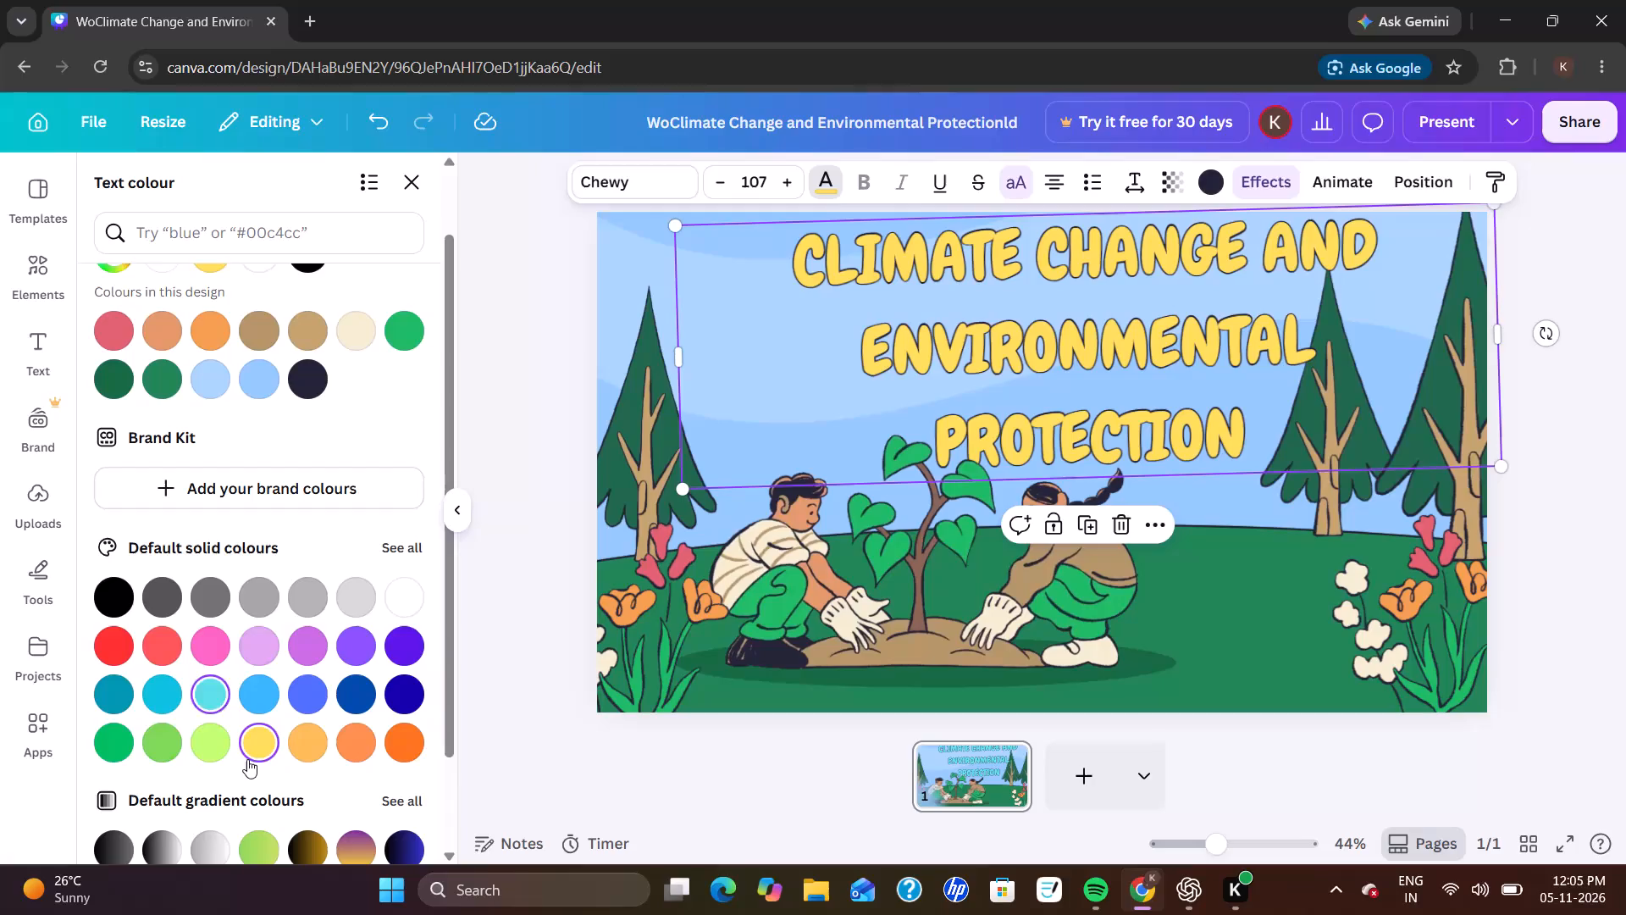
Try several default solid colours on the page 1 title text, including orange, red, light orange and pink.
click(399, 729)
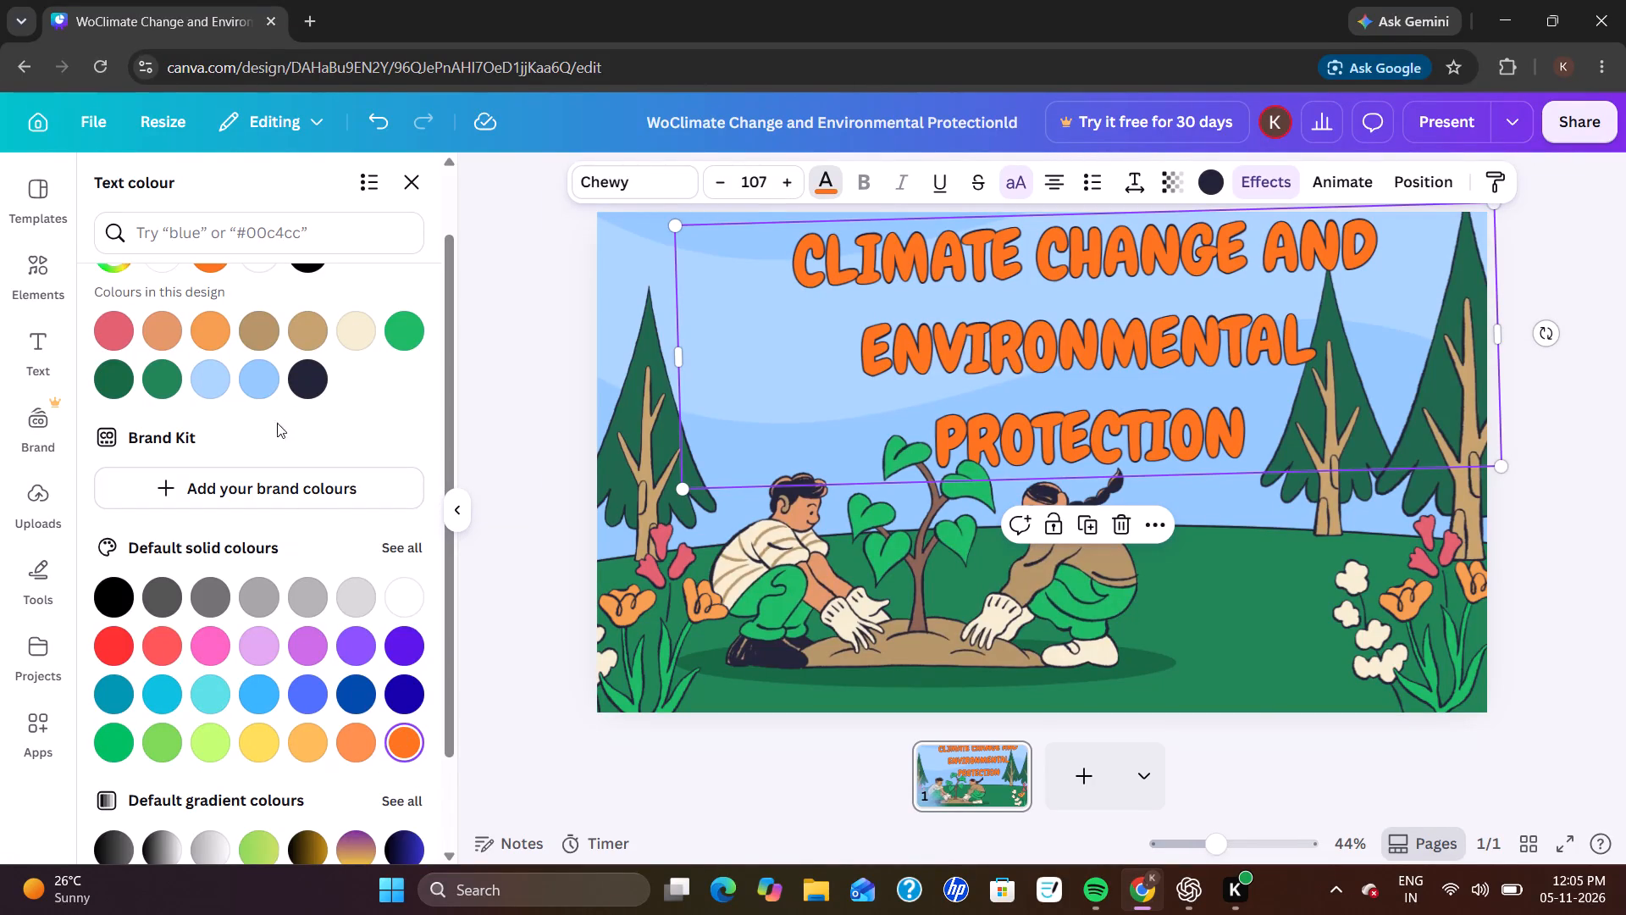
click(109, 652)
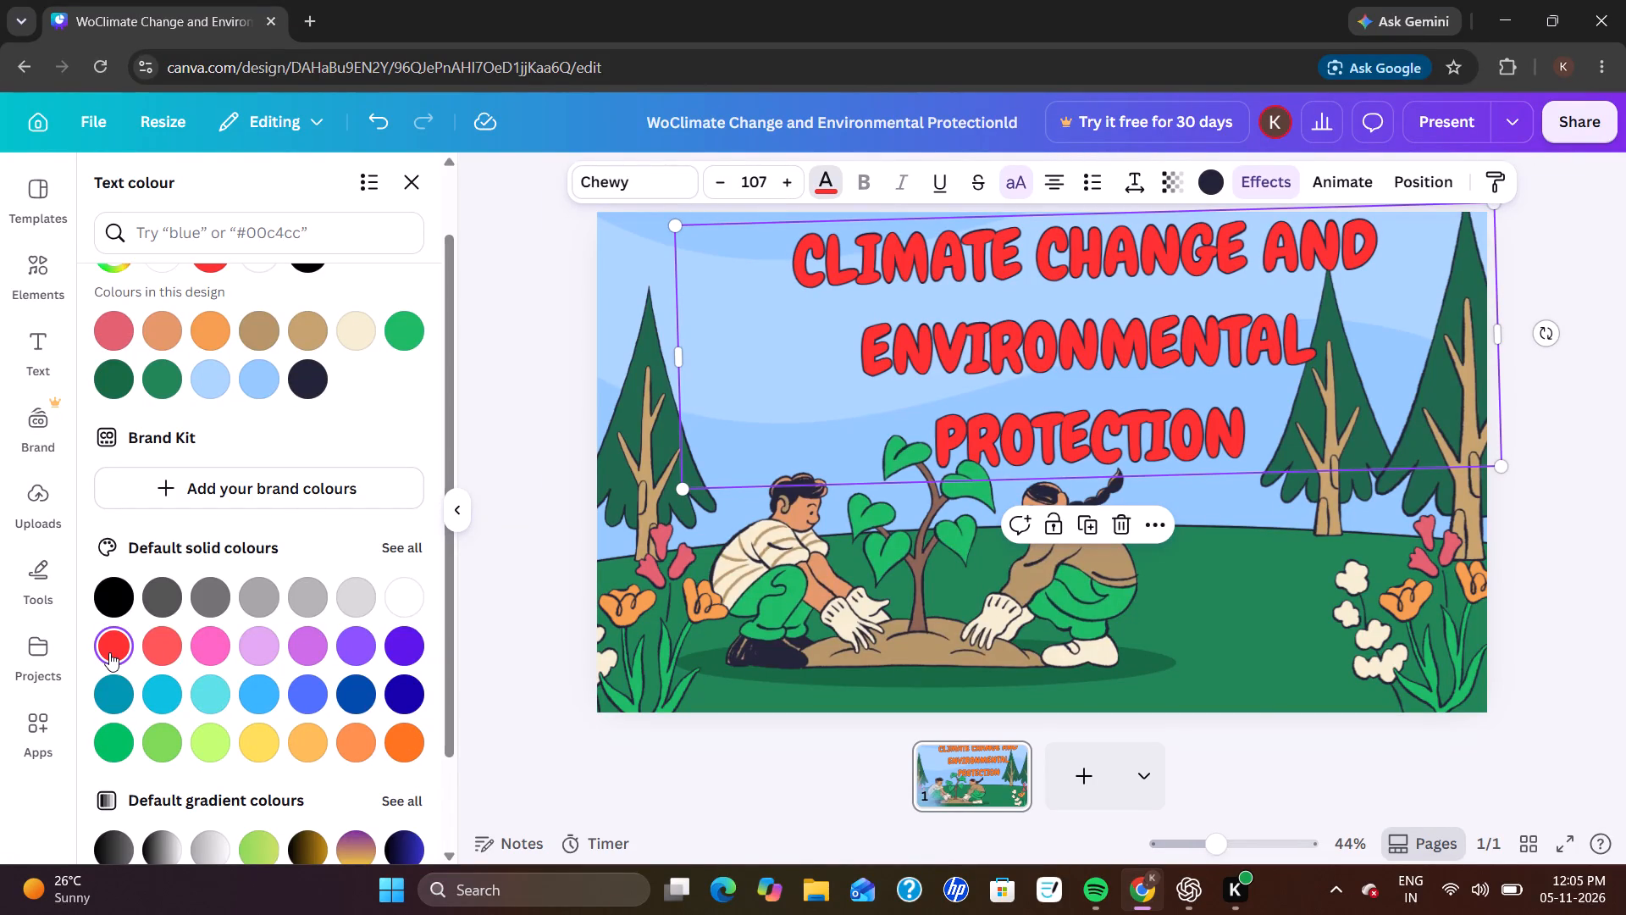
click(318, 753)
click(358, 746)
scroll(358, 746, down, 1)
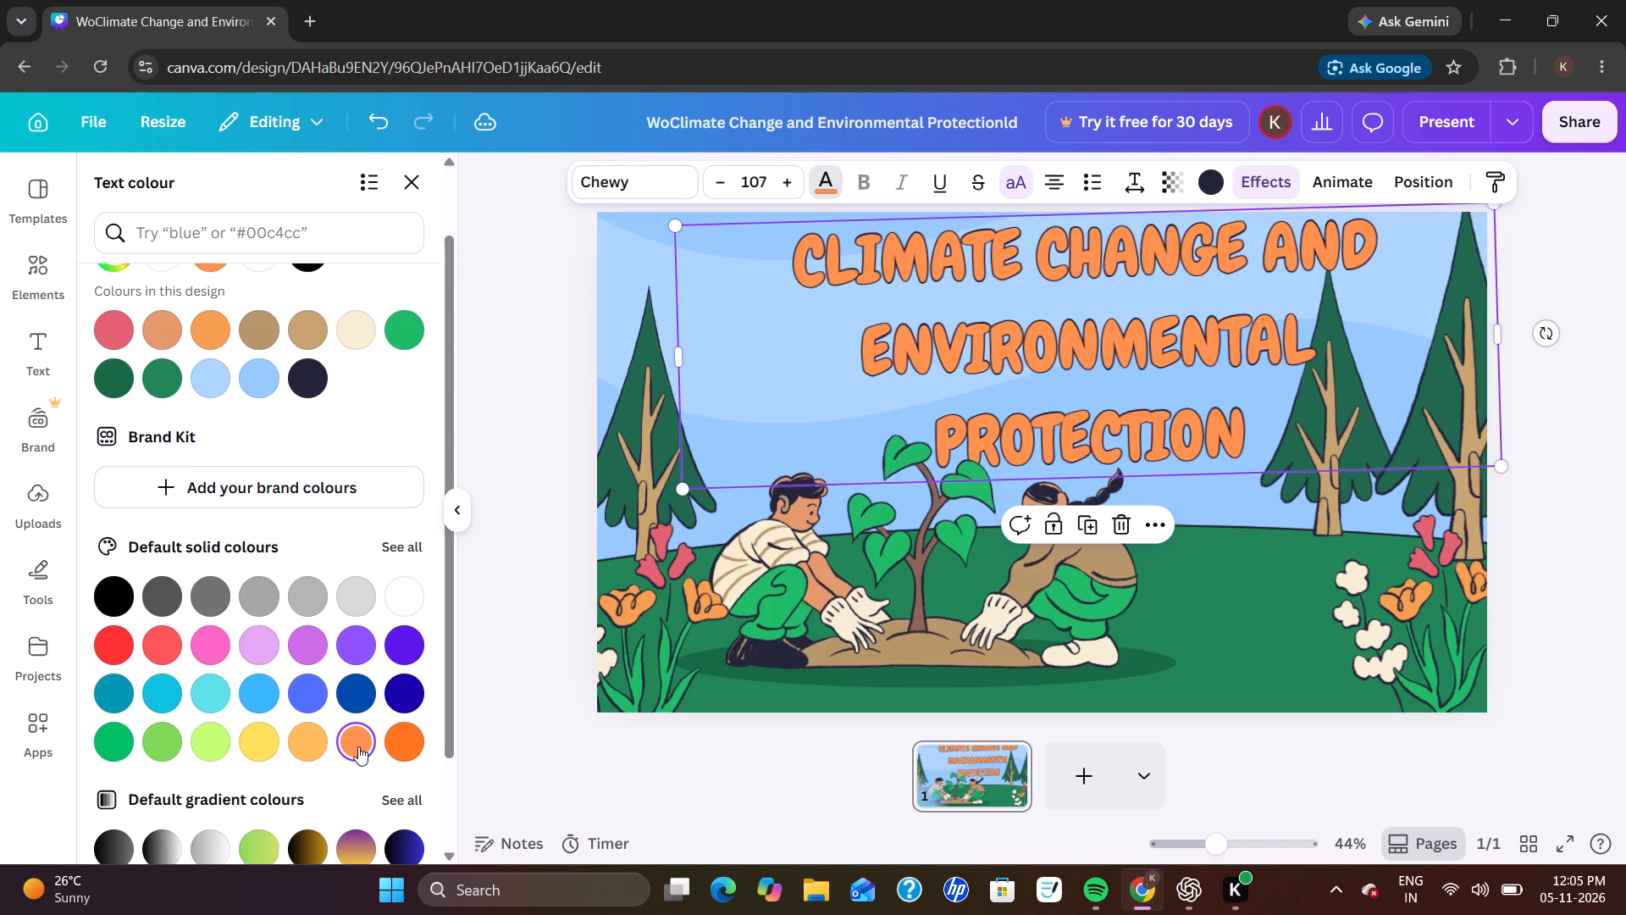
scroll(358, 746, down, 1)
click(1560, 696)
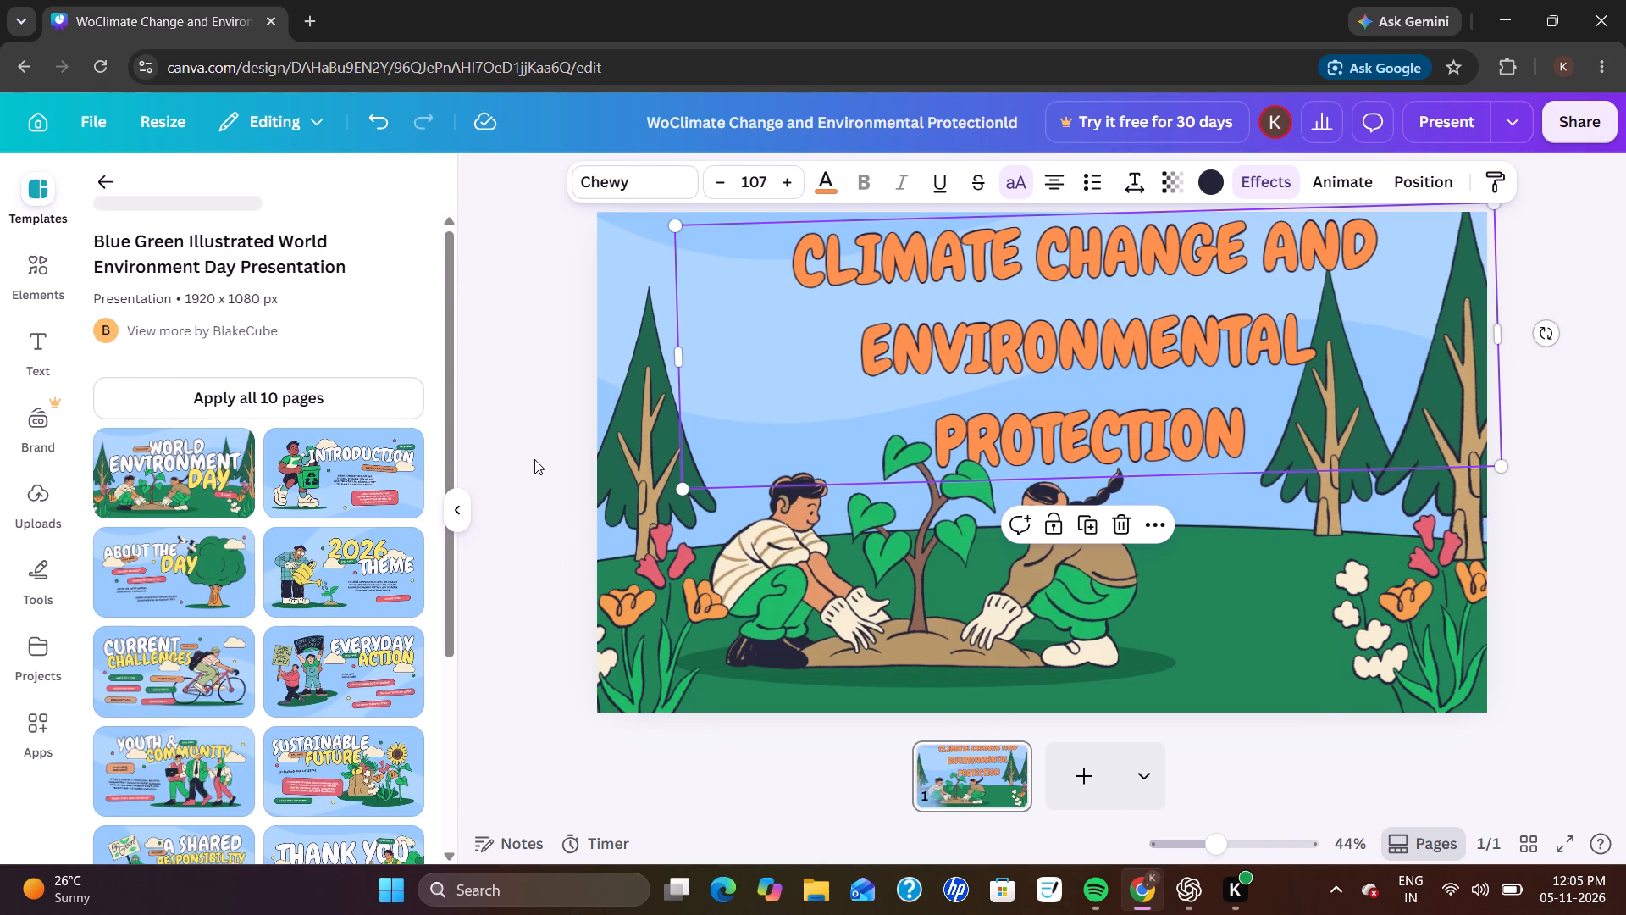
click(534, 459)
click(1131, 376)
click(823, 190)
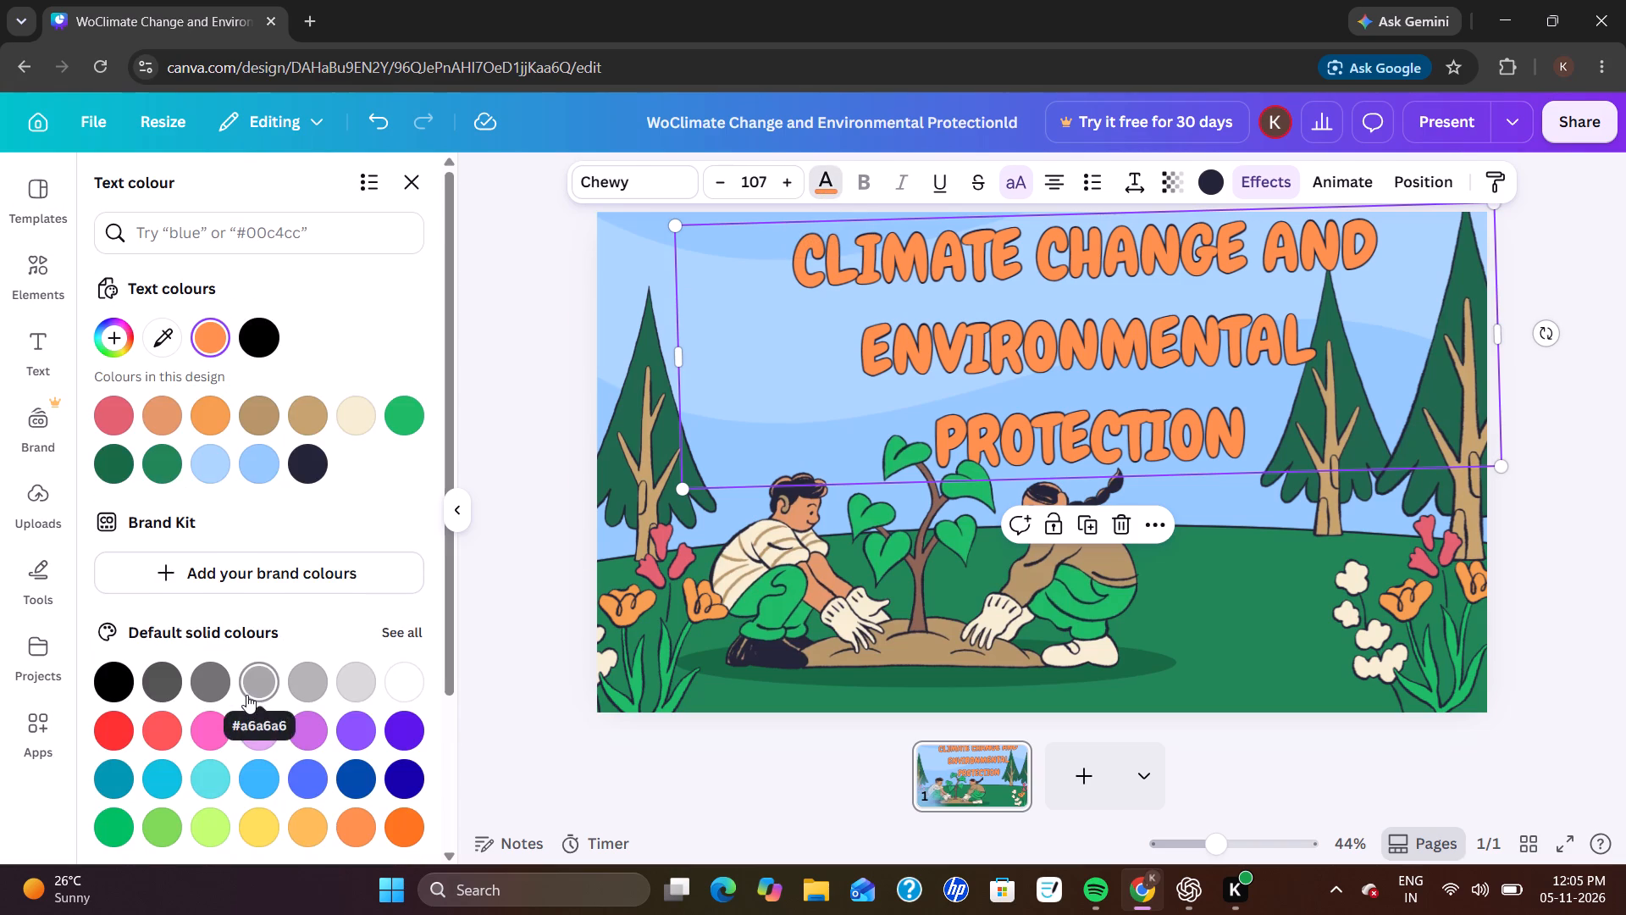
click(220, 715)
Compare default gradients on the "Climate Change and Environmental Protection" title and apply the red-to-purple one.
scroll(220, 715, down, 1)
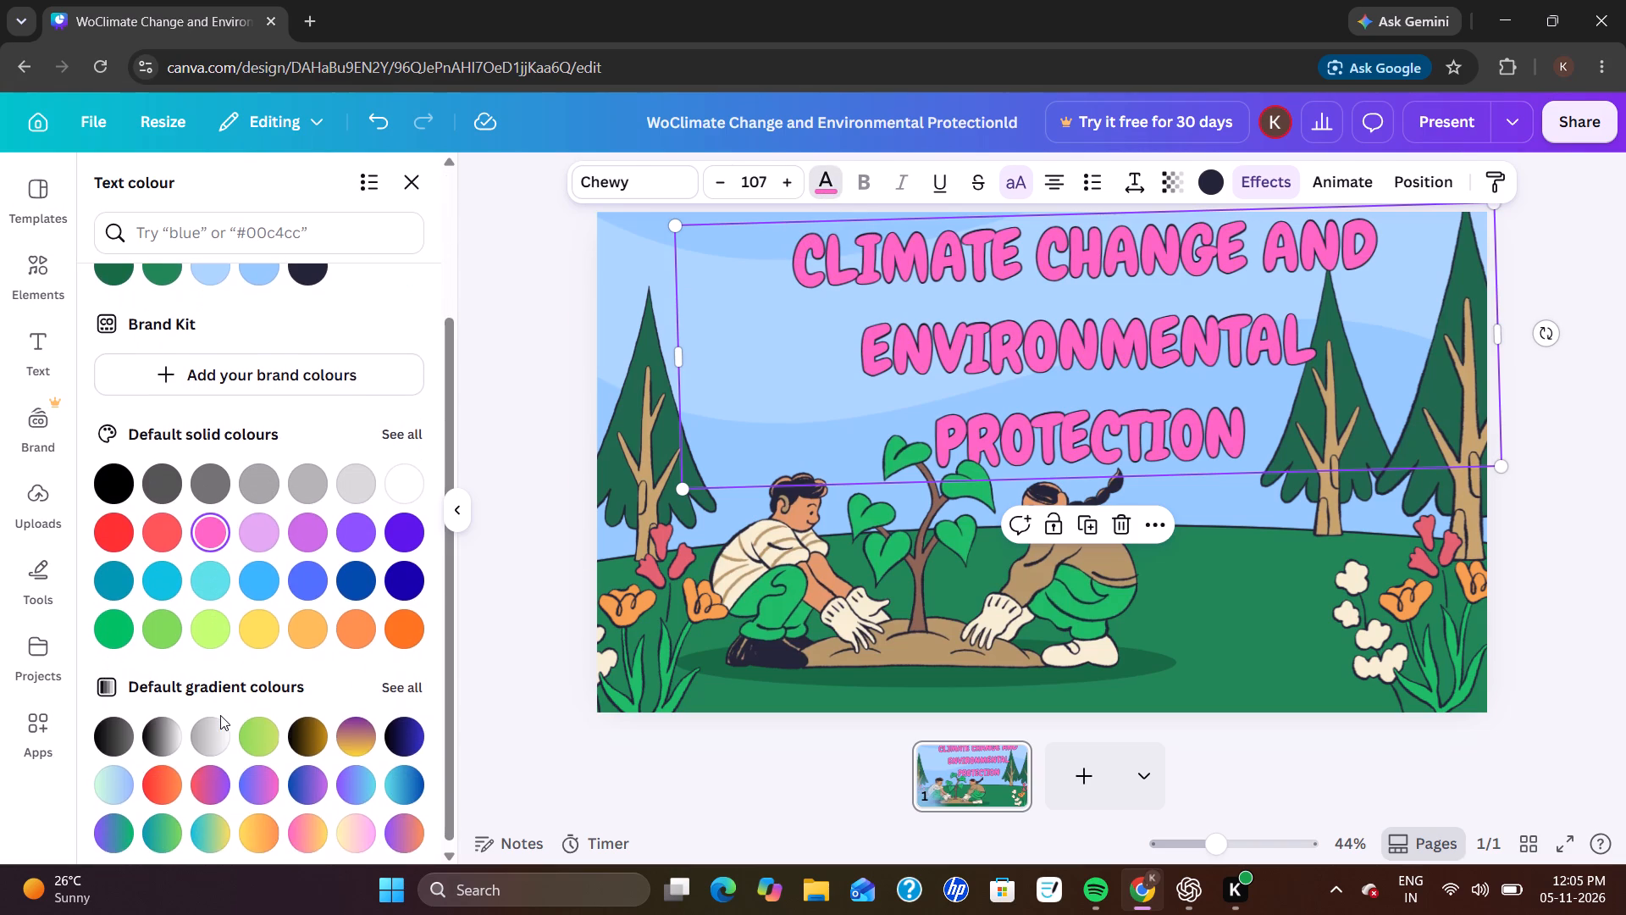
scroll(220, 715, down, 2)
click(222, 785)
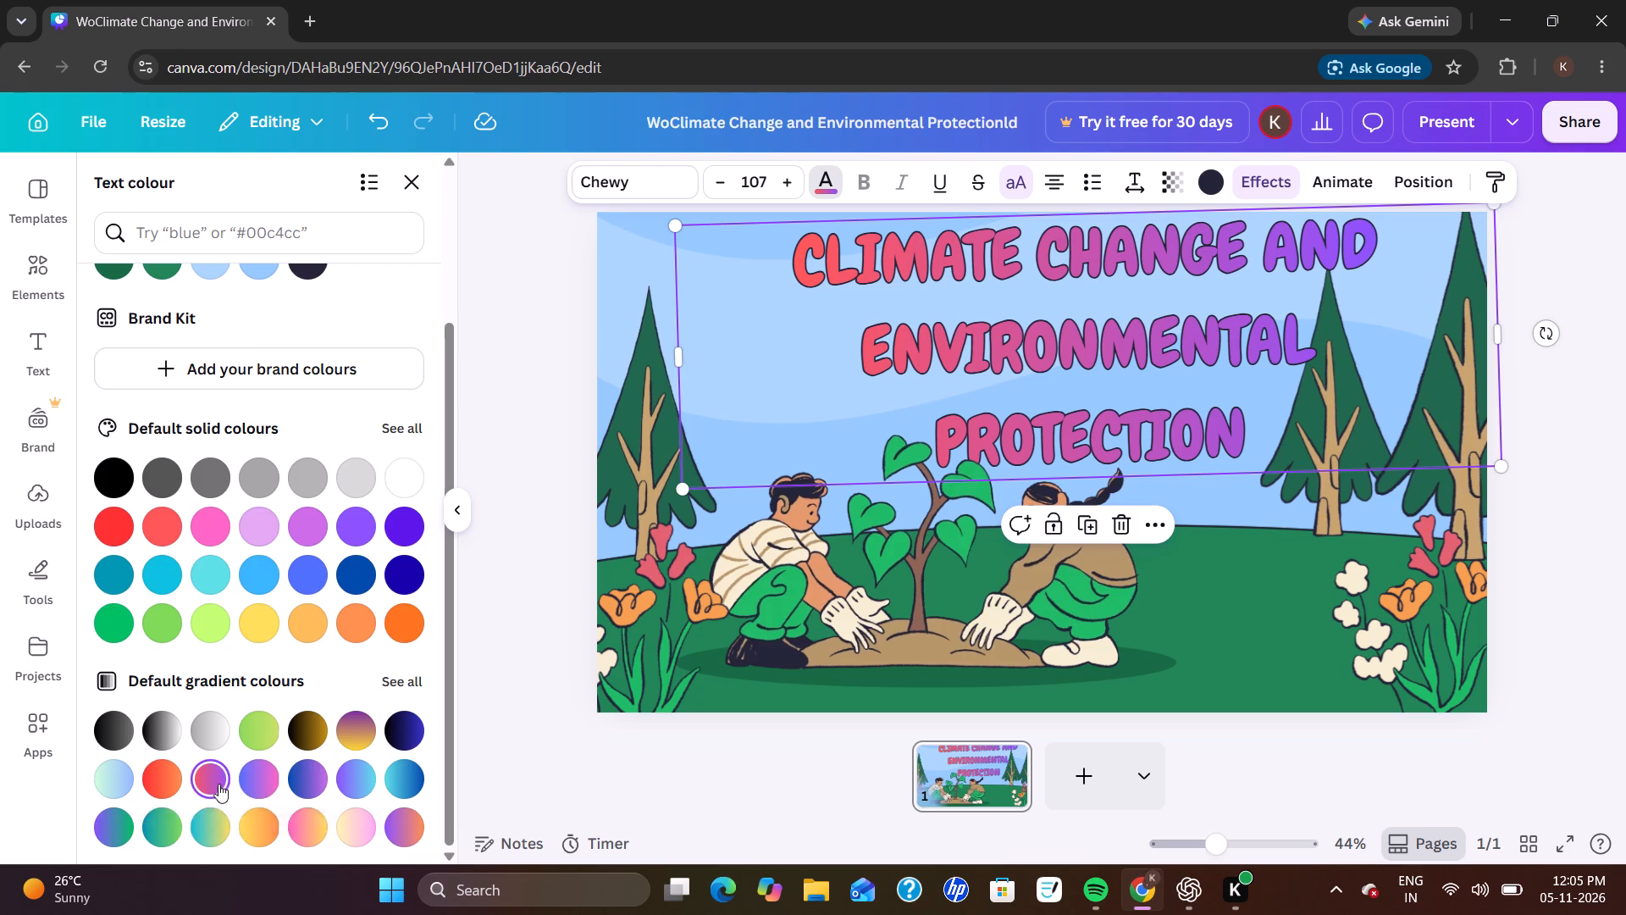
click(175, 791)
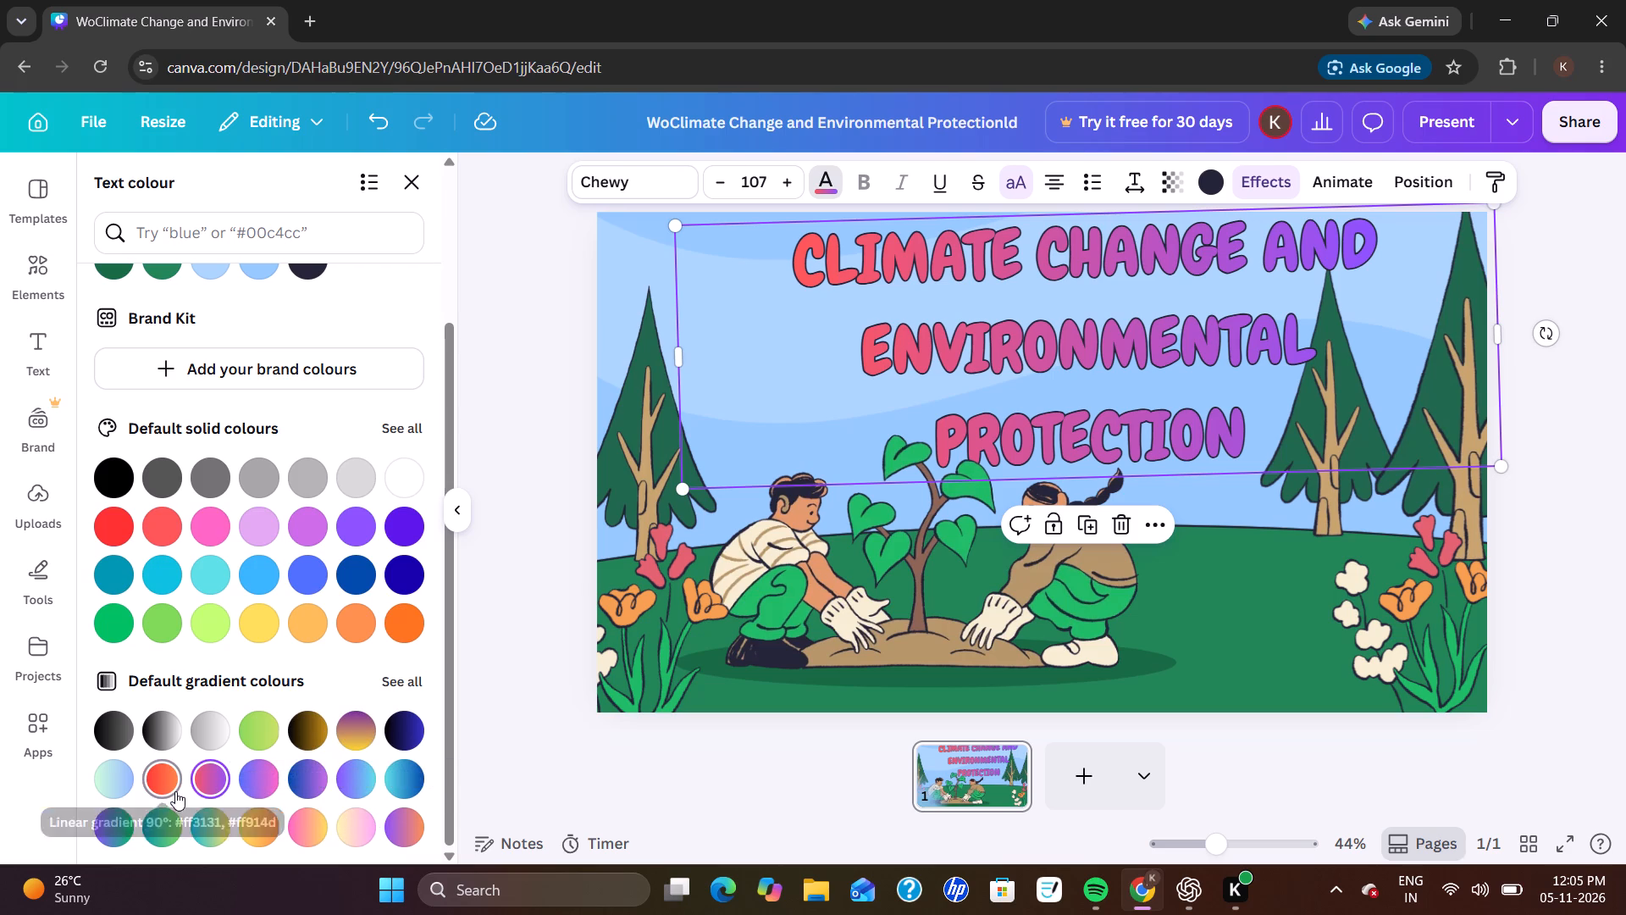
click(399, 834)
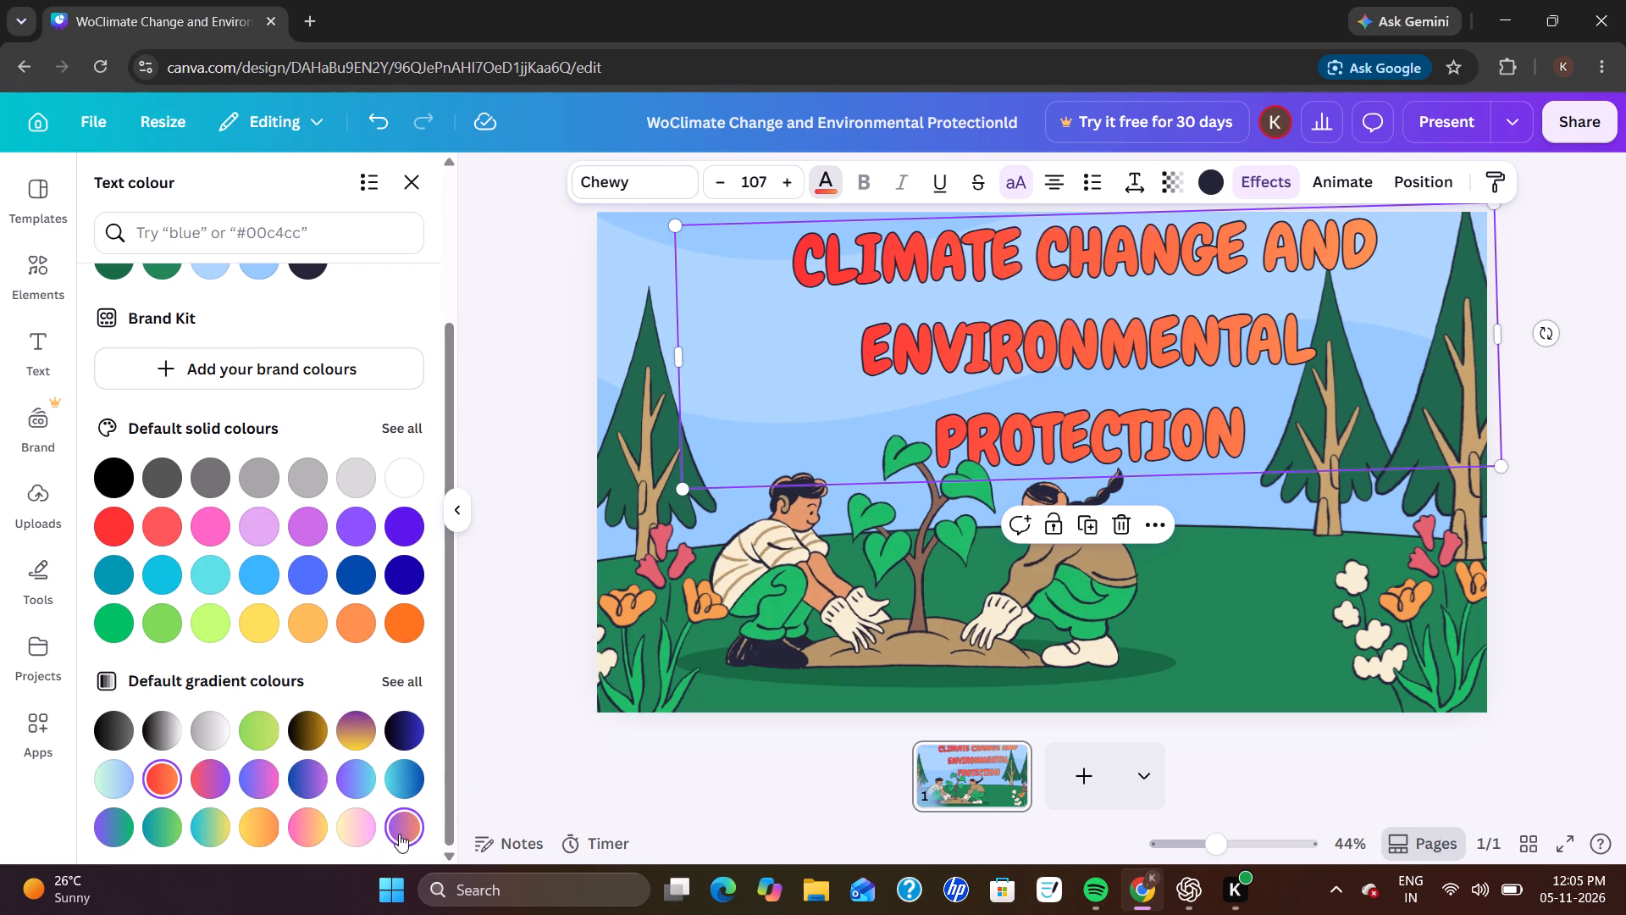
click(268, 778)
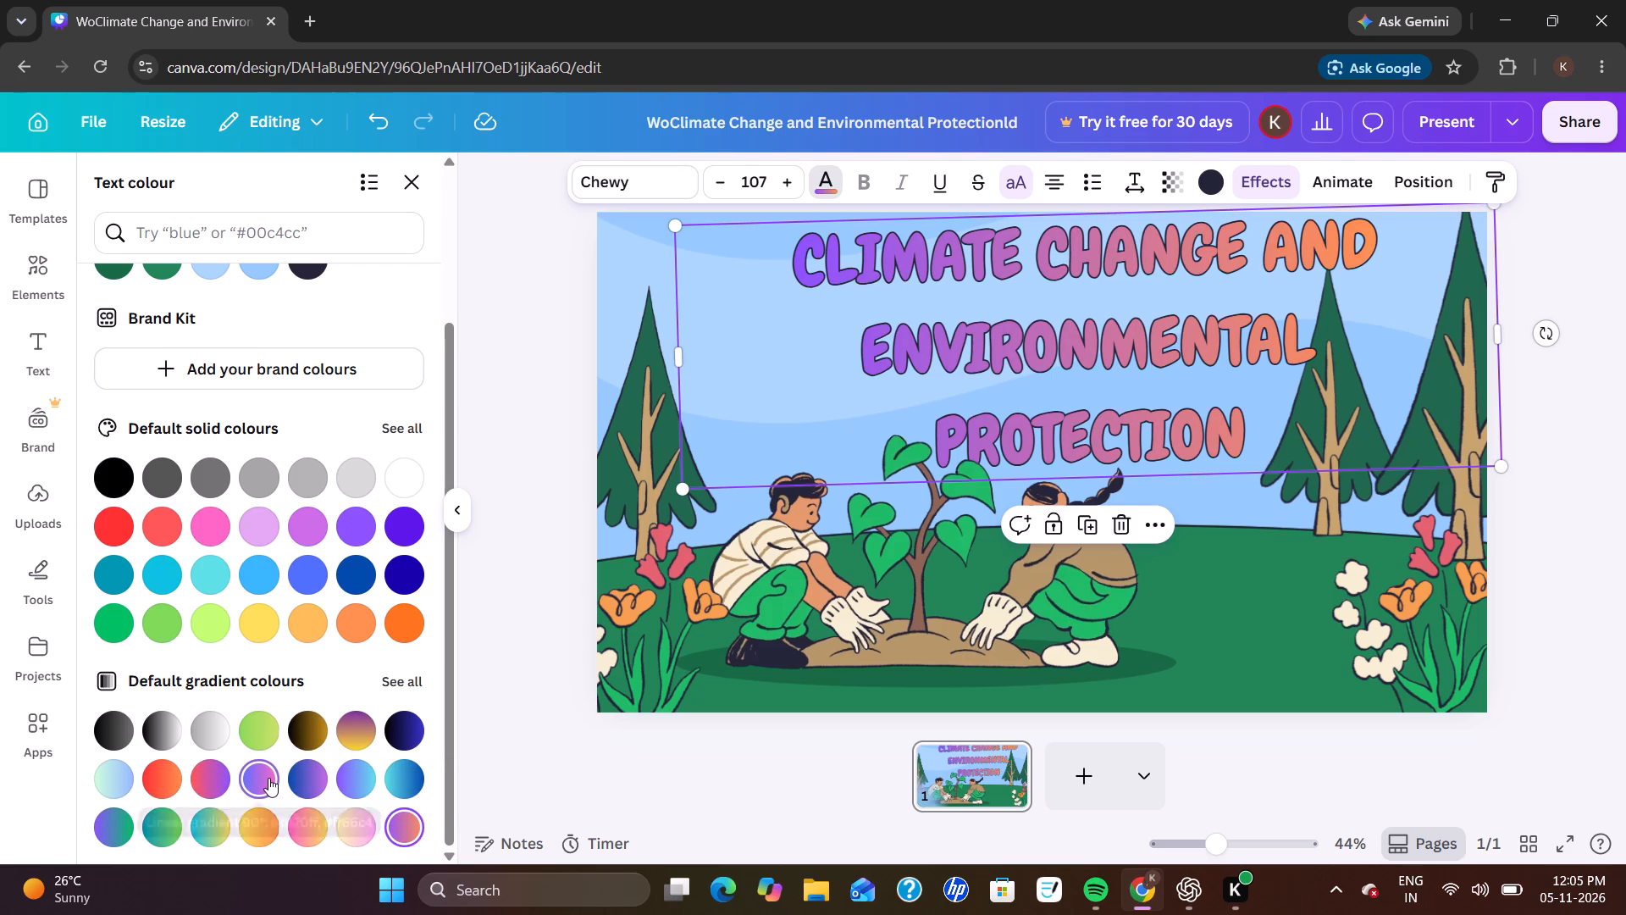
click(199, 776)
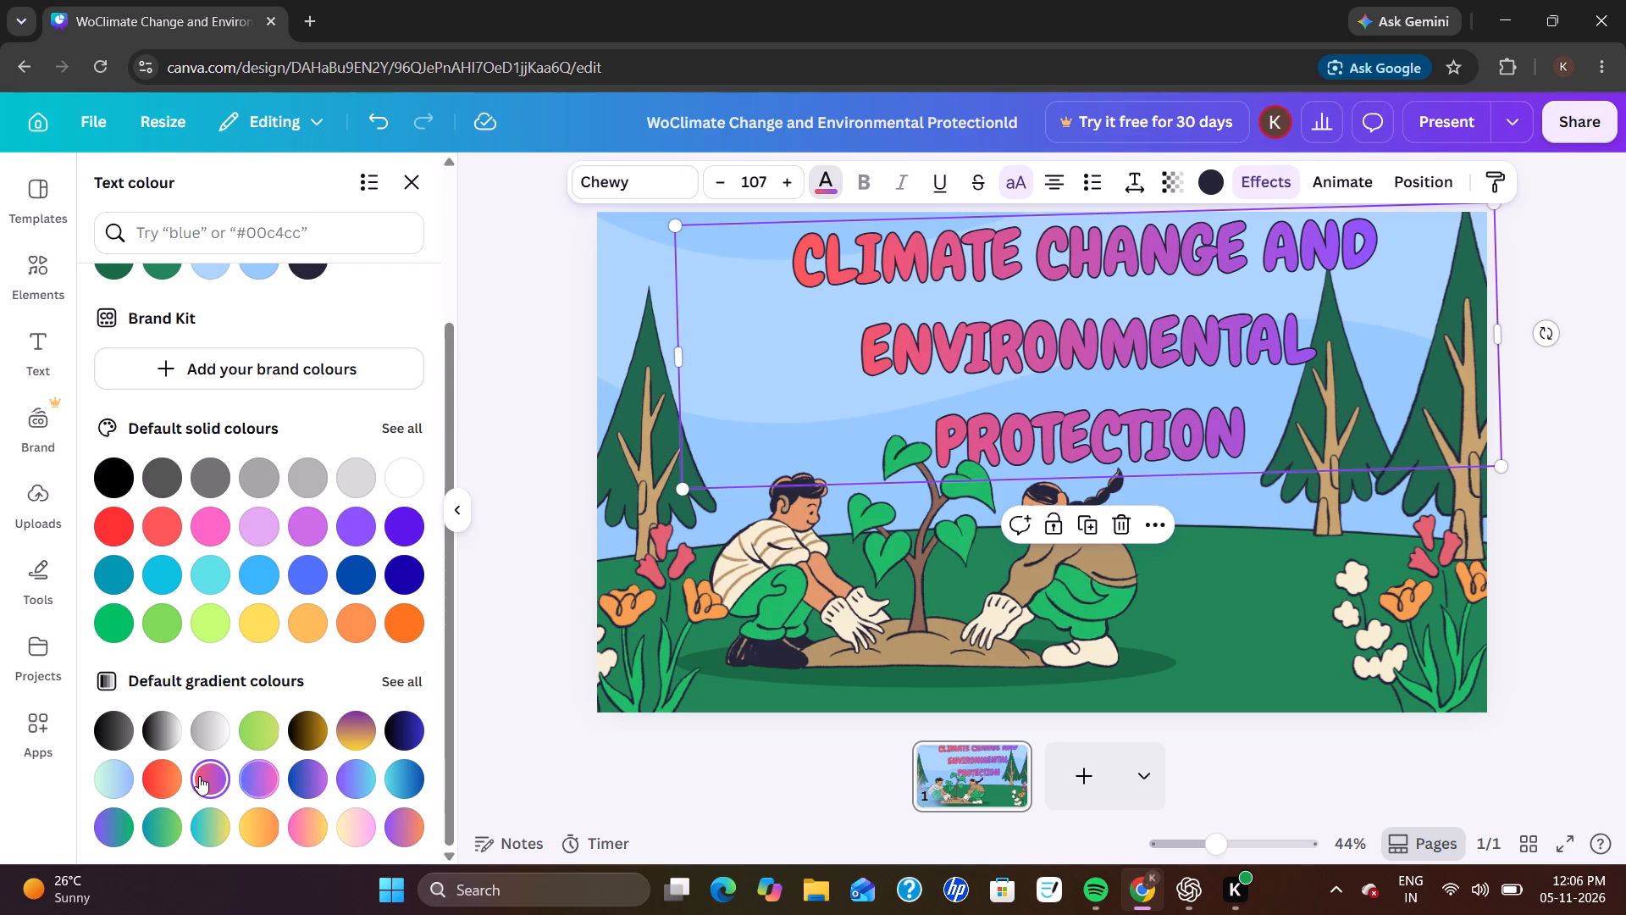
click(517, 748)
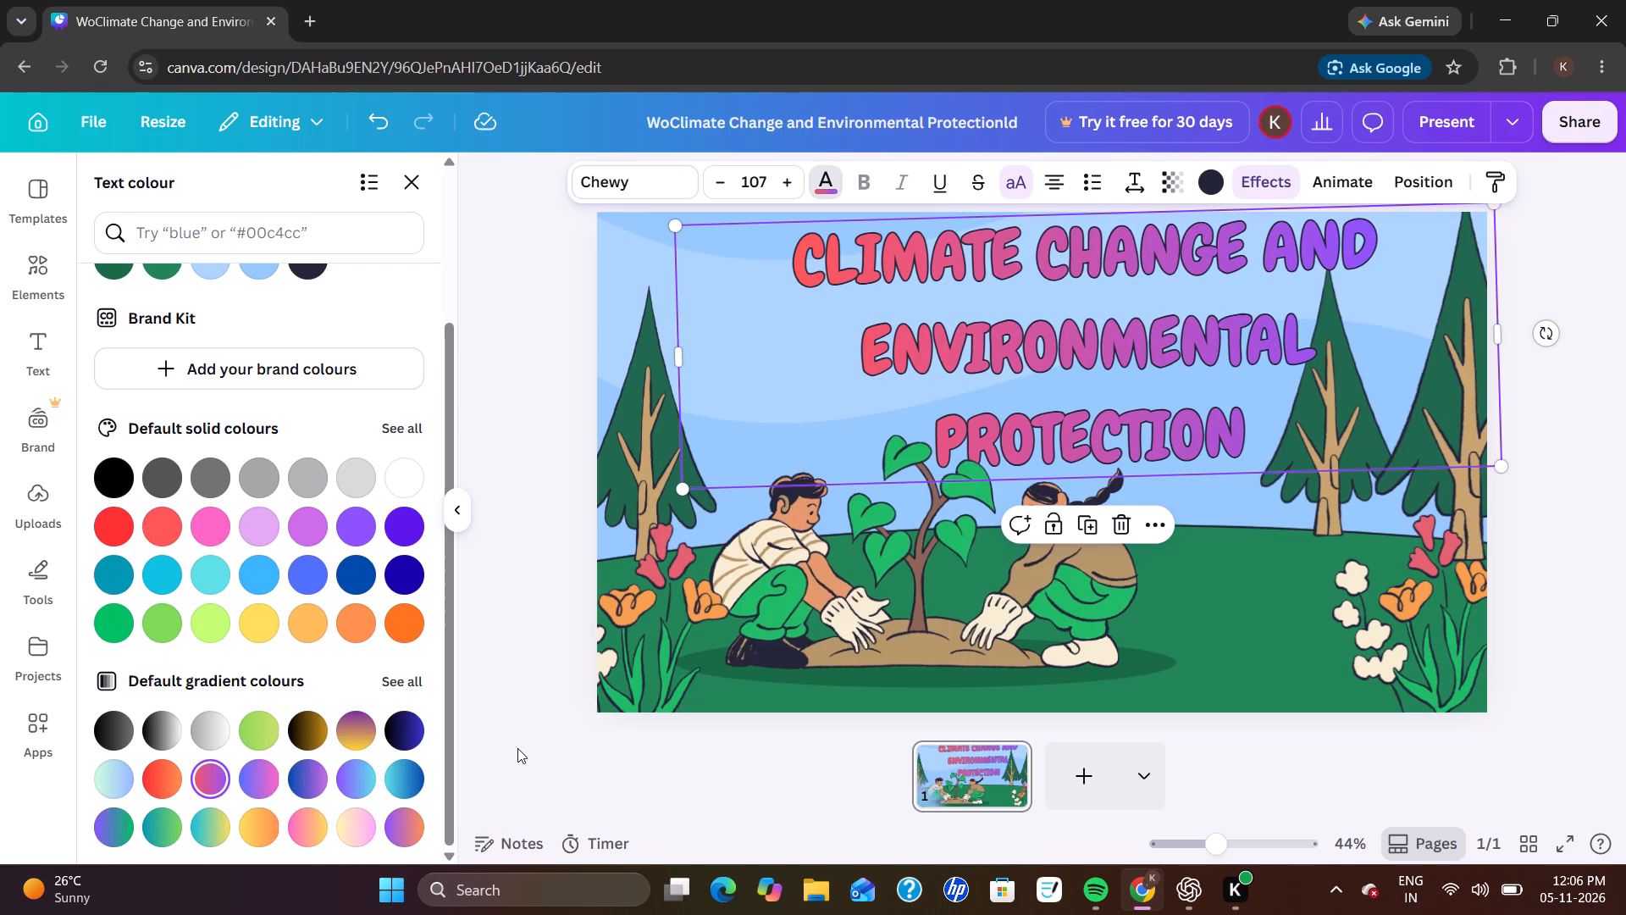
click(517, 748)
Add the Introduction layout from the Blue Green Illustrated World Environment Day template as a second page.
click(452, 513)
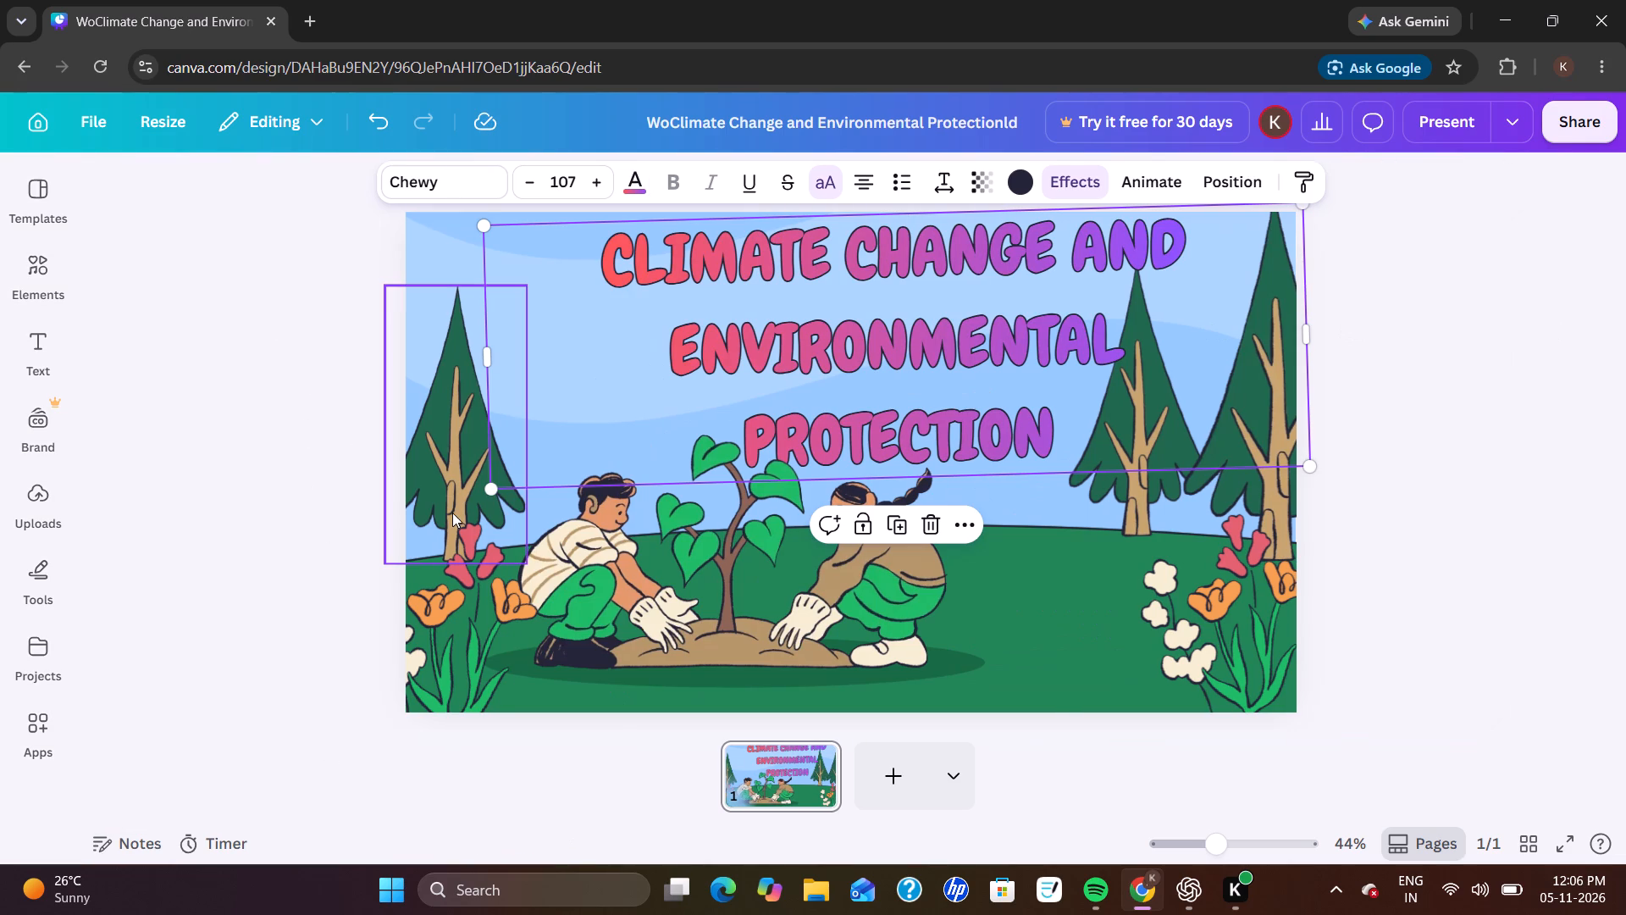
click(37, 197)
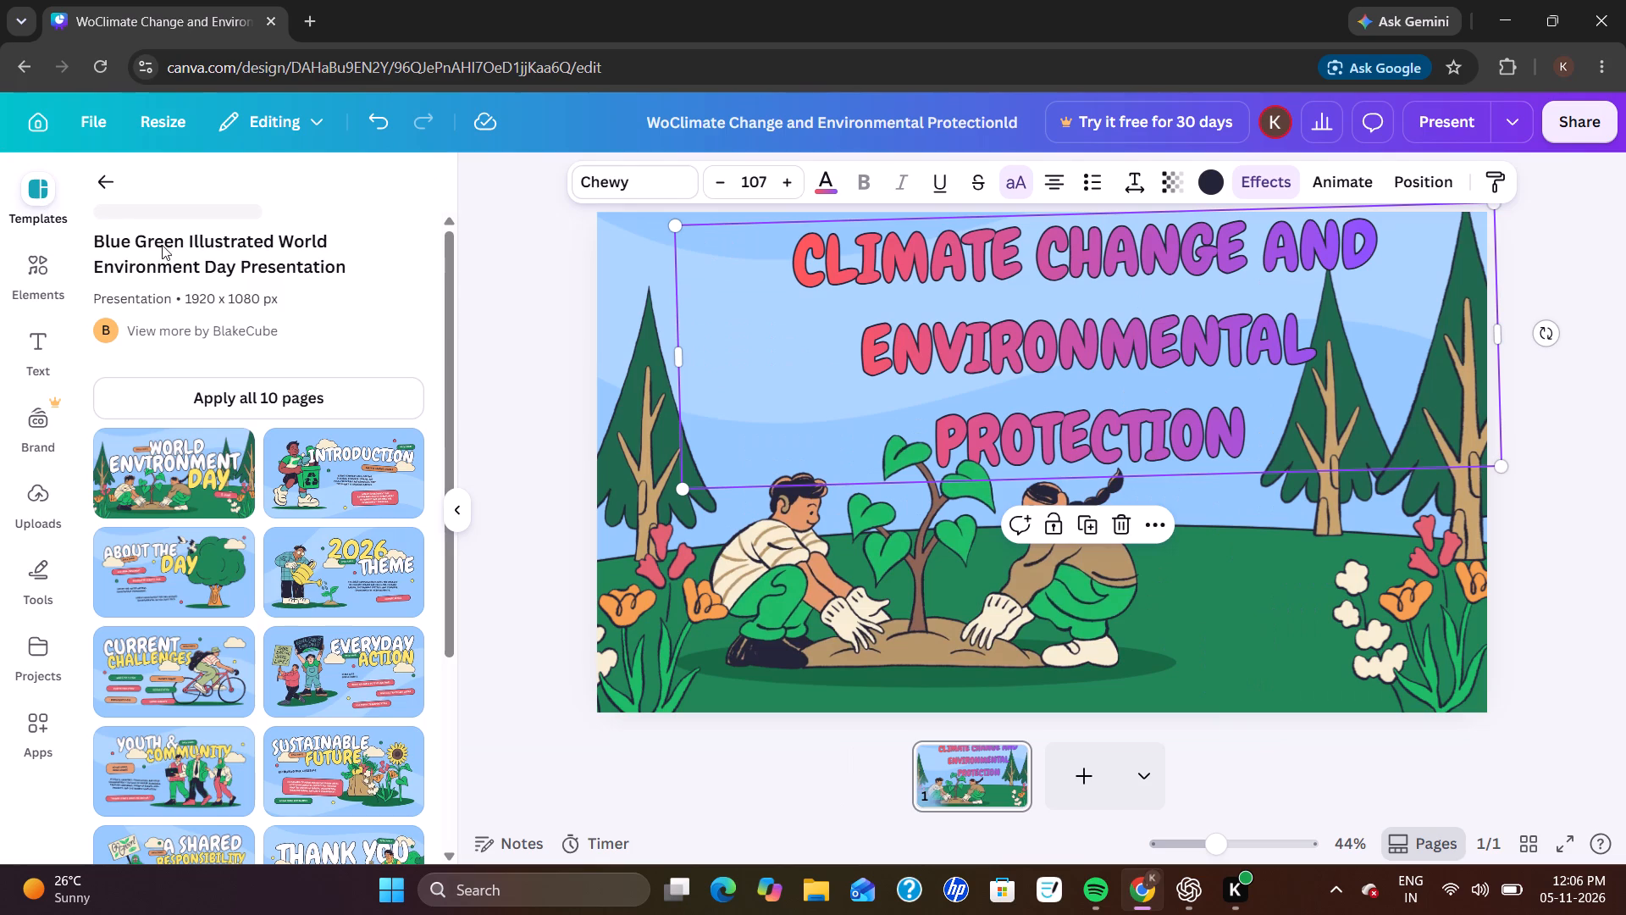
click(545, 561)
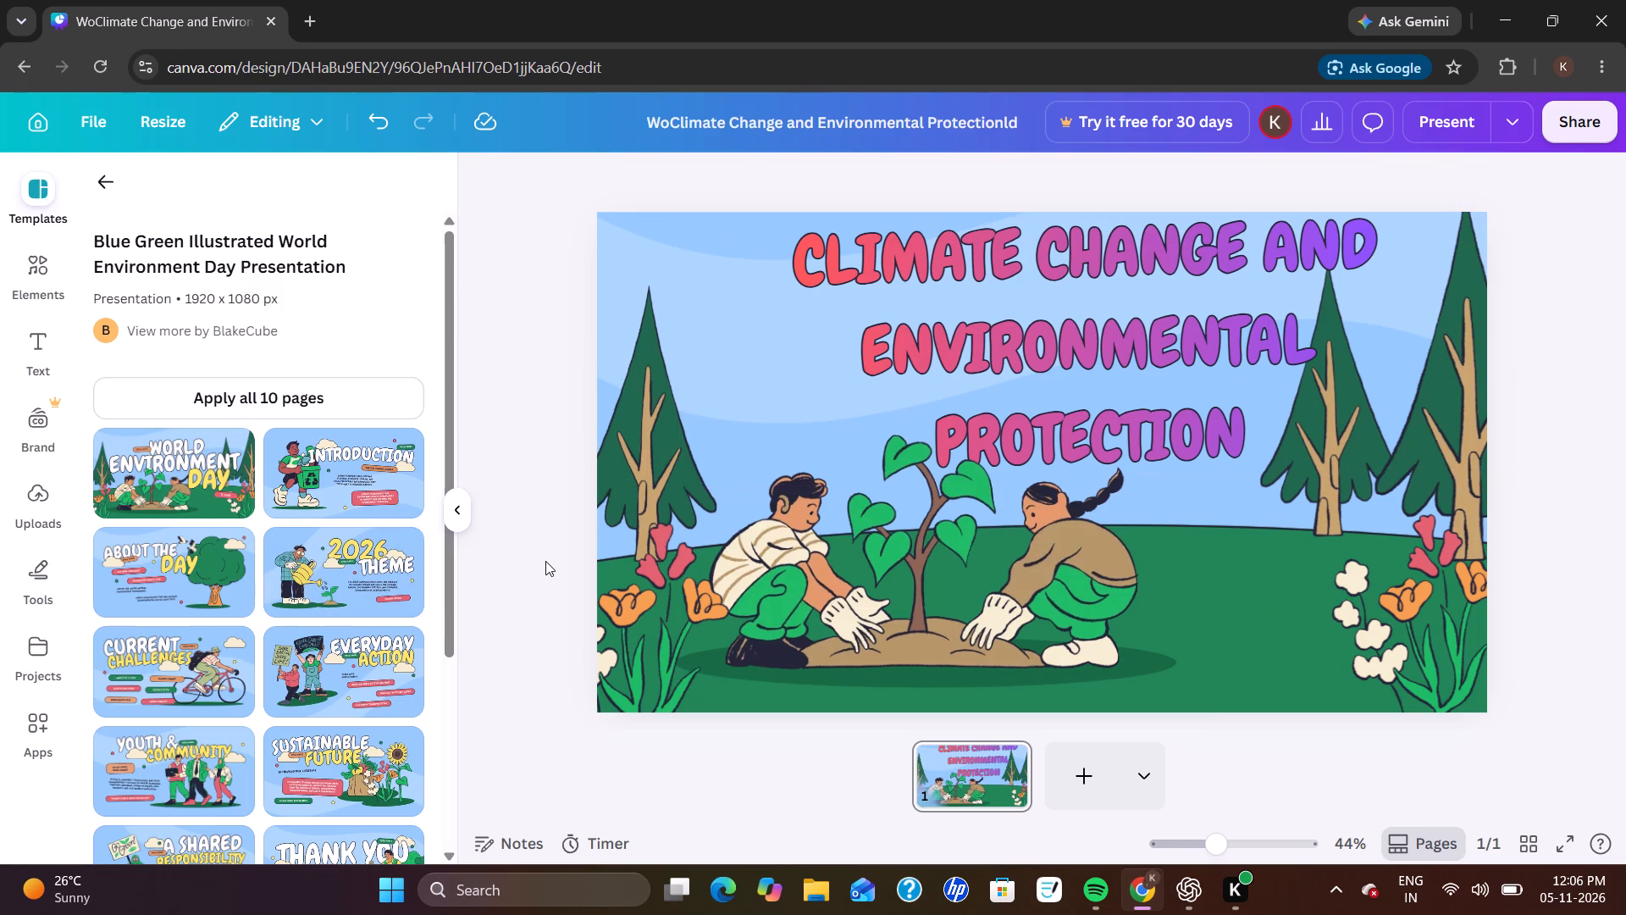
click(335, 476)
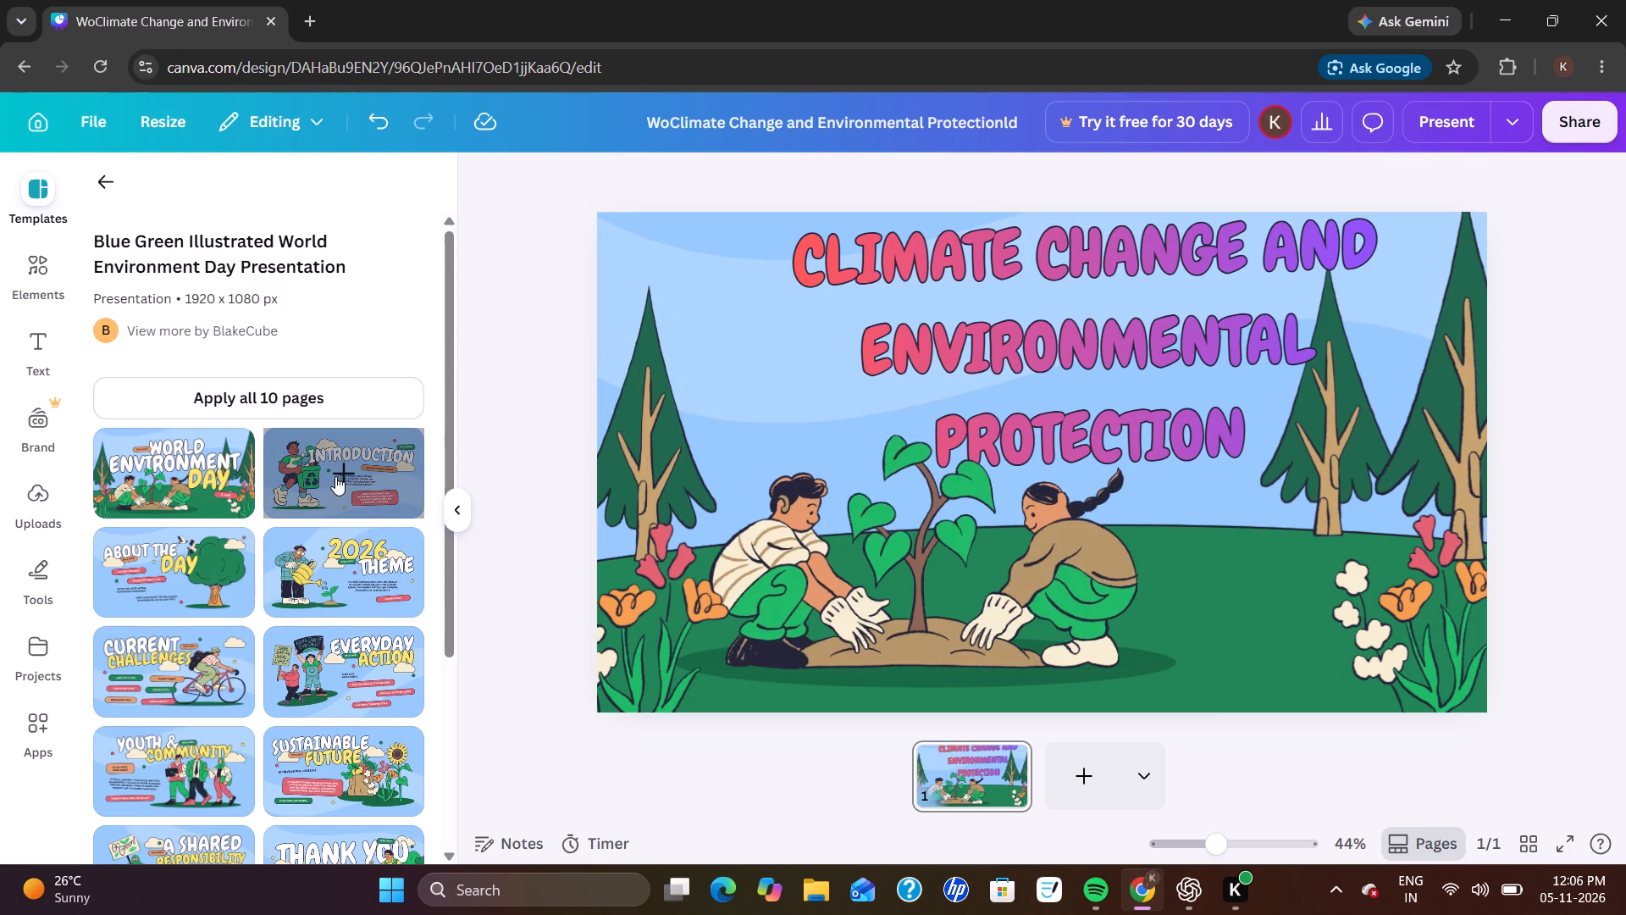
click(898, 544)
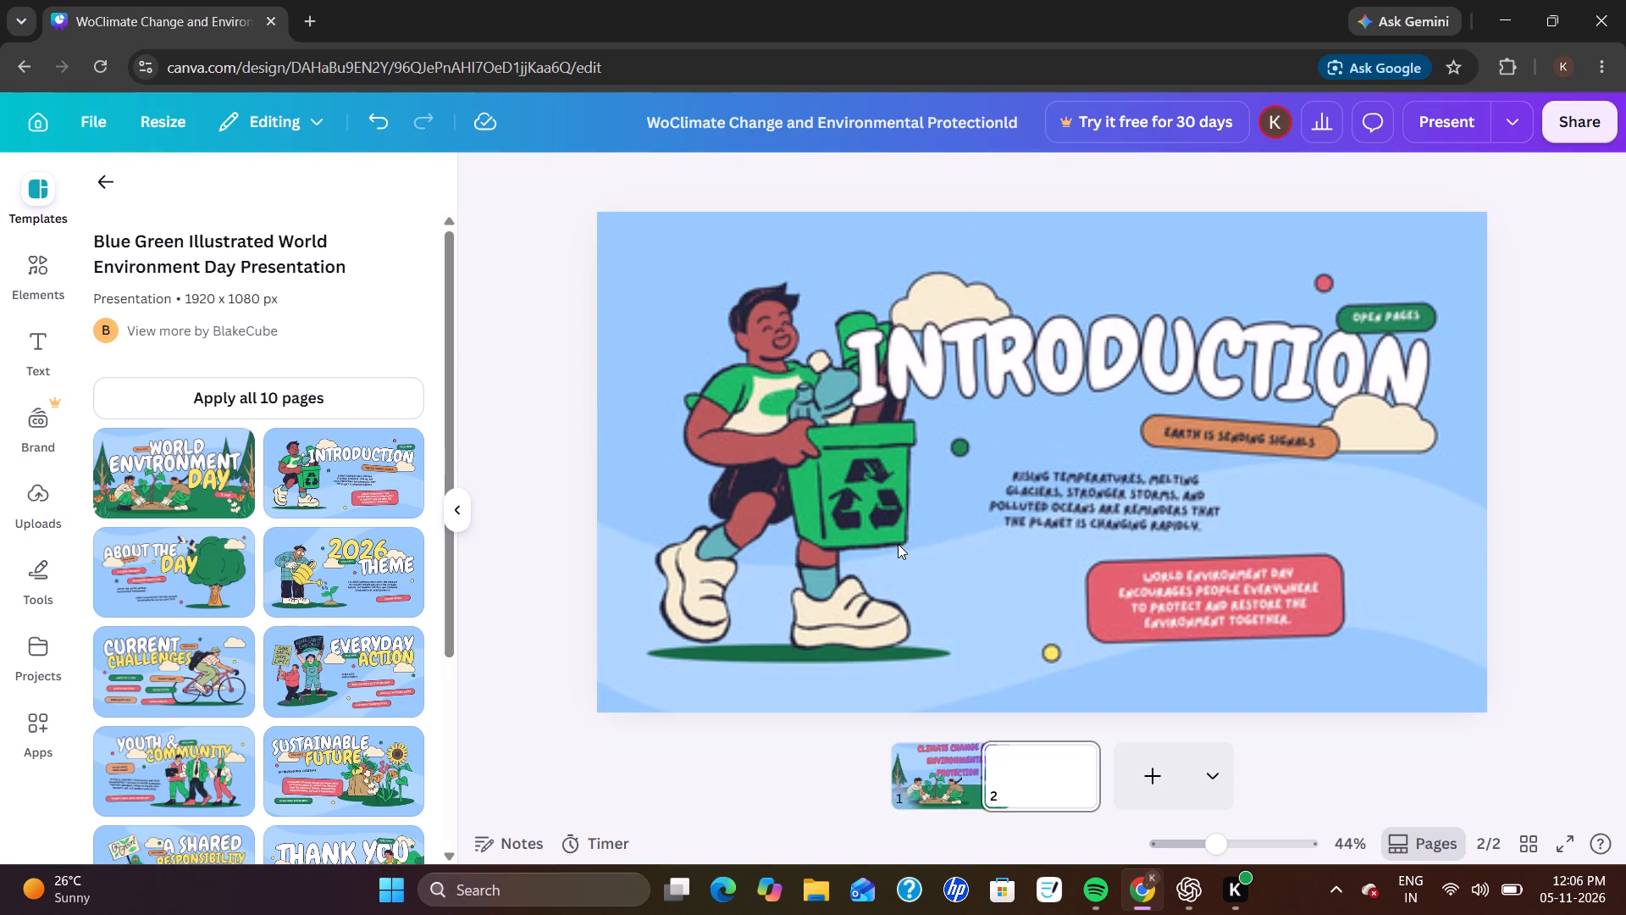
click(1193, 902)
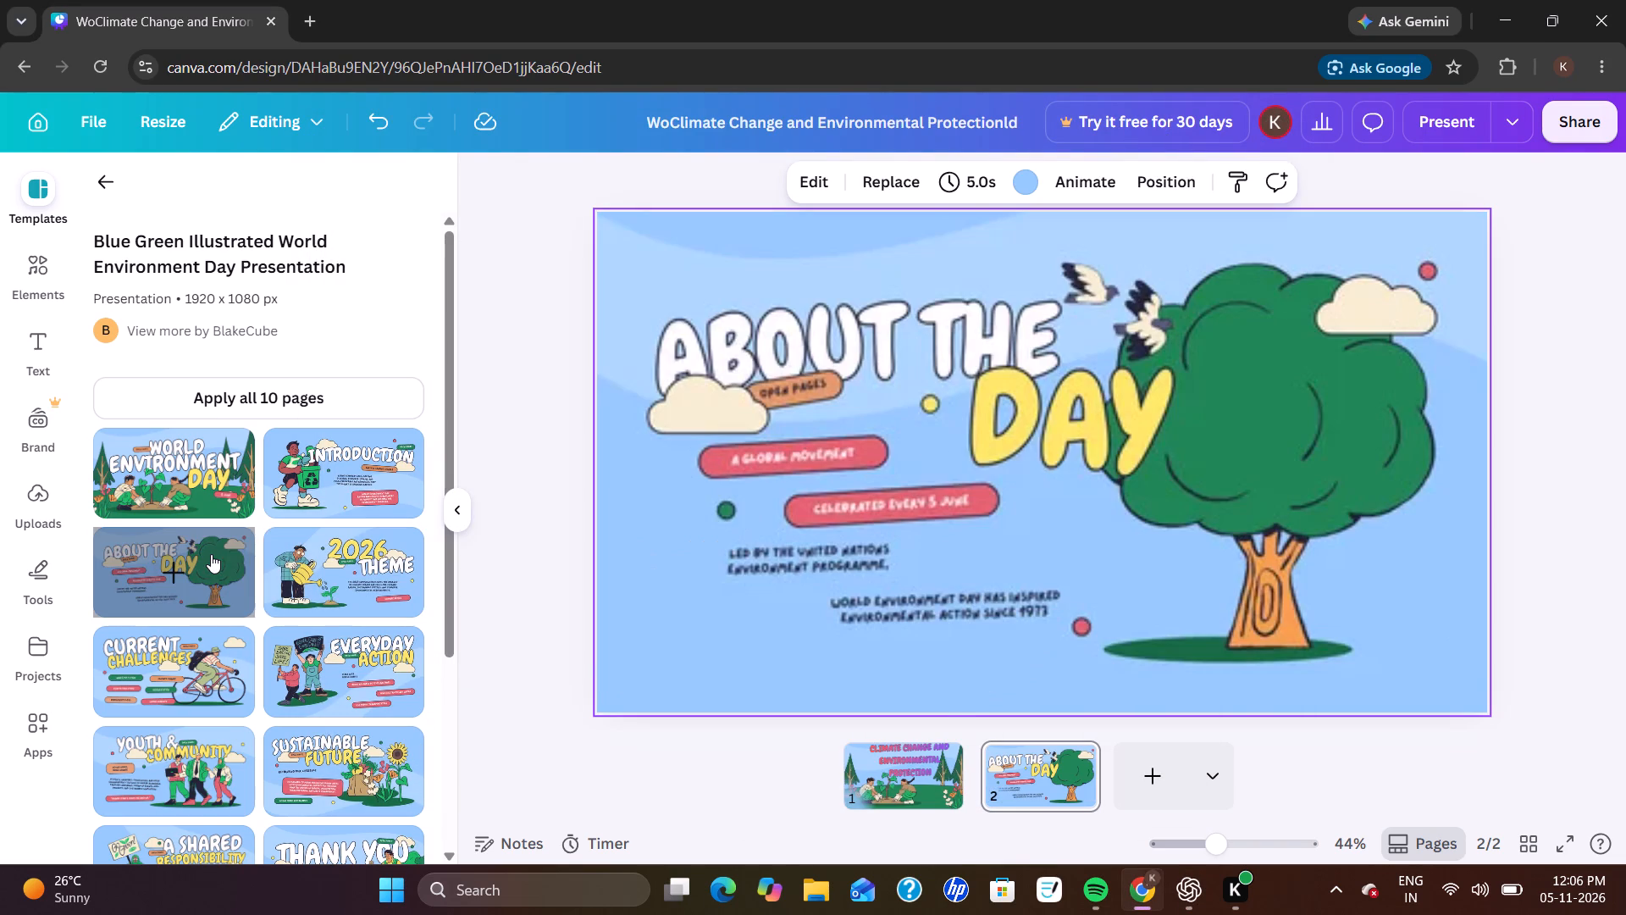
click(206, 481)
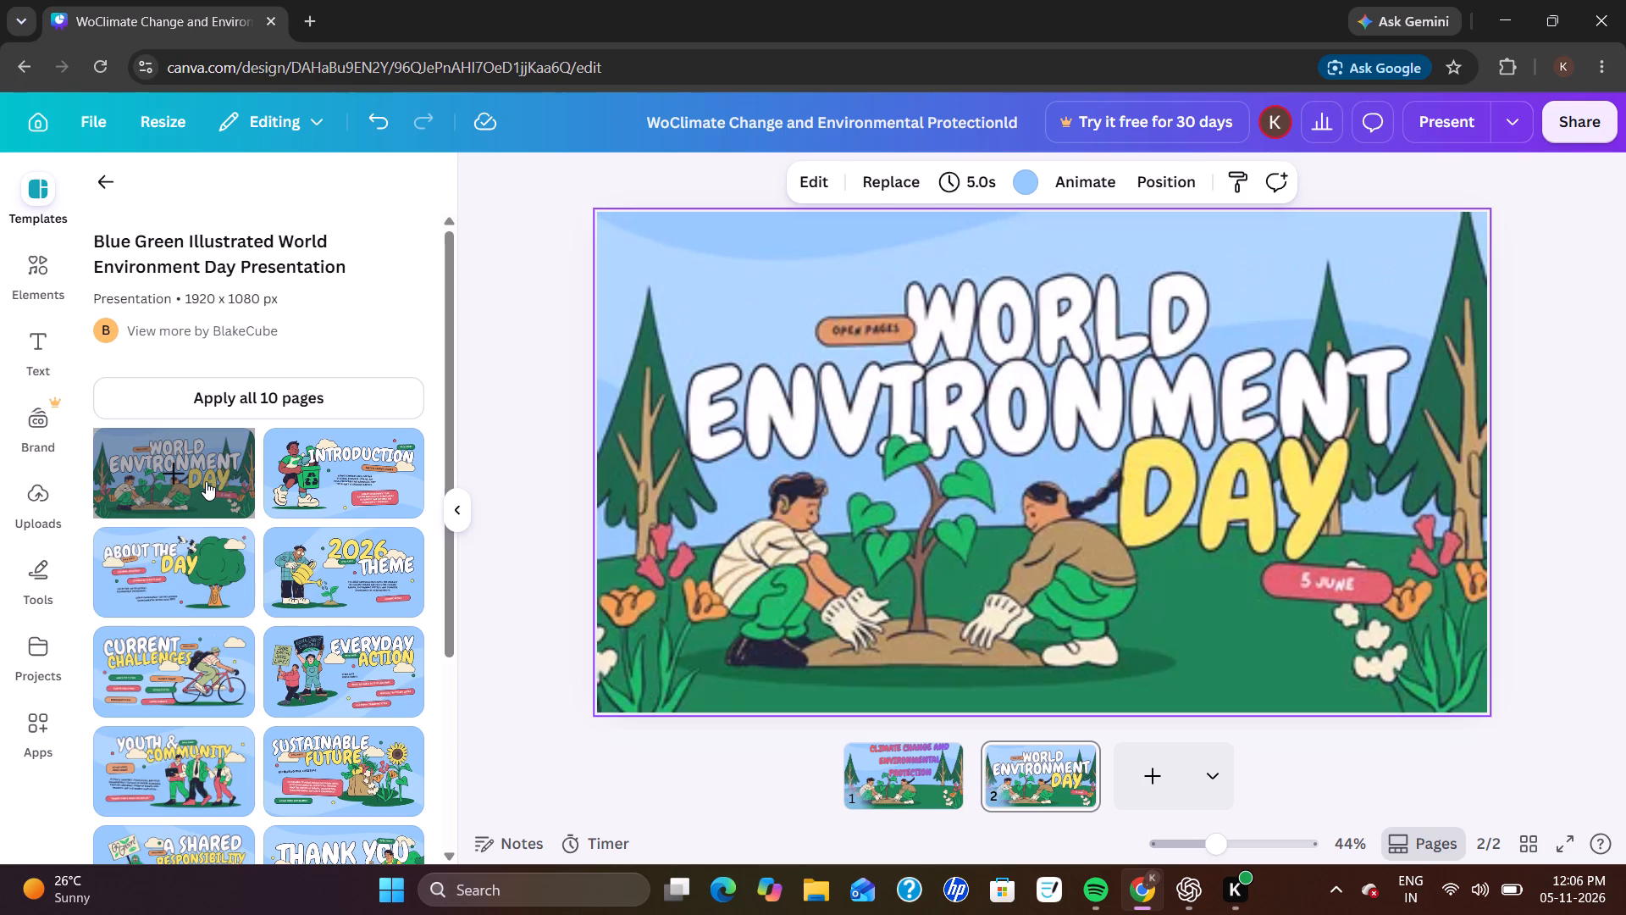
Move the "WORLD" heading on page 2 up and to the left, above the "OPEN PAGES" label.
click(1005, 296)
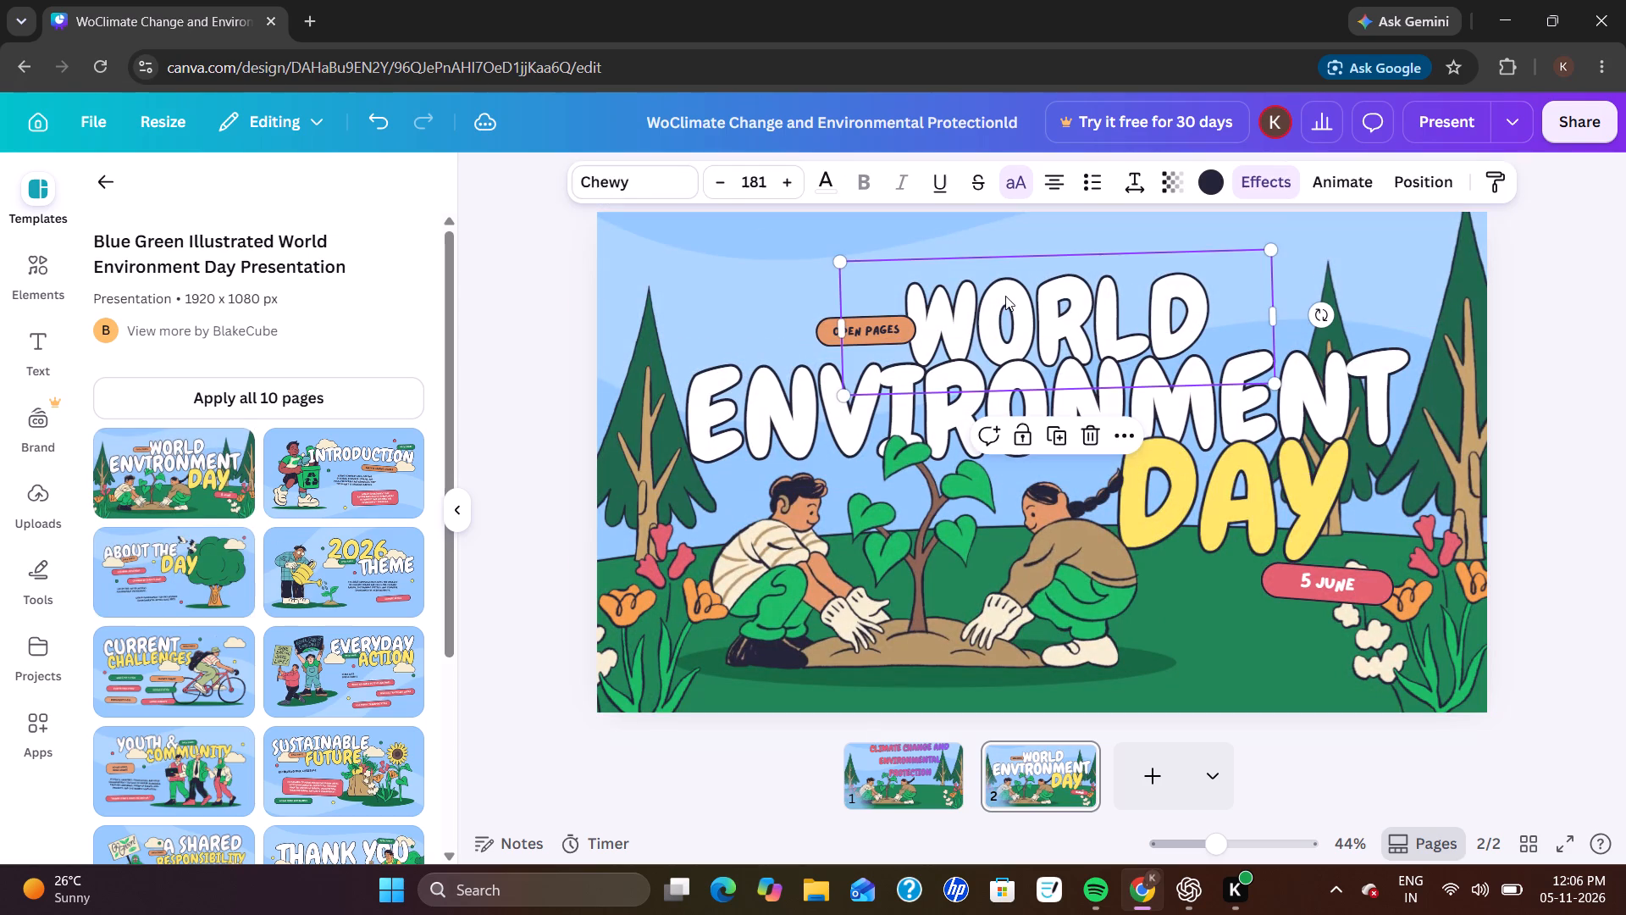
drag(1005, 296, 828, 238)
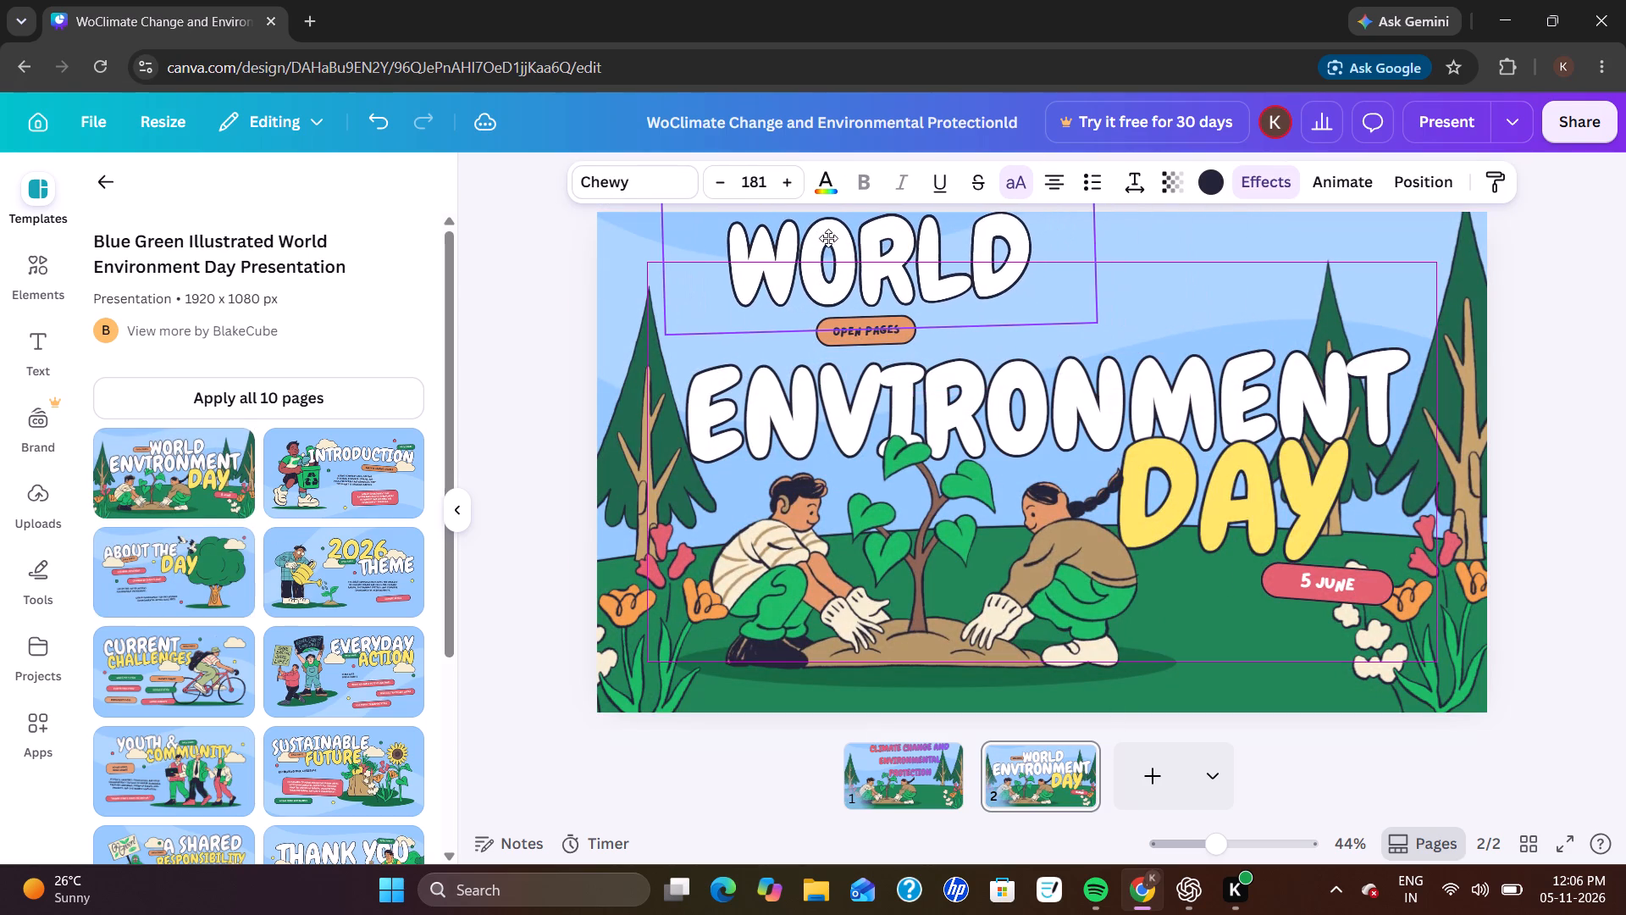
drag(828, 238, 843, 243)
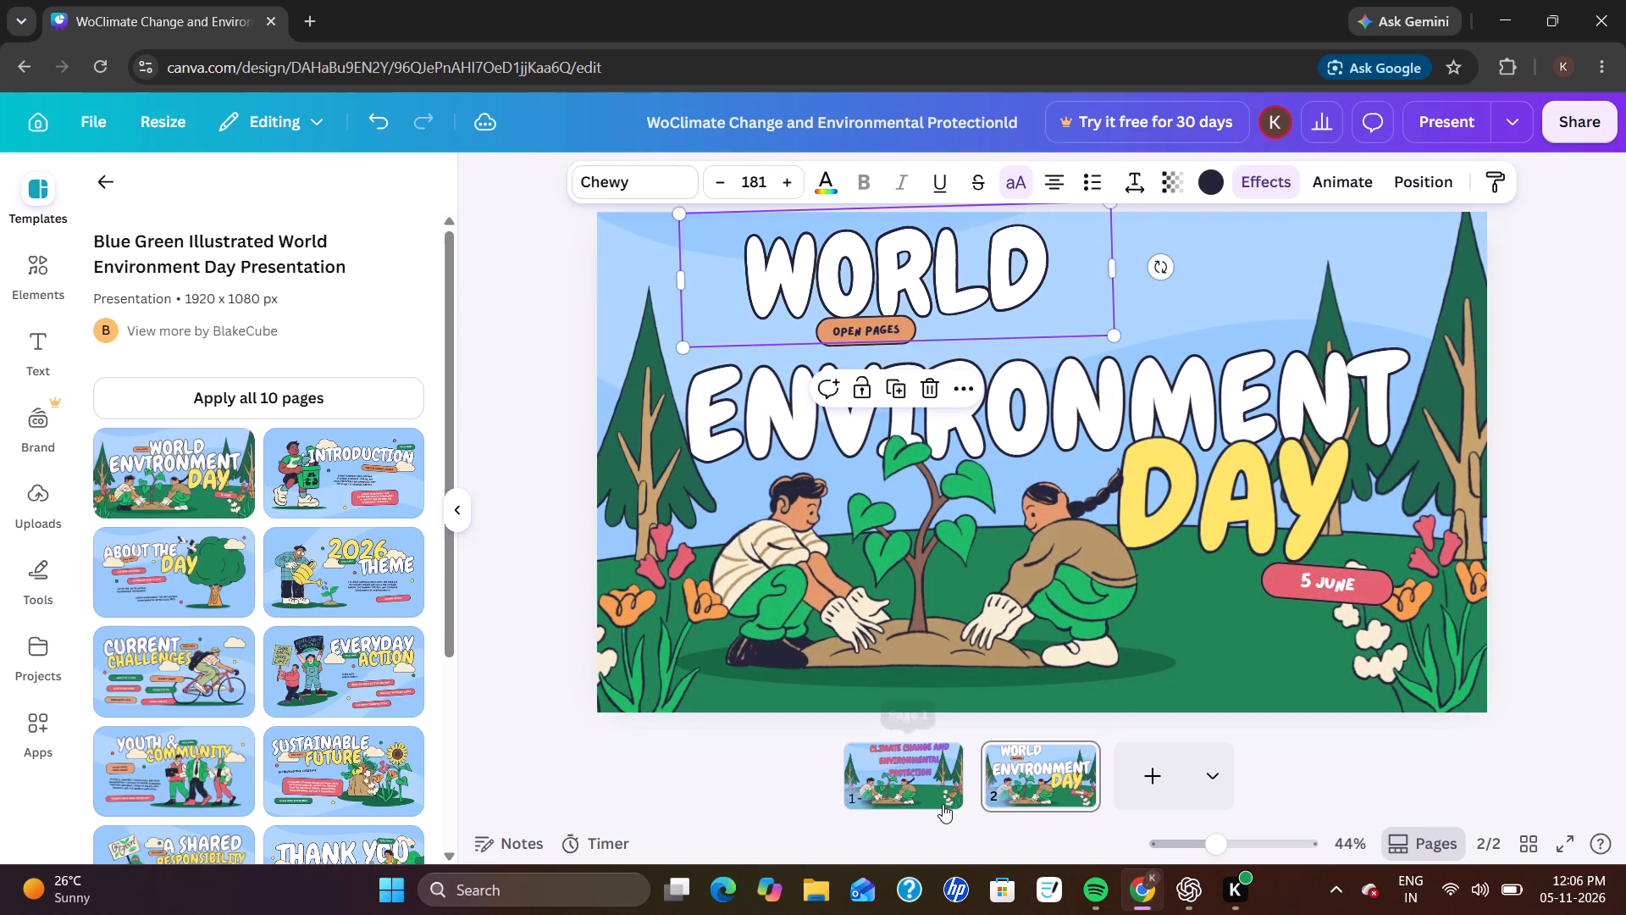
On page 1, move the "Climate Change and Environmental Protection" title to the left and slightly down.
click(943, 804)
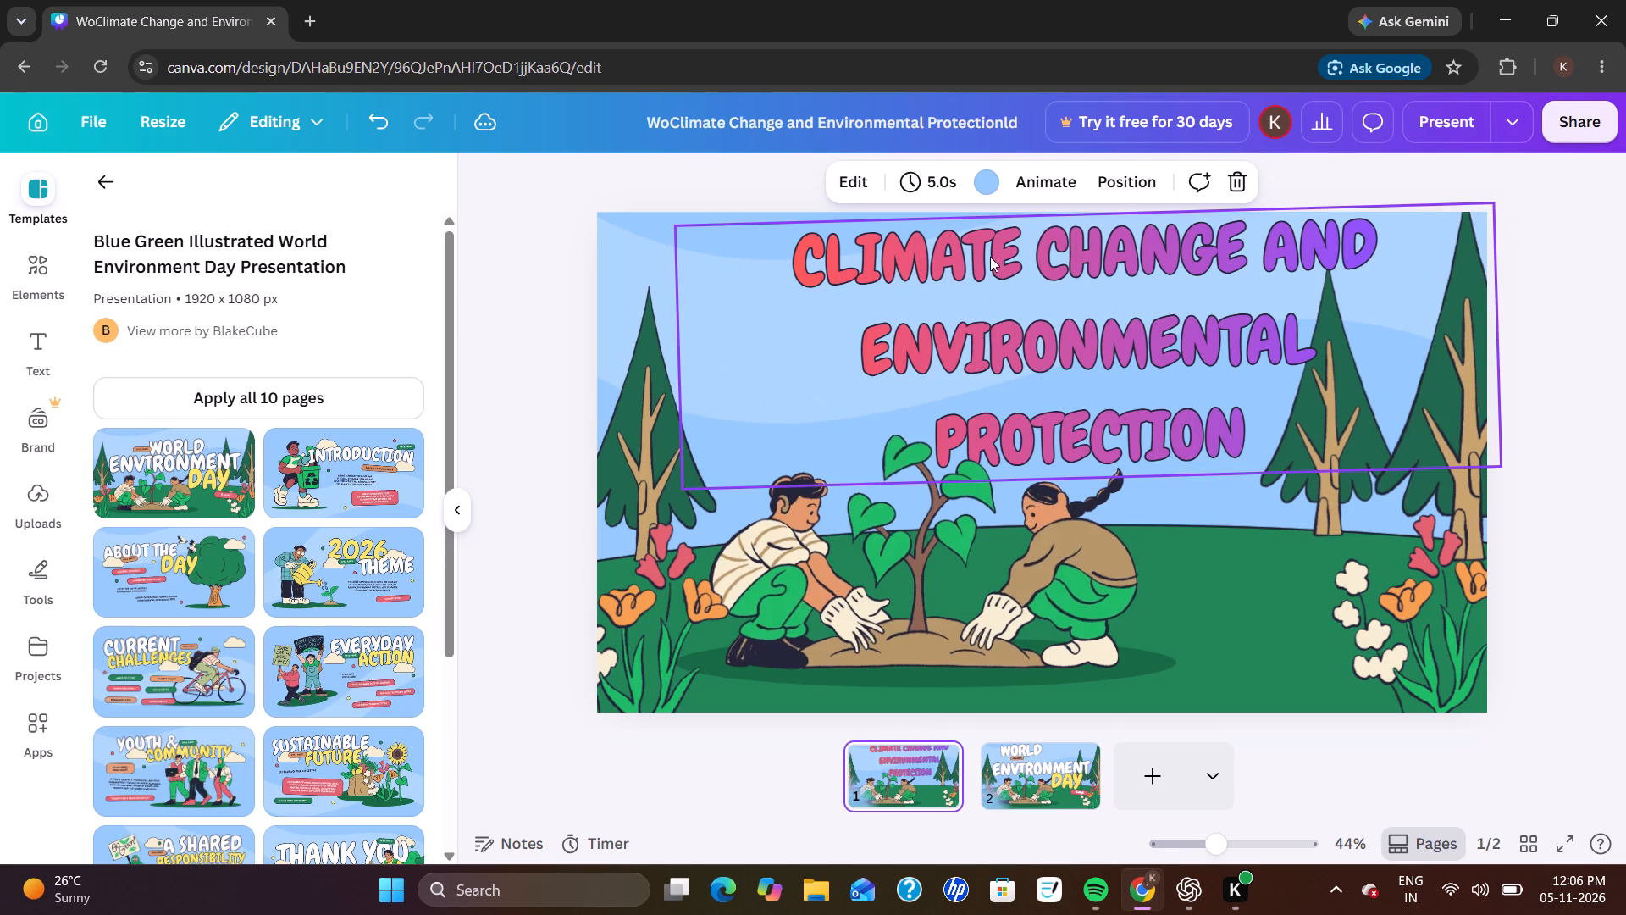
drag(1037, 349, 909, 341)
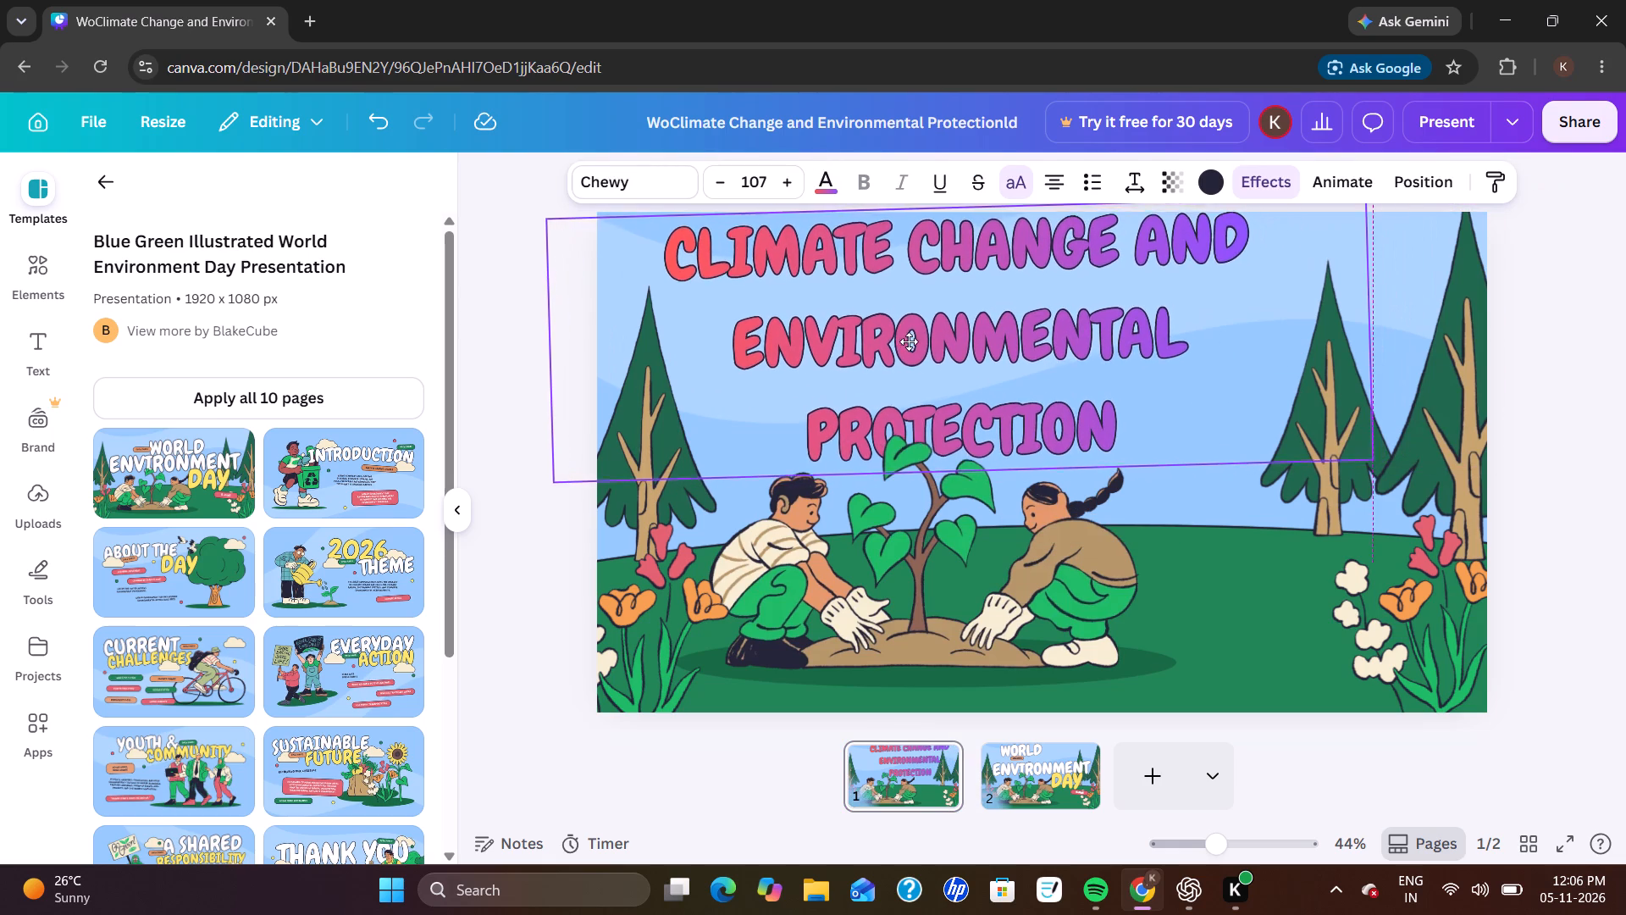
drag(909, 341, 901, 352)
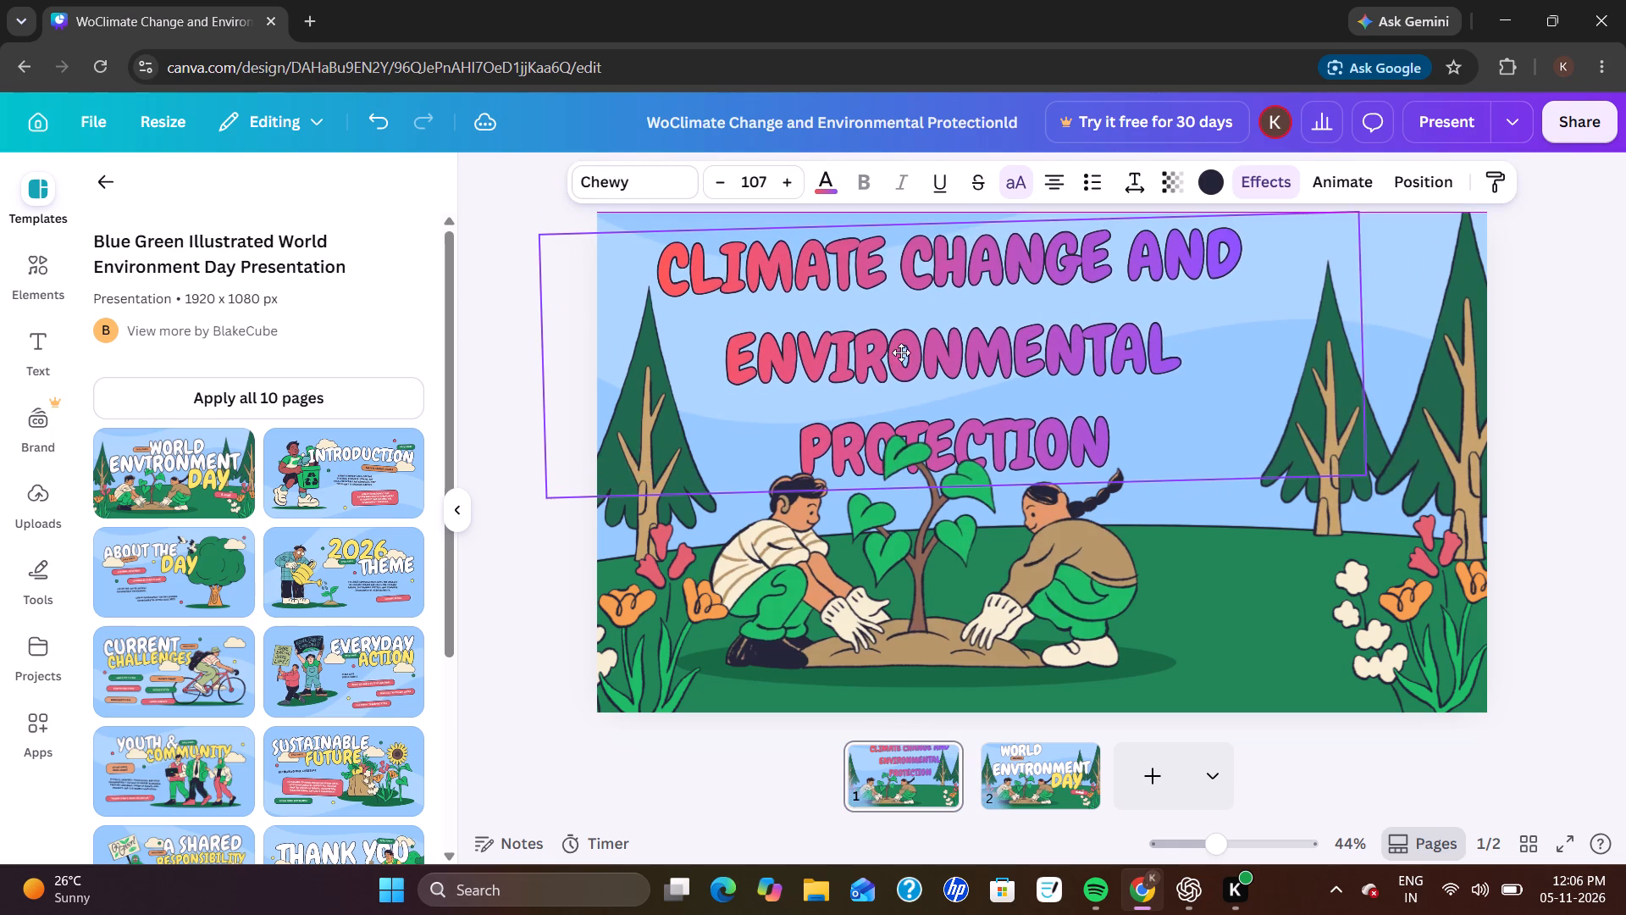
drag(901, 352, 899, 352)
Reduce the page 1 title's font size to 100.
triple_click(711, 183)
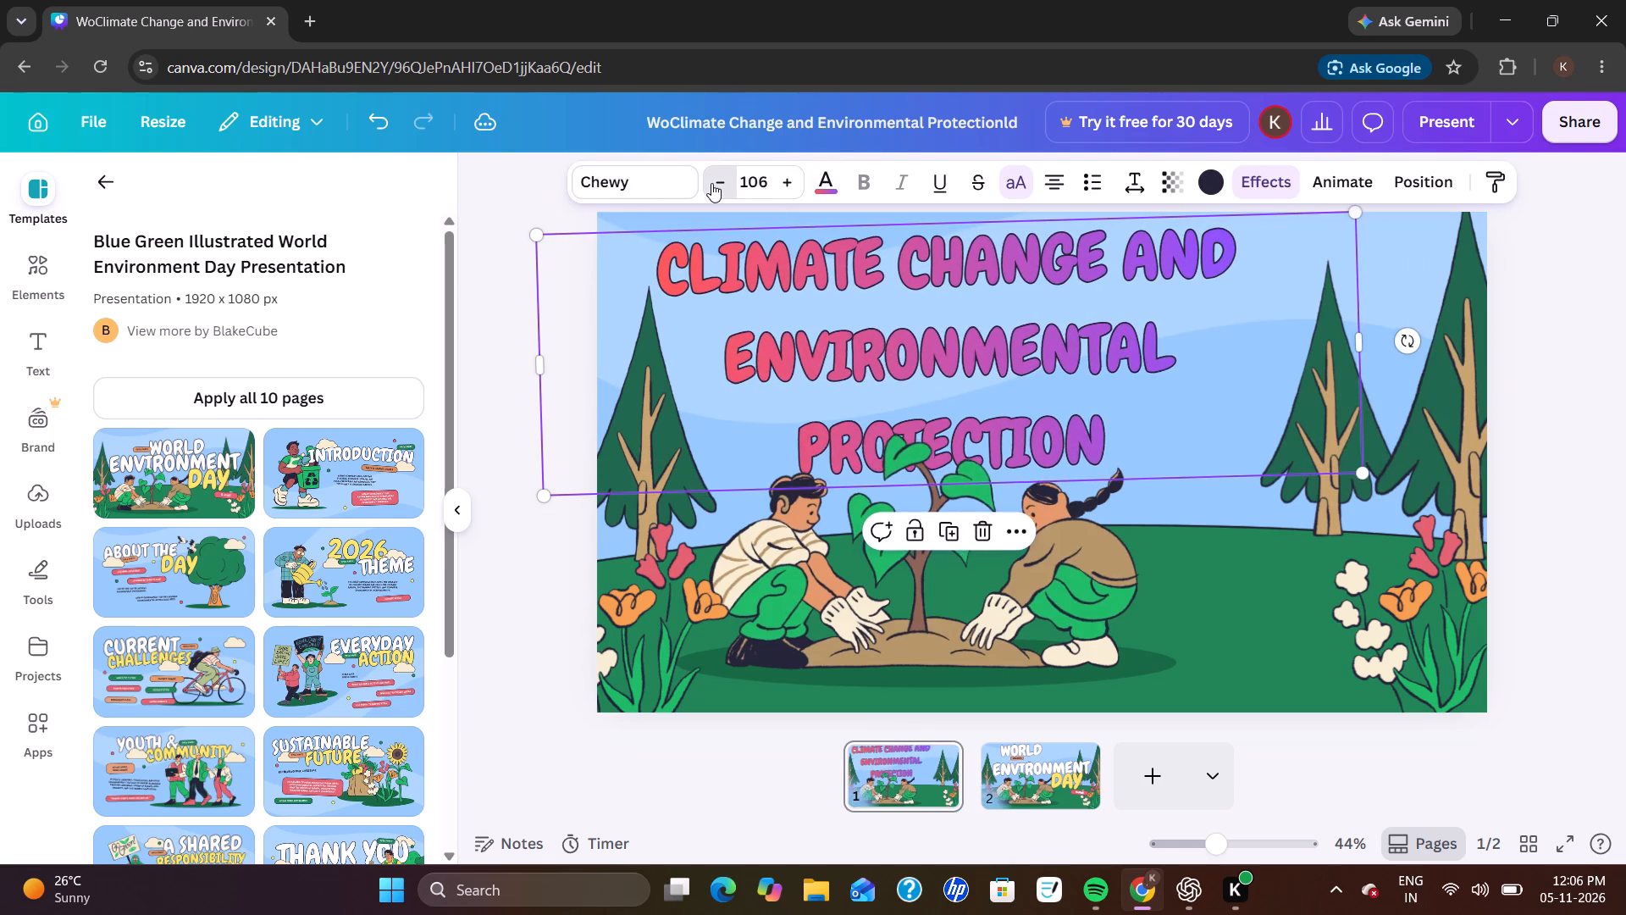
triple_click(711, 183)
click(719, 182)
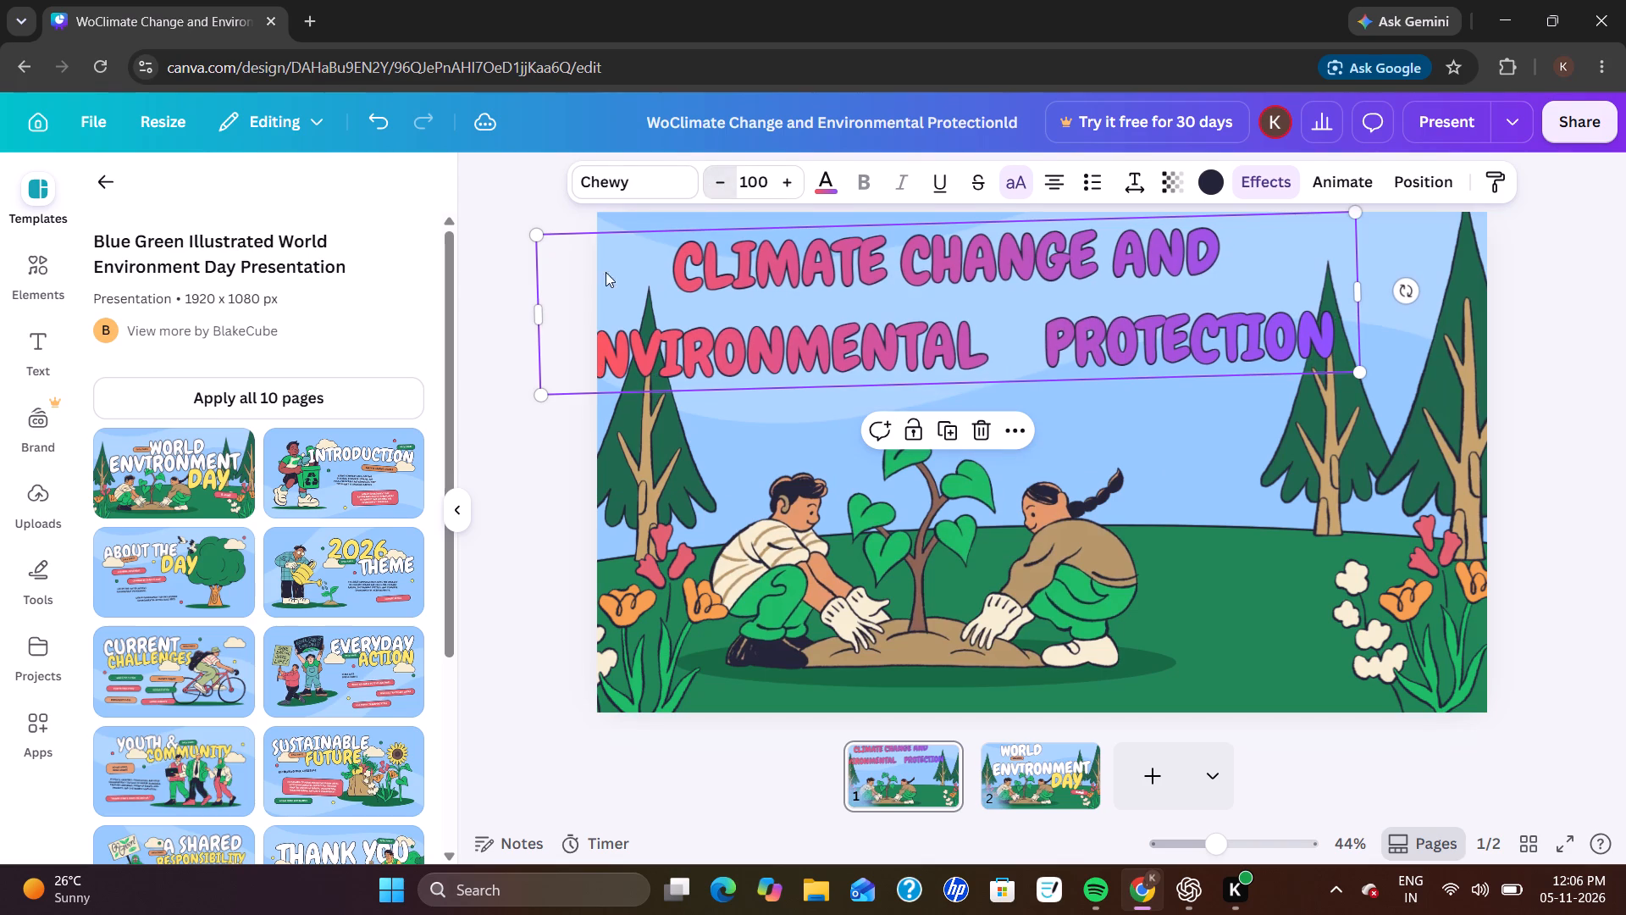
Narrow the page 1 title's text box from its left side so the whole box lies within the slide.
drag(533, 314, 626, 297)
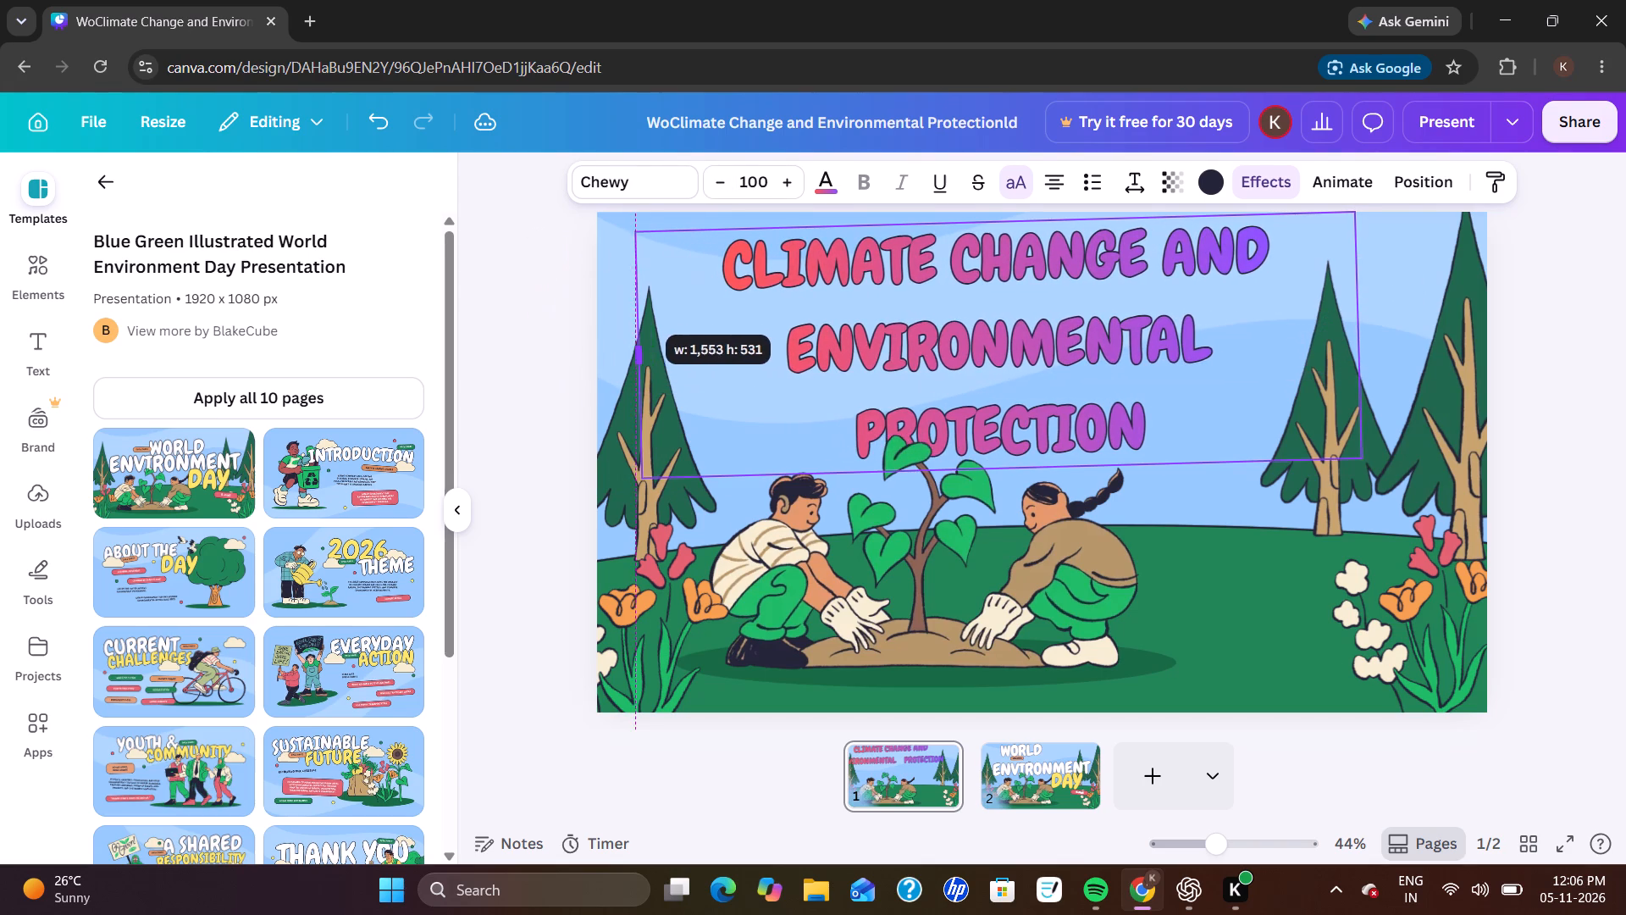
drag(626, 297, 622, 297)
Set the page 1 title's font size to 91 and shift the title slightly left and down.
triple_click(727, 184)
triple_click(727, 184)
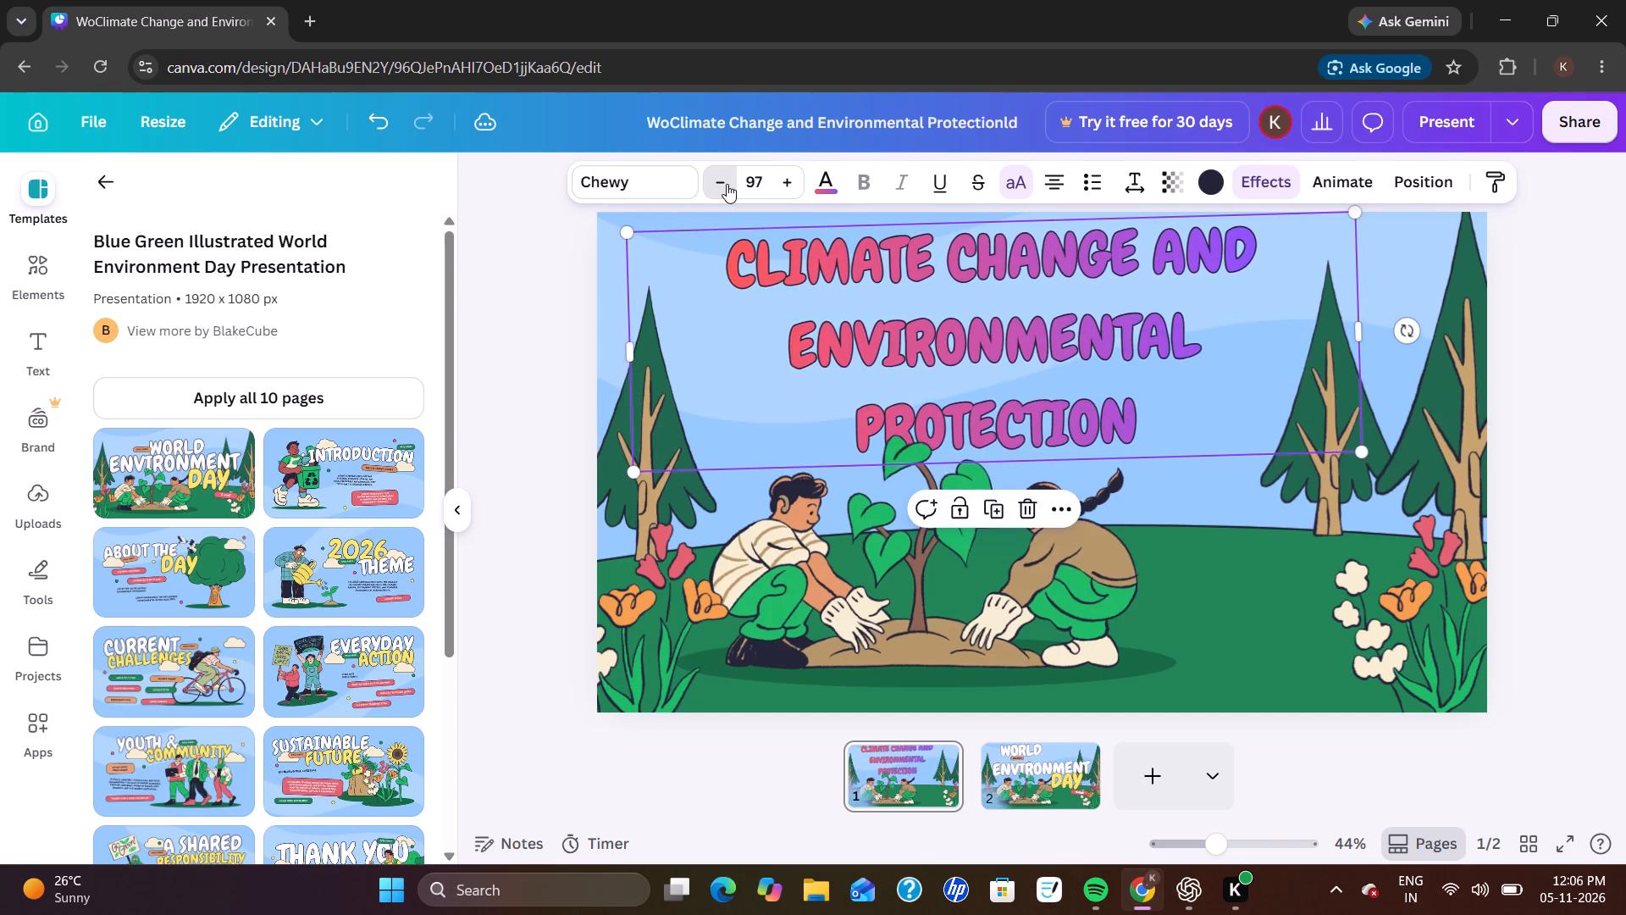
triple_click(727, 184)
drag(727, 184, 926, 317)
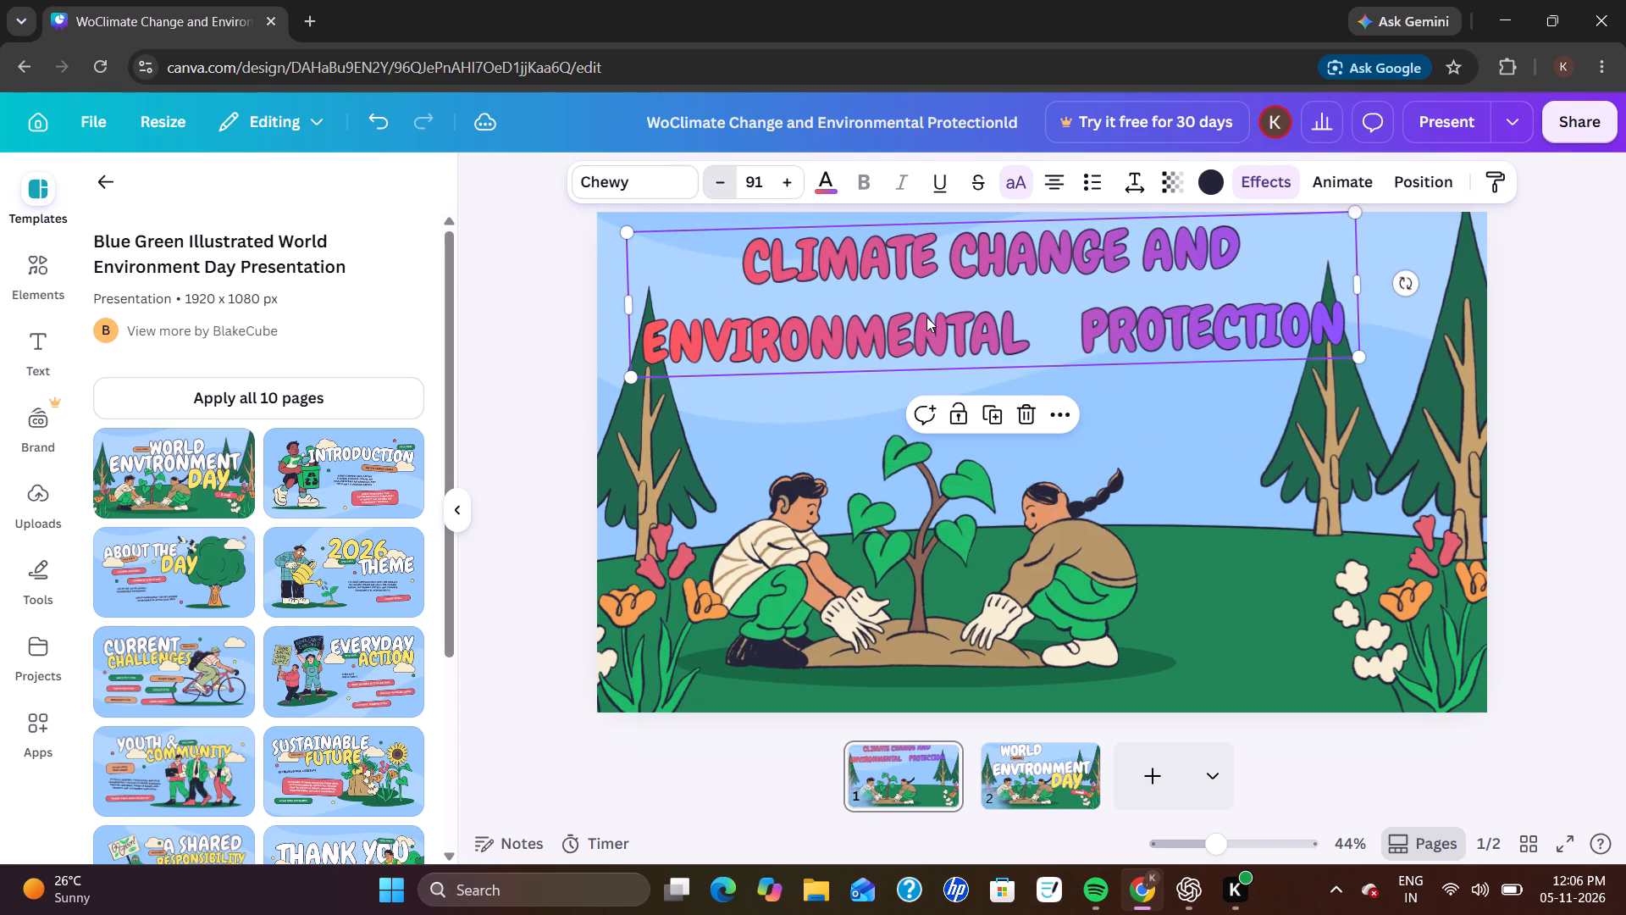
drag(926, 317, 901, 328)
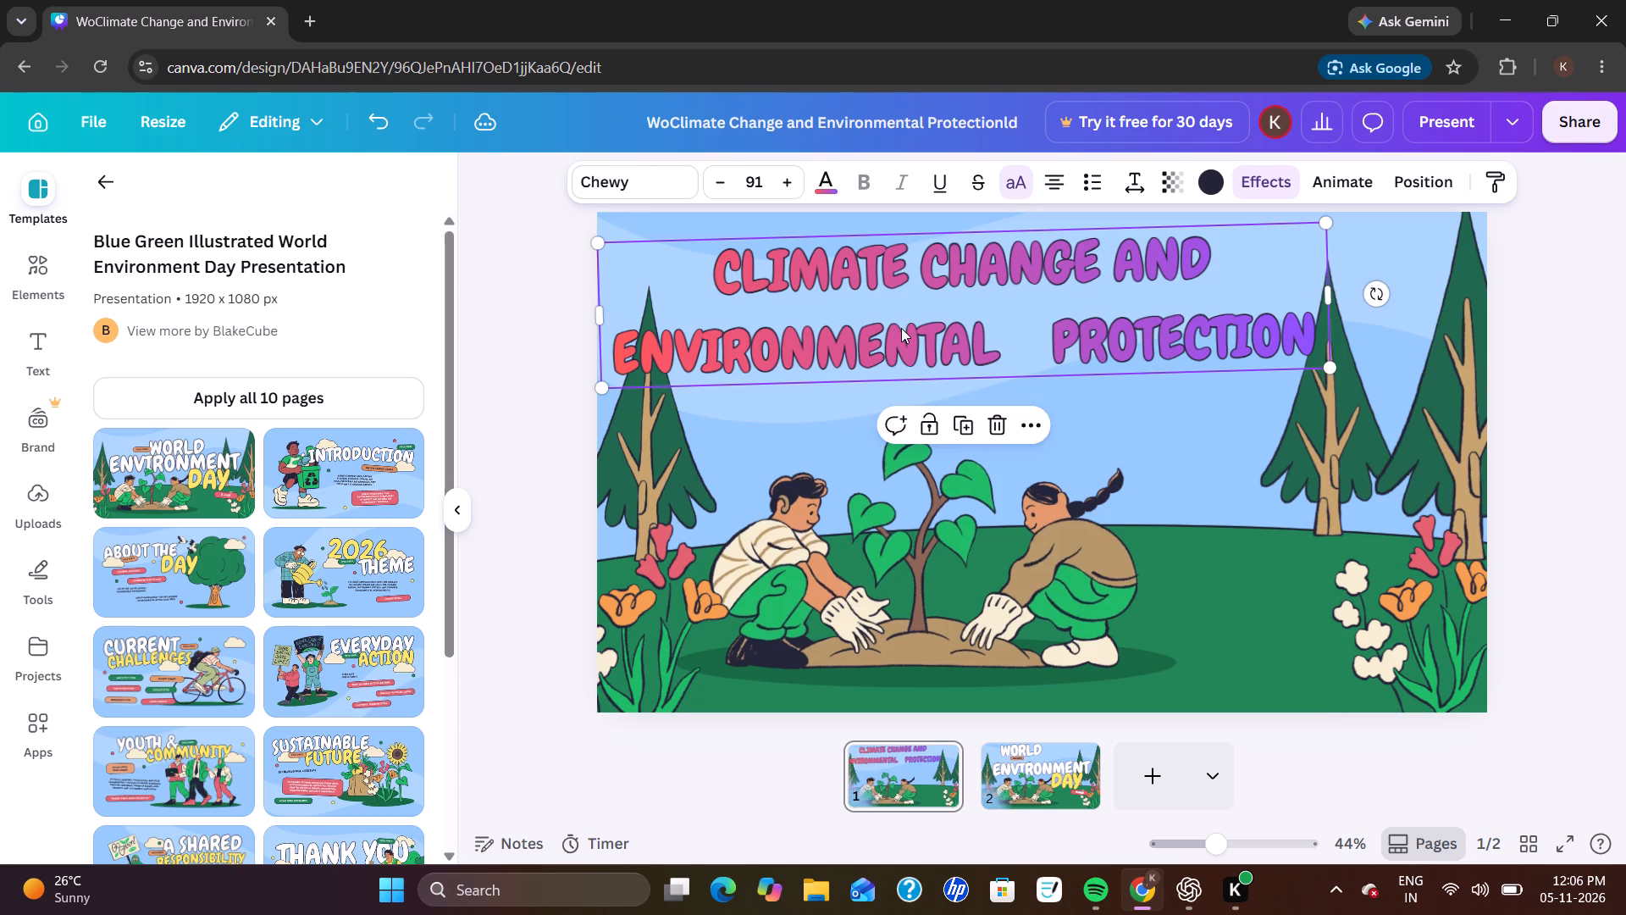
click(1211, 483)
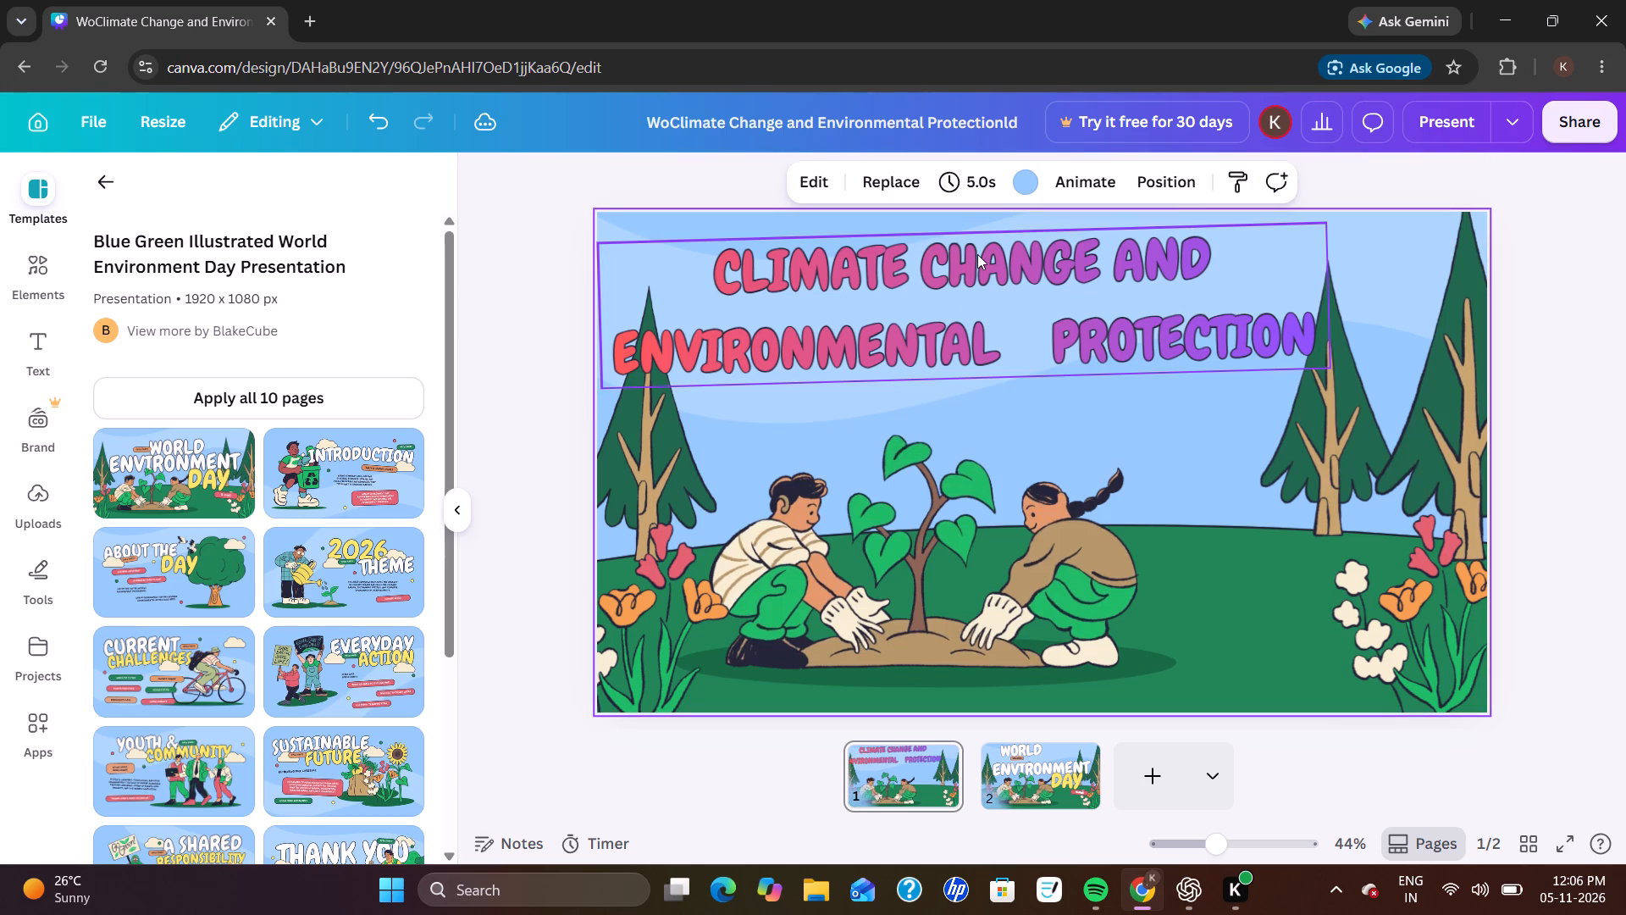
Add a body text box to page 1.
click(816, 185)
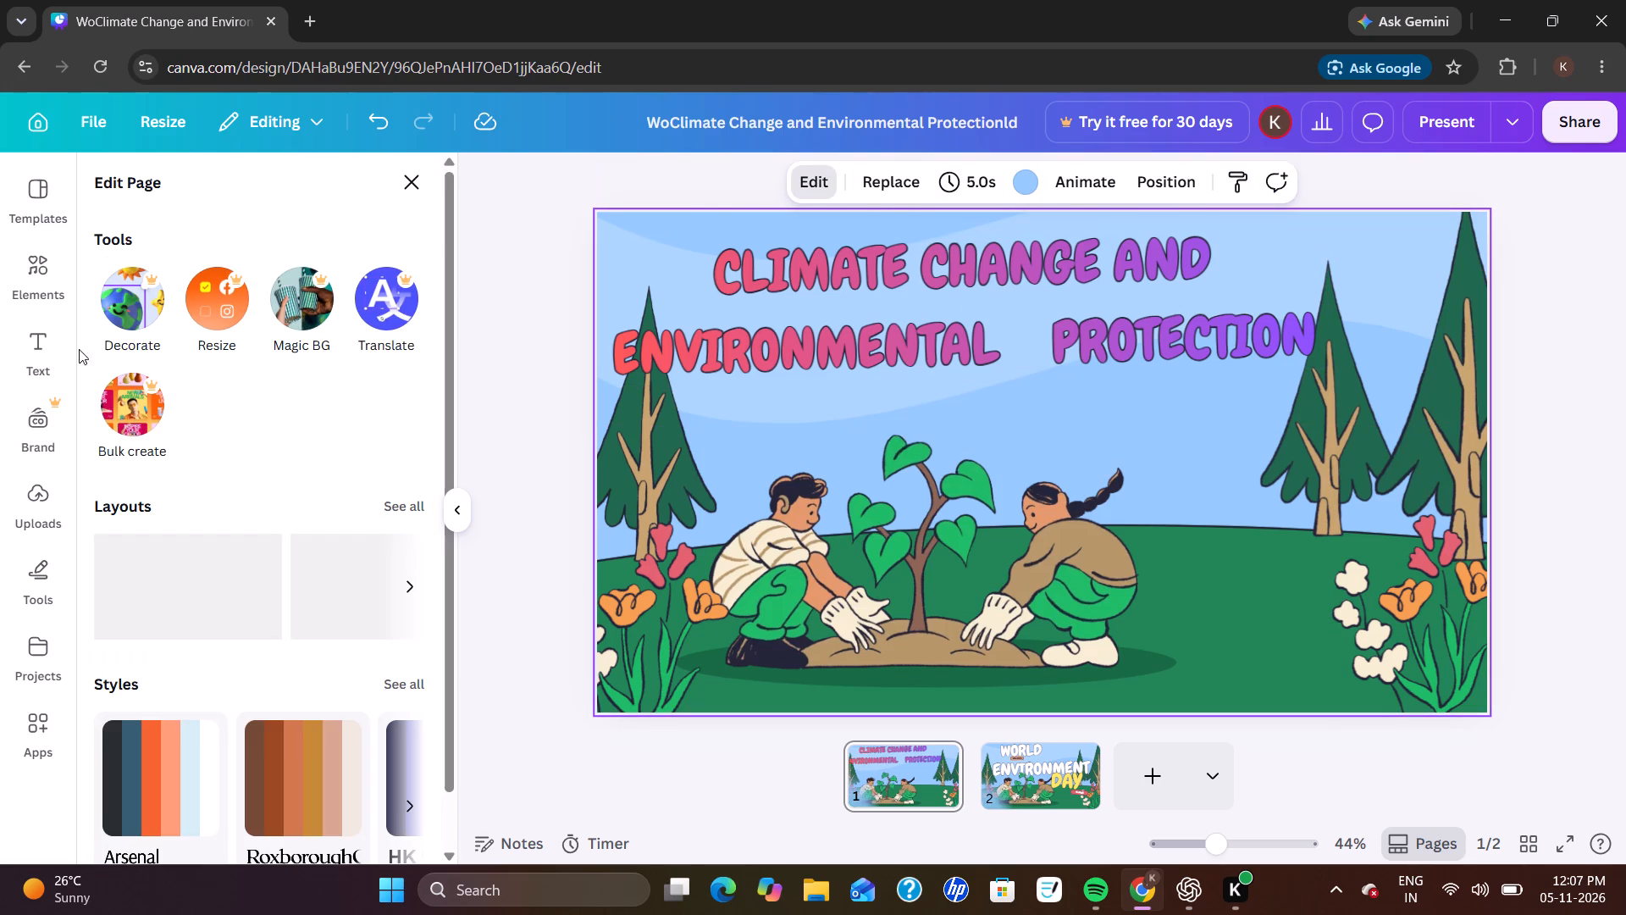
click(50, 359)
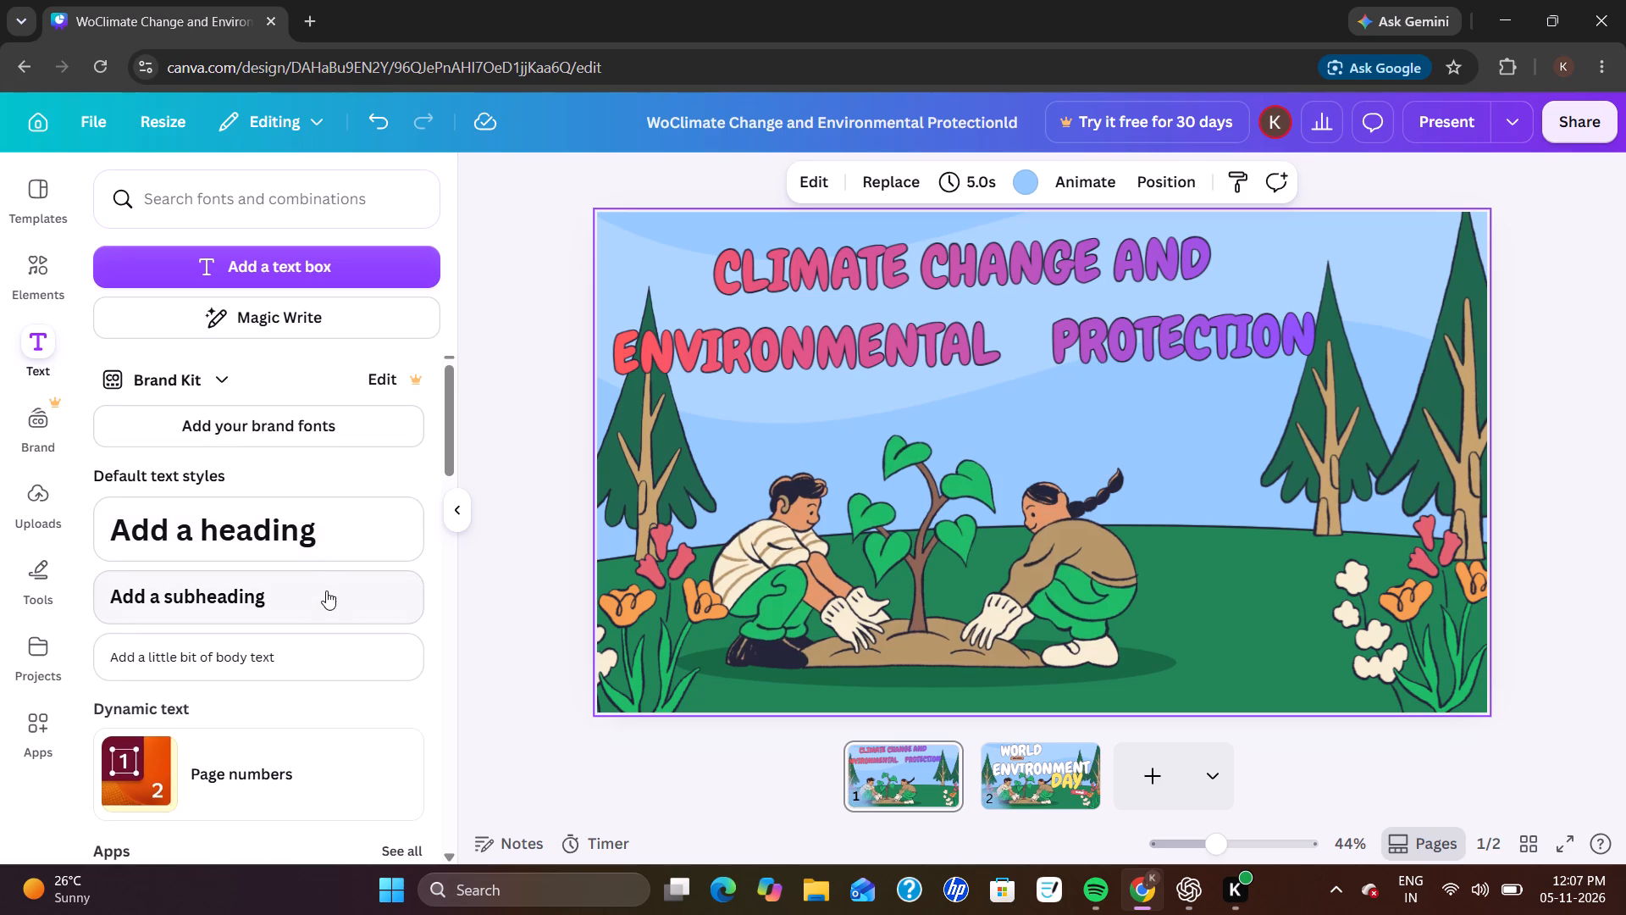
click(314, 641)
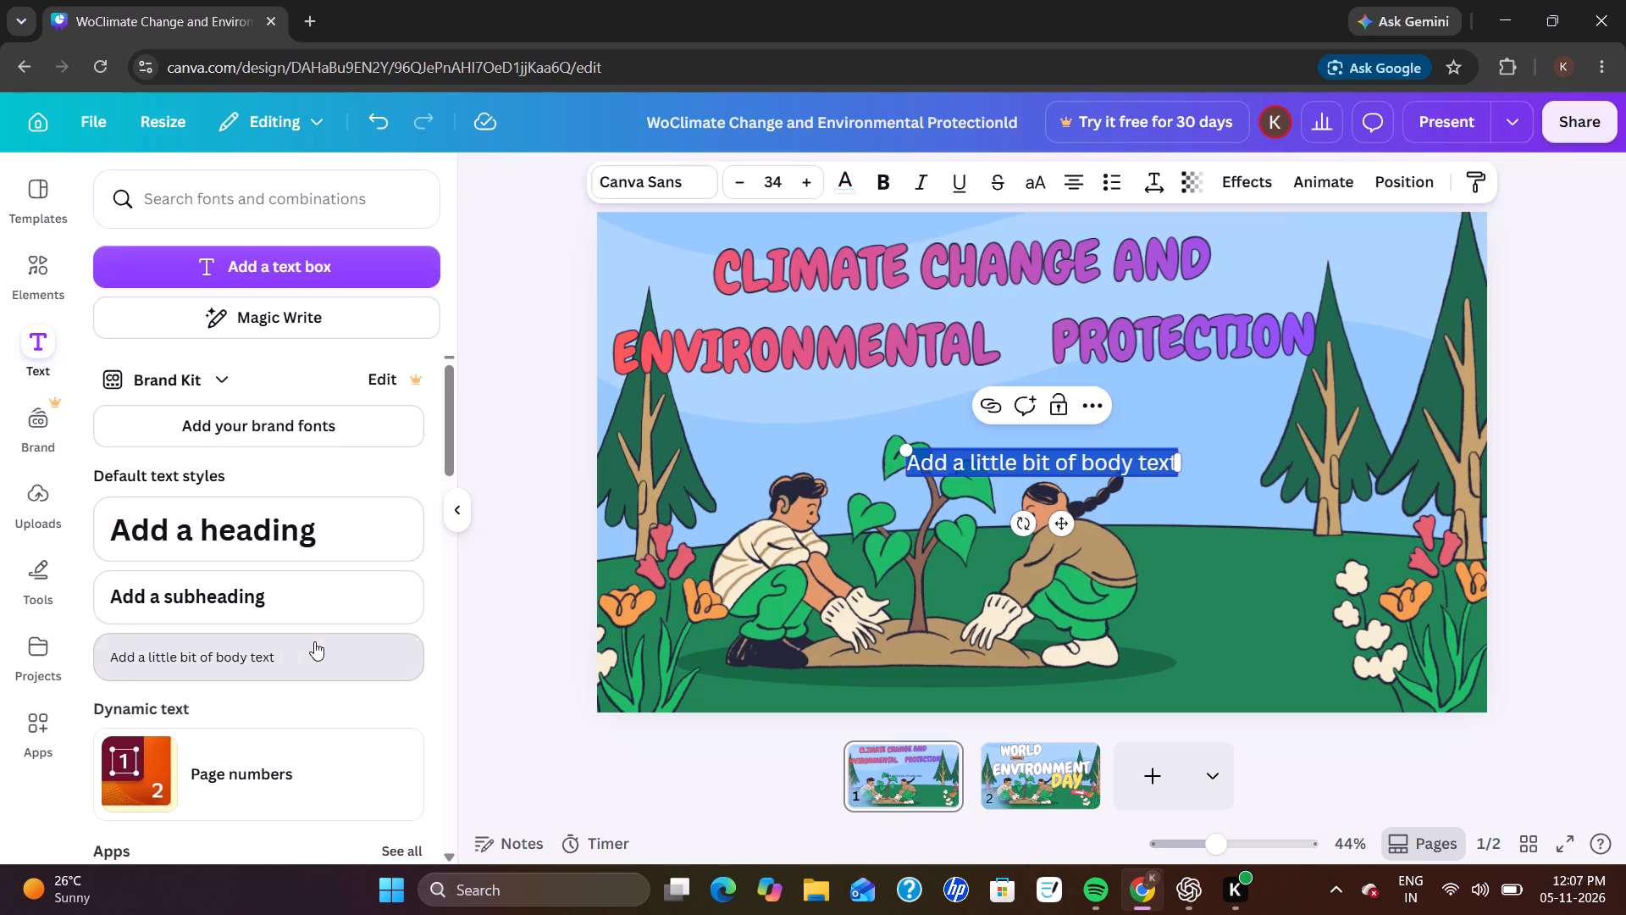
Replace the new text box's placeholder with the copied subtitle "The Future of Our Planet: Climate Change and Sustainability".
click(1082, 462)
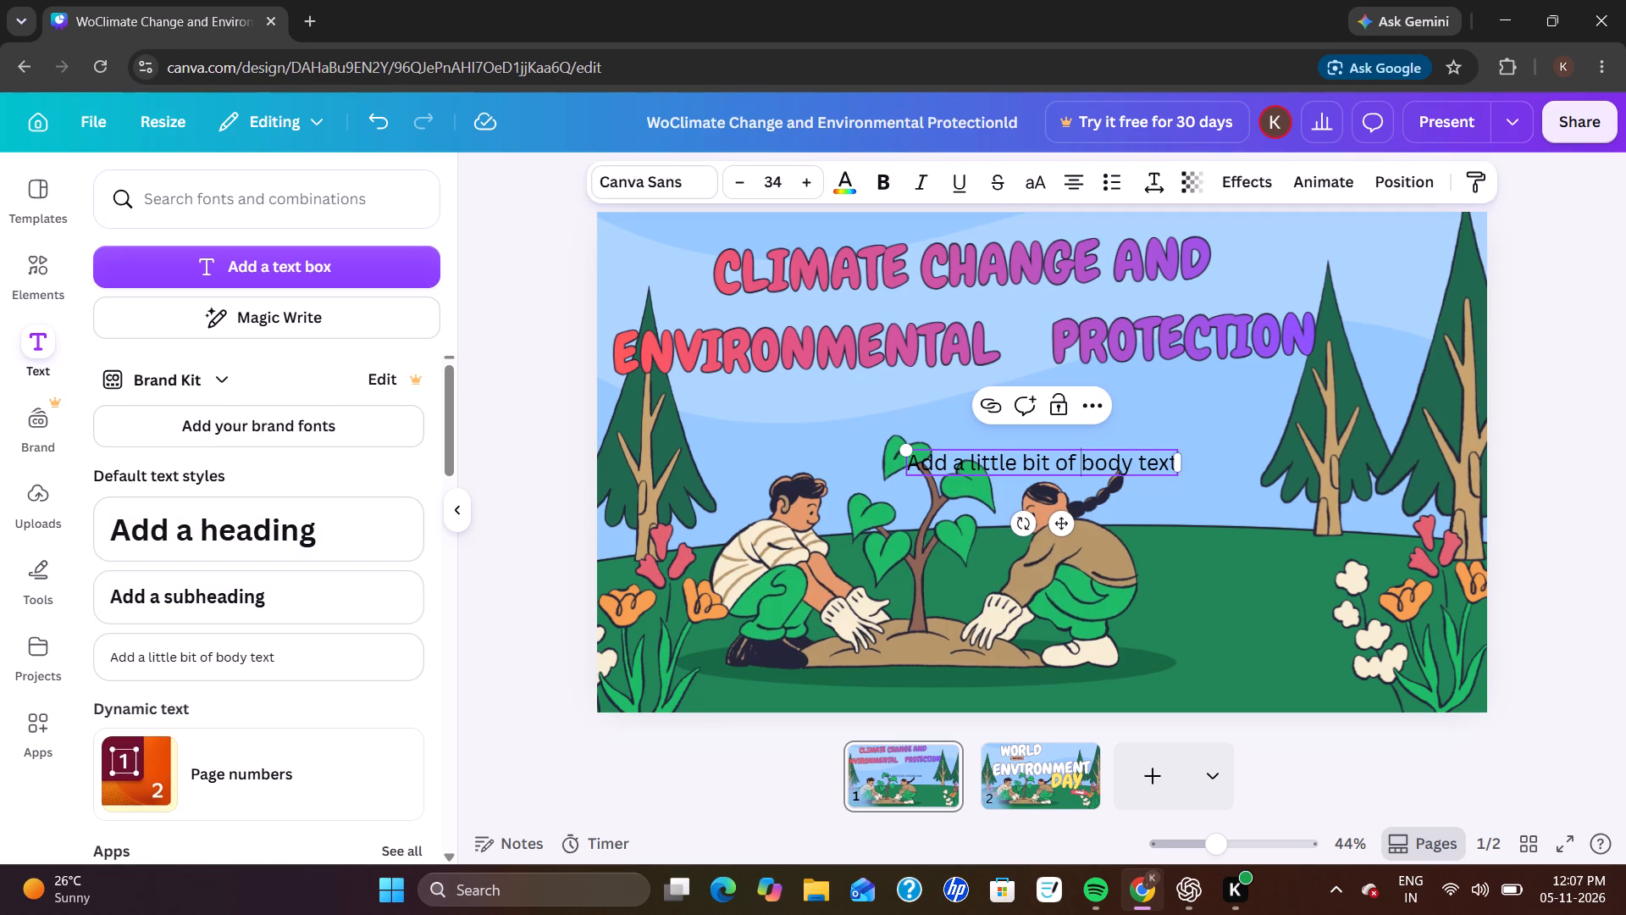
key(Right)
key(Right)
key(Right)
key(Right)
key(Right)
key(Right)
key(Right)
key(Right)
key(Right)
key(Right)
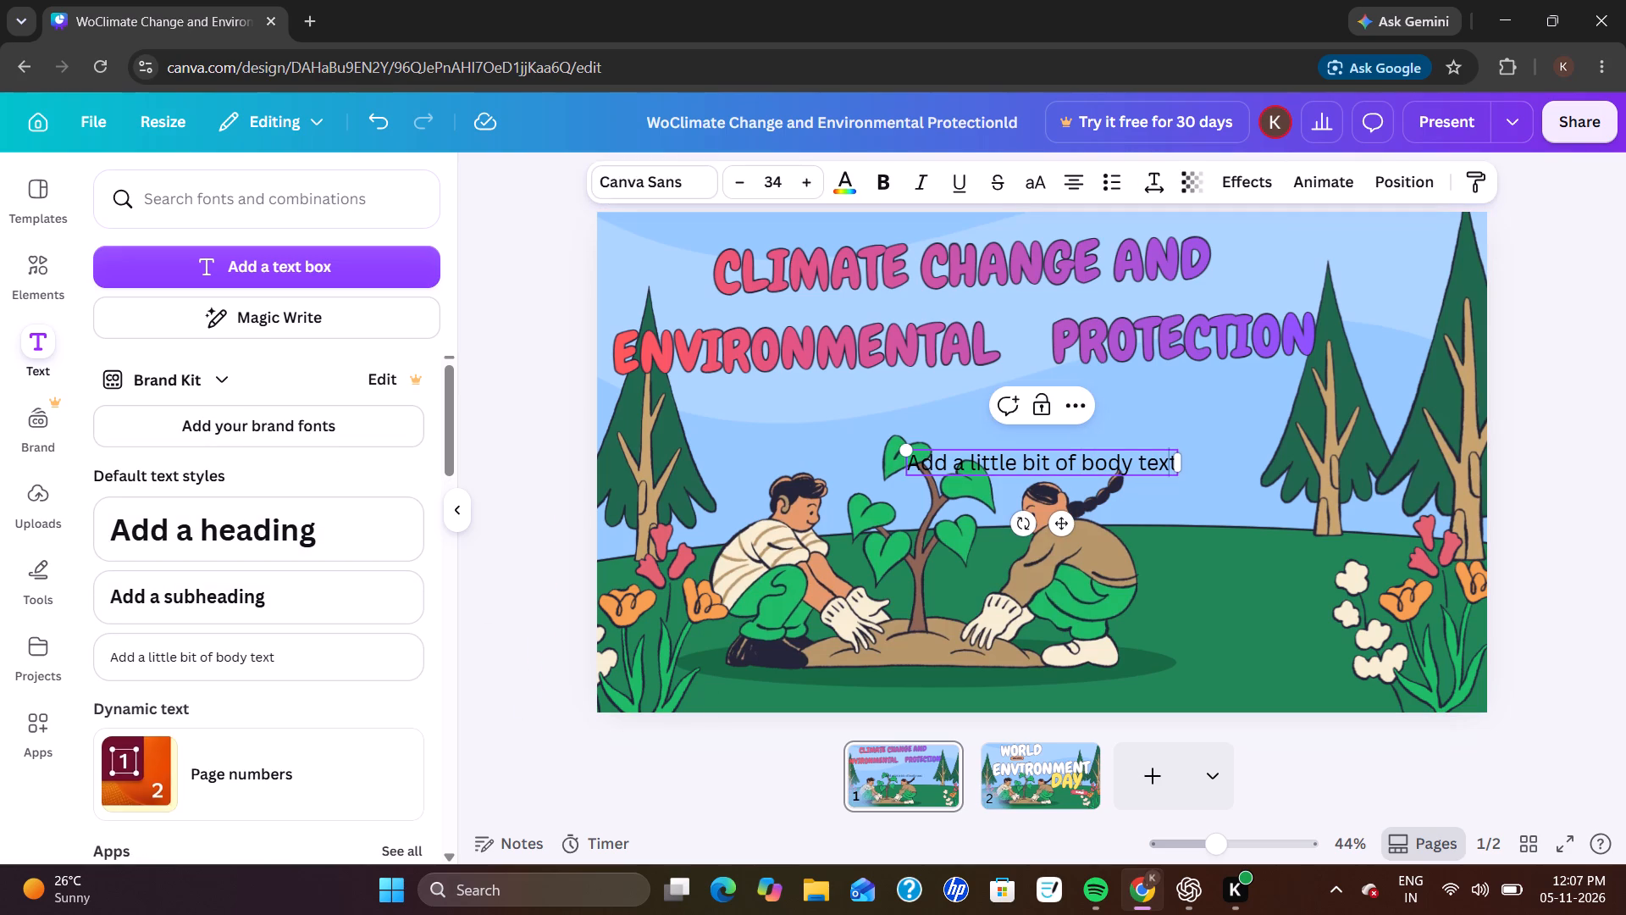
key(BackSpace)
key(BackSpace)
key(BackSpace)
key(BackSpace)
key(BackSpace)
key(BackSpace)
key(BackSpace)
key(BackSpace)
key(BackSpace)
key(BackSpace)
key(BackSpace)
key(BackSpace)
key(BackSpace)
key(BackSpace)
key(BackSpace)
key(BackSpace)
key(BackSpace)
key(BackSpace)
key(BackSpace)
key(BackSpace)
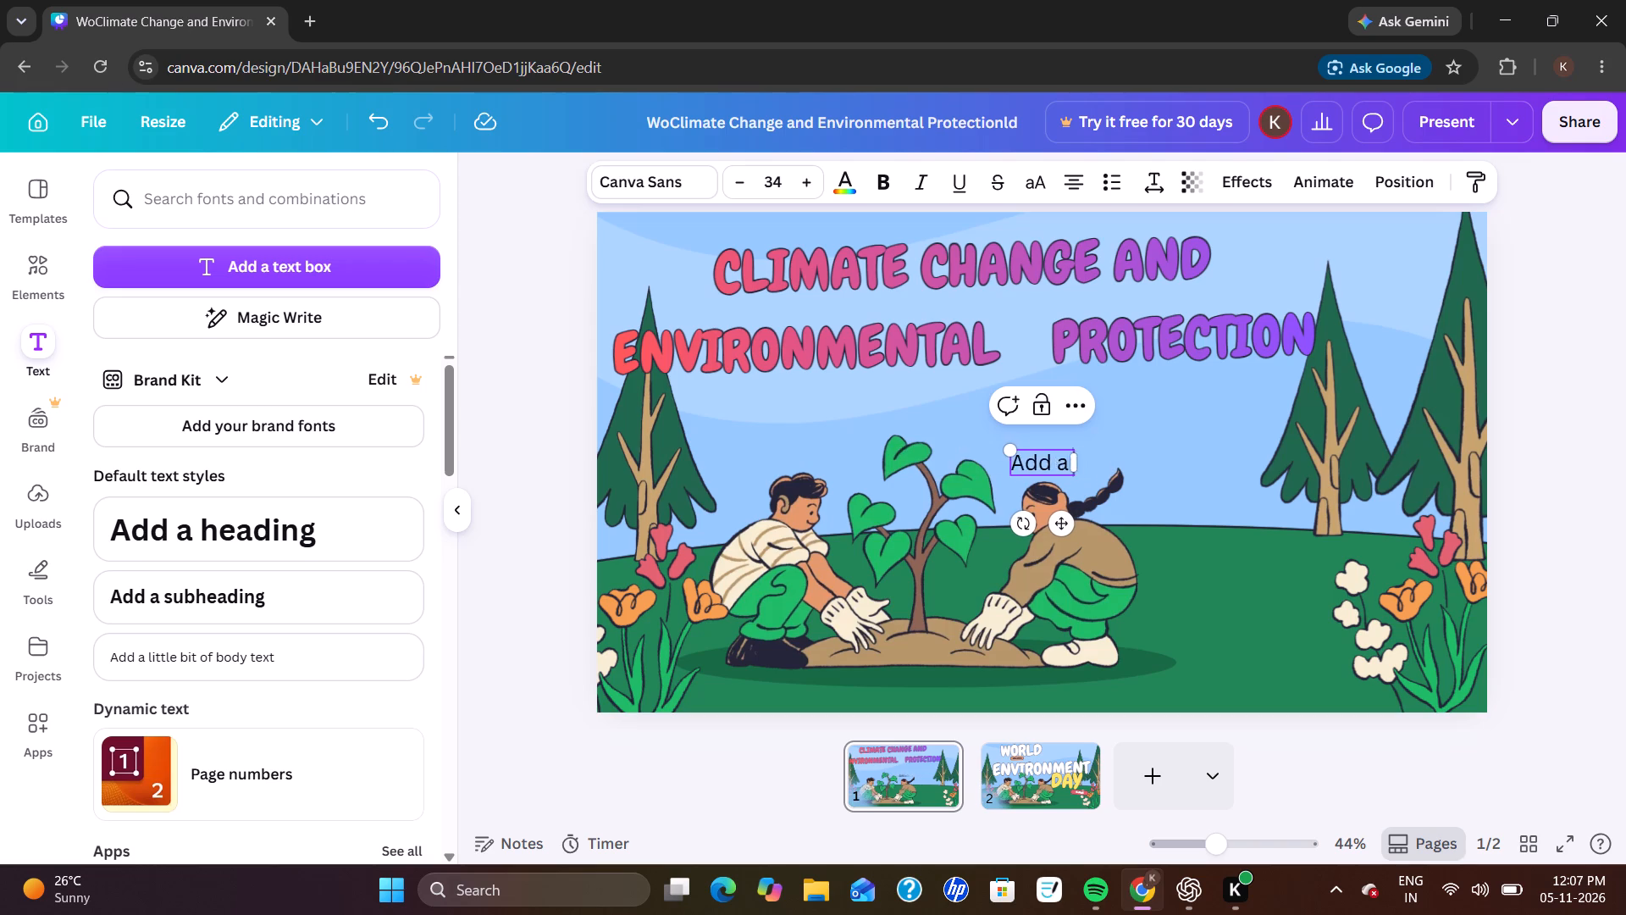
key(BackSpace)
key(ctrl+v)
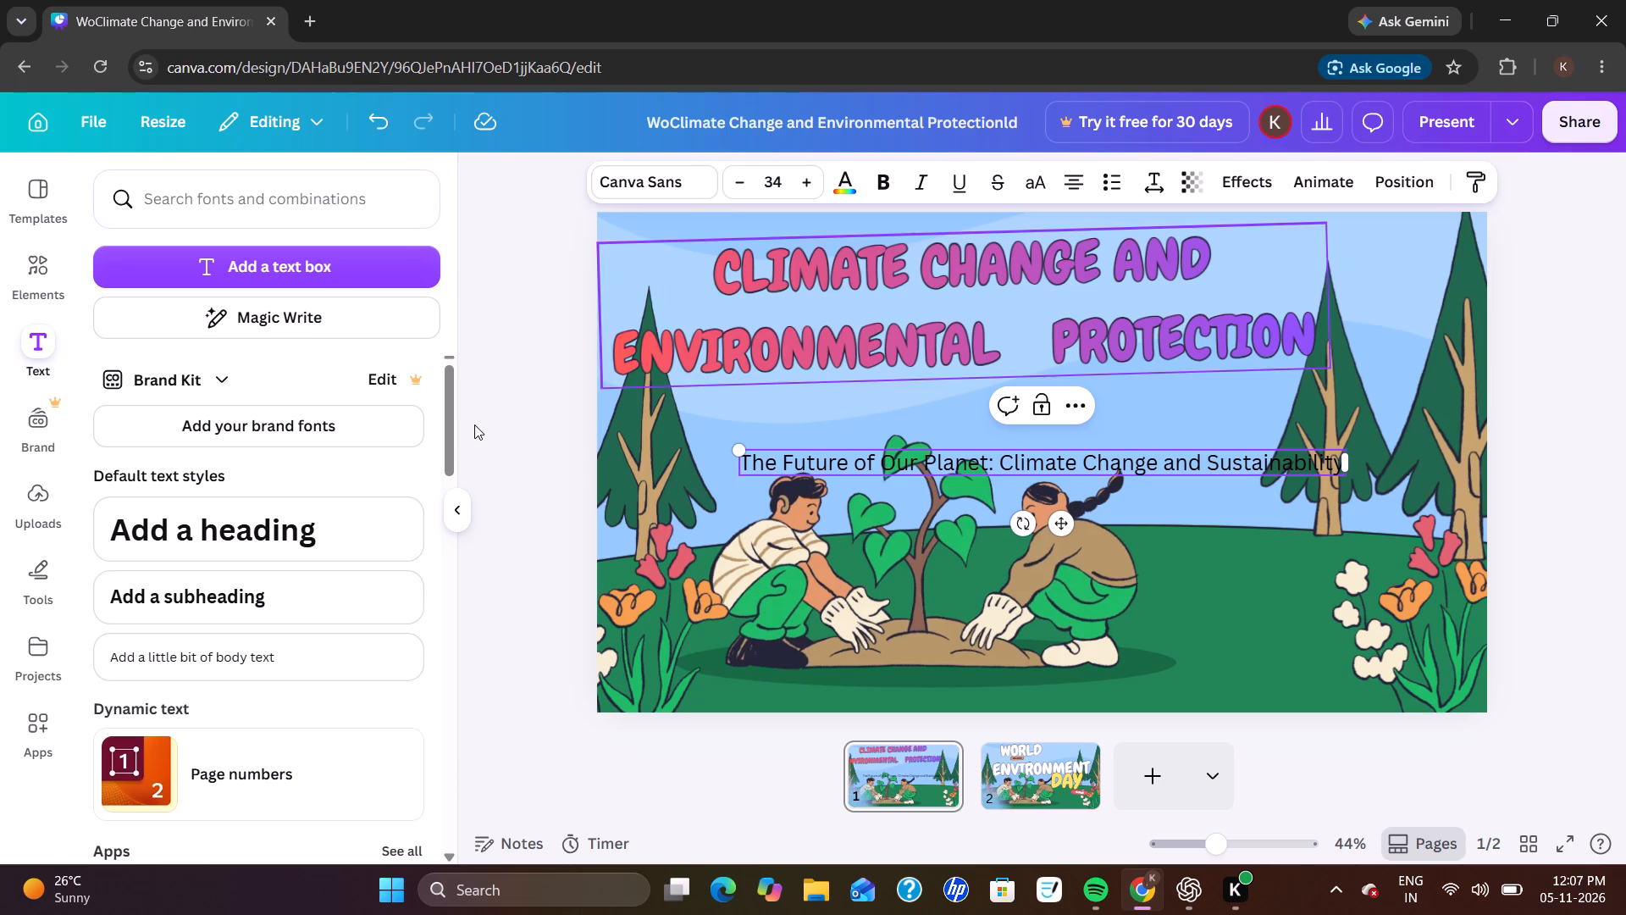
Reduce the page 1 subtitle's font size to 30.
click(64, 213)
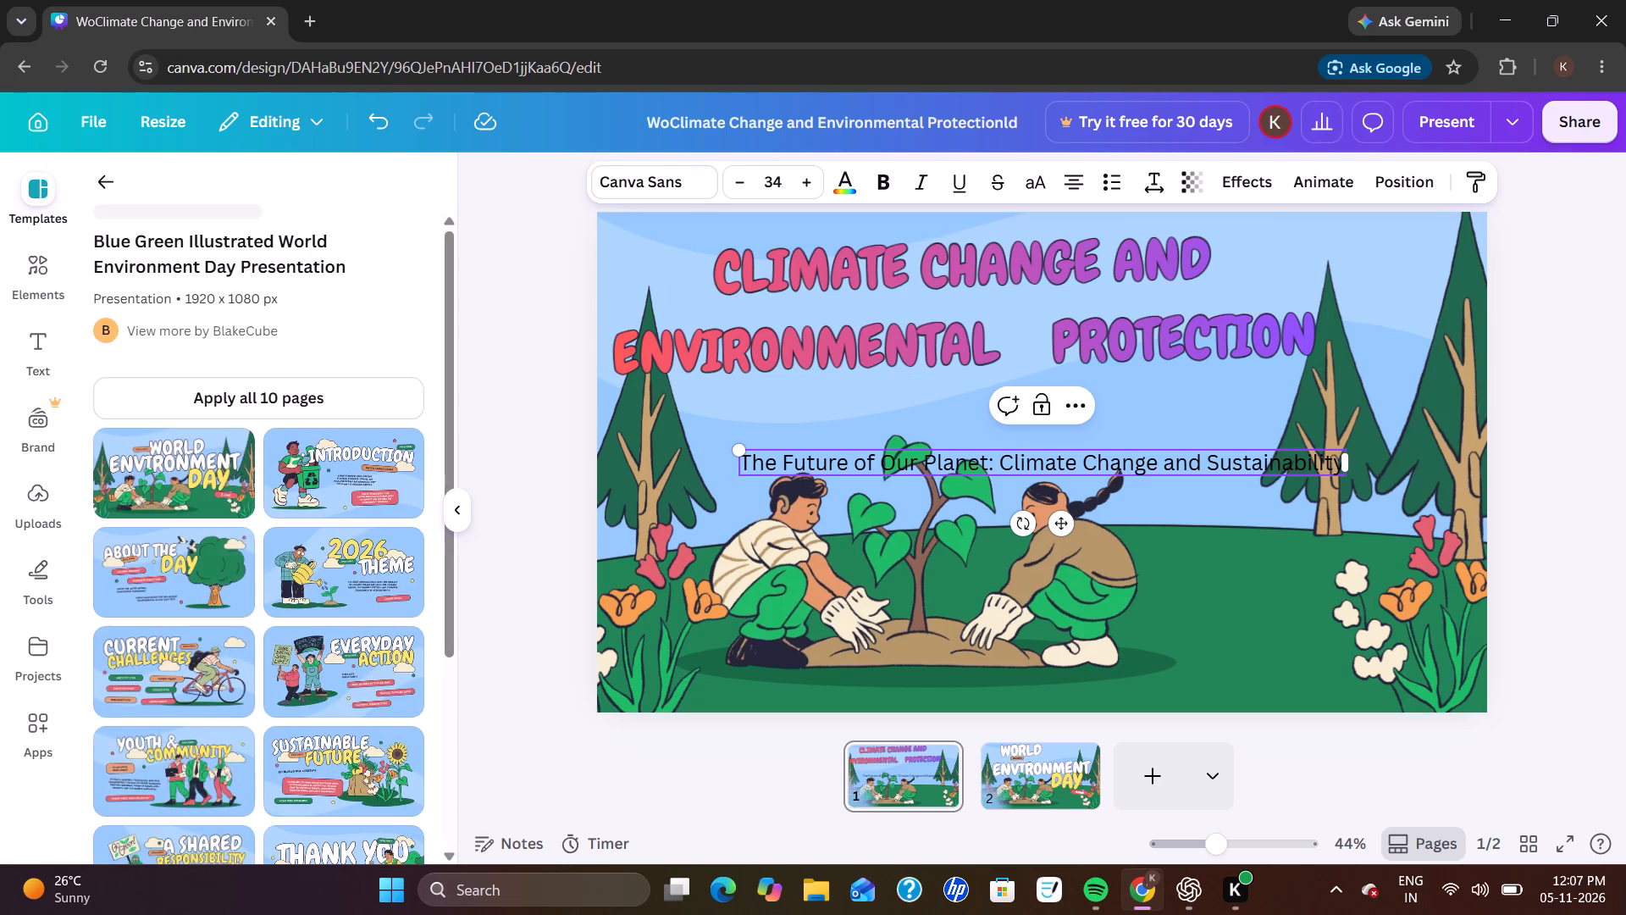
triple_click(740, 176)
click(740, 176)
drag(740, 176, 902, 491)
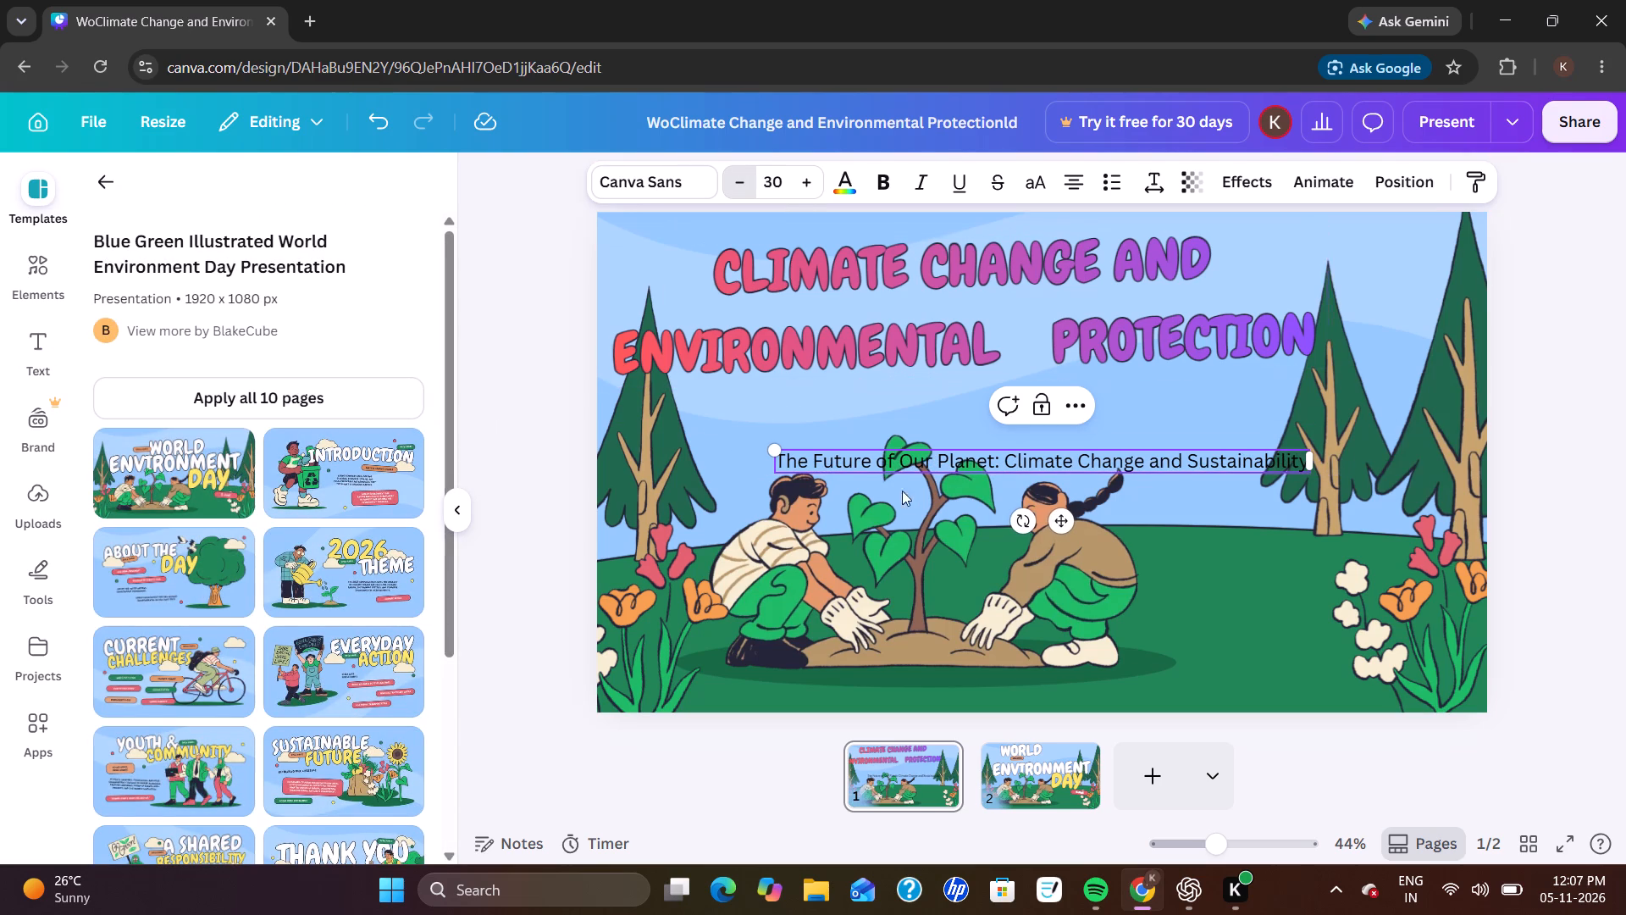
Move the page 1 subtitle up and slightly left, just below the title and above the plant.
drag(902, 491, 915, 465)
click(1052, 464)
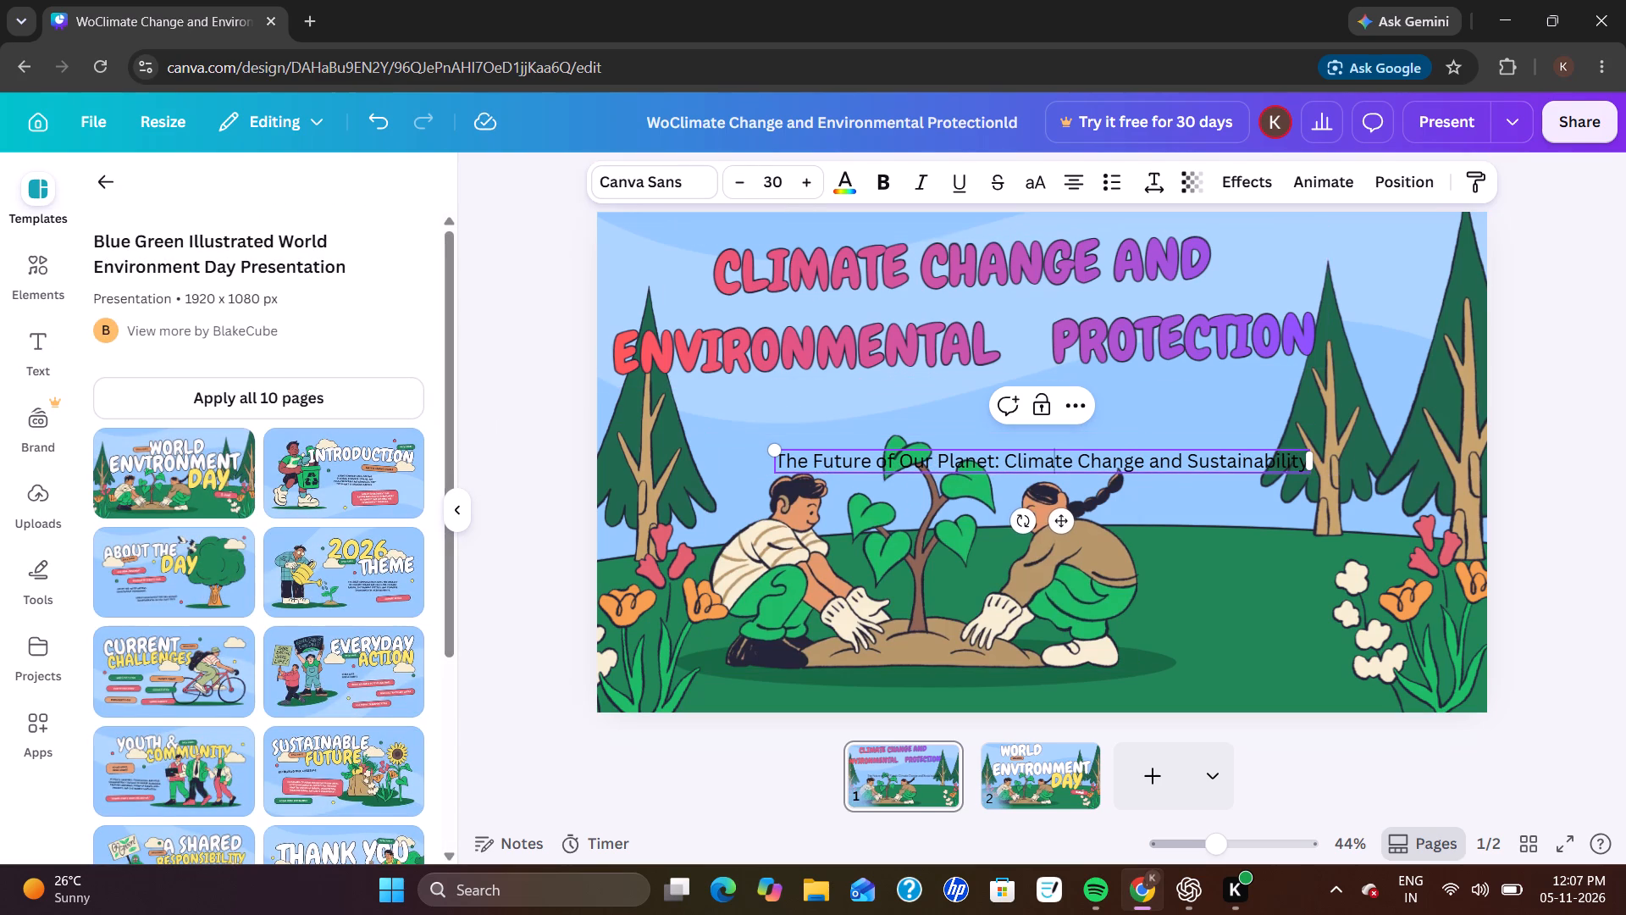
click(1164, 435)
drag(1145, 454, 1134, 411)
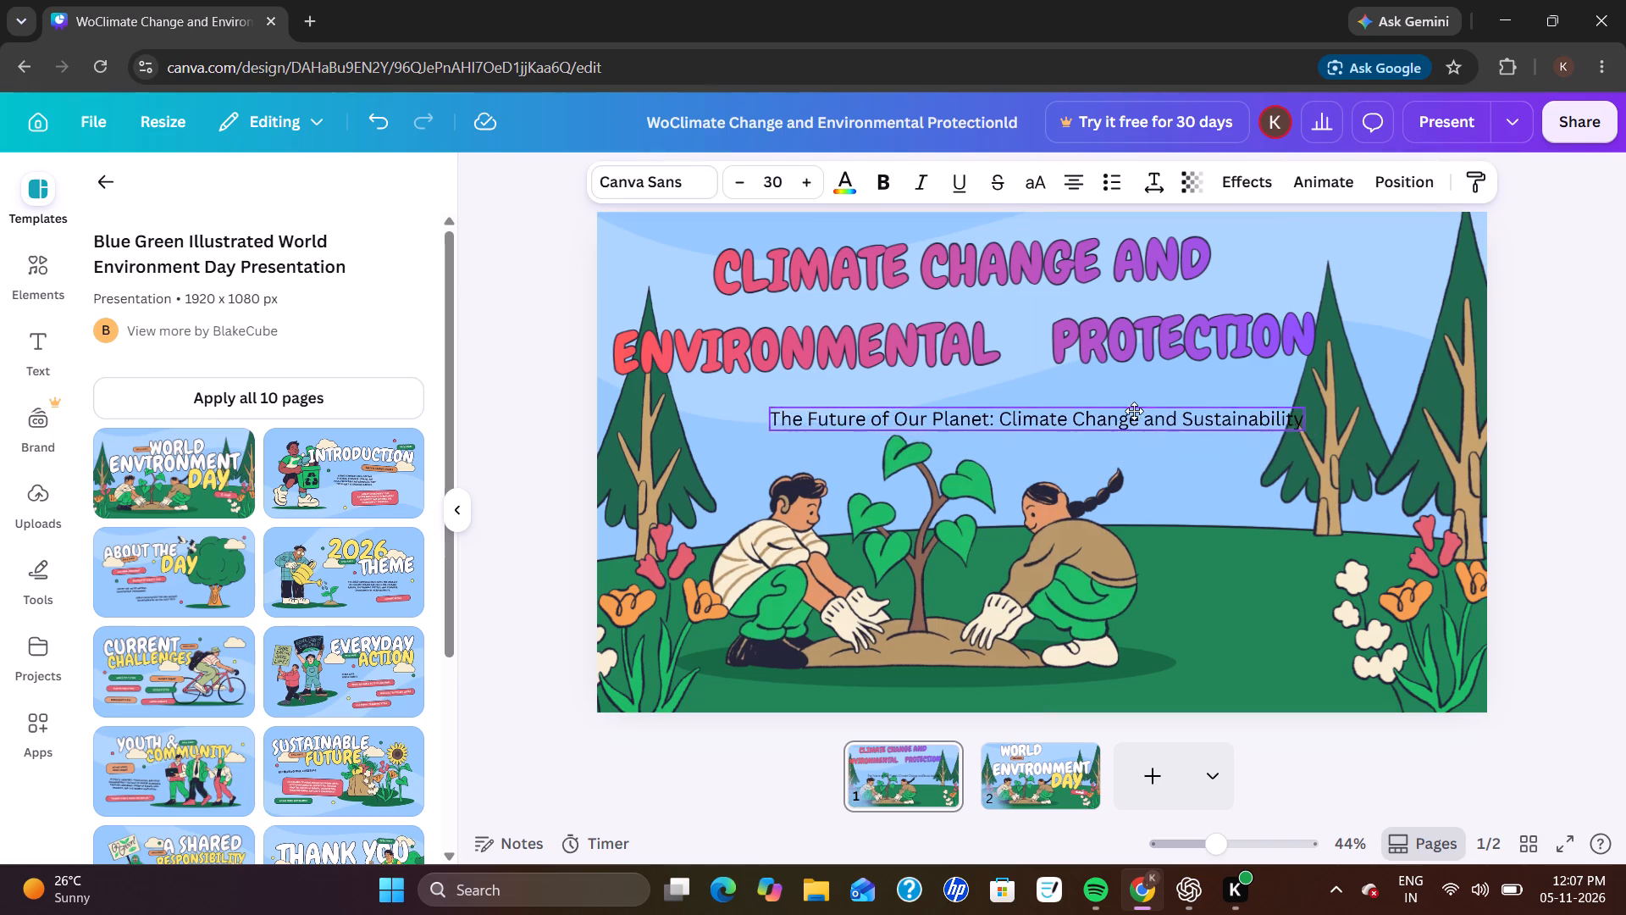
drag(1134, 411, 1094, 408)
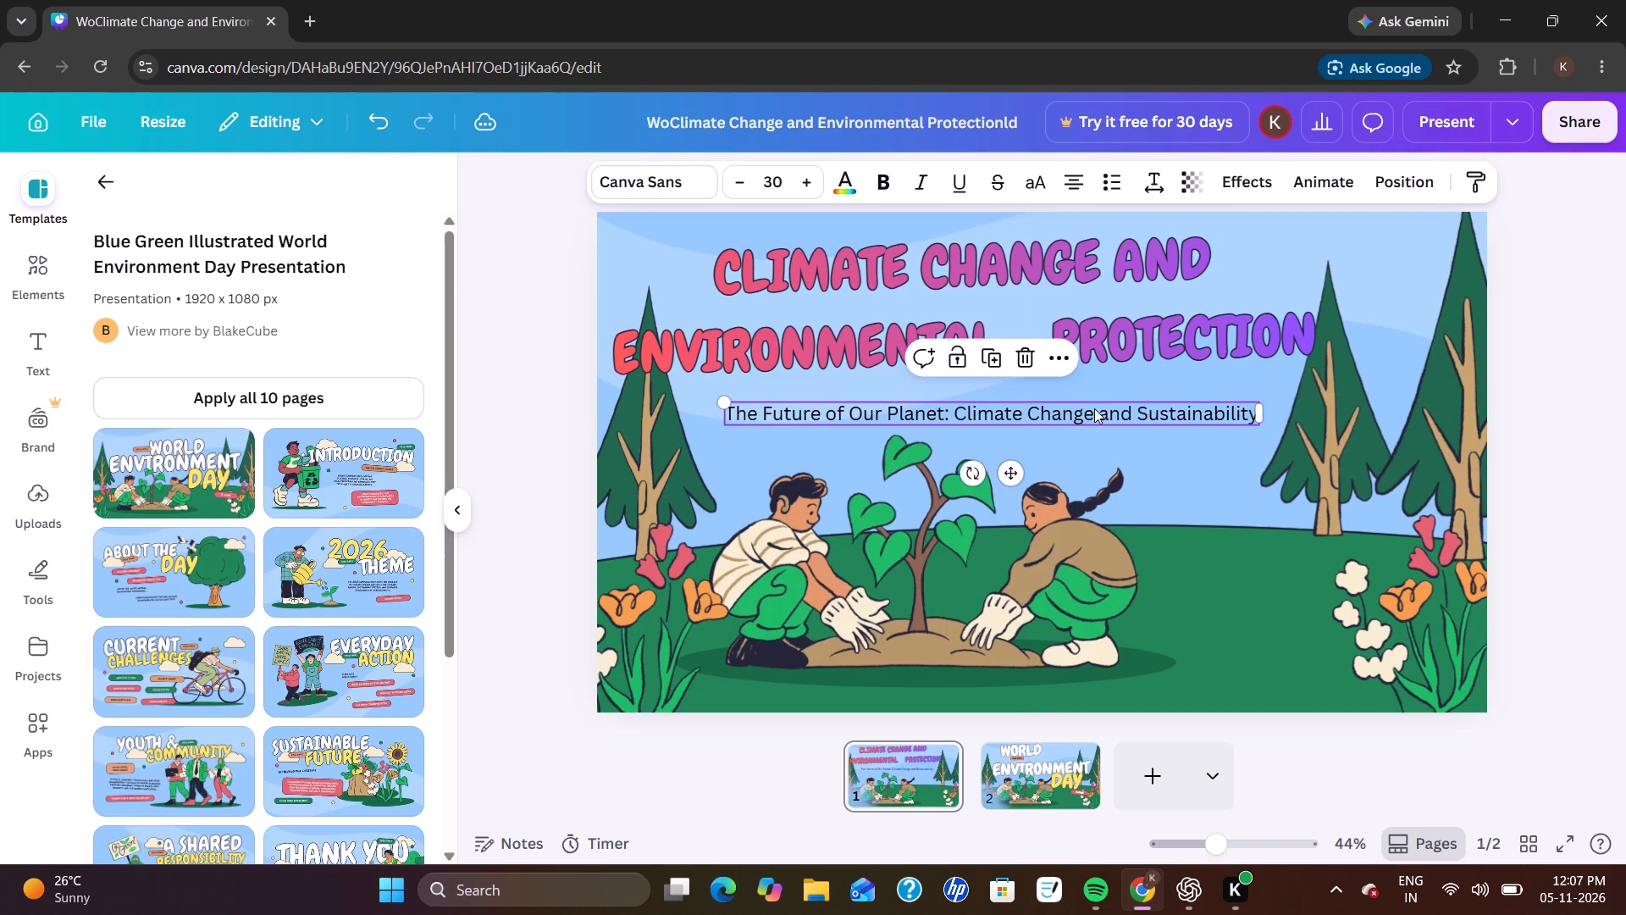
click(1585, 391)
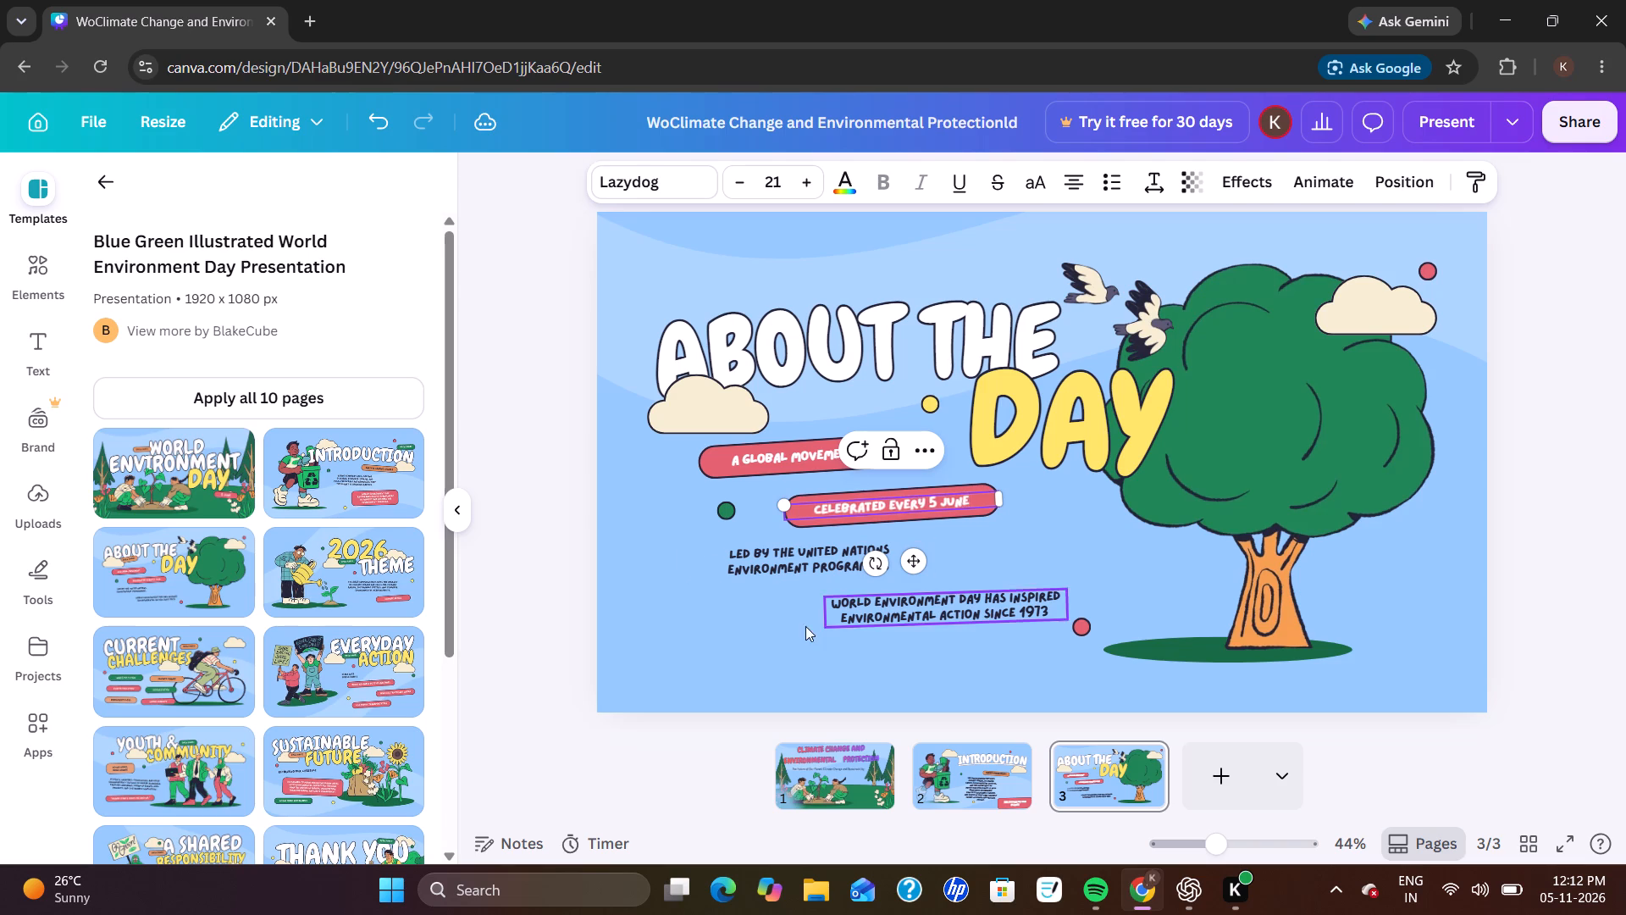
Replace the LED BY THE UNITED NATIONS ENVIRONMENT PROGRAMME text with the copied World Environment Day paragraph.
click(813, 566)
click(813, 566)
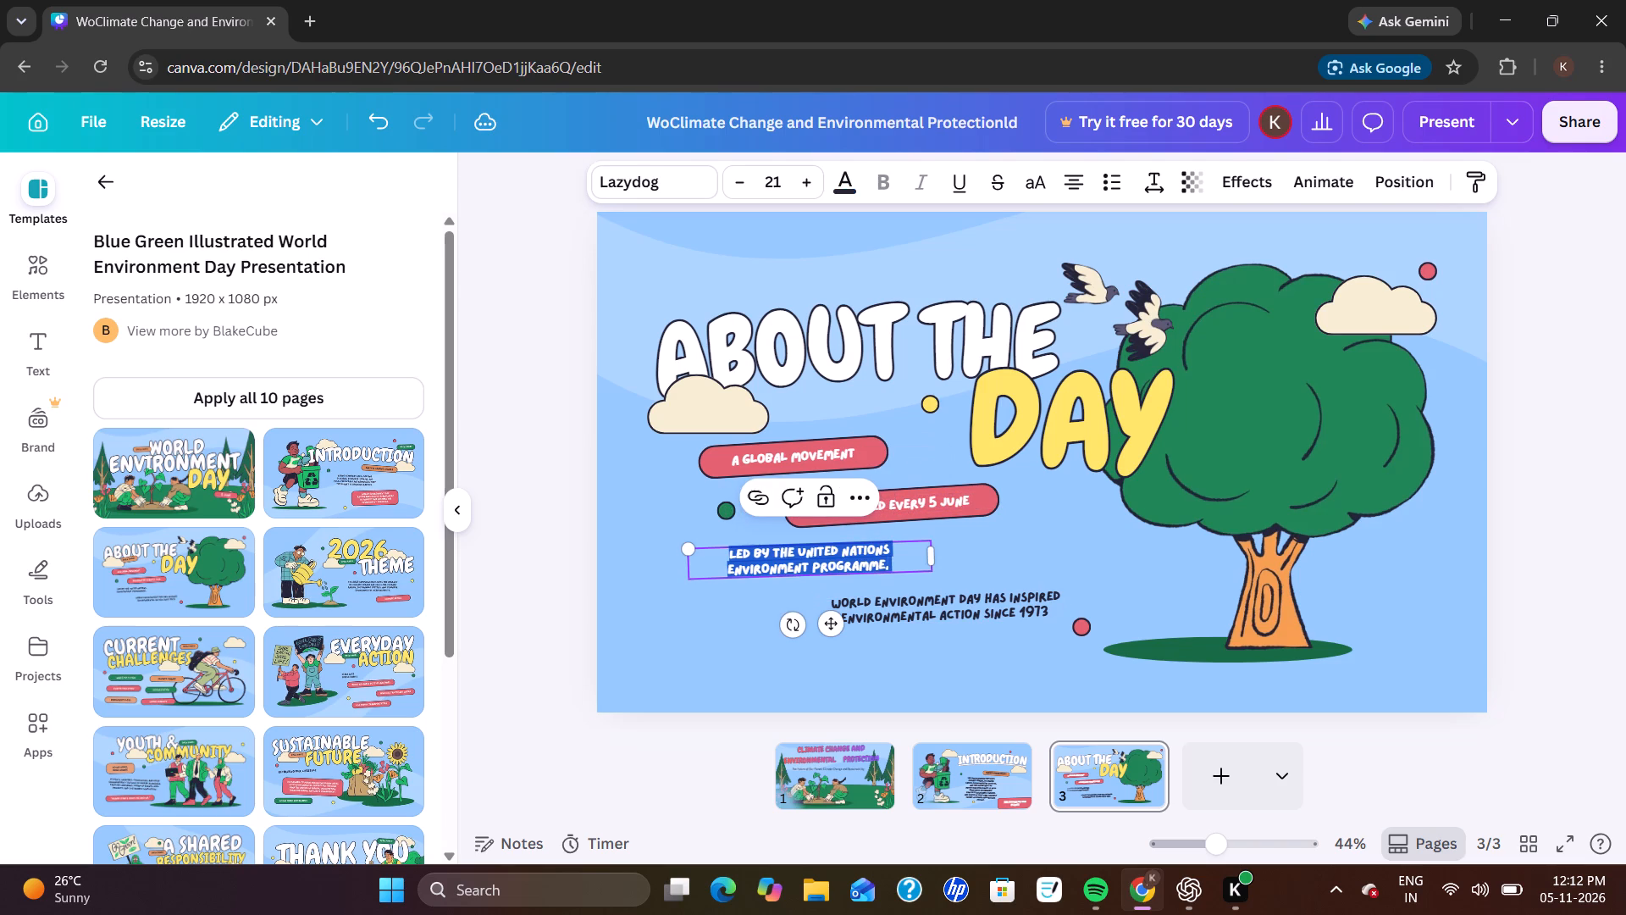
key(BackSpace)
key(ctrl+v)
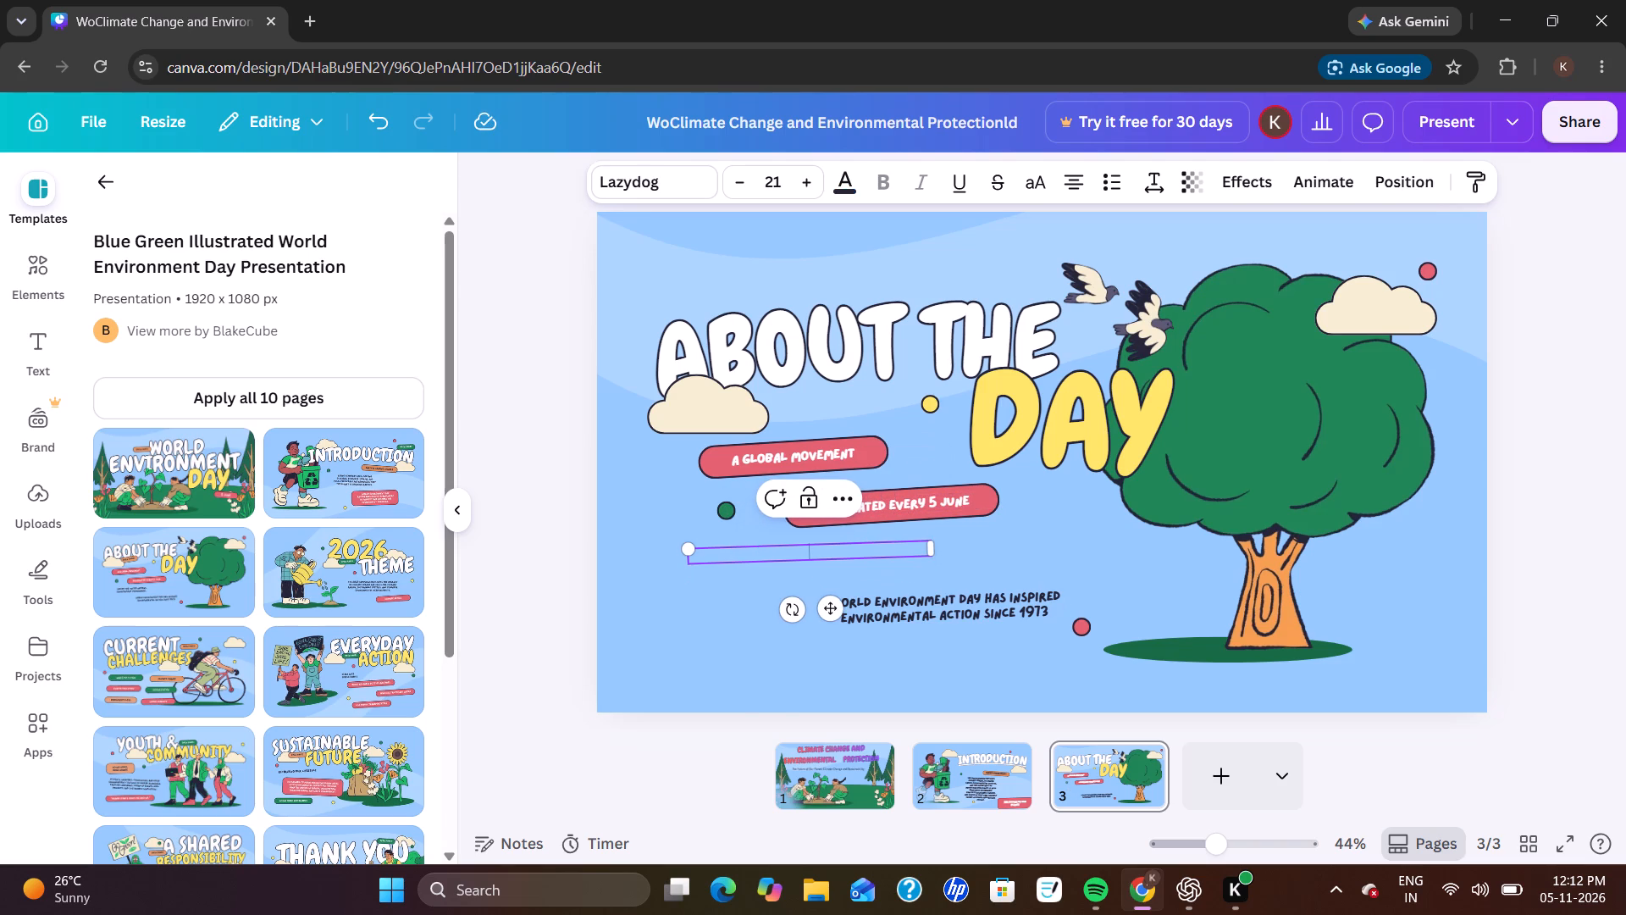
Delete the WORLD ENVIRONMENT DAY HAS INSPIRED ENVIRONMENTAL ACTION SINCE 1973 text box overlapping the pasted paragraph.
click(994, 606)
click(994, 606)
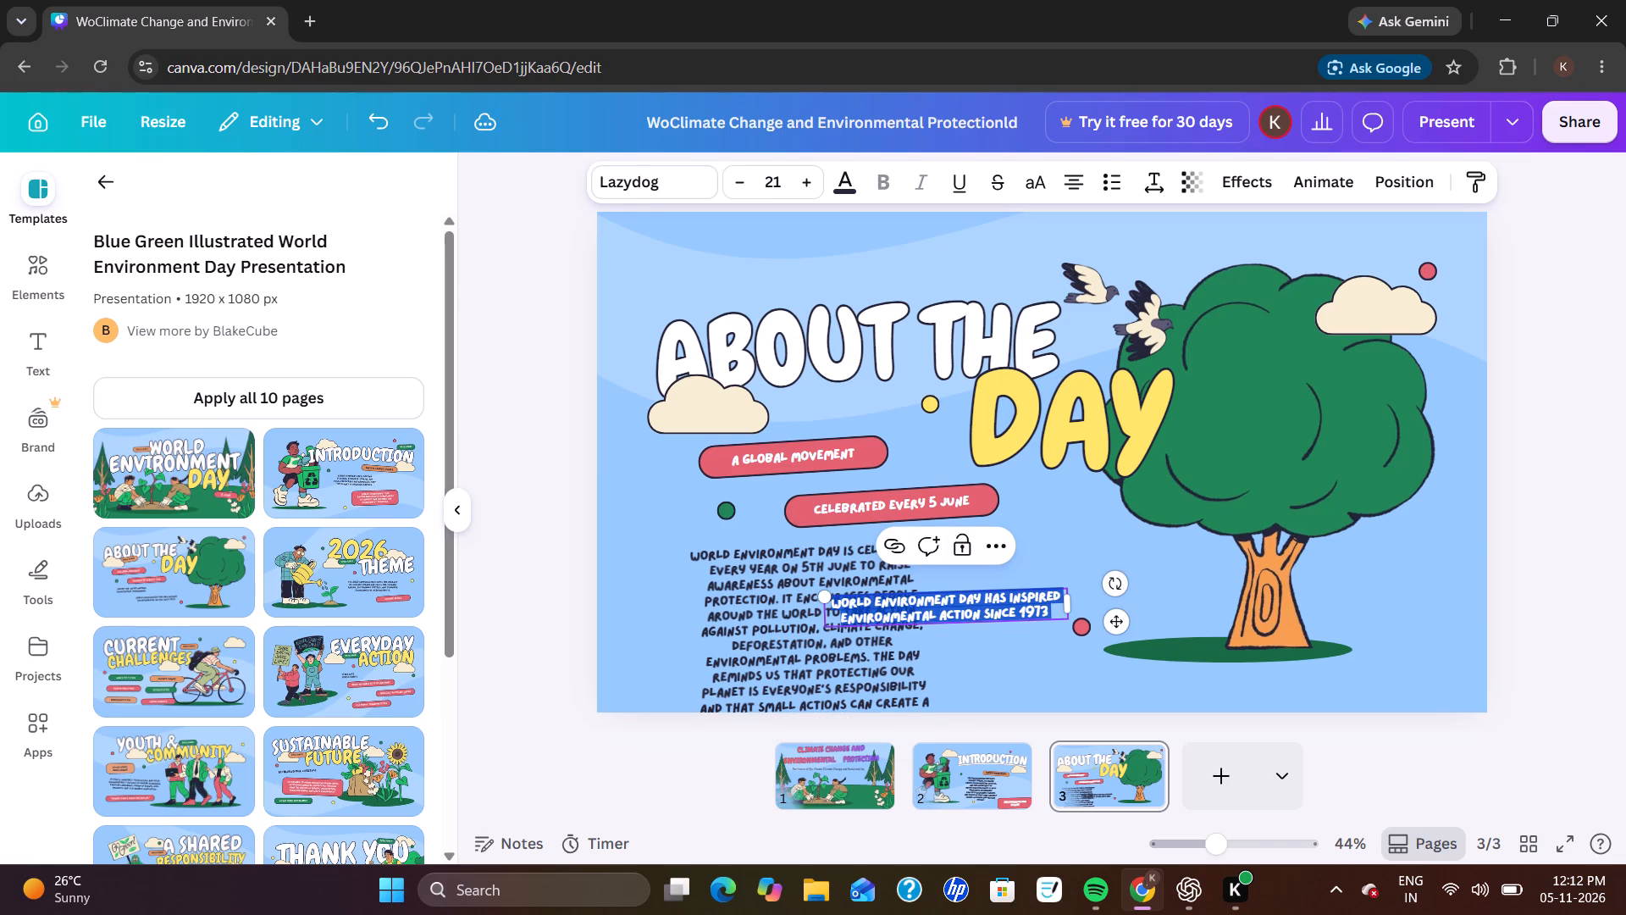
click(1001, 615)
click(1044, 639)
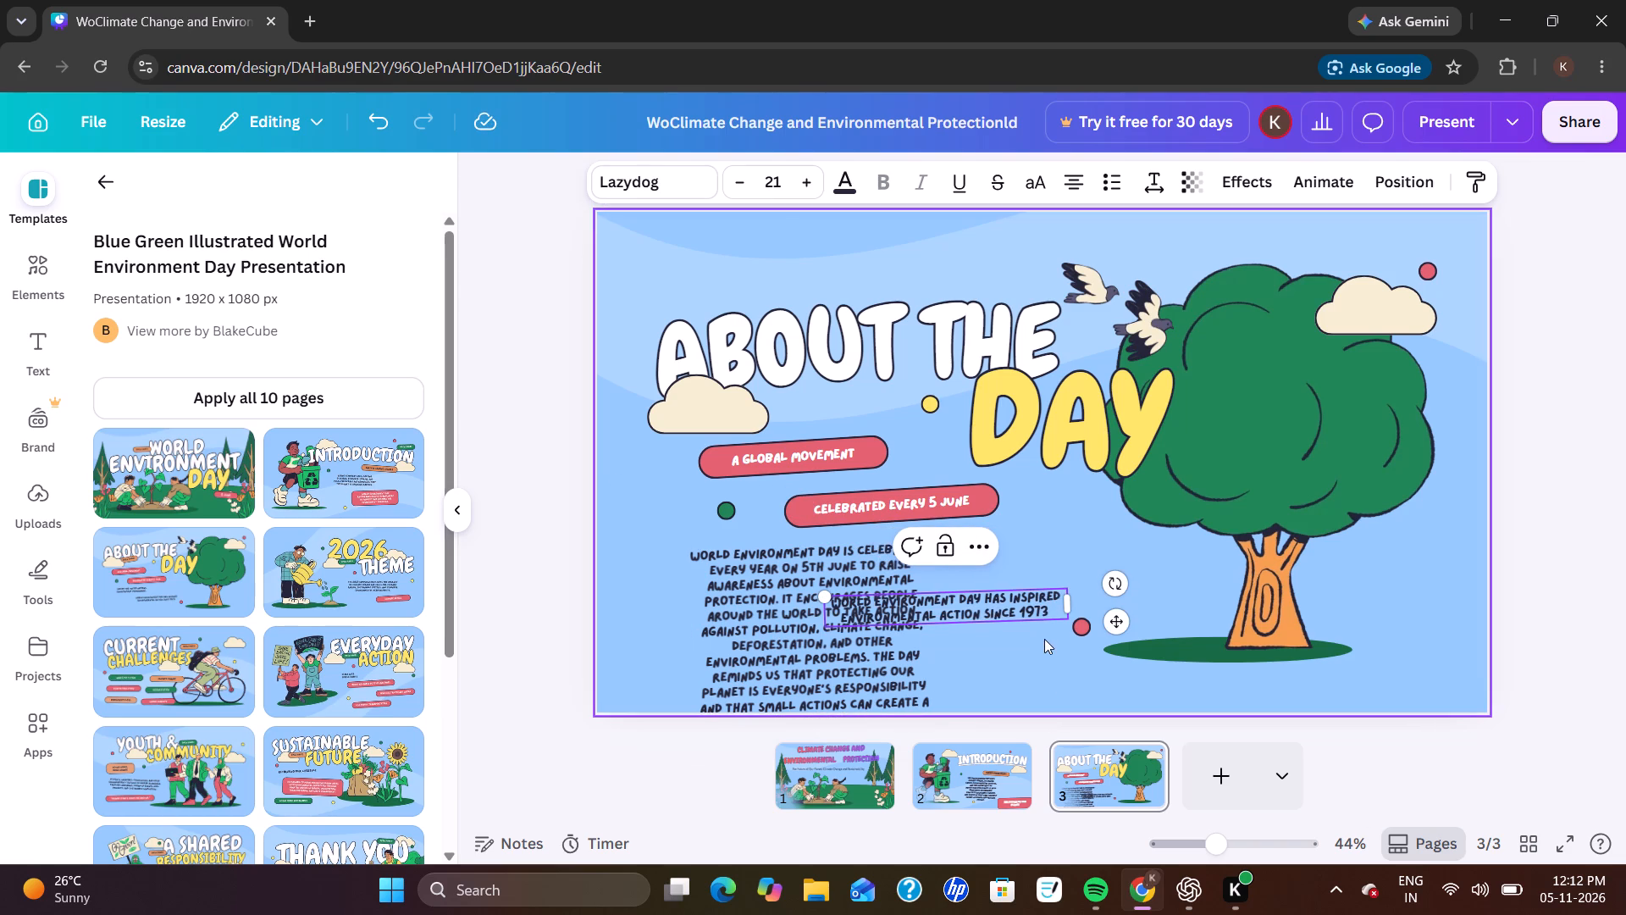
click(1045, 614)
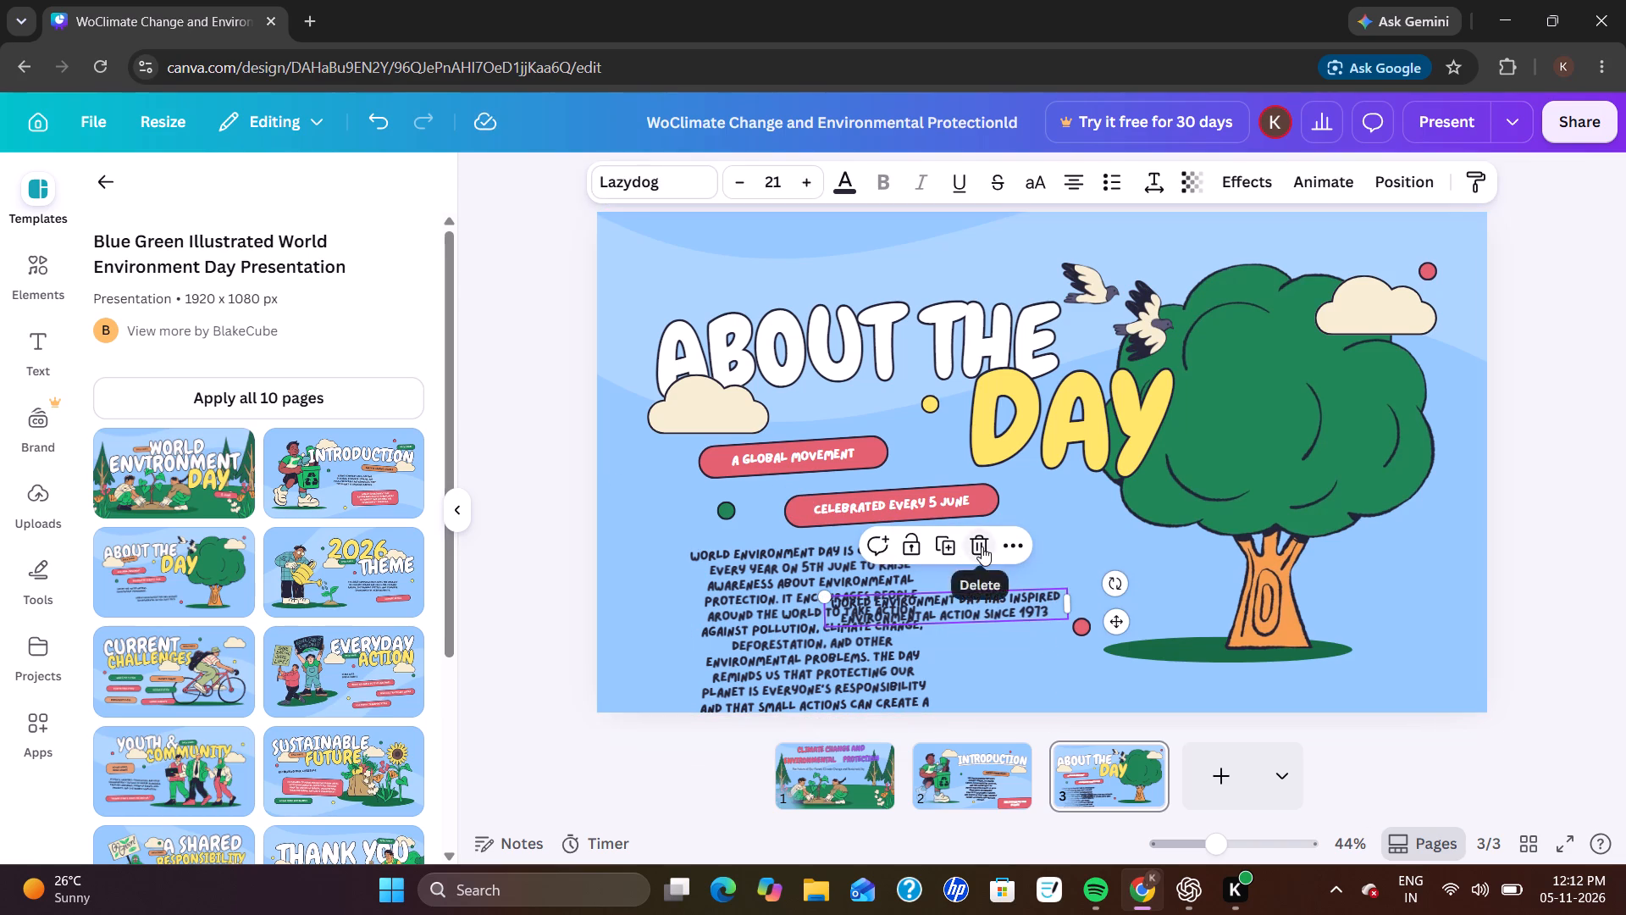
click(982, 546)
click(915, 645)
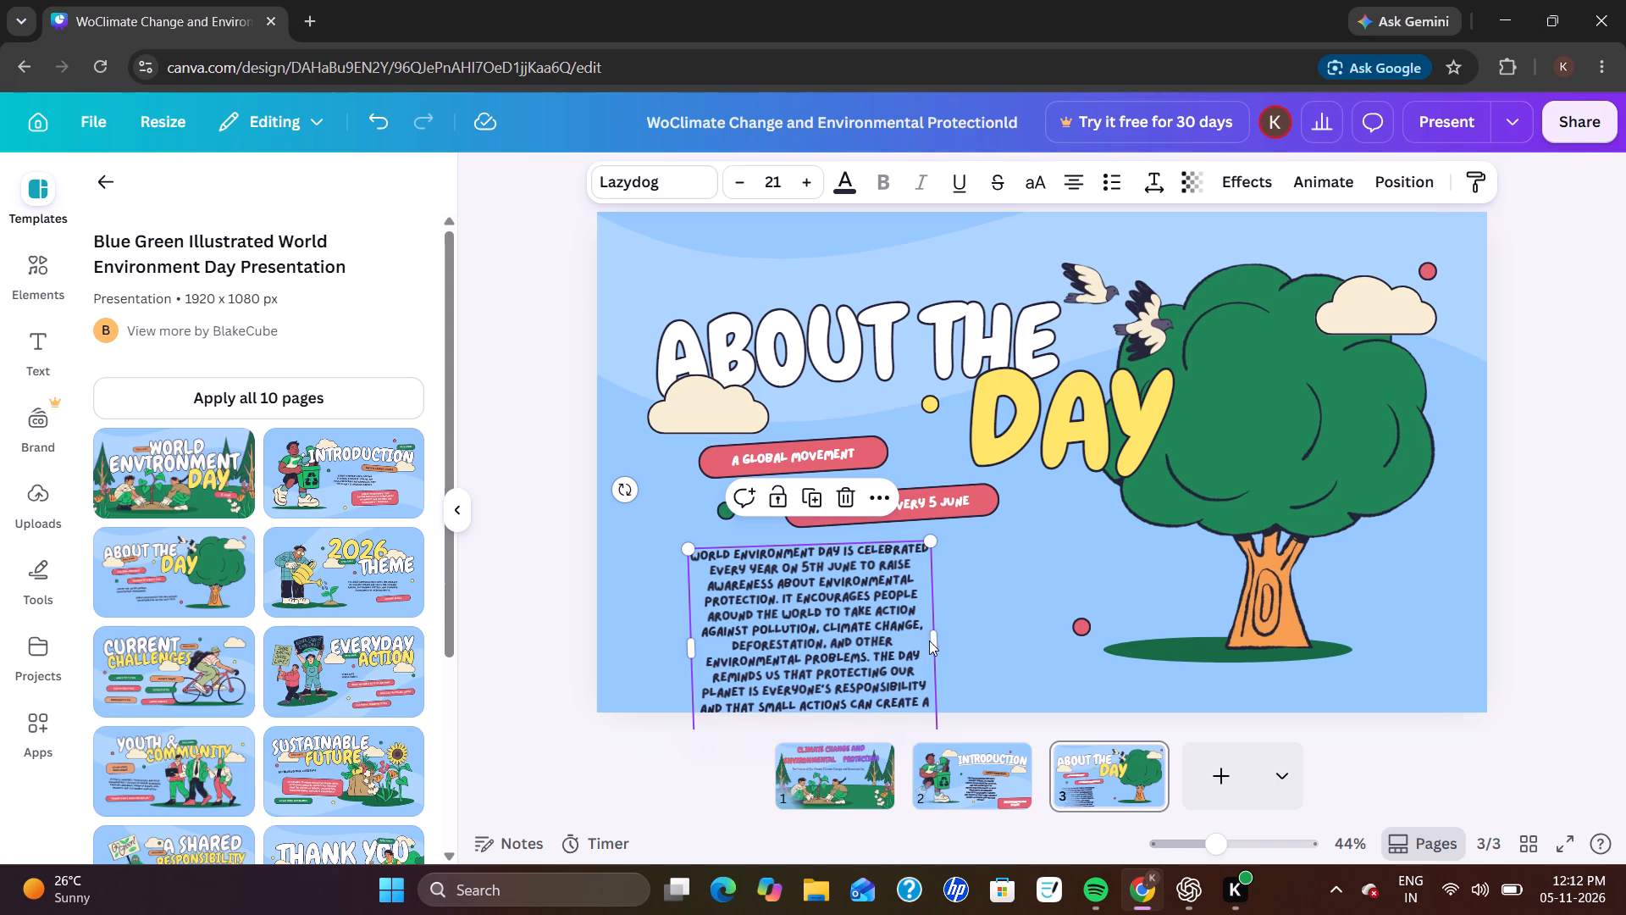
click(927, 639)
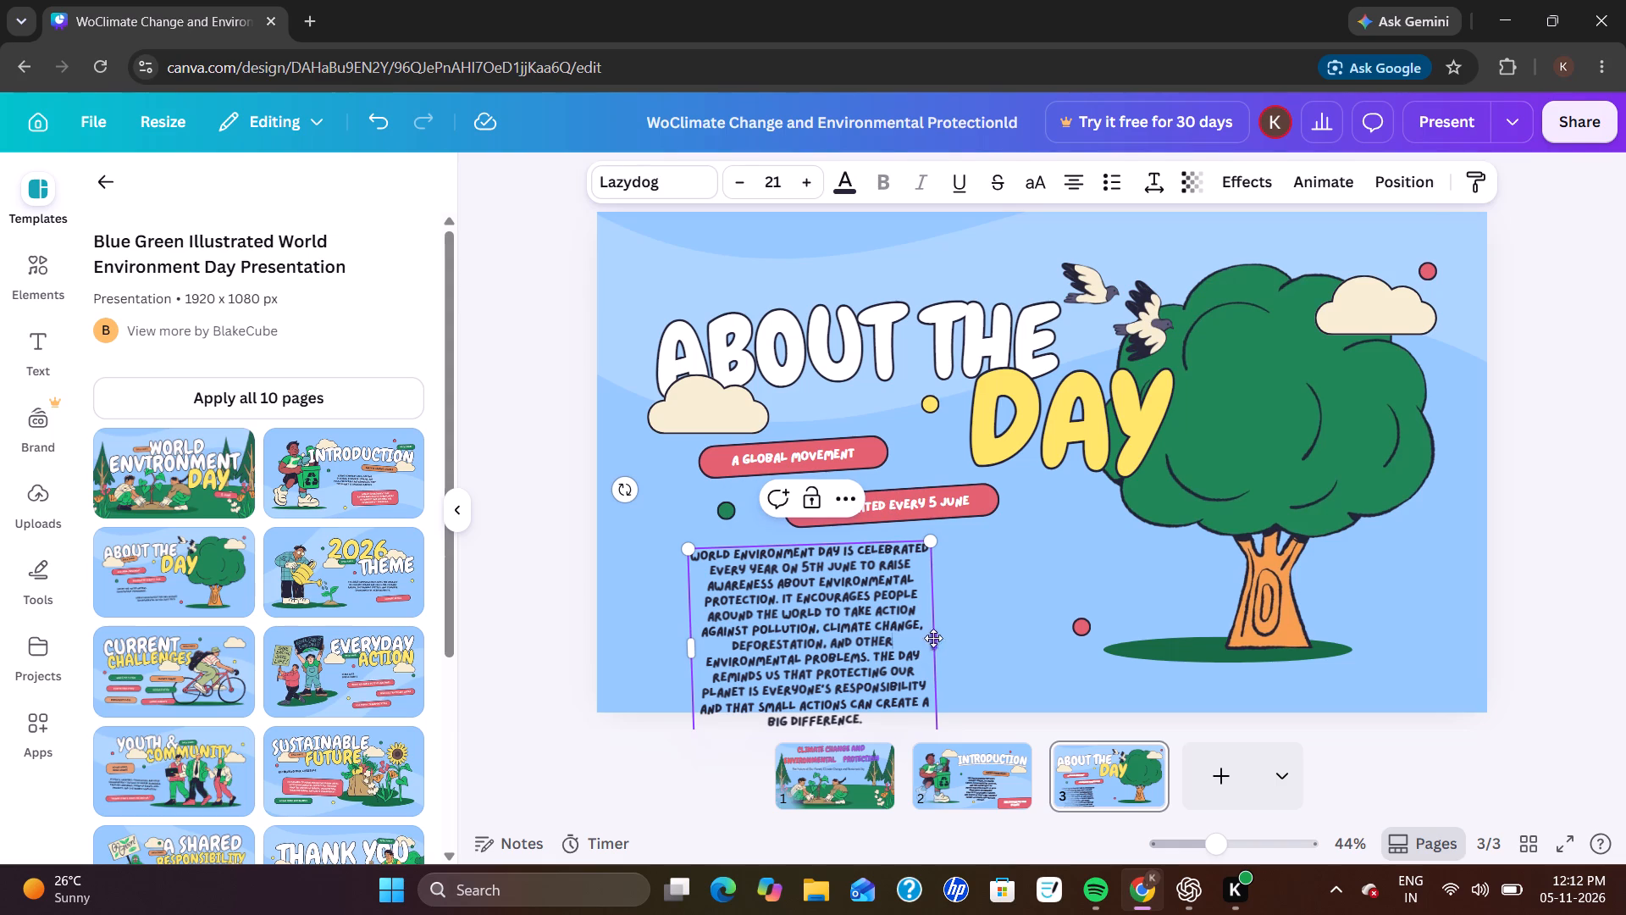
drag(943, 638, 971, 616)
drag(971, 616, 1009, 574)
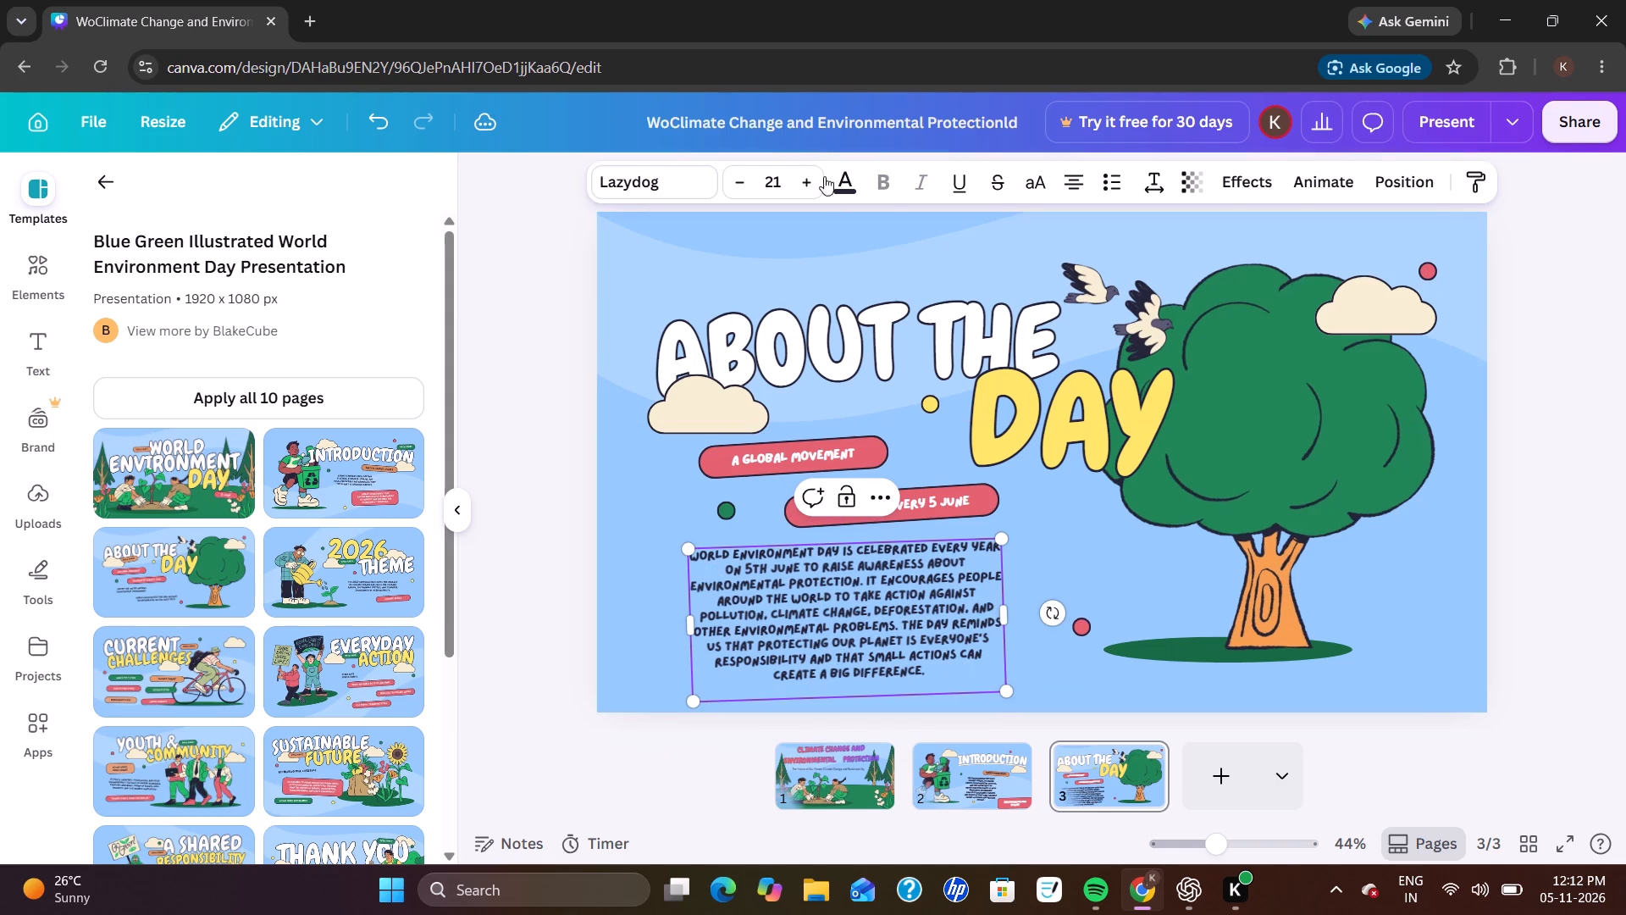
triple_click(811, 175)
double_click(811, 175)
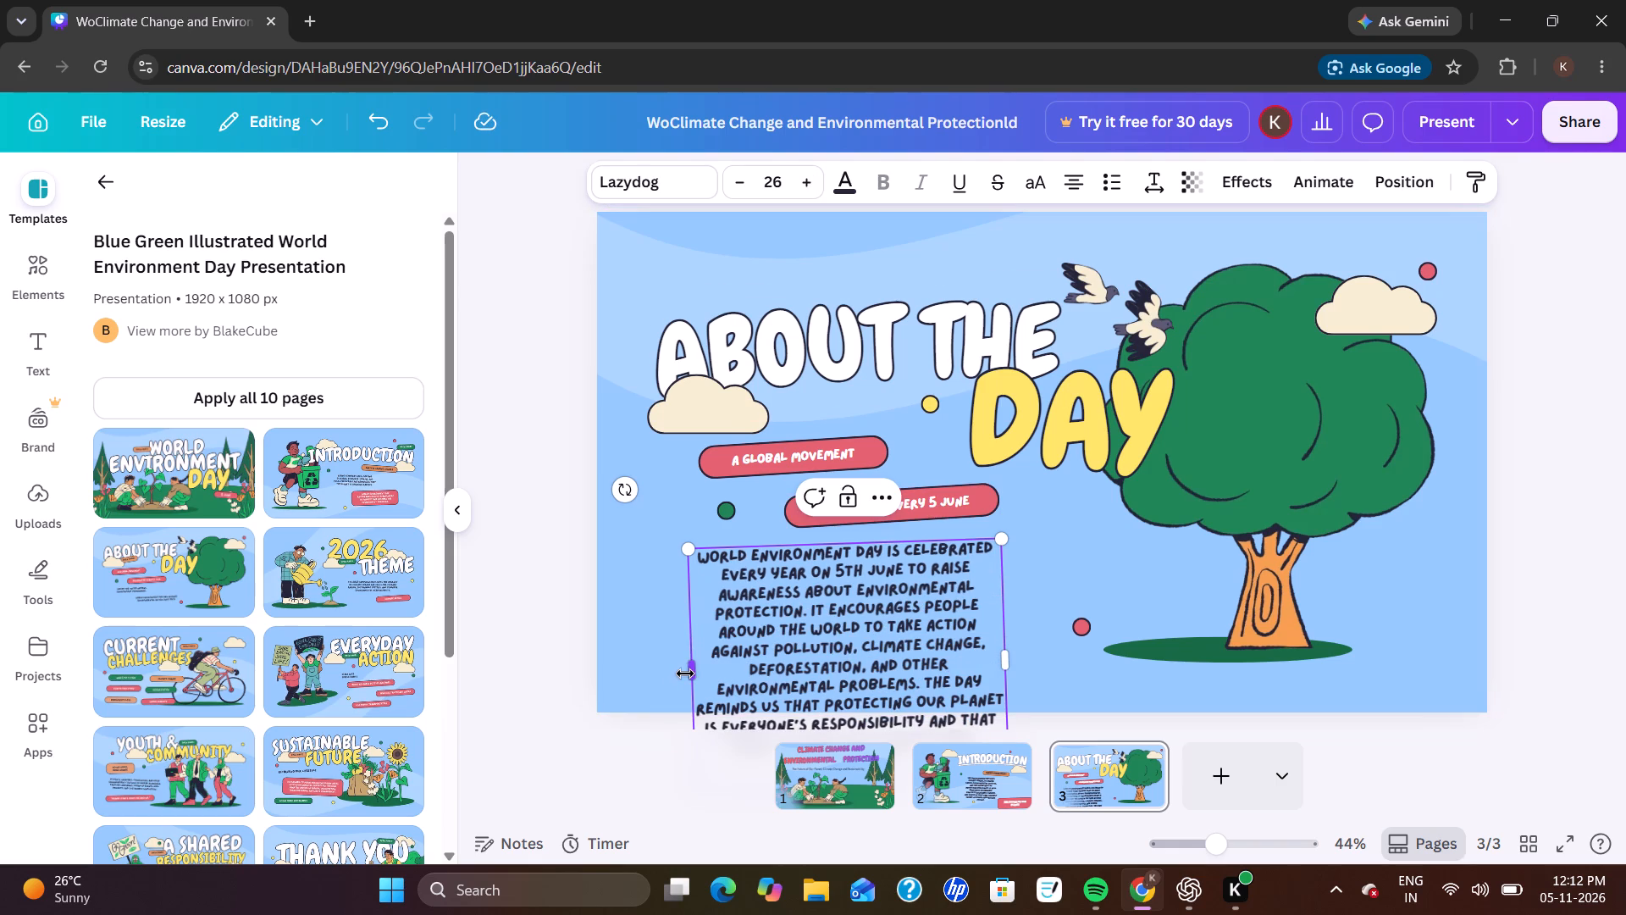
drag(685, 674, 610, 643)
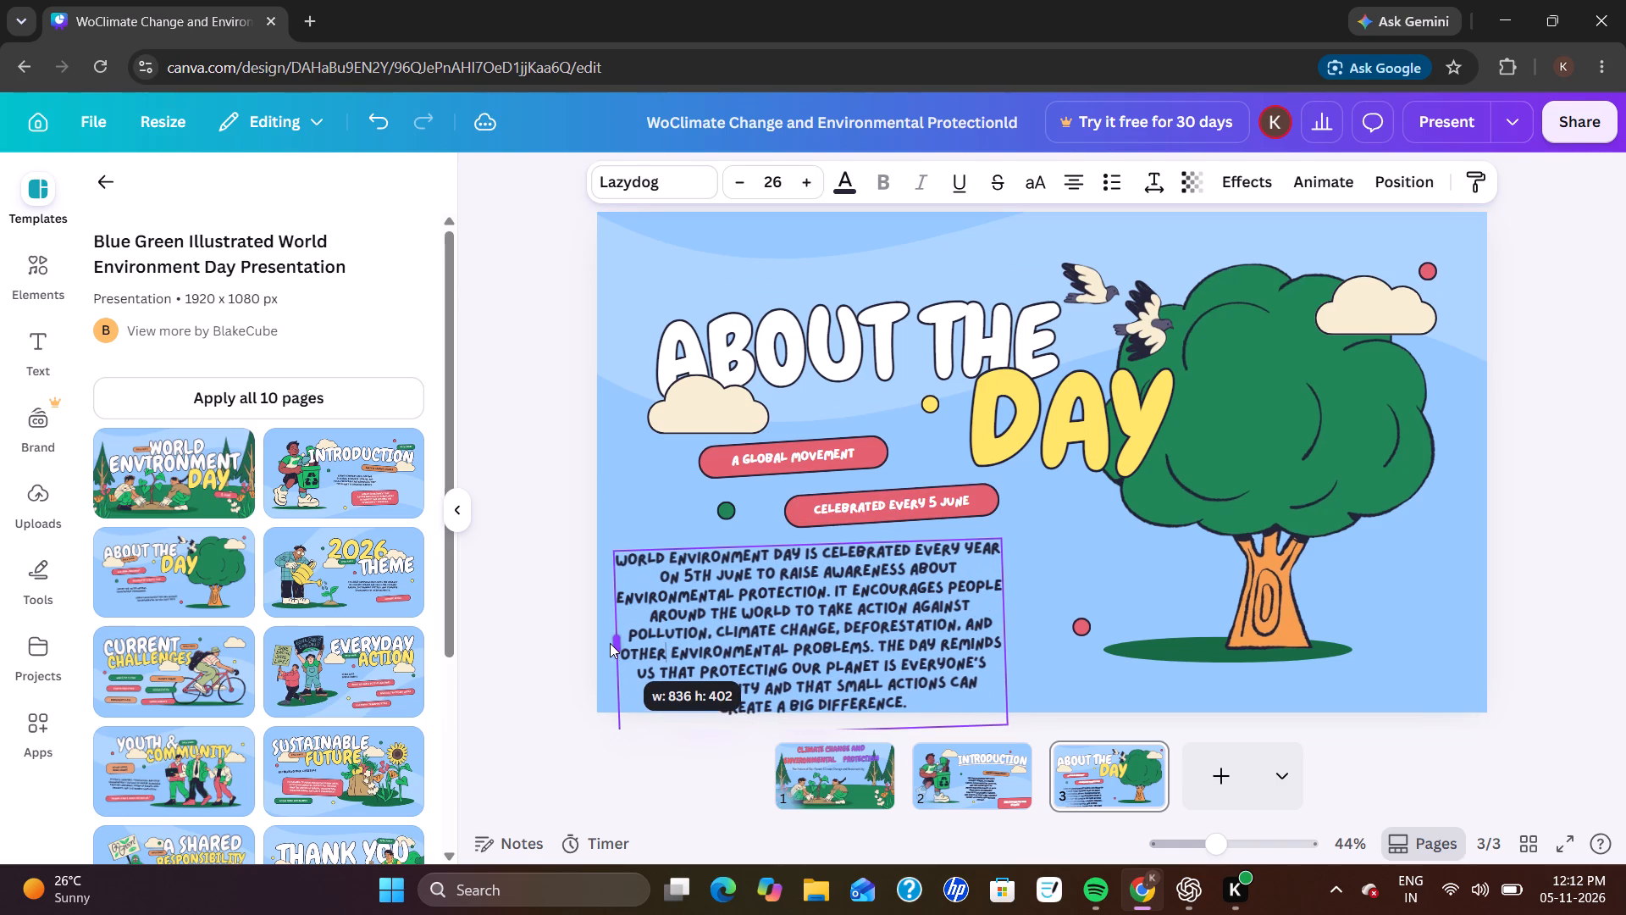
drag(610, 643, 617, 640)
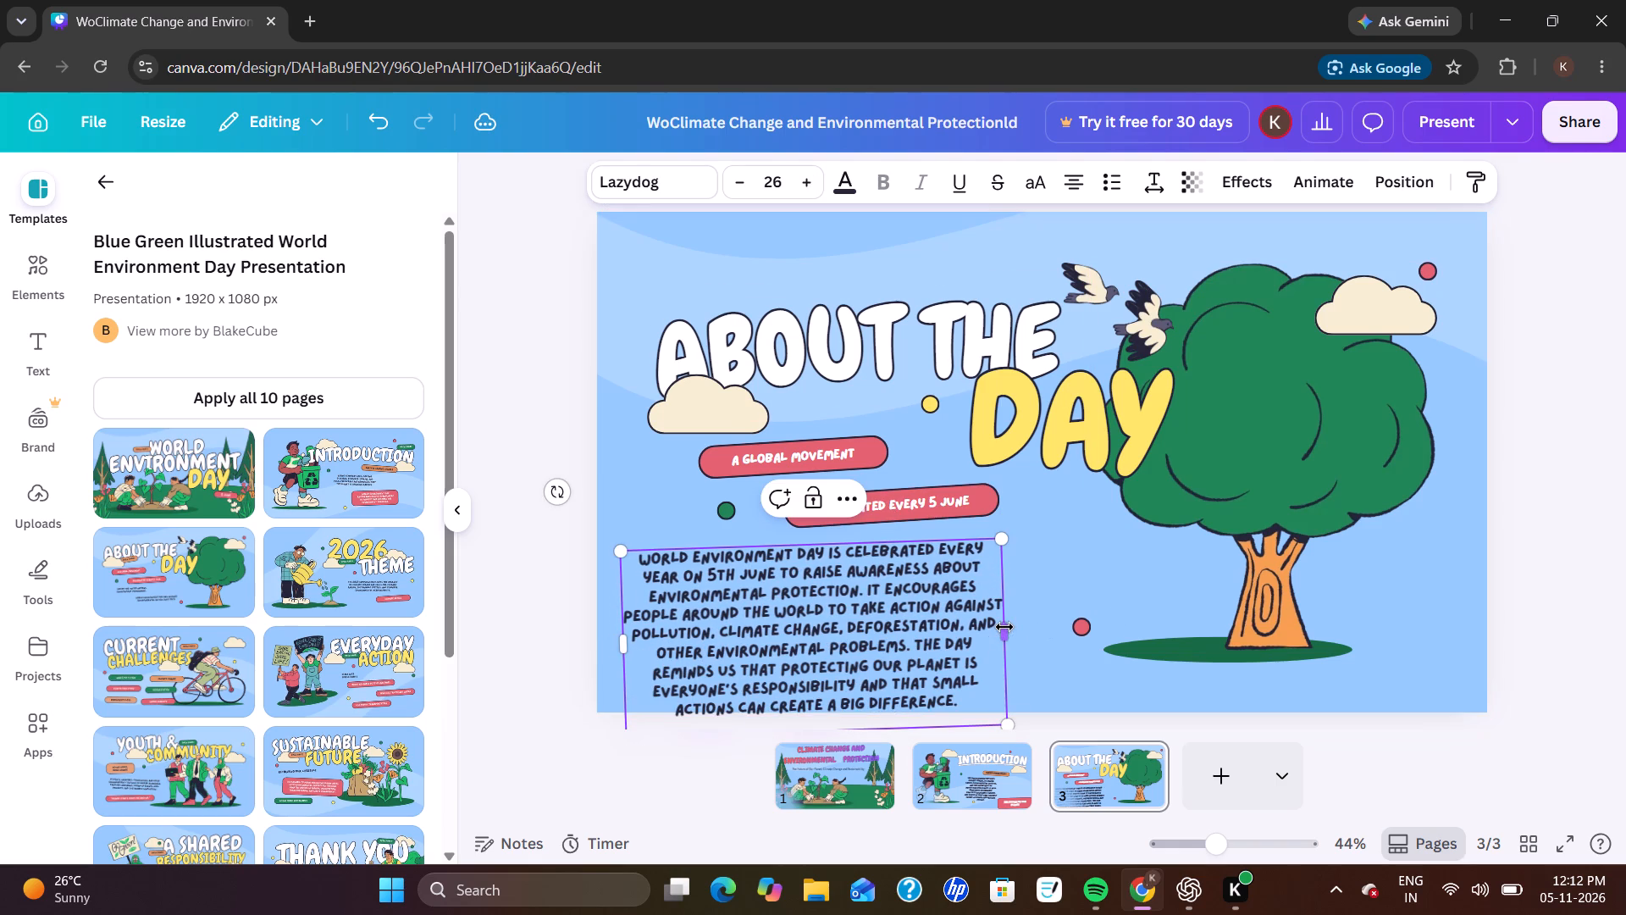
drag(1004, 627, 1055, 611)
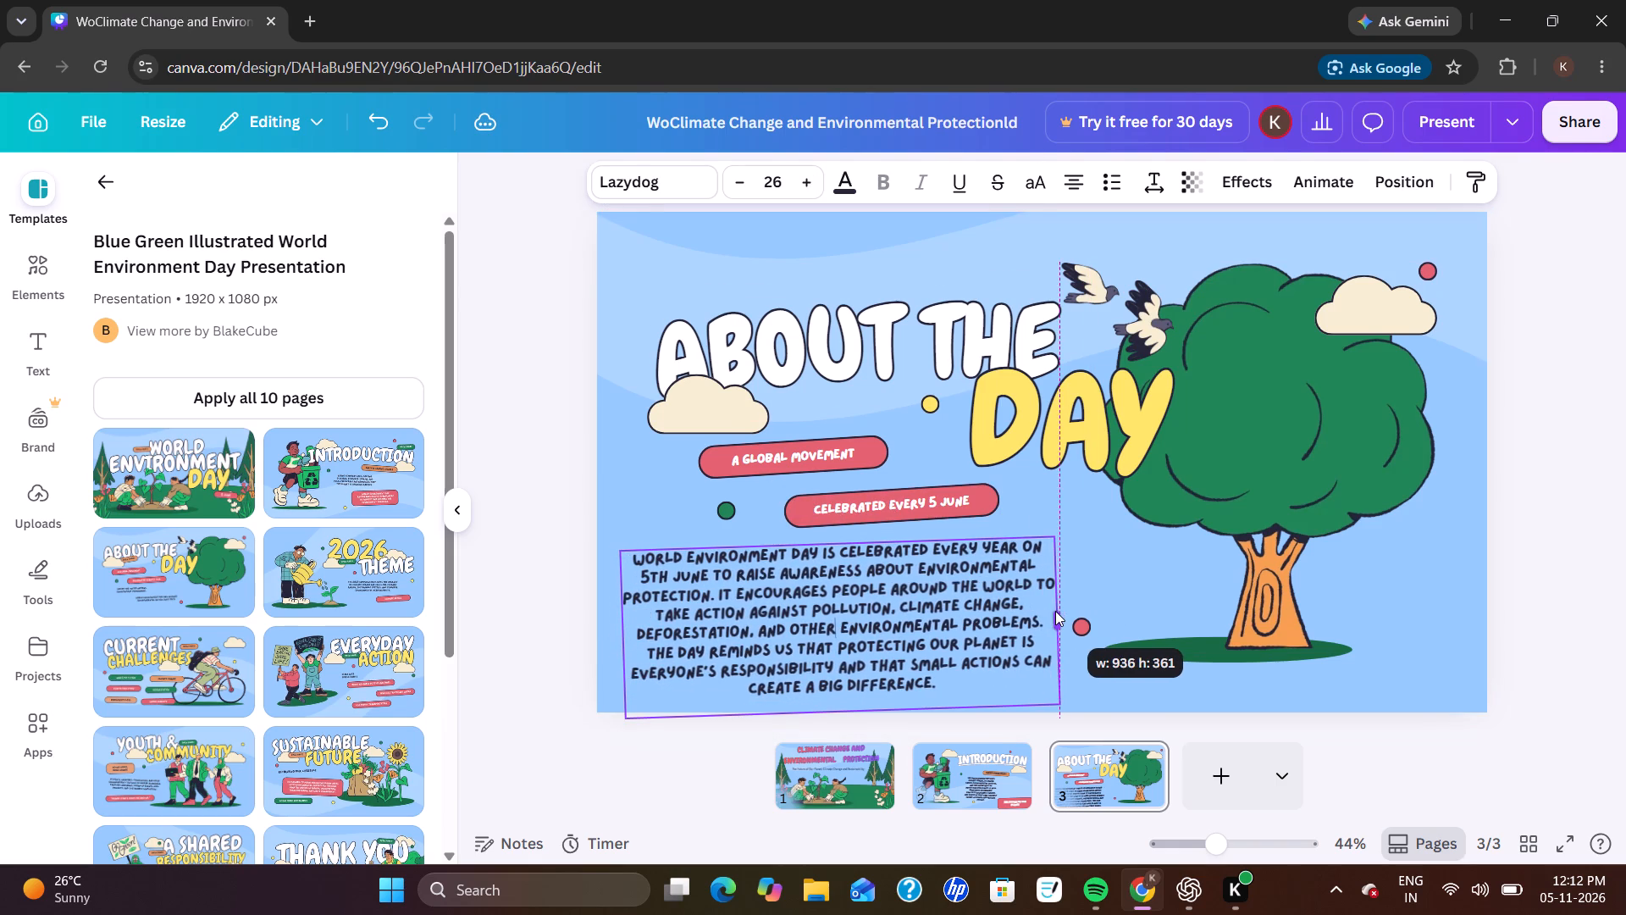
drag(1055, 611, 1065, 612)
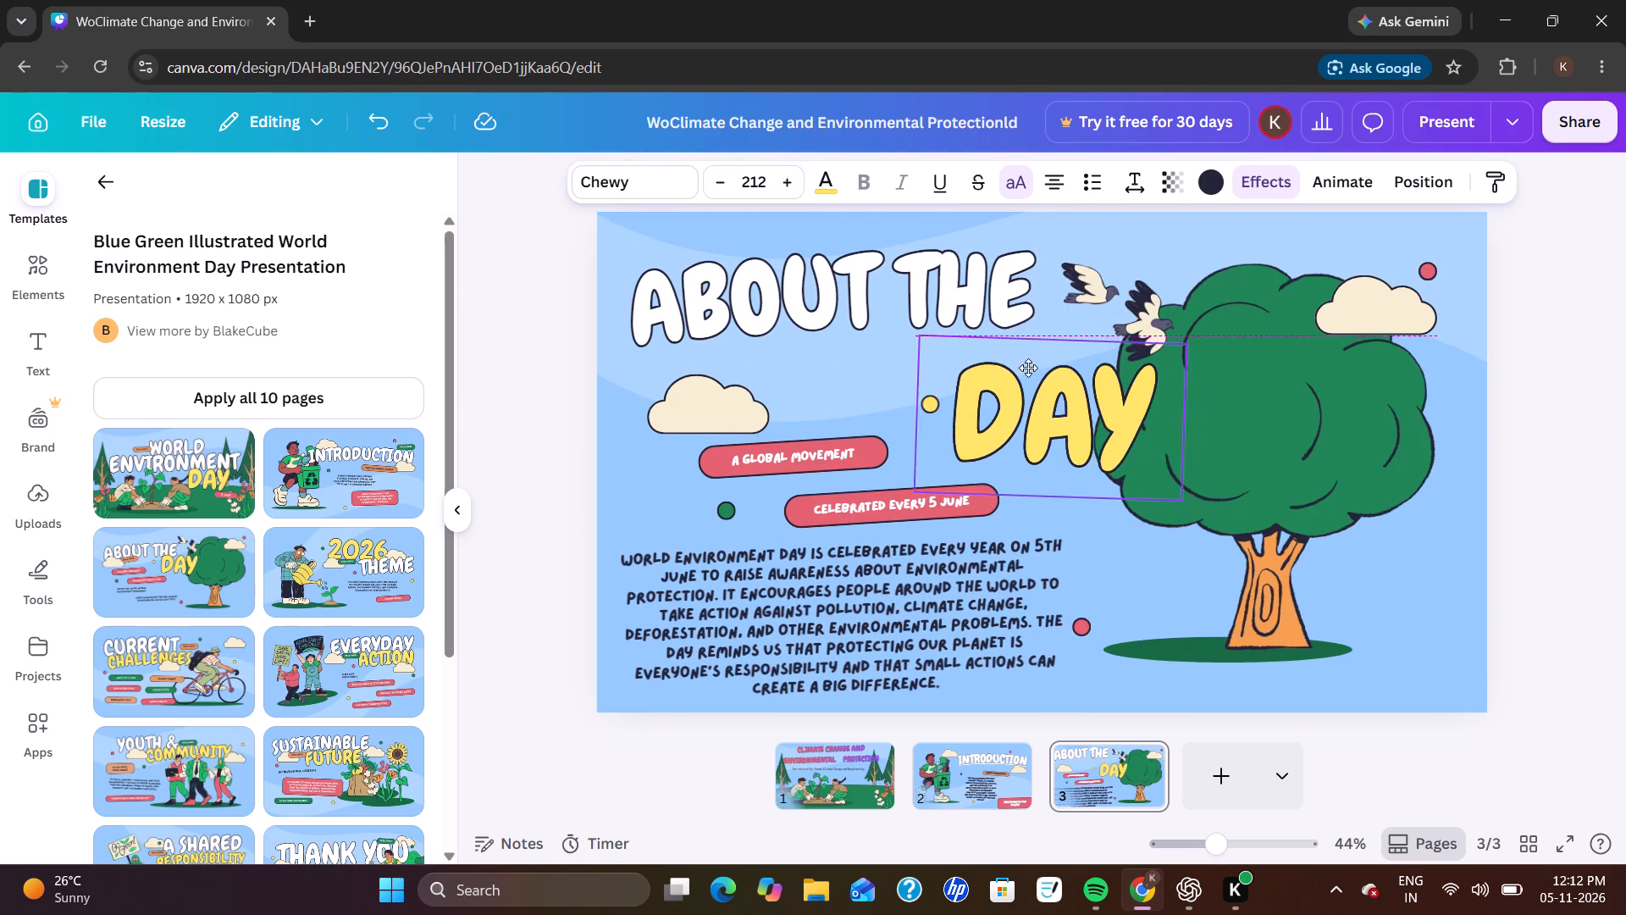
drag(1028, 368, 1021, 361)
Apply the #ff5757 to #8c52ff linear gradient to the ABOUT THE title and colour the DAY title solid pink.
click(872, 276)
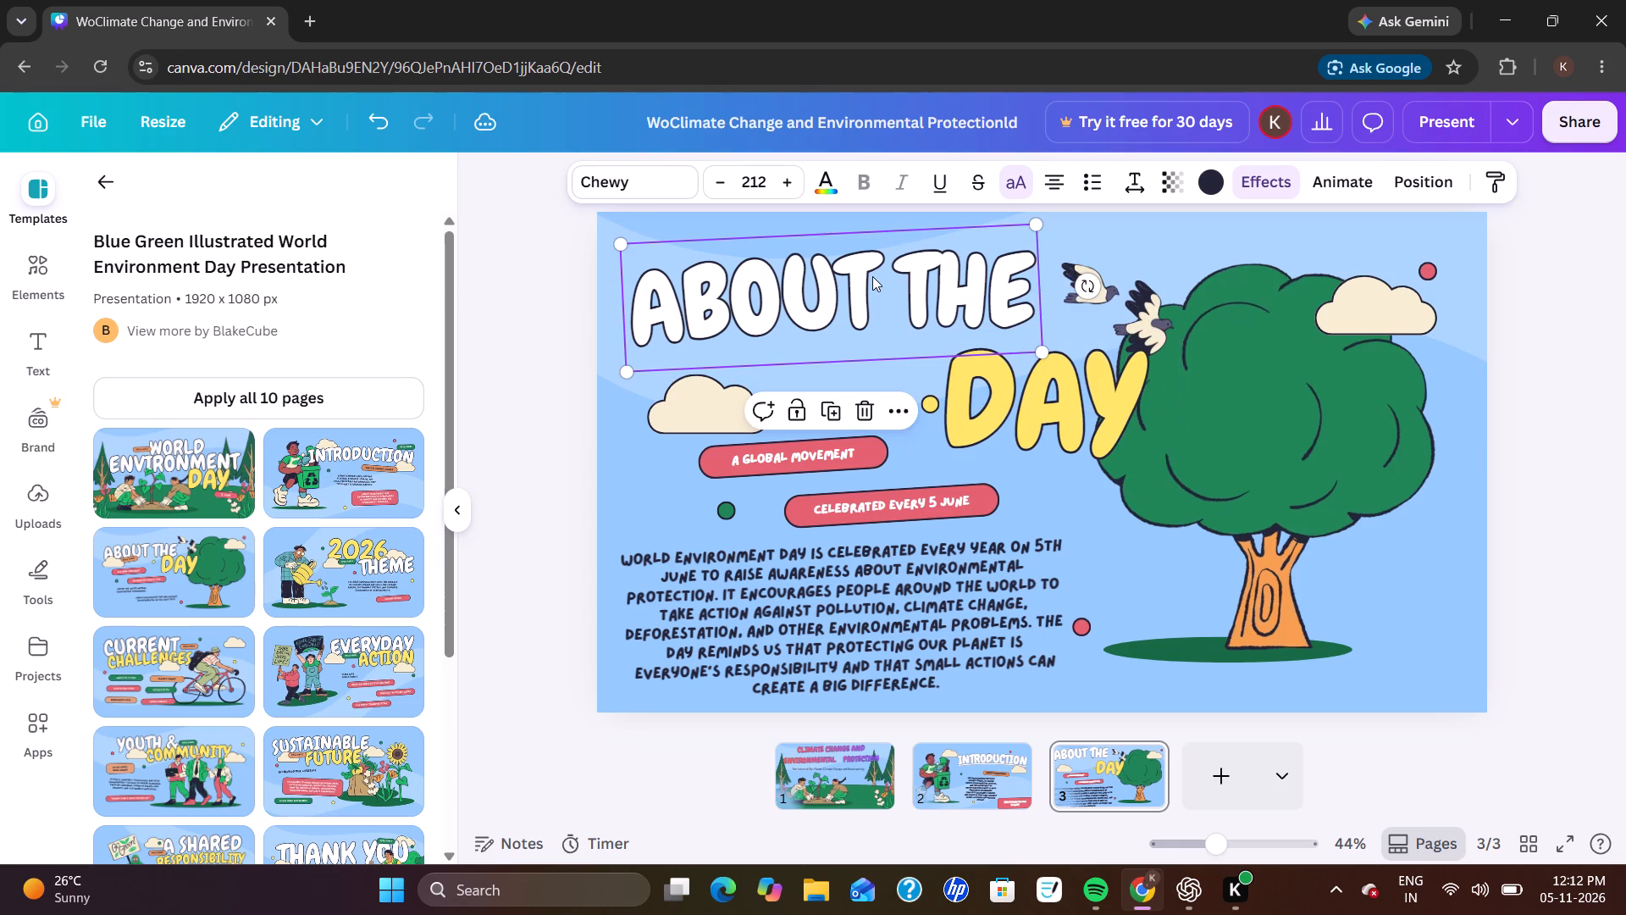
click(834, 180)
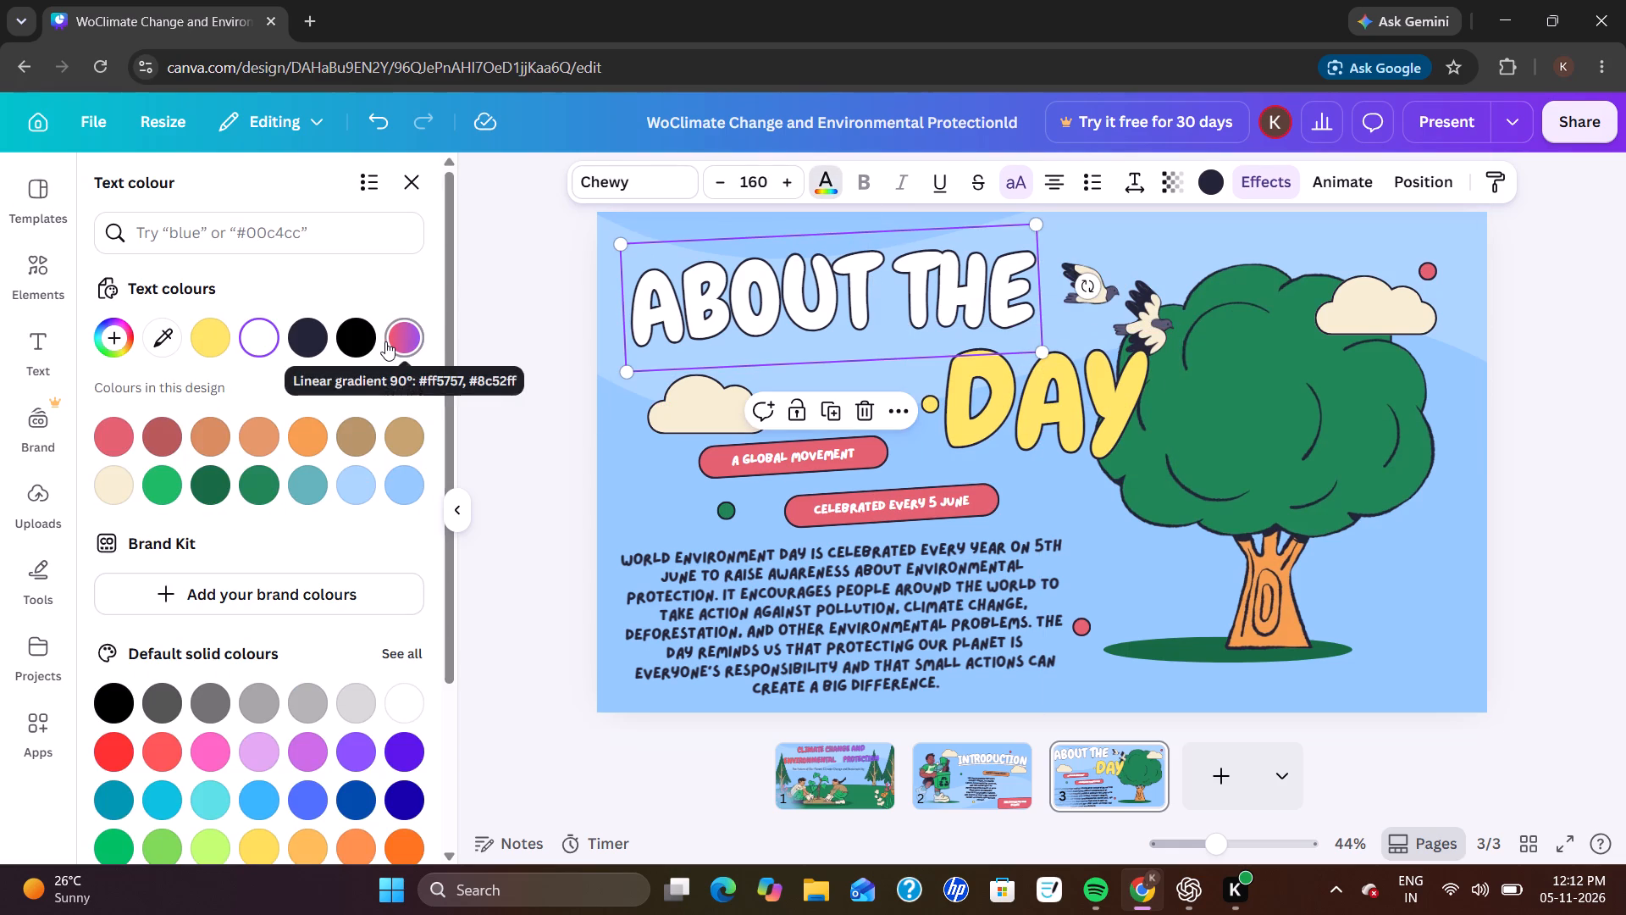
click(385, 341)
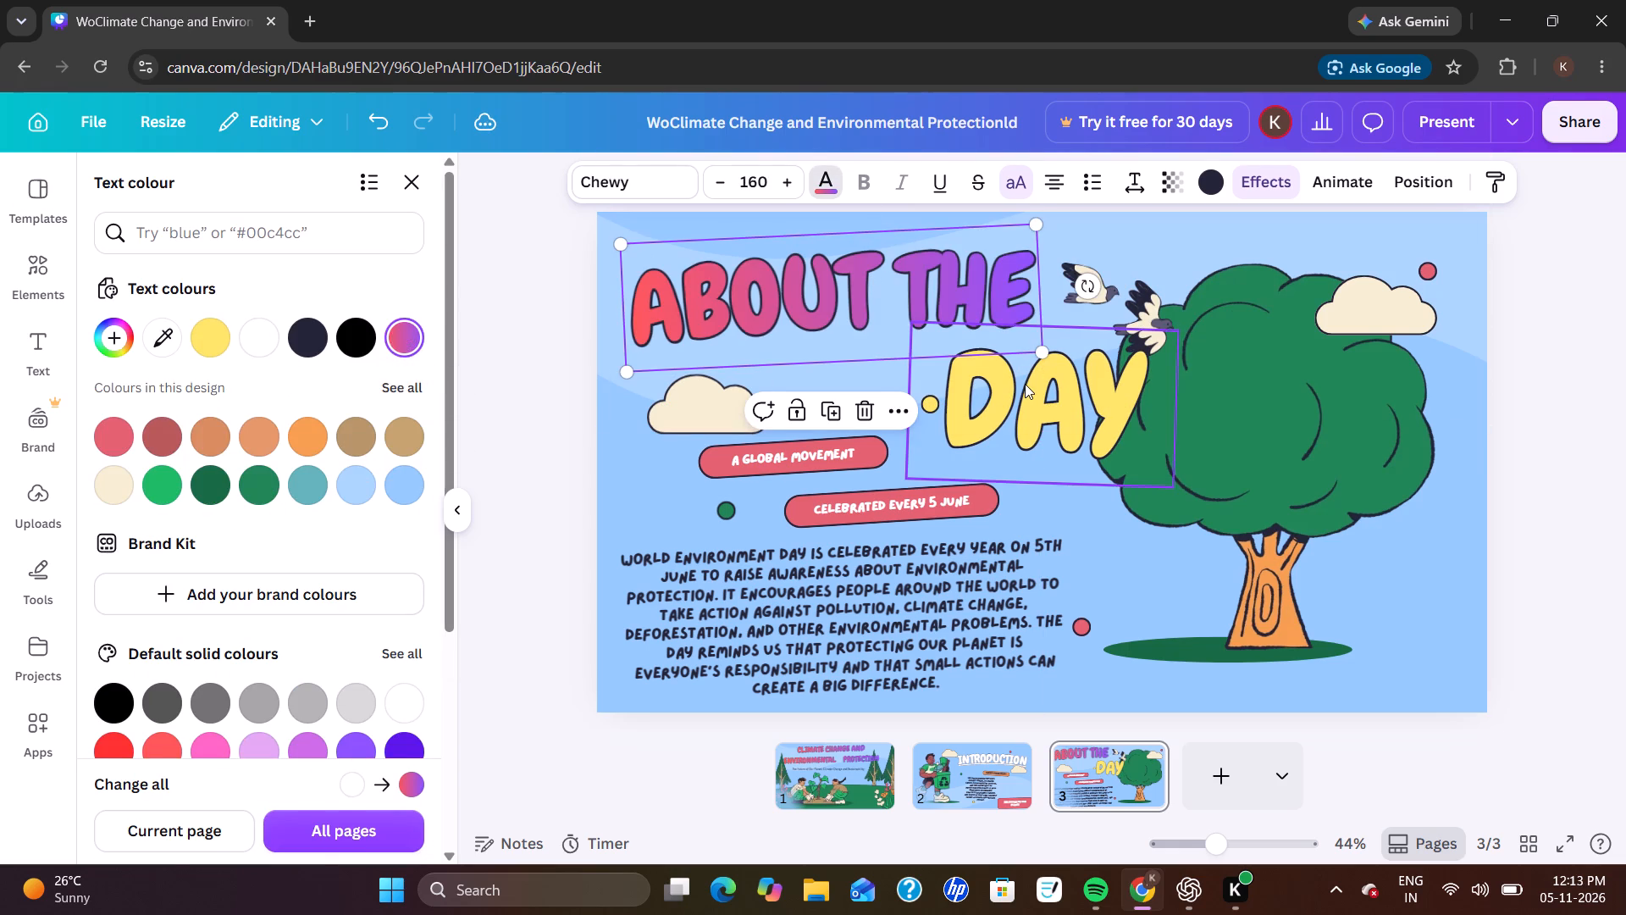
click(1025, 384)
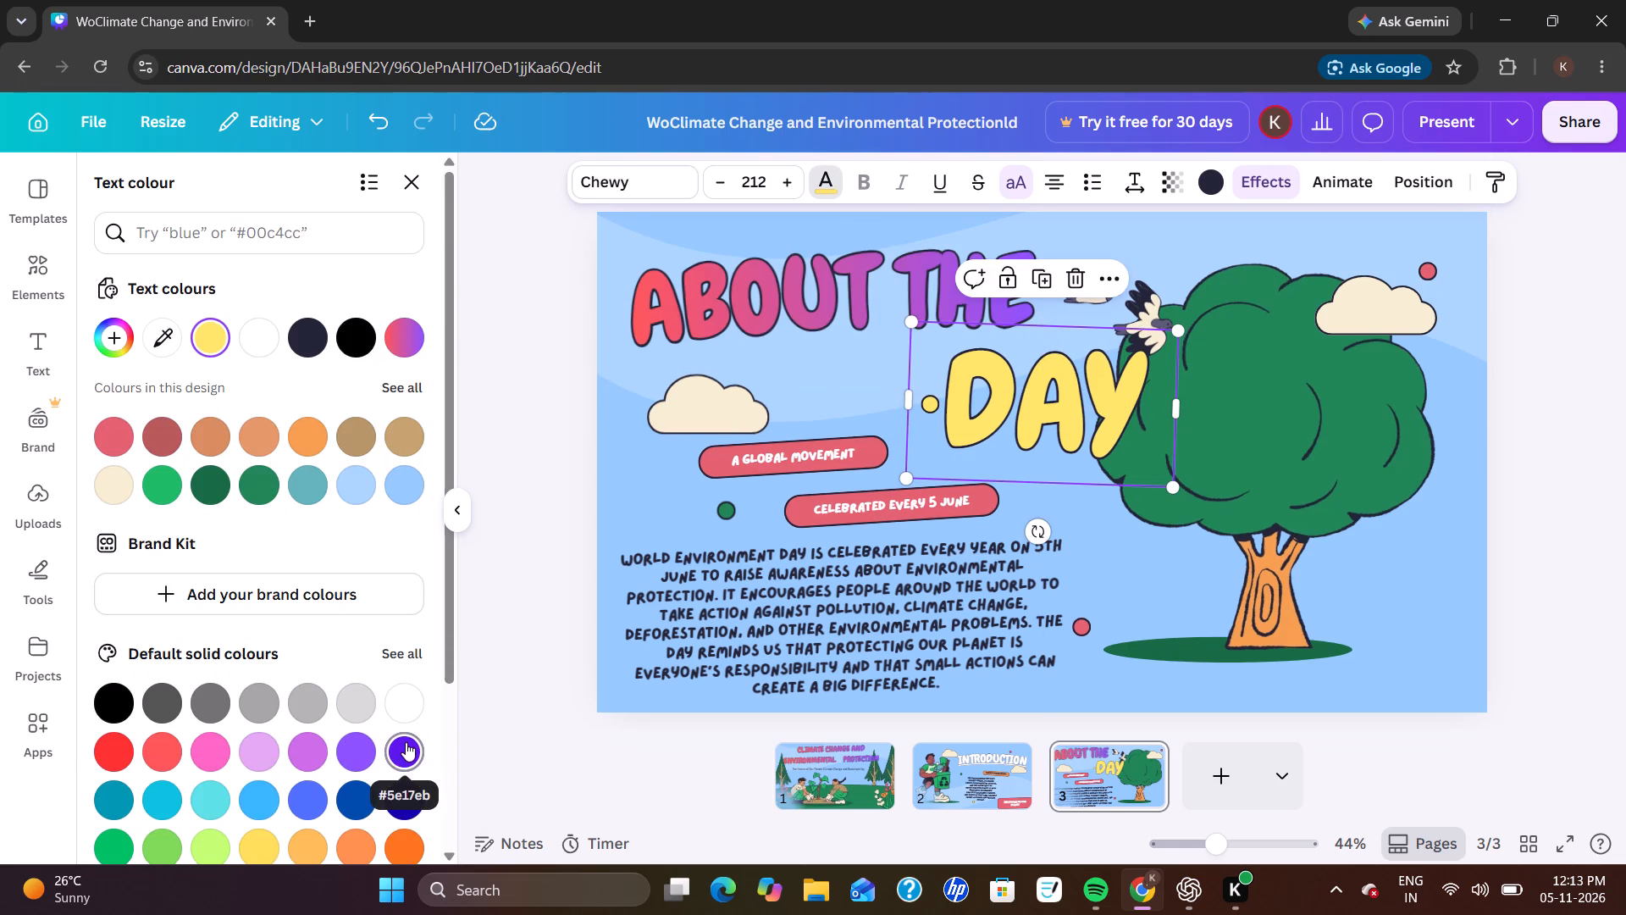
click(222, 746)
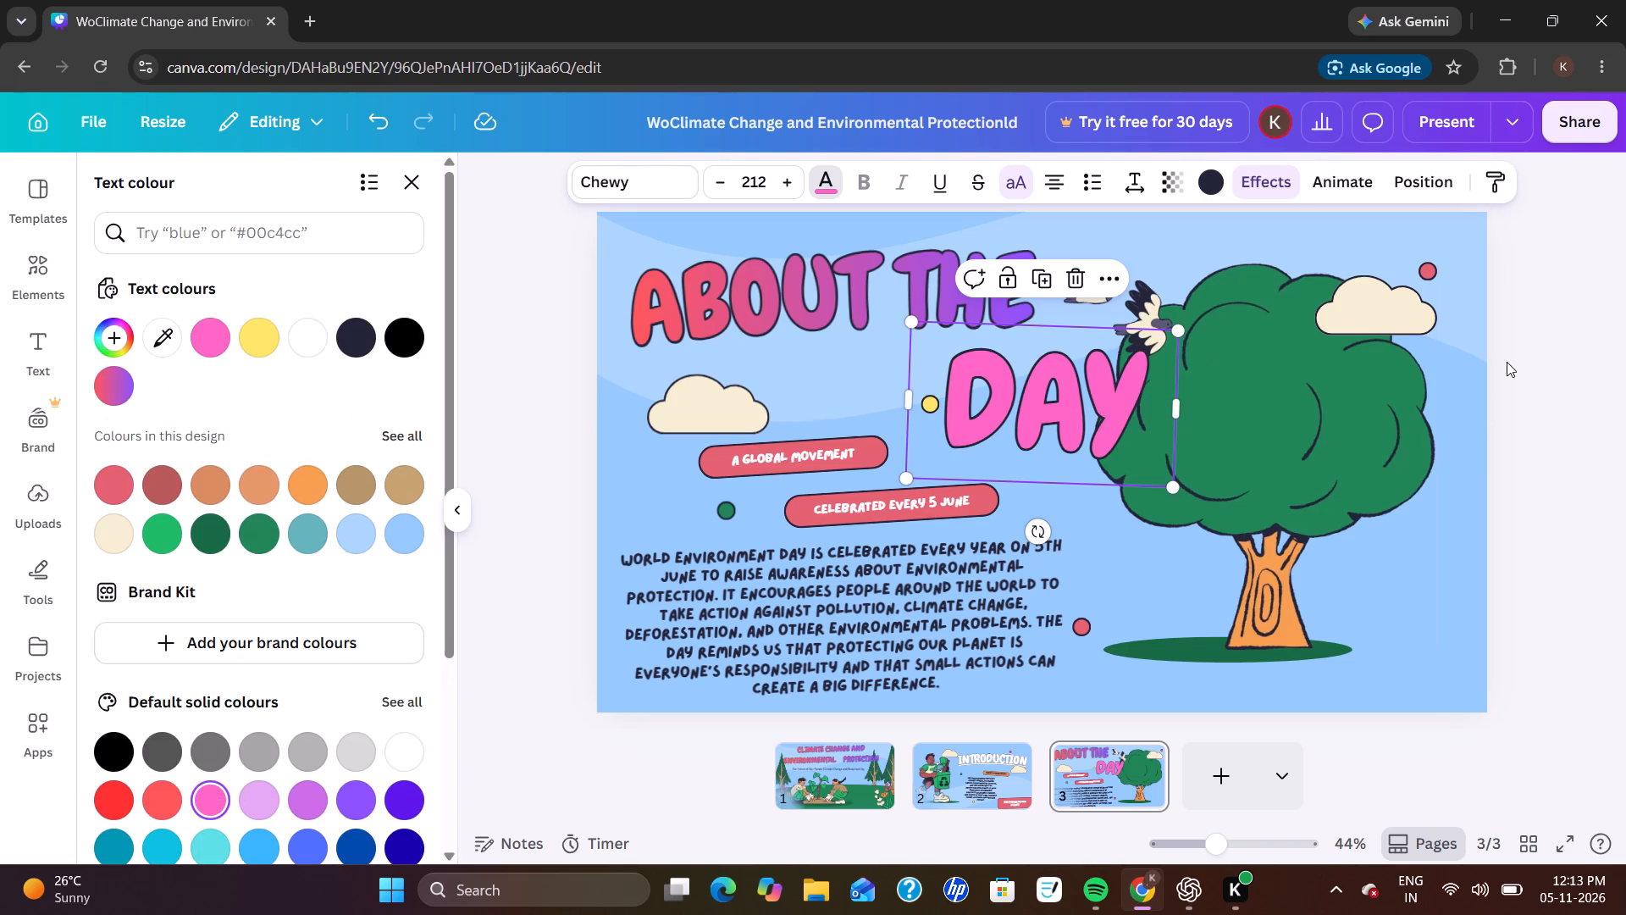
click(1537, 339)
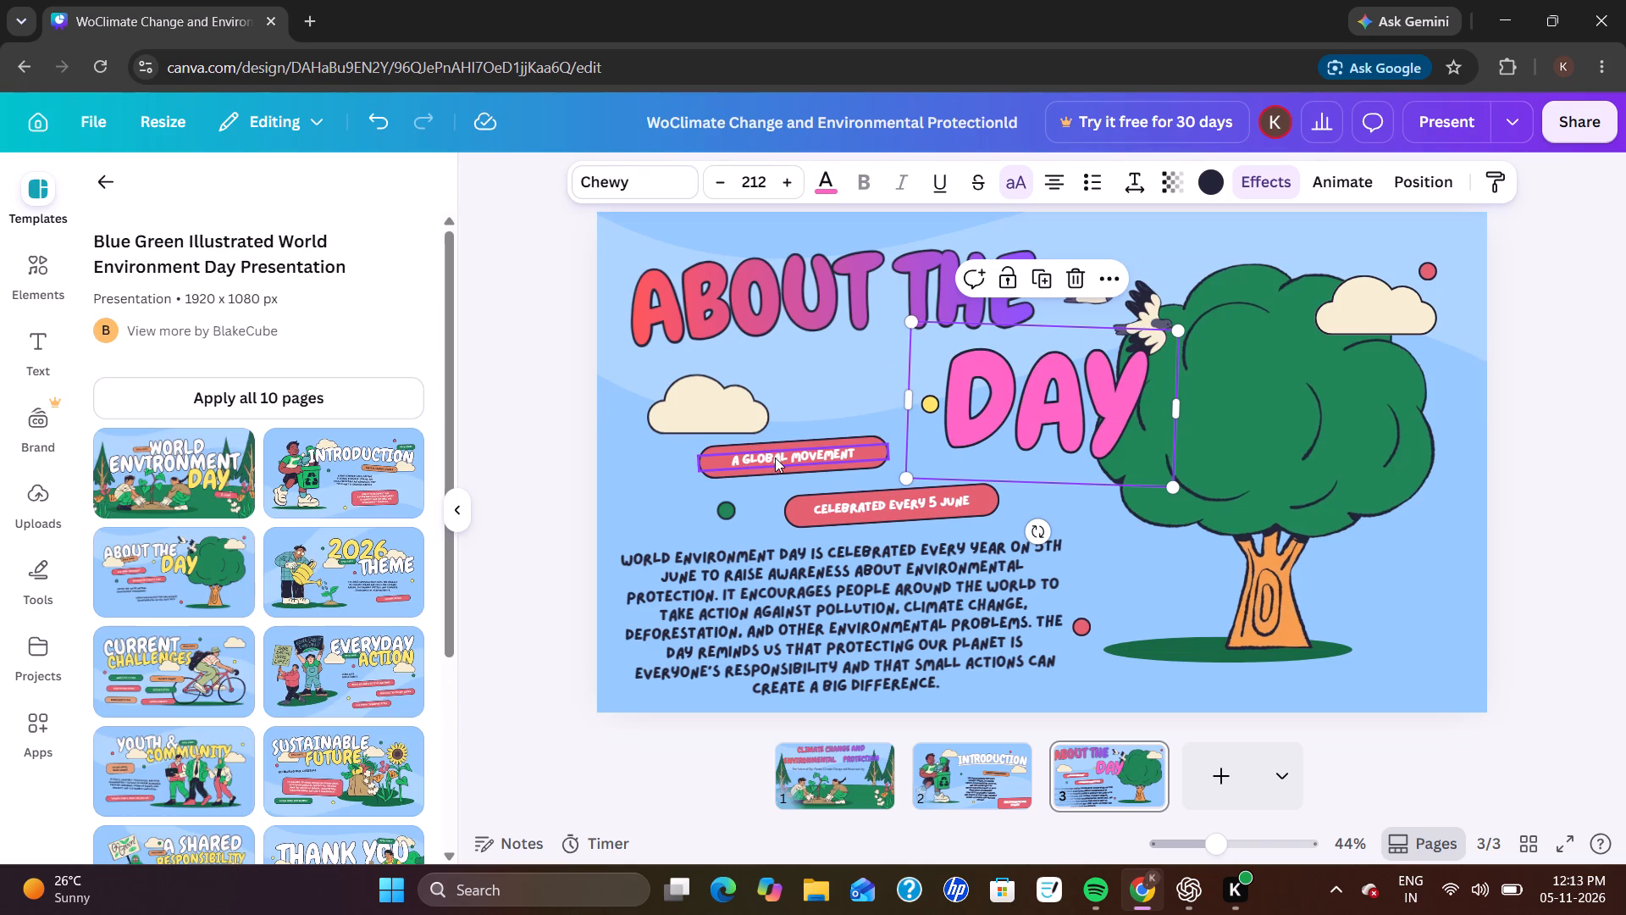
Set the font size of the A GLOBAL MOVEMENT text to 25 and the CELEBRATED EVERY 5 JUNE text to 24.
click(856, 461)
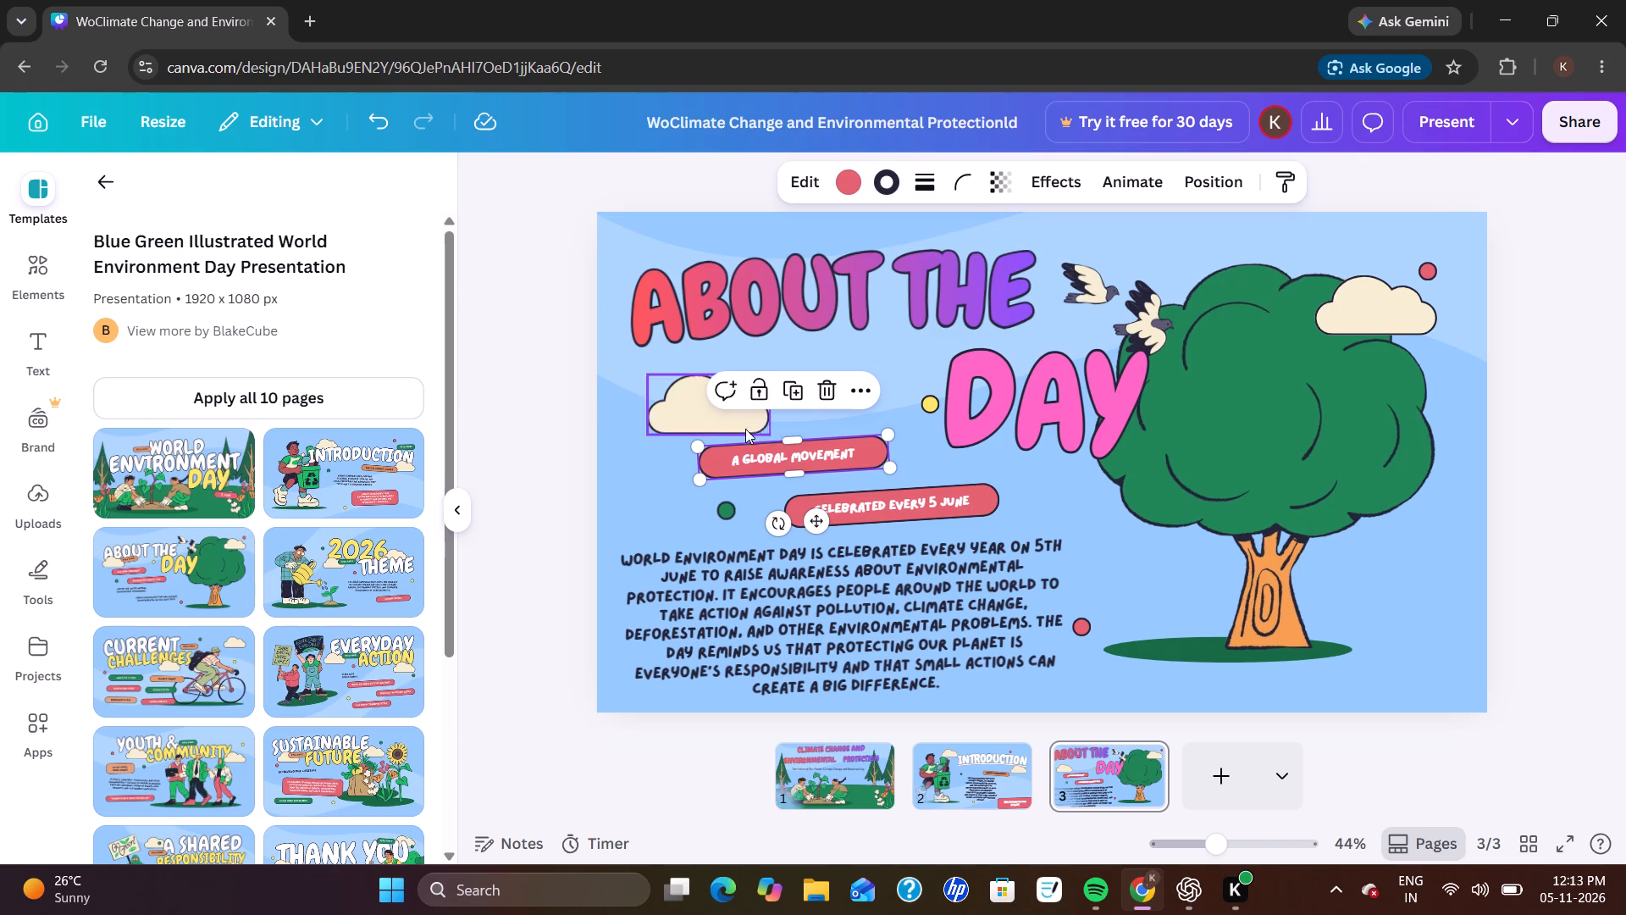
click(777, 450)
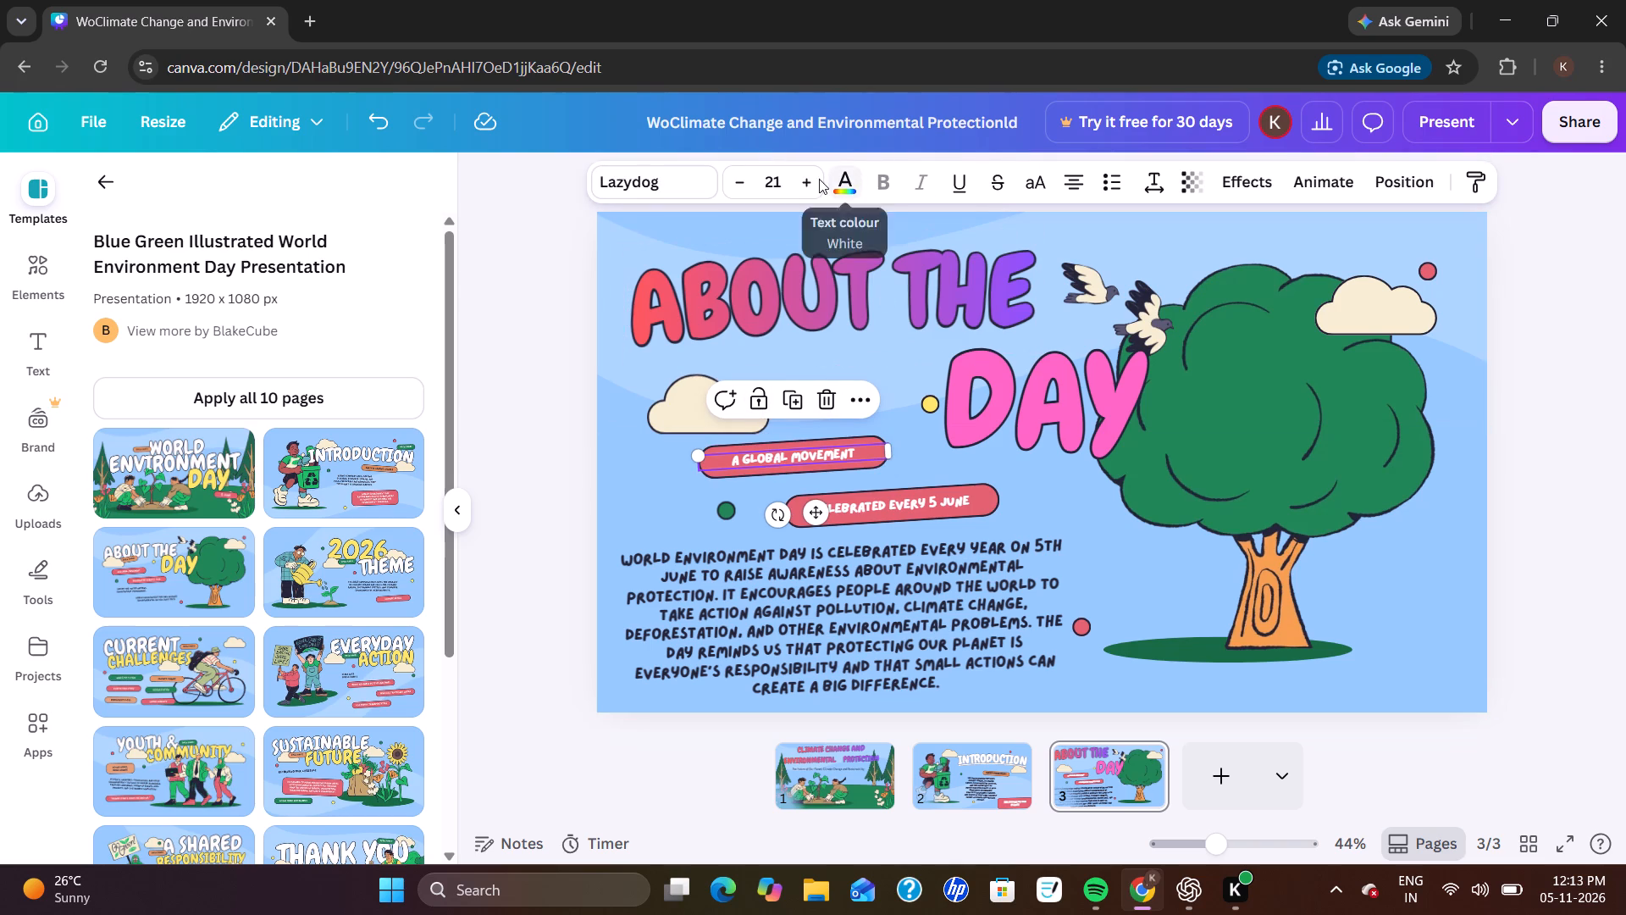
triple_click(815, 180)
click(815, 180)
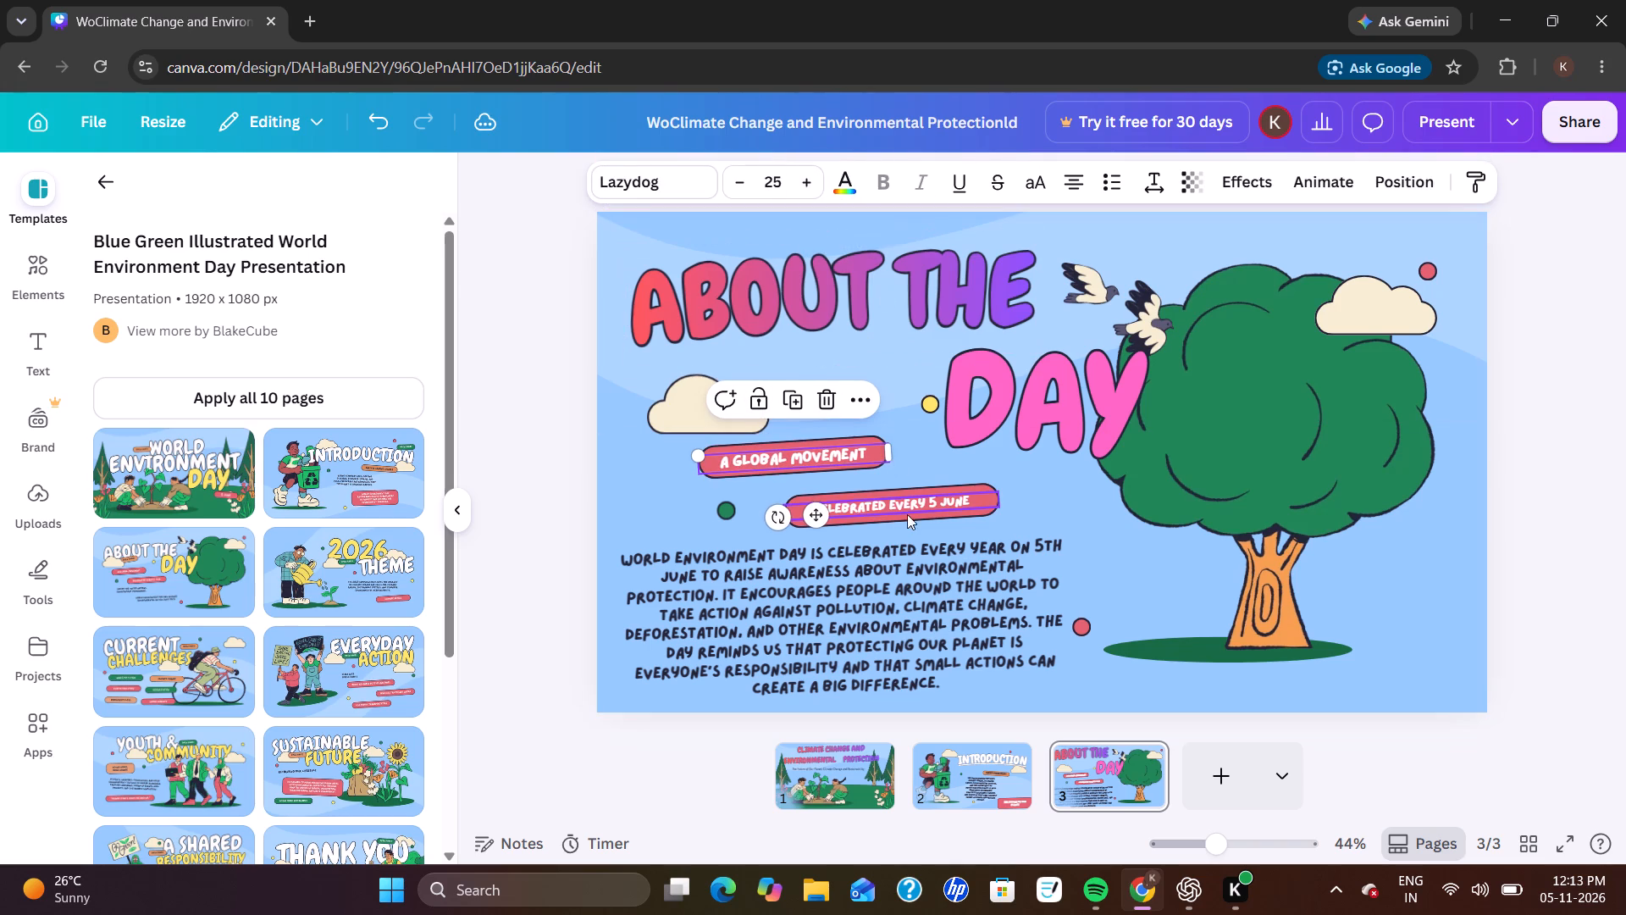
click(893, 505)
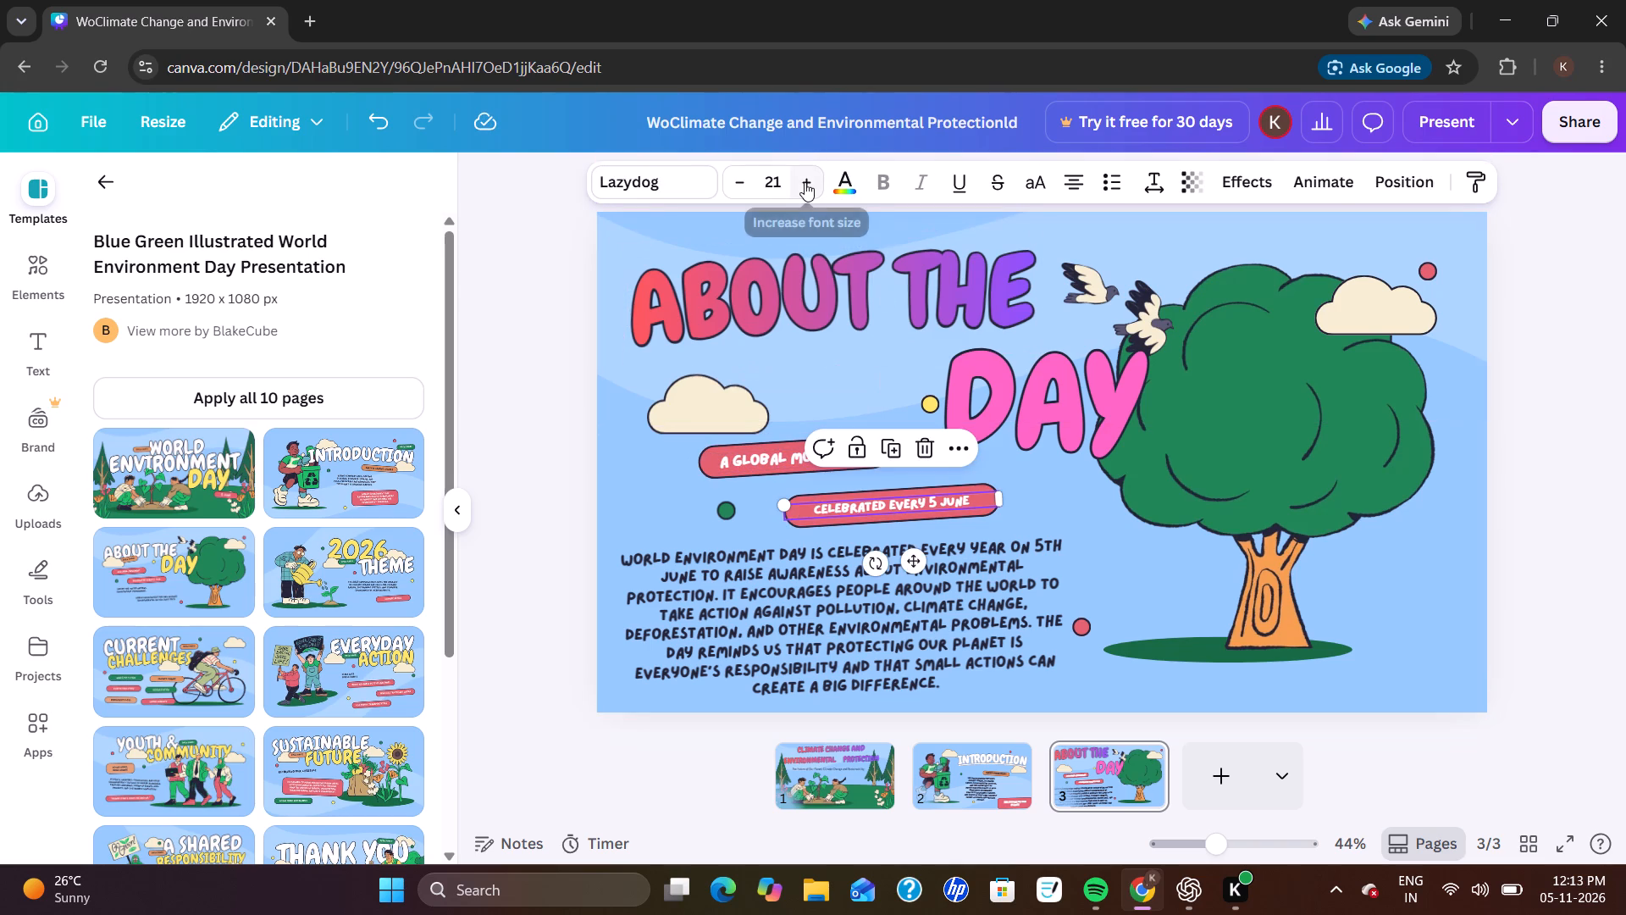
triple_click(805, 182)
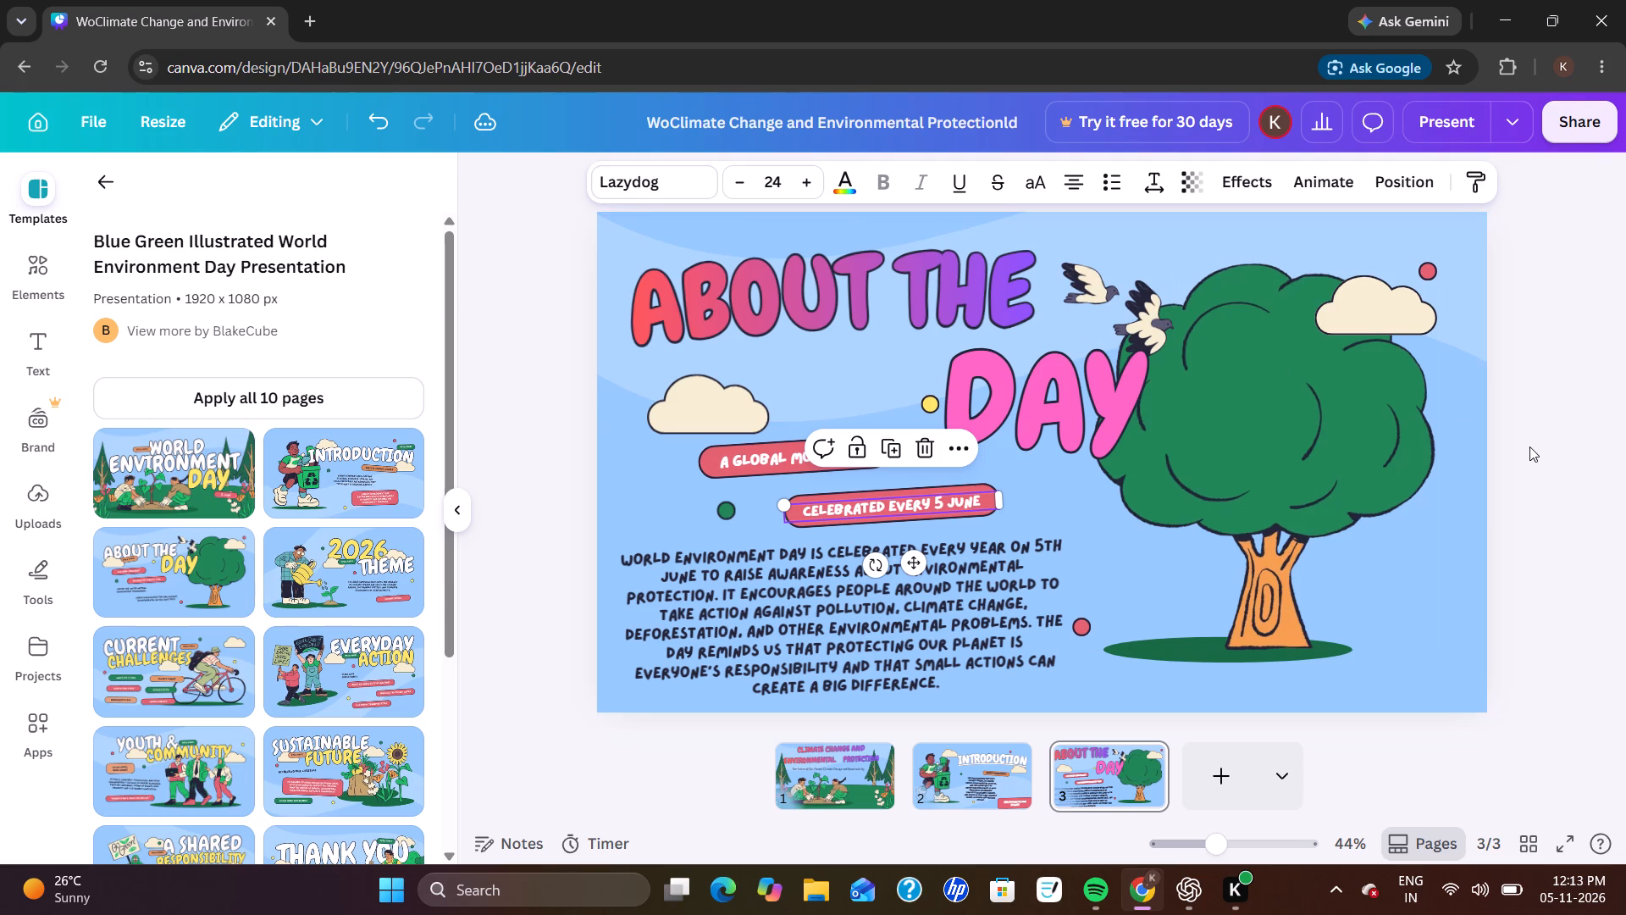
click(1529, 446)
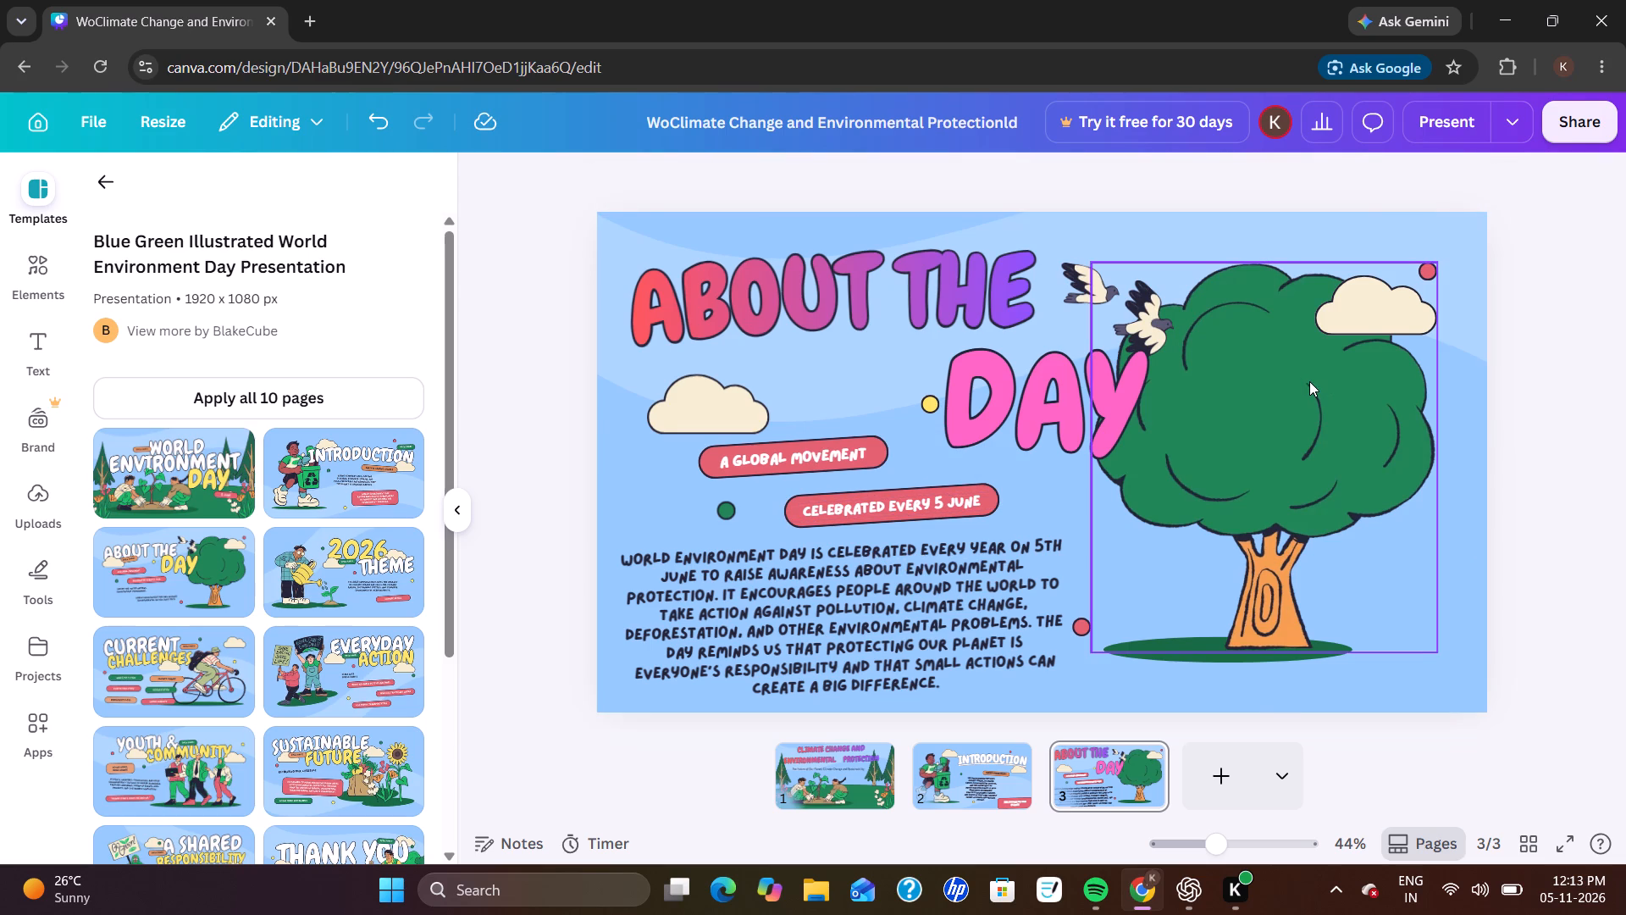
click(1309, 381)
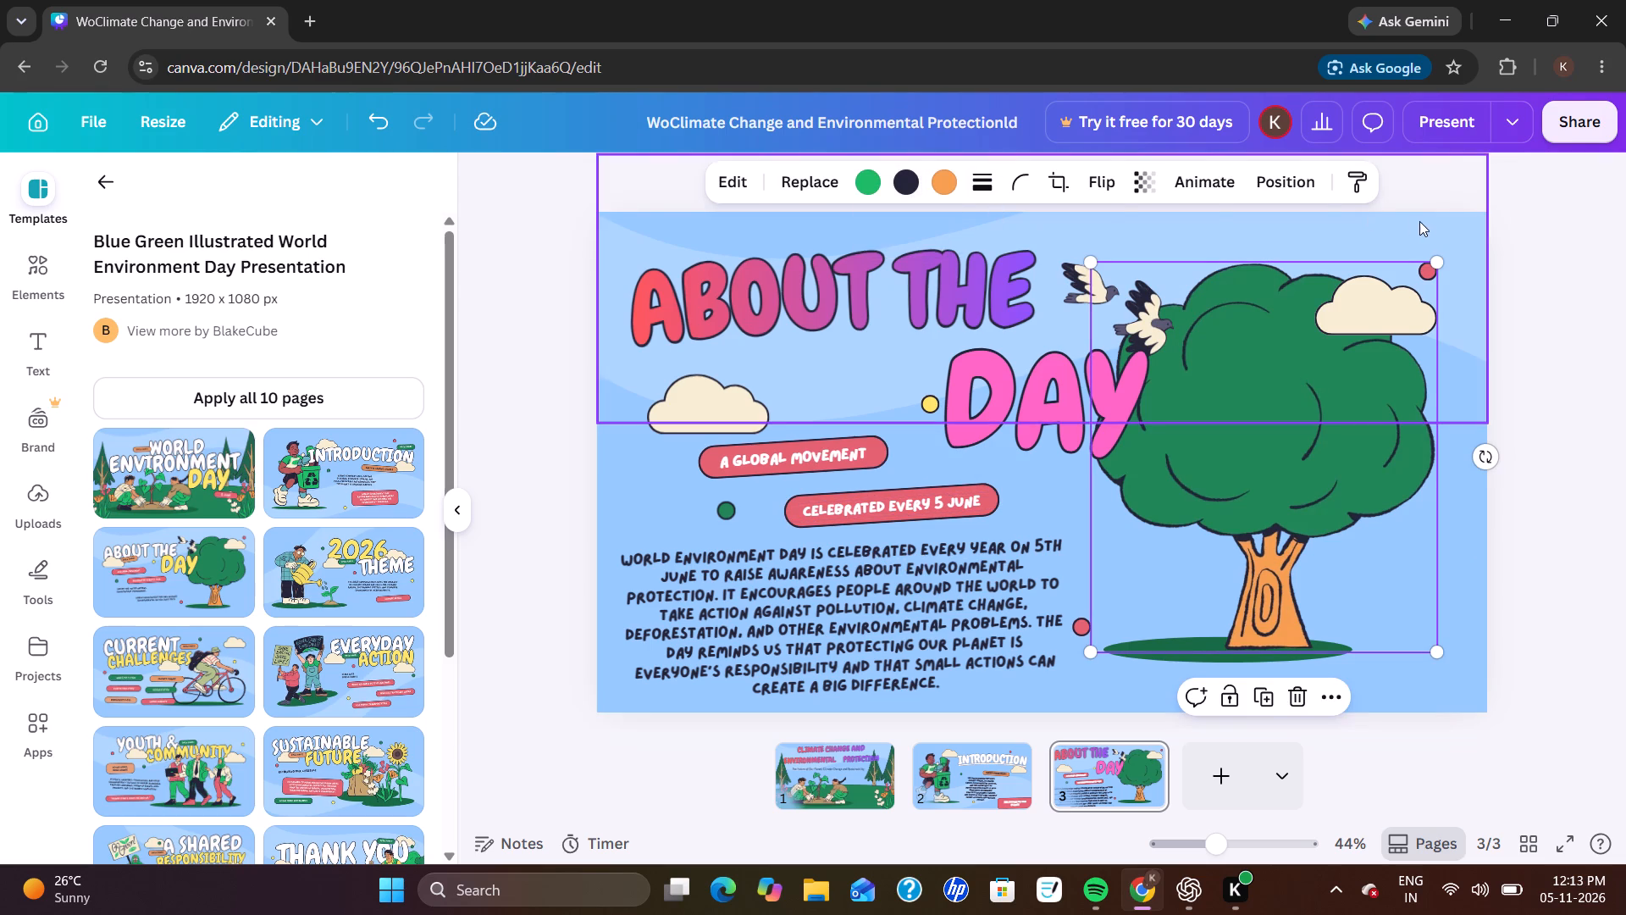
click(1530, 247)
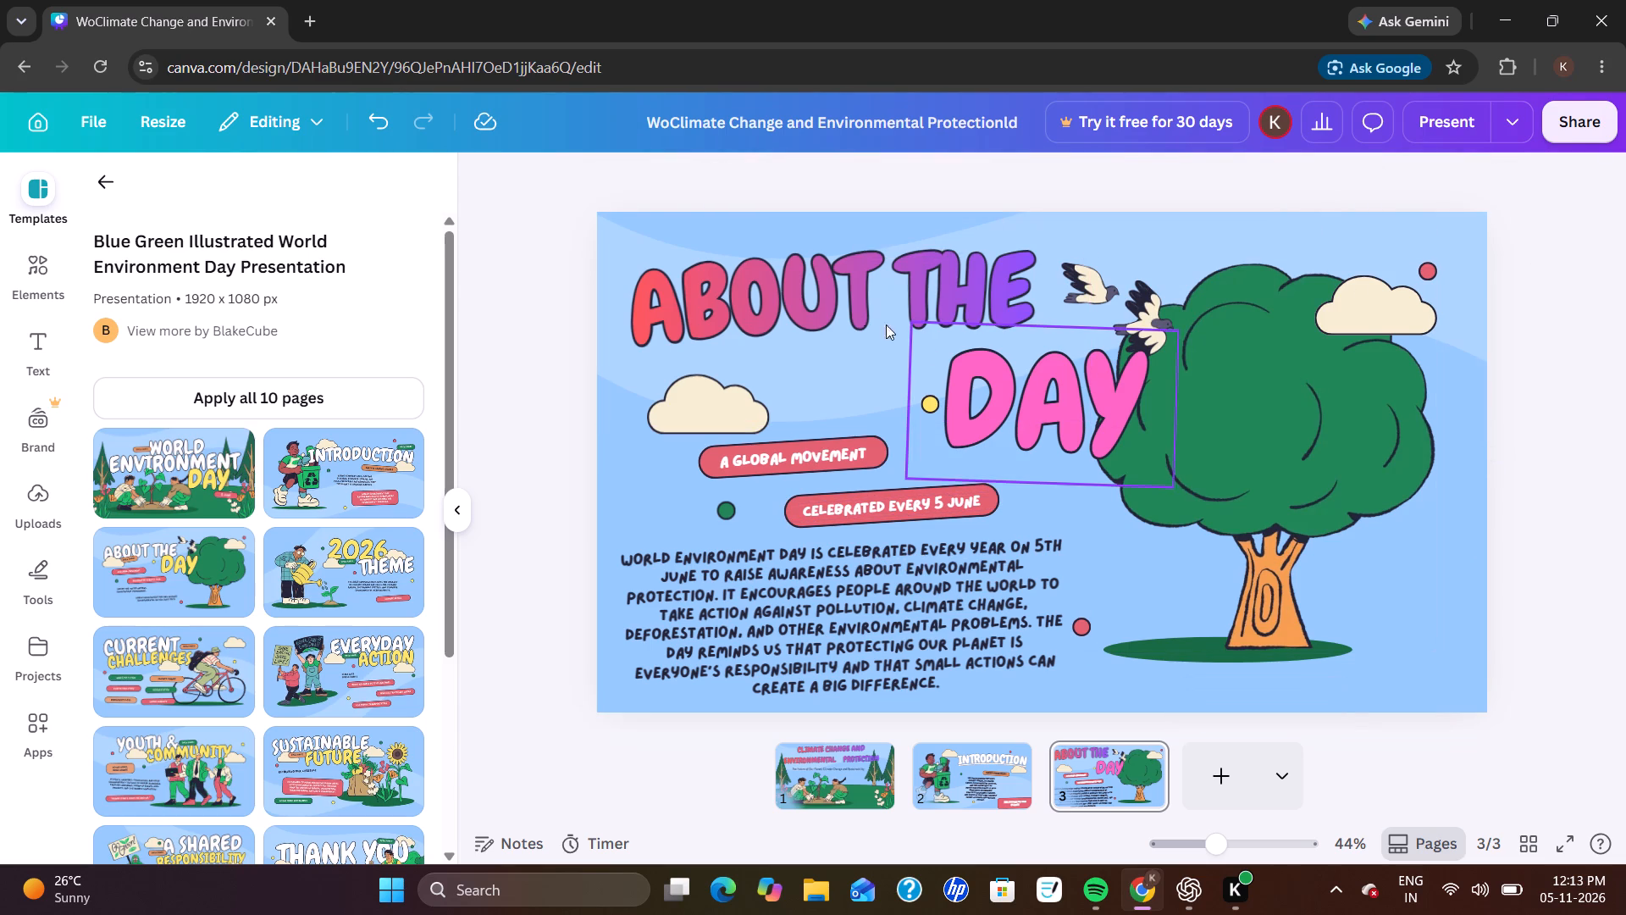
Nudge the pink DAY title slightly upward, closer to the ABOUT THE title.
drag(993, 396, 985, 383)
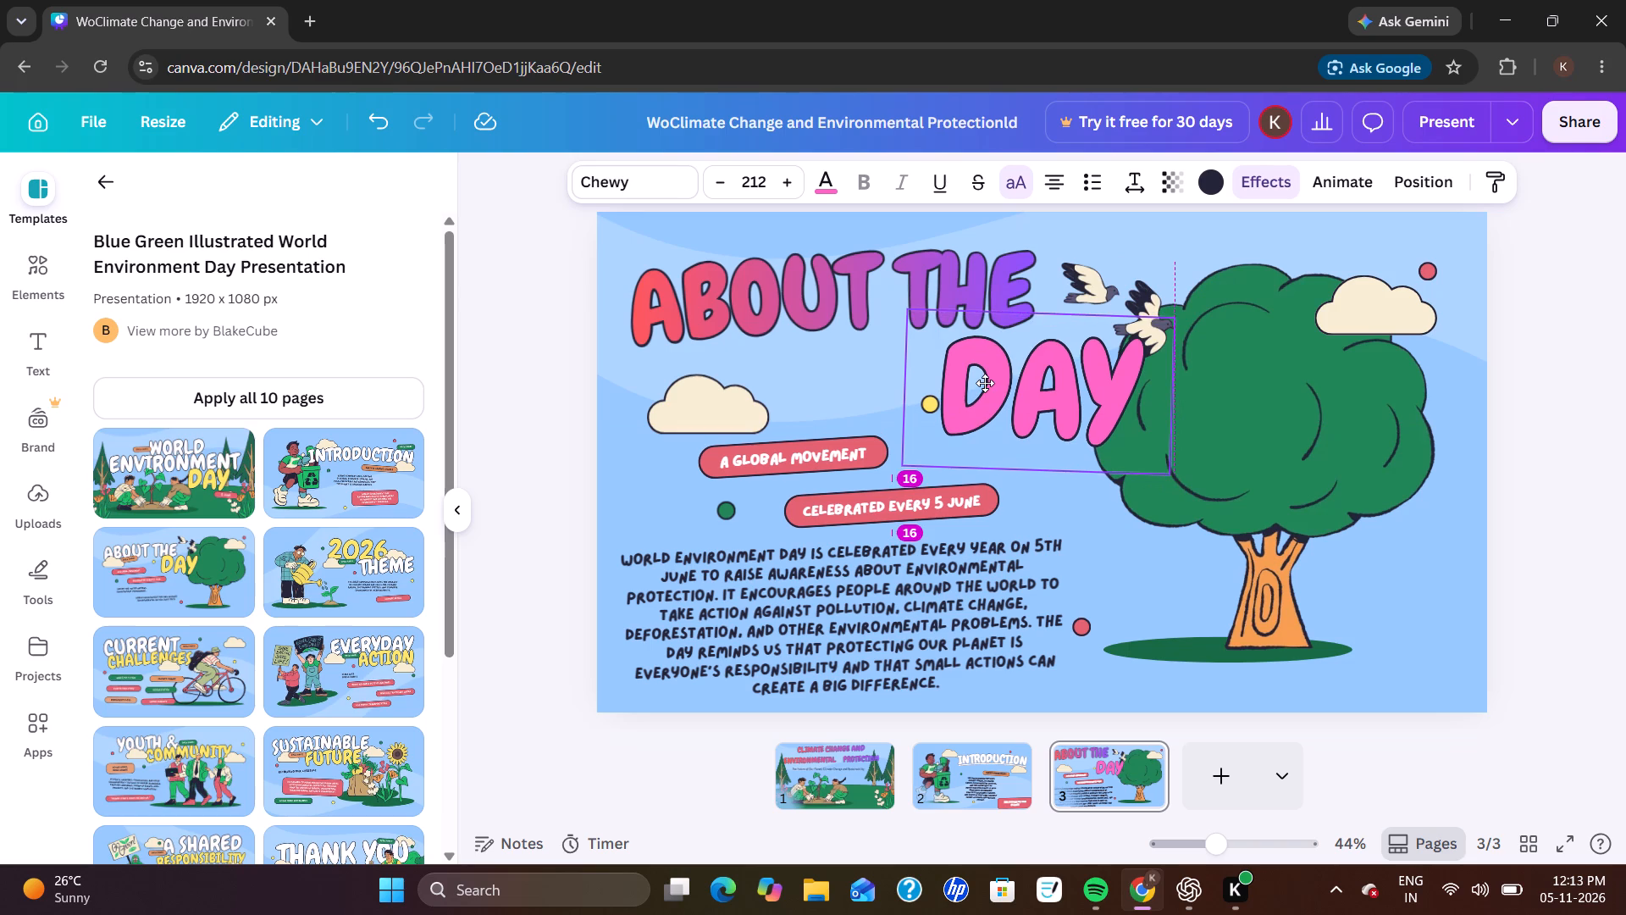
drag(985, 383, 986, 383)
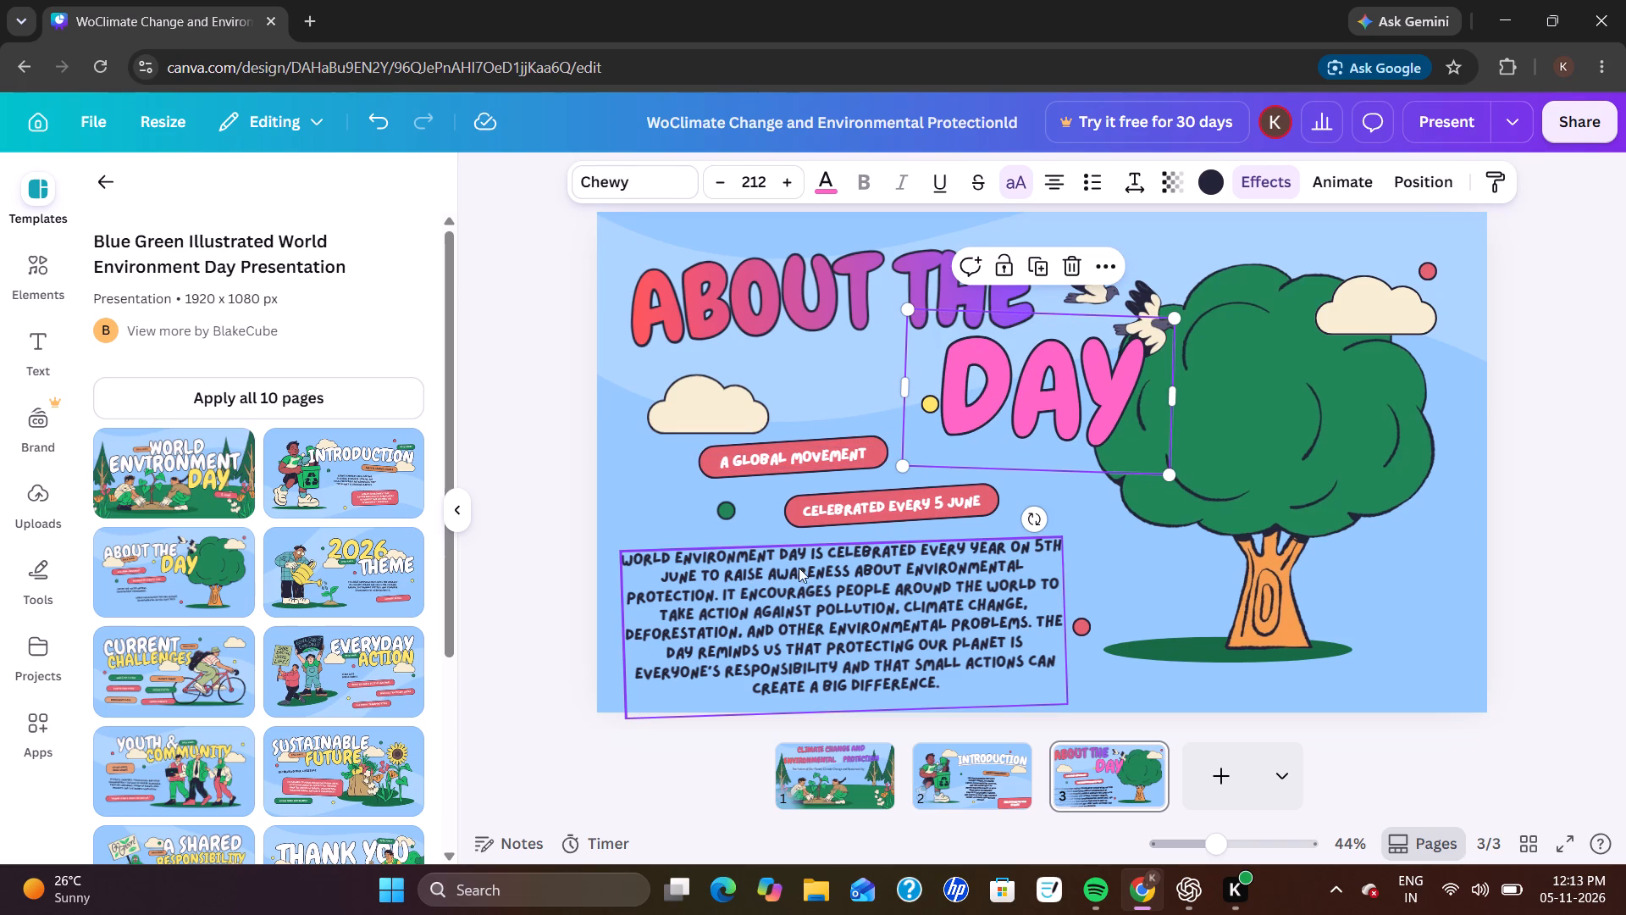
On page 1, set the subtitle "The Future of Our Planet: Climate Change and Sustainability" to font size 32 and underline it.
click(959, 784)
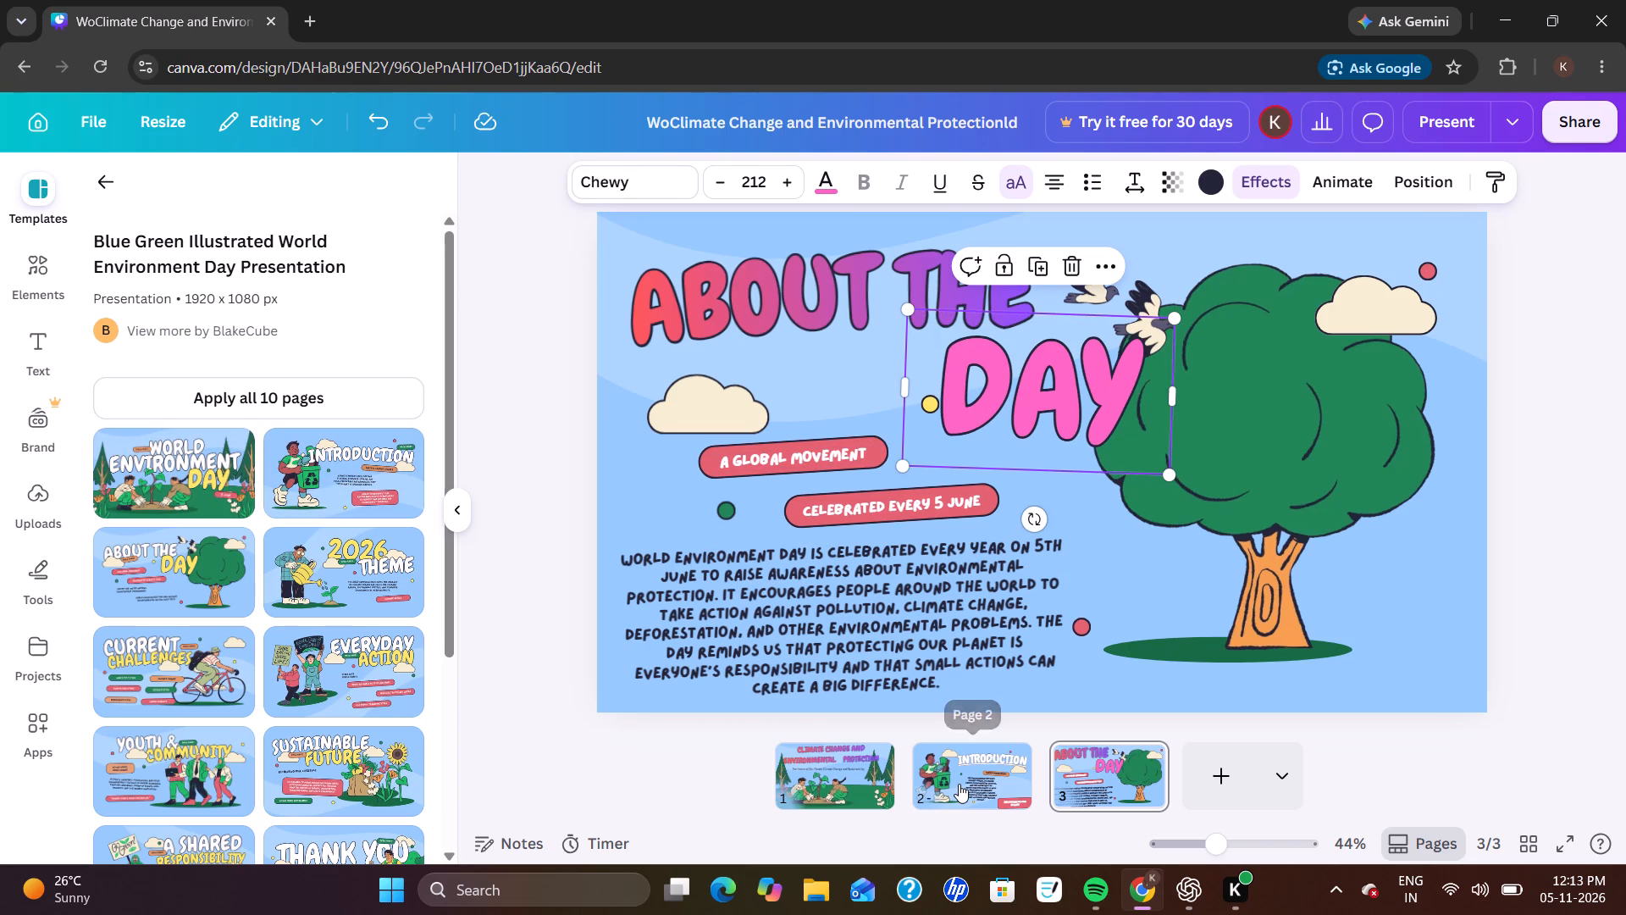
click(876, 780)
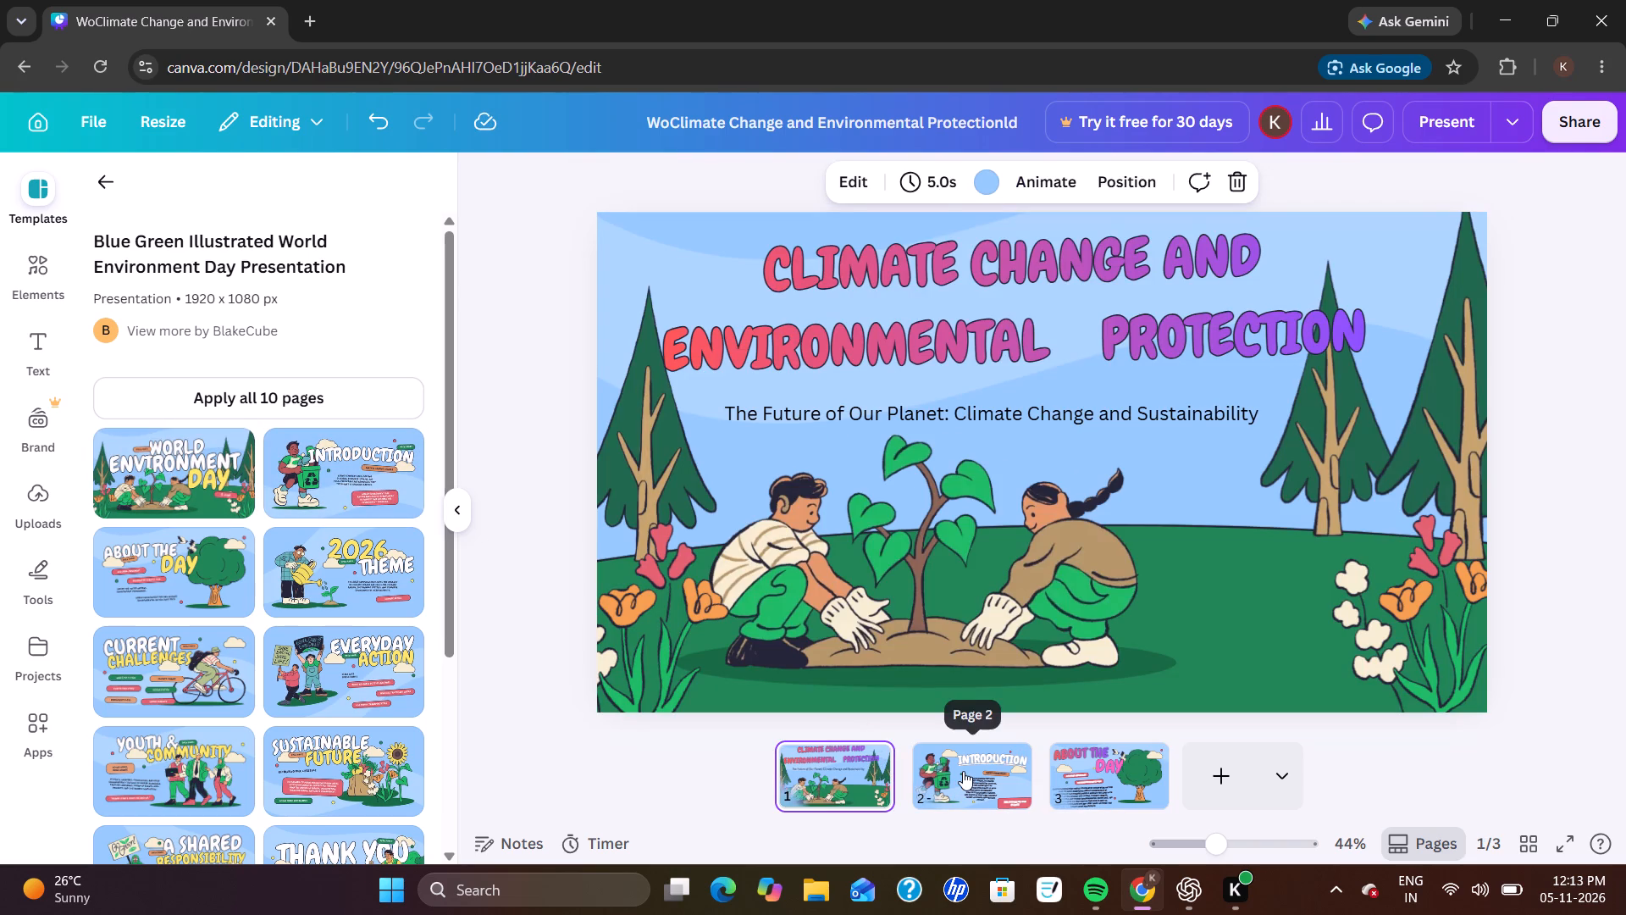
click(1018, 407)
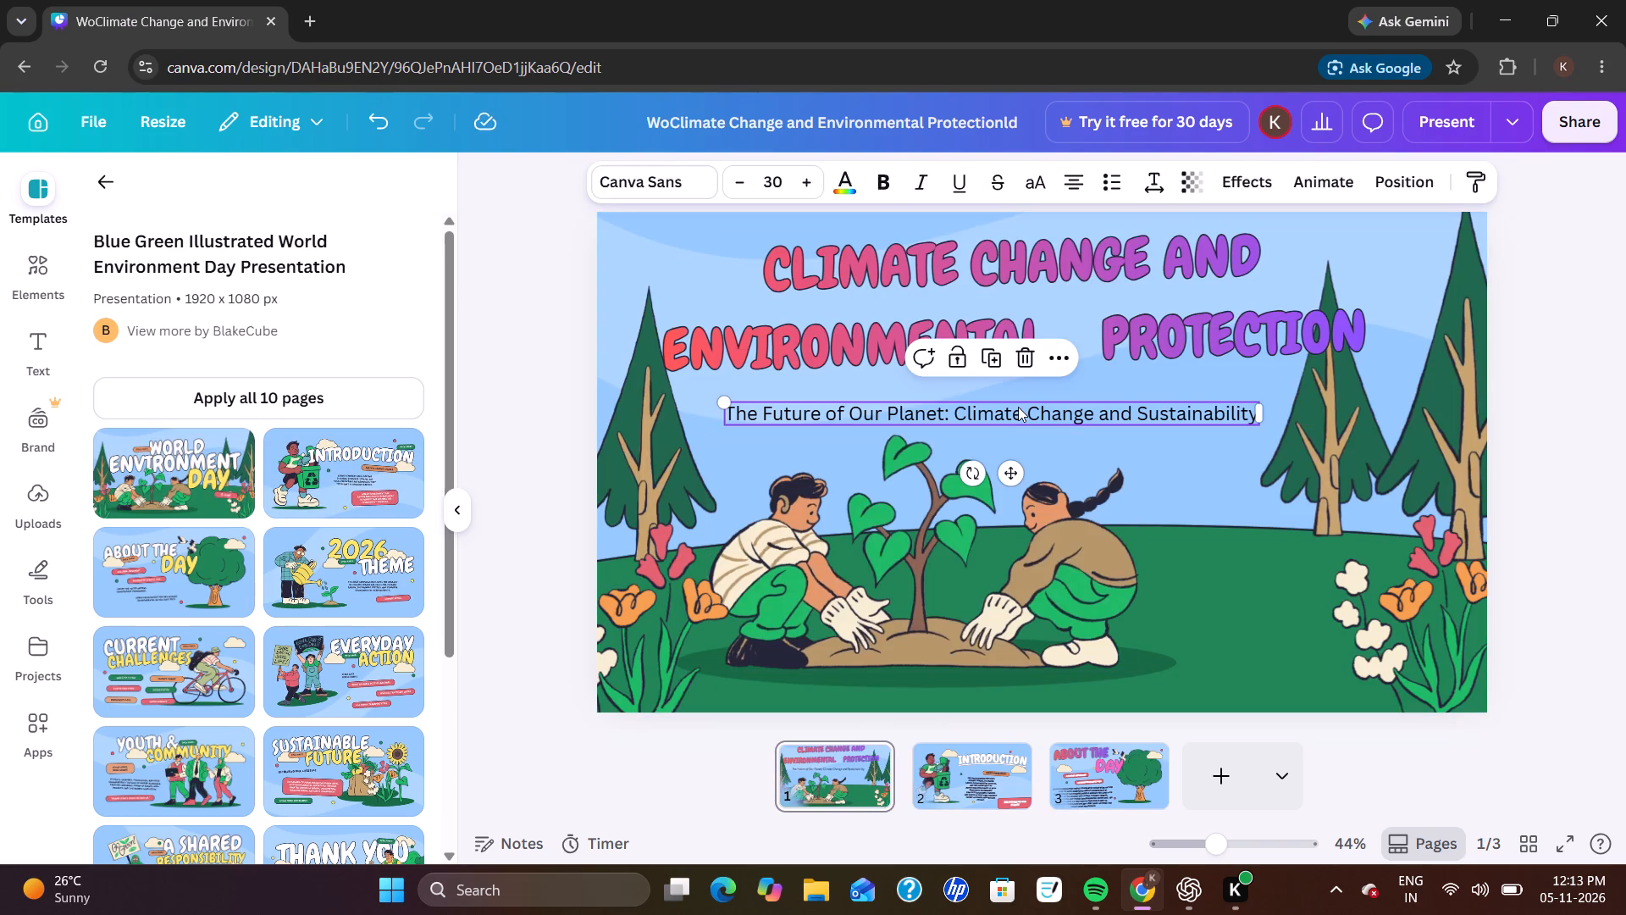
click(806, 181)
click(806, 181)
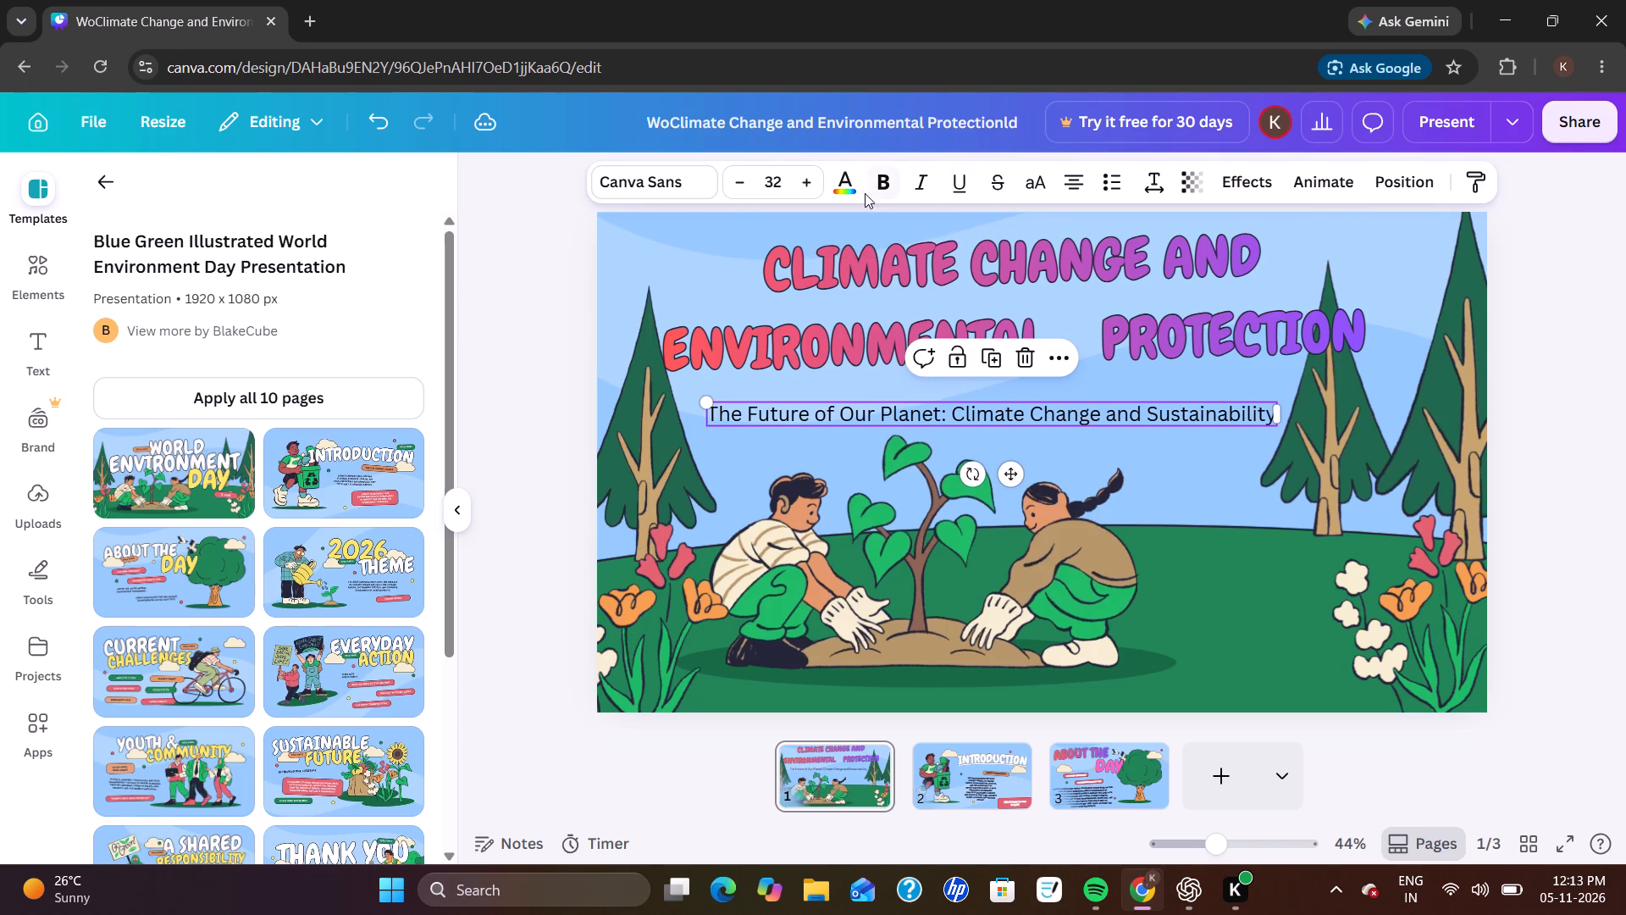
click(960, 182)
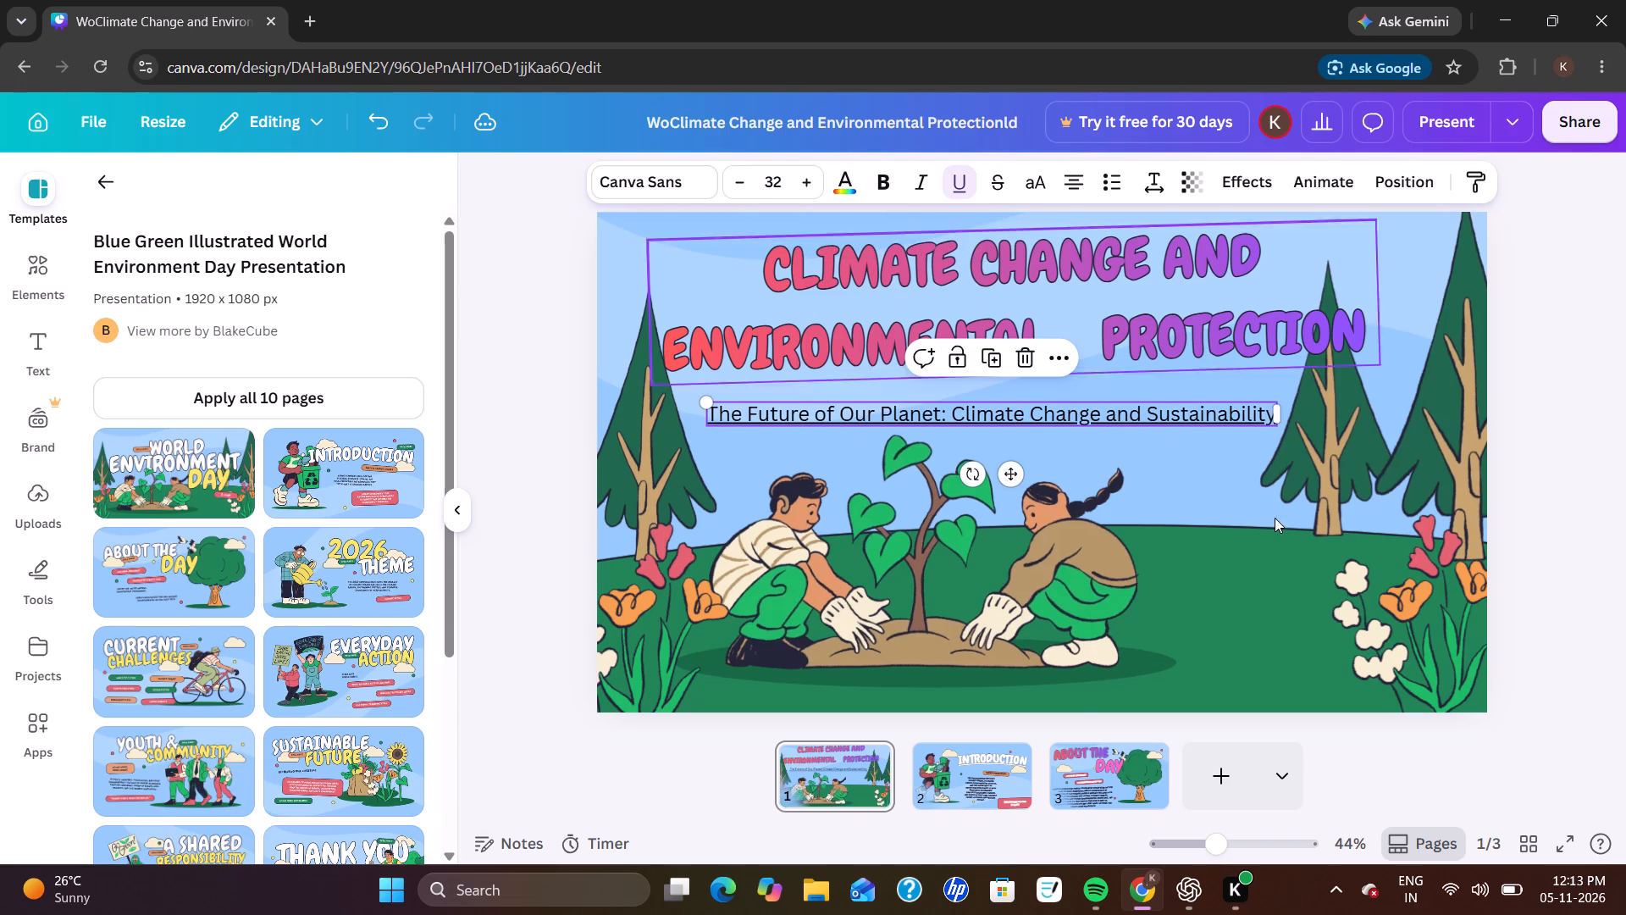
Review the Introduction page and return to the About the Day page.
click(939, 773)
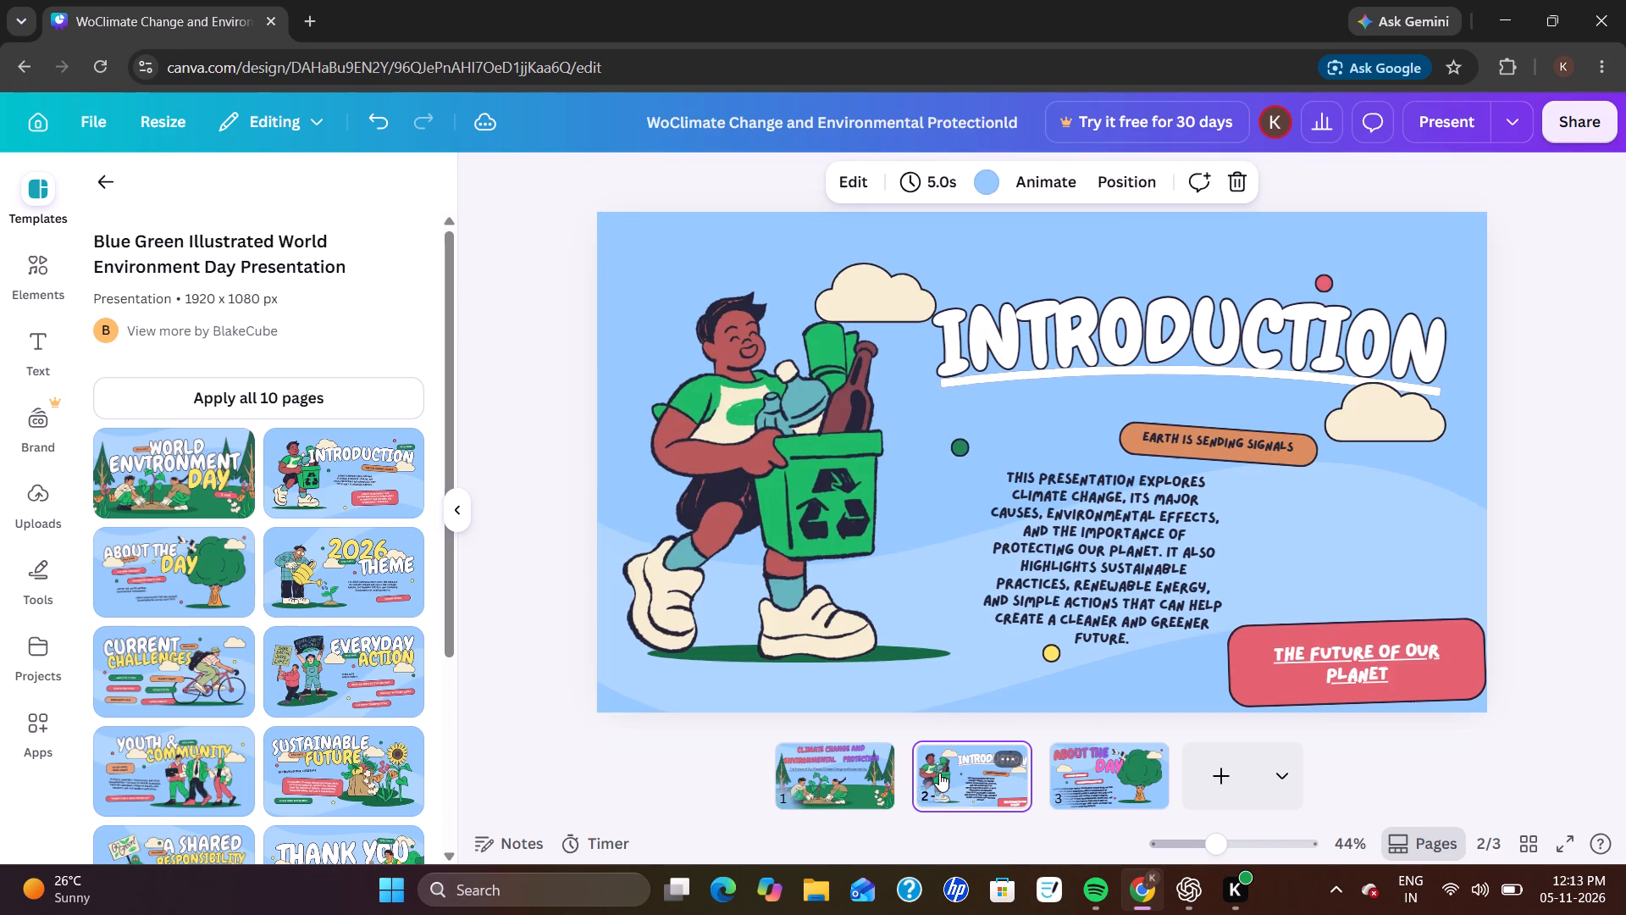
click(1120, 770)
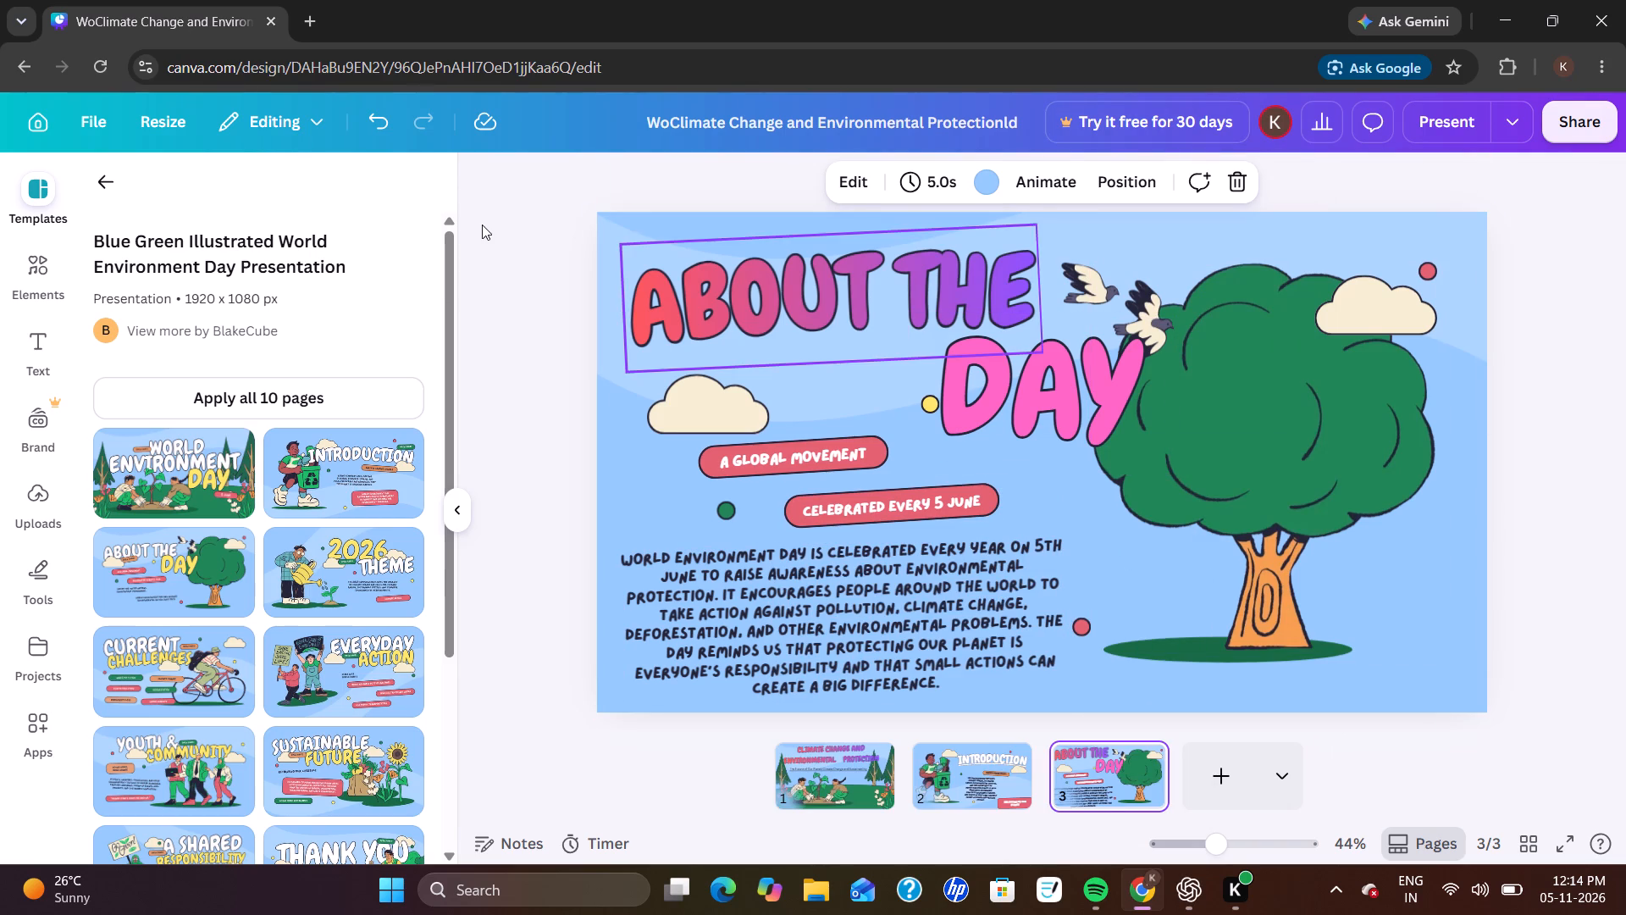
Add a subheading to the About the Day page and replace its placeholder with the copied "Environmental Protection and Sustainability".
click(38, 355)
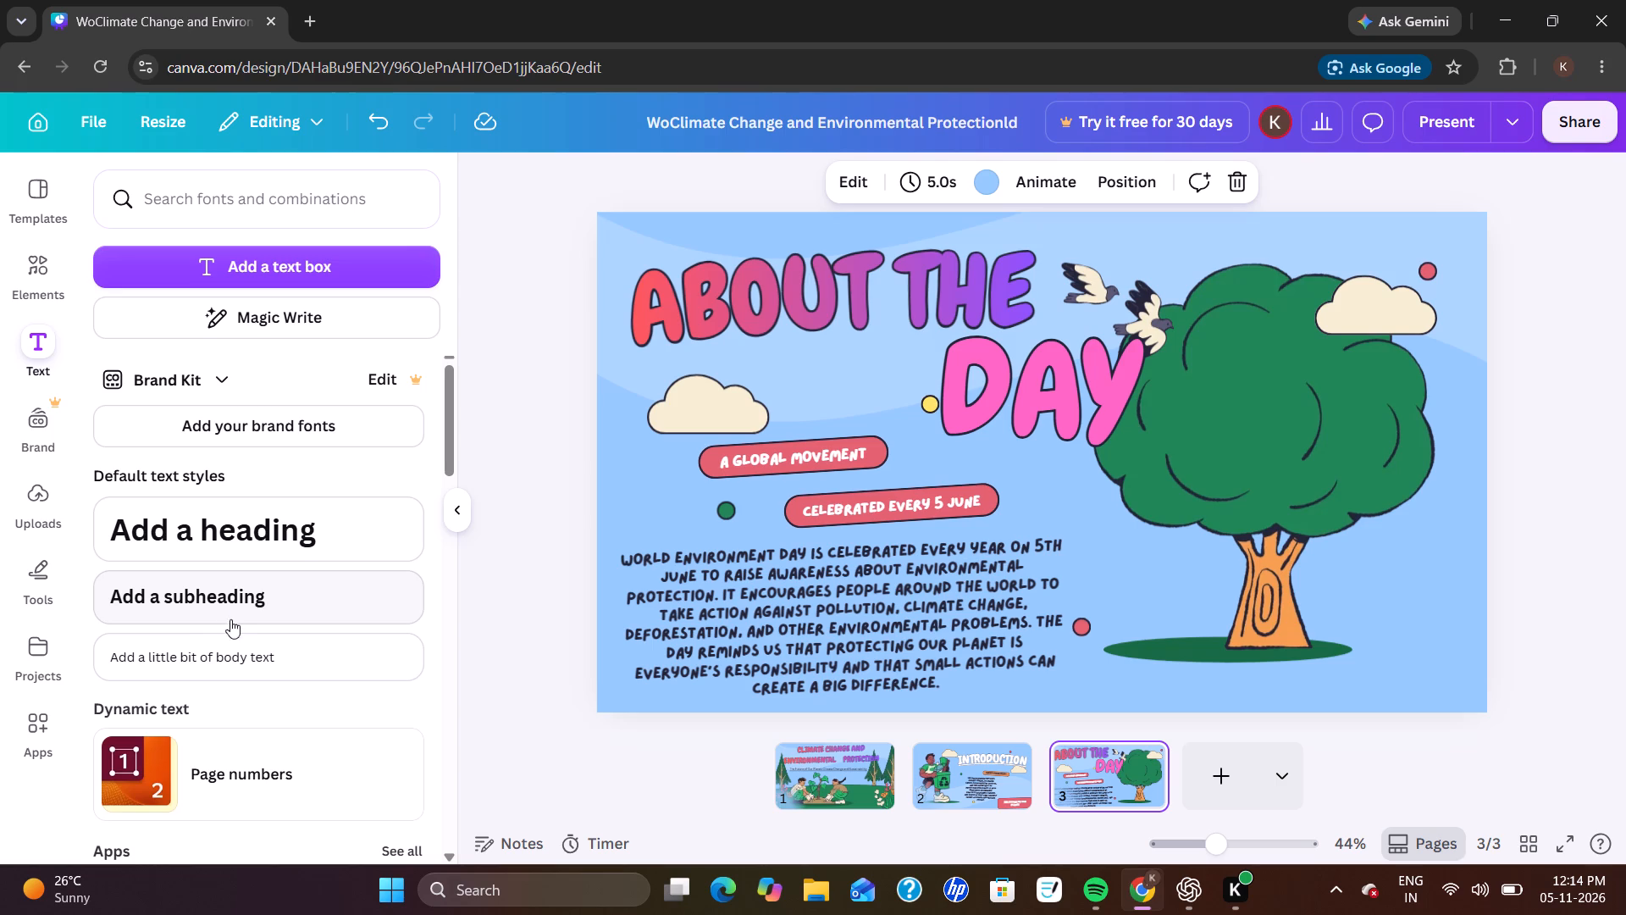
click(235, 616)
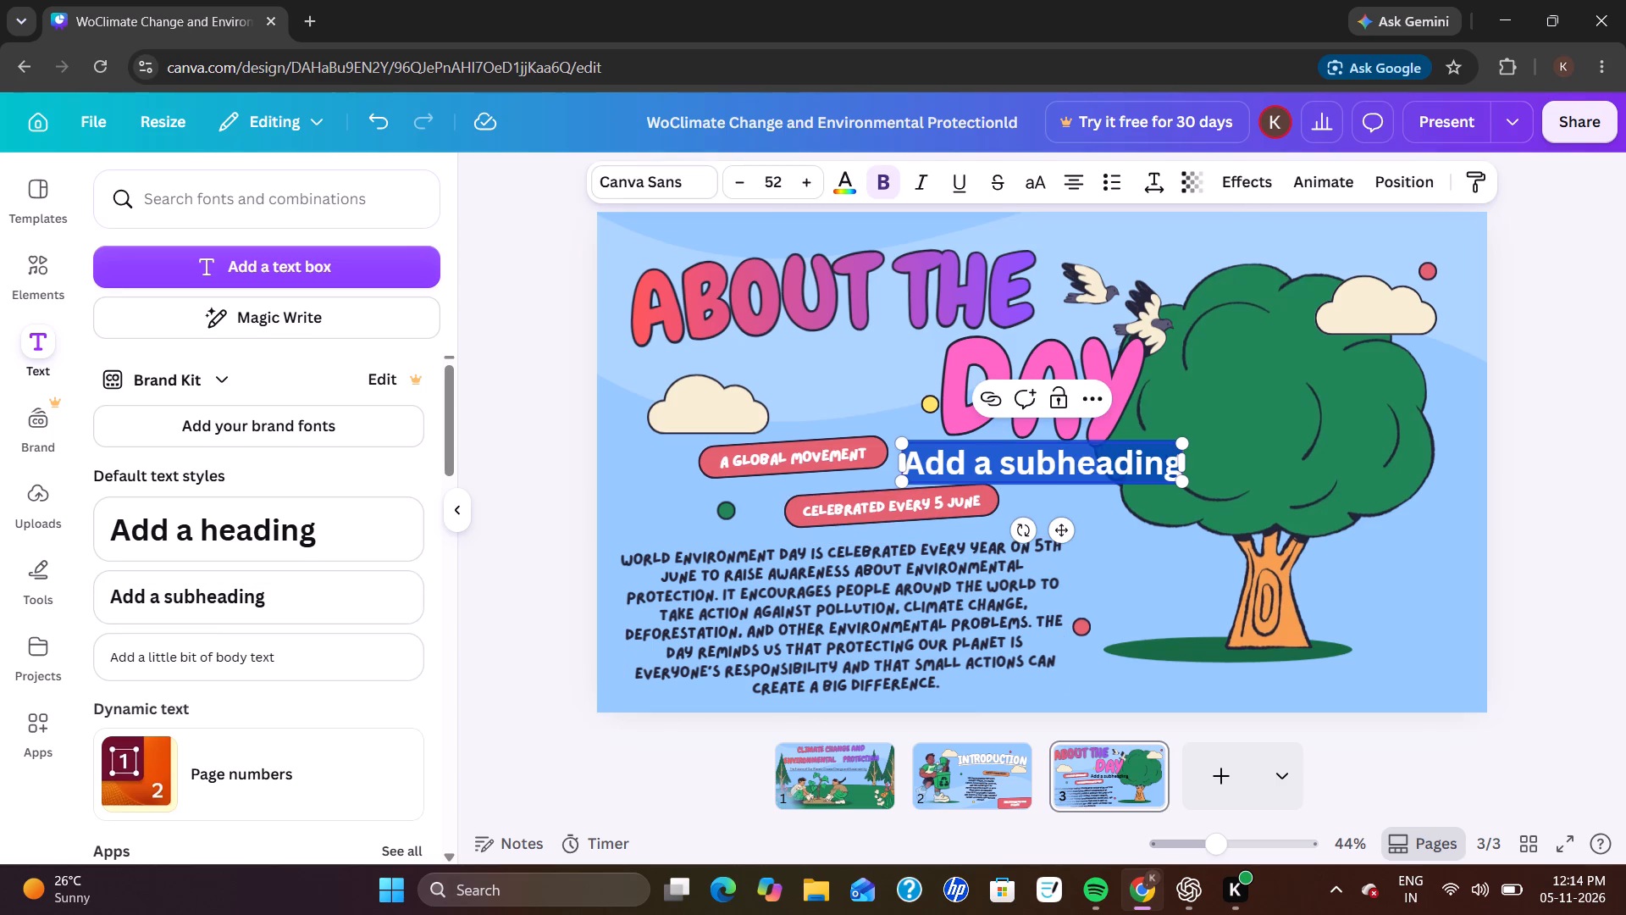
click(1009, 469)
key(Right)
key(Right)
key(Right)
key(Right)
key(Right)
key(Right)
key(Right)
key(Right)
key(Right)
key(Right)
key(Right)
key(Right)
key(Right)
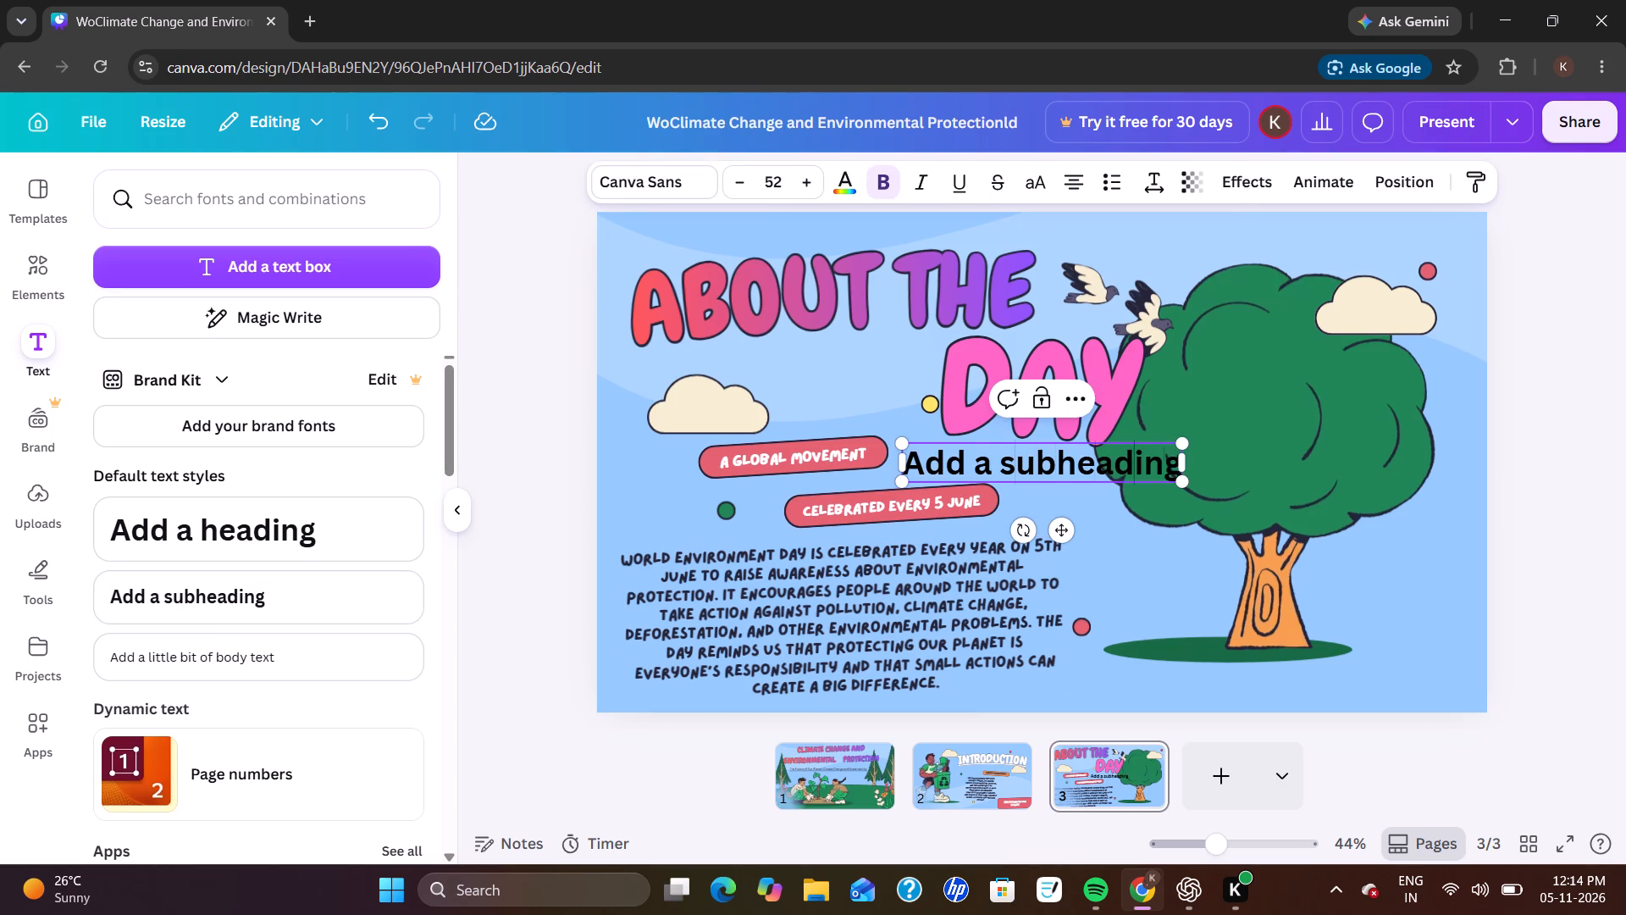
key(BackSpace)
key(BackSpace)
key(BackSpace)
key(BackSpace)
key(BackSpace)
key(BackSpace)
key(BackSpace)
key(BackSpace)
key(BackSpace)
key(BackSpace)
key(BackSpace)
key(BackSpace)
key(BackSpace)
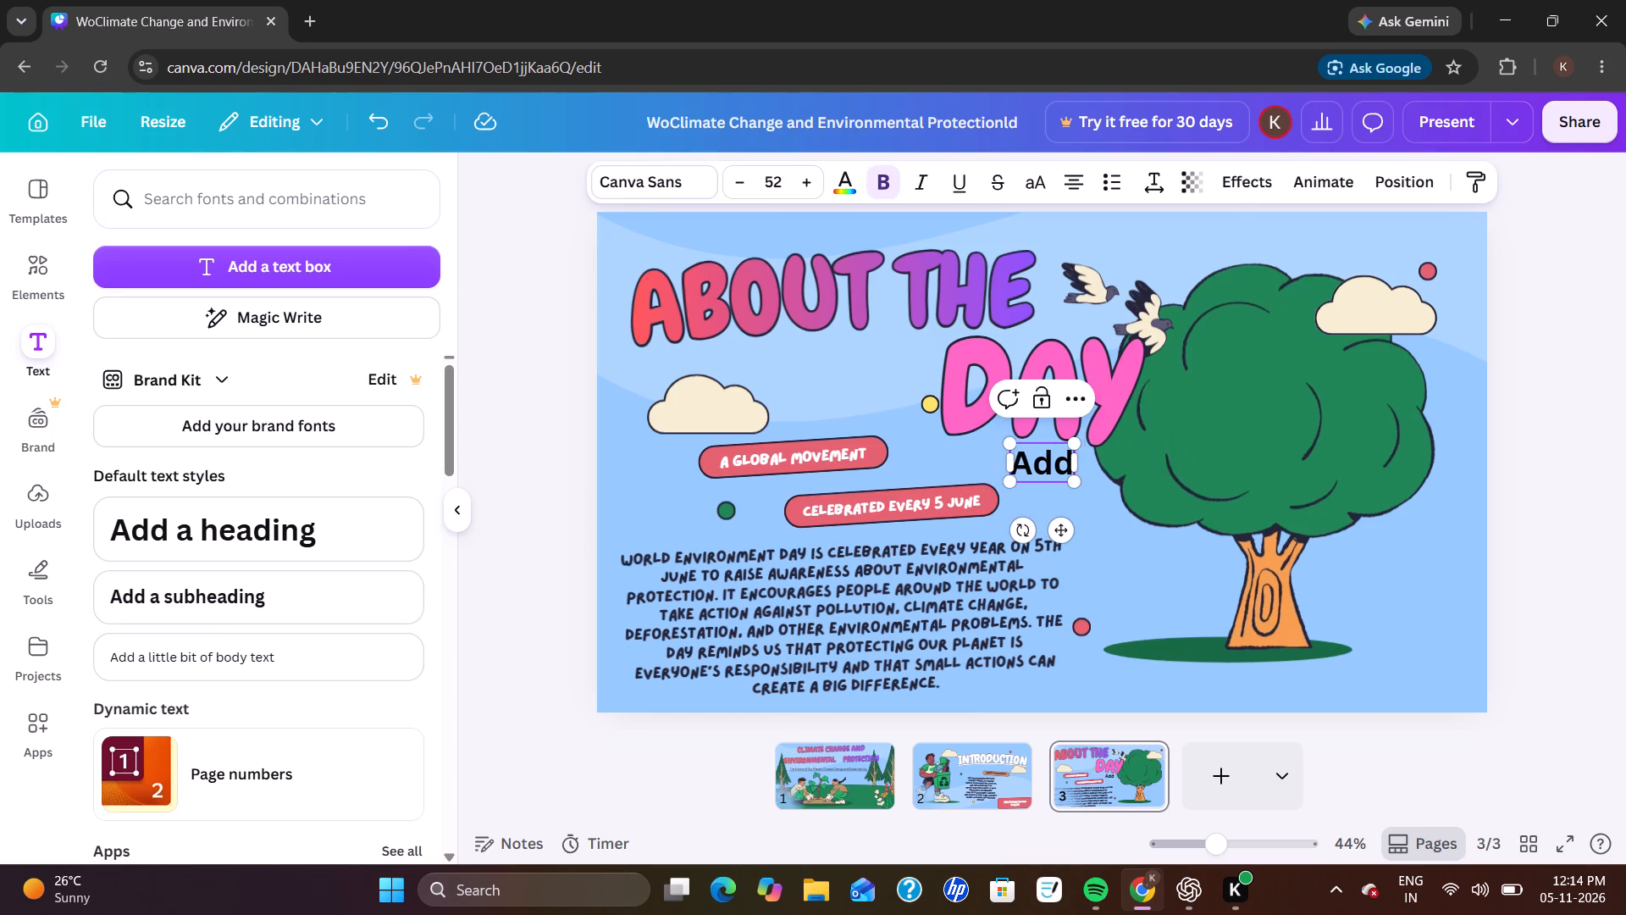
key(BackSpace)
key(BackSpace)
key(BackSpace)
key(BackSpace)
key(ctrl+v)
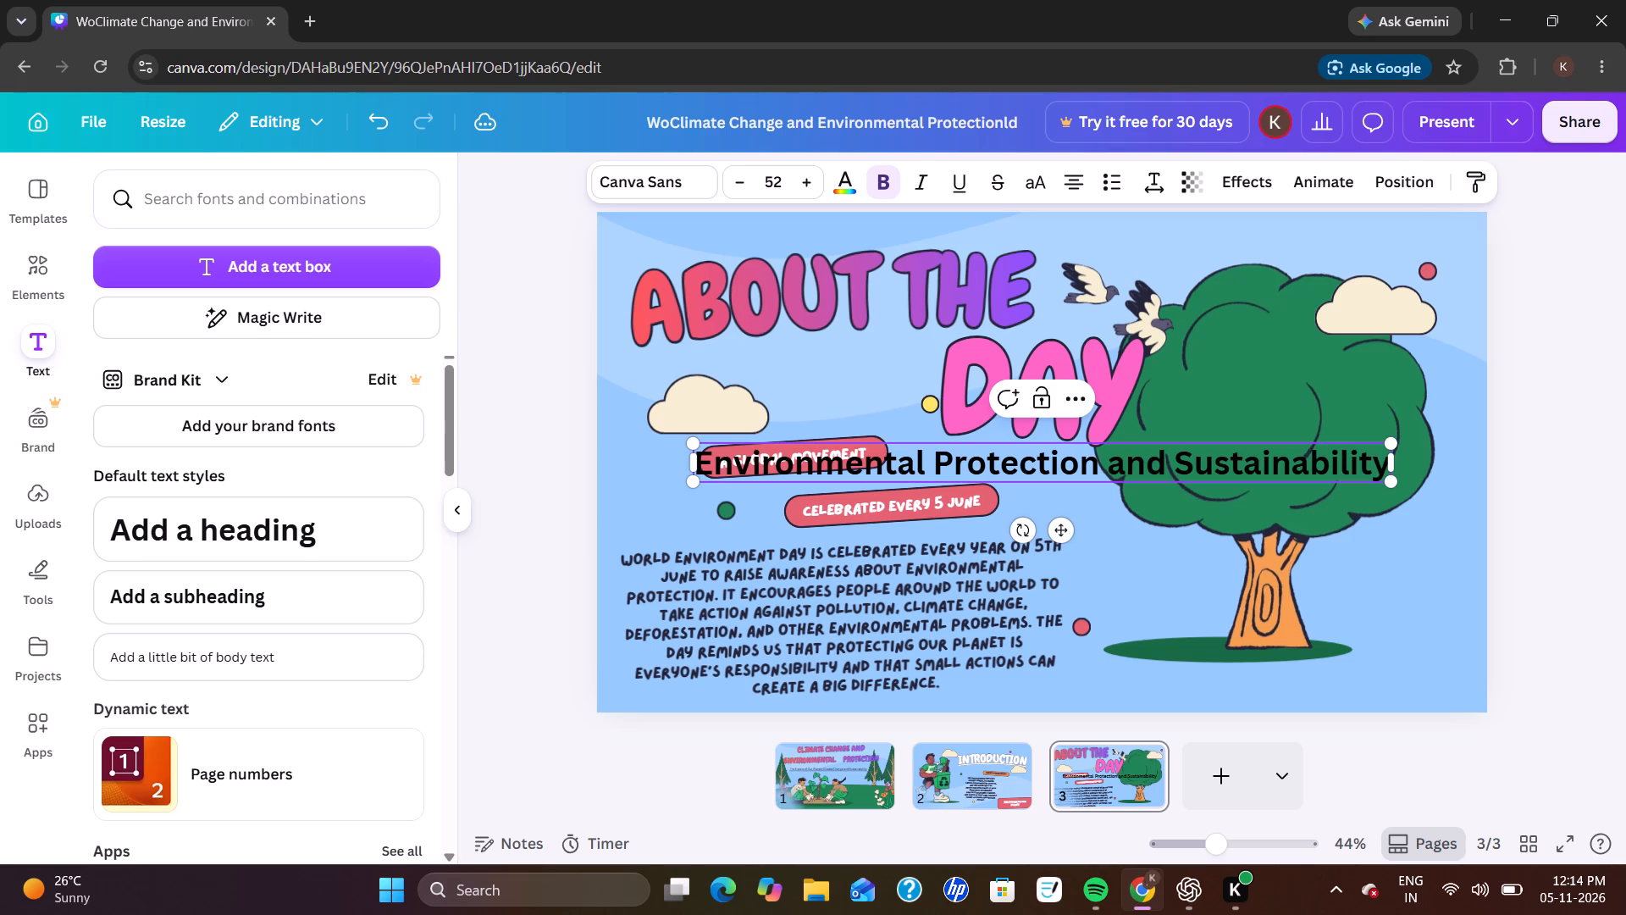
Set the font size of the "Environmental Protection and Sustainability" text to 30.
click(30, 205)
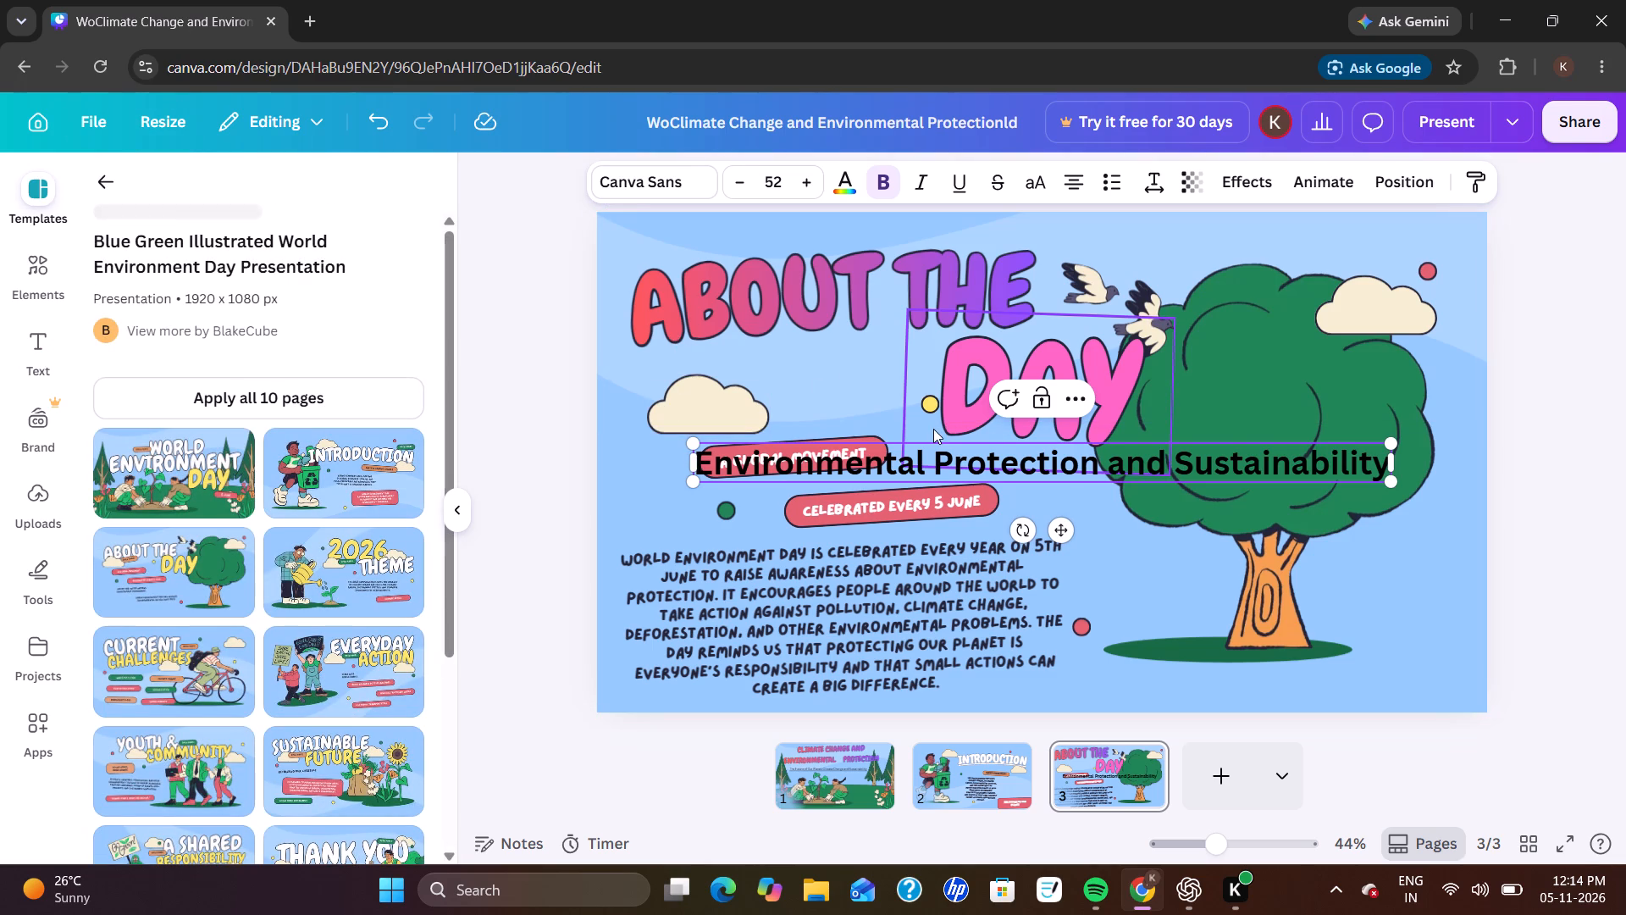
triple_click(742, 184)
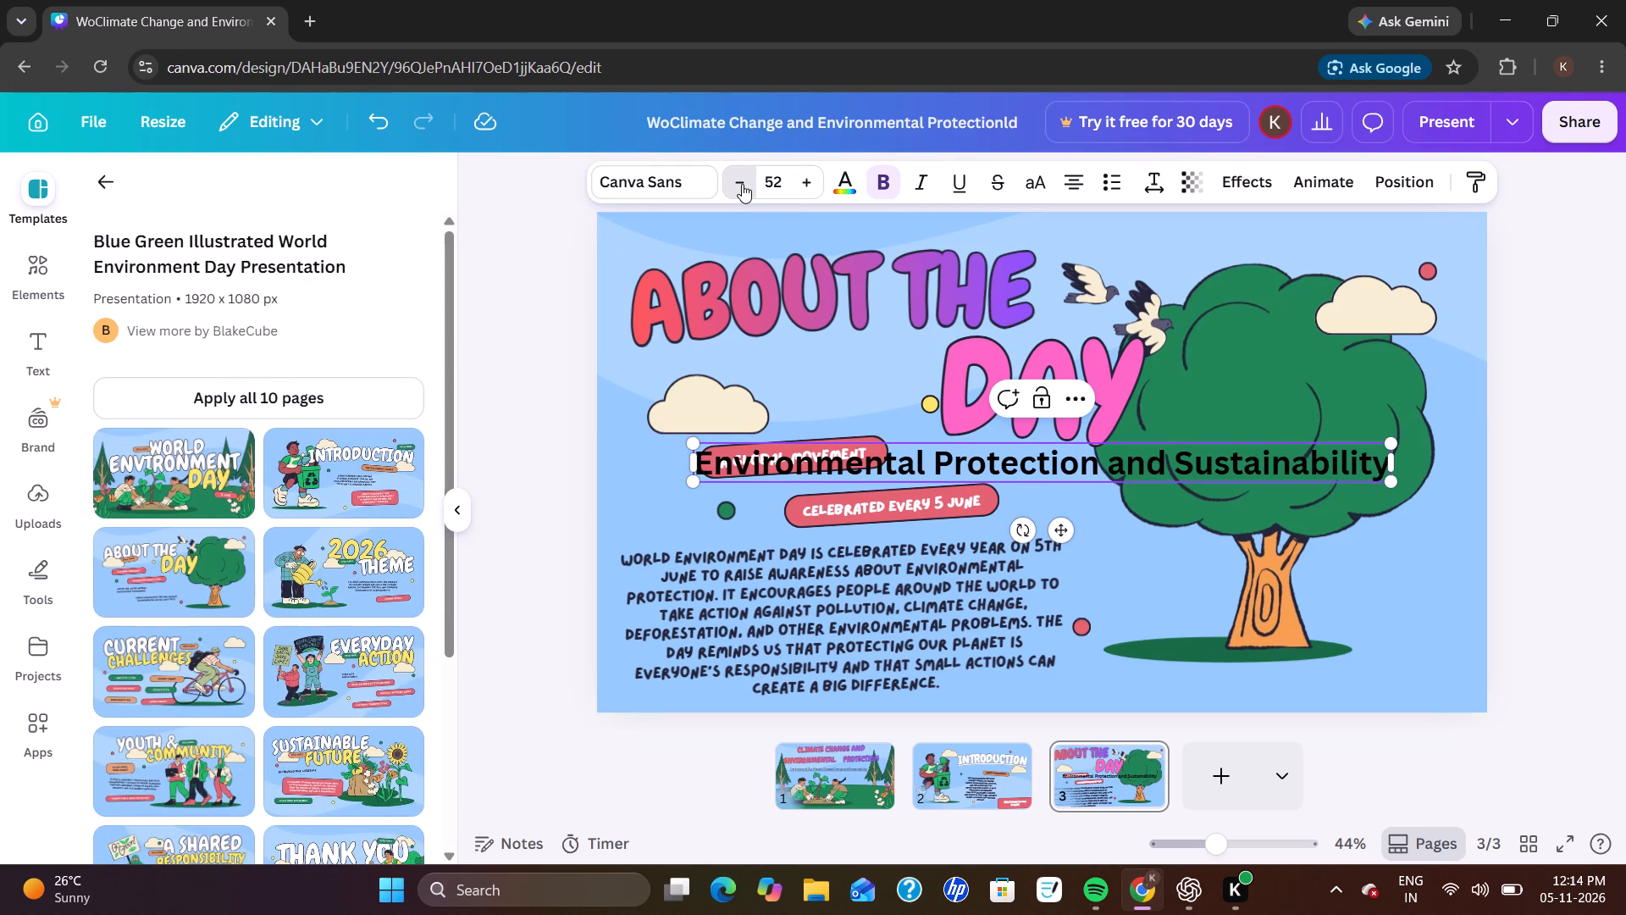
triple_click(742, 184)
triple_click(742, 184)
triple_click(742, 184)
triple_click(742, 184)
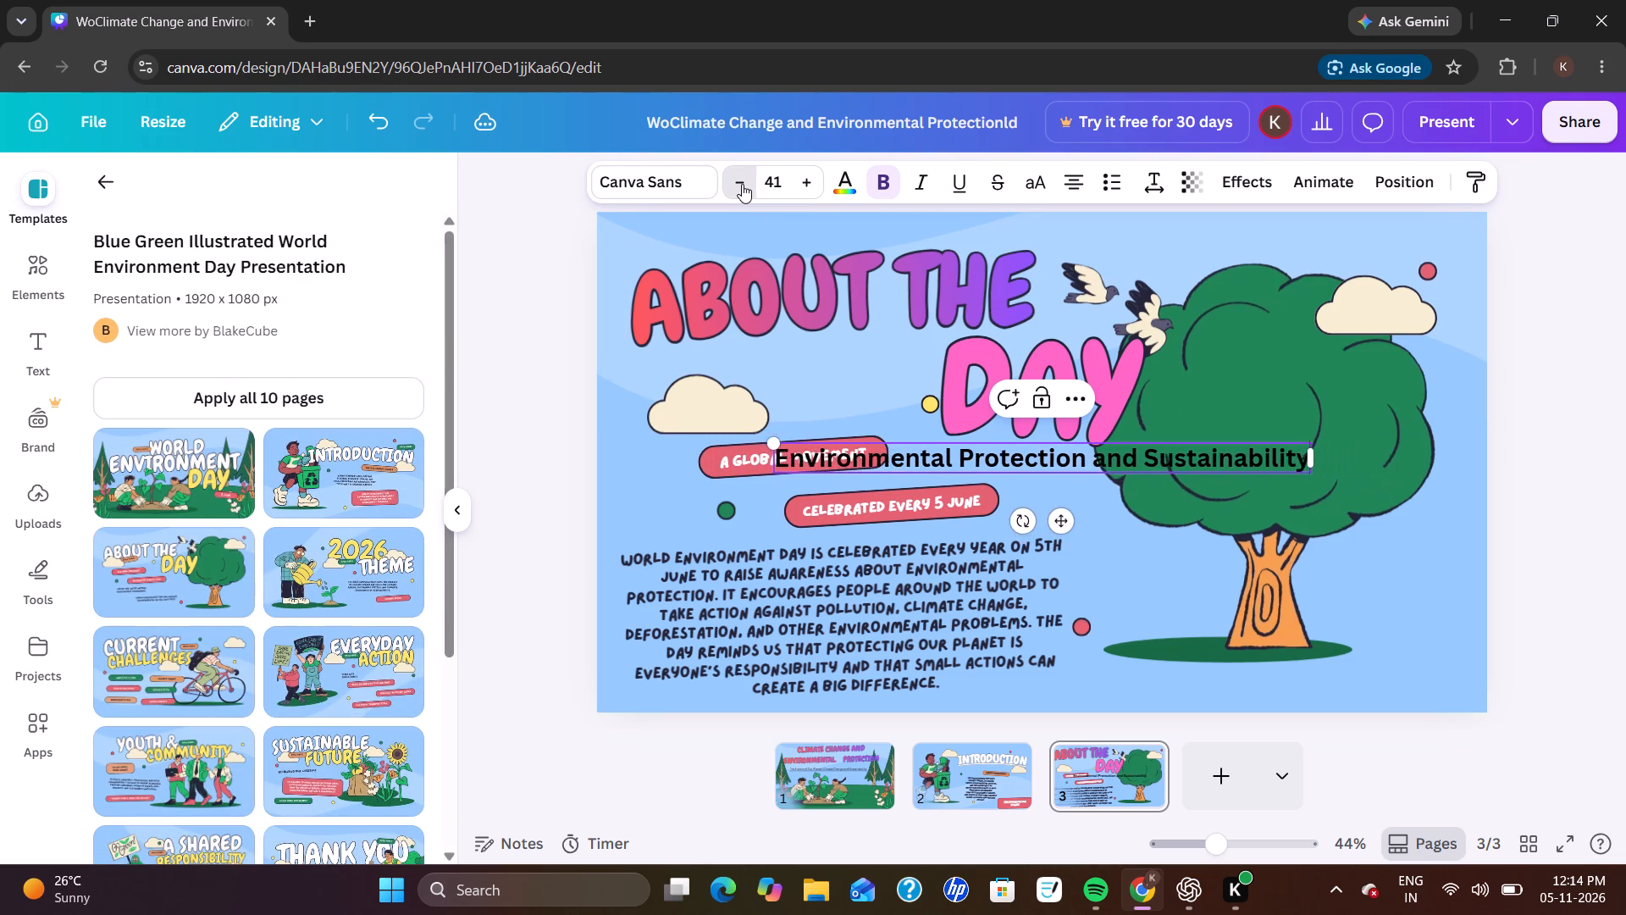
triple_click(742, 184)
triple_click(742, 184)
click(742, 184)
Move the "Environmental Protection and Sustainability" text away from the red labels and over the tree's crown.
drag(742, 184, 871, 434)
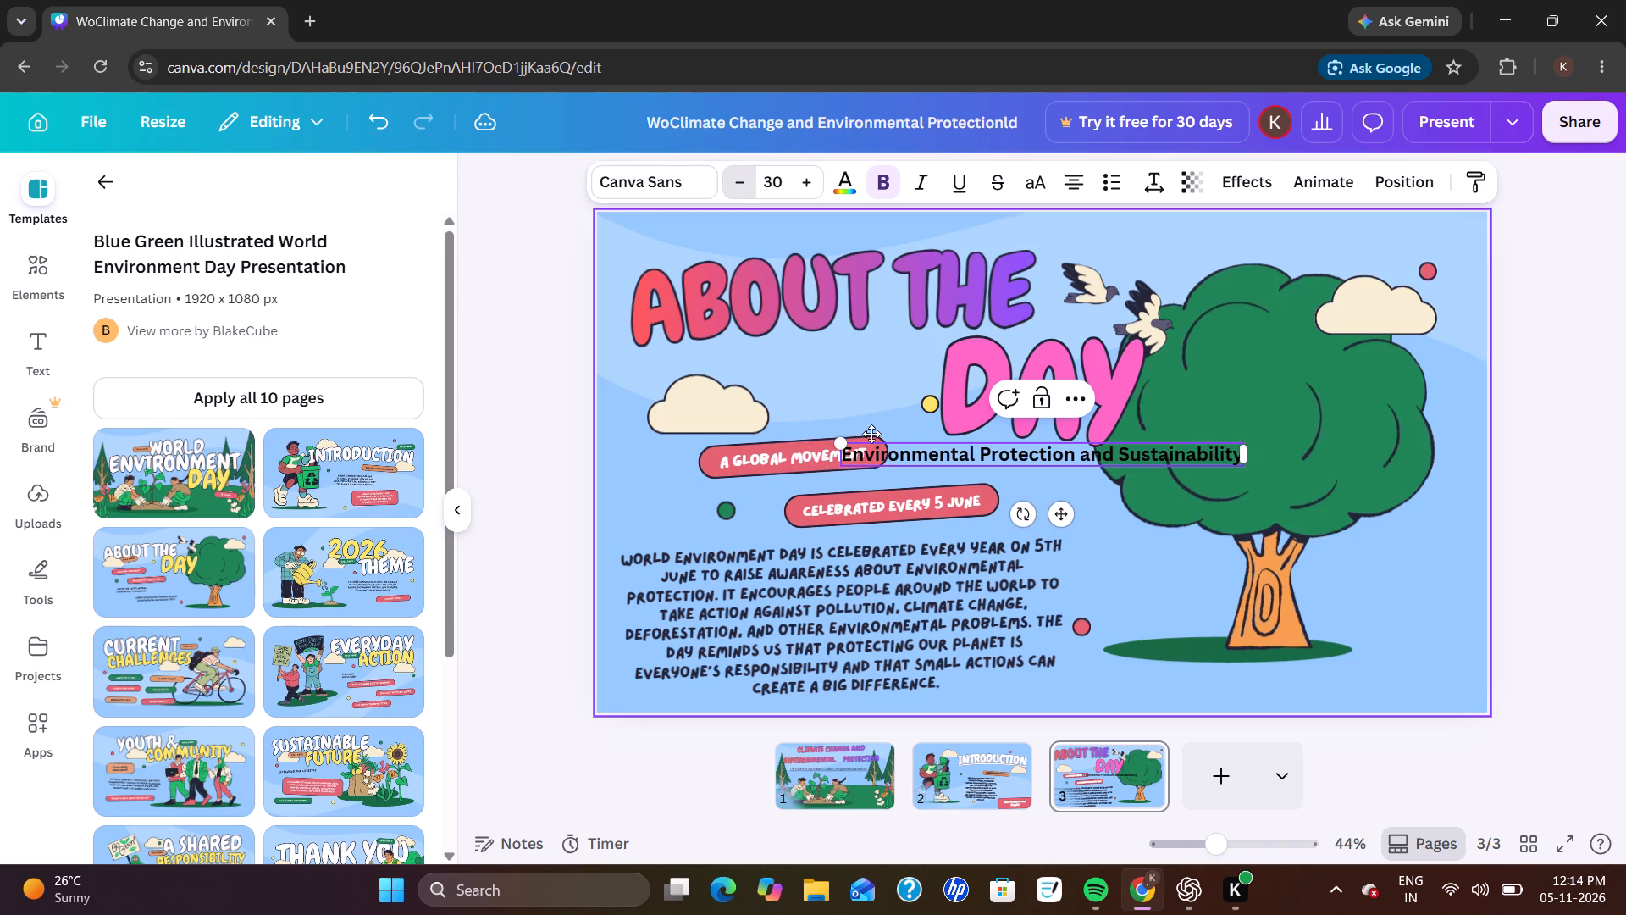
drag(871, 434, 1028, 513)
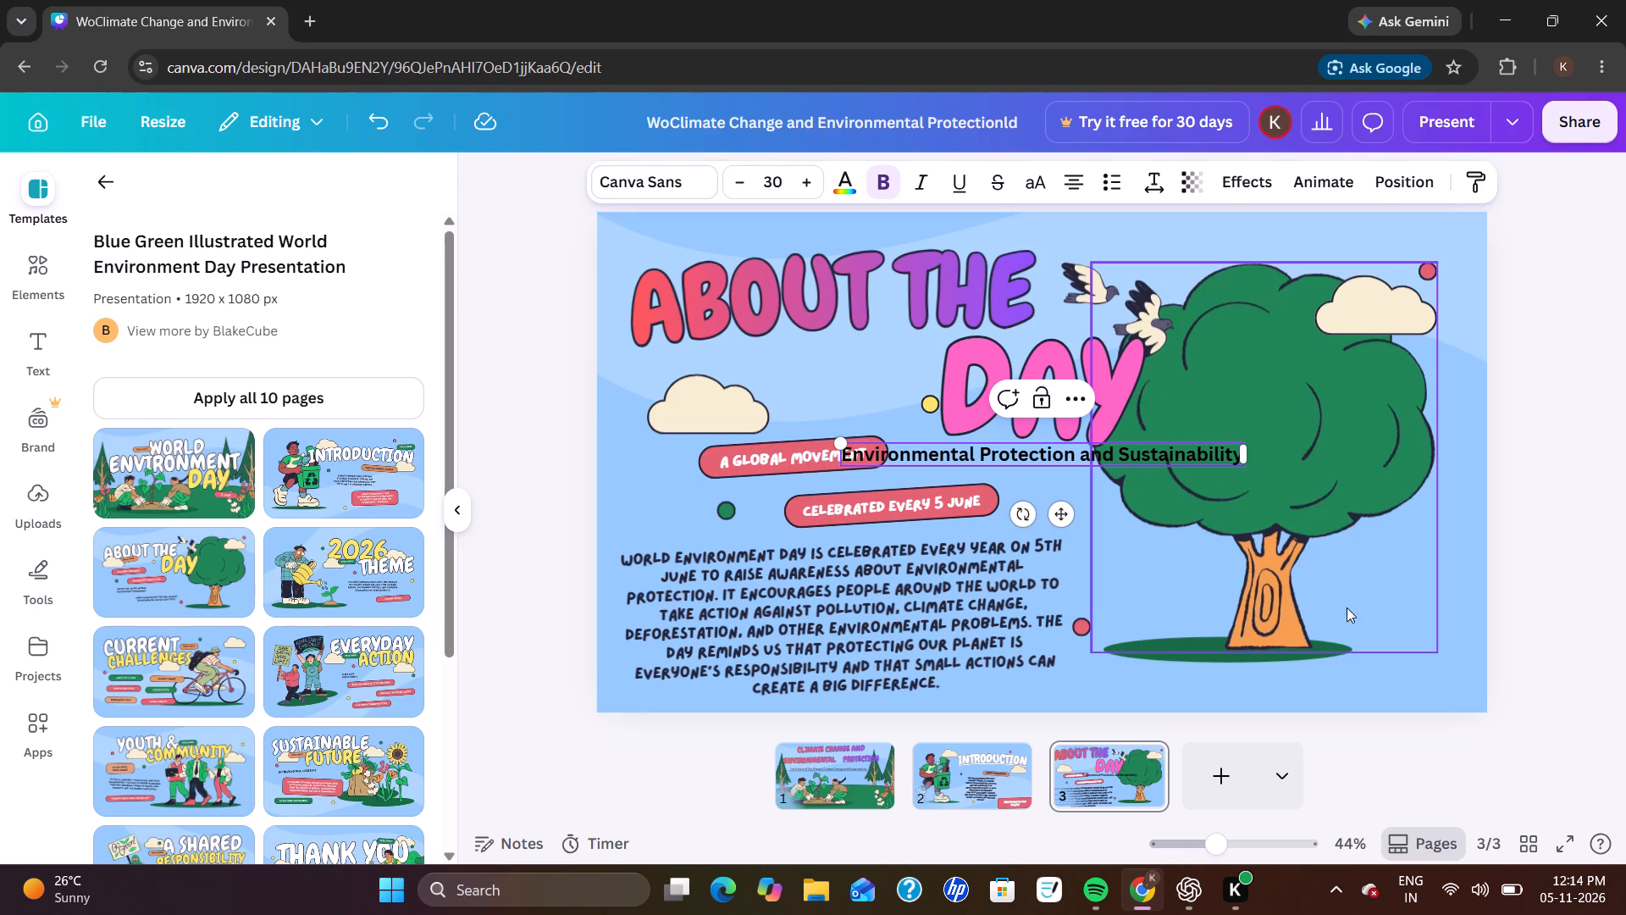
click(1471, 602)
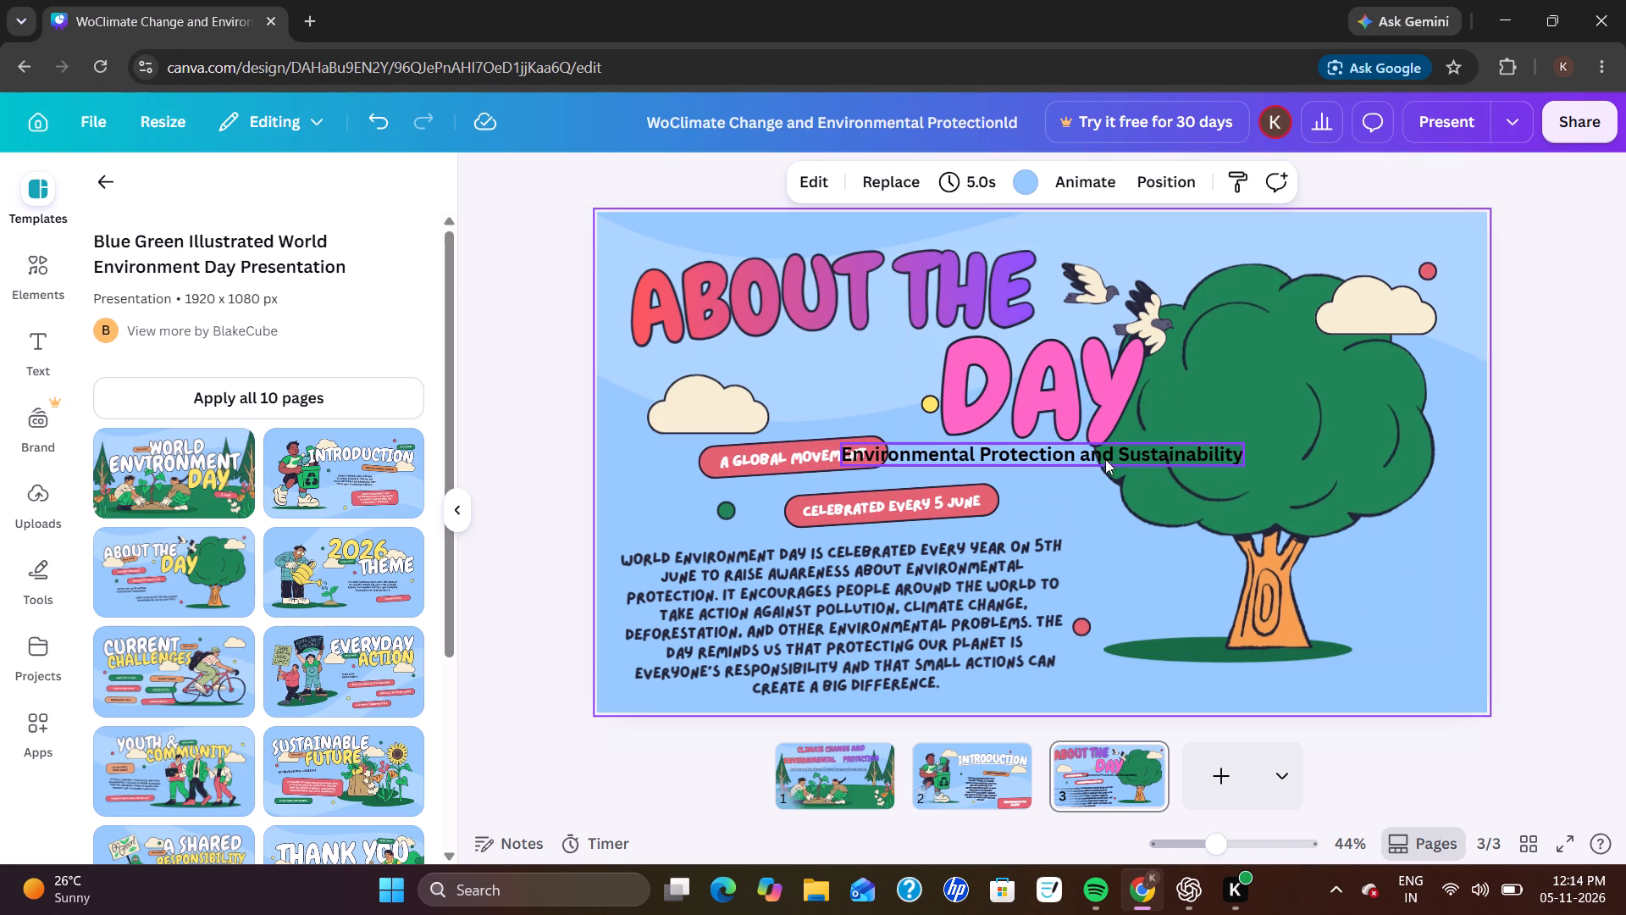
drag(1107, 457, 1353, 421)
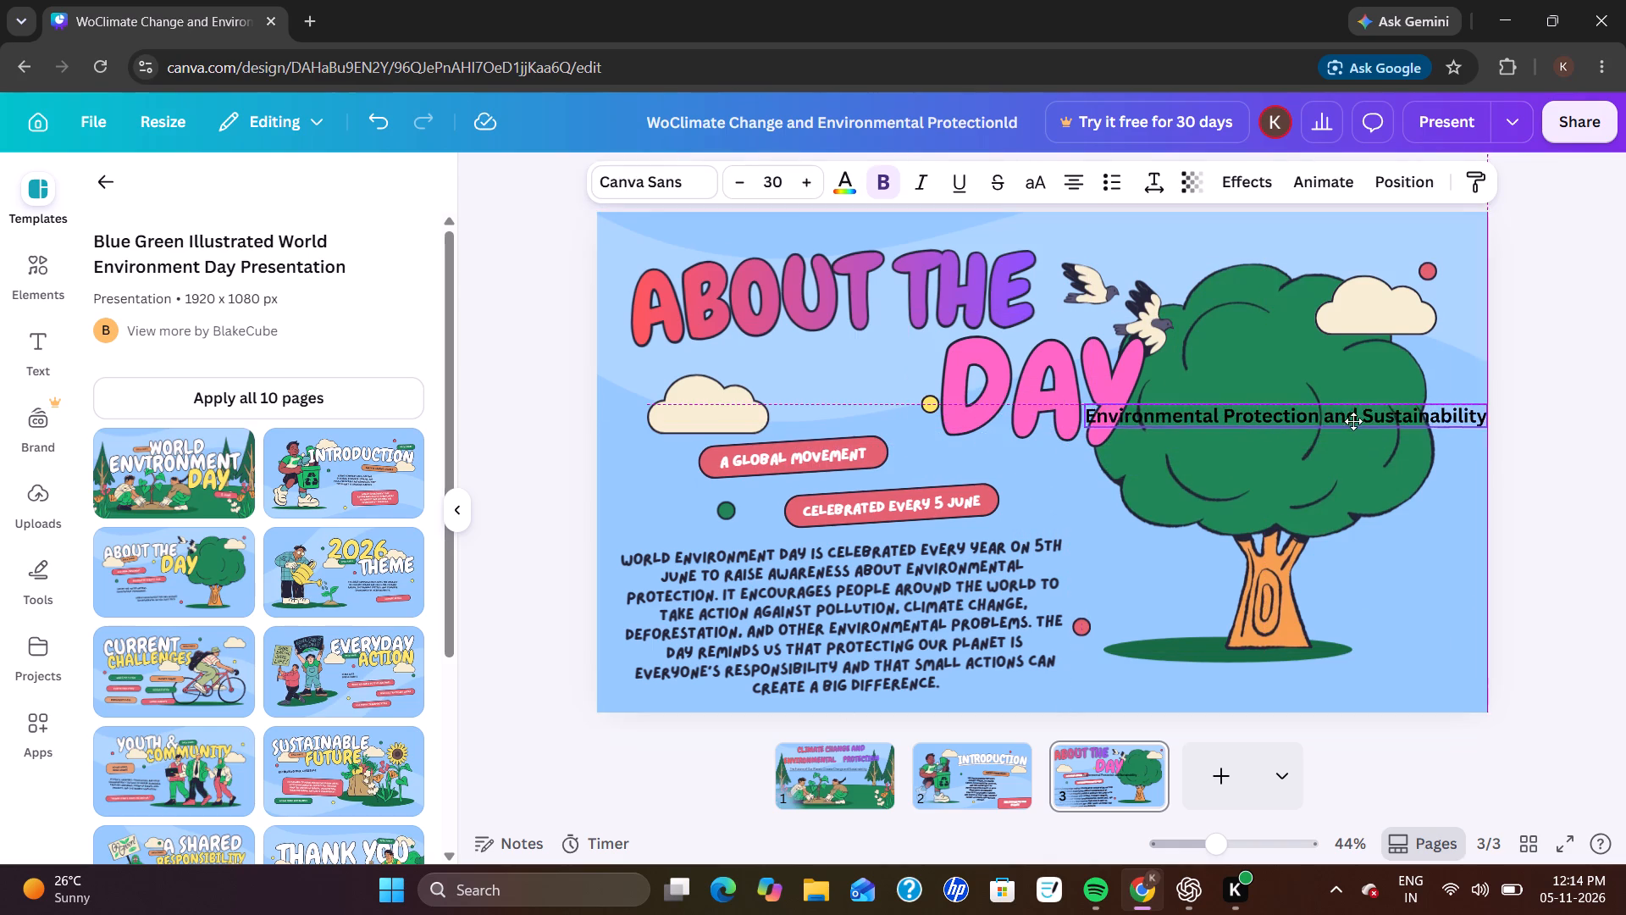
drag(1353, 421, 1392, 386)
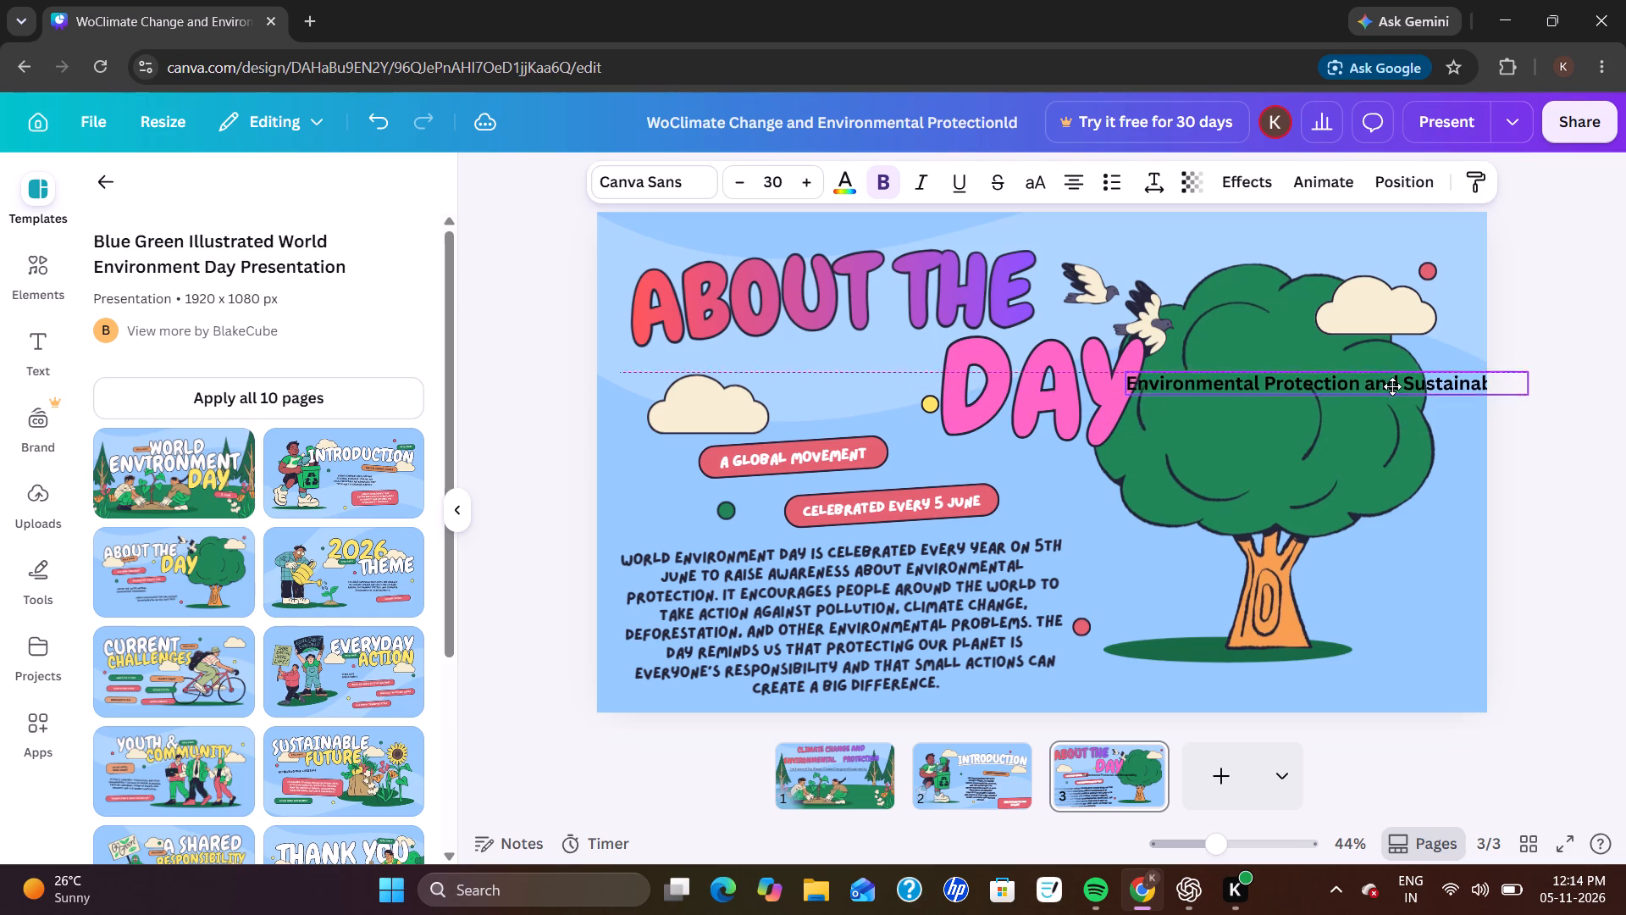
drag(1392, 386, 1410, 393)
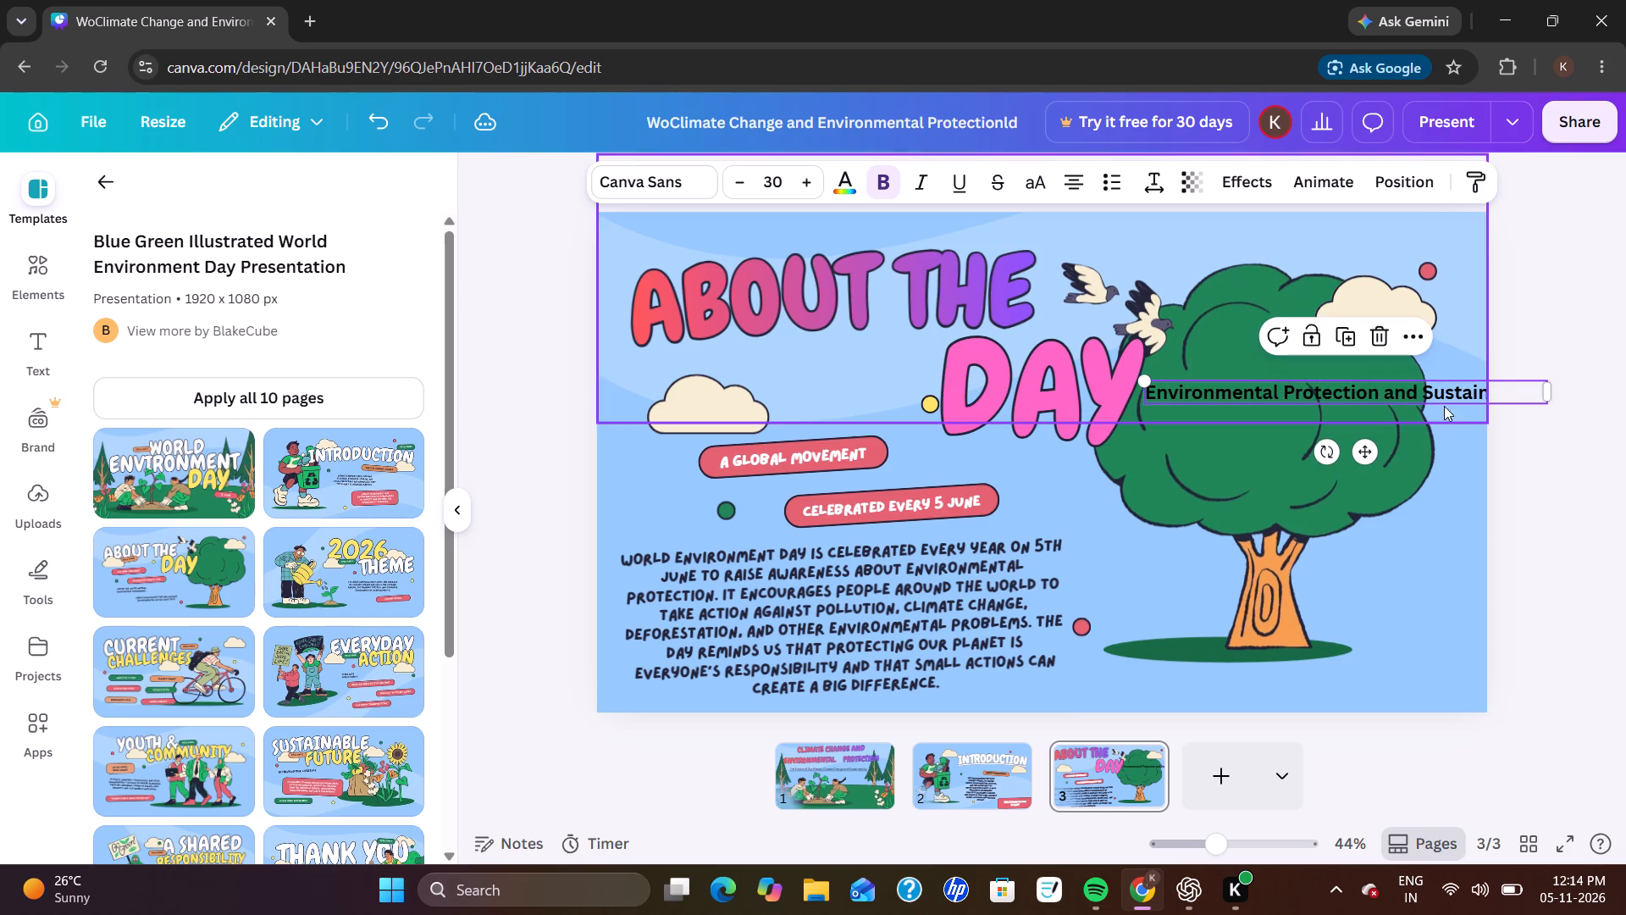
Break the theme text onto a second line before "and Sustainability" and shift it fully inside the tree's crown.
click(1379, 396)
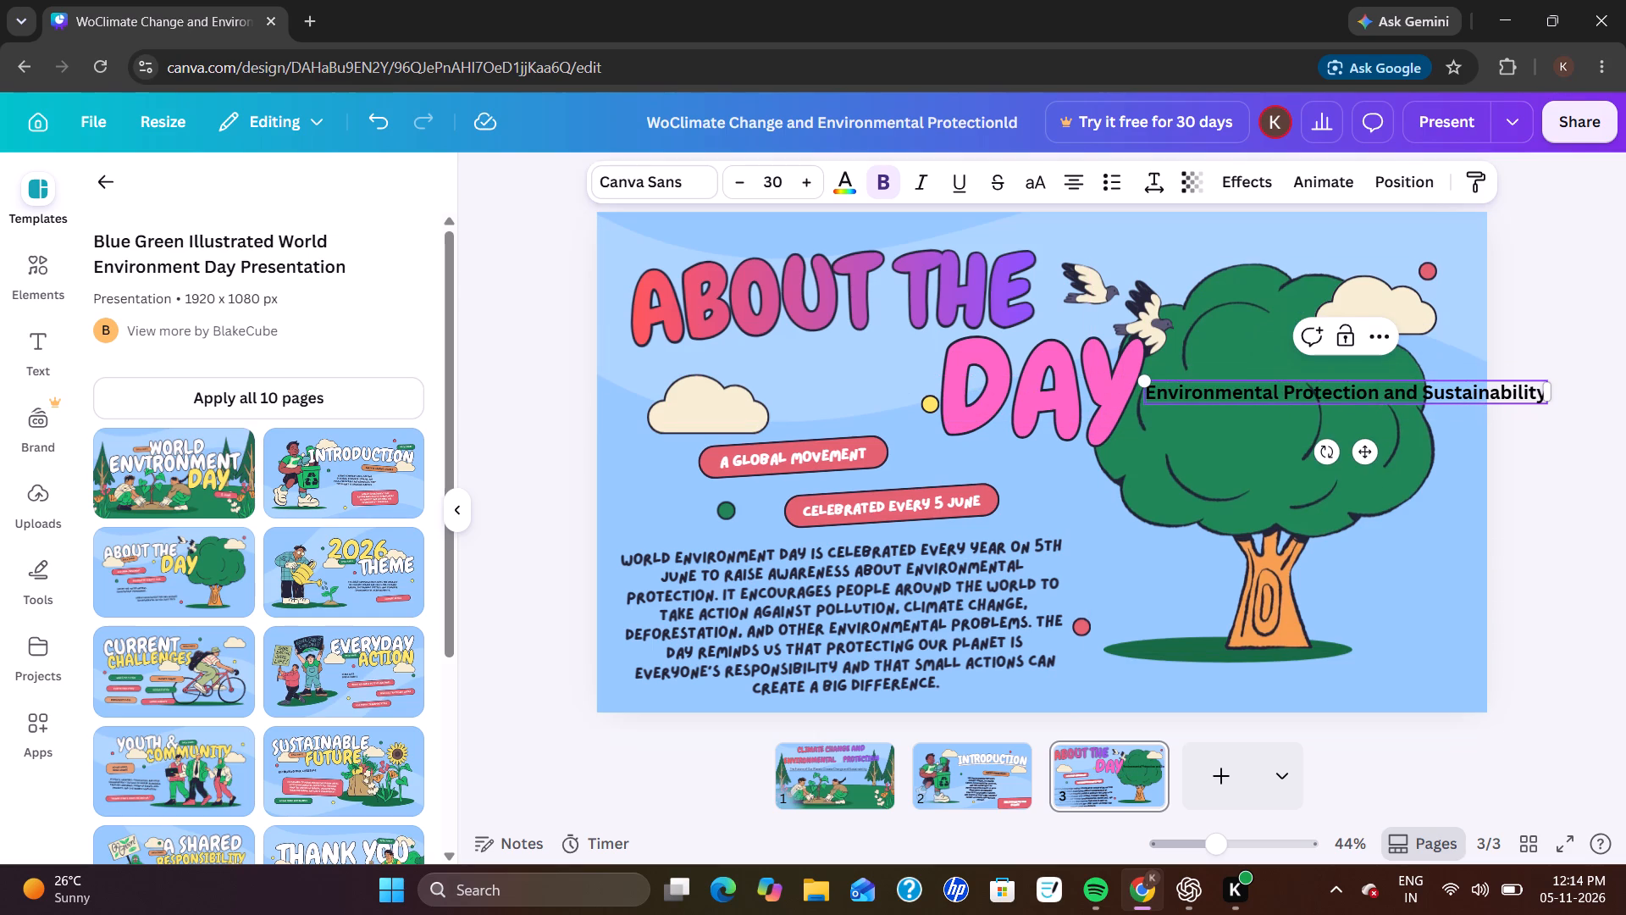
key(Return)
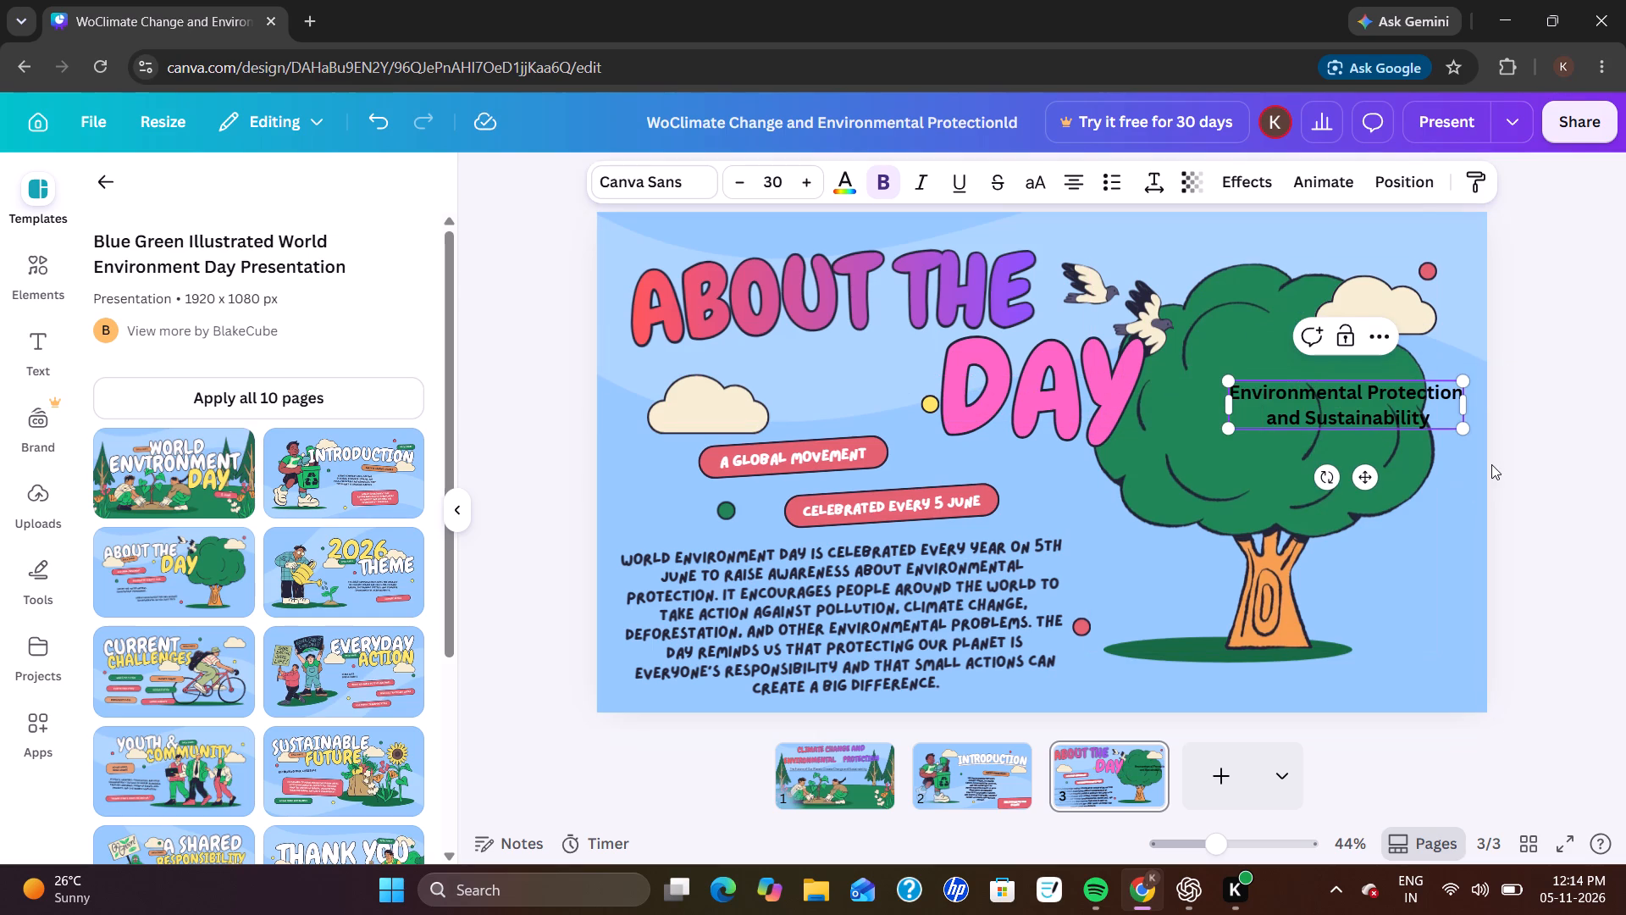
click(1491, 464)
drag(1413, 407, 1353, 407)
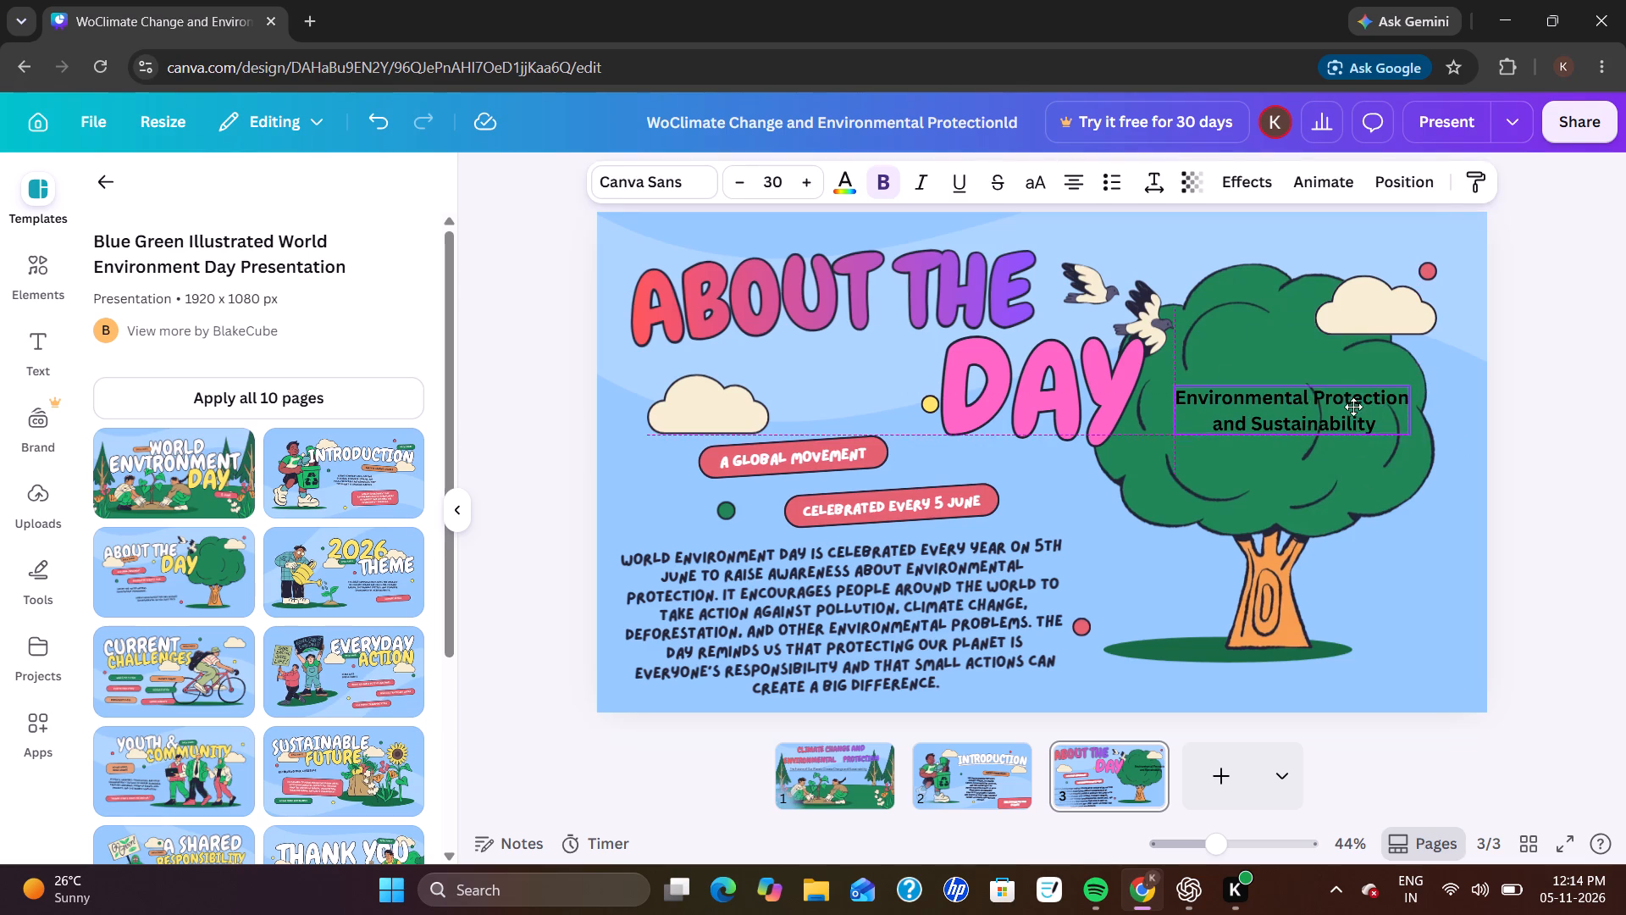
drag(1353, 407, 1352, 407)
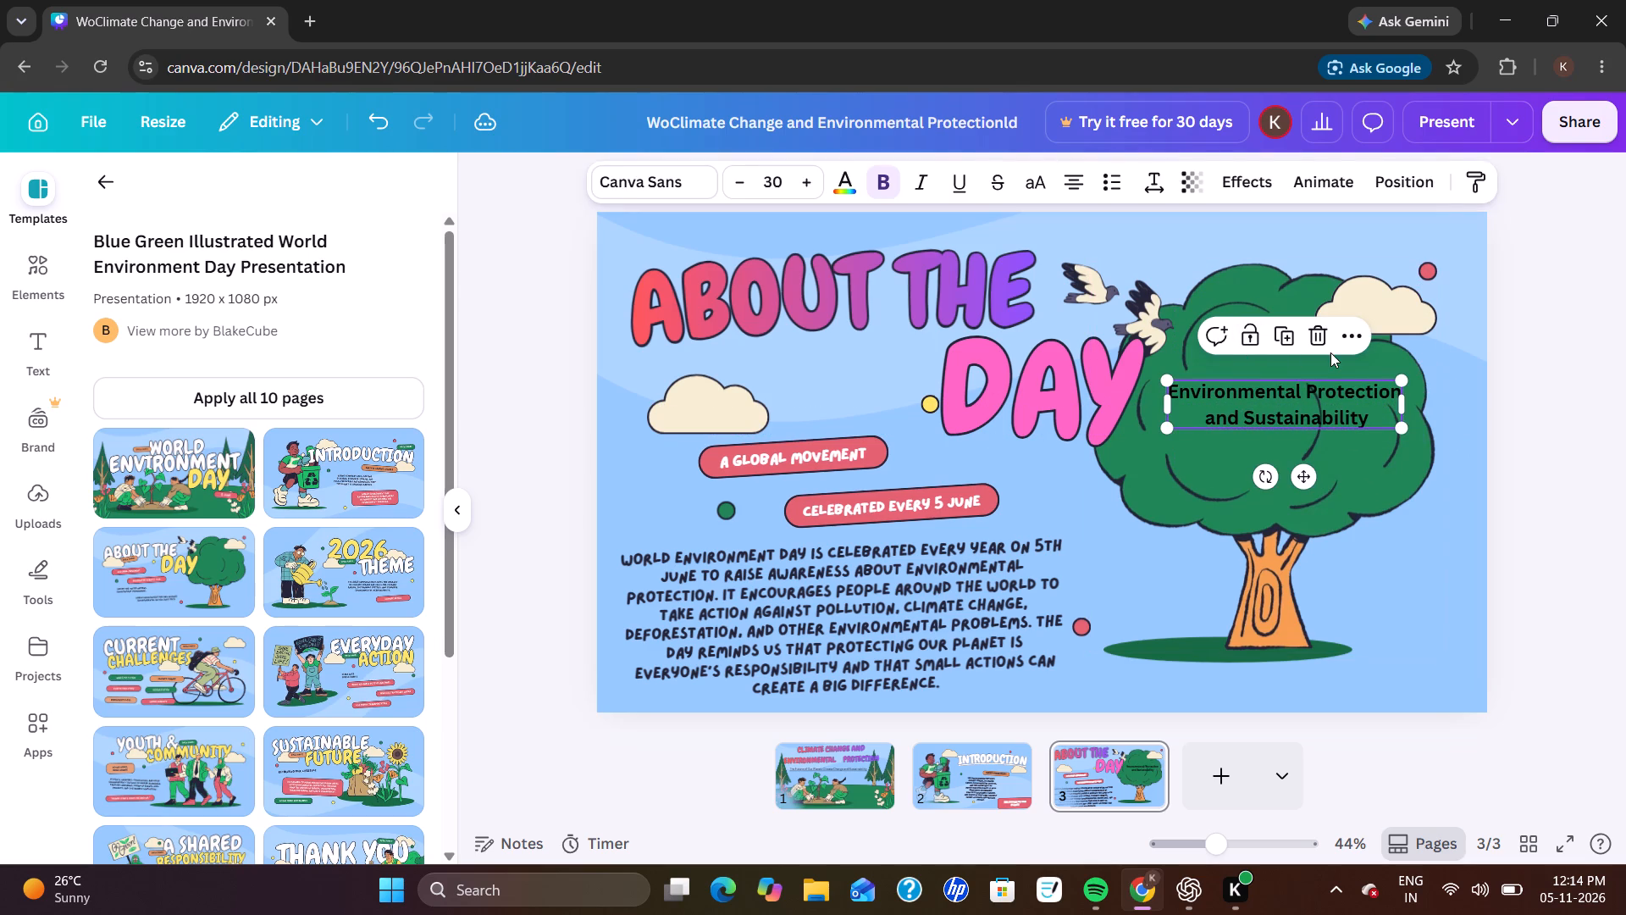
Change the colour of the theme text on the tree to white.
click(852, 176)
click(263, 344)
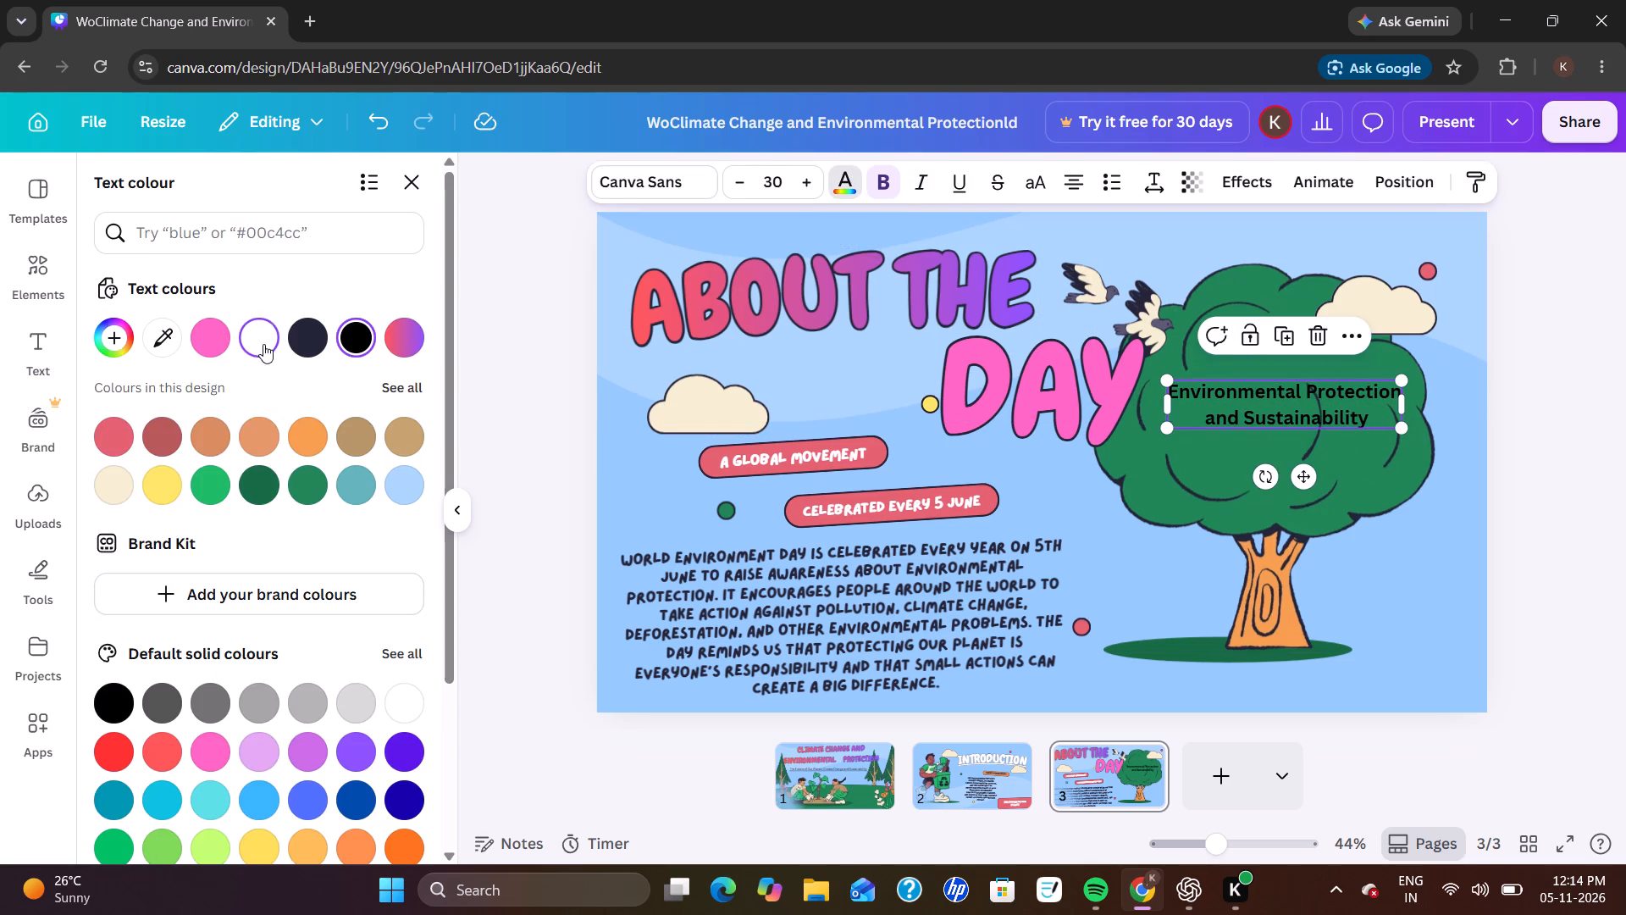
click(1548, 405)
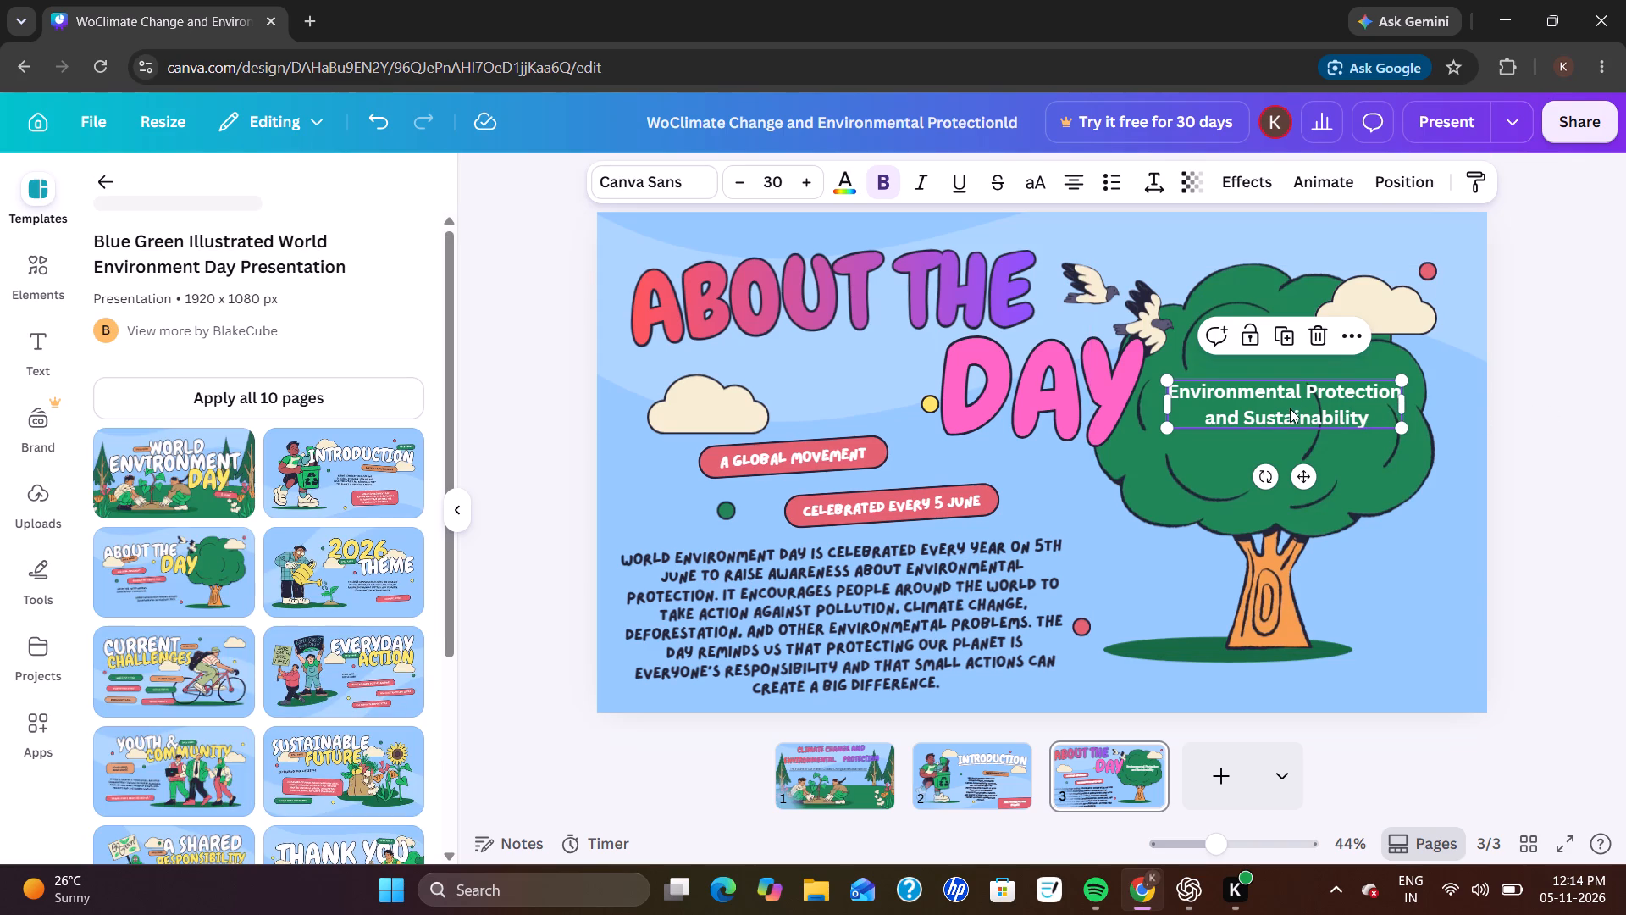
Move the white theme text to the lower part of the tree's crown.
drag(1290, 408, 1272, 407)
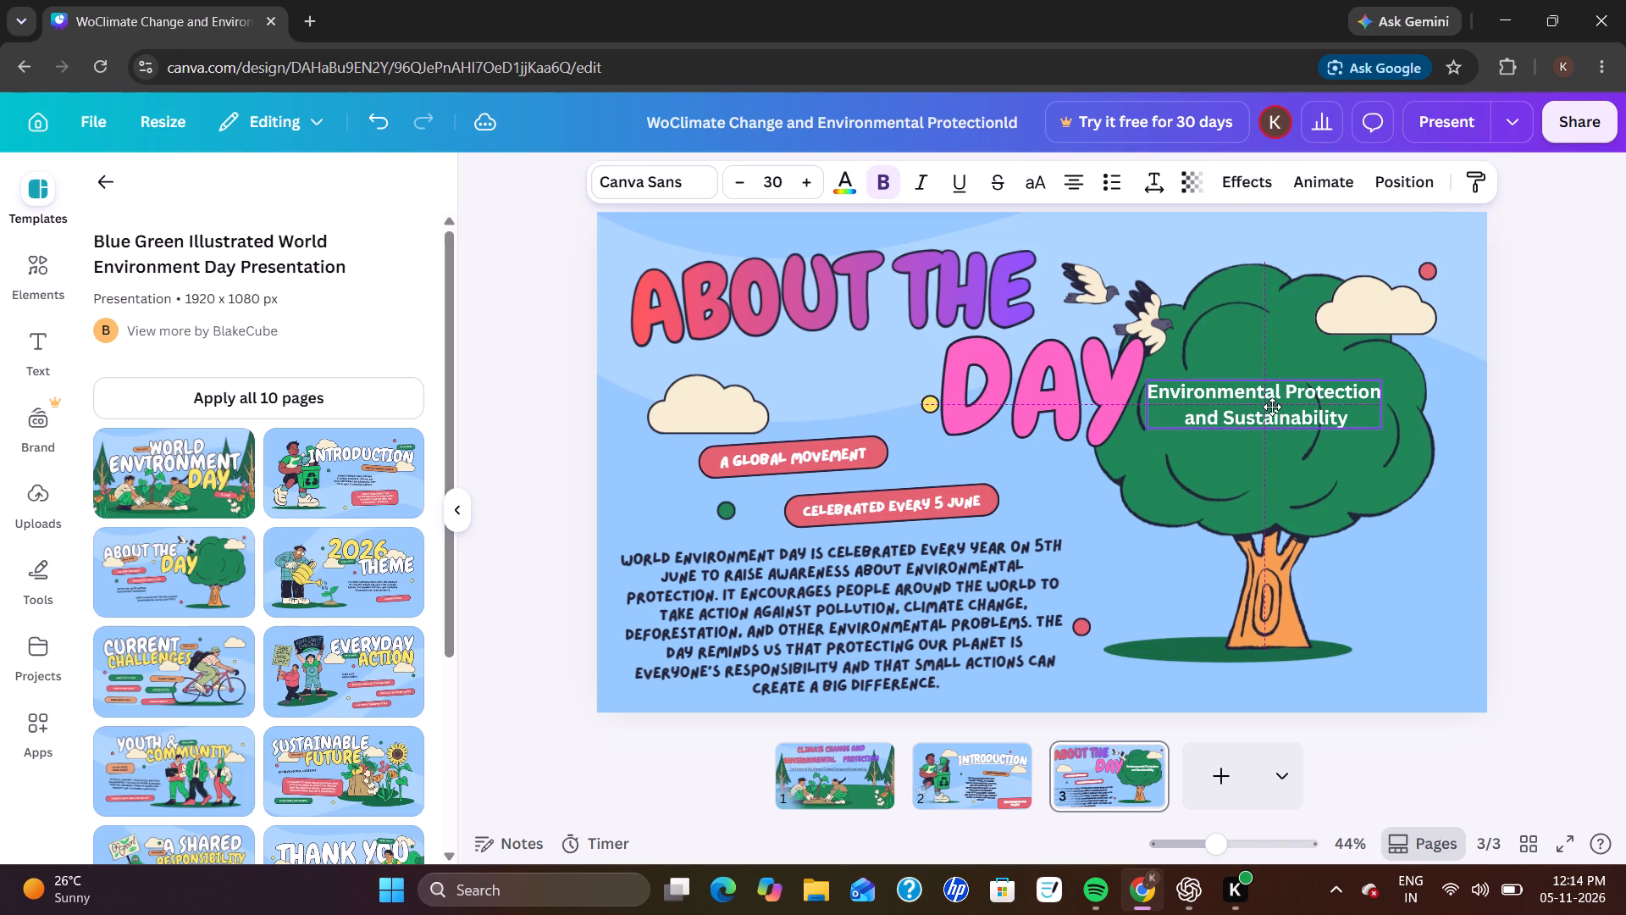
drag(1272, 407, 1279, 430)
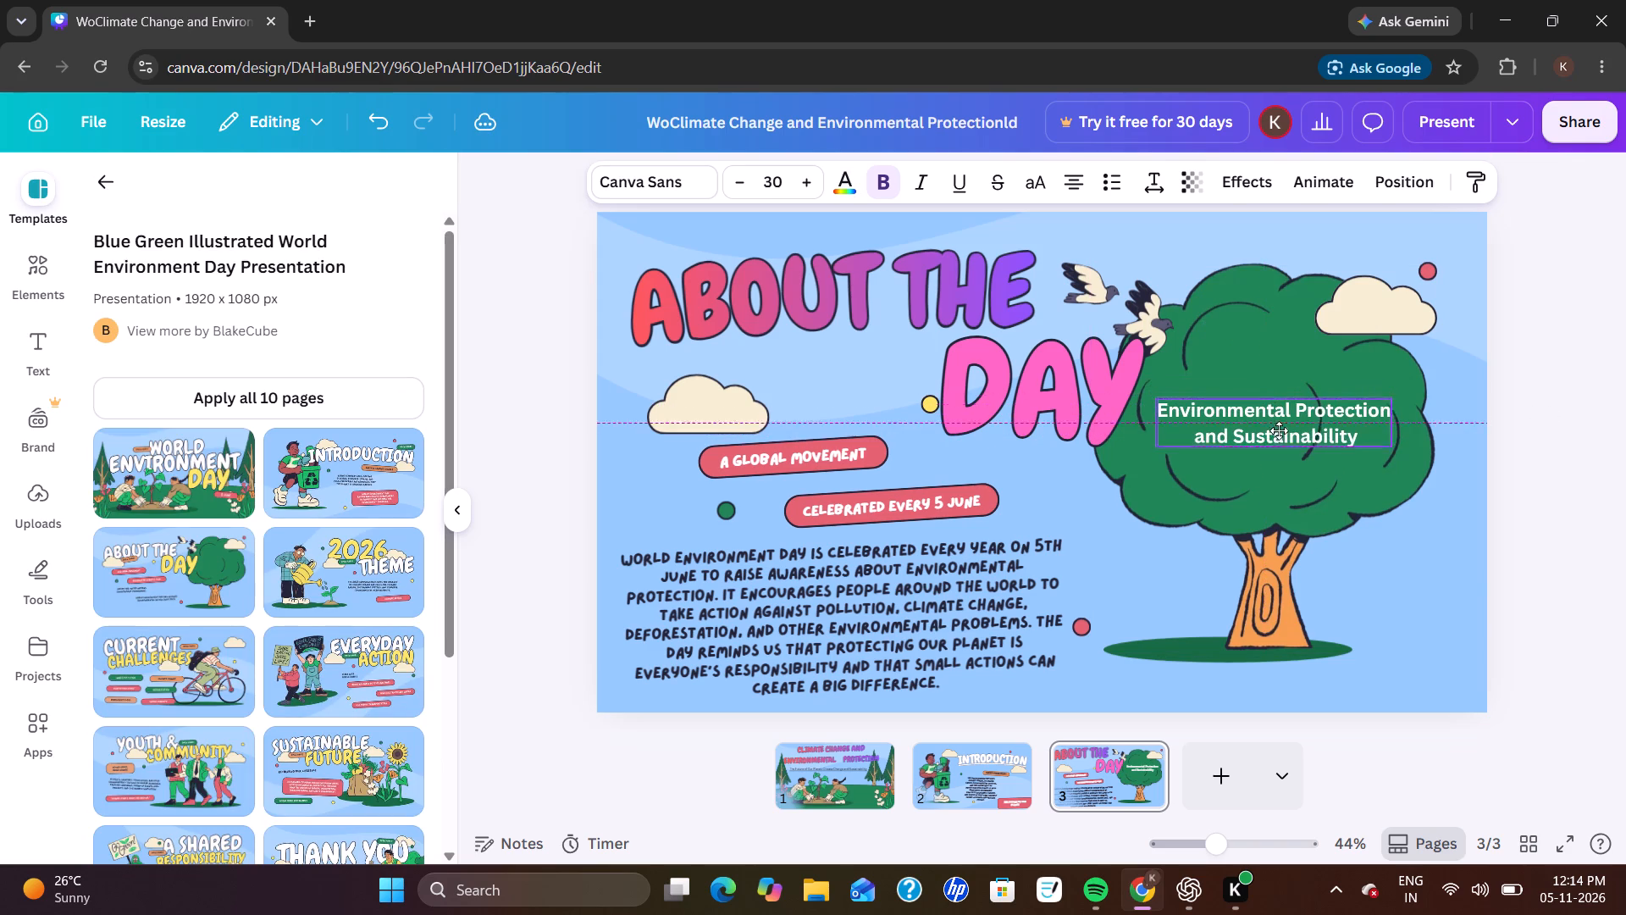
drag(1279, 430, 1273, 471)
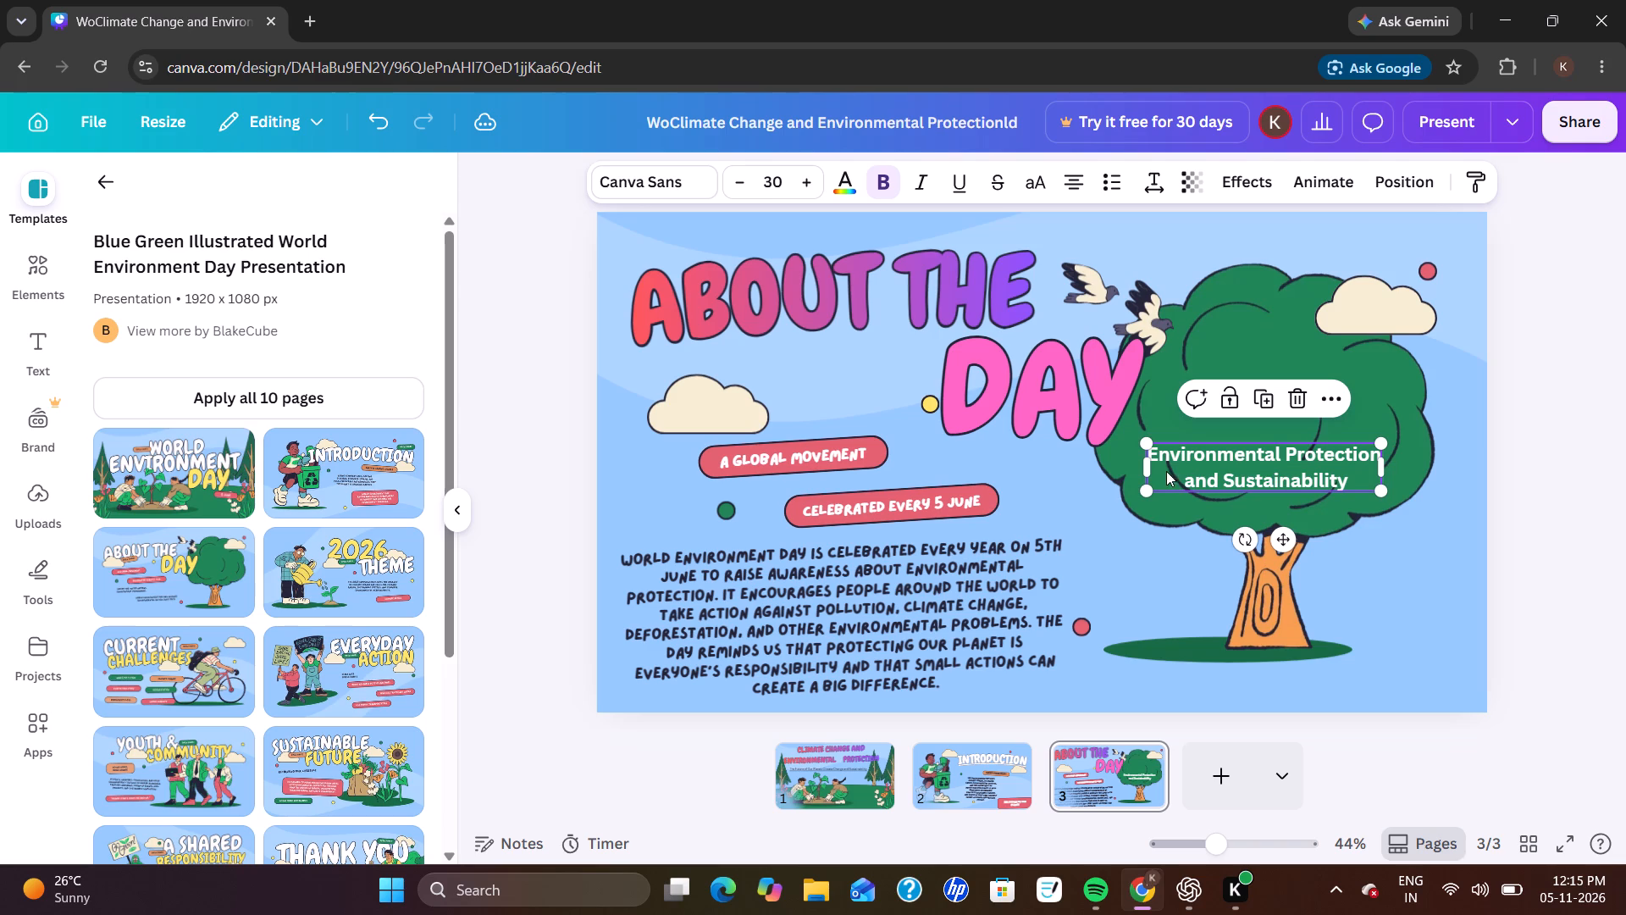
Underline the whole "Environmental Protection and Sustainability" text on the tree.
click(1193, 454)
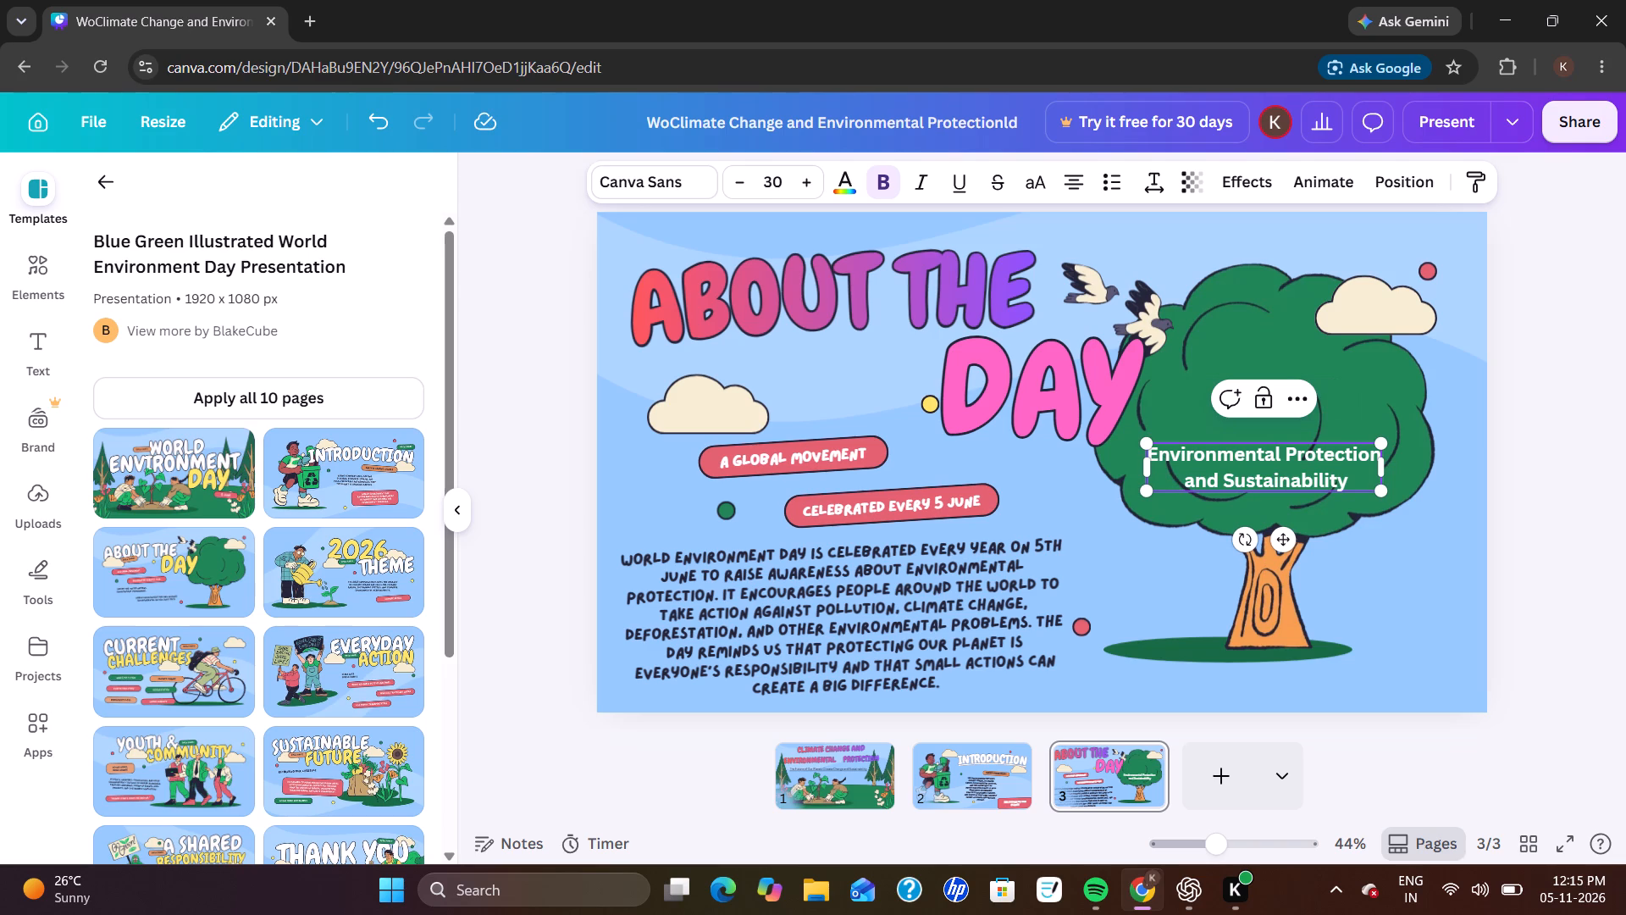
drag(1151, 459, 1294, 472)
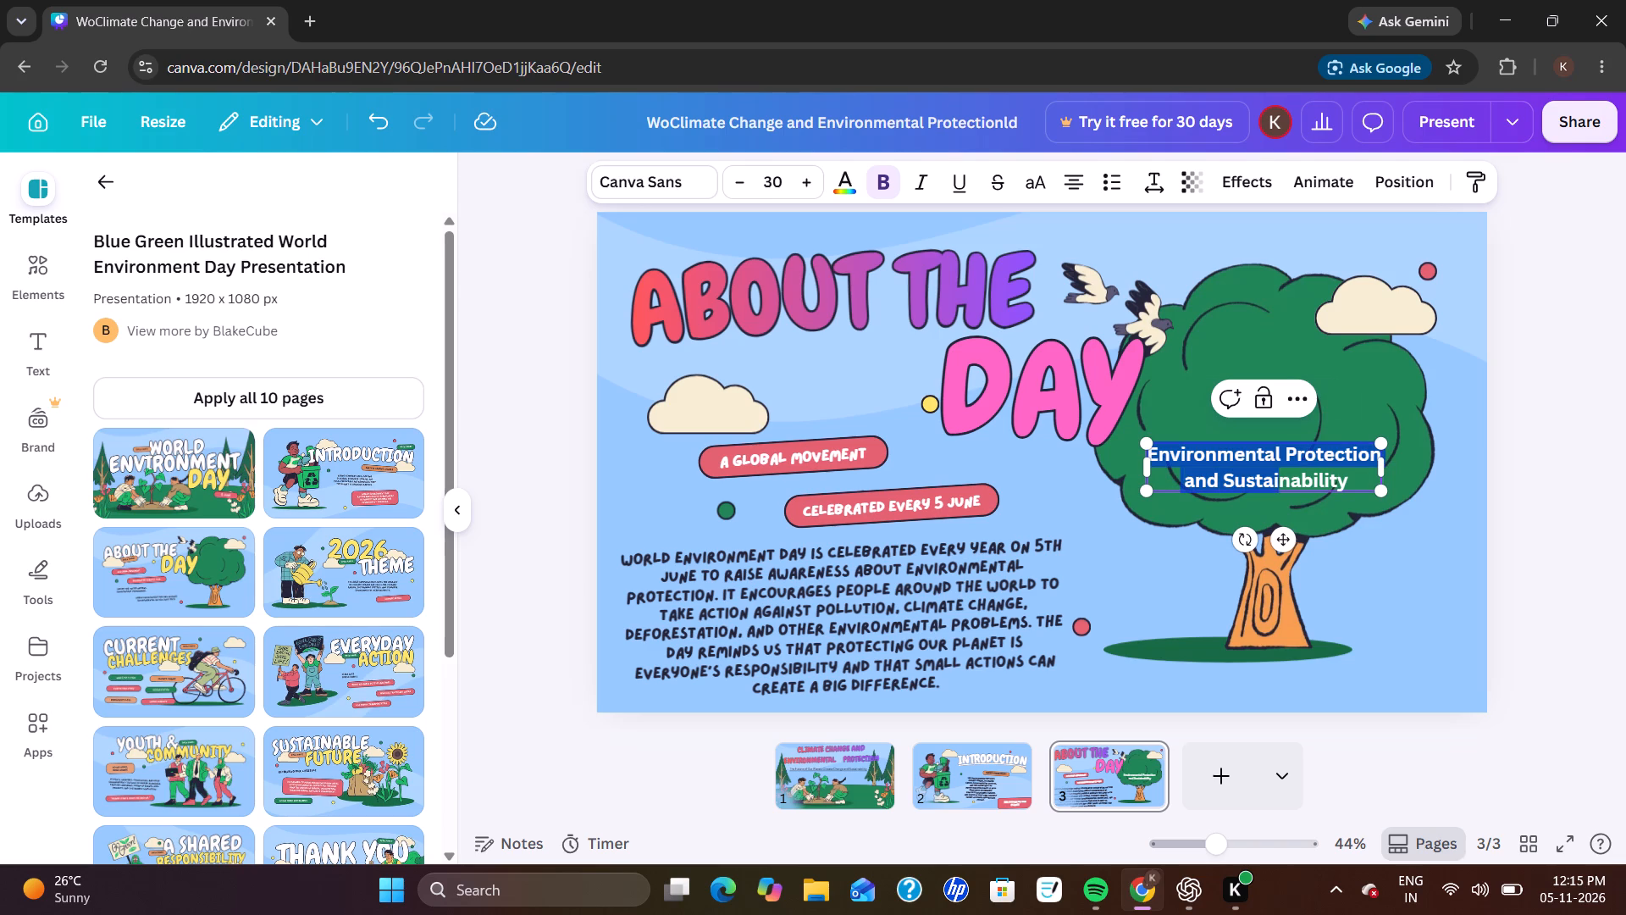
drag(1294, 472, 1369, 476)
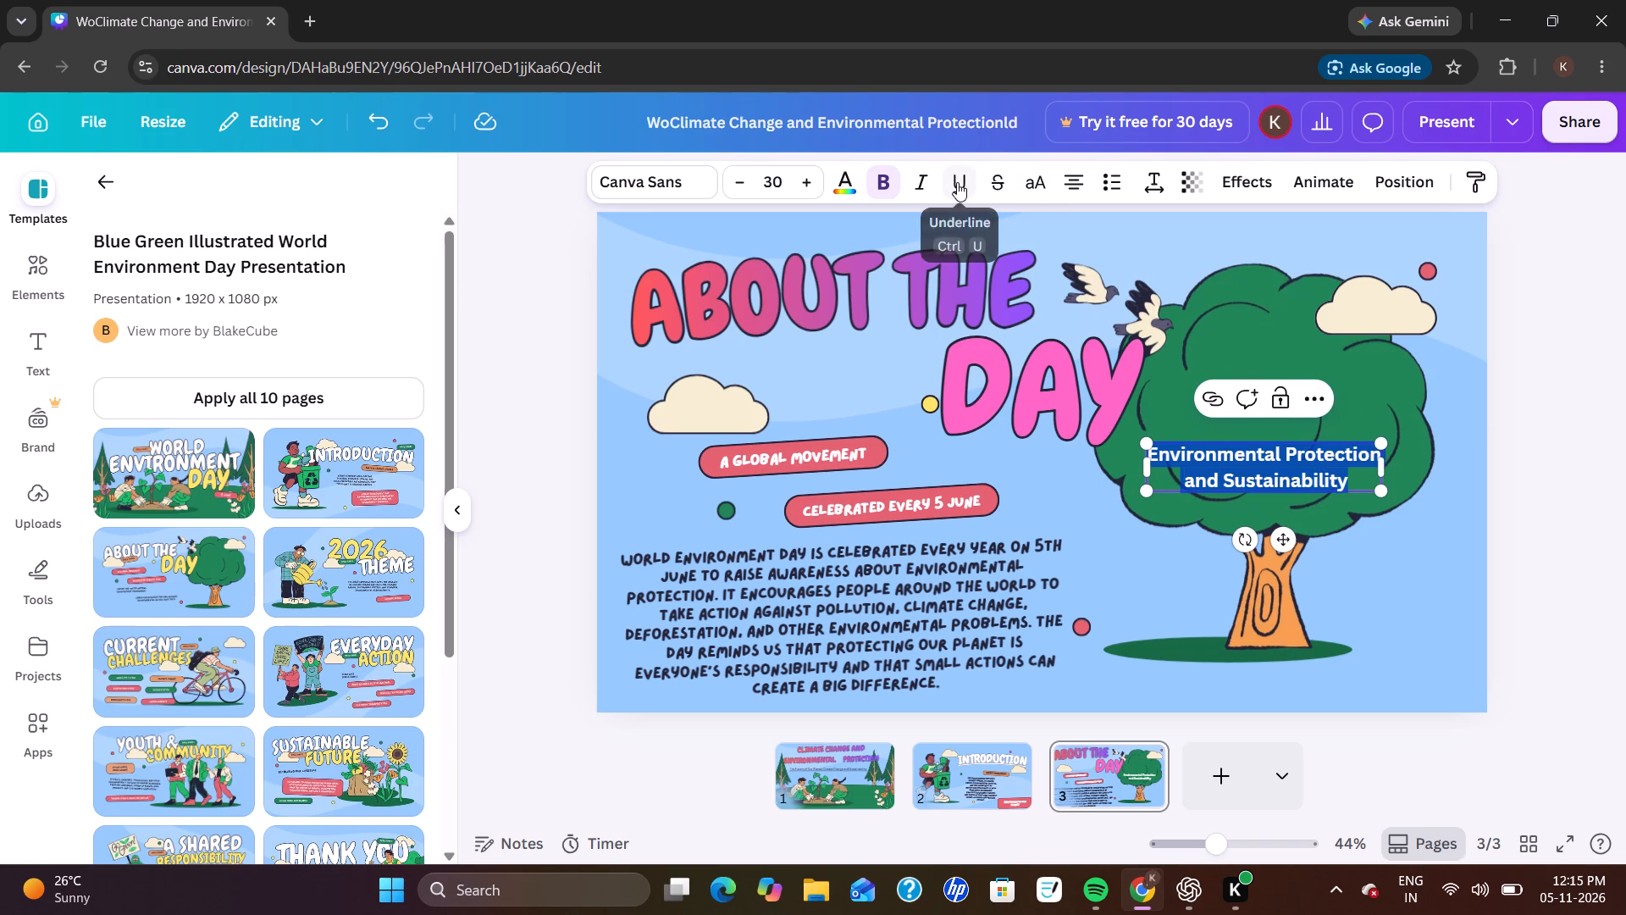
click(957, 182)
click(1551, 429)
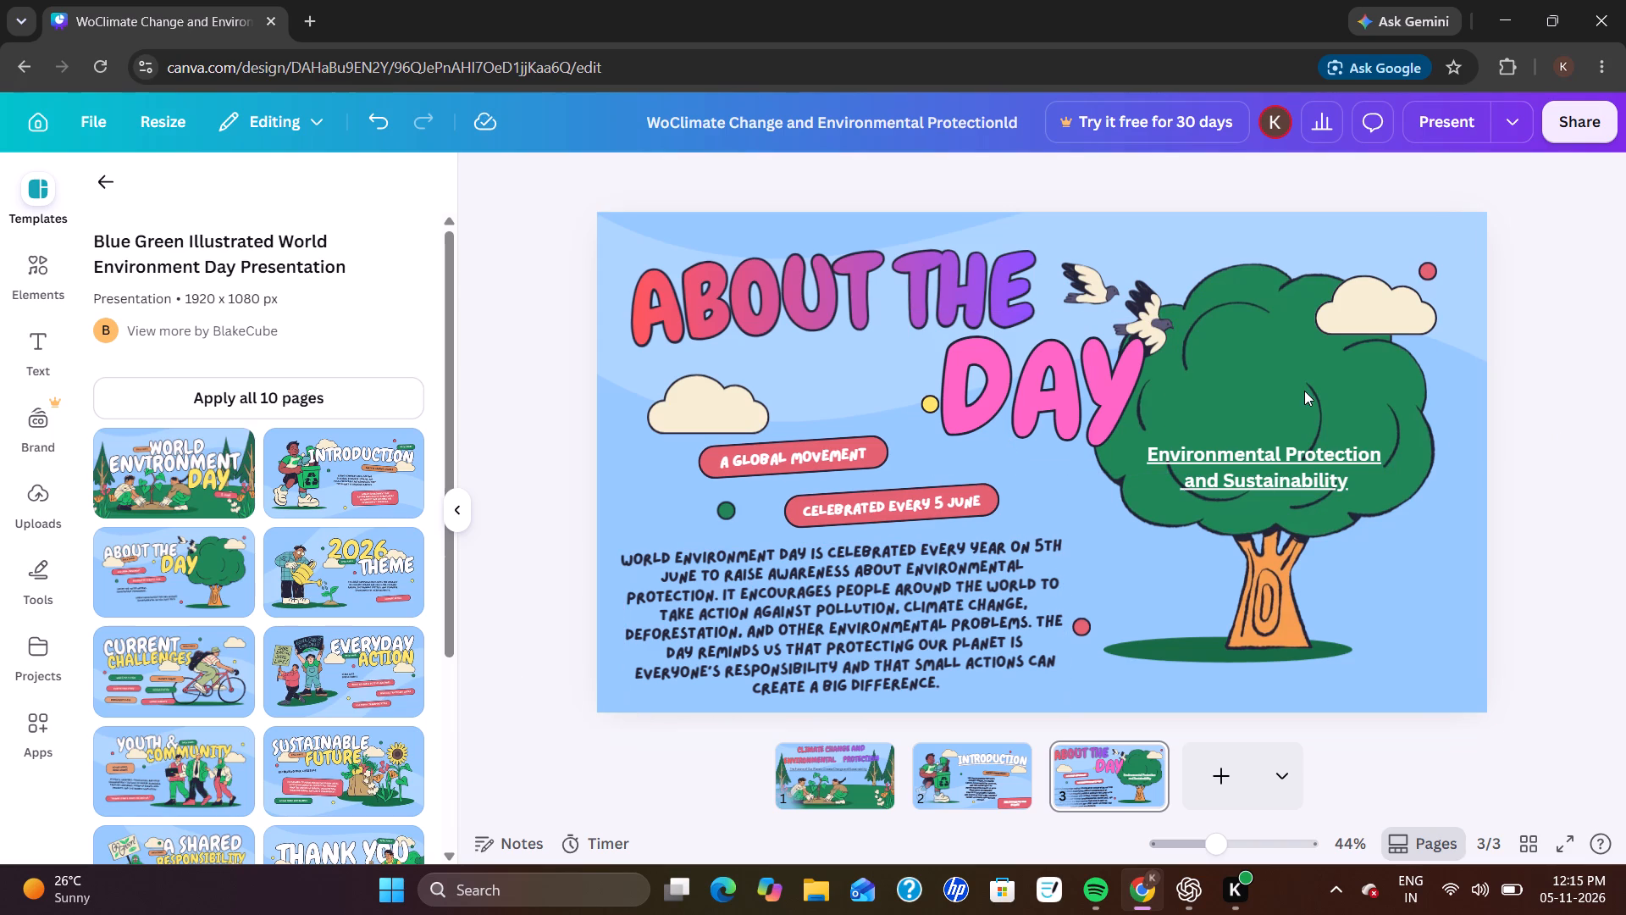
Move the underlined theme text up to the middle of the tree's crown.
drag(1275, 465, 1287, 420)
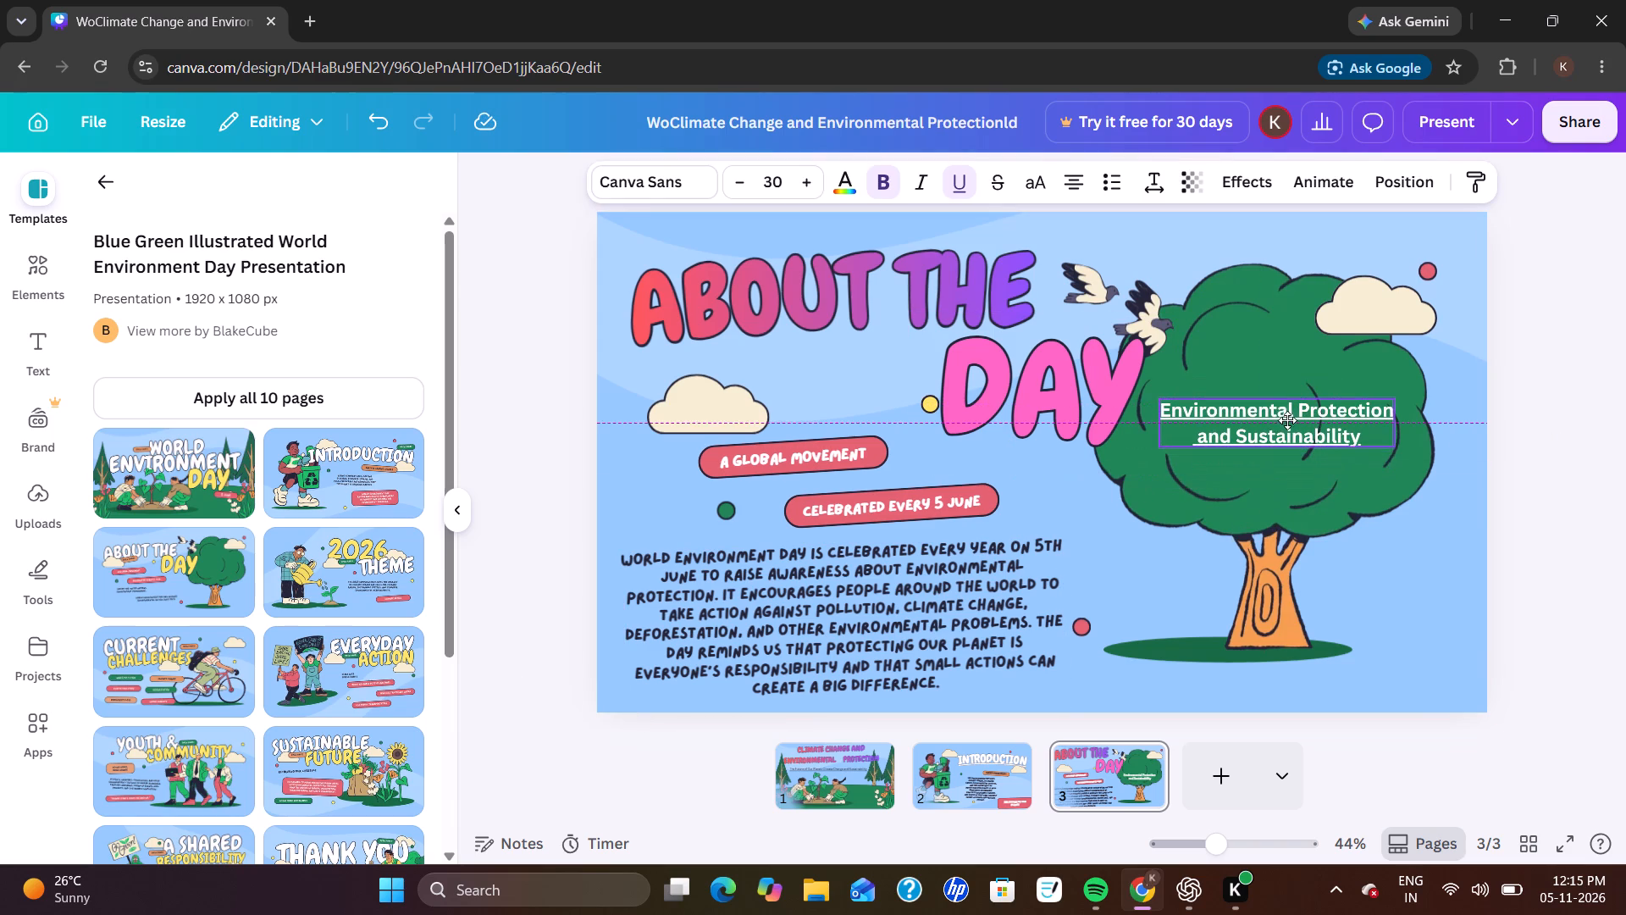
drag(1287, 420, 1288, 419)
click(1559, 456)
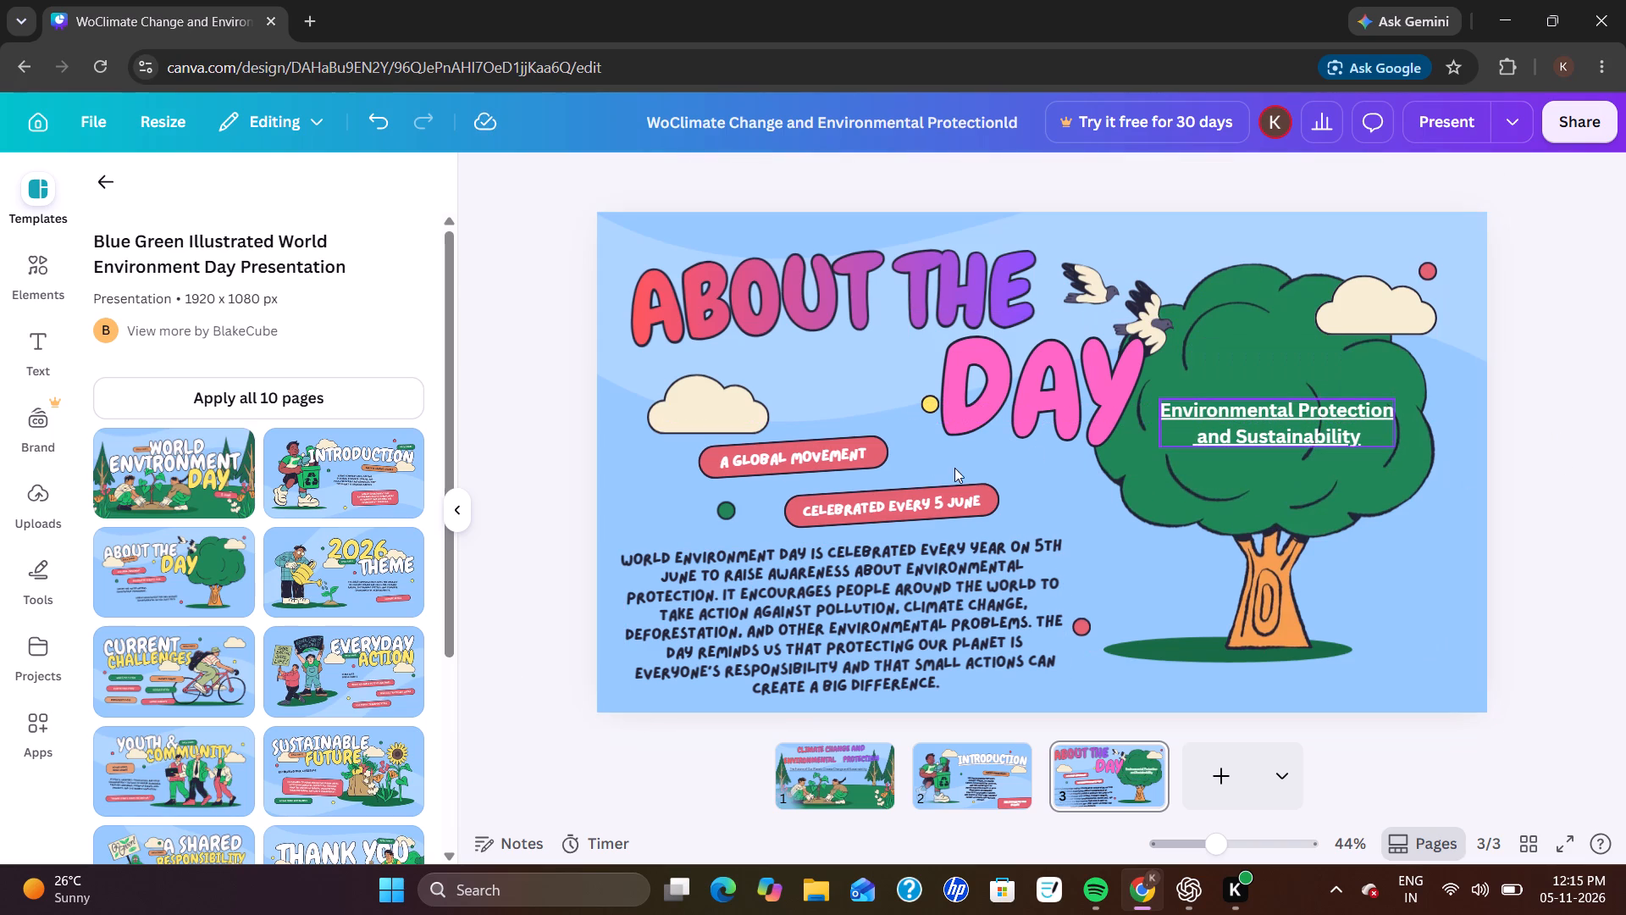
Slightly reduce the font size of the World Environment Day paragraph on the About the Day page.
click(853, 663)
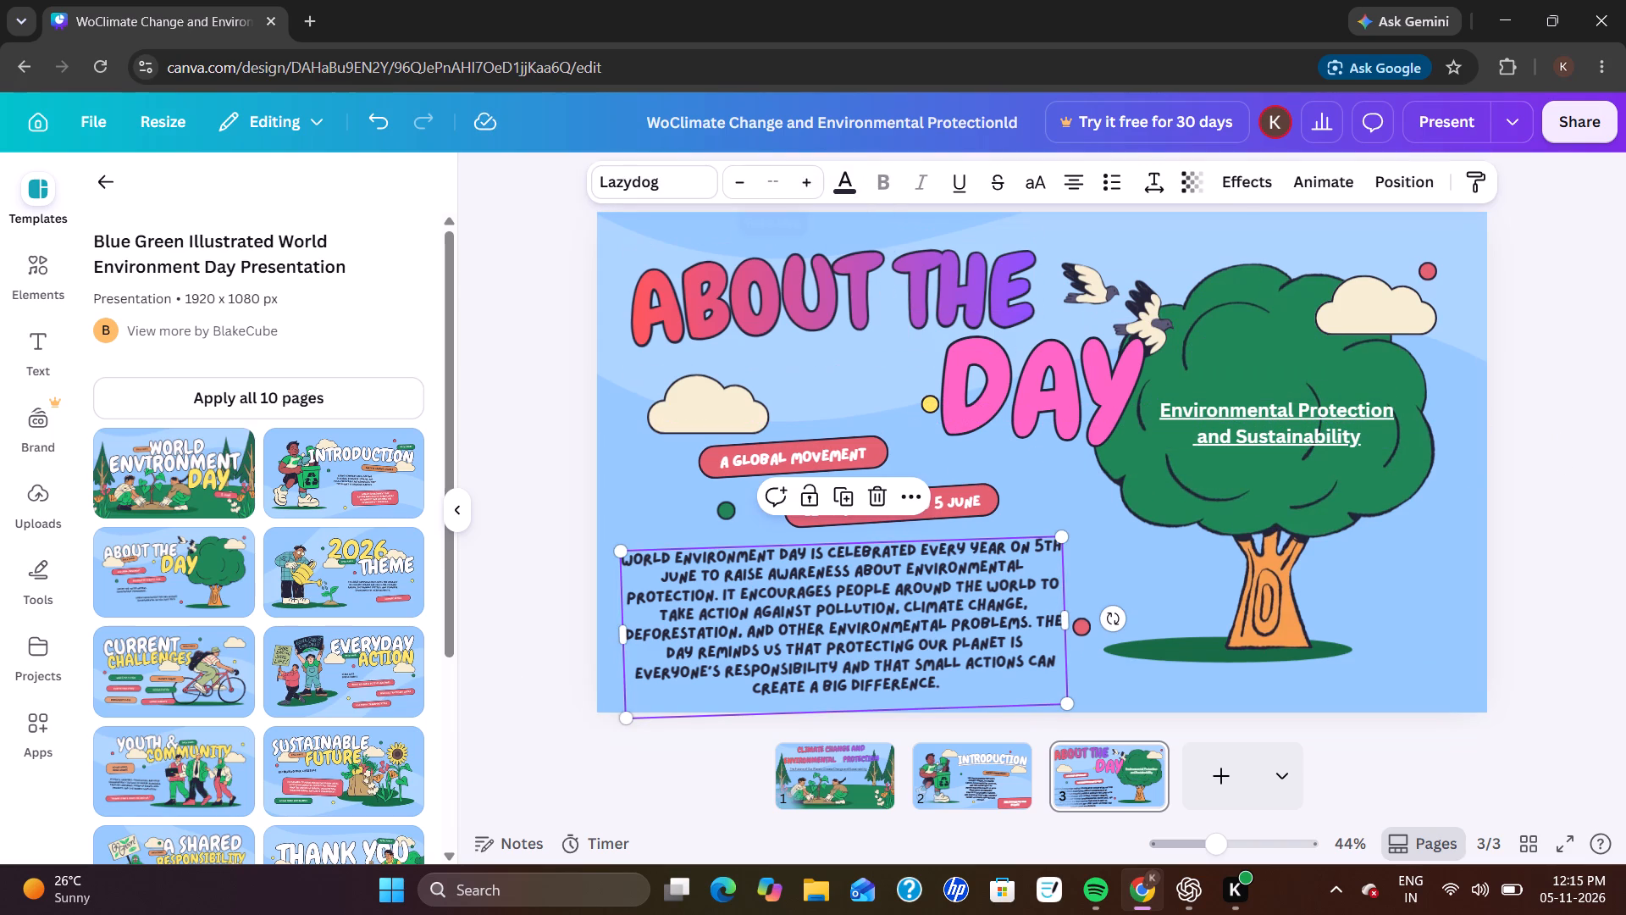
double_click(746, 184)
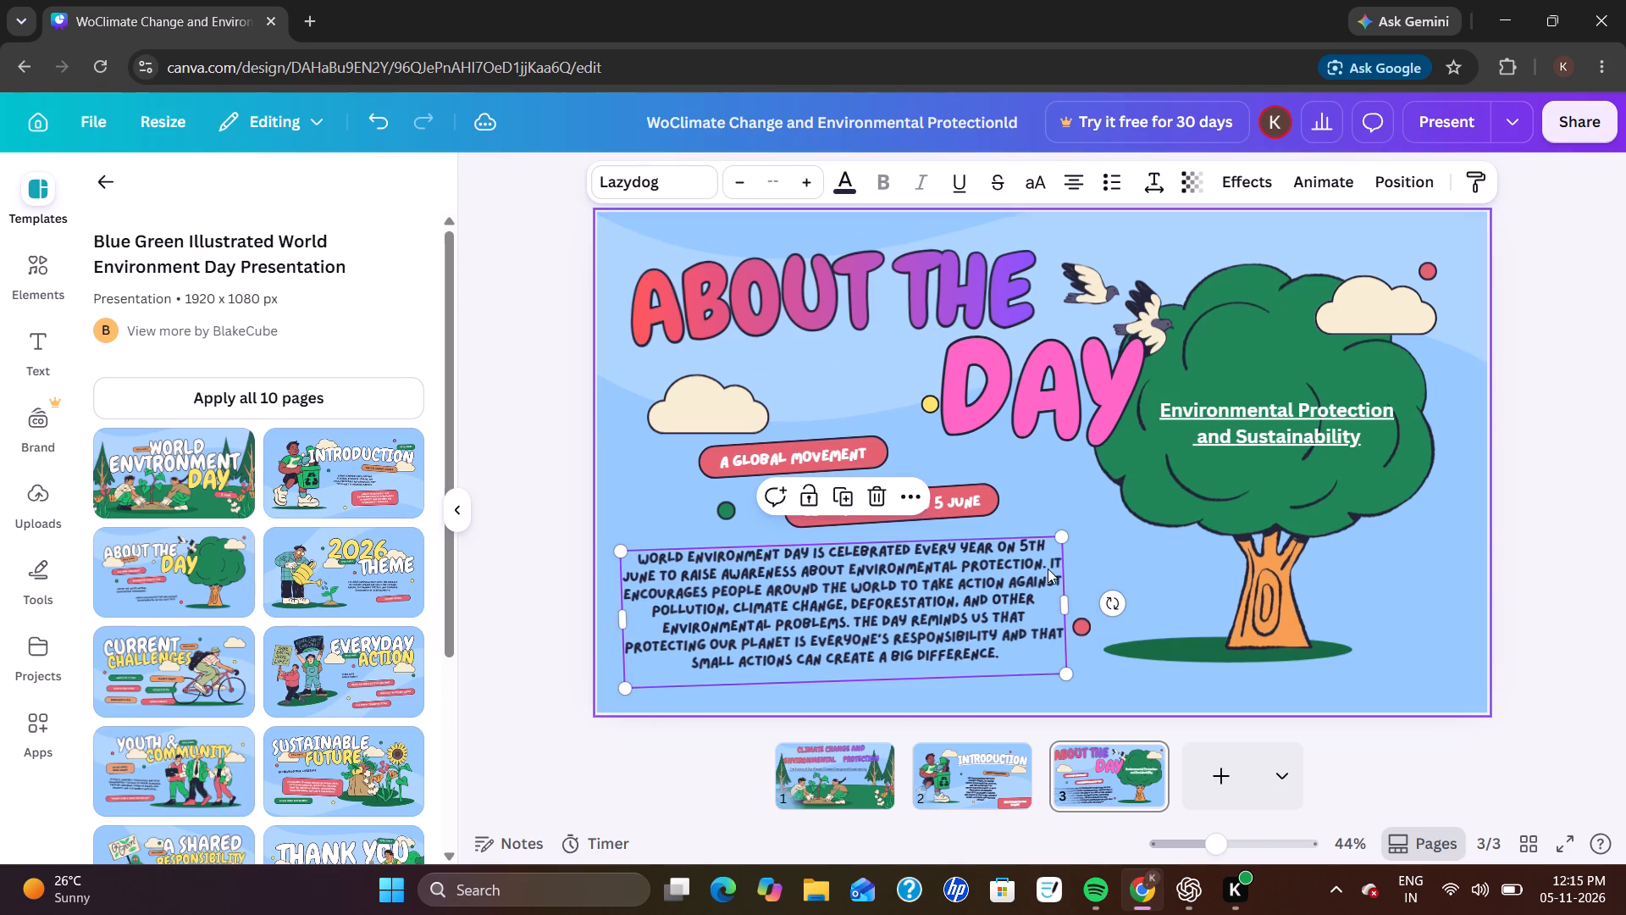
click(1520, 435)
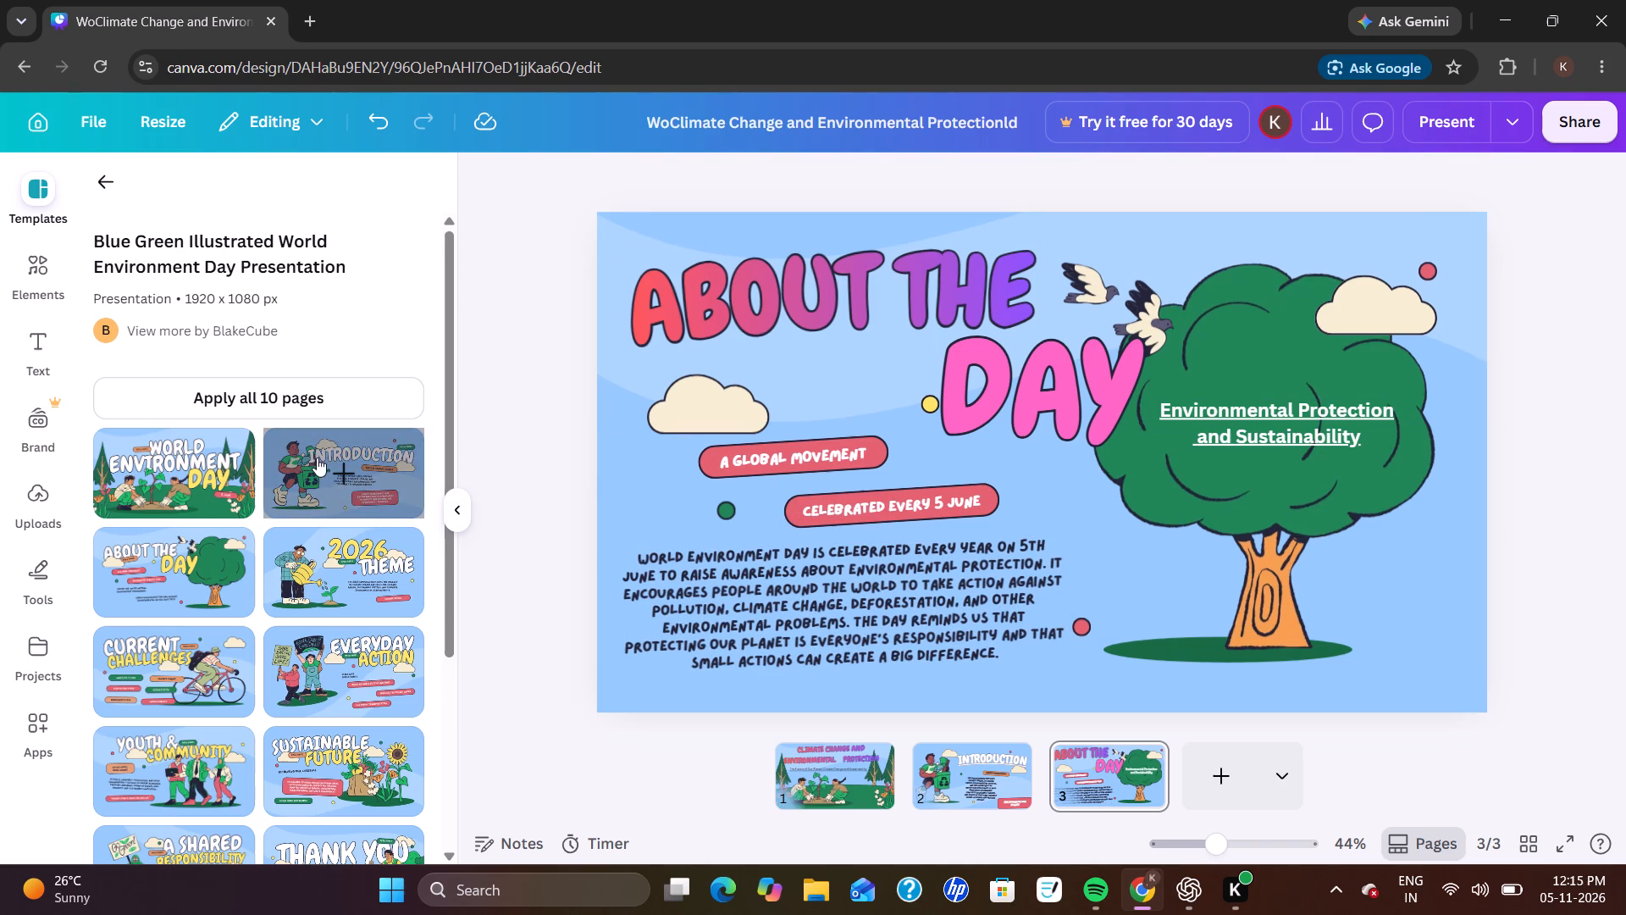
Add the template's "2026 Theme" page as page 4 of the presentation.
click(351, 570)
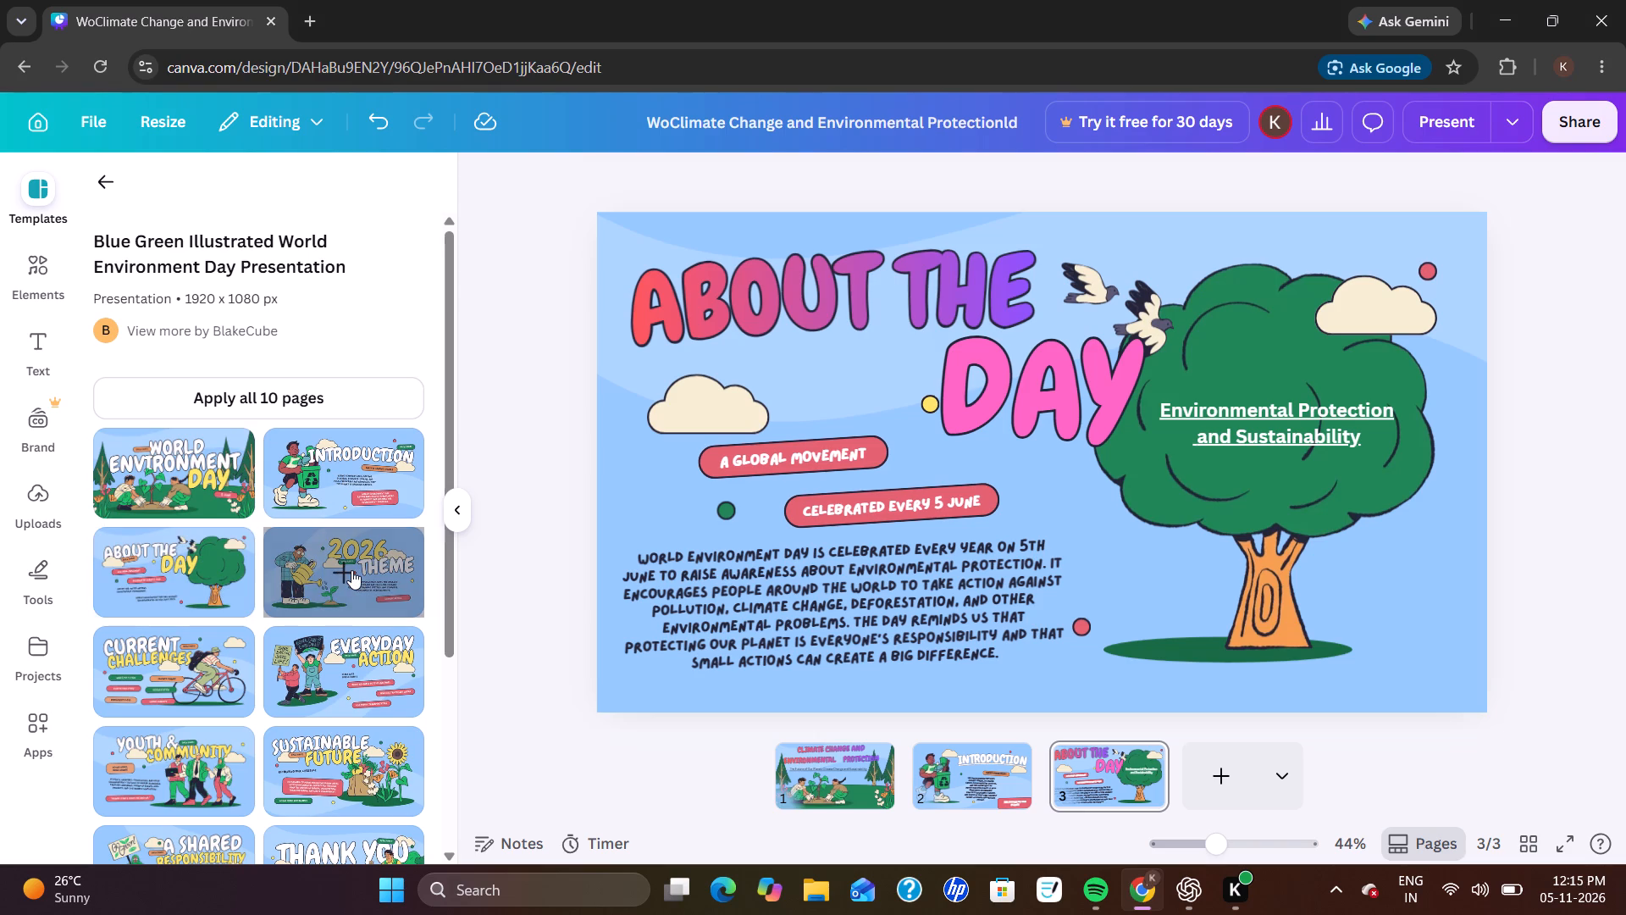
click(903, 536)
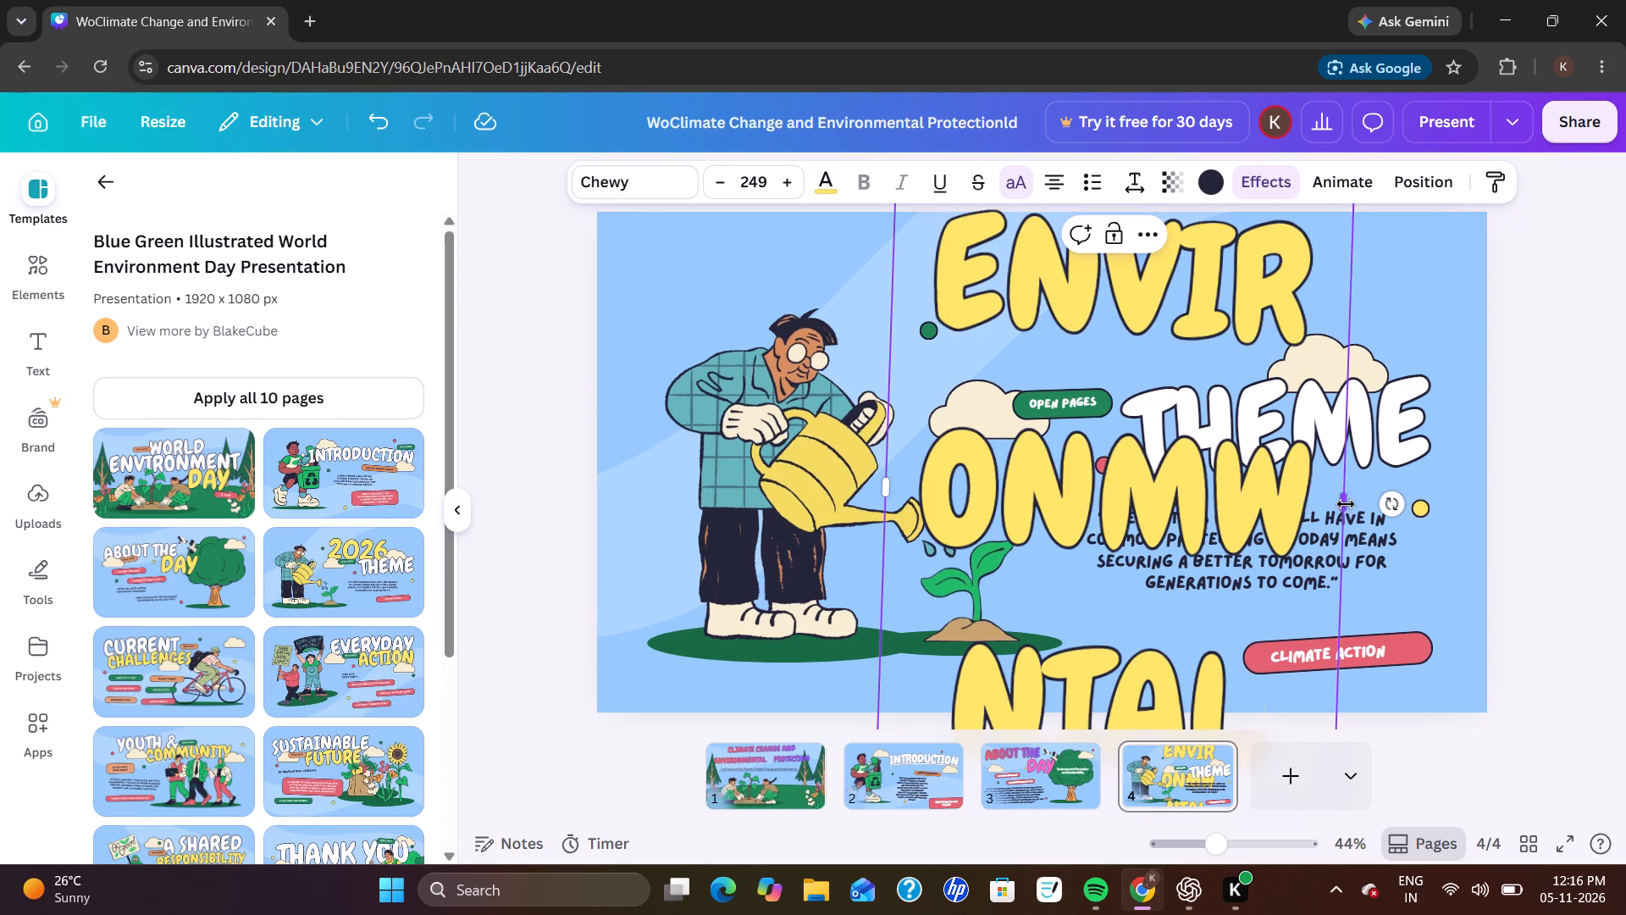
Widen the yellow heading's text box beyond the page edge so the word wraps onto two lines.
drag(1346, 504, 1610, 295)
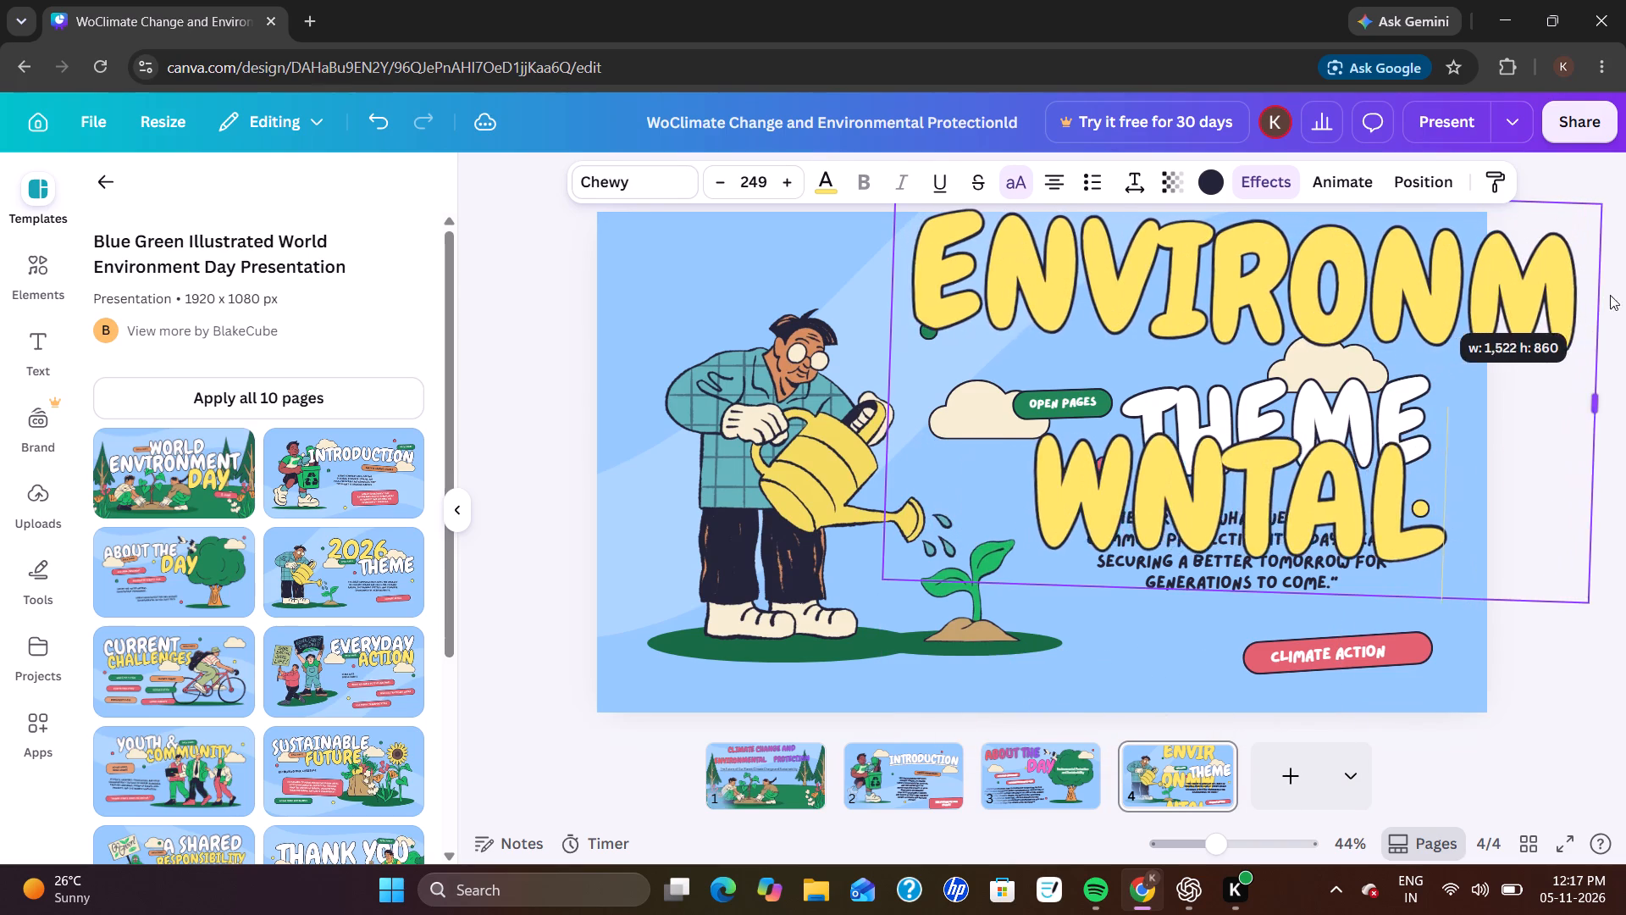
drag(1610, 295, 1625, 263)
Reduce the yellow heading's font size to 155 so the word fits on a single line.
triple_click(732, 180)
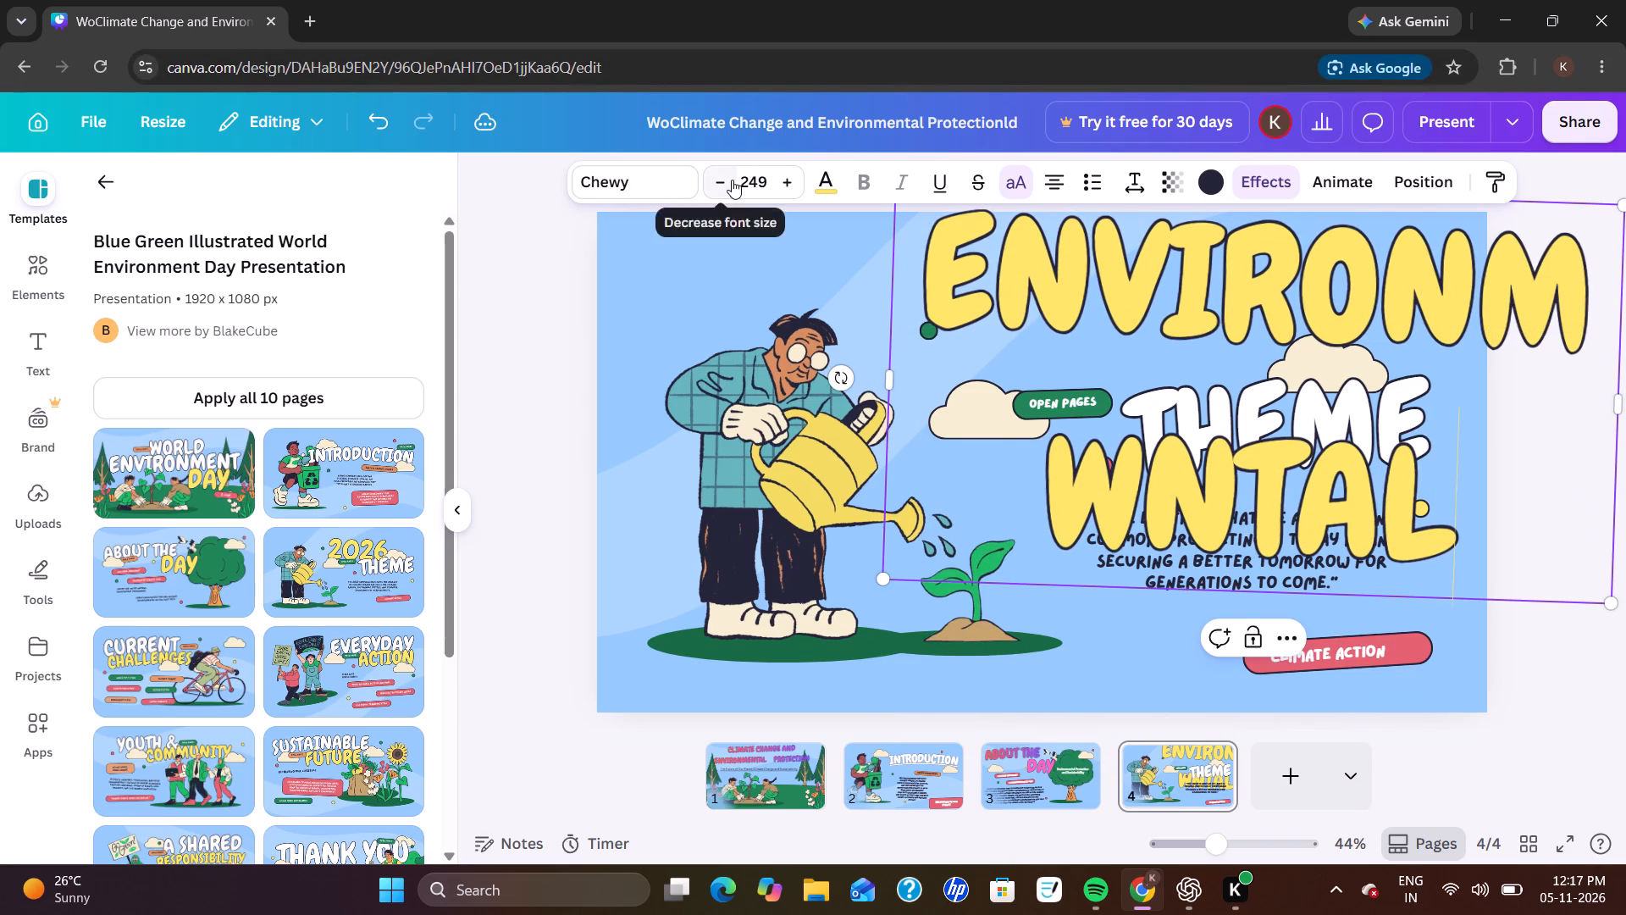
triple_click(732, 180)
drag(732, 180, 734, 182)
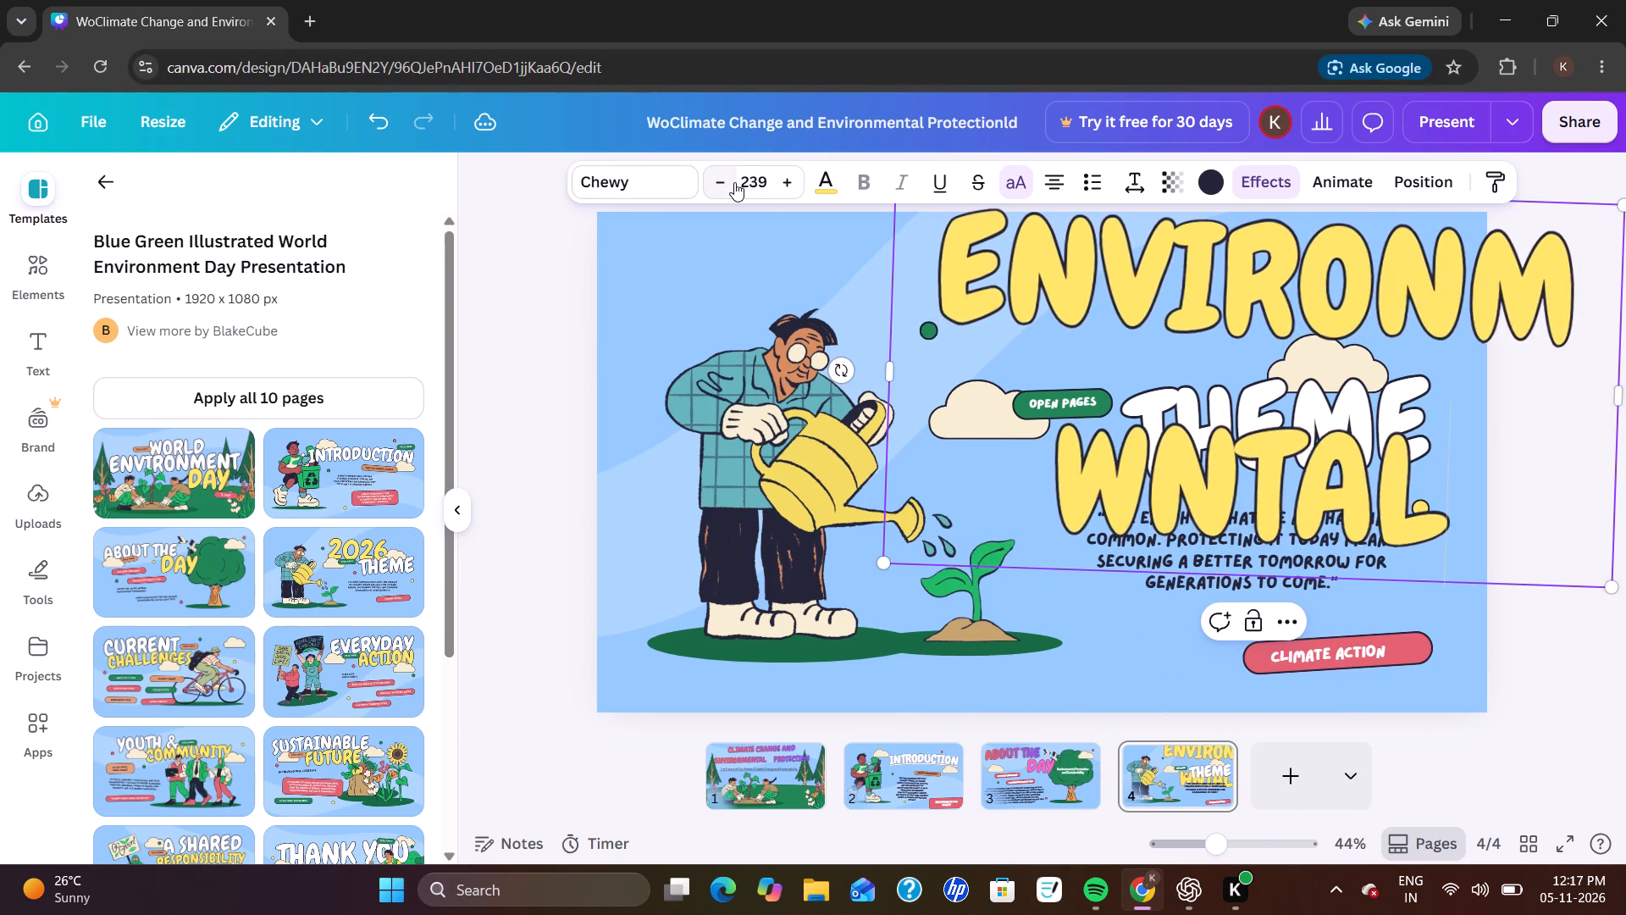
drag(734, 182, 739, 189)
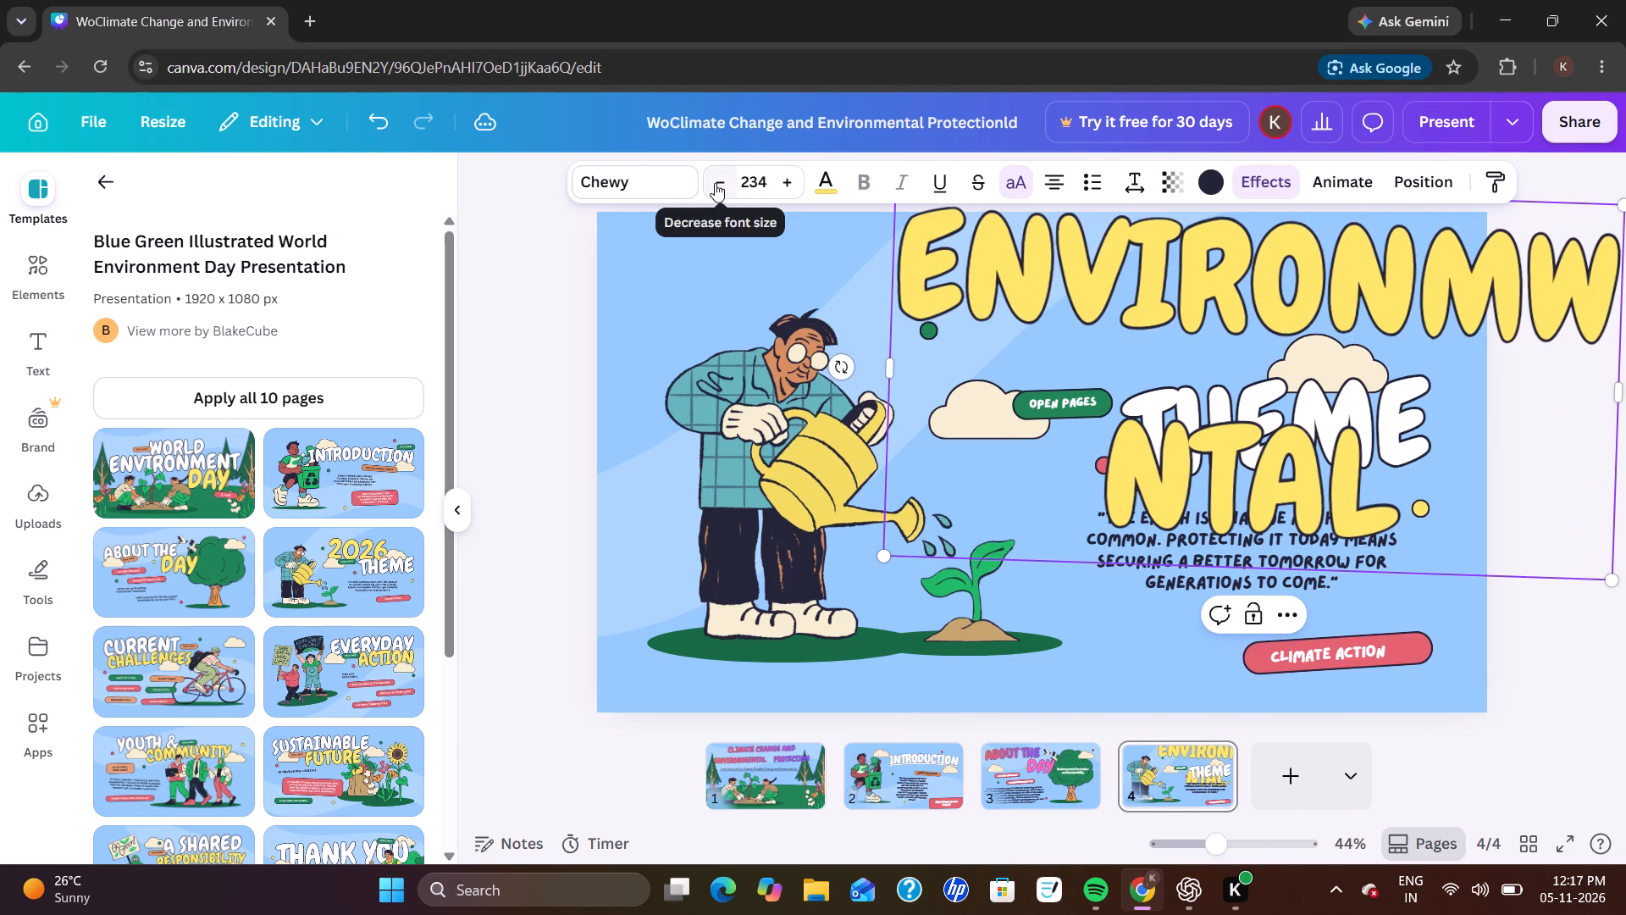
click(715, 182)
click(715, 182)
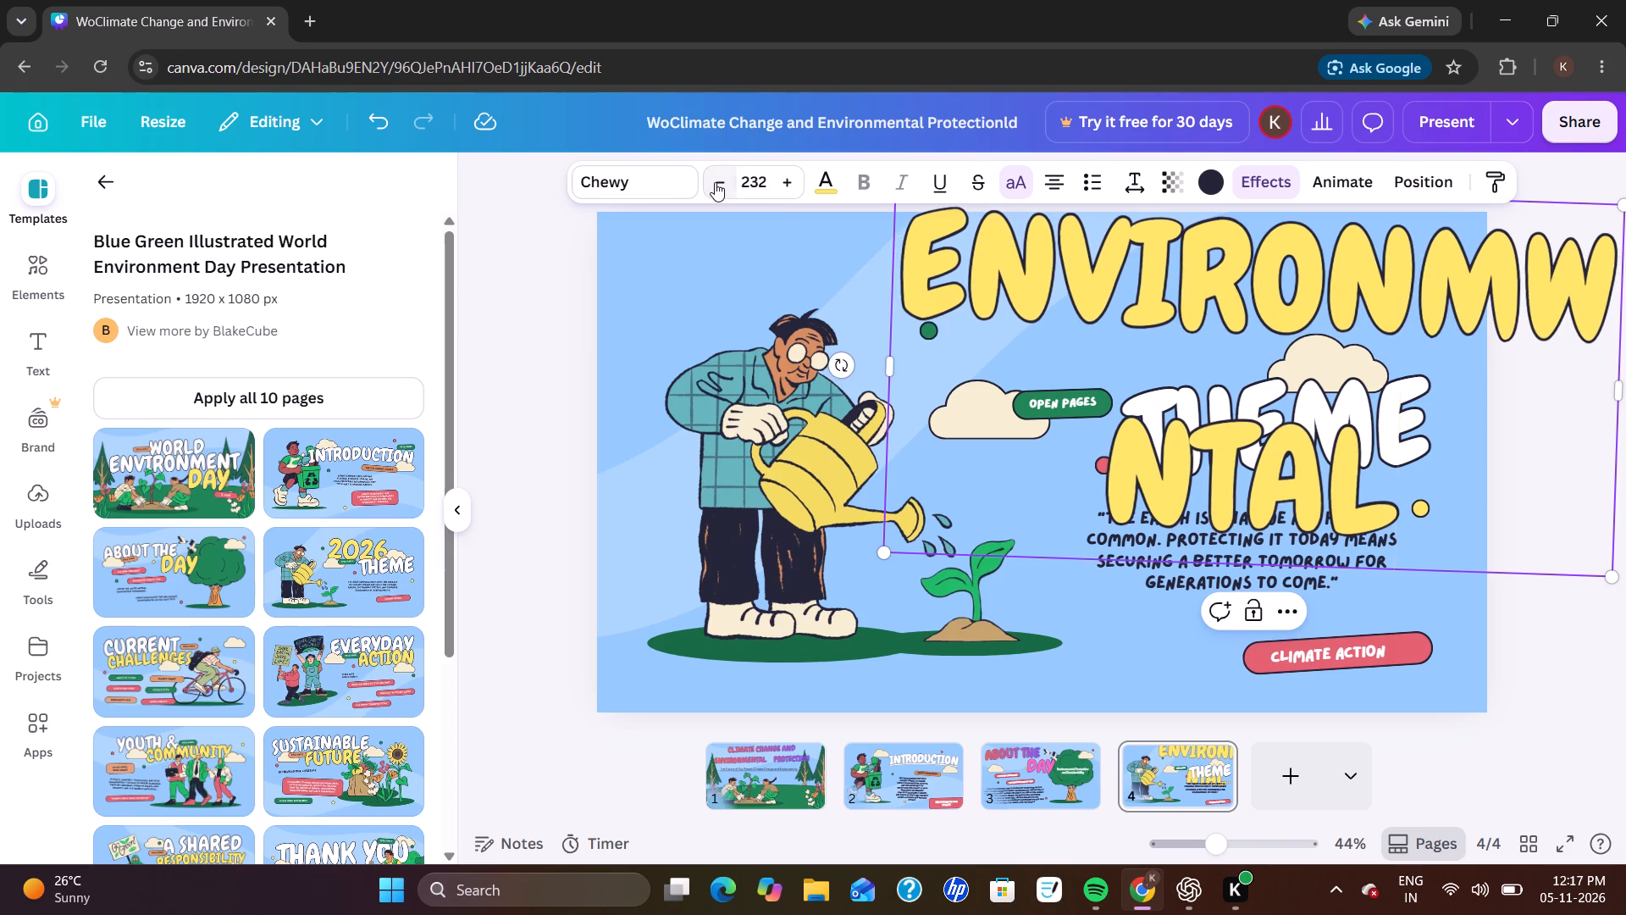
drag(715, 182, 715, 183)
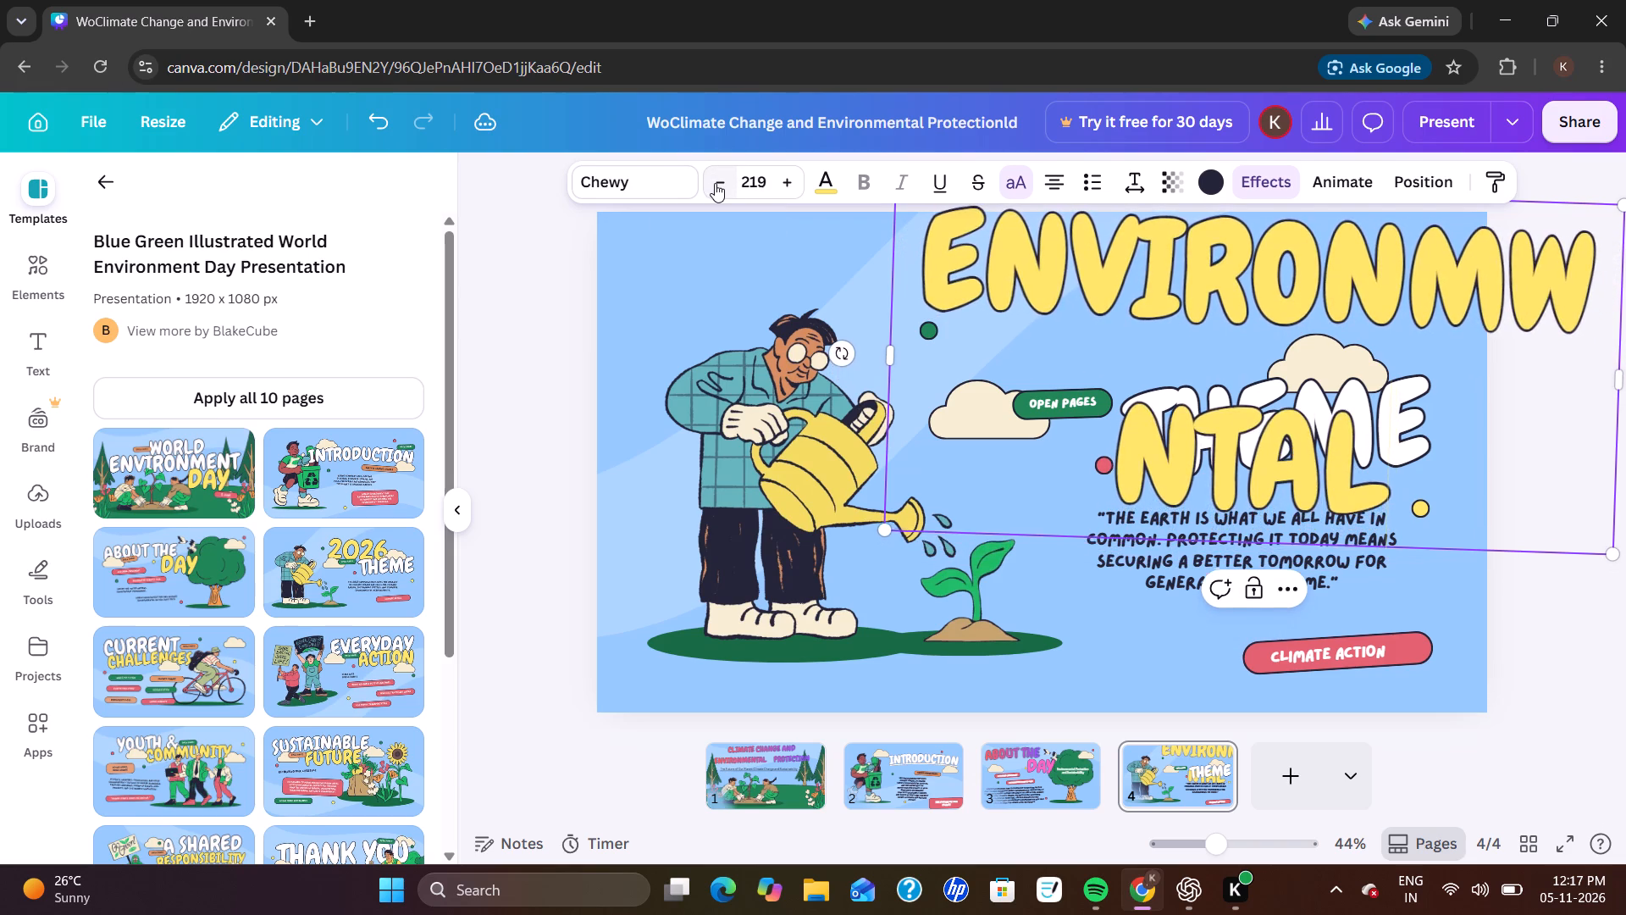
drag(715, 183, 722, 186)
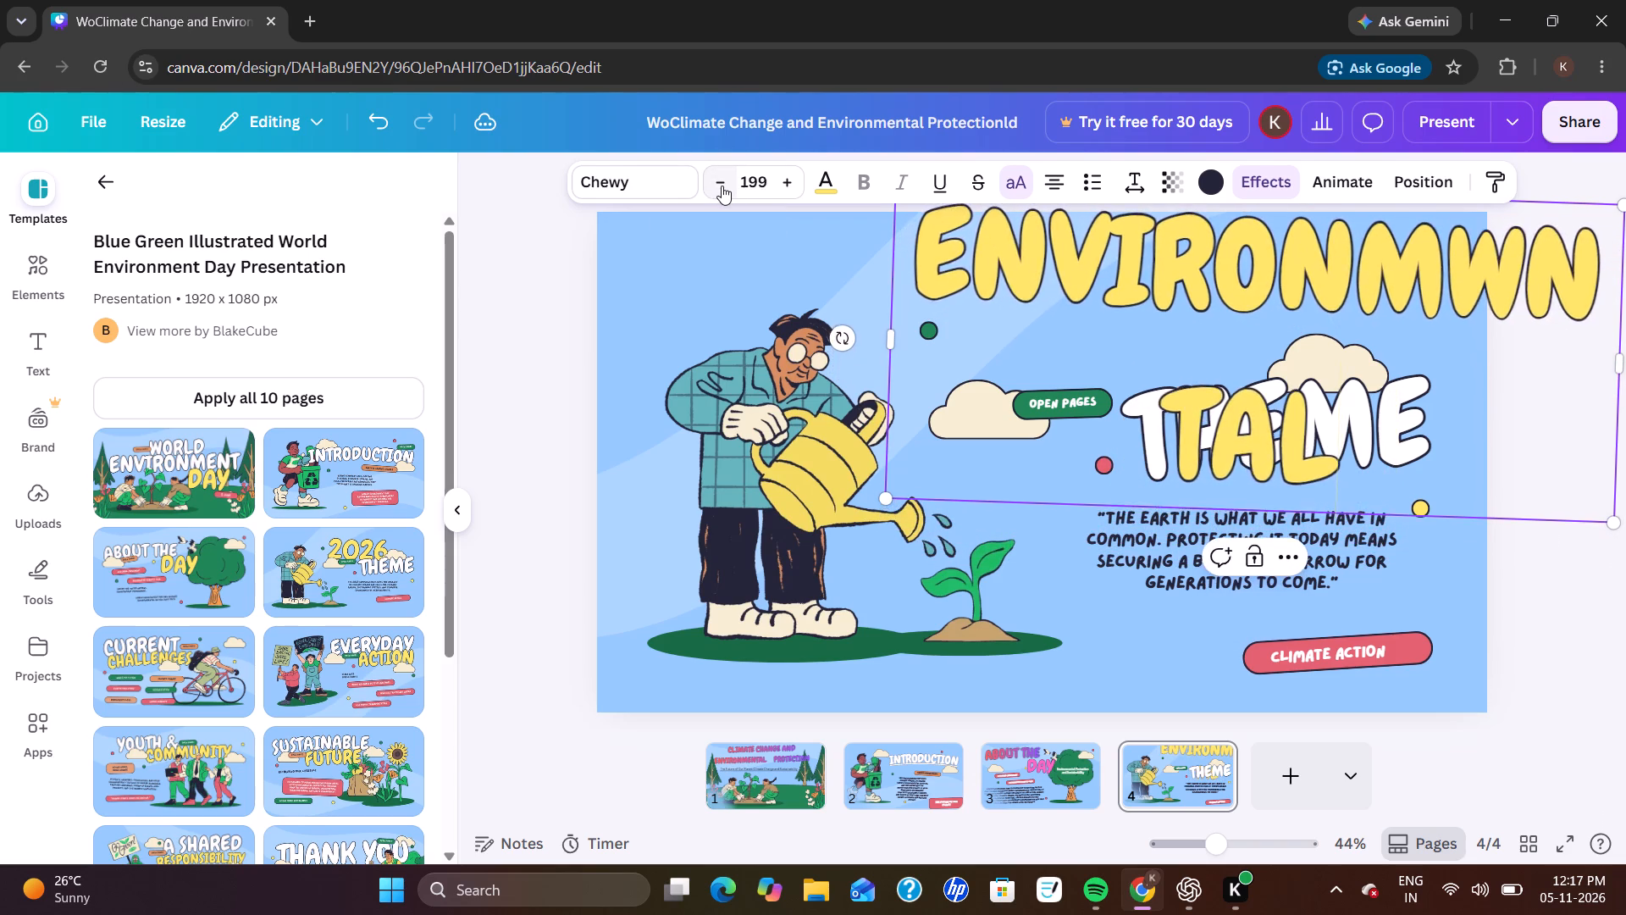
drag(722, 186, 723, 186)
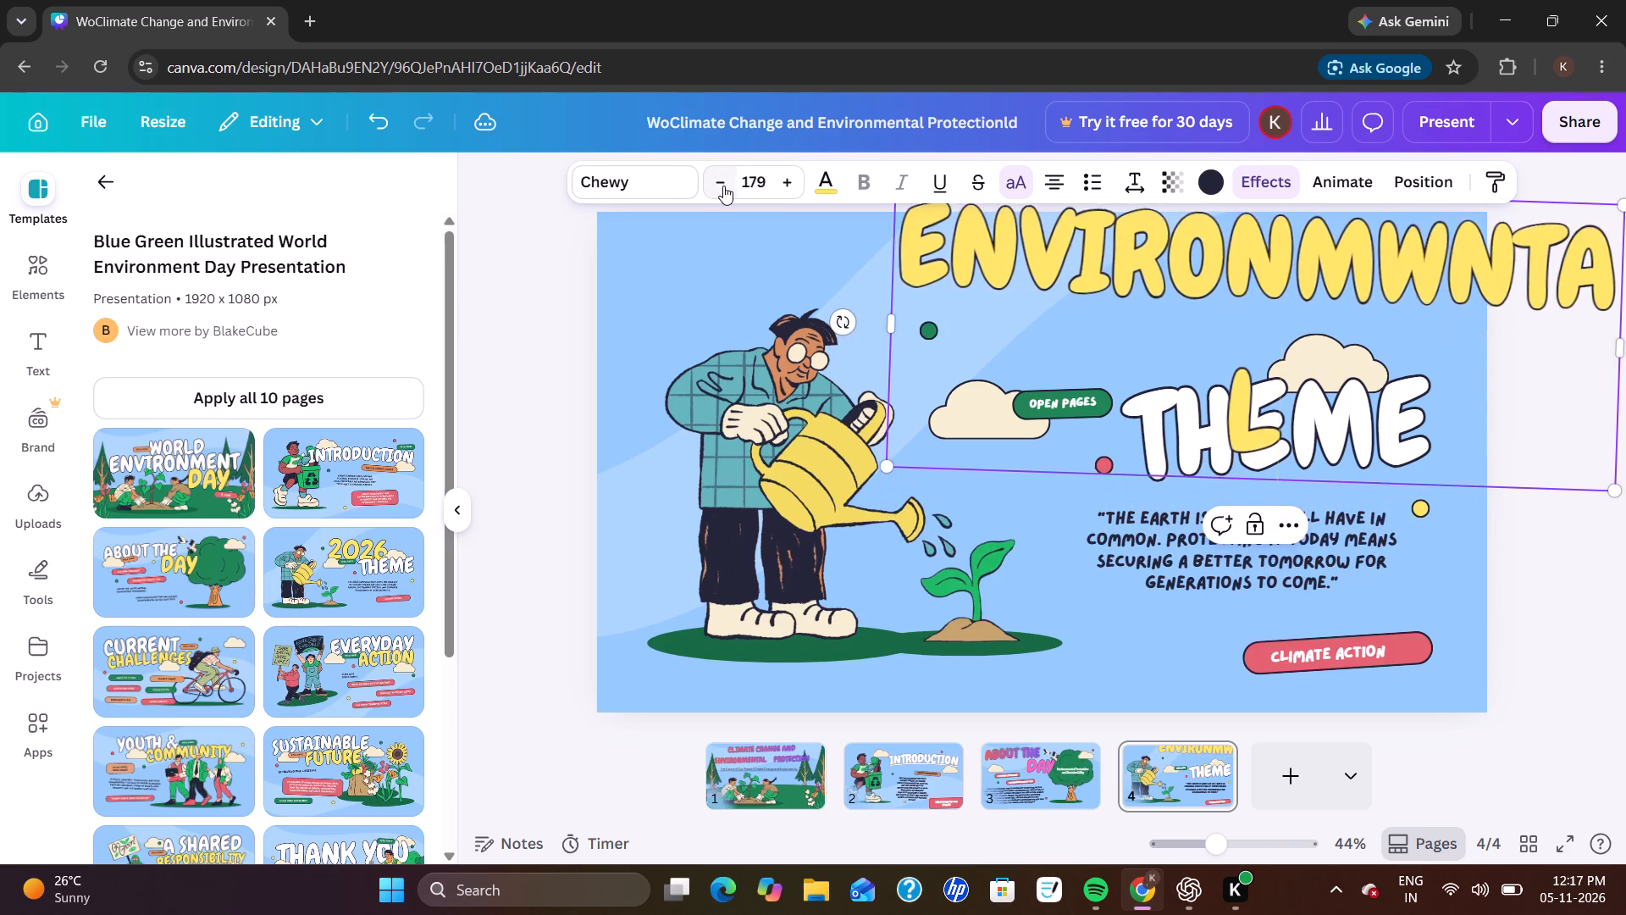
drag(723, 186, 723, 186)
Correct the yellow heading's misspelled letter so it reads "ENVIRONMENTAL".
click(1403, 266)
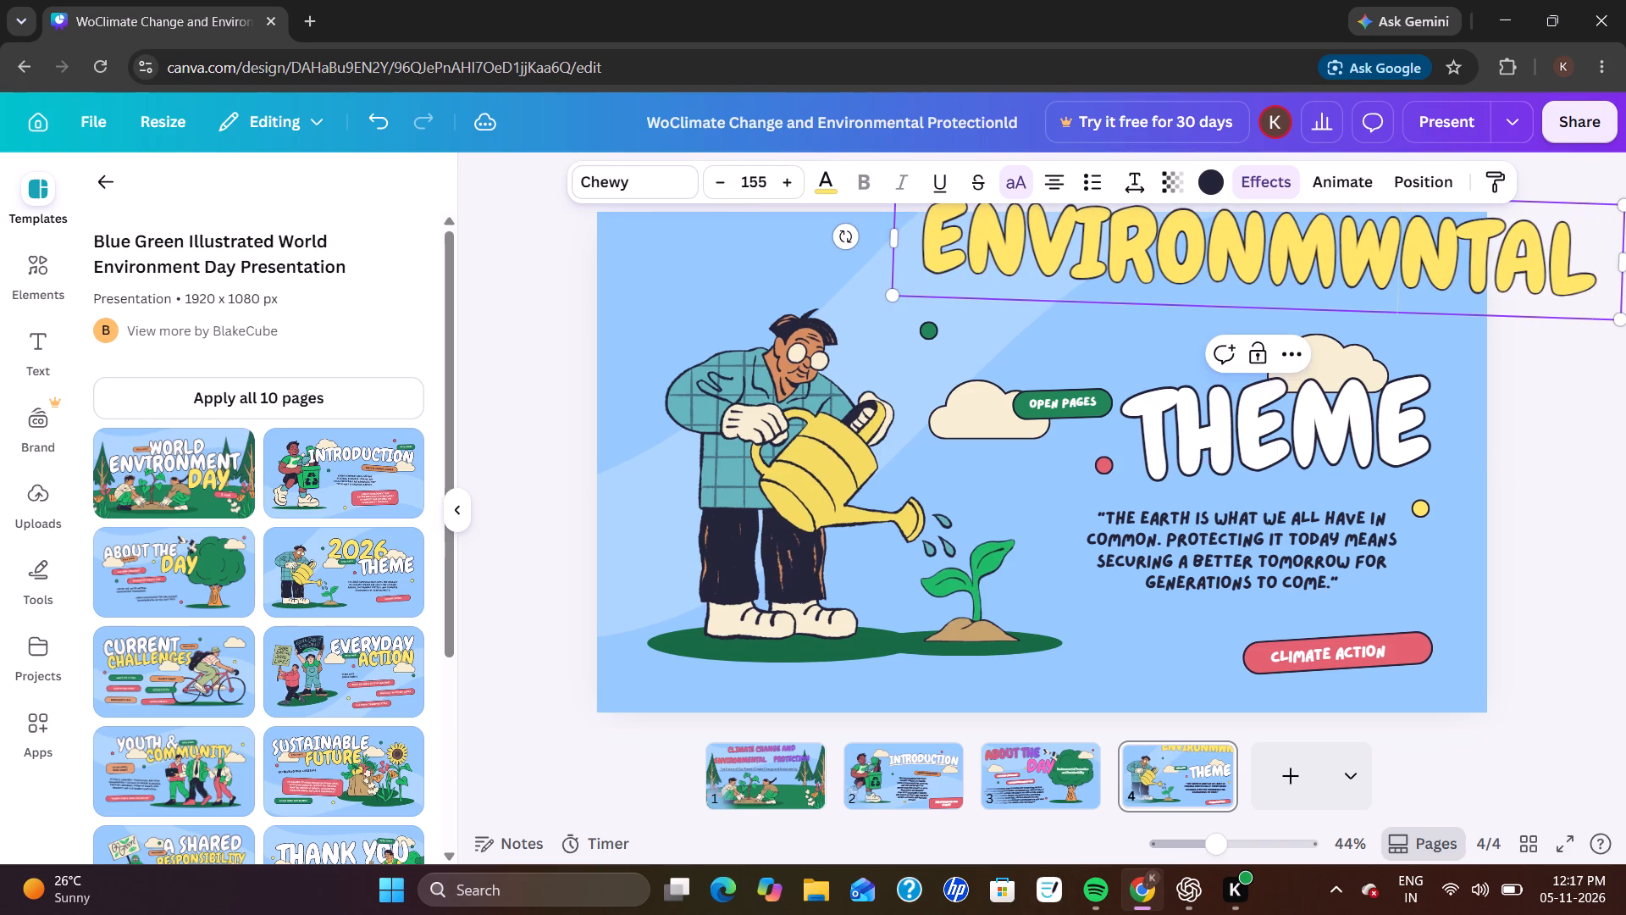
click(1403, 266)
double_click(1393, 263)
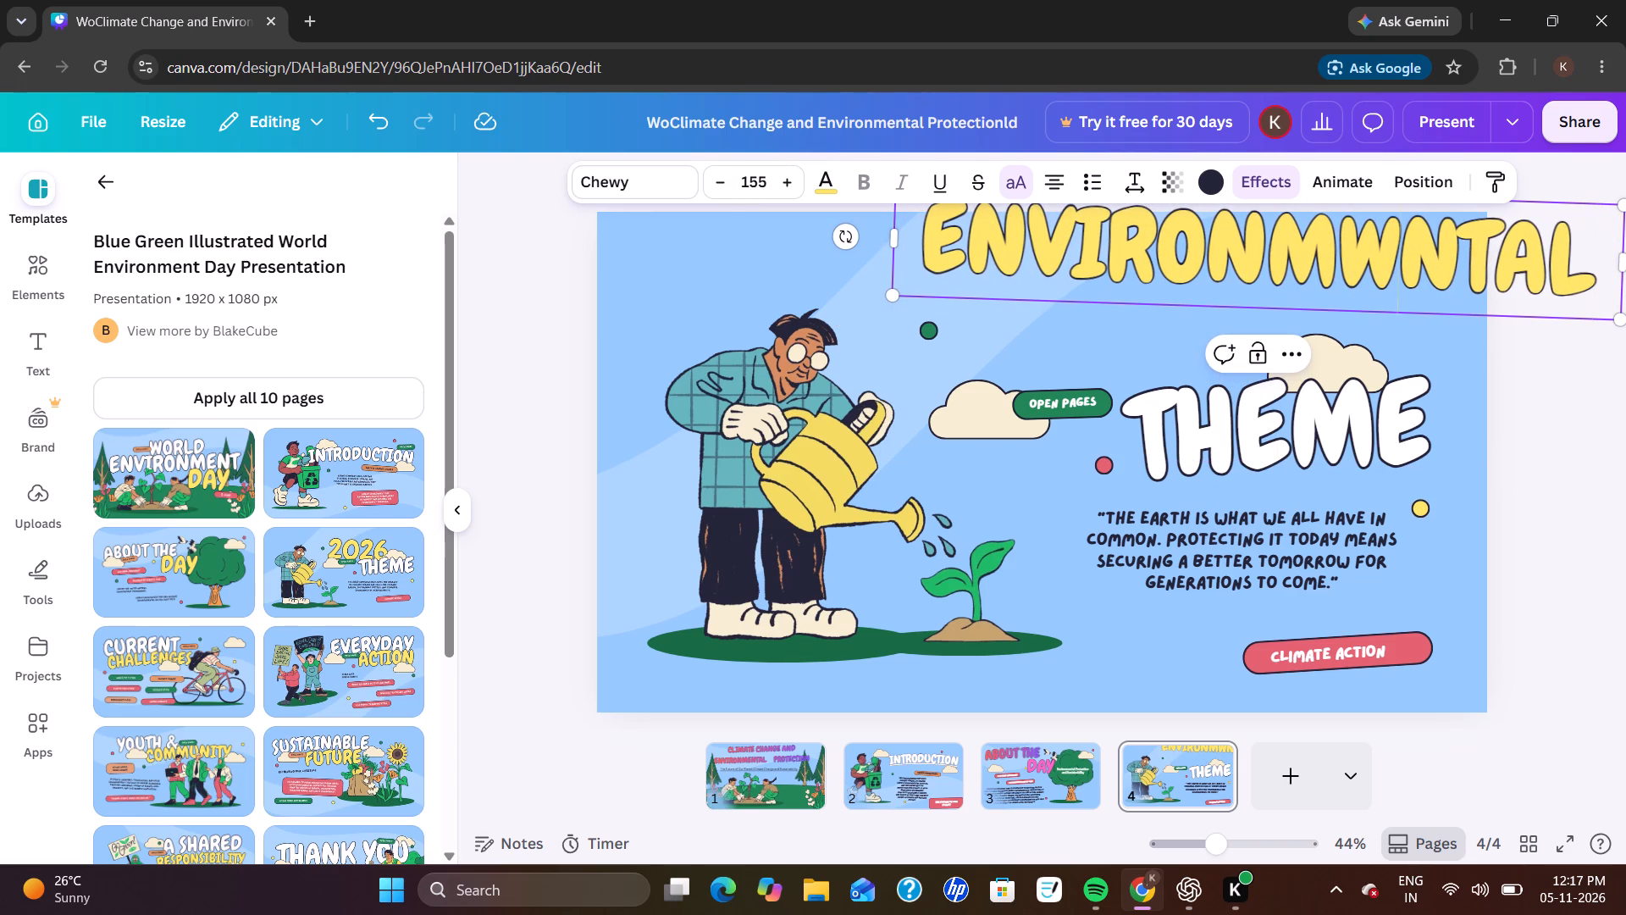
click(1393, 263)
key(BackSpace)
key(e)
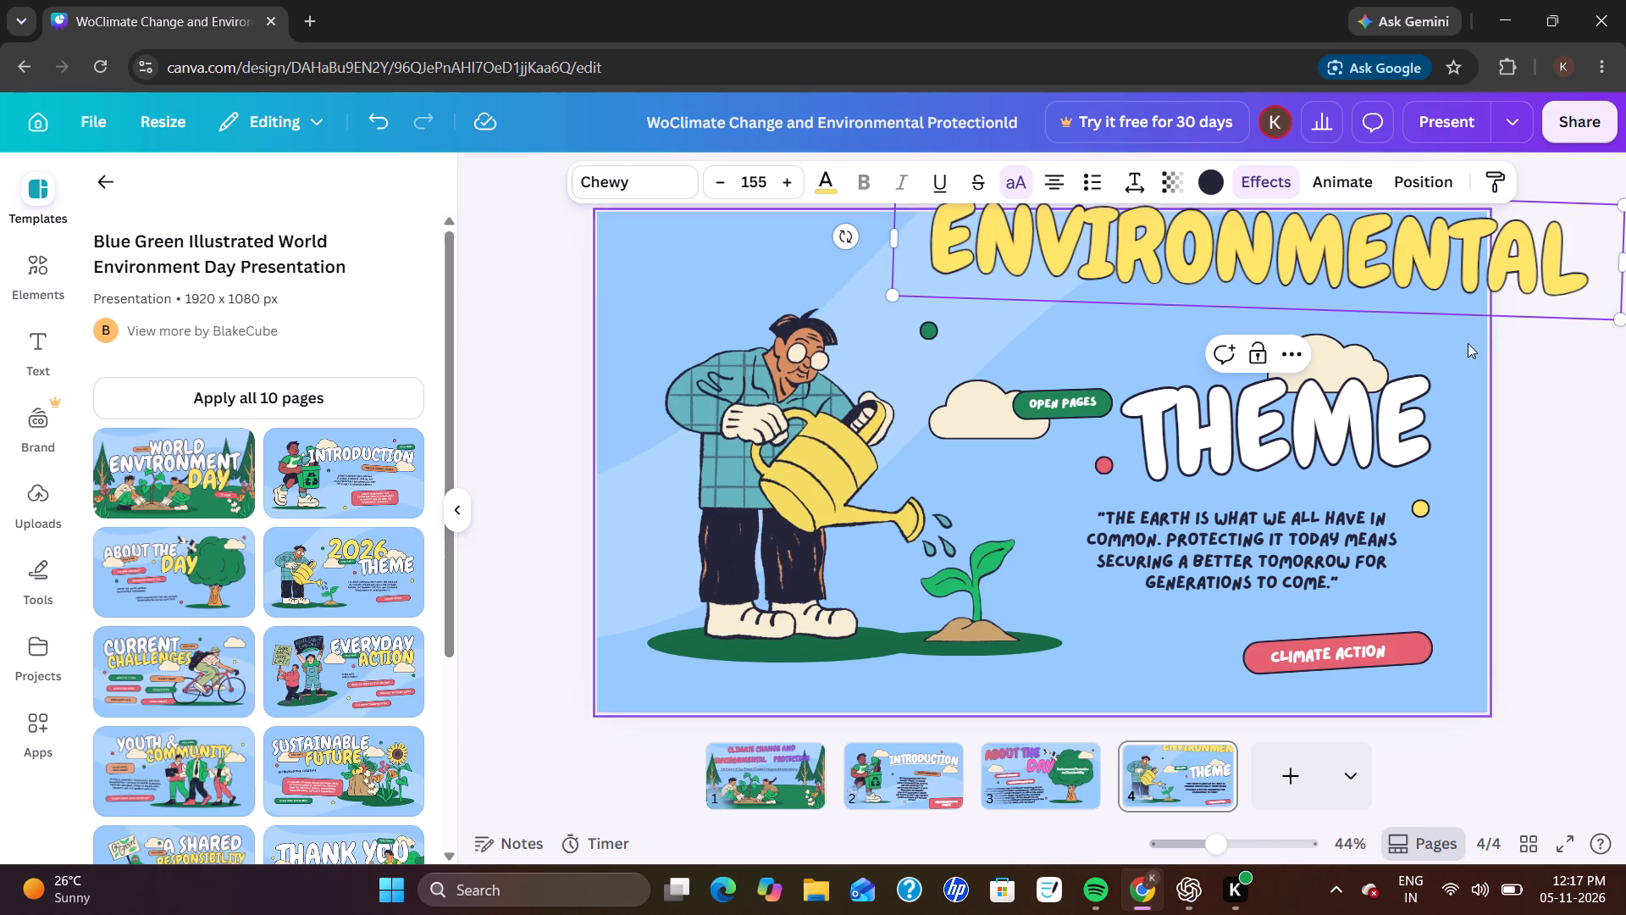
click(1560, 391)
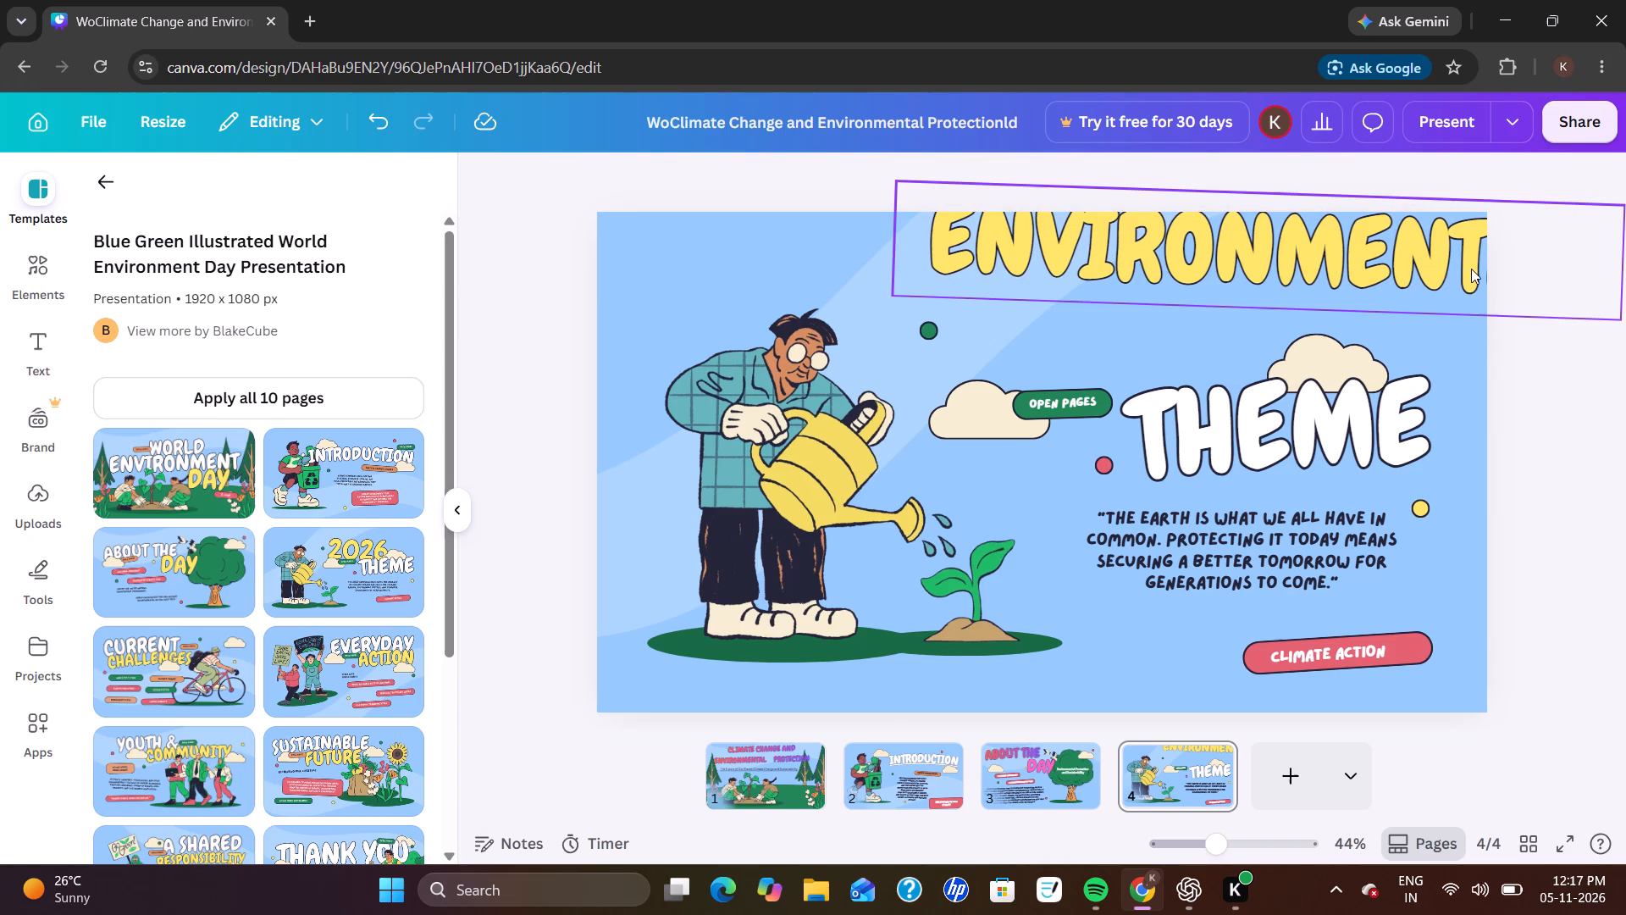
Move the "ENVIRONMENTAL" heading left and slightly down so the whole word lies on the page.
drag(1471, 269, 1325, 294)
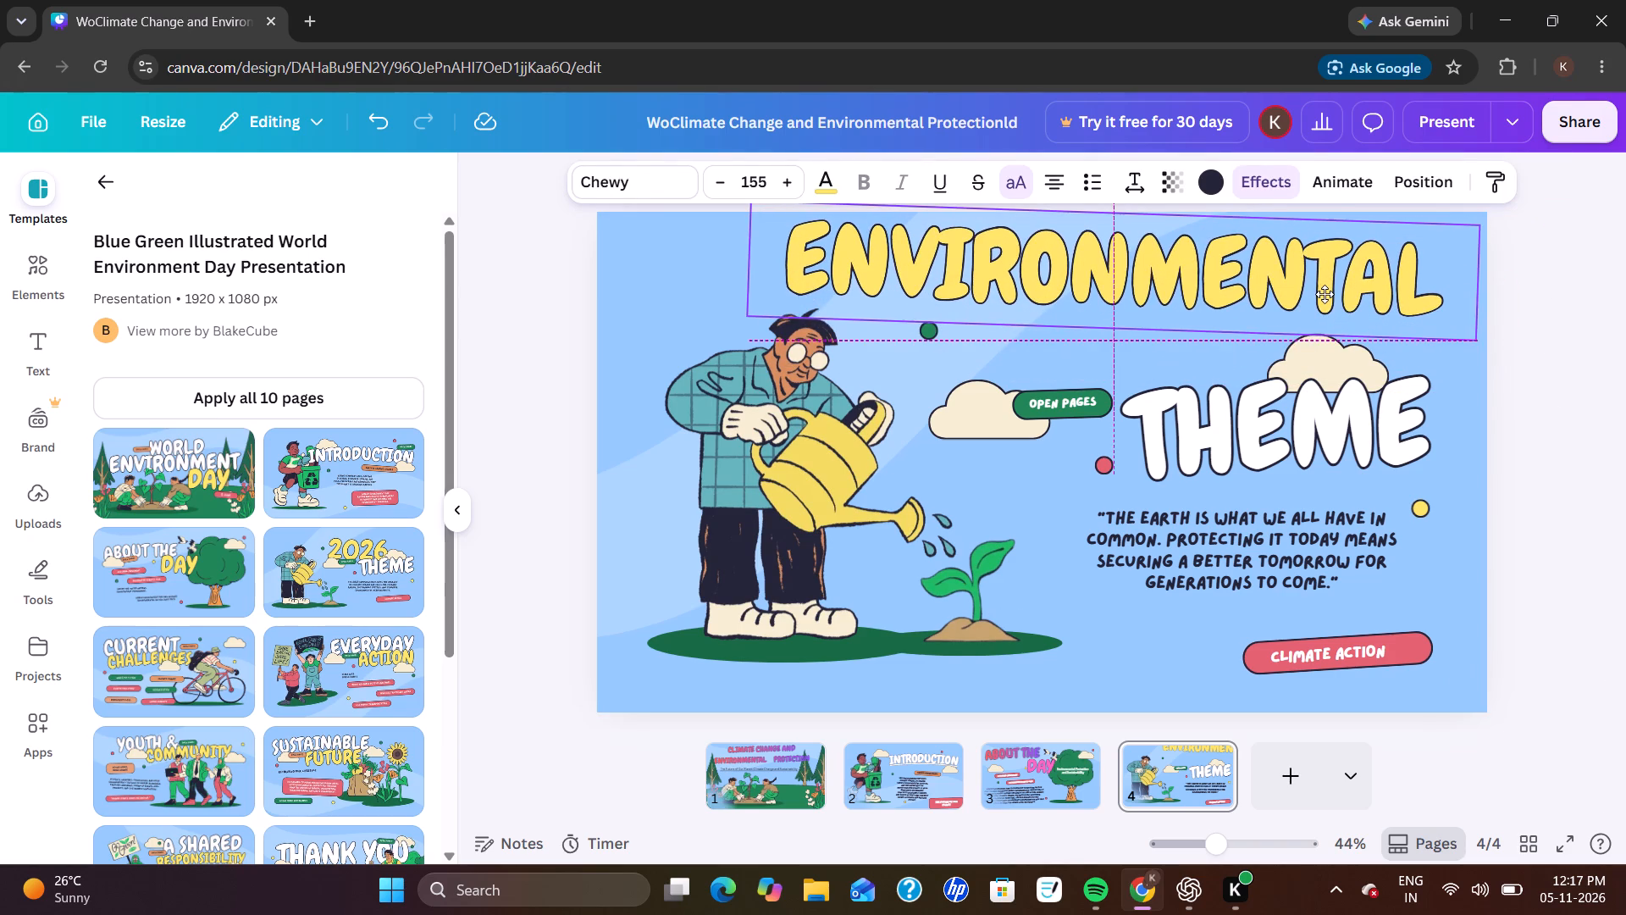
drag(1325, 294, 1327, 294)
Replace the white "THEME" heading's text with "QUOTE" and nudge it slightly up above the quote text.
click(1286, 446)
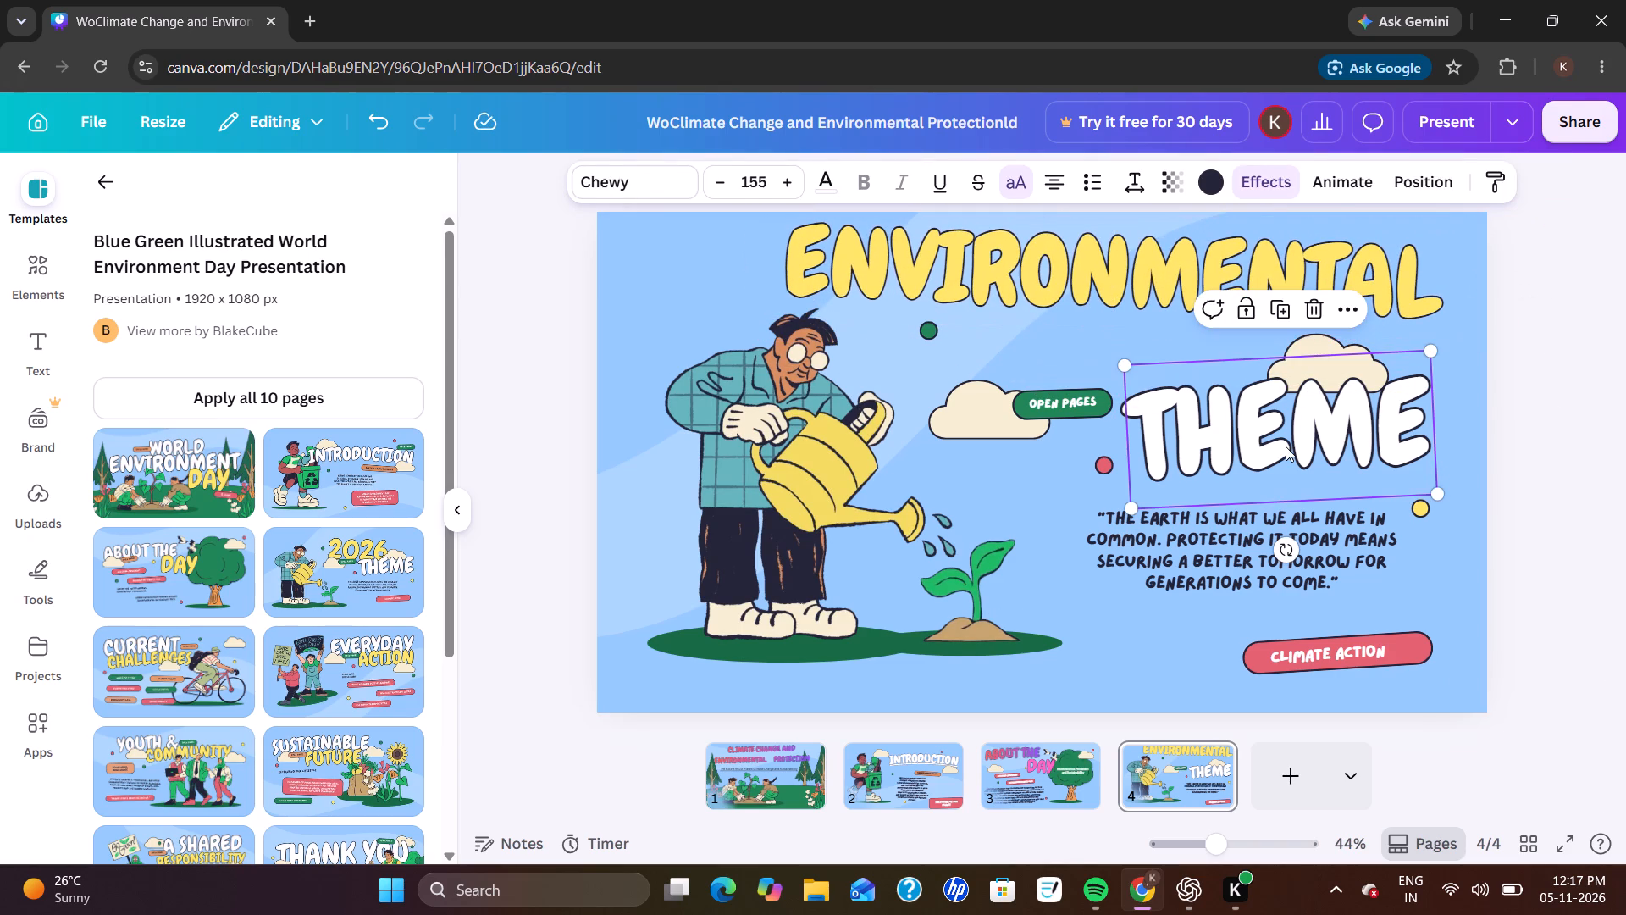
click(1286, 446)
key(BackSpace)
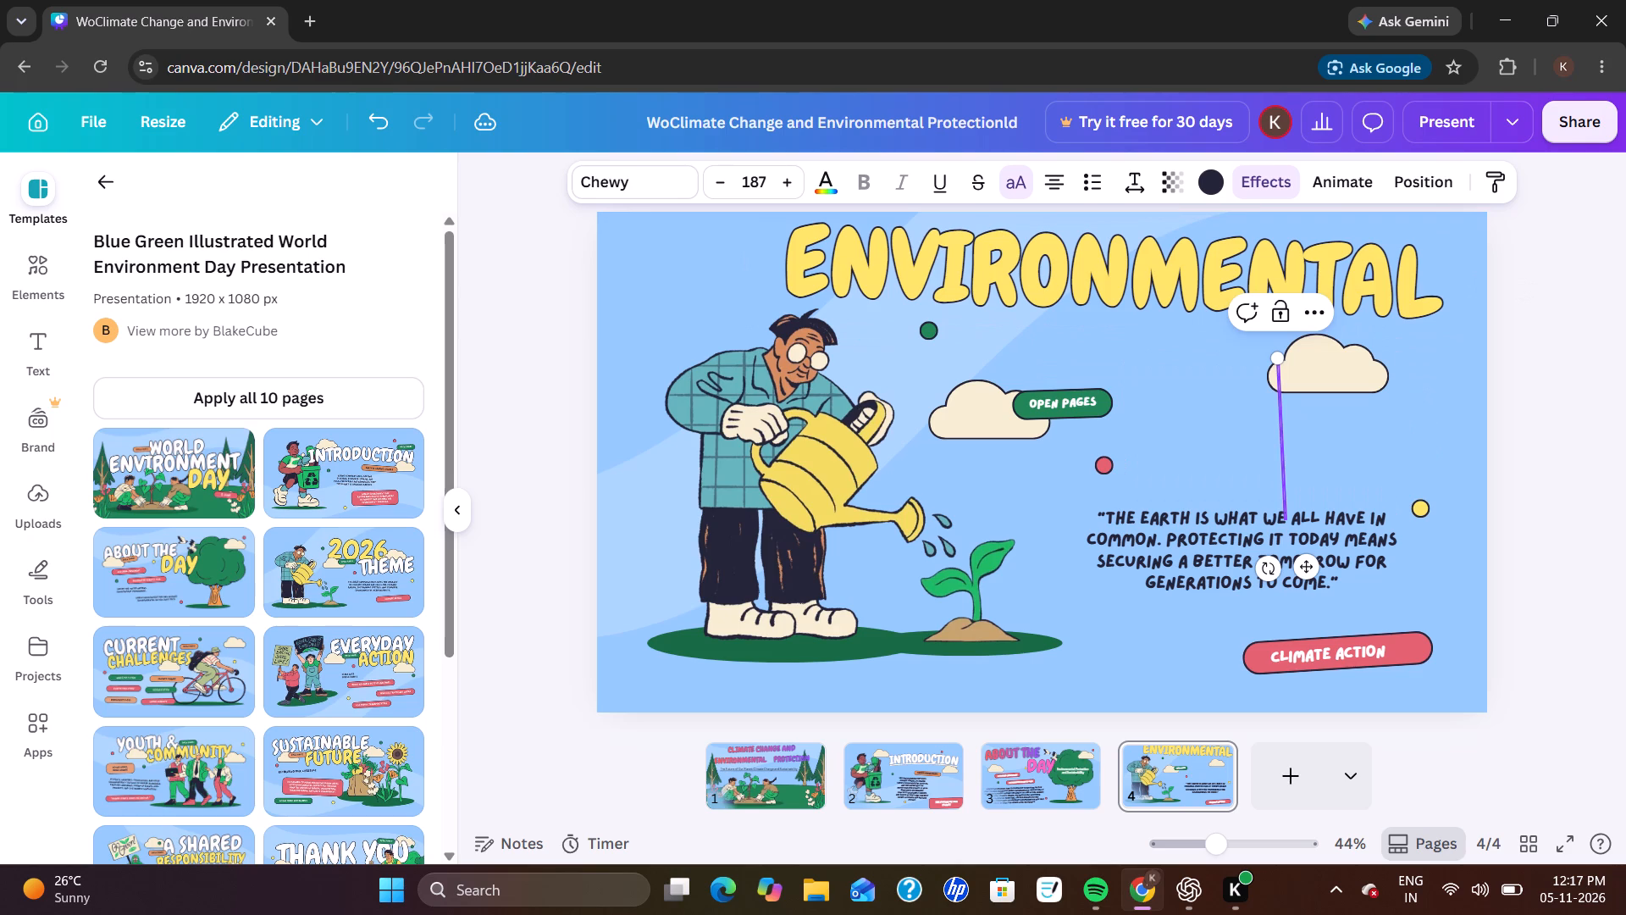
text(QUOTE)
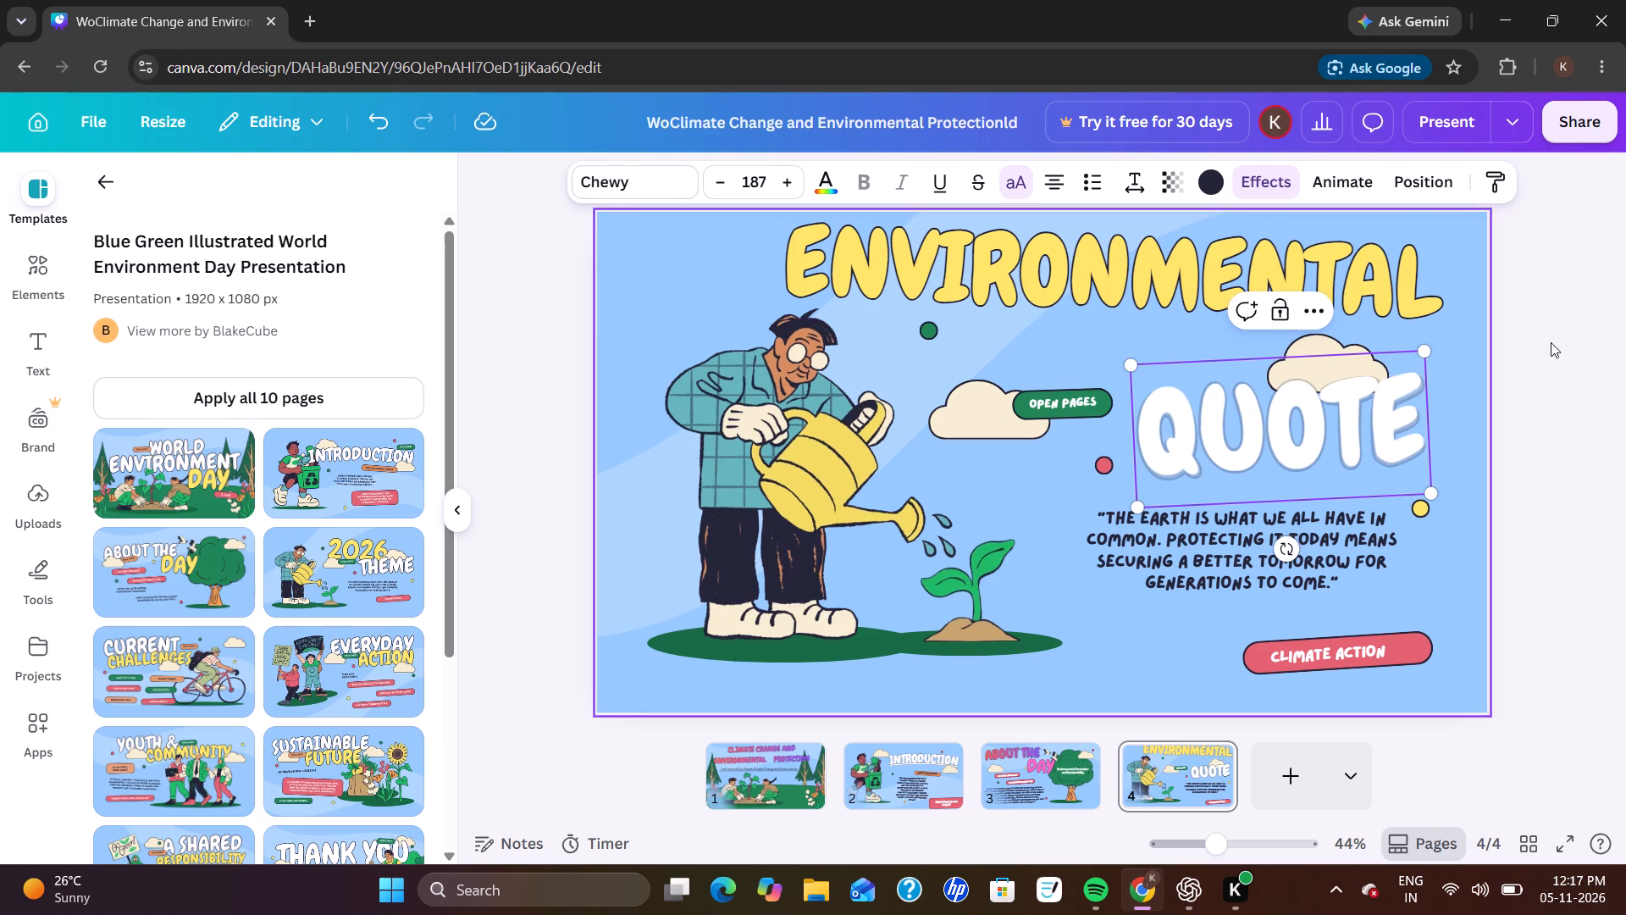
click(1551, 342)
drag(1279, 429, 1274, 402)
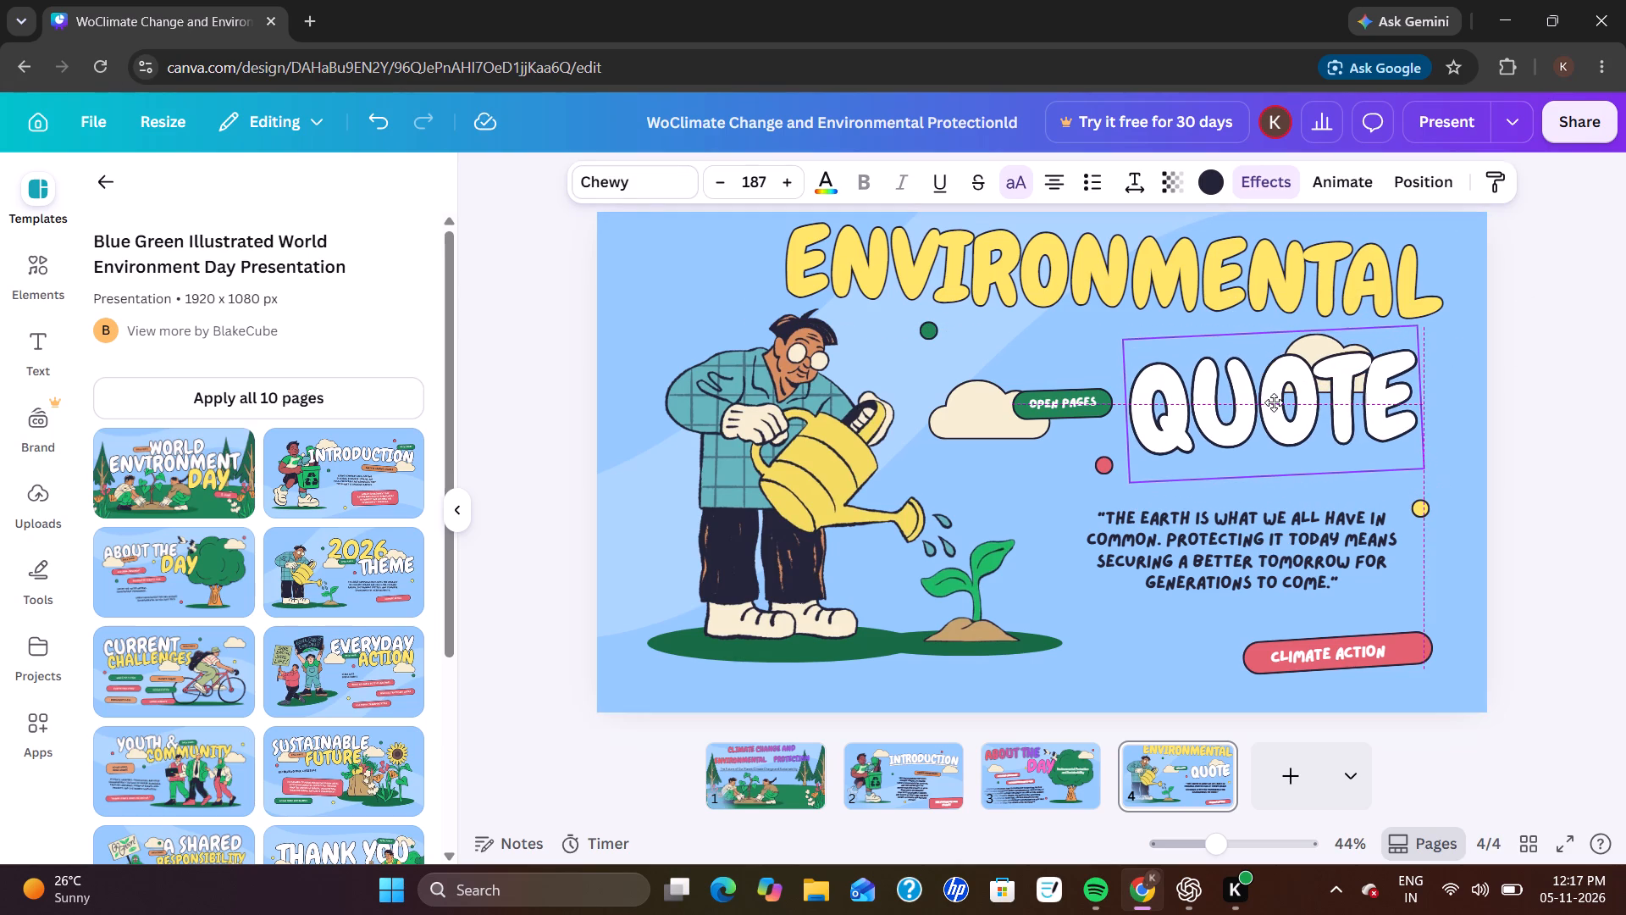
drag(1274, 402, 1267, 413)
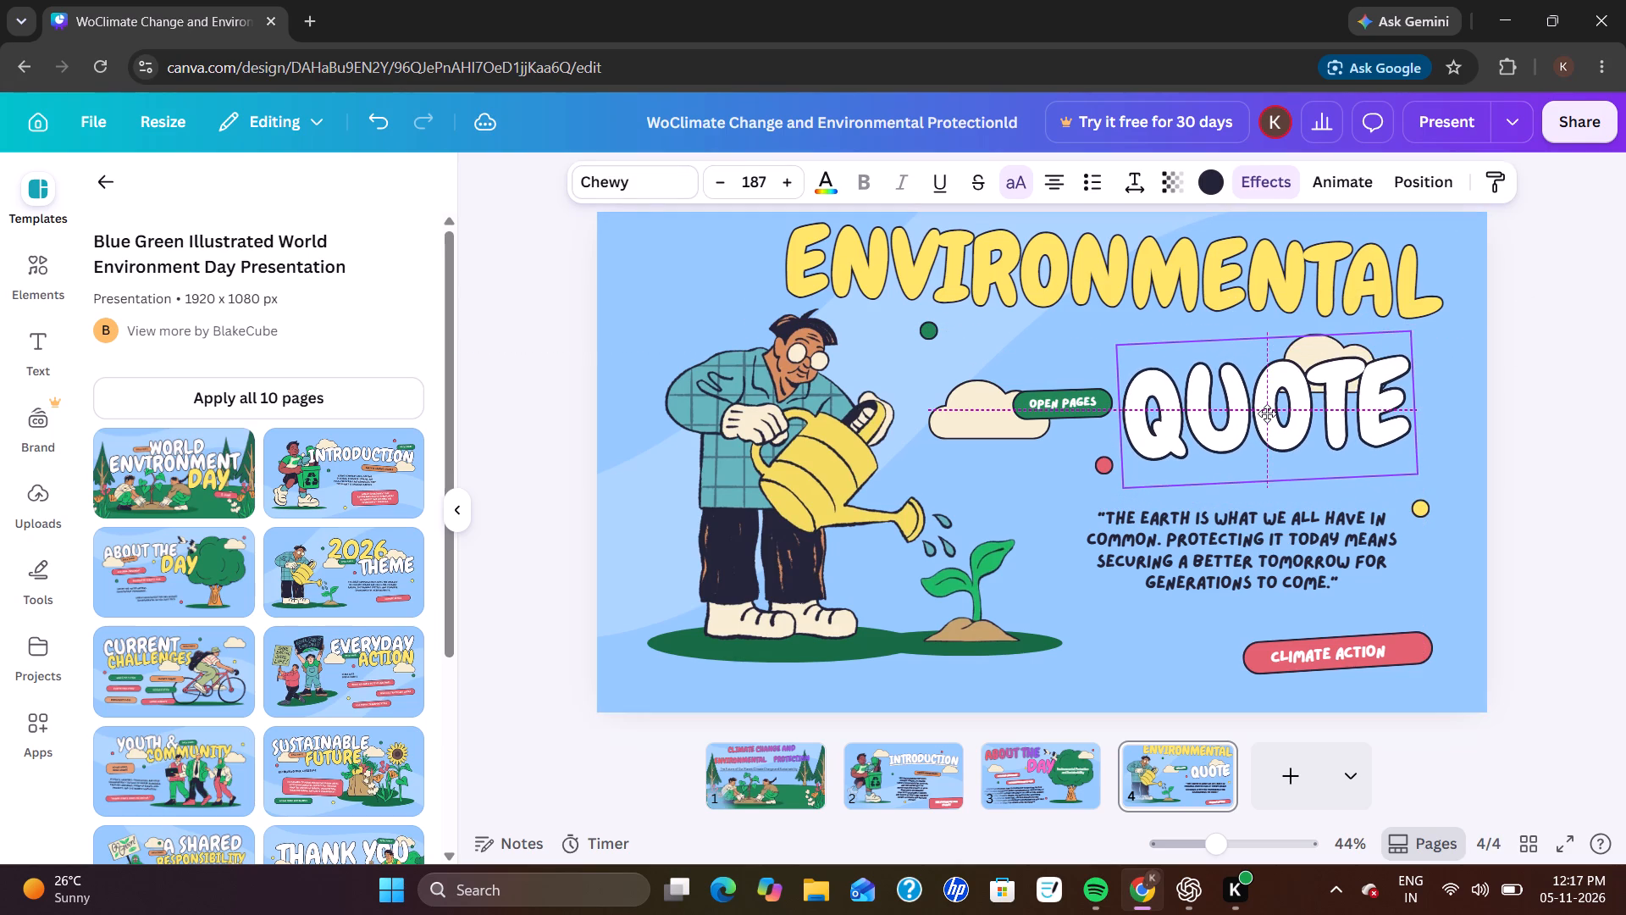
drag(1267, 413, 1270, 421)
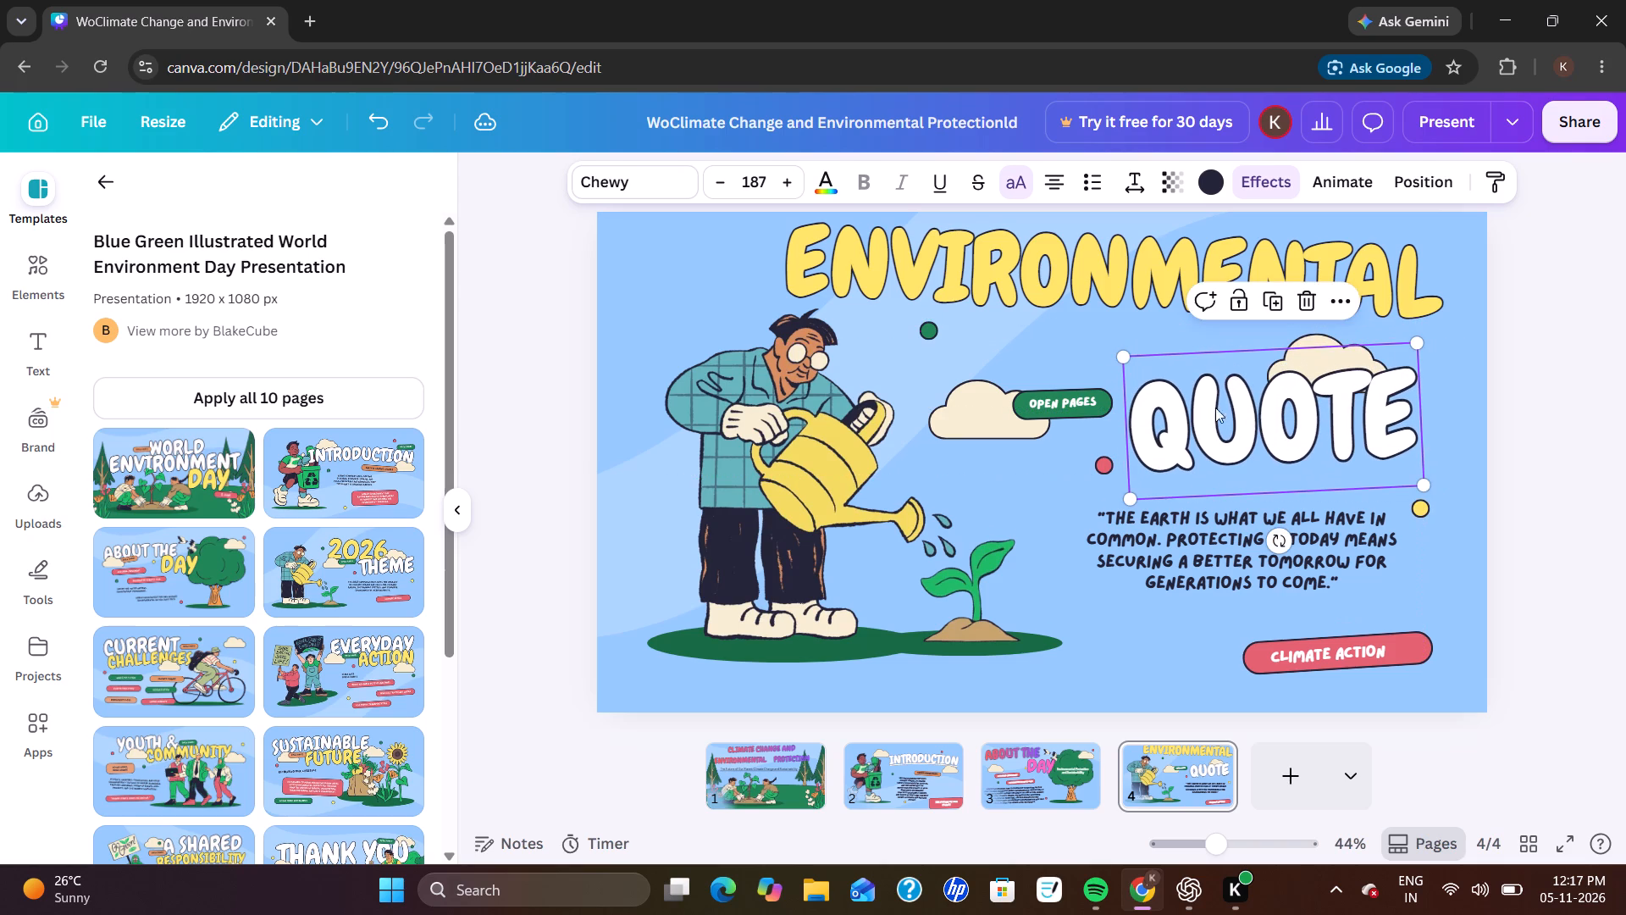
Delete the green "Open Pages" badge beside the white heading.
click(1049, 407)
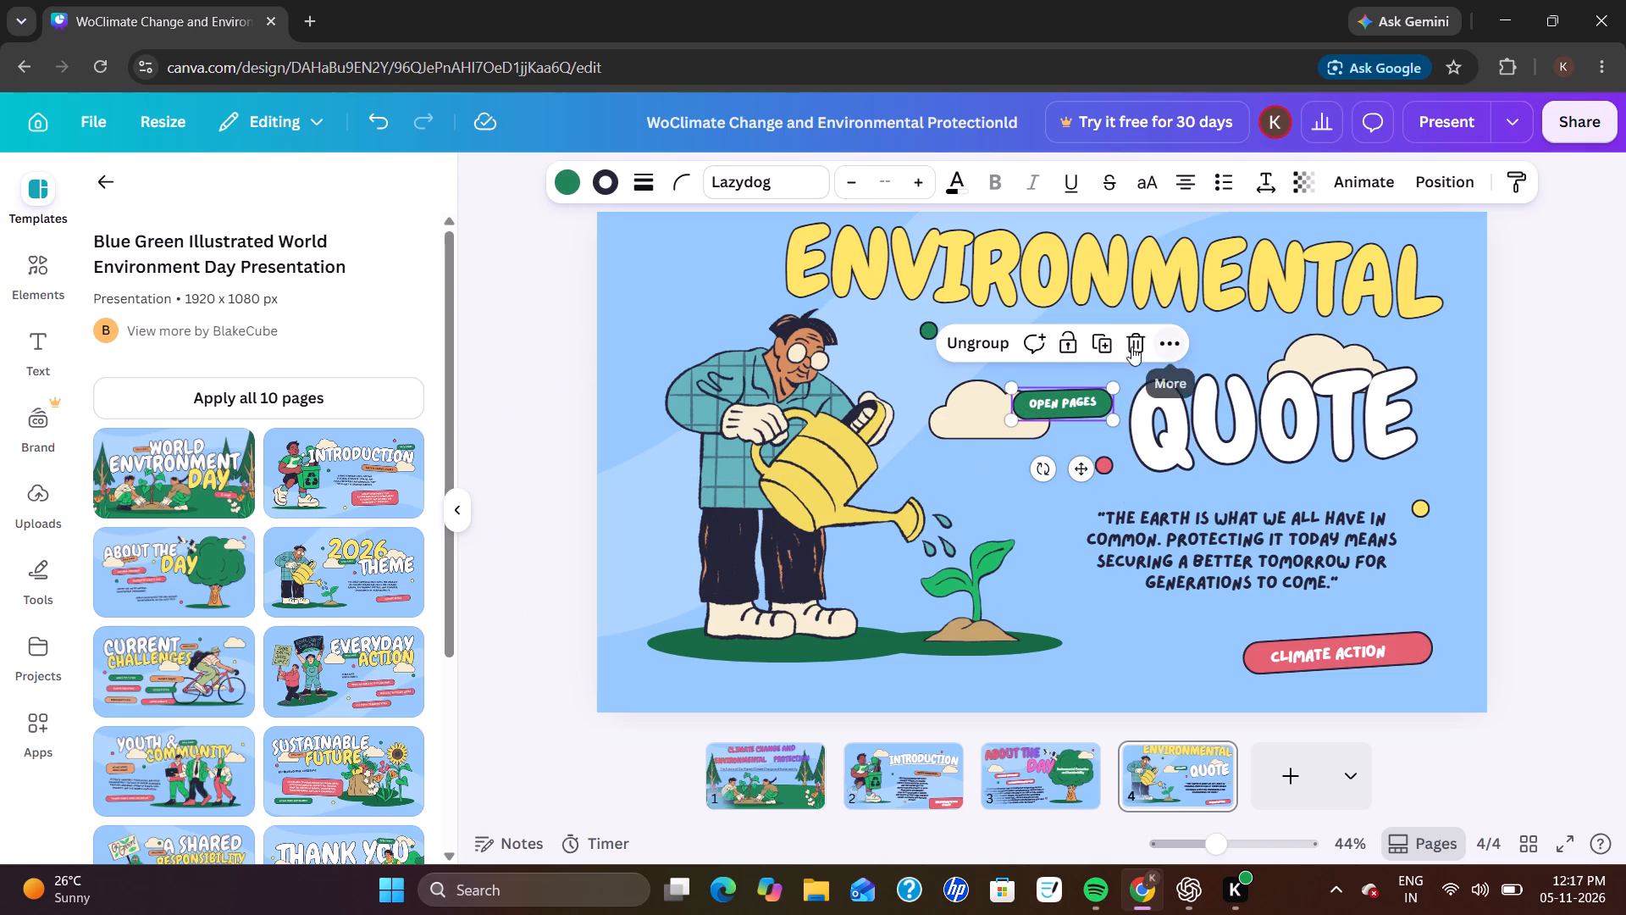
click(1127, 342)
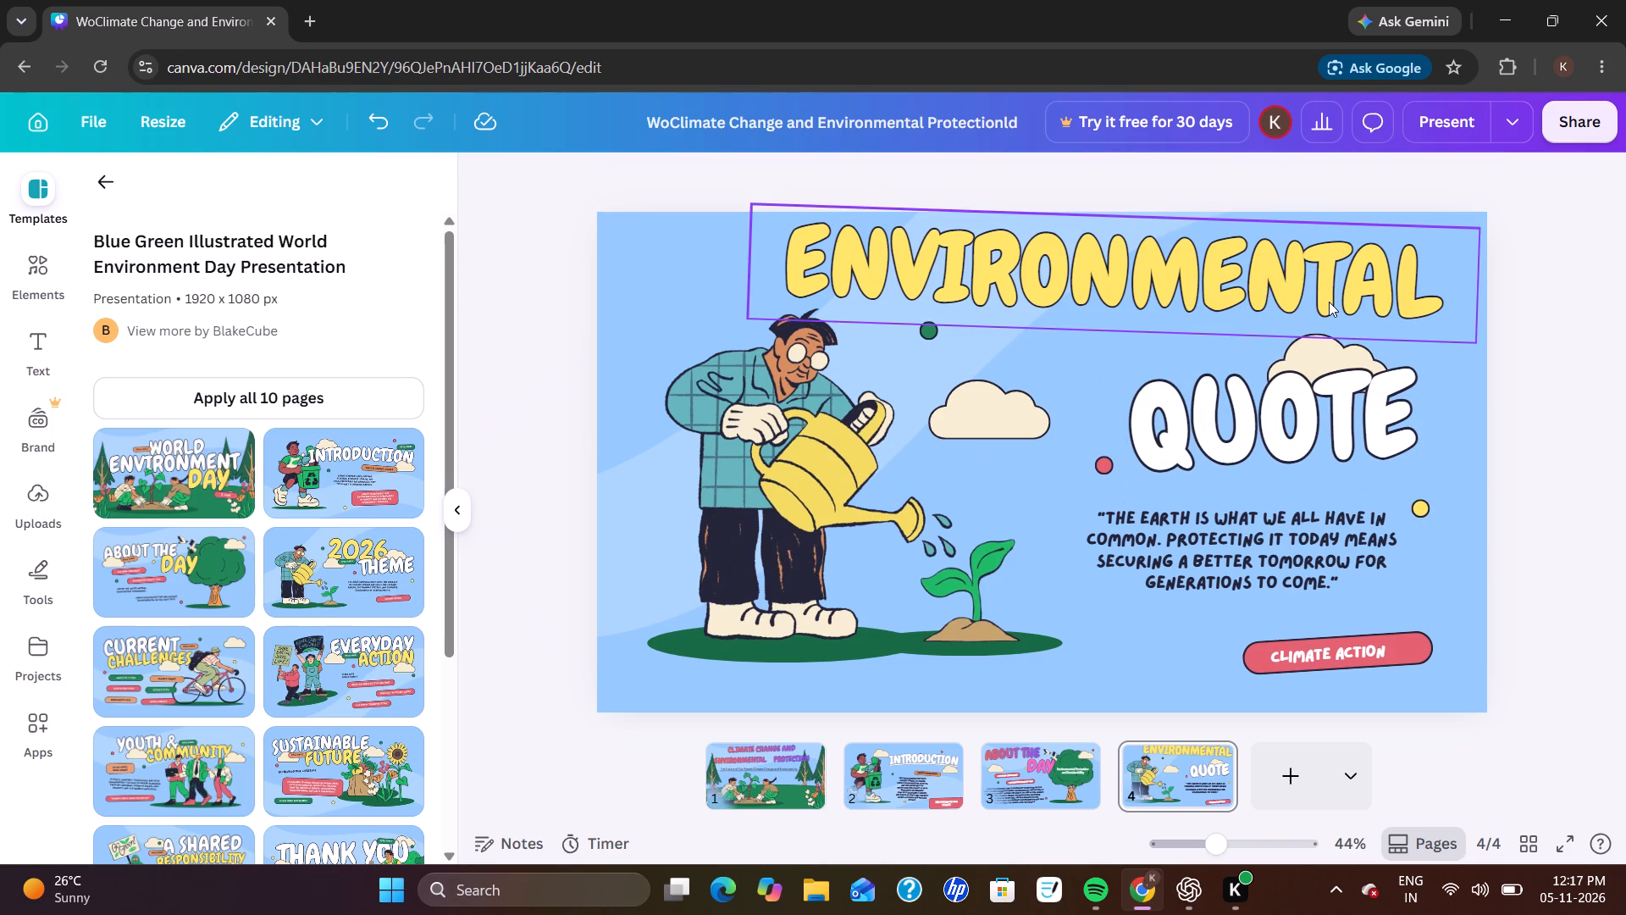
Shift the "ENVIRONMENTAL" heading right and slightly down, closer to the page's right edge.
drag(1329, 302, 1334, 309)
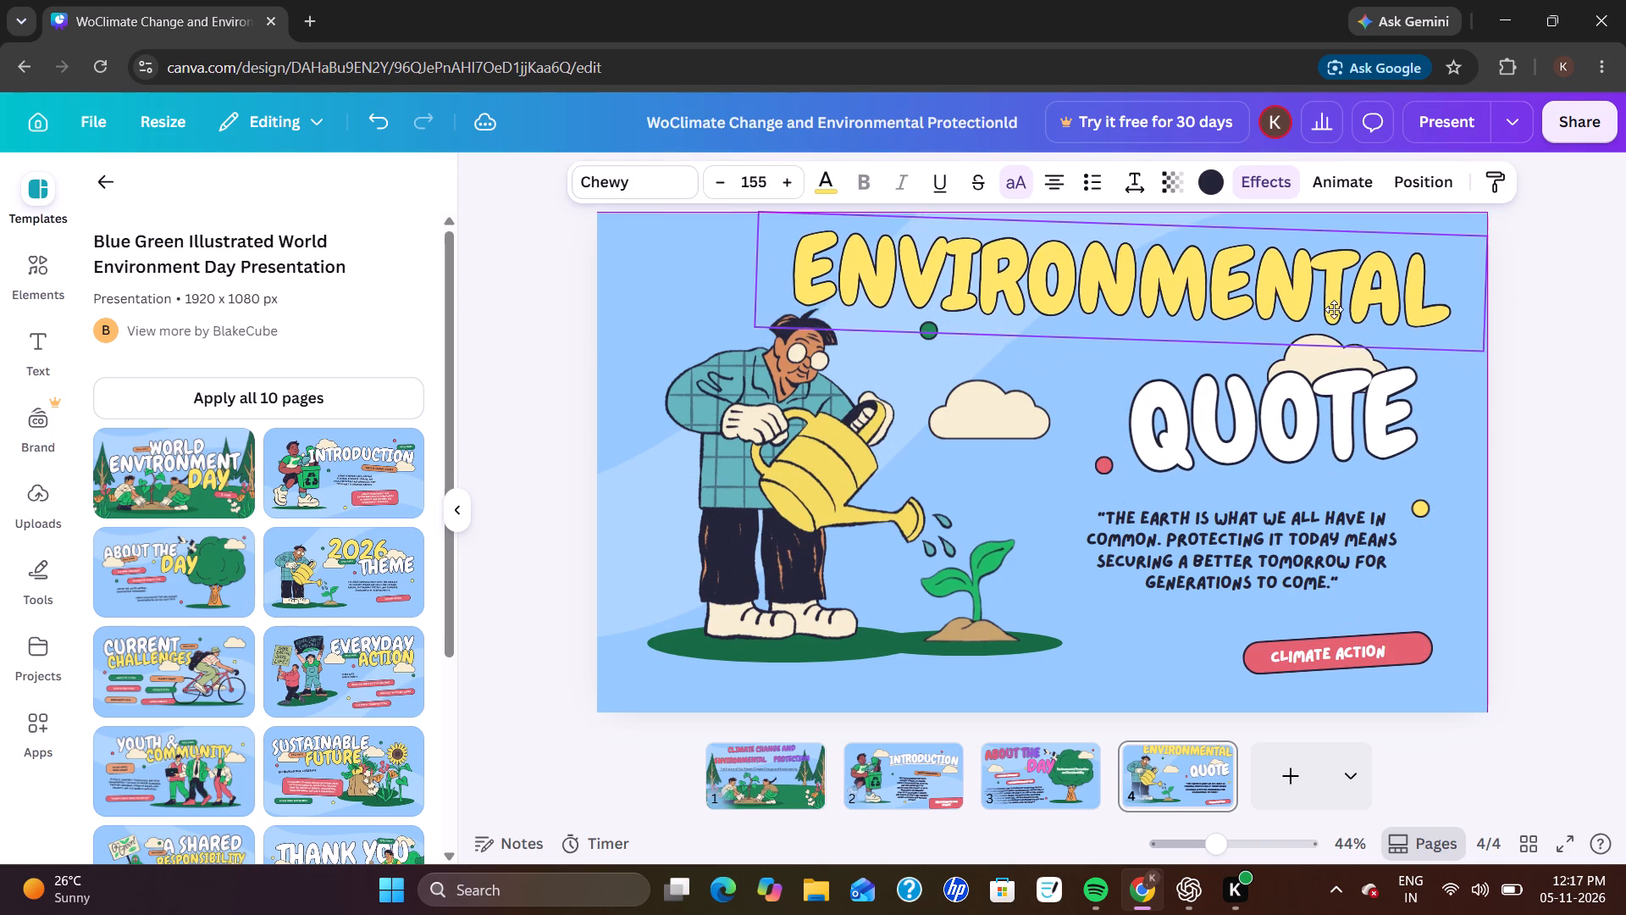
drag(1334, 309, 1362, 313)
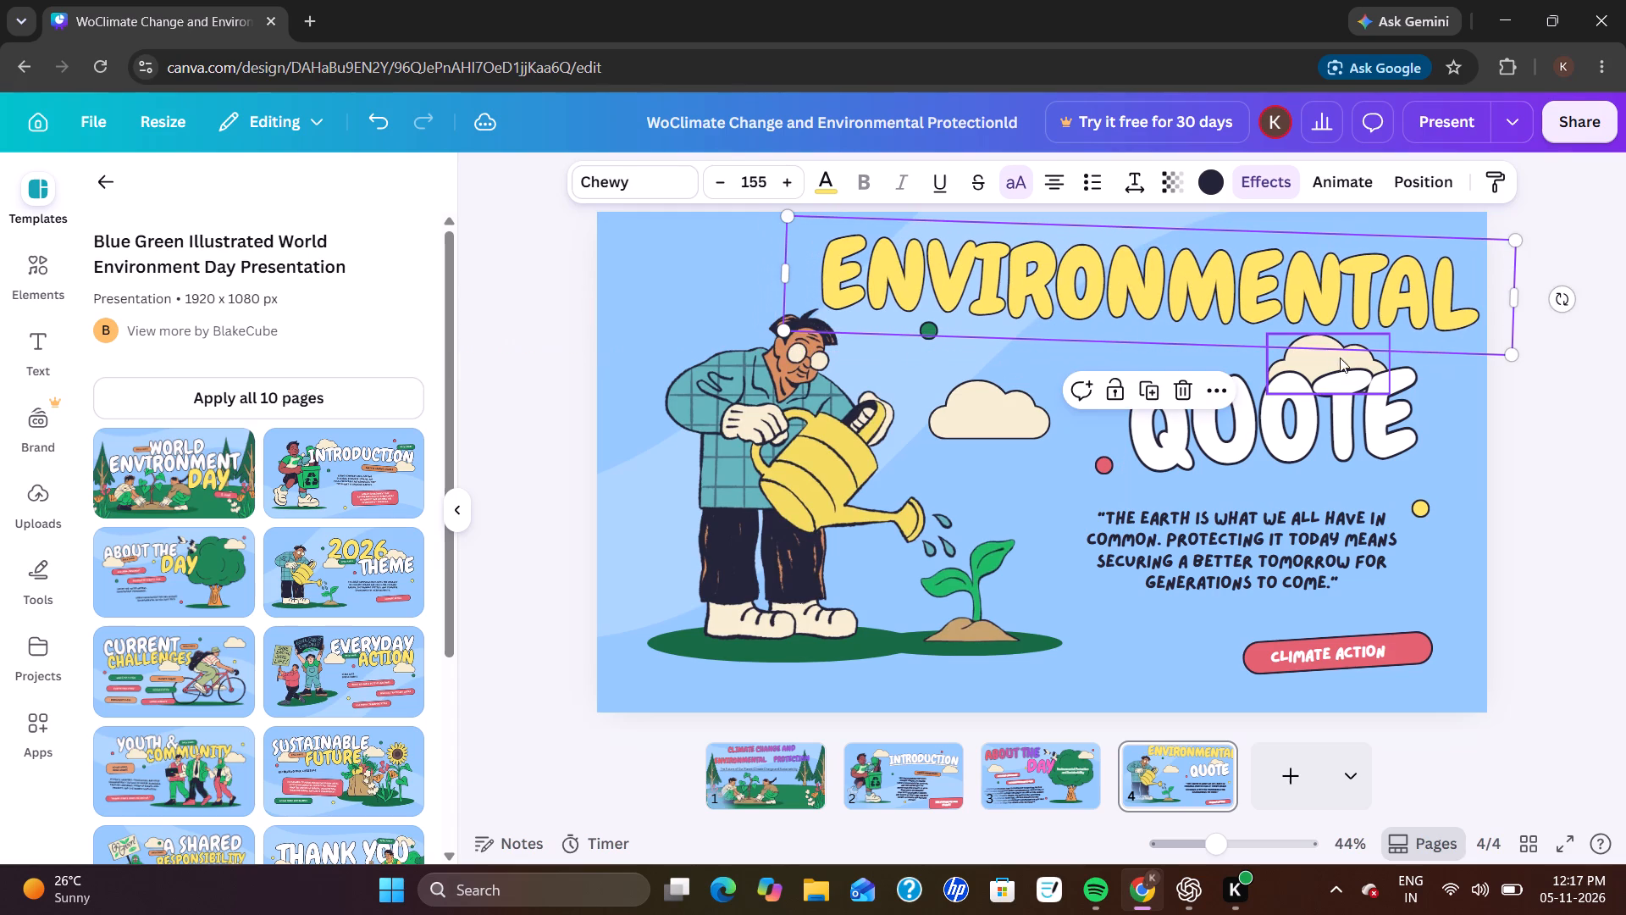
click(1546, 345)
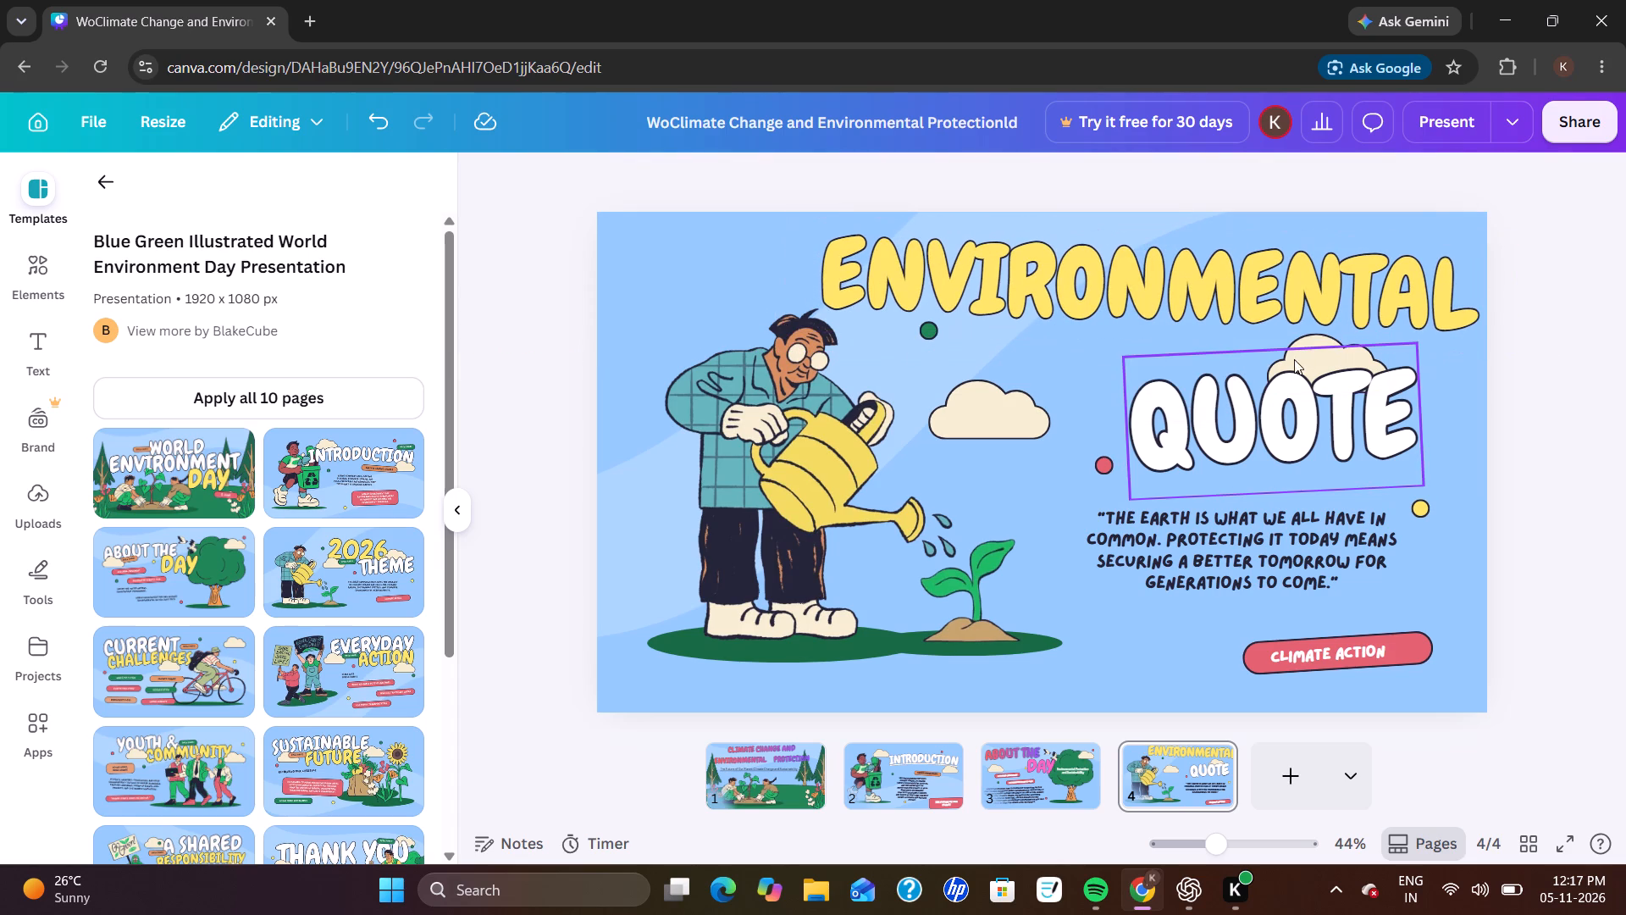
Move the cloud behind "QUOTE" to the page's right edge, just below the yellow heading.
drag(1322, 339, 1376, 374)
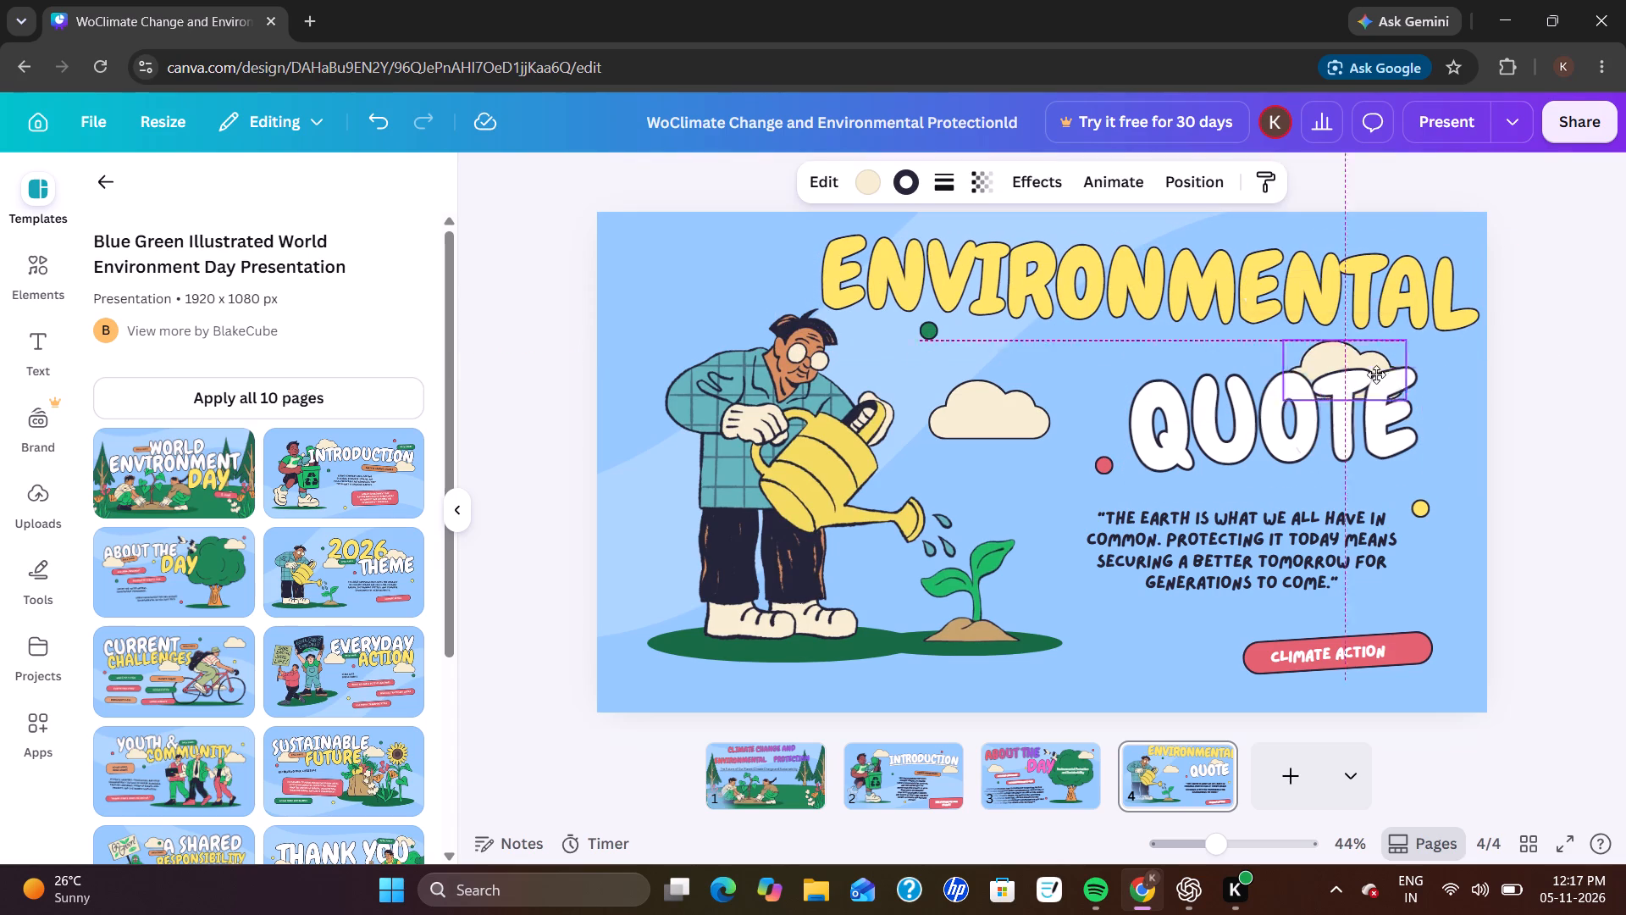
drag(1376, 374, 1417, 343)
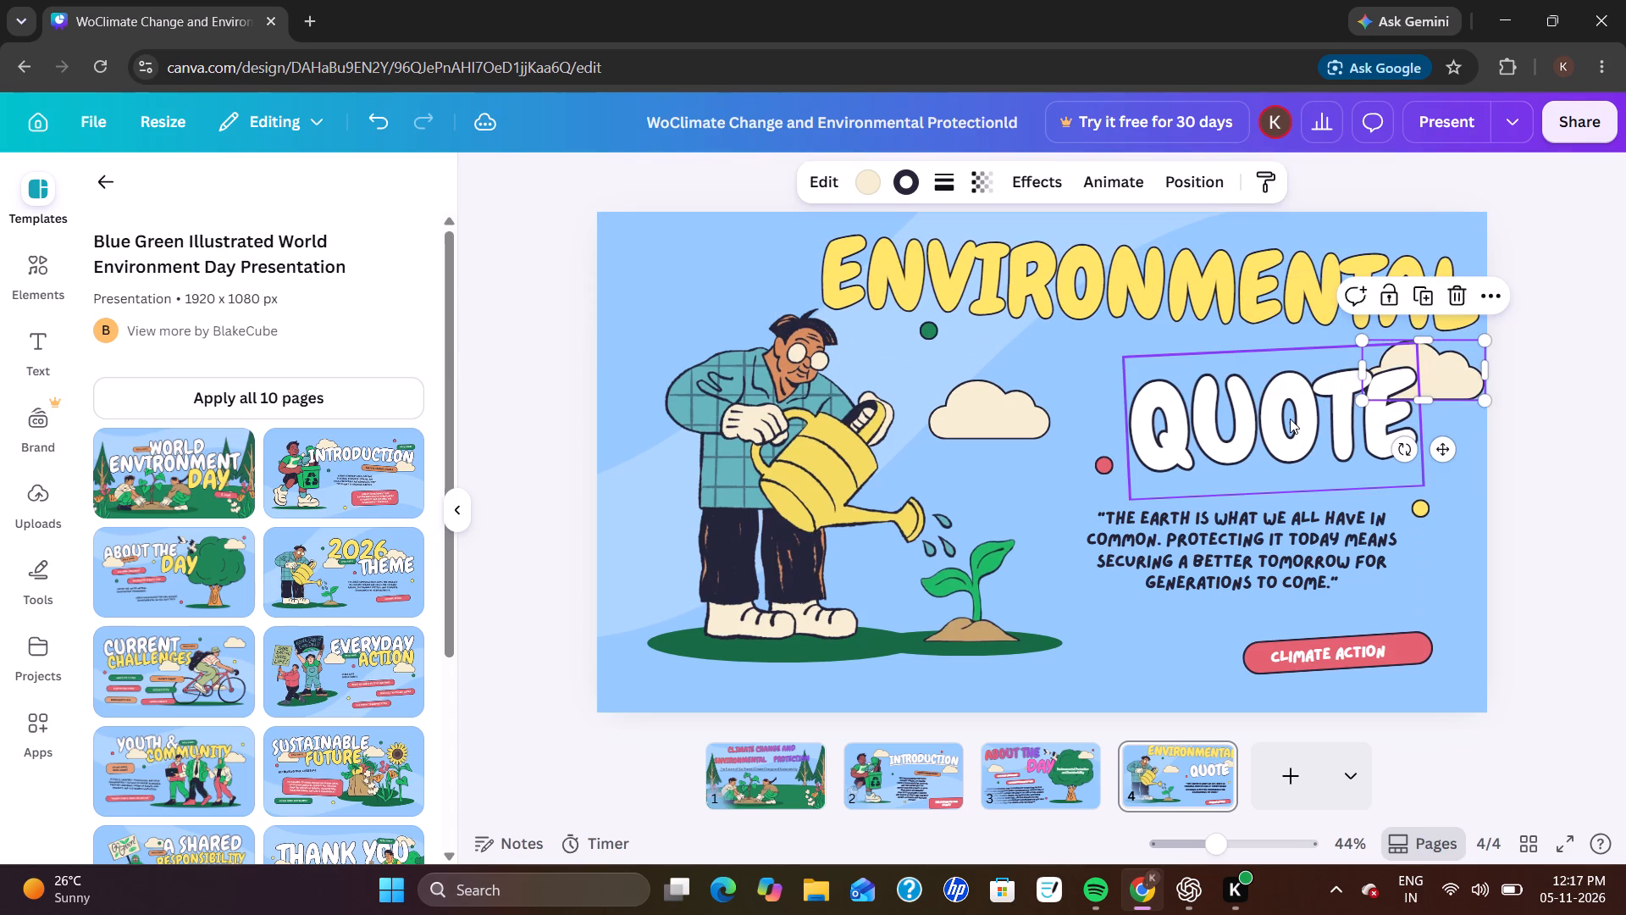
Move the "QUOTE" heading left and up, clear of the cloud and just beneath "ENVIRONMENTAL".
drag(1290, 419, 1247, 398)
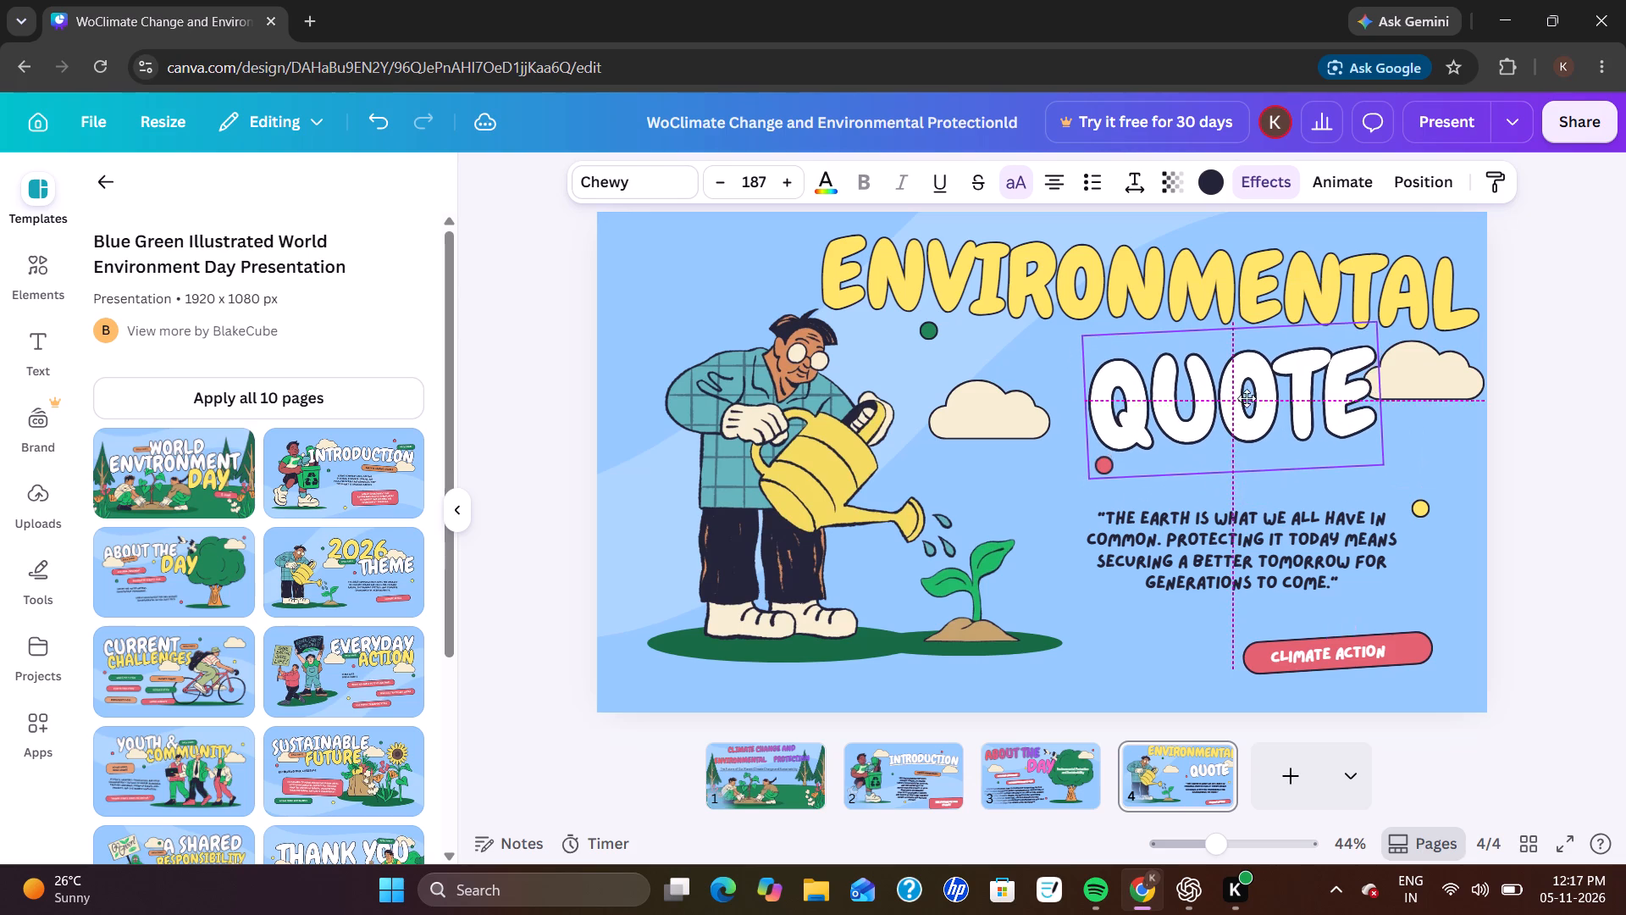
drag(1247, 398, 1236, 406)
click(1624, 384)
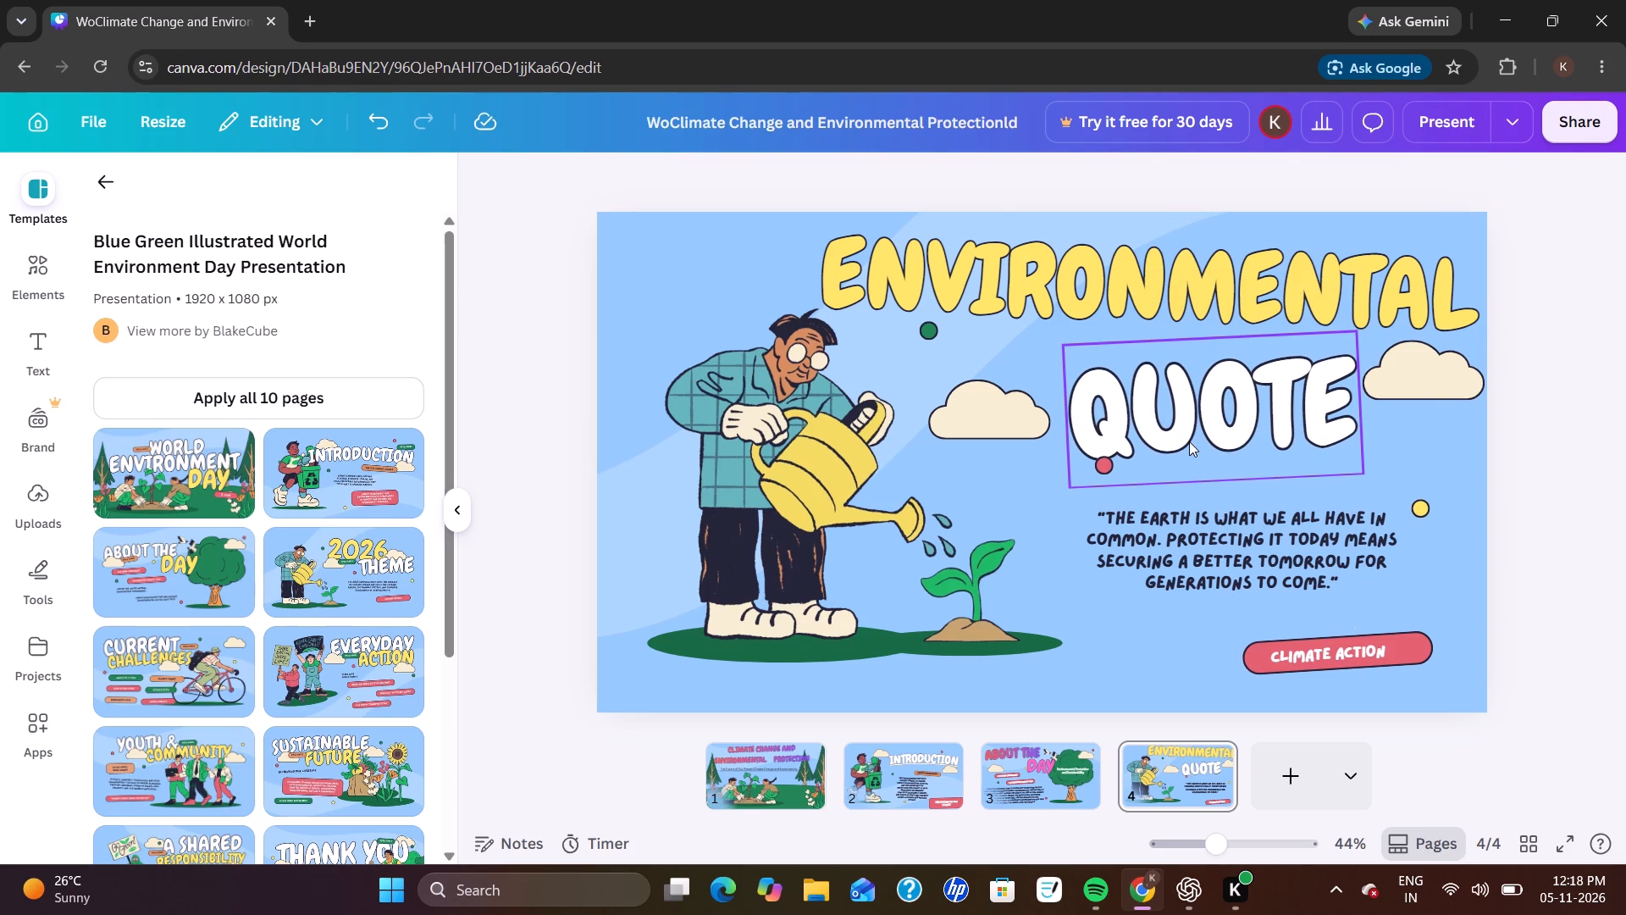
drag(1189, 441, 1187, 425)
Increase the "ENVIRONMENTAL" heading's font size to 161 and shift it left to fit within the page.
click(965, 306)
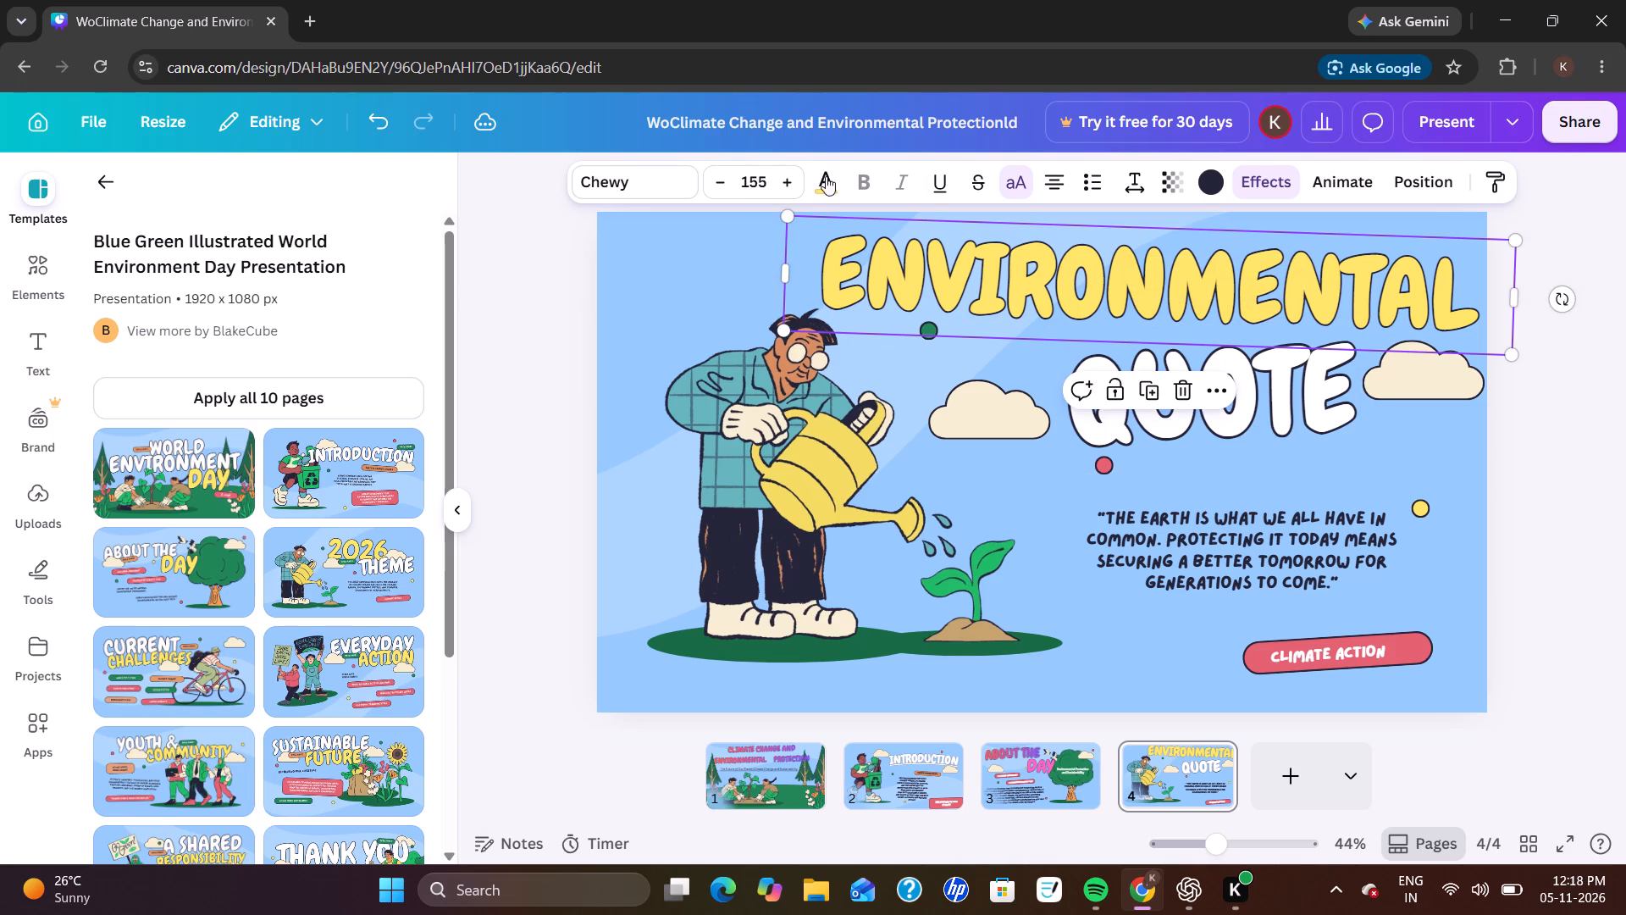
triple_click(791, 181)
triple_click(791, 181)
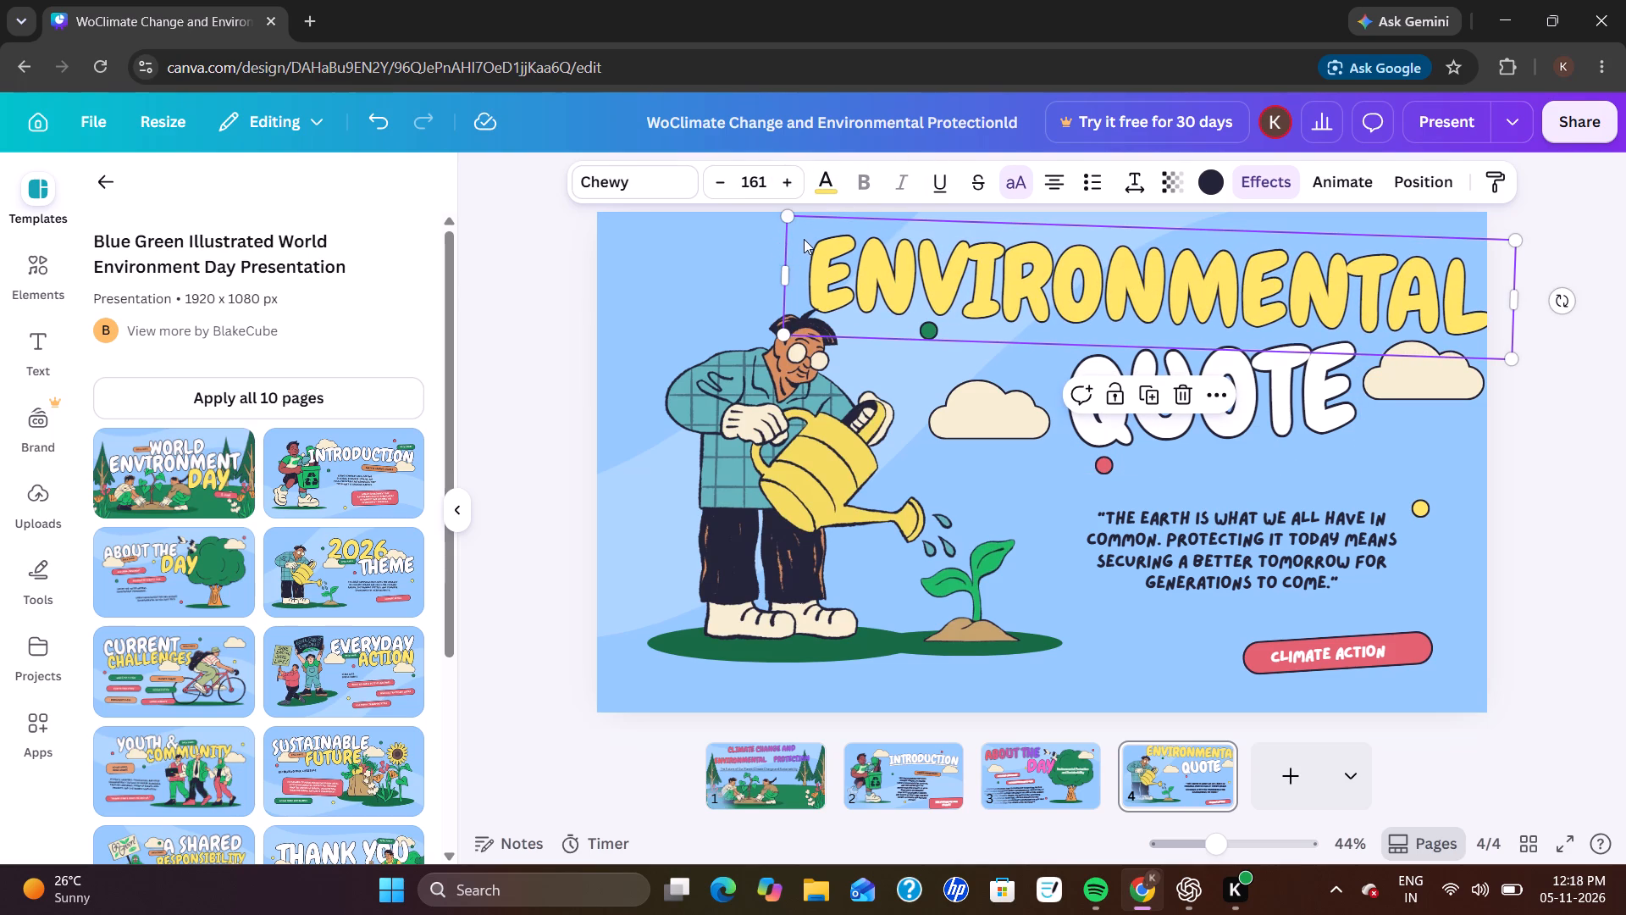
drag(806, 236, 788, 235)
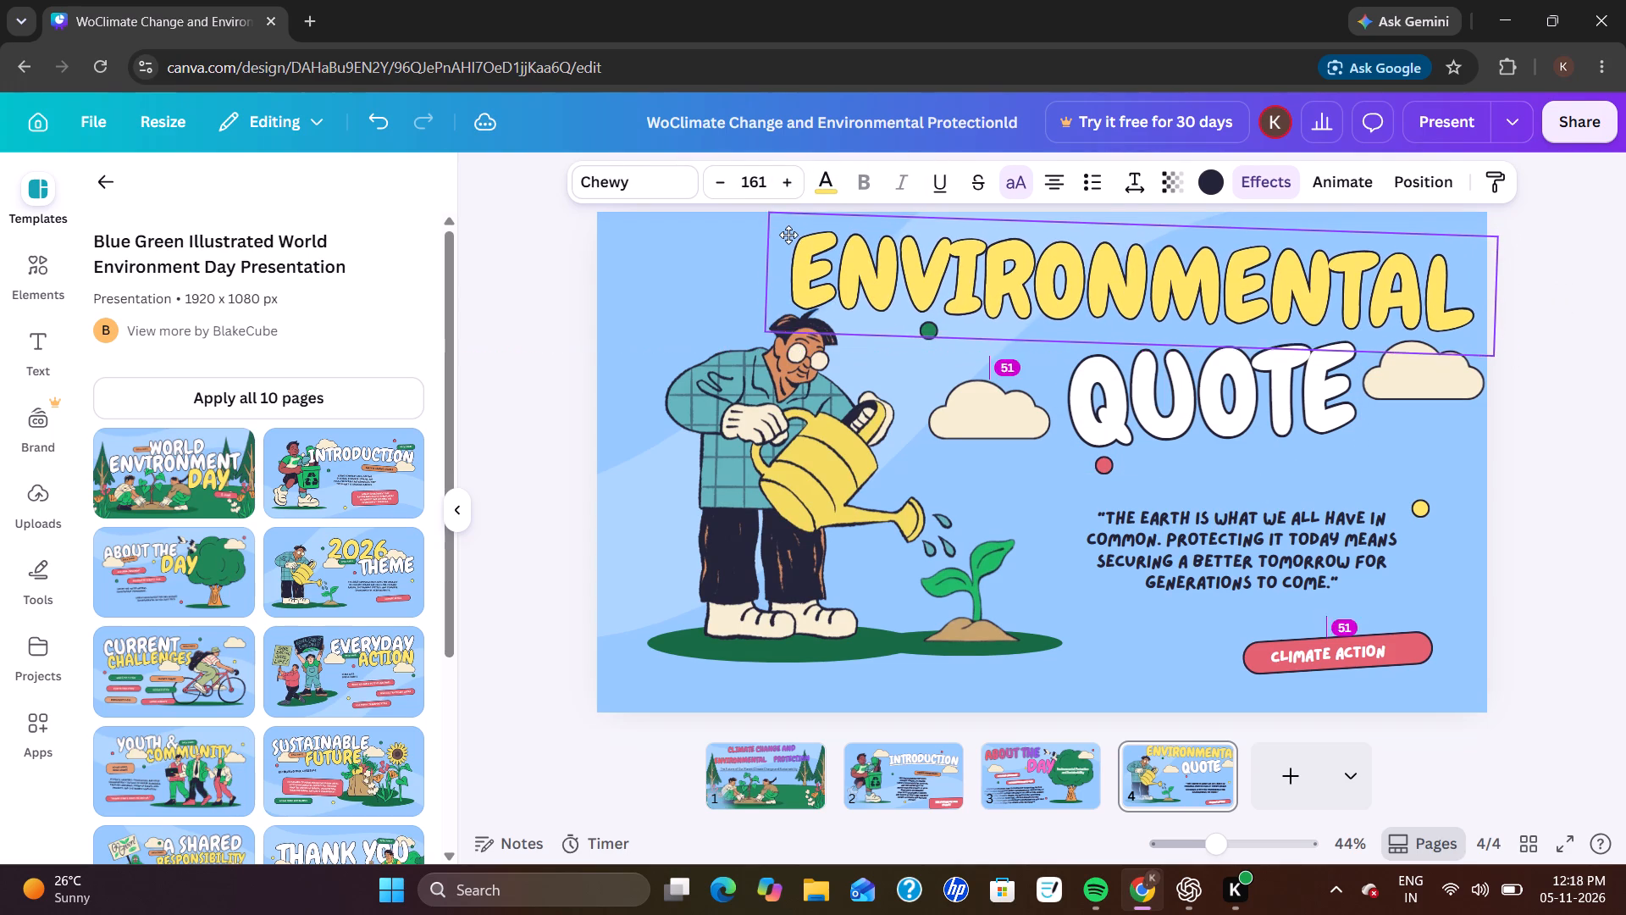
drag(788, 235, 788, 236)
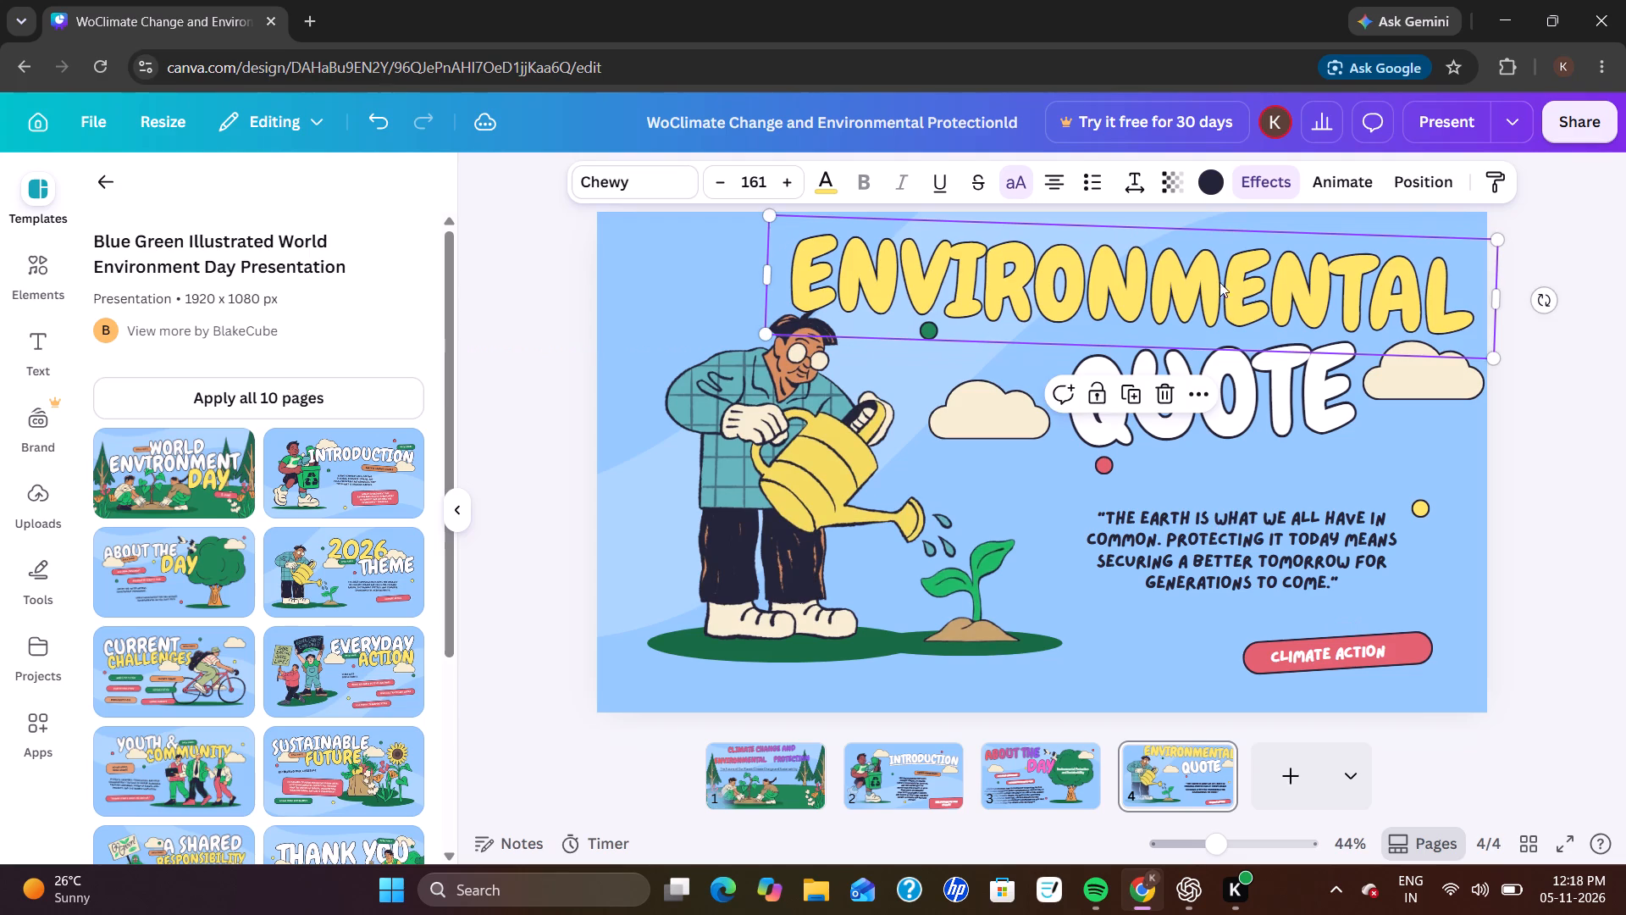
click(1625, 435)
Slightly enlarge the text of the "The Earth is what we all have in common" quote.
click(1207, 610)
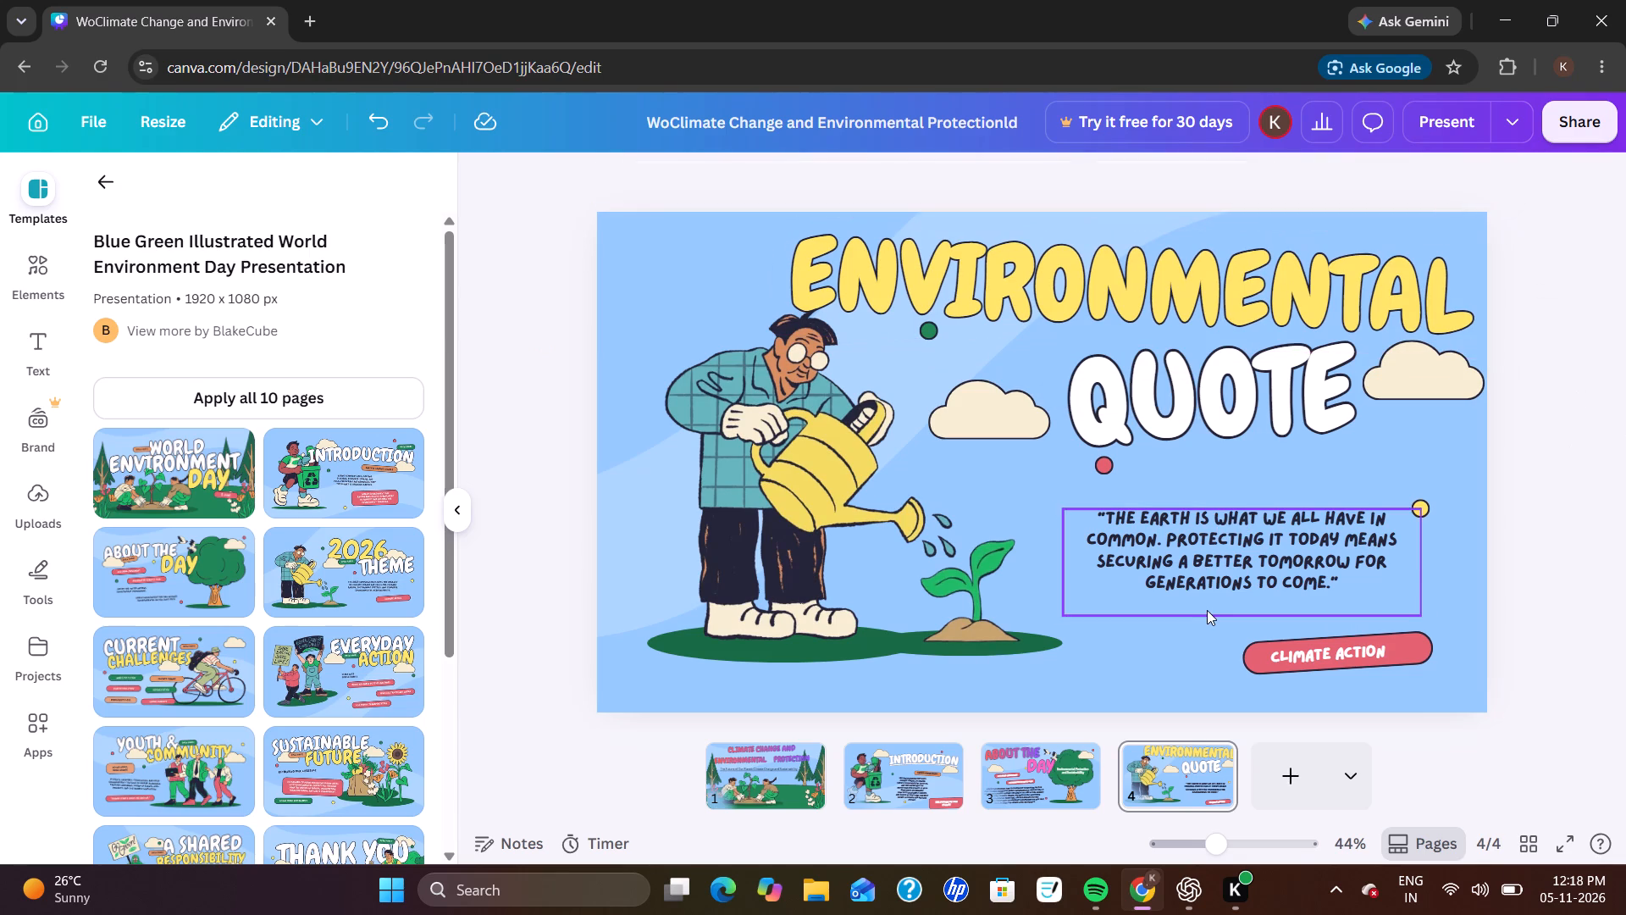
drag(825, 186, 810, 186)
triple_click(810, 186)
click(810, 186)
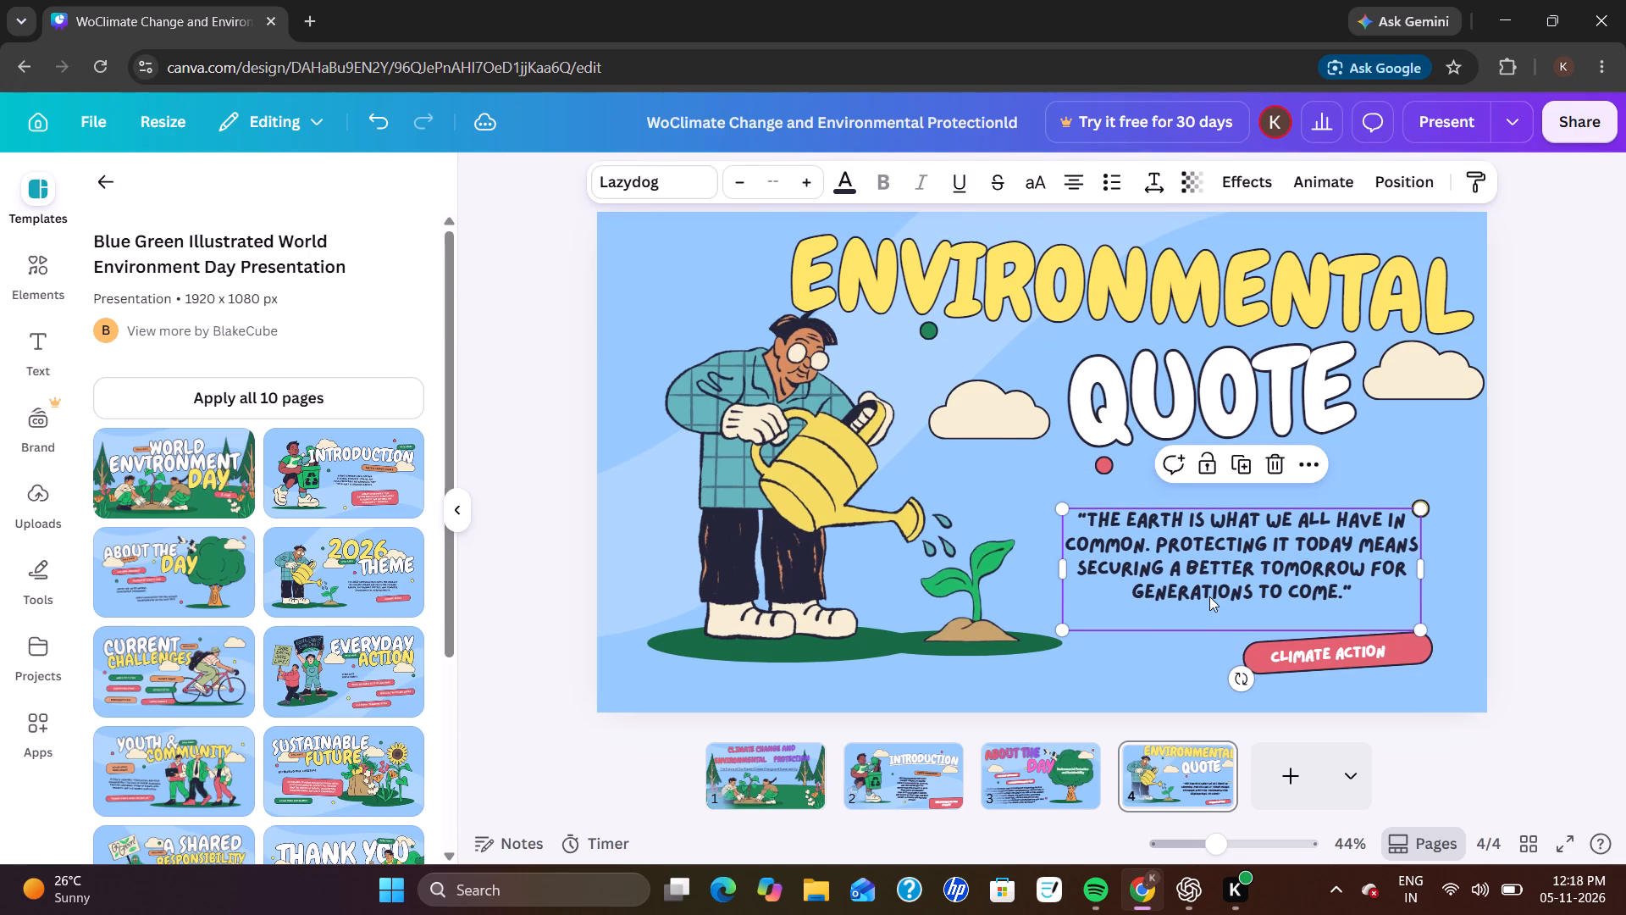
Move the "The Earth is what we all have in common" quote text slightly left and up, beneath the "QUOTE" heading.
drag(1209, 596, 1245, 568)
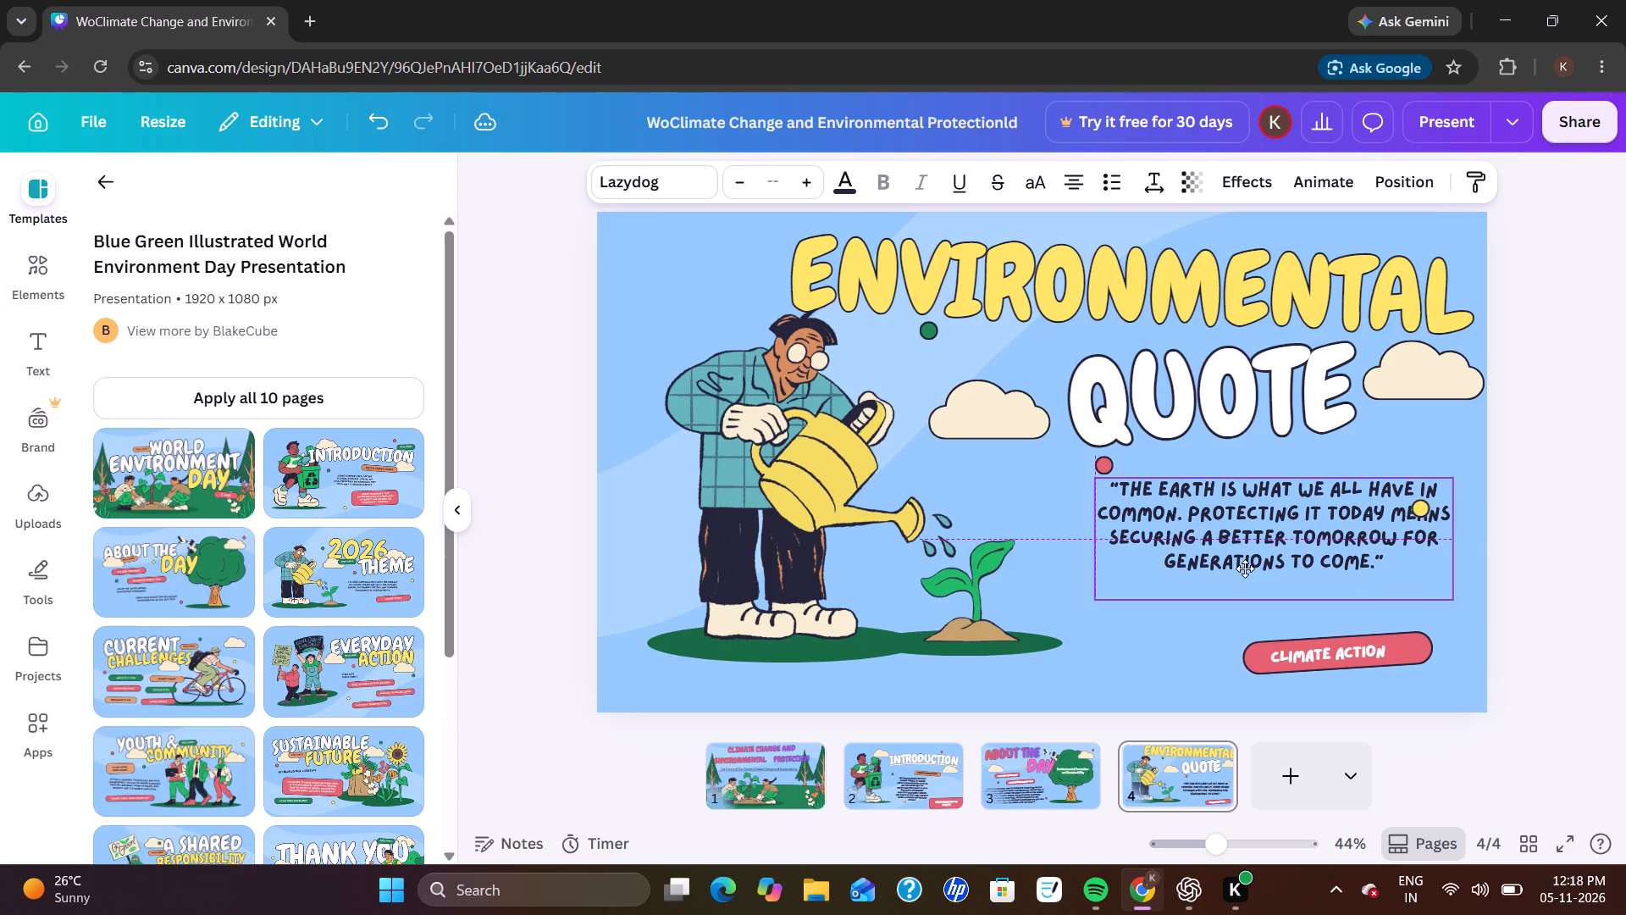
drag(1245, 568, 1166, 583)
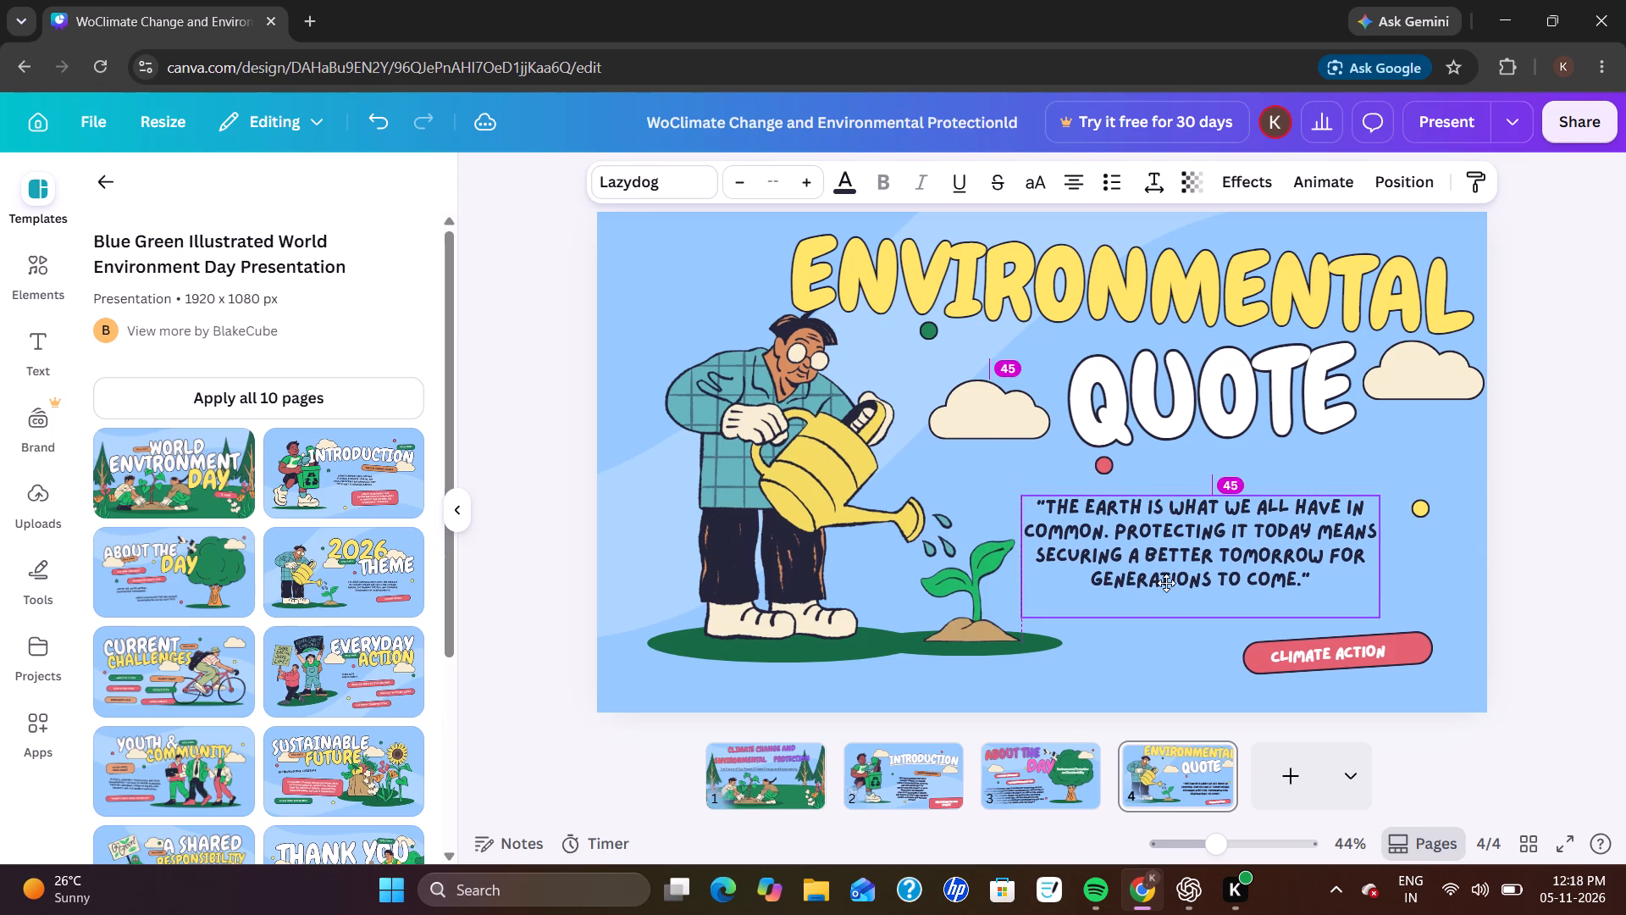
drag(1166, 583, 1166, 581)
click(1564, 549)
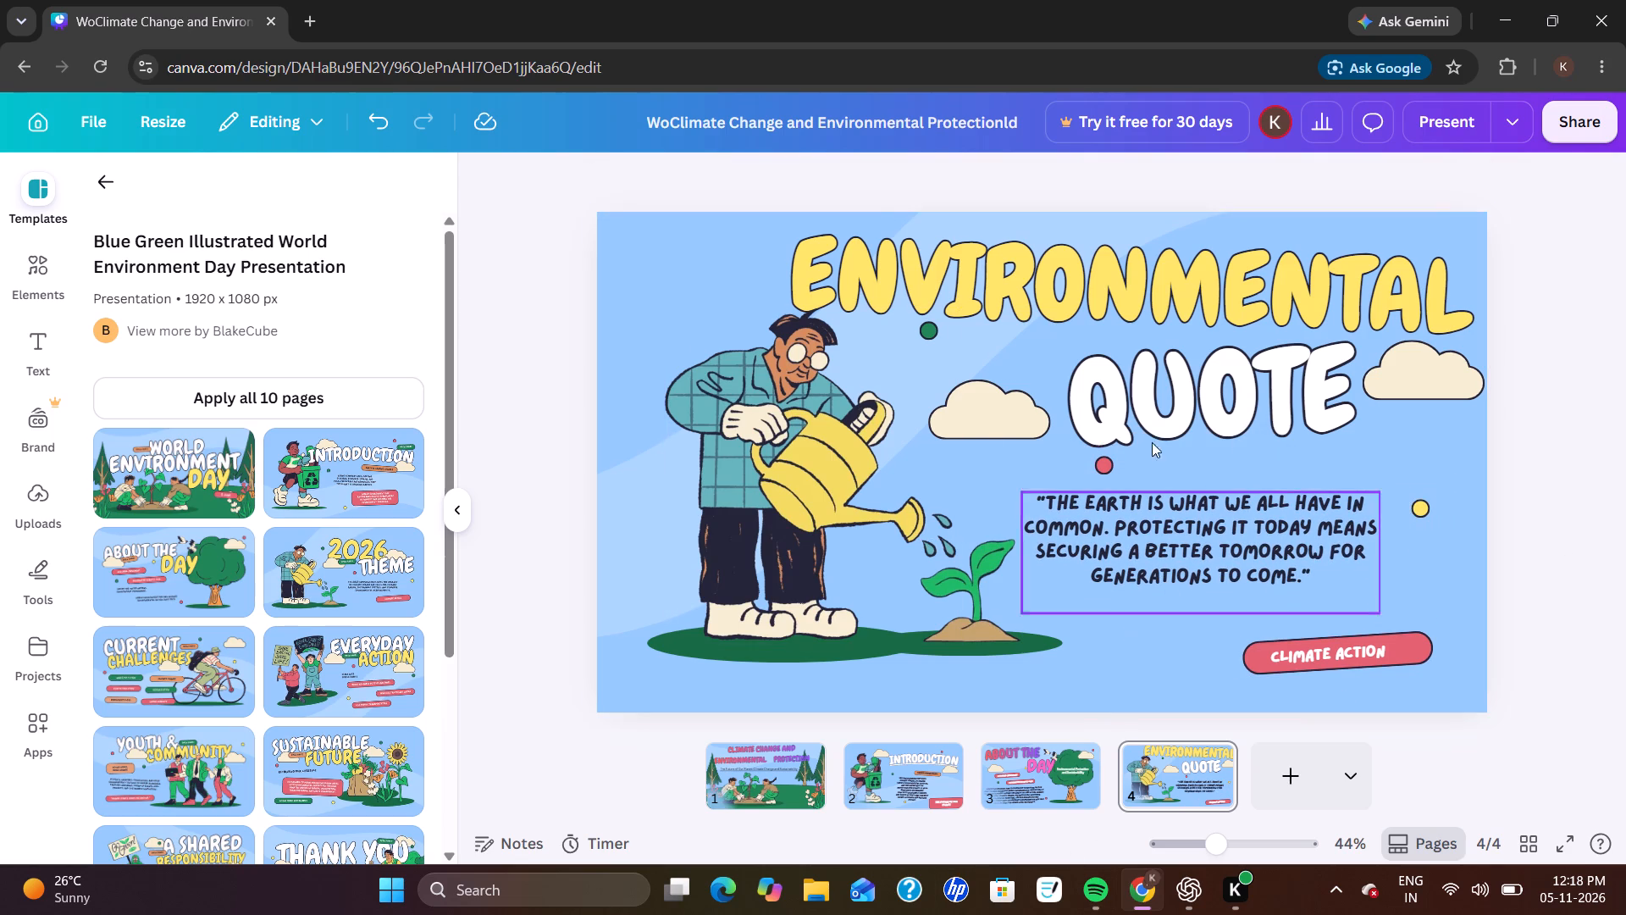
Recolour the "ENVIRONMENTAL" heading with the design's red-to-purple gradient.
click(1077, 289)
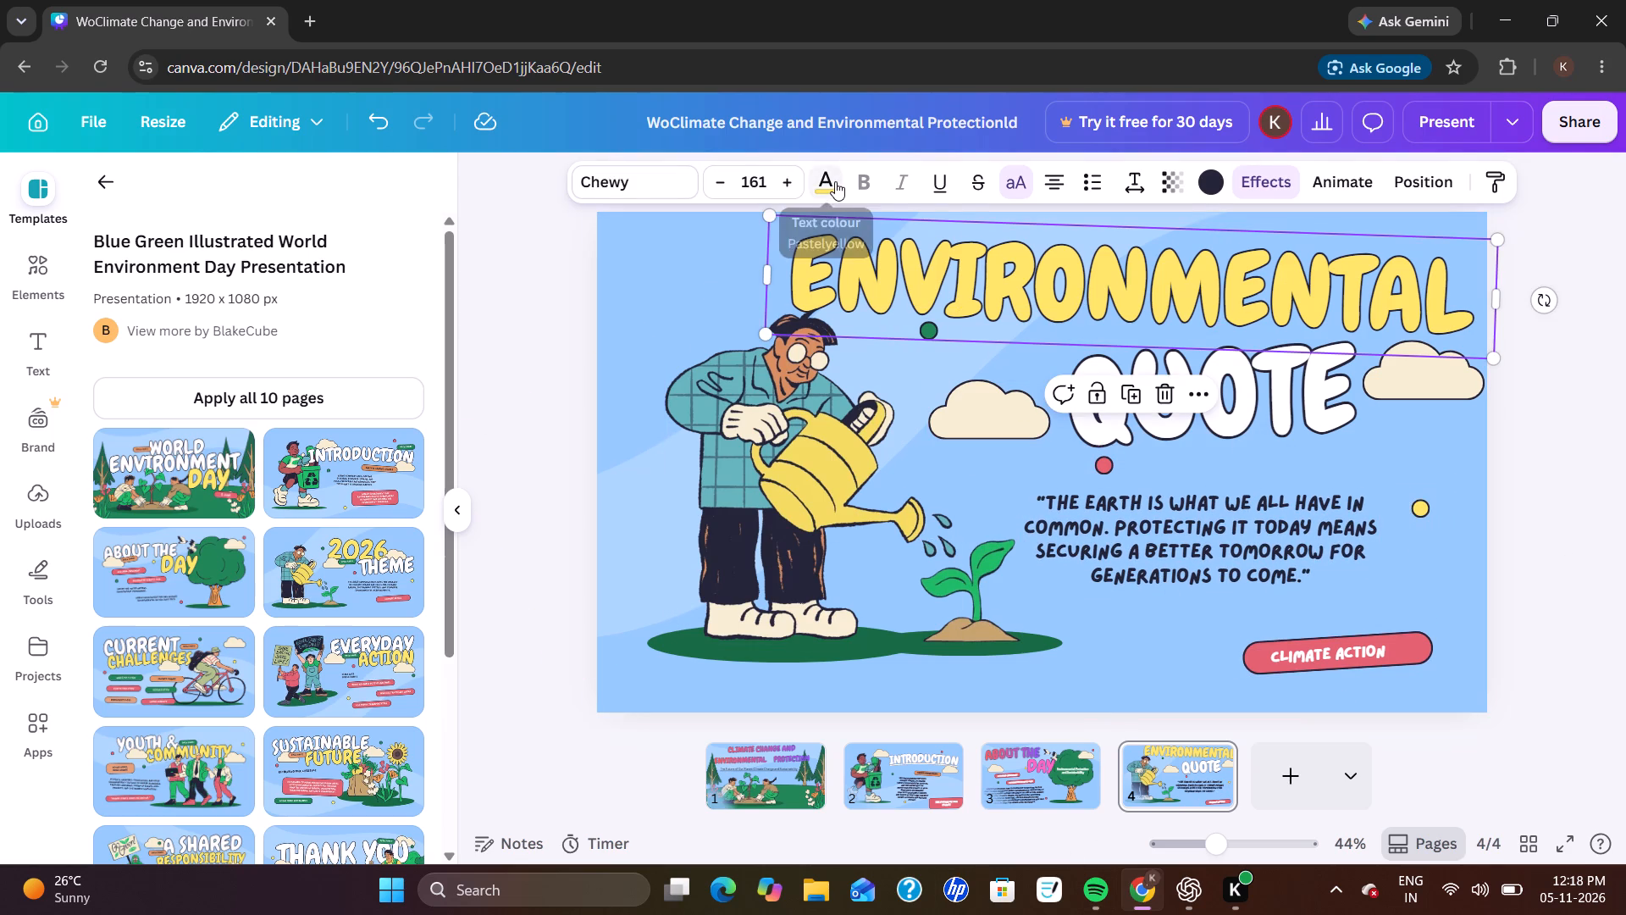
click(835, 181)
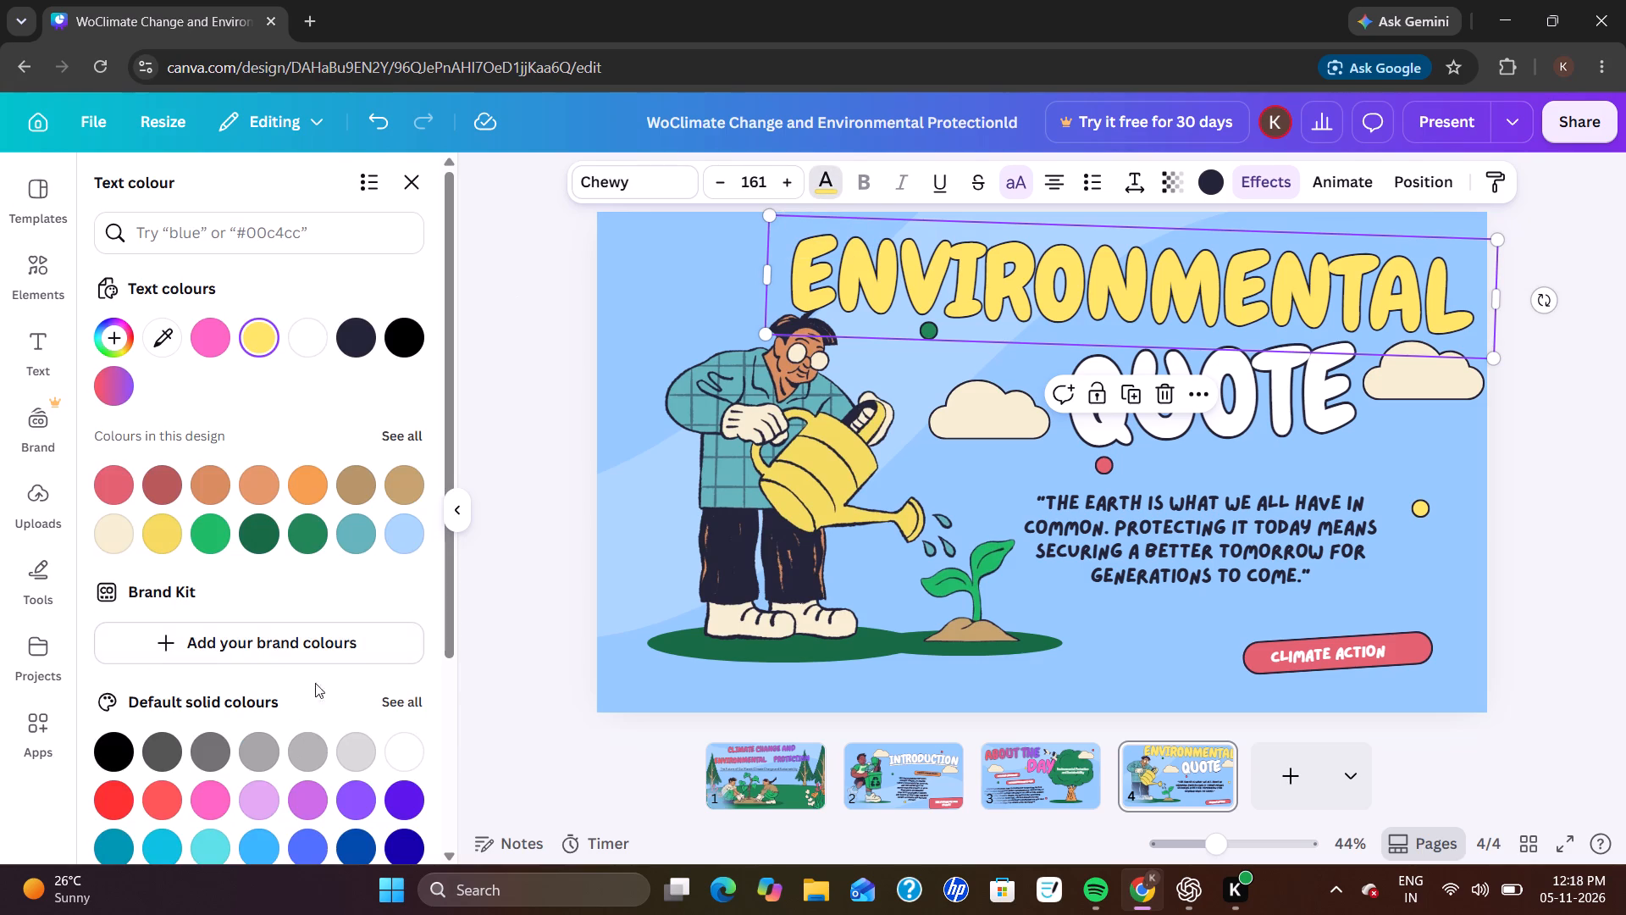
scroll(321, 624, down, 1)
scroll(321, 624, up, 1)
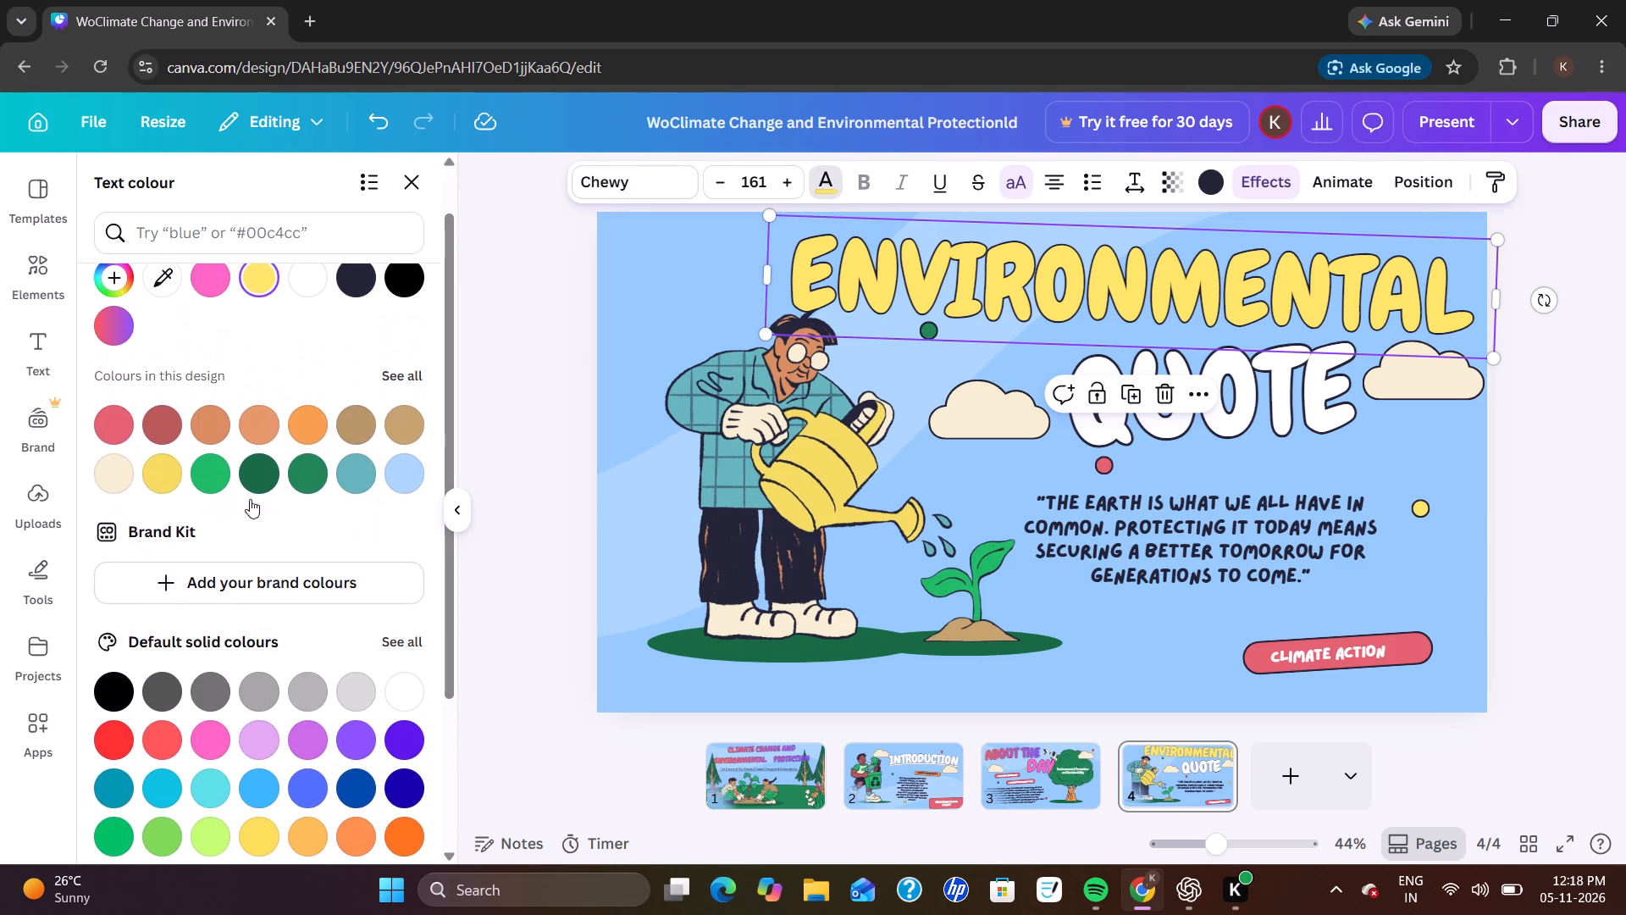
click(119, 332)
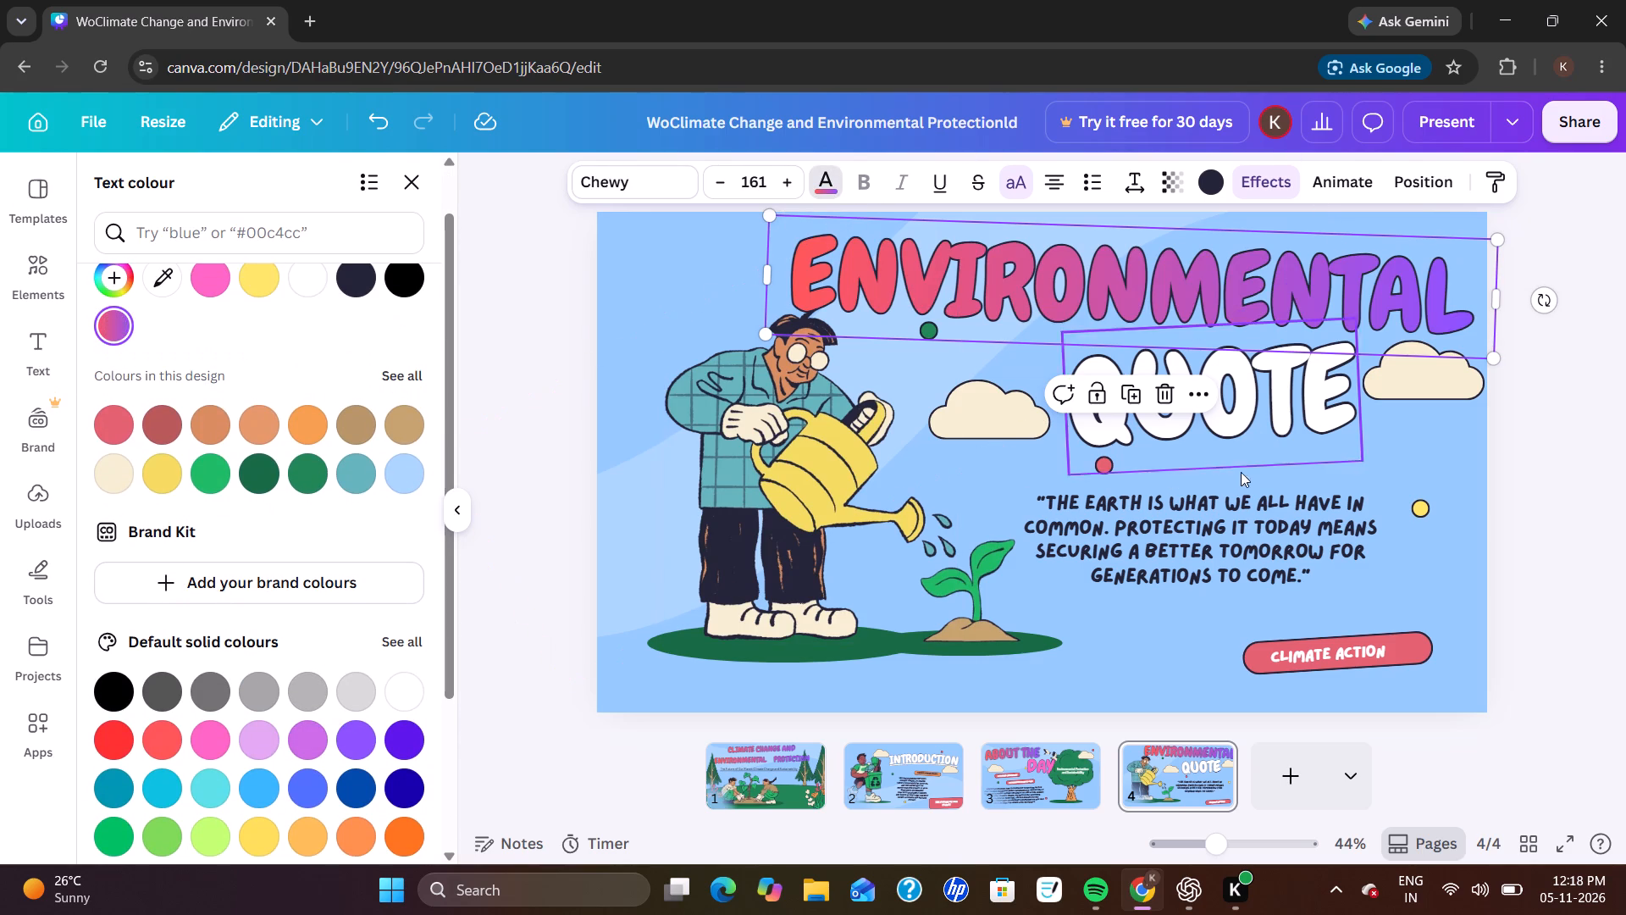
Set the "QUOTE" heading's text colour to pink #ff66c4.
click(1250, 397)
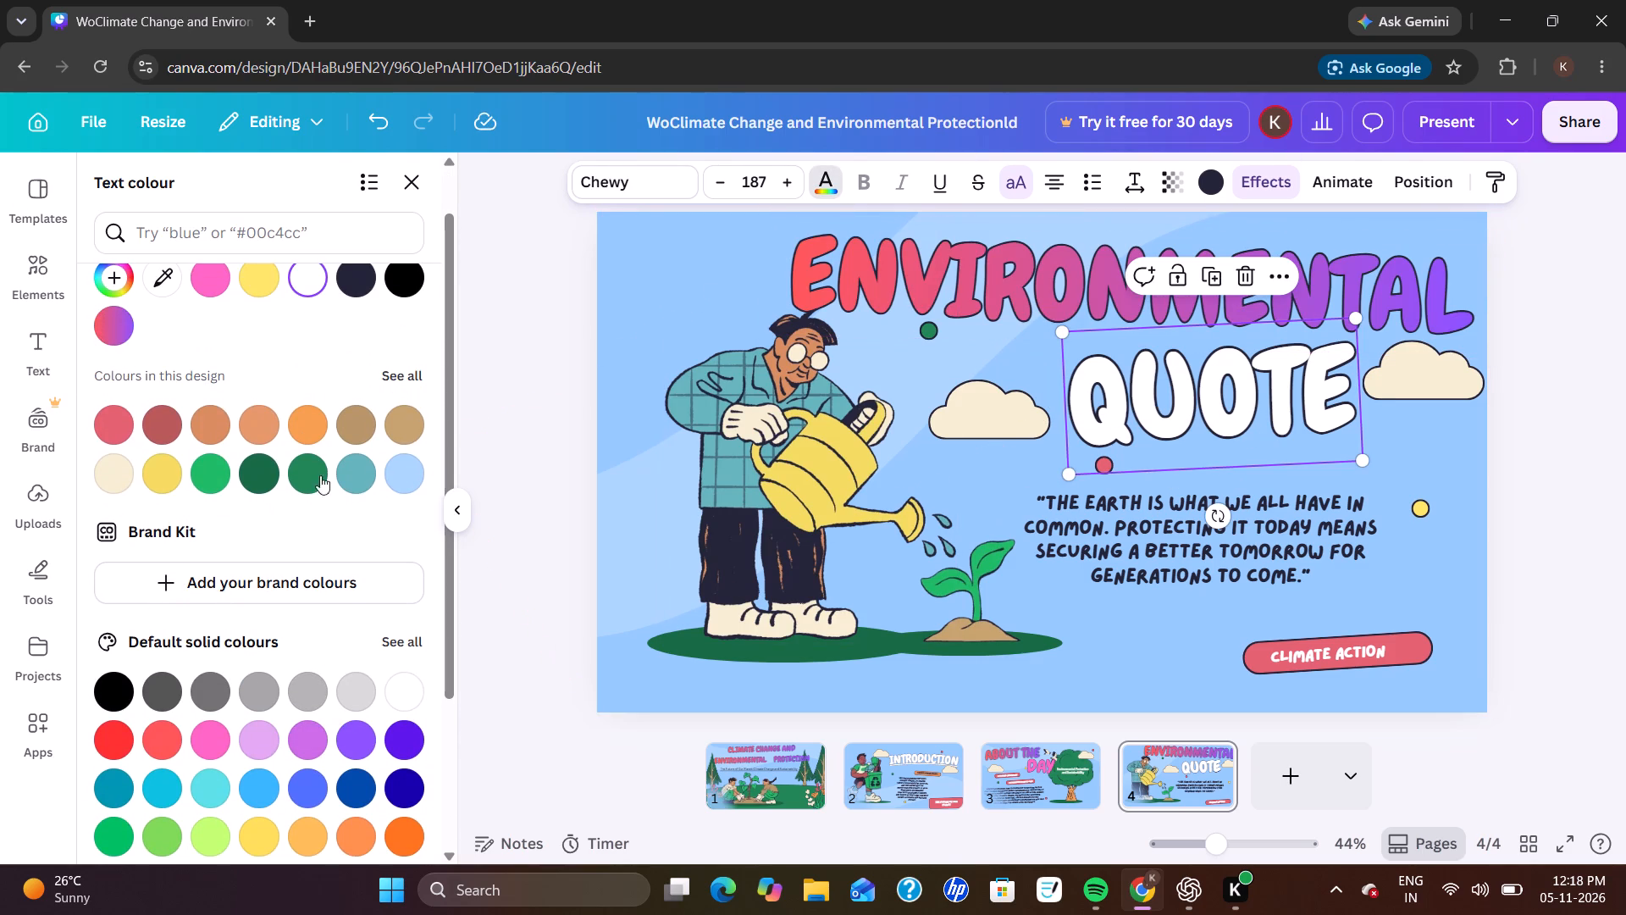
click(217, 743)
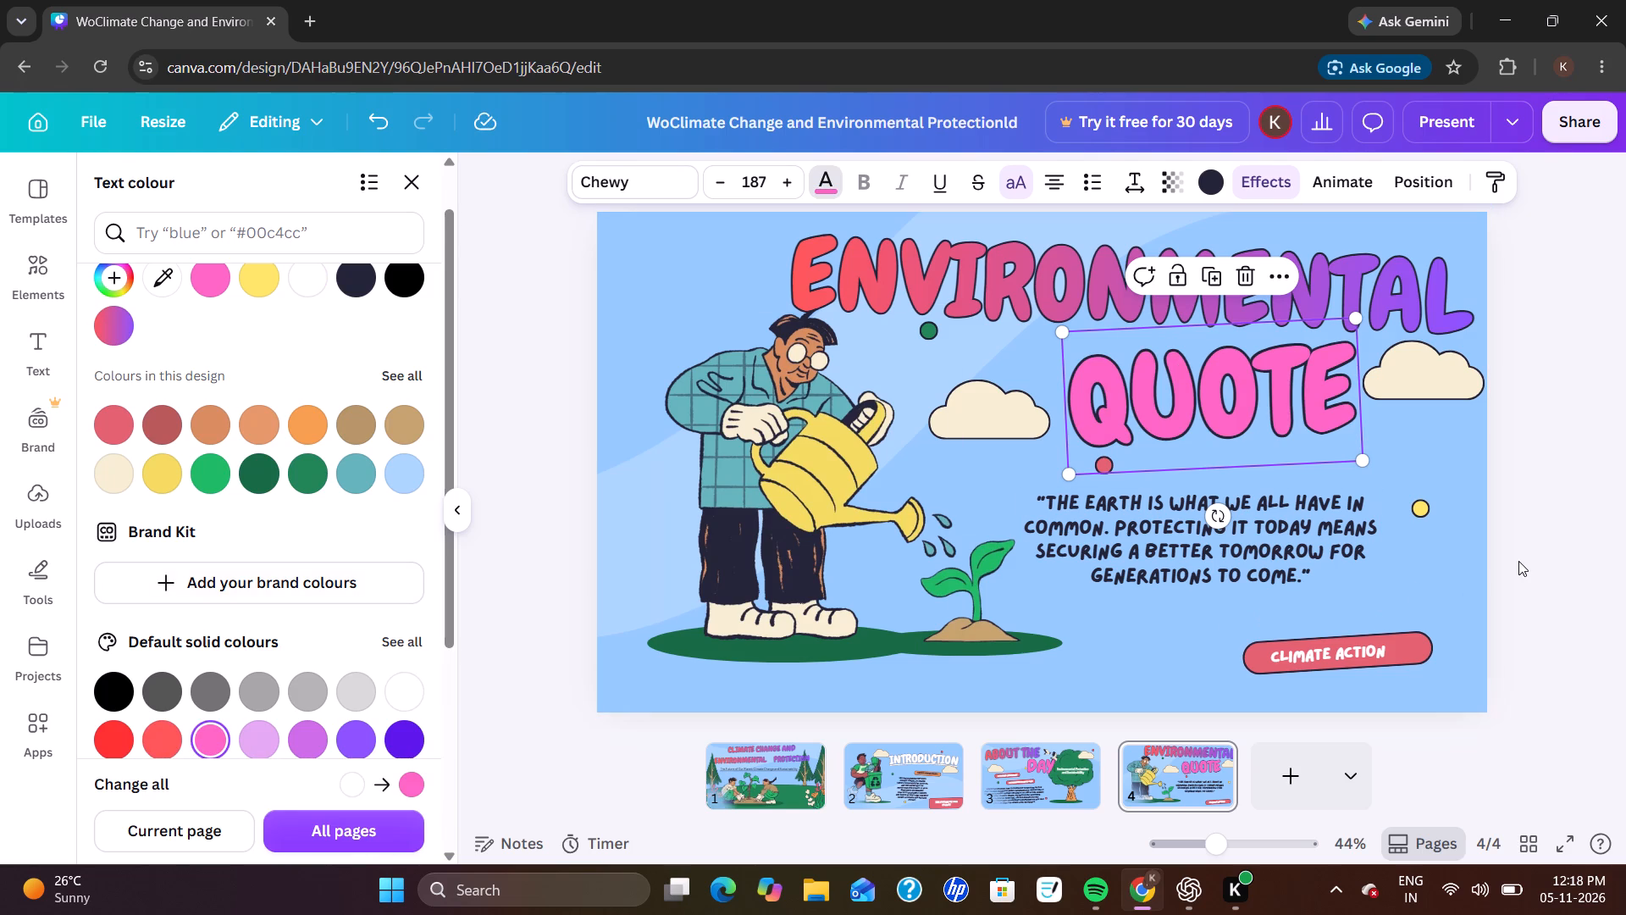
click(1518, 561)
Recolour the "INTRODUCTION" heading on page 2 with the same red-to-purple gradient.
click(905, 790)
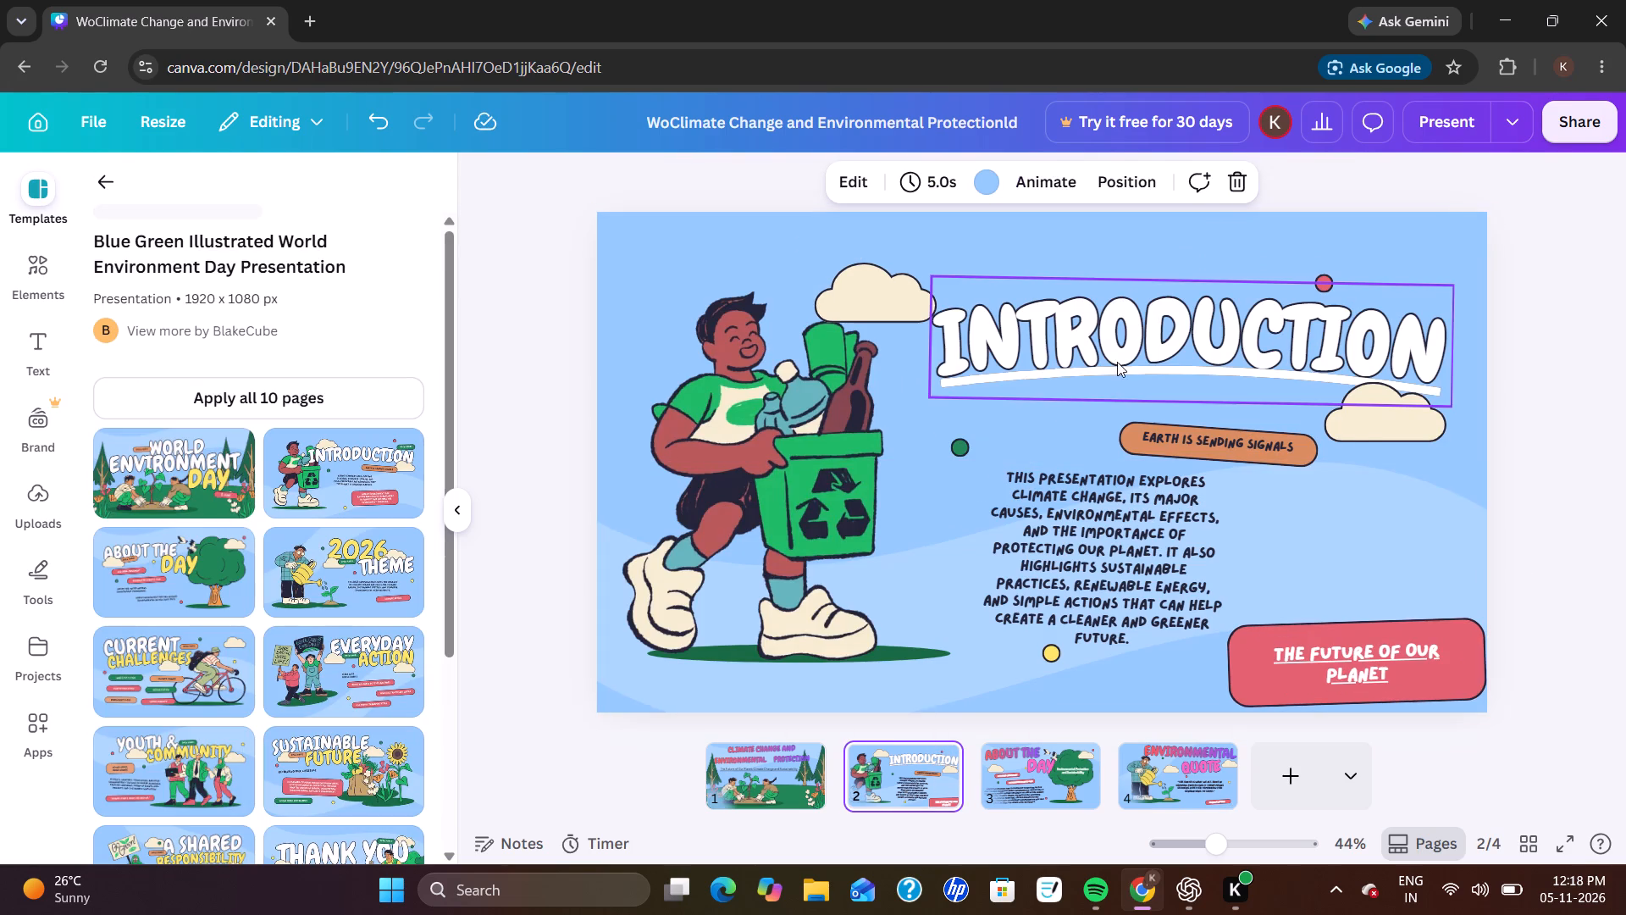
click(1137, 328)
click(836, 180)
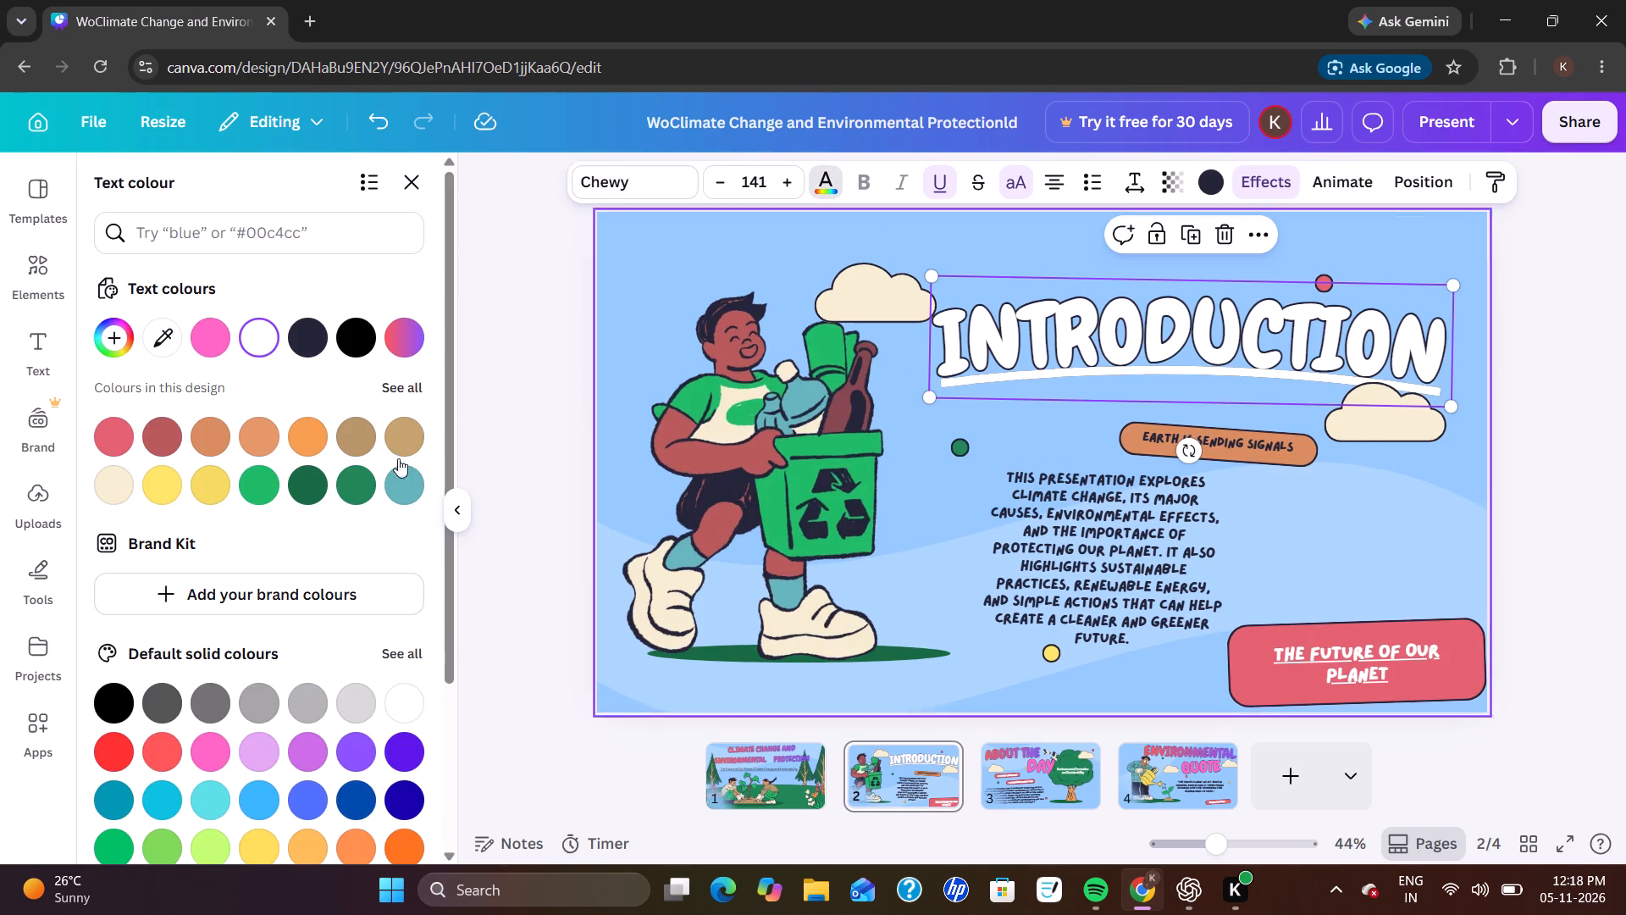
click(409, 331)
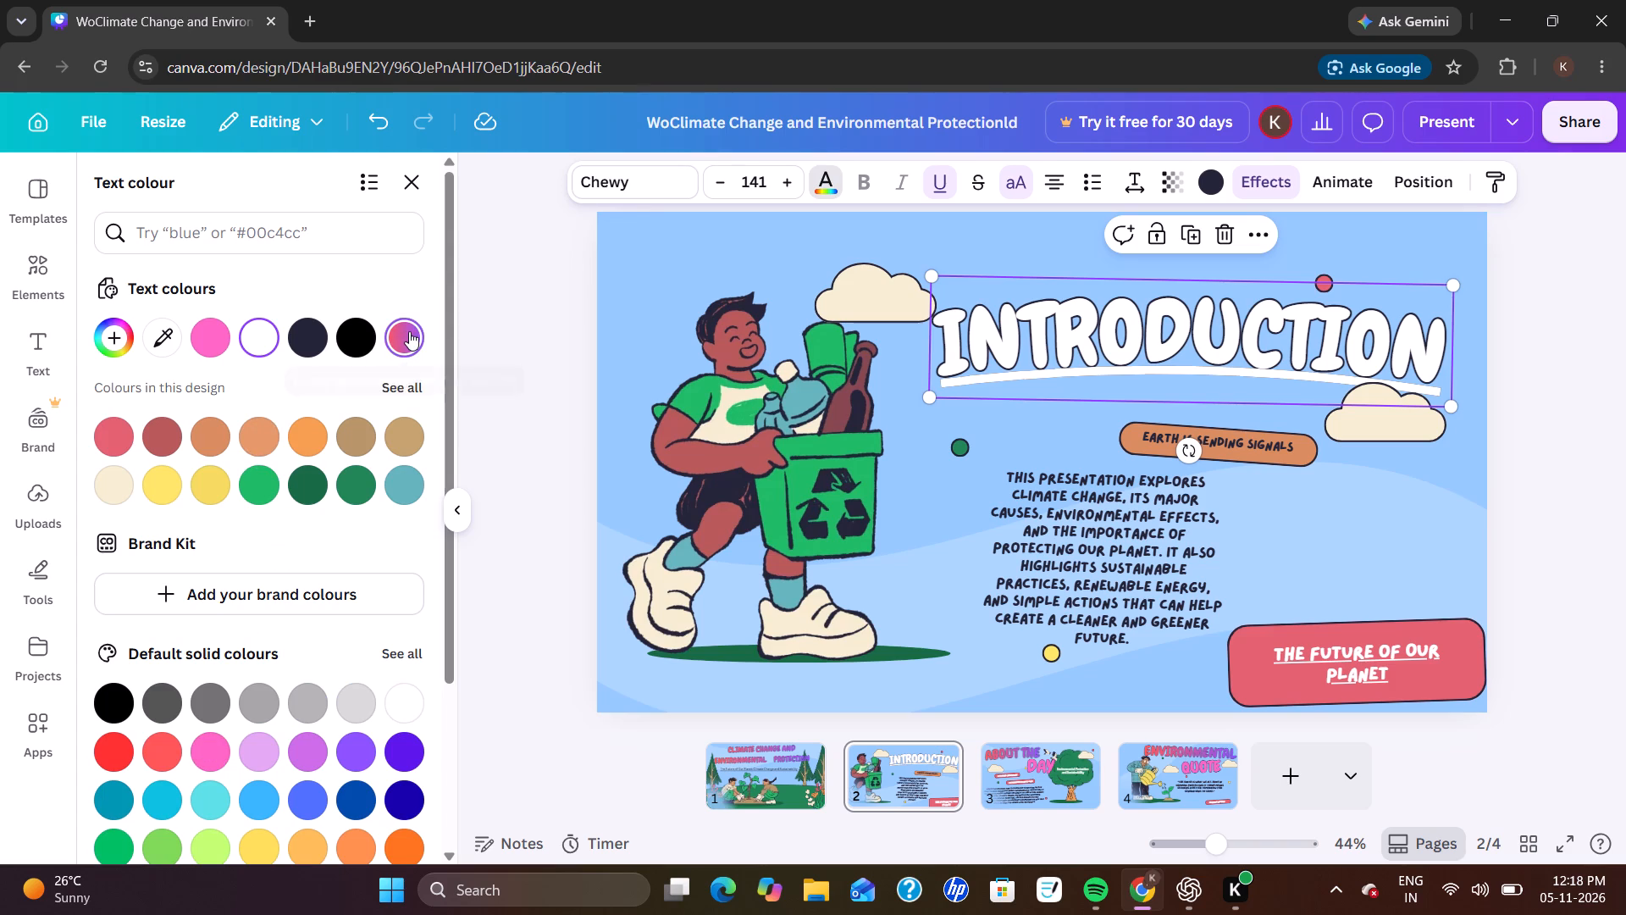
click(1532, 347)
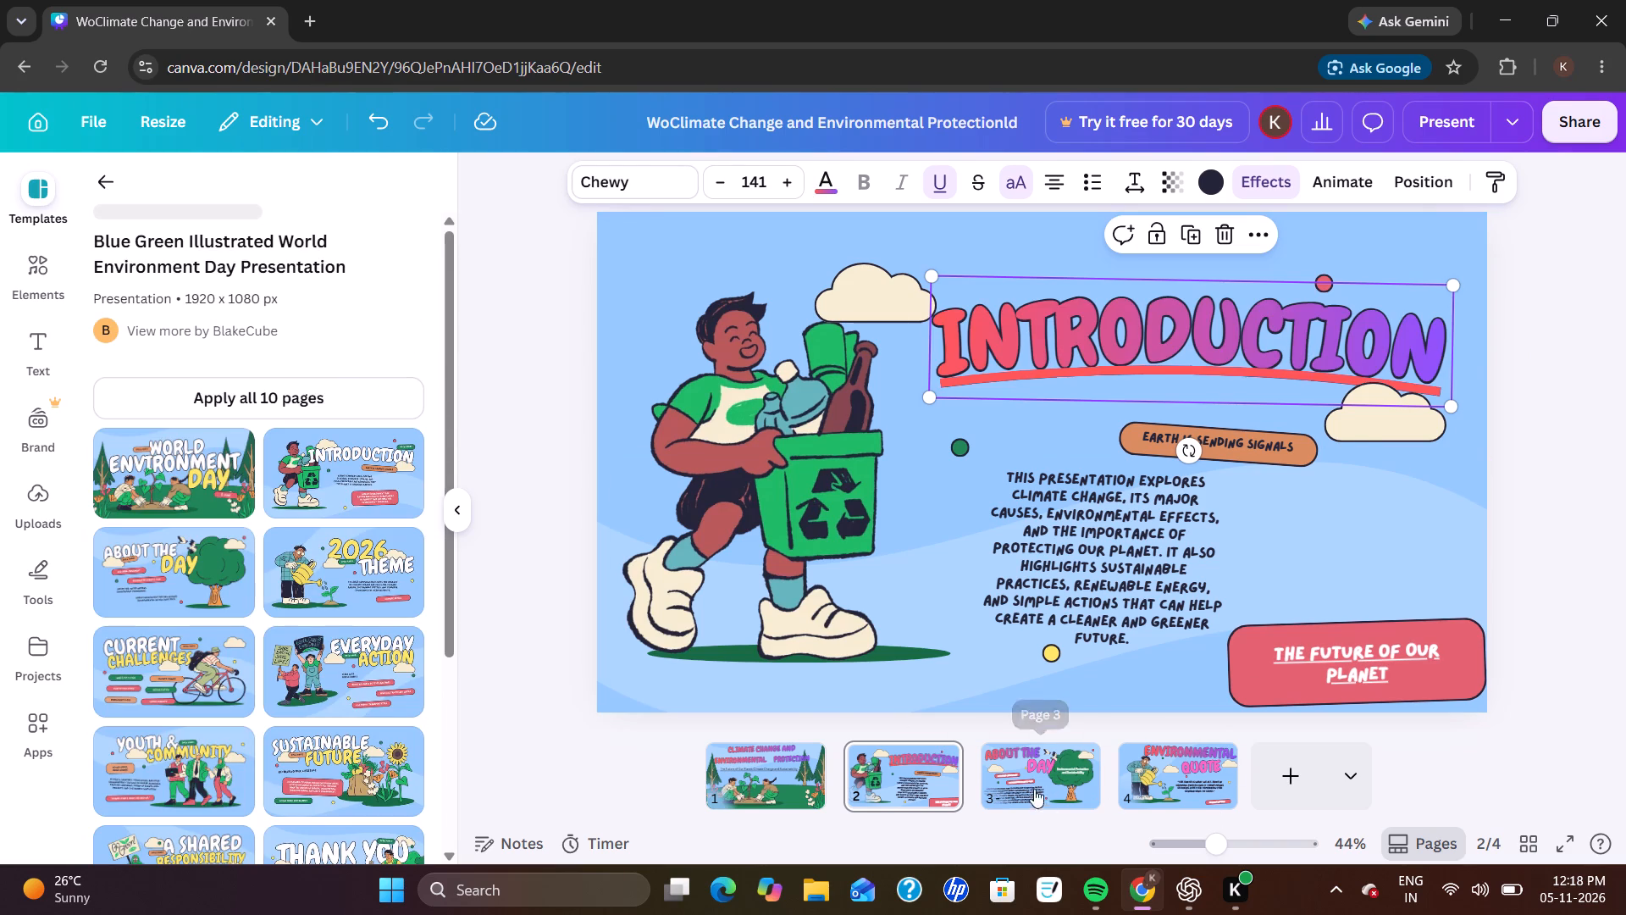
Review the finished pages 1, 3 and 4 for consistent heading styling, ending on page 4.
click(815, 759)
click(877, 754)
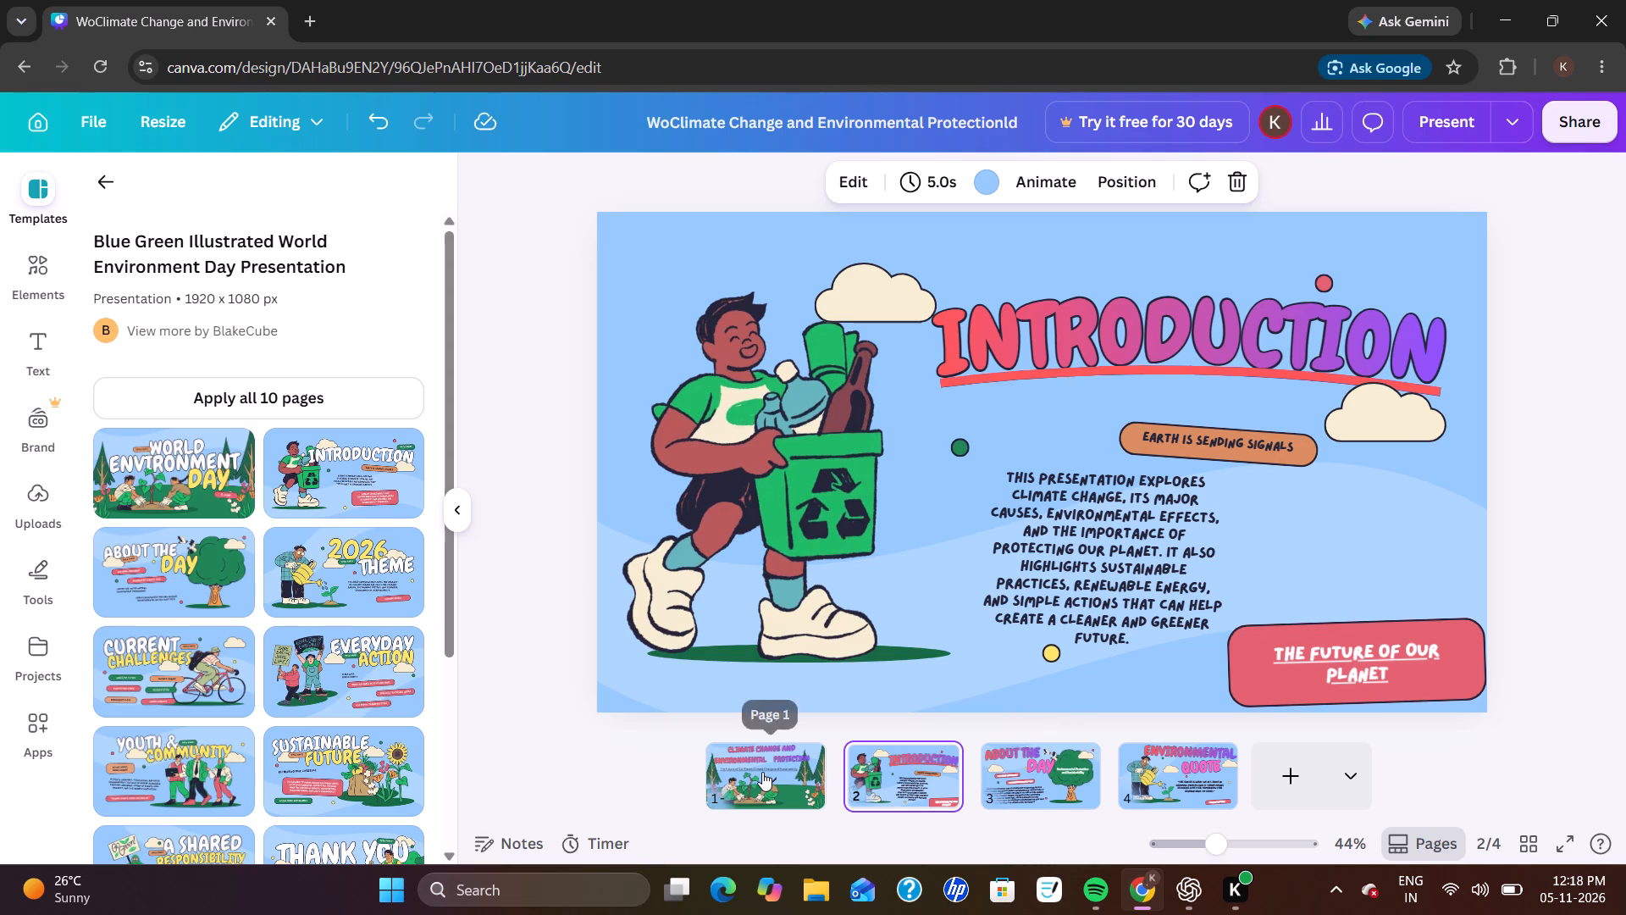
click(762, 772)
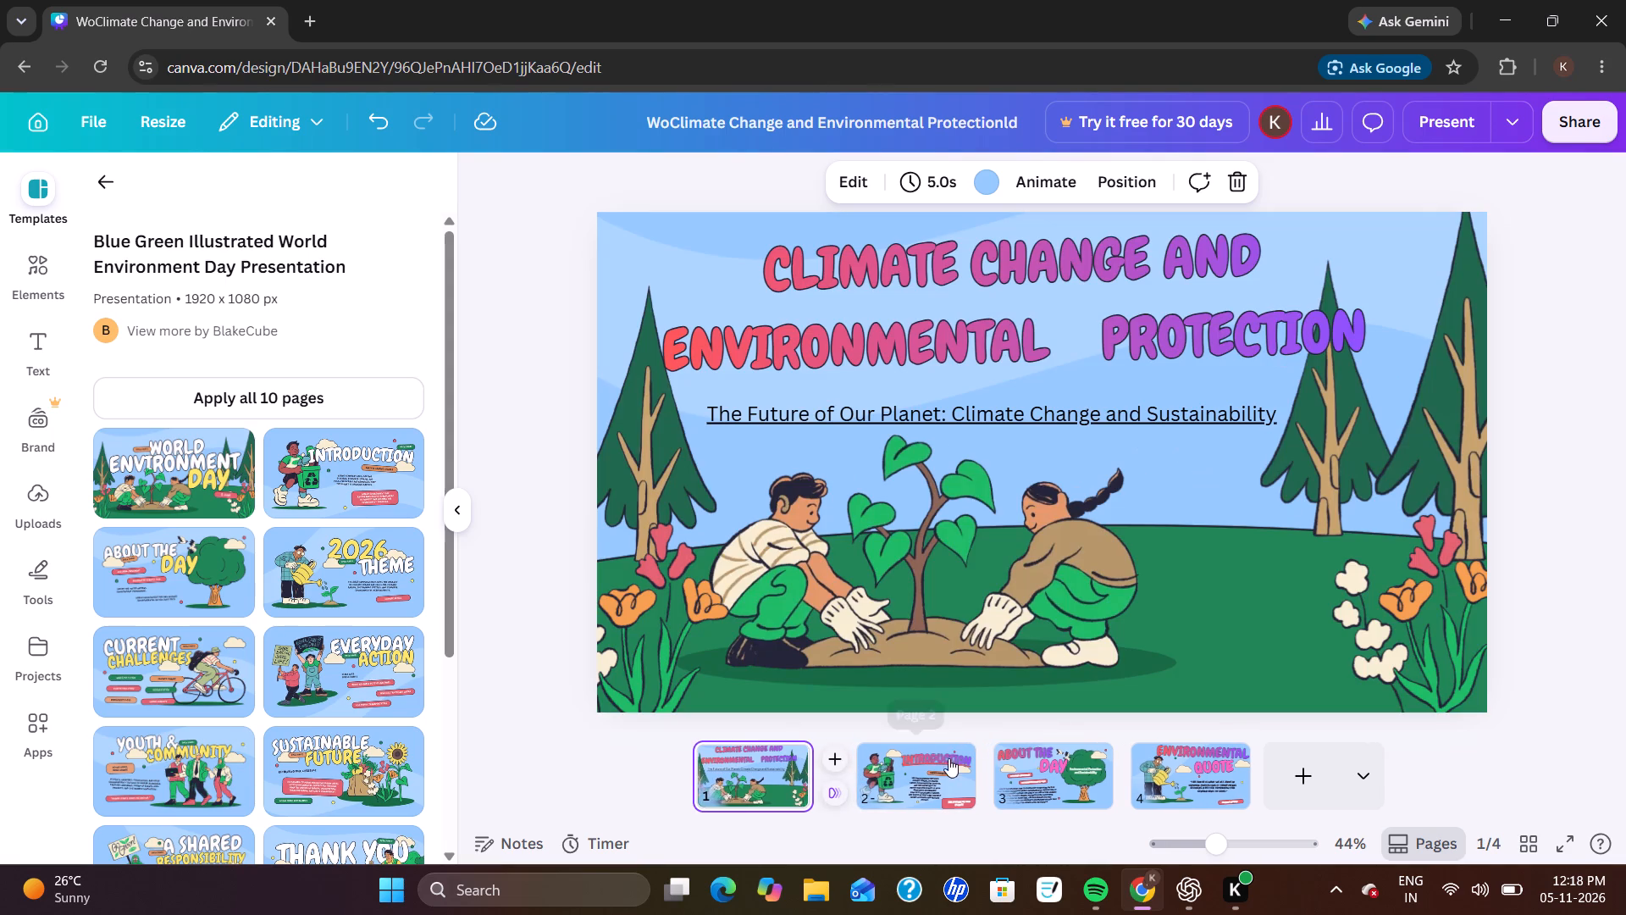
click(1042, 769)
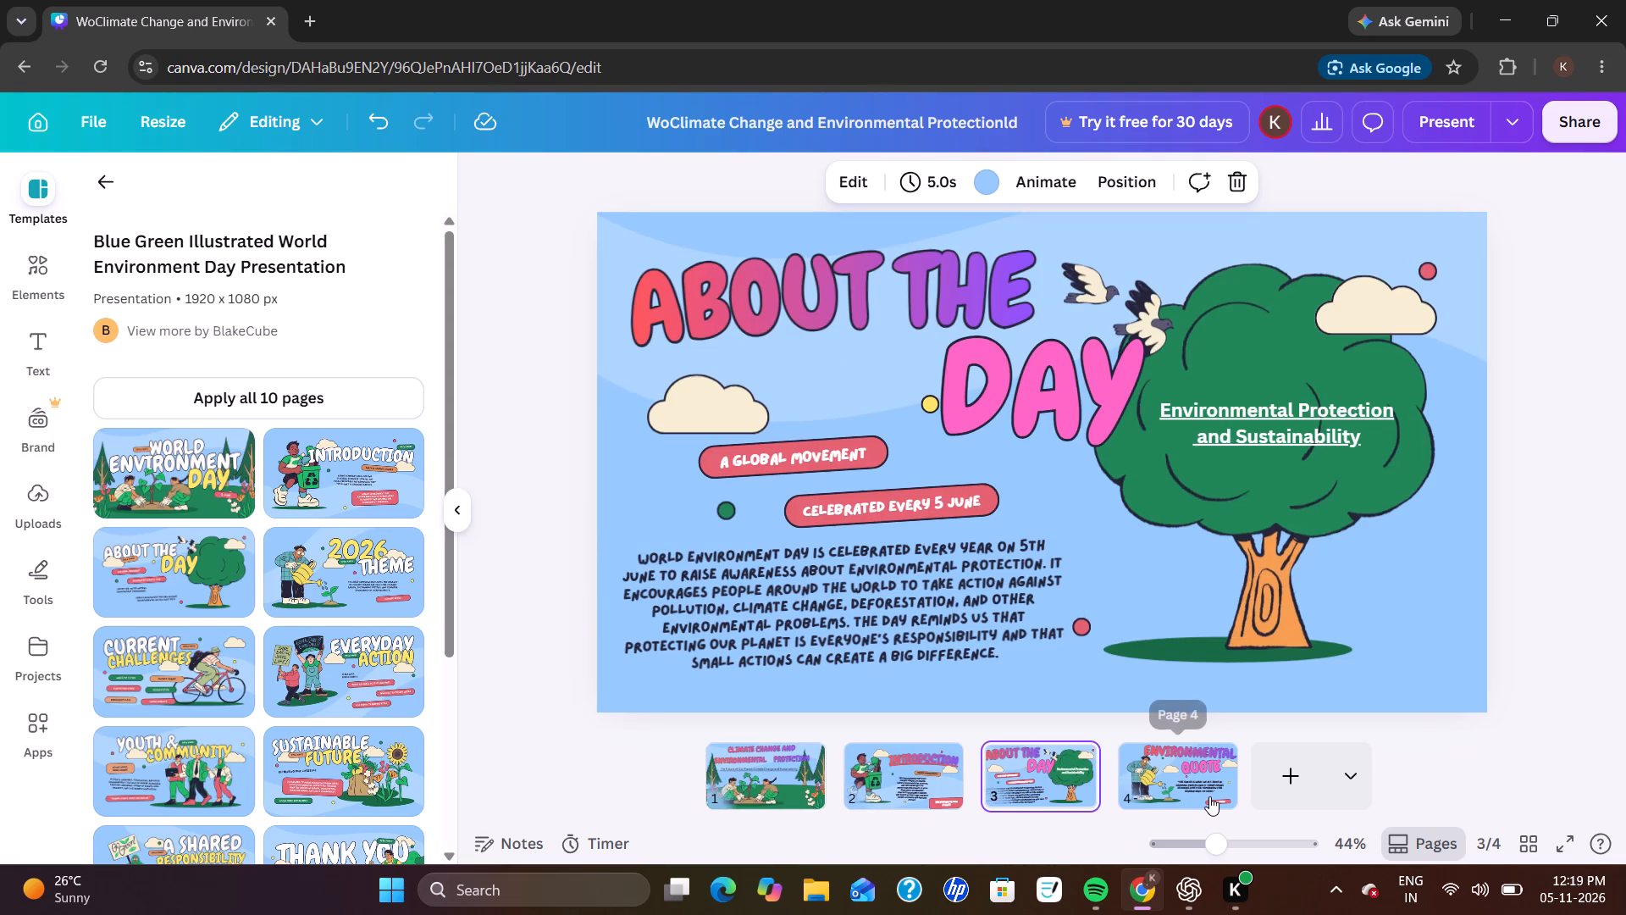
click(1209, 796)
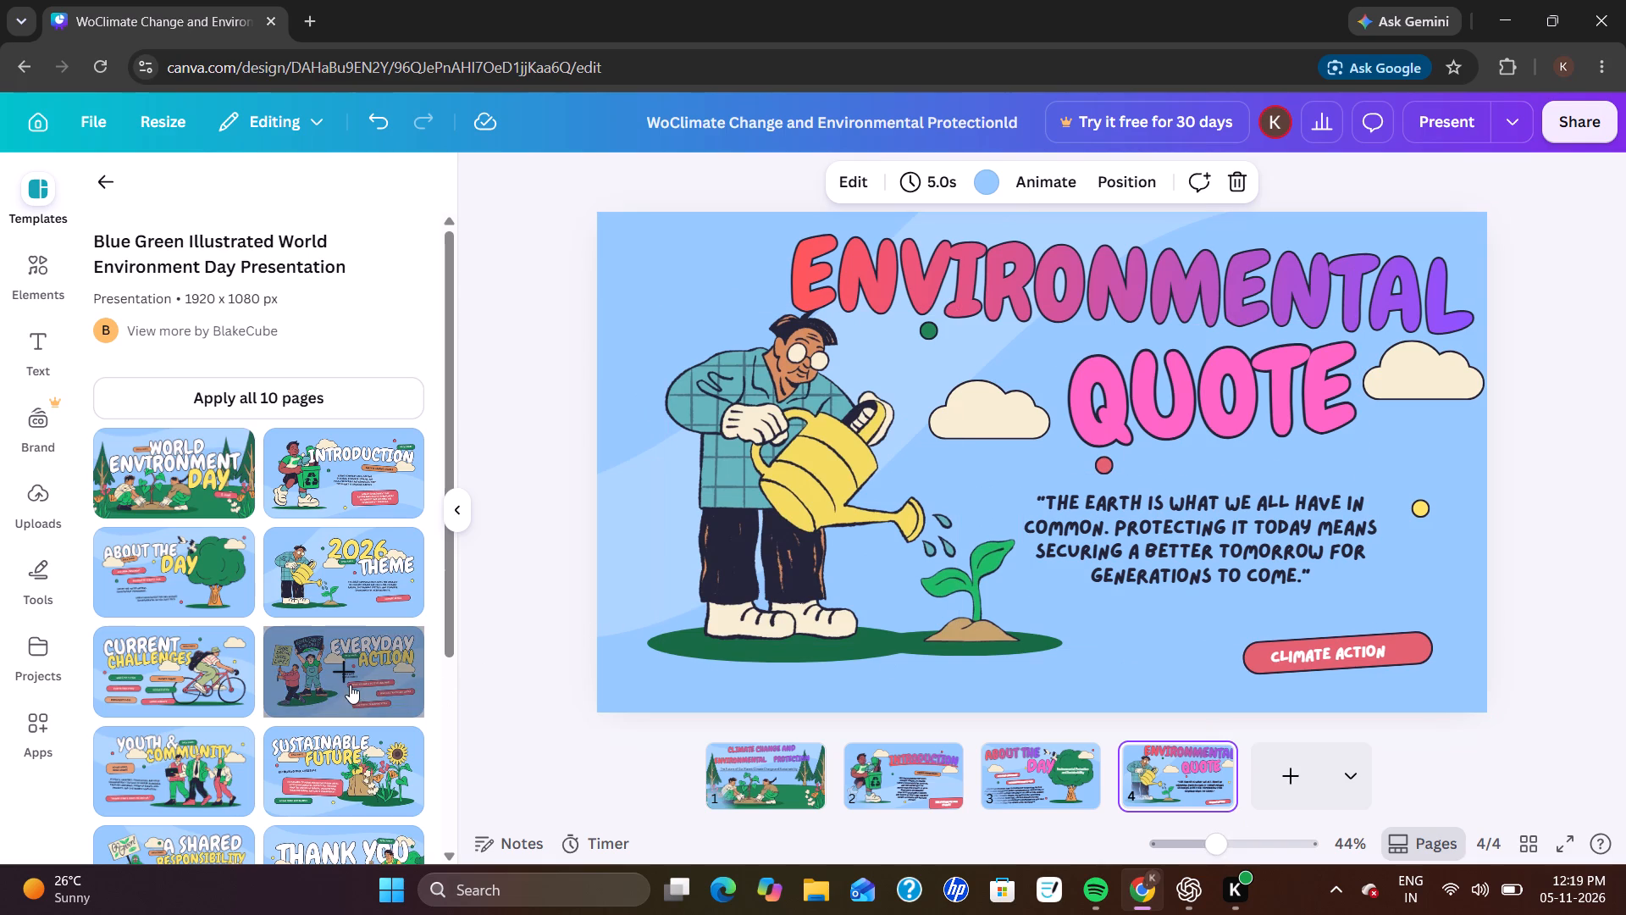
Add the "Current Challenges" template layout as a new page after page 4.
click(166, 665)
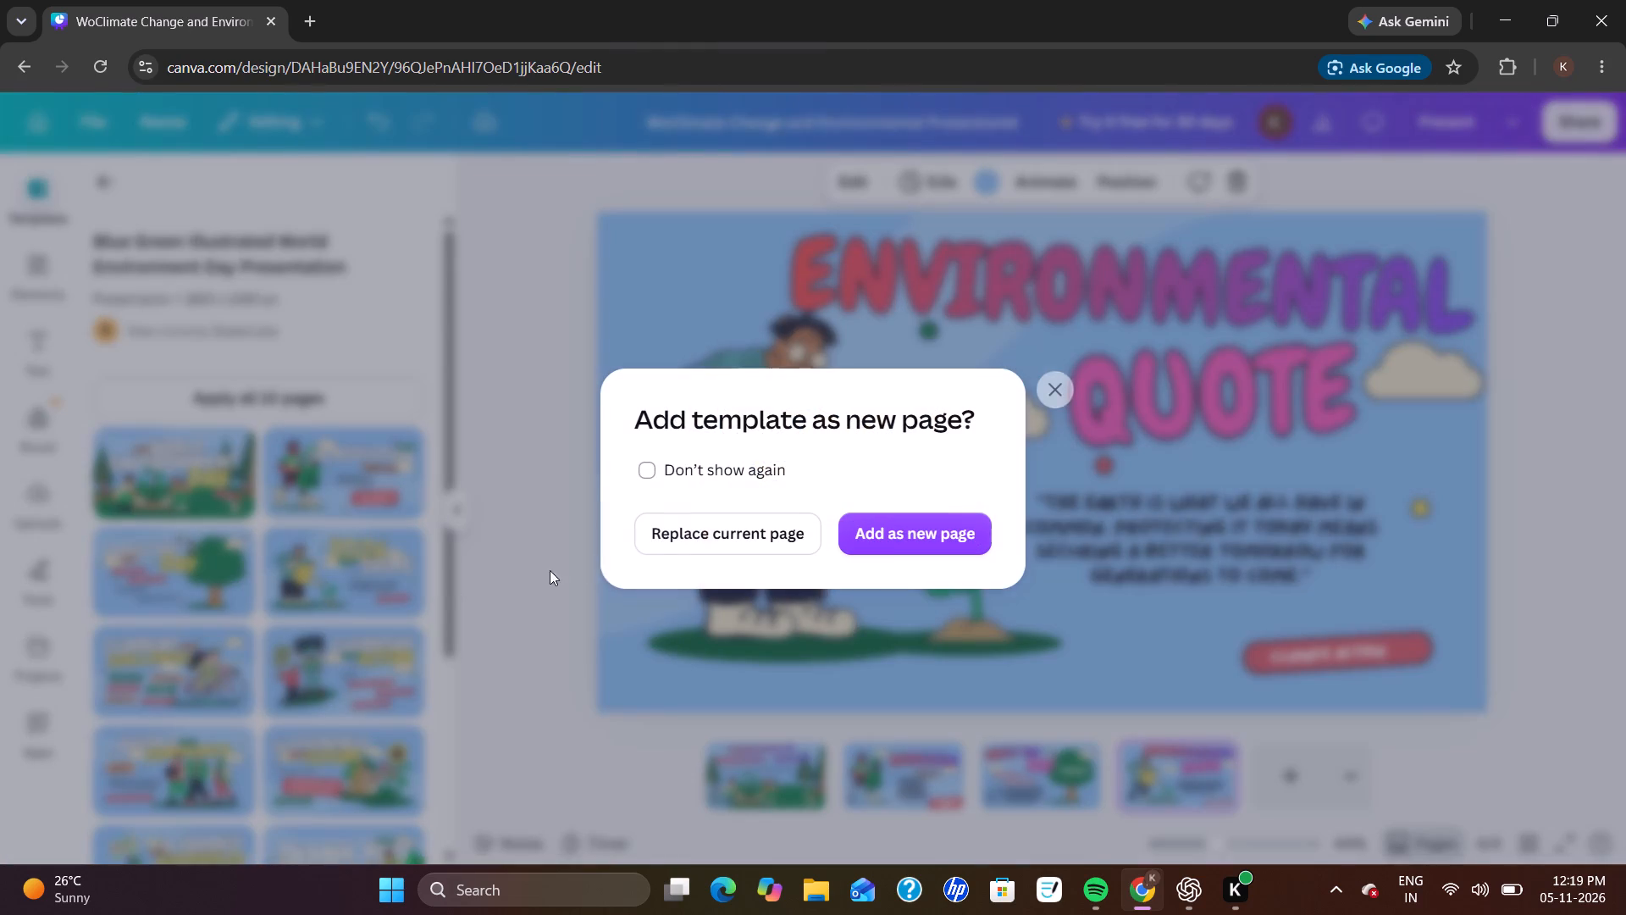
click(888, 541)
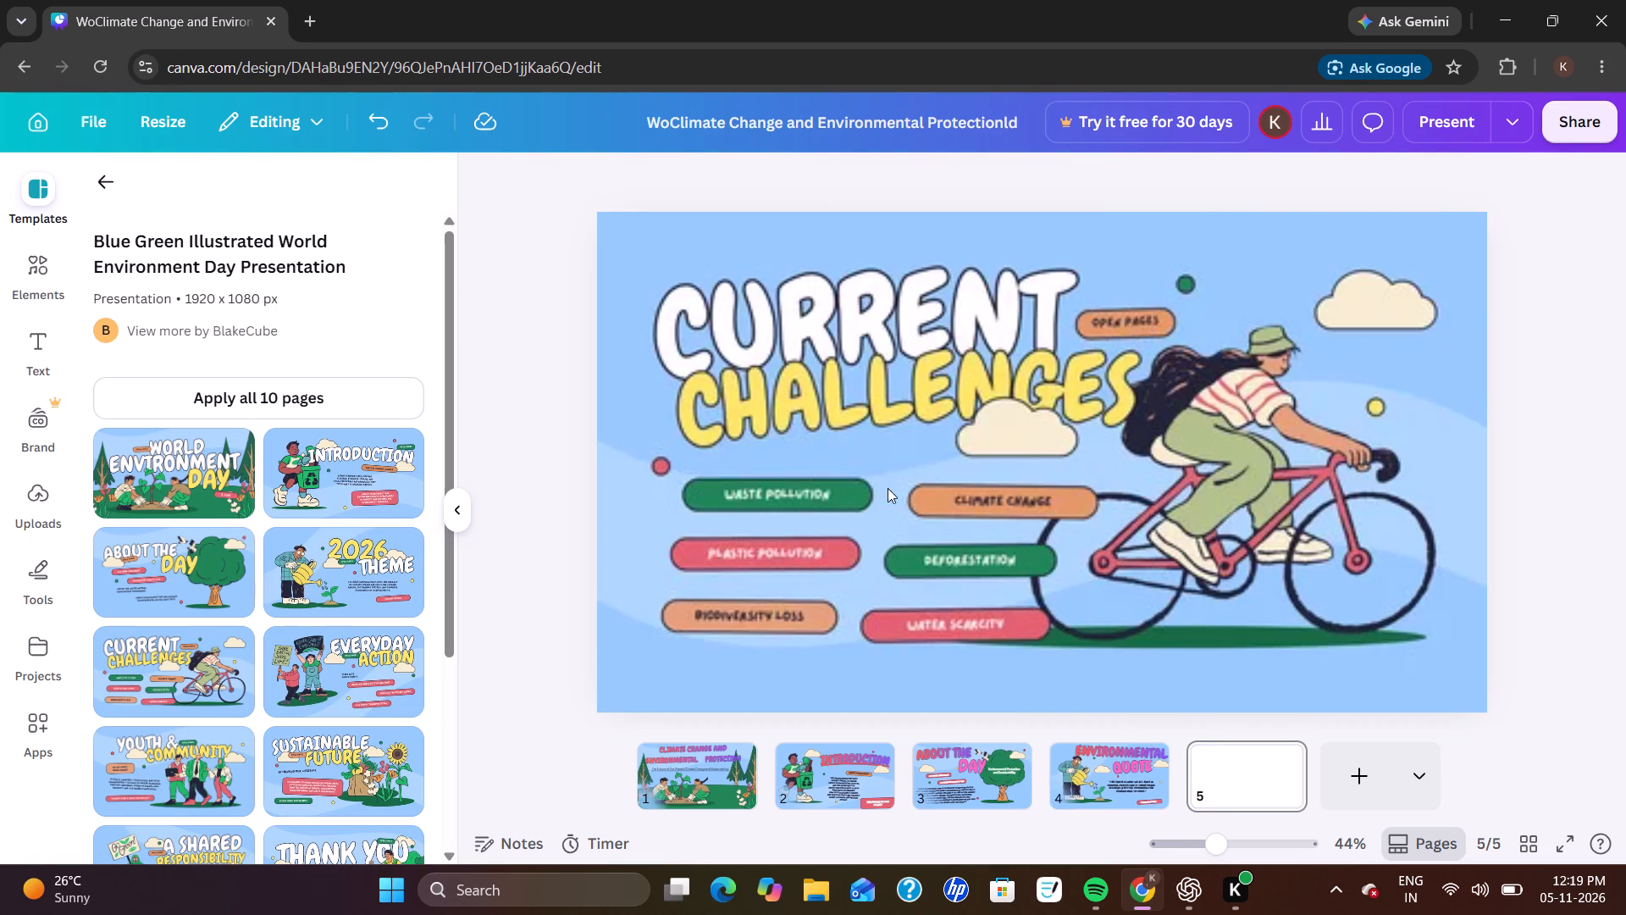
click(960, 331)
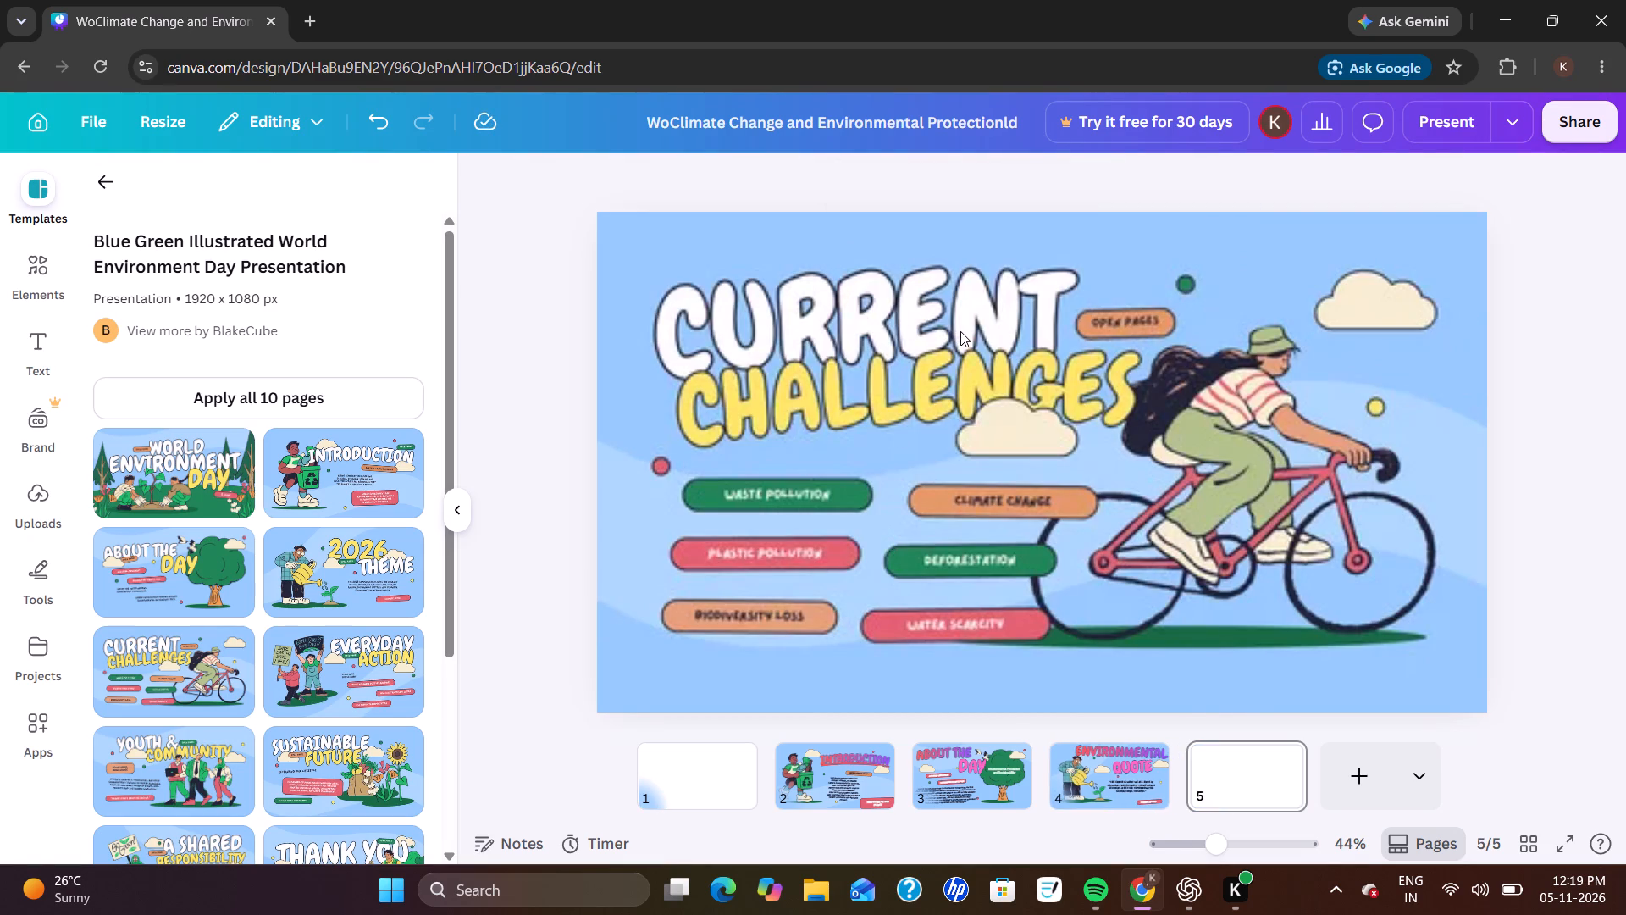
click(1035, 298)
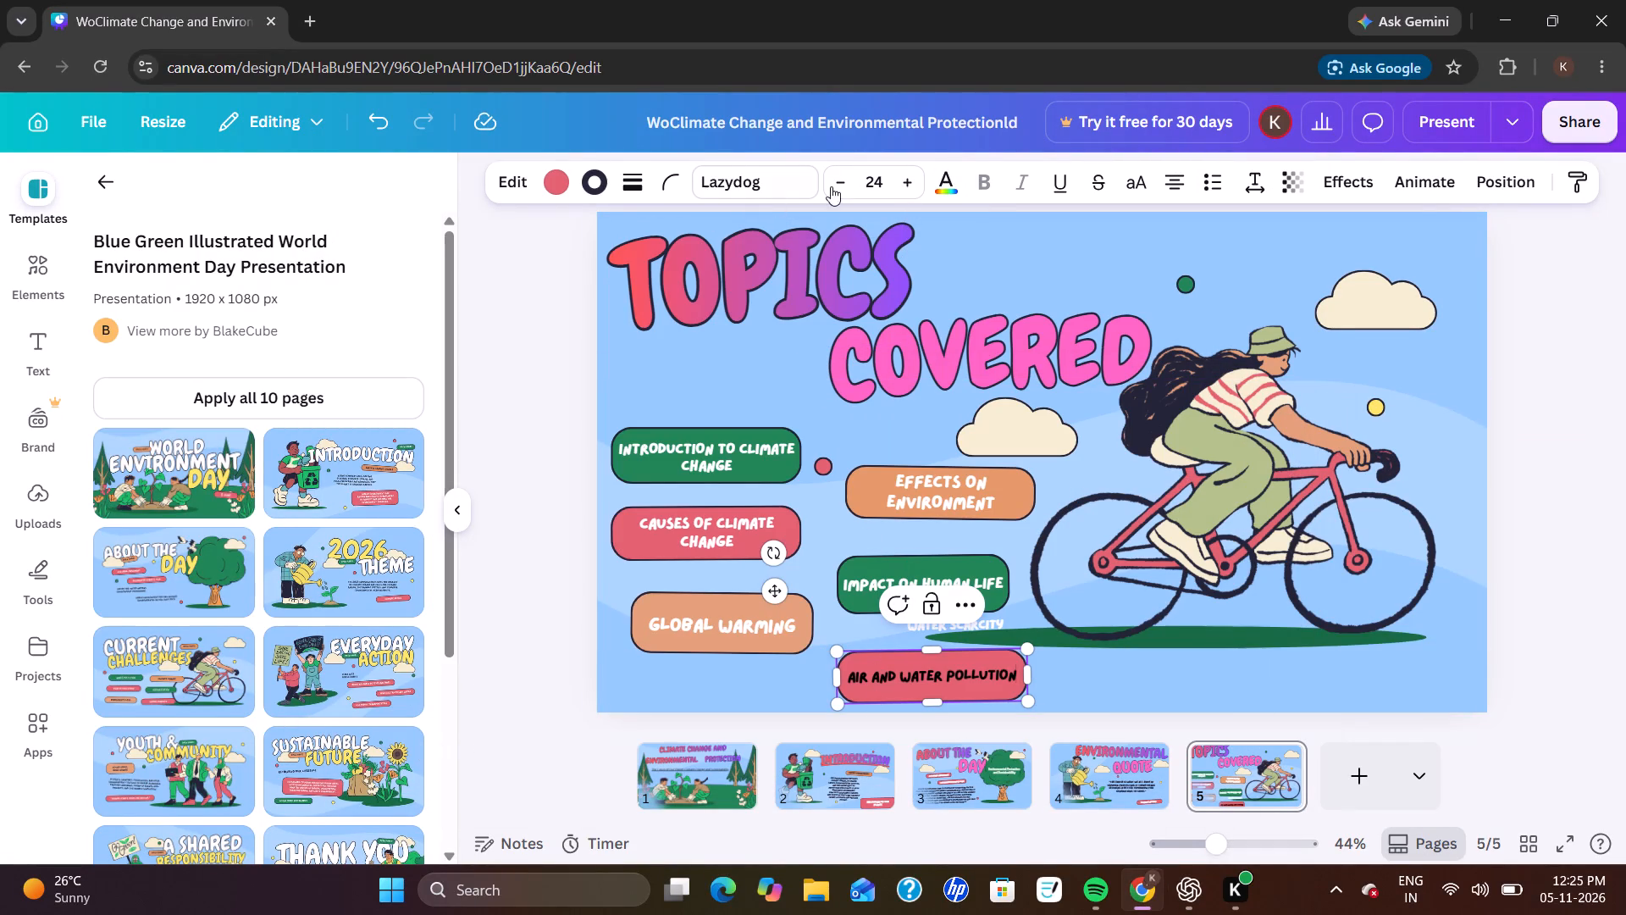
Colour all of the "AIR AND WATER POLLUTION" text white.
click(950, 180)
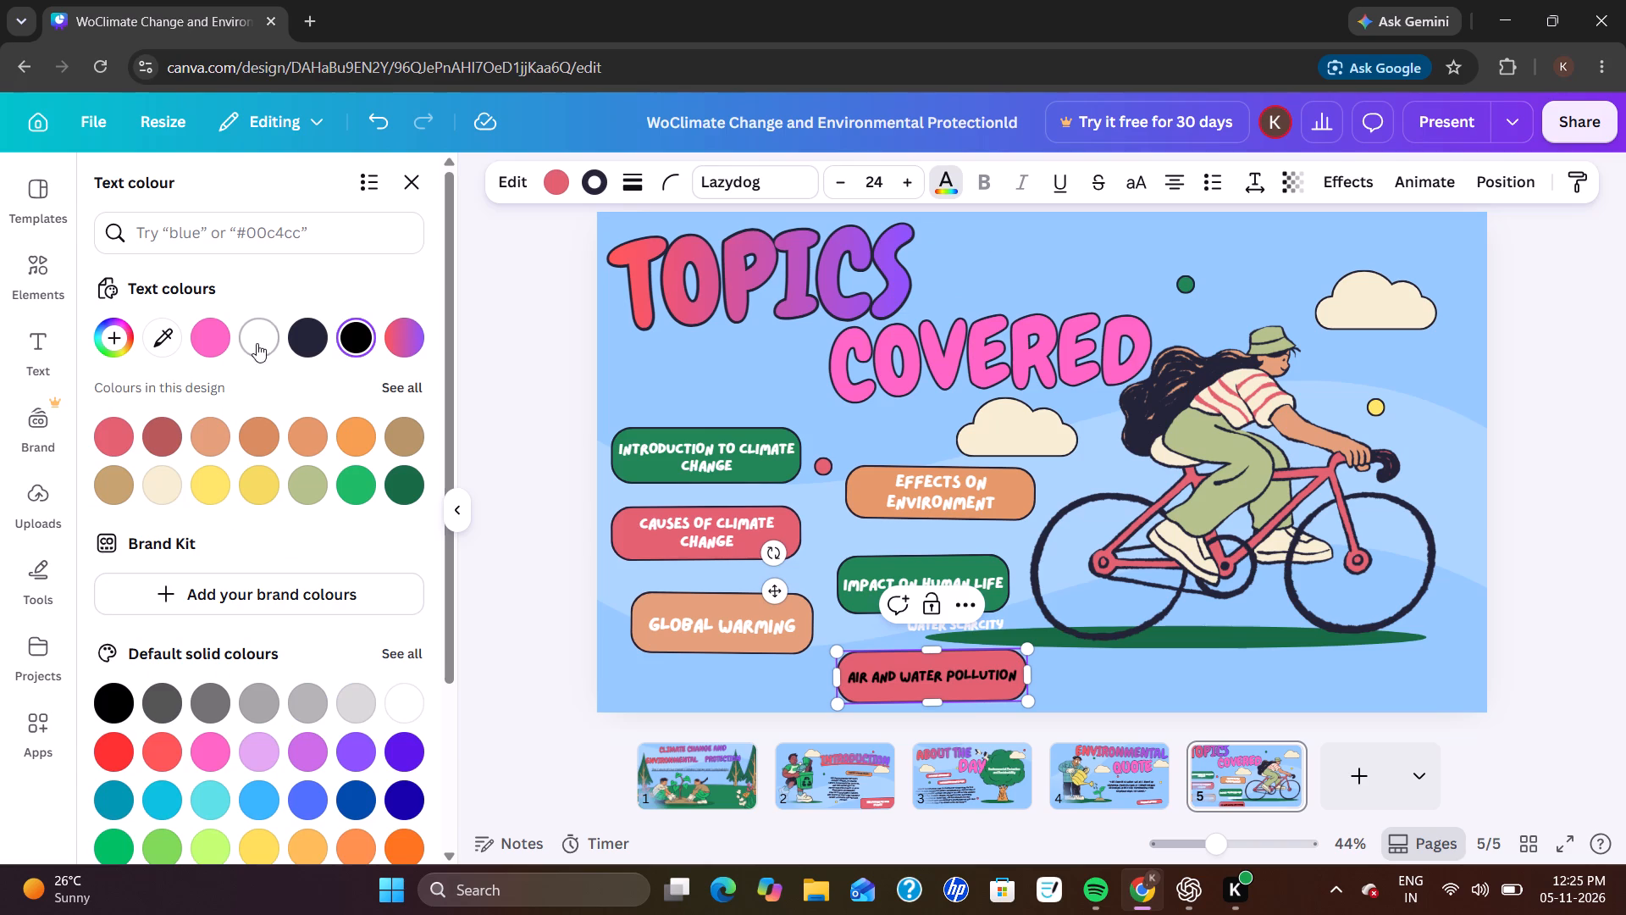
click(257, 343)
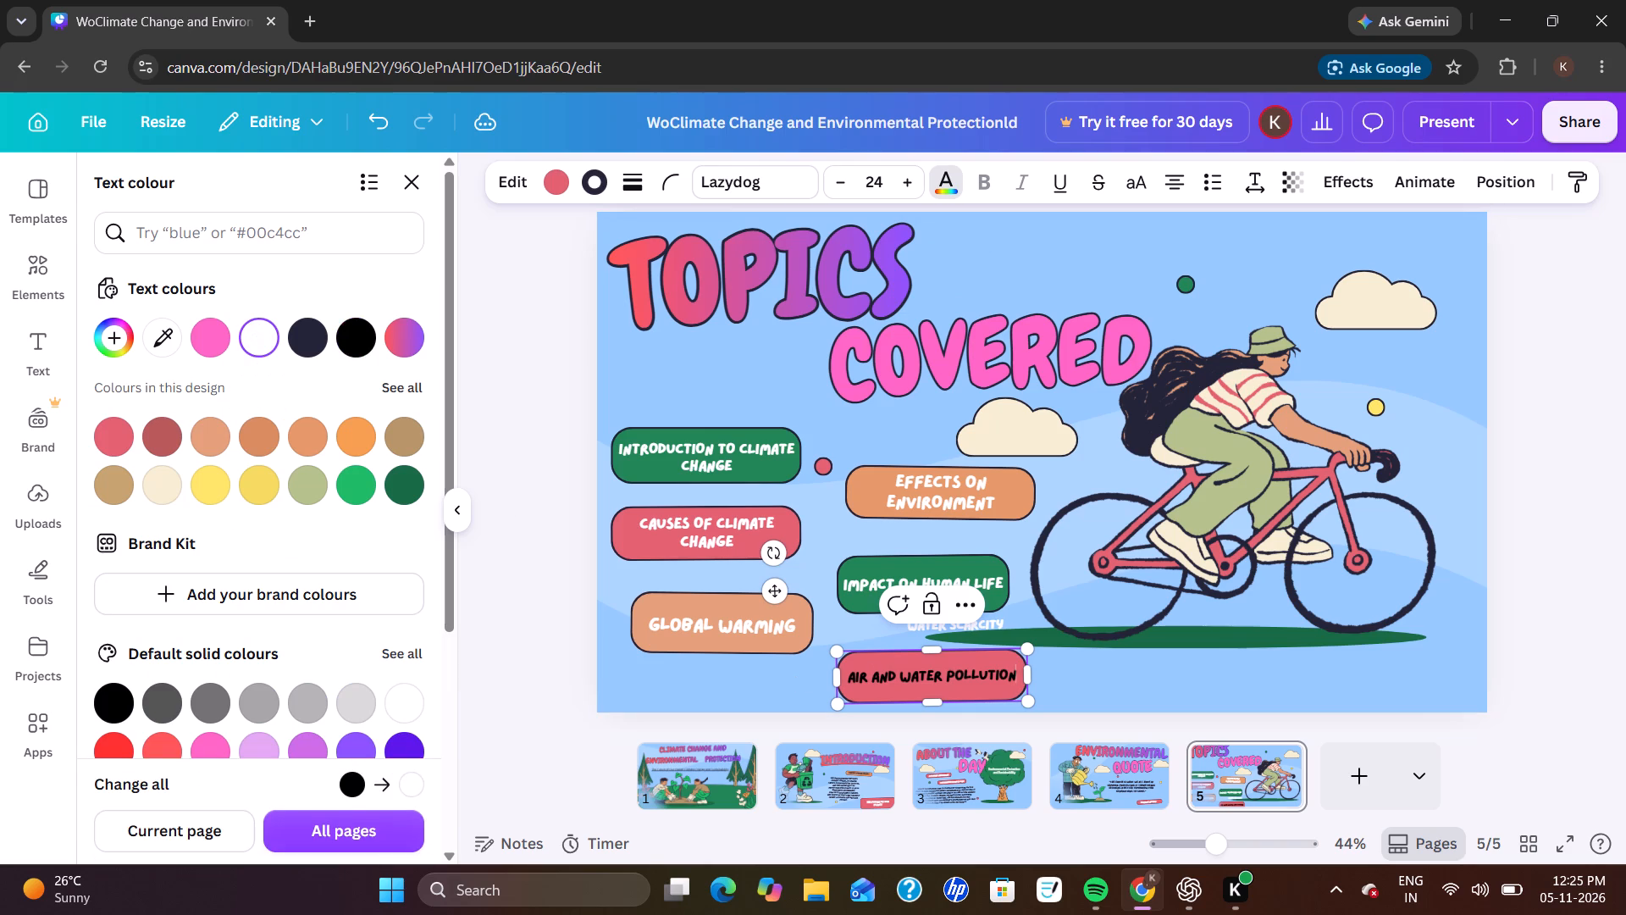
drag(847, 669, 1020, 679)
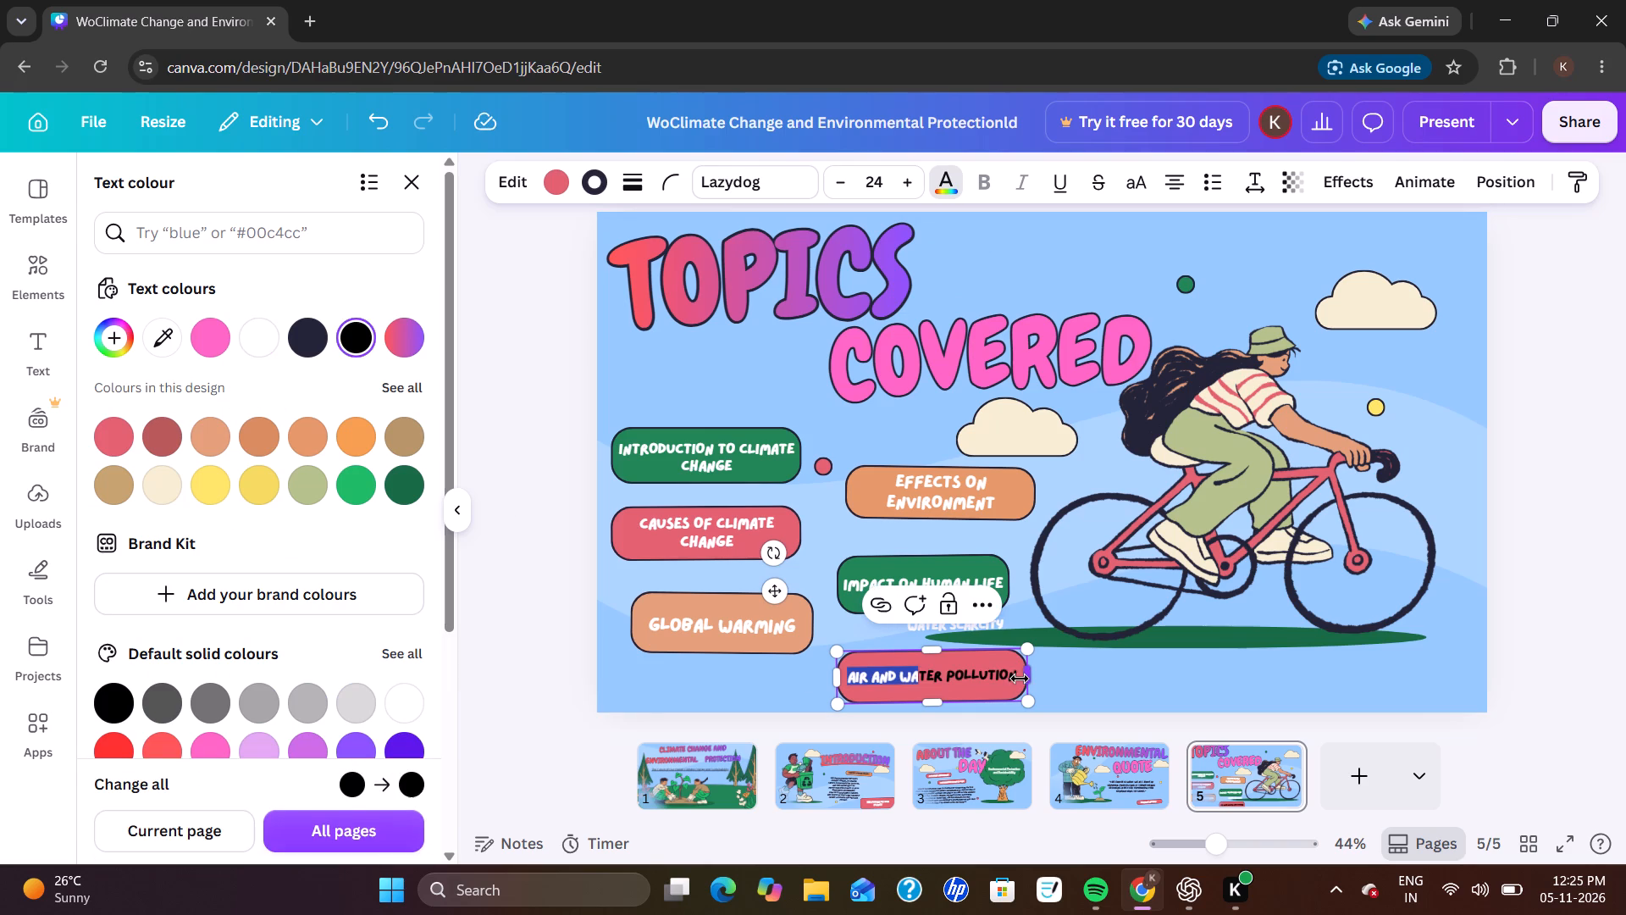
click(273, 338)
drag(918, 676, 1022, 681)
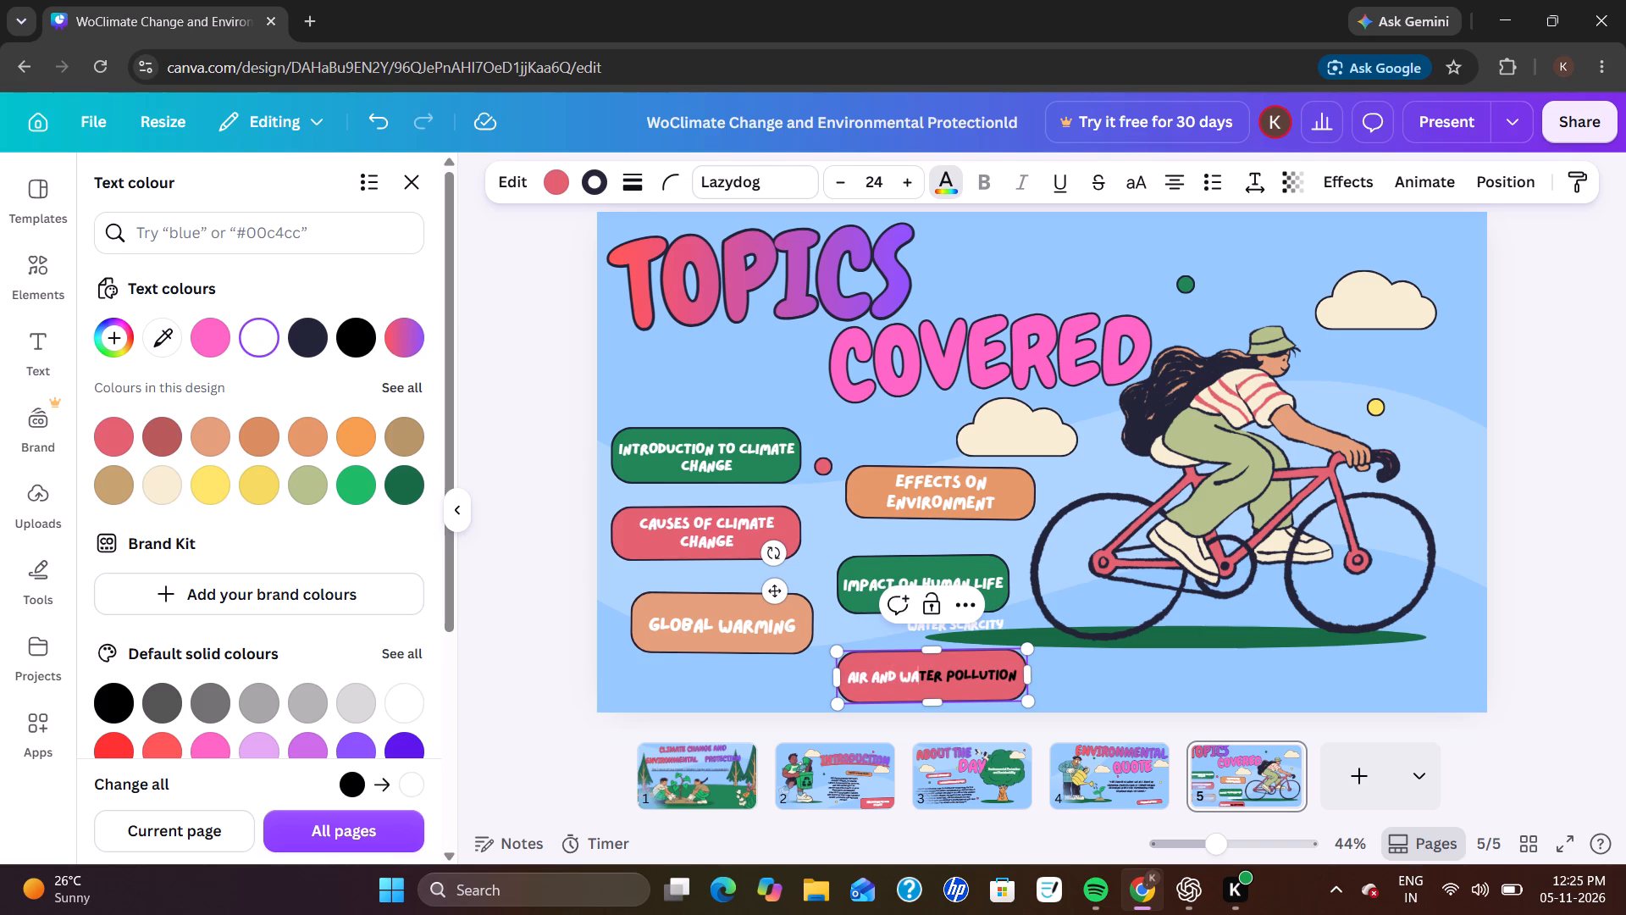
drag(920, 677, 992, 683)
drag(992, 683, 1017, 679)
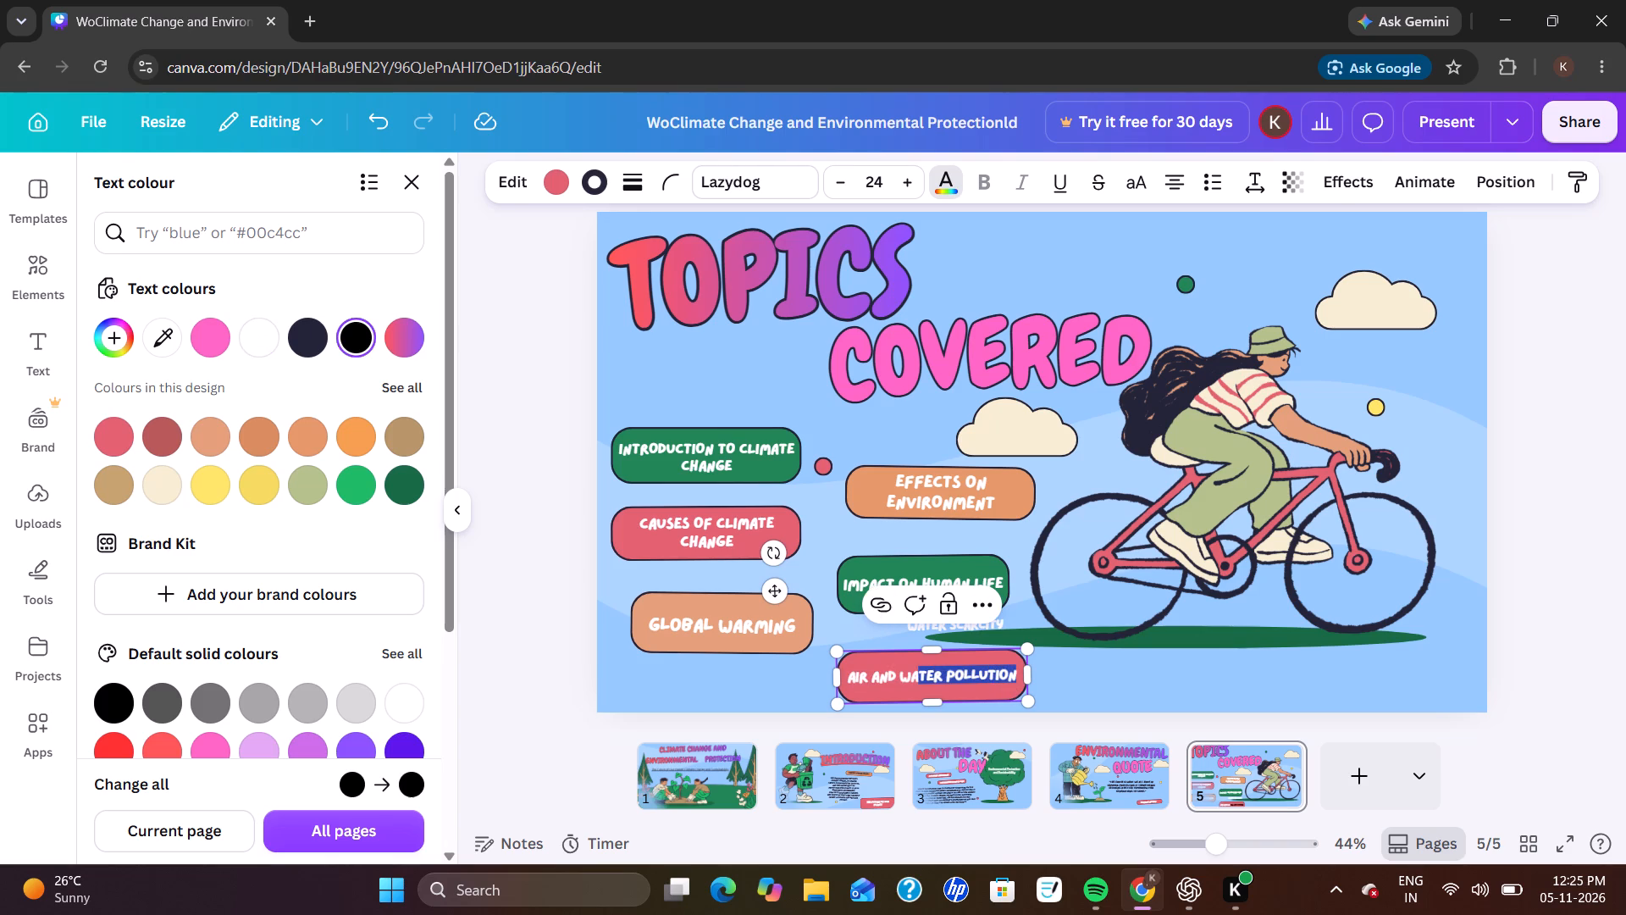
click(263, 330)
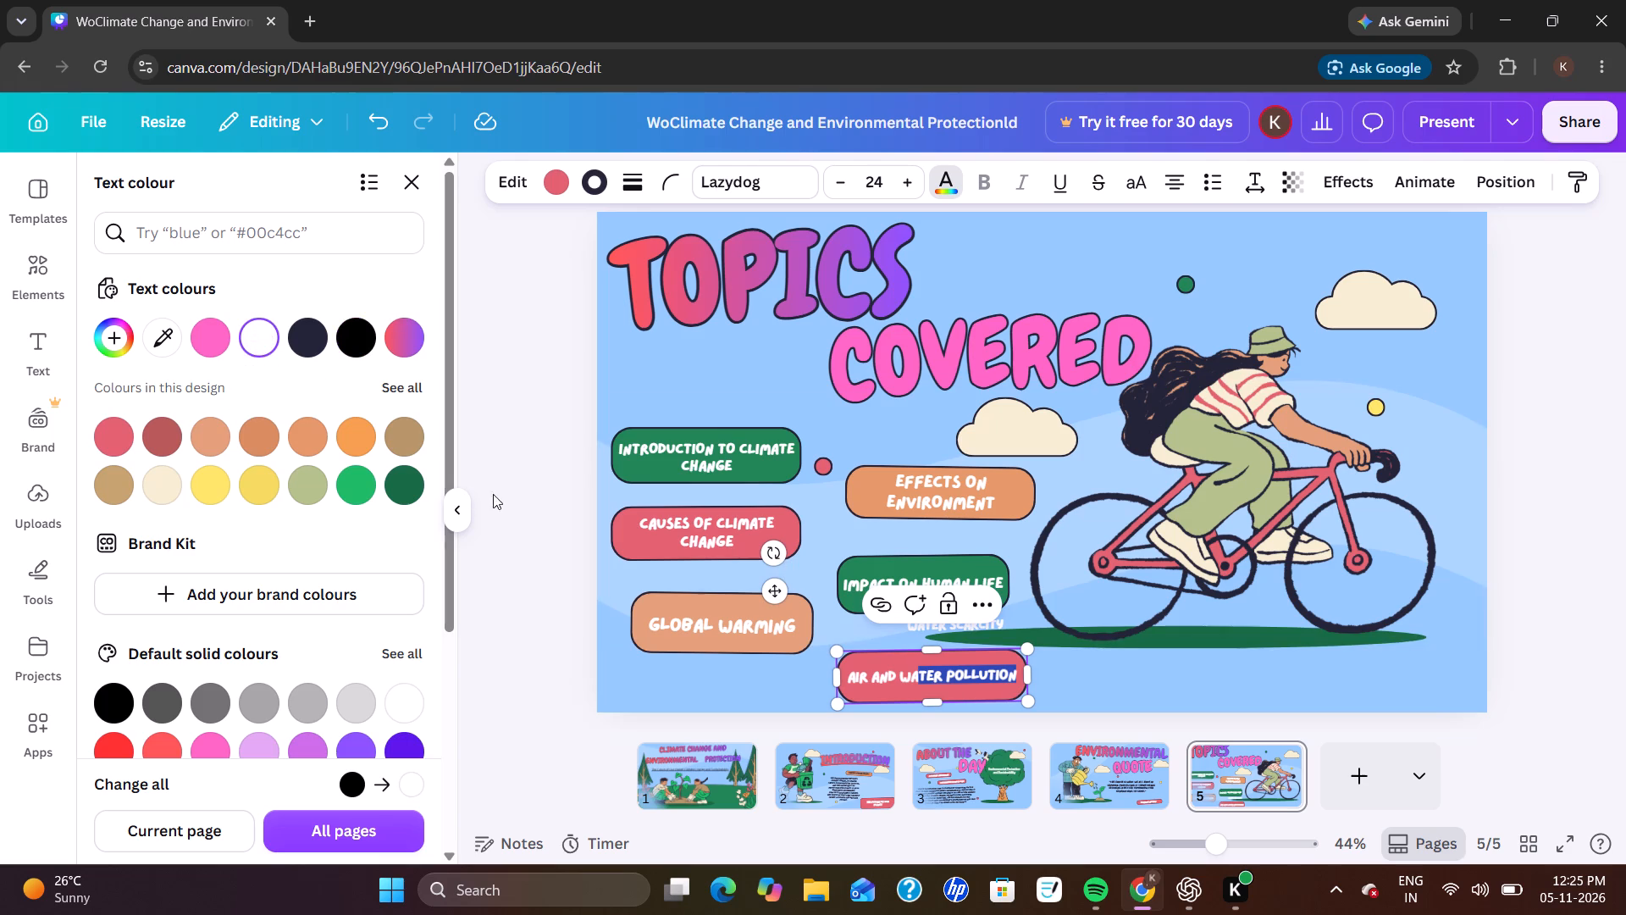
click(501, 496)
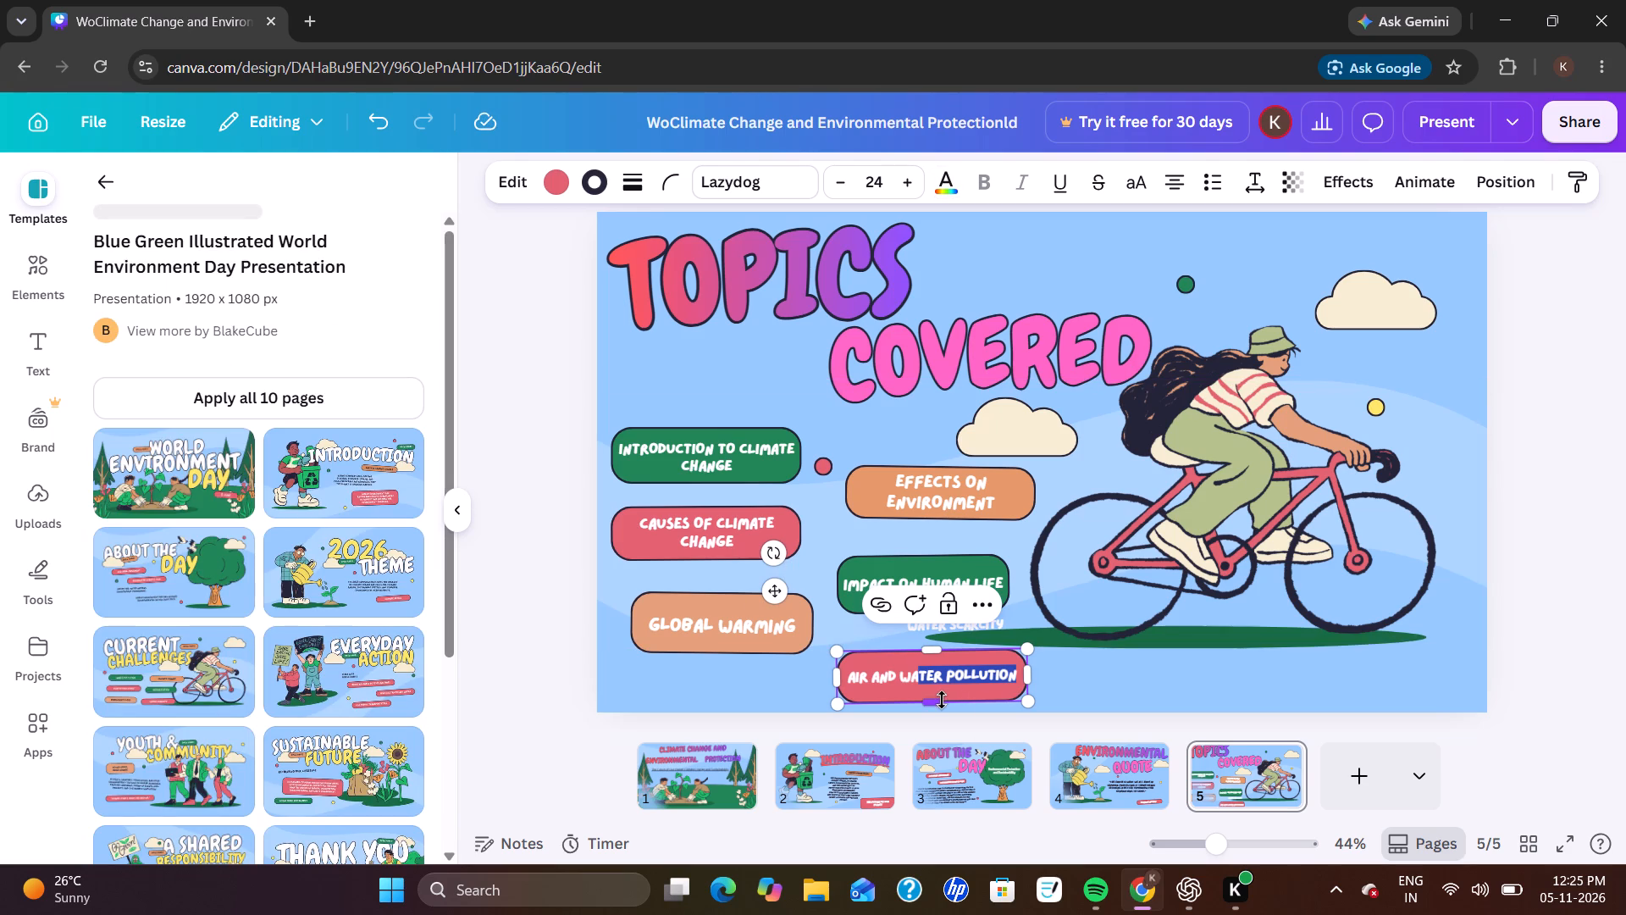
click(1545, 385)
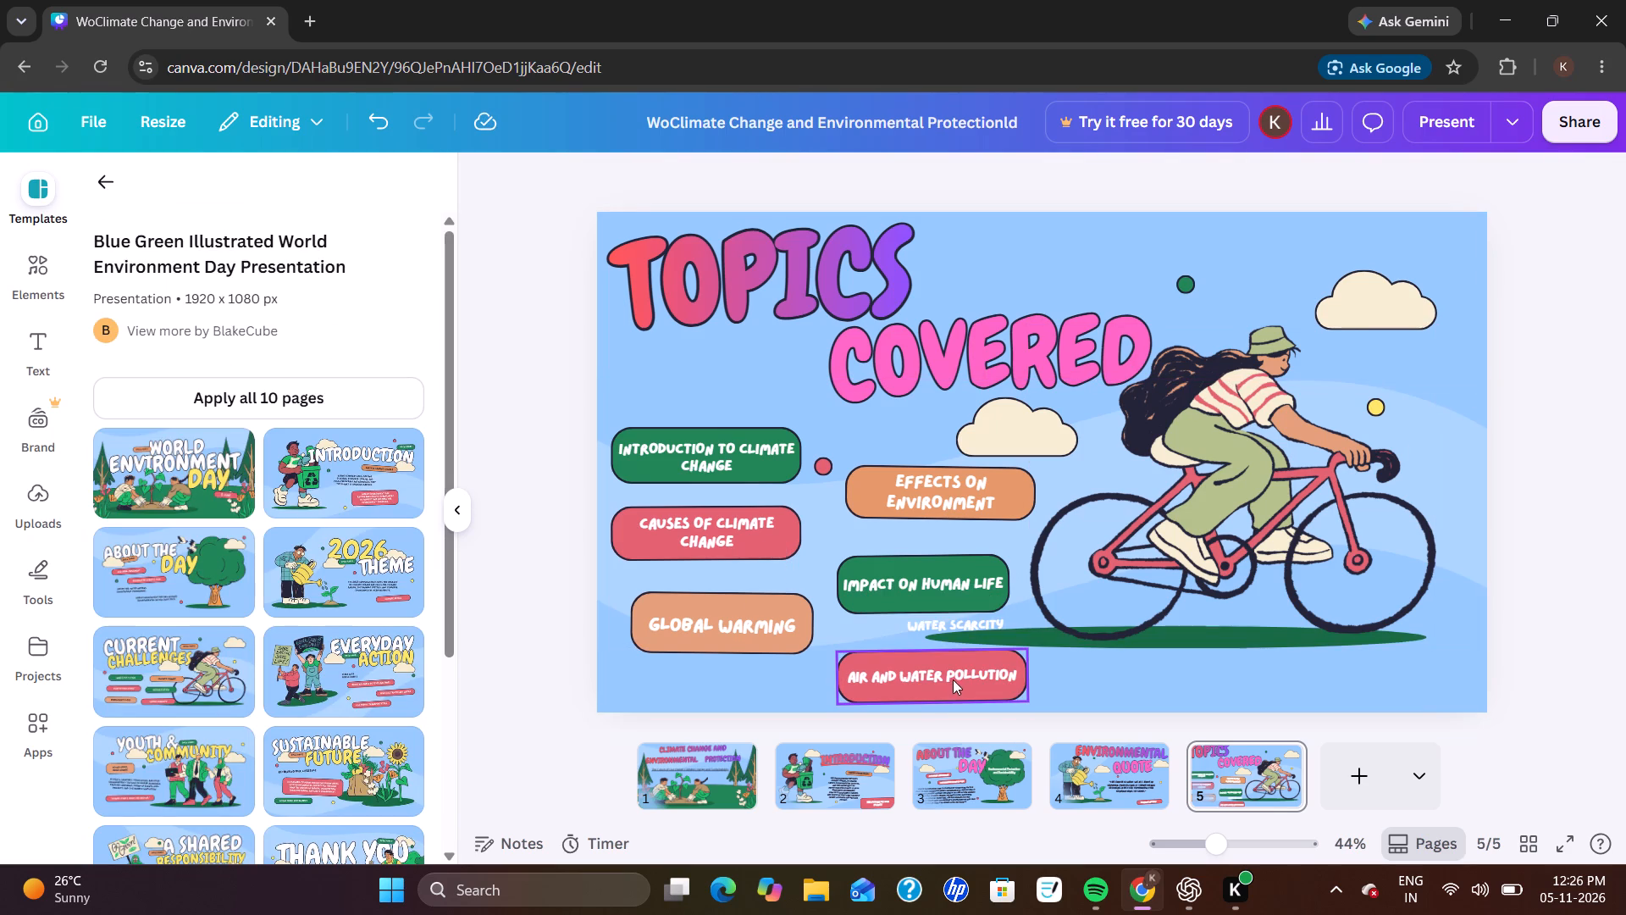
Set the "AIR AND WATER POLLUTION" text to font size 28.
click(955, 669)
click(954, 671)
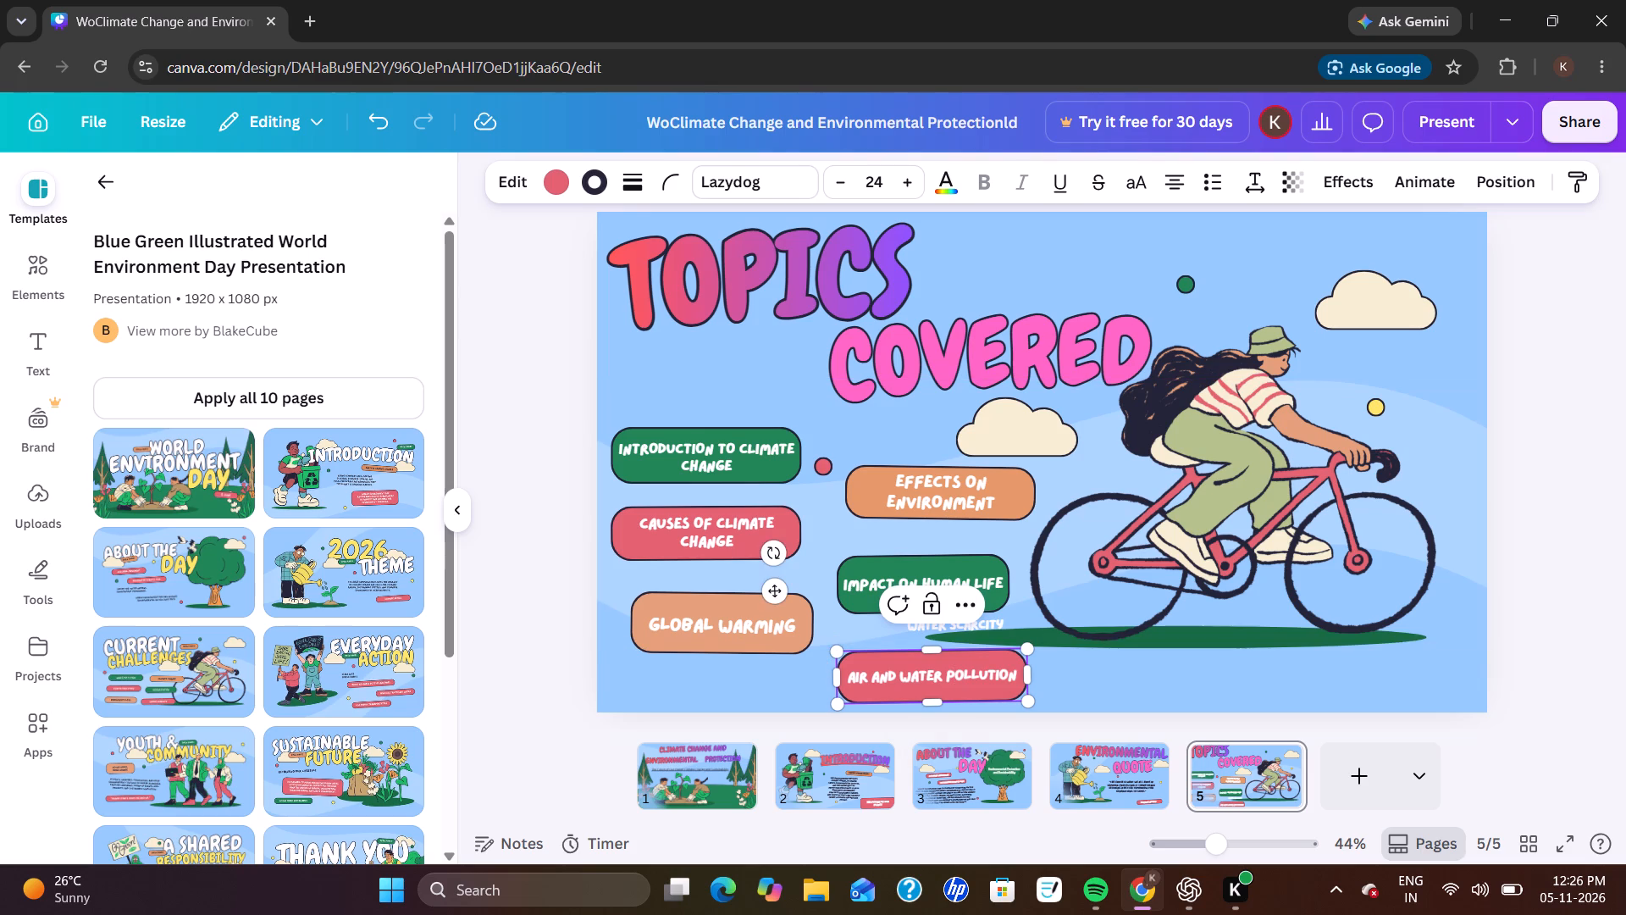
drag(847, 679, 1017, 669)
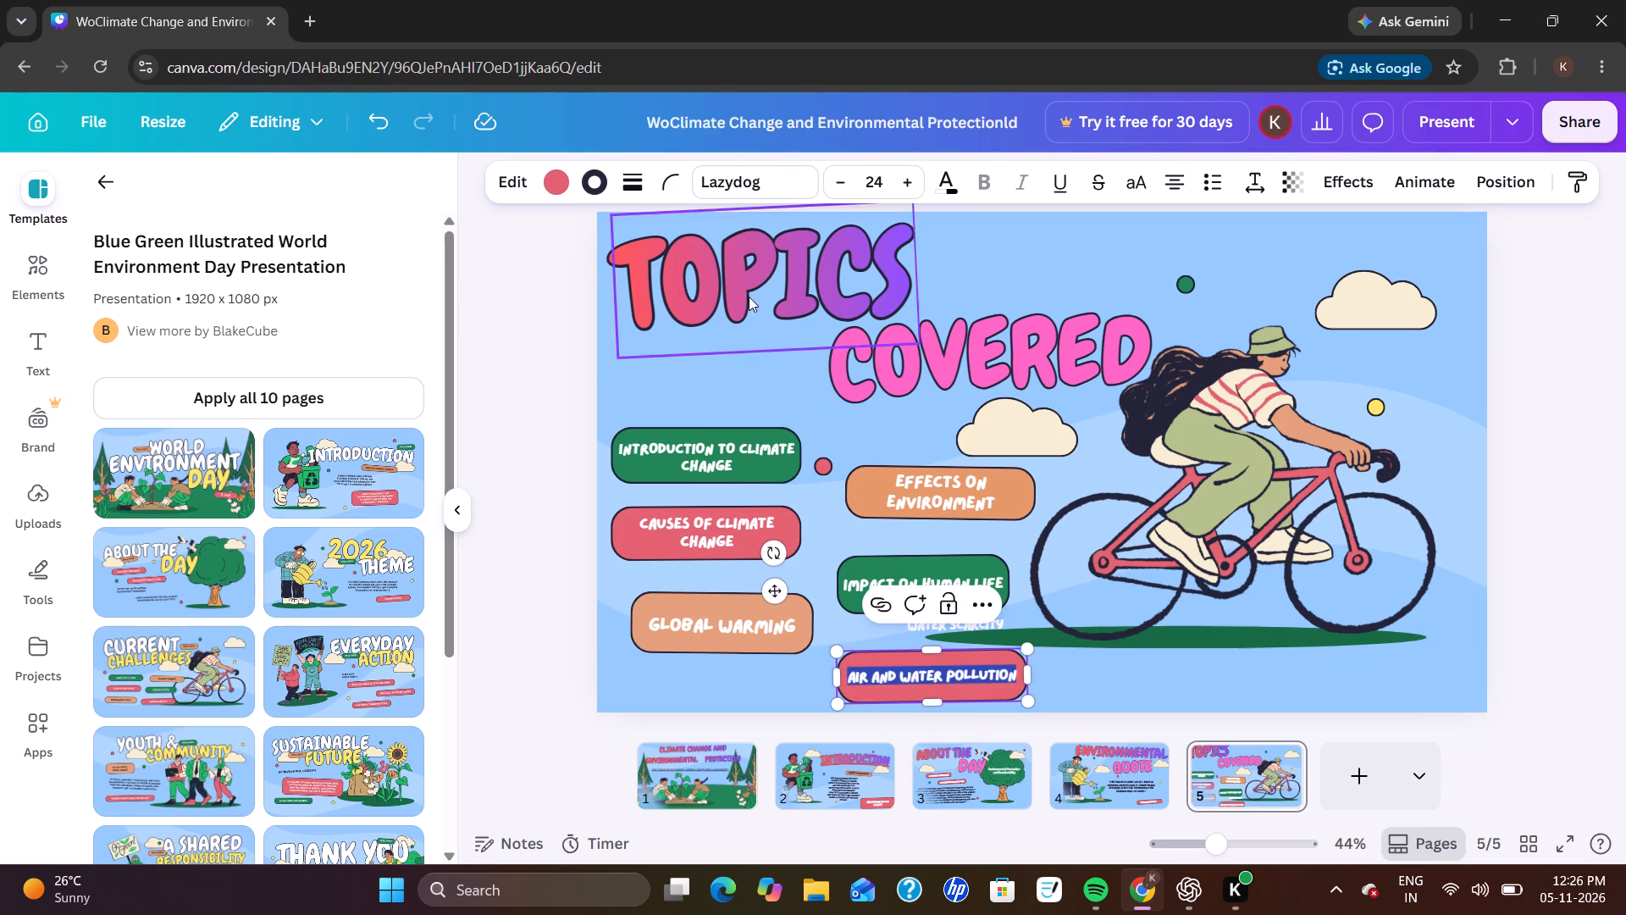
triple_click(900, 180)
click(900, 180)
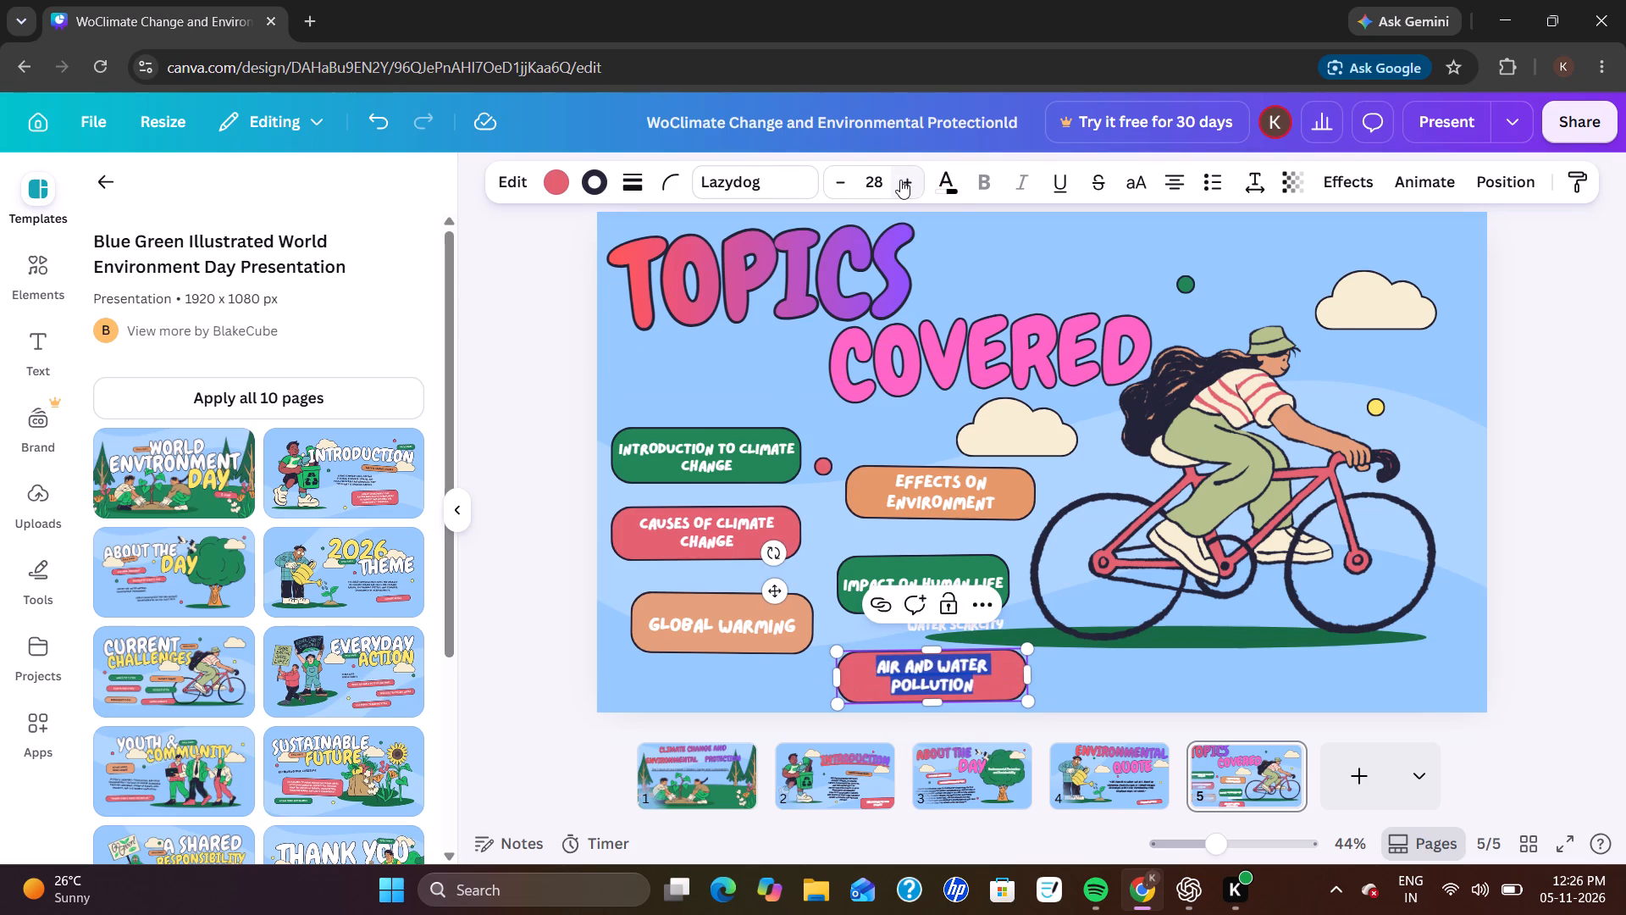
click(1547, 523)
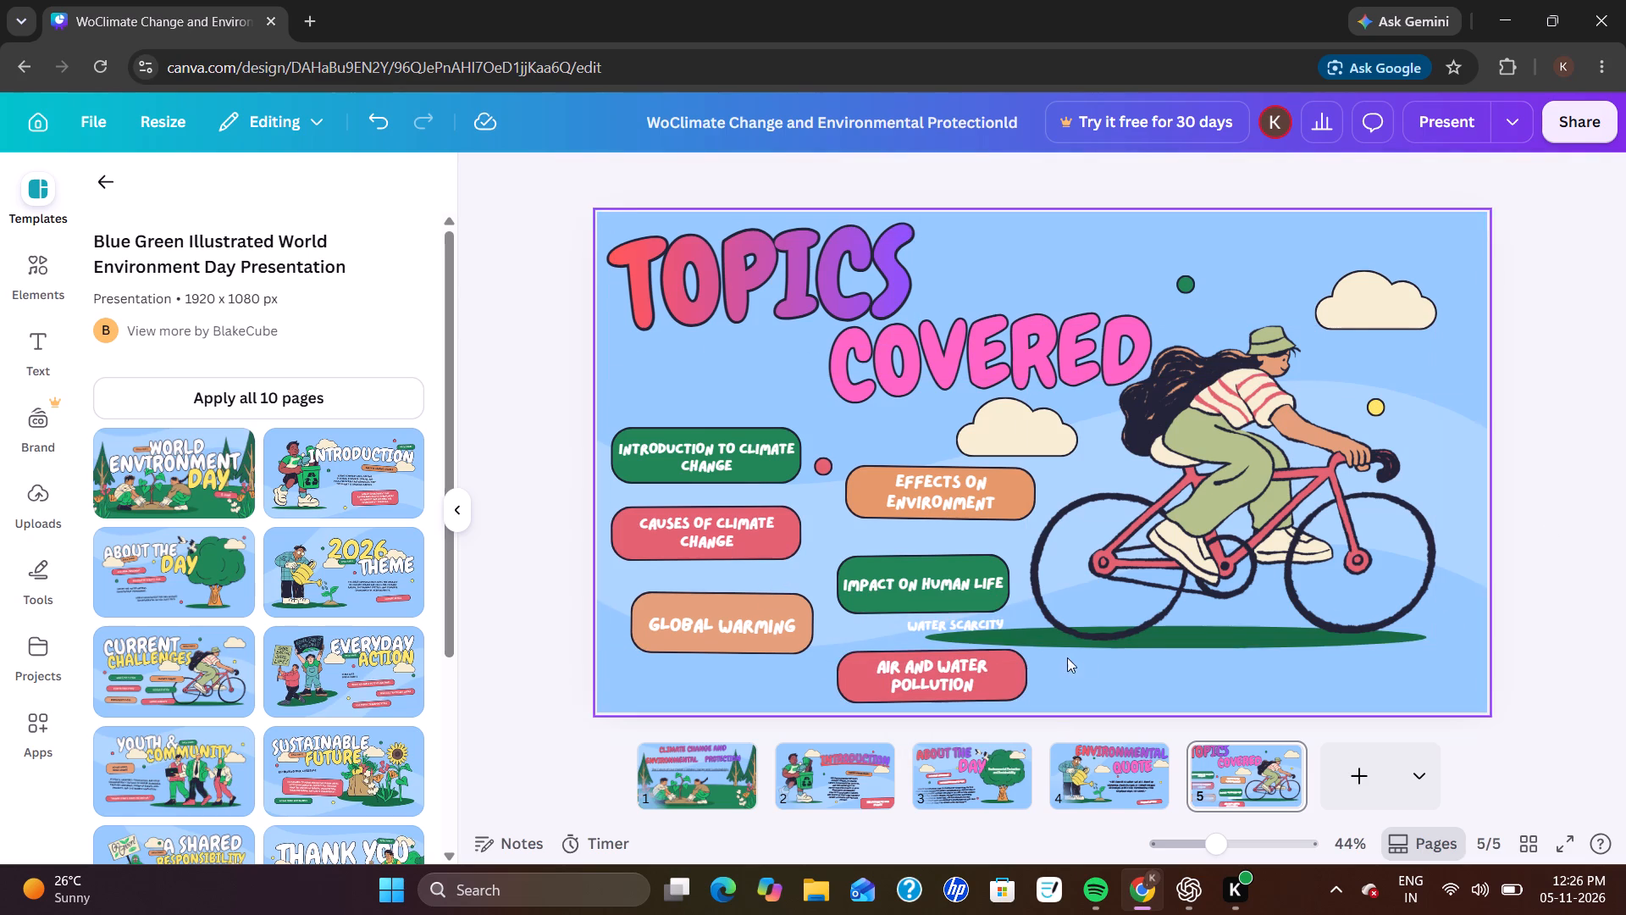
Delete the leftover "WATER SCARCITY" text.
click(984, 618)
click(988, 579)
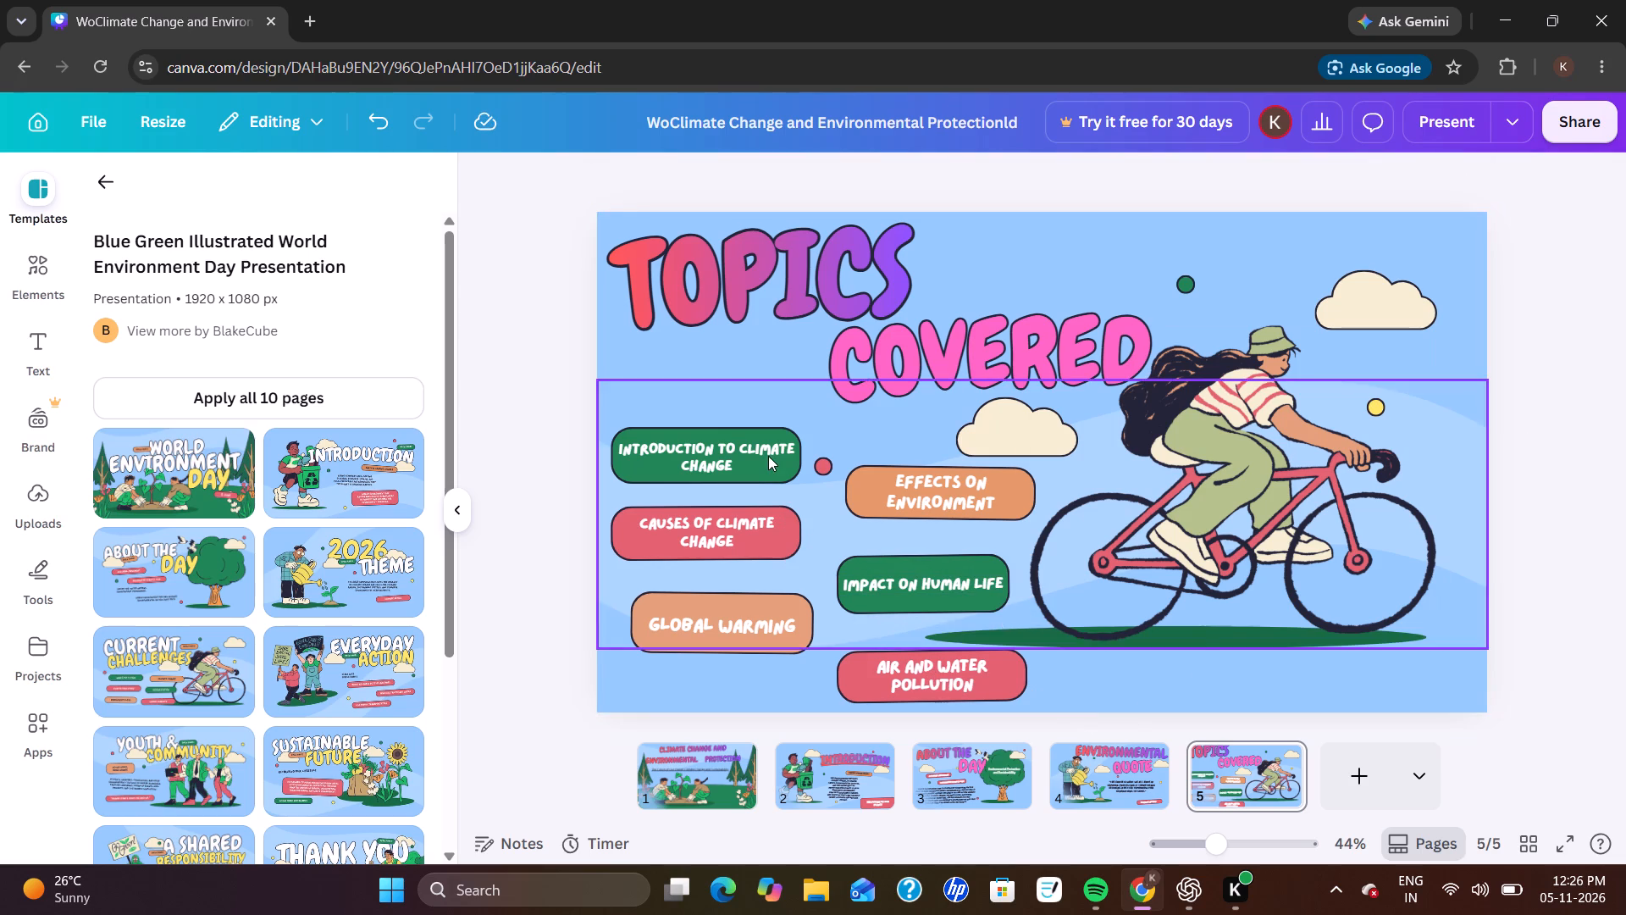
Move the green "INTRODUCTION TO CLIMATE CHANGE" shape up and recentre its text on it.
drag(769, 477, 765, 435)
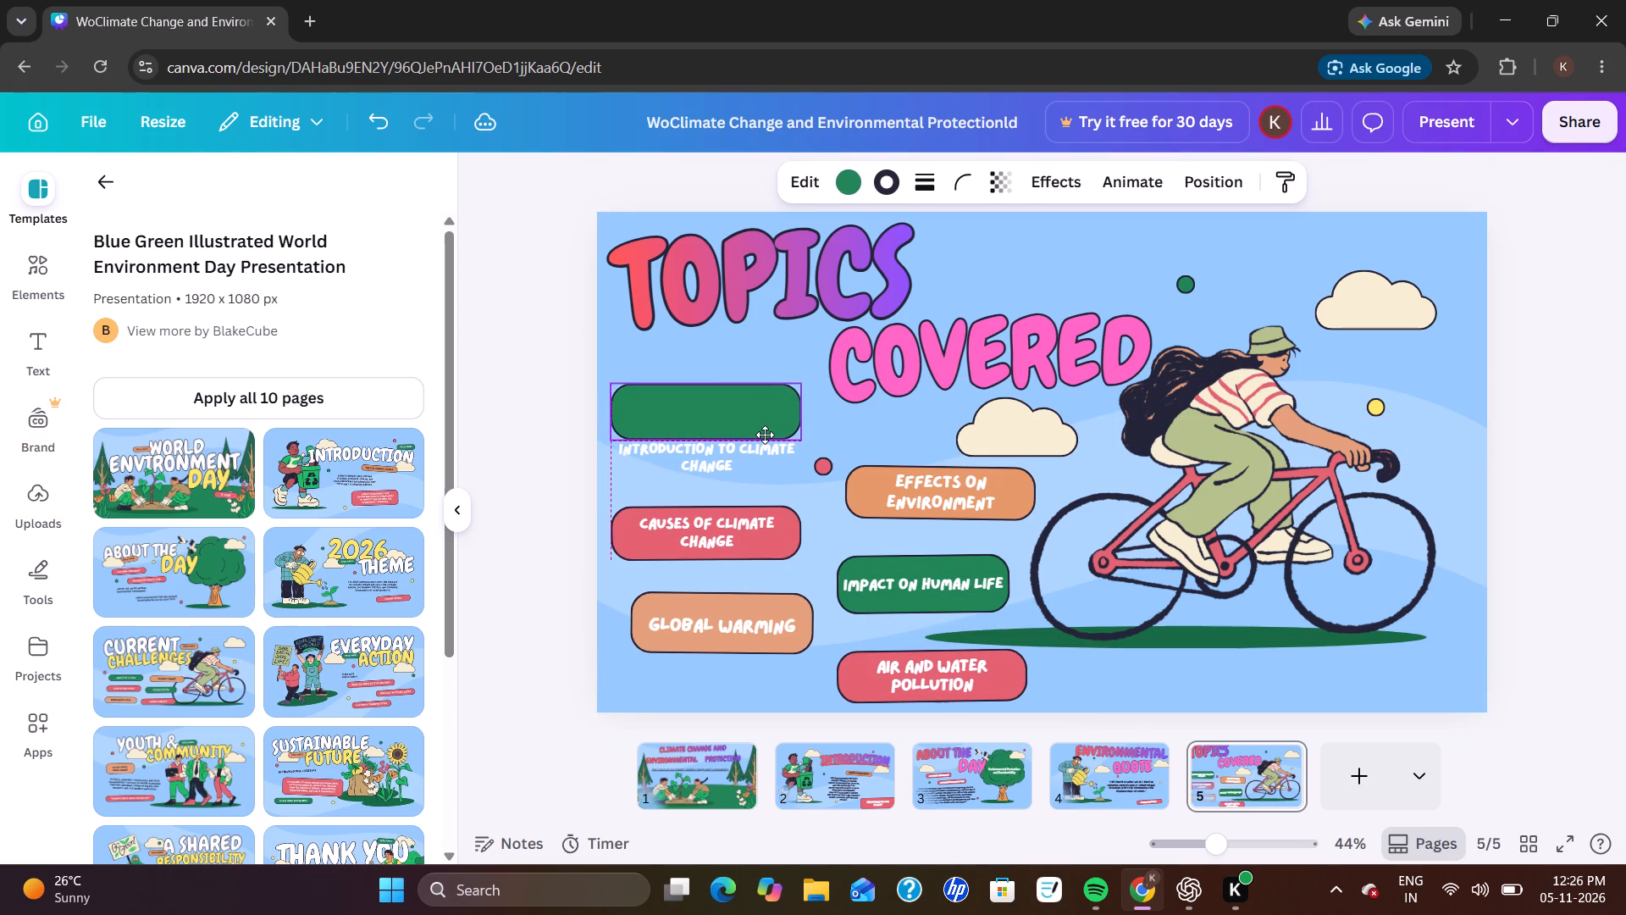
drag(765, 435, 765, 441)
drag(755, 458, 749, 418)
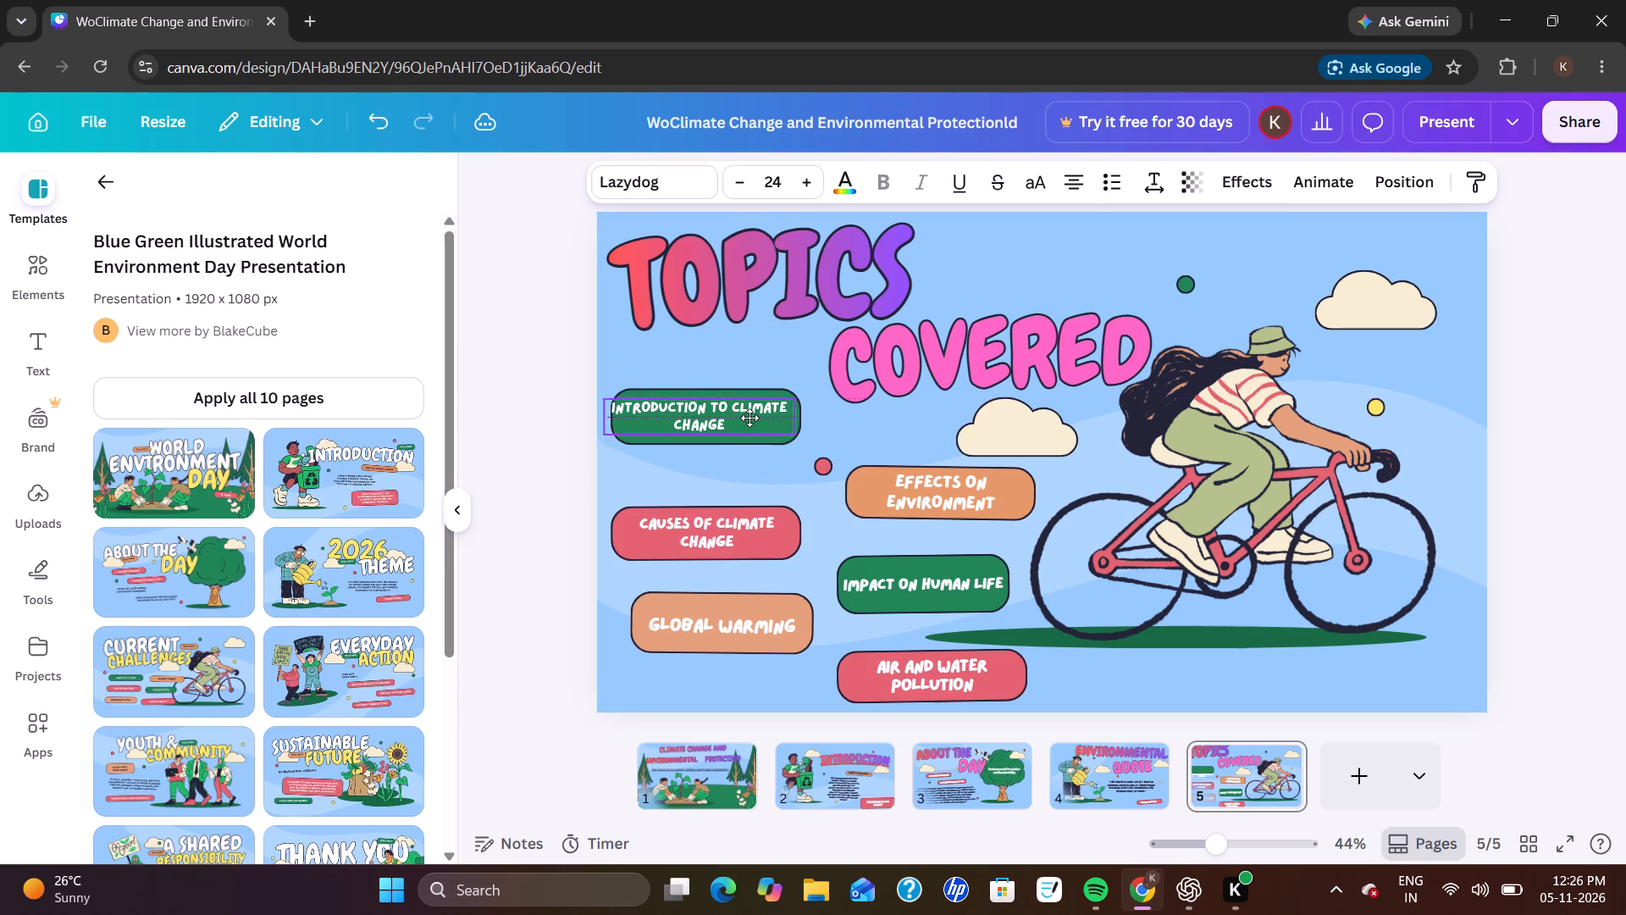
drag(749, 418, 754, 419)
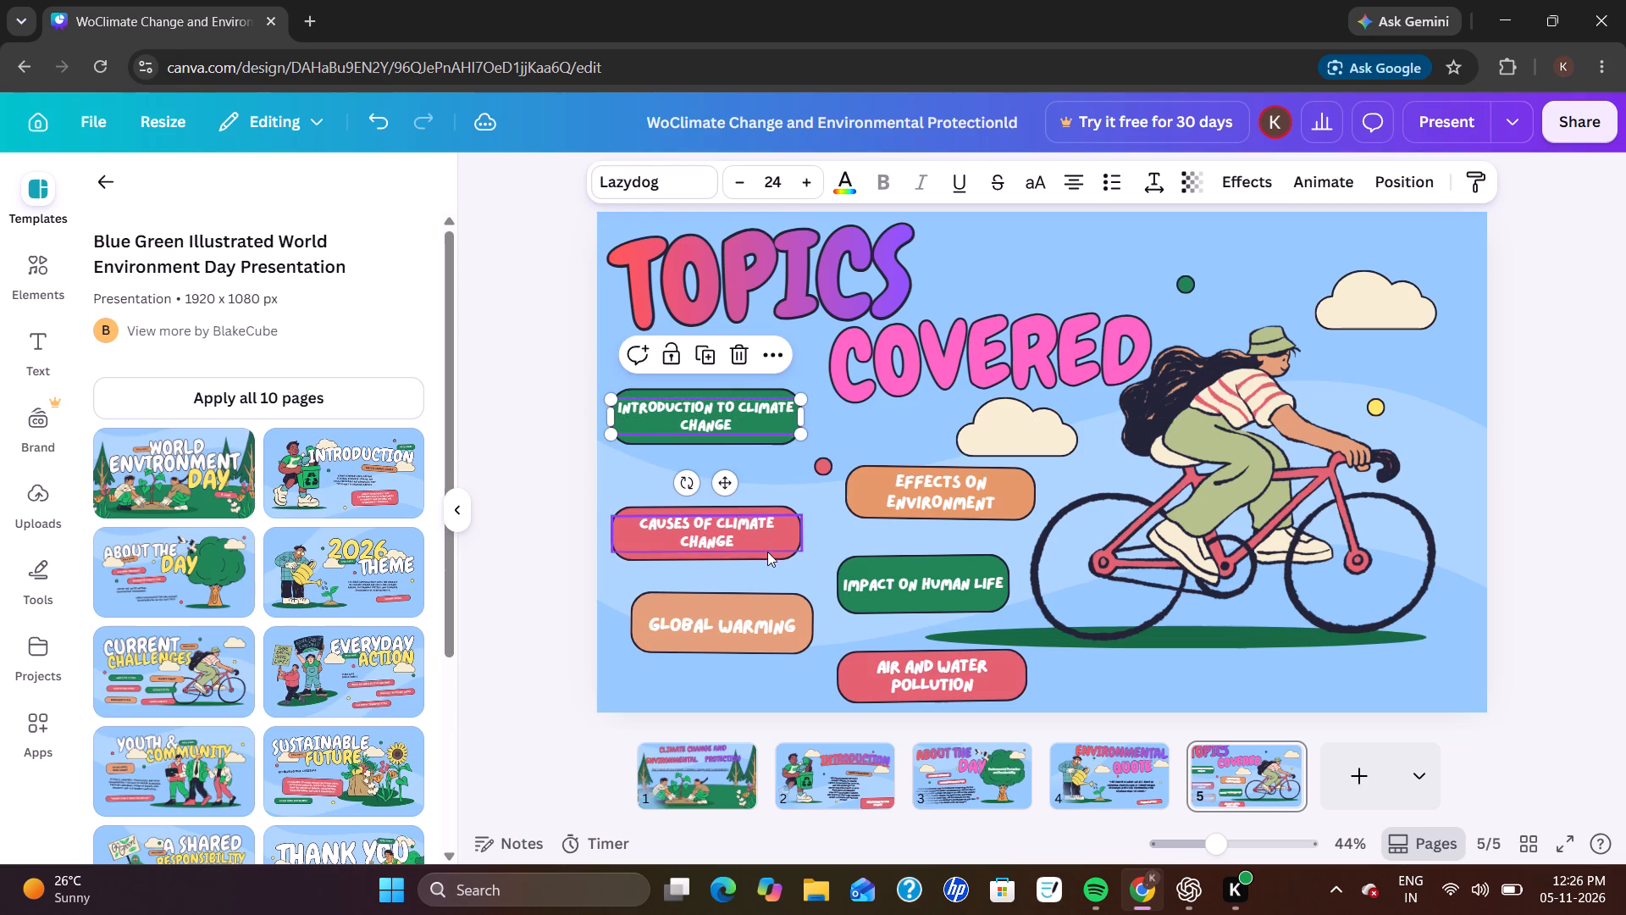
Move the red "CAUSES OF CLIMATE CHANGE" shape and its text up to just below the green shape.
drag(767, 552, 769, 512)
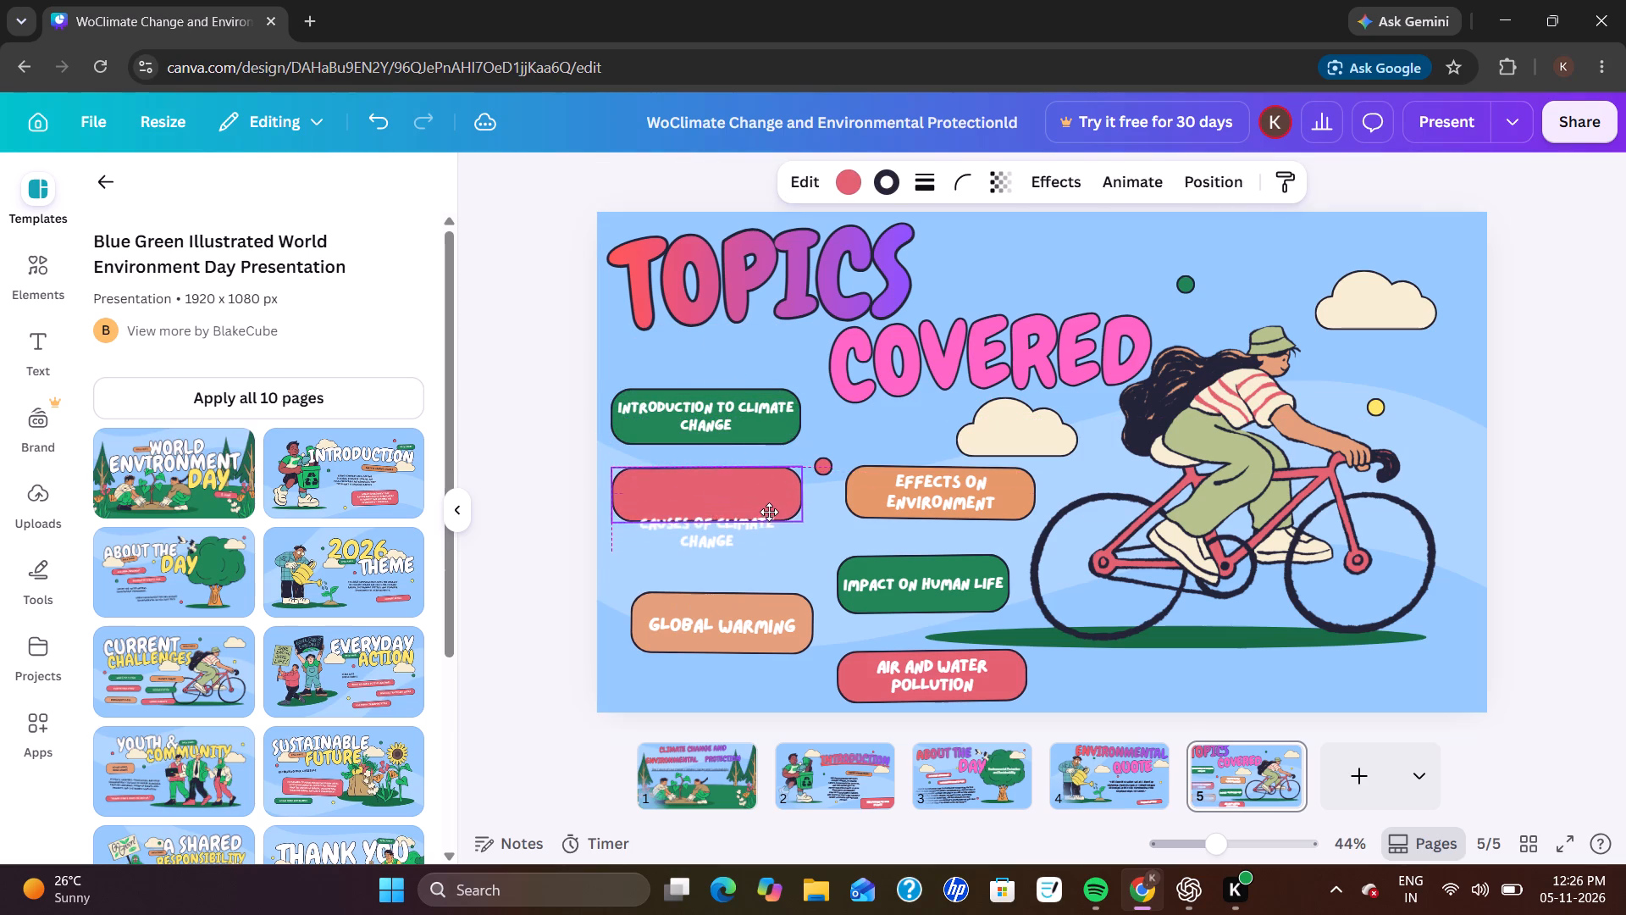
drag(769, 512, 767, 504)
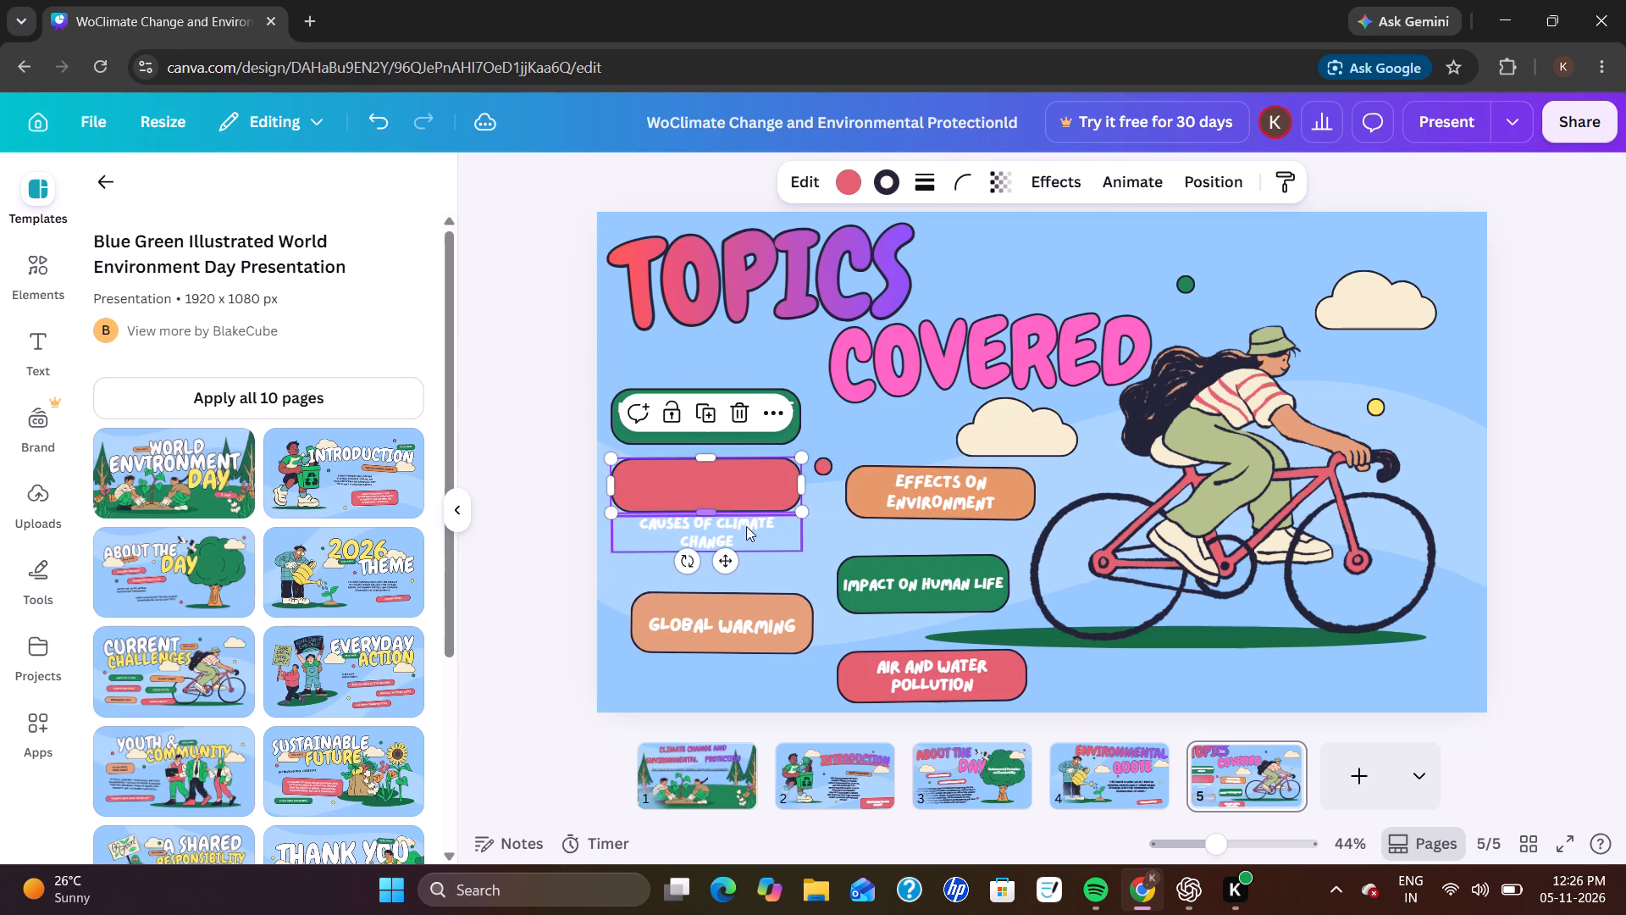
drag(744, 528, 744, 482)
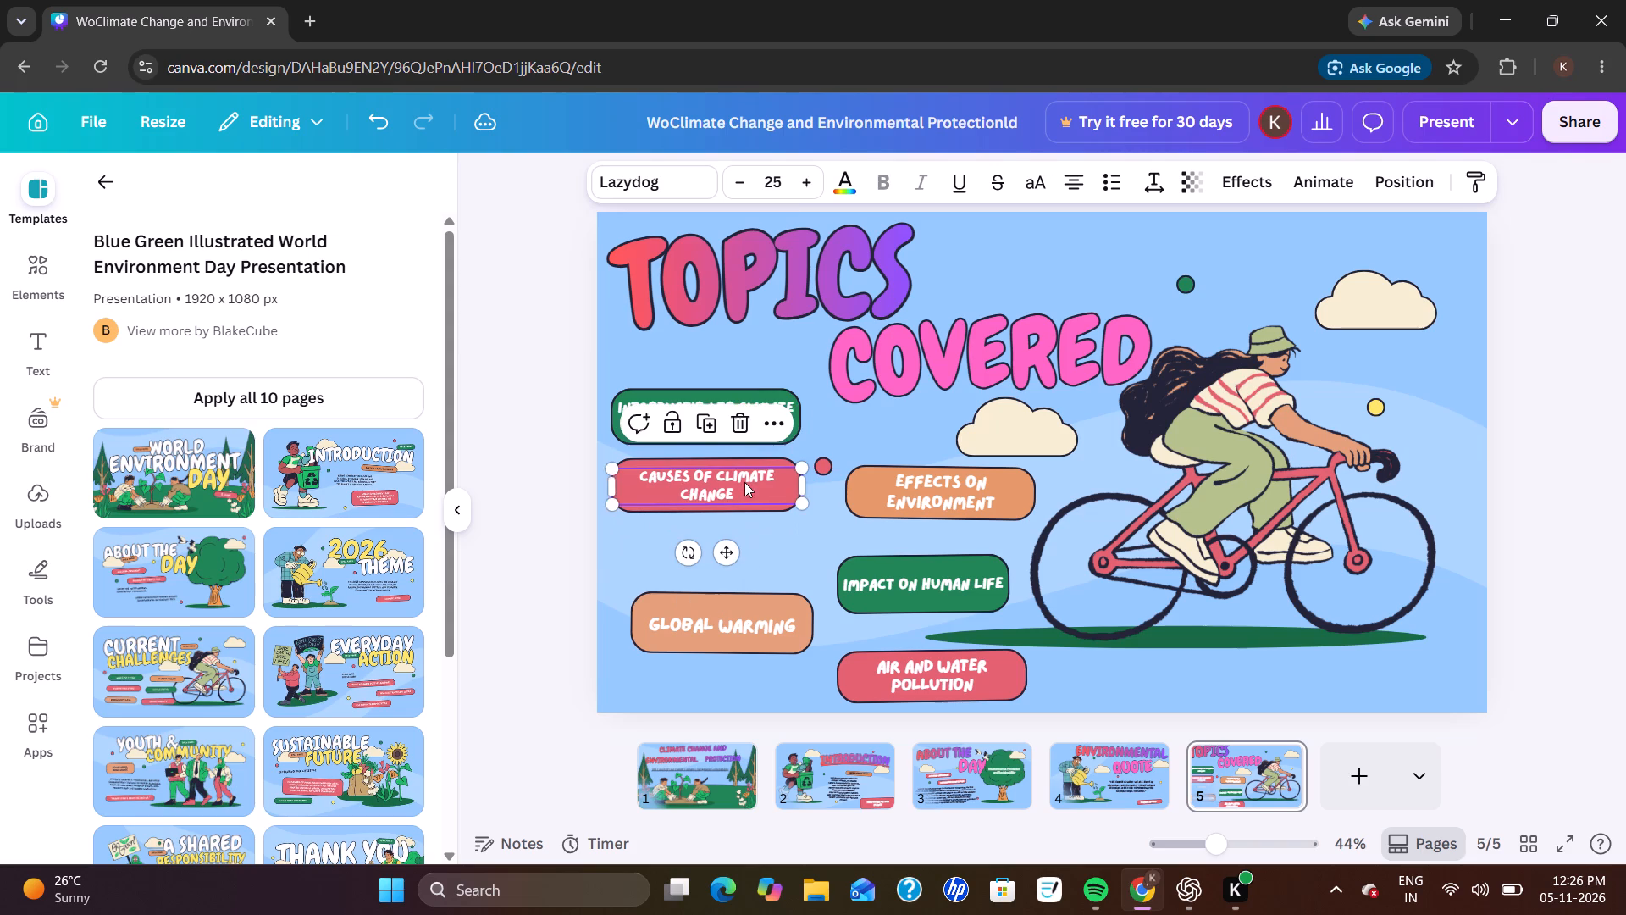
Move the orange "GLOBAL WARMING" shape and its text up and left, beneath "CAUSES OF CLIMATE CHANGE".
drag(776, 643, 777, 616)
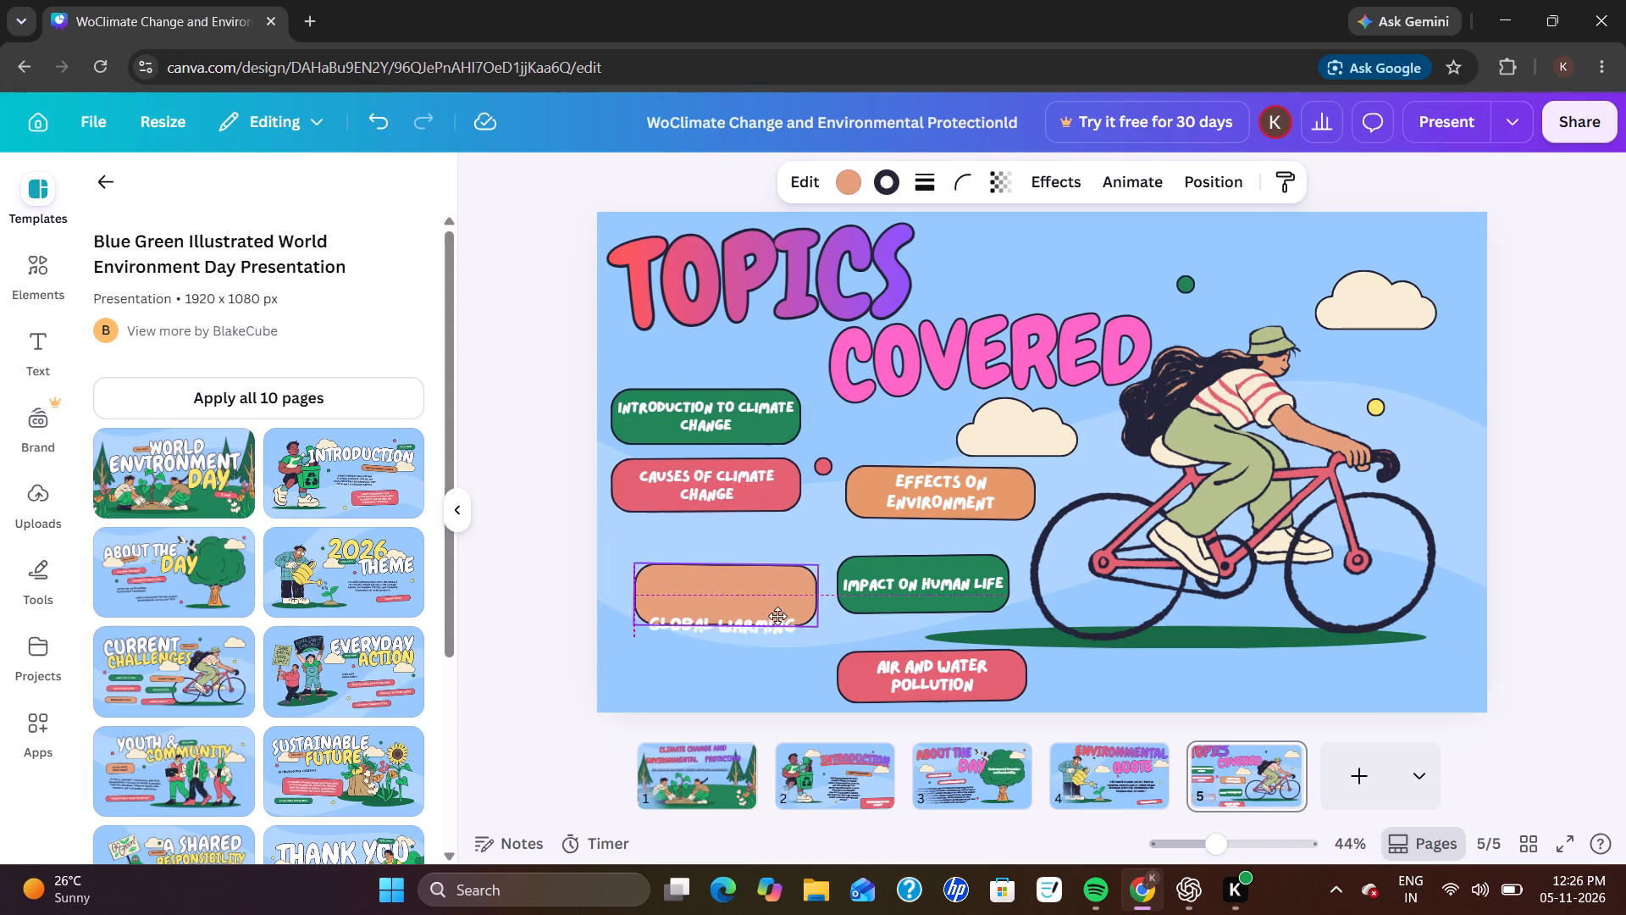
drag(777, 616, 760, 586)
drag(763, 624, 754, 584)
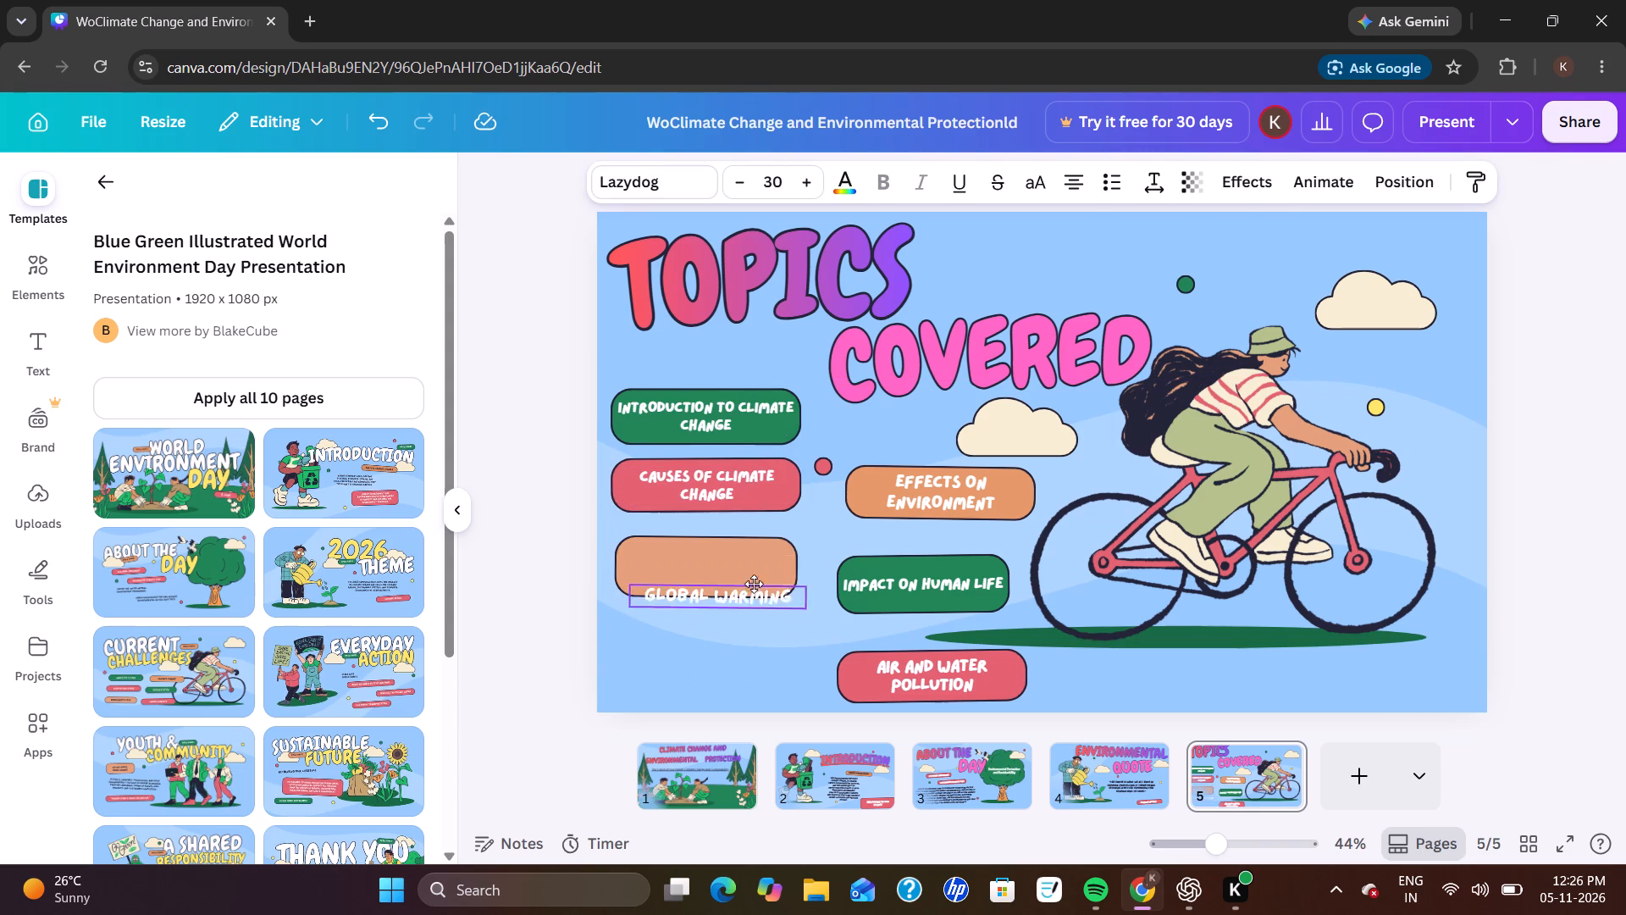
drag(754, 584, 749, 561)
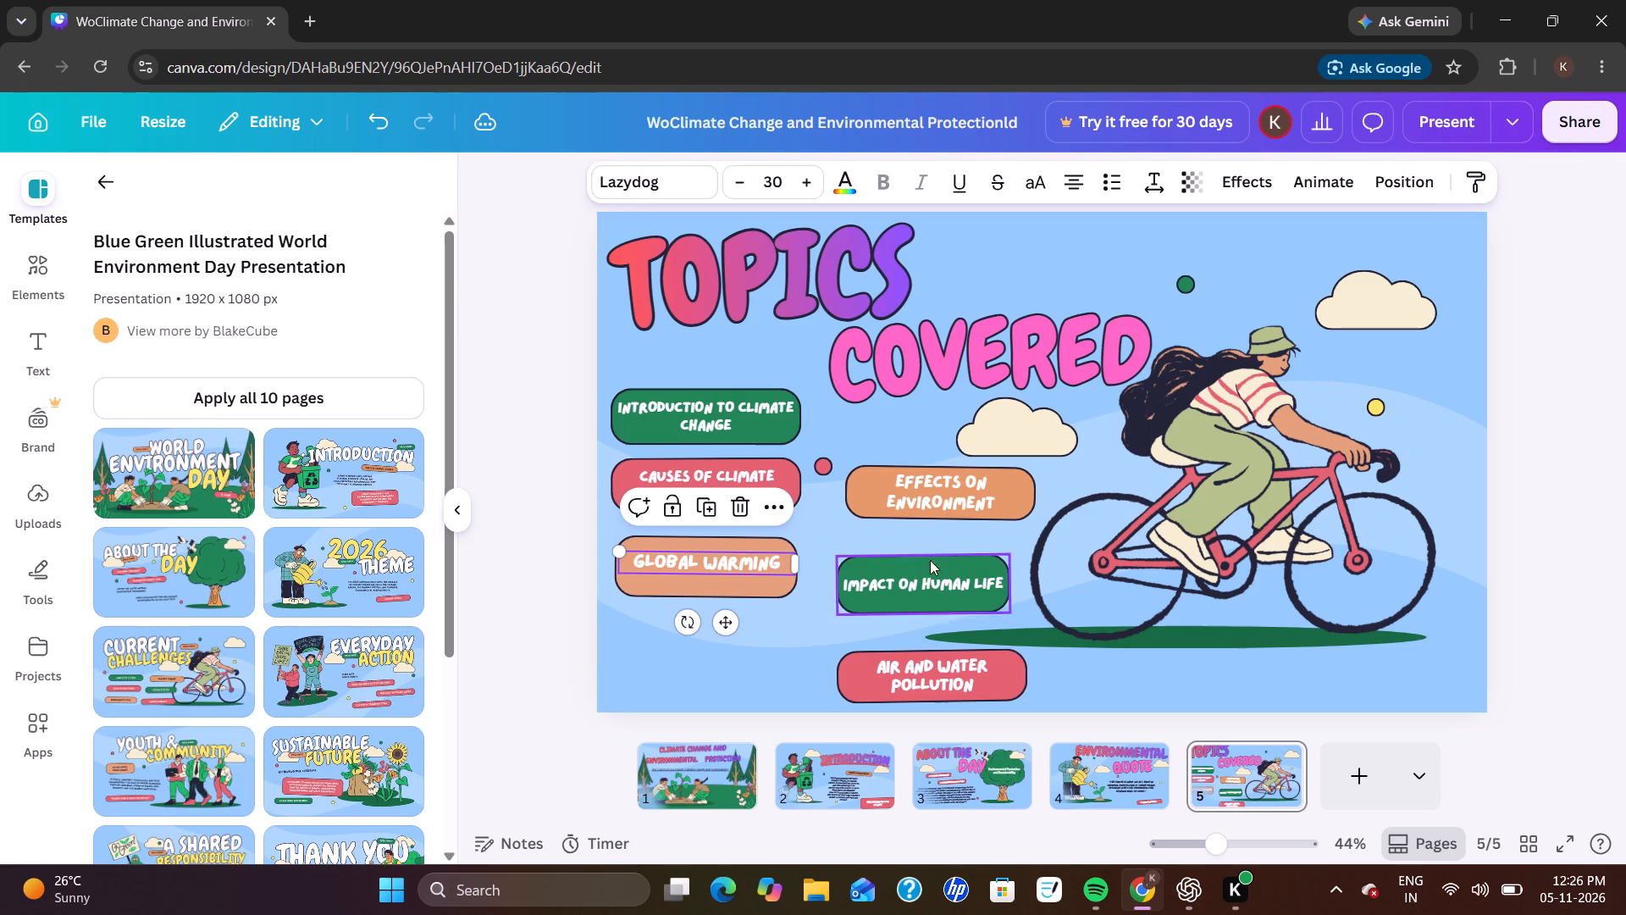
Duplicate the green shape behind "INTRODUCTION TO CLIMATE CHANGE" and place the copy below "GLOBAL WARMING", aligned with the shapes above.
click(768, 435)
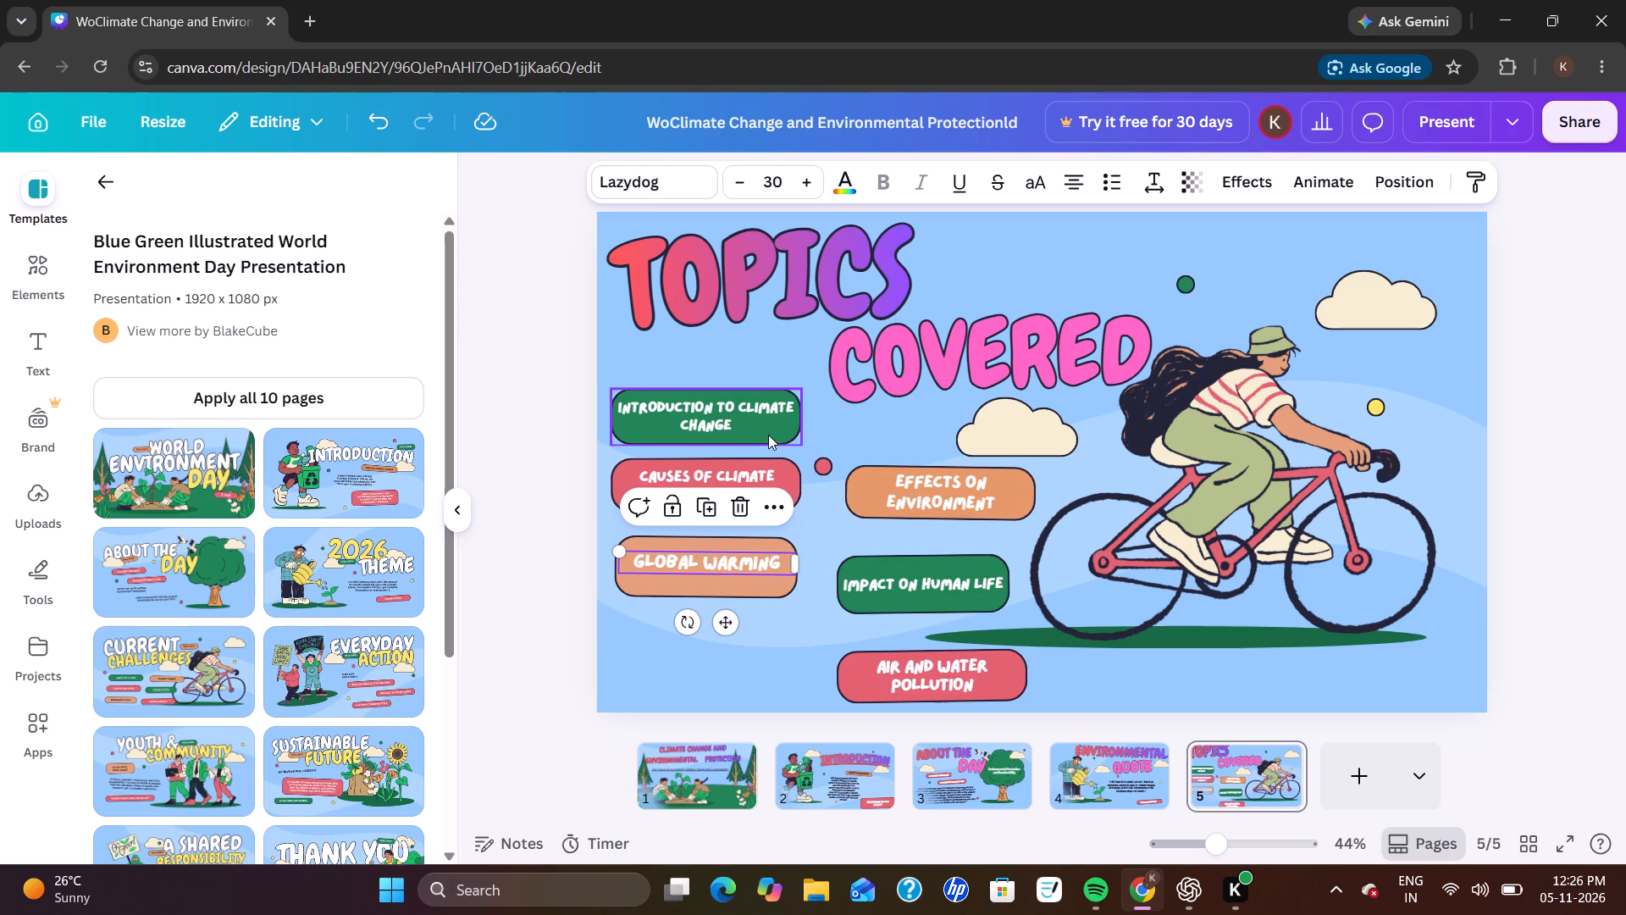
click(772, 341)
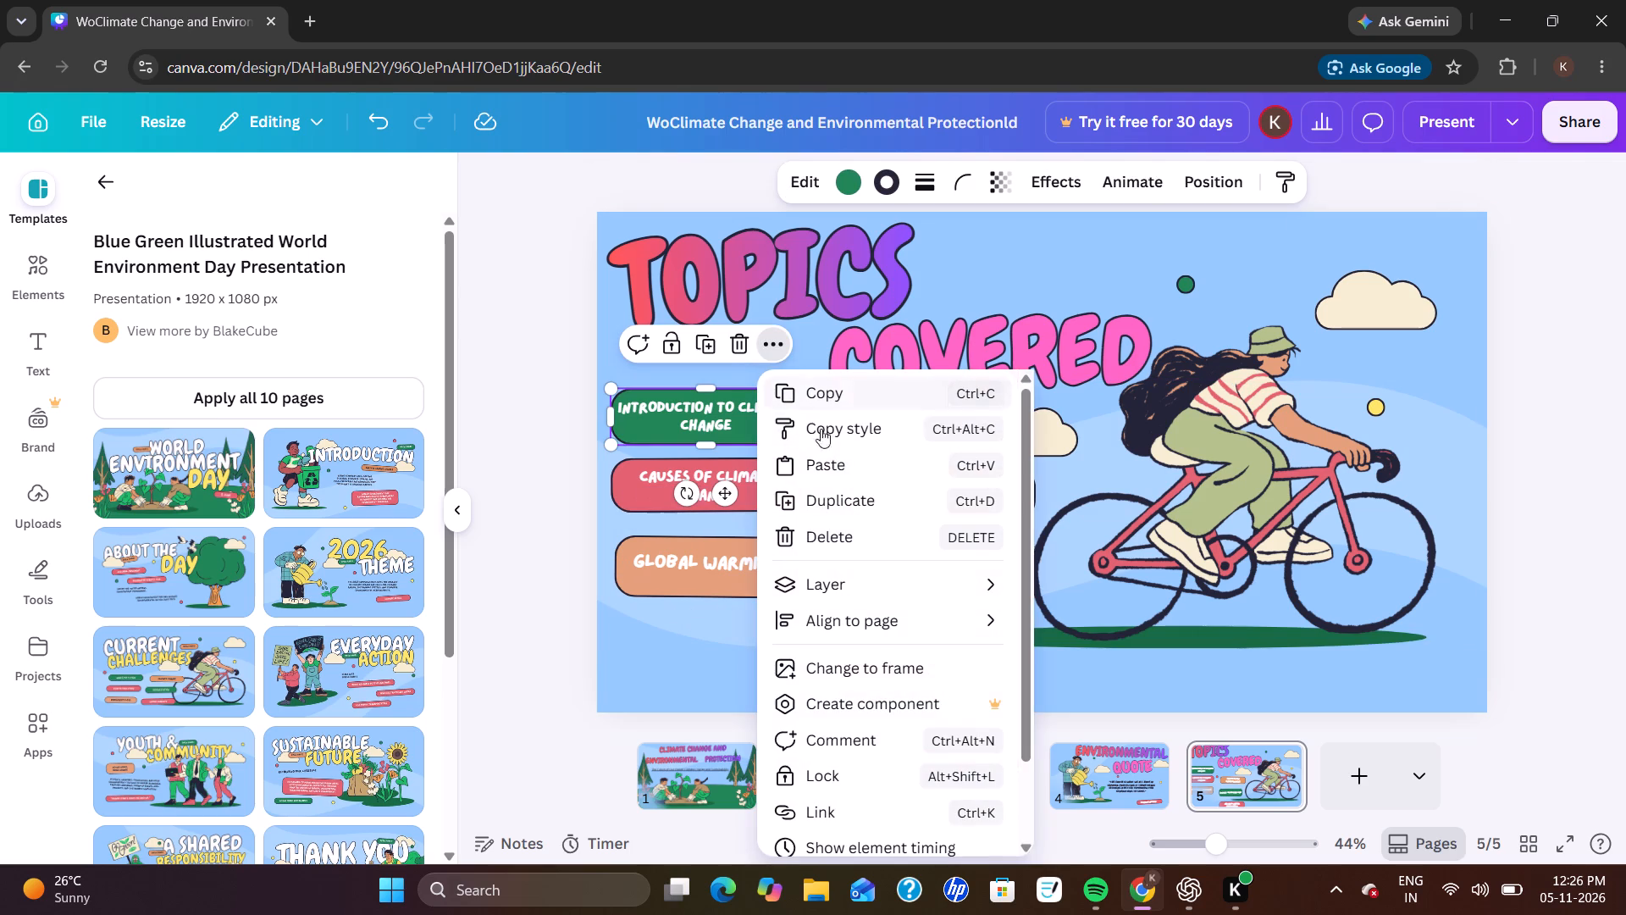
click(828, 497)
drag(767, 440, 749, 666)
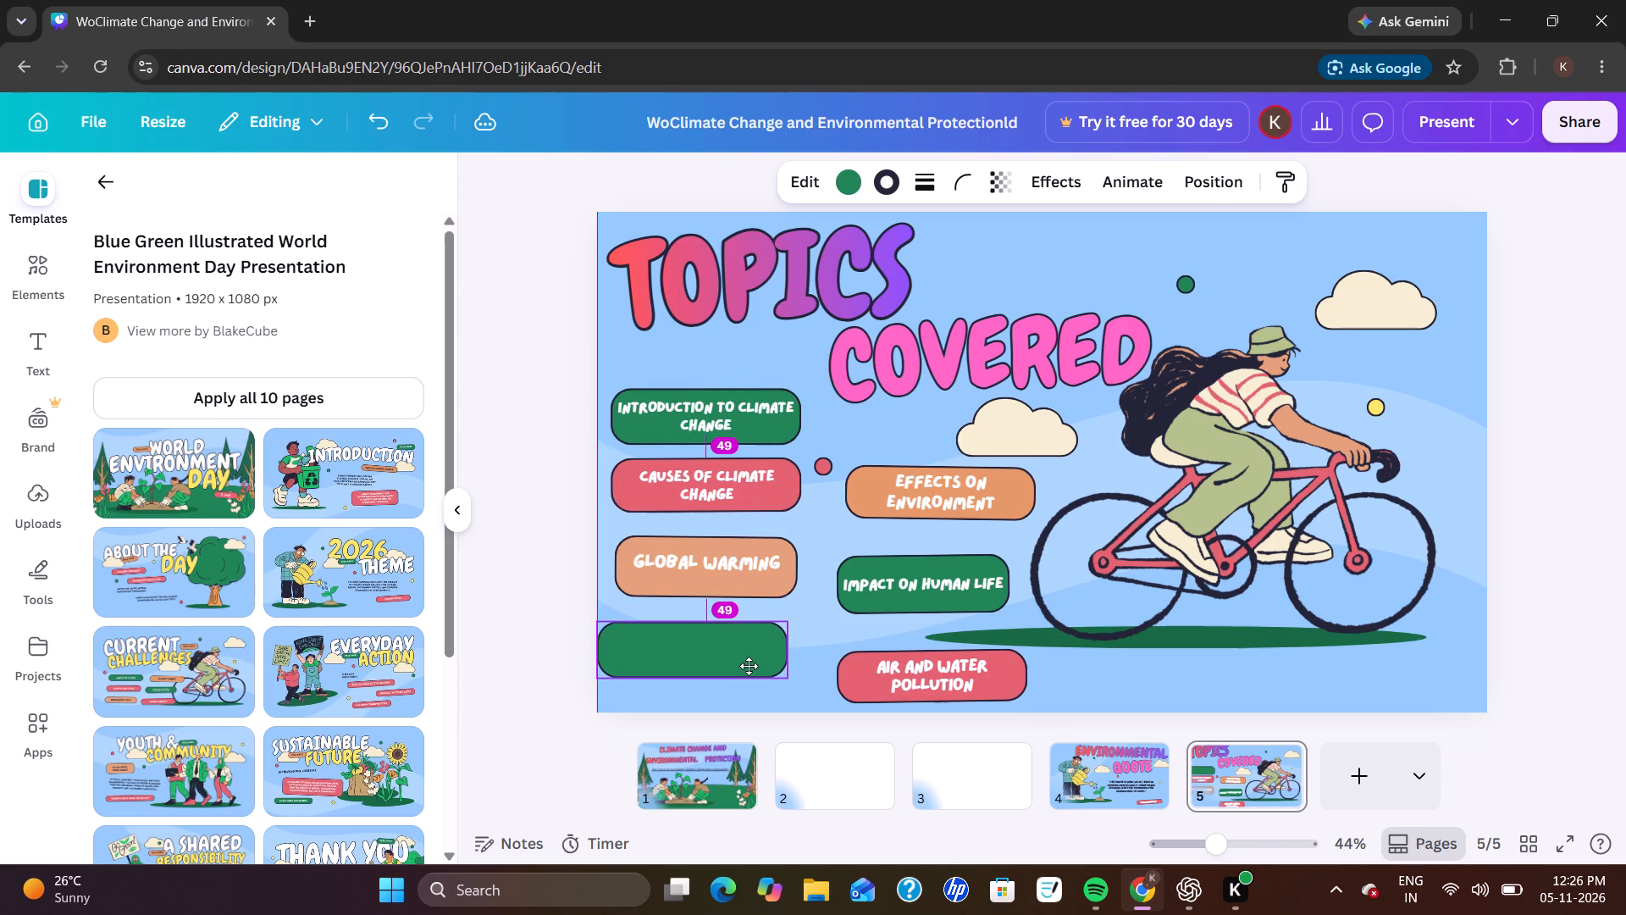
drag(749, 666, 758, 665)
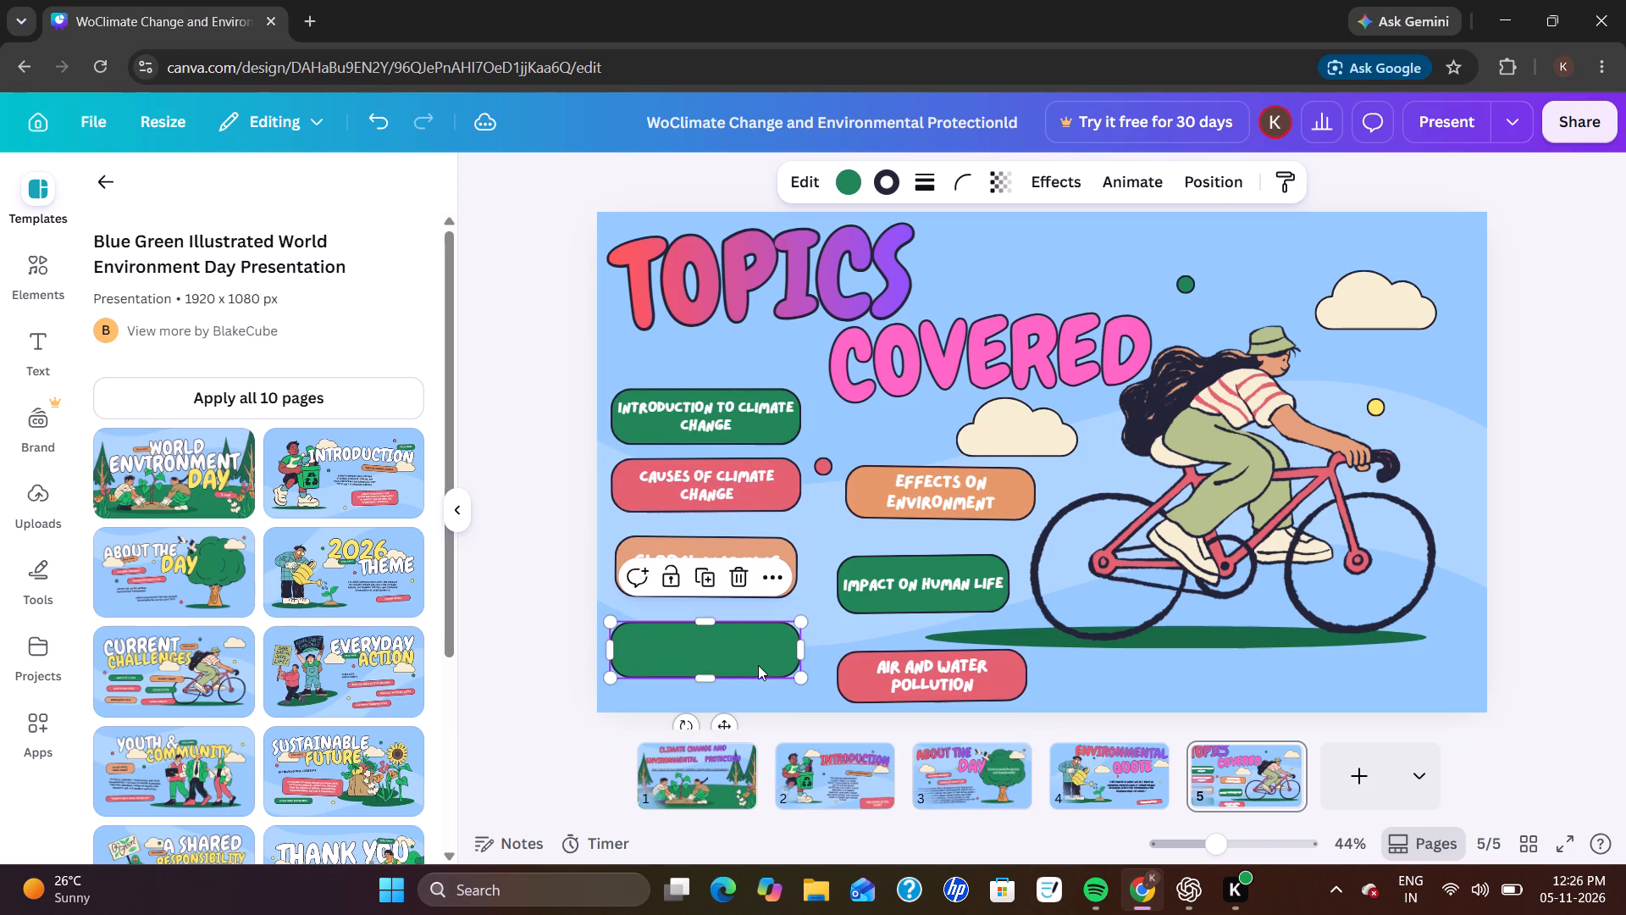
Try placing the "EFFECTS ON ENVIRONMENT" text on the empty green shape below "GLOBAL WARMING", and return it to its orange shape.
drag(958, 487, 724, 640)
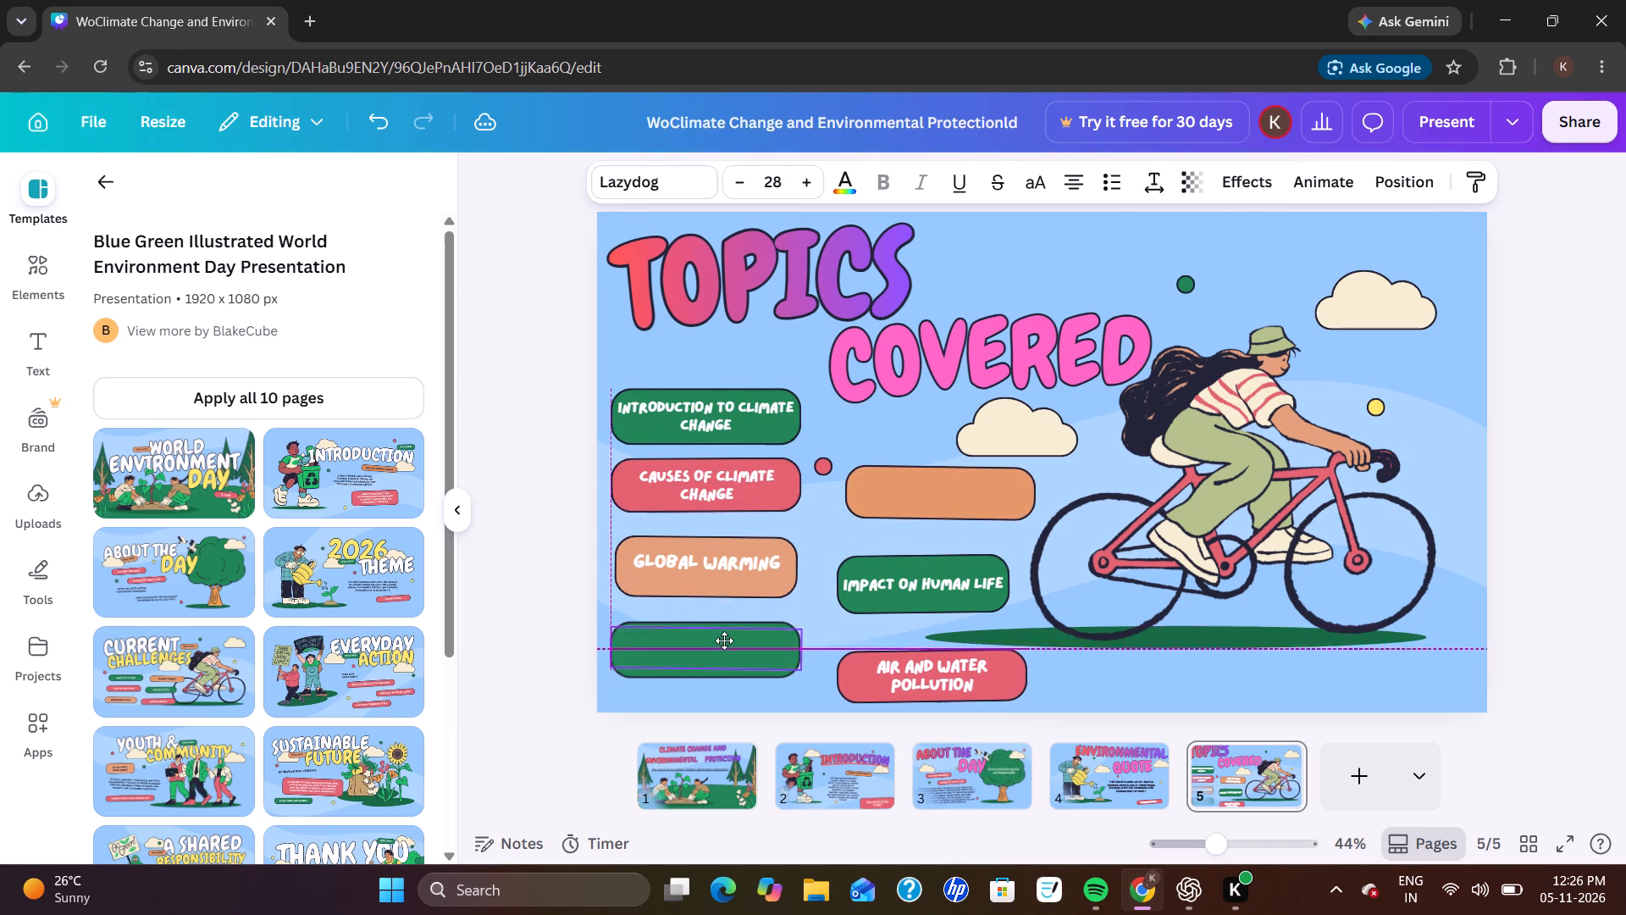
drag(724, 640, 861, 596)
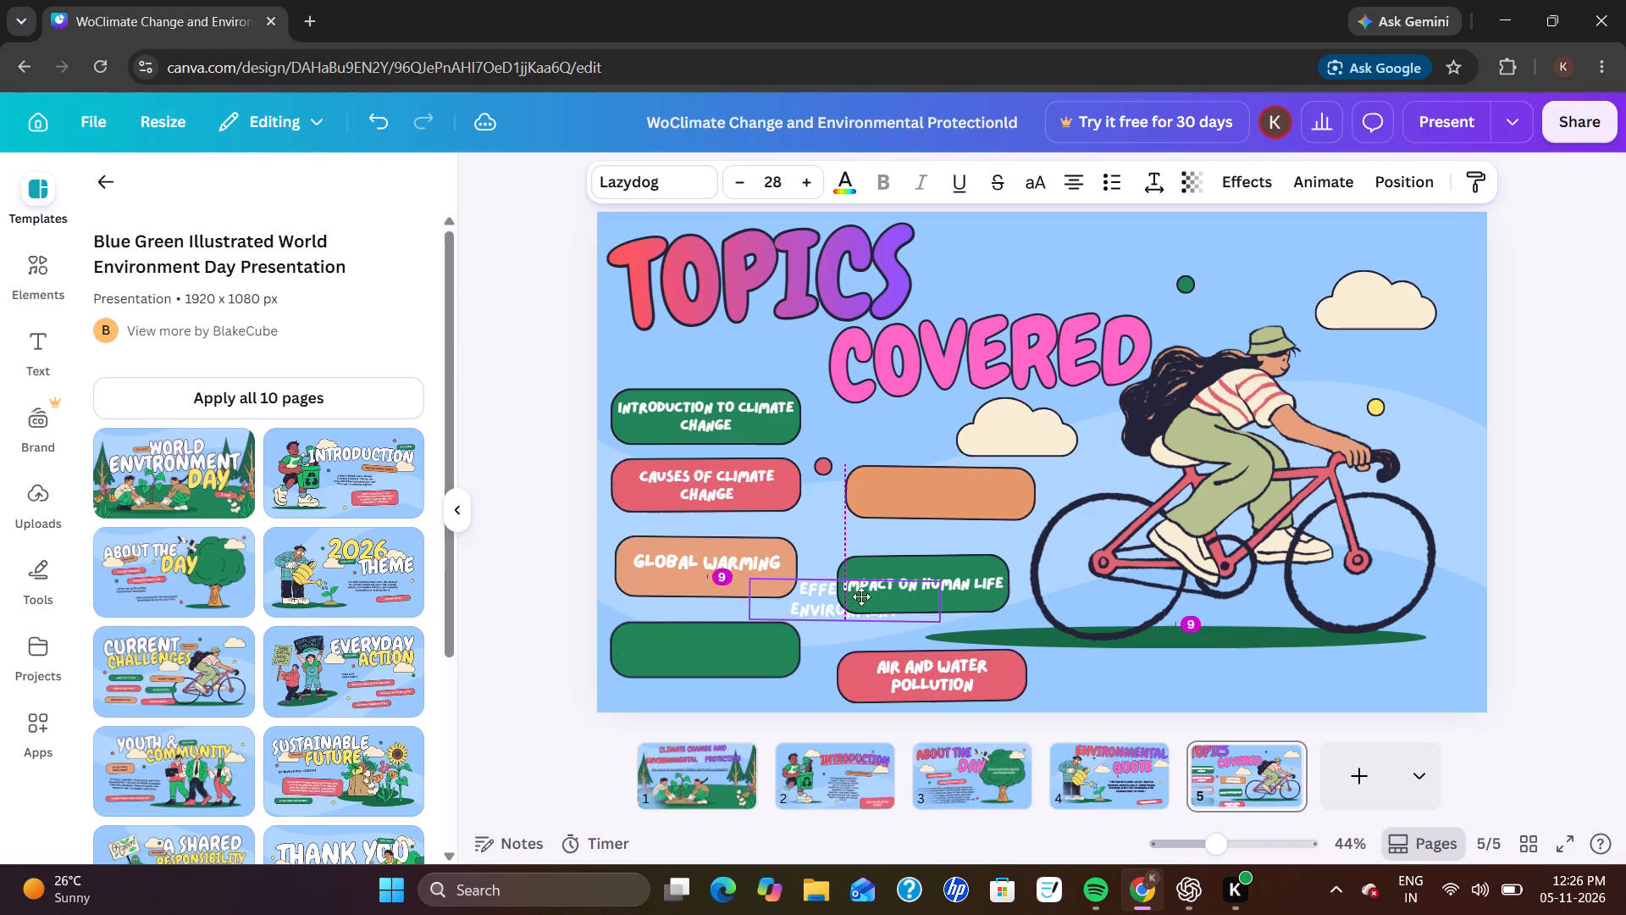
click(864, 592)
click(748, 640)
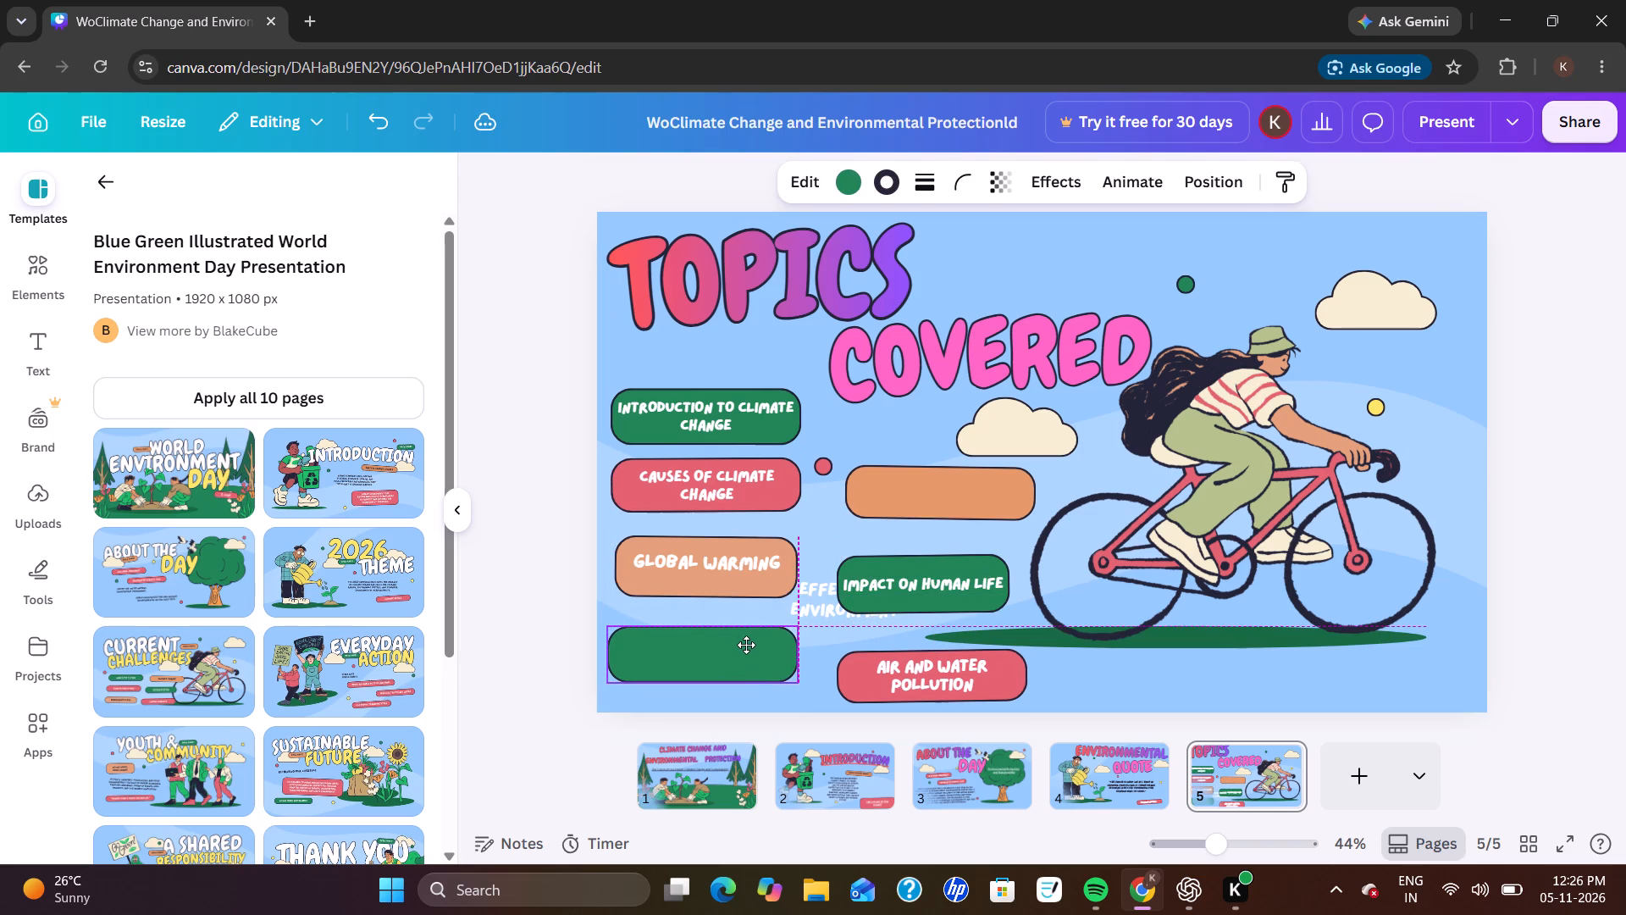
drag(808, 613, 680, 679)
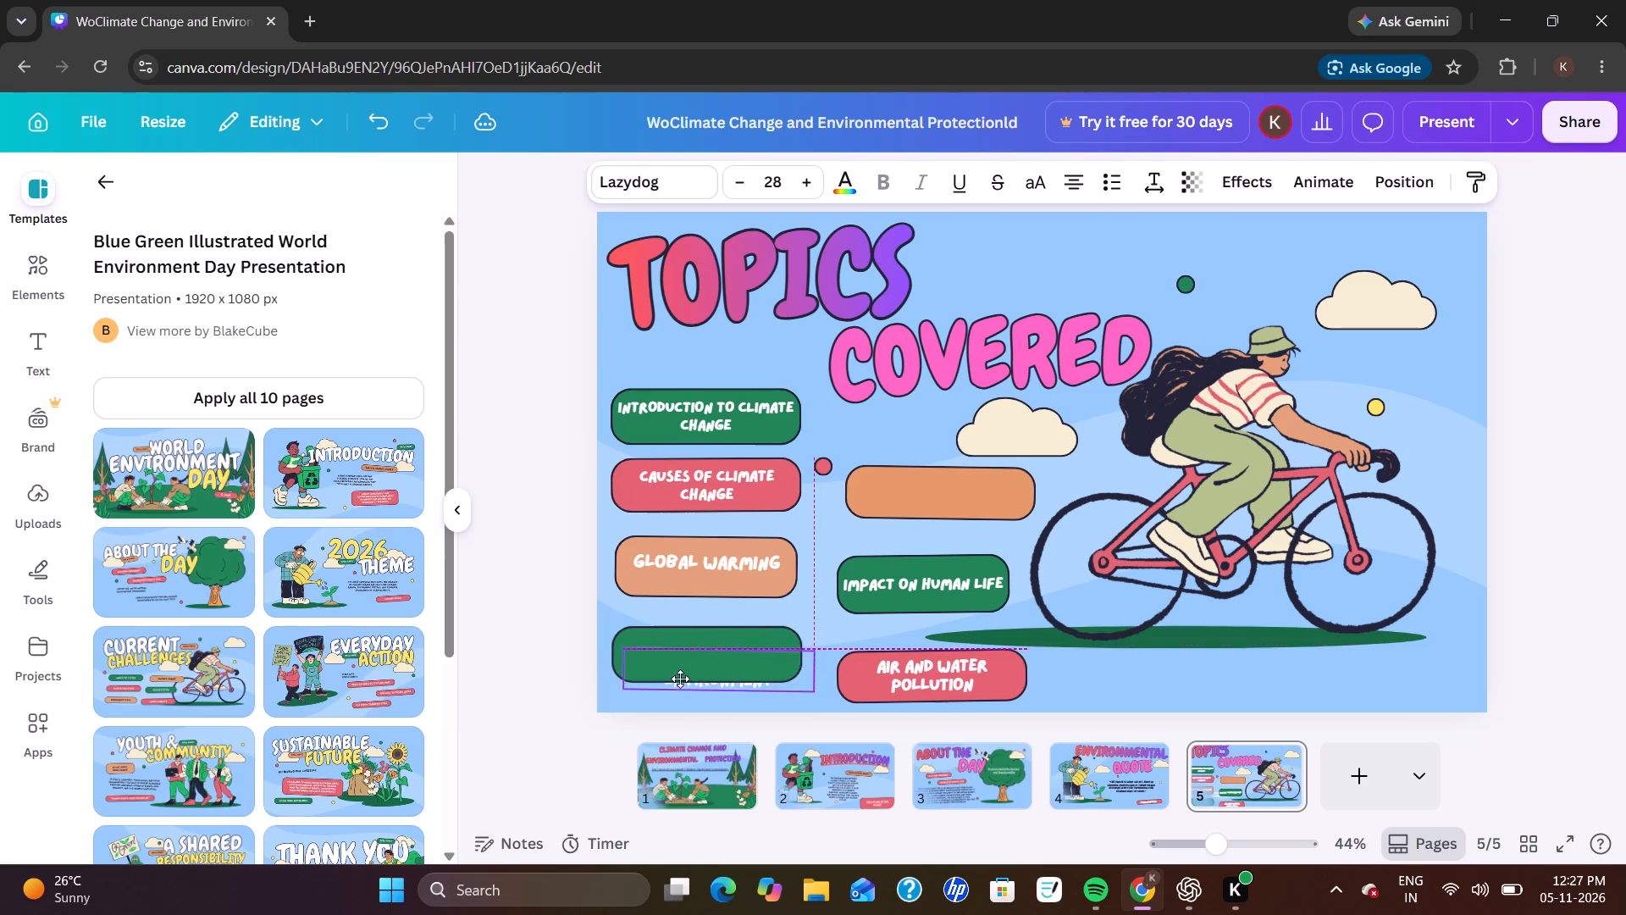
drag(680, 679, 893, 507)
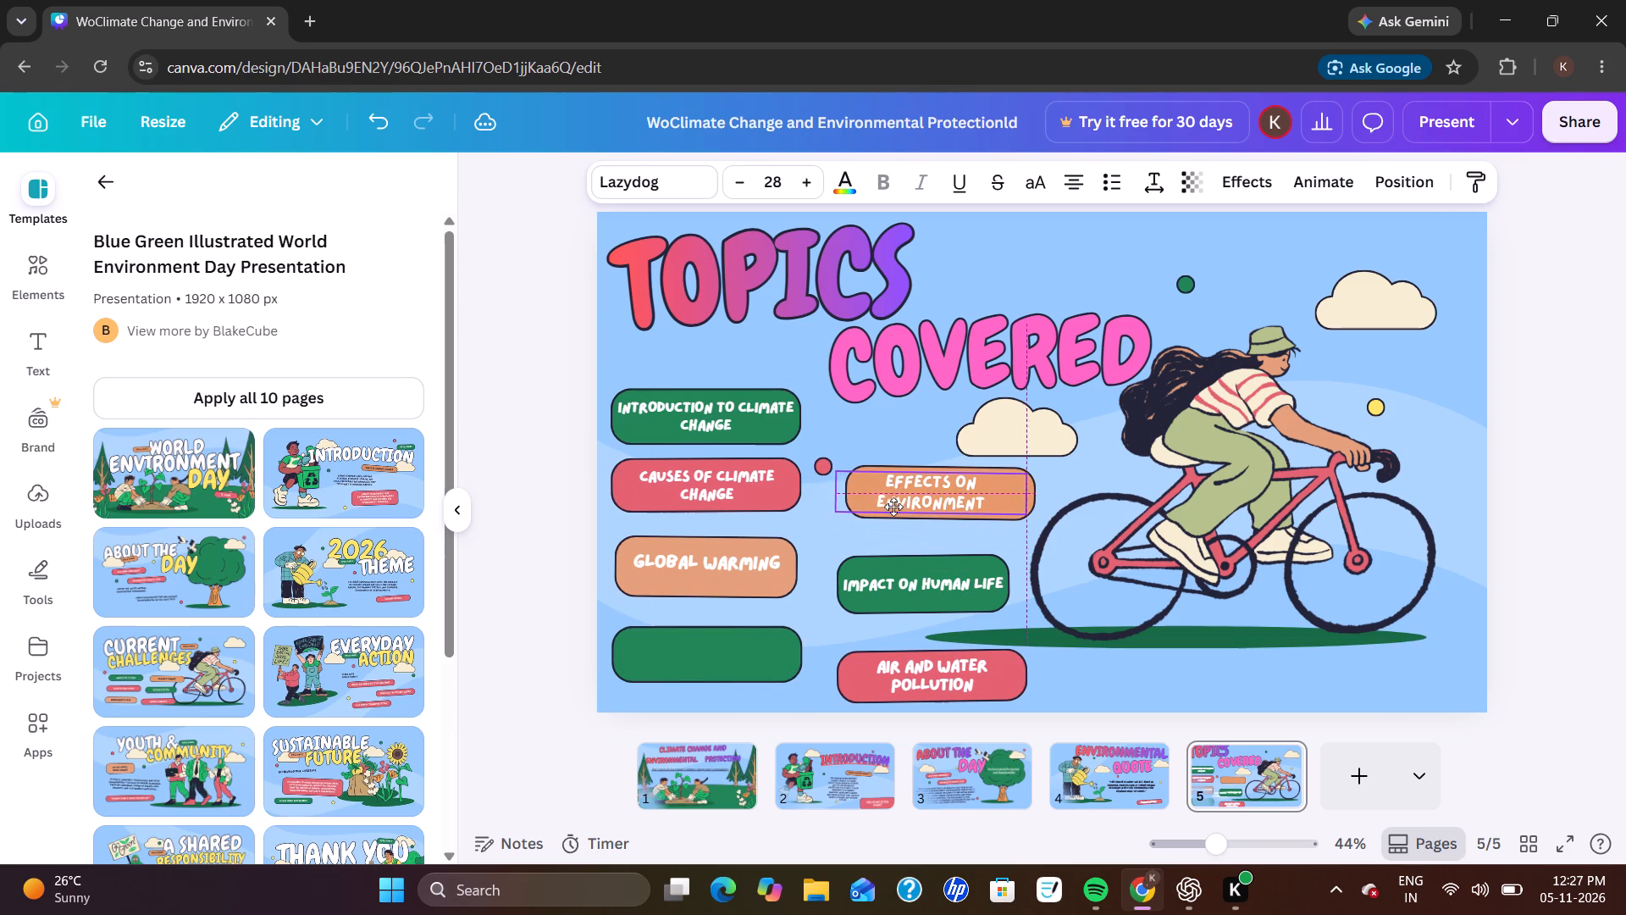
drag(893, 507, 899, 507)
Move the orange "EFFECTS ON ENVIRONMENT" shape and its text slightly up, closer to the "COVERED" heading.
drag(873, 468, 874, 461)
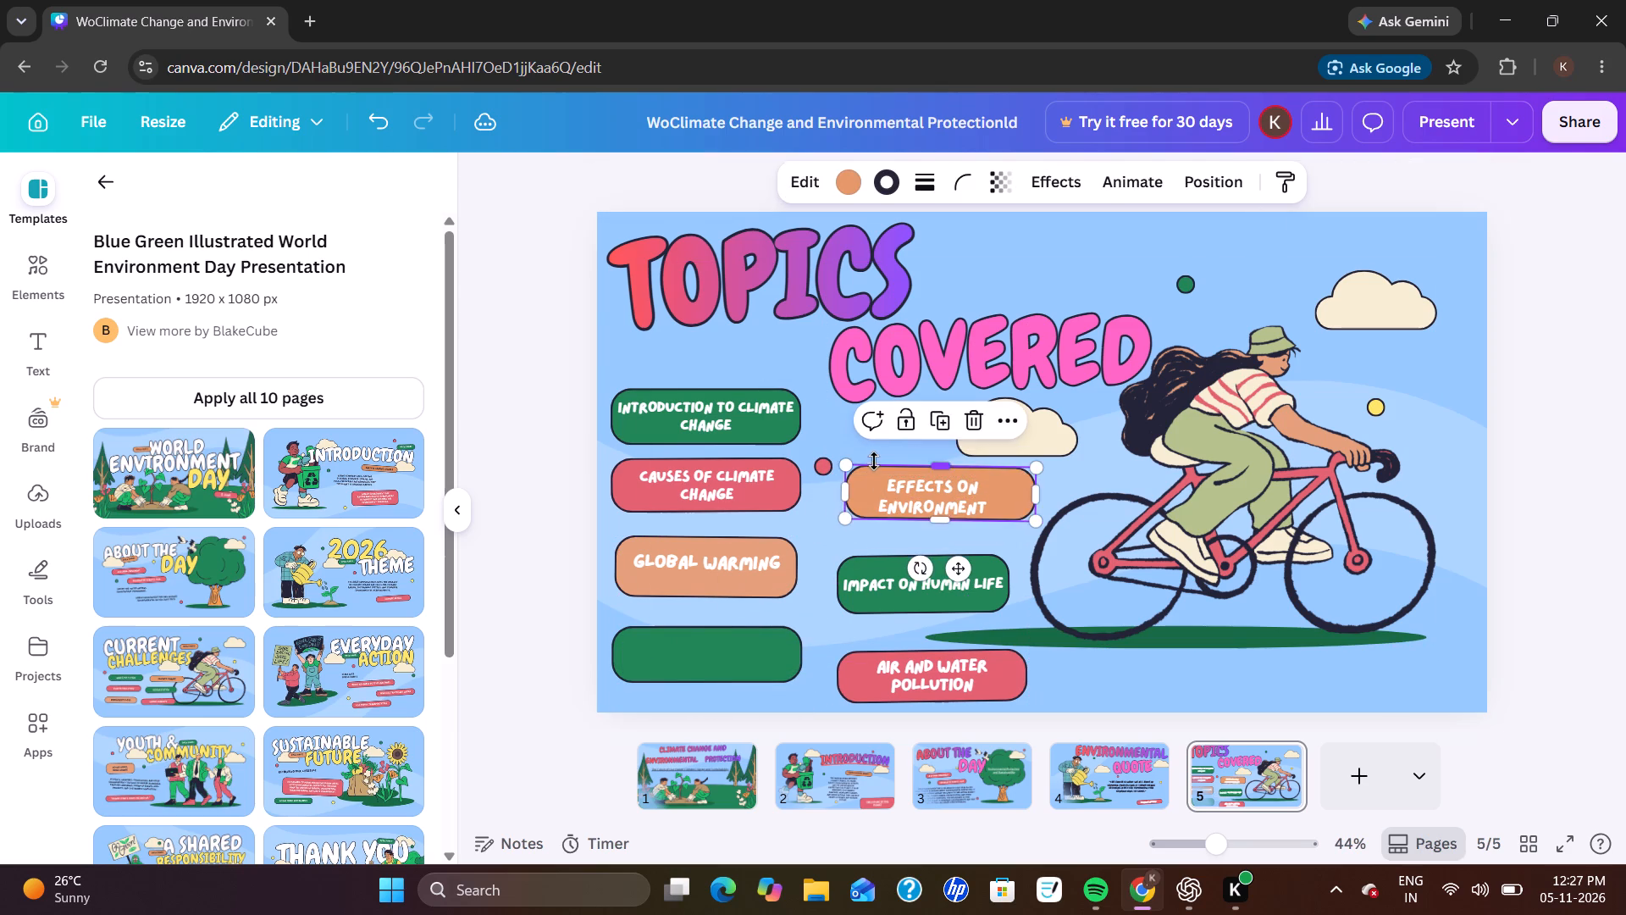
drag(874, 461, 867, 446)
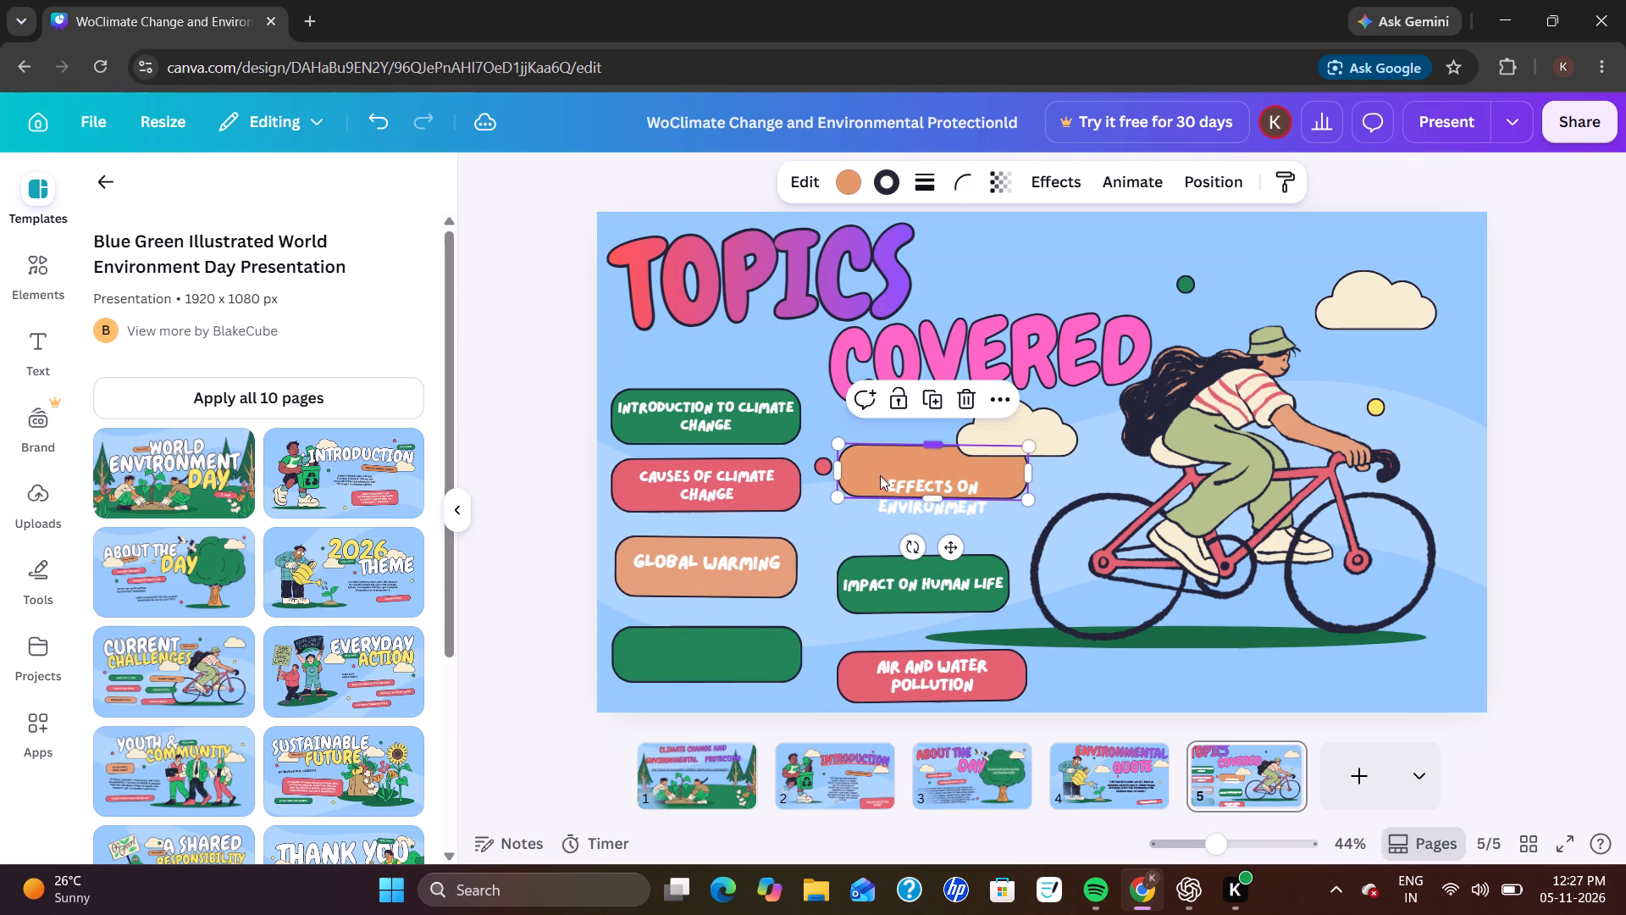
click(920, 483)
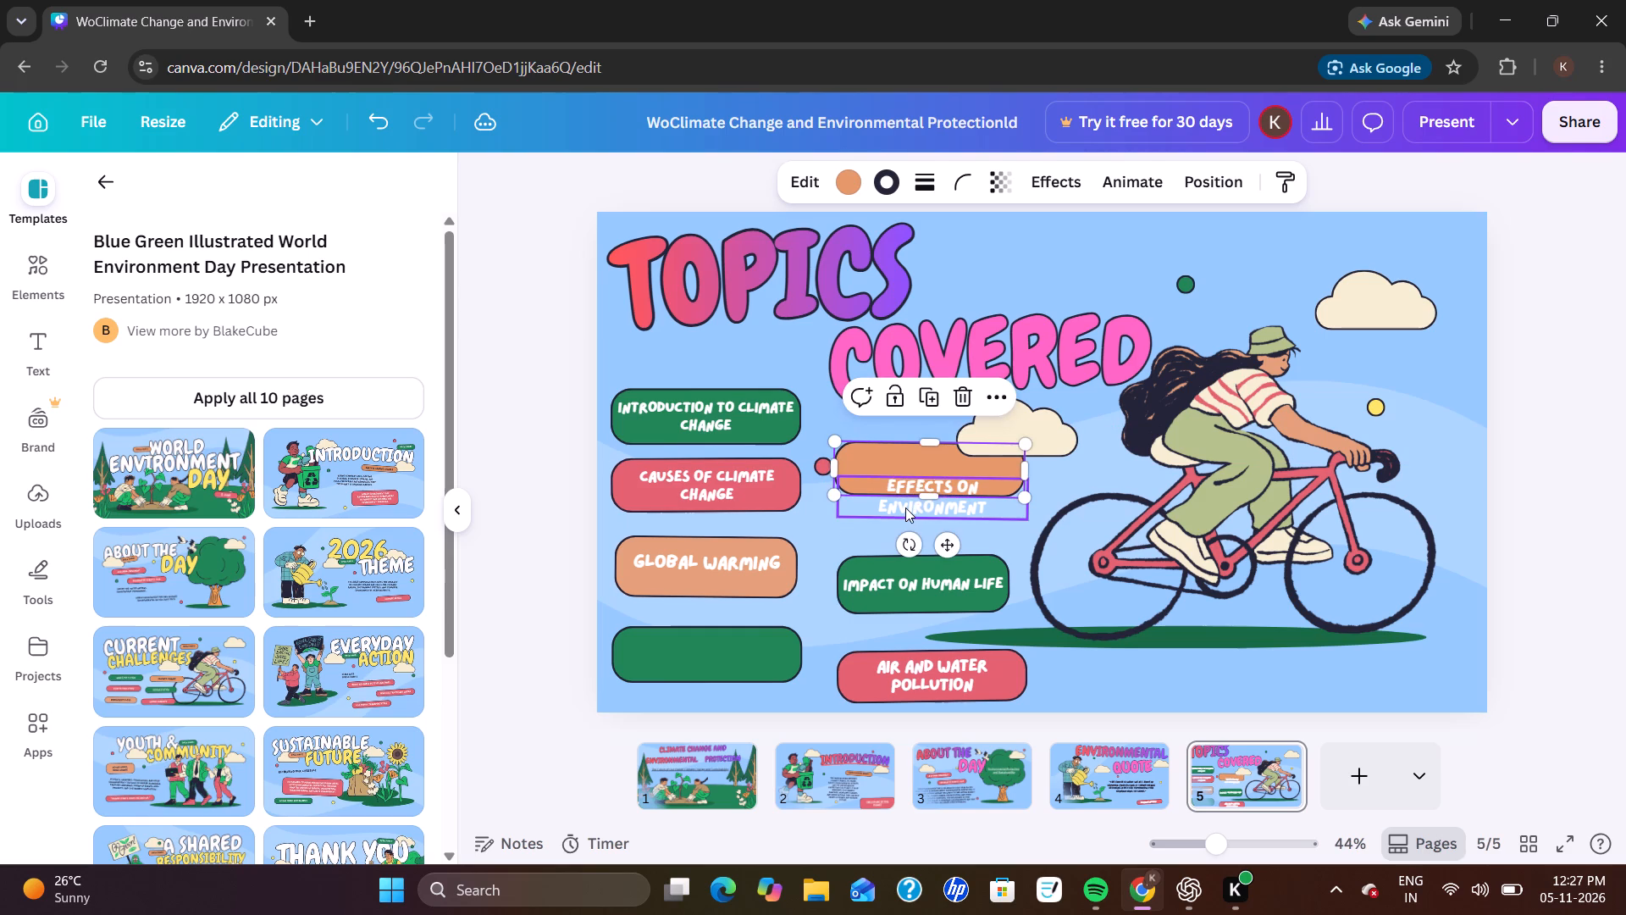
drag(905, 507, 899, 482)
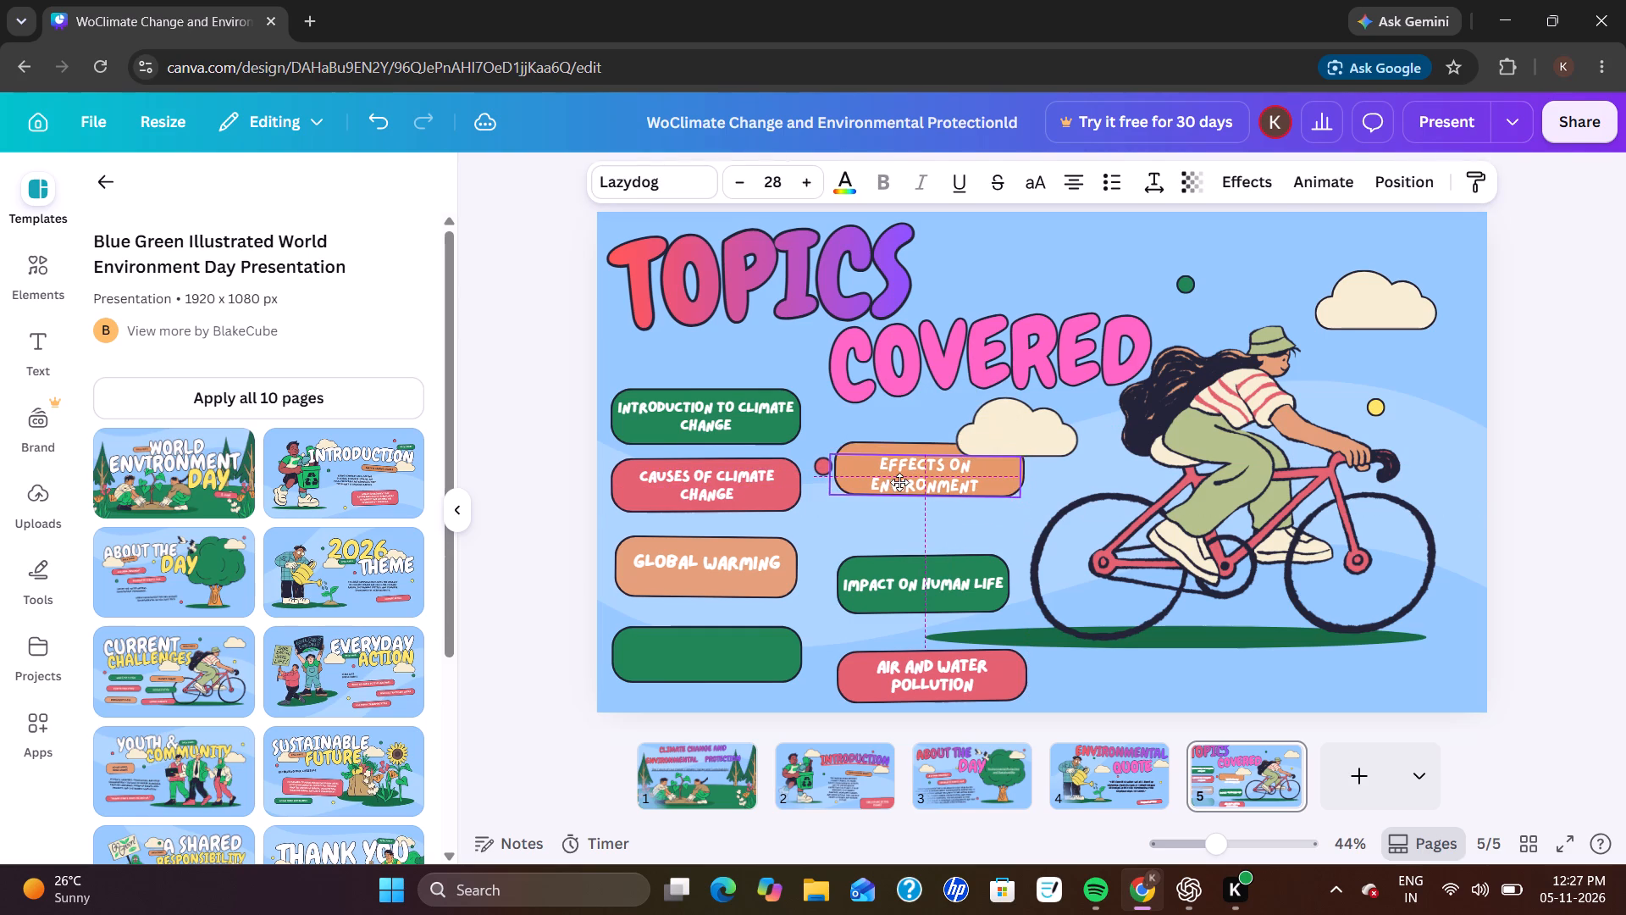
drag(899, 482, 899, 480)
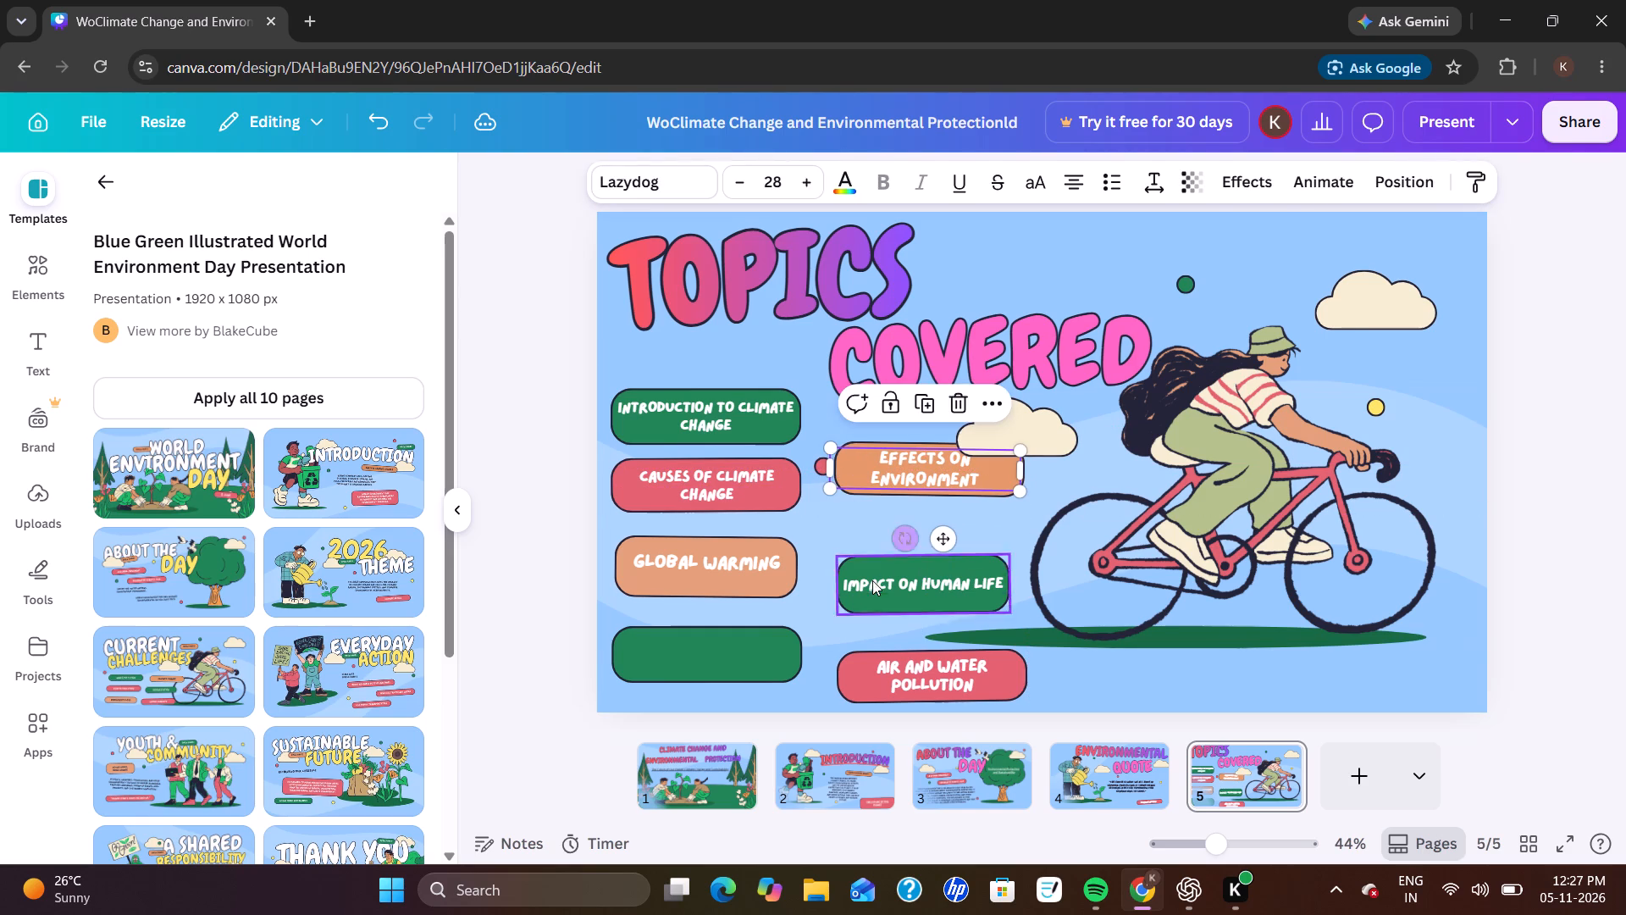
Move the green "IMPACT ON HUMAN LIFE" shape and text up beneath the orange shape, widening the green shape to match it.
drag(870, 598, 869, 553)
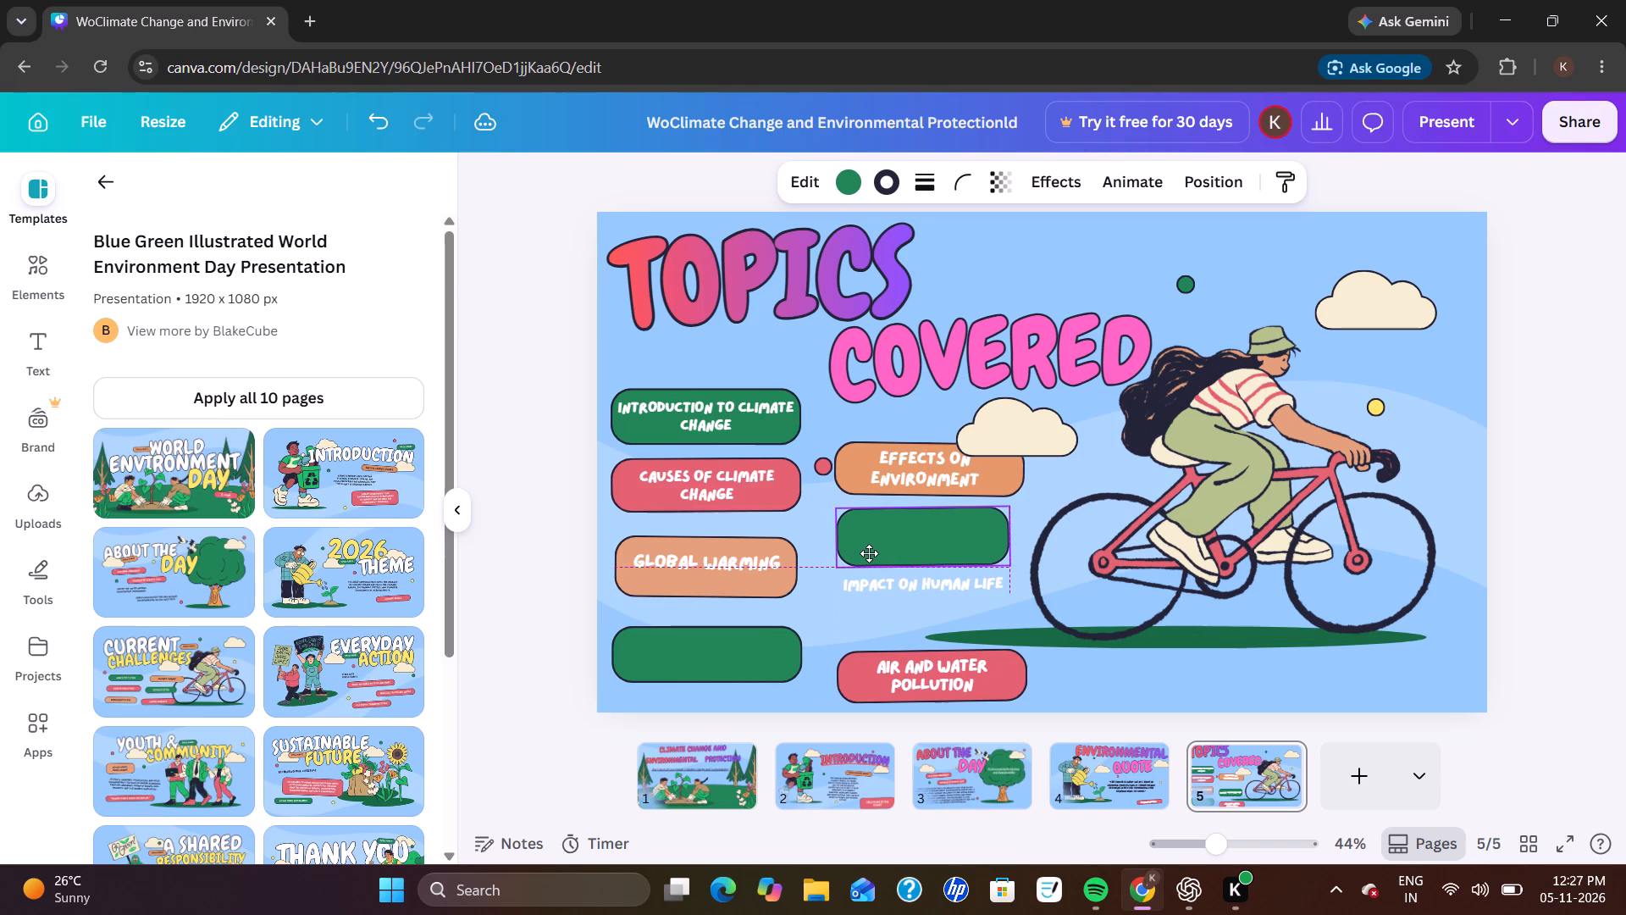
drag(869, 553, 871, 553)
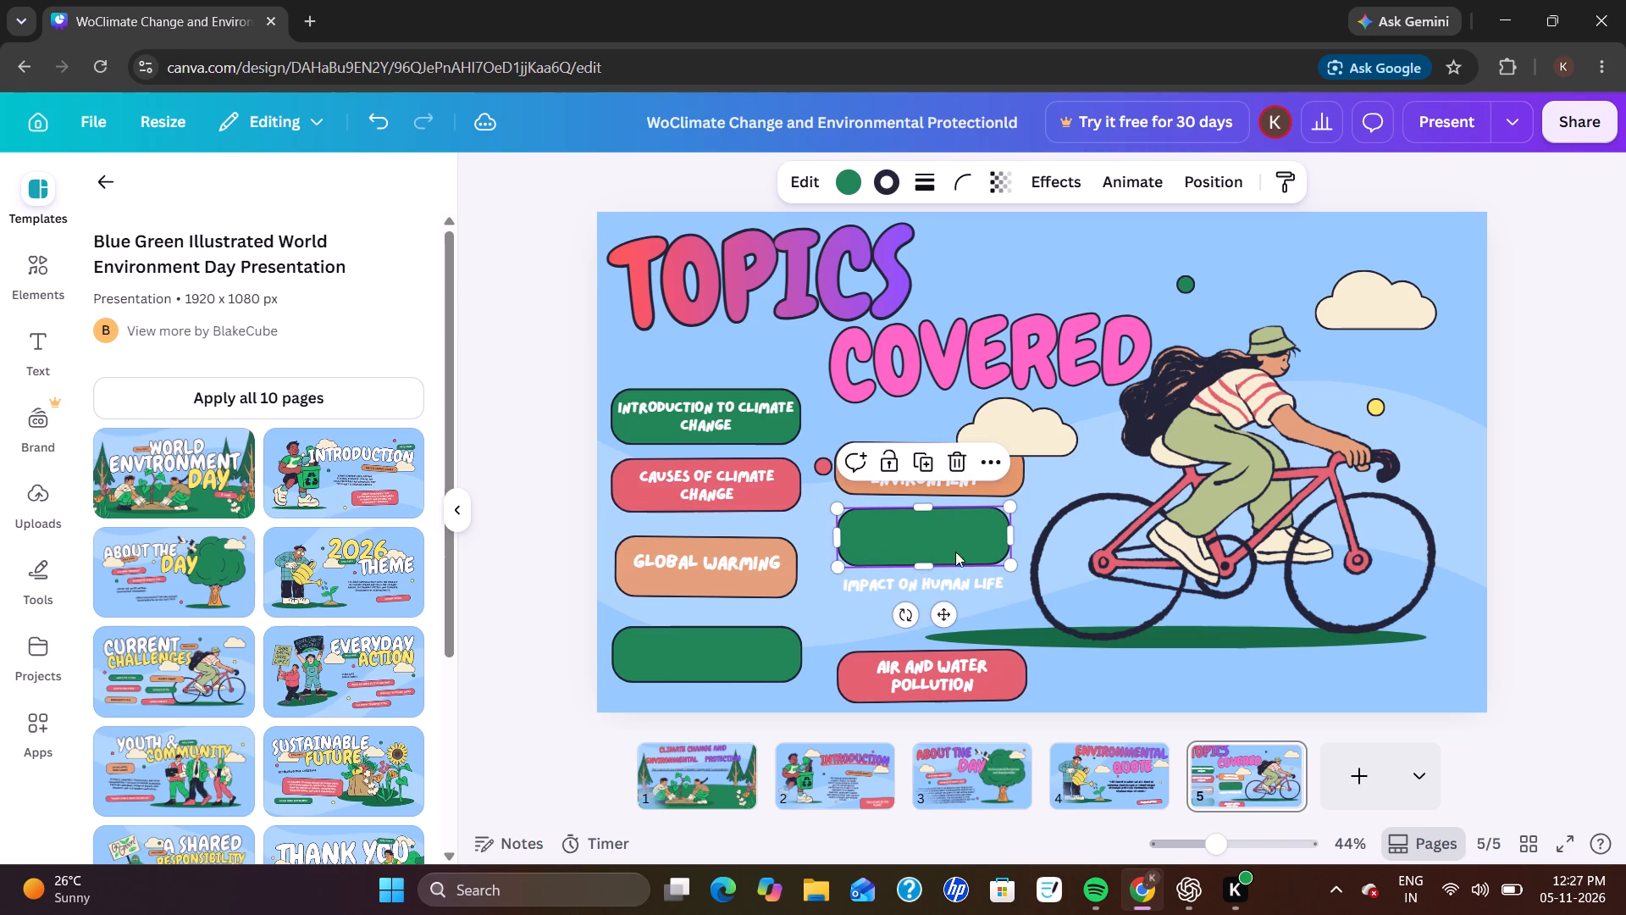
drag(1009, 533, 1028, 524)
drag(969, 588, 970, 548)
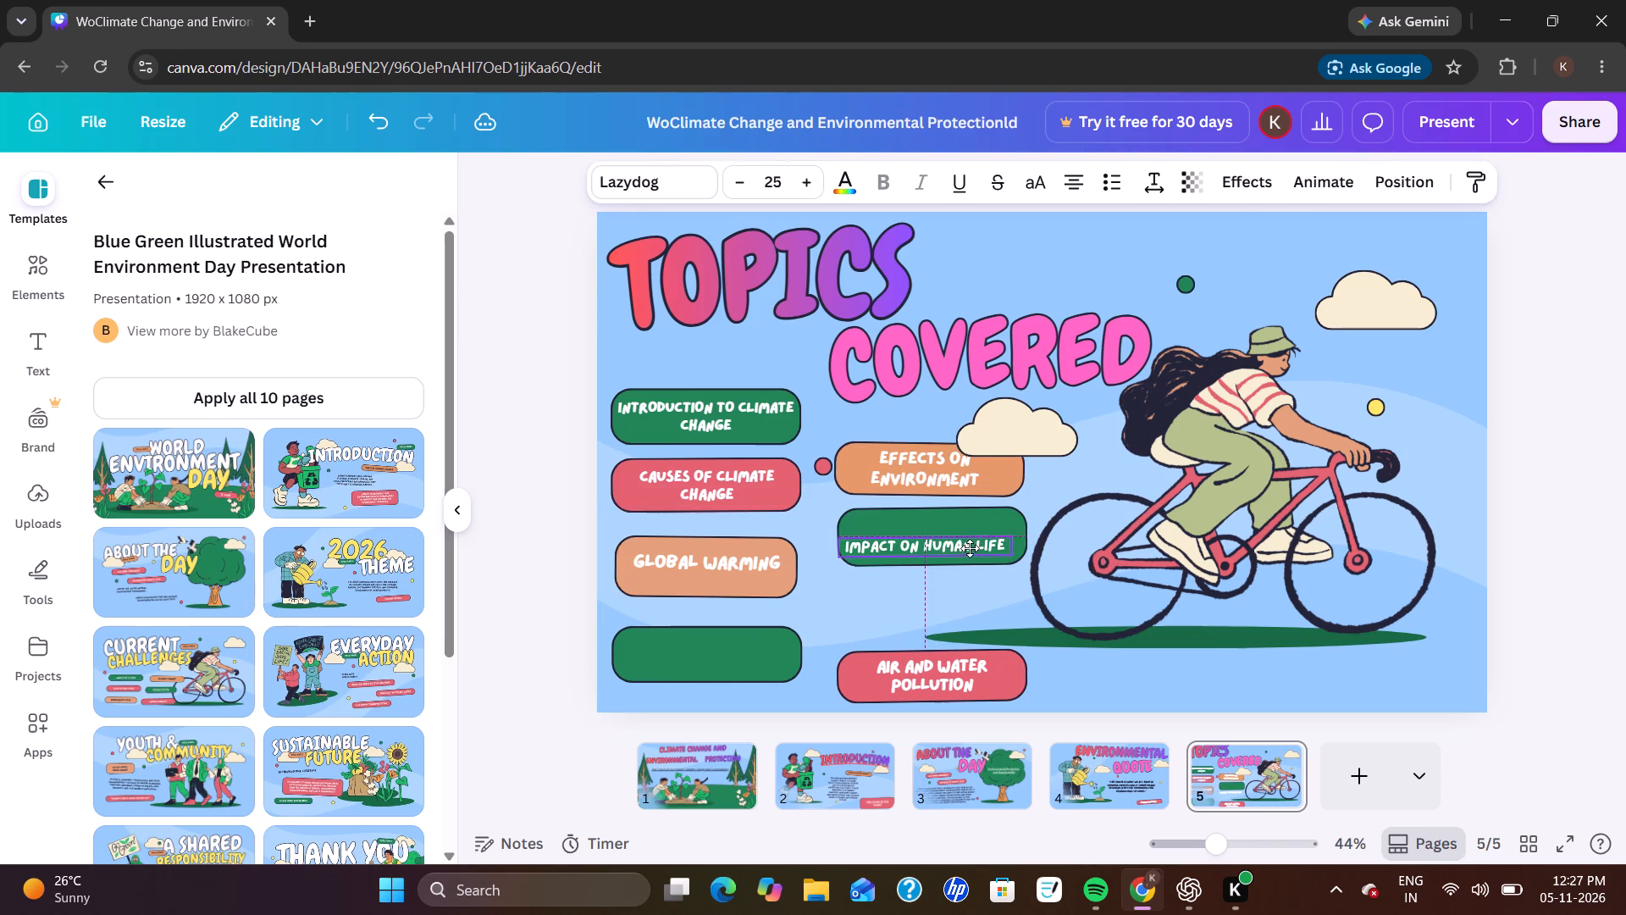
drag(970, 548, 975, 534)
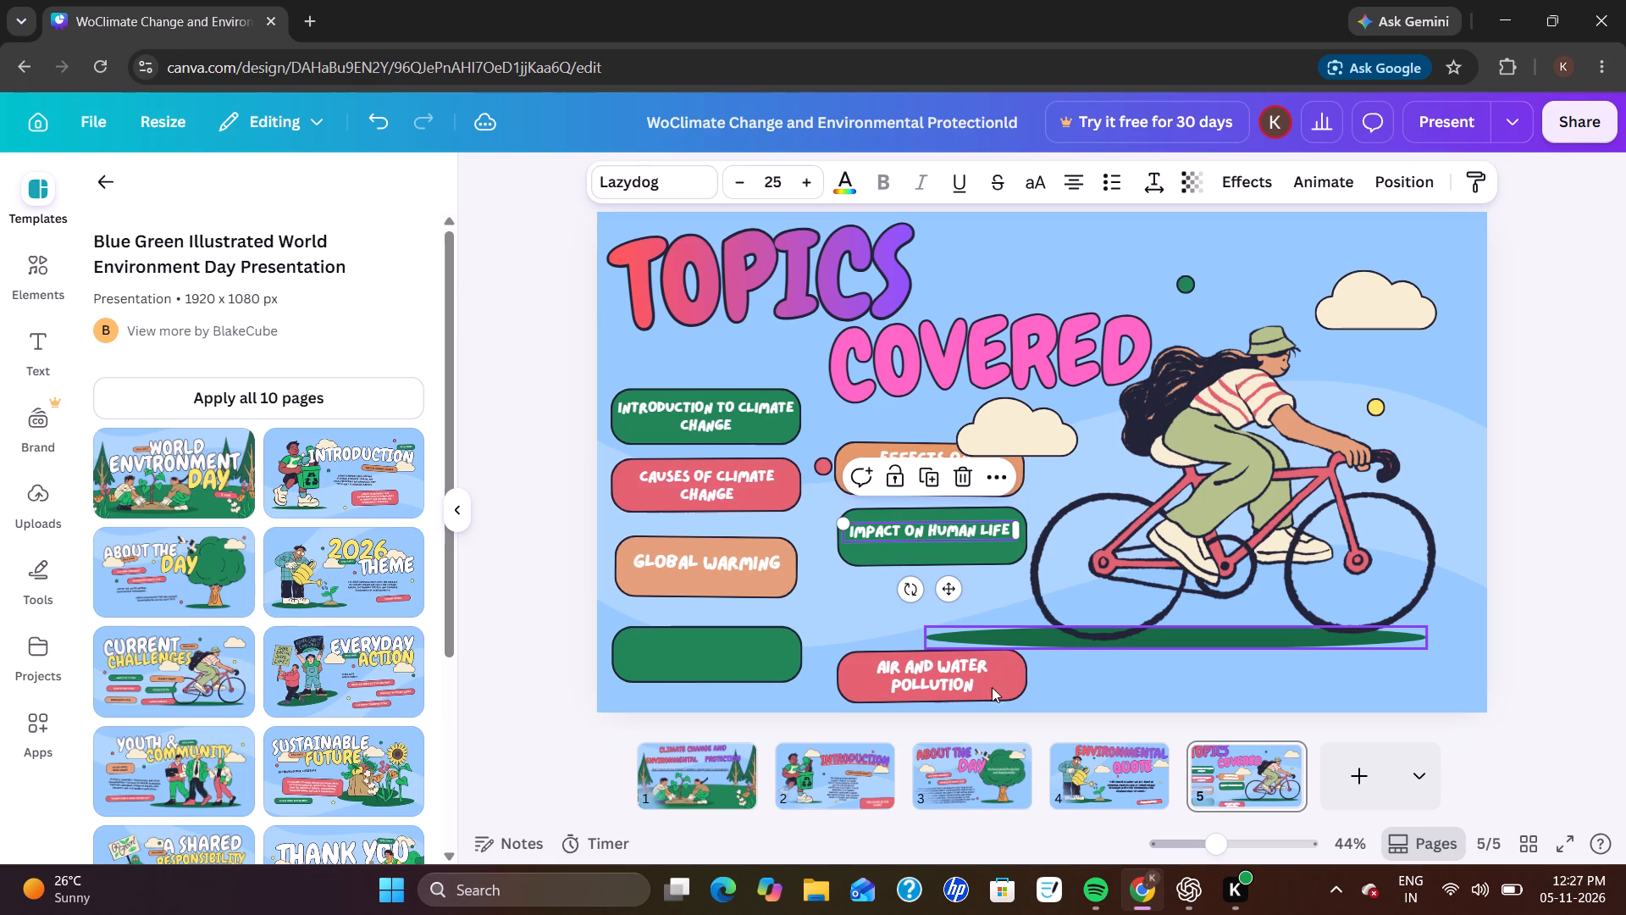
Move the red "AIR AND WATER POLLUTION" shape up to just below the green "IMPACT ON HUMAN LIFE" shape.
drag(1011, 683, 1010, 609)
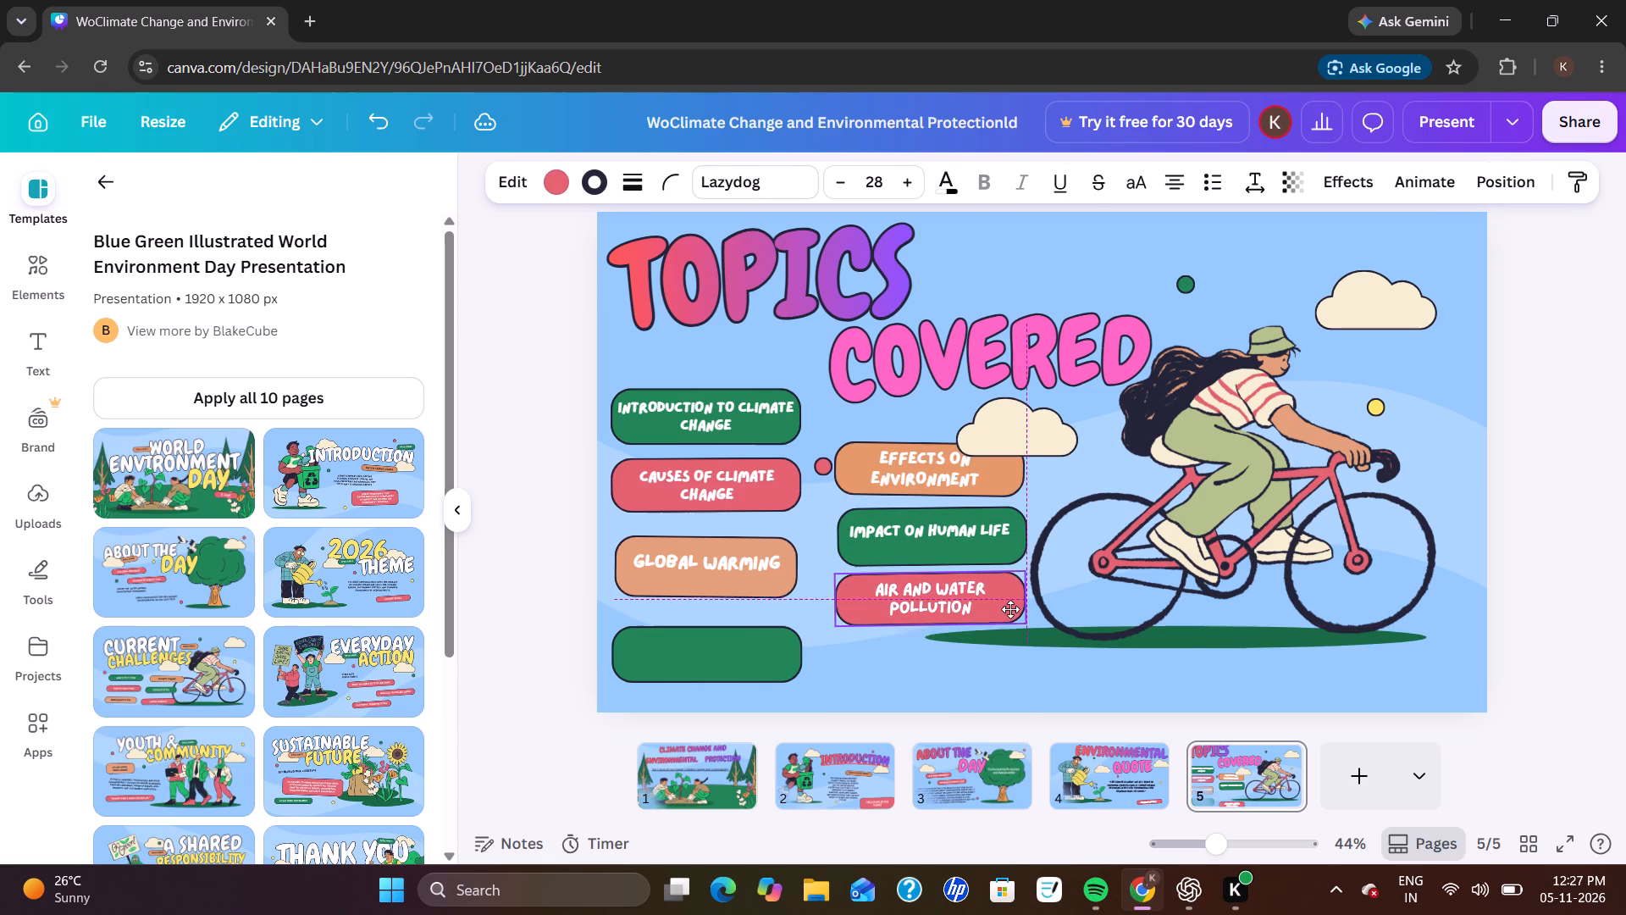
drag(1010, 609, 1010, 613)
right_click(993, 624)
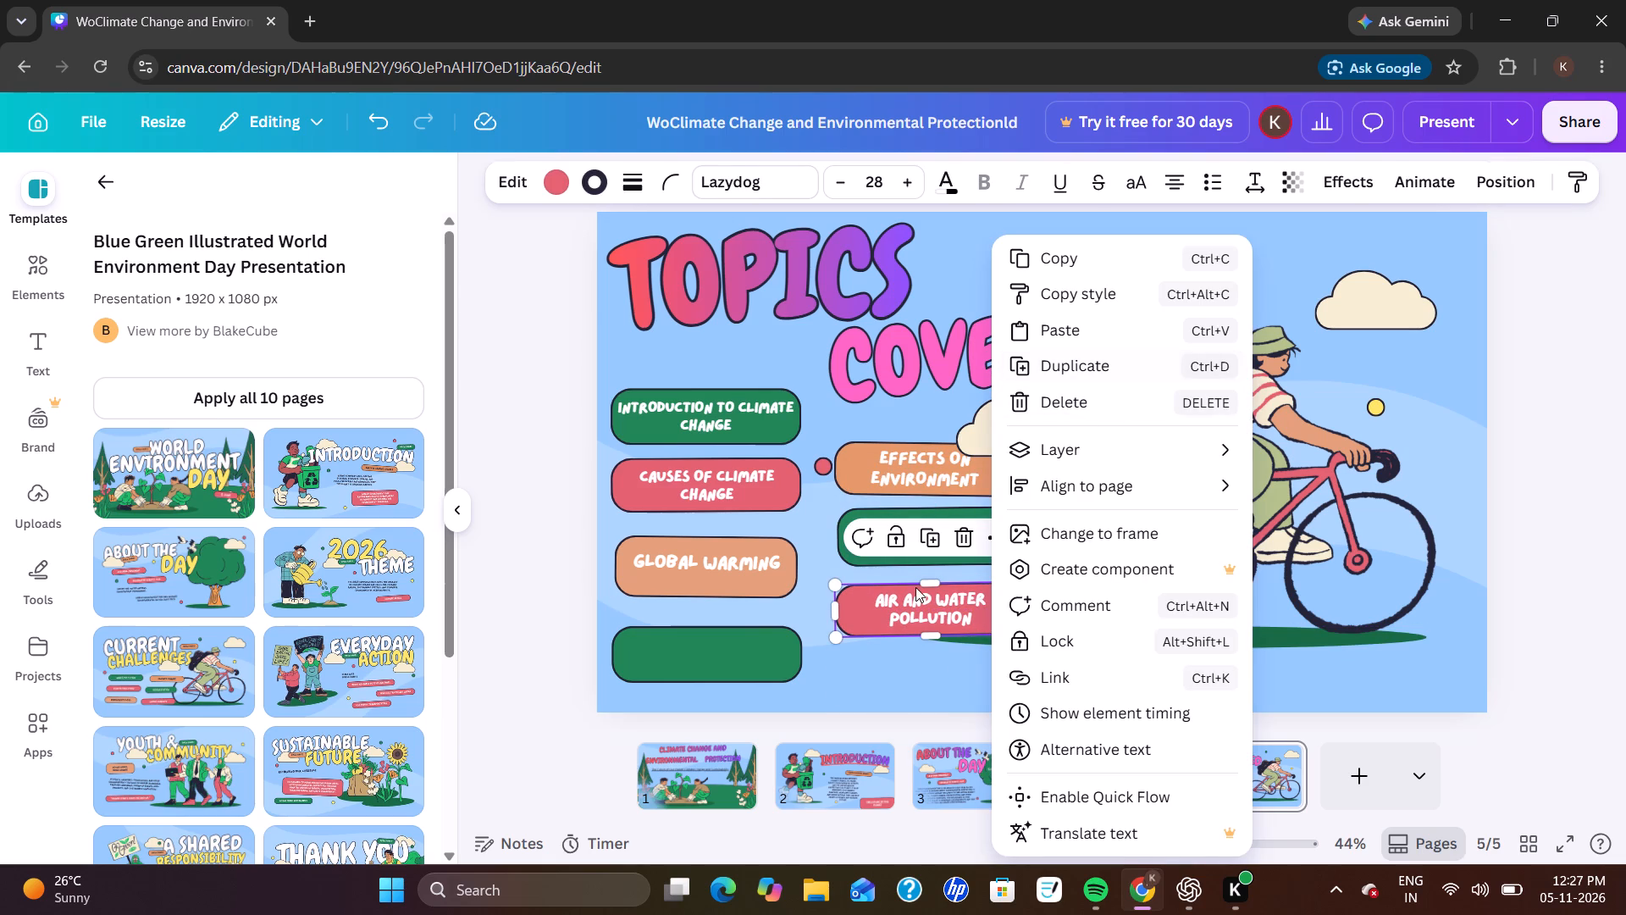
Duplicate the "EFFECTS ON ENVIRONMENT" text and centre the copy on the empty green shape below "GLOBAL WARMING".
click(854, 474)
right_click(854, 474)
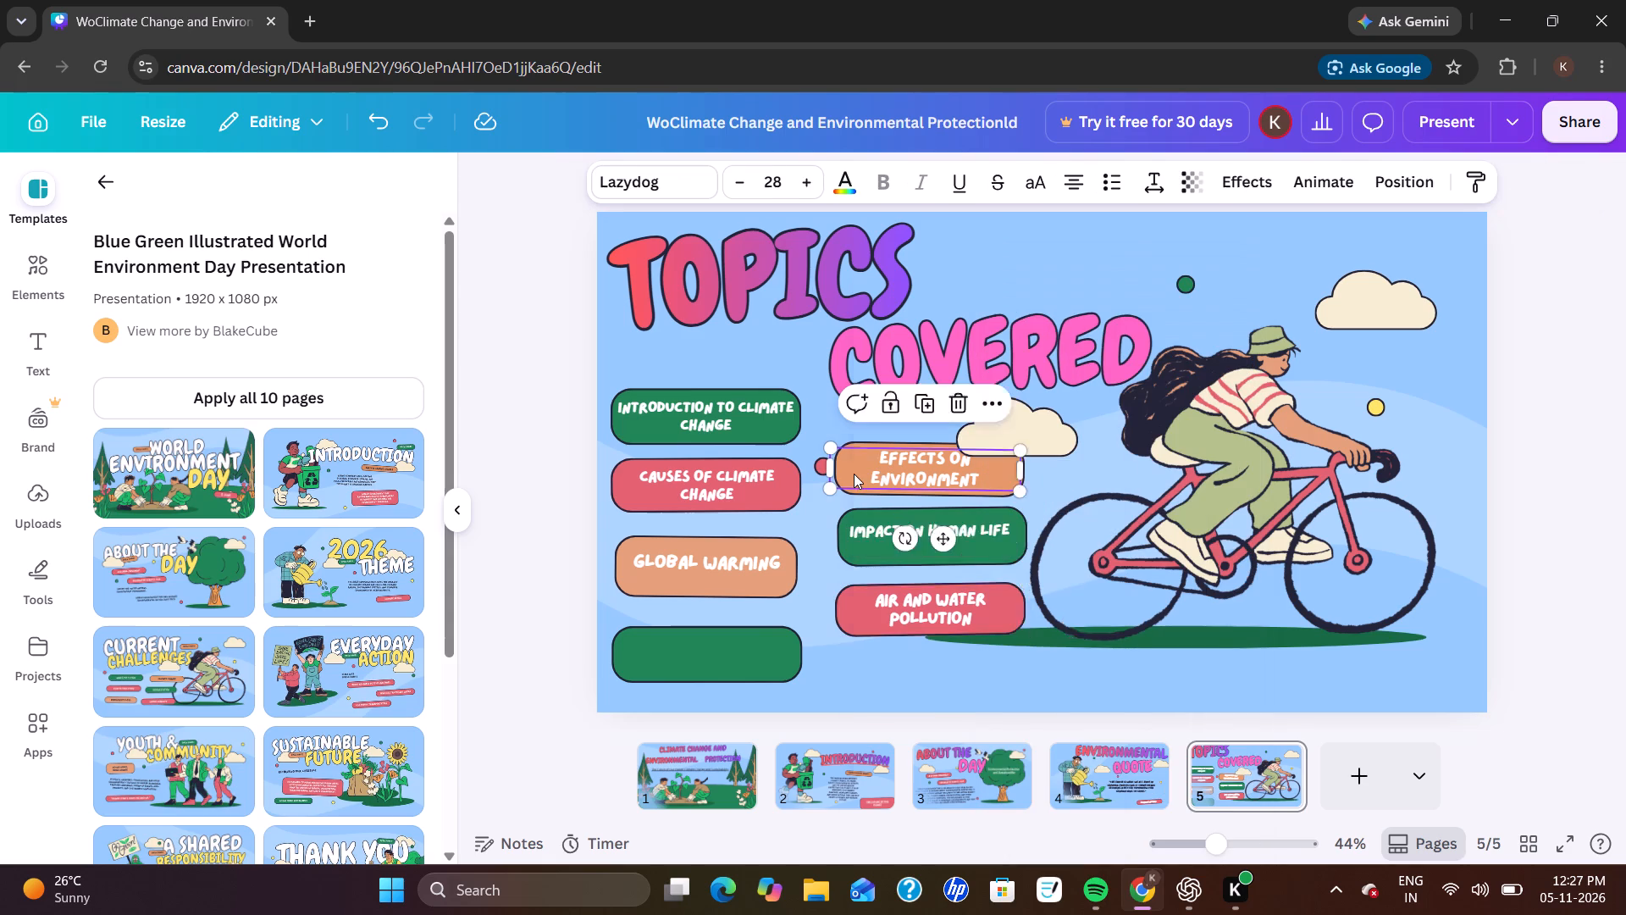
click(988, 387)
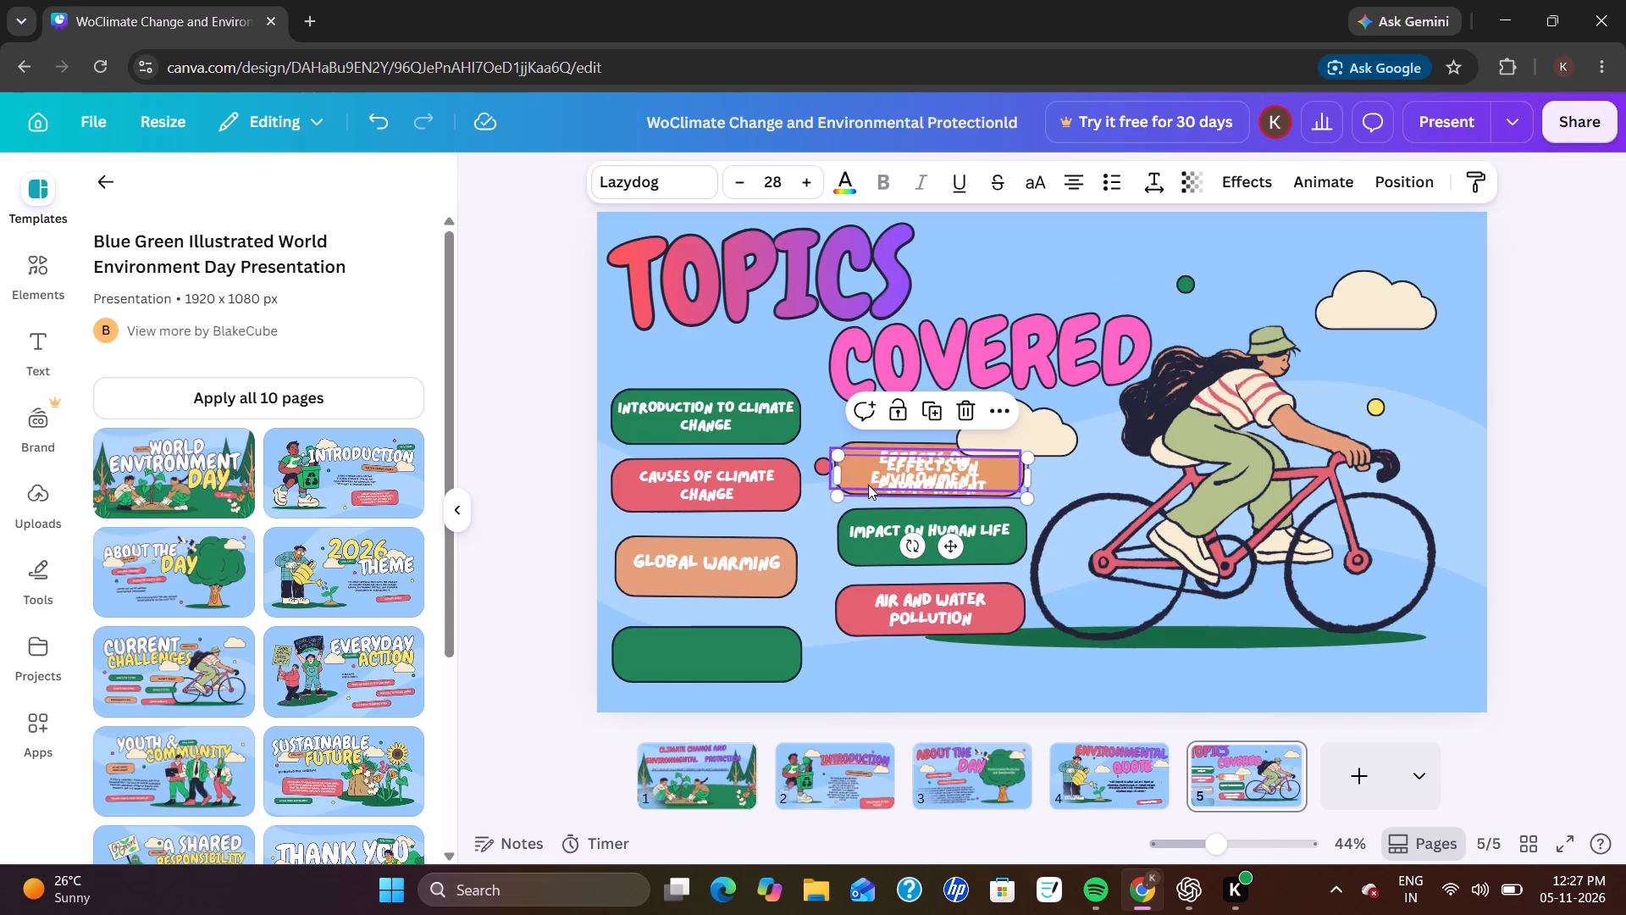
drag(856, 468, 1028, 649)
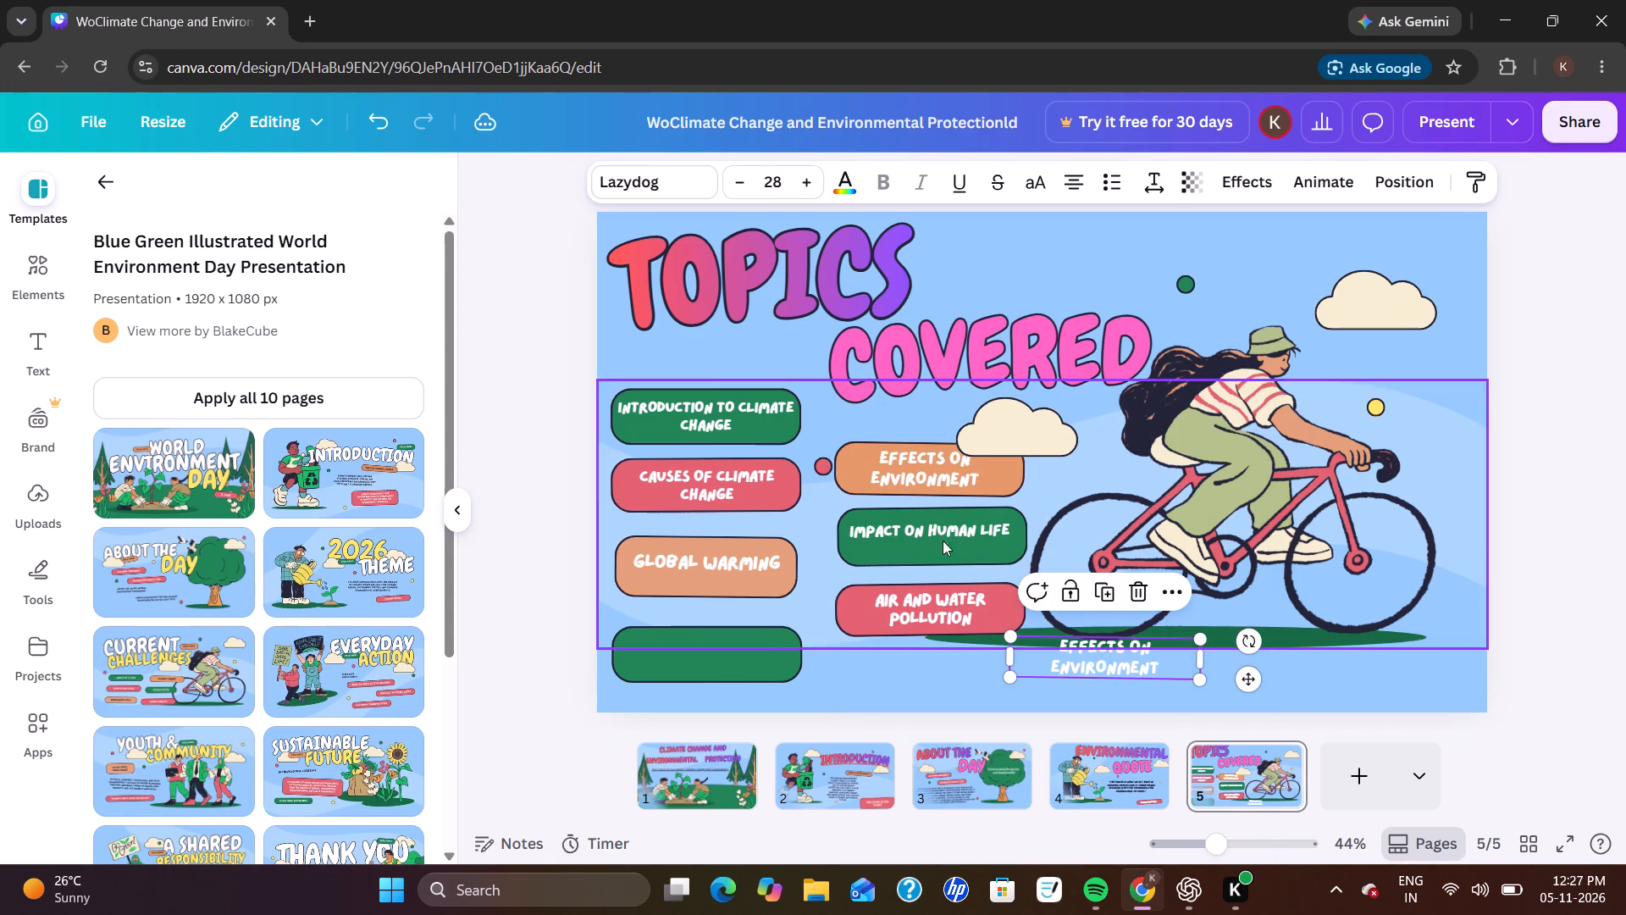
drag(1039, 661, 752, 646)
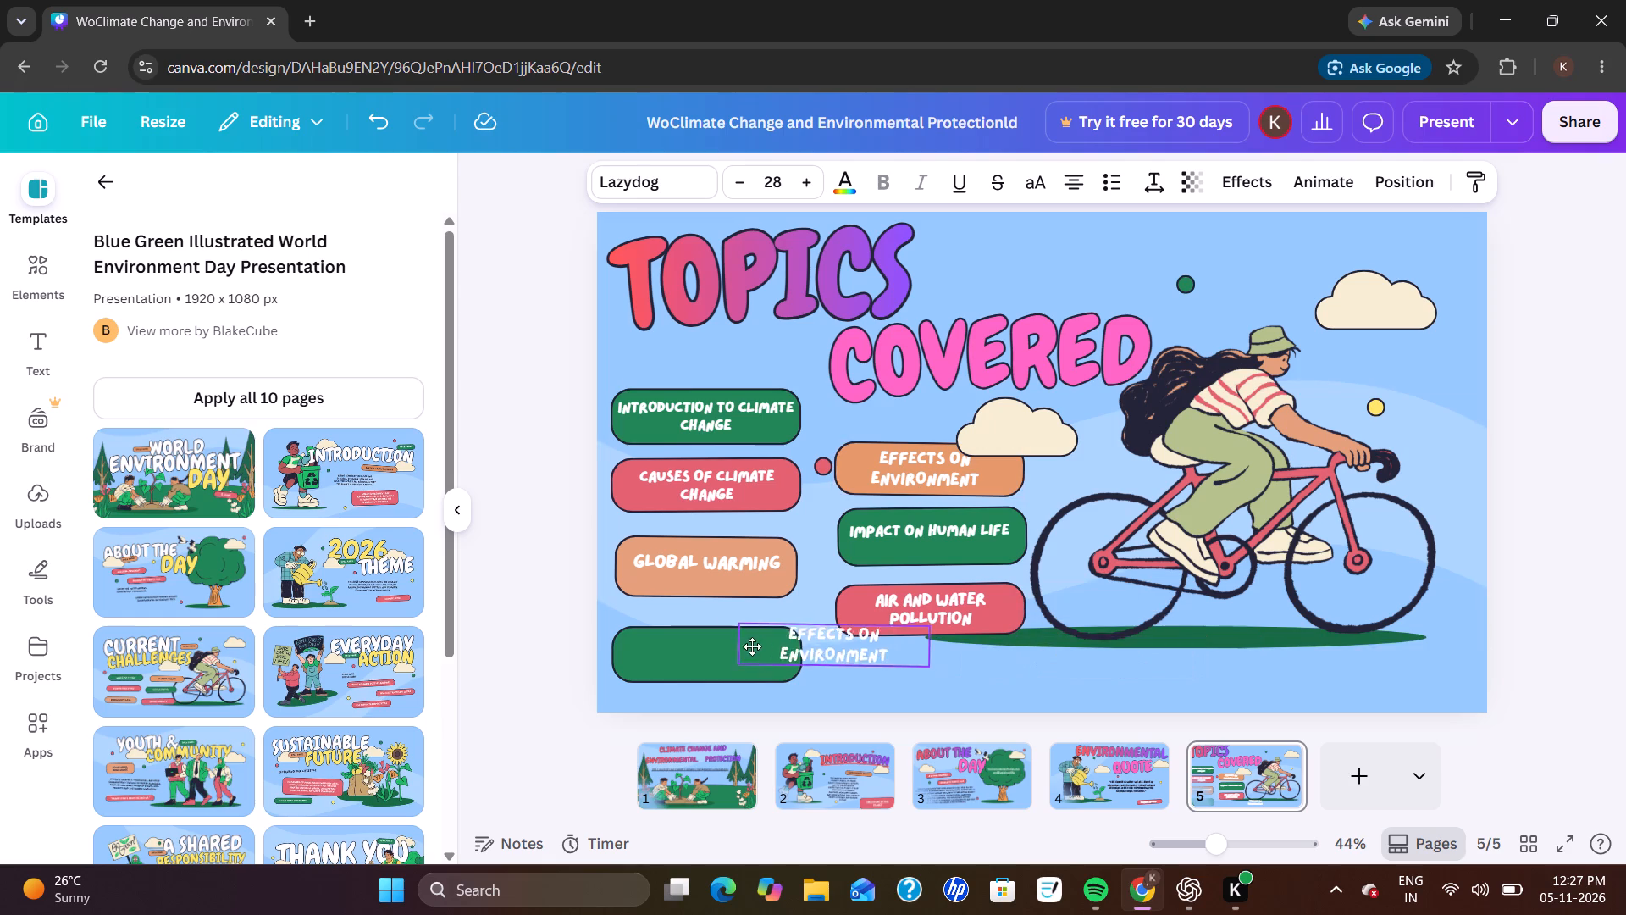
drag(752, 646, 643, 662)
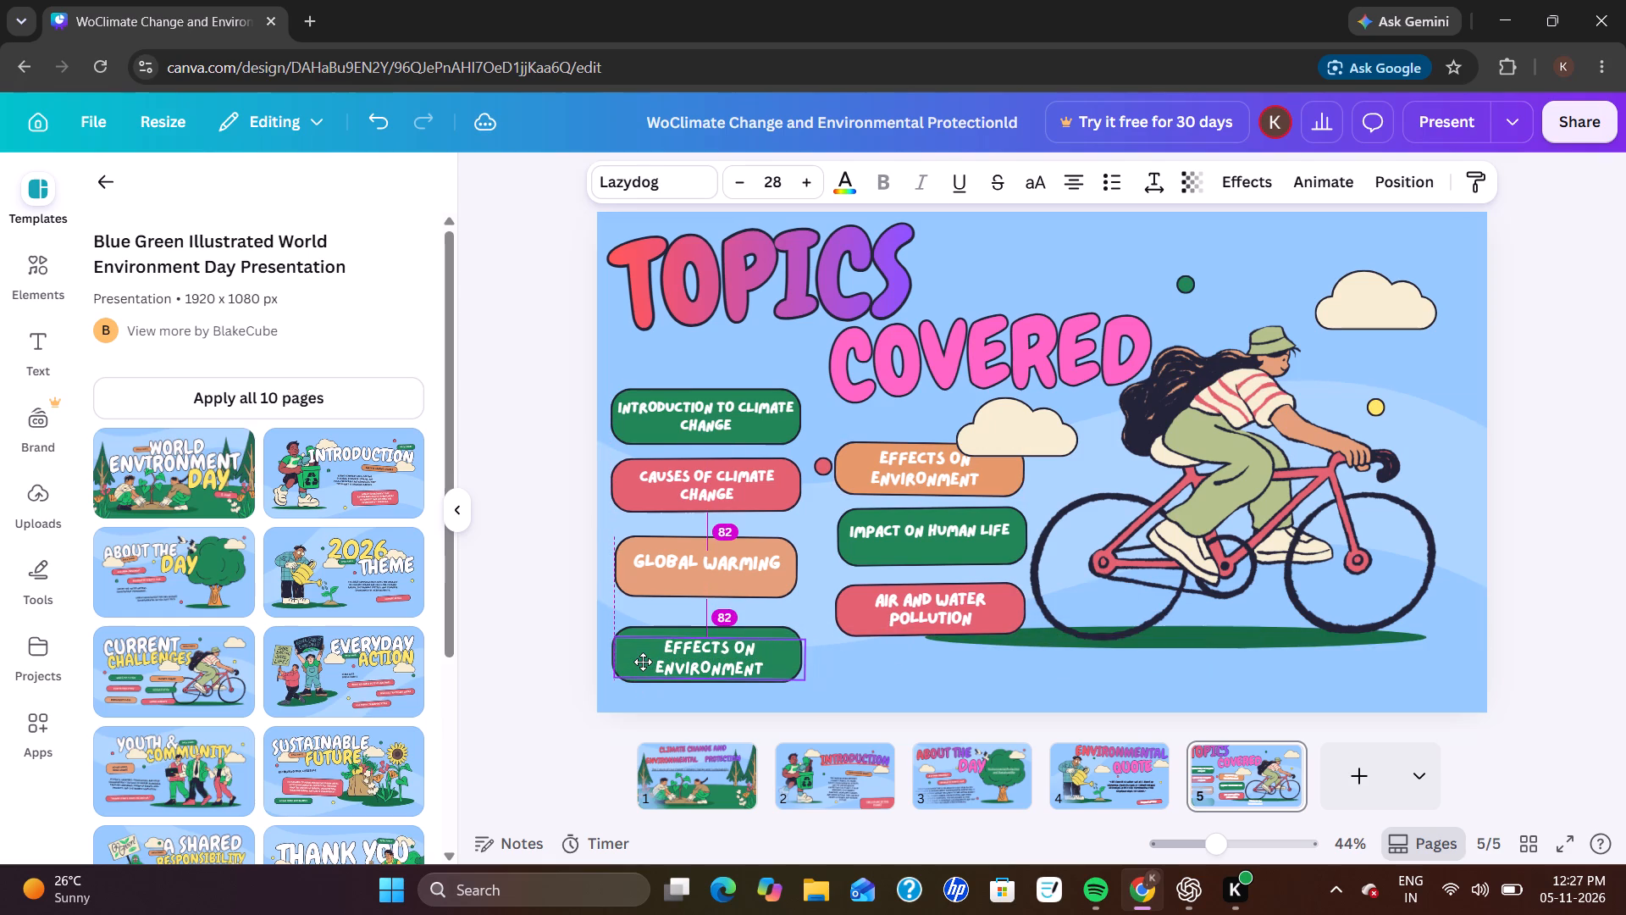
drag(643, 662, 644, 659)
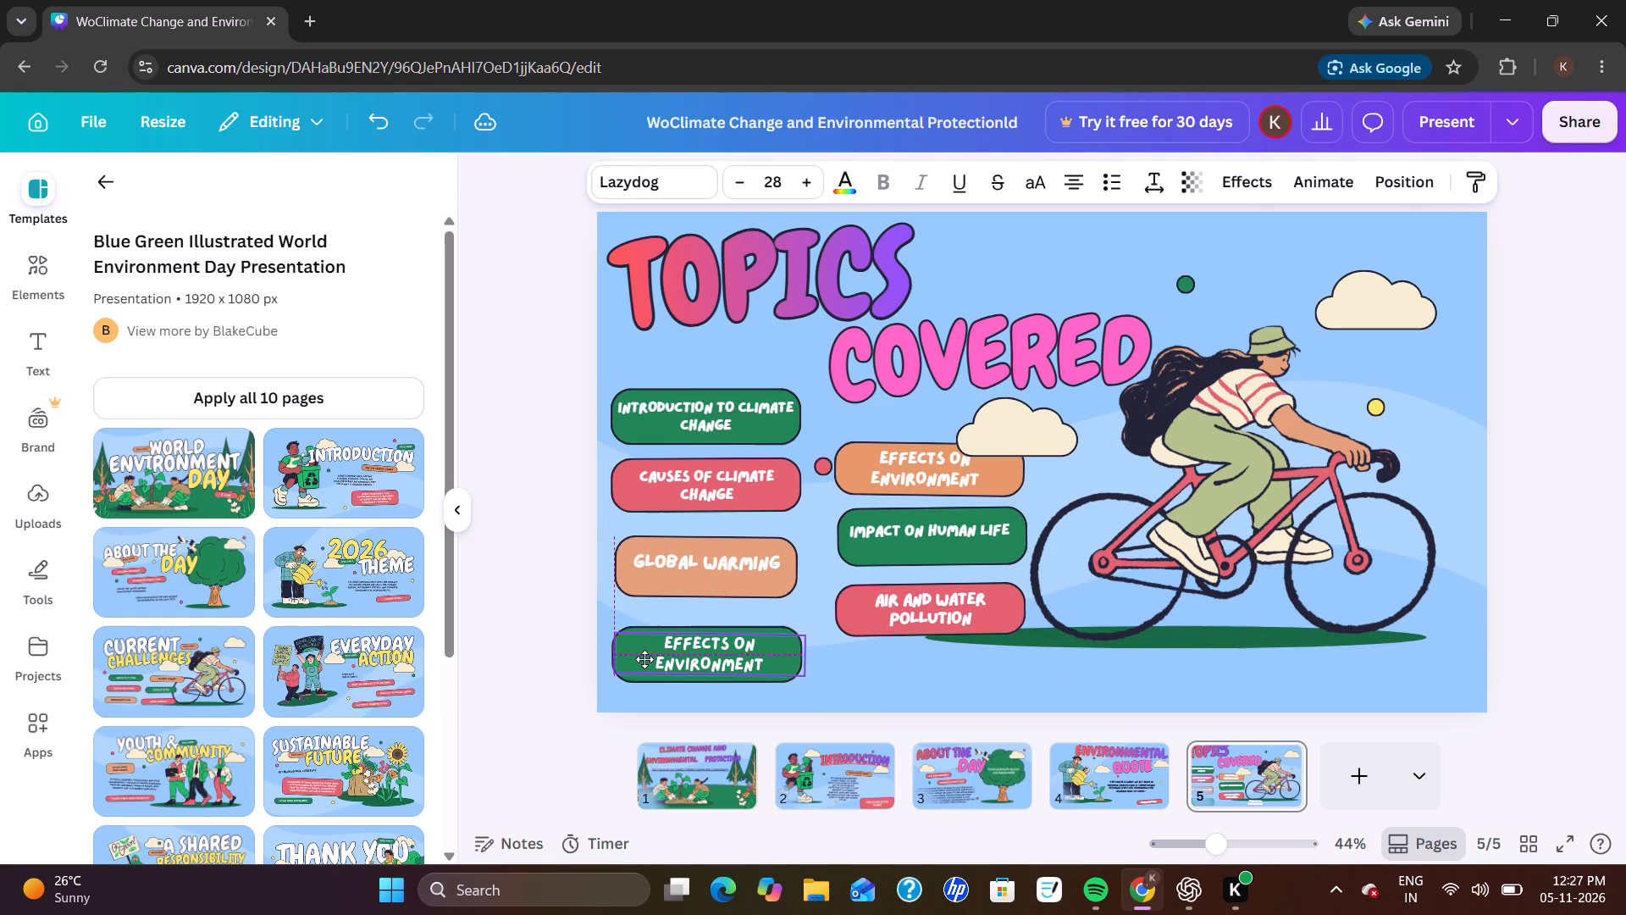
drag(644, 659, 647, 661)
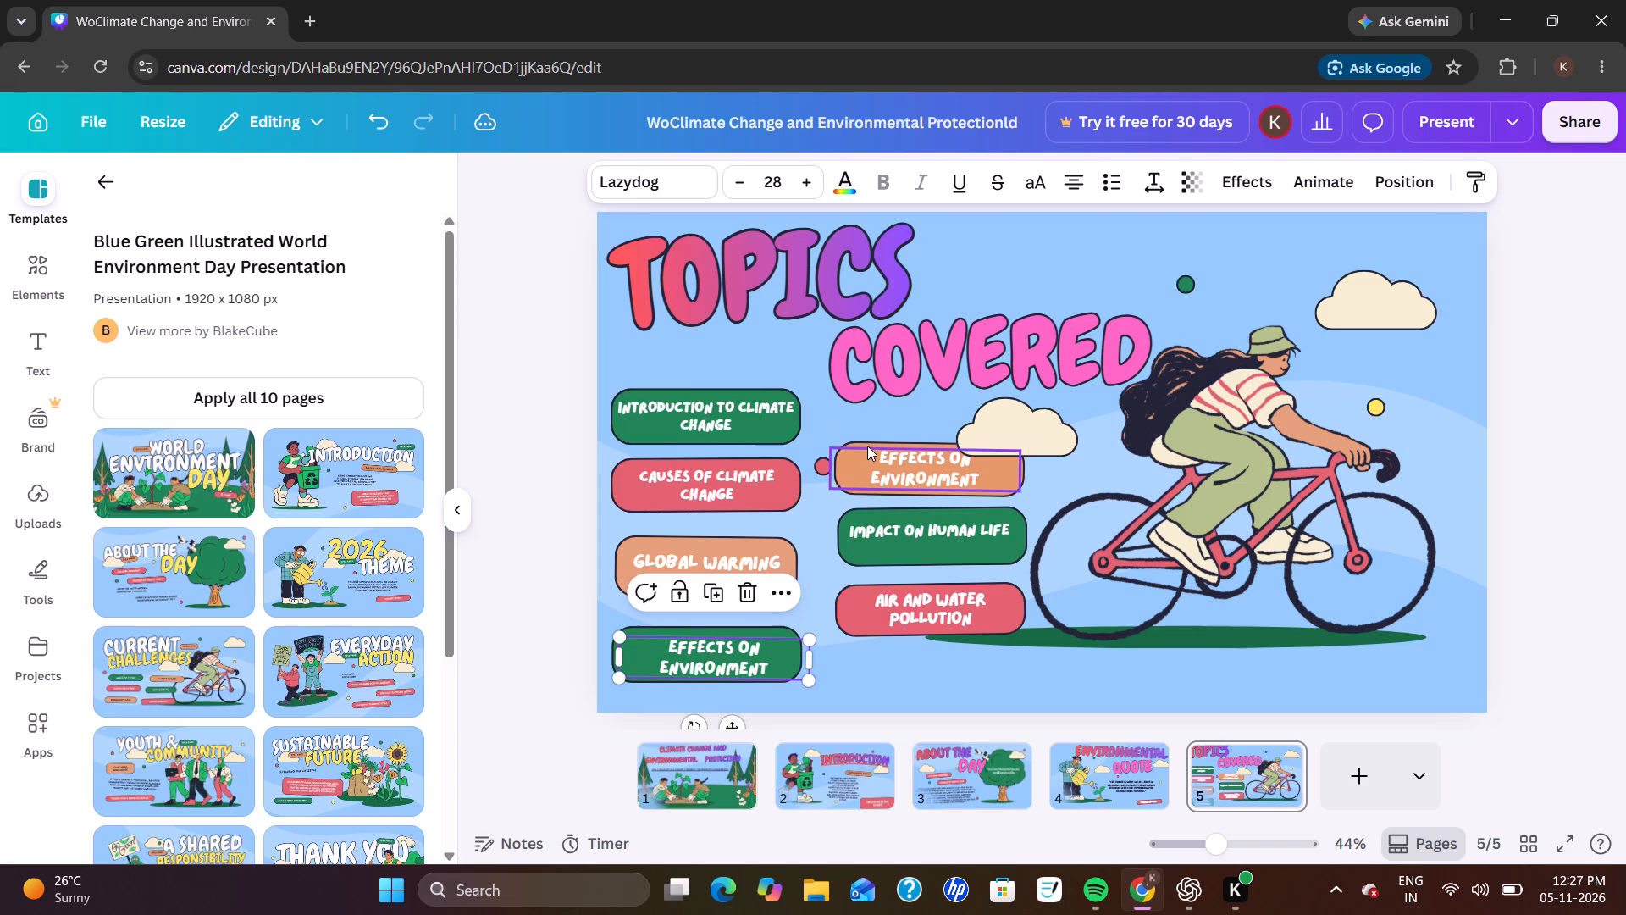
Duplicate the orange shape behind "EFFECTS ON ENVIRONMENT" and place the copy below "AIR AND WATER POLLUTION".
right_click(868, 442)
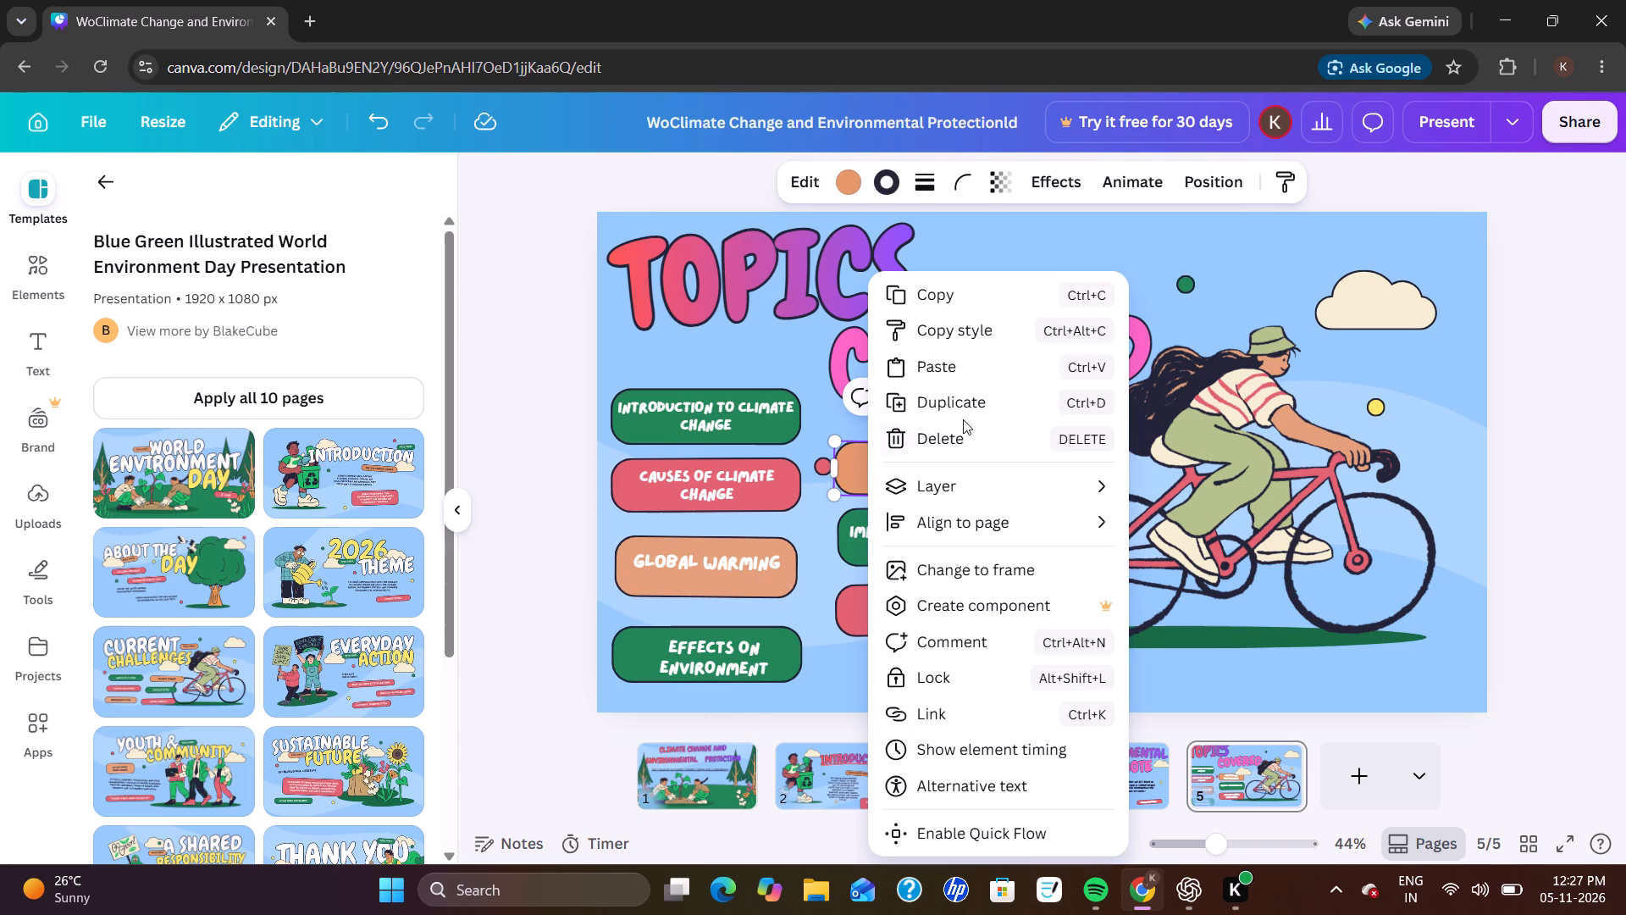
click(960, 415)
drag(920, 482, 913, 687)
Duplicate the "EFFECTS ON ENVIRONMENT" text in the second column and place the copy on the new bottom orange shape.
click(908, 455)
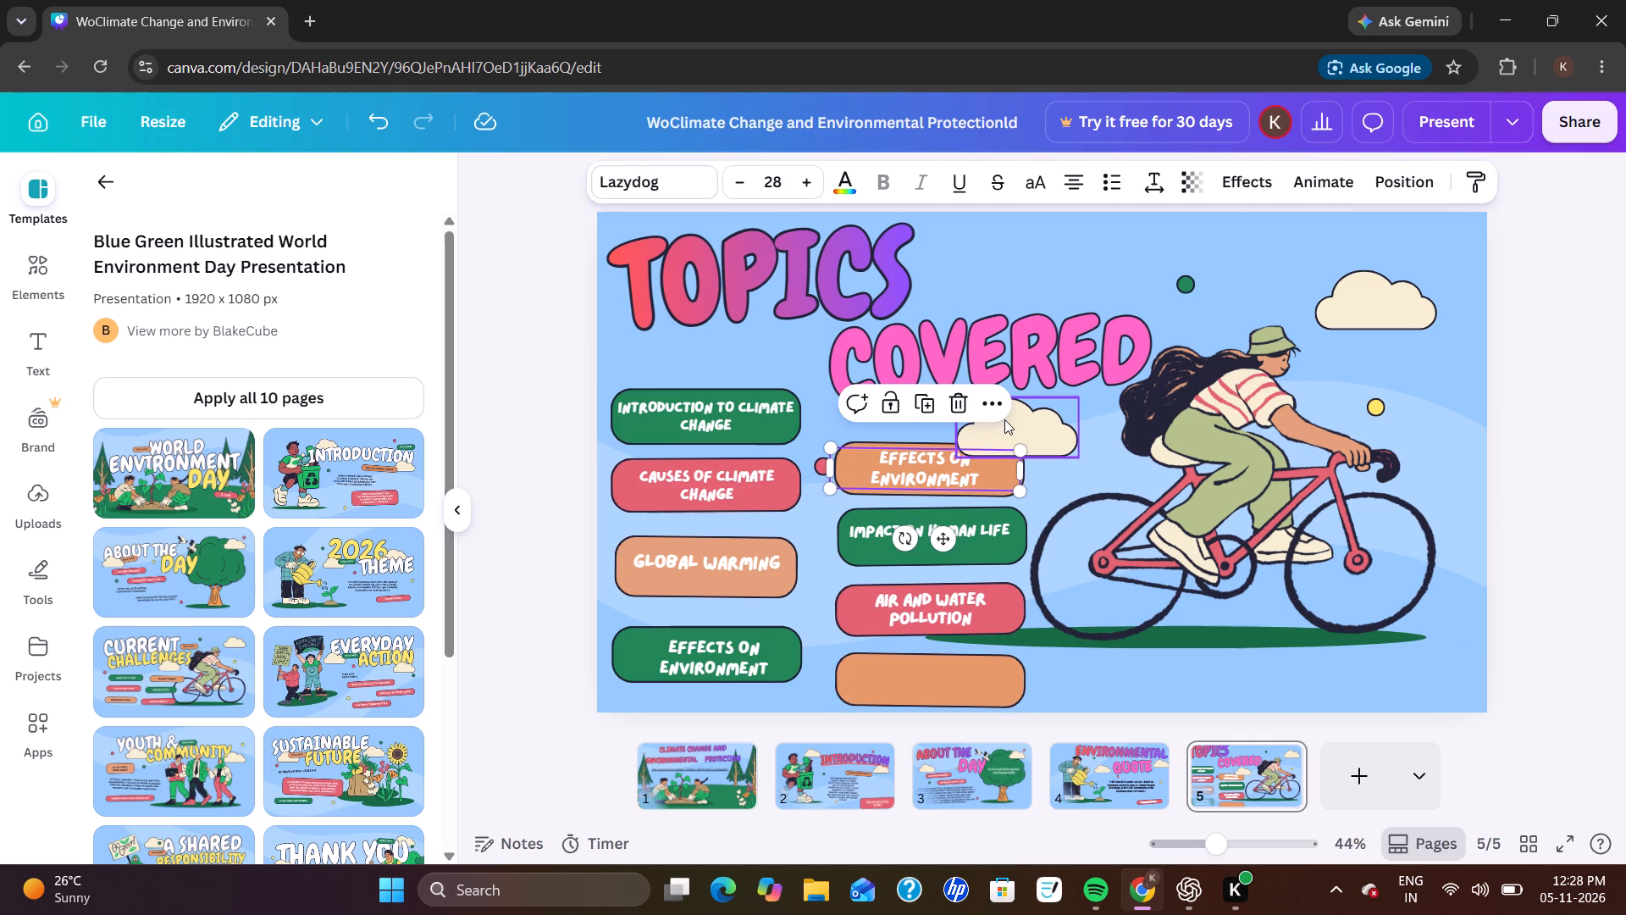
click(997, 394)
click(1038, 559)
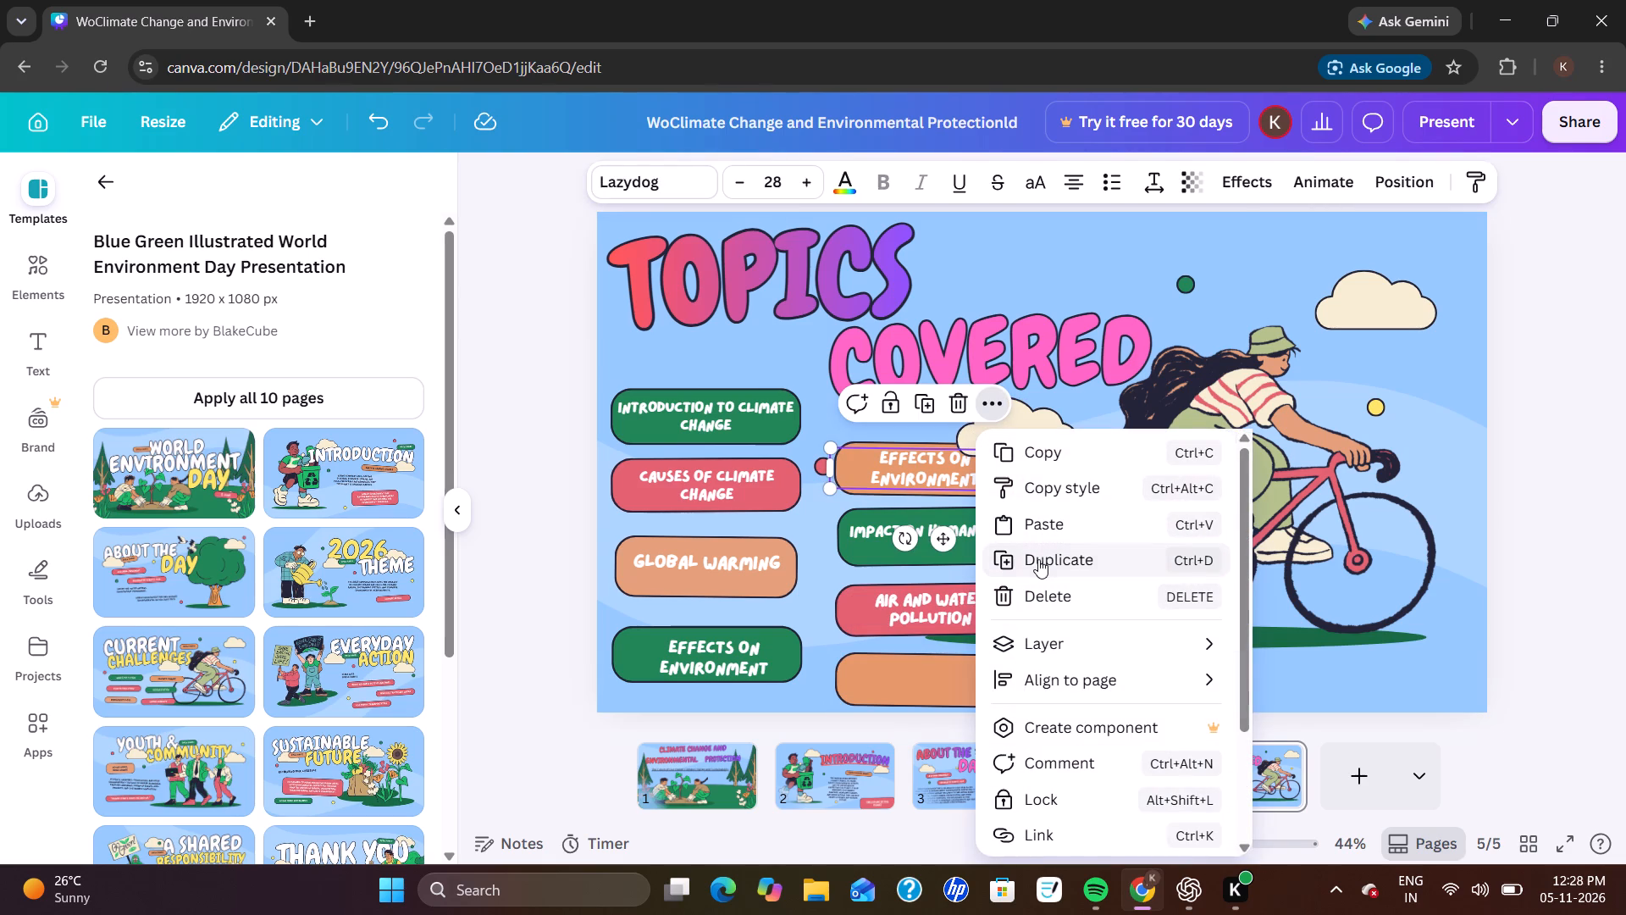
drag(941, 481, 916, 707)
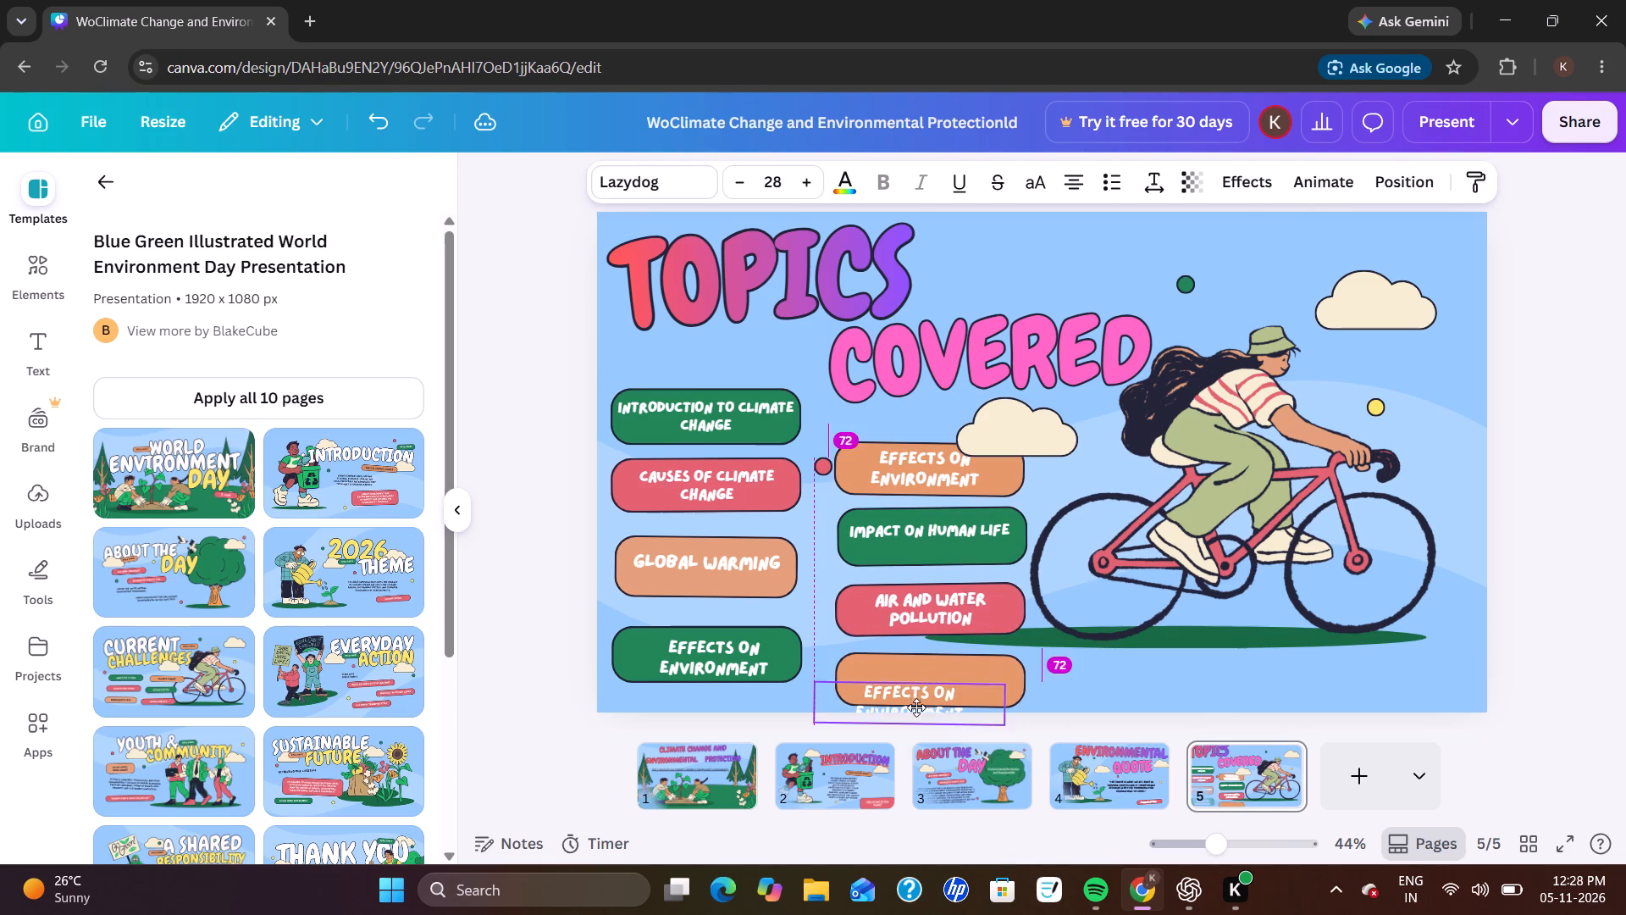
drag(916, 707, 928, 683)
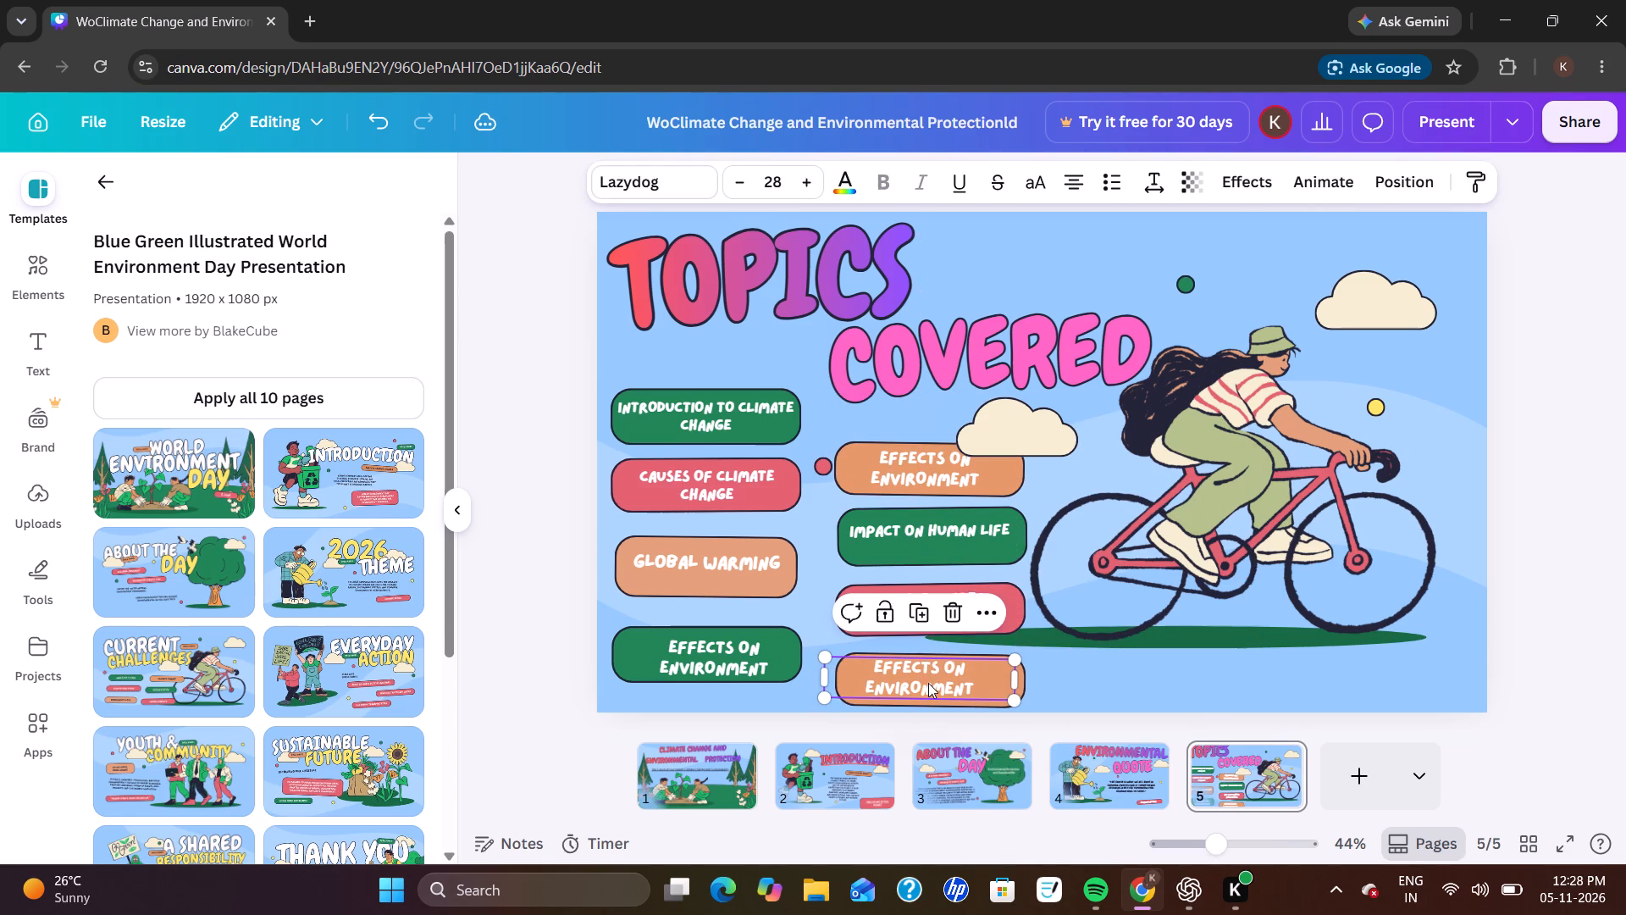
click(1205, 884)
click(776, 420)
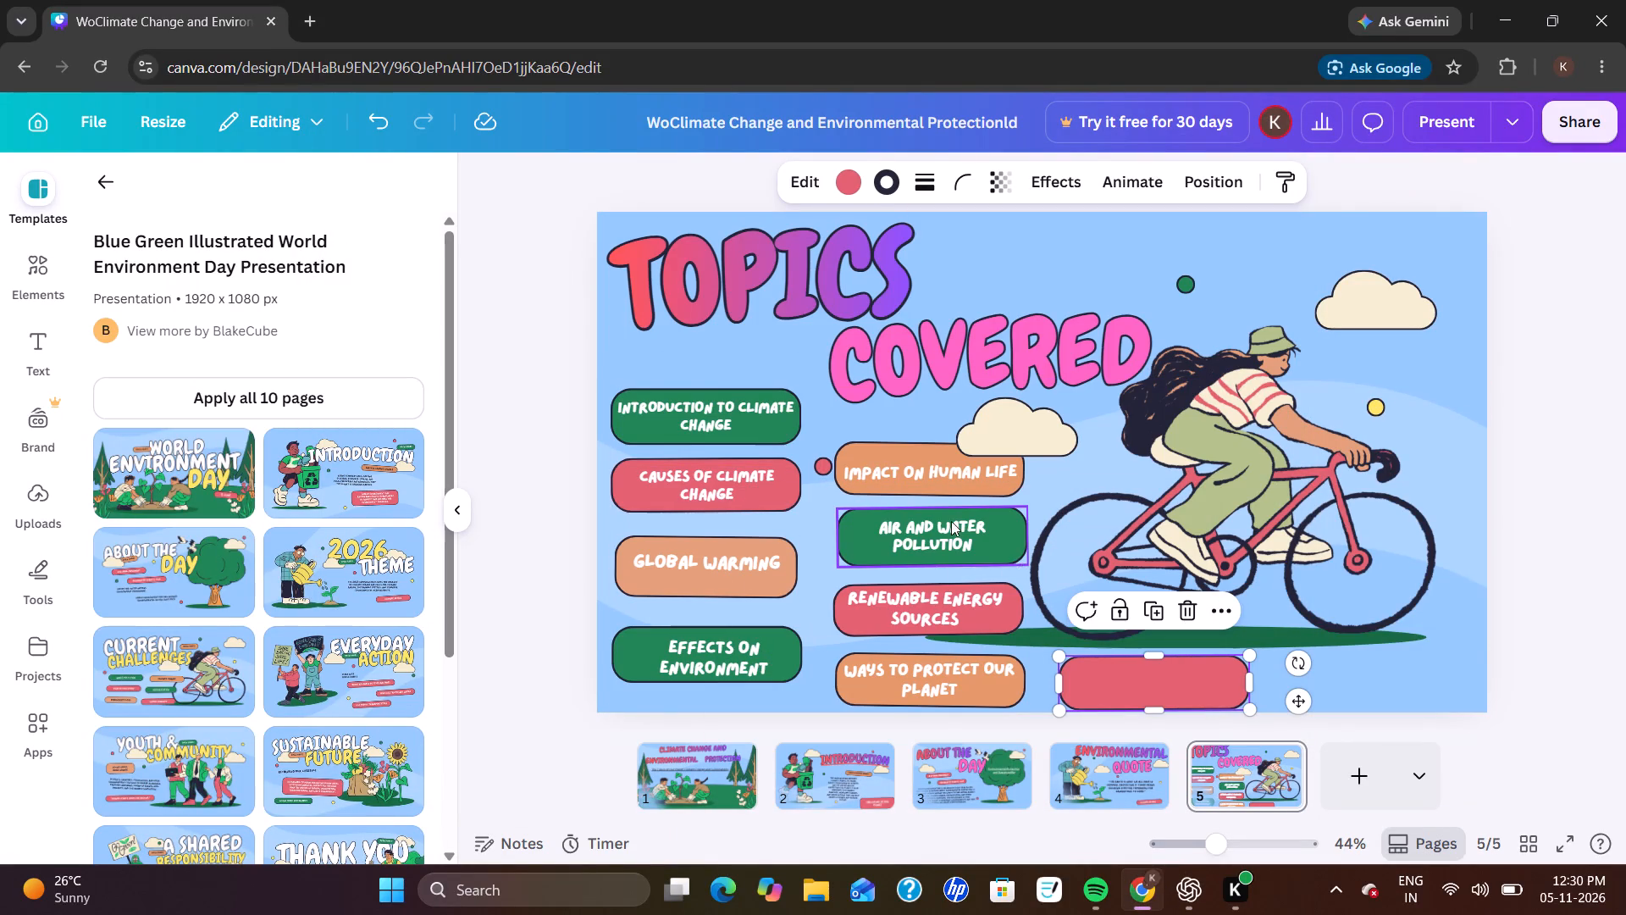
click(775, 436)
right_click(775, 436)
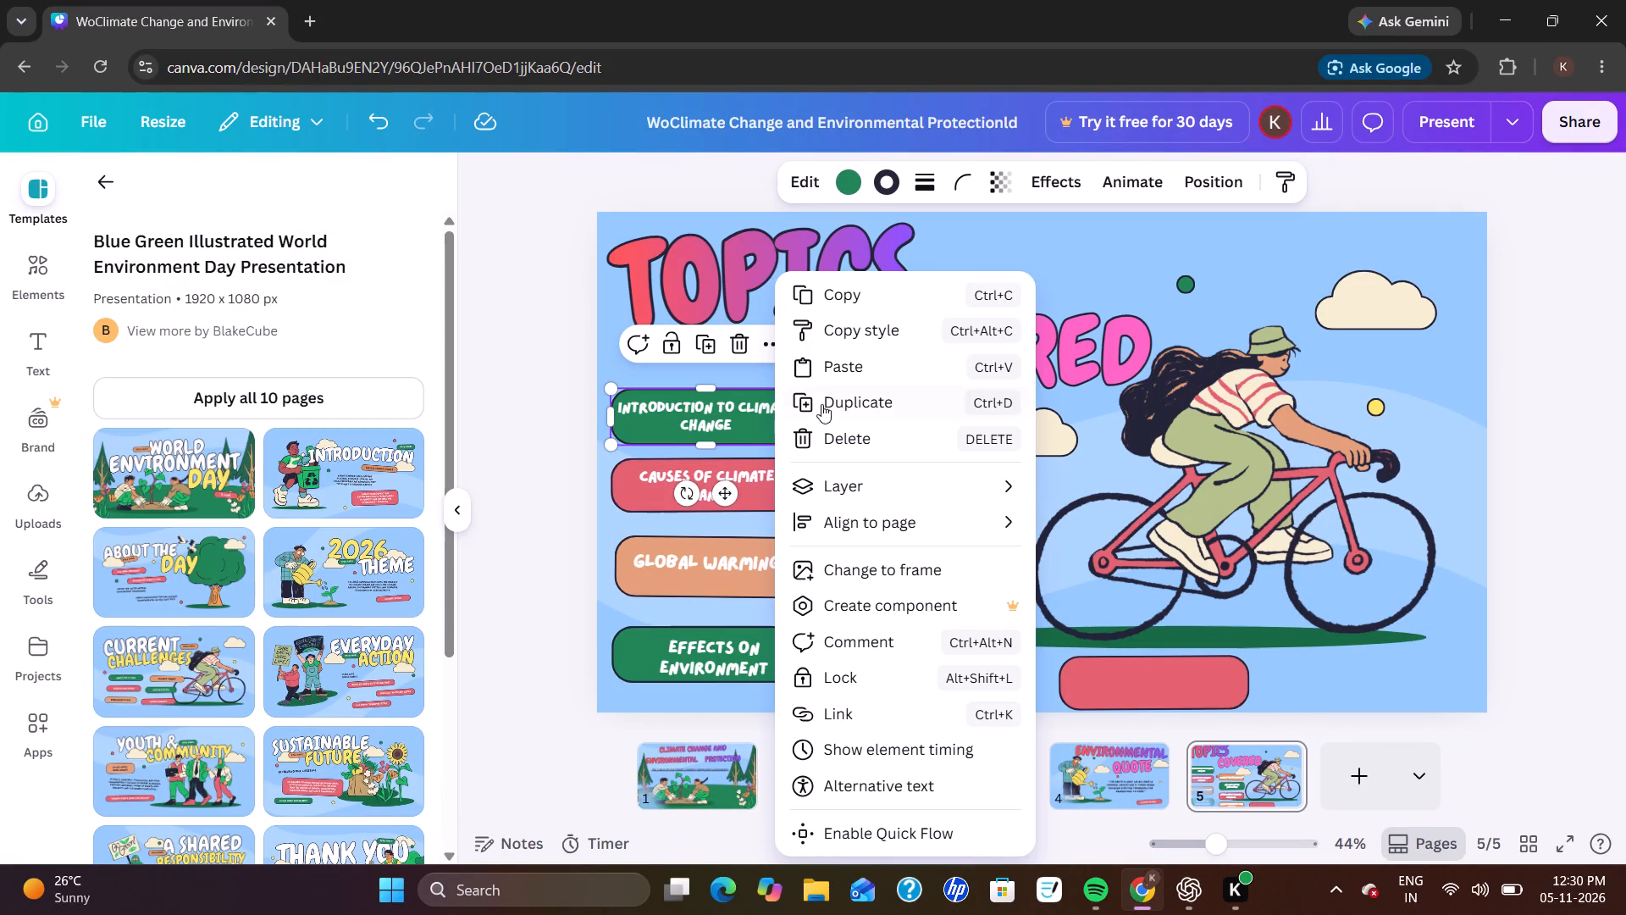
click(871, 404)
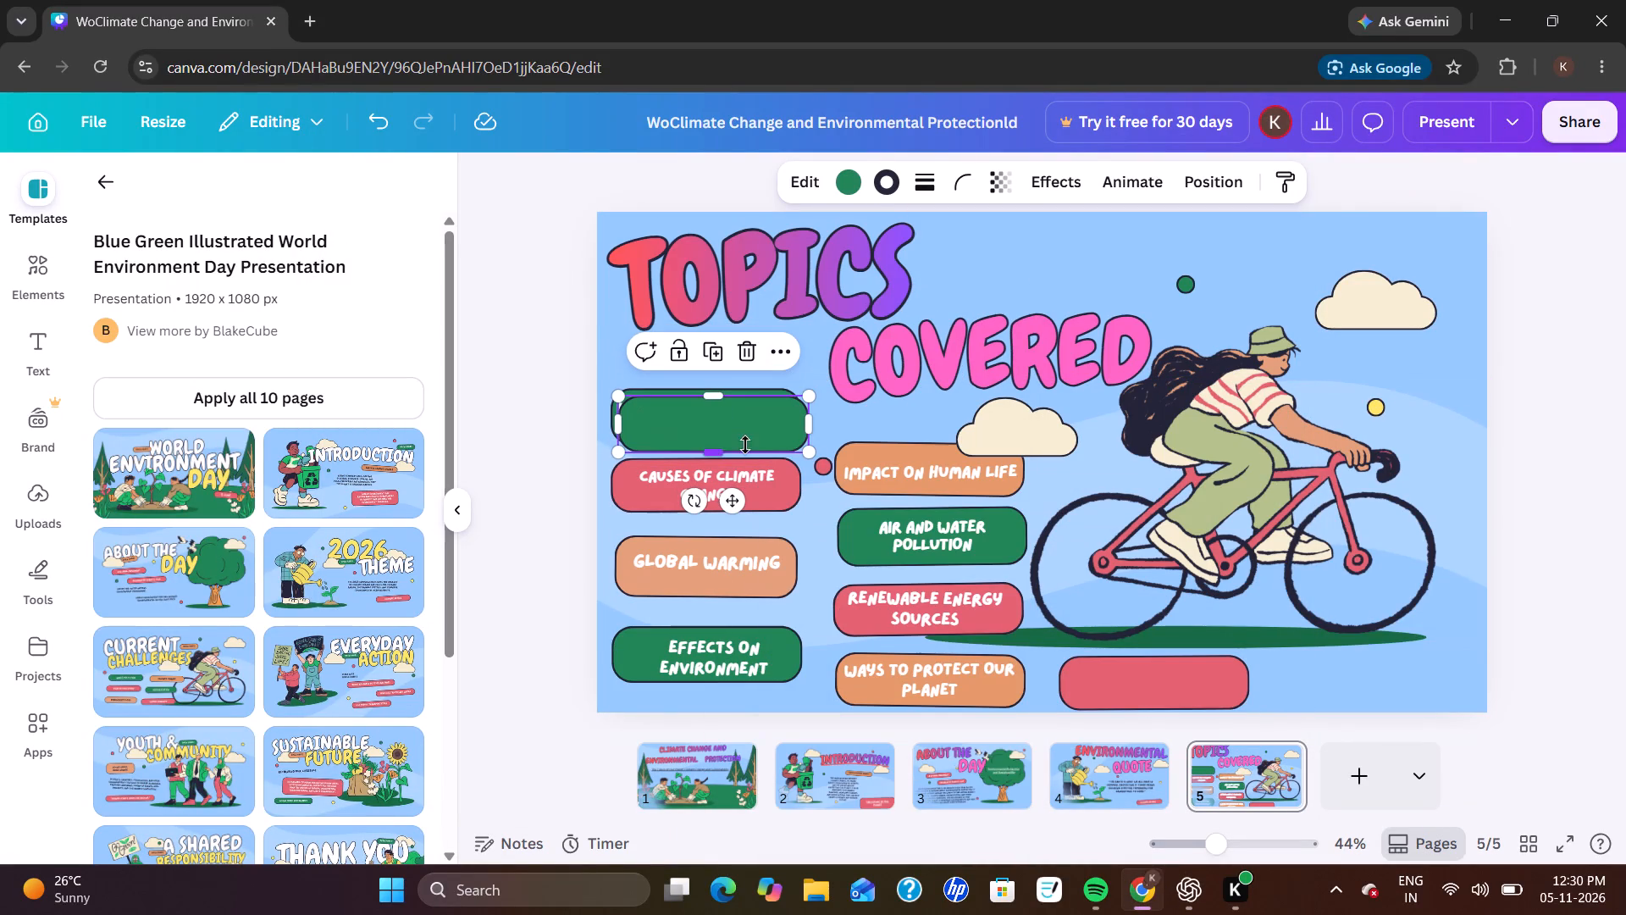
drag(742, 439, 1396, 690)
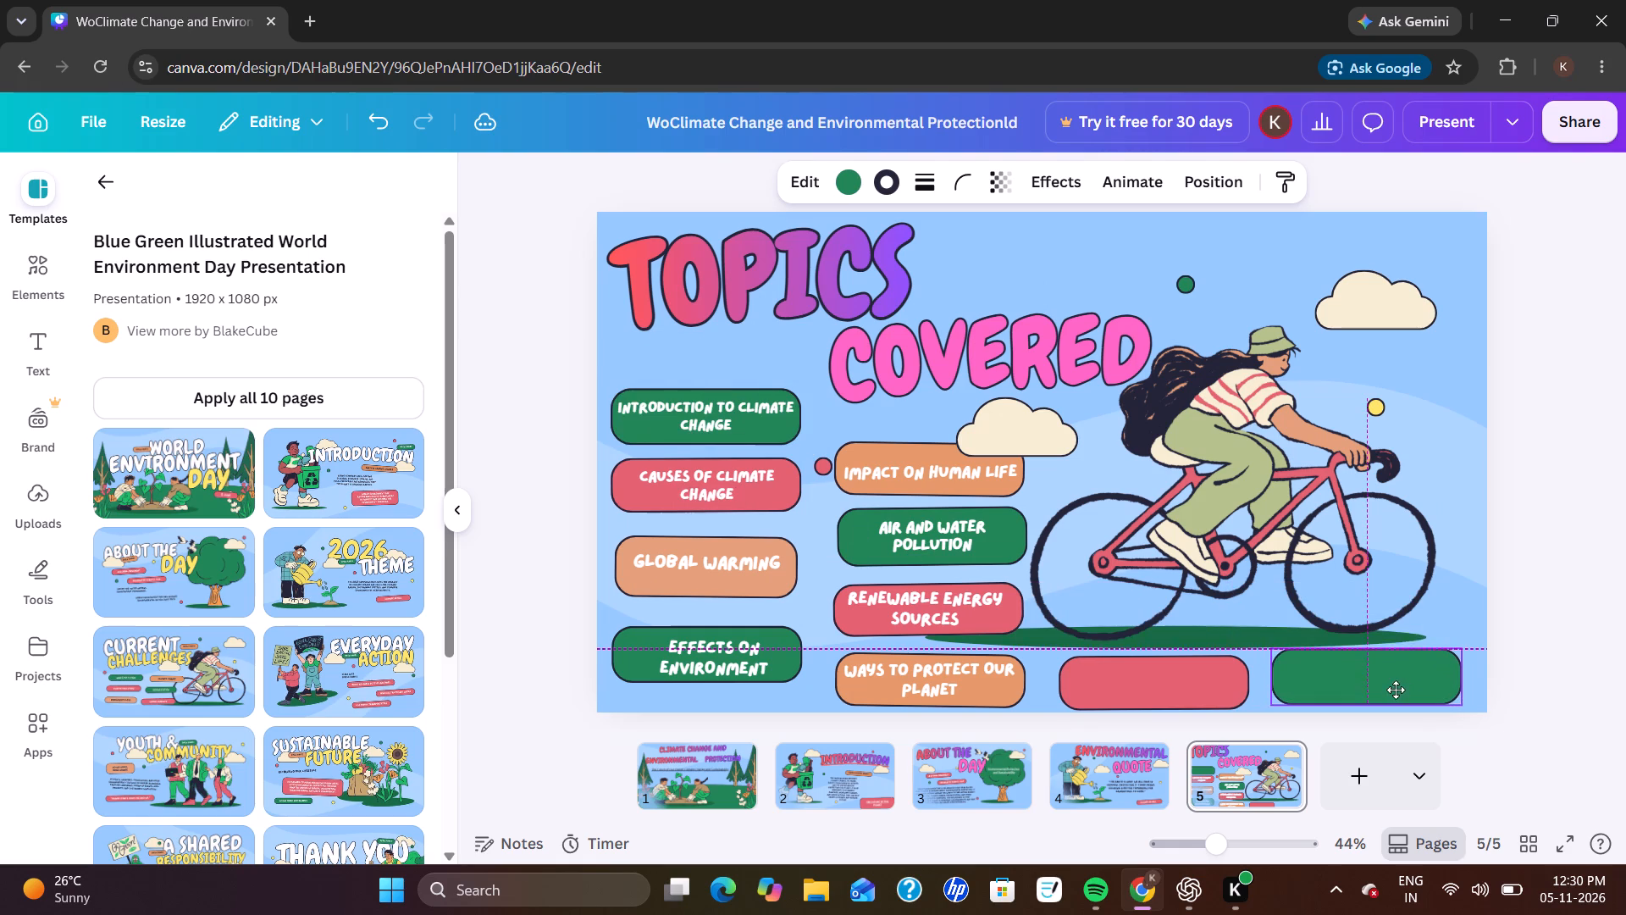
drag(1396, 690, 1390, 696)
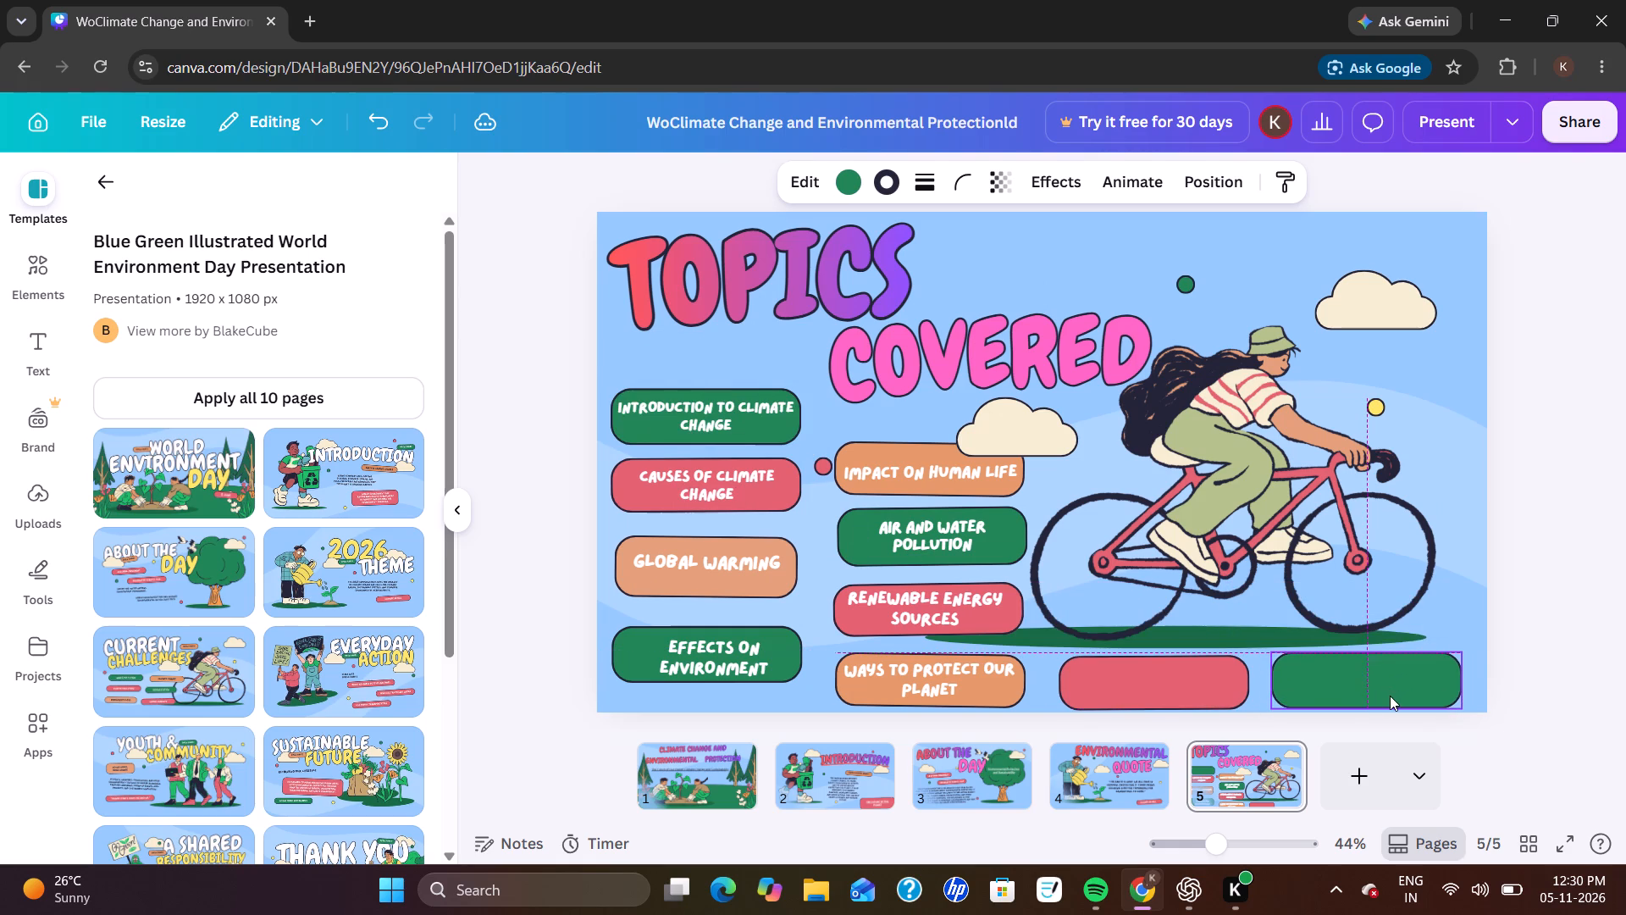
Duplicate the first column's "EFFECTS ON ENVIRONMENT" text and place the copy on the blank red shape in the bottom row.
double_click(729, 654)
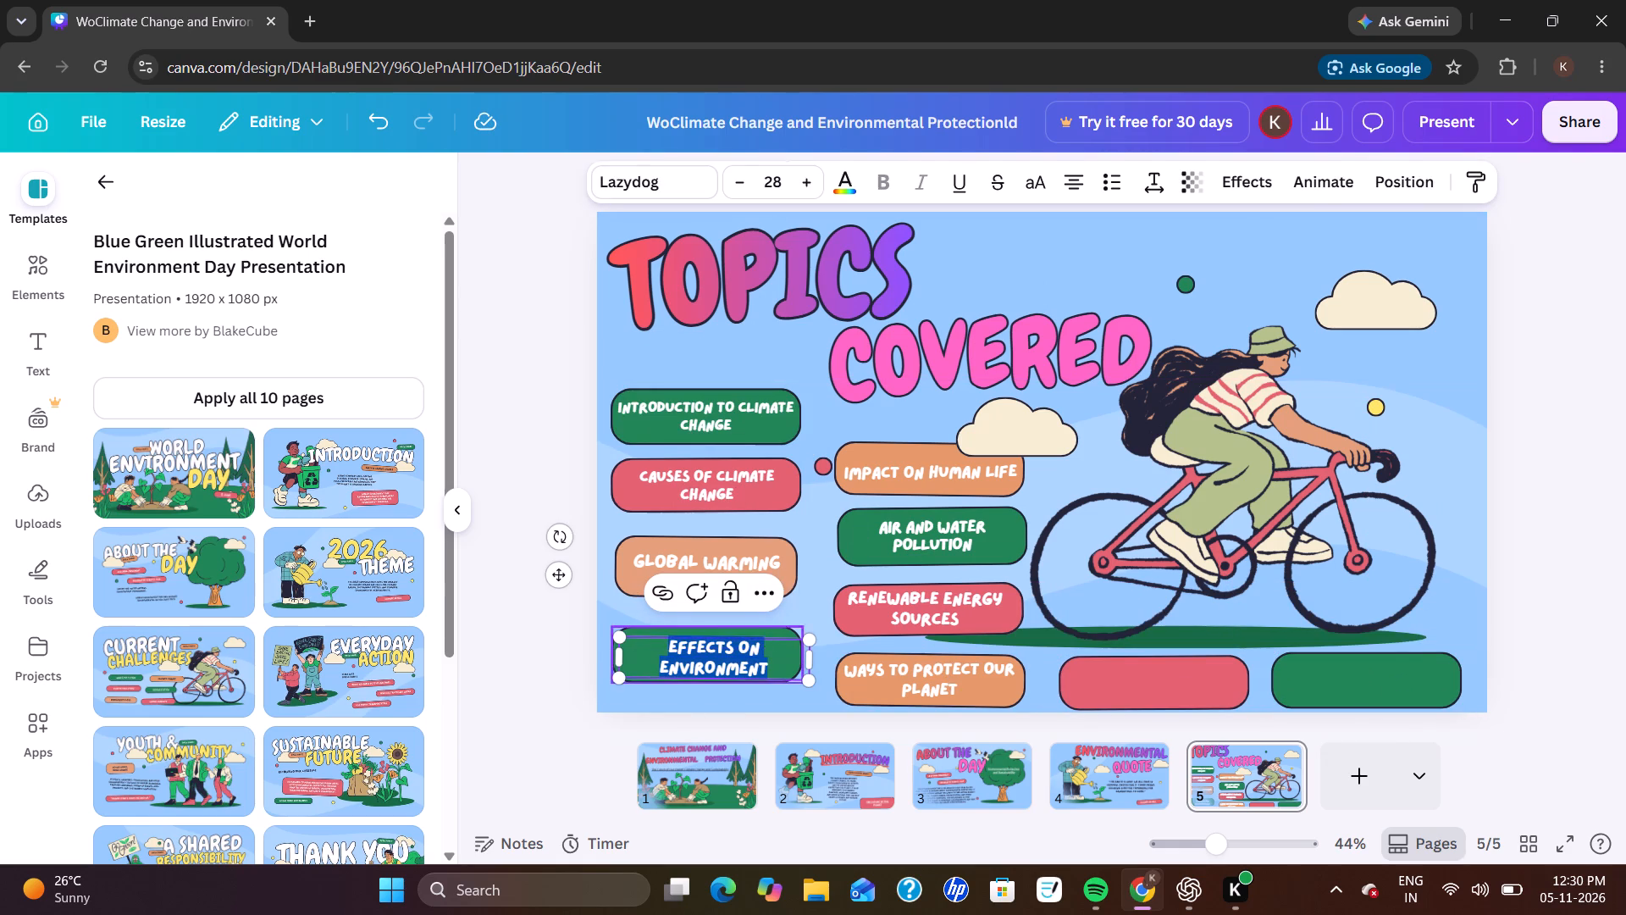
click(779, 639)
click(748, 589)
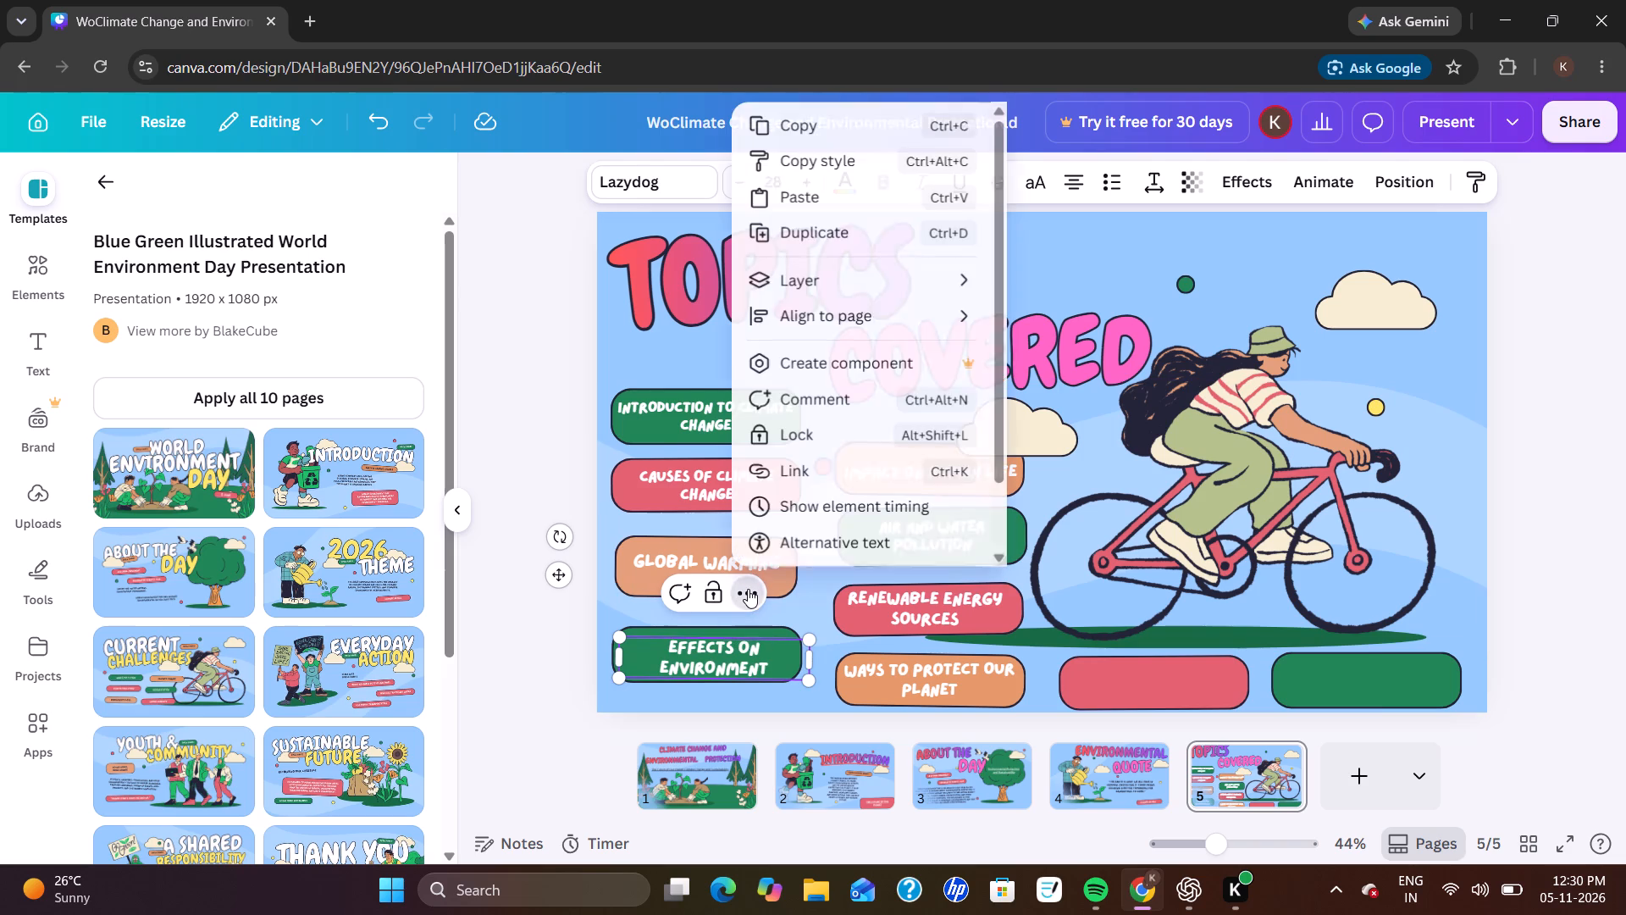
click(859, 226)
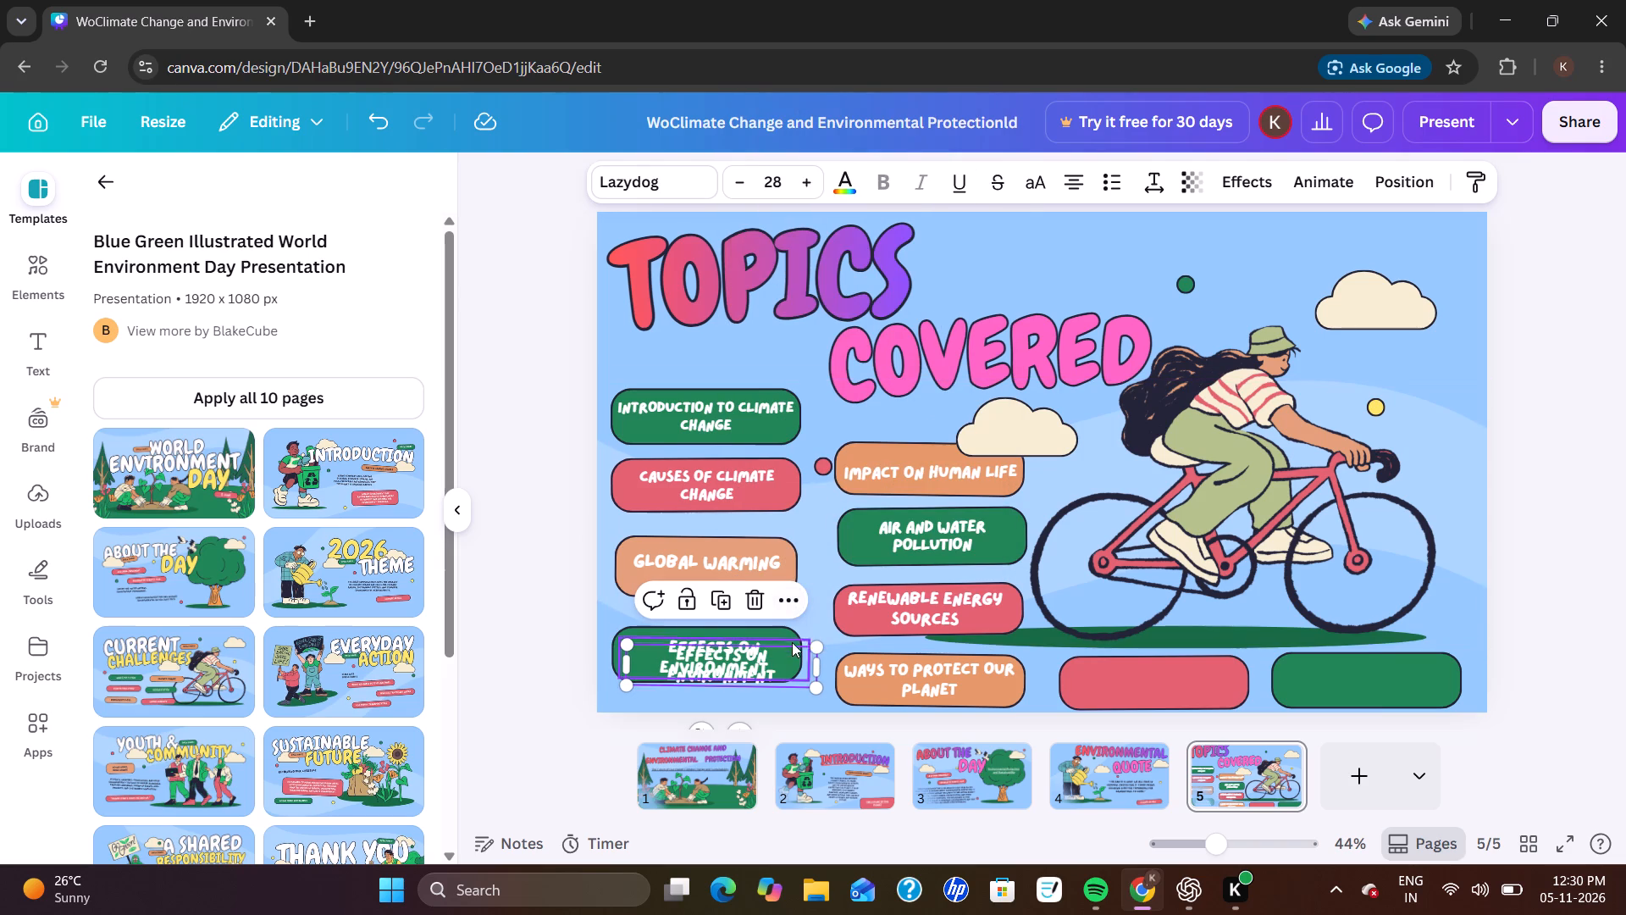
drag(793, 653, 1205, 671)
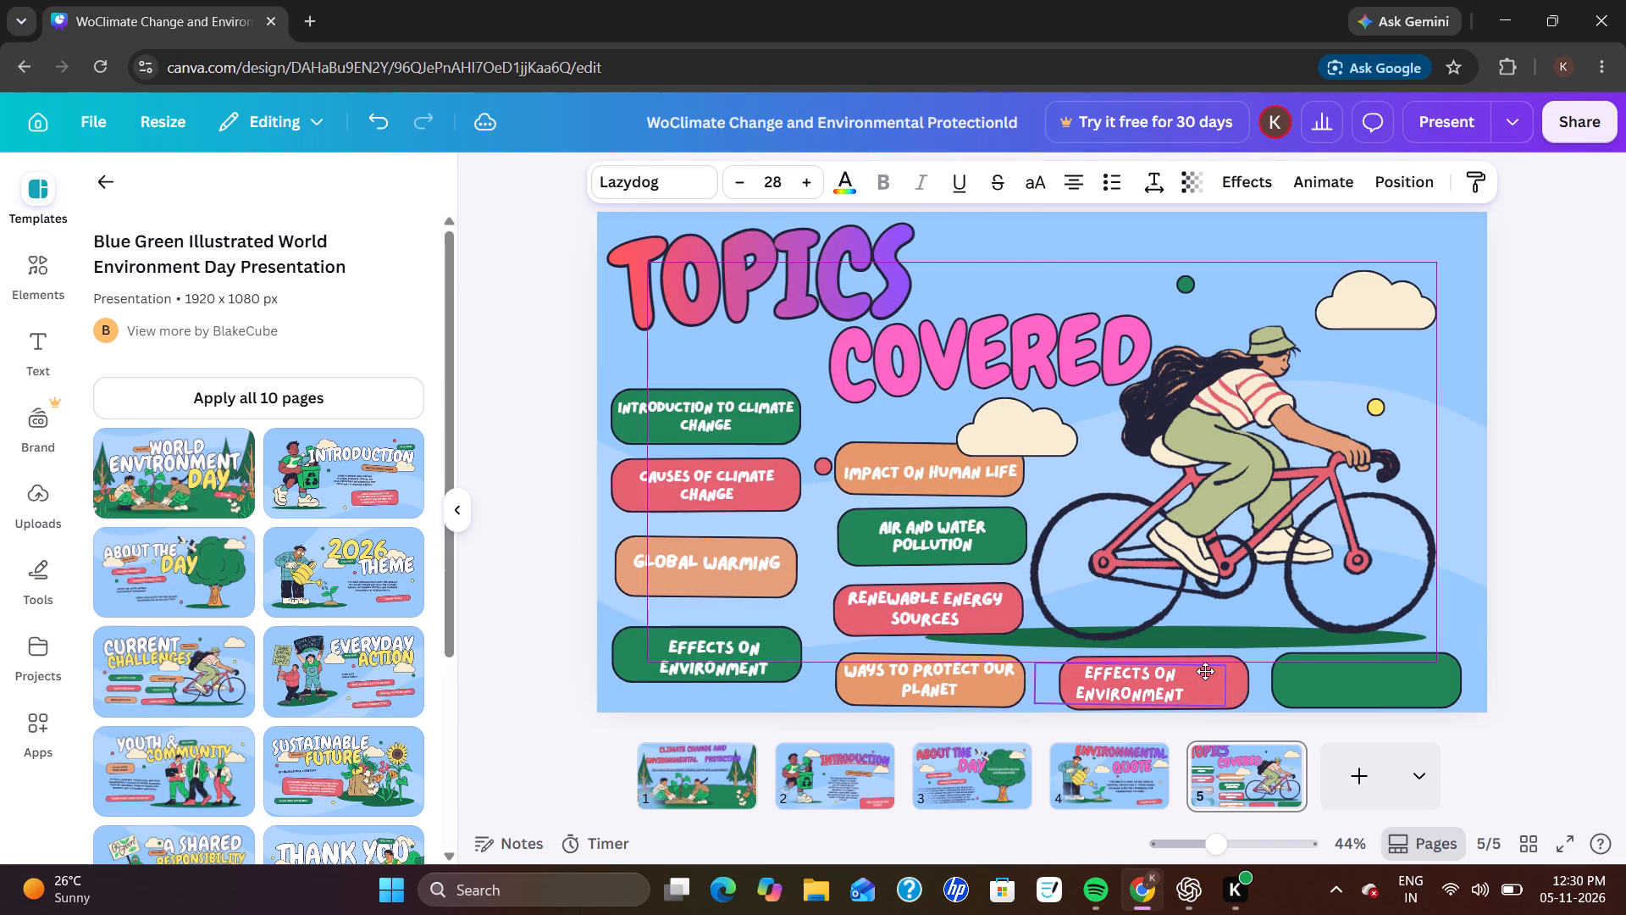
drag(1205, 671, 1222, 668)
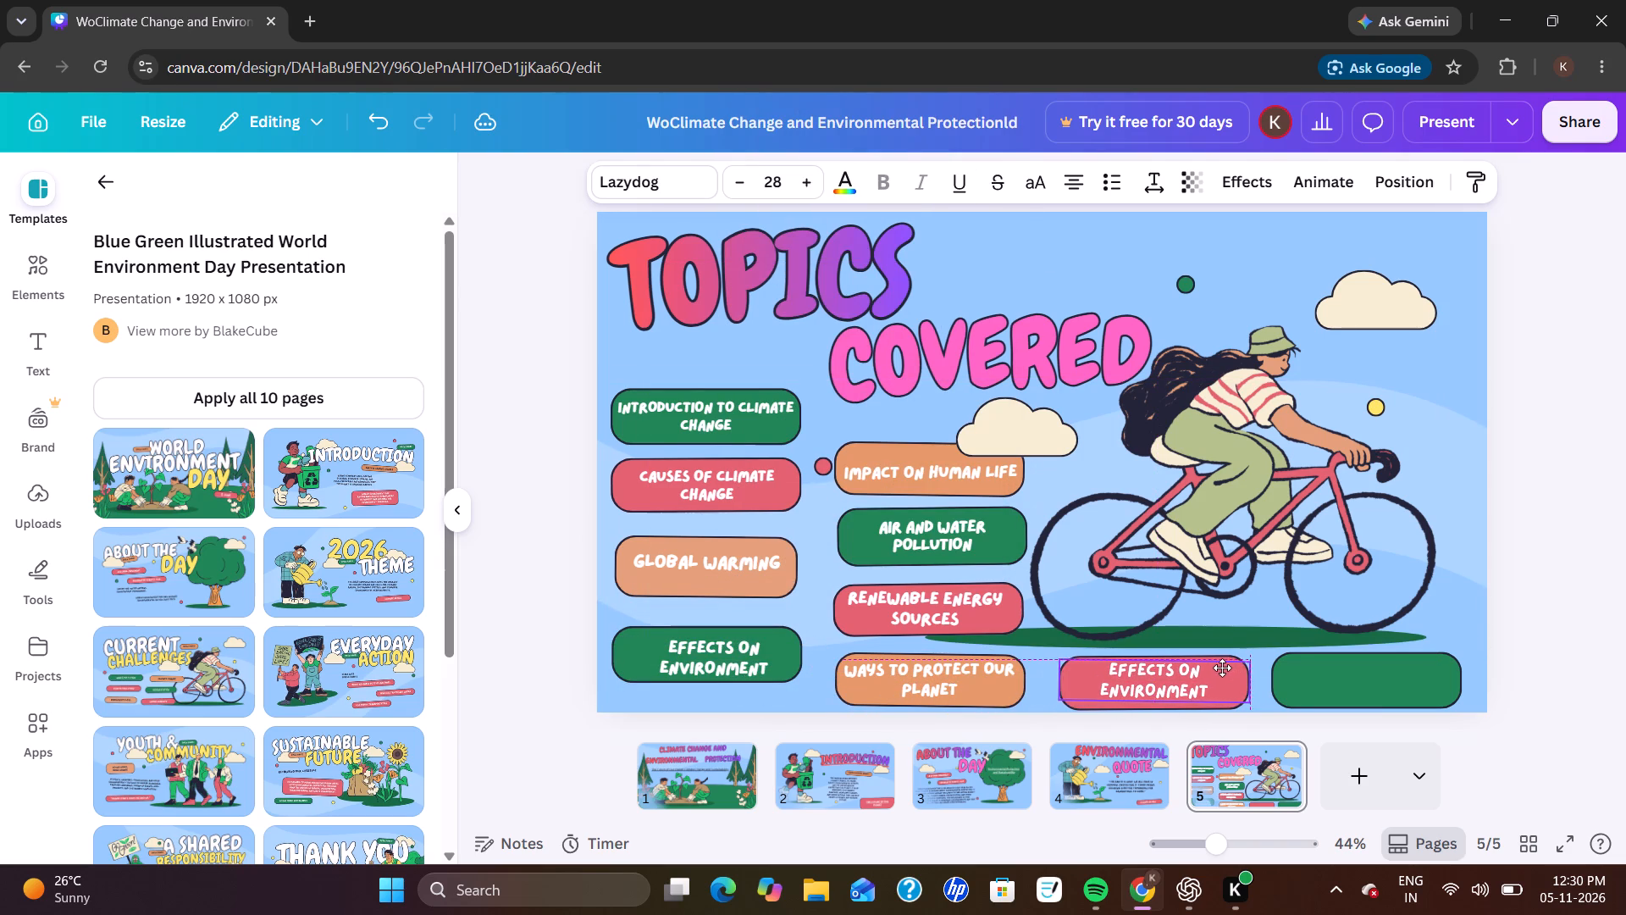
drag(1222, 668, 1219, 668)
Duplicate the "EFFECTS ON ENVIRONMENT" text from the bottom red shape and place the copy on the blank green shape beside it.
click(1212, 615)
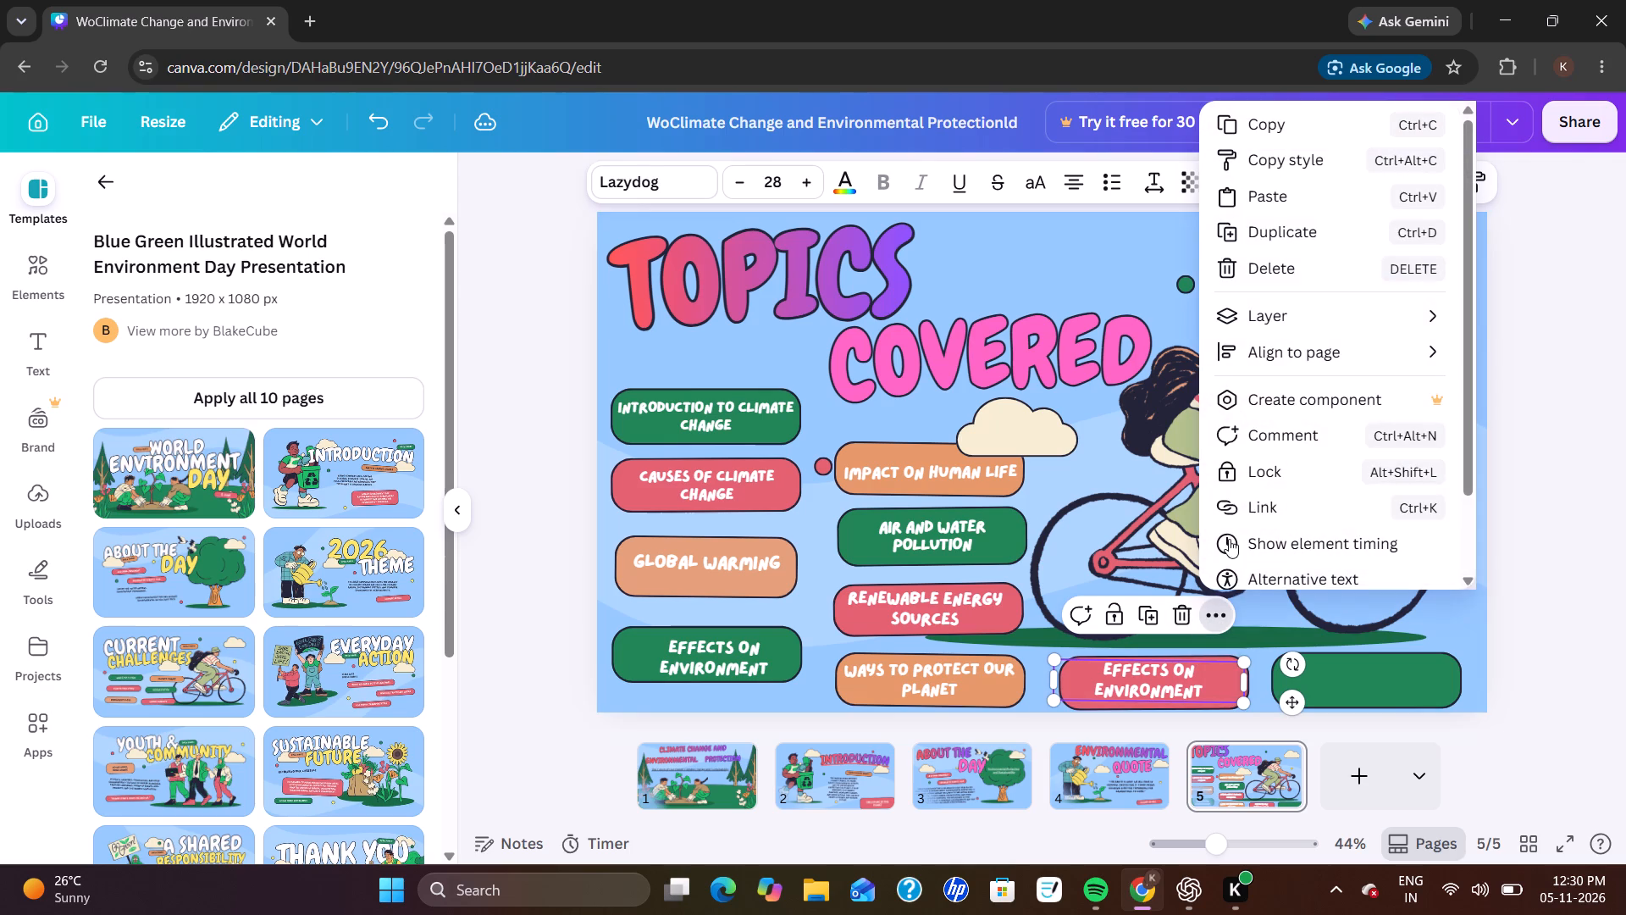
click(1296, 236)
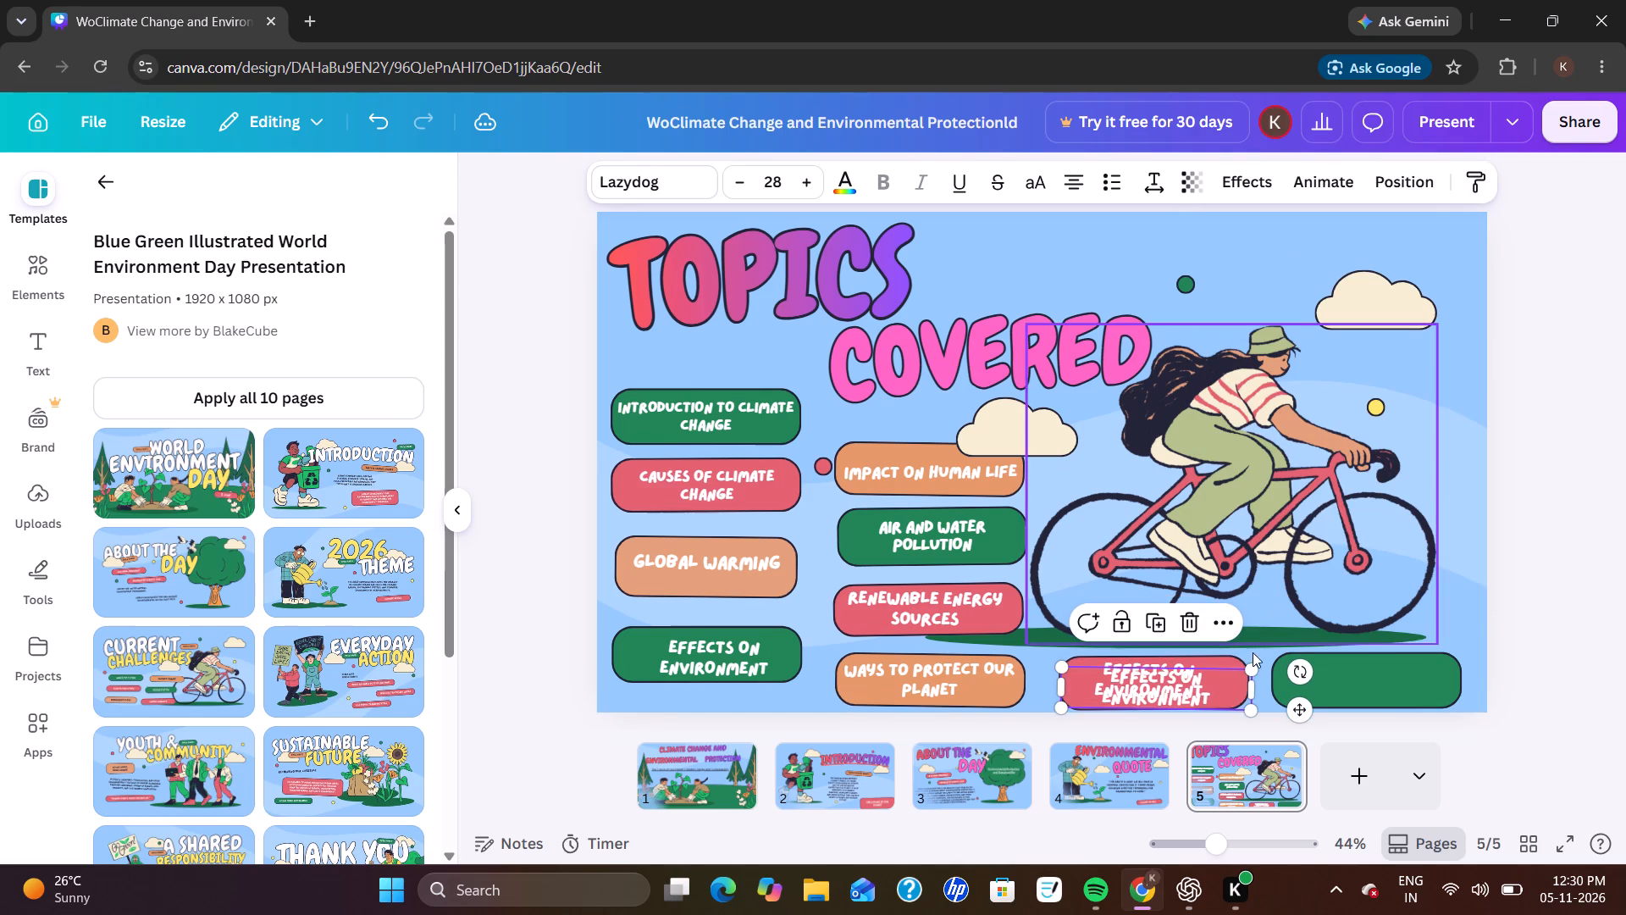
drag(1235, 692, 1445, 687)
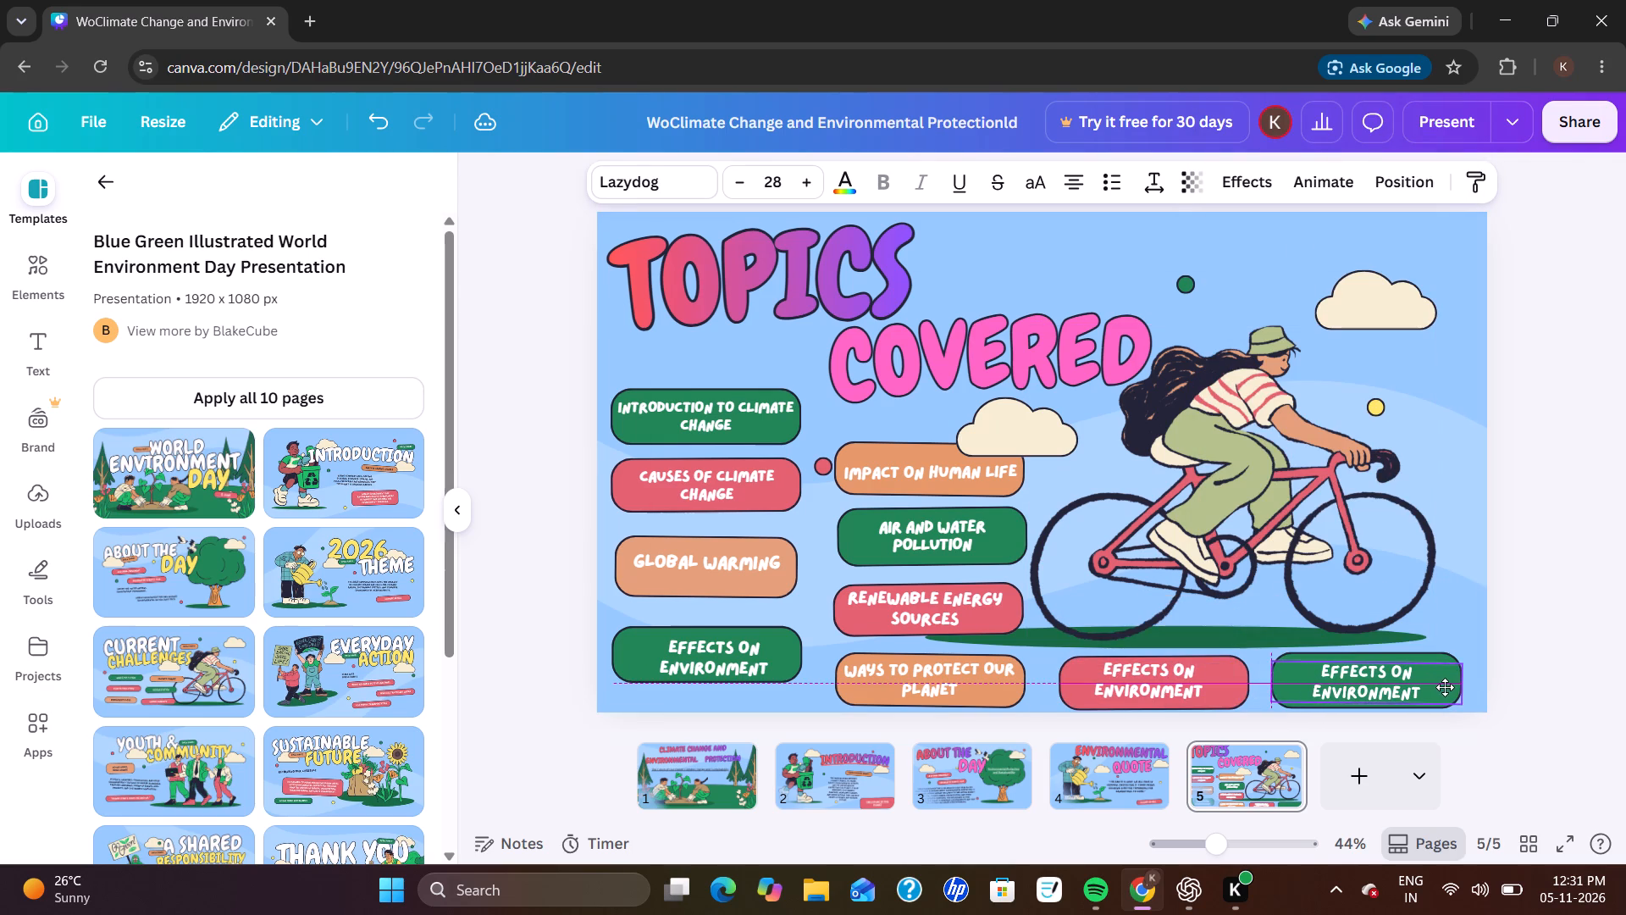
drag(1445, 687, 1446, 687)
Replace the "EFFECTS ON ENVIRONMENT" text on the bottom red shape with "CONCLUSION".
click(1190, 688)
click(1190, 688)
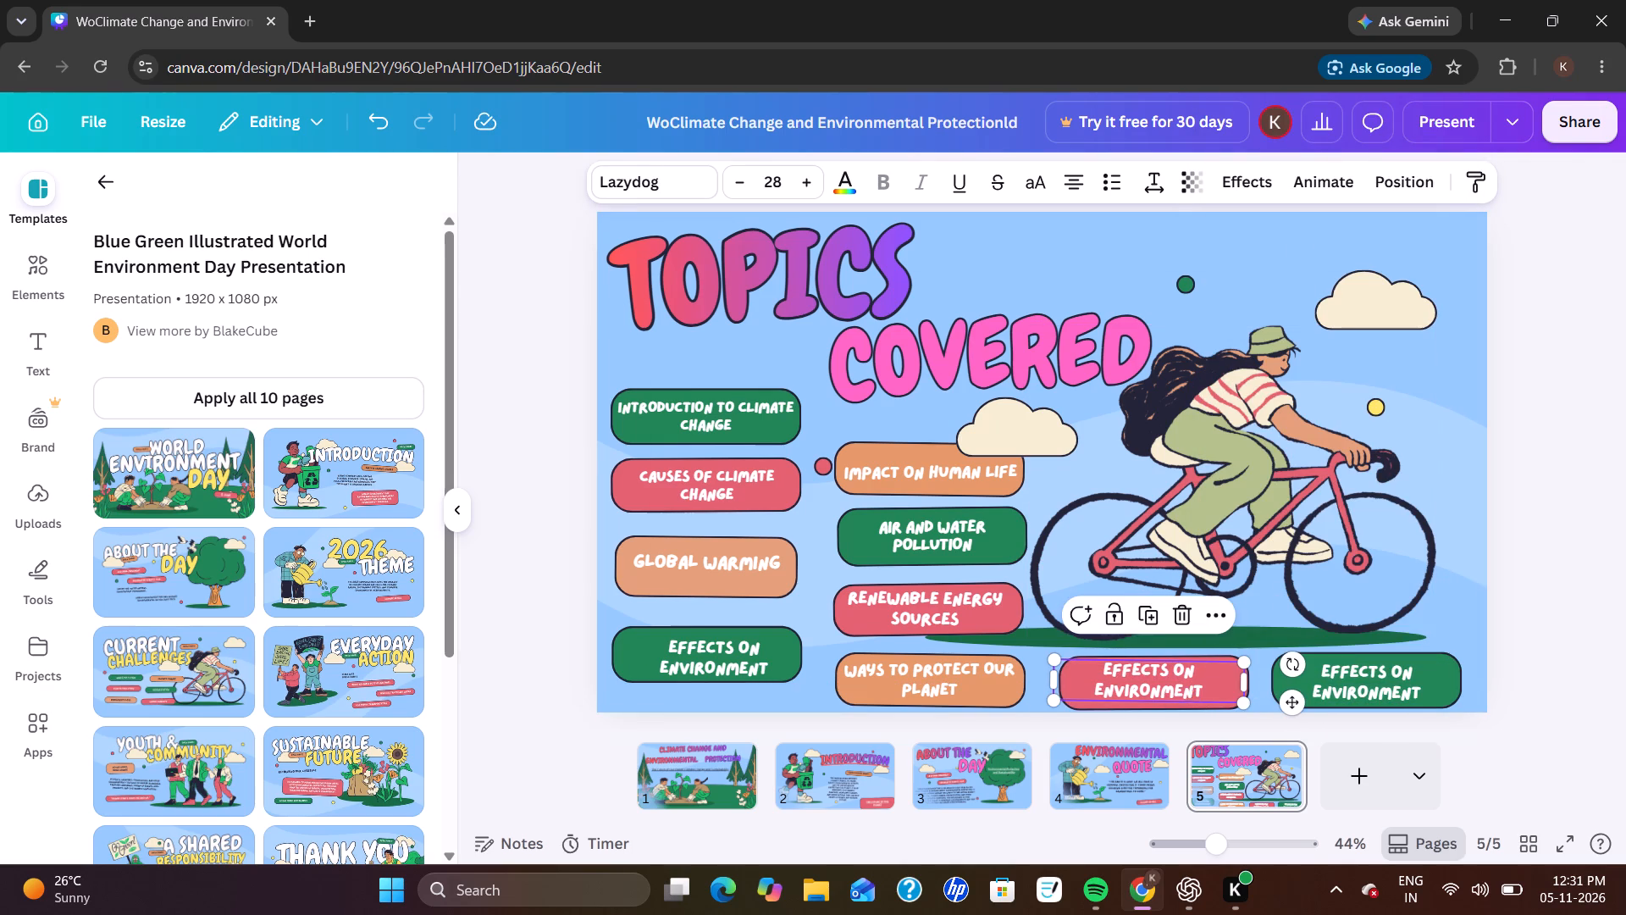
key(BackSpace)
text(CONCLUSION)
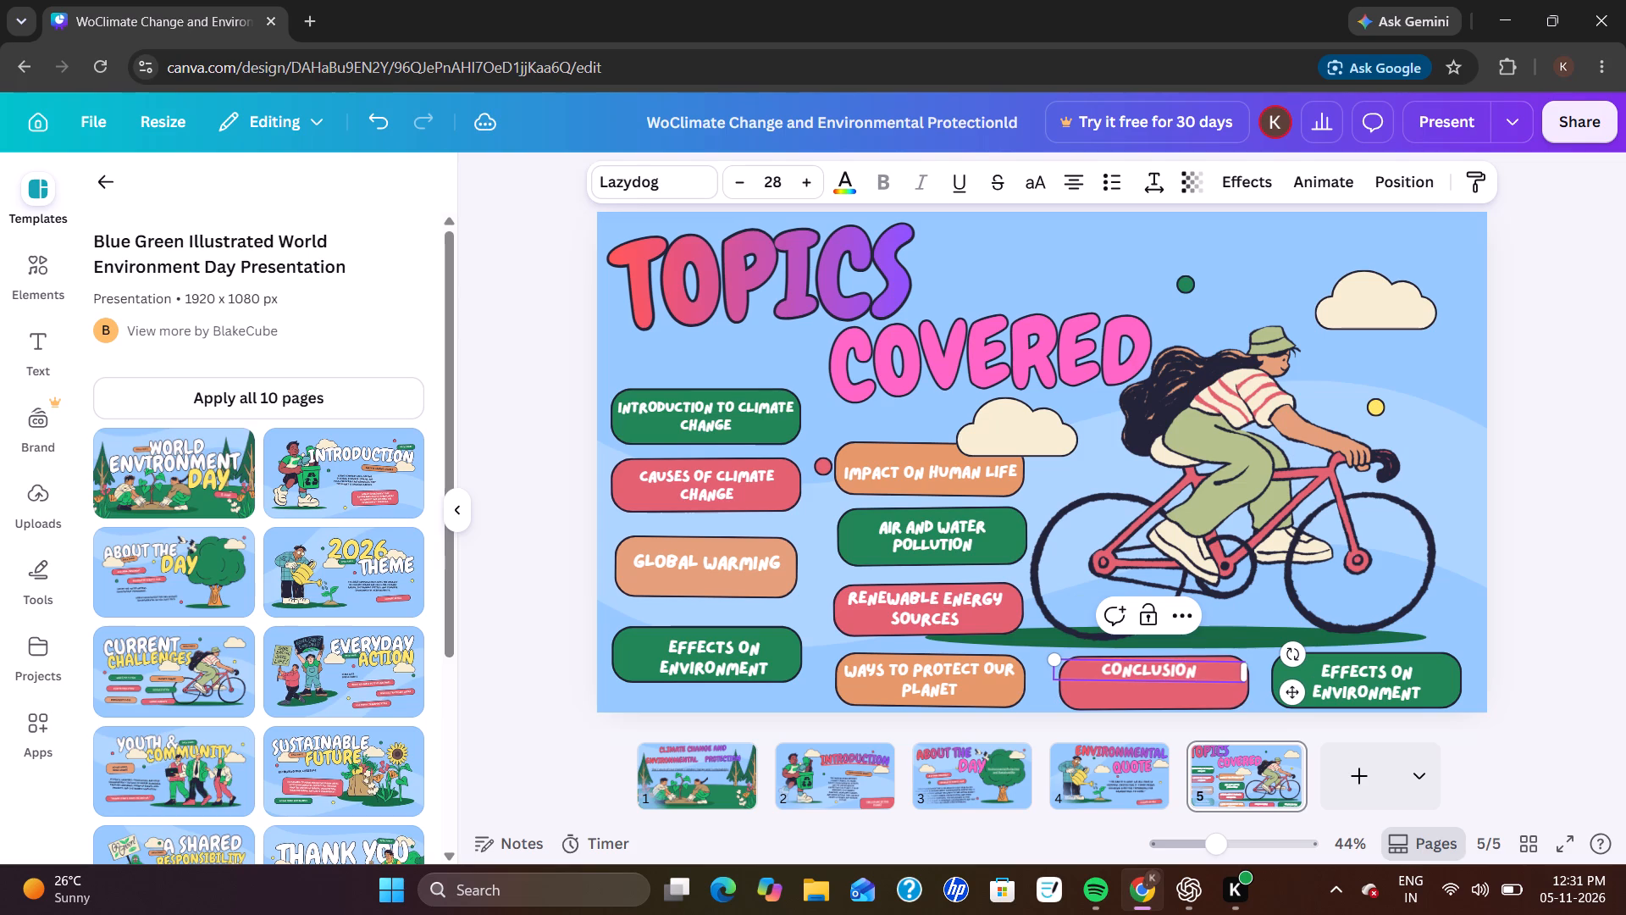
Centre the "CONCLUSION" text on its red shape in the bottom row and increase its font size to 35.
click(1521, 561)
drag(1205, 667, 1205, 668)
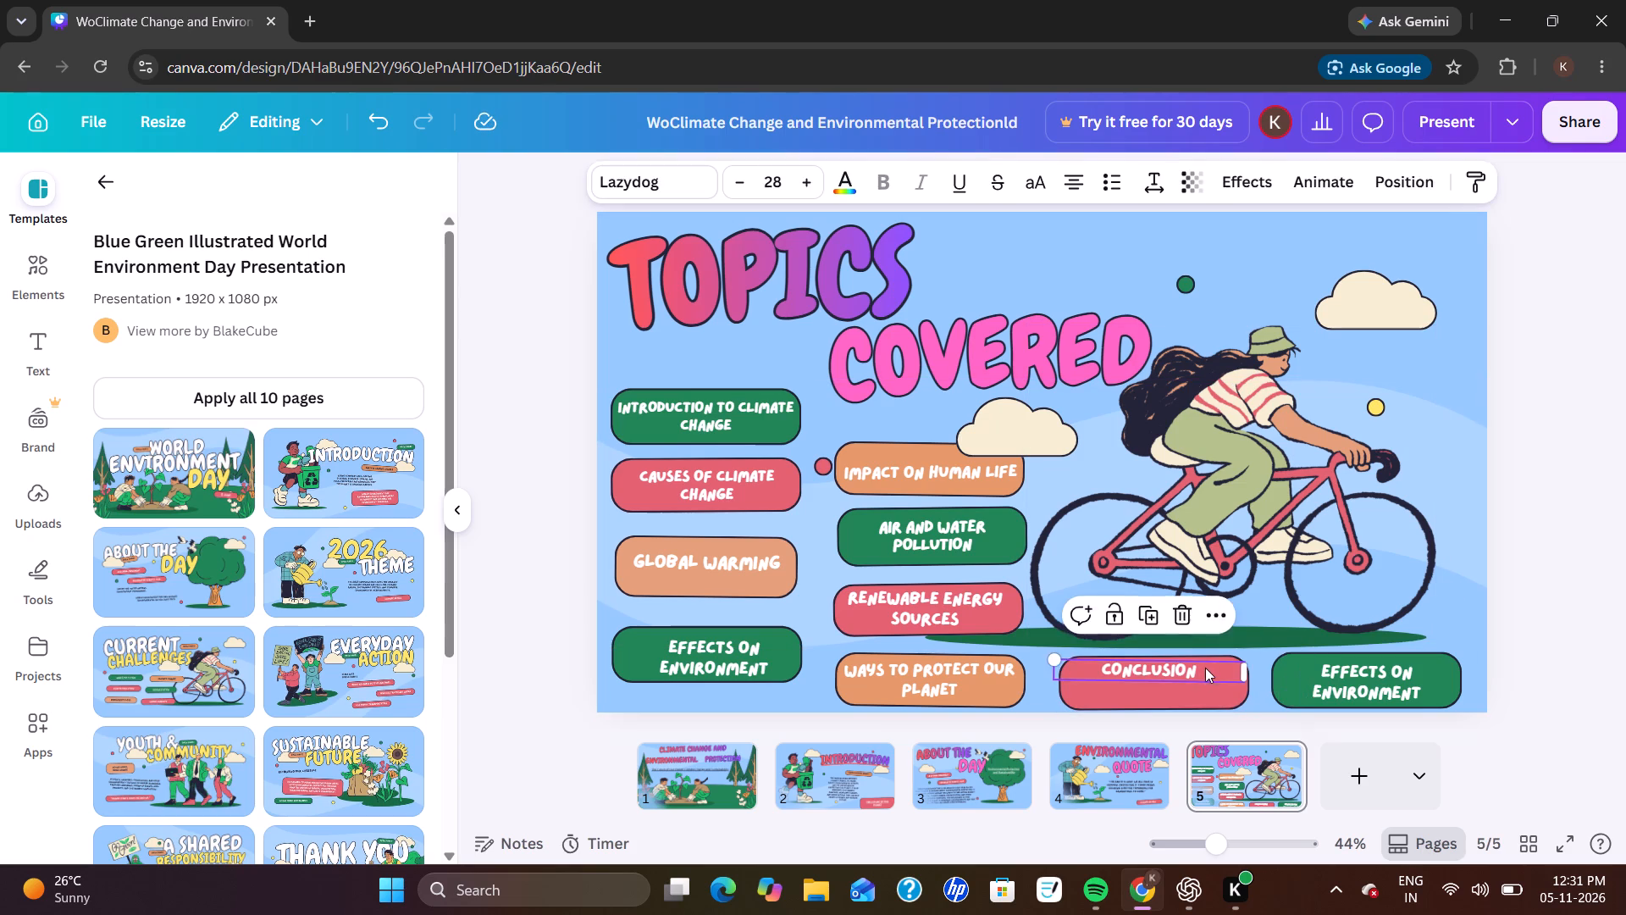
drag(1205, 668, 1208, 675)
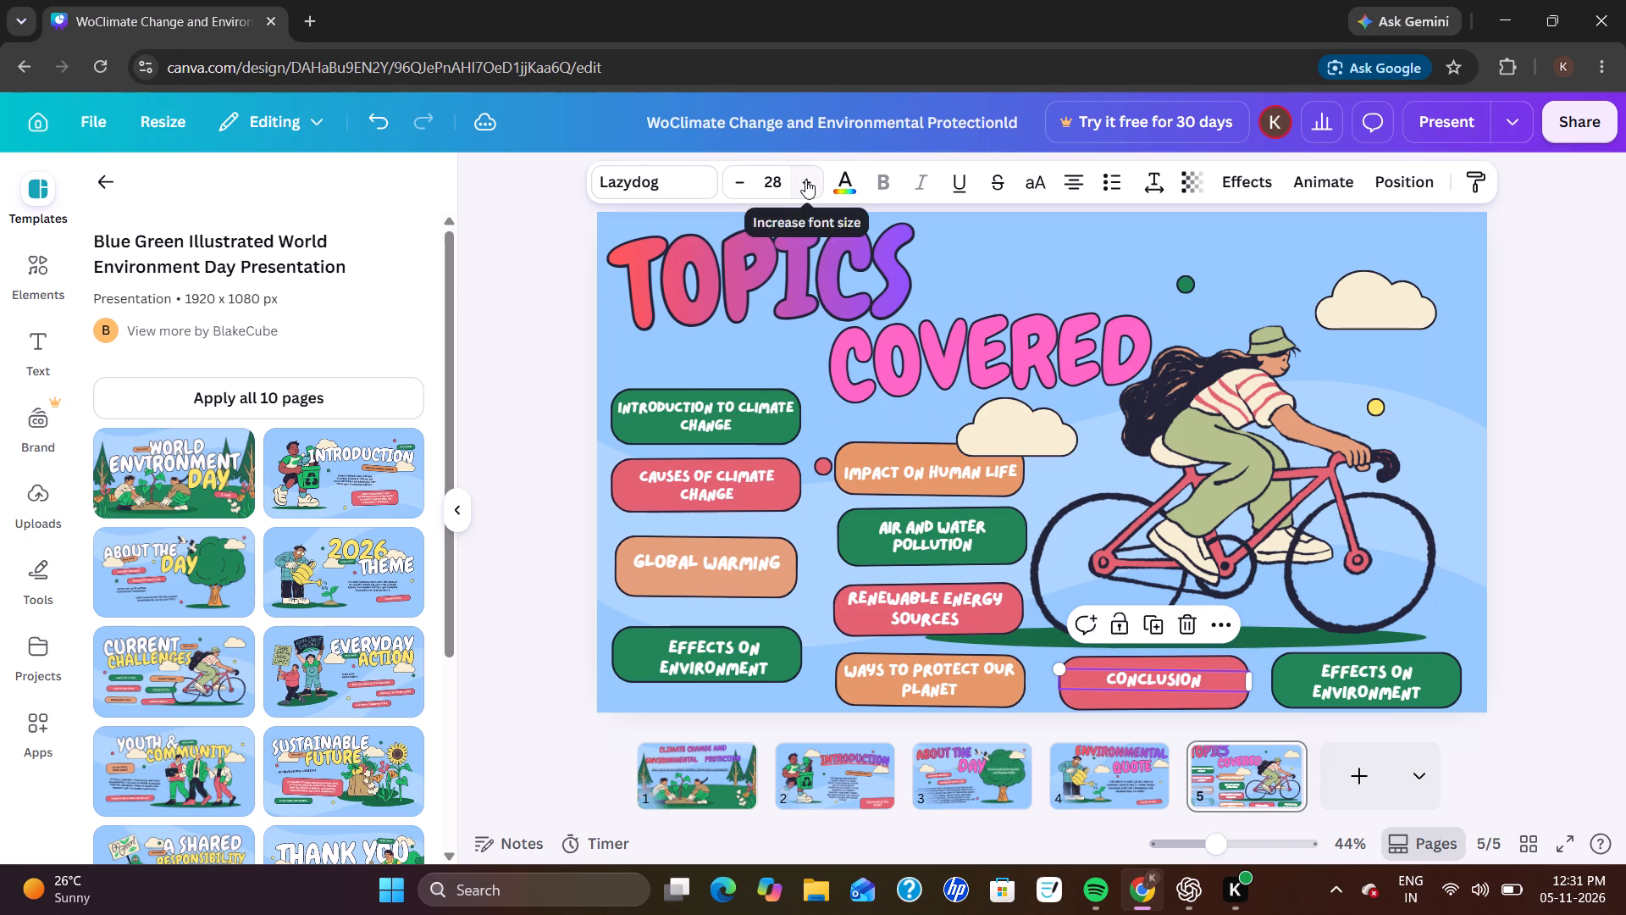
triple_click(805, 180)
triple_click(805, 180)
click(805, 180)
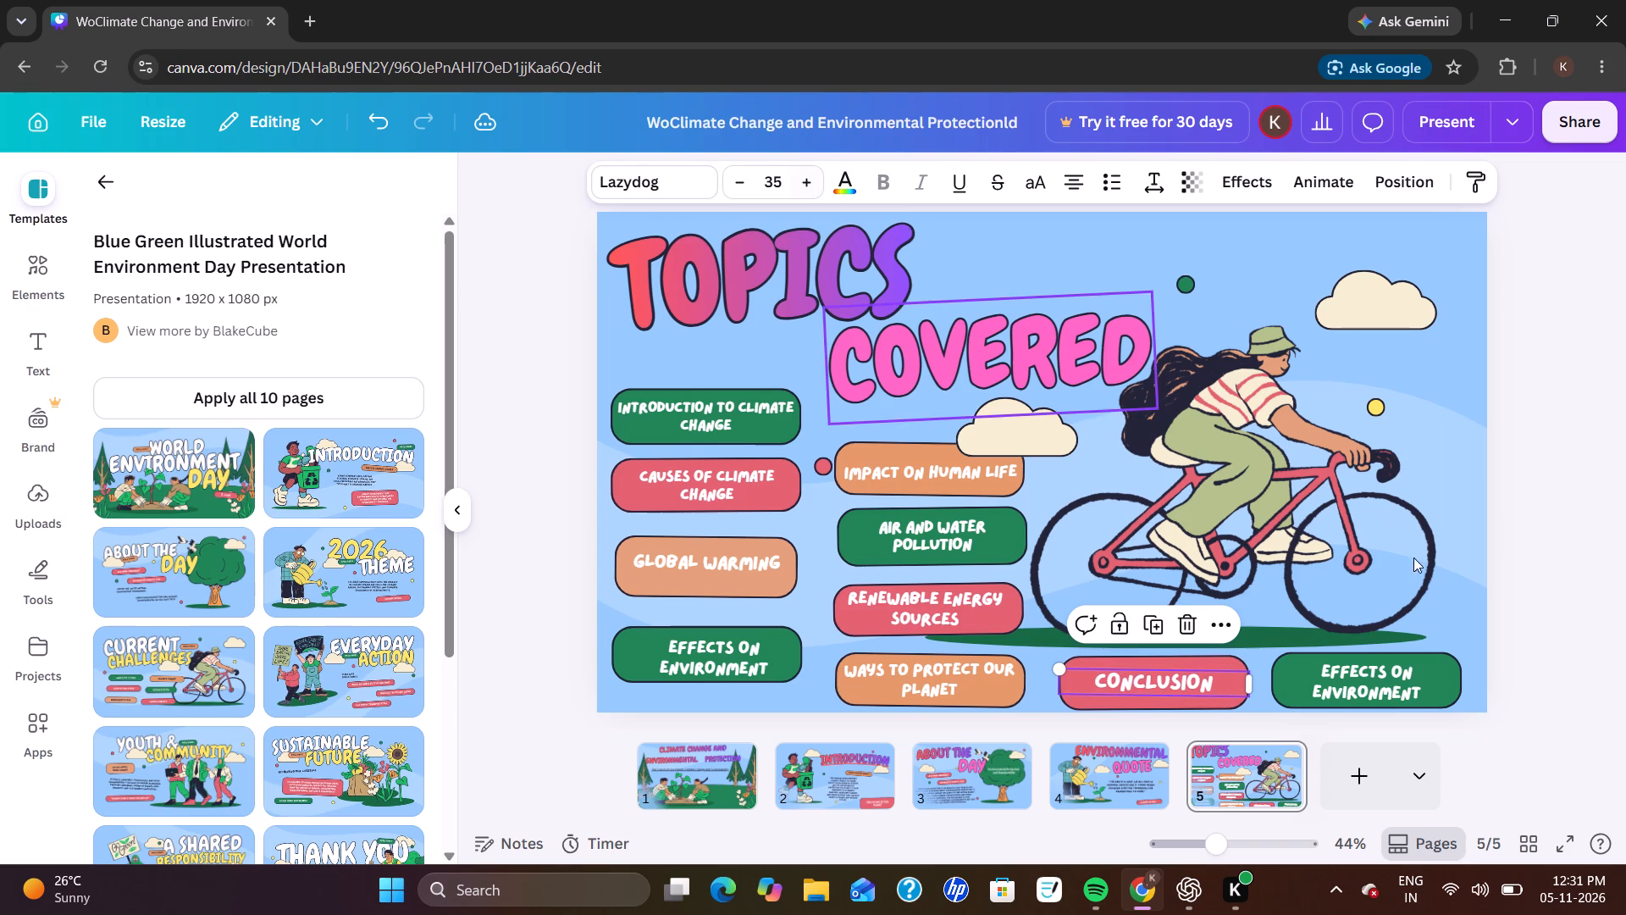
Replace the text on the bottom-row green shape beside "CONCLUSION" with "RESOURCES AND REFRENCES" at font size 30.
click(1377, 663)
click(1377, 663)
key(BackSpace)
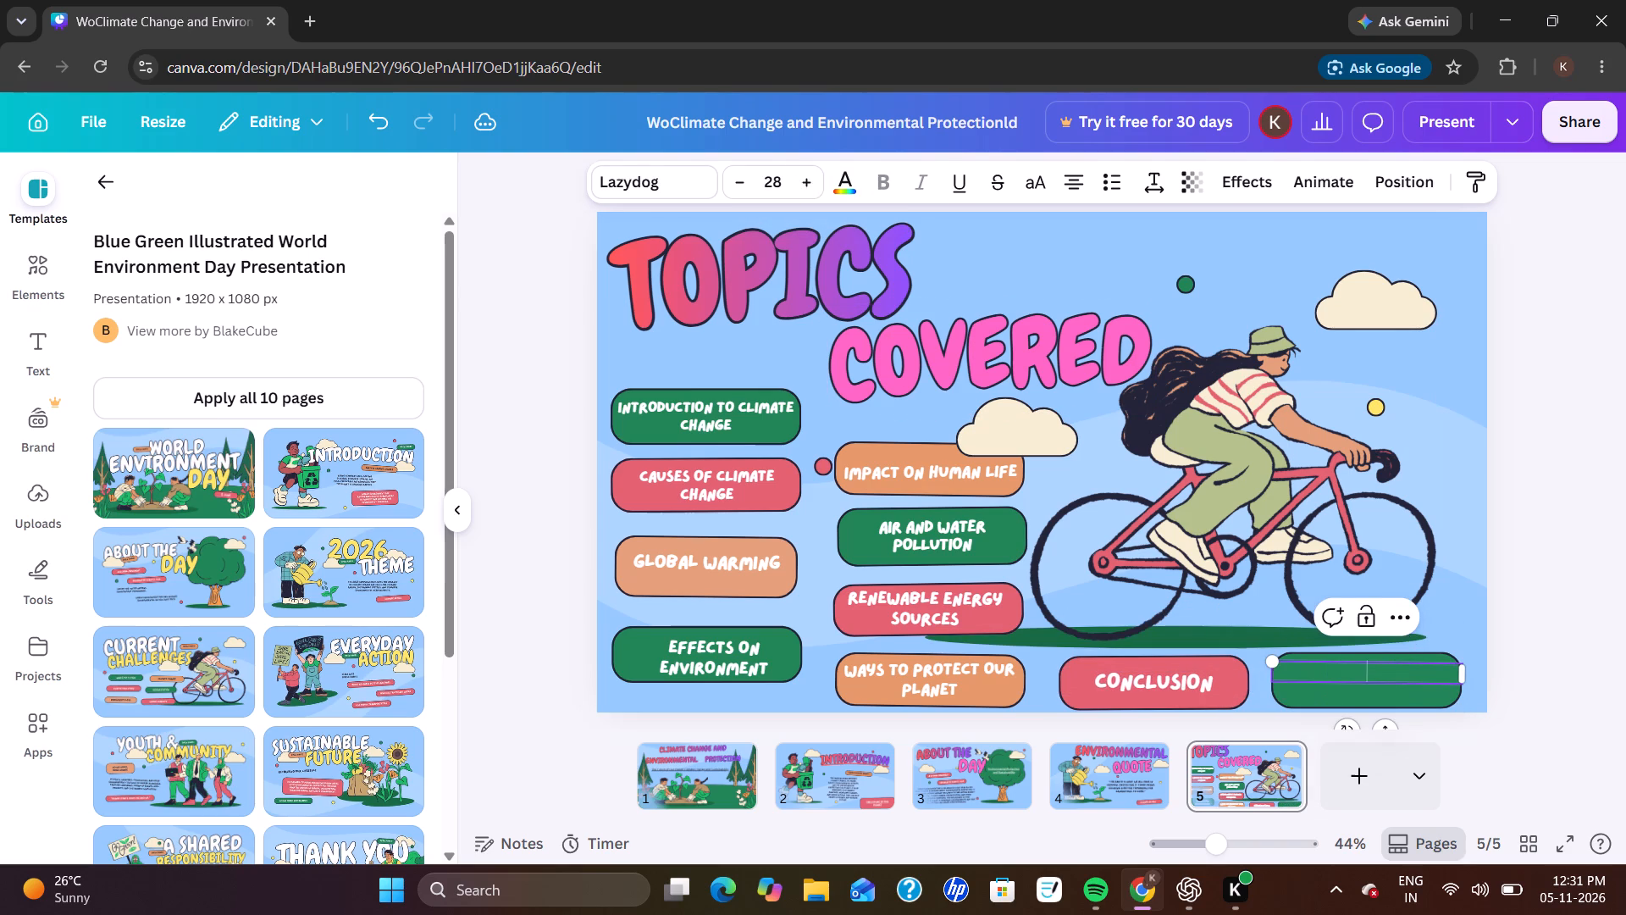
text(RESOURCES AND REFRENCES)
click(1393, 688)
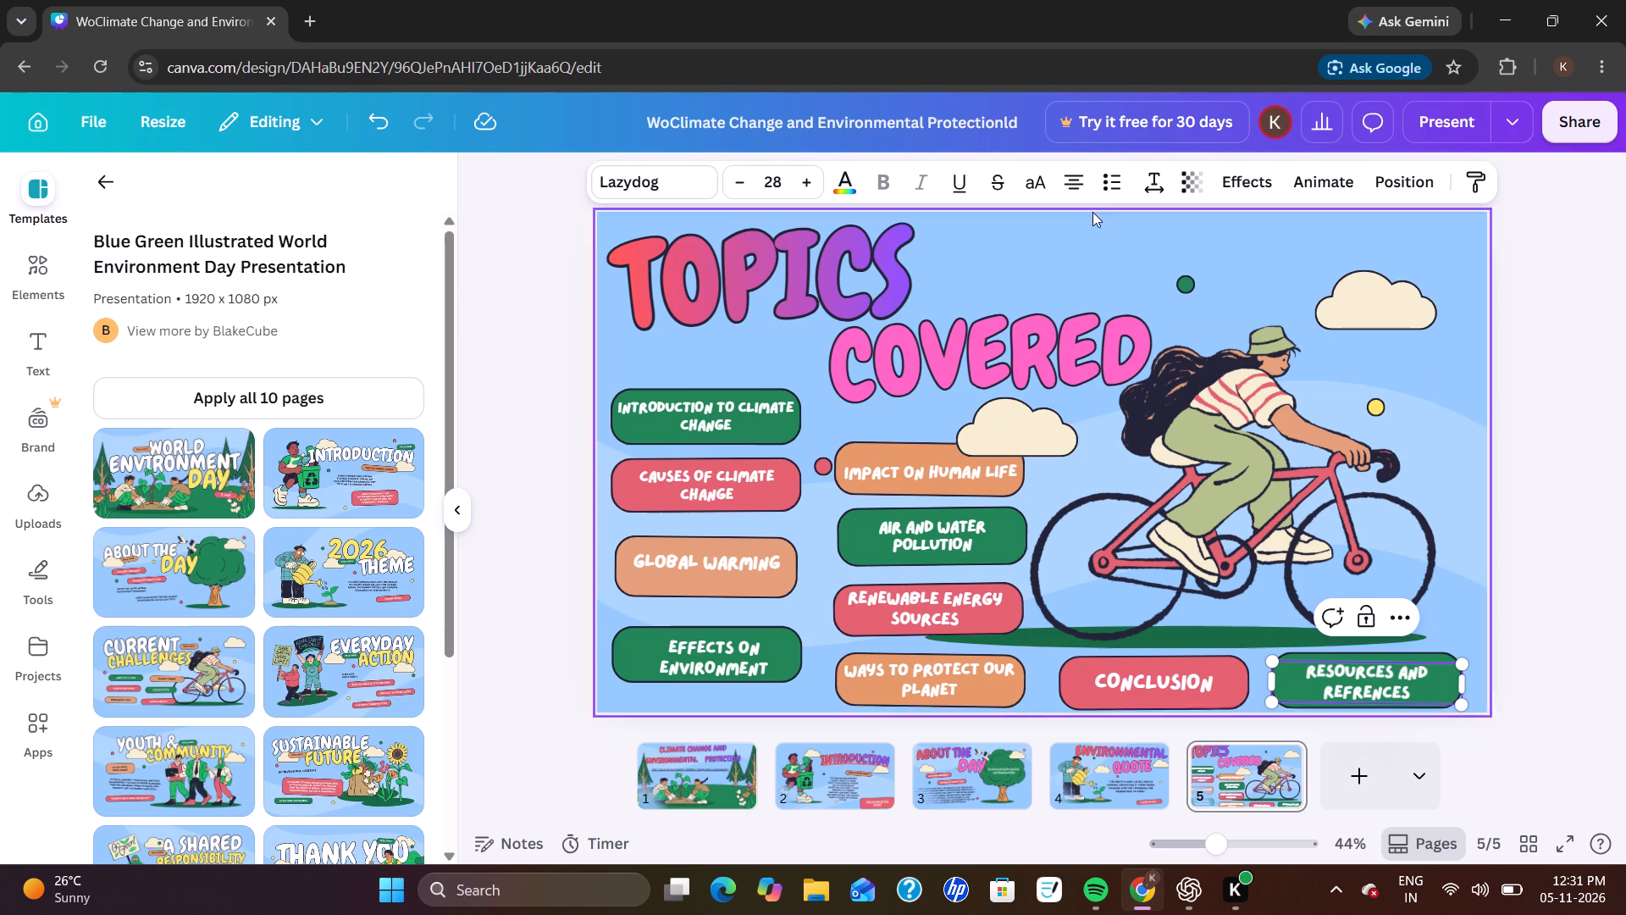
click(808, 186)
click(808, 186)
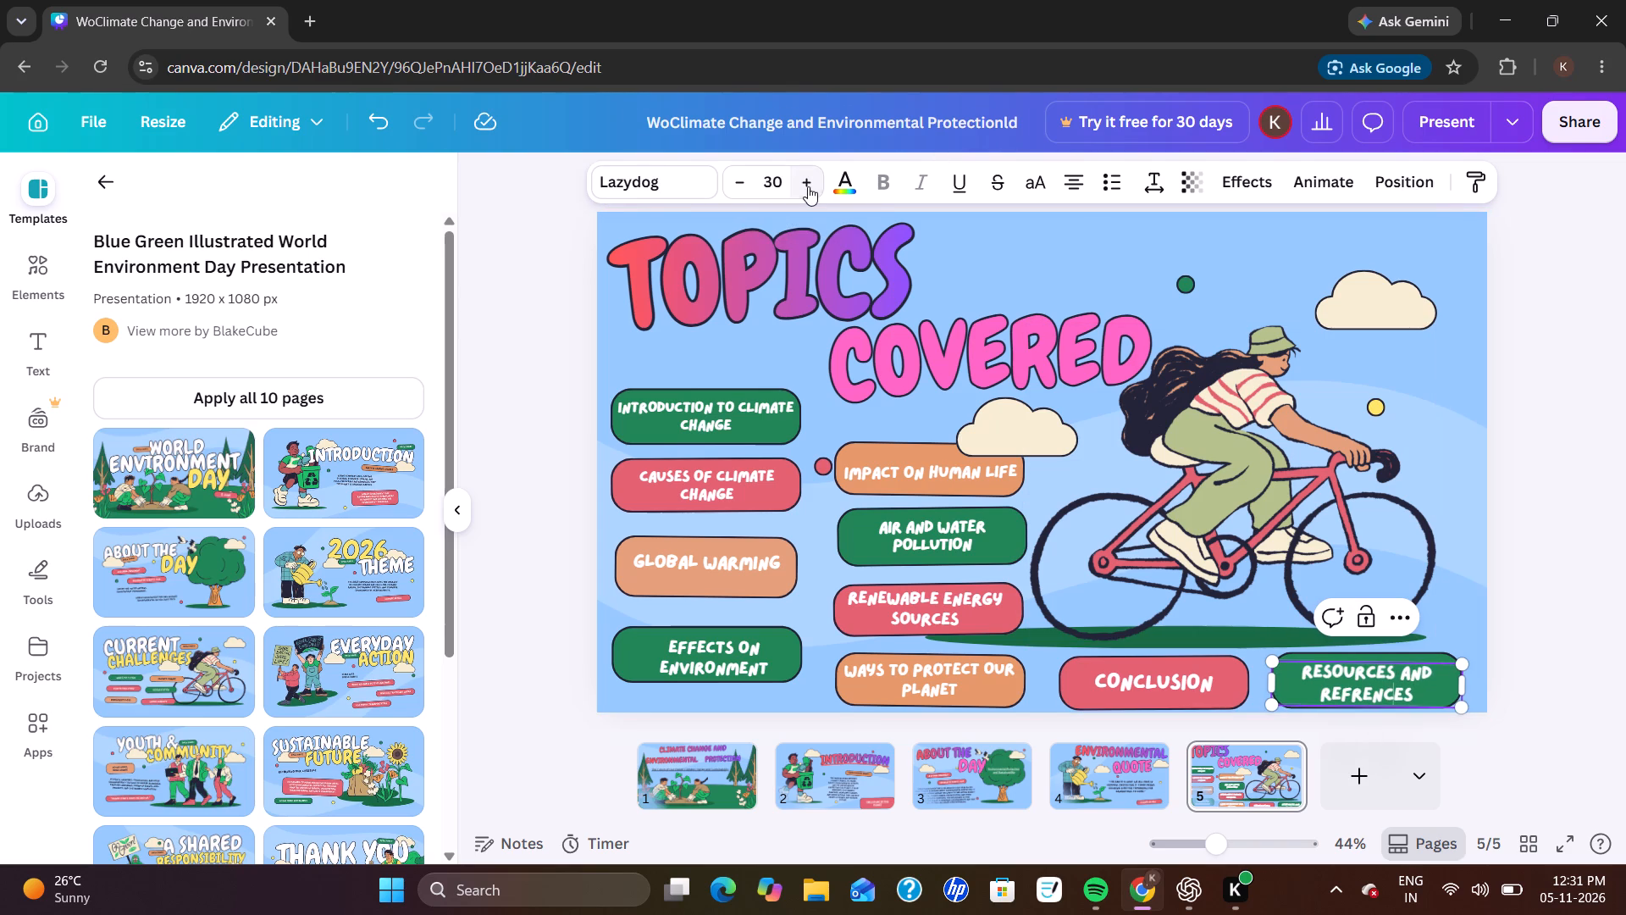
click(1559, 524)
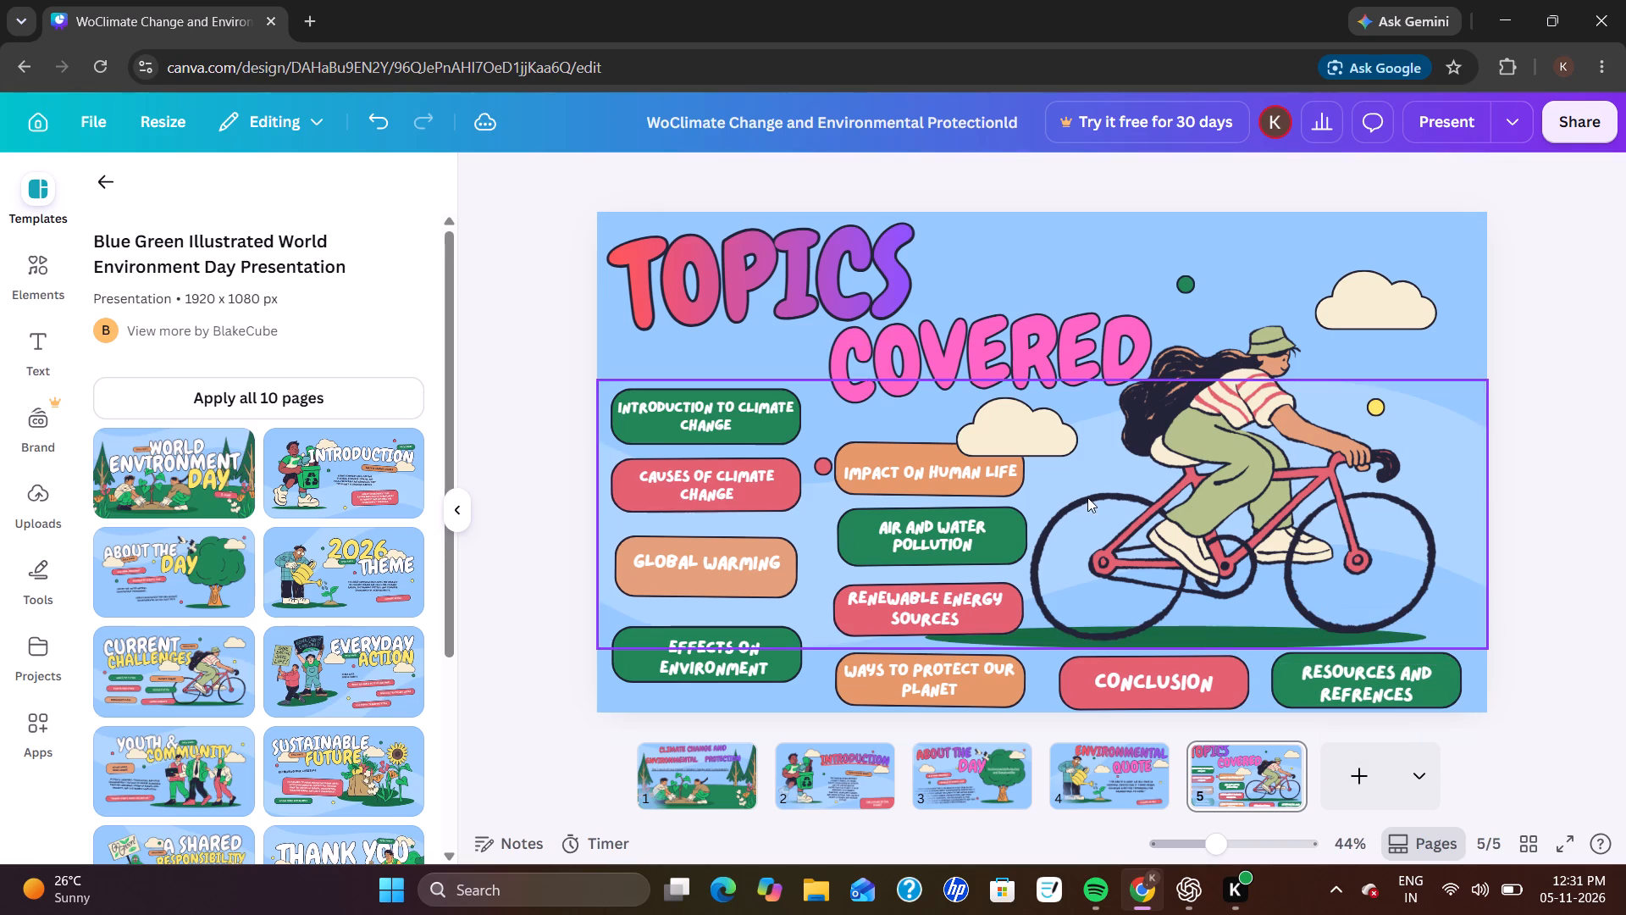
Increase the "IMPACT ON HUMAN LIFE" text to font size 29 and move it up to fit within its orange shape.
click(958, 463)
click(808, 175)
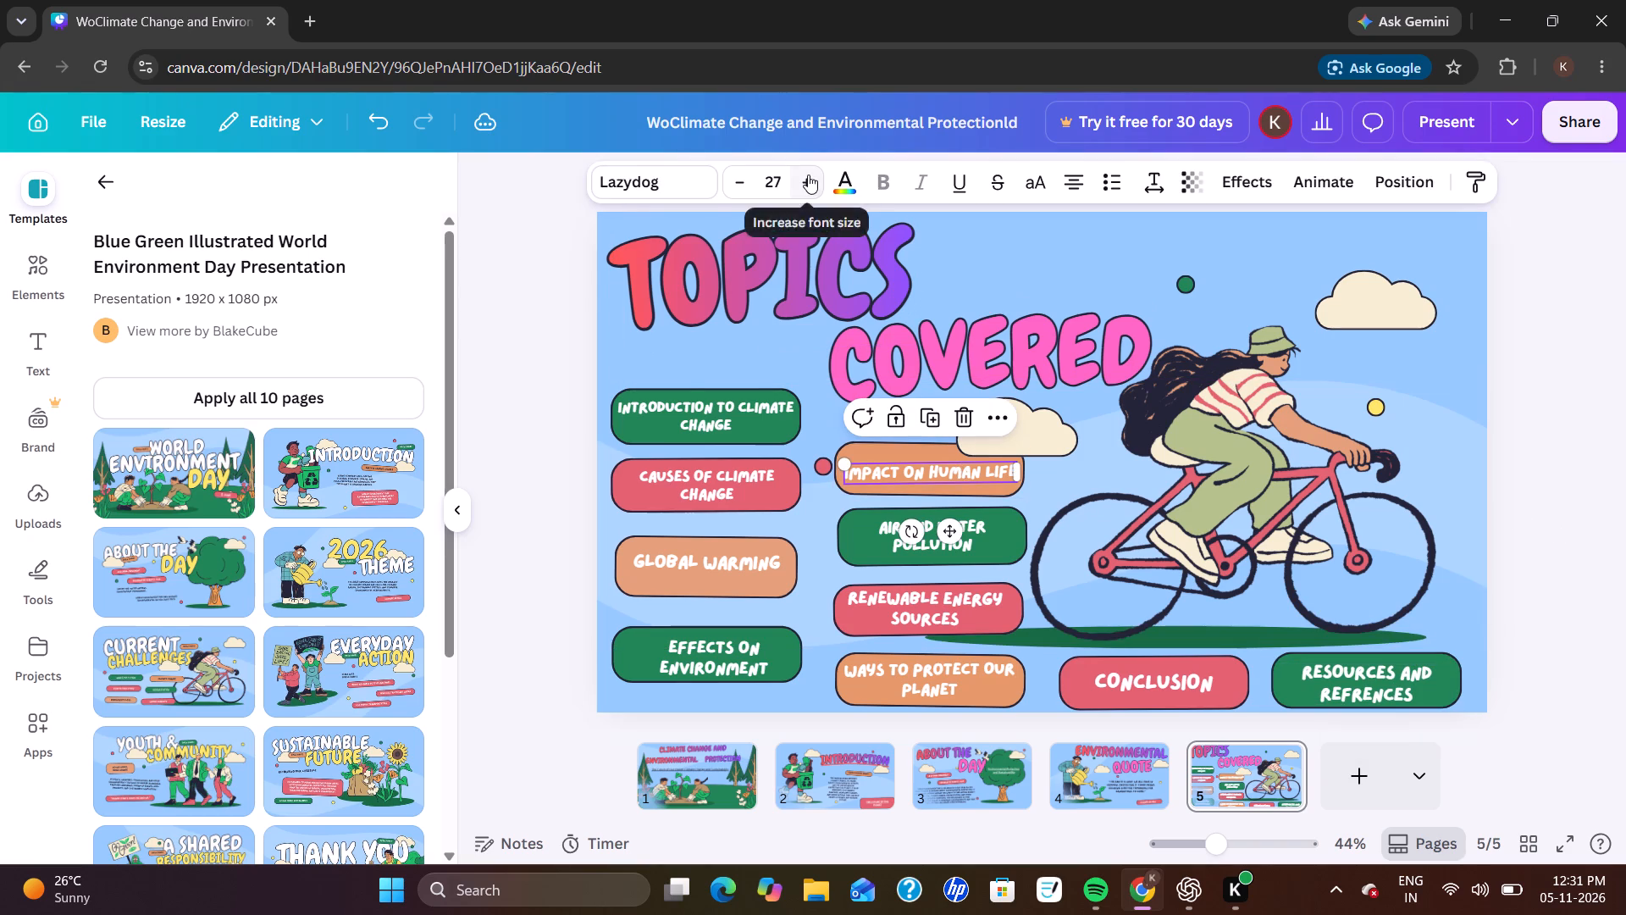
click(808, 175)
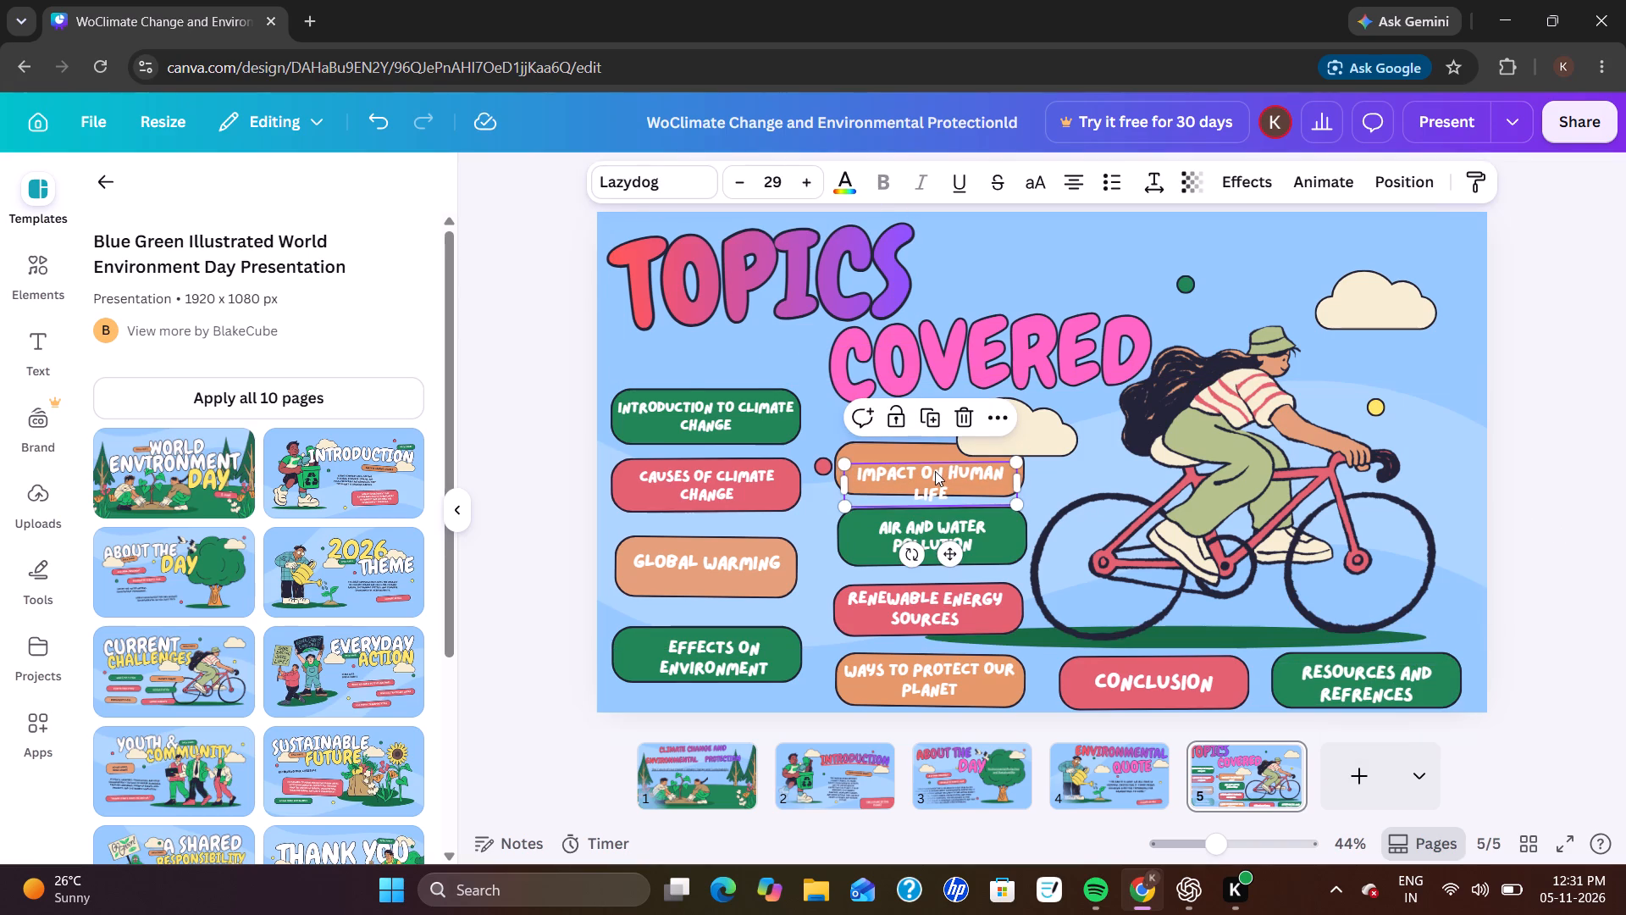
drag(935, 471, 933, 457)
click(1610, 347)
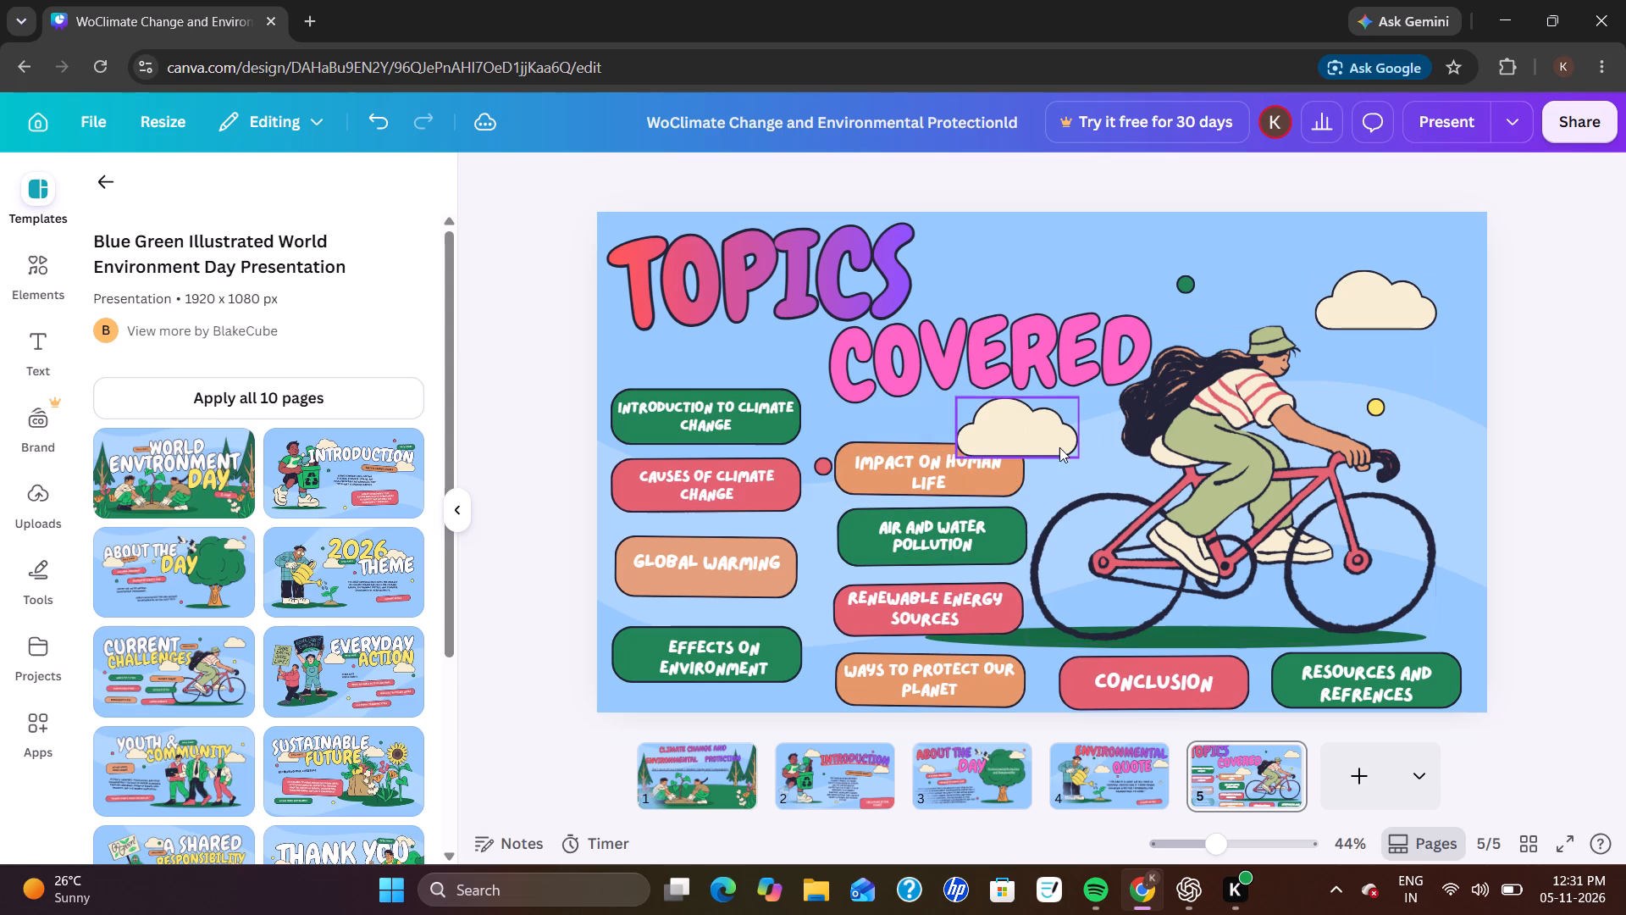
Move the cloud below "COVERED" slightly up and sideways, clear of the "IMPACT ON HUMAN LIFE" text.
drag(1048, 443, 1059, 433)
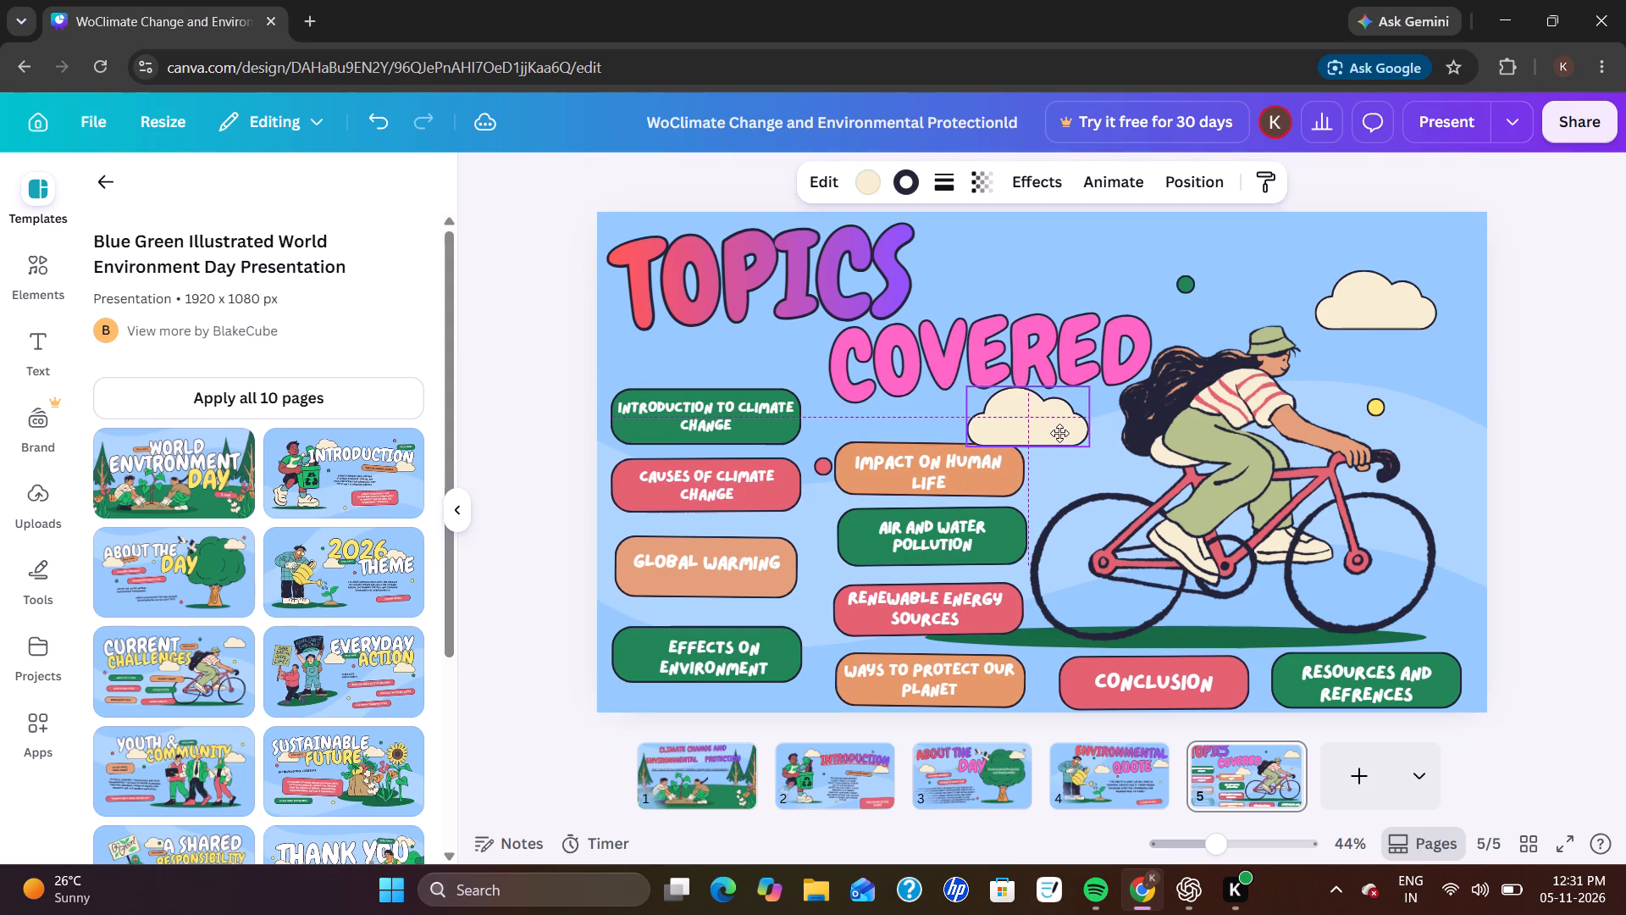
drag(1059, 433, 1061, 433)
click(1623, 307)
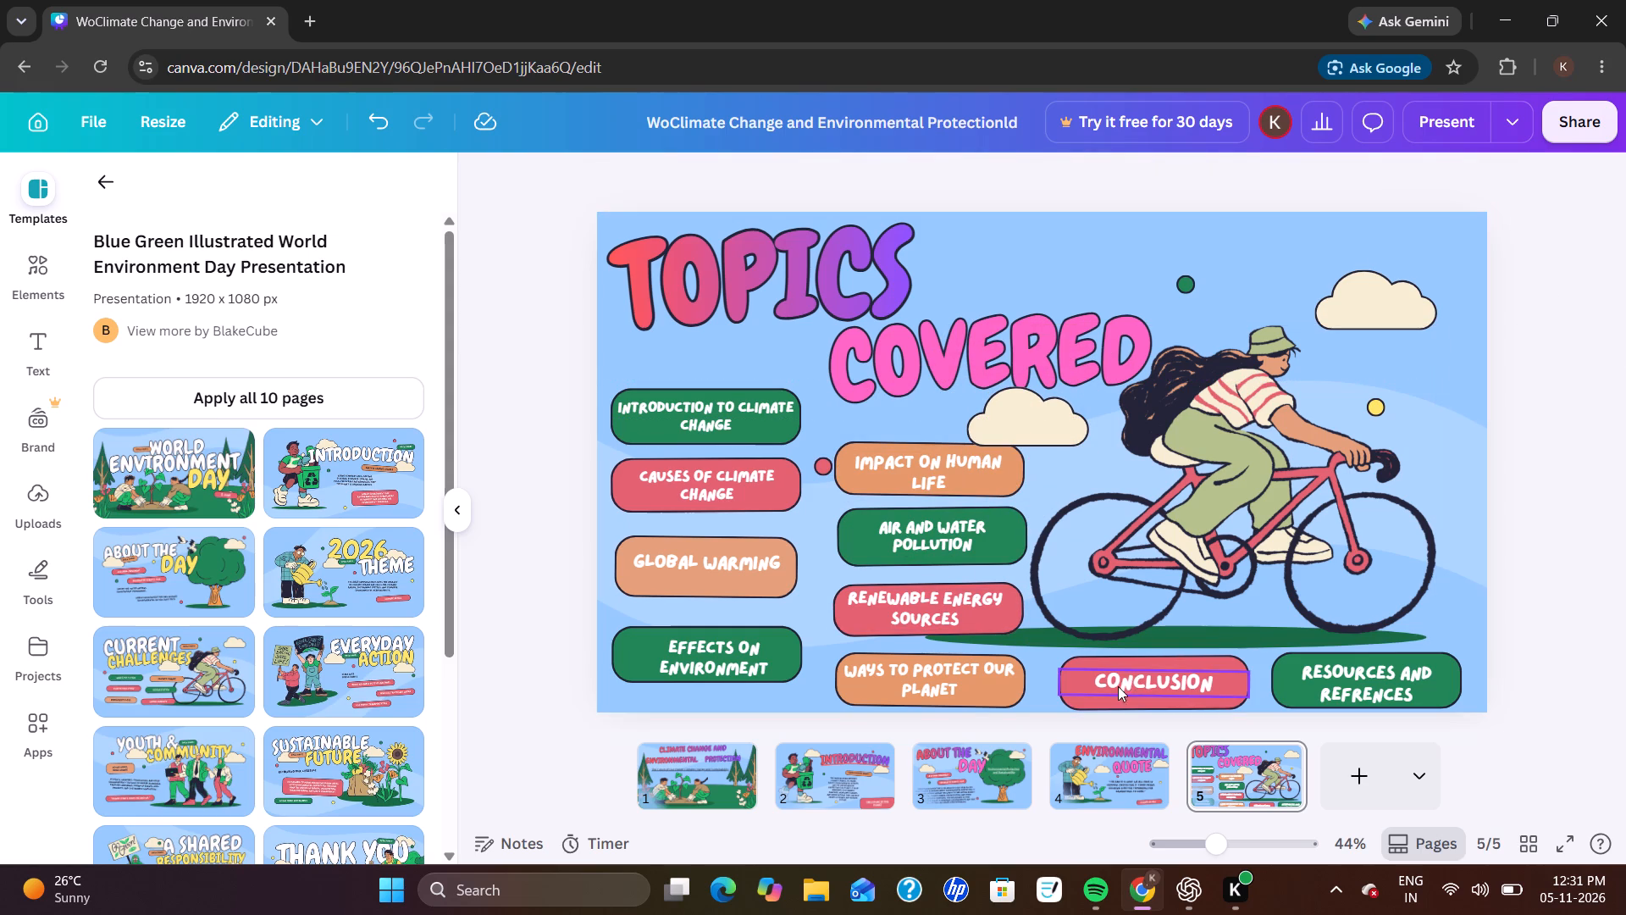
Nudge the "CONCLUSION" and "RESOURCES AND REFRENCES" shapes slightly upward and realign their texts on them.
drag(1120, 656, 1123, 647)
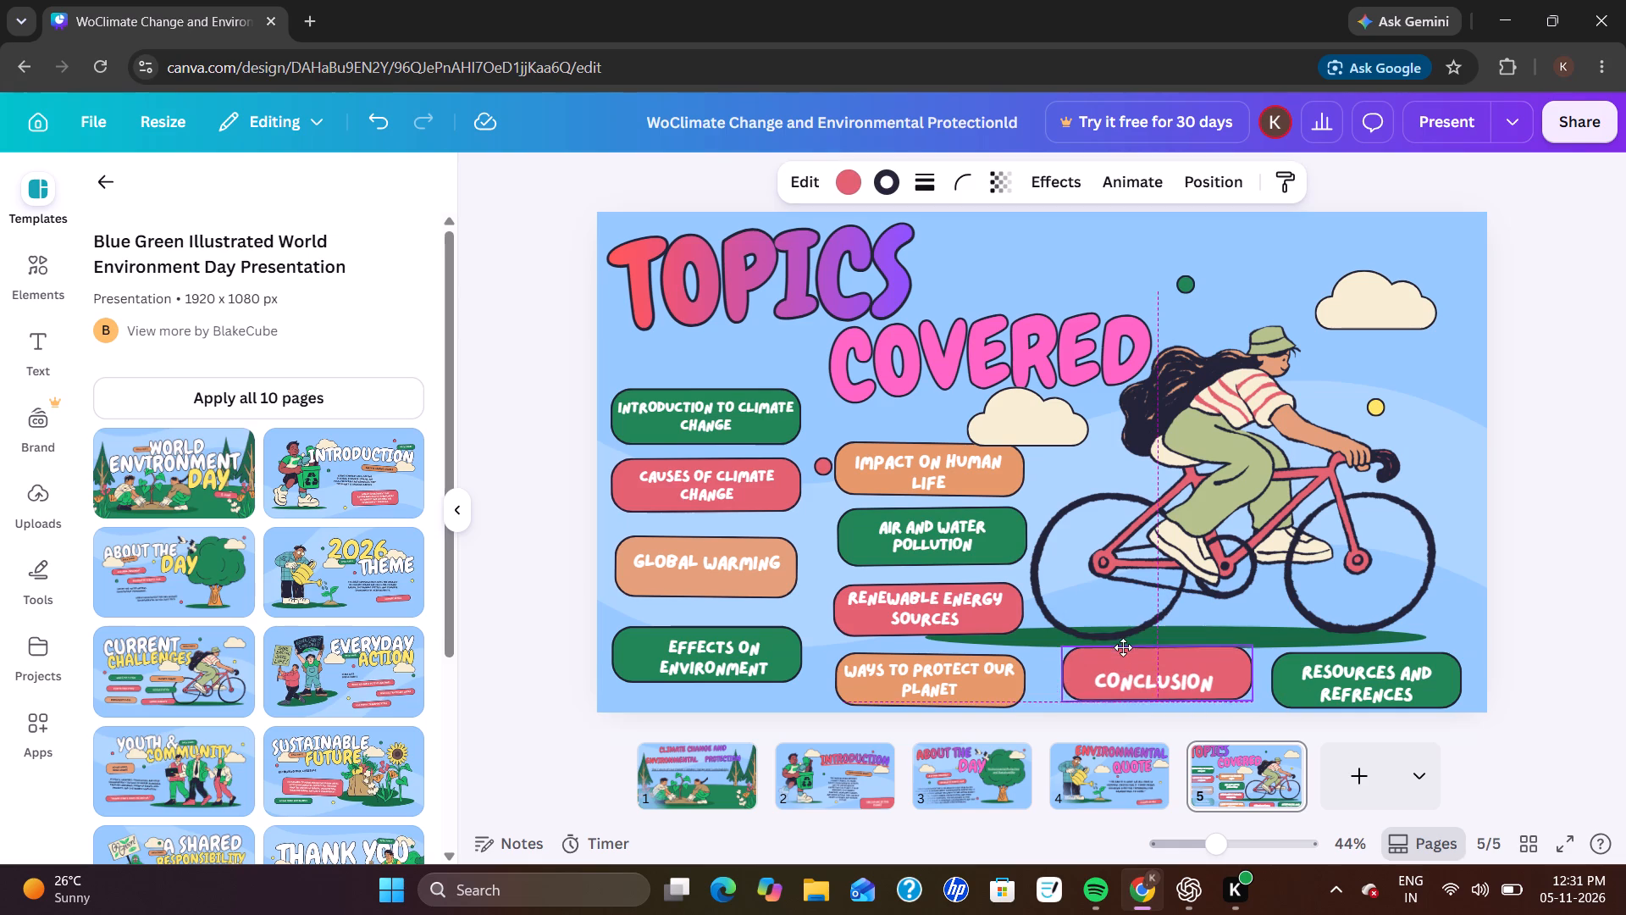
drag(1123, 647, 1124, 648)
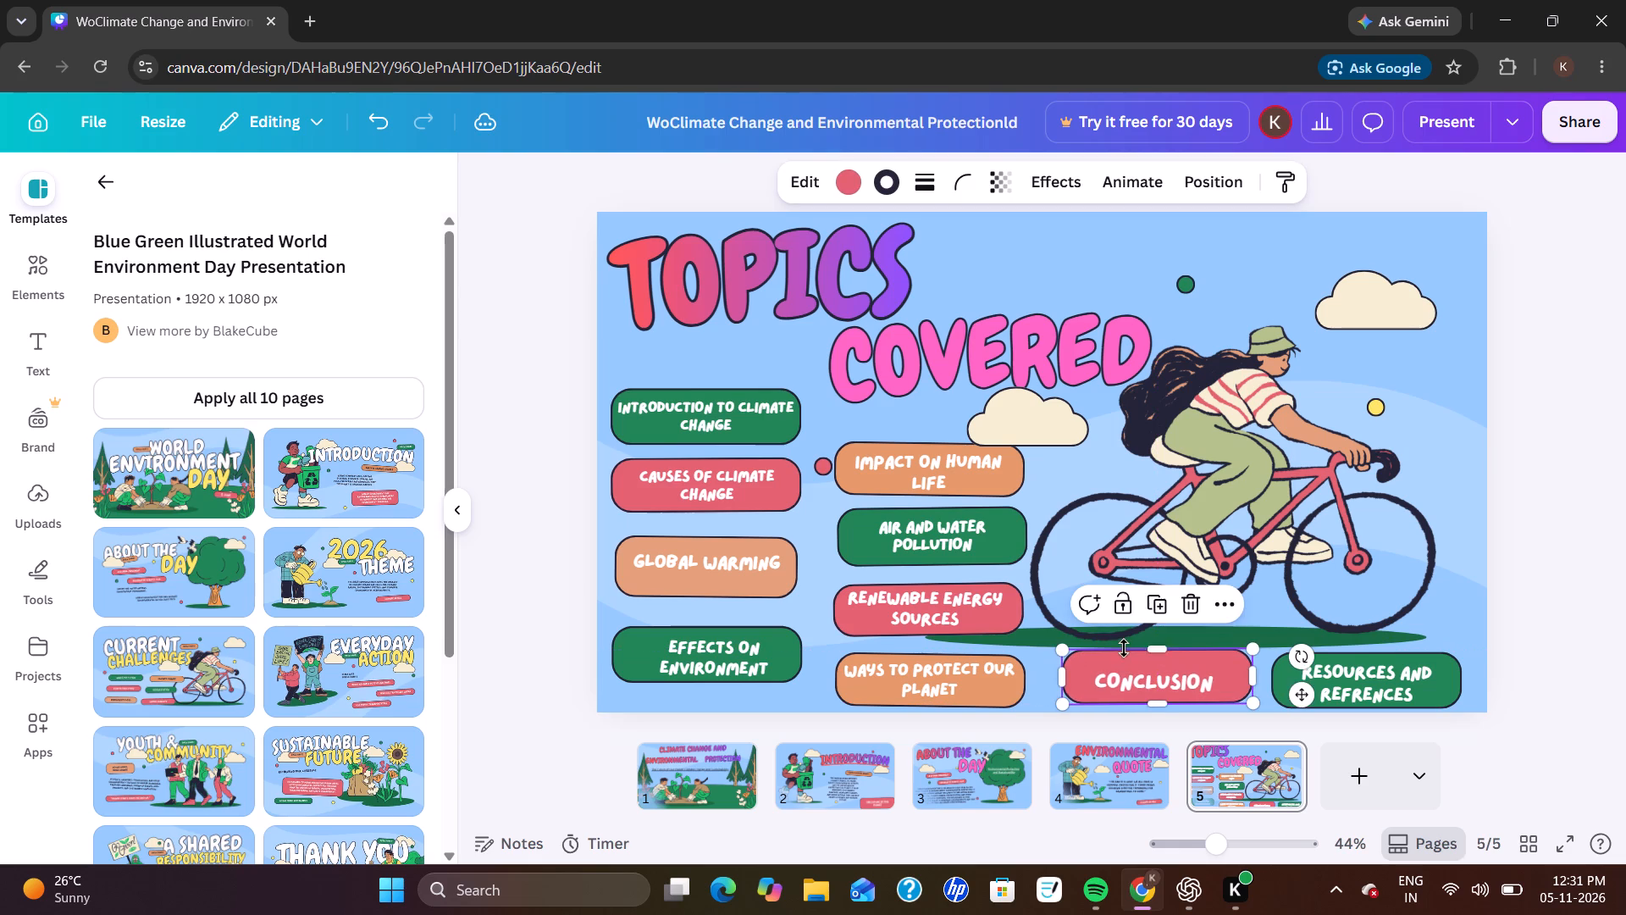
click(1342, 652)
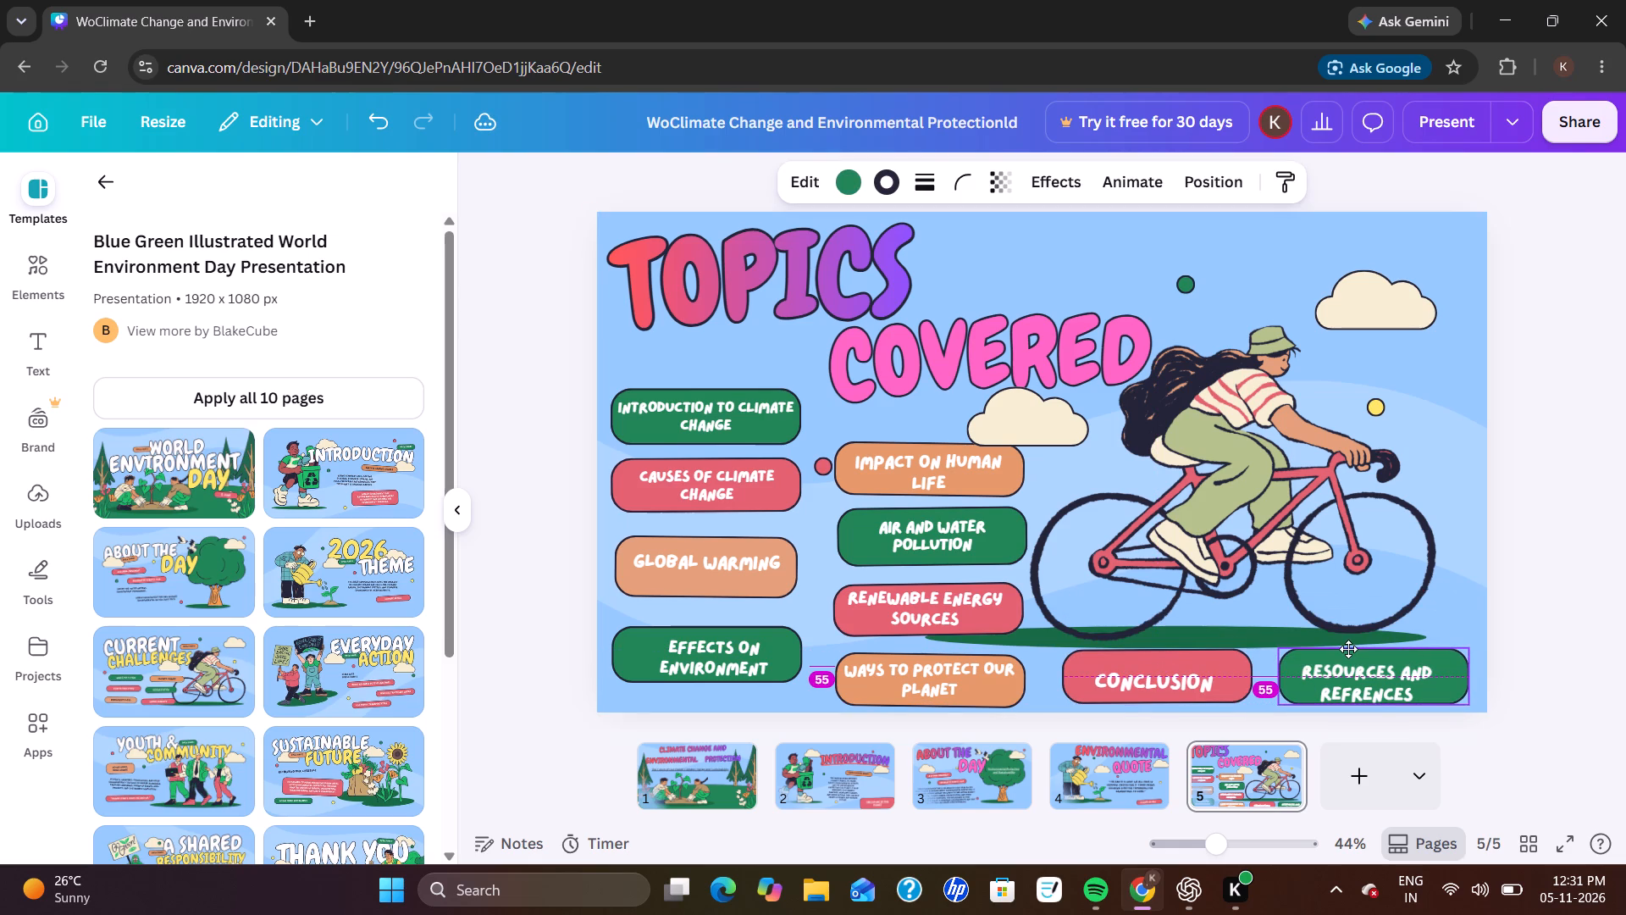
click(1173, 681)
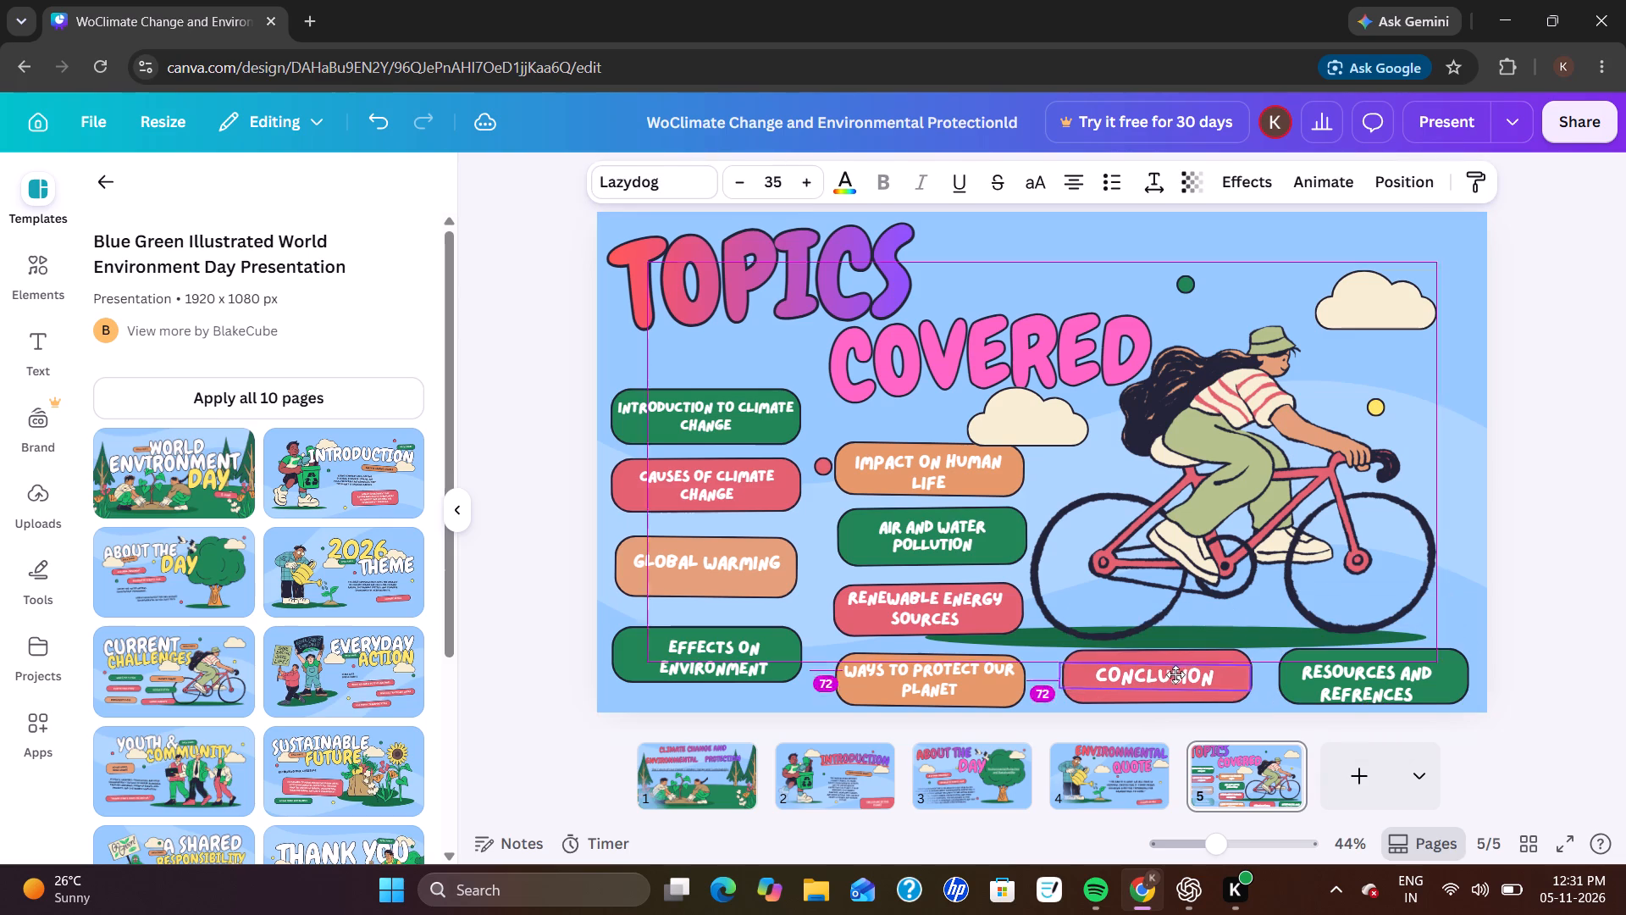
drag(1330, 674, 1337, 665)
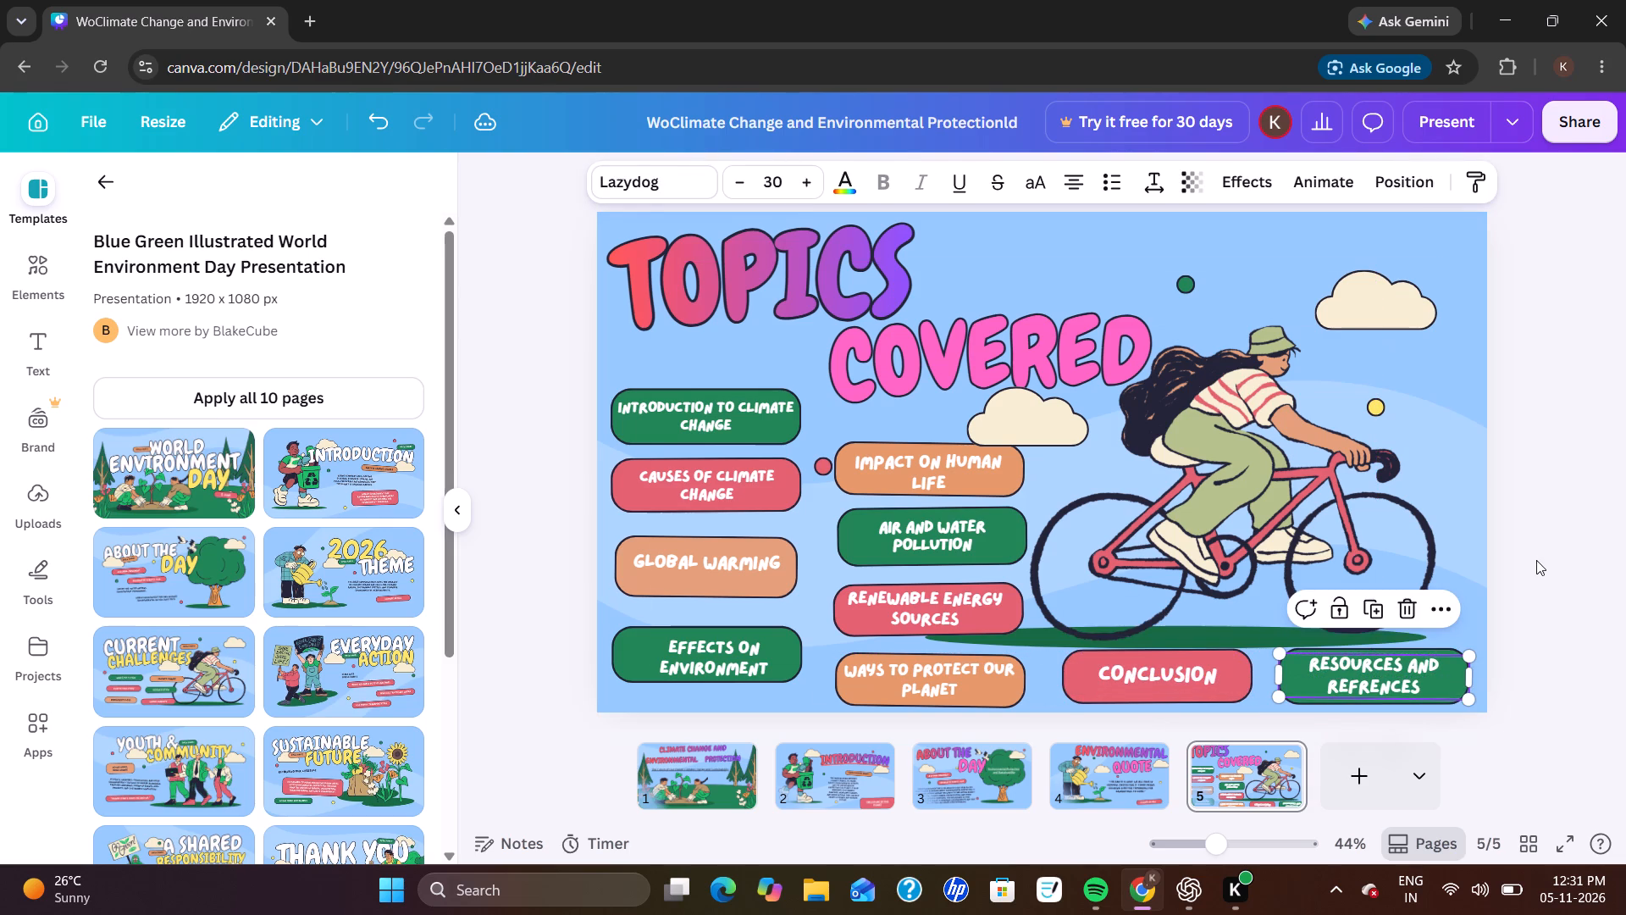
click(1562, 464)
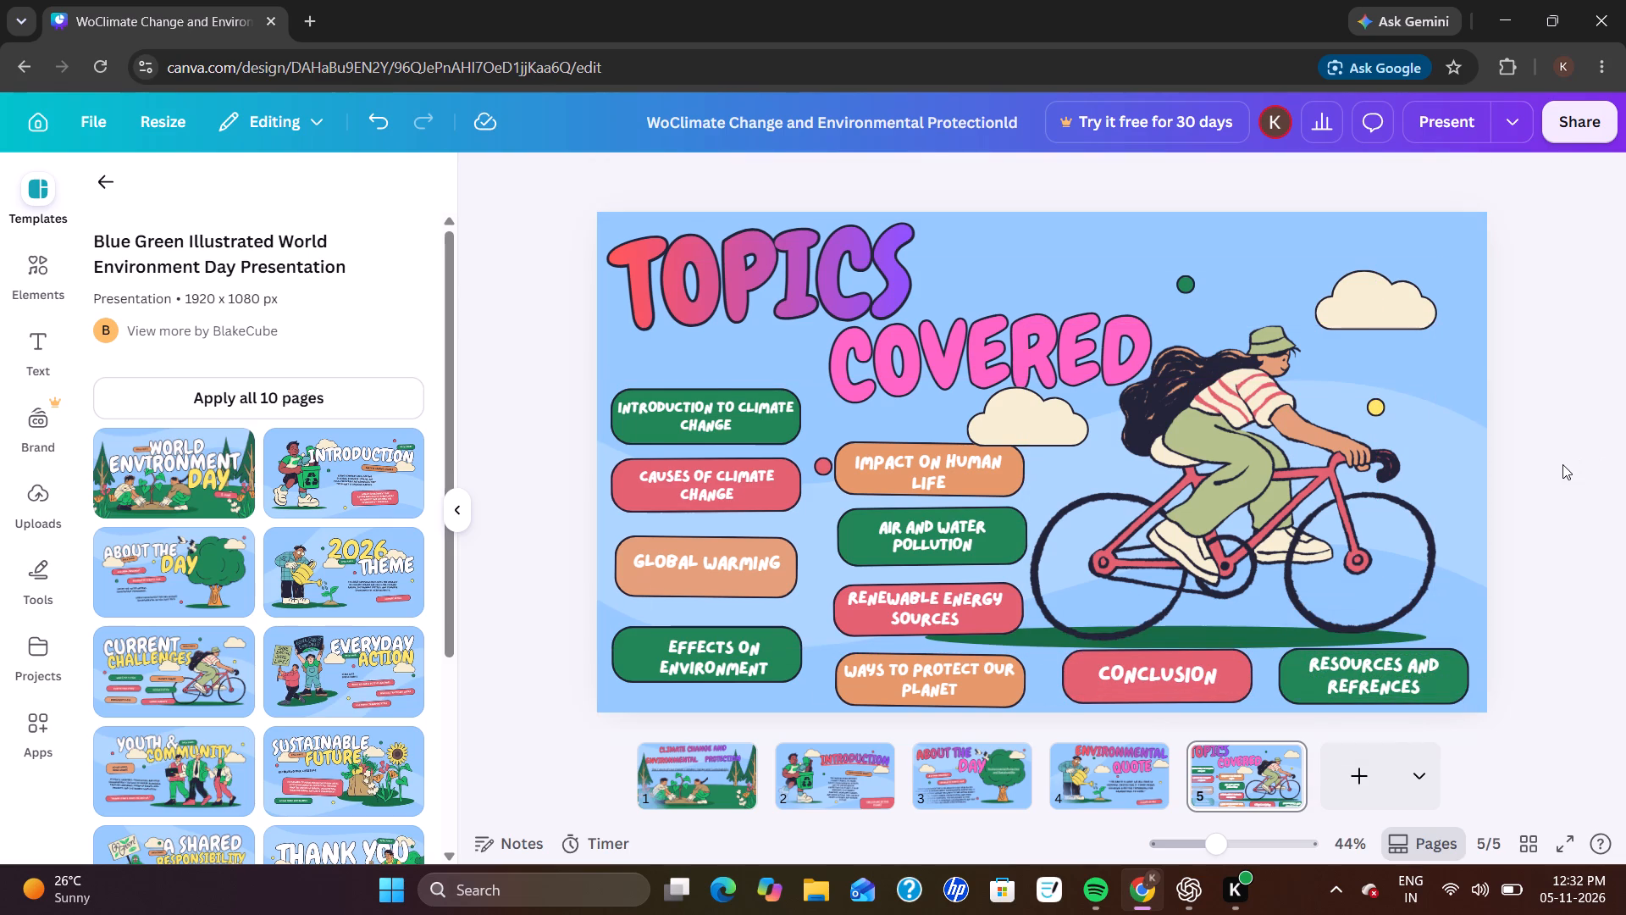
Underline both title words, "TOPICS" and "COVERED".
click(759, 276)
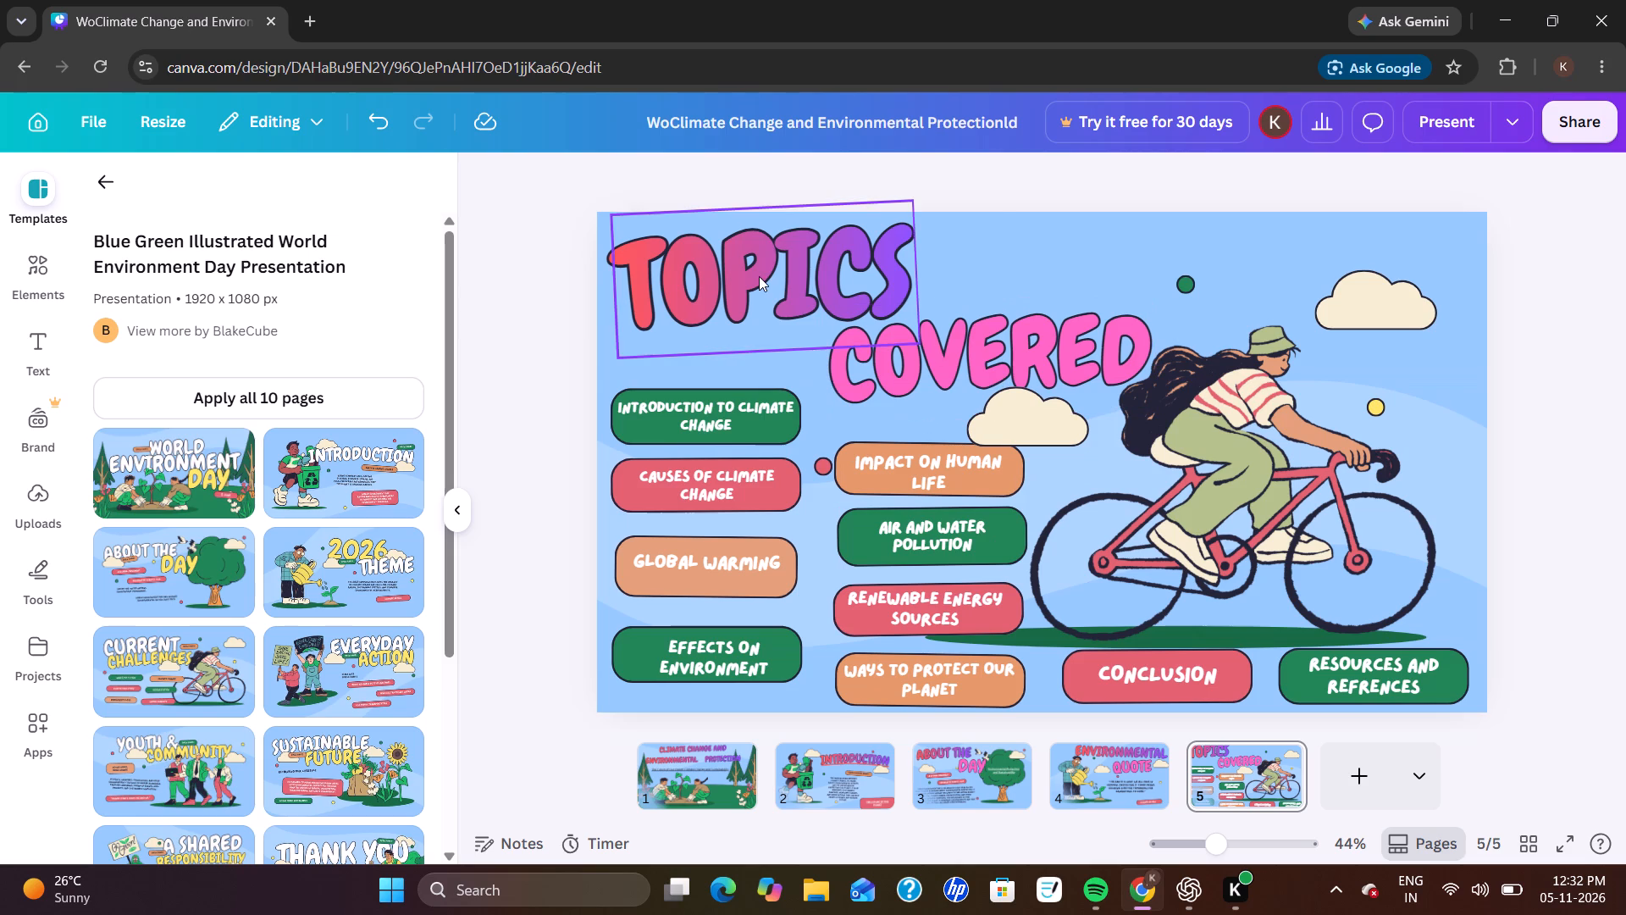
click(944, 187)
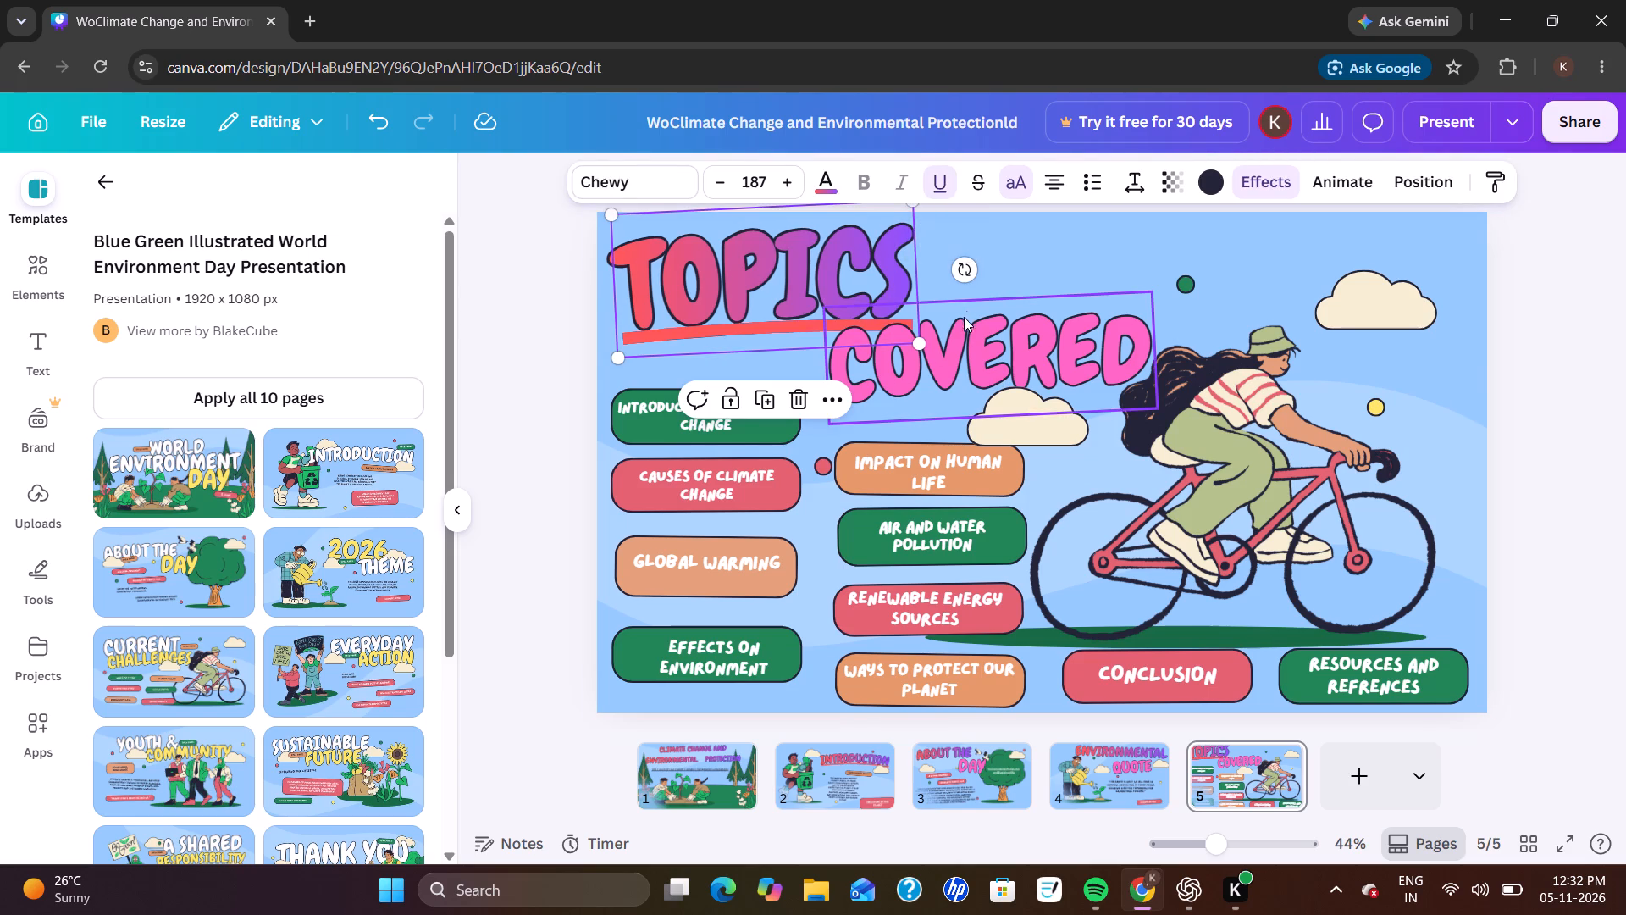
click(960, 335)
click(940, 183)
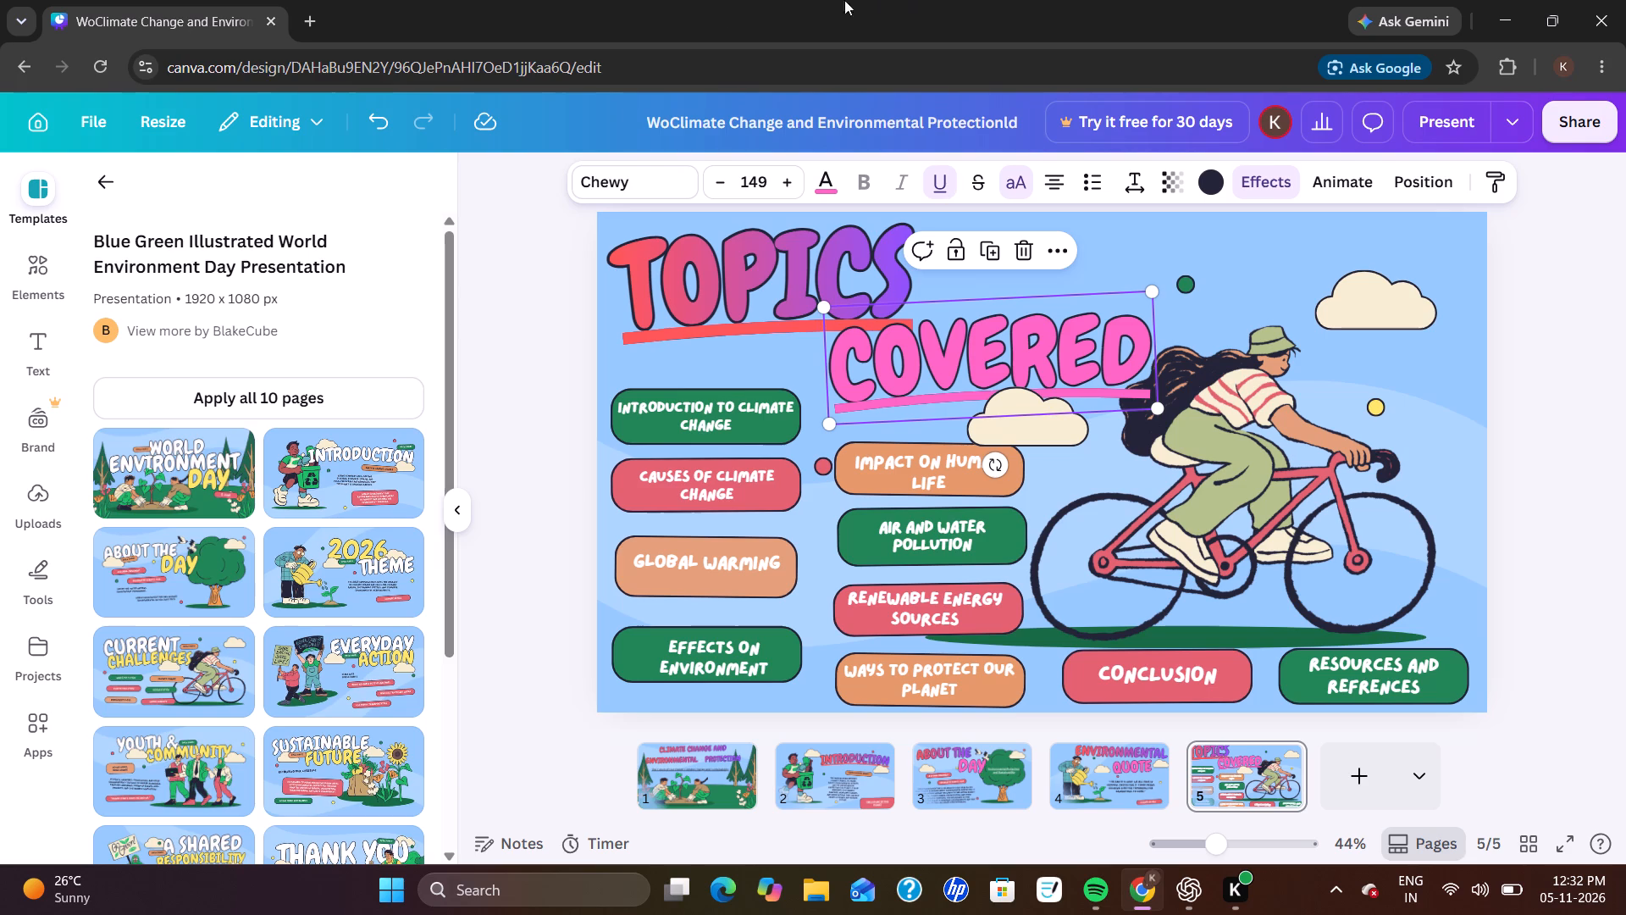
Reduce the font size of the "COVERED" title text to 127.
double_click(707, 182)
double_click(707, 182)
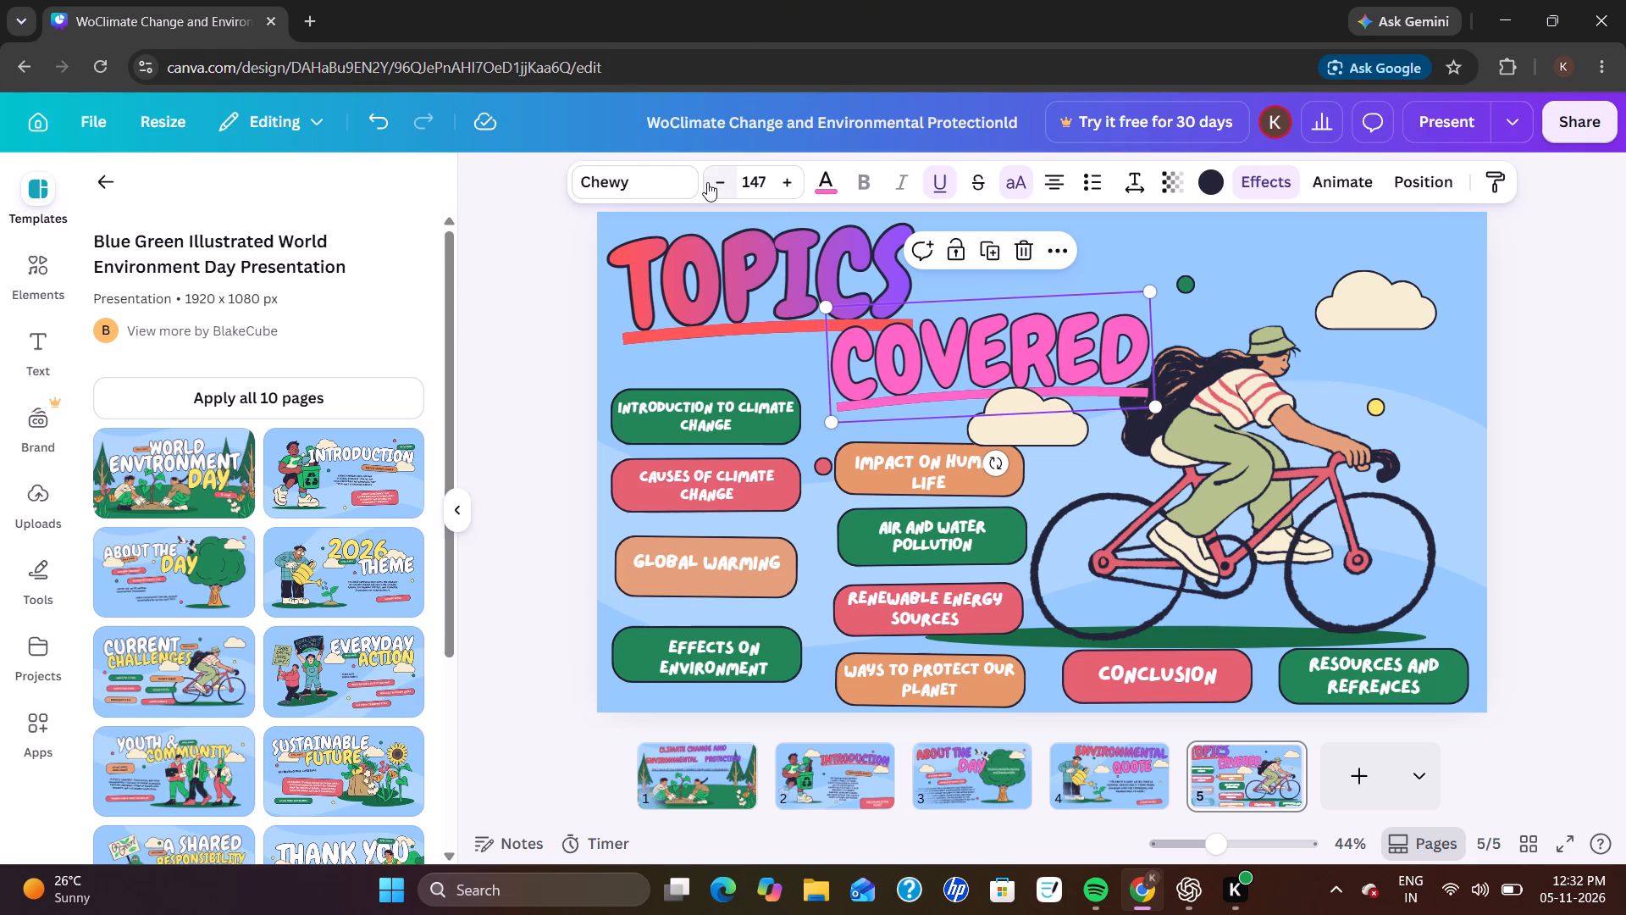
double_click(707, 182)
triple_click(707, 182)
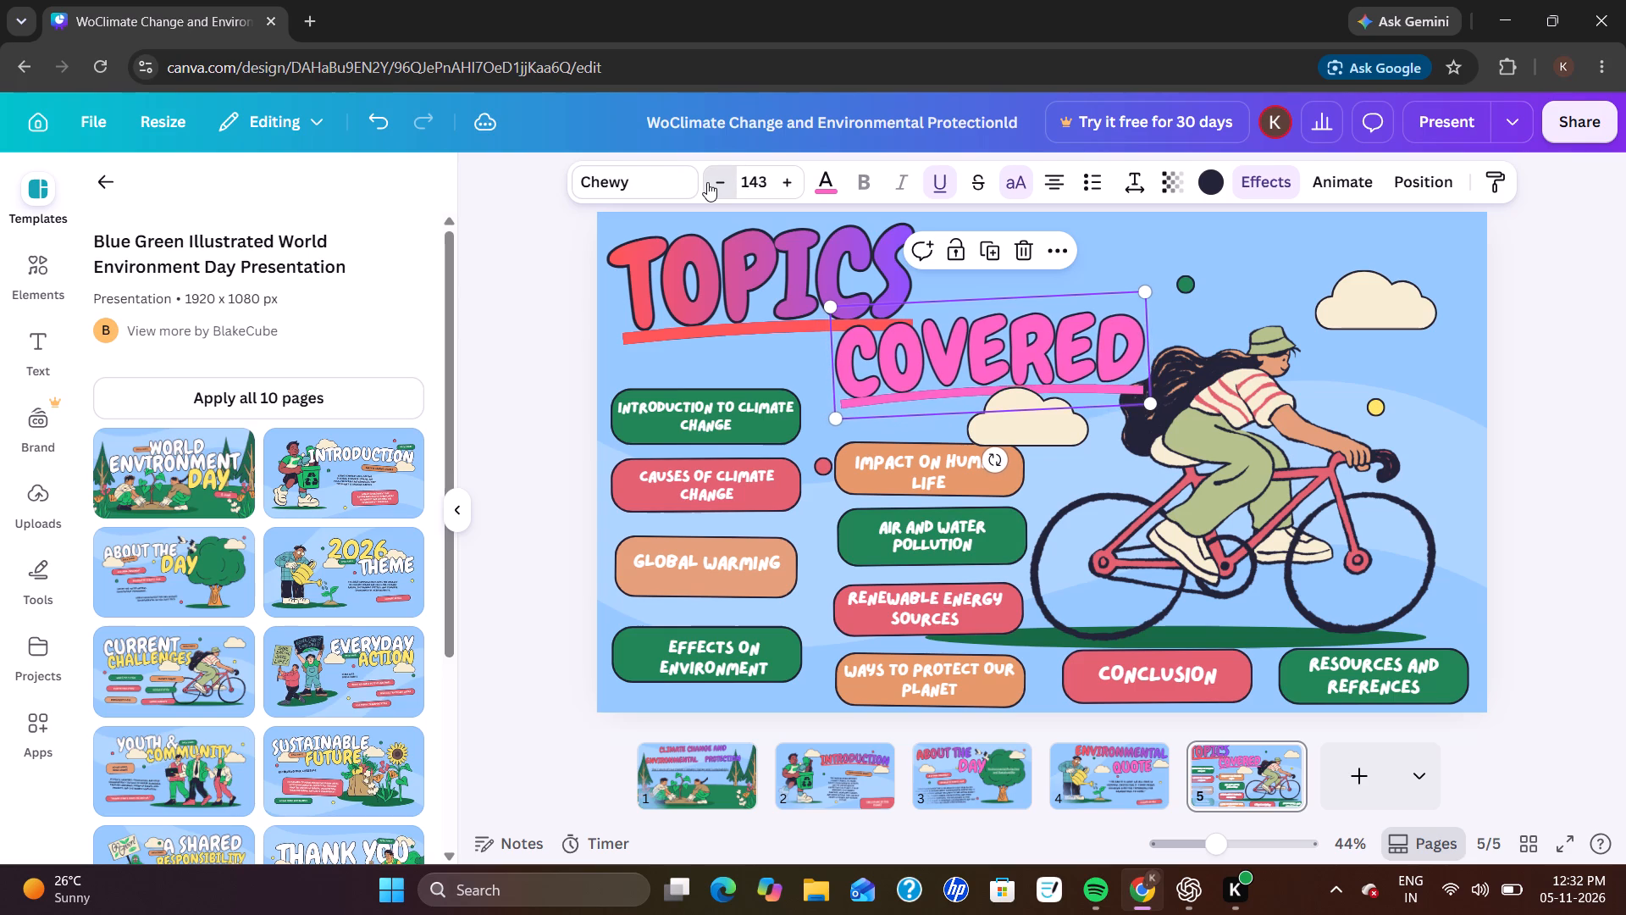
triple_click(707, 182)
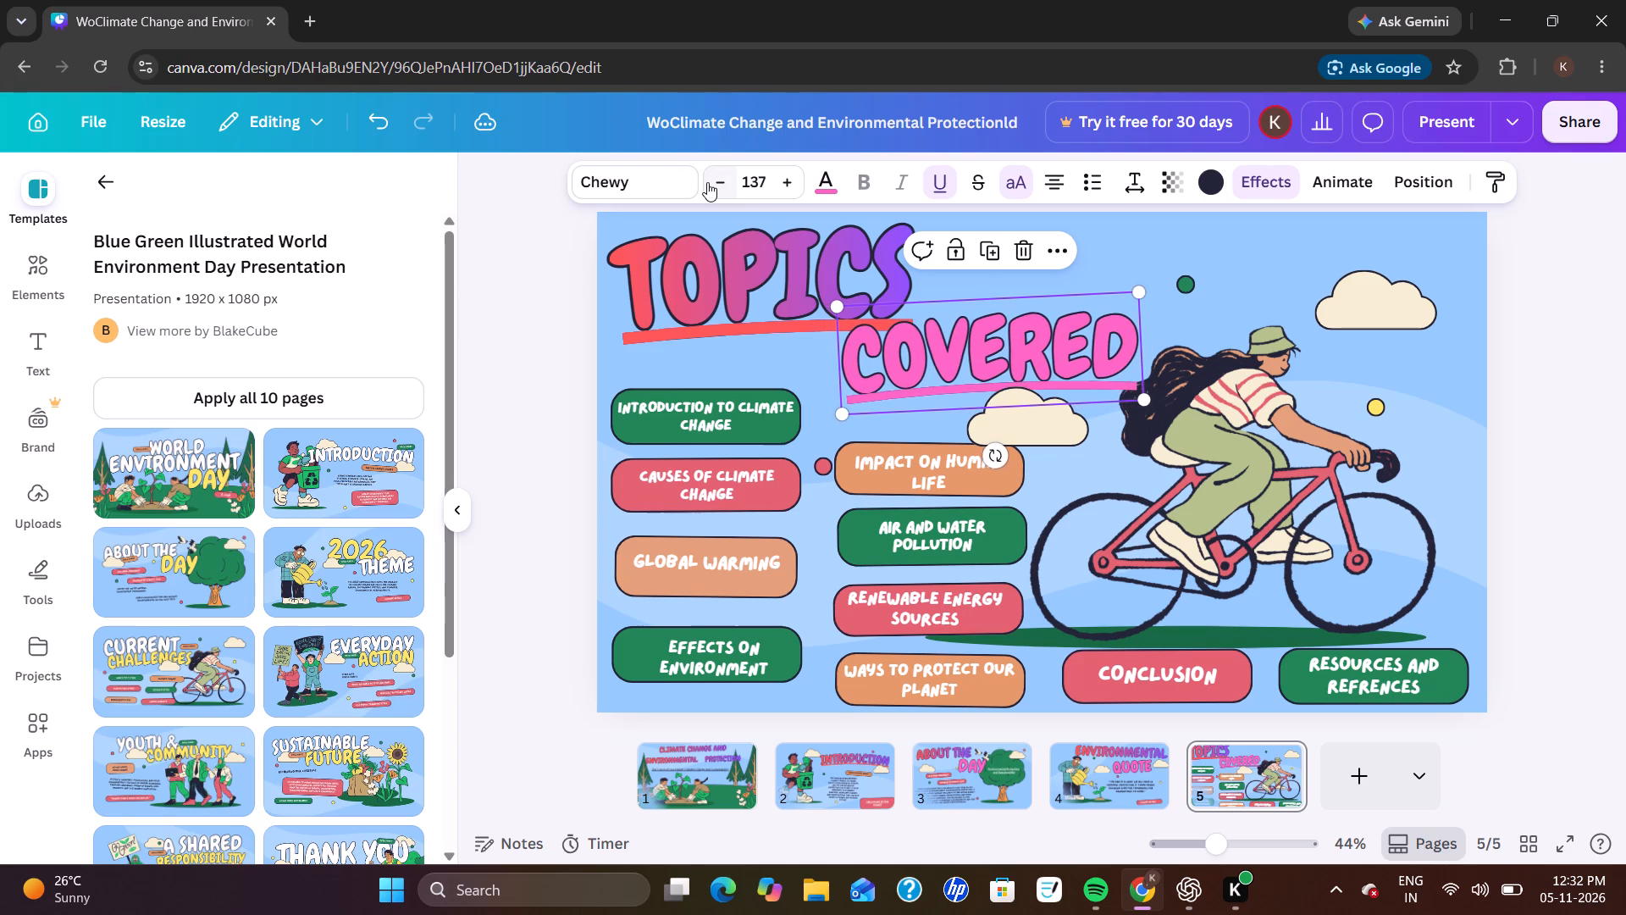
triple_click(707, 182)
click(707, 182)
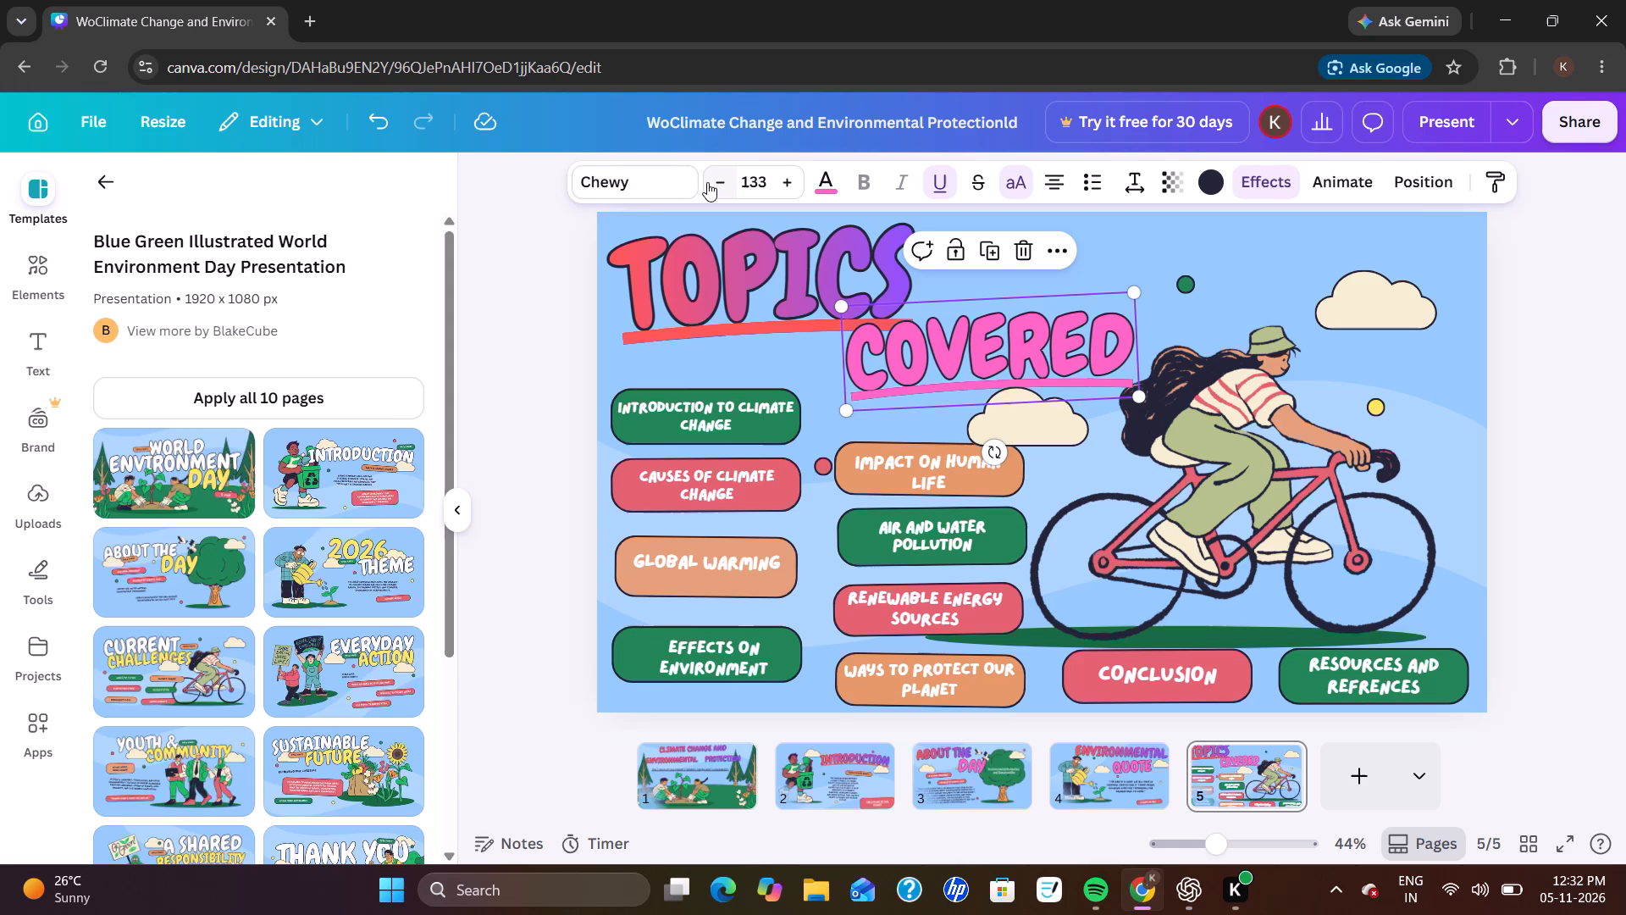
click(707, 182)
click(707, 182)
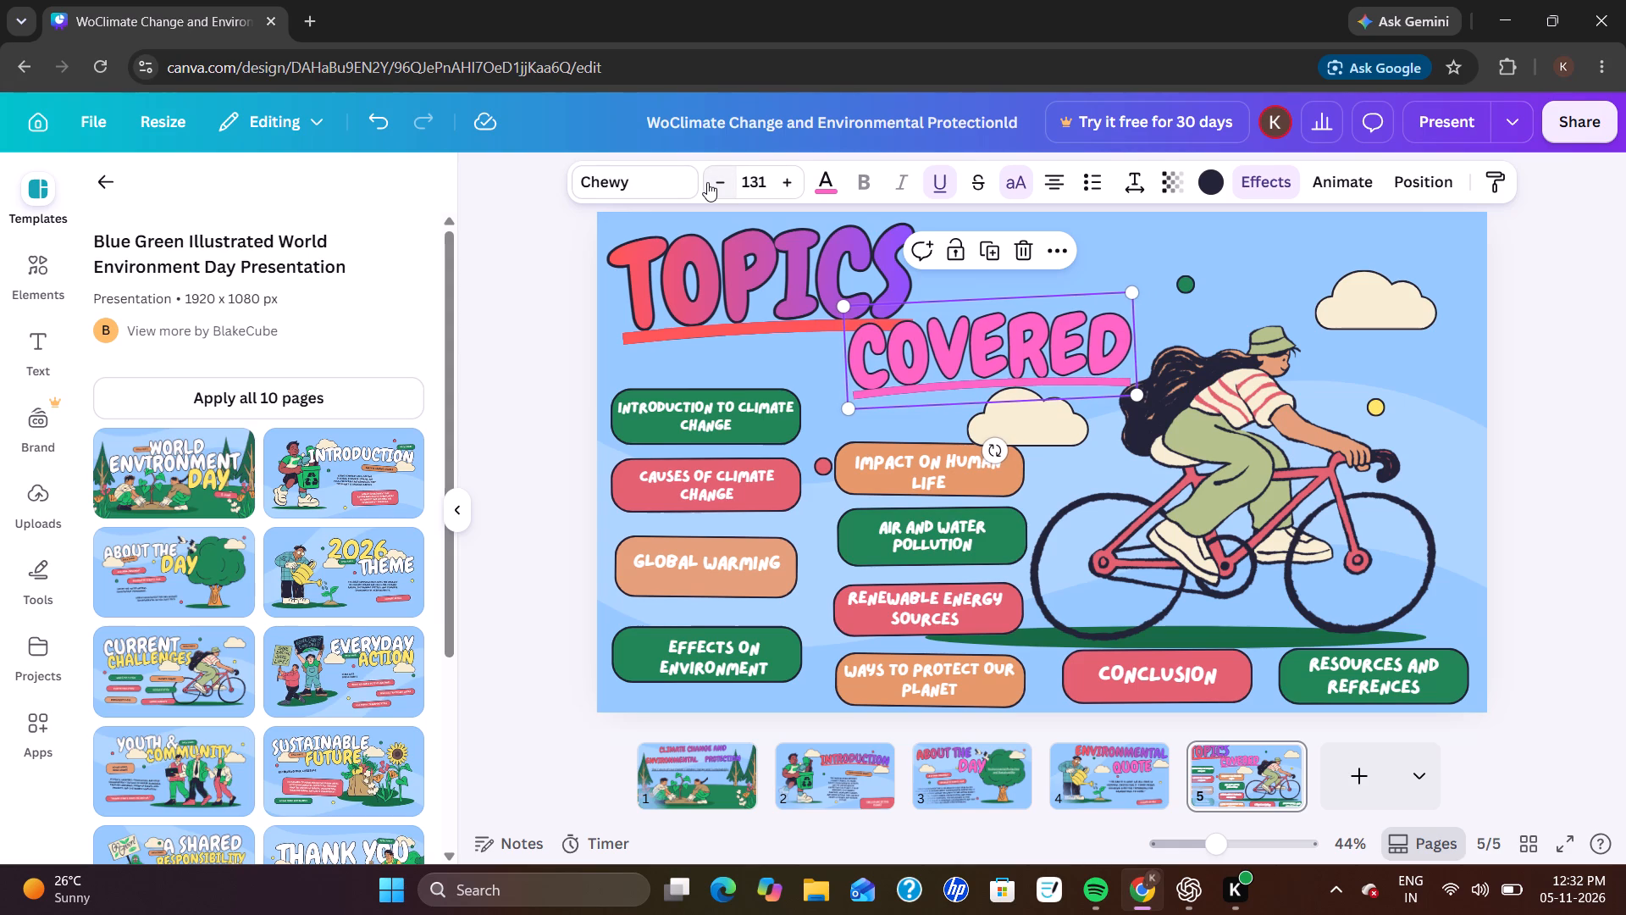
click(707, 182)
click(707, 182)
click(707, 182)
click(707, 182)
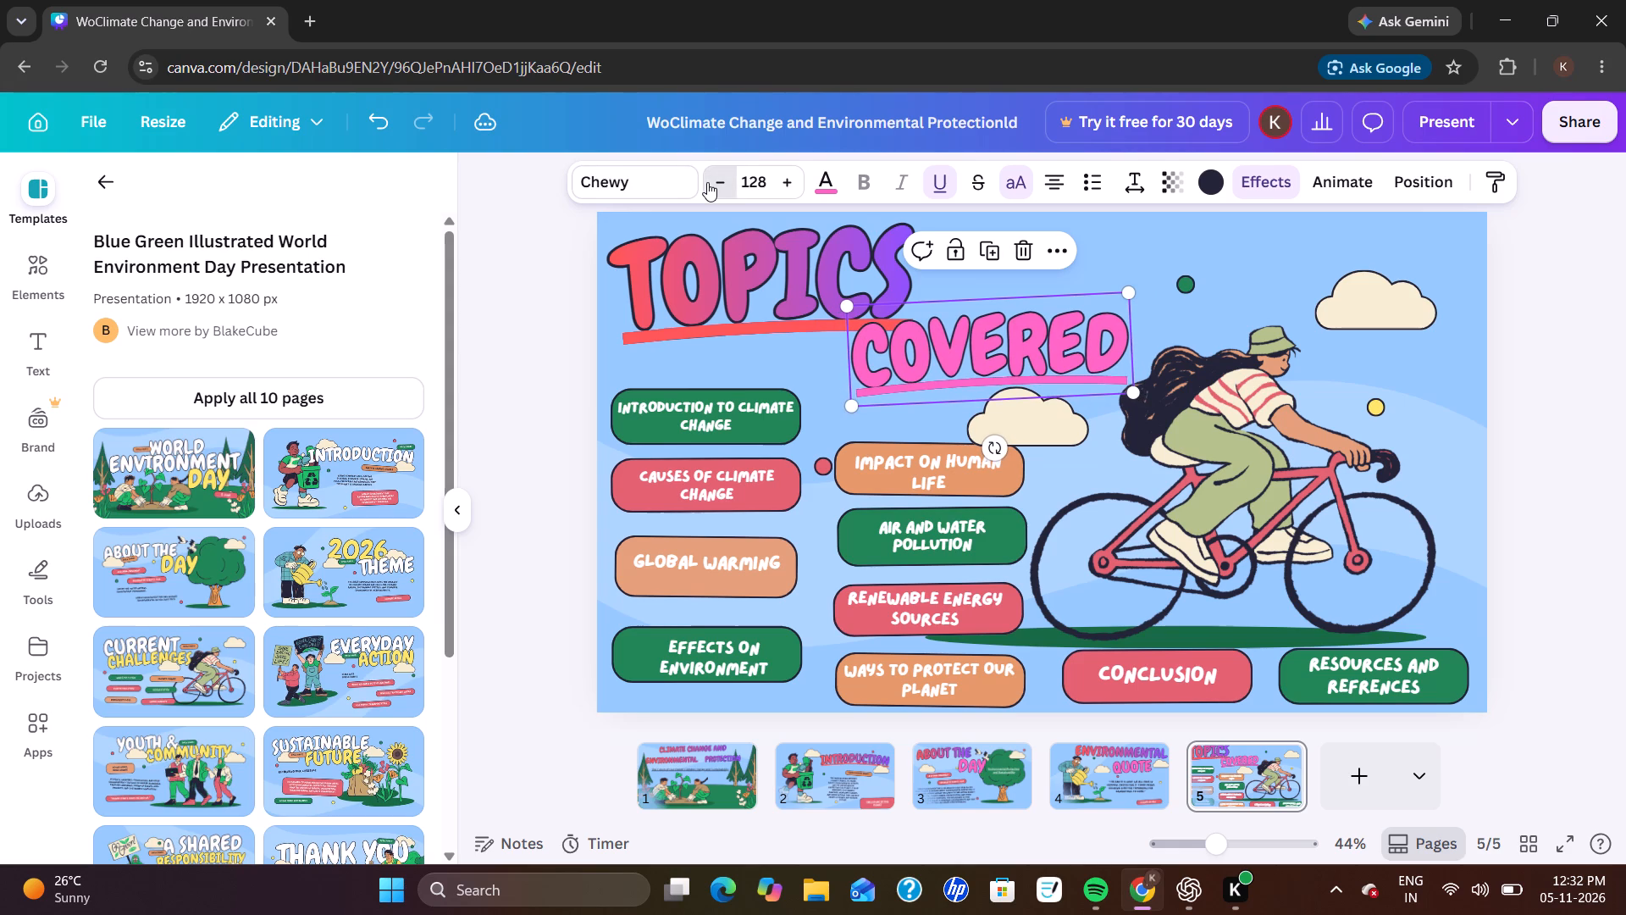
click(707, 182)
click(707, 182)
click(707, 182)
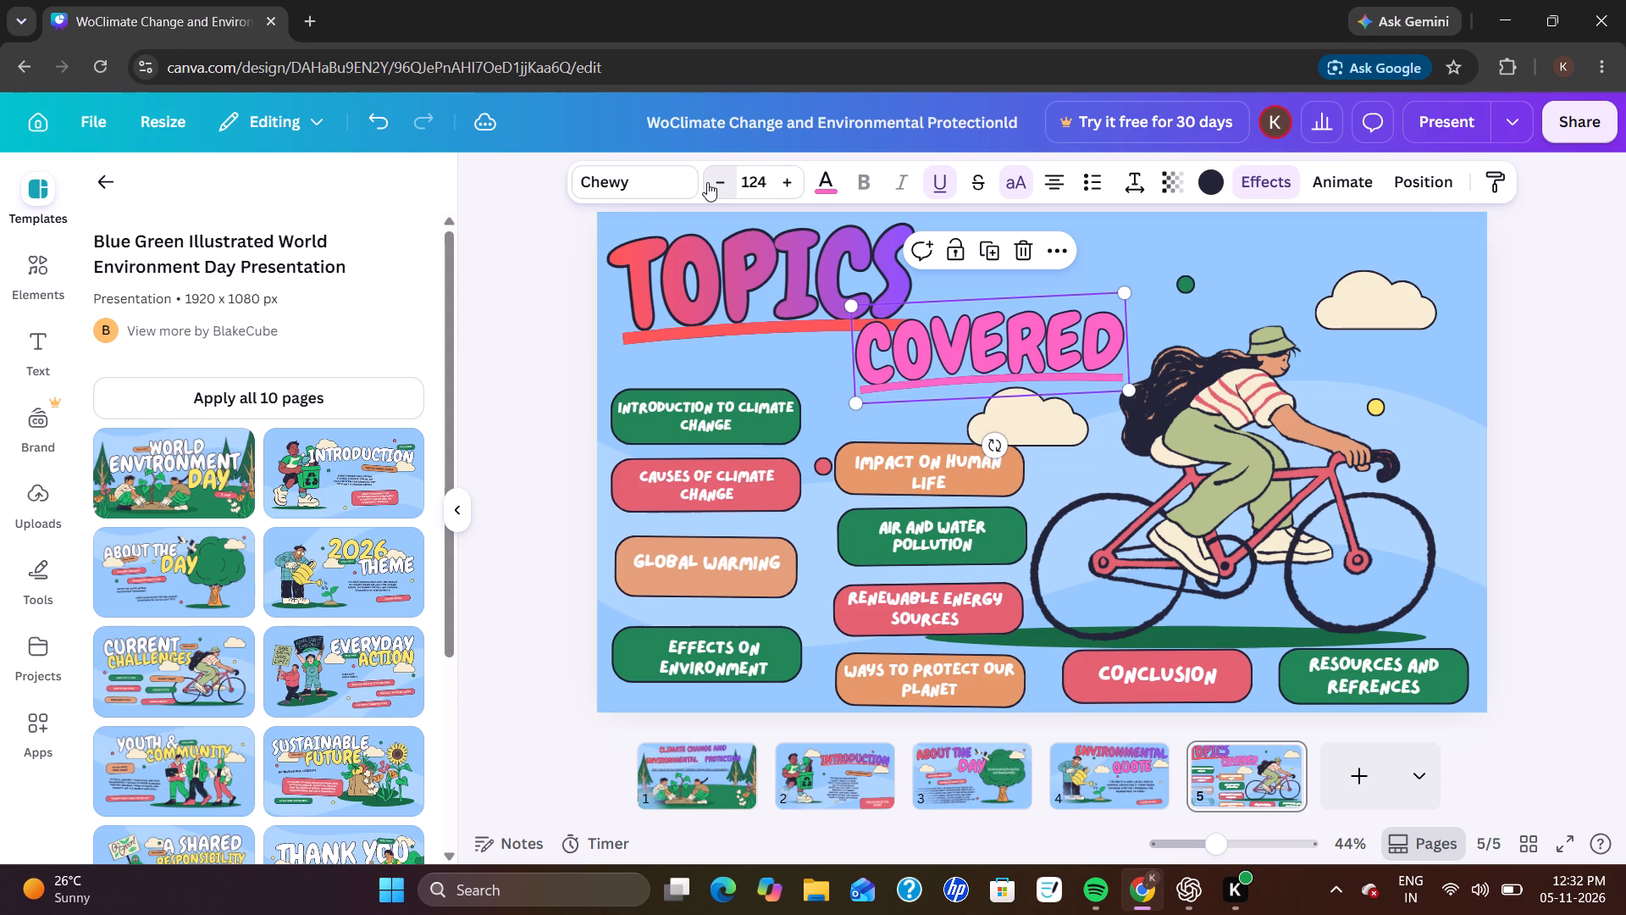
click(707, 182)
double_click(707, 182)
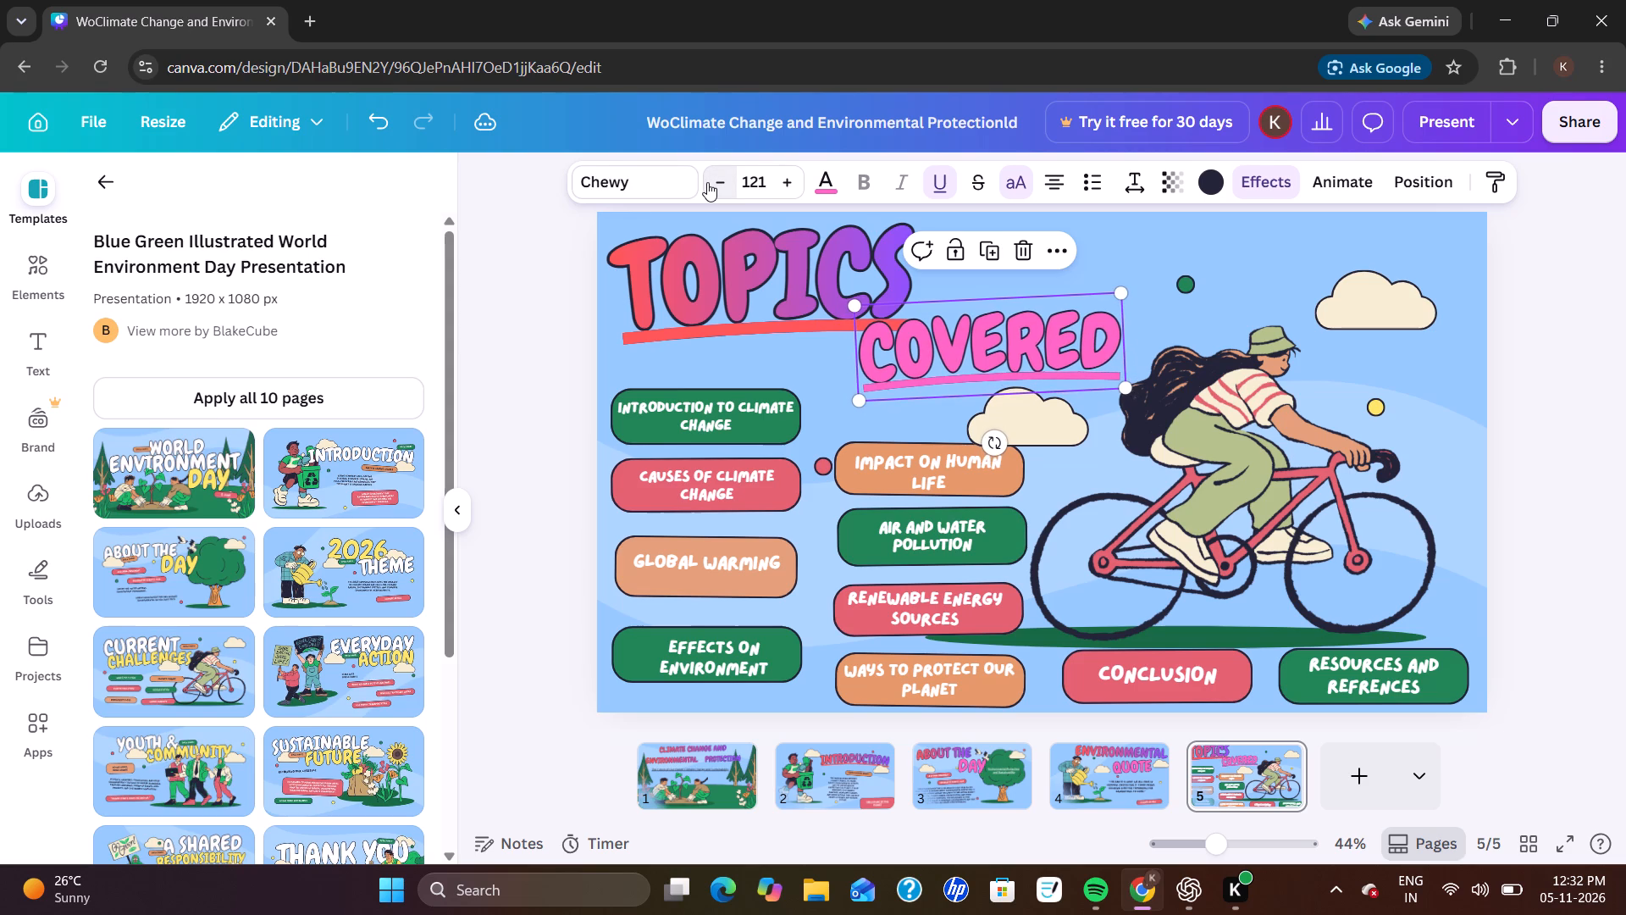
click(707, 182)
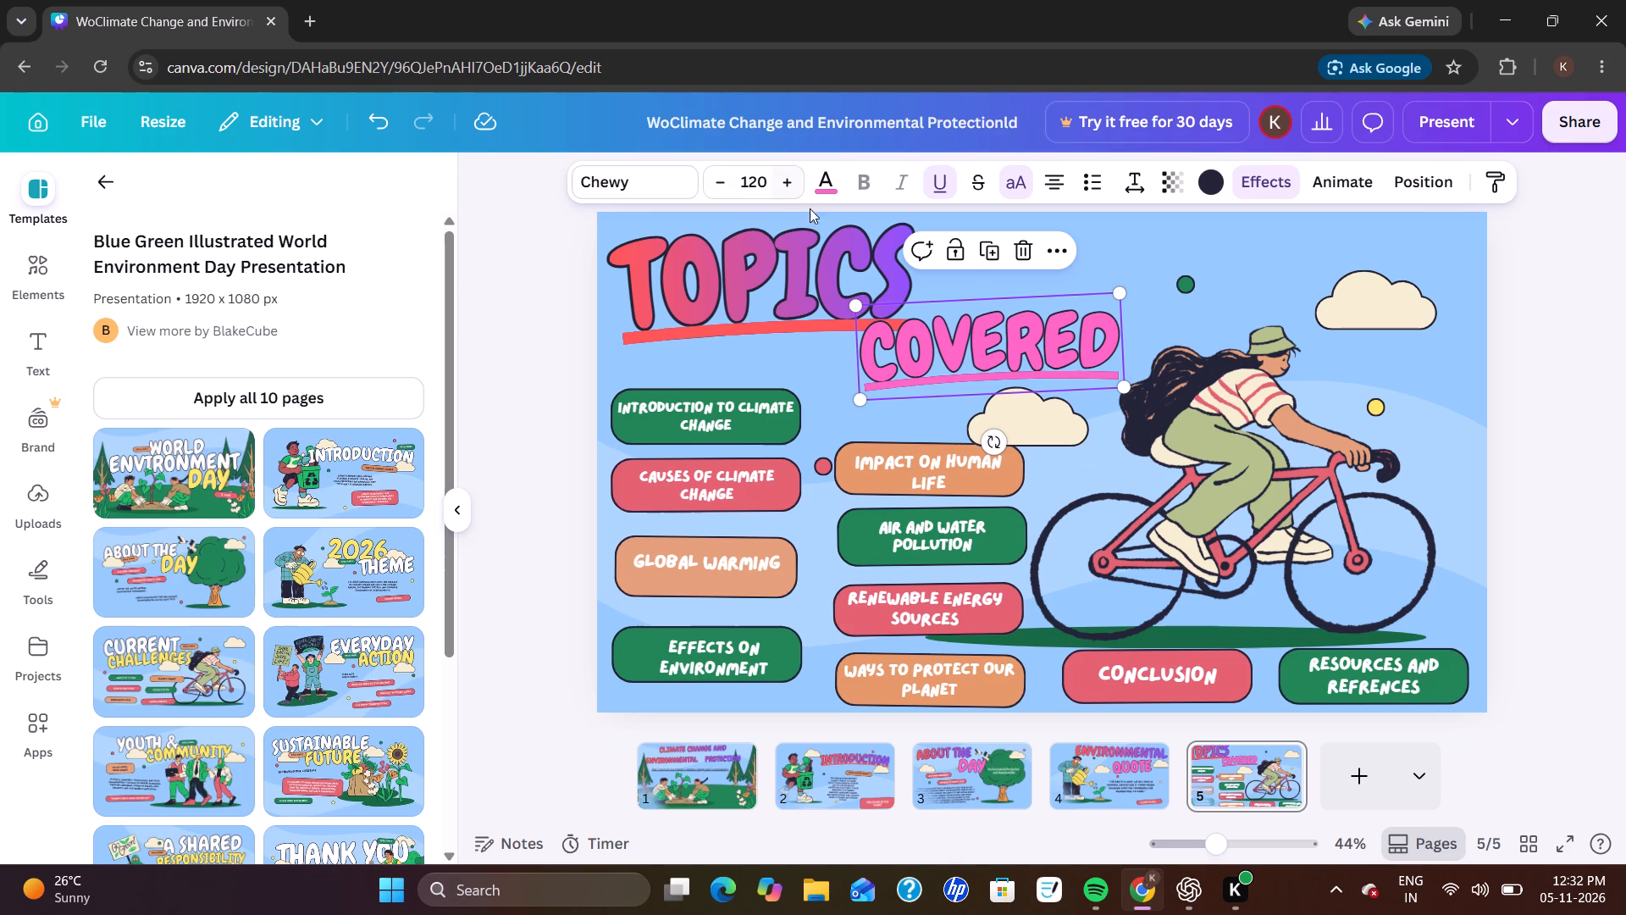
double_click(782, 178)
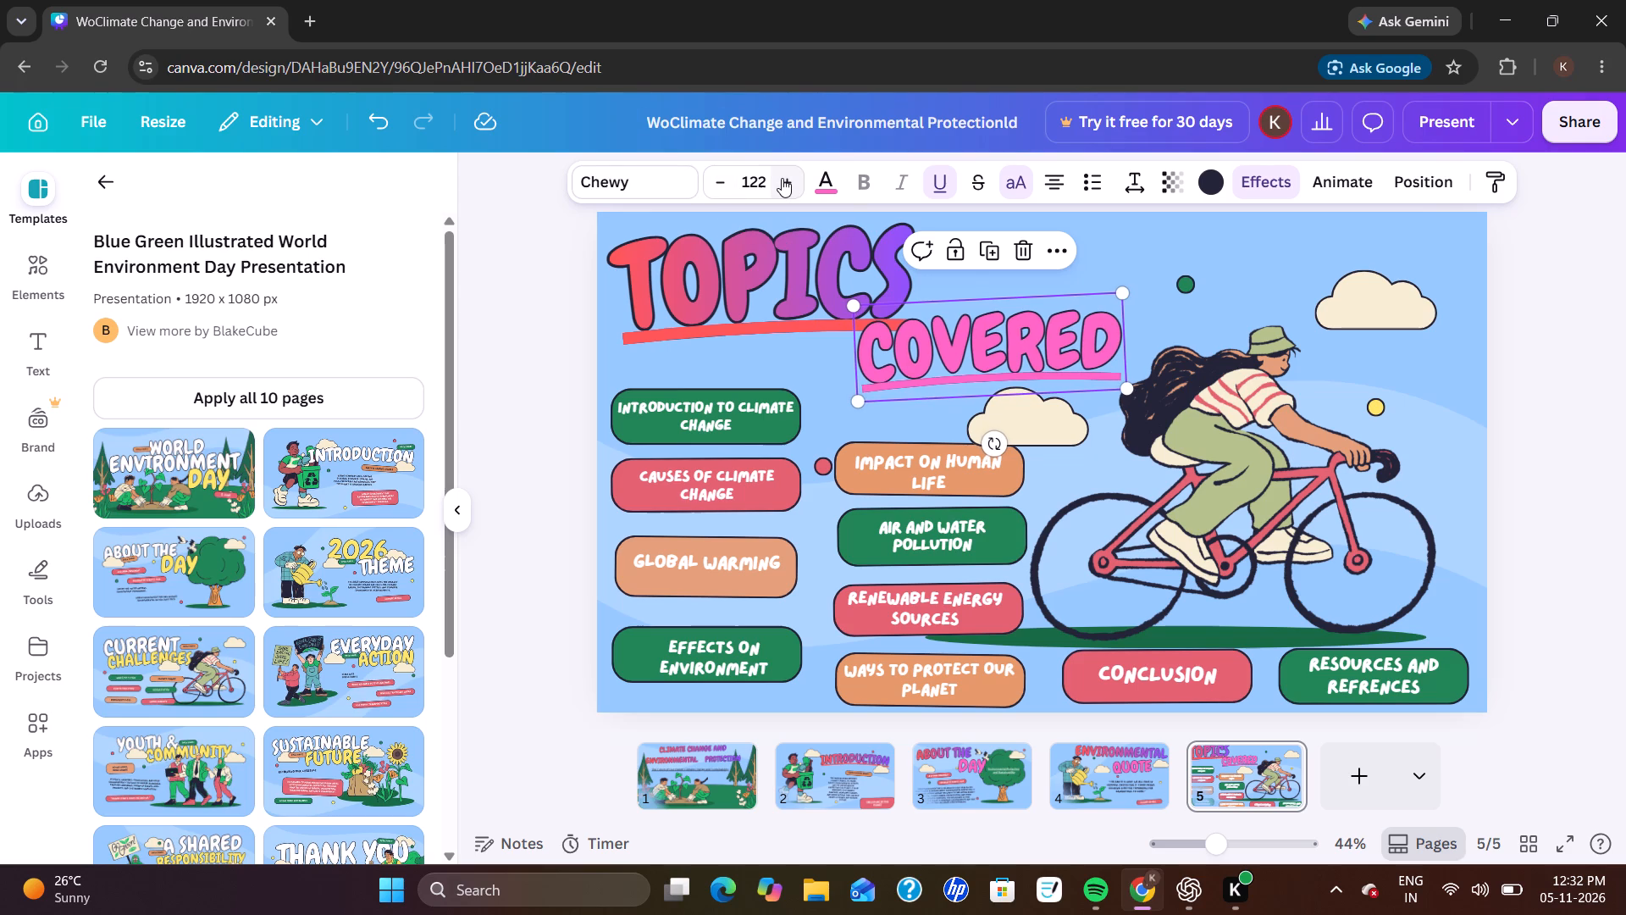
click(782, 178)
click(782, 178)
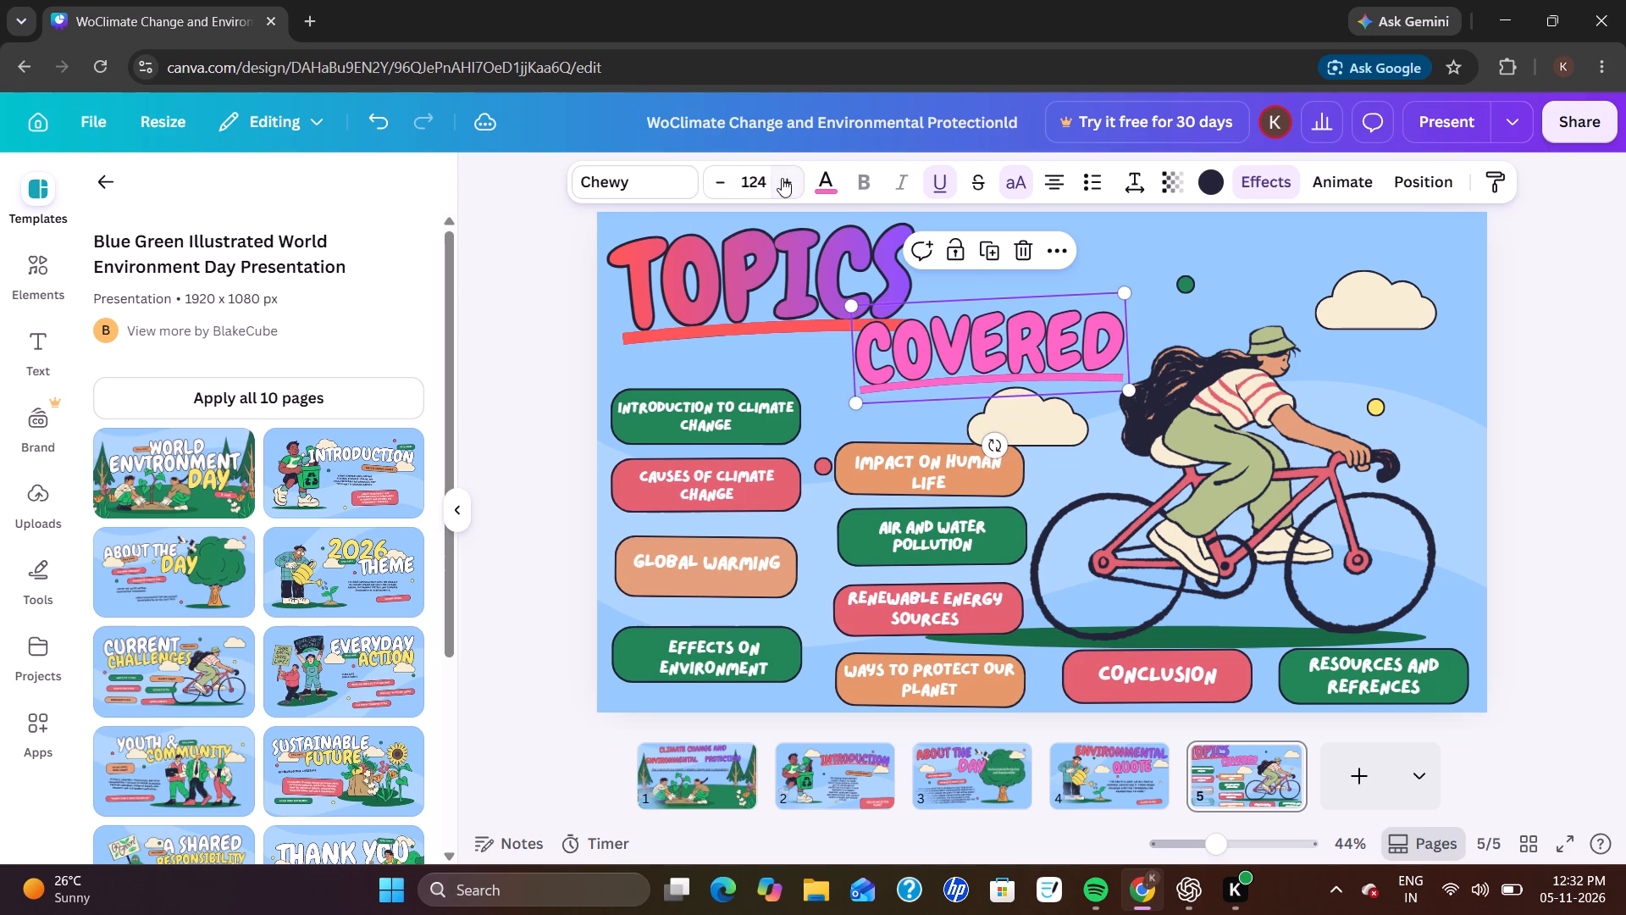
click(782, 178)
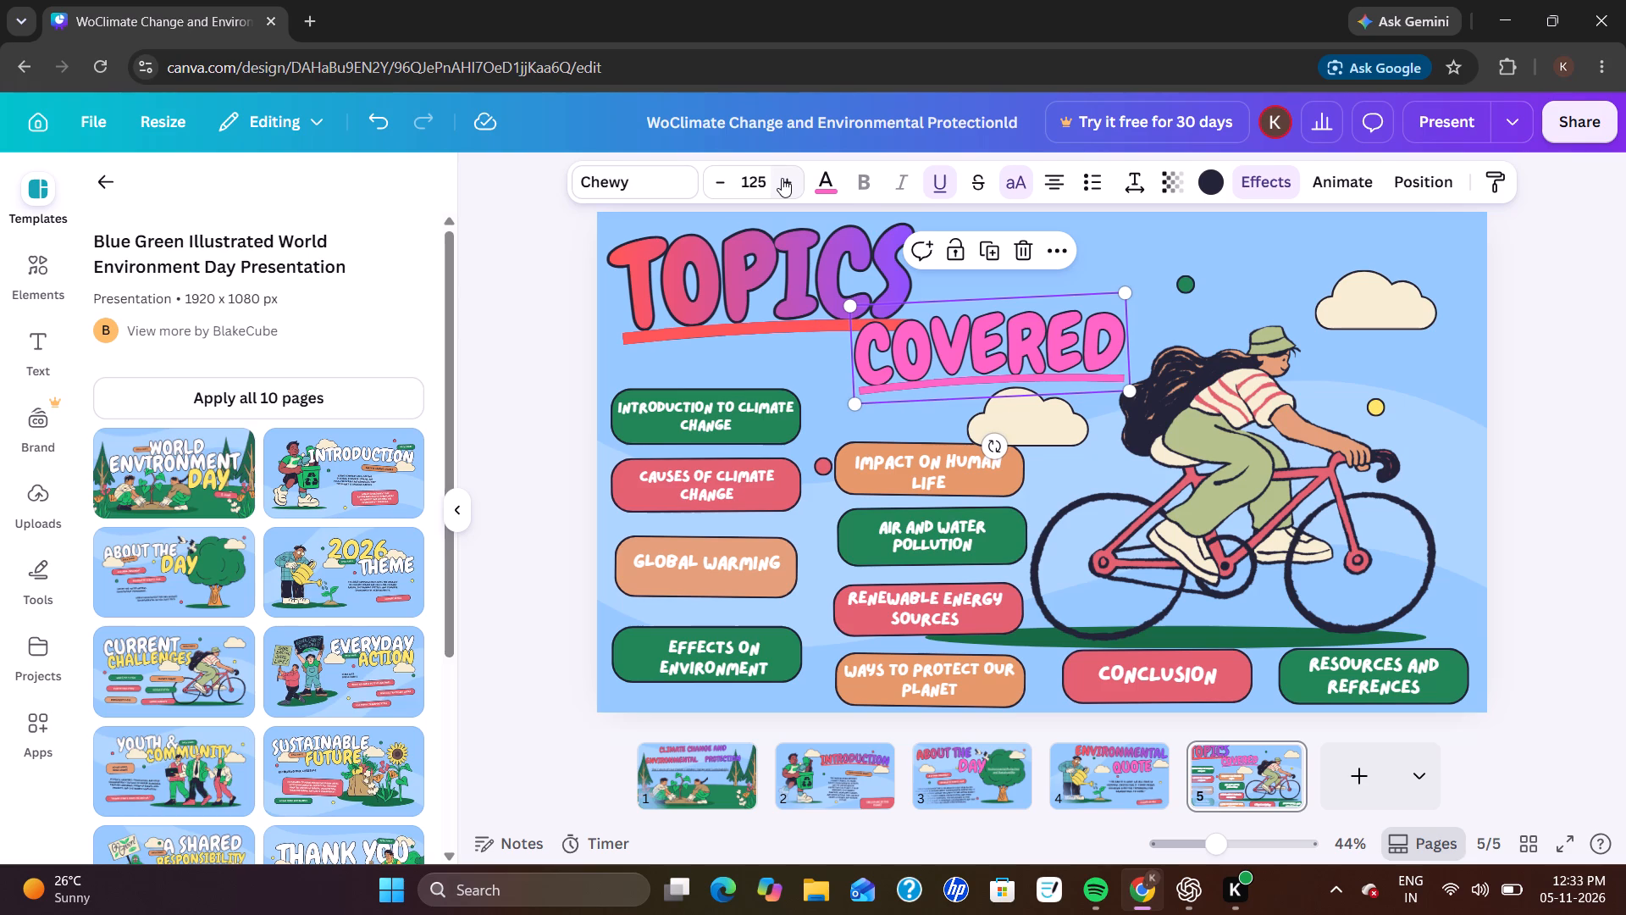
click(782, 178)
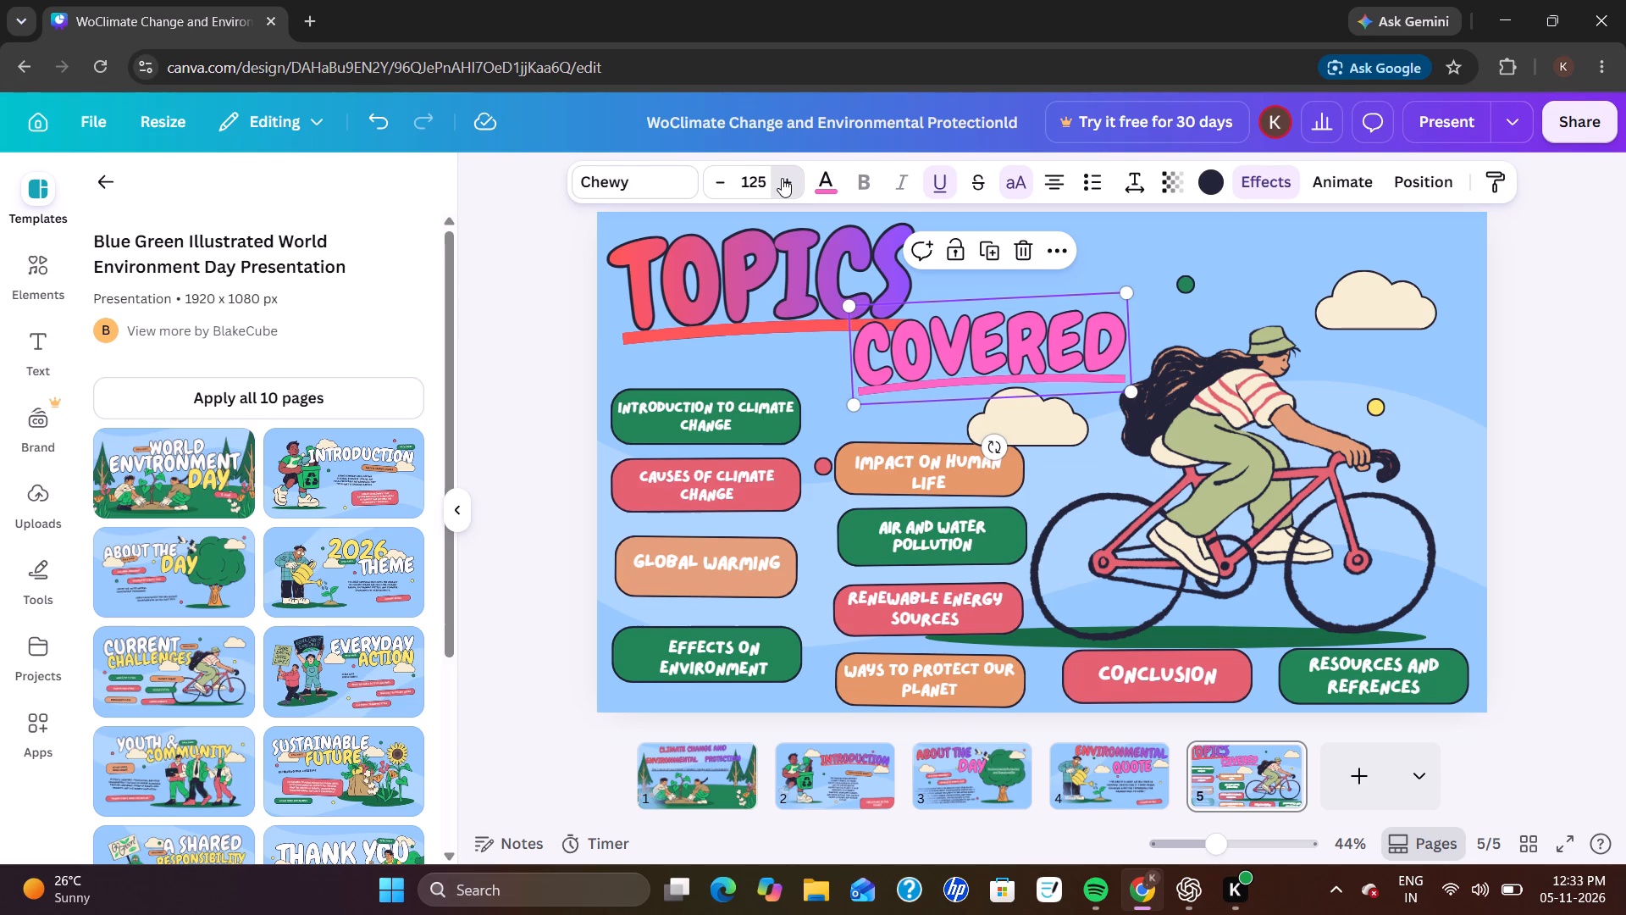
click(782, 178)
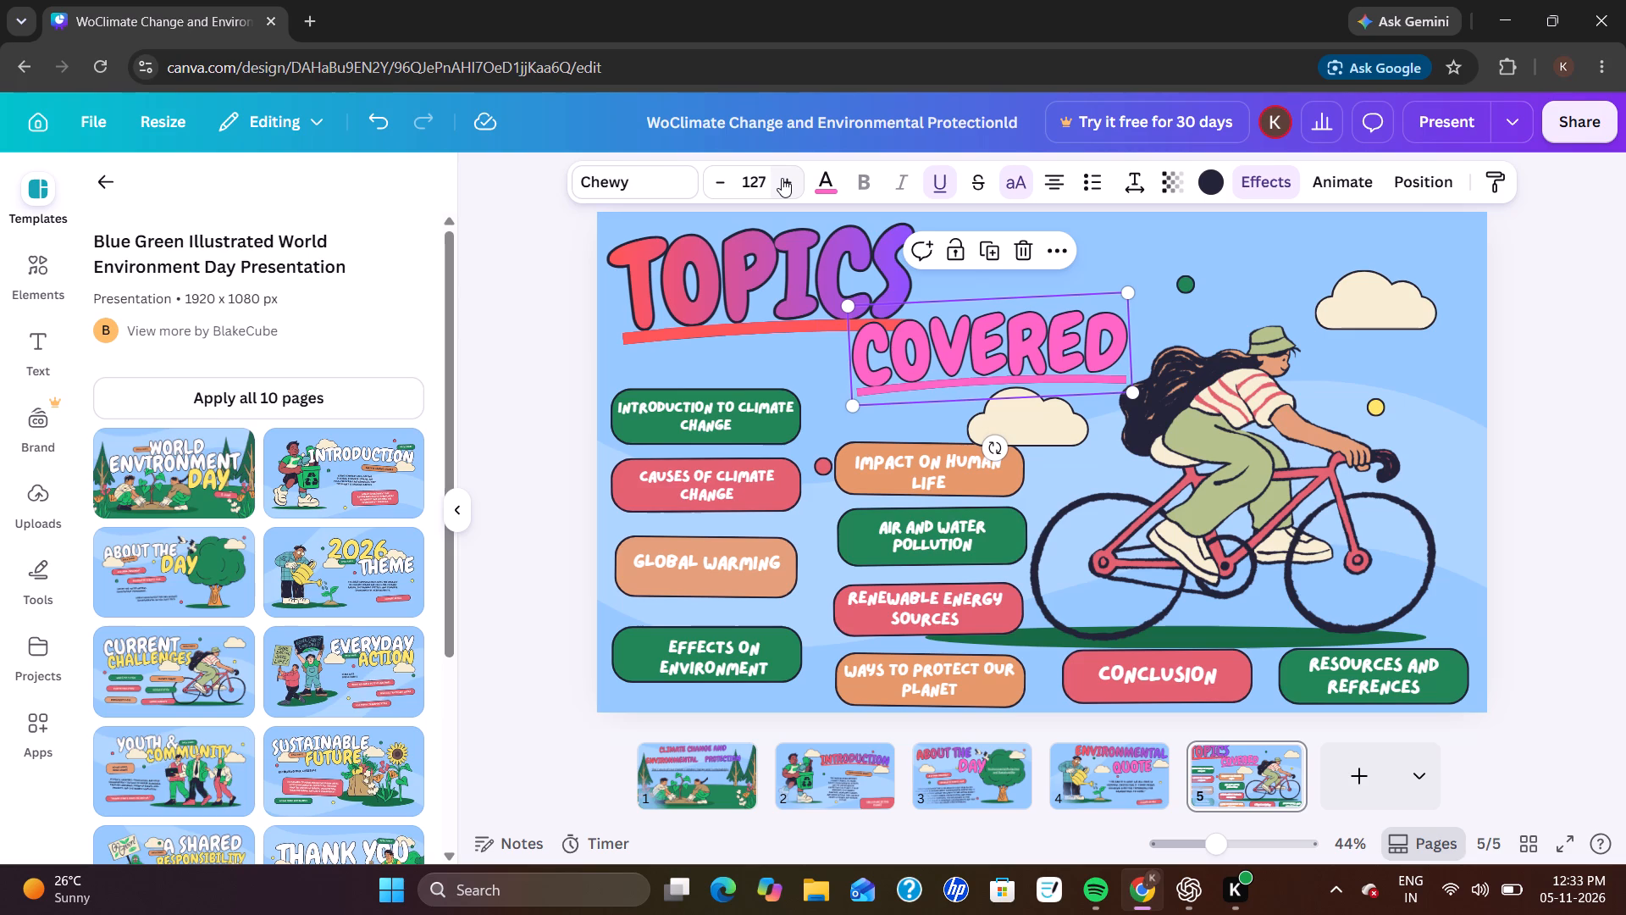
Increase the font size of the "COVERED" title text to 148.
click(782, 178)
click(782, 178)
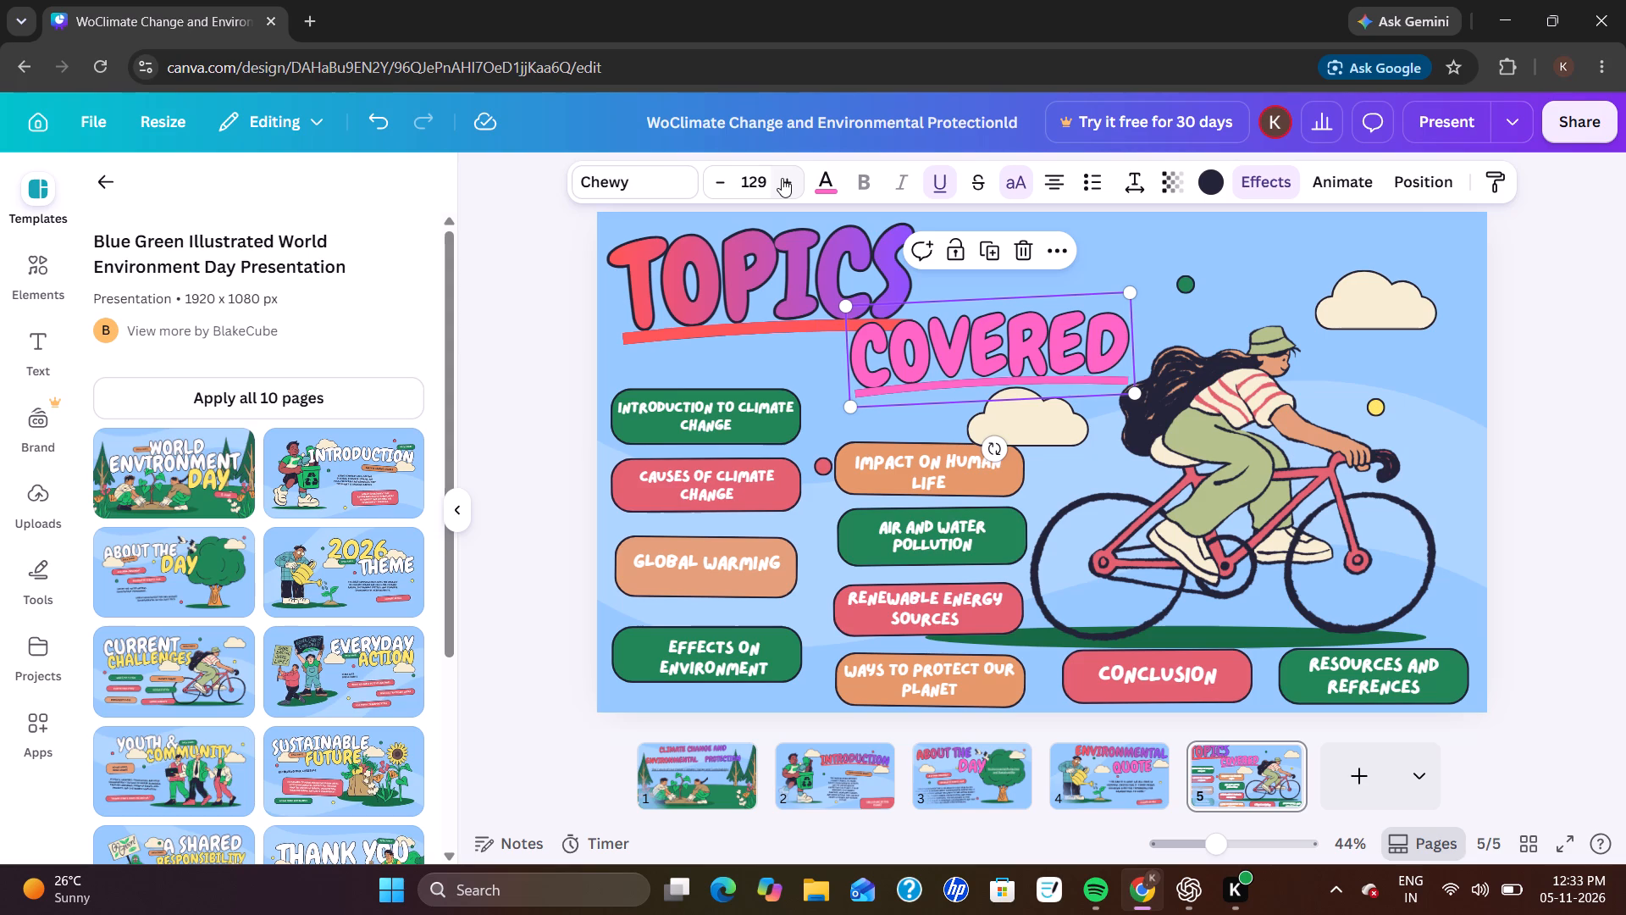
triple_click(782, 178)
triple_click(782, 178)
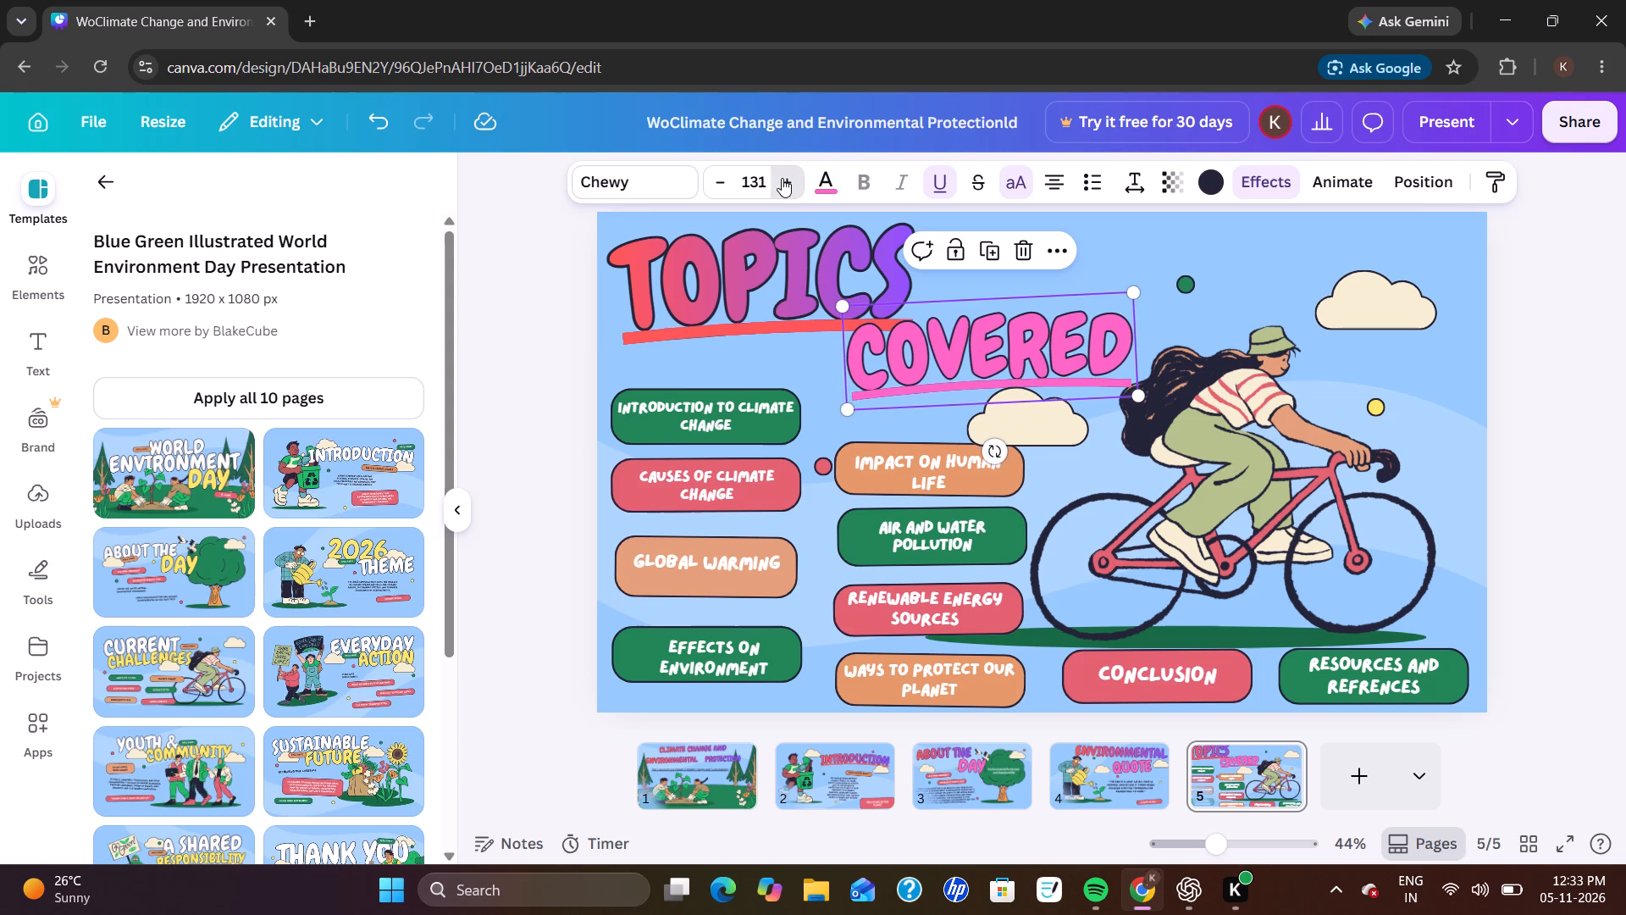
triple_click(782, 178)
triple_click(782, 178)
triple_click(782, 178)
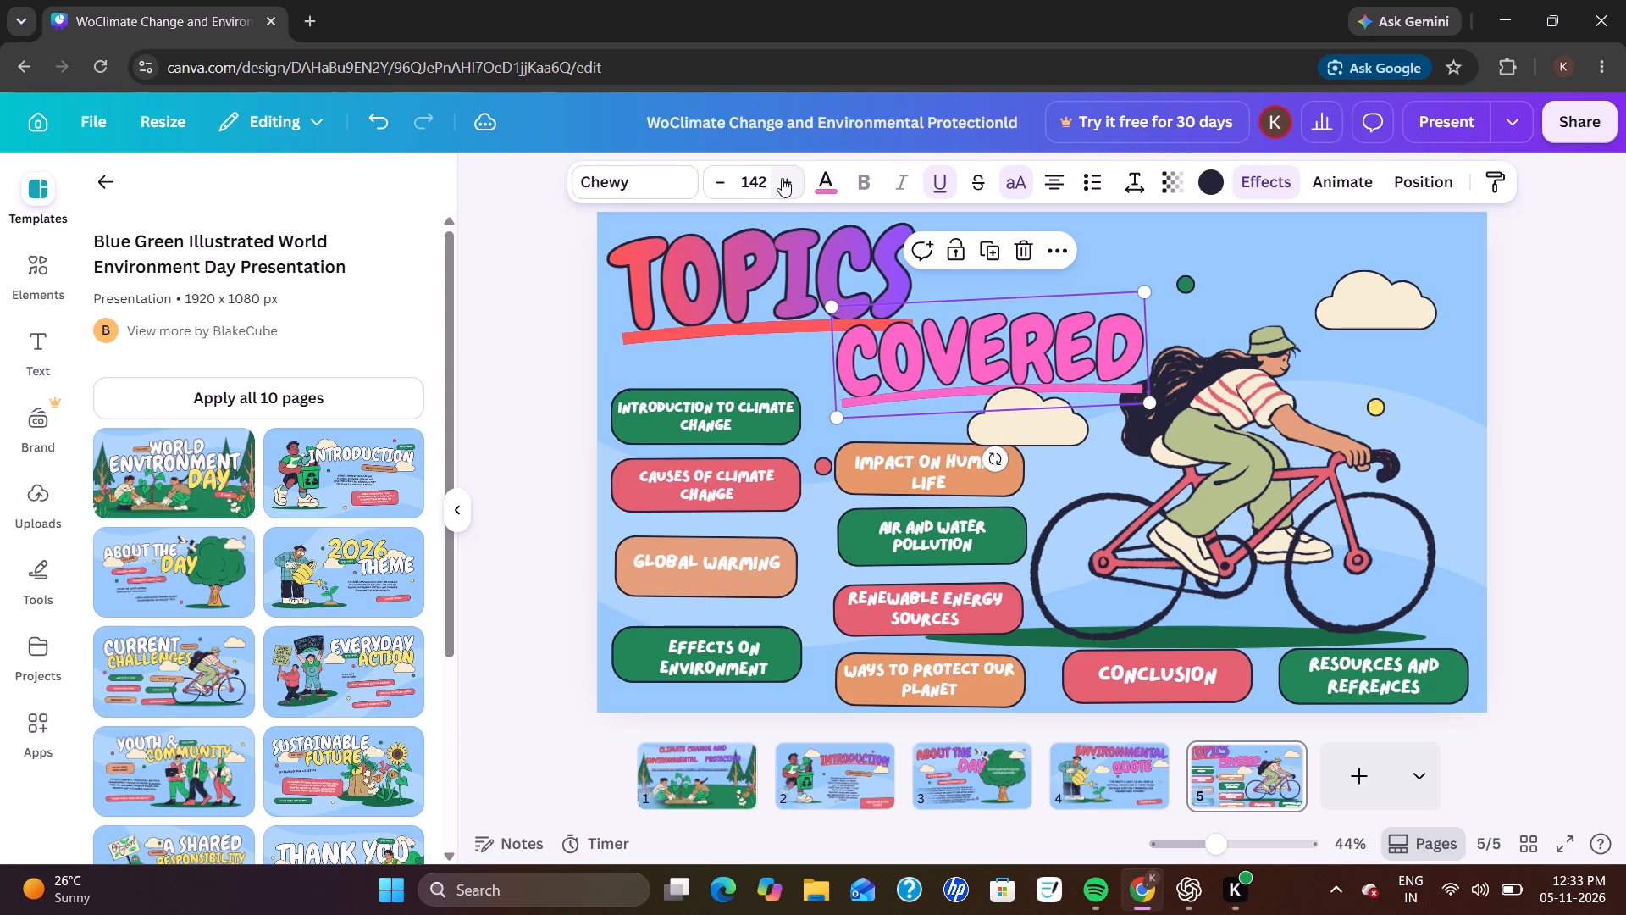
triple_click(782, 178)
triple_click(782, 178)
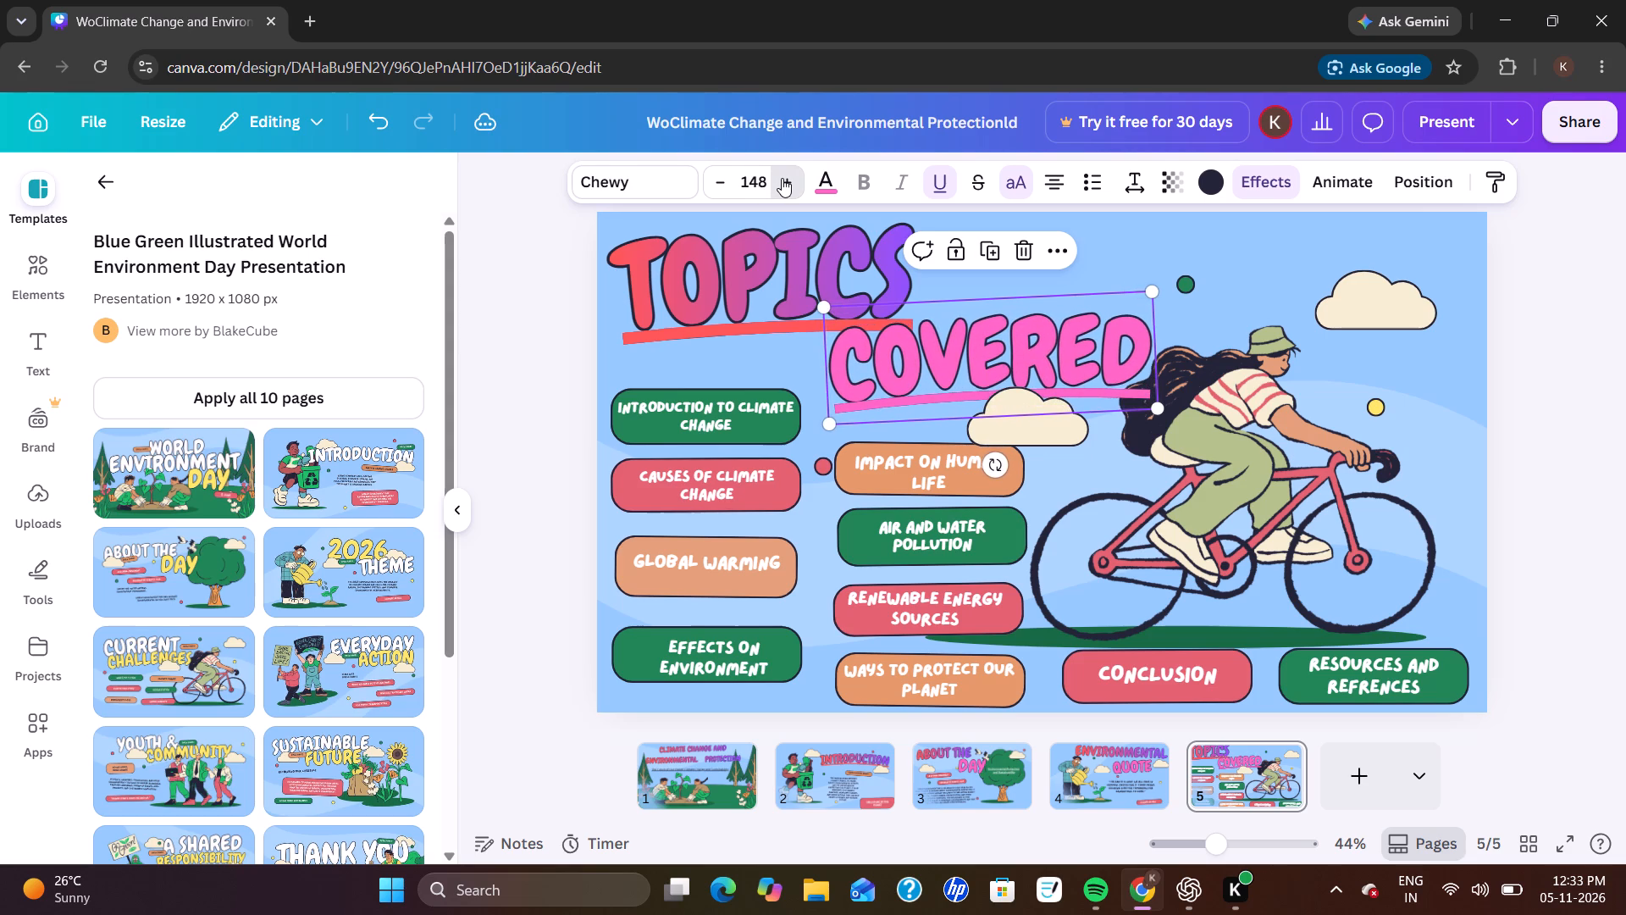
click(1625, 252)
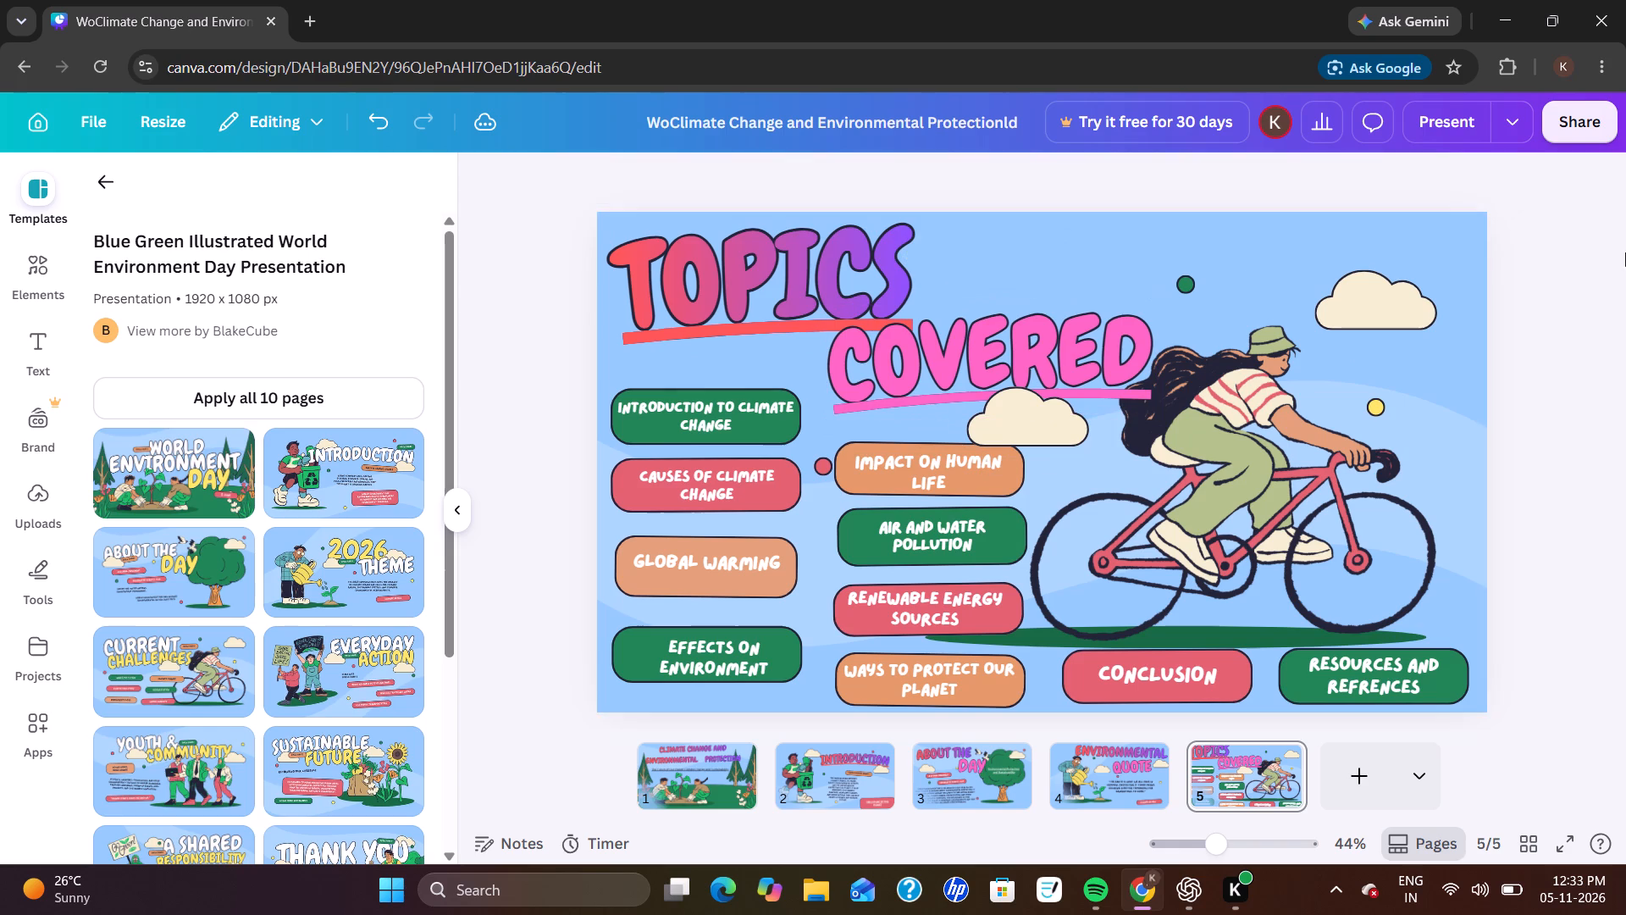
Add the "Everyday Action" template page to the presentation as a new page.
scroll(328, 694, down, 1)
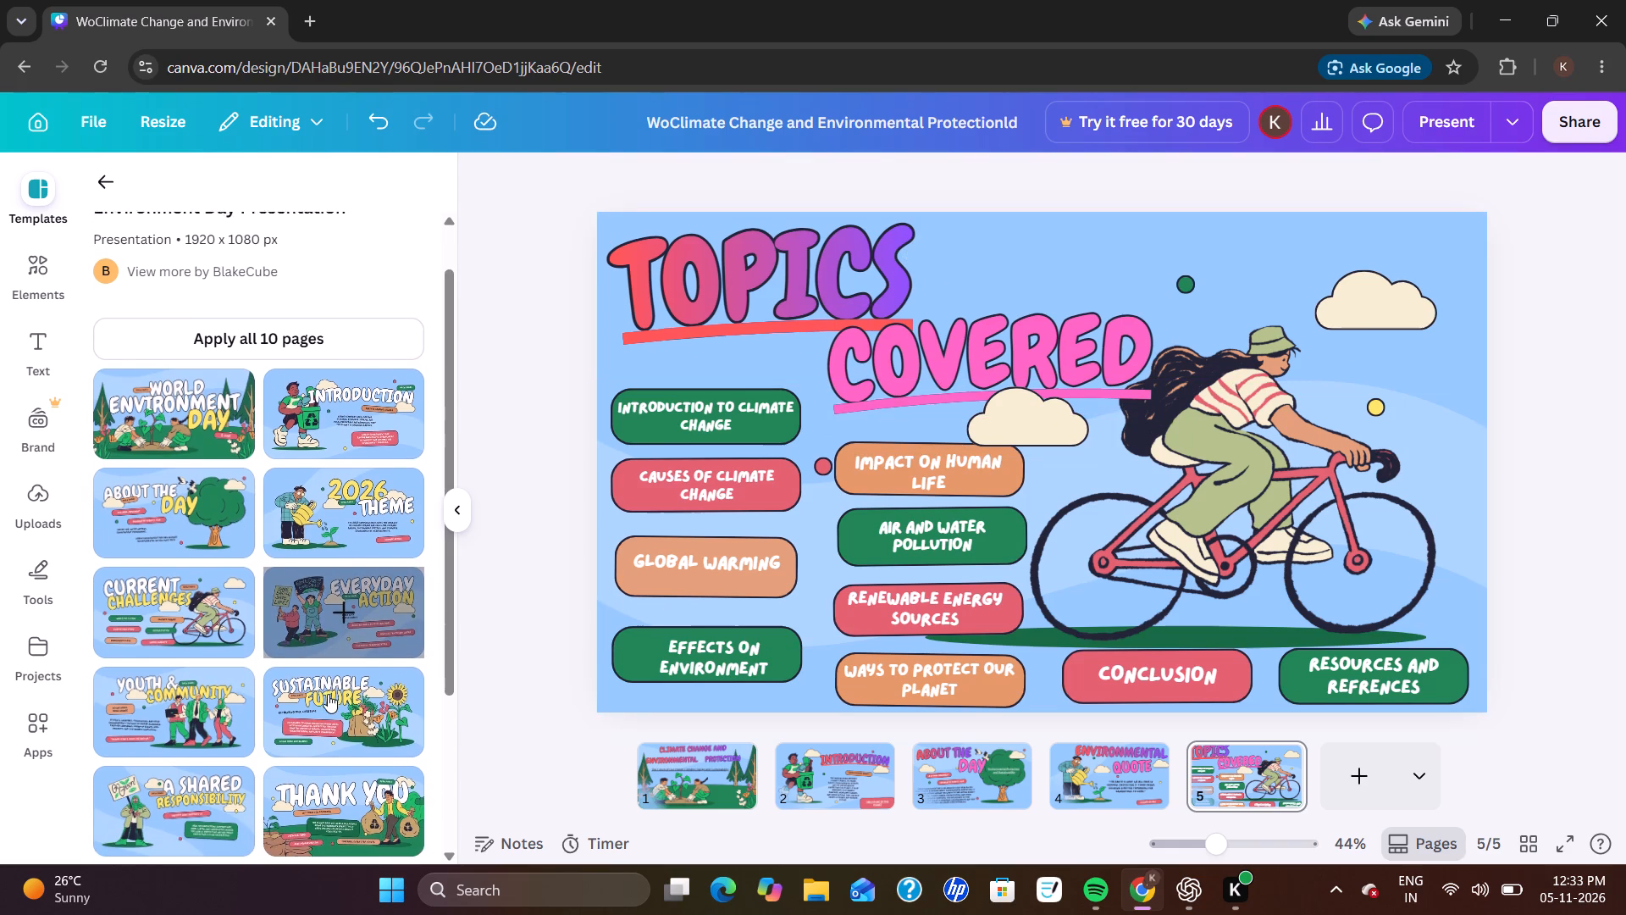
scroll(328, 694, down, 1)
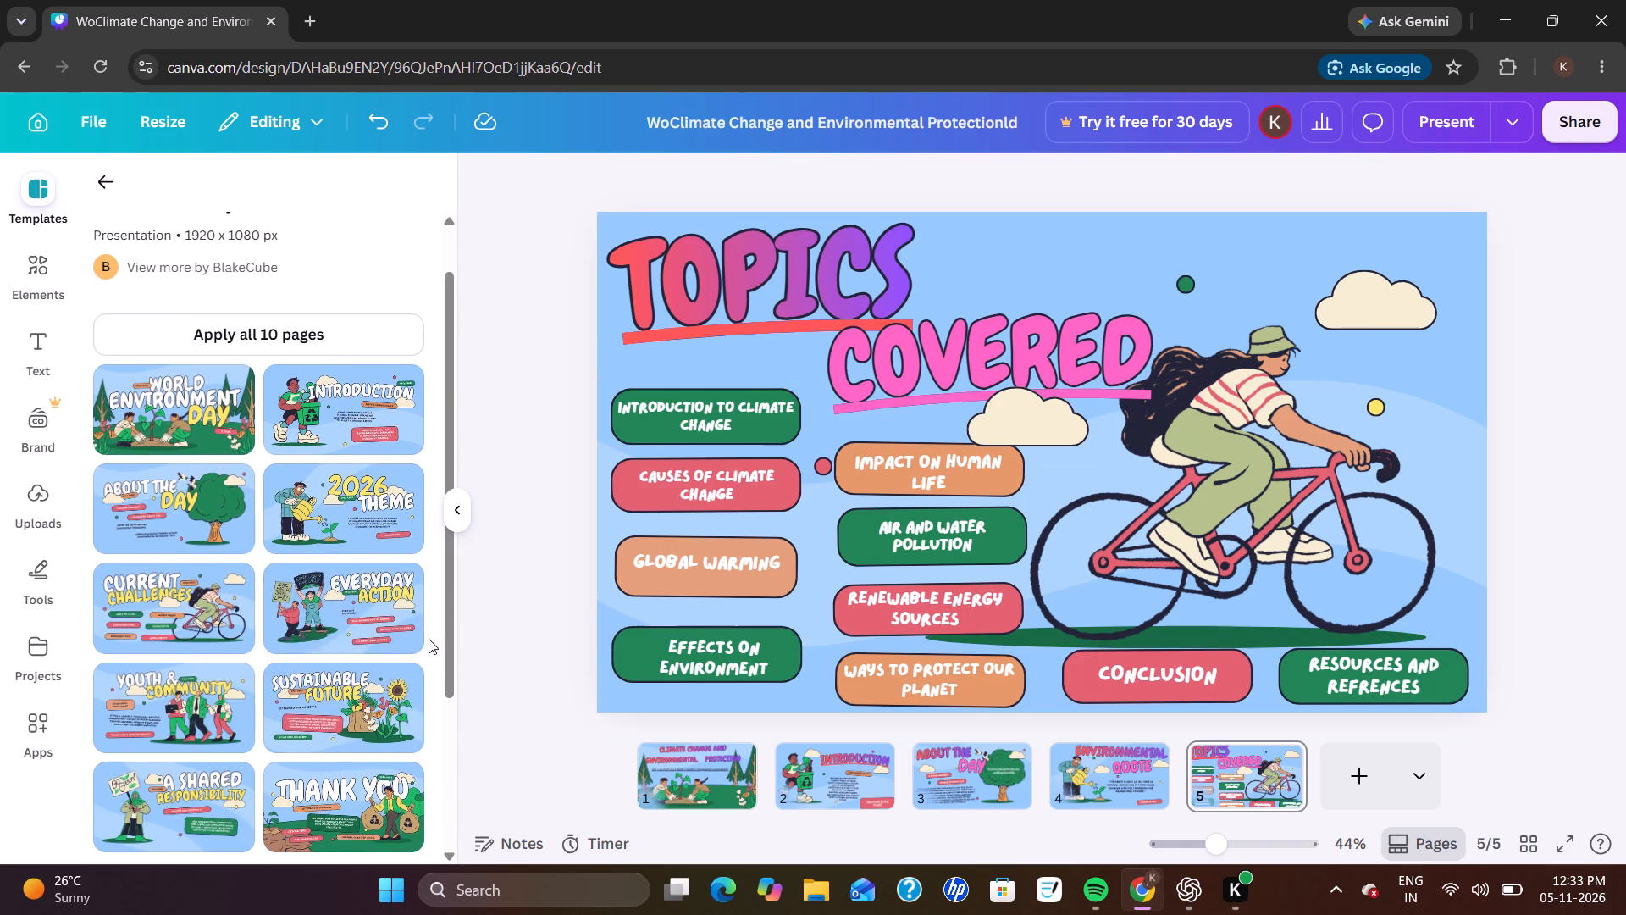
click(343, 596)
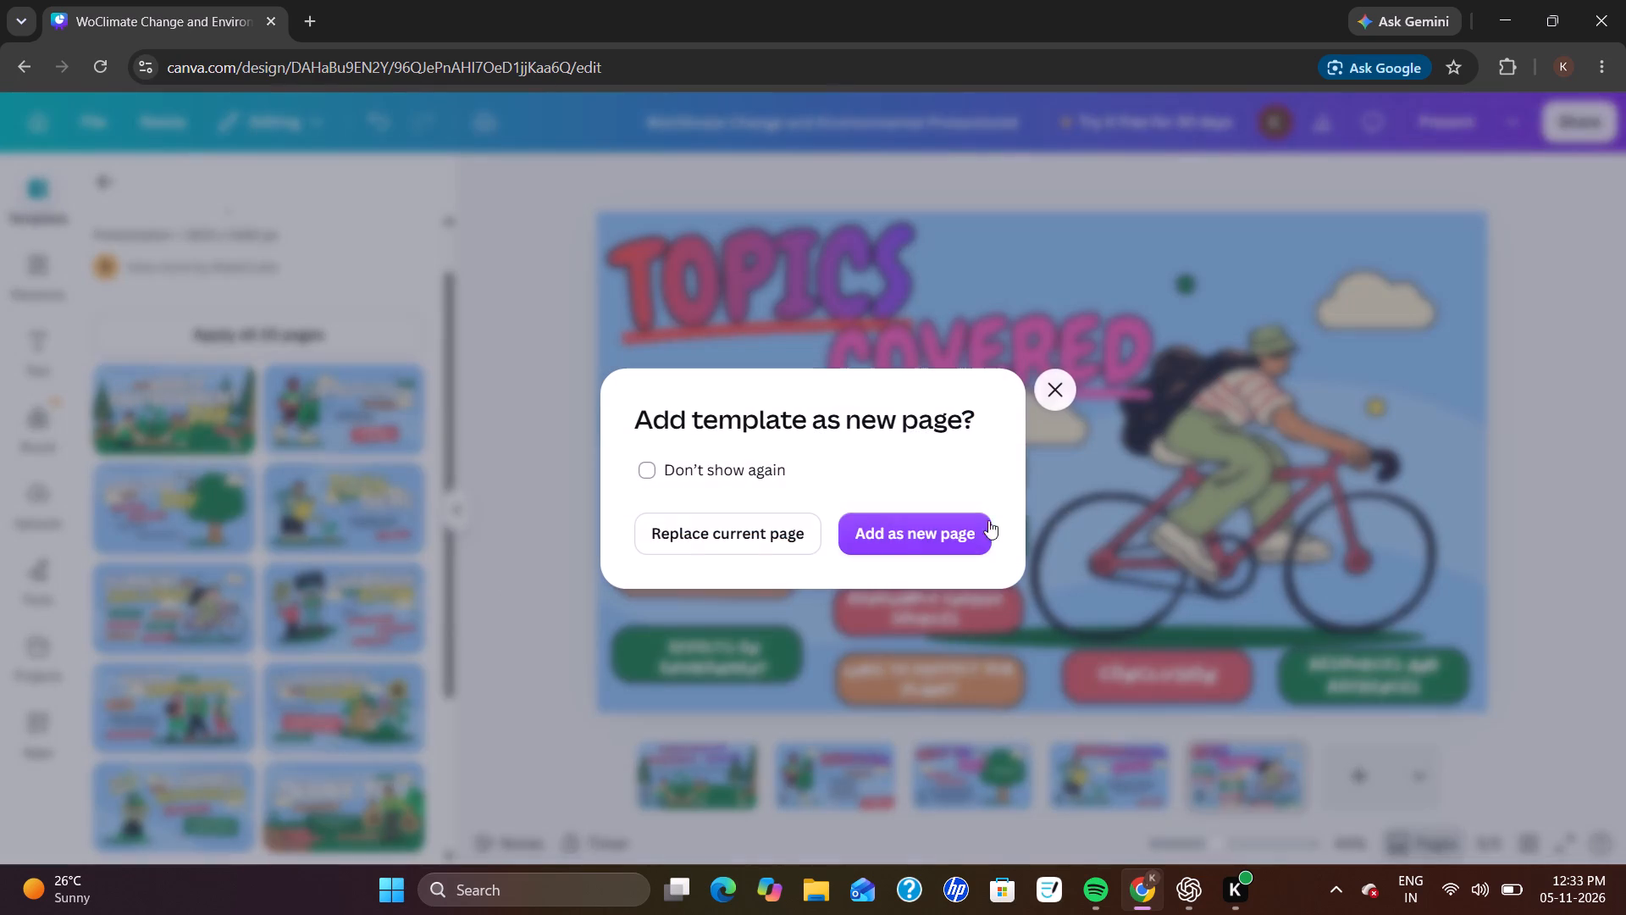
click(965, 535)
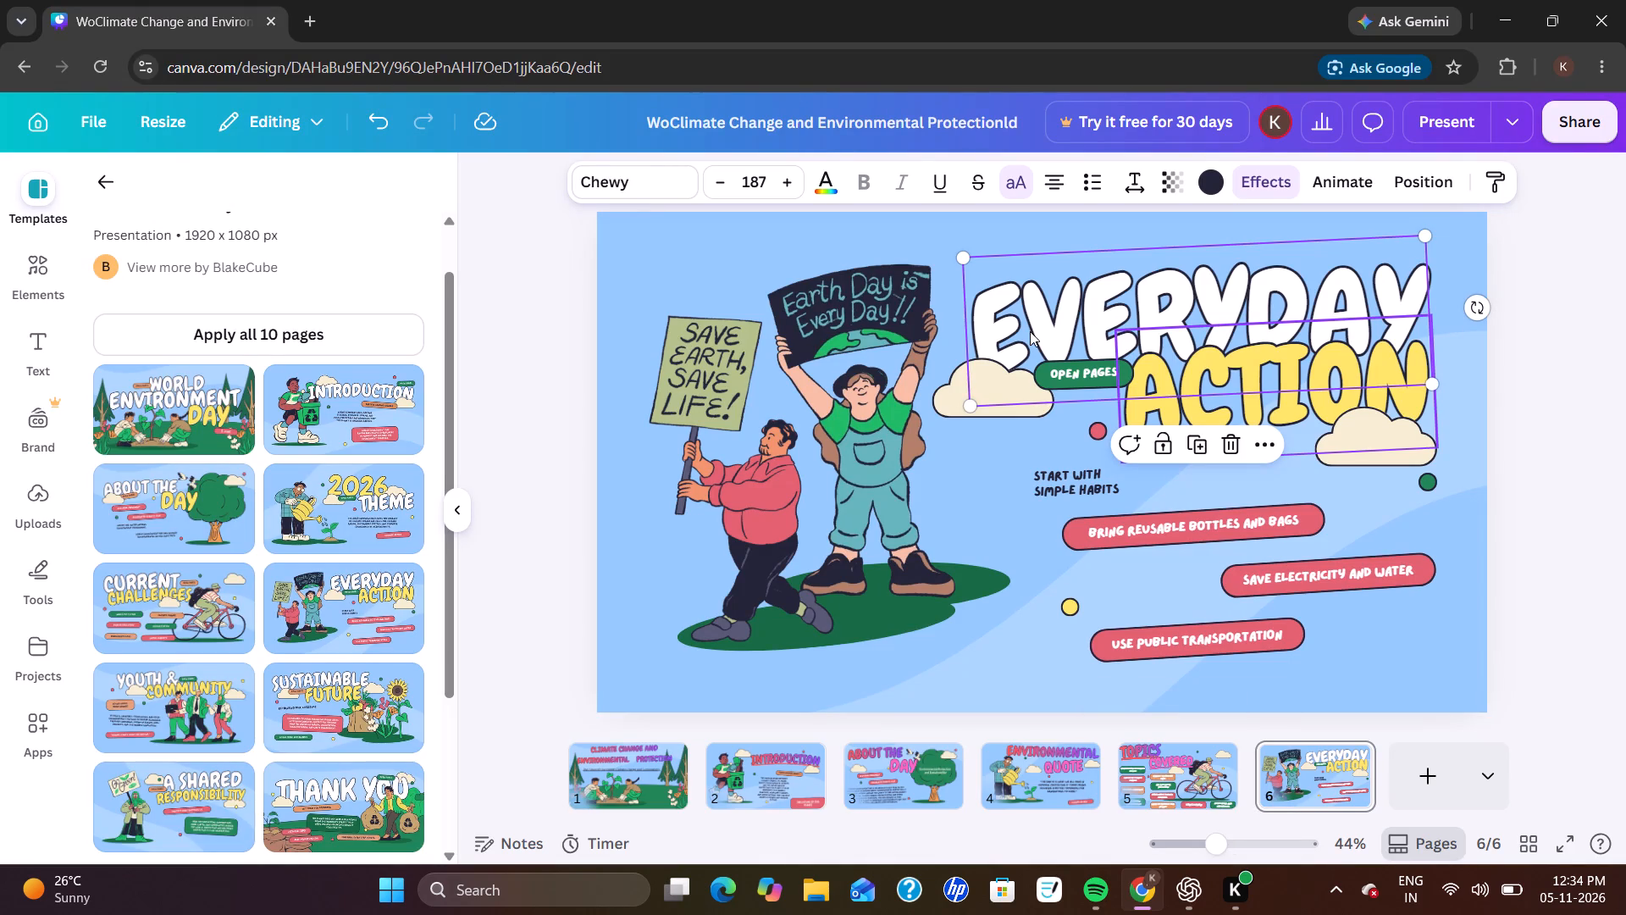
click(1050, 351)
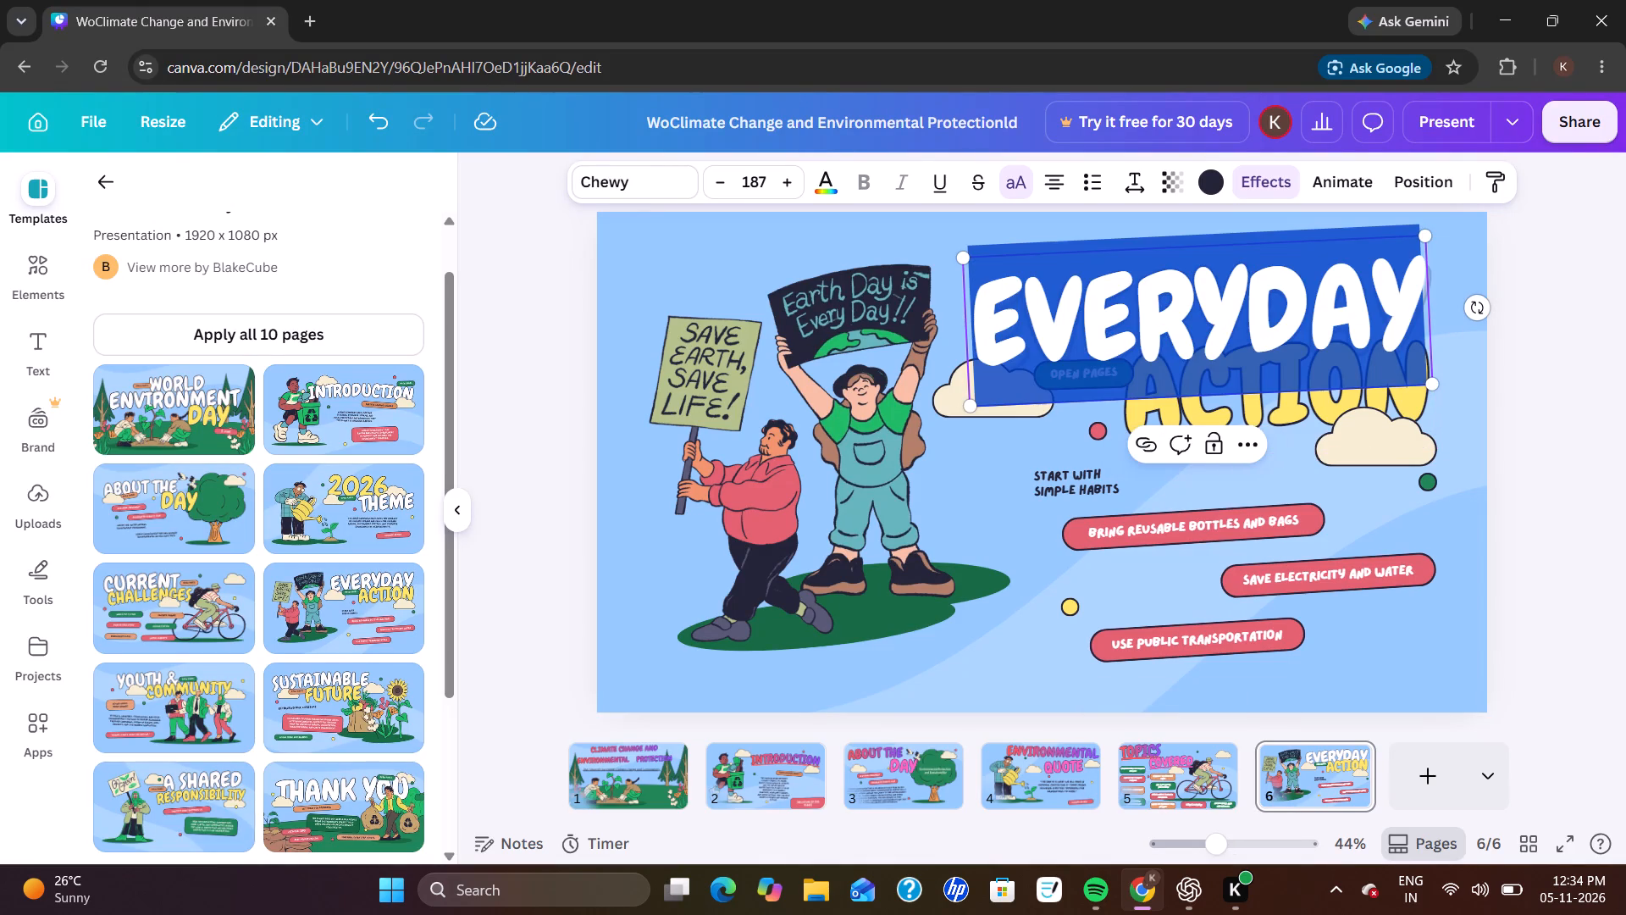
key(BackSpace)
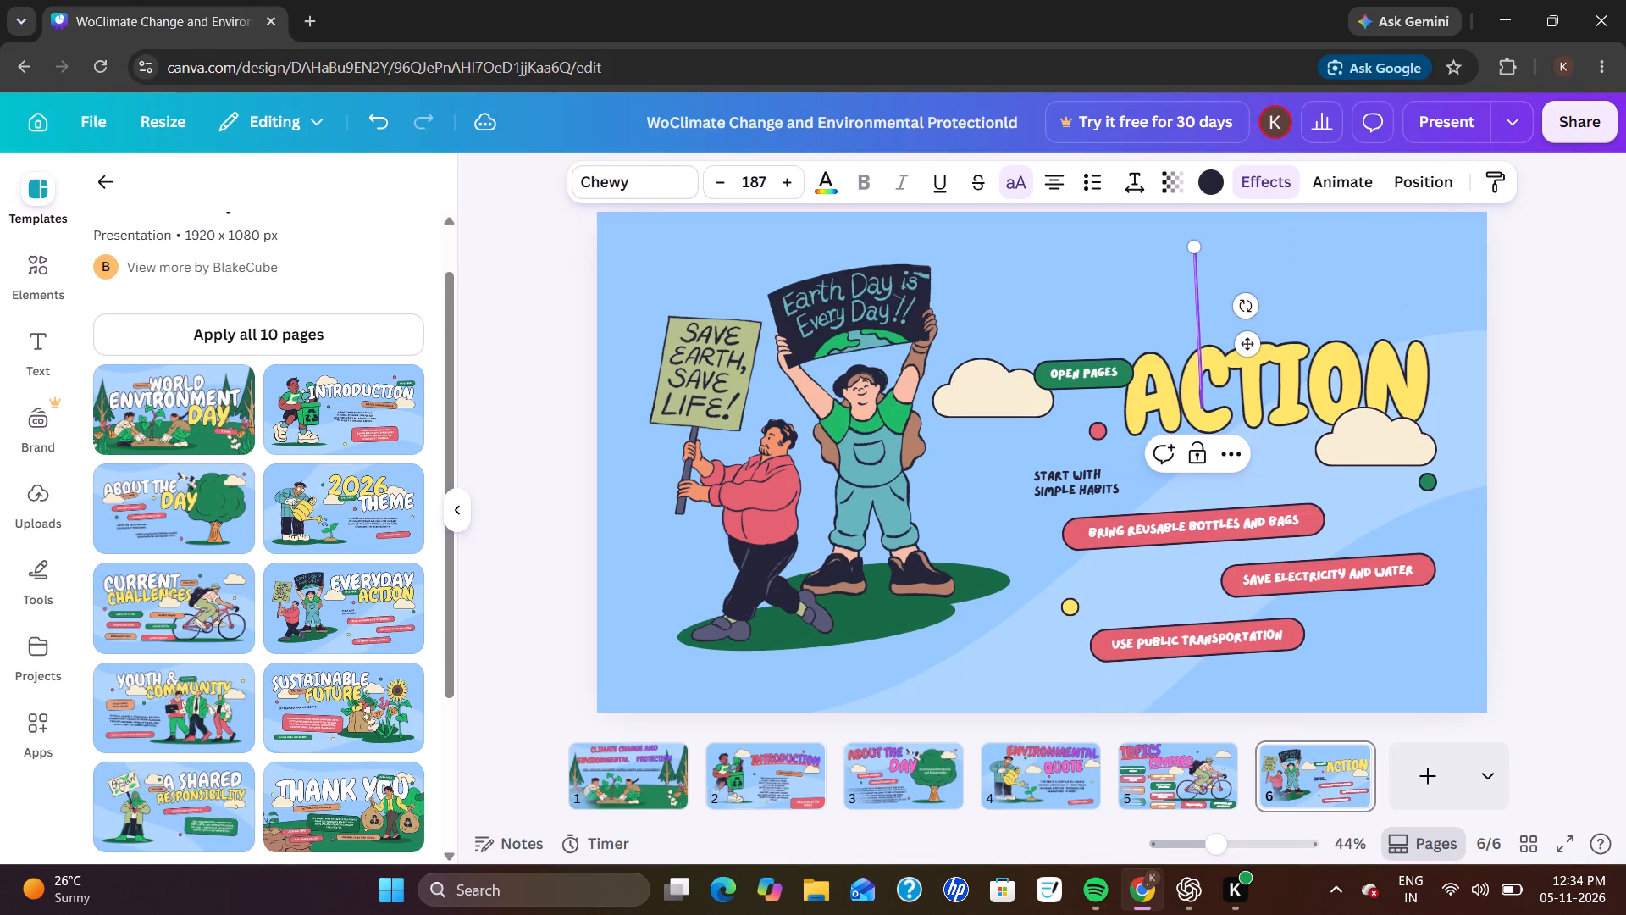
key(ctrl+v)
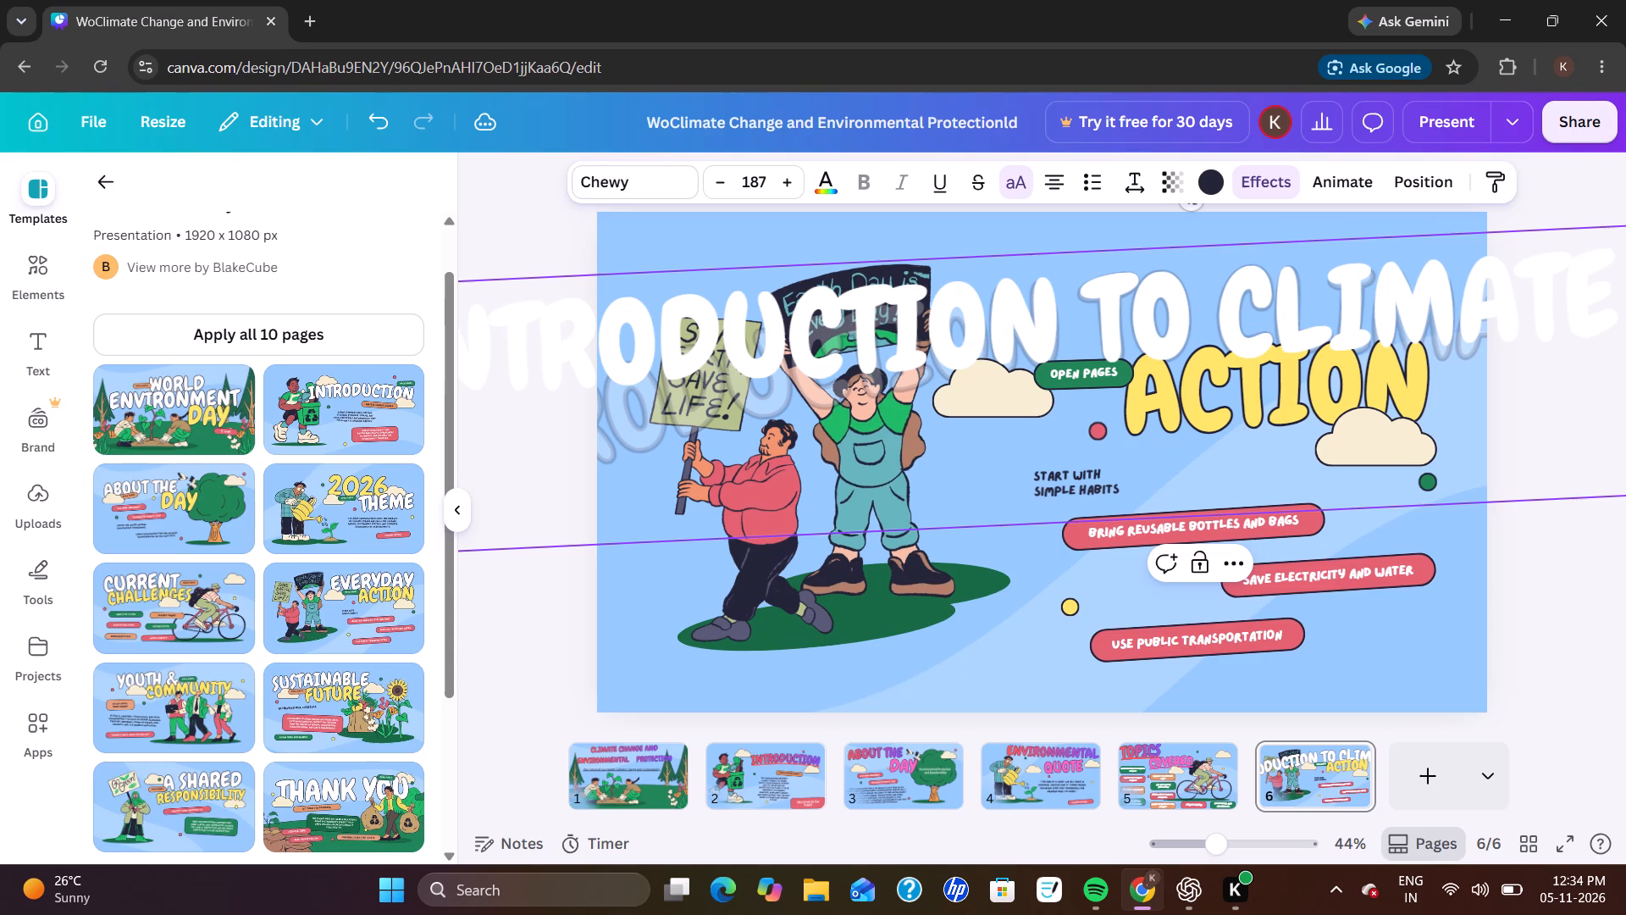
key(backslash)
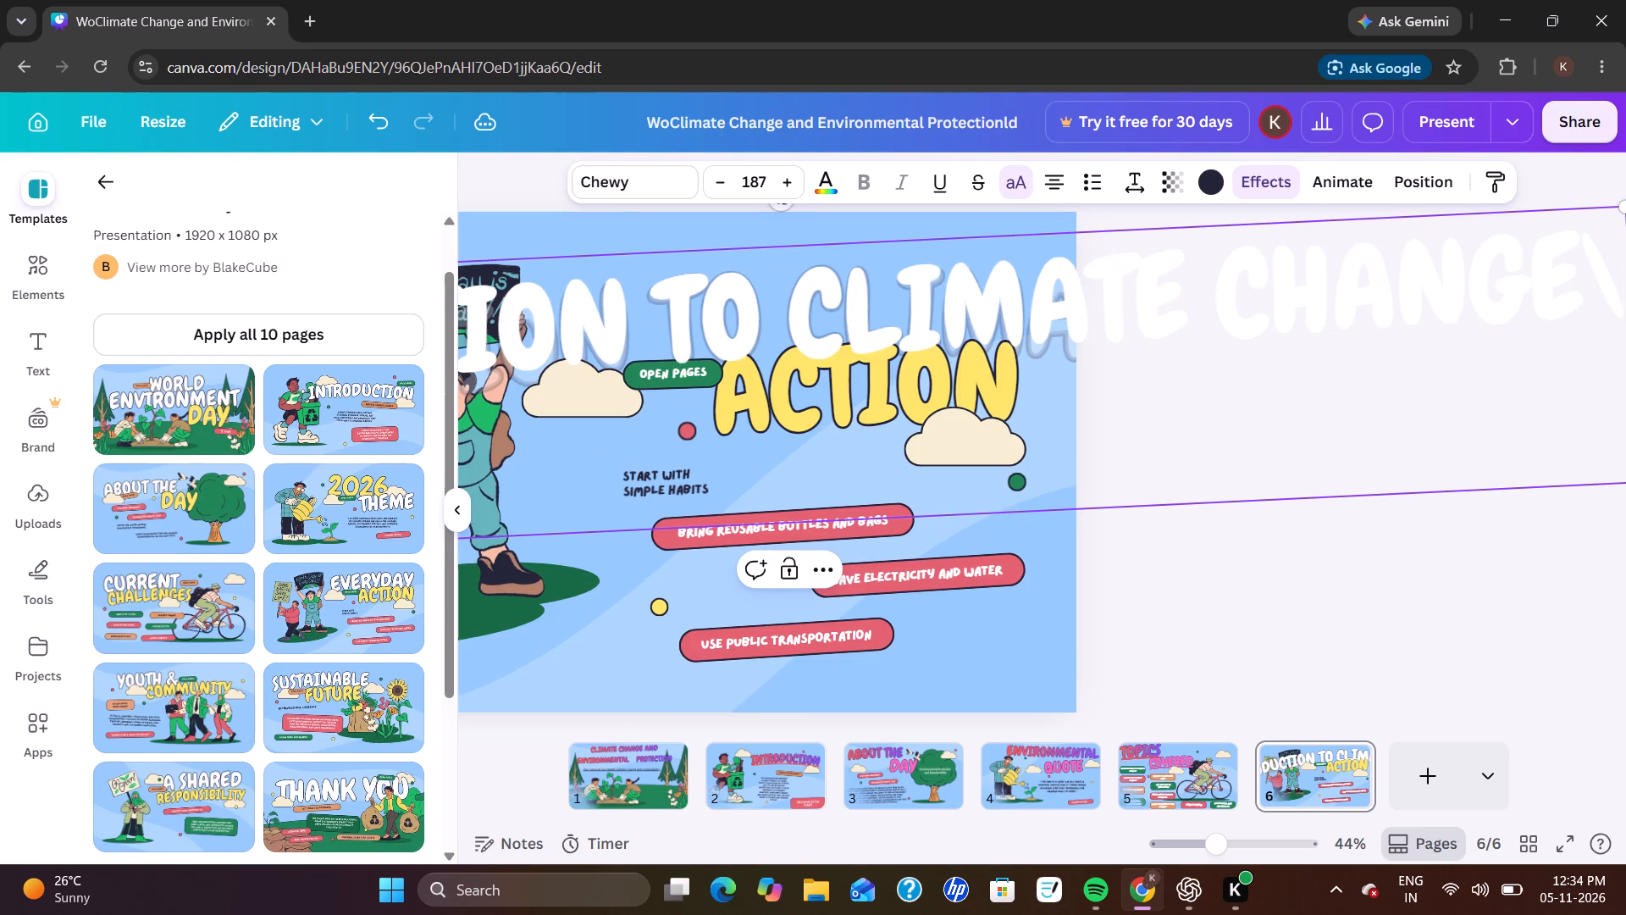
key(BackSpace)
key(BackSpace)
key(BackSpace)
key(BackSpace)
key(BackSpace)
key(BackSpace)
key(BackSpace)
key(BackSpace)
key(BackSpace)
key(BackSpace)
key(BackSpace)
key(BackSpace)
key(BackSpace)
key(BackSpace)
key(BackSpace)
key(BackSpace)
key(BackSpace)
key(BackSpace)
key(BackSpace)
key(BackSpace)
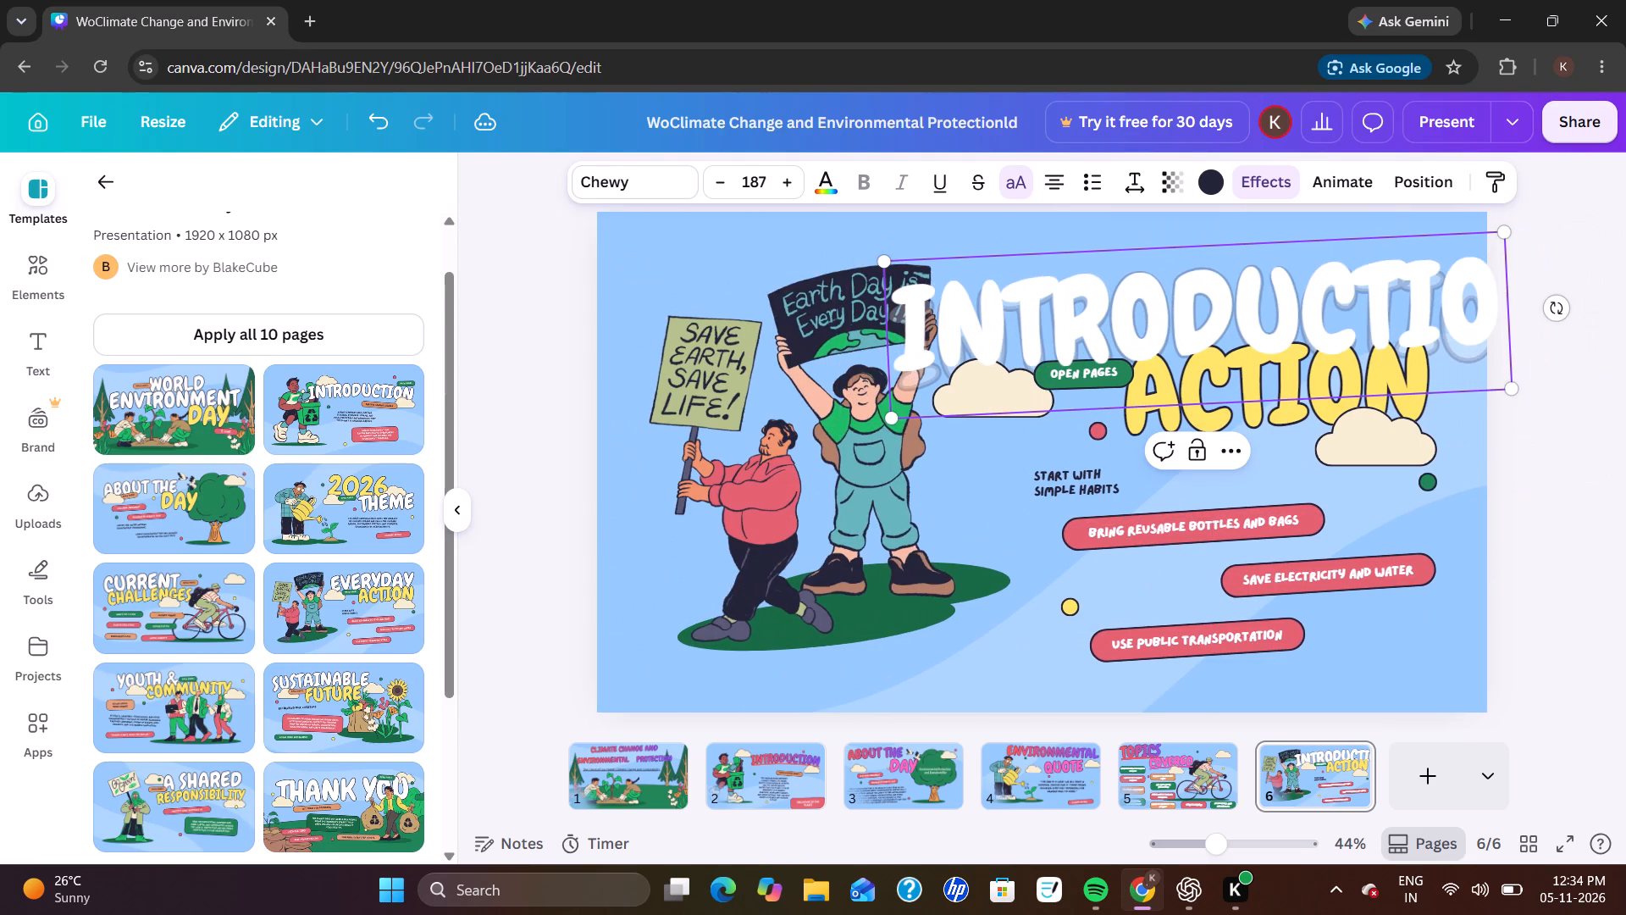
key(n)
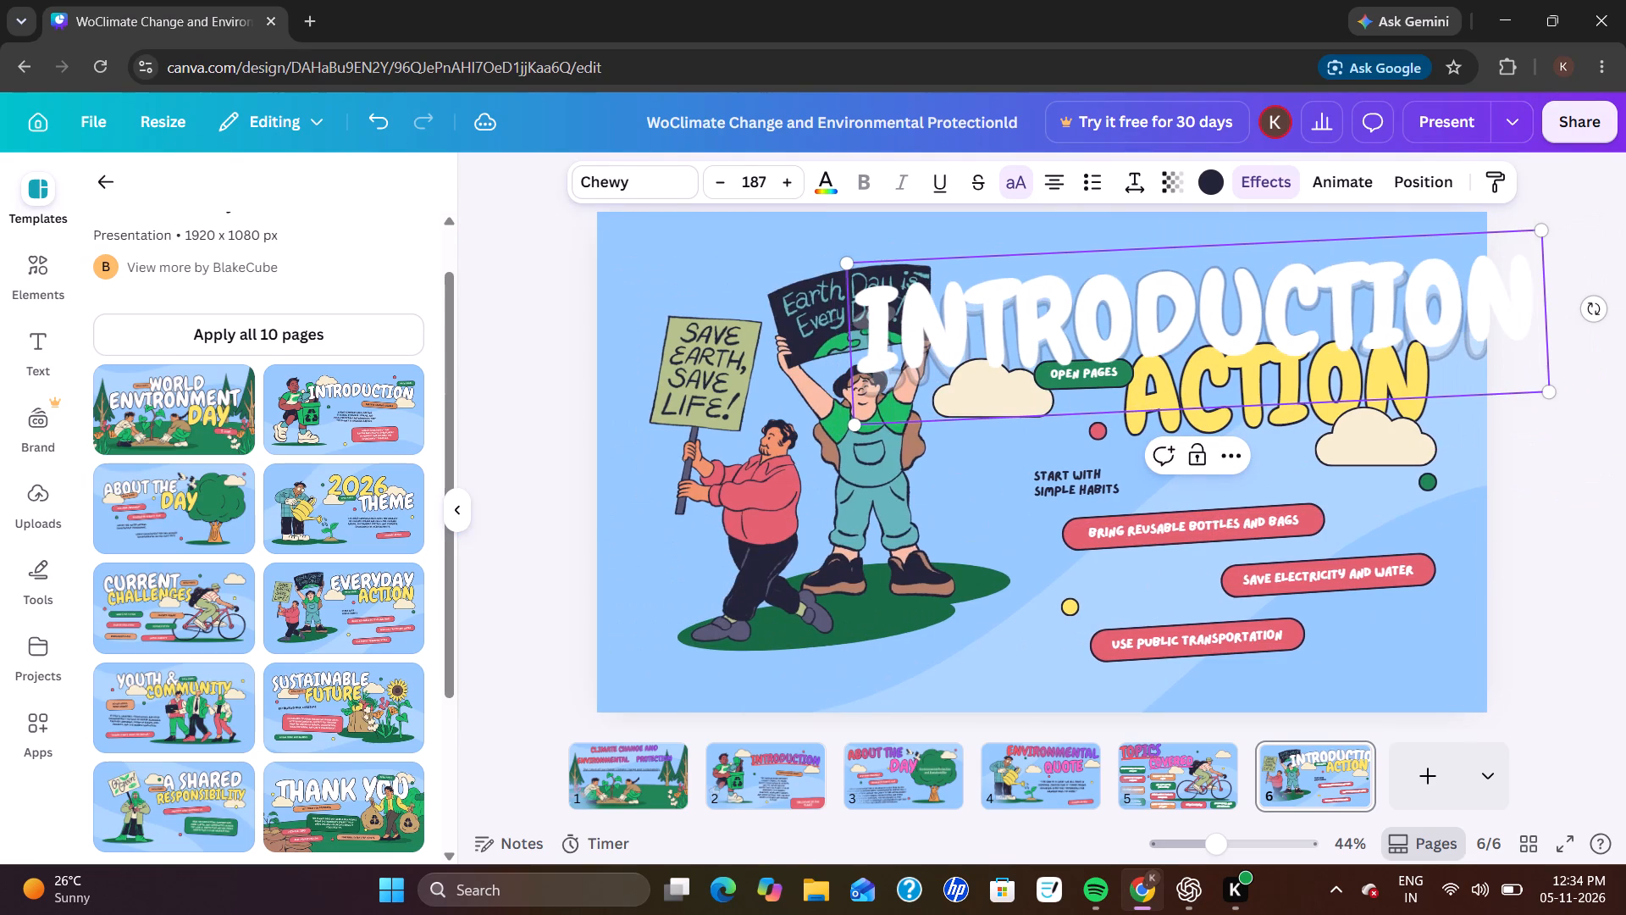
Reduce the font size of the "INTRODUCTION" title on page 6 to 141.
triple_click(726, 176)
triple_click(726, 176)
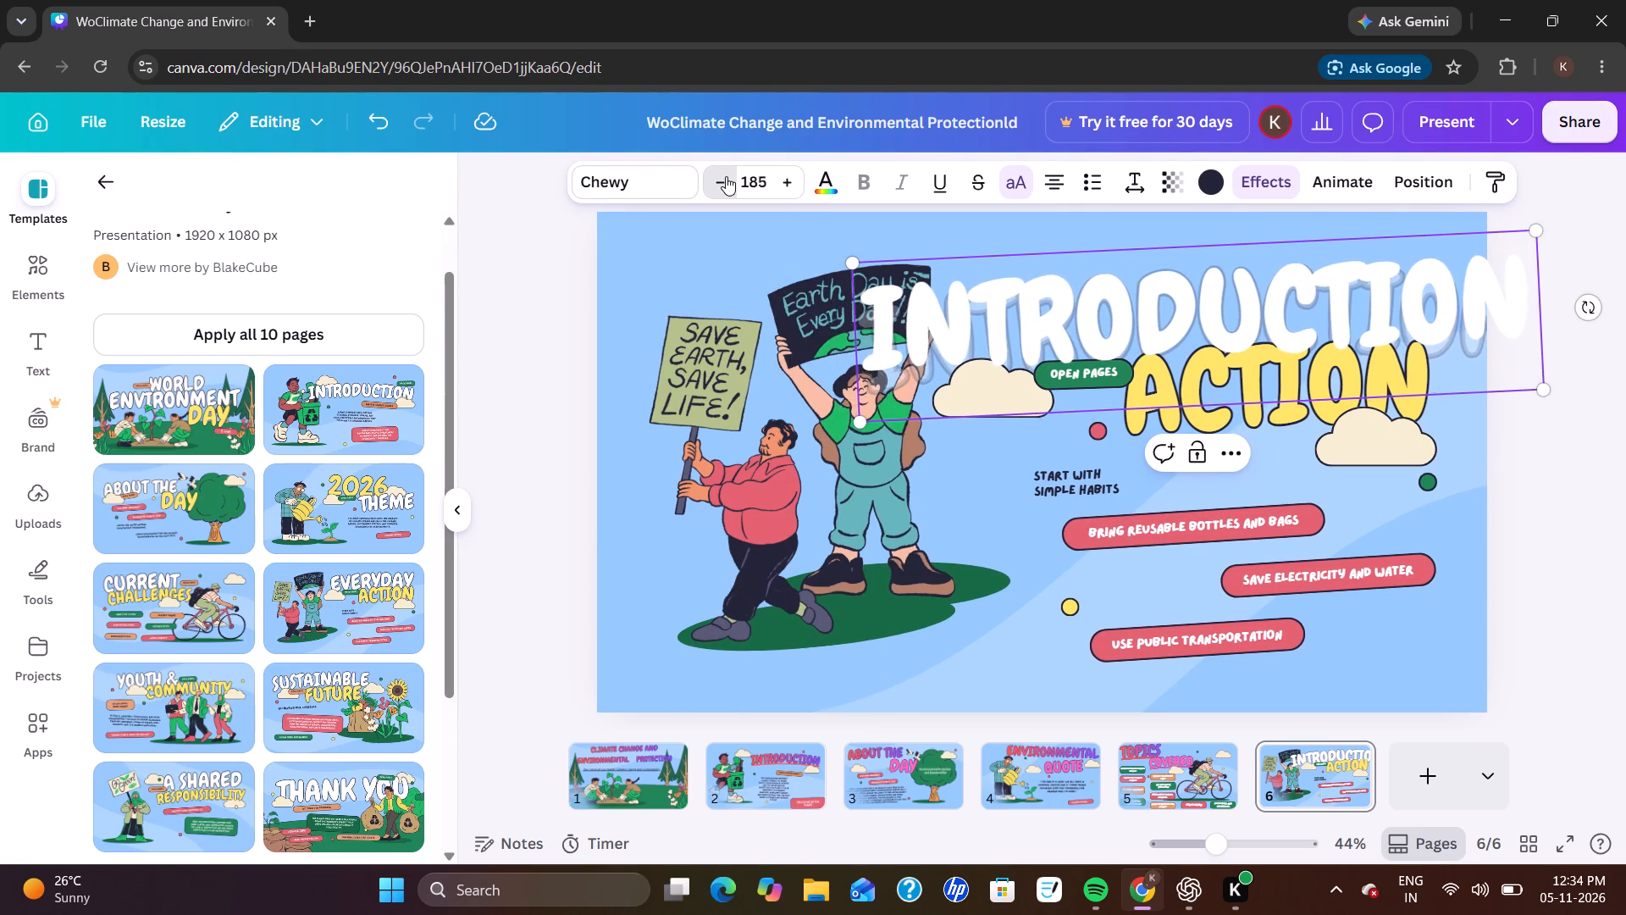
triple_click(726, 176)
triple_click(726, 176)
triple_click(726, 176)
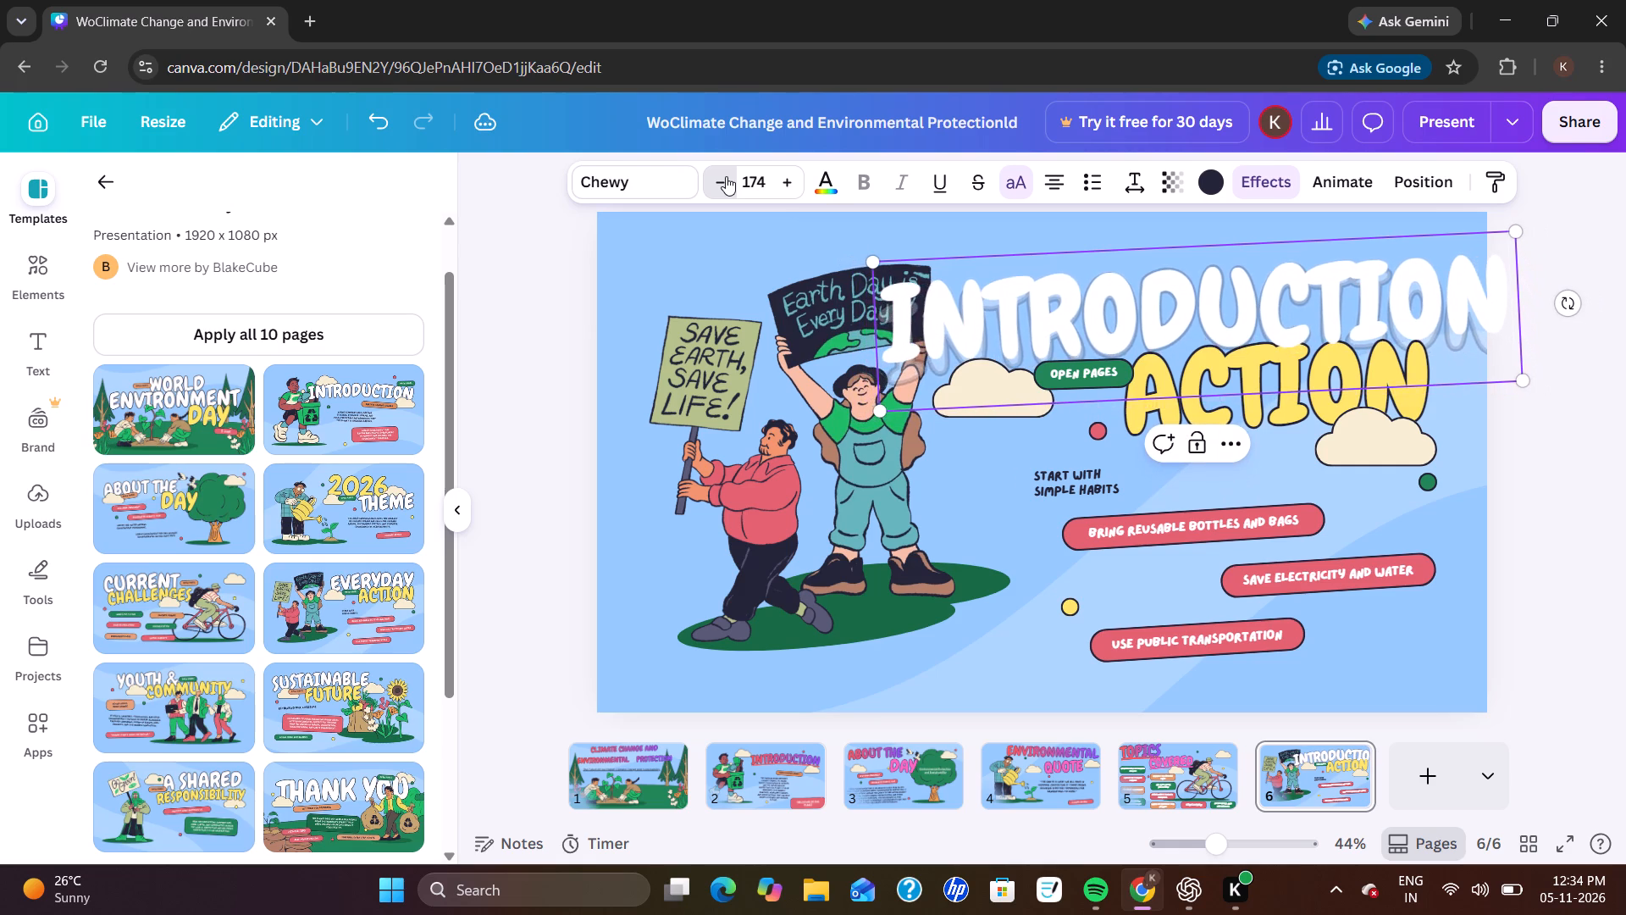
triple_click(726, 176)
triple_click(726, 176)
triple_click(726, 176)
triple_click(726, 176)
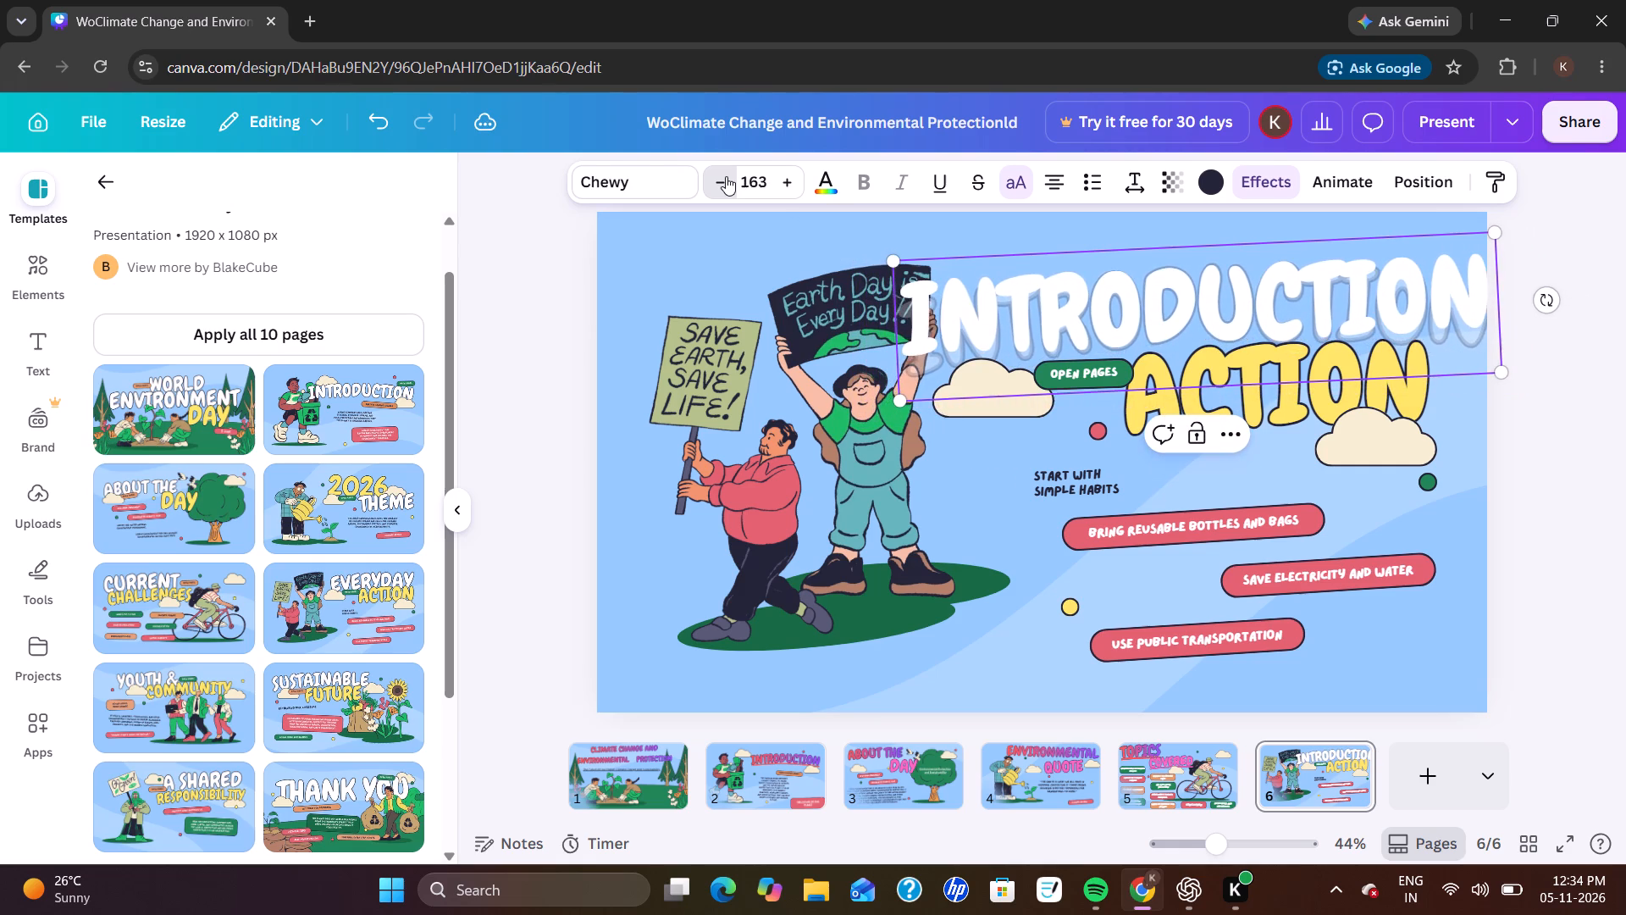
triple_click(726, 176)
triple_click(726, 176)
triple_click(726, 176)
triple_click(726, 176)
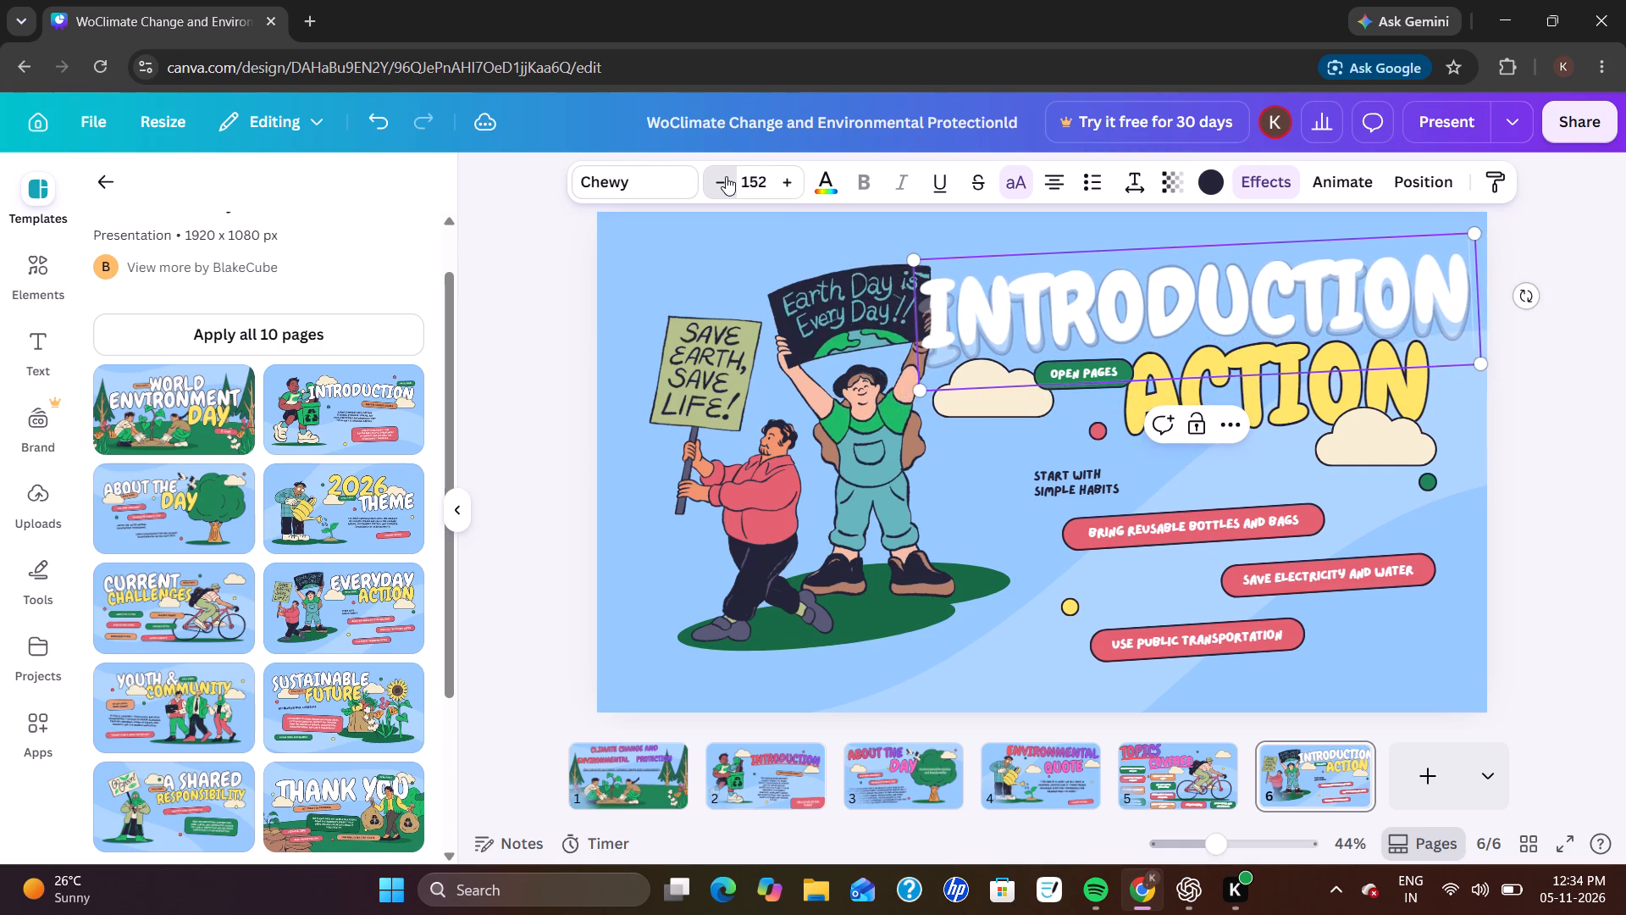
triple_click(726, 176)
triple_click(726, 176)
triple_click(726, 176)
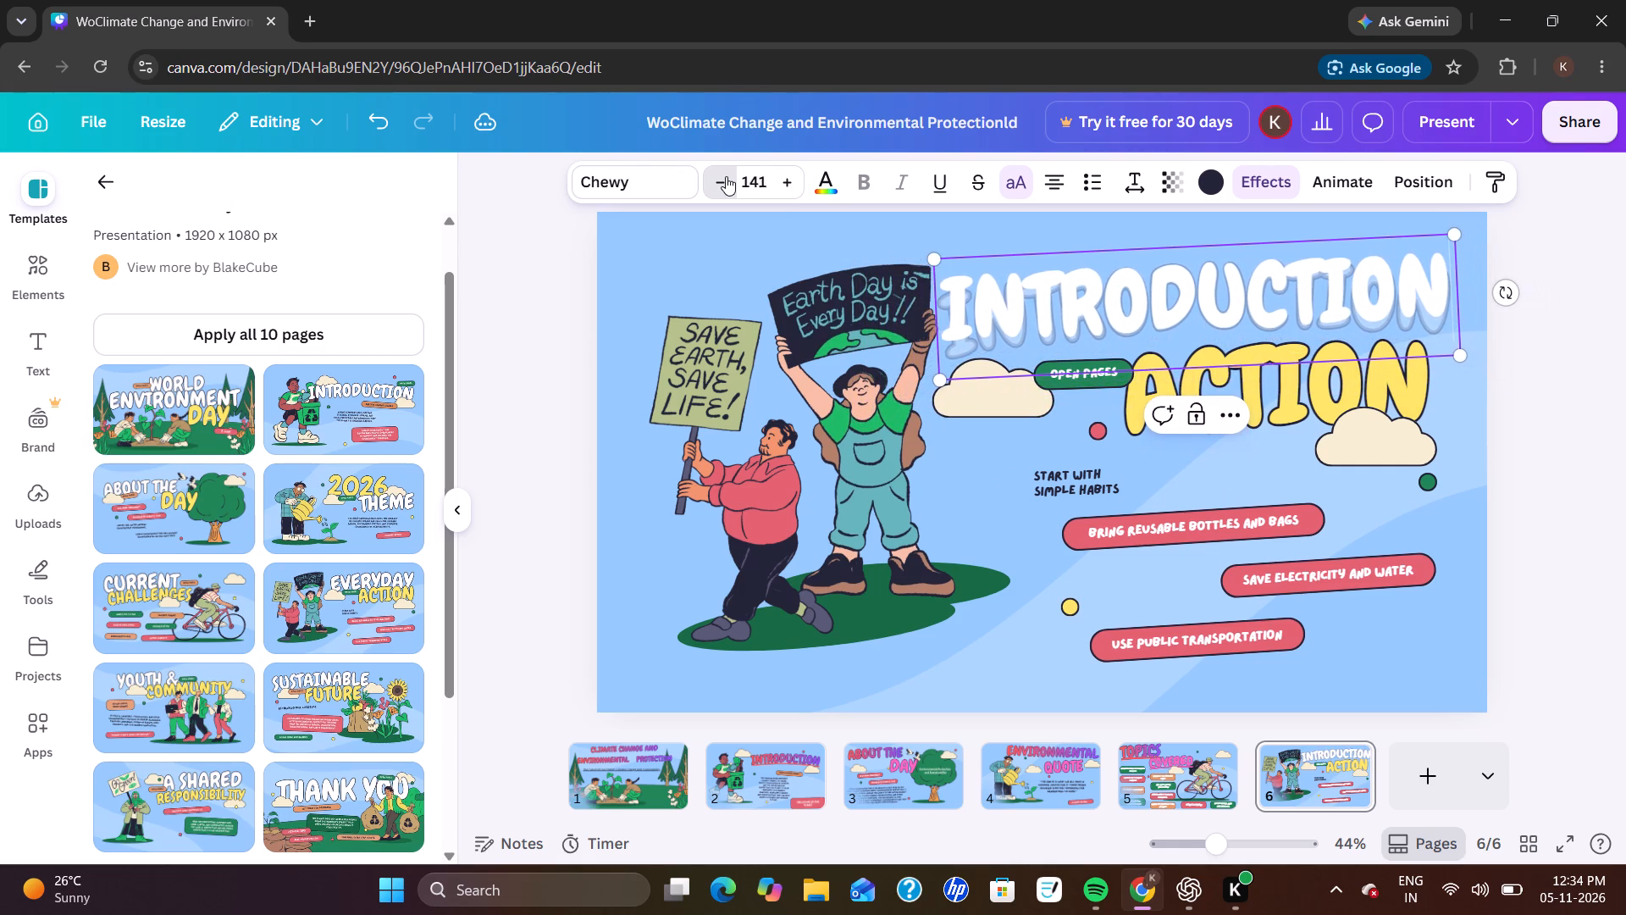
Replace the yellow "ACTION" title text with the copied heading, trimmed to "TO CLIMATE CHANGE".
click(1258, 377)
click(1258, 377)
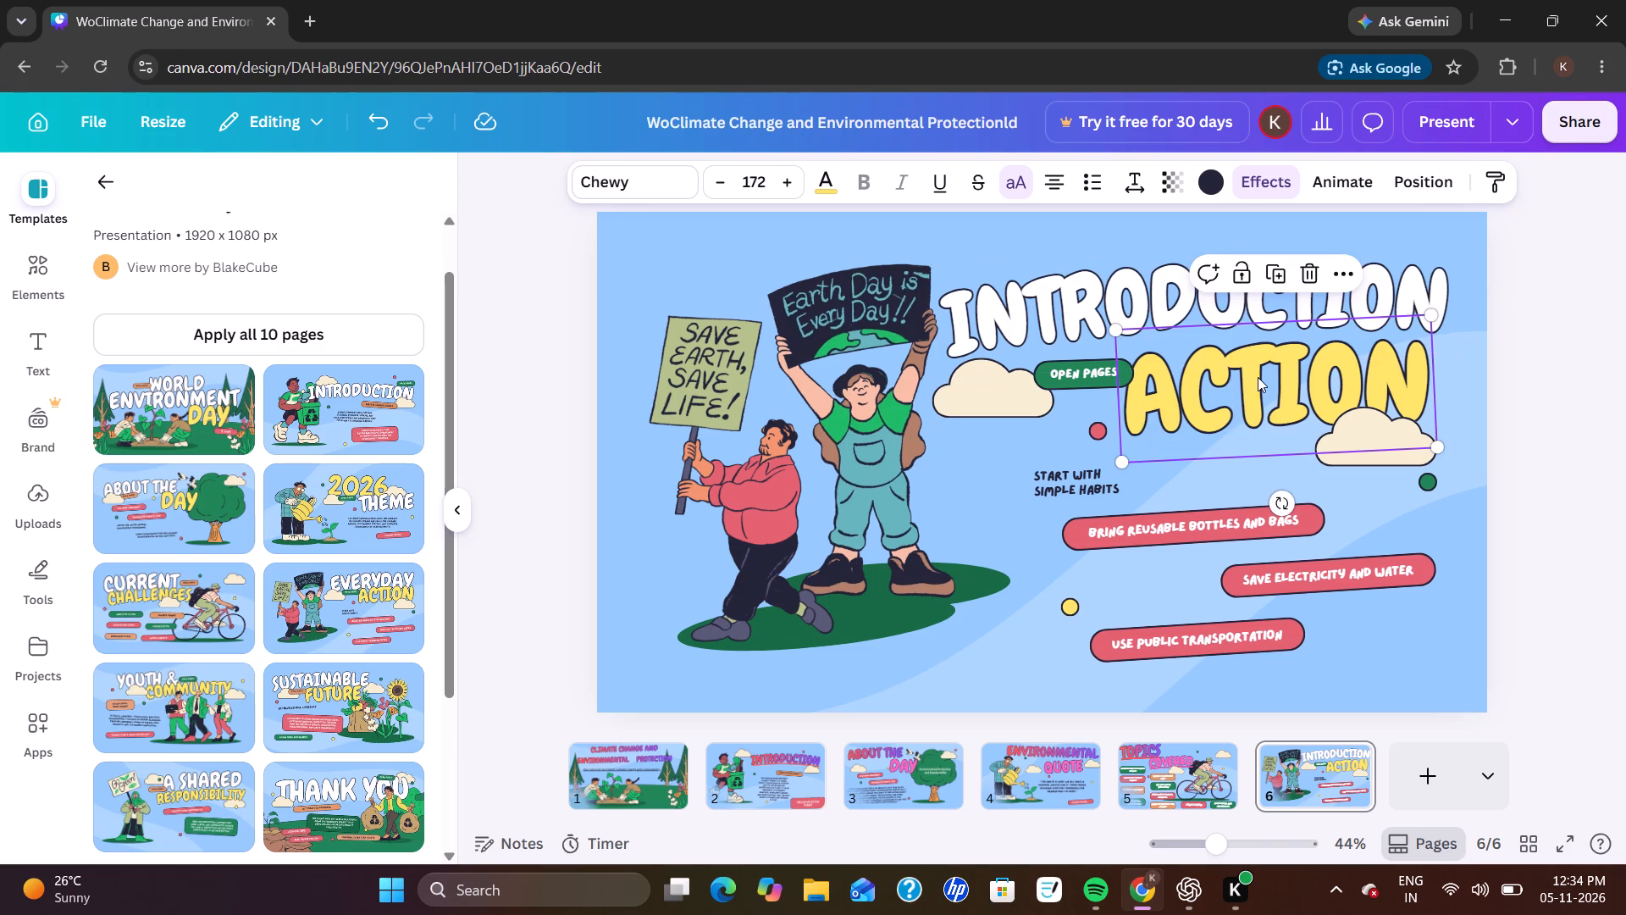
key(BackSpace)
key(ctrl+v)
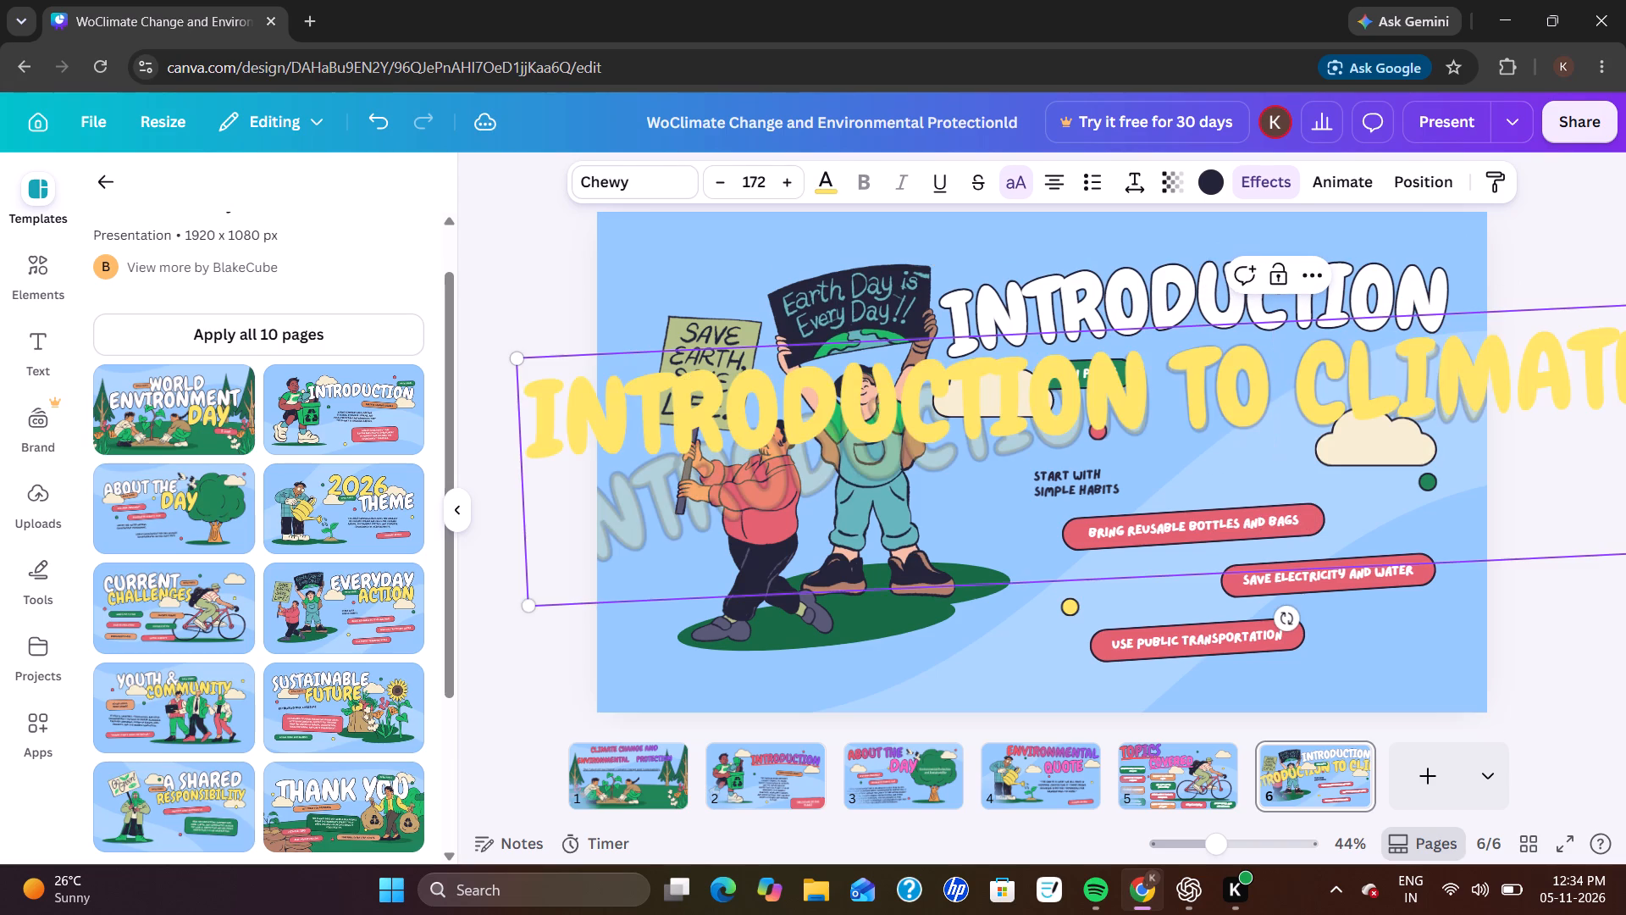
click(1296, 373)
key(Left)
key(Left)
key(Left)
key(Left)
key(BackSpace)
key(BackSpace)
key(BackSpace)
key(BackSpace)
key(BackSpace)
key(BackSpace)
key(BackSpace)
key(BackSpace)
key(BackSpace)
key(BackSpace)
key(BackSpace)
key(BackSpace)
key(BackSpace)
key(BackSpace)
key(BackSpace)
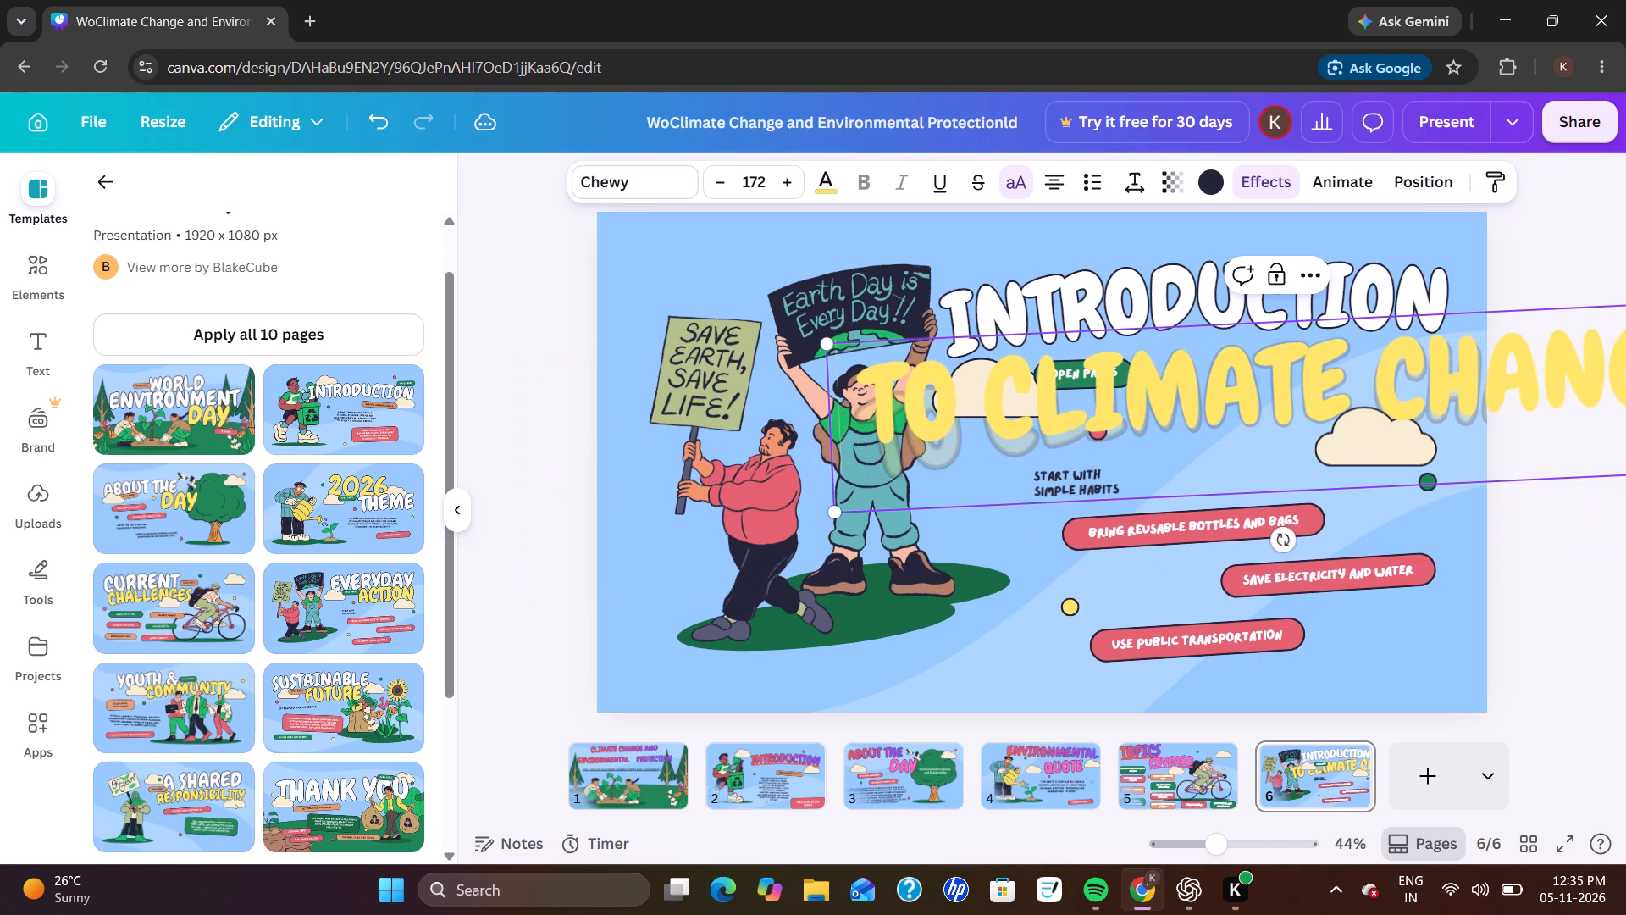
Remove the word "TO" from the yellow title on page 6 so that it reads "CLIMATE CHANGE".
key(BackSpace)
key(BackSpace)
key(BackSpace)
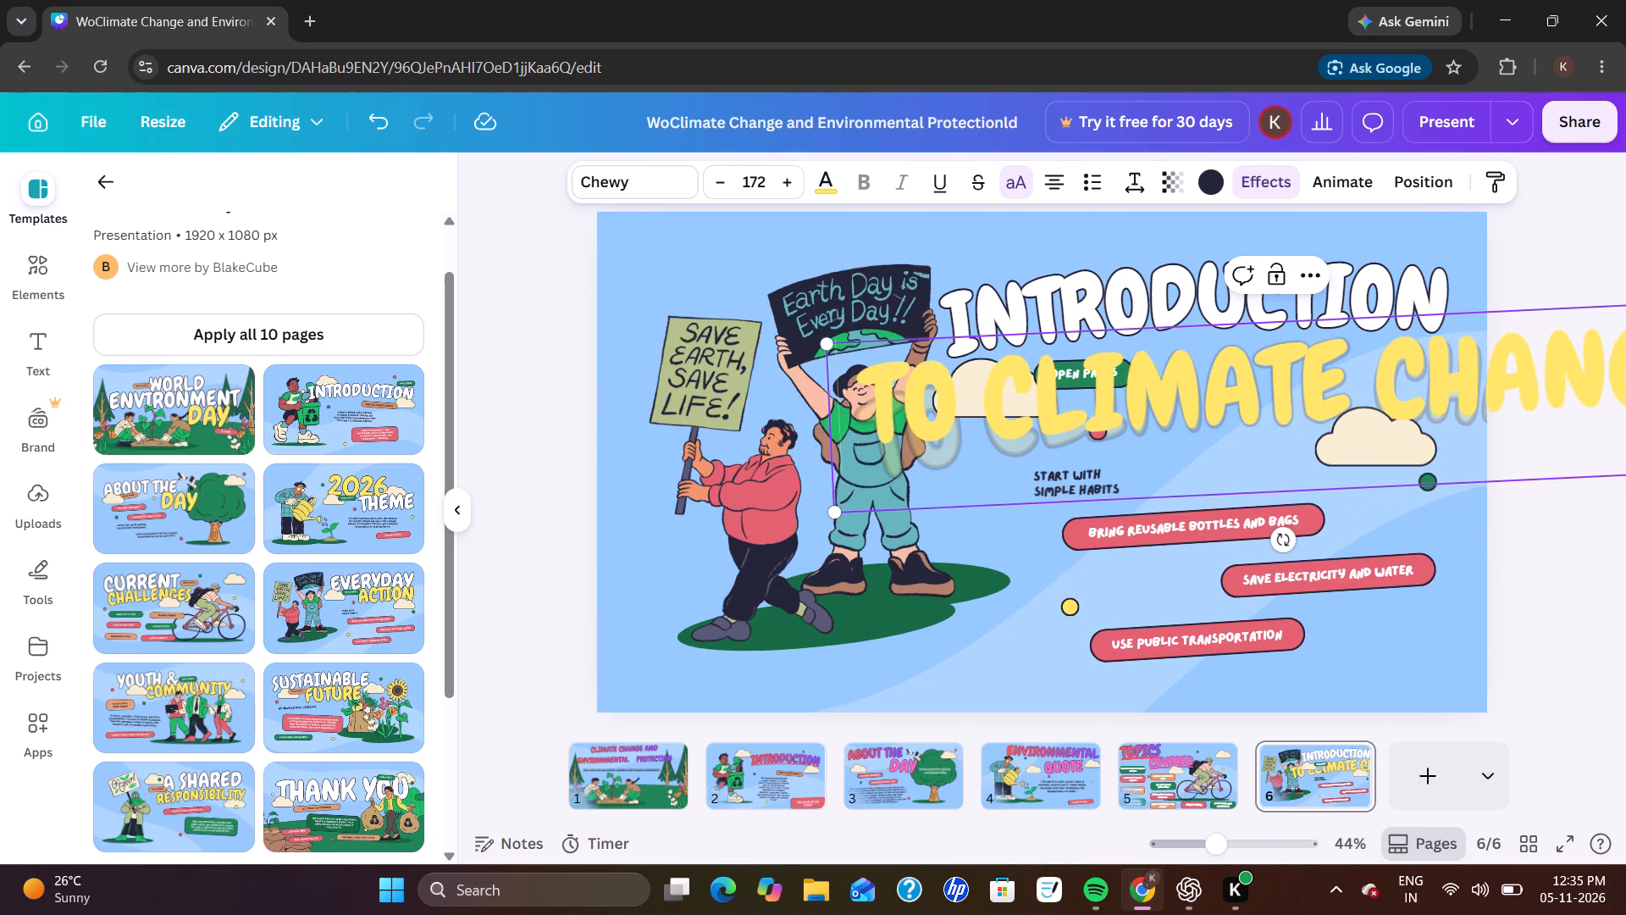
click(971, 416)
key(Right)
key(BackSpace)
key(BackSpace)
key(BackSpace)
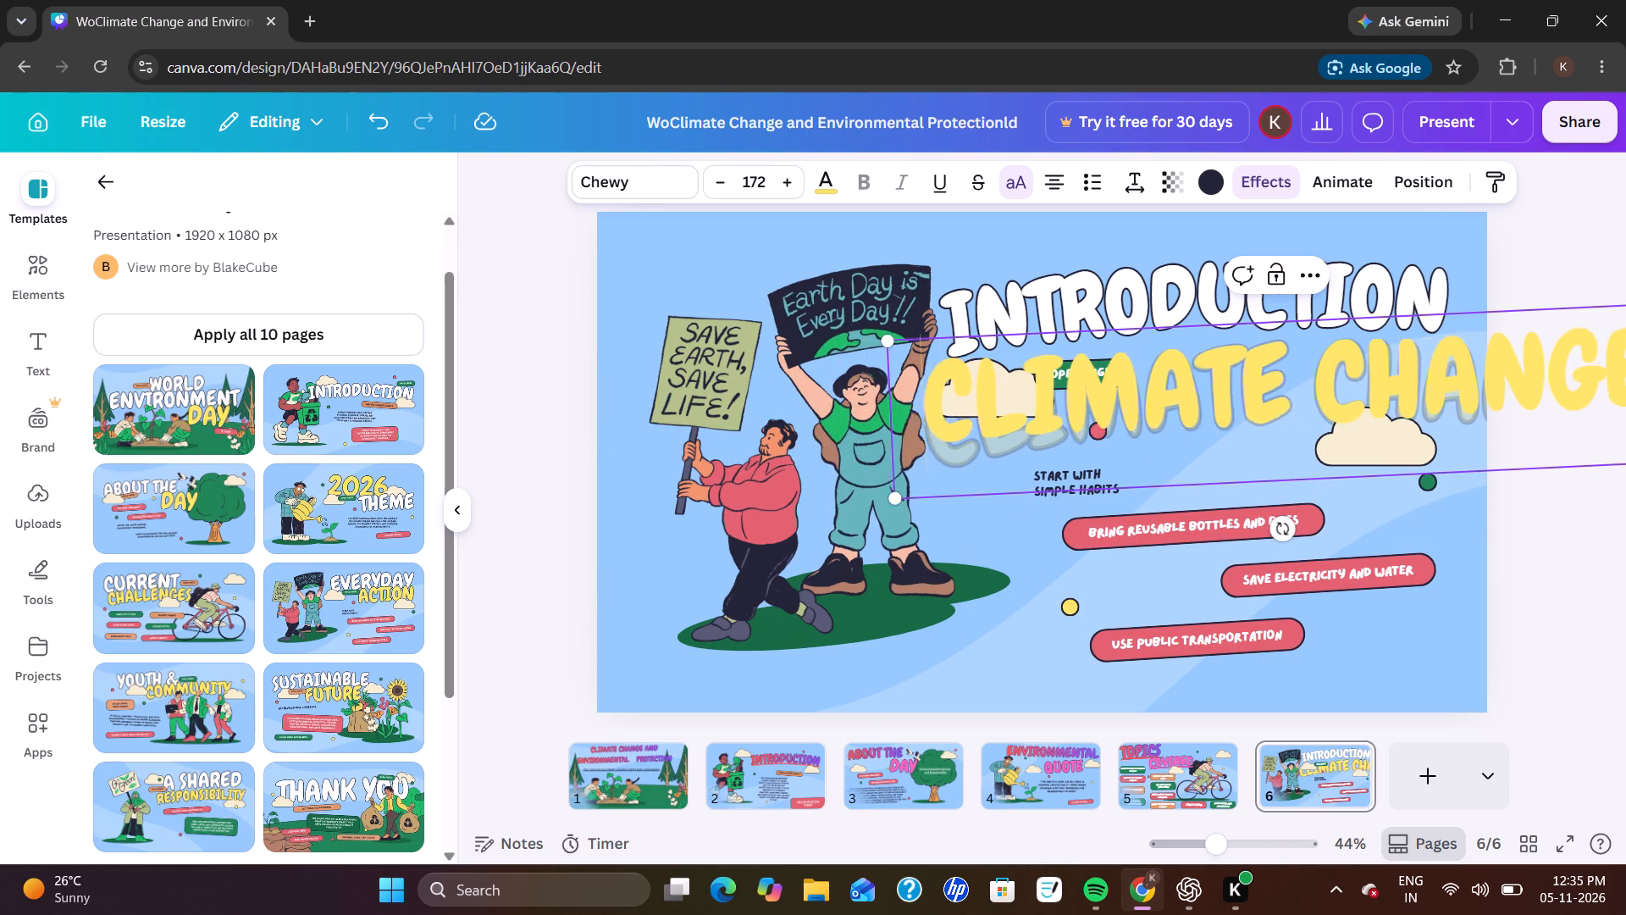
key(BackSpace)
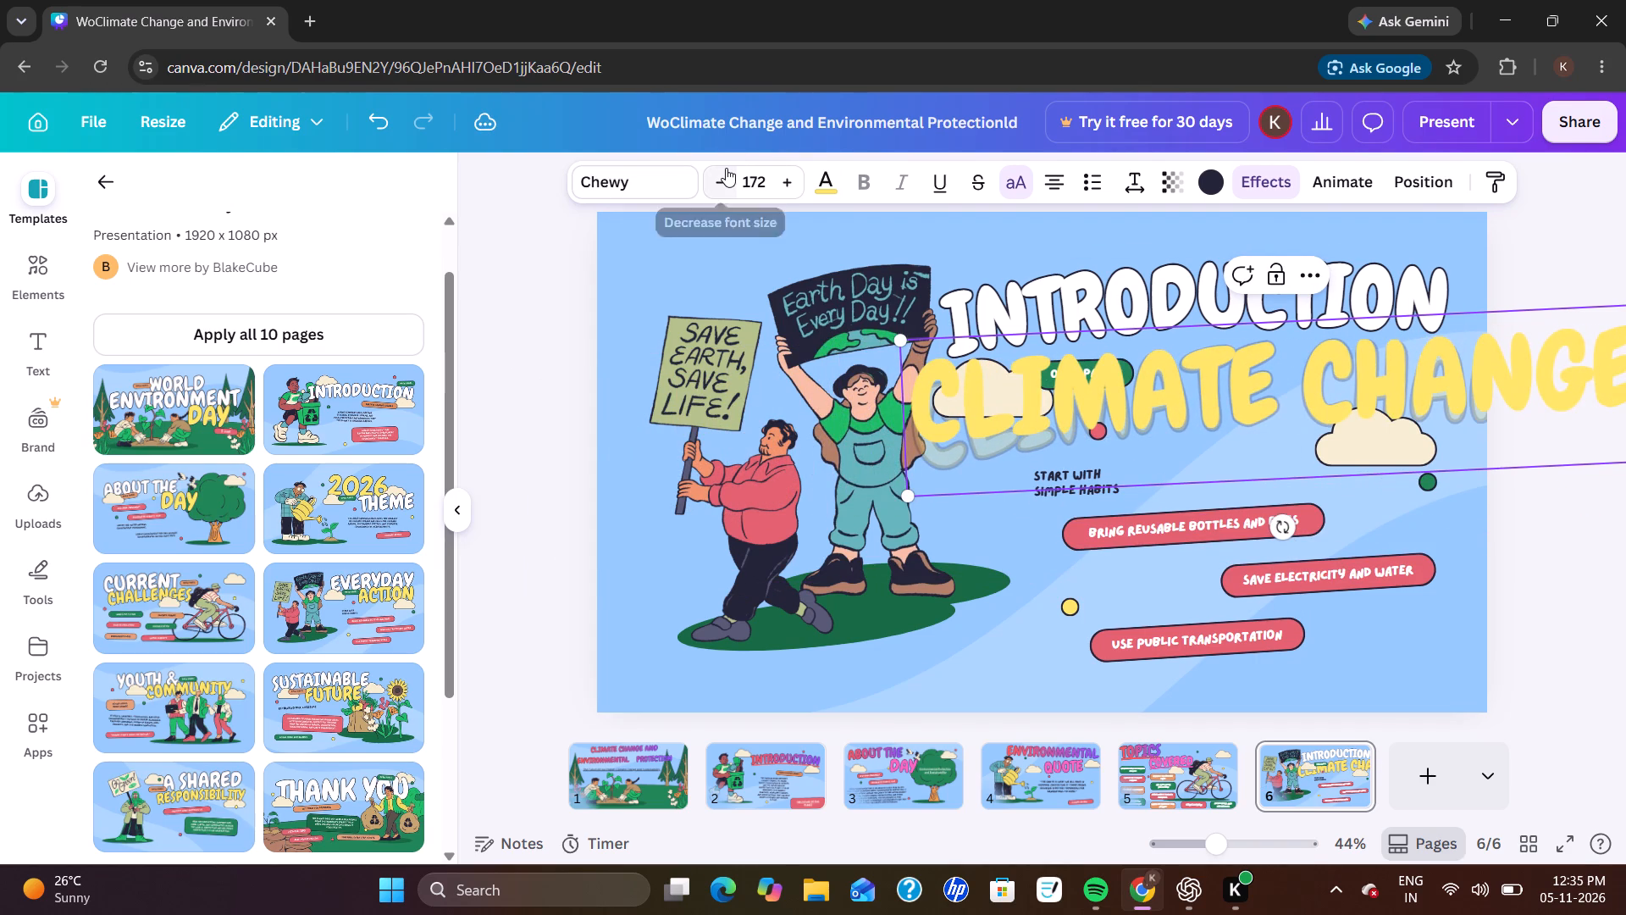
Reduce the font size of the yellow "CLIMATE CHANGE" title on page 6 to 97.
click(726, 168)
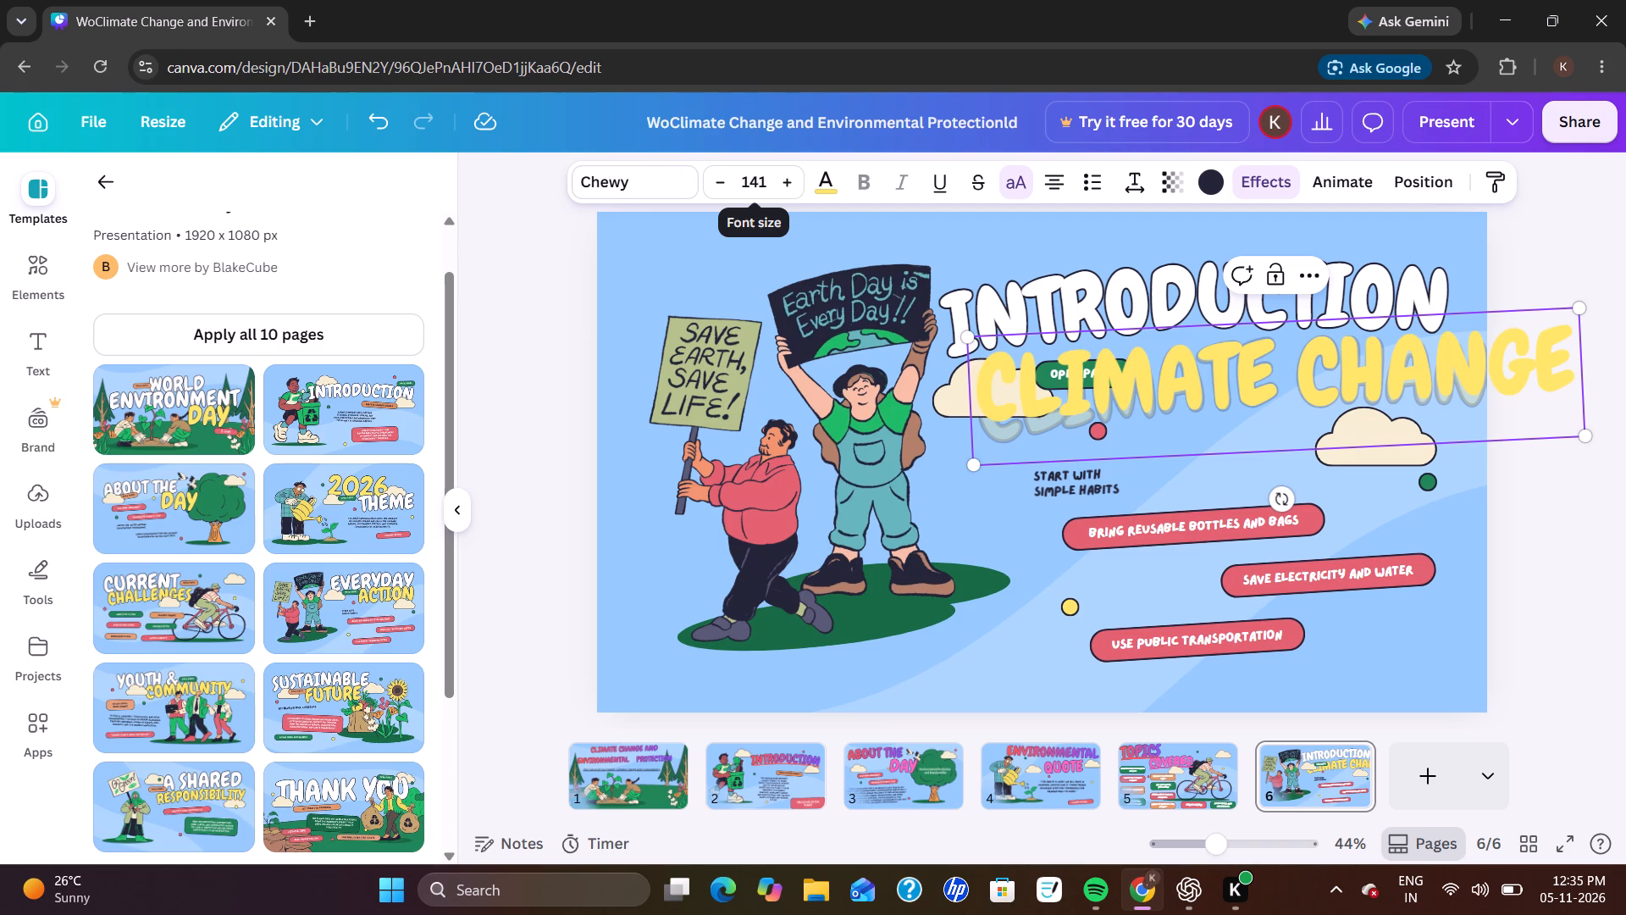
triple_click(721, 183)
triple_click(721, 183)
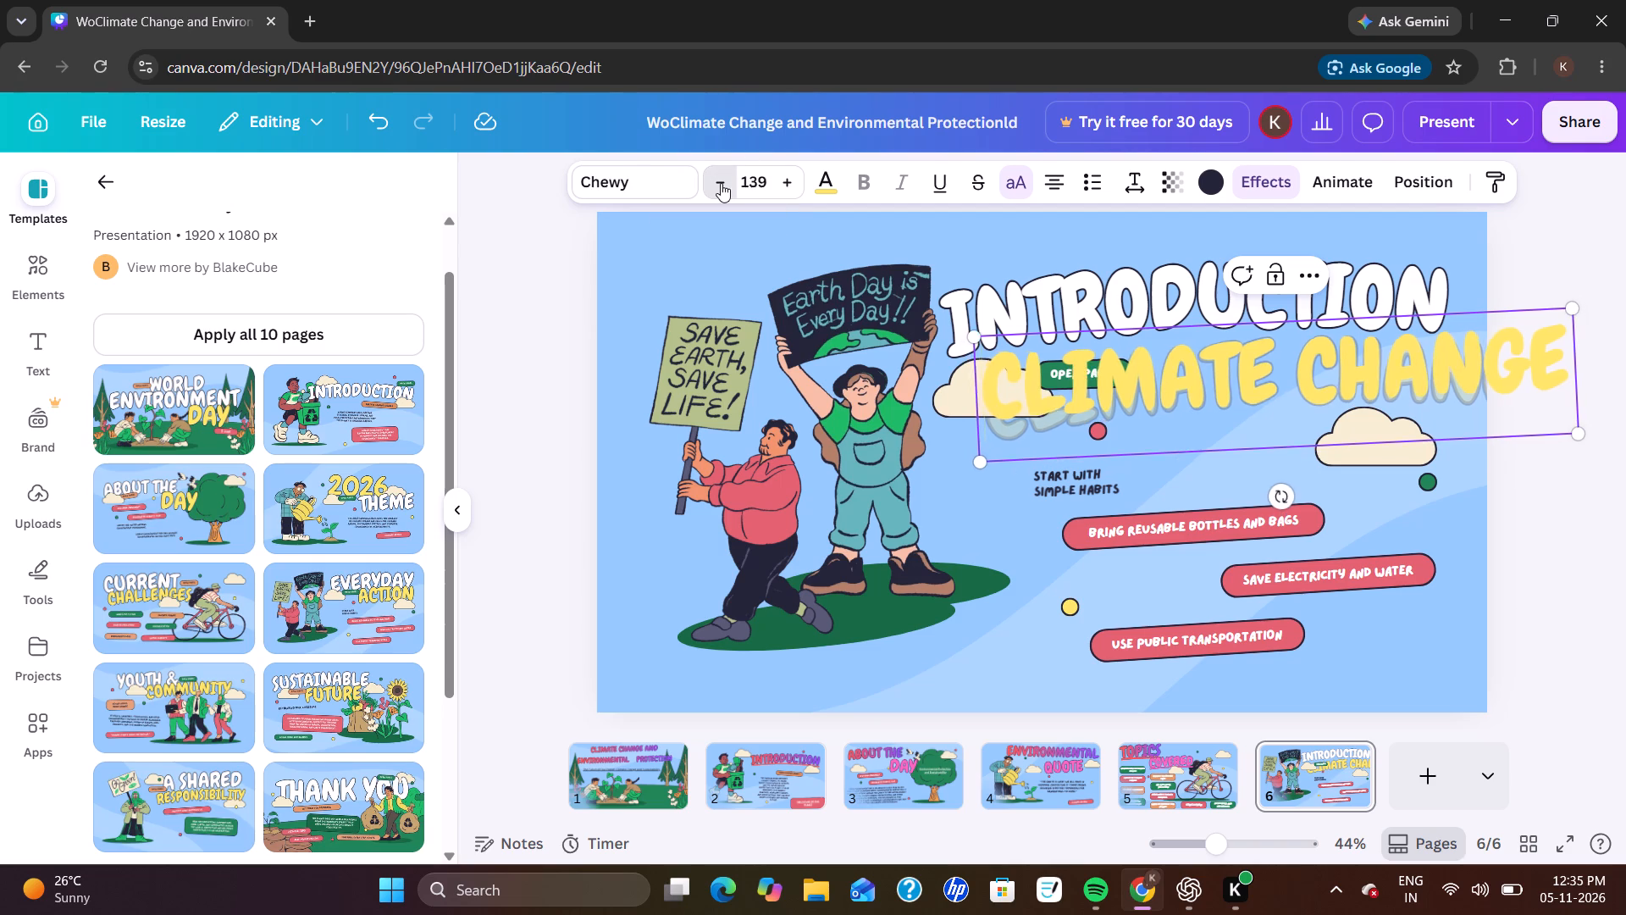
triple_click(721, 183)
click(721, 183)
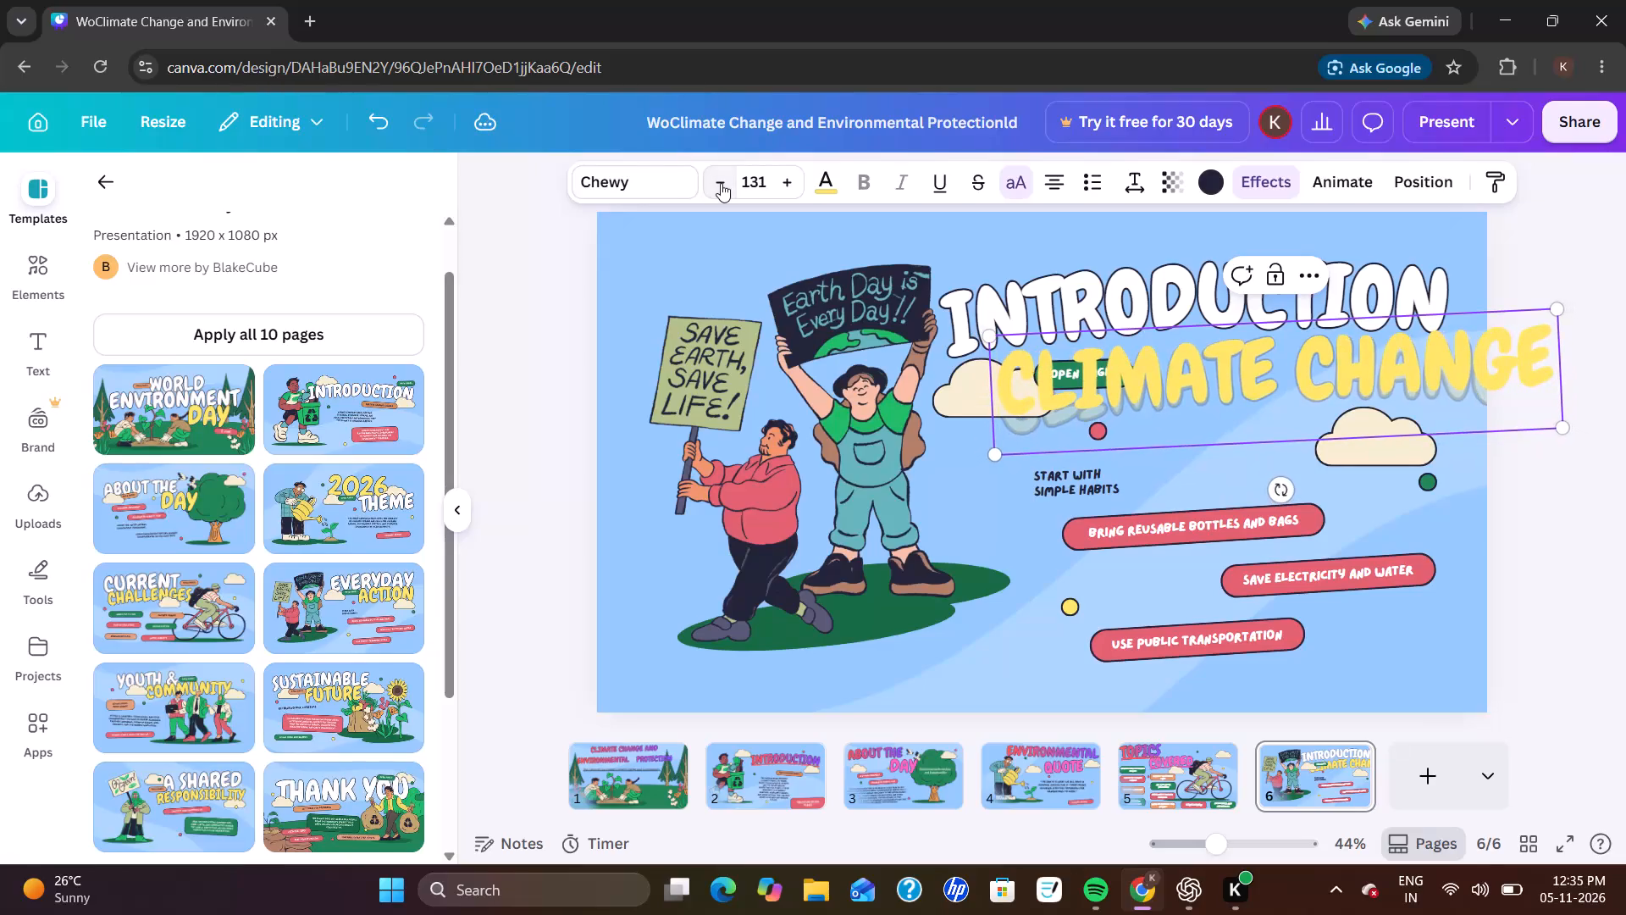
triple_click(721, 183)
triple_click(721, 183)
click(721, 183)
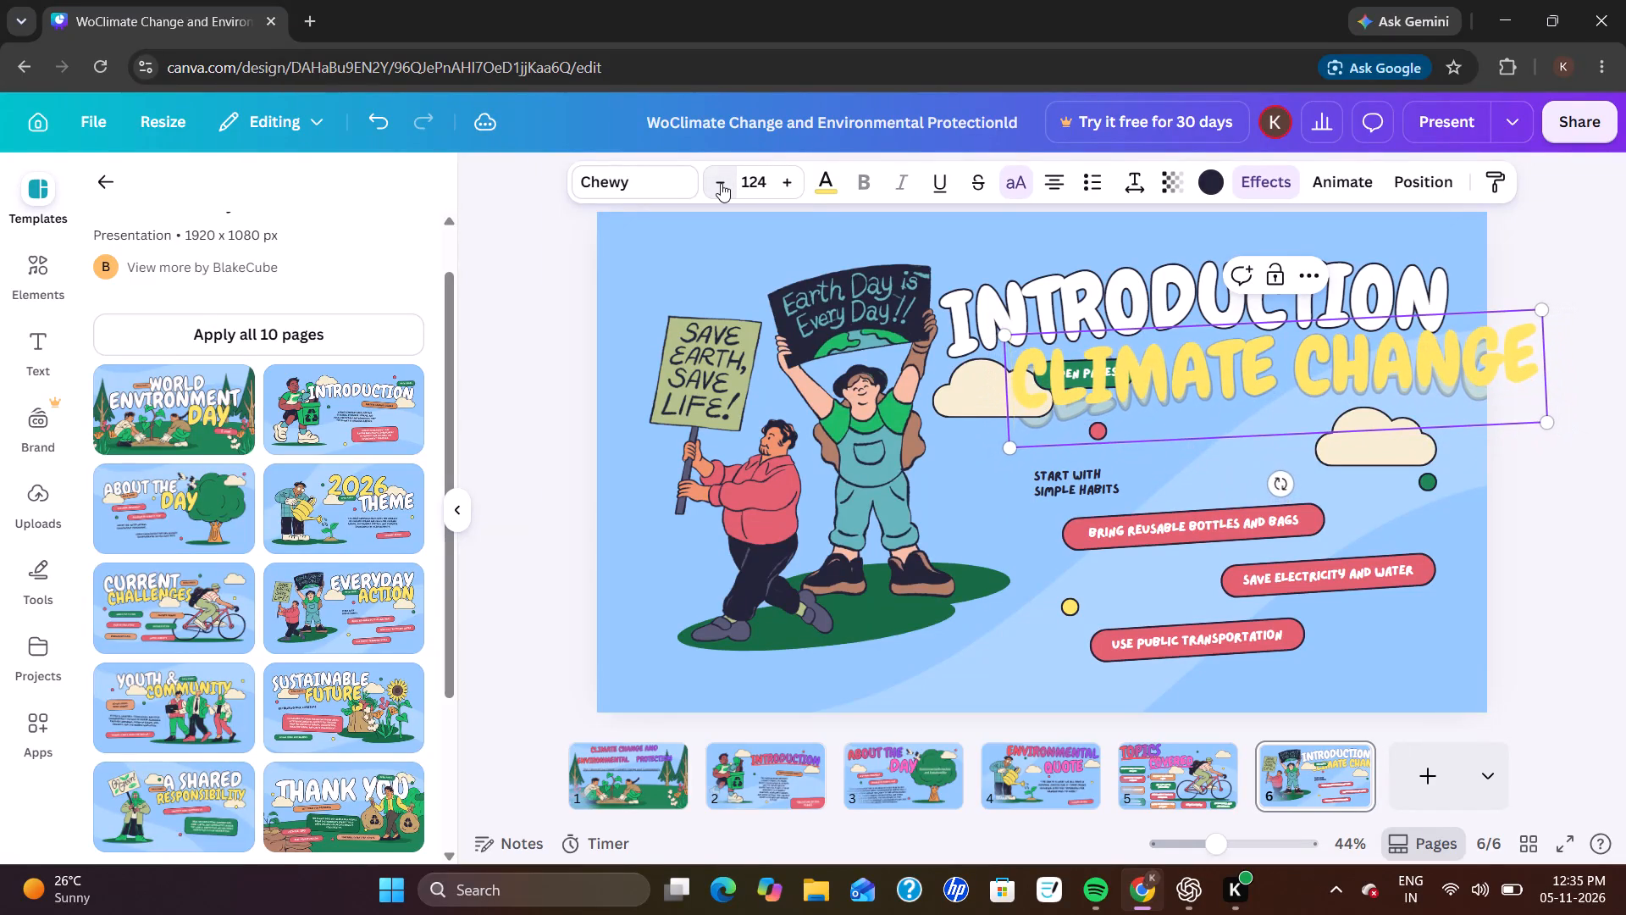
triple_click(721, 183)
triple_click(721, 183)
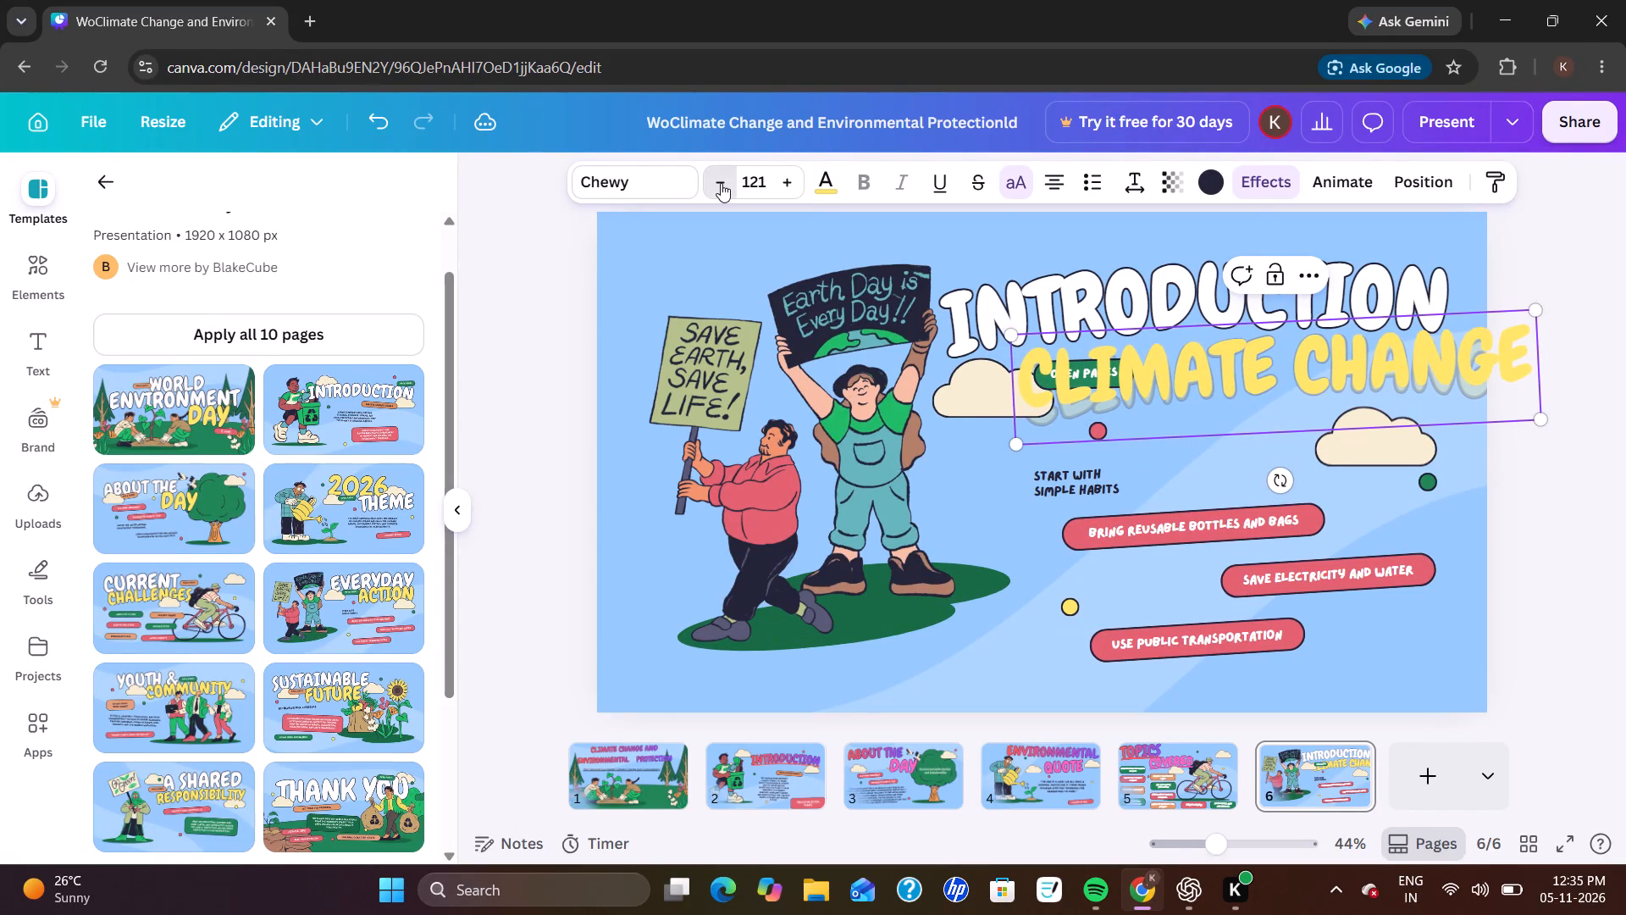
triple_click(721, 183)
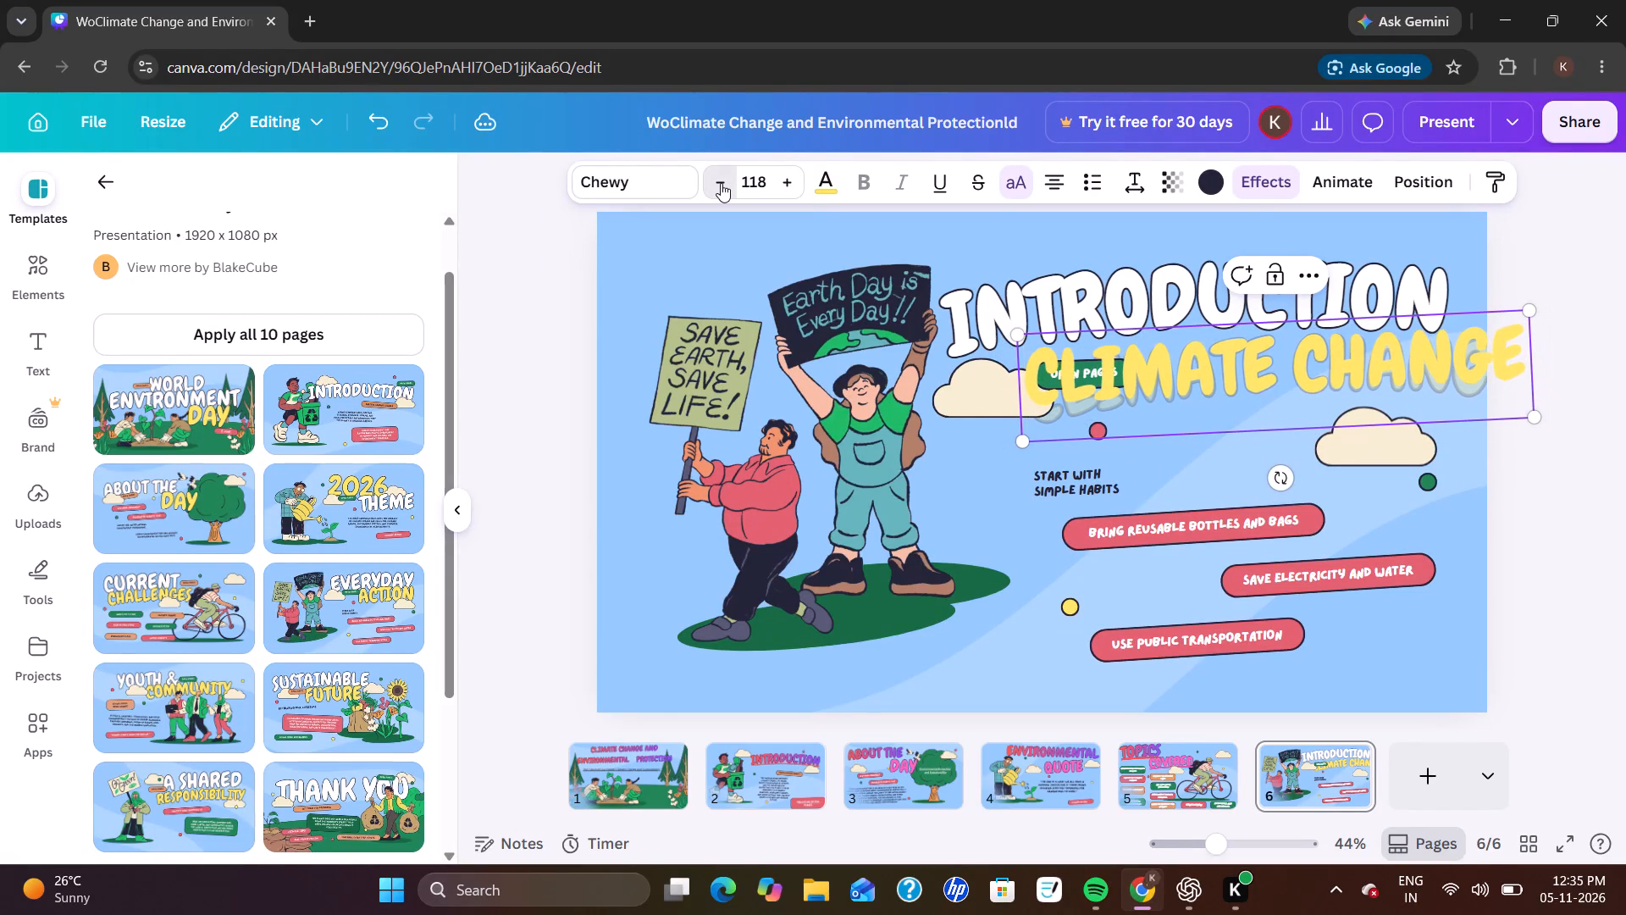
triple_click(721, 183)
triple_click(721, 183)
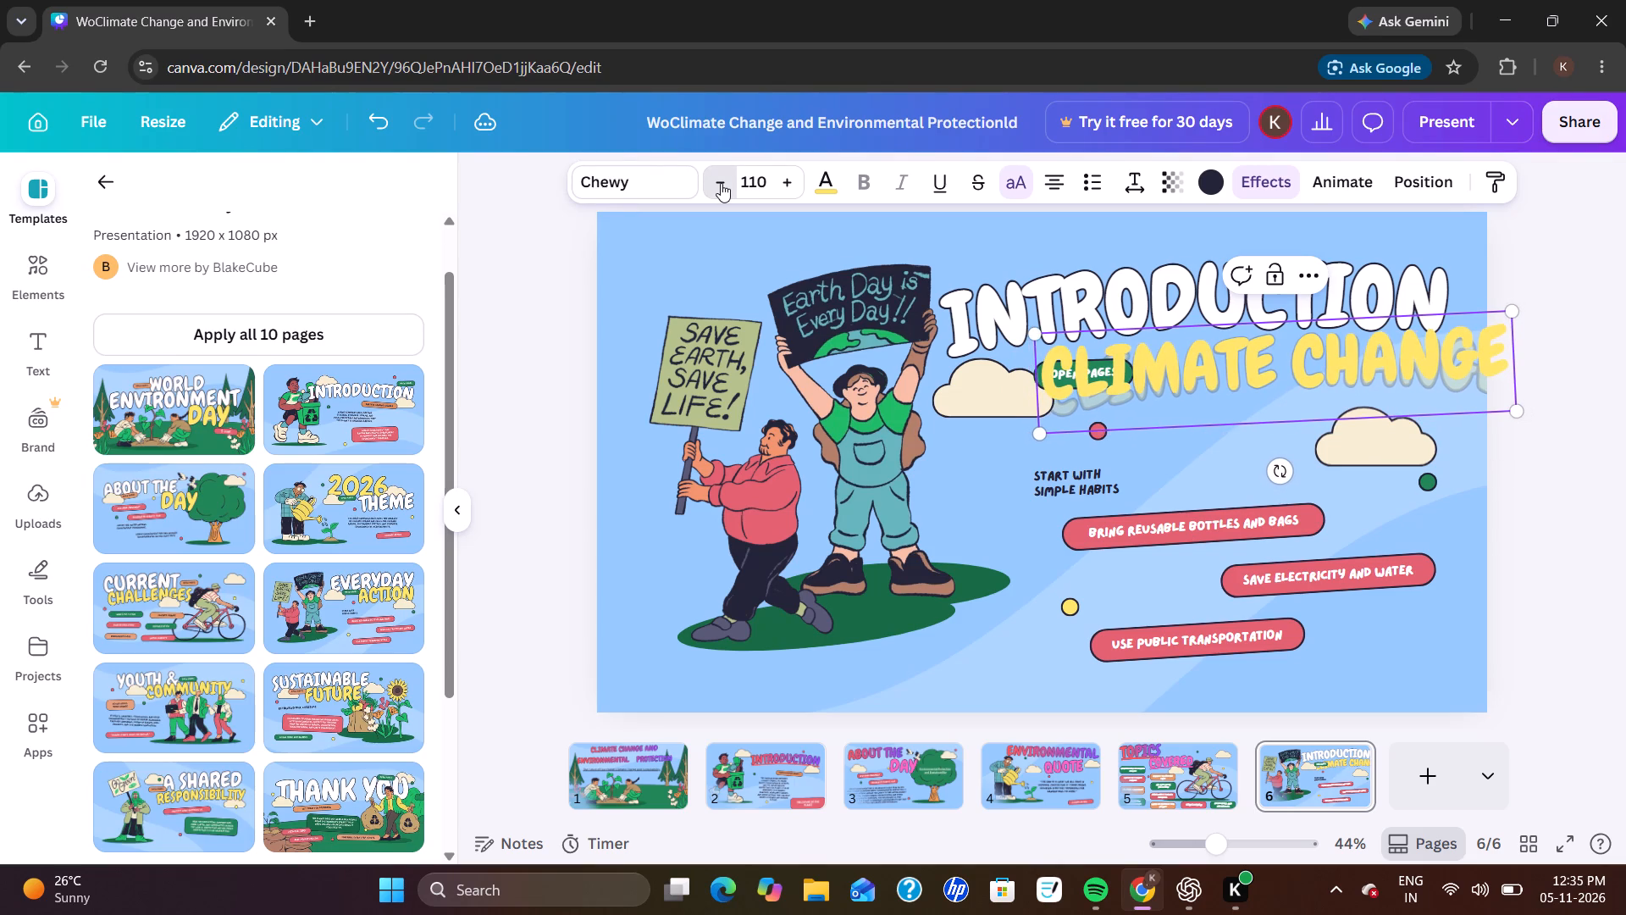
click(721, 183)
triple_click(721, 183)
triple_click(721, 183)
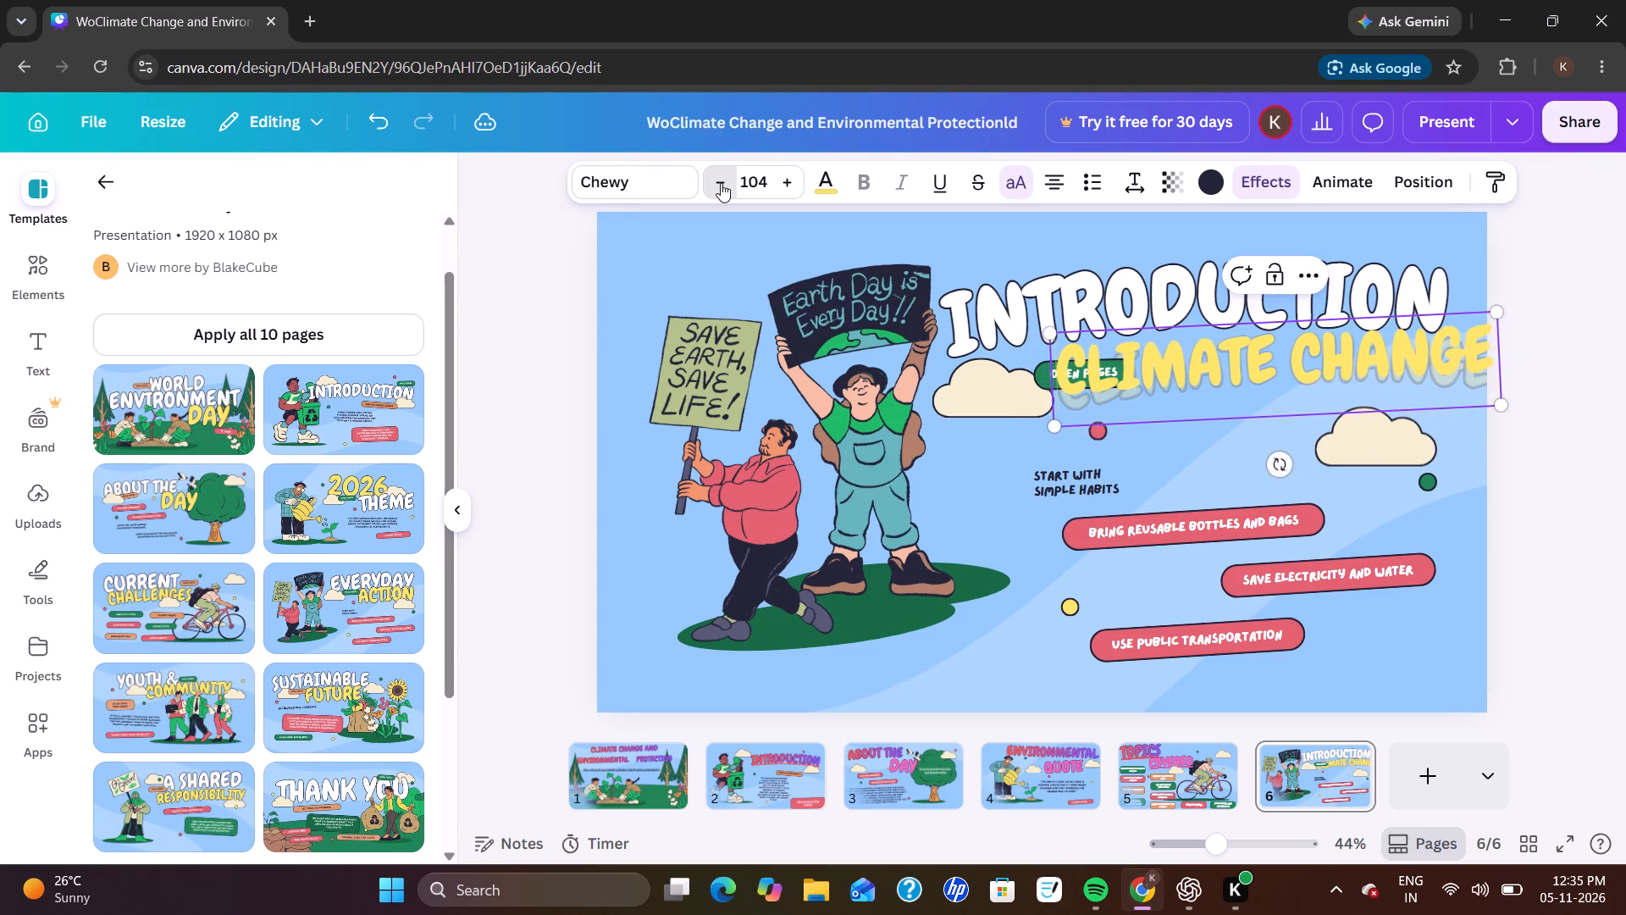
triple_click(721, 183)
double_click(721, 183)
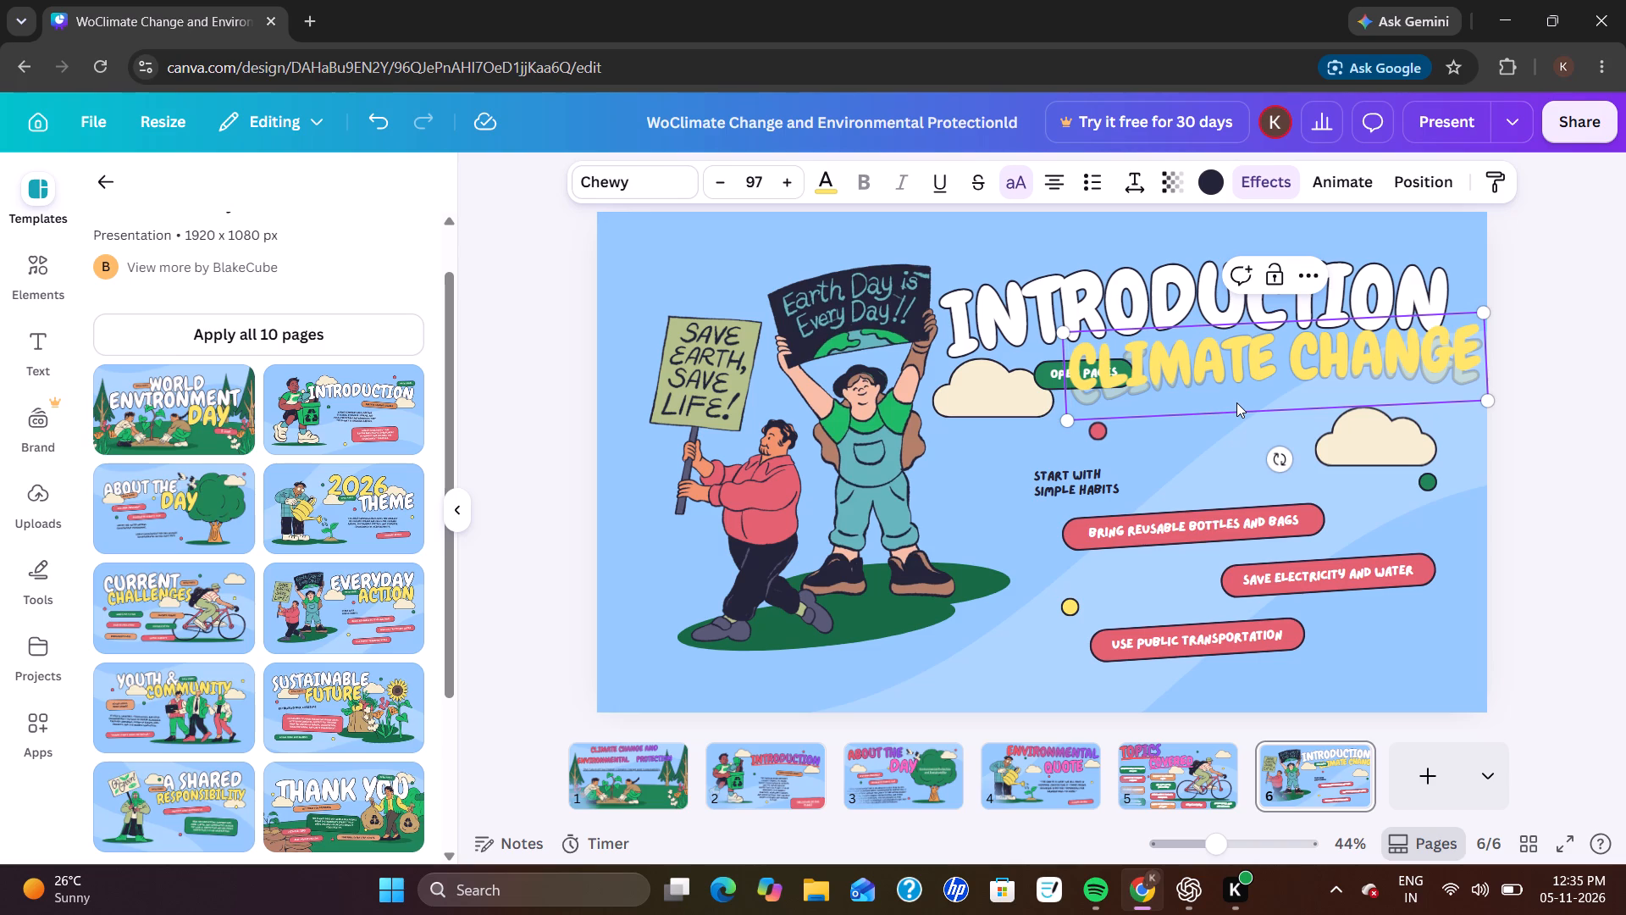
right_drag(1236, 402, 1237, 390)
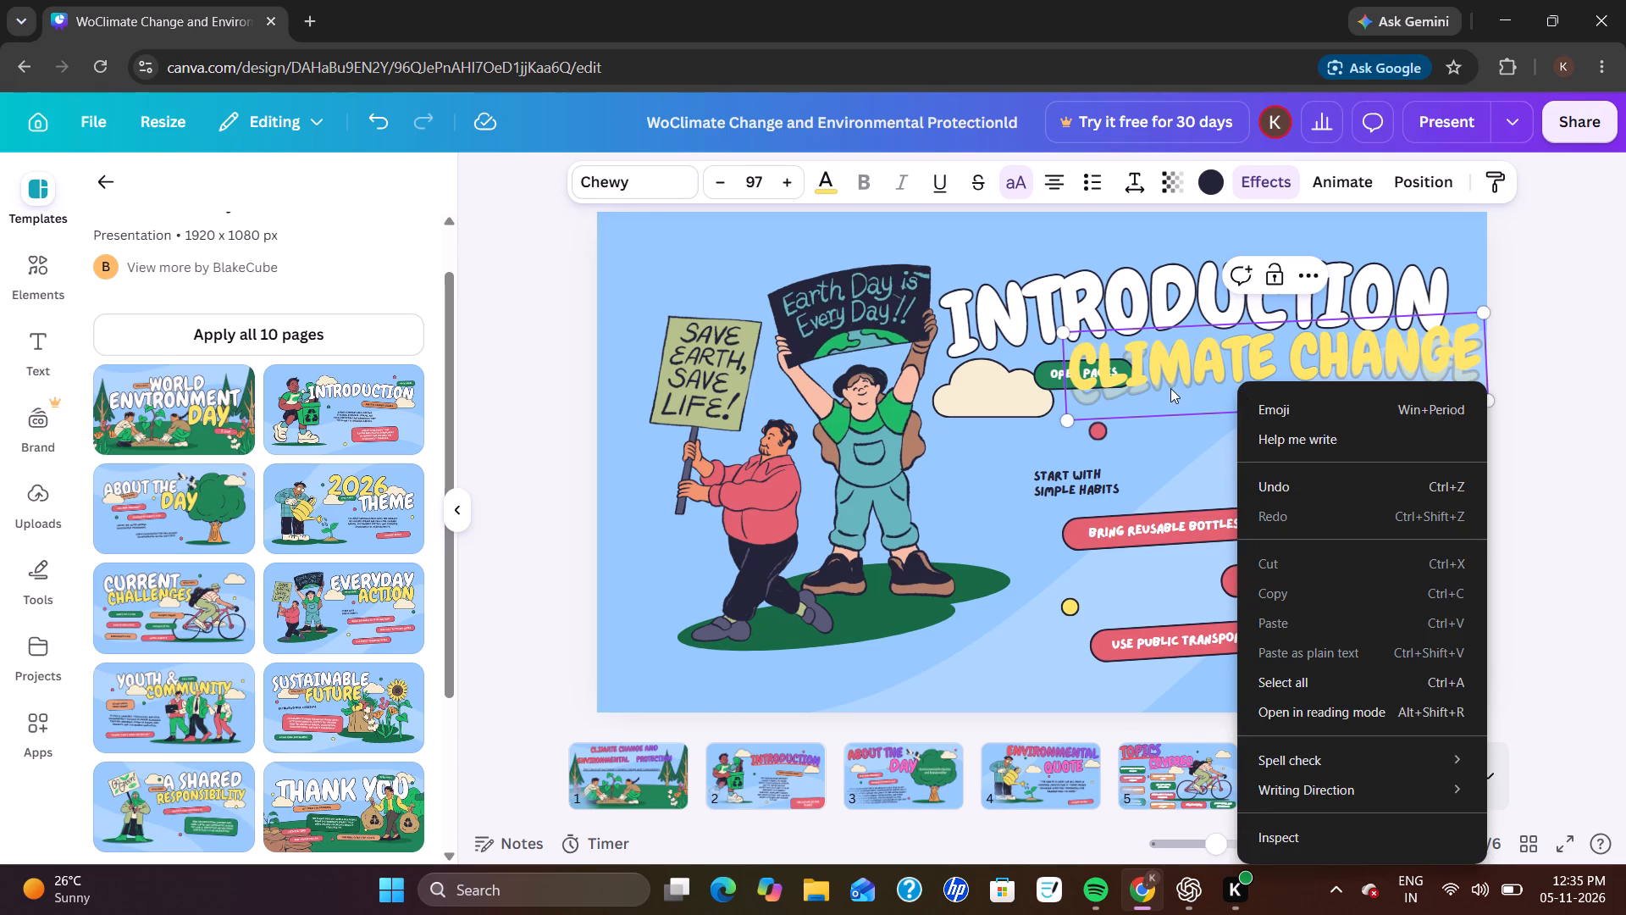
click(1170, 388)
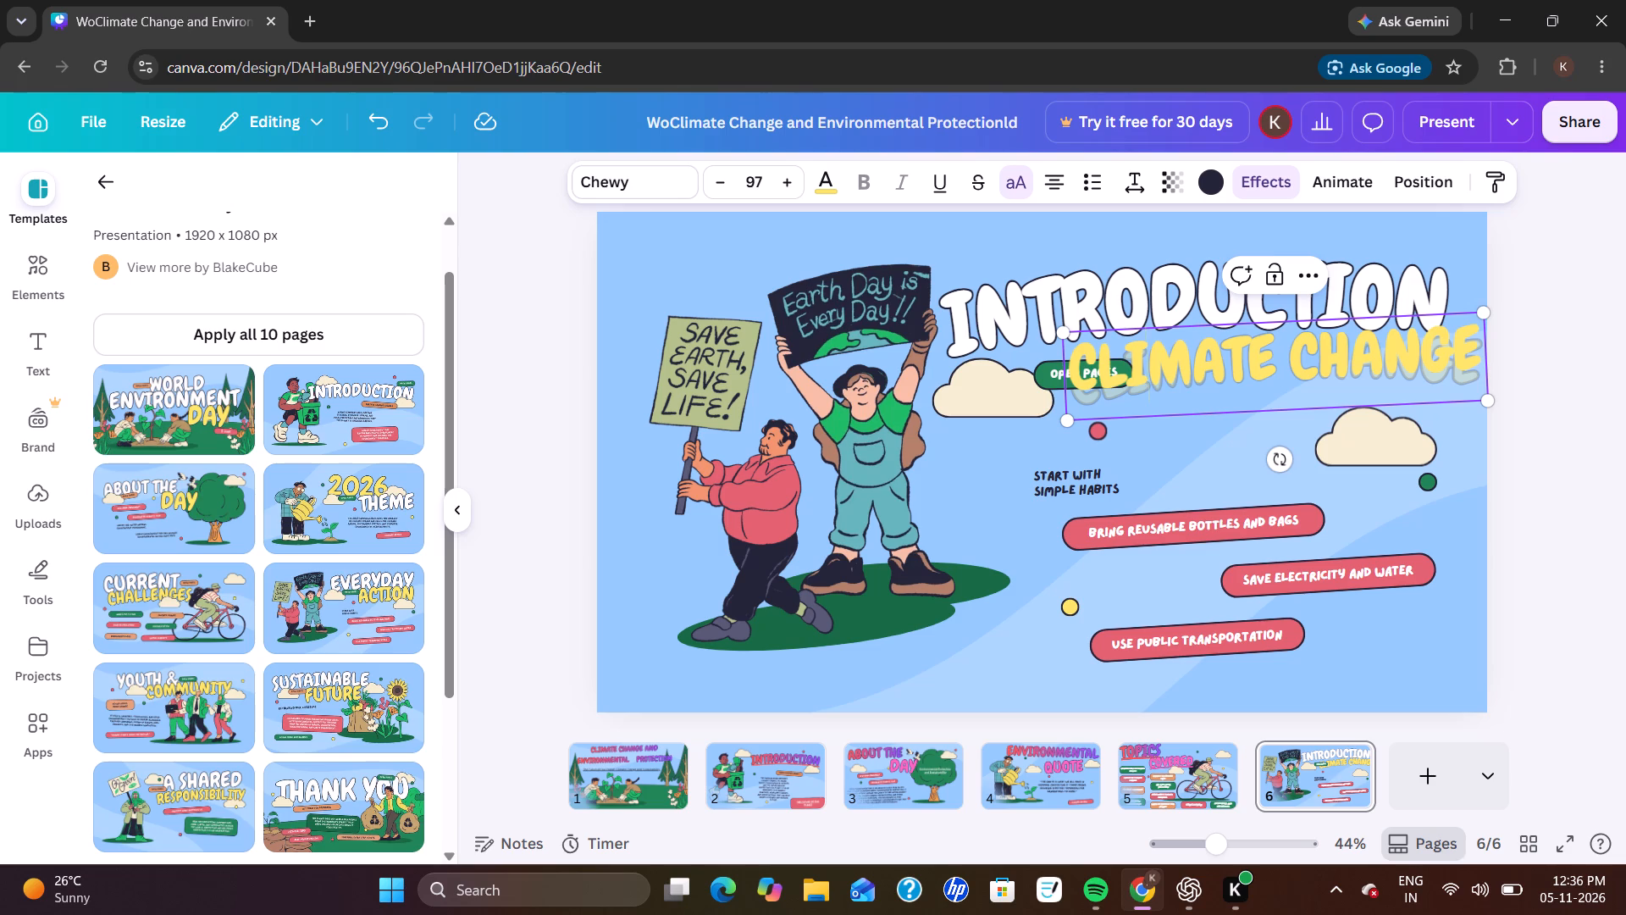
Increase the font size of the yellow "CLIMATE CHANGE" title to 104.
triple_click(794, 180)
triple_click(794, 180)
click(794, 180)
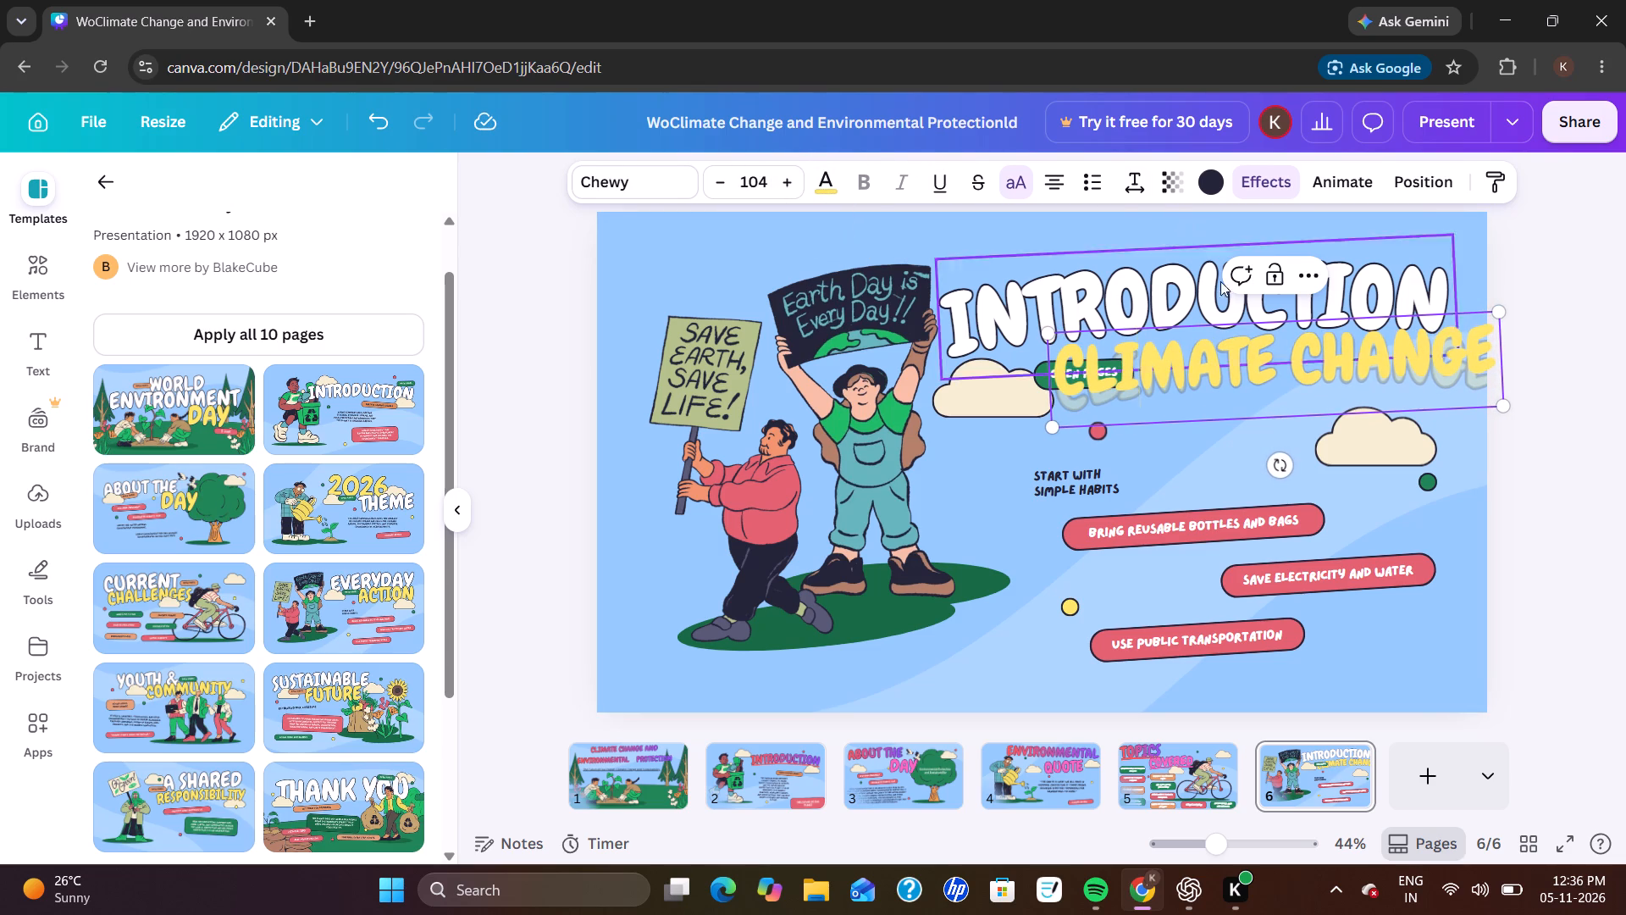
Append the word "TO" to the white title on page 6 so that it reads "INTRODUCTION TO".
click(1420, 294)
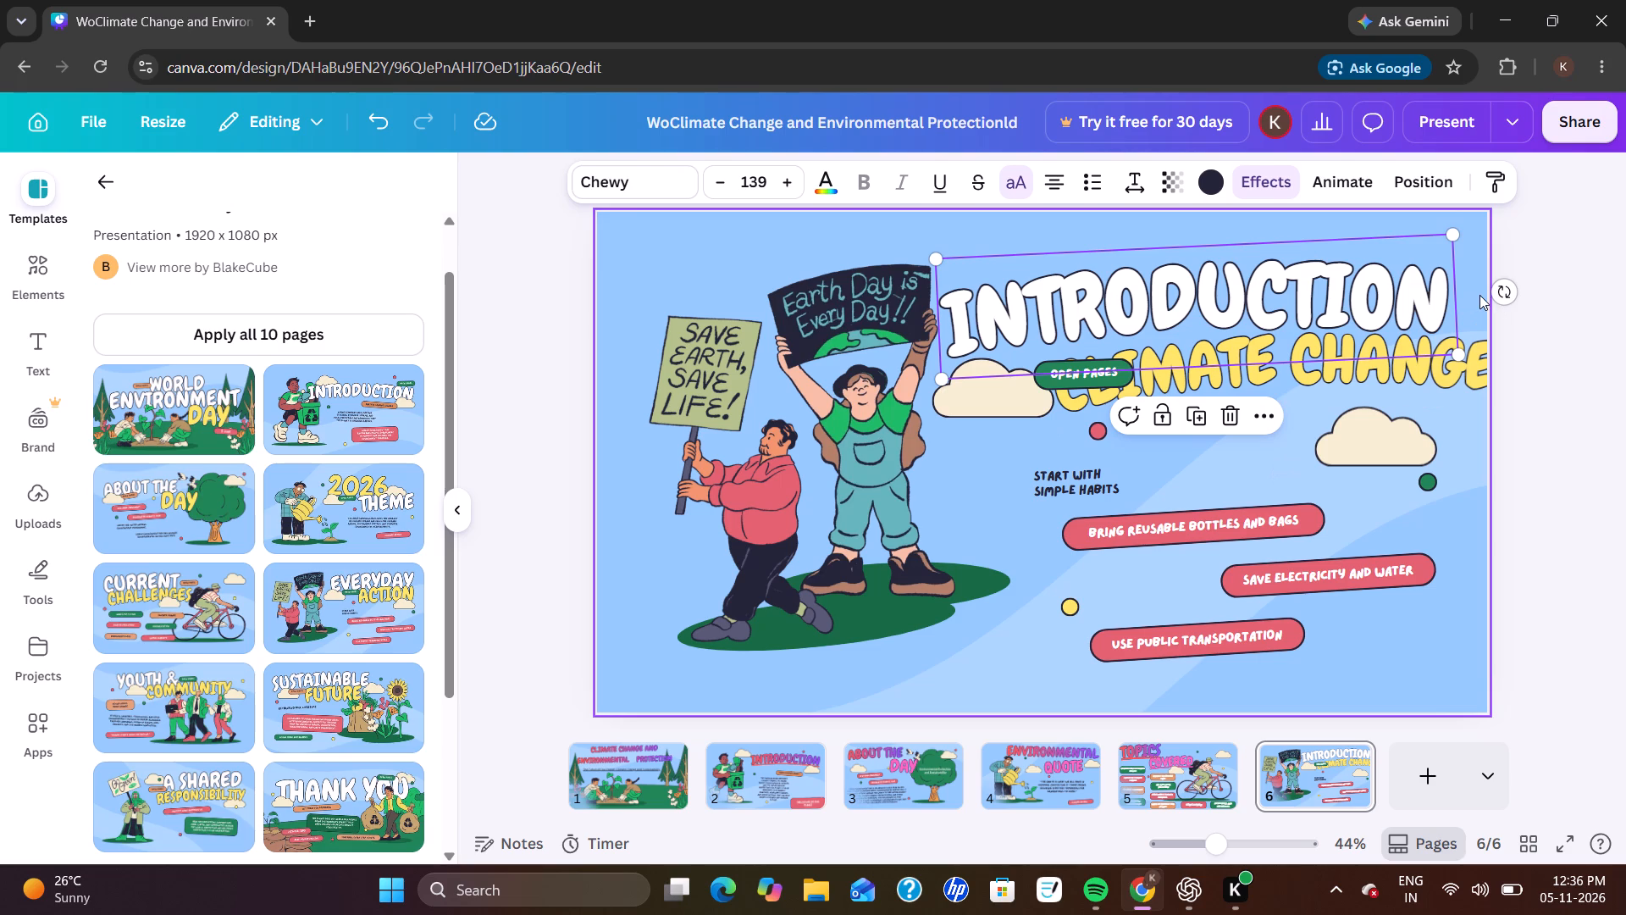
double_click(1437, 309)
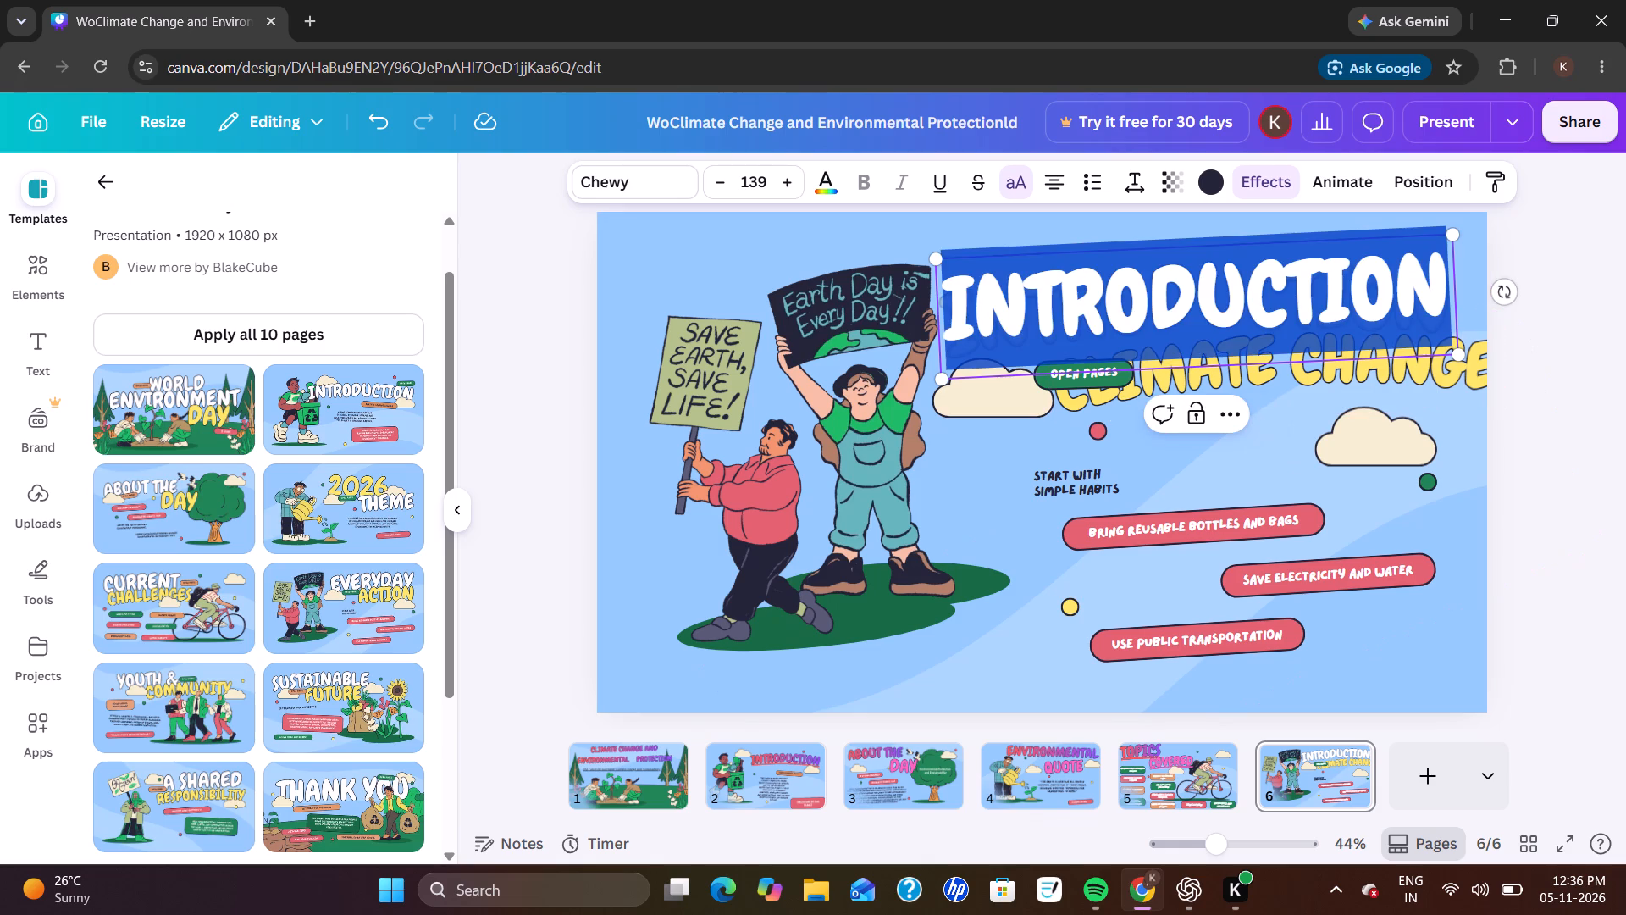
click(1437, 309)
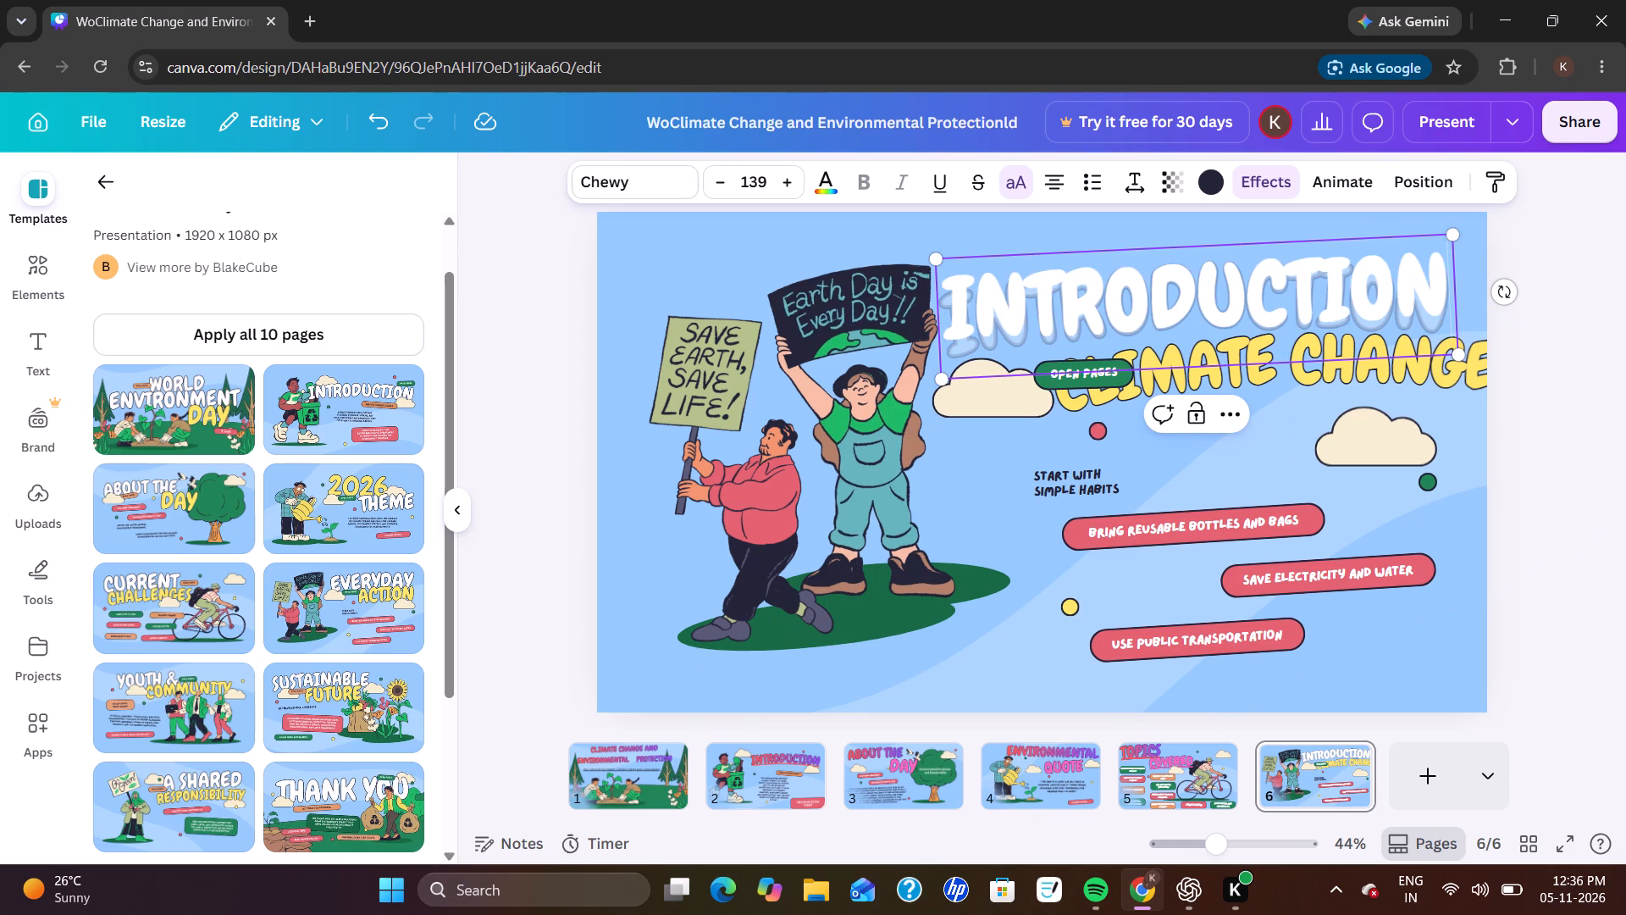
key(space)
text(TO)
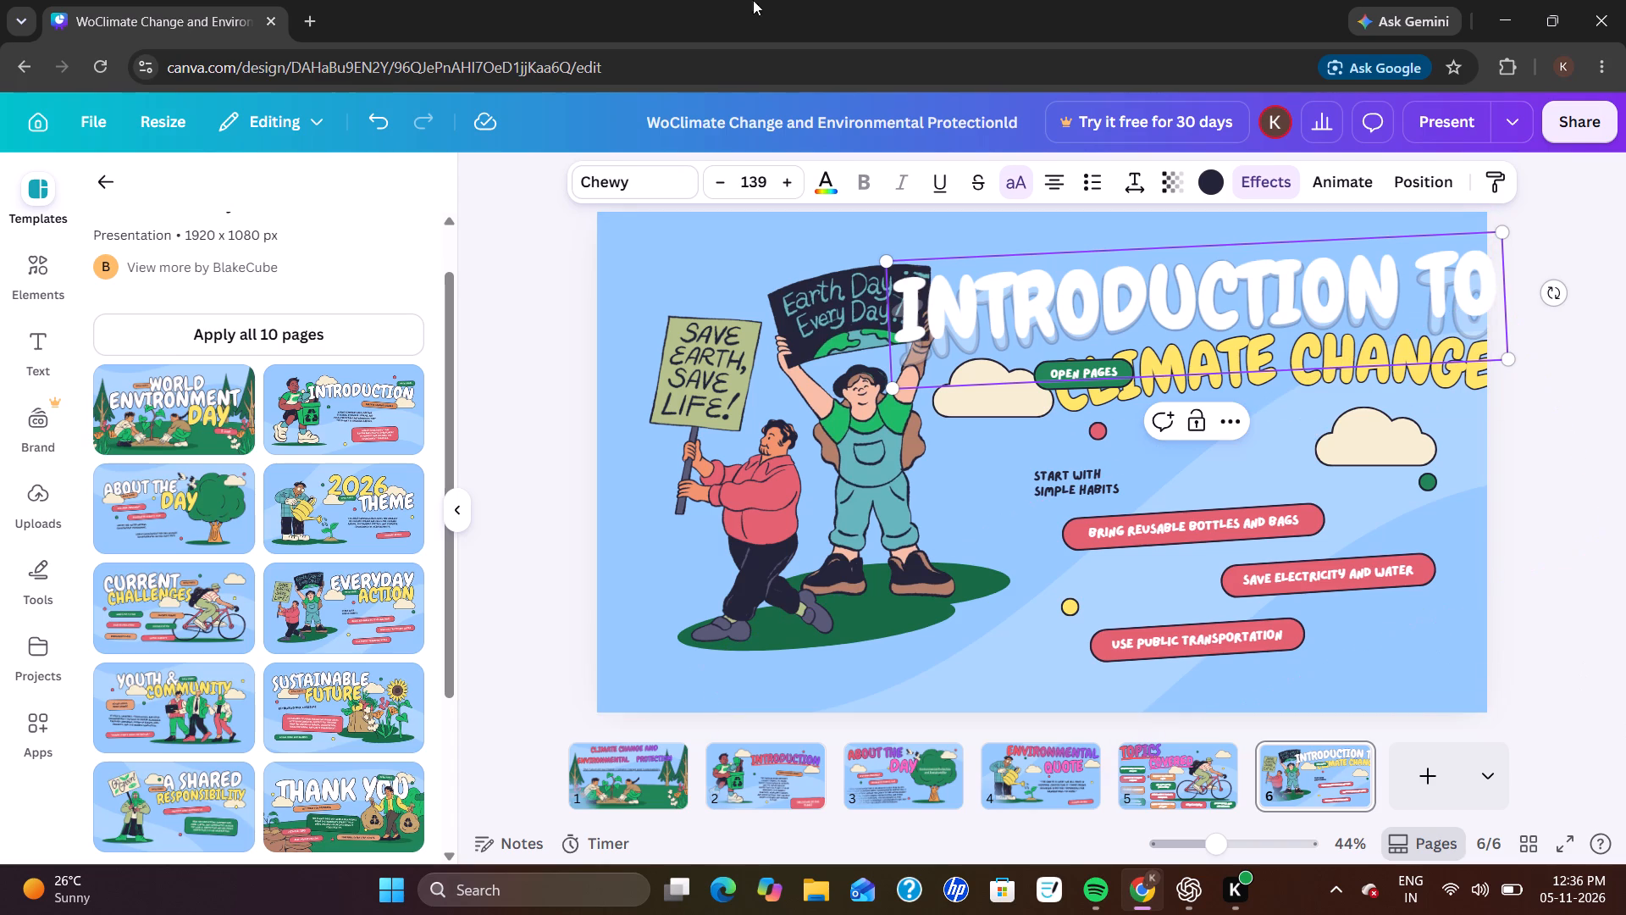
Reduce the font size of the white "INTRODUCTION TO" title on page 6 to 134.
triple_click(727, 189)
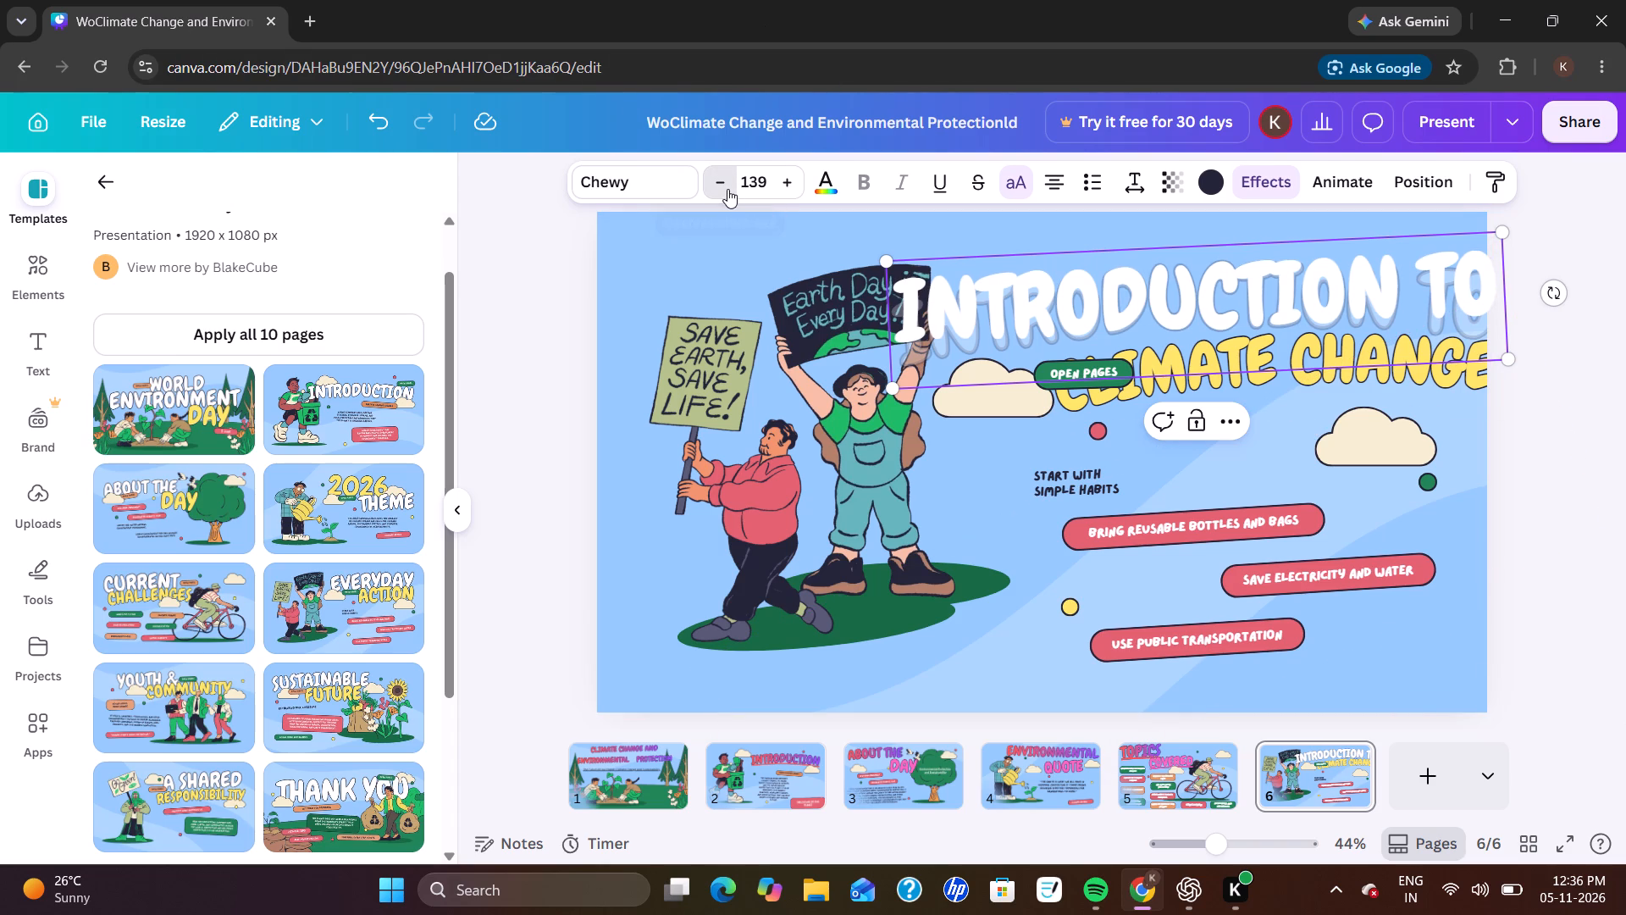
double_click(727, 189)
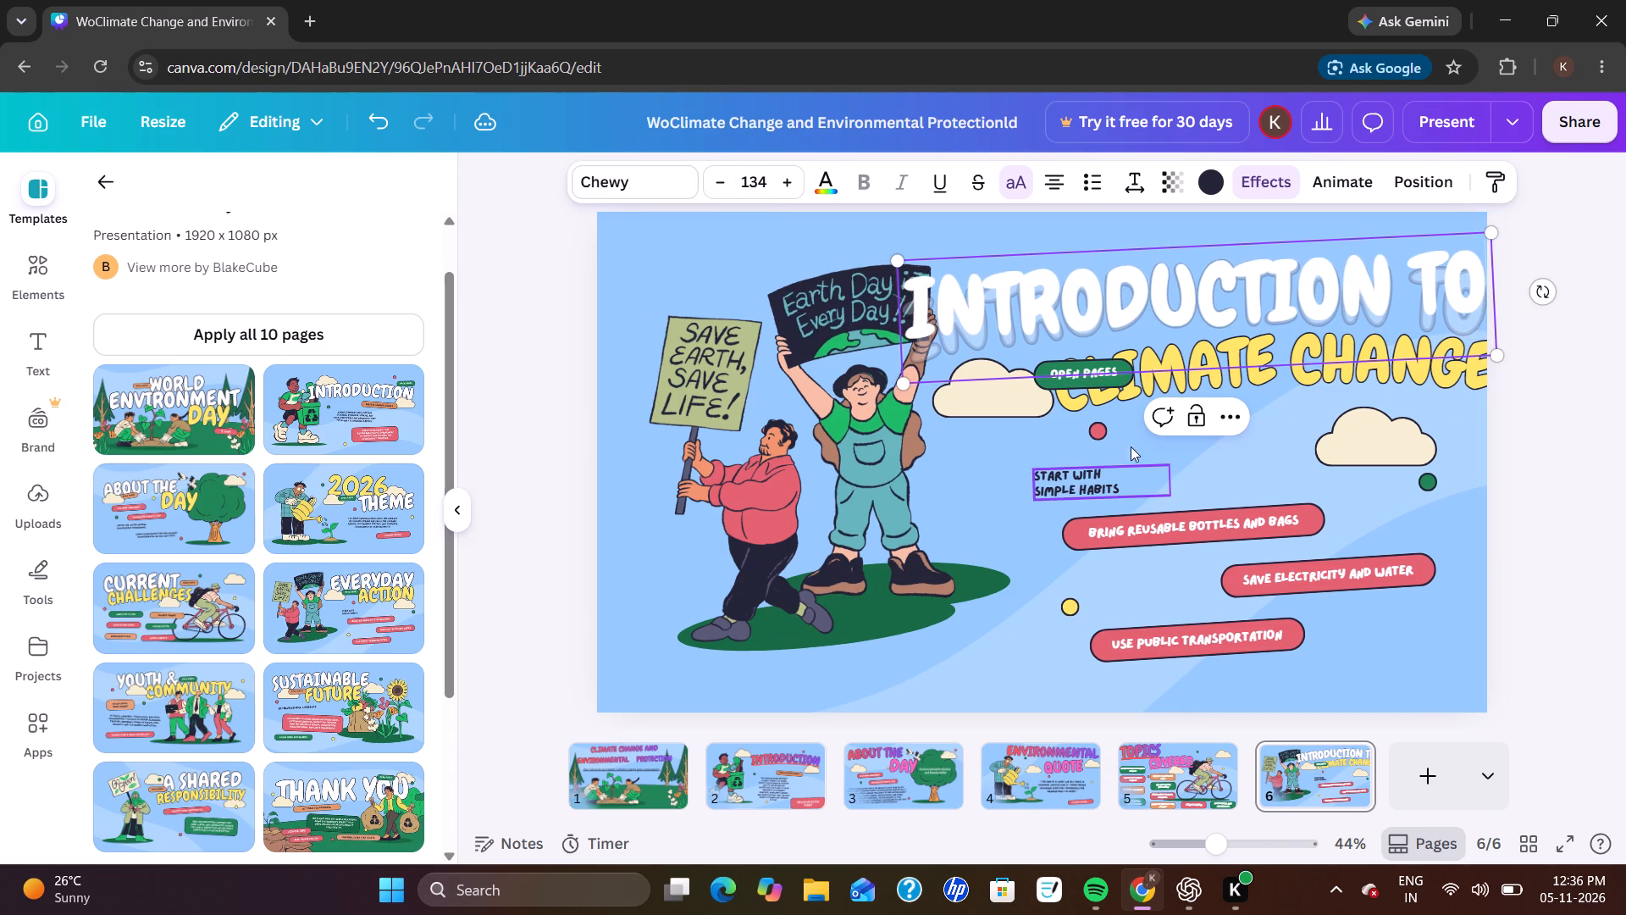
Delete the green "OPEN PAGES" label that overlaps the titles on page 6.
click(1099, 383)
click(1159, 312)
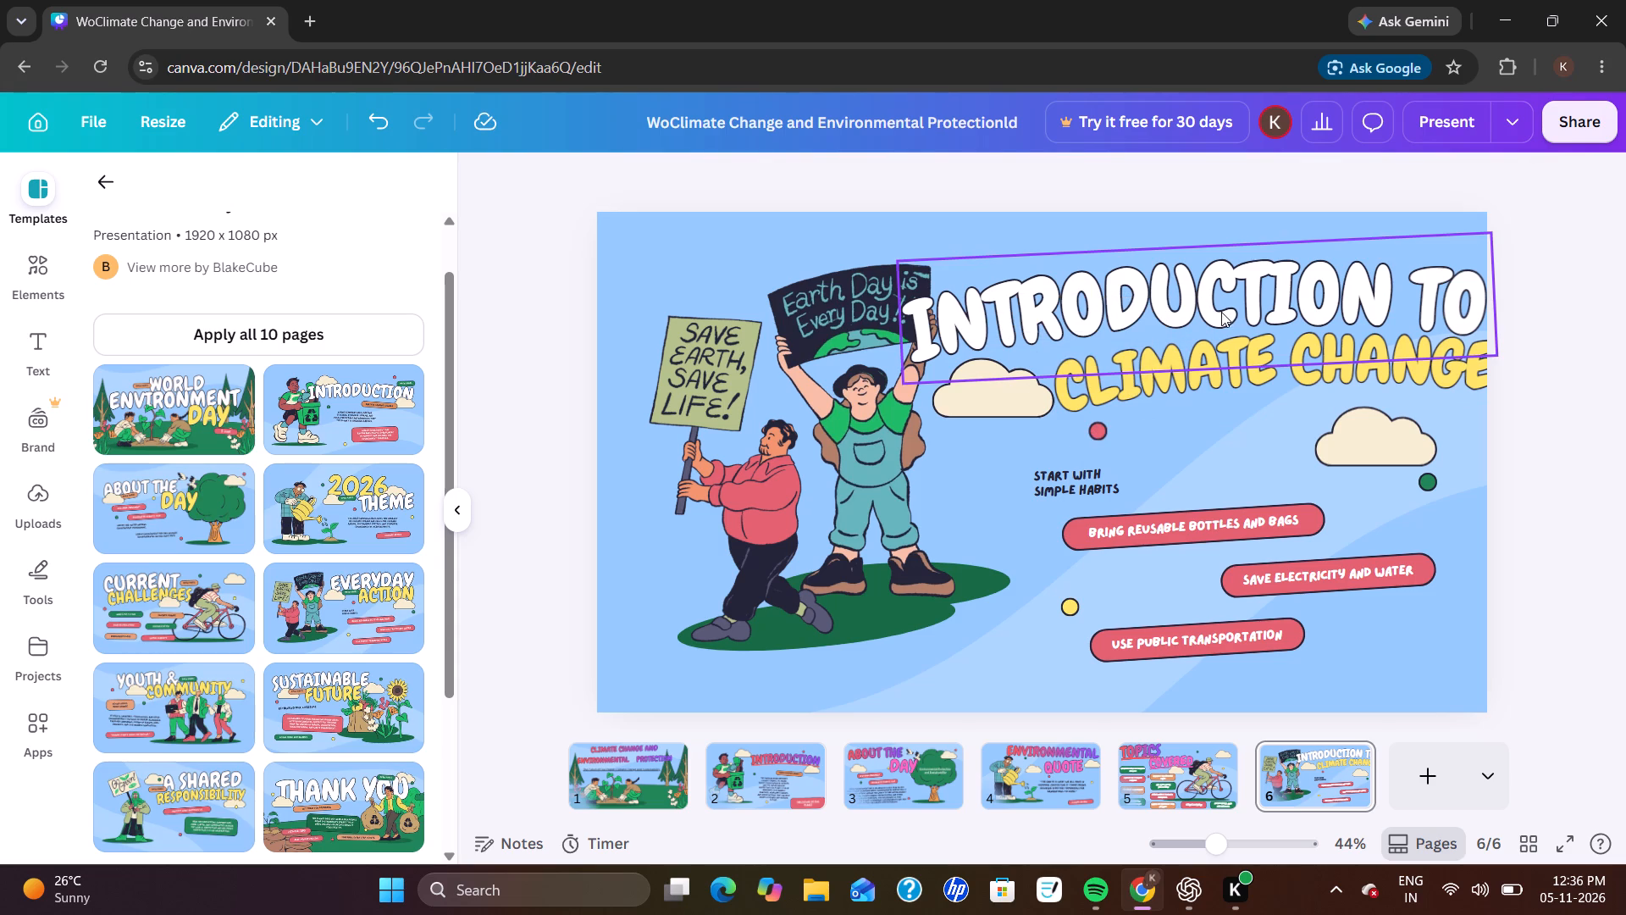
drag(1220, 312, 1220, 283)
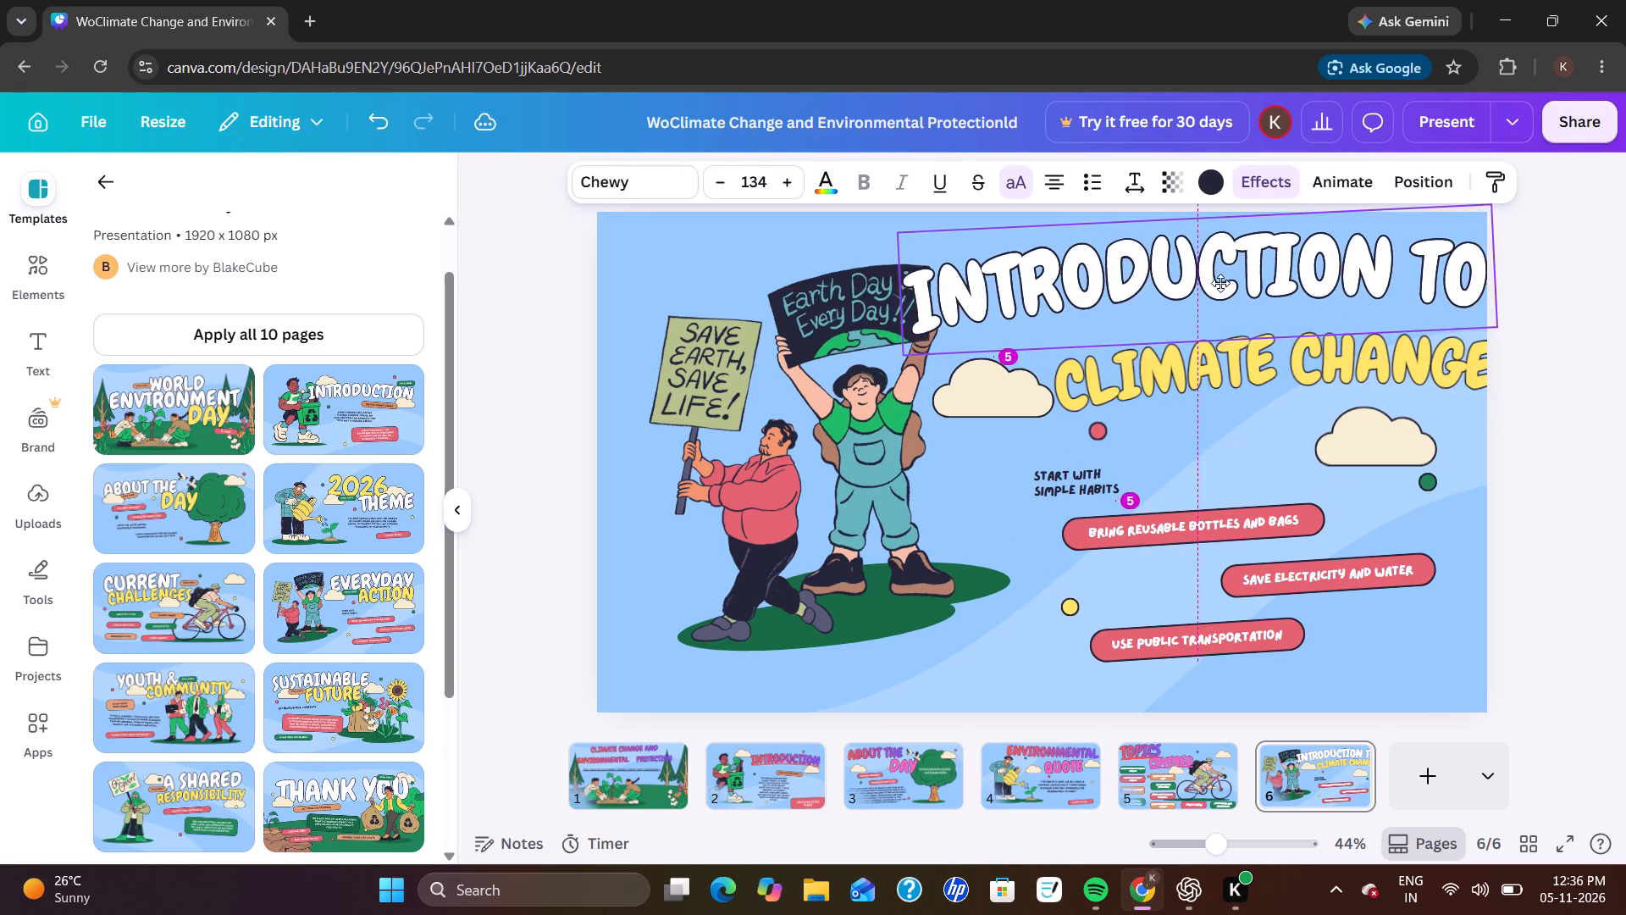
drag(1220, 283, 1219, 280)
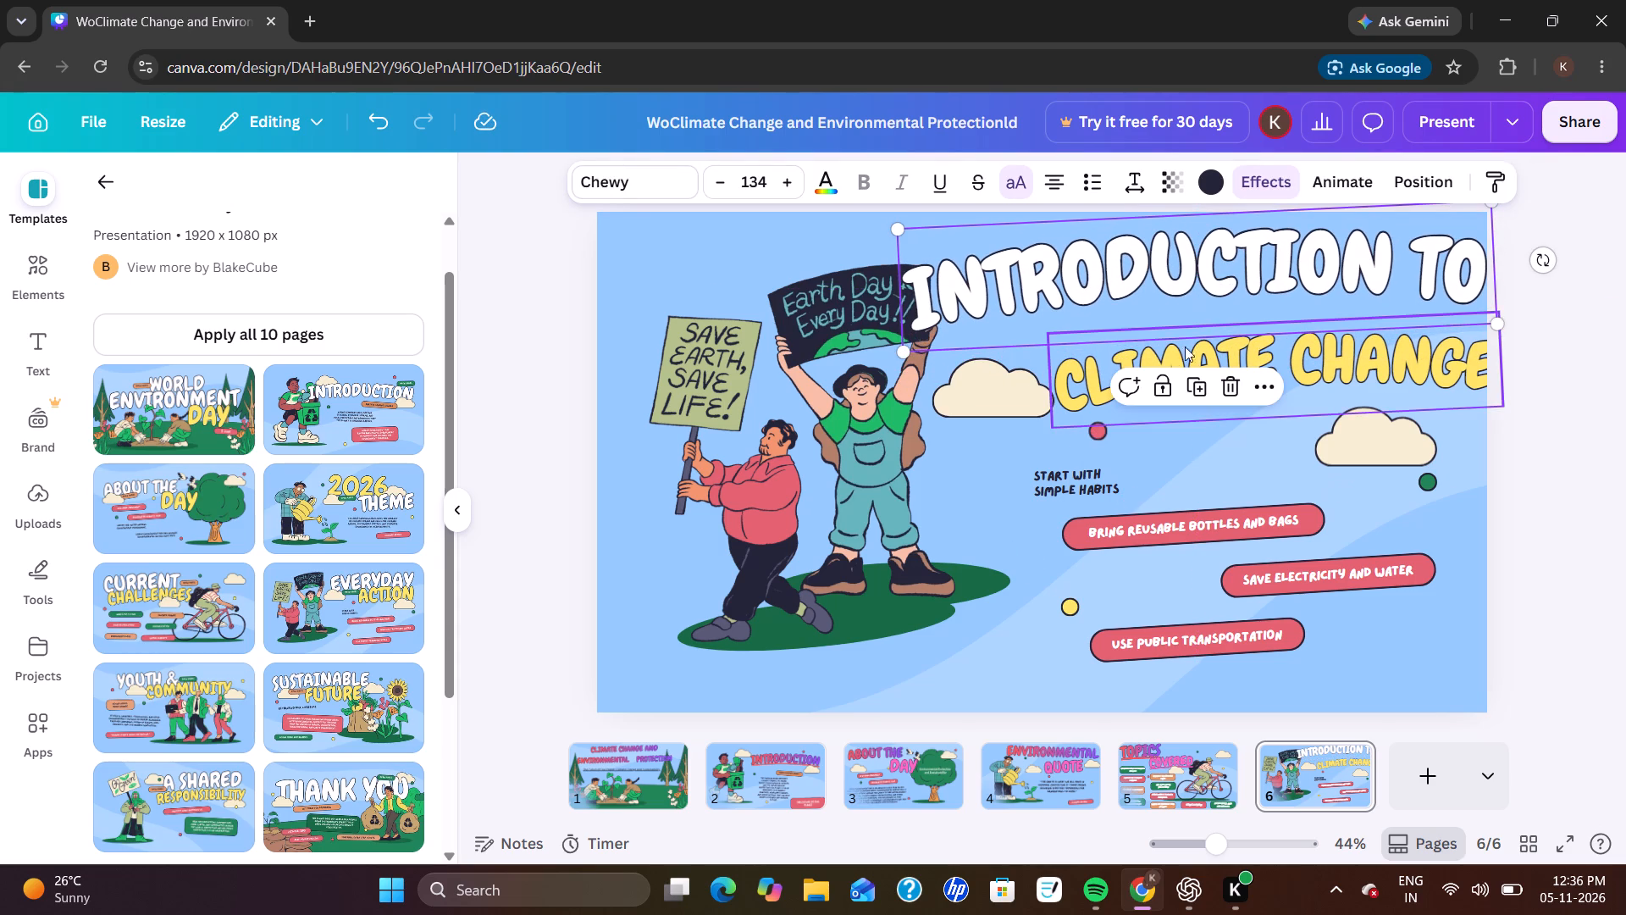
click(1099, 366)
drag(1099, 366, 1092, 341)
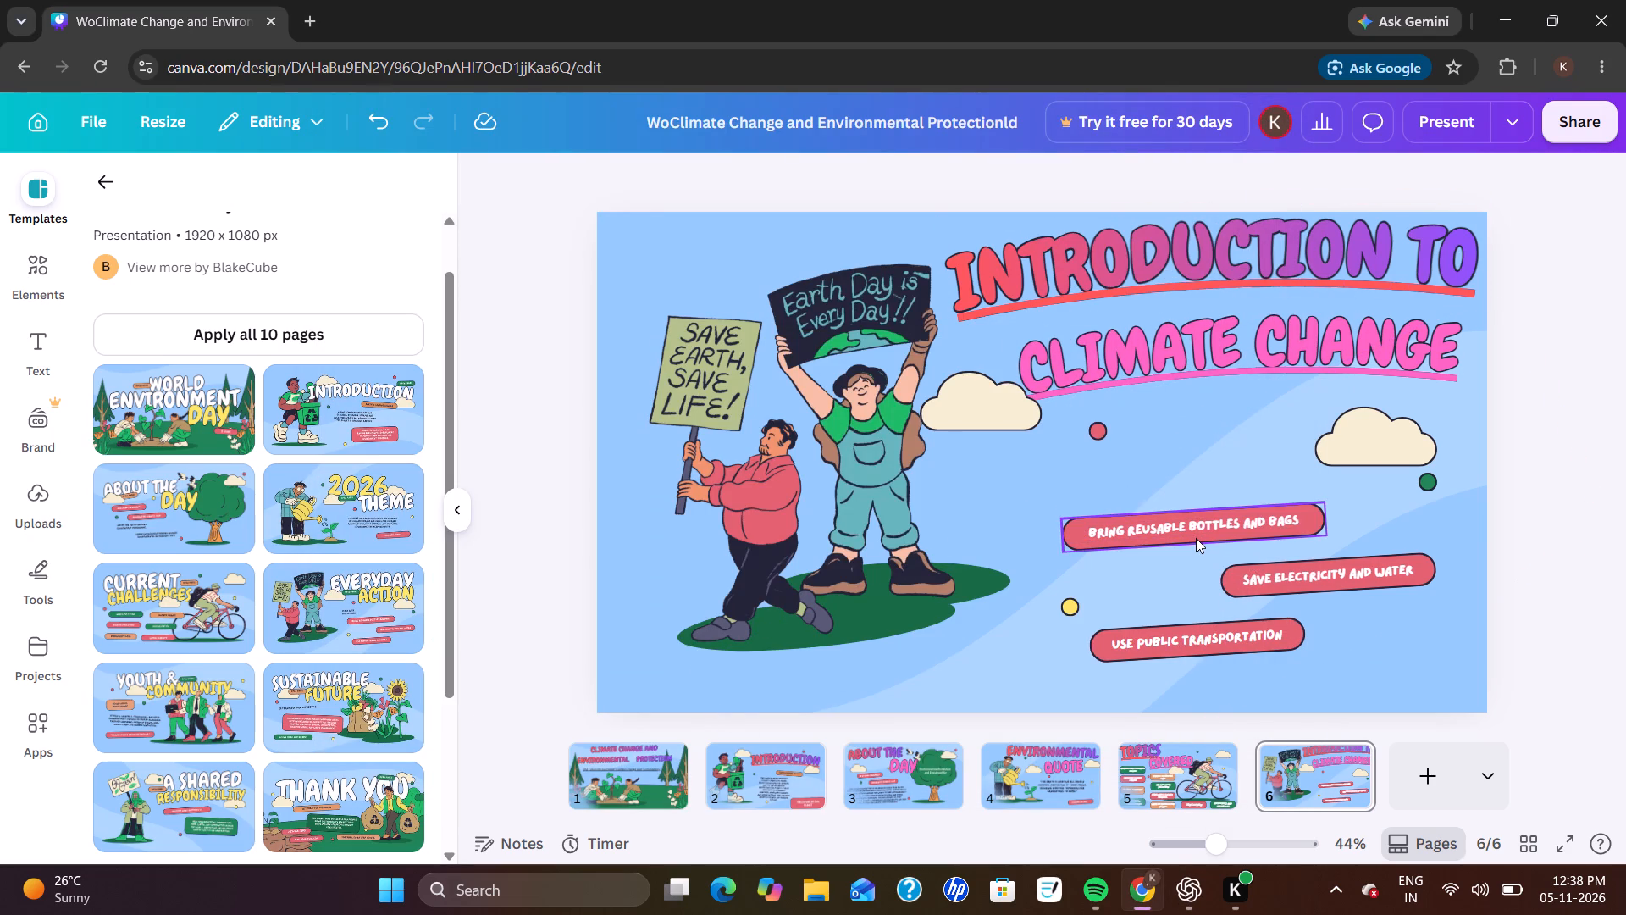
Stretch the red box behind "Bring reusable bottles and bags" downward to about 569 by 313.
click(1196, 534)
click(1186, 539)
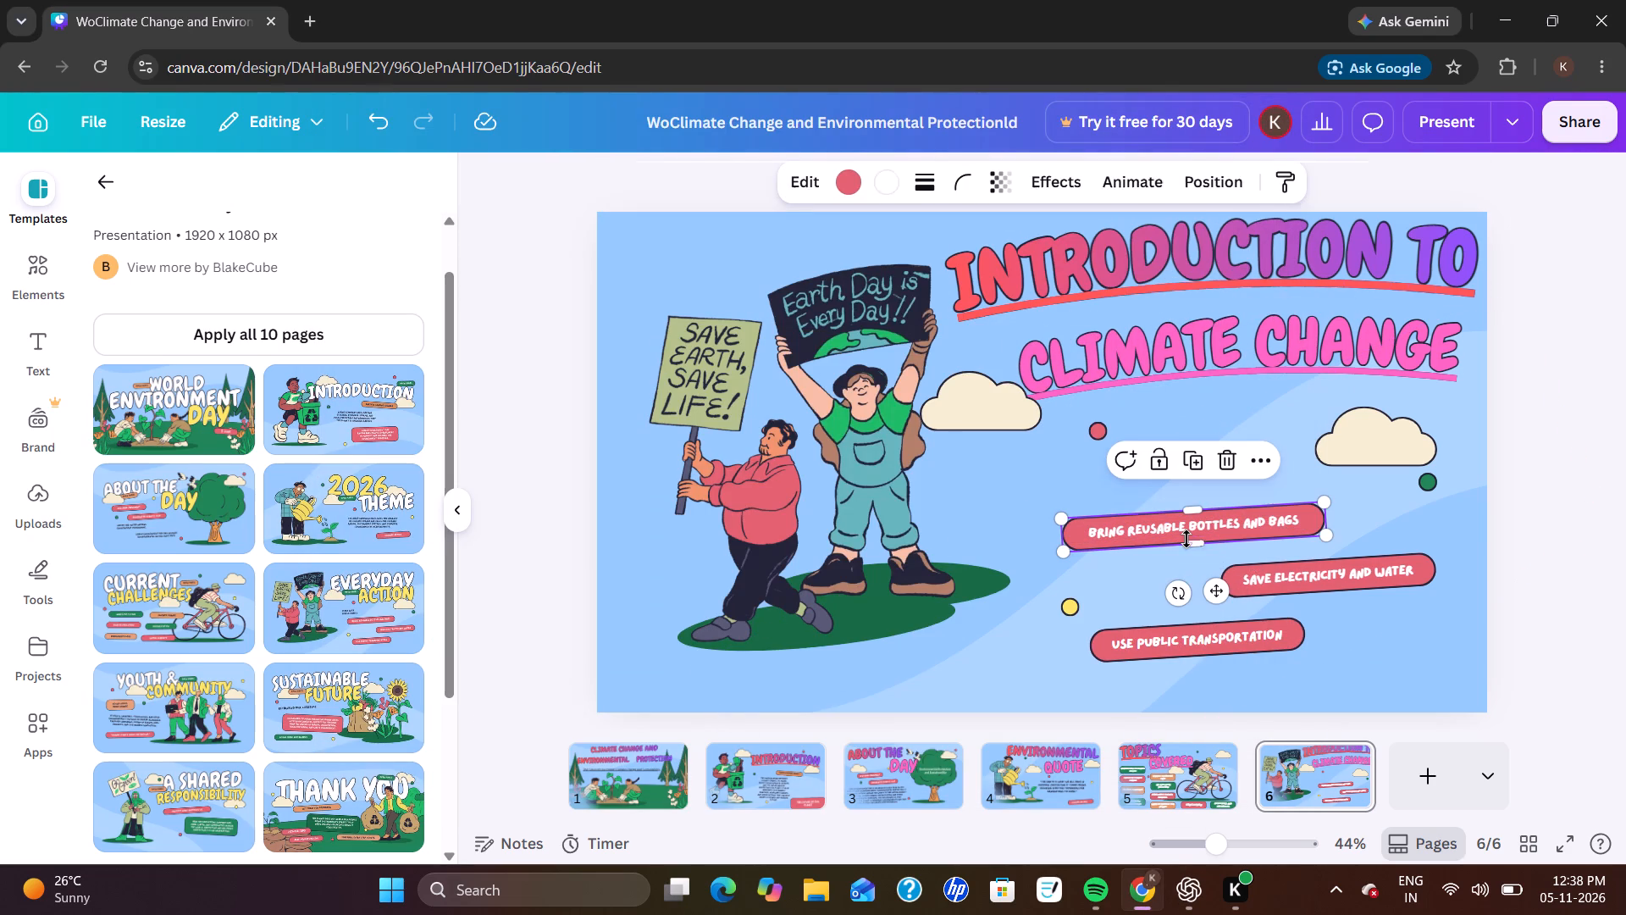
drag(1189, 539, 1223, 653)
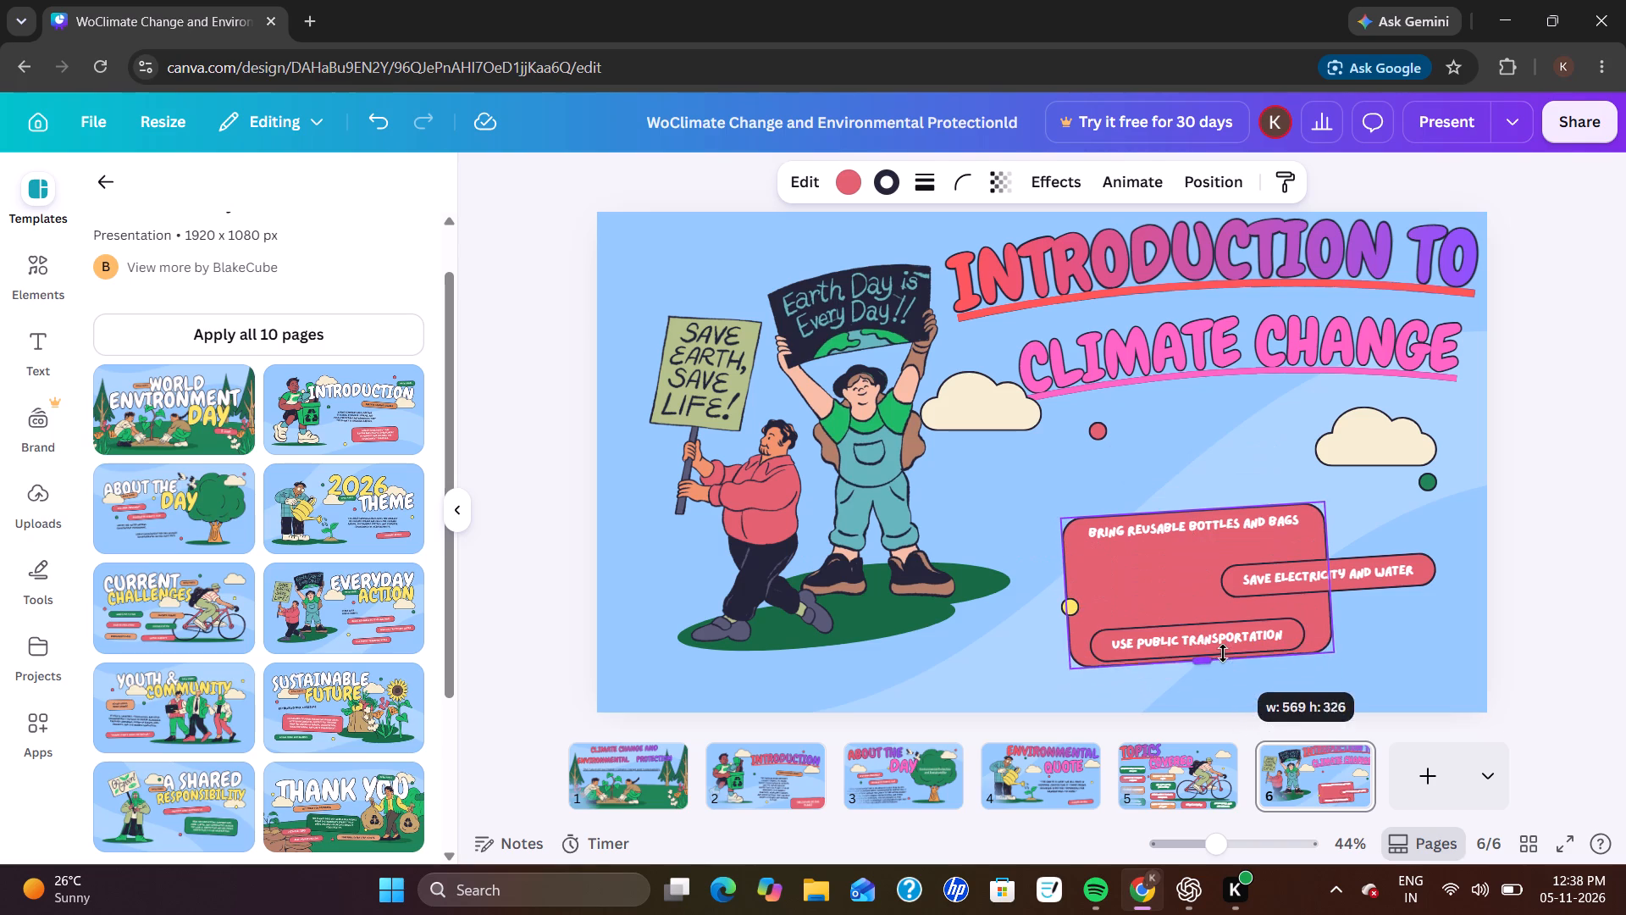
drag(1223, 653, 1223, 650)
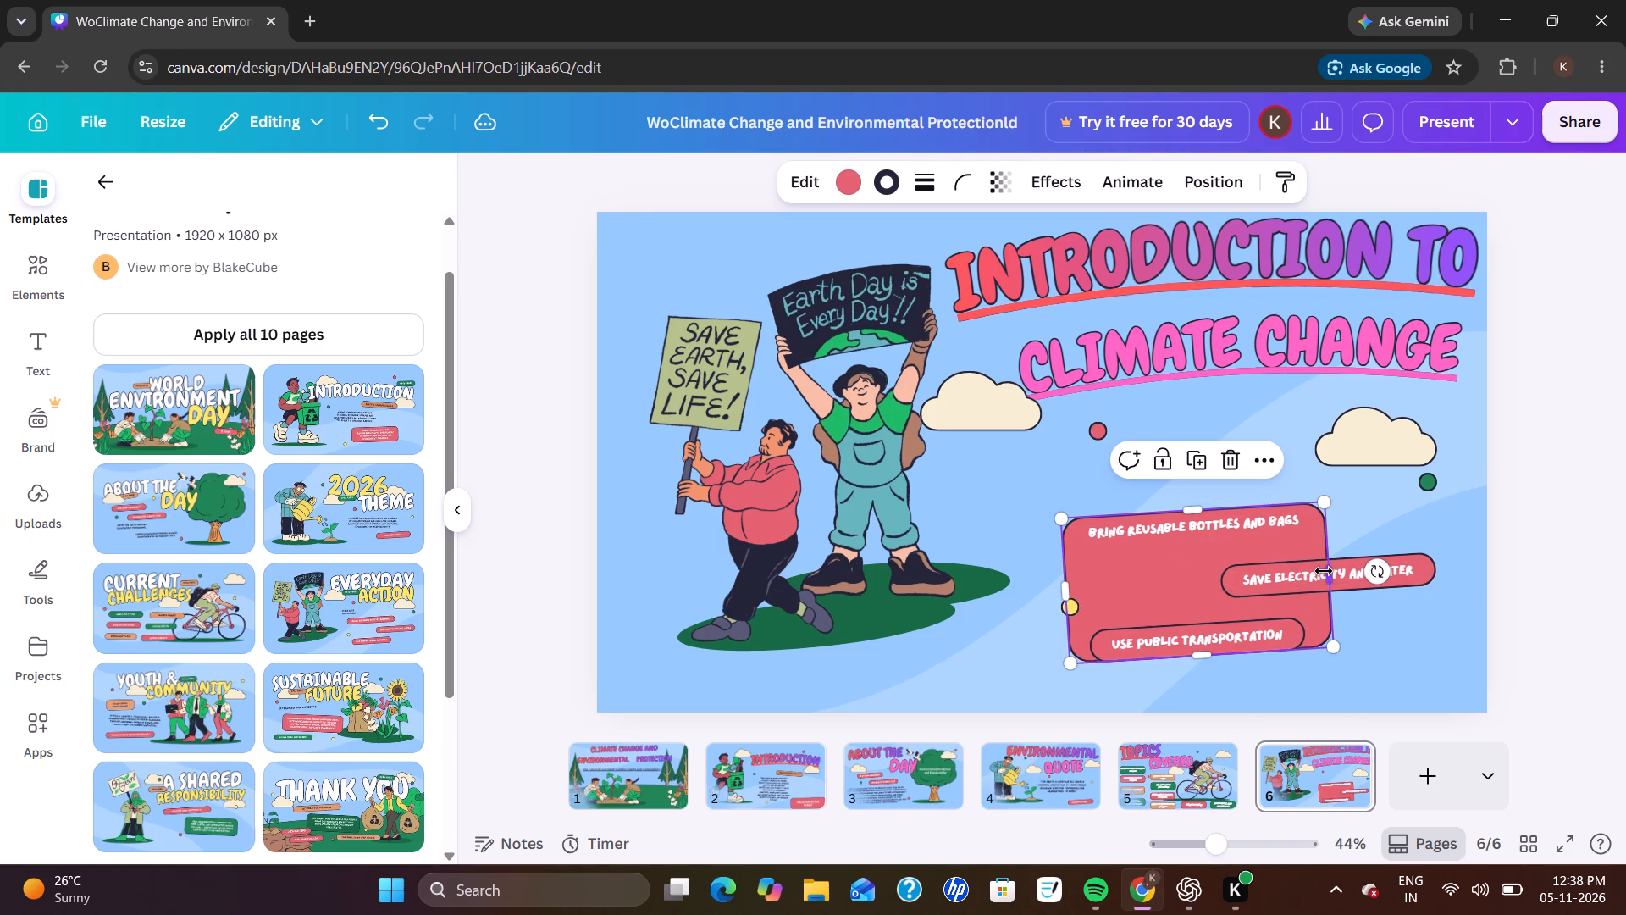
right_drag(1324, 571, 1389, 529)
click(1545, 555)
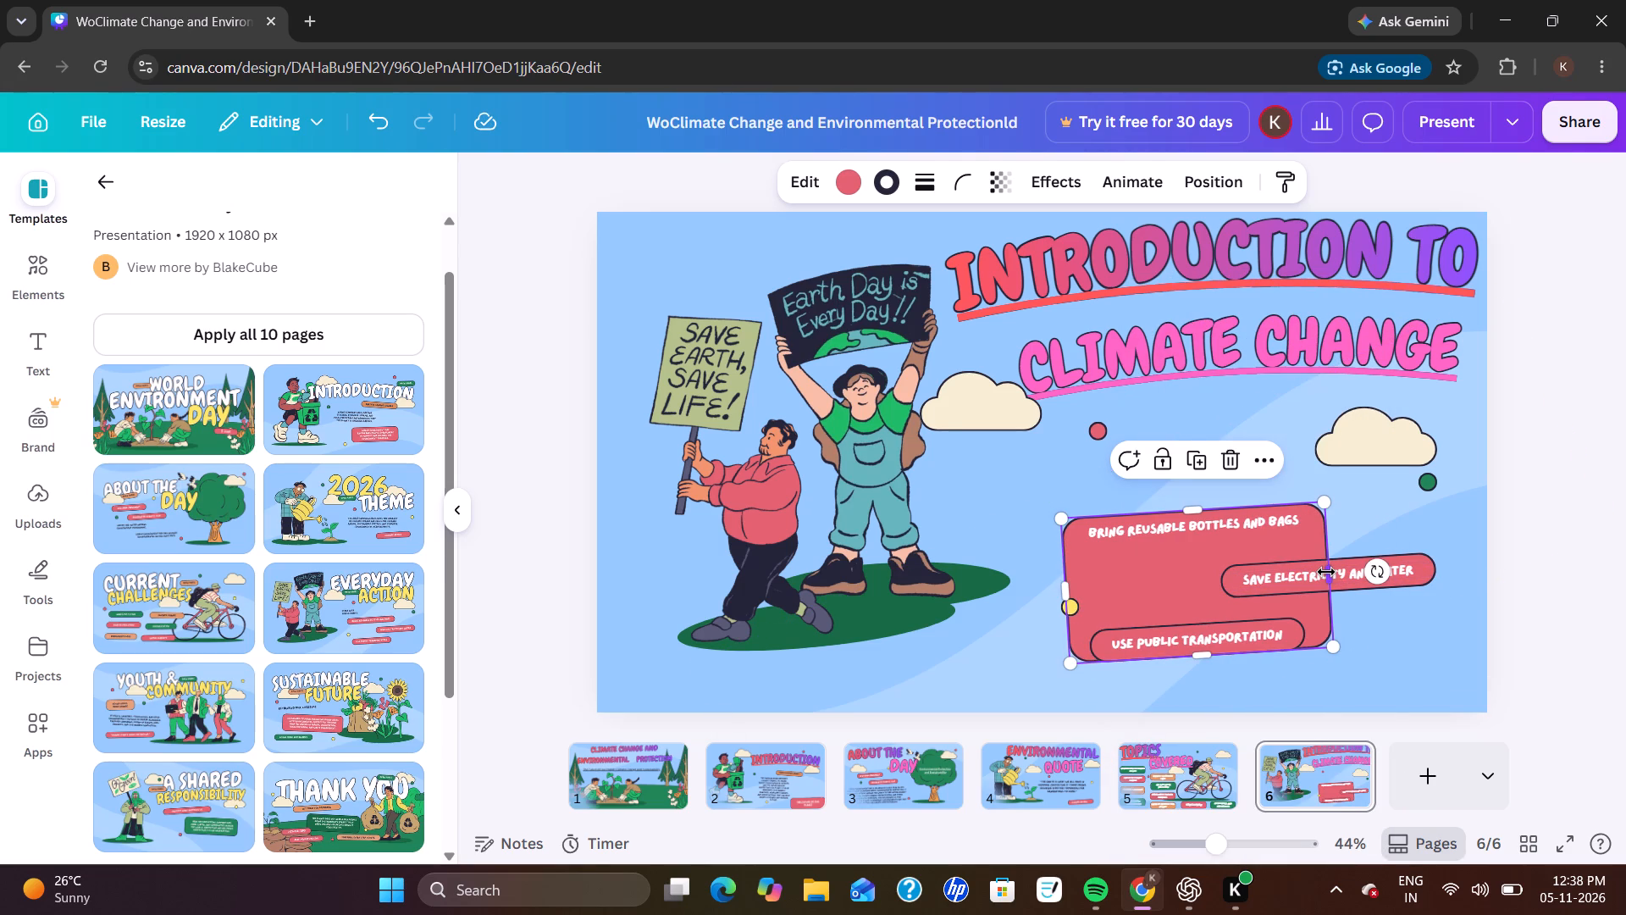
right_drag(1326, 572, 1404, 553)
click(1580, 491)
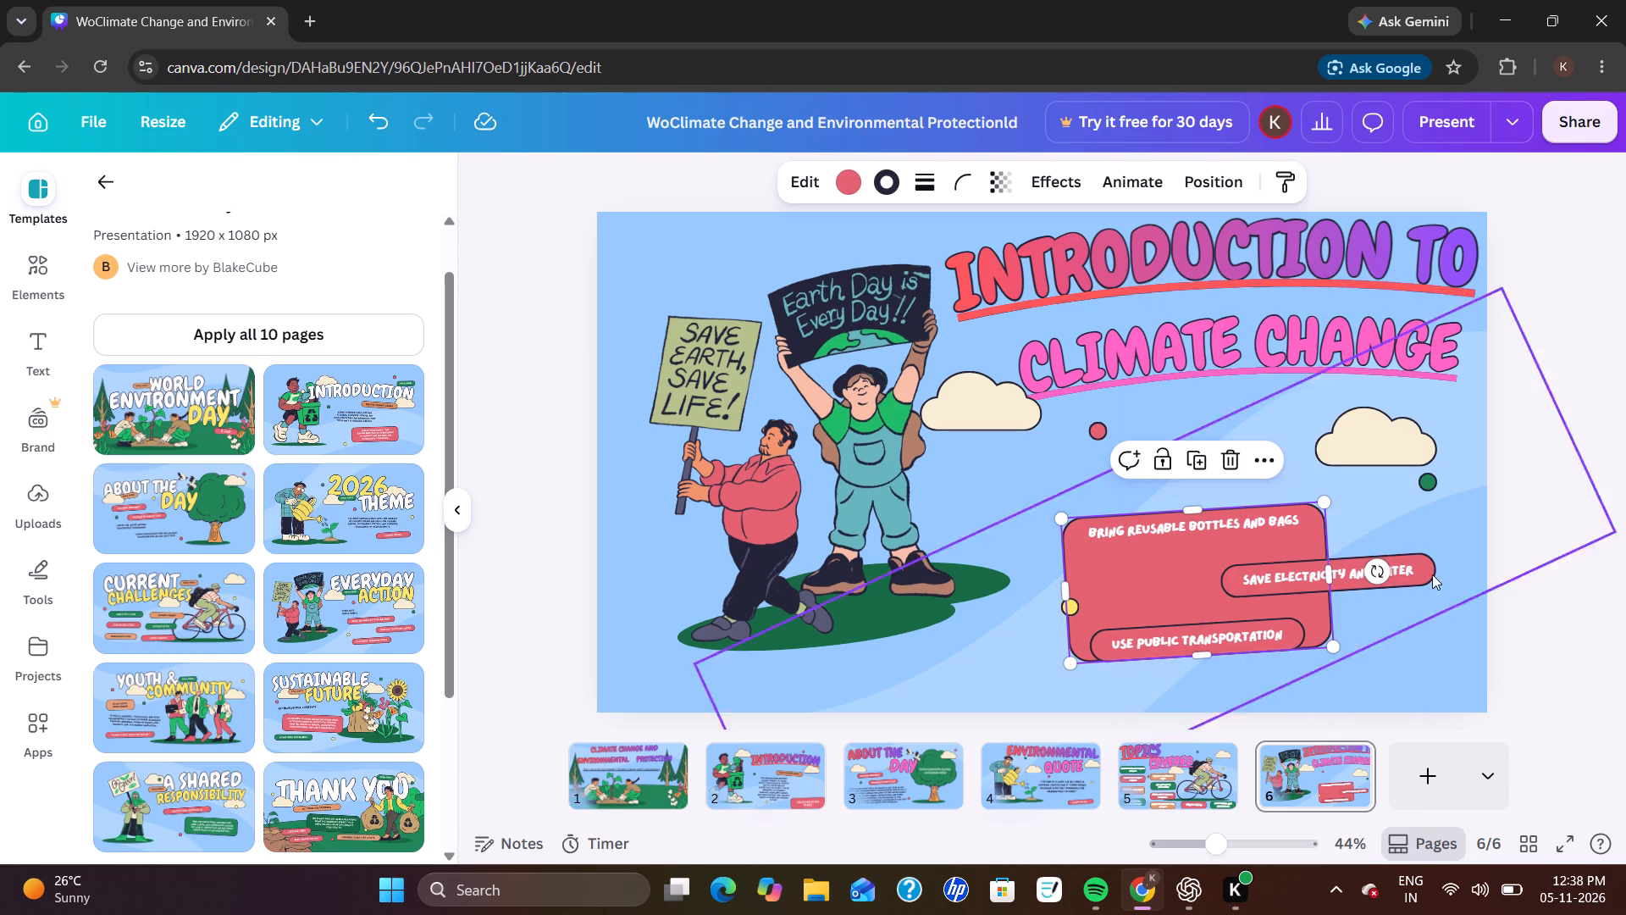
Delete the "Save electricity and water" and "Use public transportation" labels together with their small red boxes.
click(1414, 575)
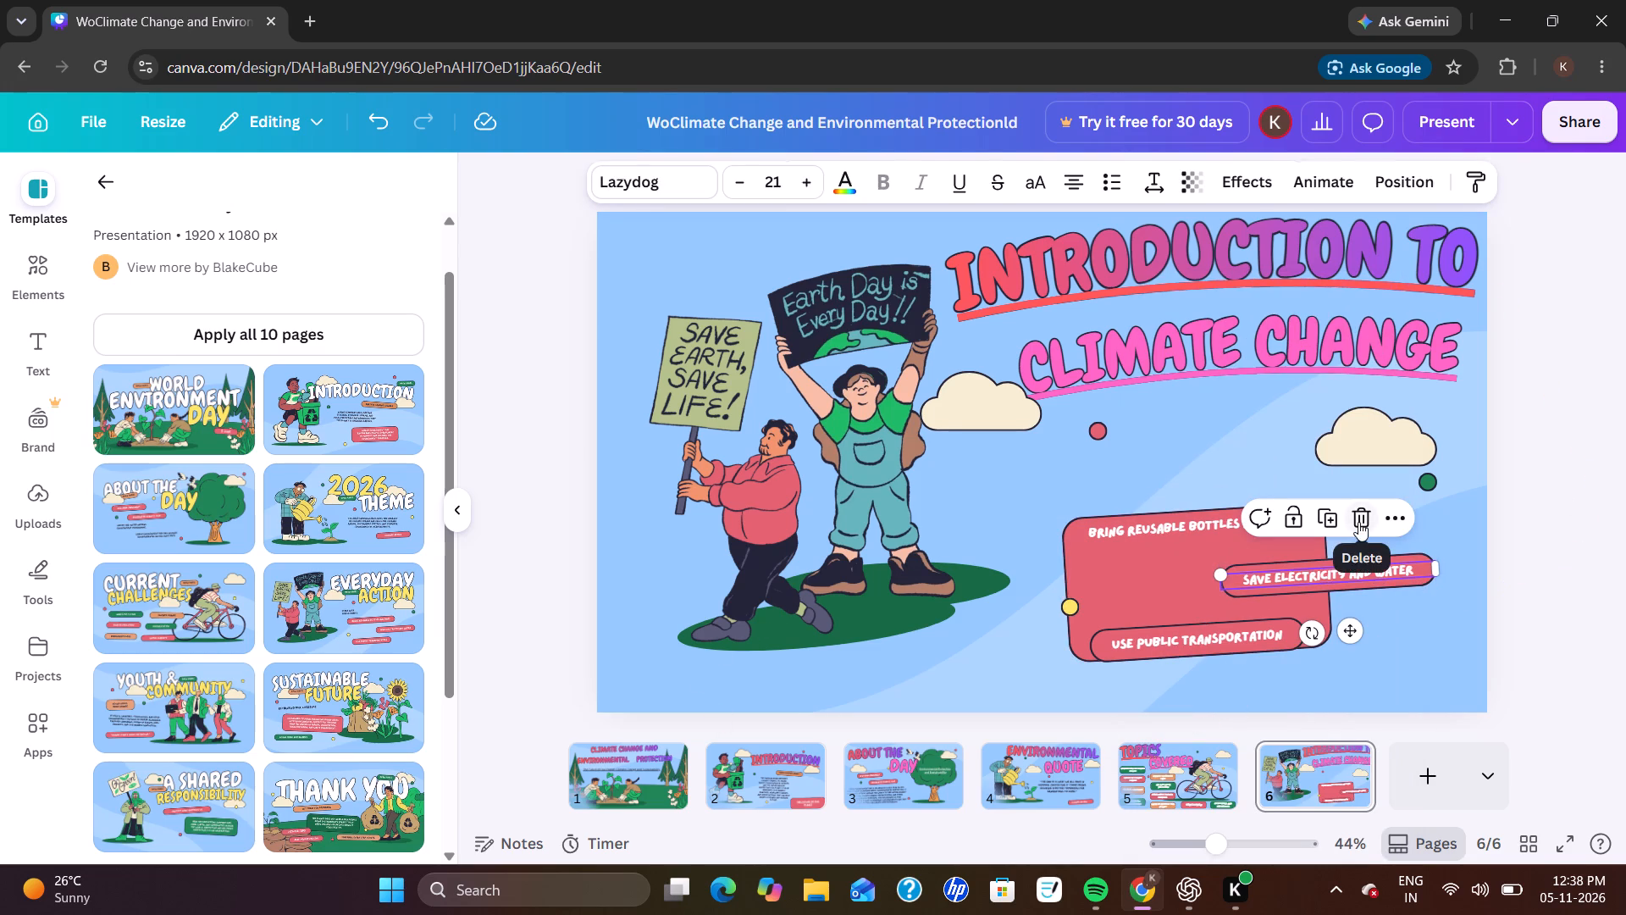
click(1358, 522)
click(1402, 573)
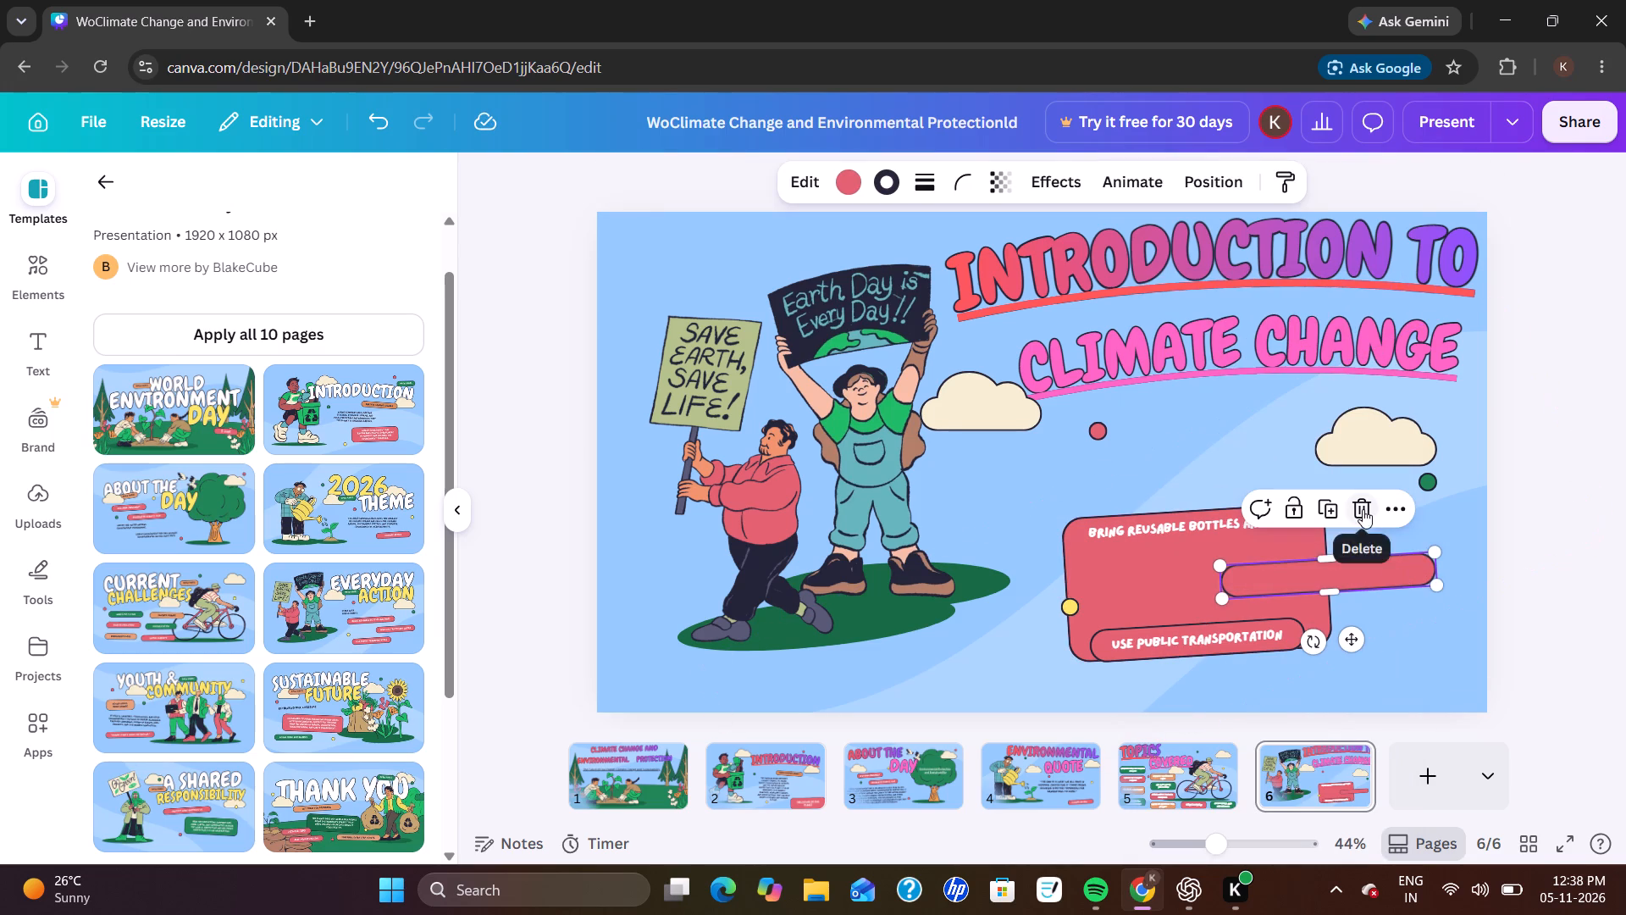
click(1363, 509)
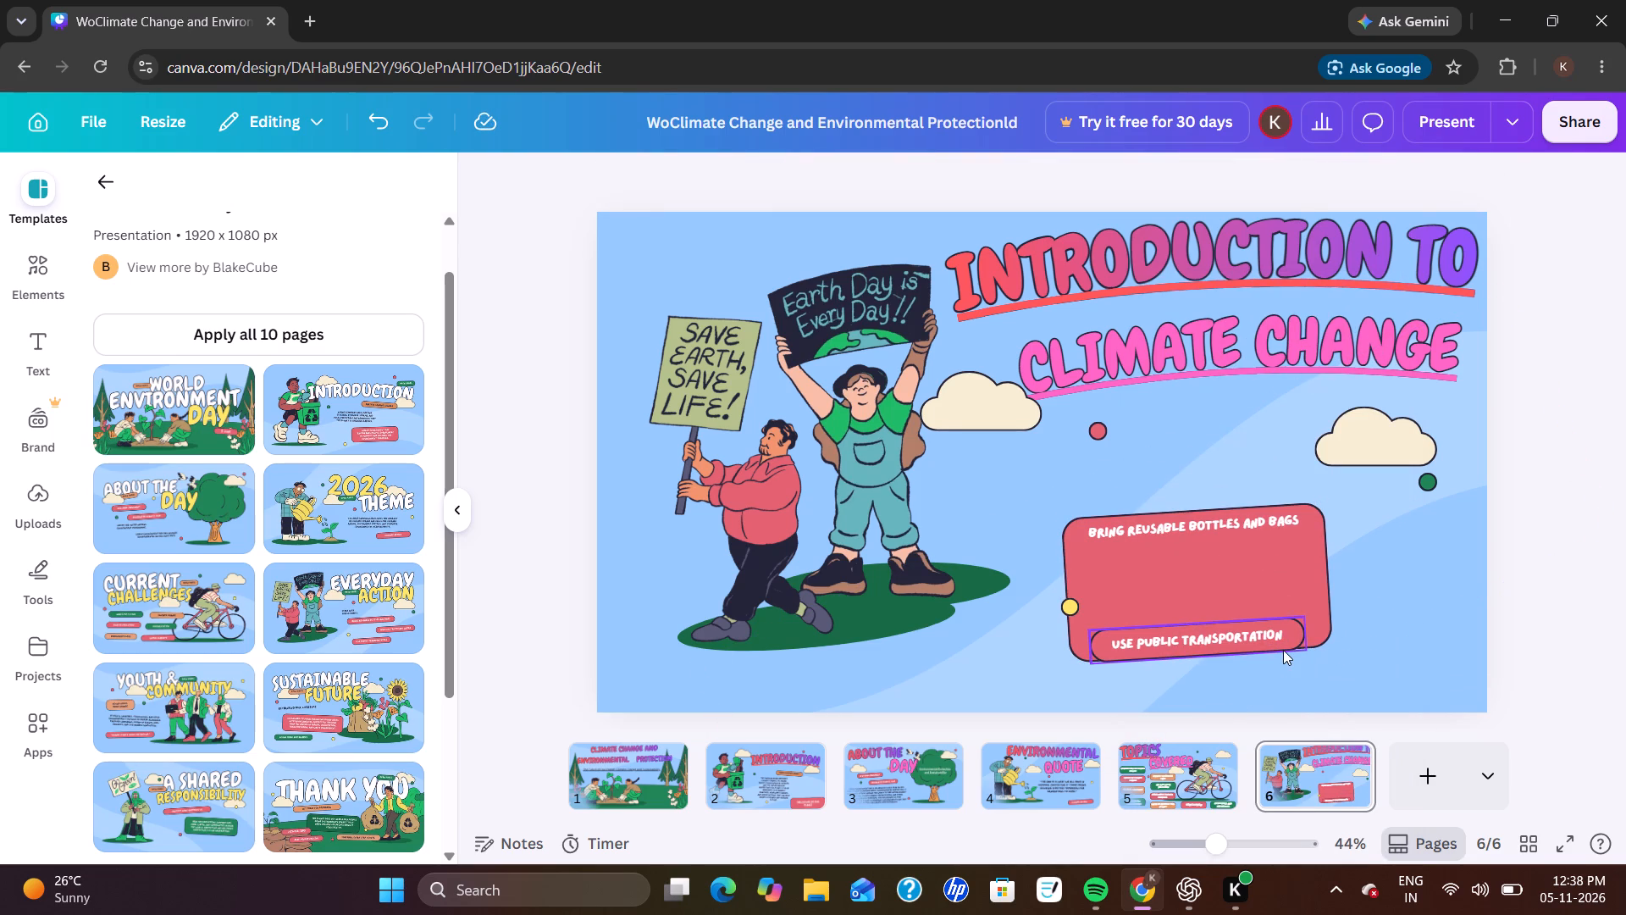
click(1283, 650)
click(1226, 574)
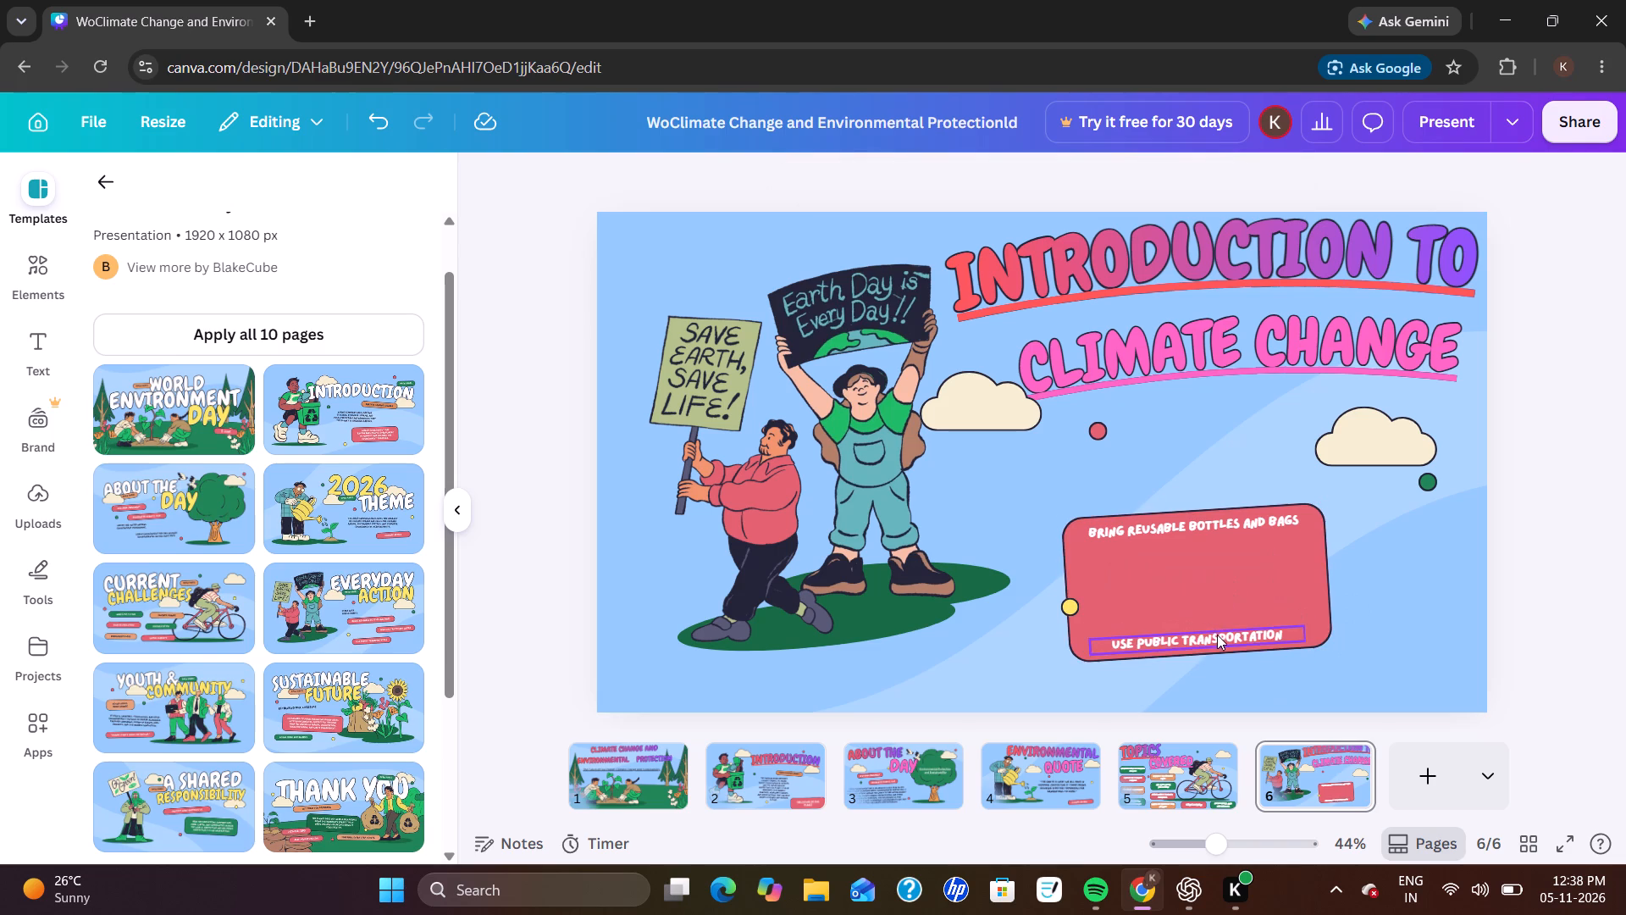
click(1217, 635)
click(1225, 582)
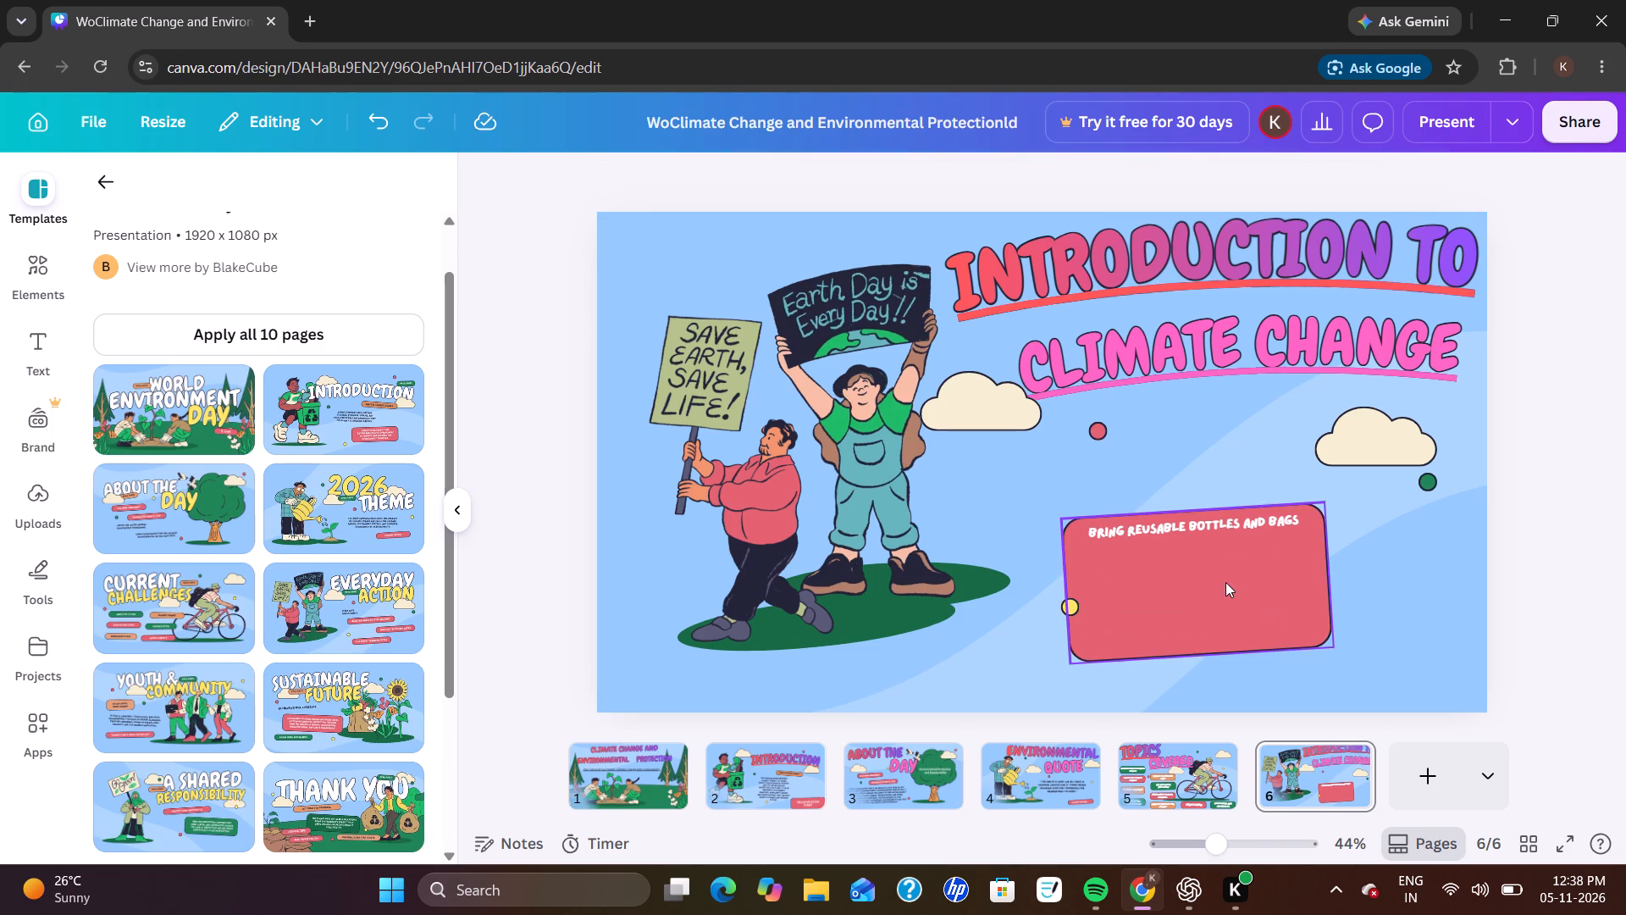
Widen the remaining red box on both sides to about 992 and extend it down to near the page's bottom edge.
click(1310, 589)
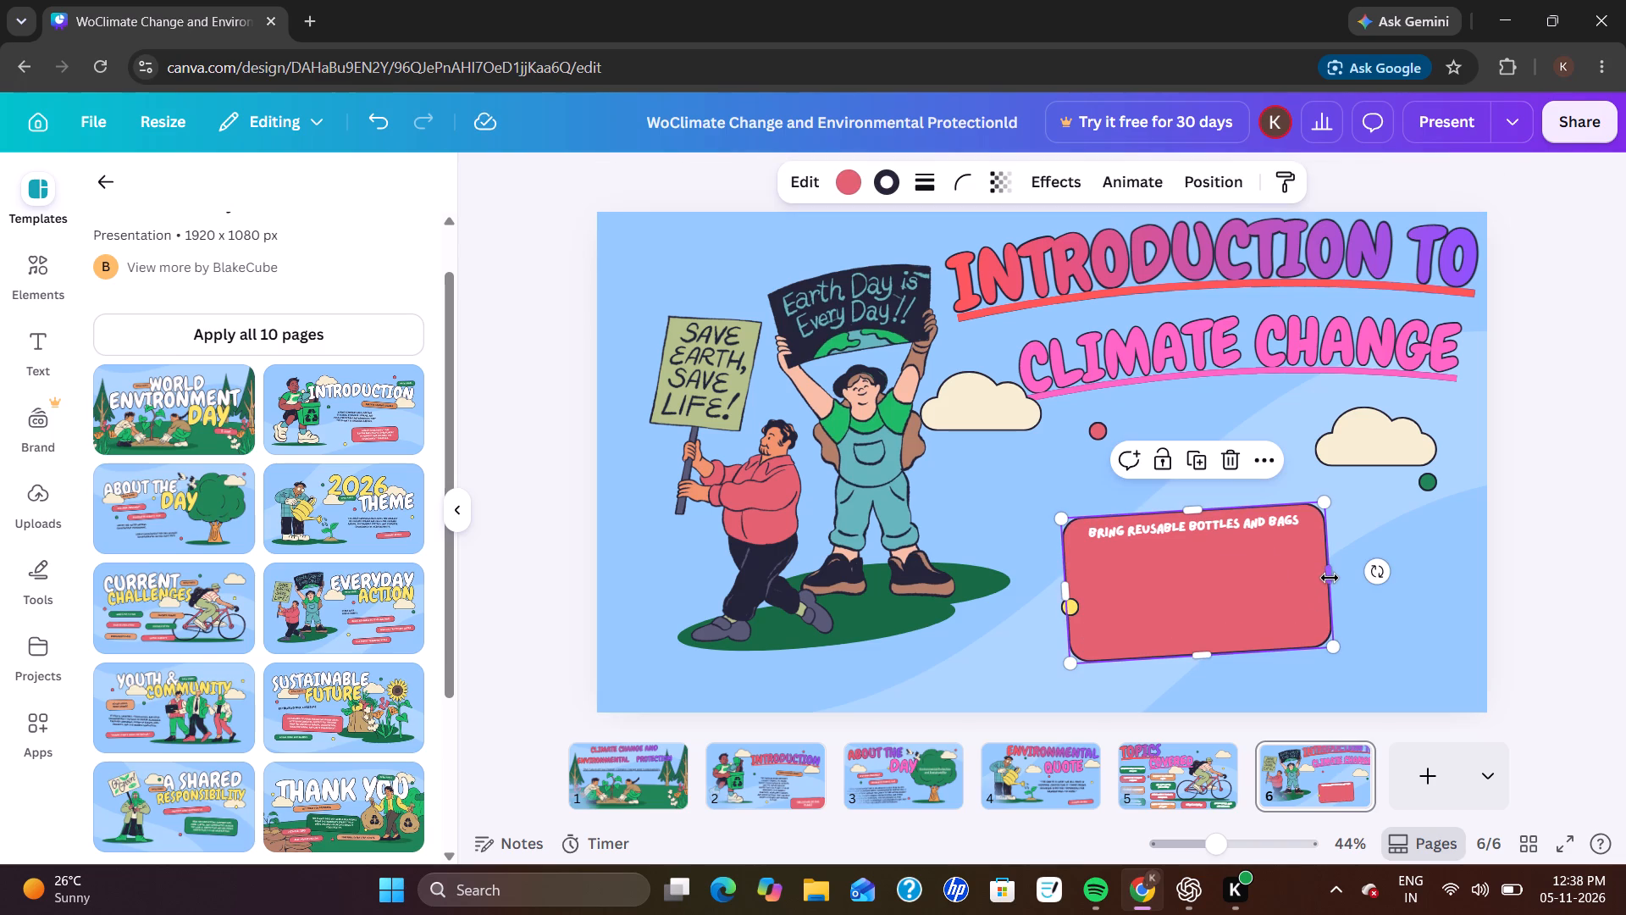
drag(1330, 578, 1468, 510)
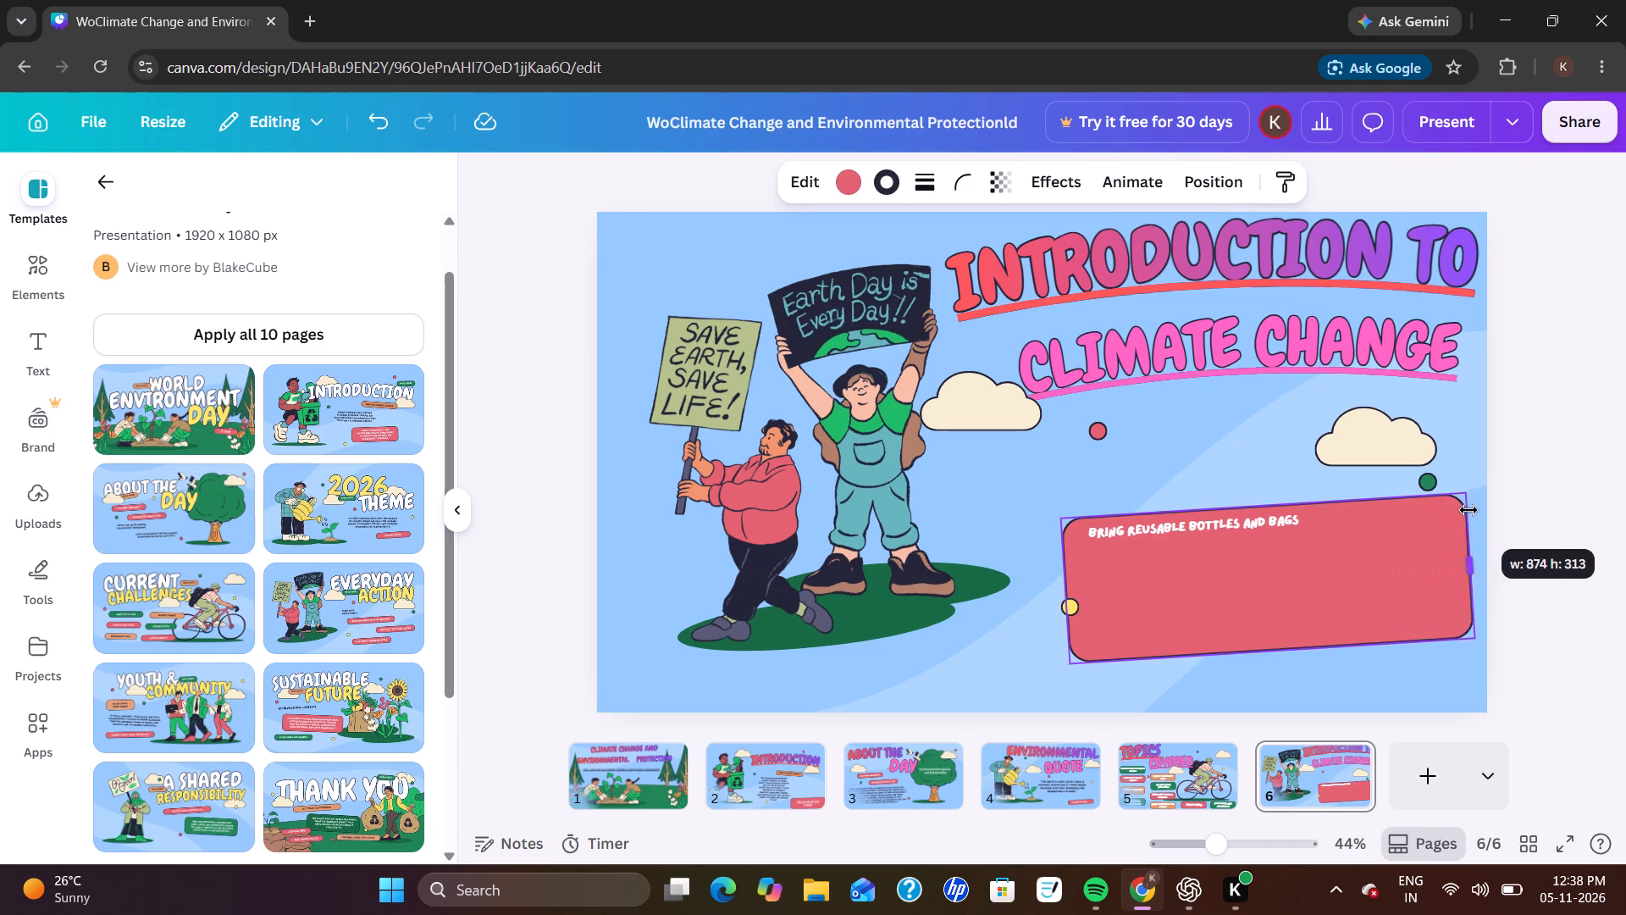
drag(1468, 510, 1473, 511)
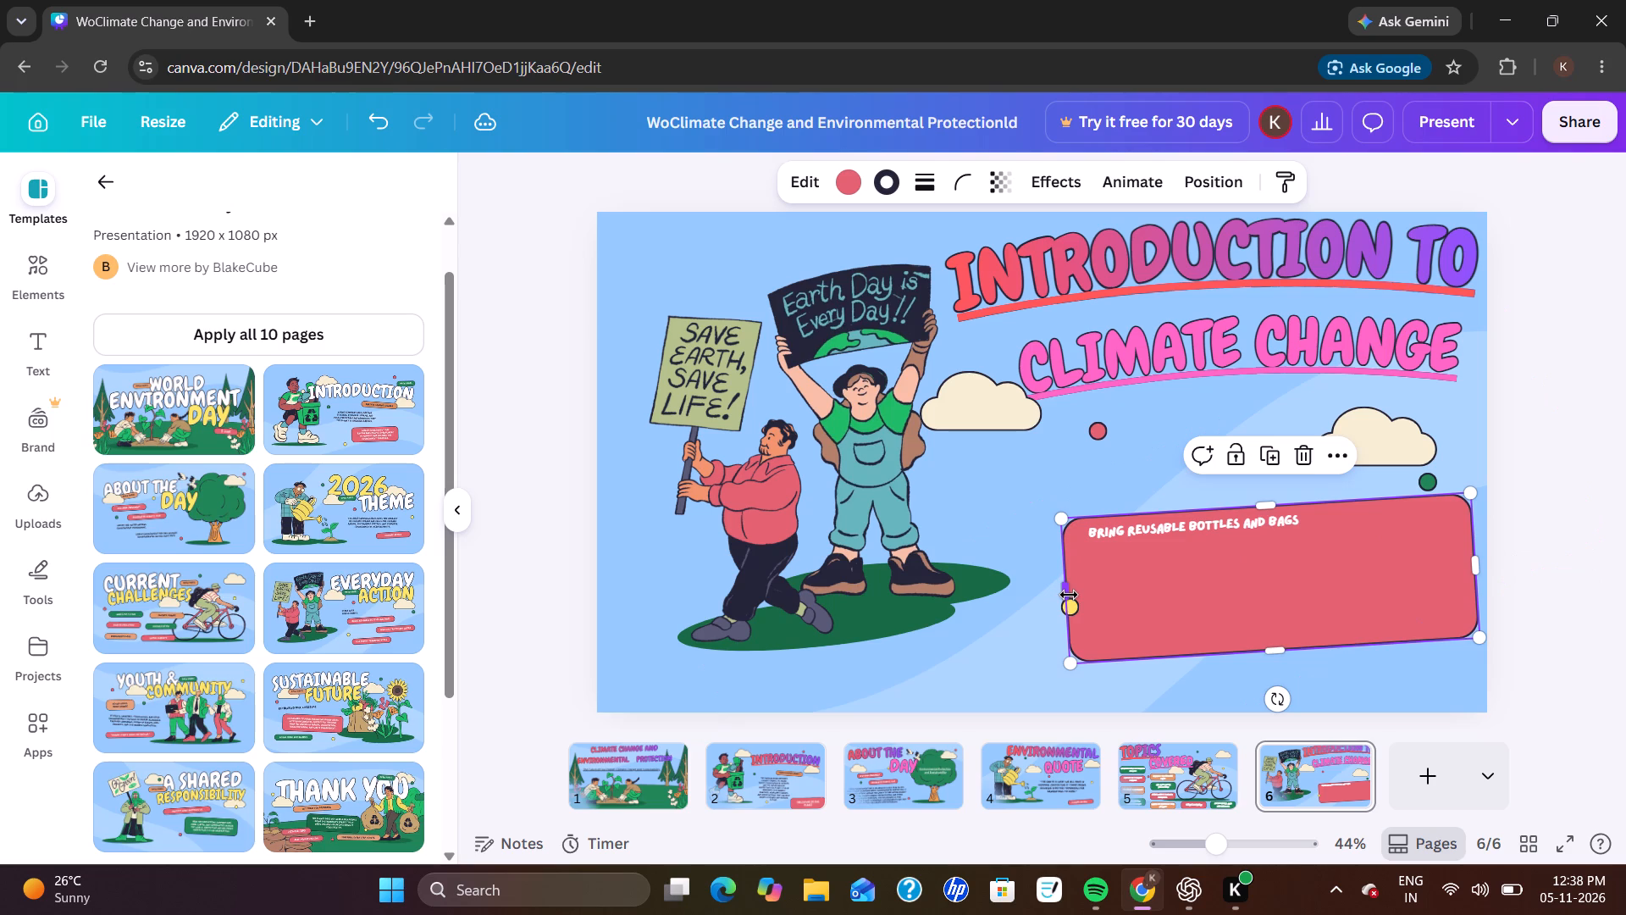
right_drag(1069, 595, 1041, 602)
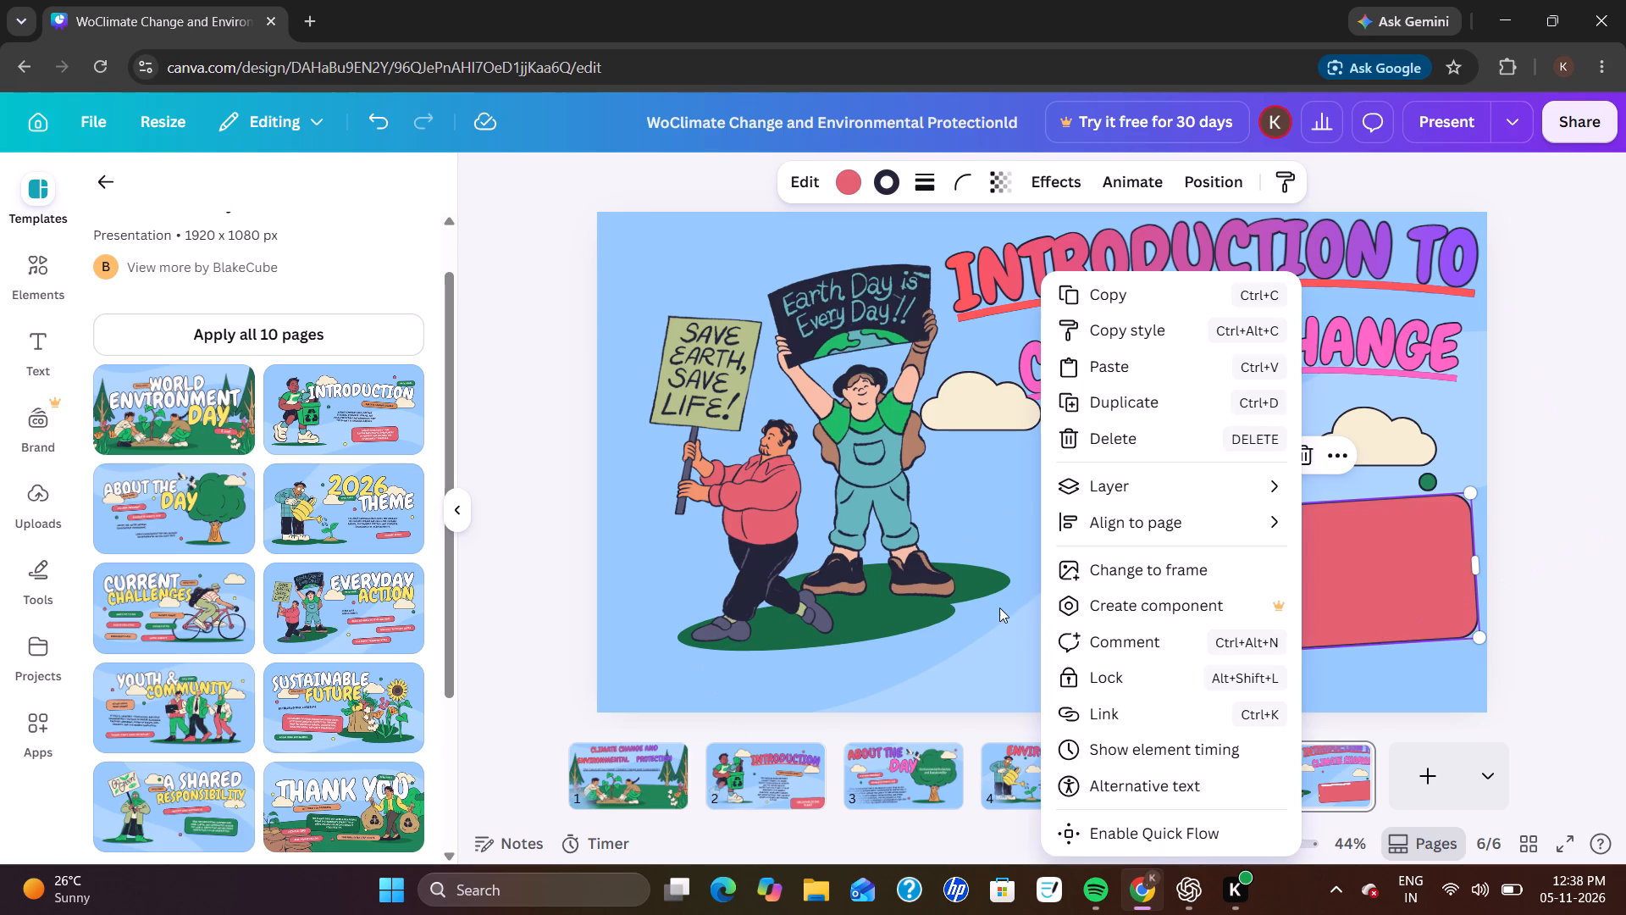
click(999, 607)
drag(1064, 591, 1019, 610)
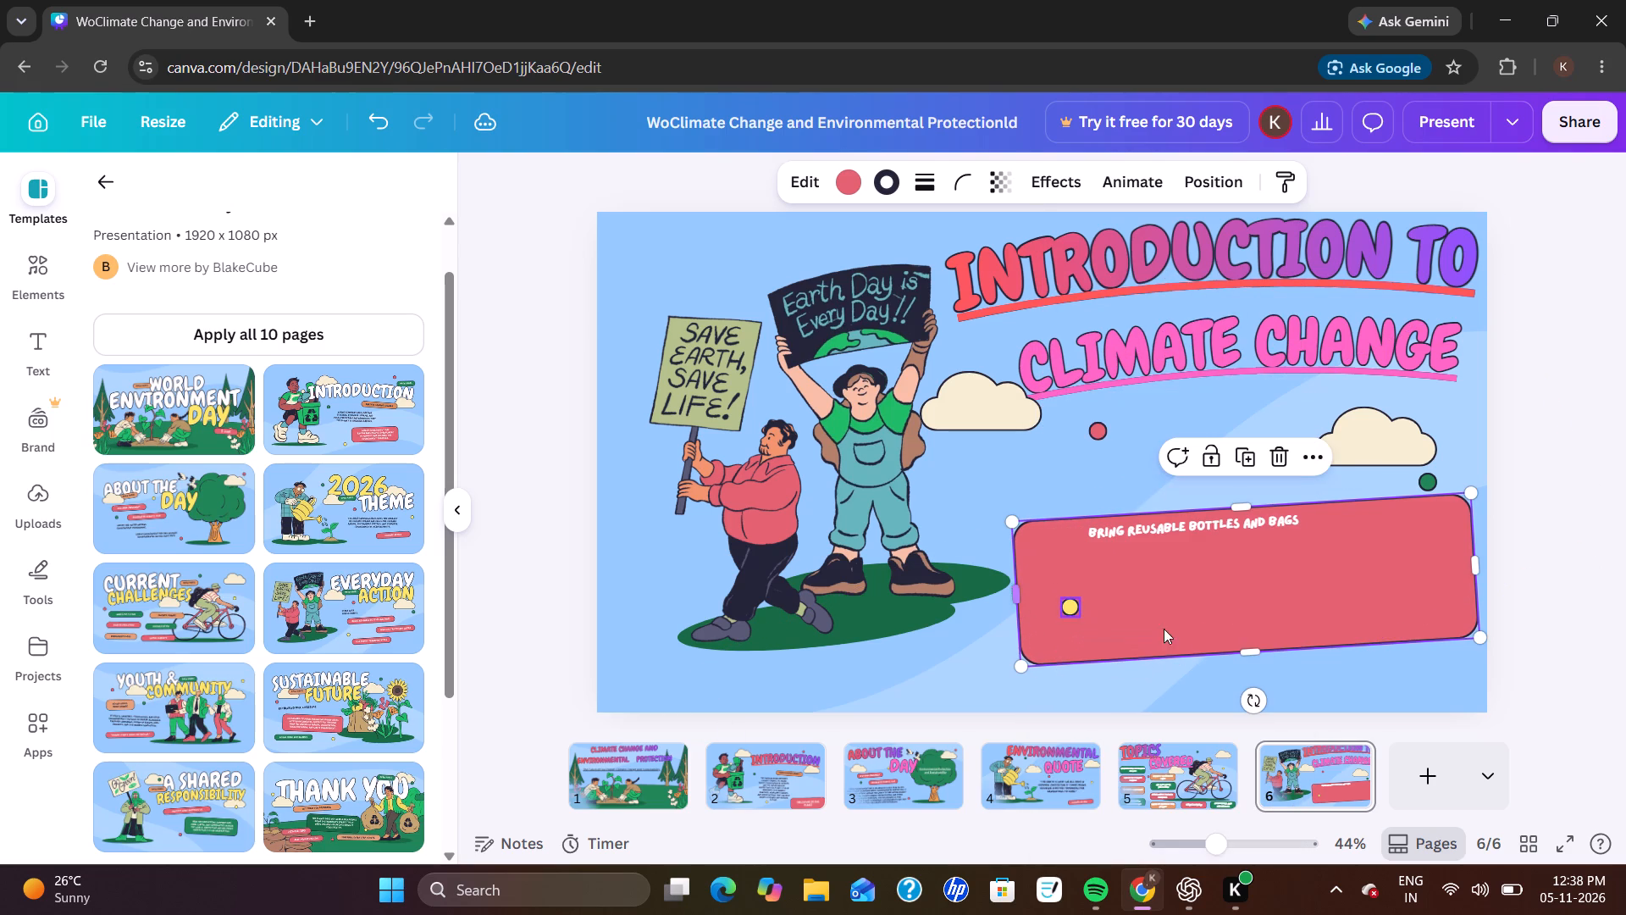
drag(1247, 649, 1238, 674)
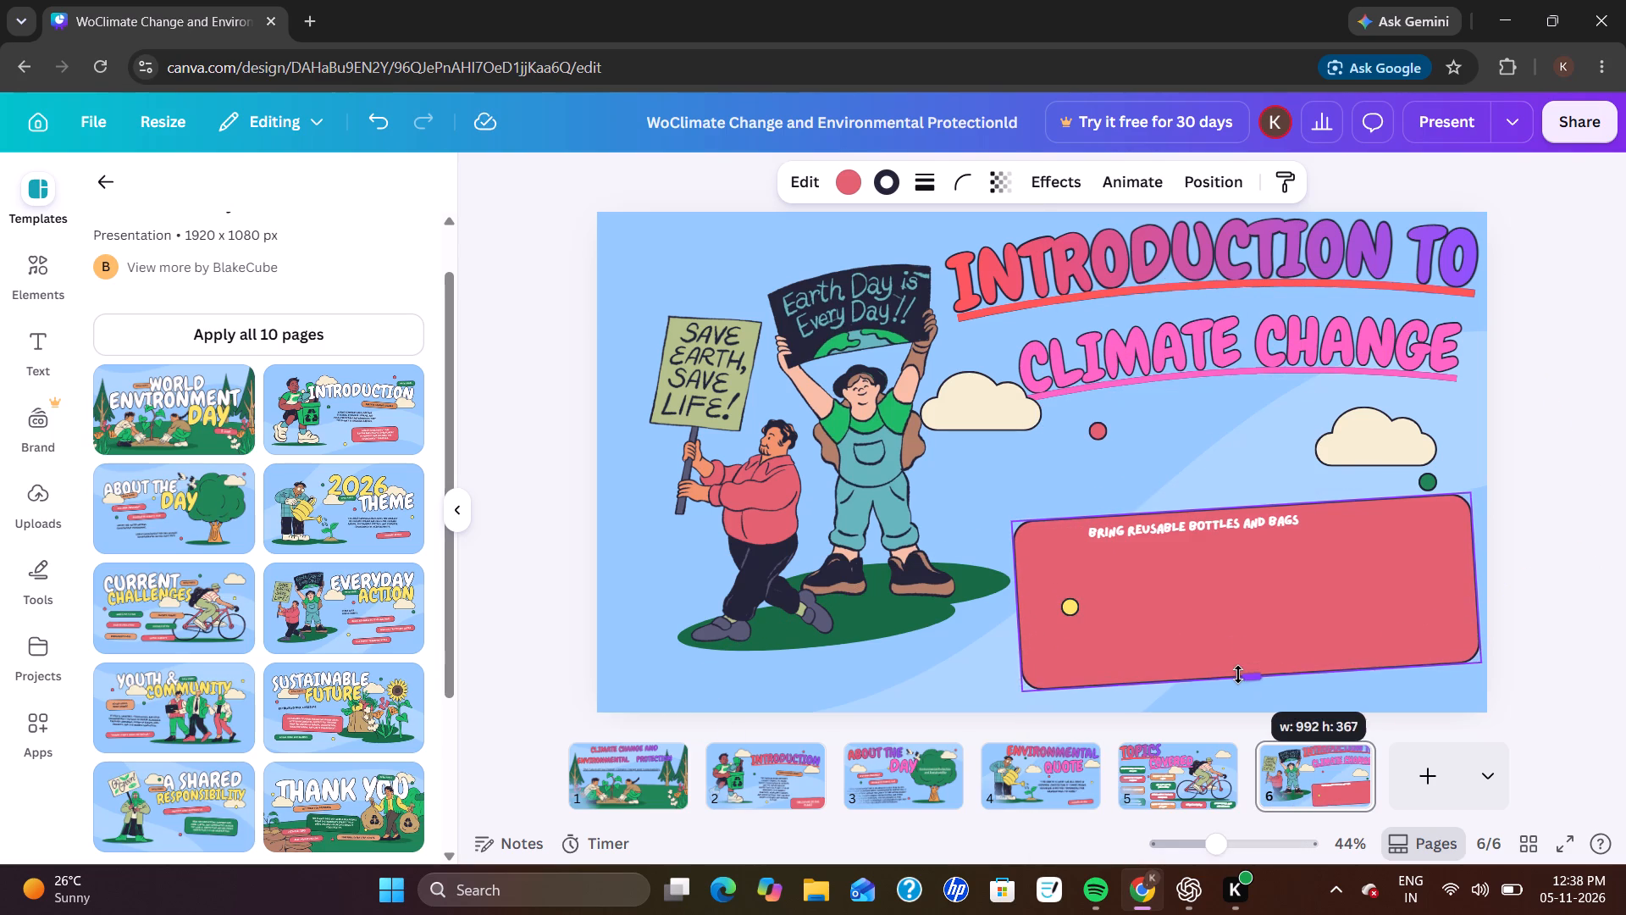
drag(1238, 674, 1243, 695)
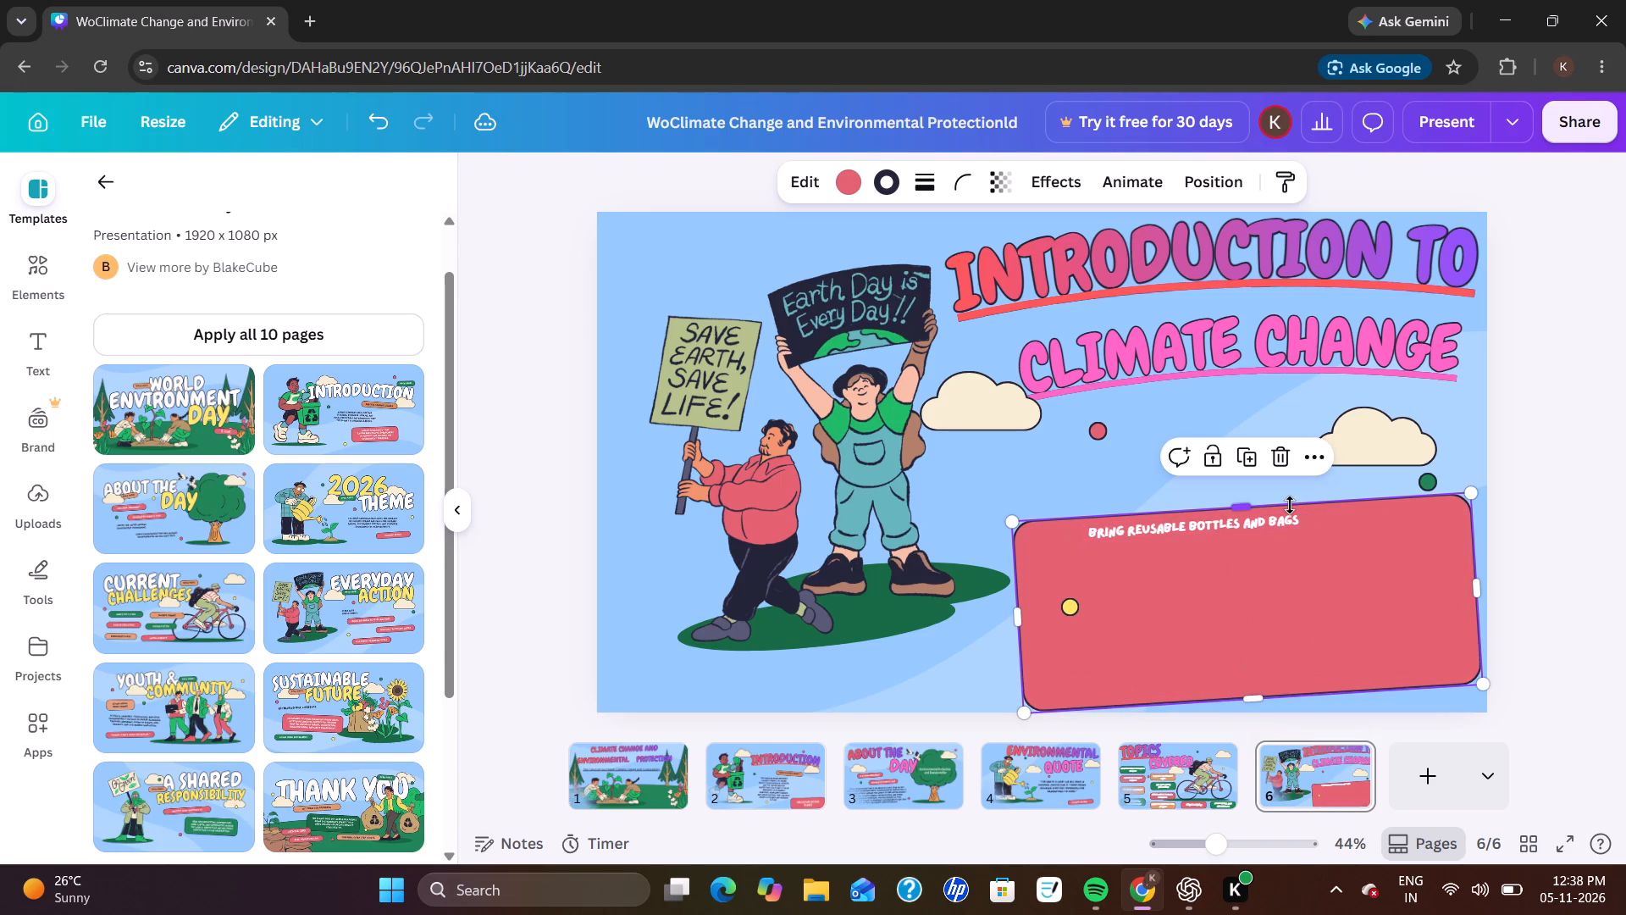
Replace the "Bring reusable bottles and bags" text with the copied climate change paragraph.
click(1286, 522)
click(1286, 522)
key(BackSpace)
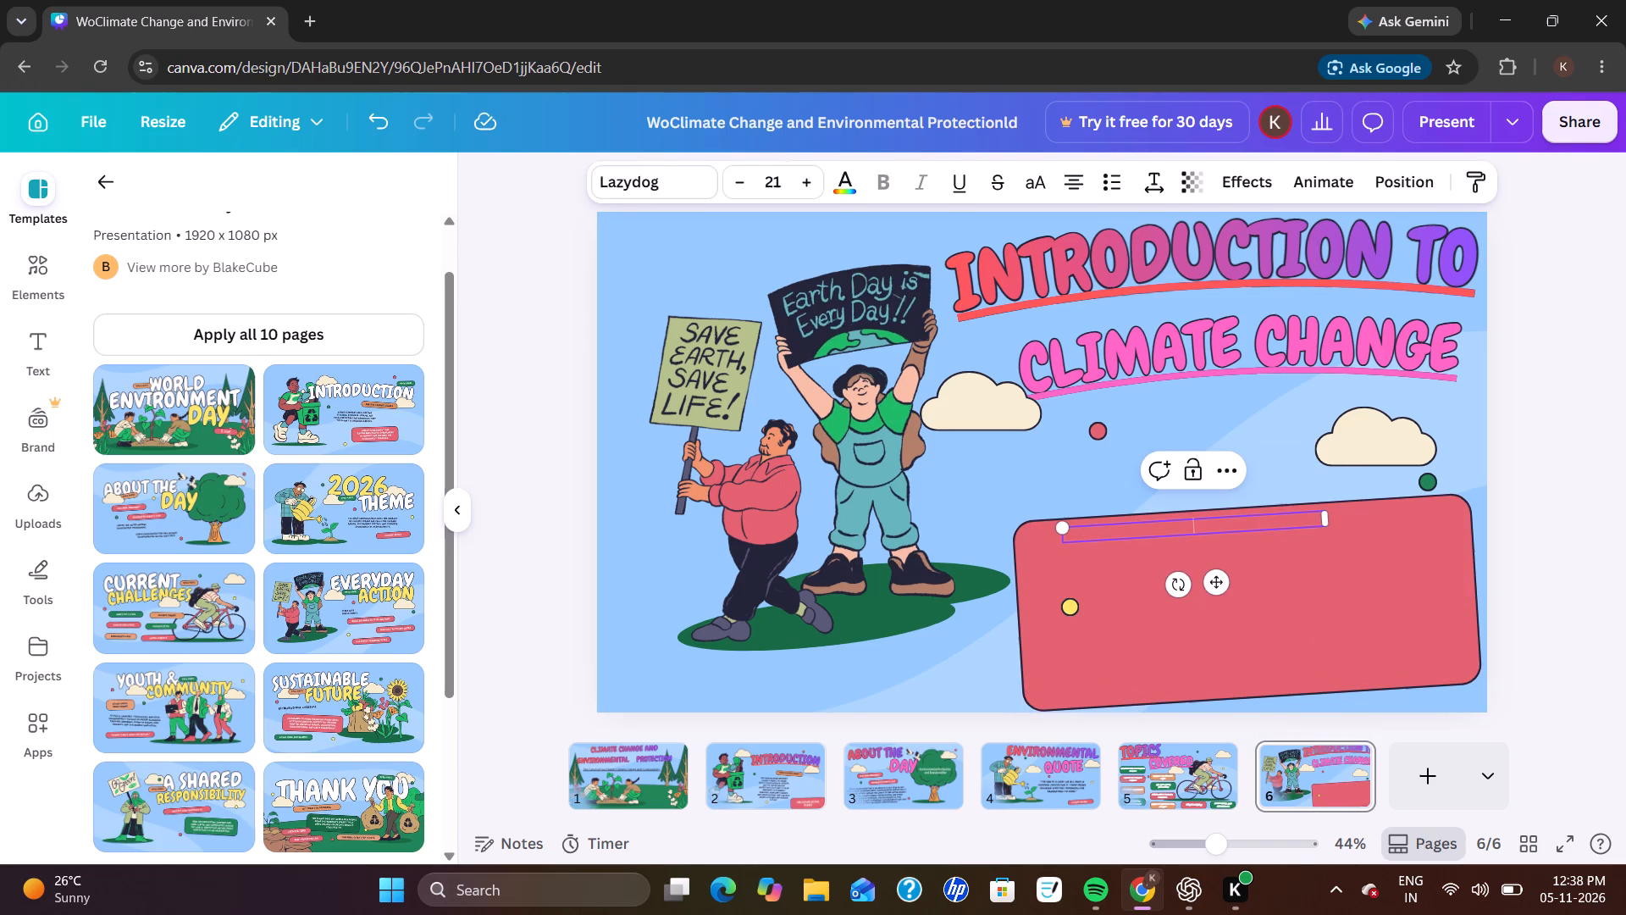
key(ctrl+v)
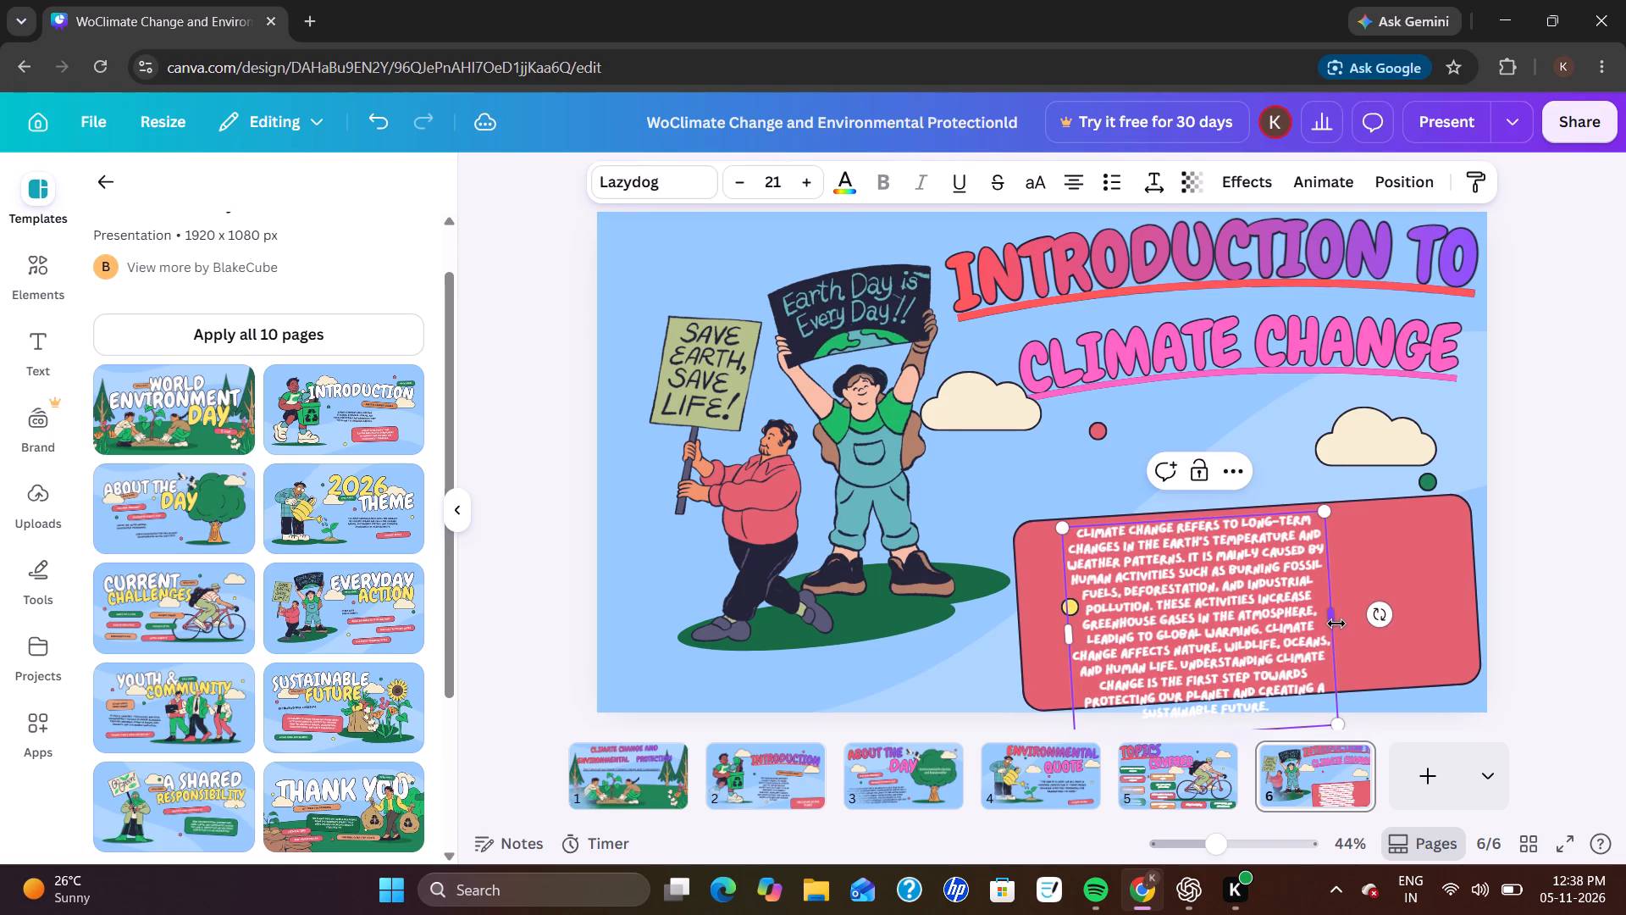
Widen the climate change paragraph's text box to about 790 so its lines fit inside the red box.
drag(1336, 624, 1441, 620)
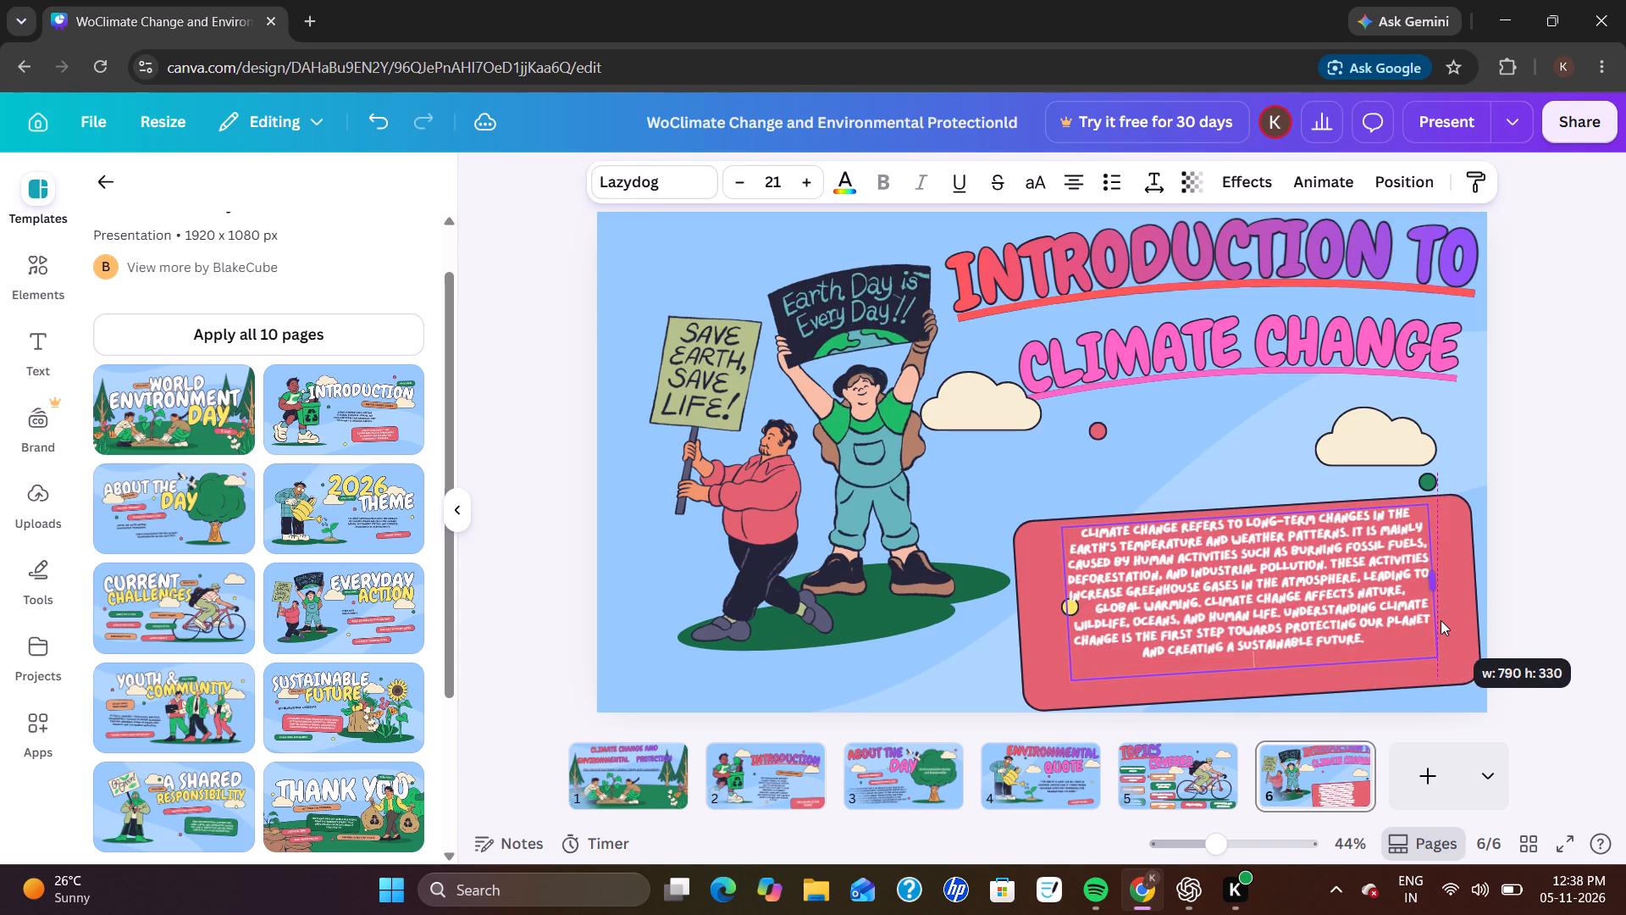
drag(1441, 620, 1441, 621)
drag(1297, 602, 1301, 613)
click(1586, 486)
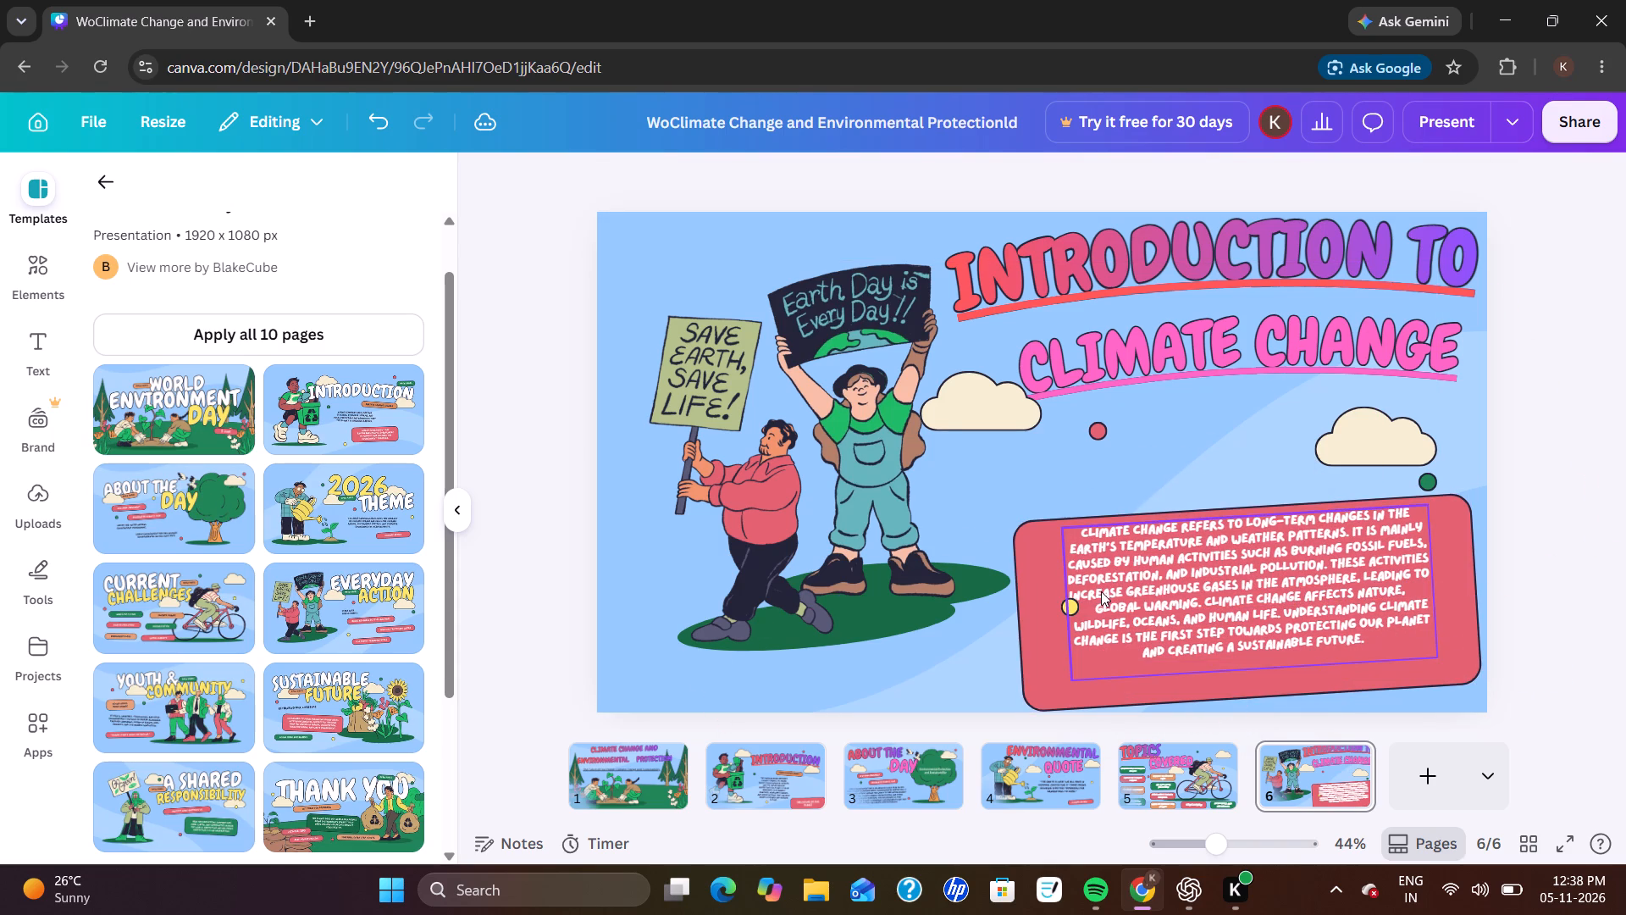
Increase the font size of the whole climate change paragraph to 24.
click(1079, 534)
click(1079, 534)
drag(1079, 534, 1385, 646)
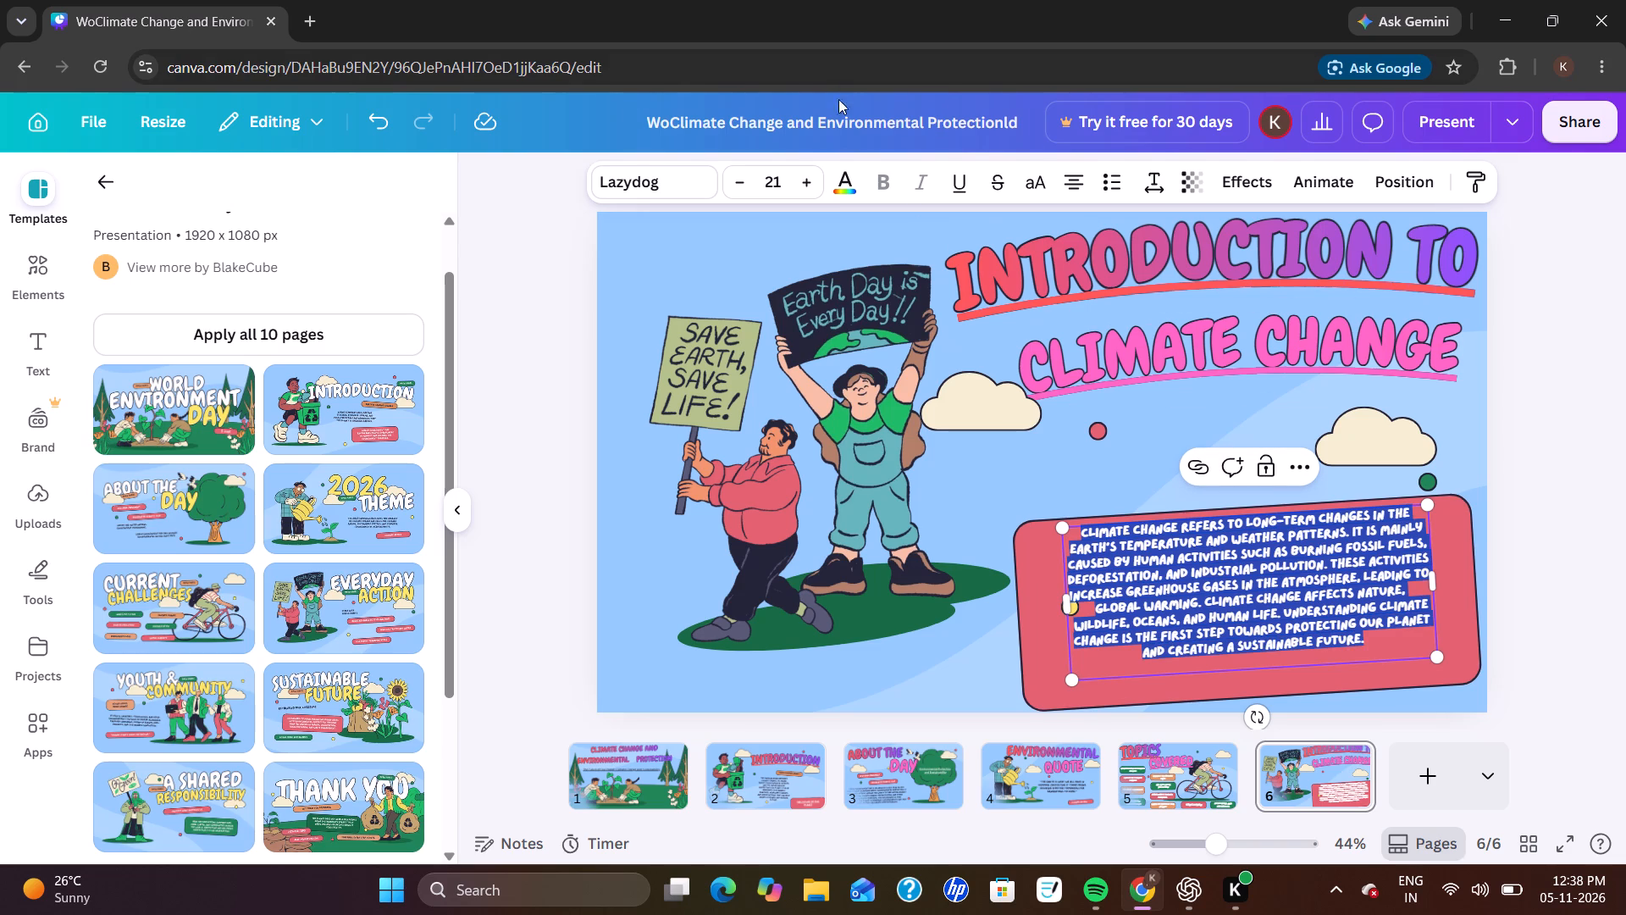
click(843, 182)
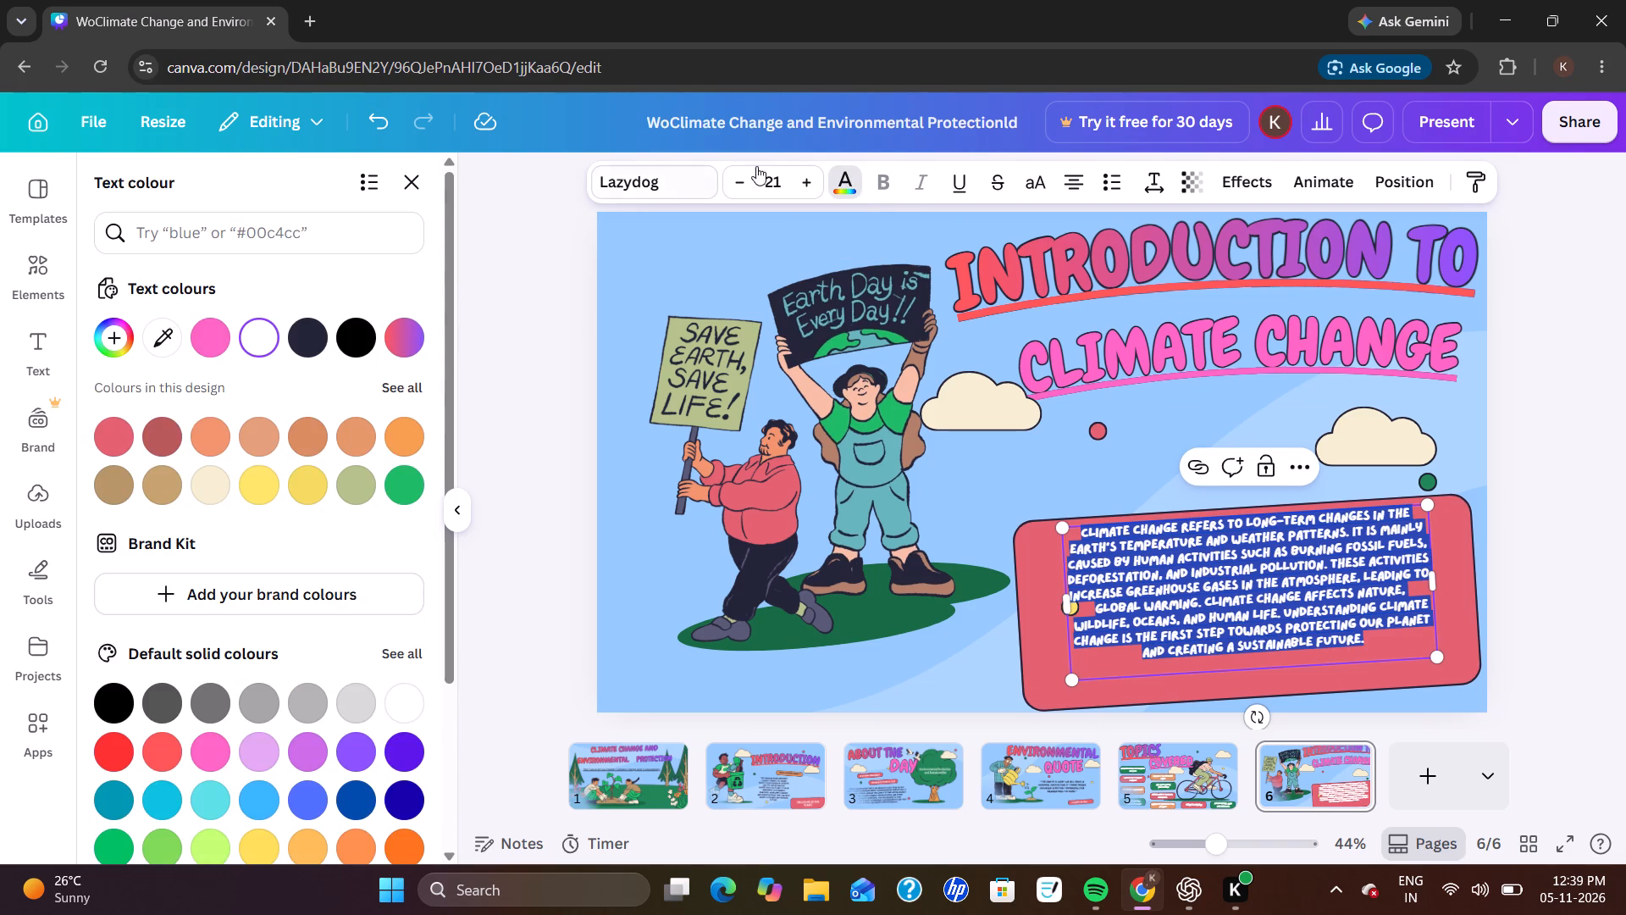
triple_click(810, 182)
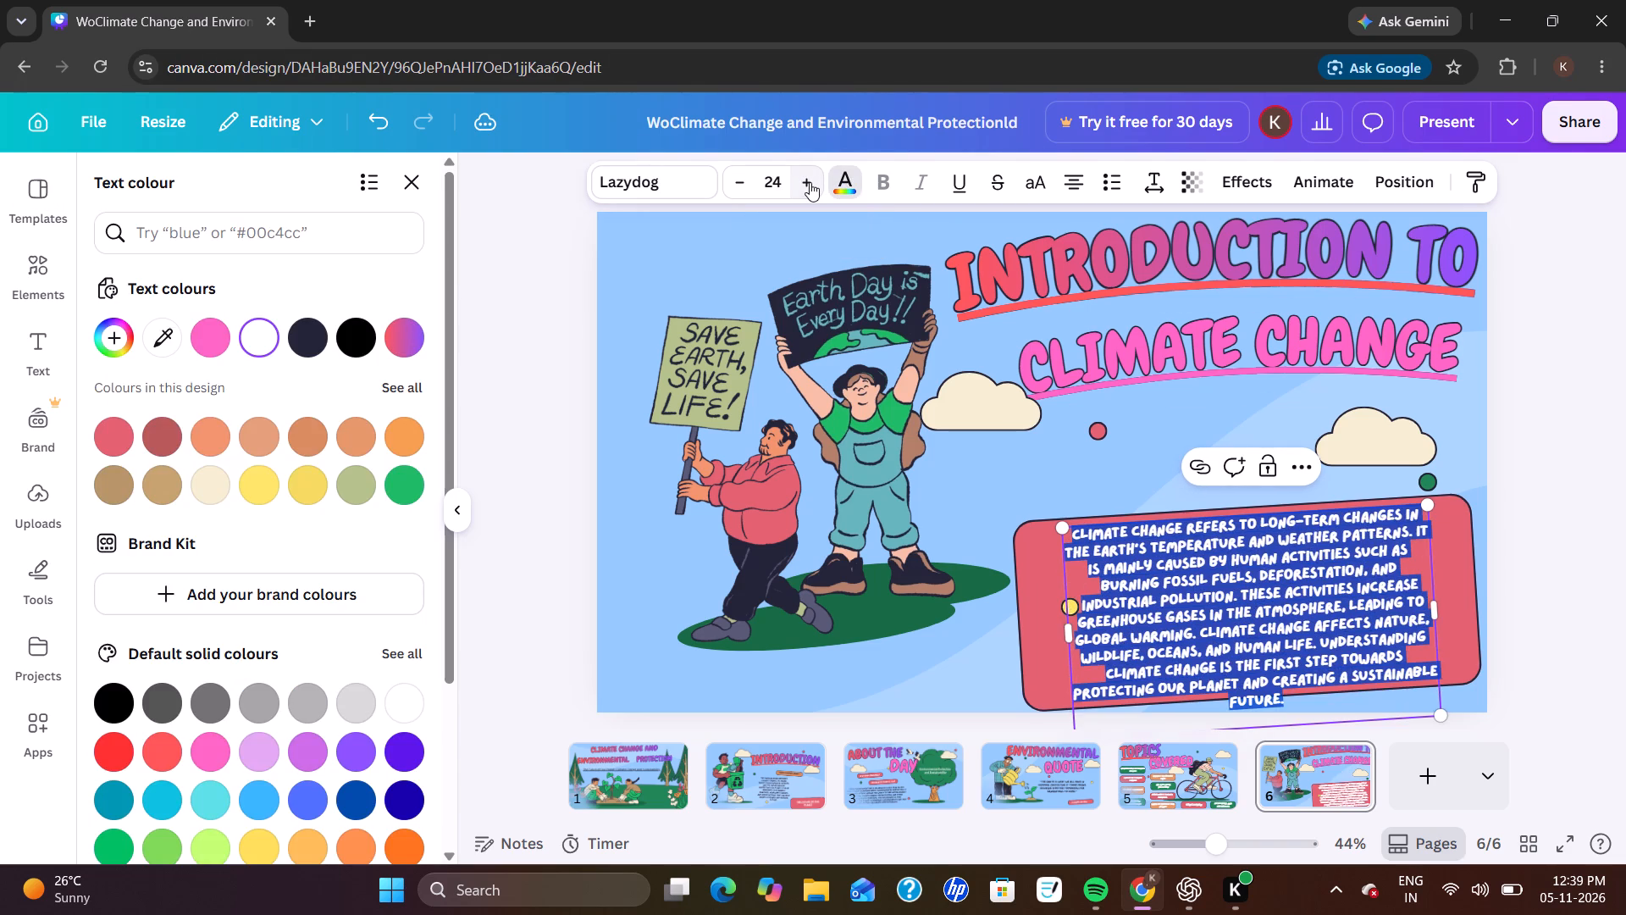
click(748, 186)
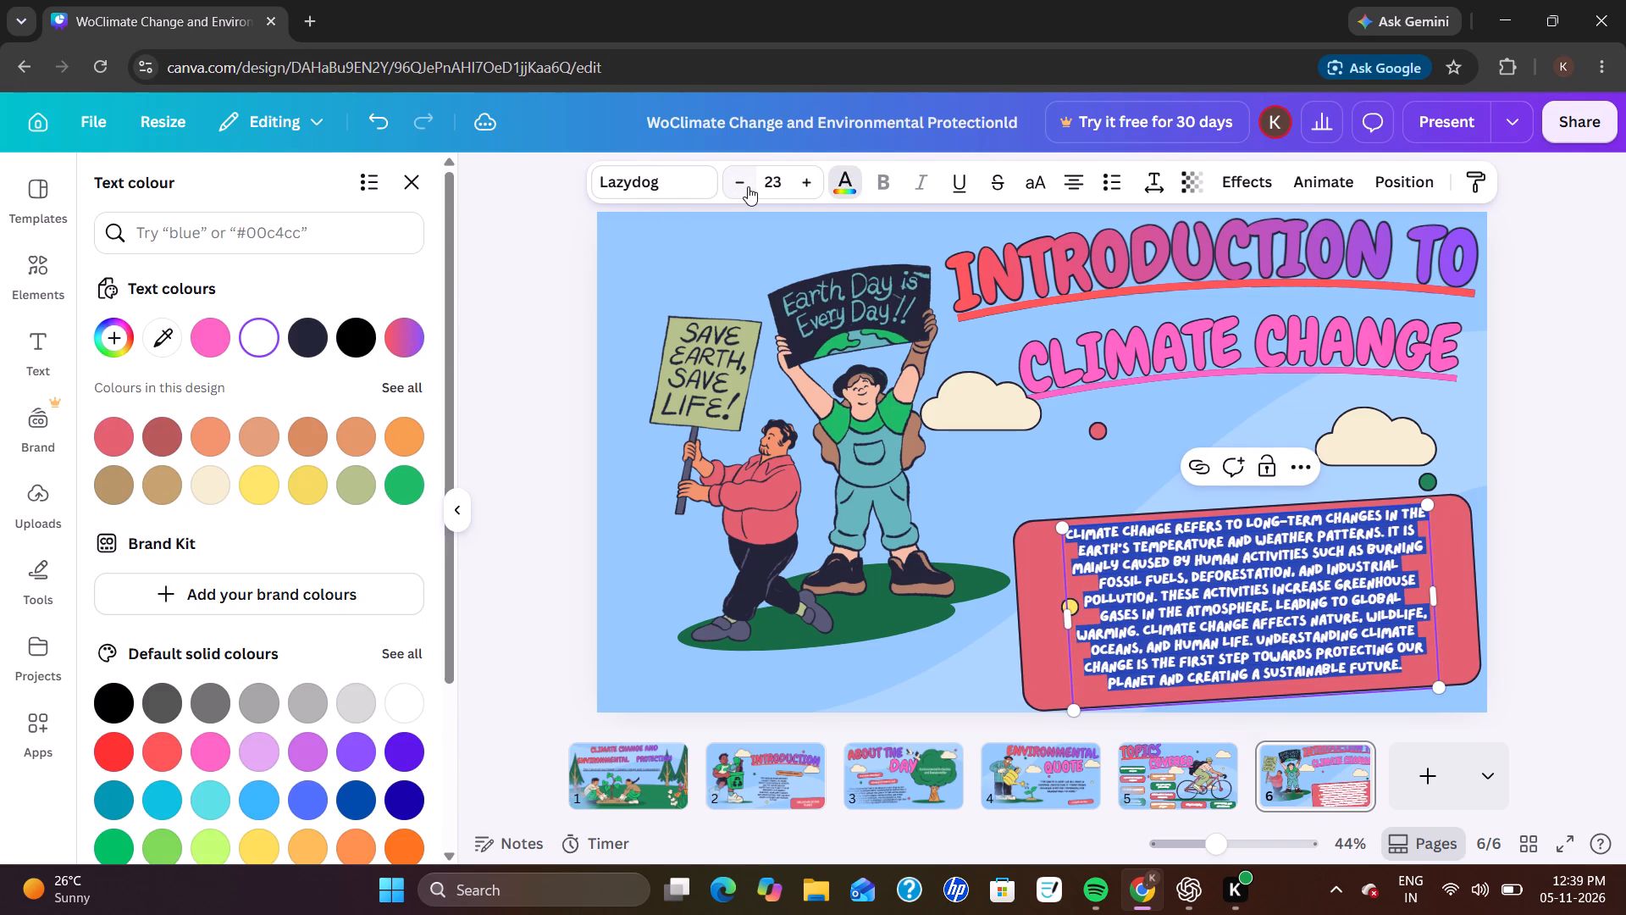
click(813, 180)
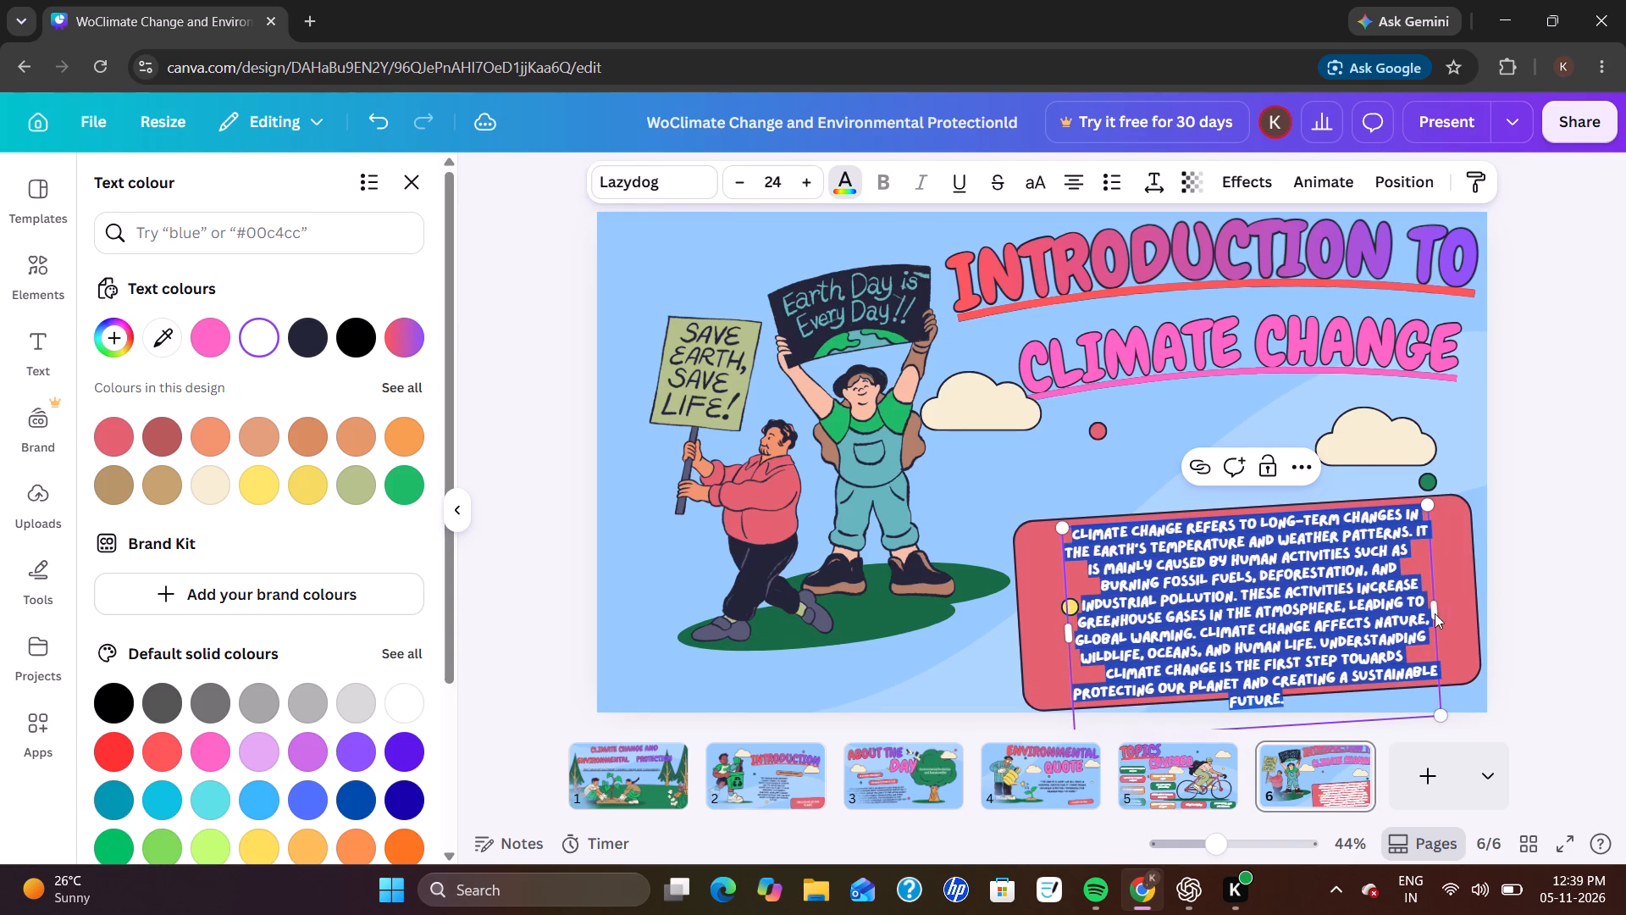
Widen the paragraph's text box toward the red box's right edge, and shift the paragraph slightly left to center it.
drag(1436, 611, 1467, 584)
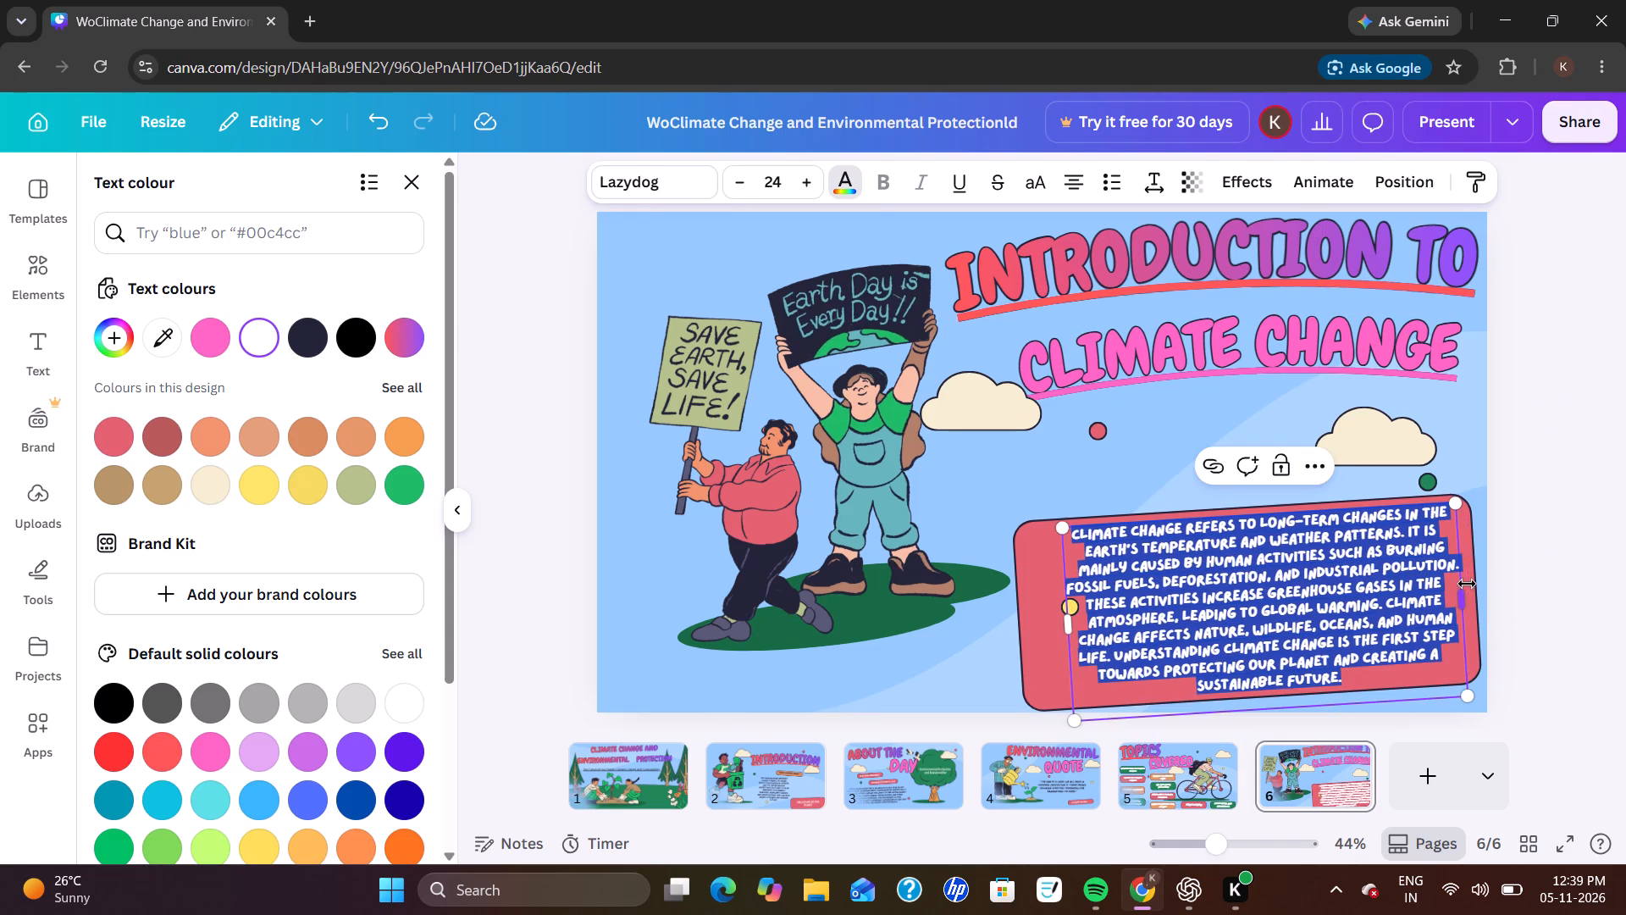
click(1553, 546)
click(1553, 546)
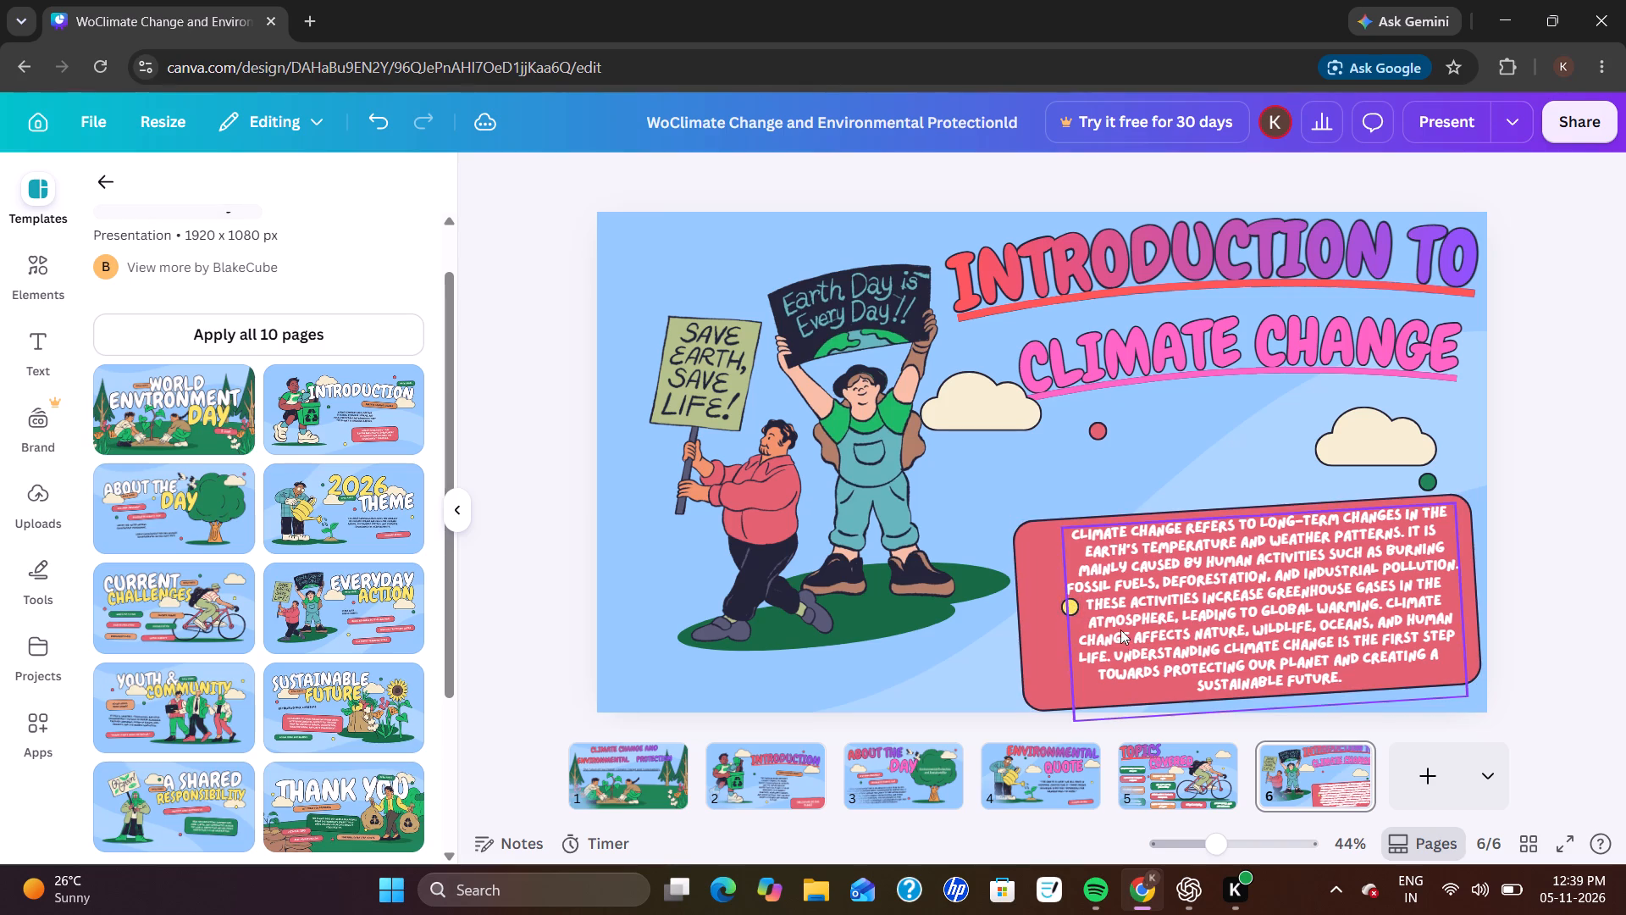
drag(1125, 629, 1096, 625)
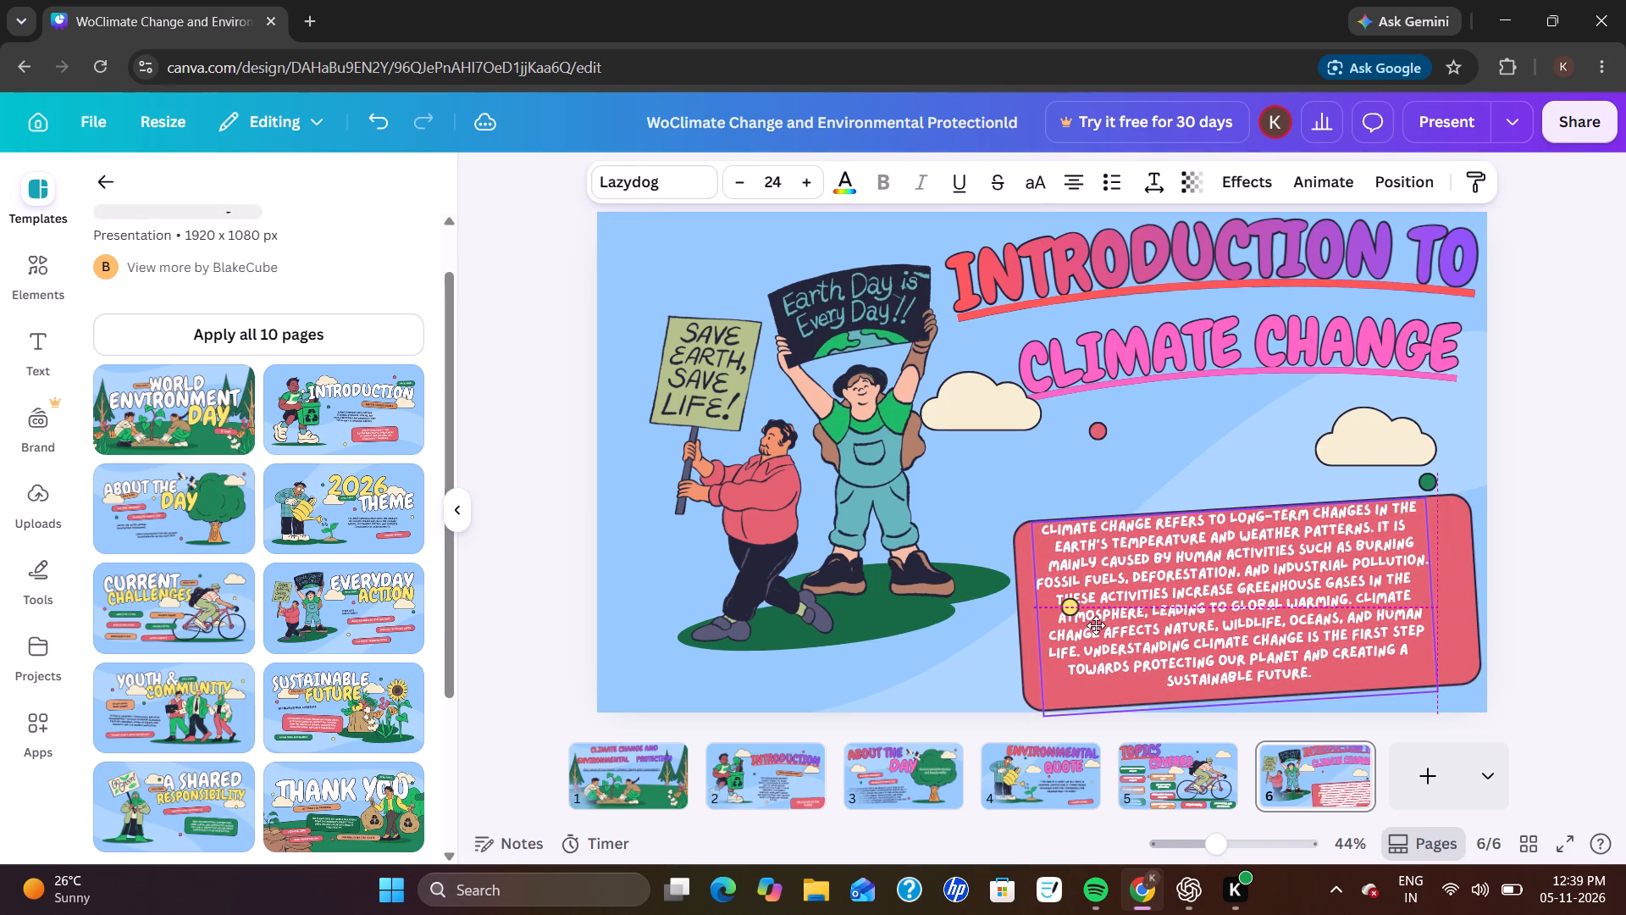
drag(1096, 625, 1110, 632)
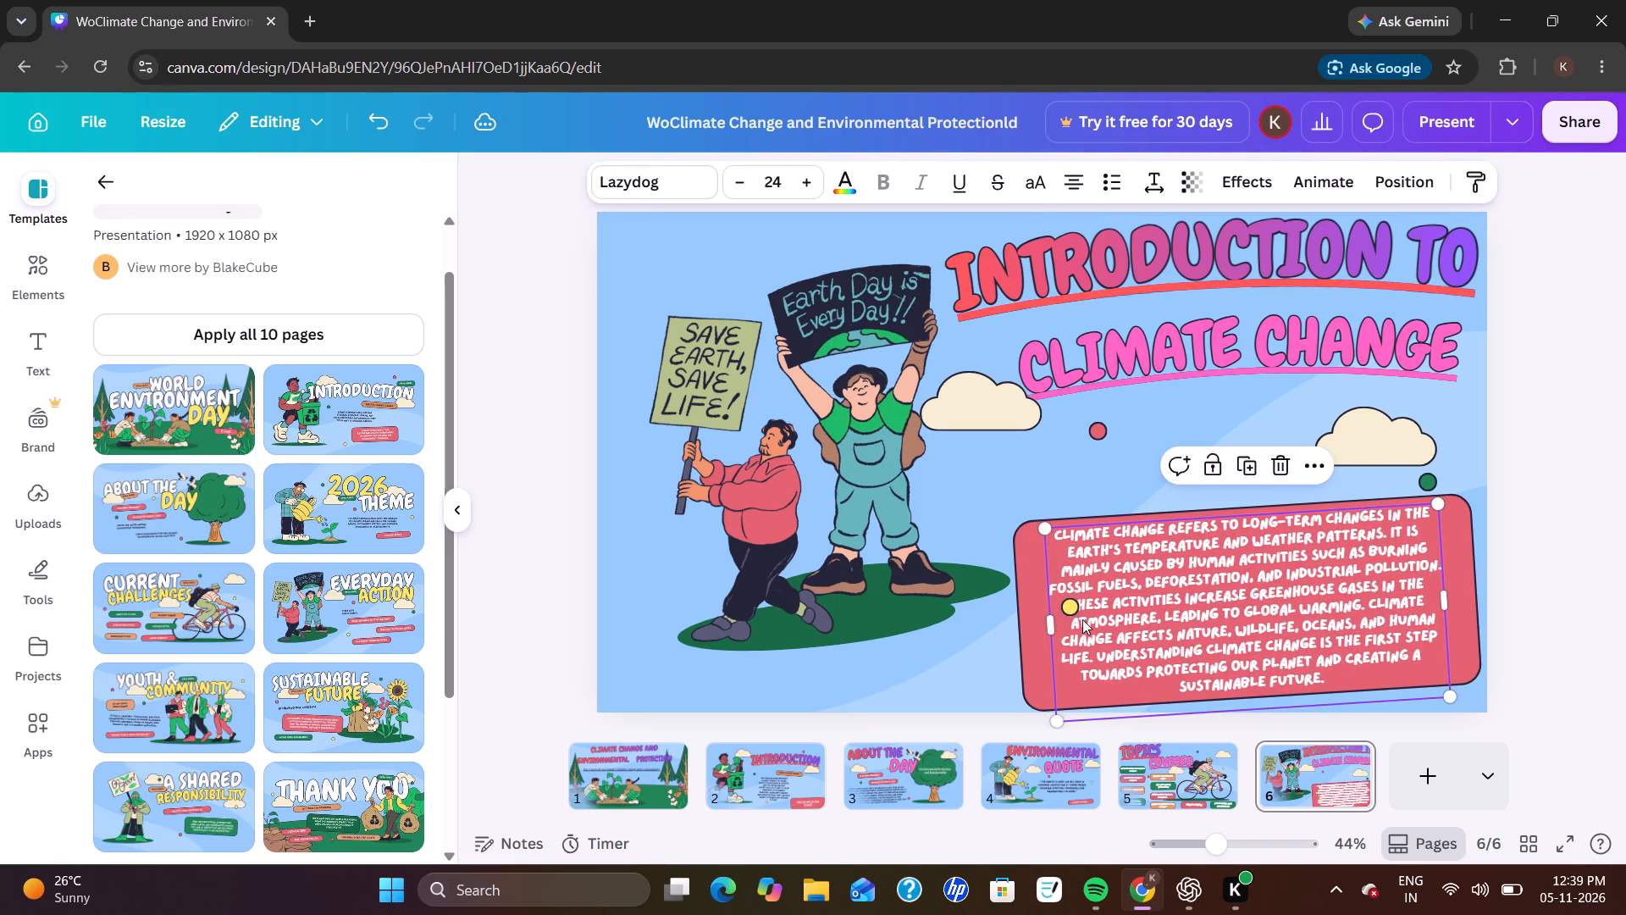
Delete the yellow dot overlapping the climate change paragraph.
click(1072, 611)
click(1108, 559)
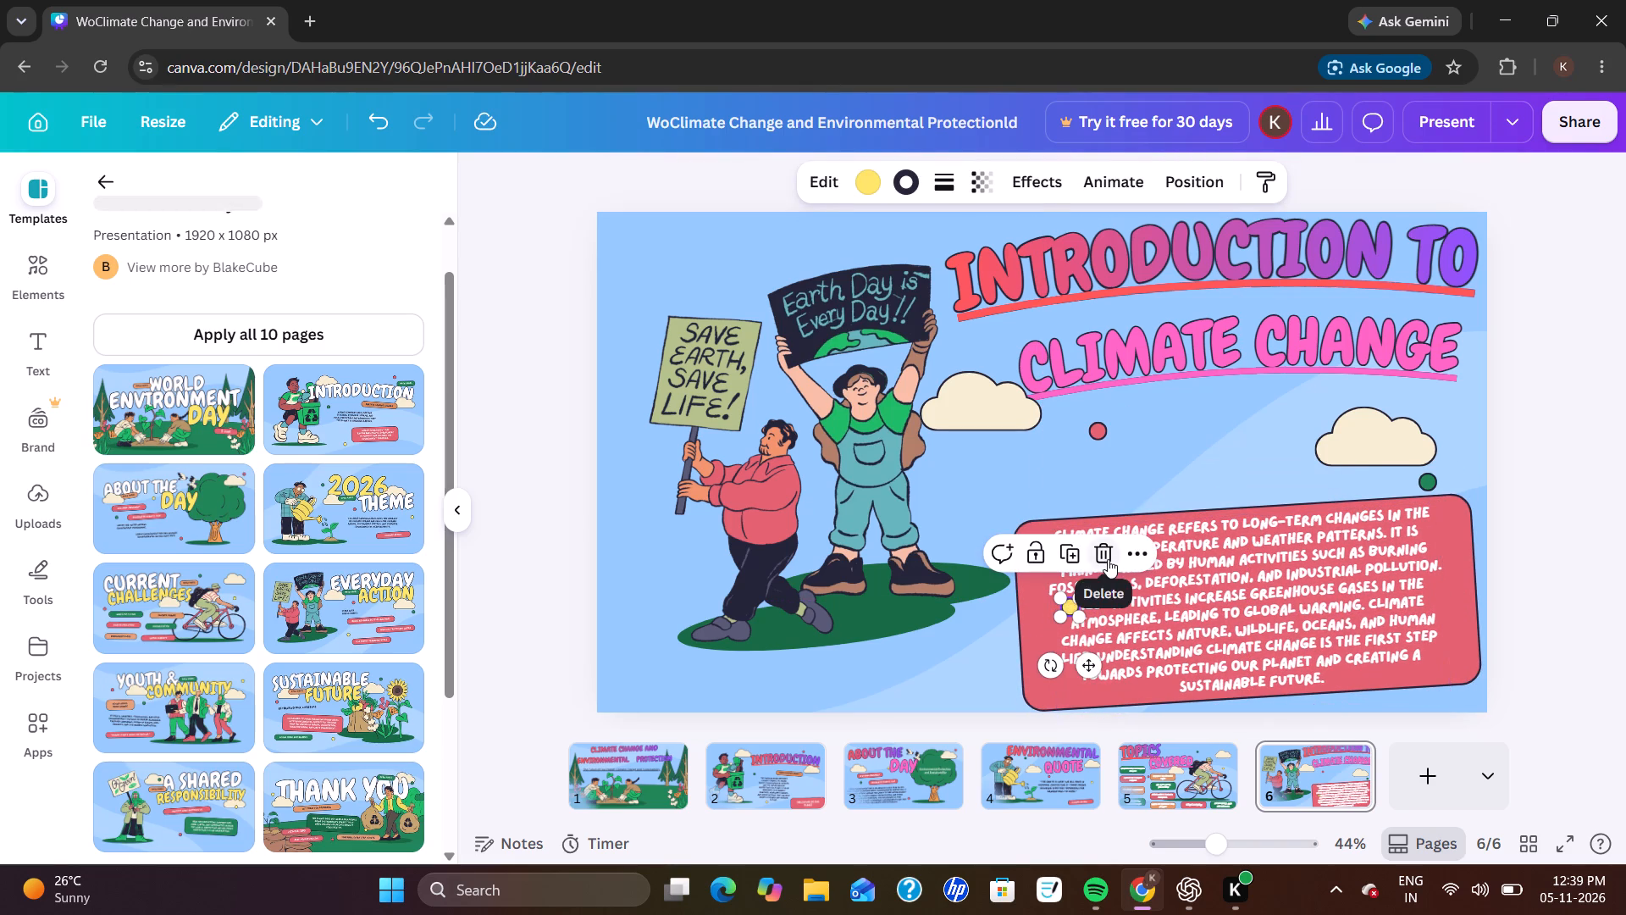
click(1059, 614)
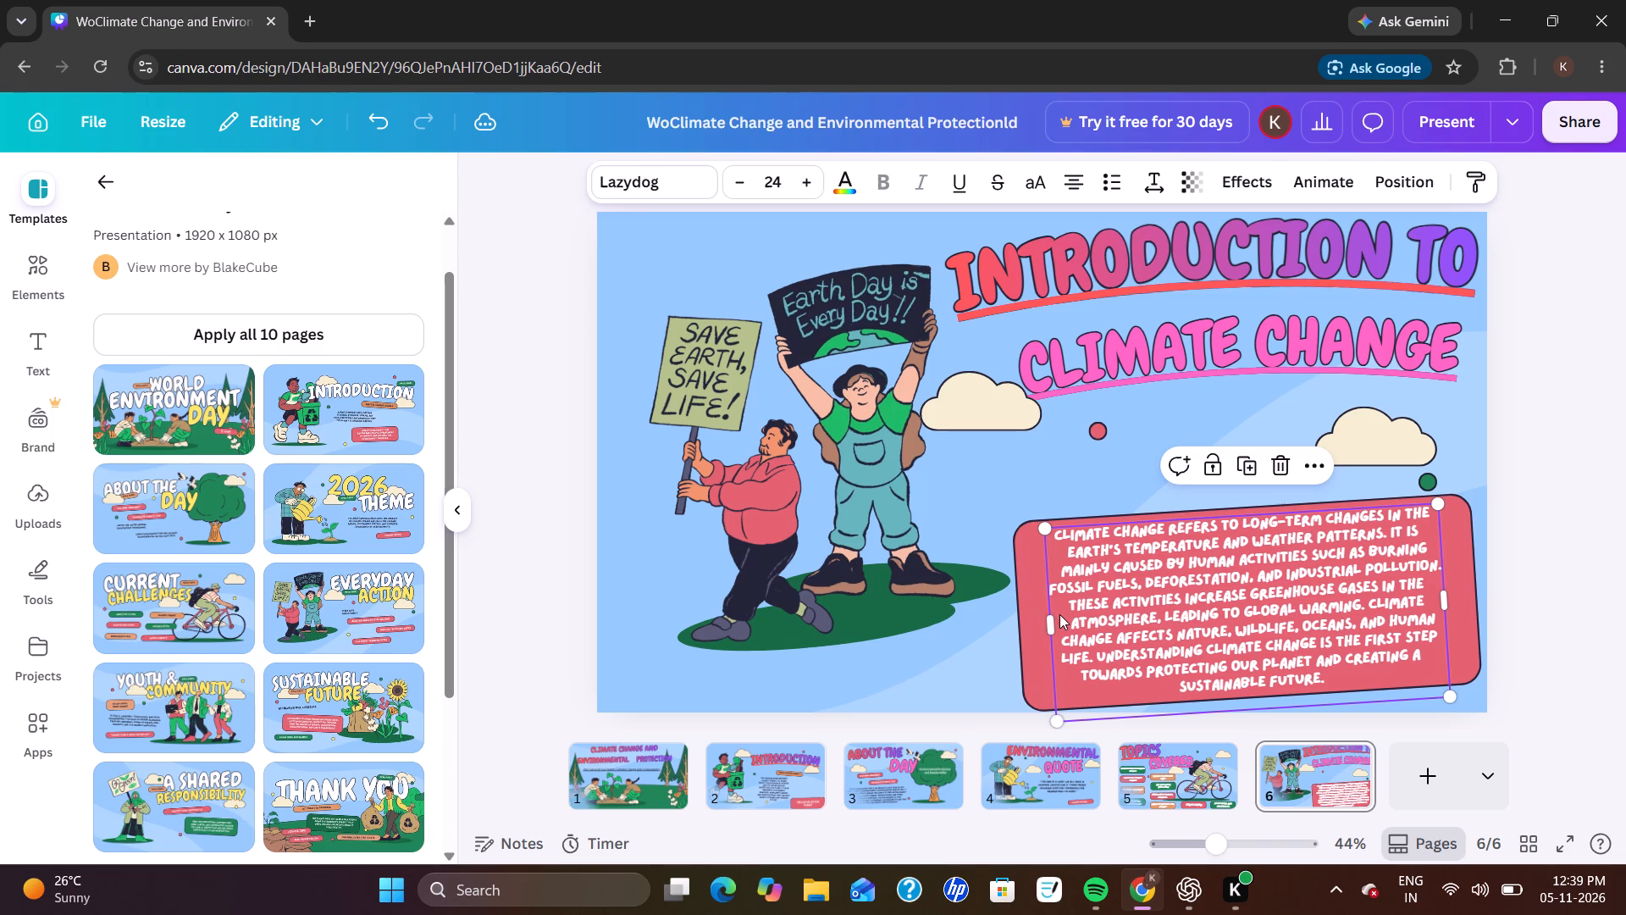
drag(1050, 620, 1029, 619)
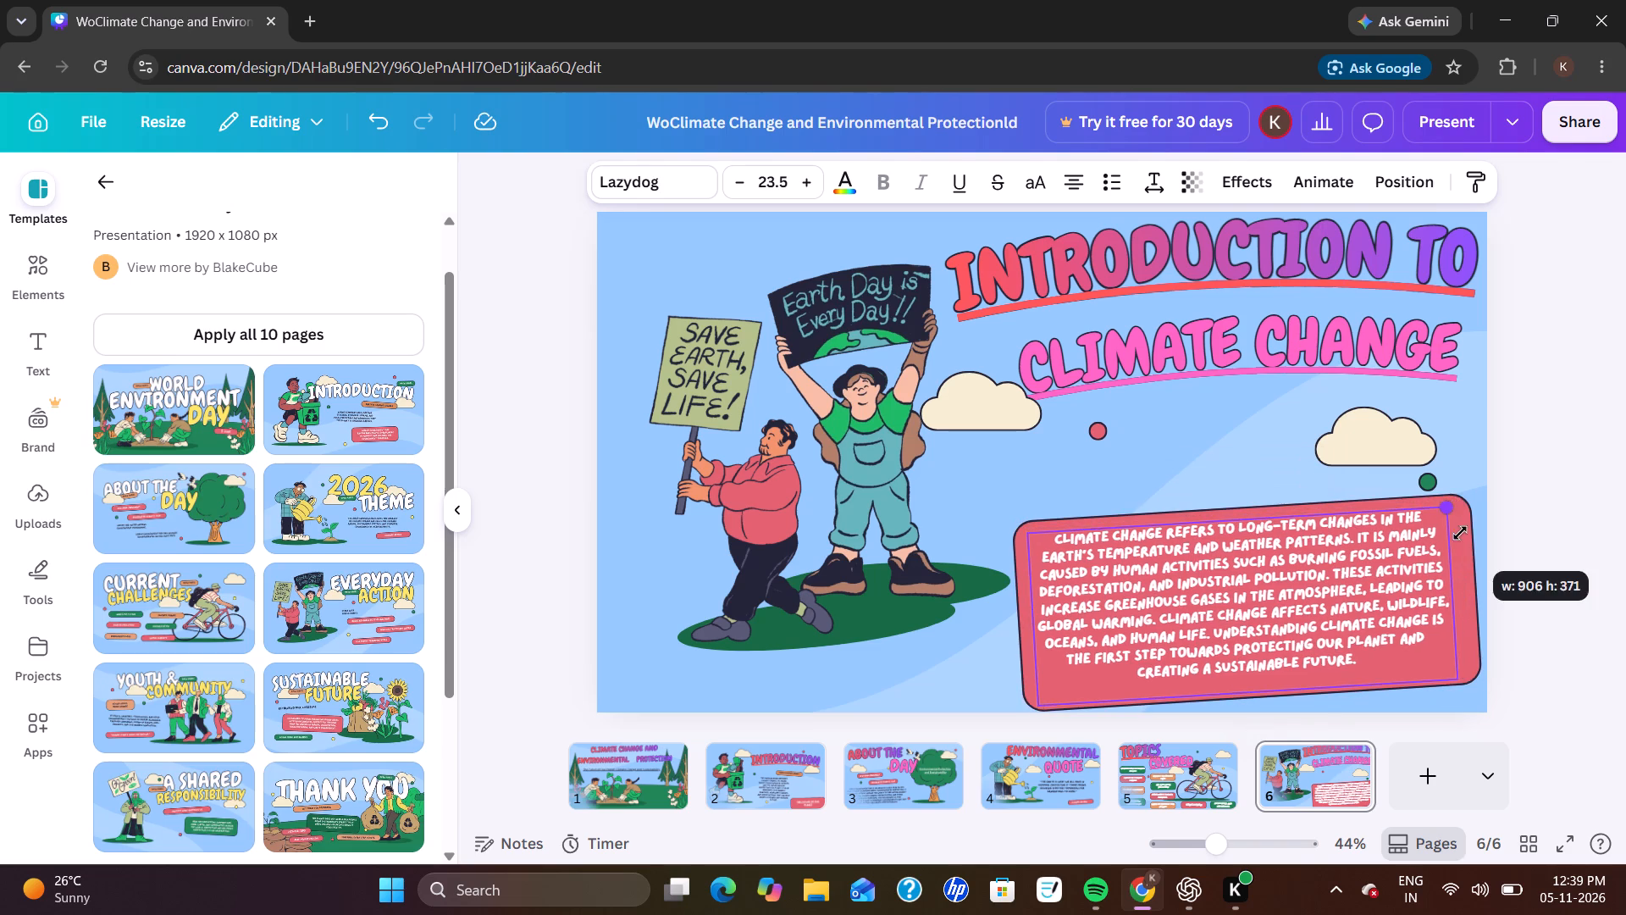
drag(1460, 533, 1469, 535)
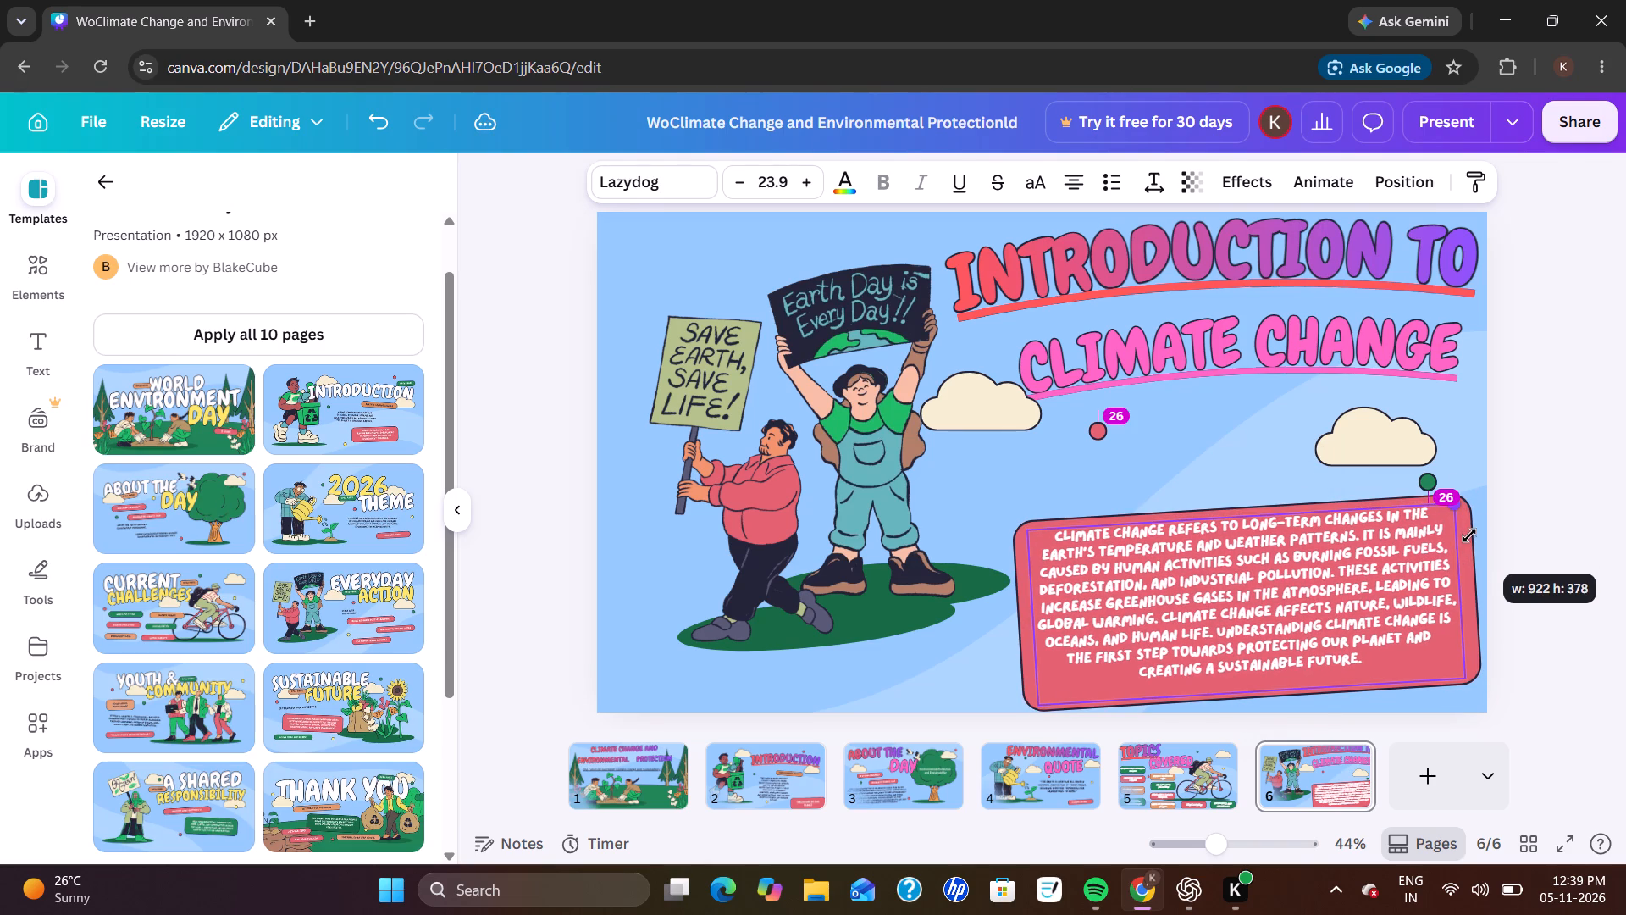
drag(1469, 535, 1474, 532)
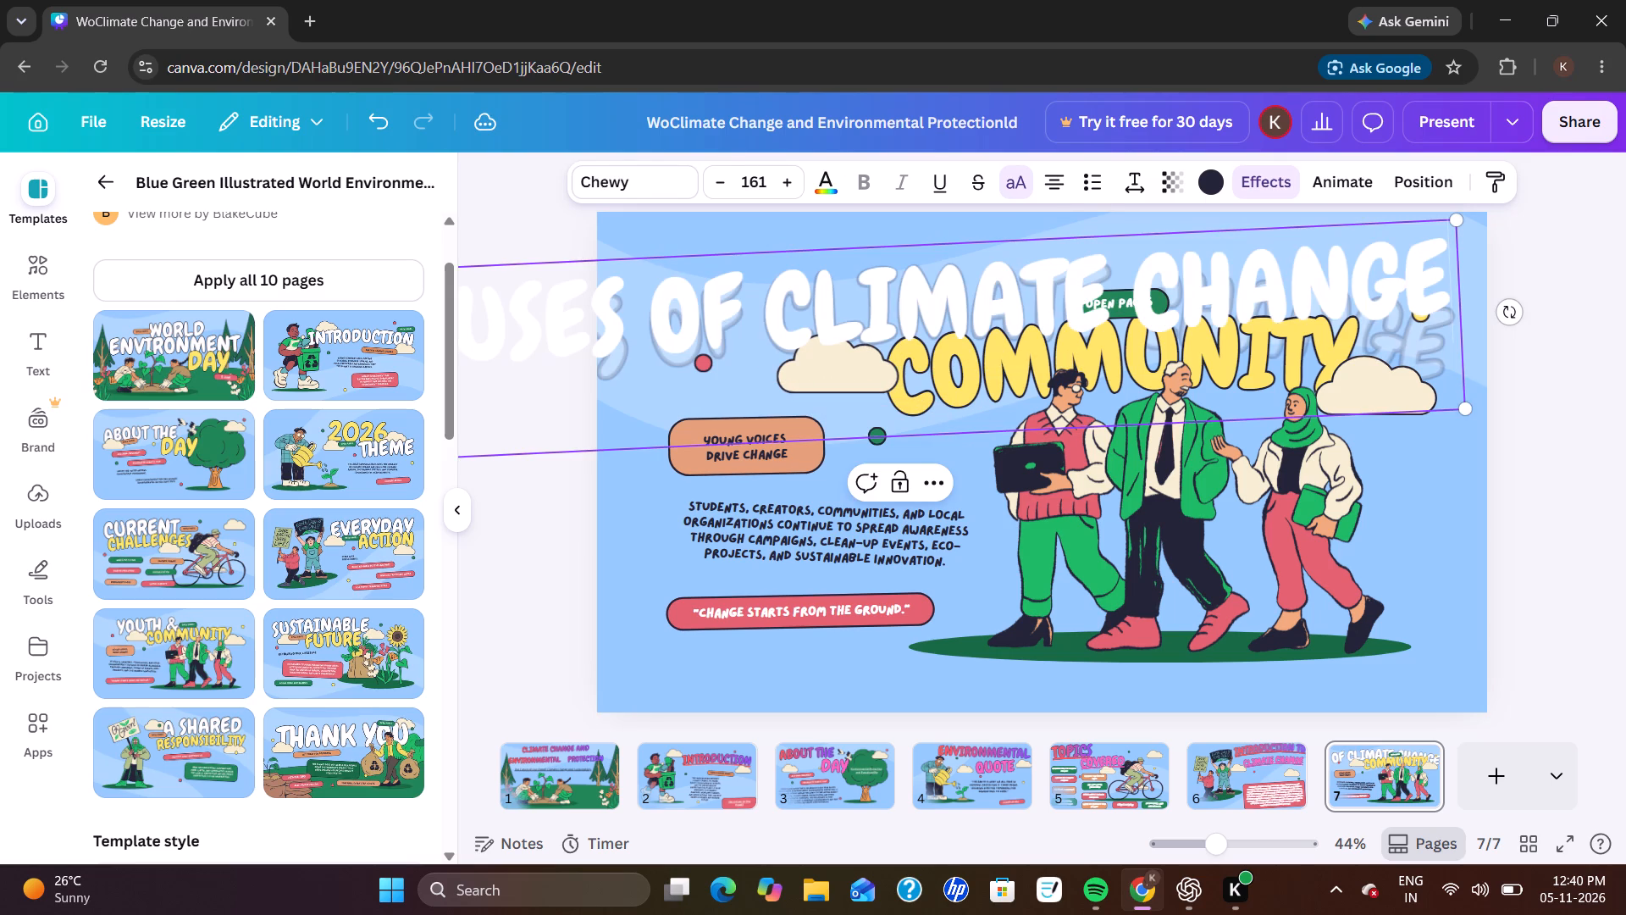
click(1427, 278)
key(BackSpace)
key(BackSpace)
key(BackSpace)
key(BackSpace)
key(BackSpace)
key(BackSpace)
key(BackSpace)
key(BackSpace)
key(BackSpace)
key(BackSpace)
key(BackSpace)
key(BackSpace)
key(BackSpace)
key(BackSpace)
key(BackSpace)
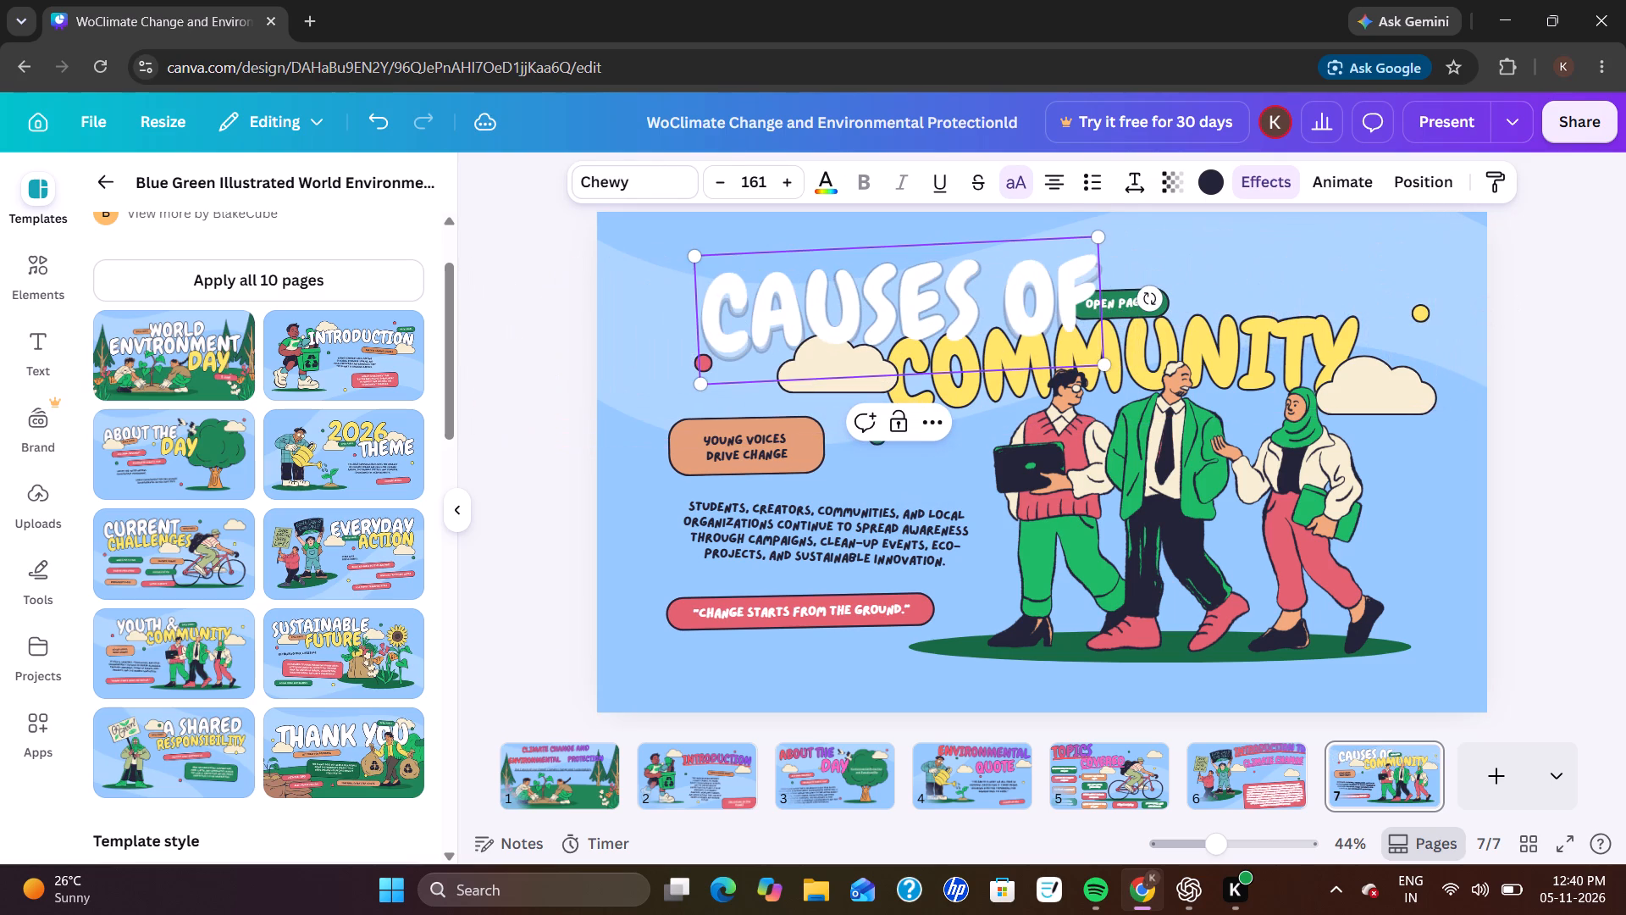
Replace the yellow "COMMUNITY" title text with the copied heading, trimmed to "CLIMATE CHANGE".
click(1305, 352)
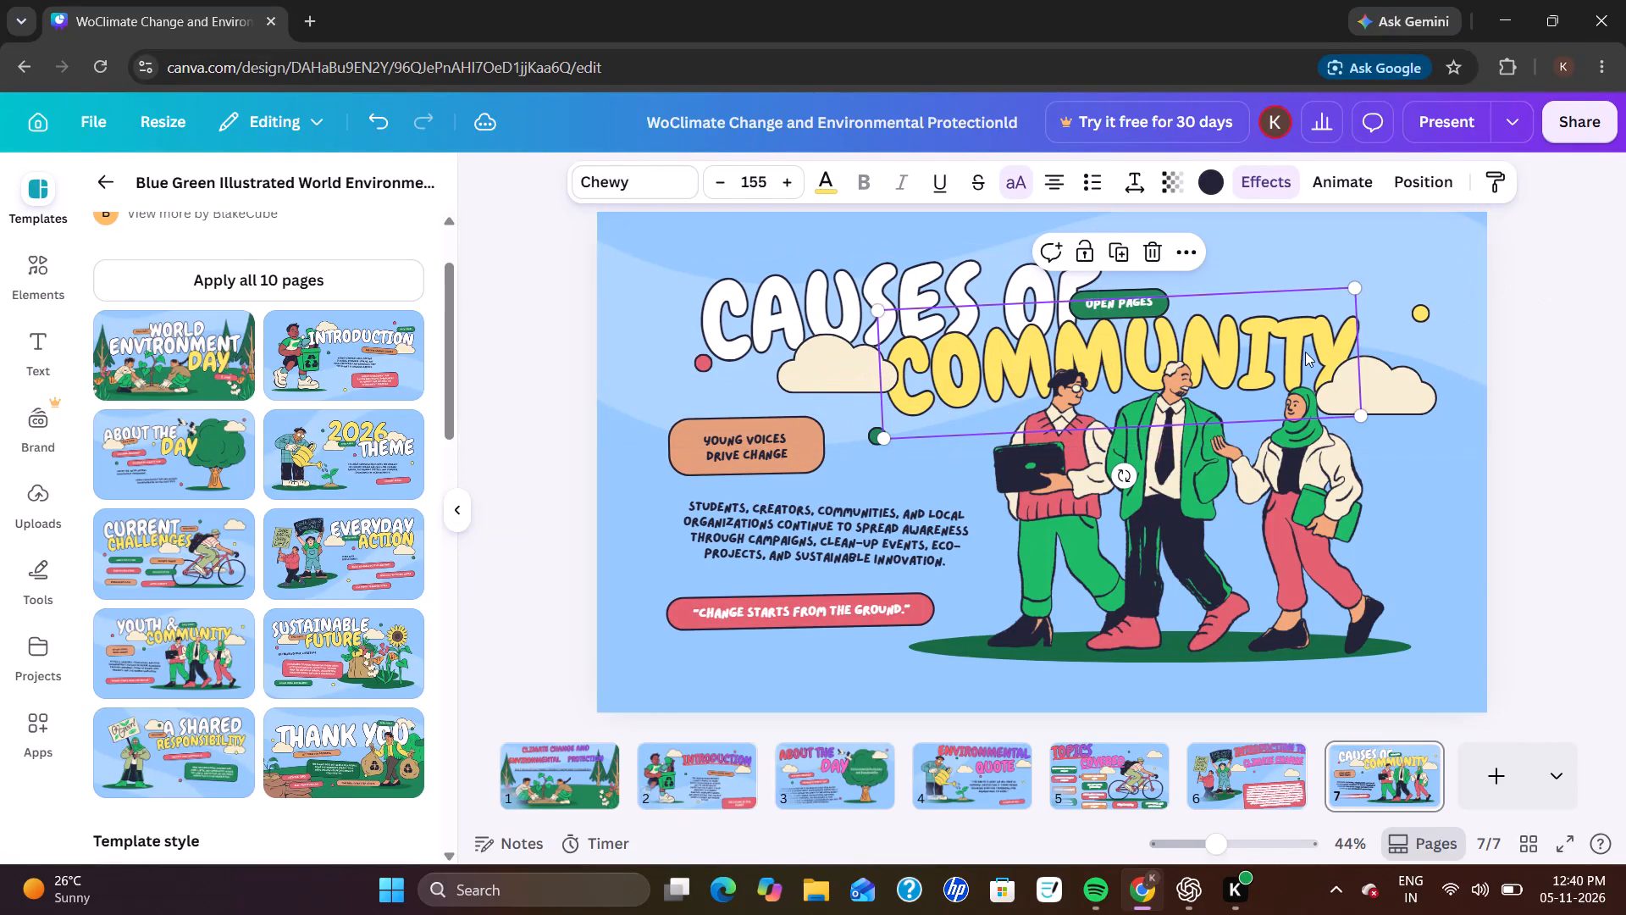
click(1305, 352)
key(BackSpace)
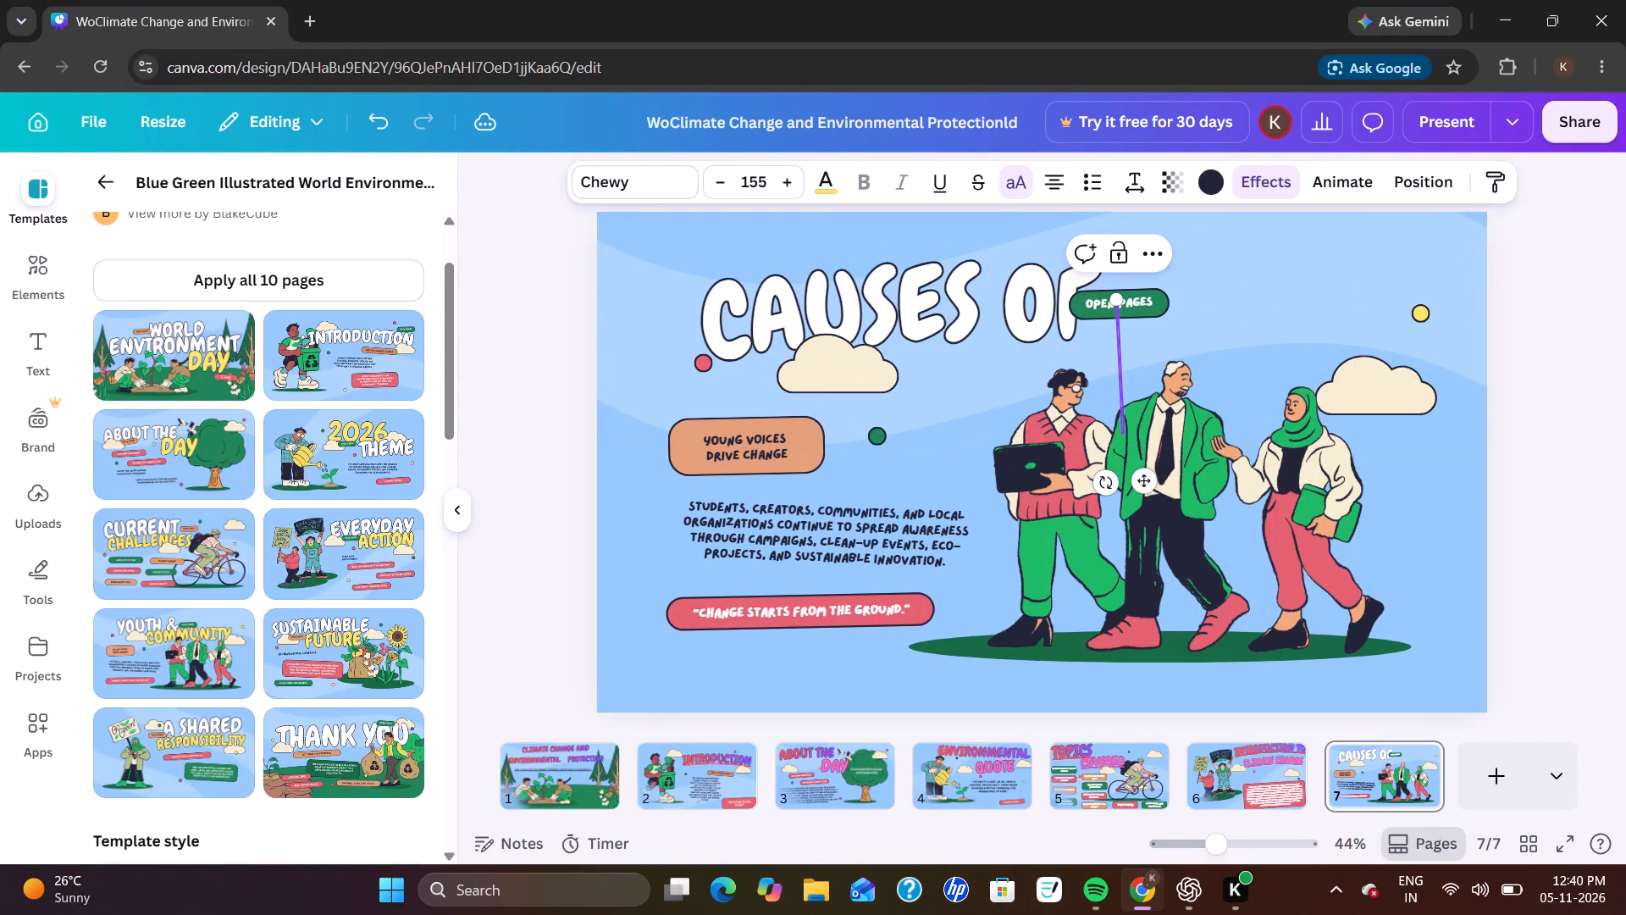
key(ctrl+v)
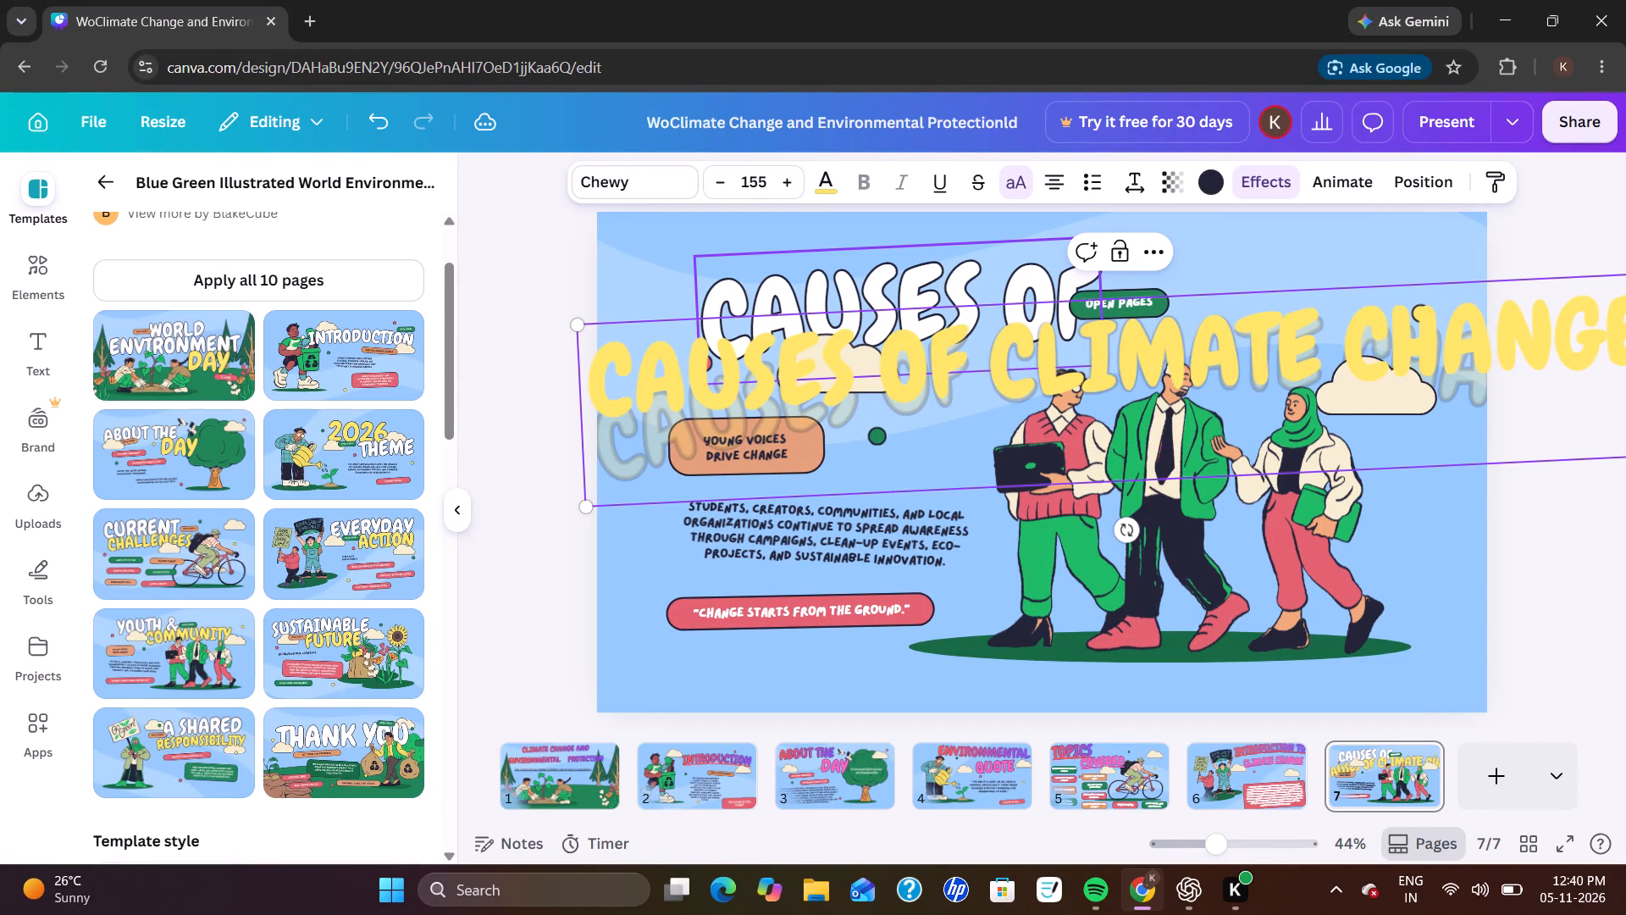
click(988, 372)
key(BackSpace)
key(BackSpace)
key(BackSpace)
key(BackSpace)
key(BackSpace)
key(BackSpace)
key(BackSpace)
key(BackSpace)
key(BackSpace)
key(BackSpace)
key(BackSpace)
key(BackSpace)
key(BackSpace)
key(BackSpace)
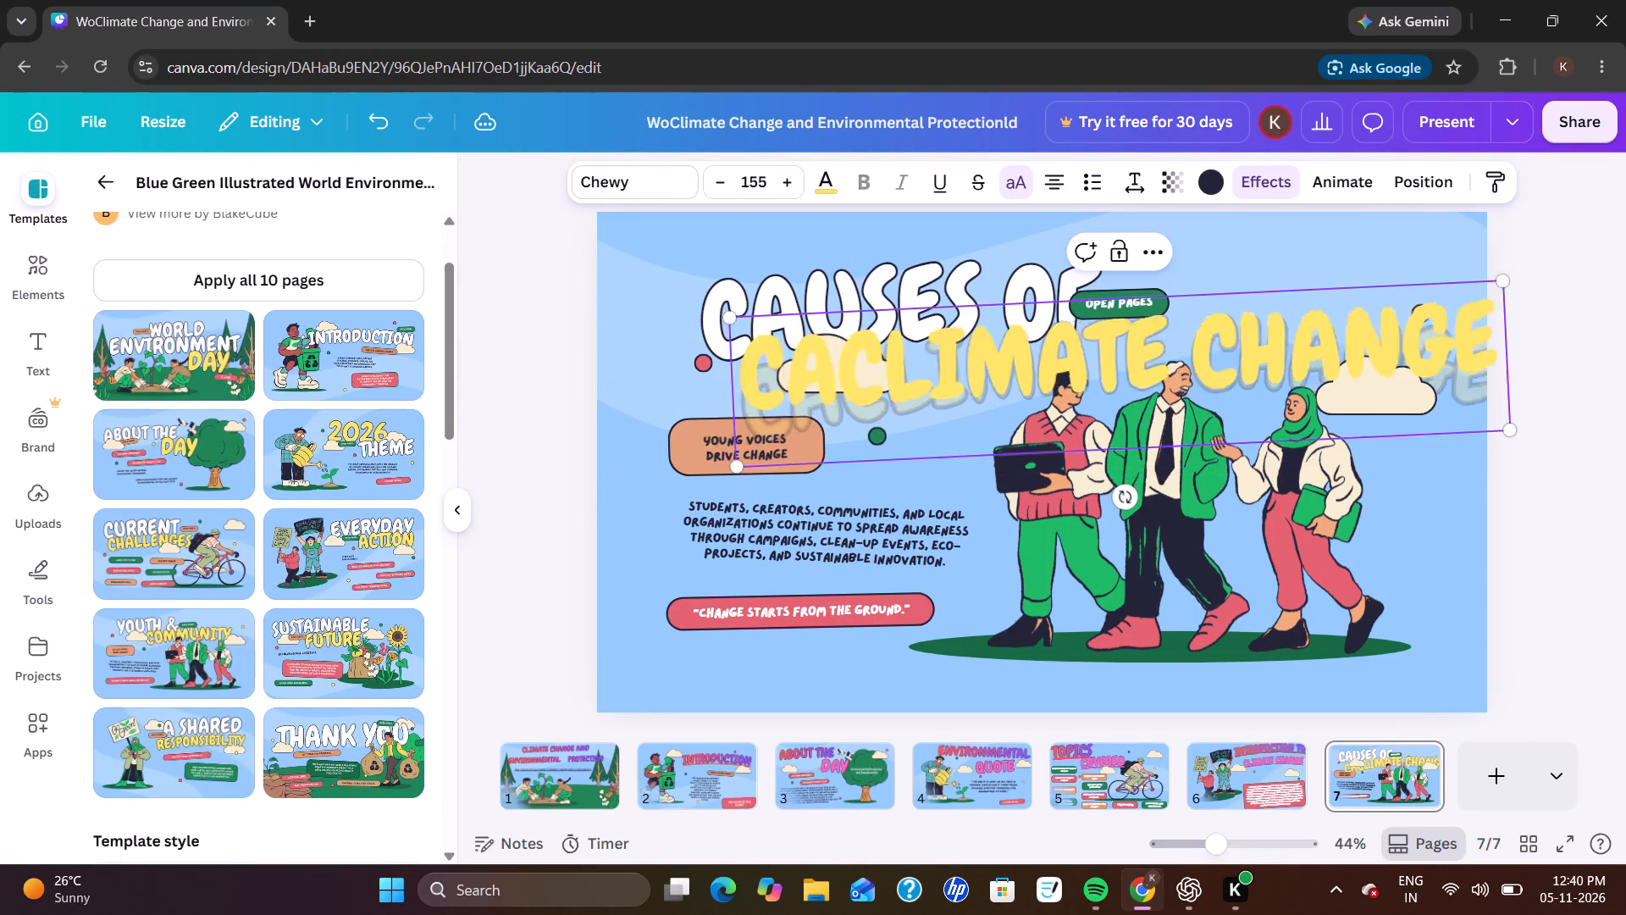
key(BackSpace)
key(BackSpace)
key(BackSpace)
Recolor the whole "CLIMATE CHANGE" title text pink.
click(821, 193)
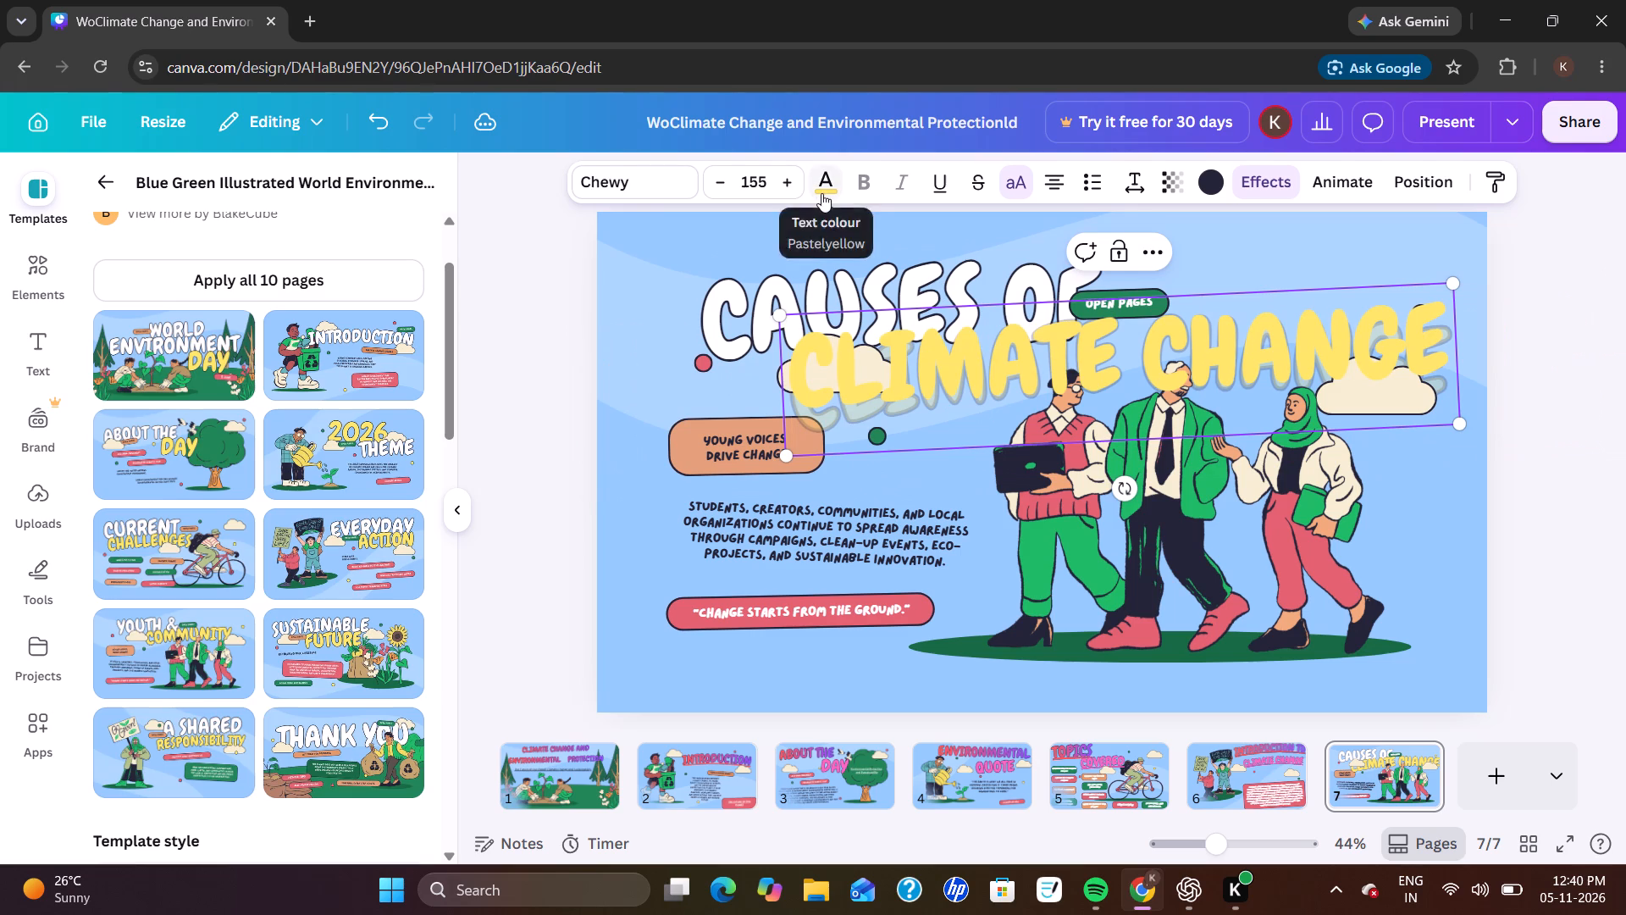
click(207, 350)
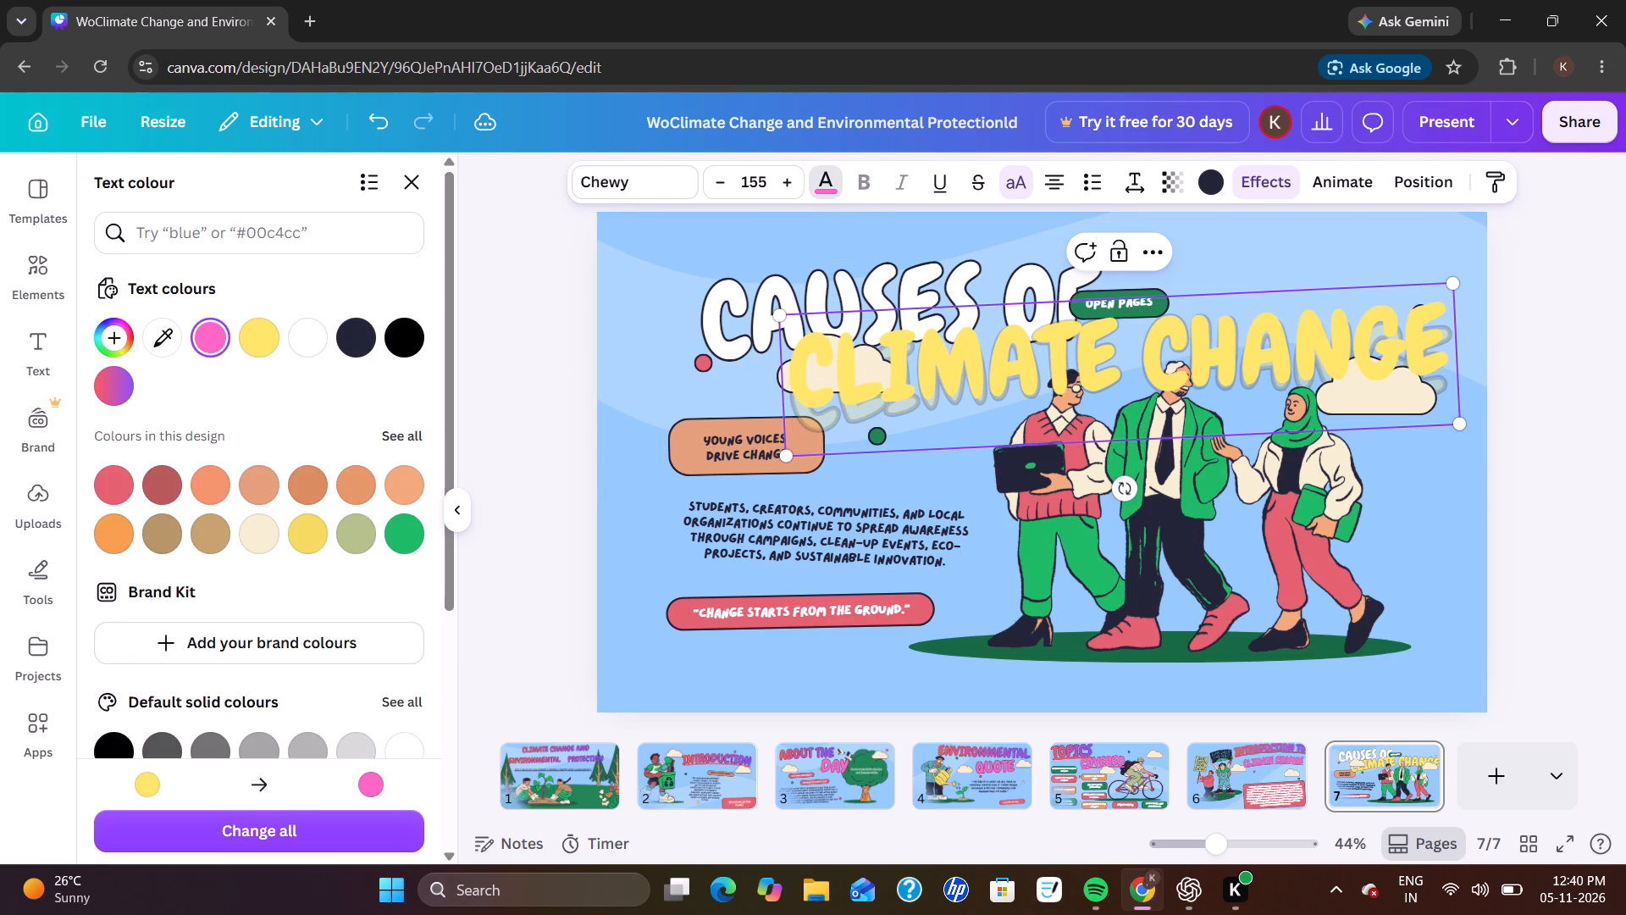
drag(788, 356, 1405, 334)
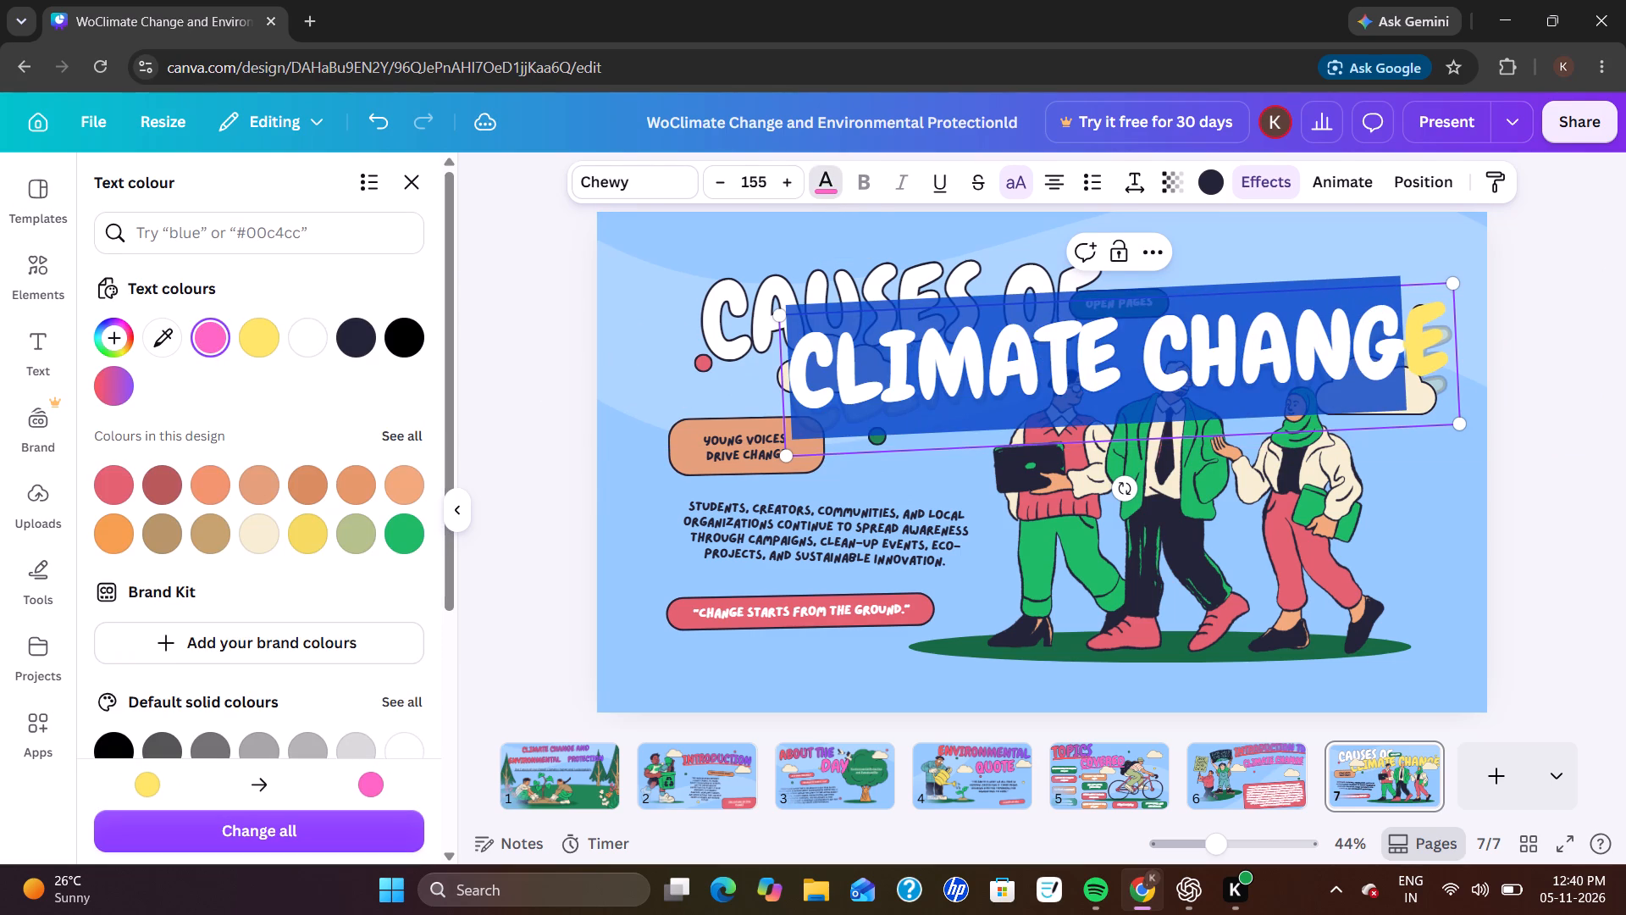
drag(1405, 334, 1453, 337)
click(224, 331)
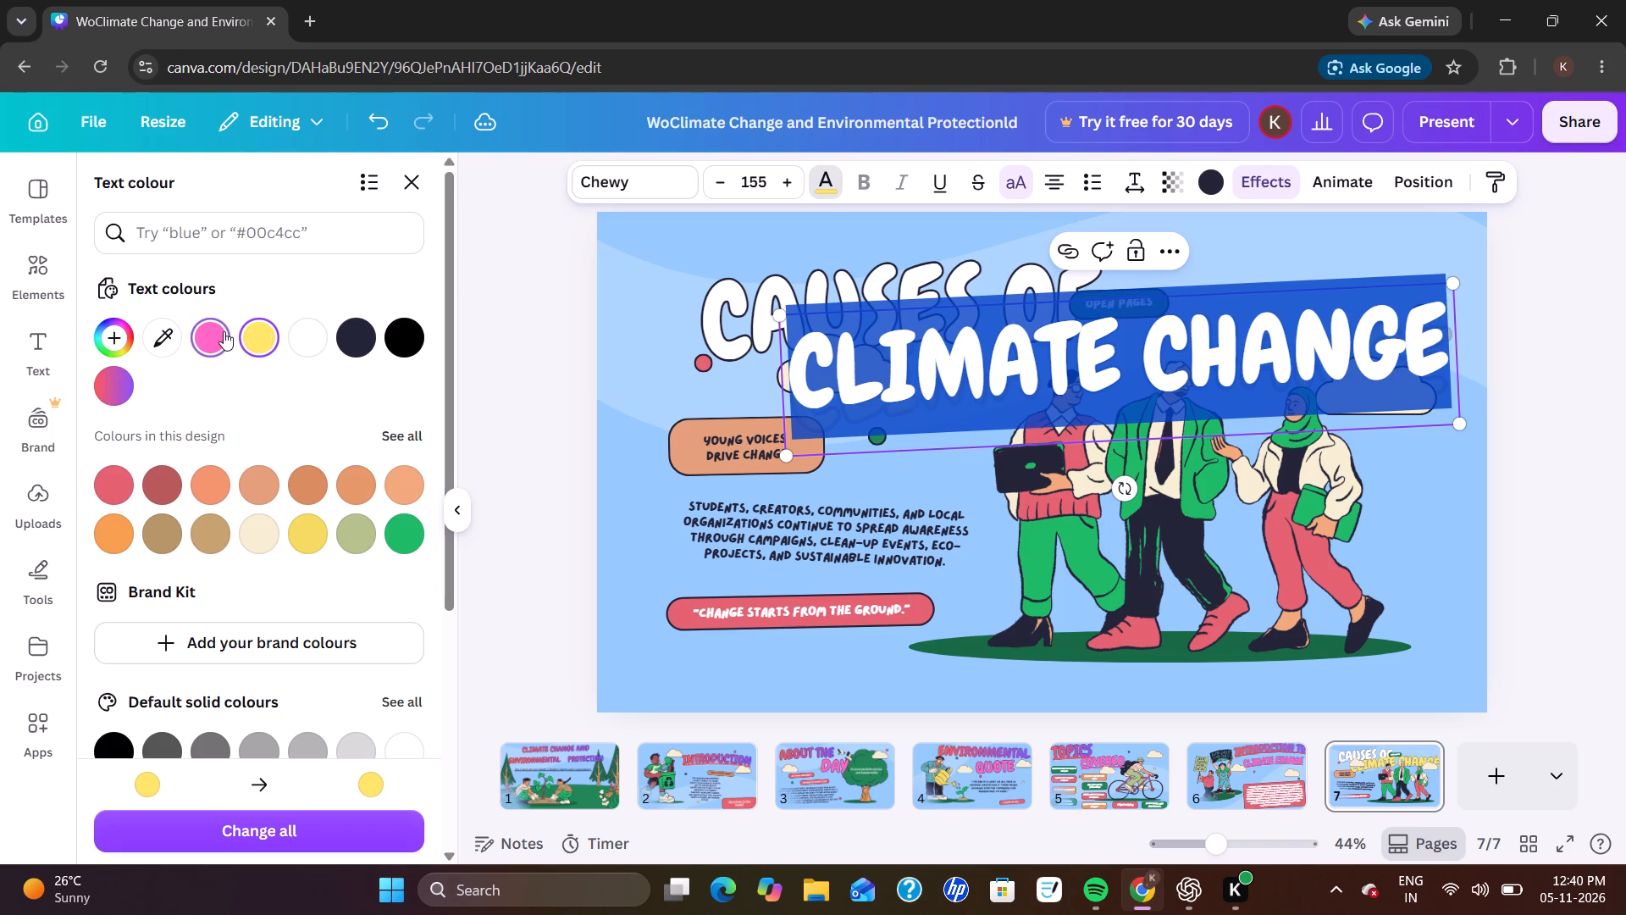
Apply the red-to-purple gradient text colour to the whole "CAUSES OF" title, and deselect it.
click(750, 296)
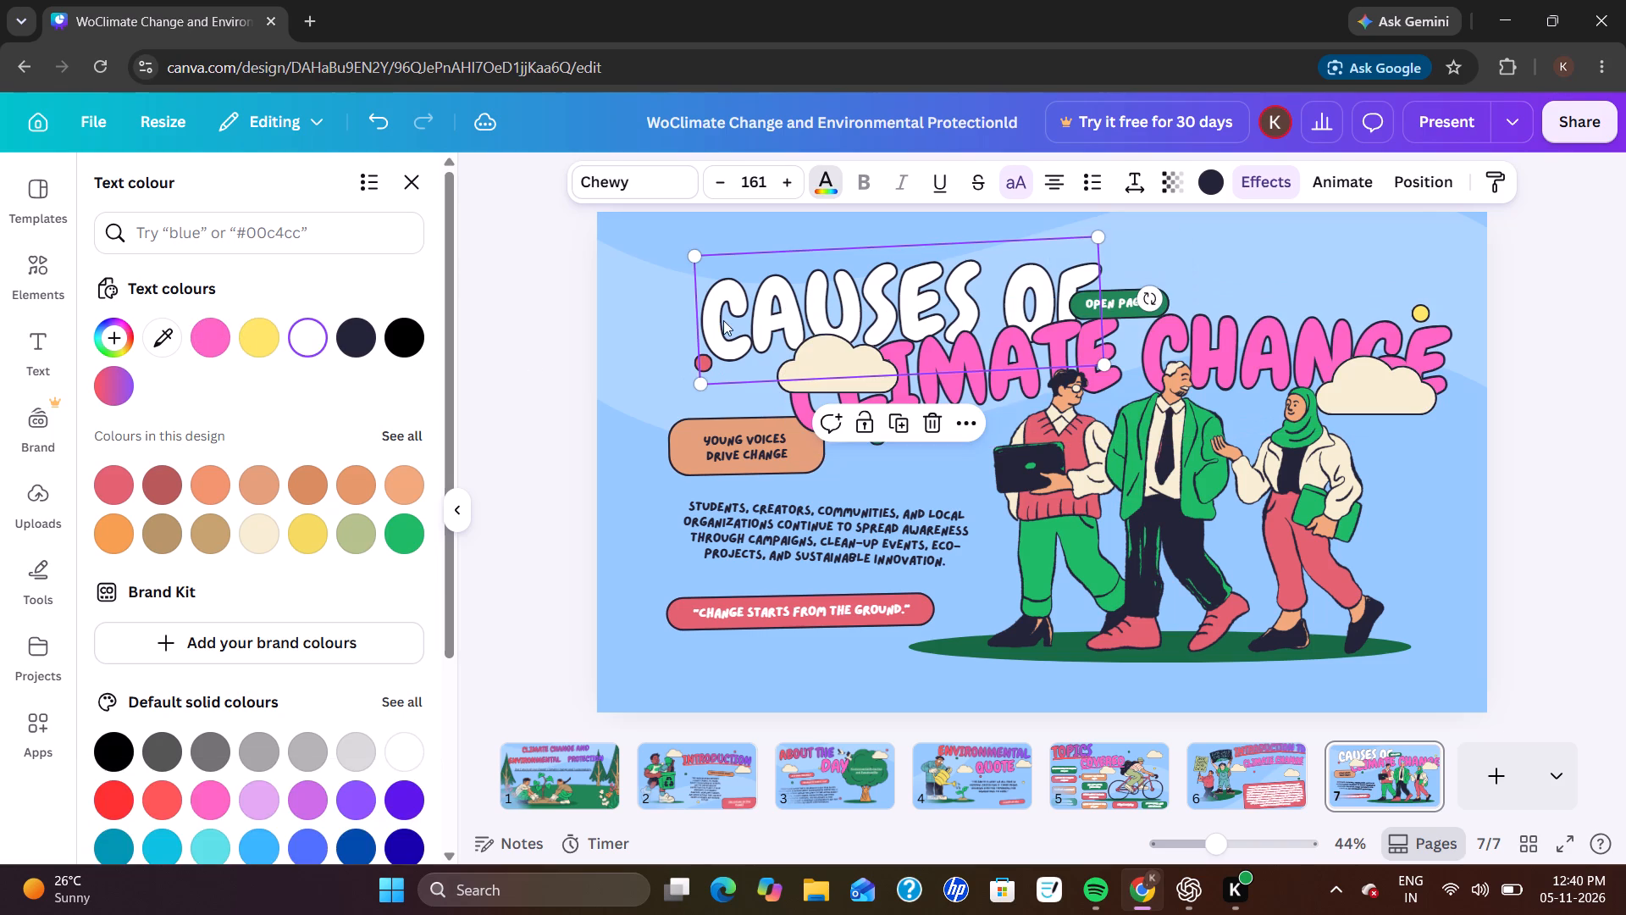
click(707, 323)
drag(707, 323, 1005, 303)
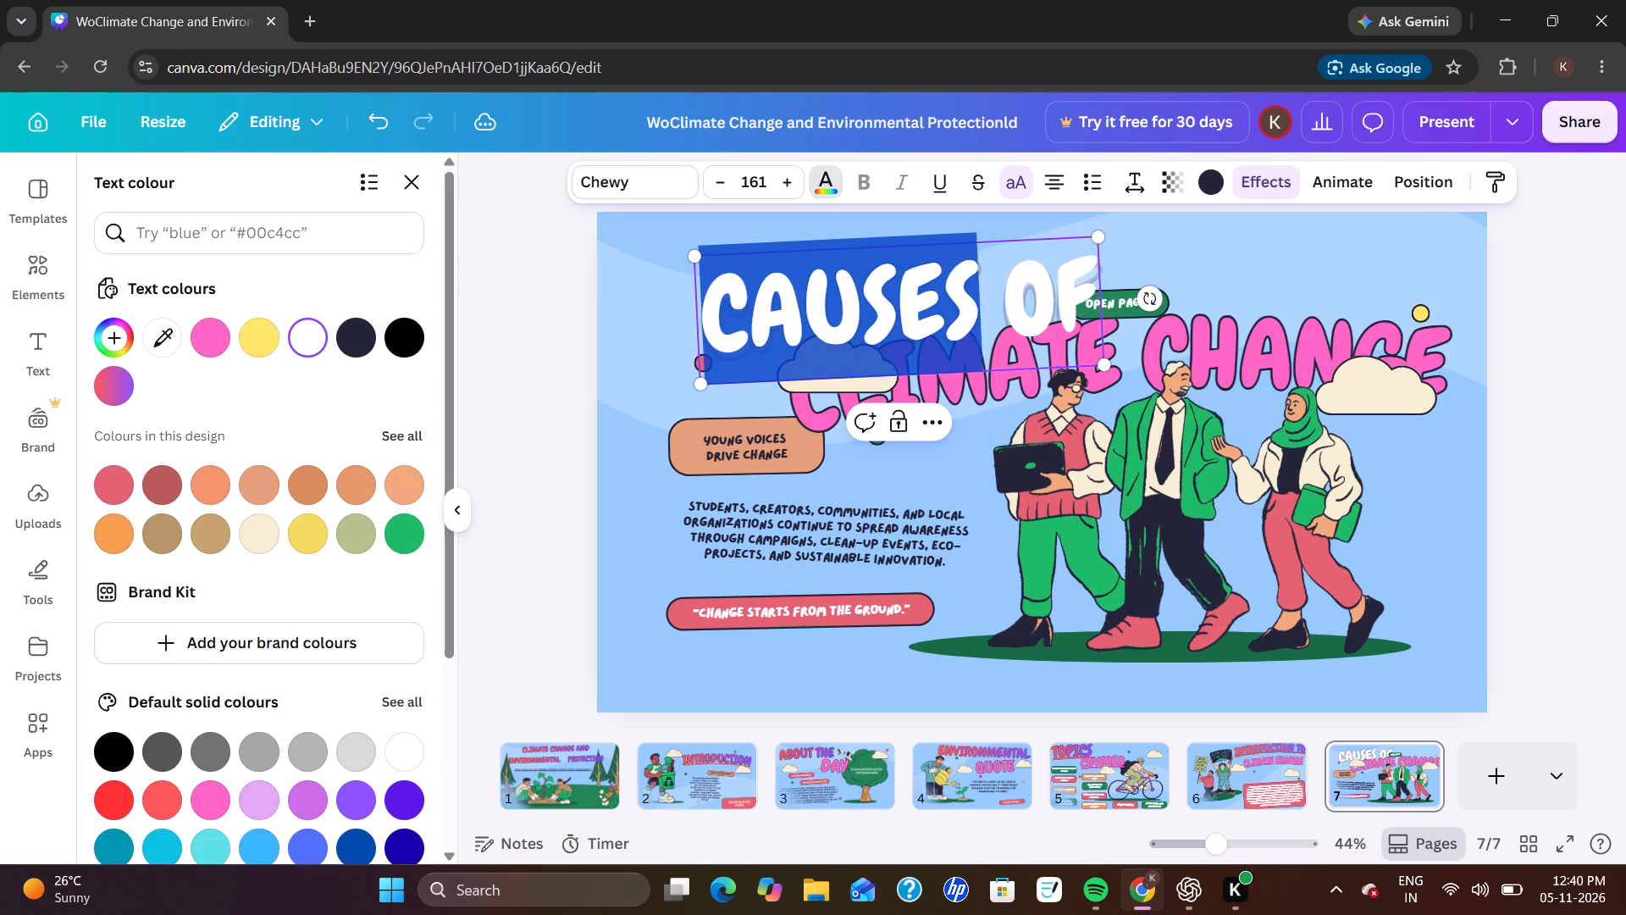
drag(1005, 303, 1091, 282)
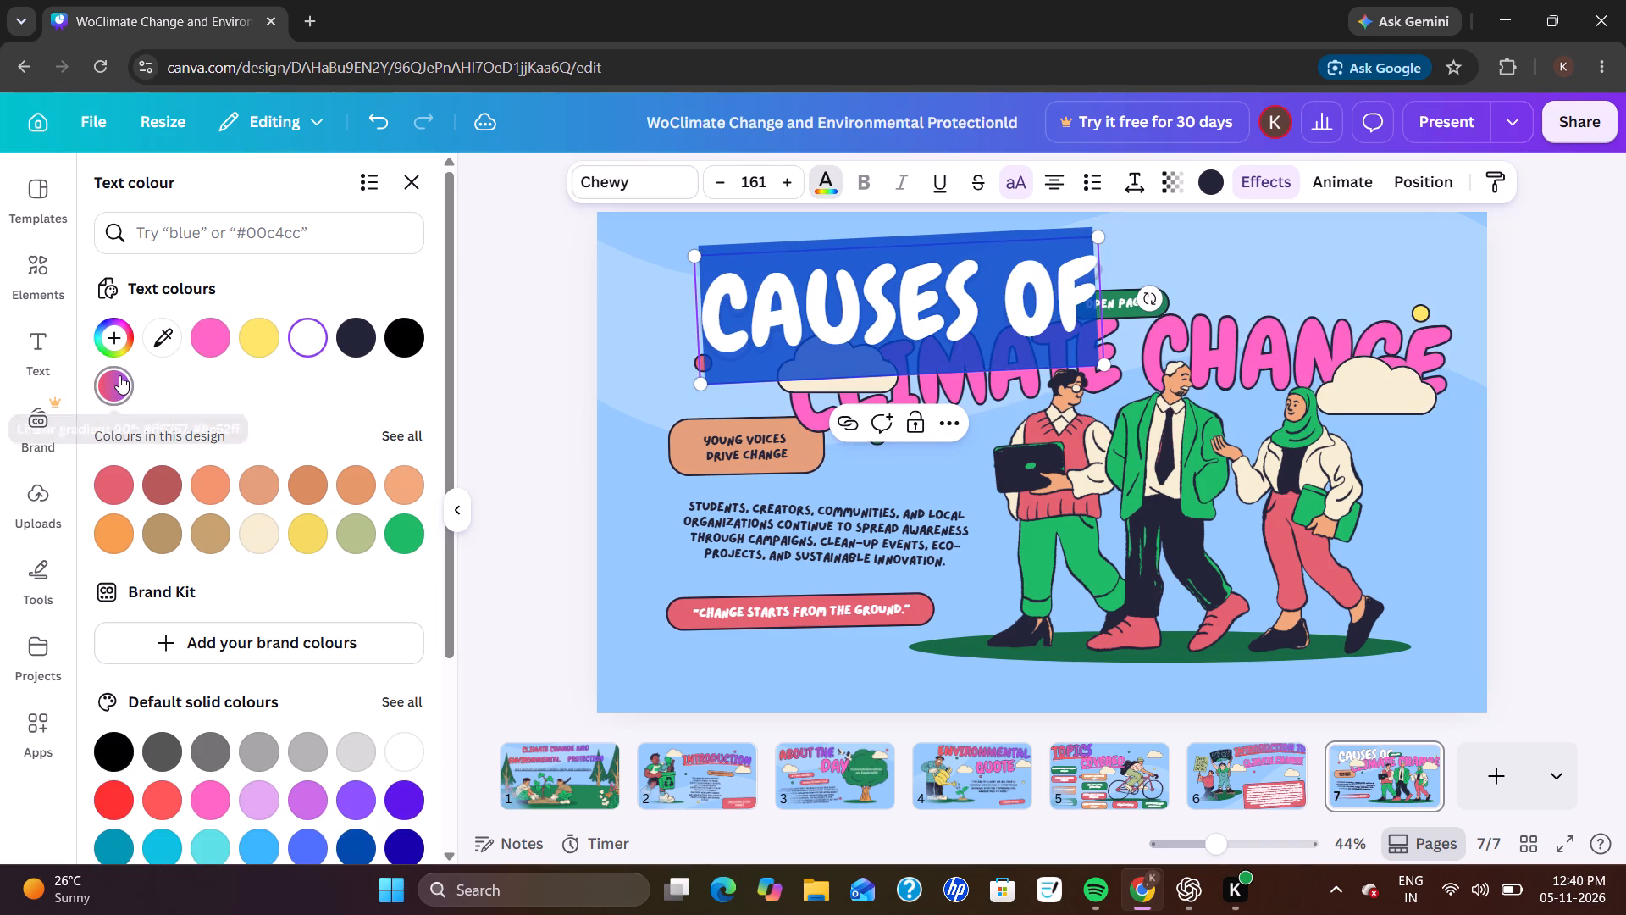
click(119, 375)
click(1525, 308)
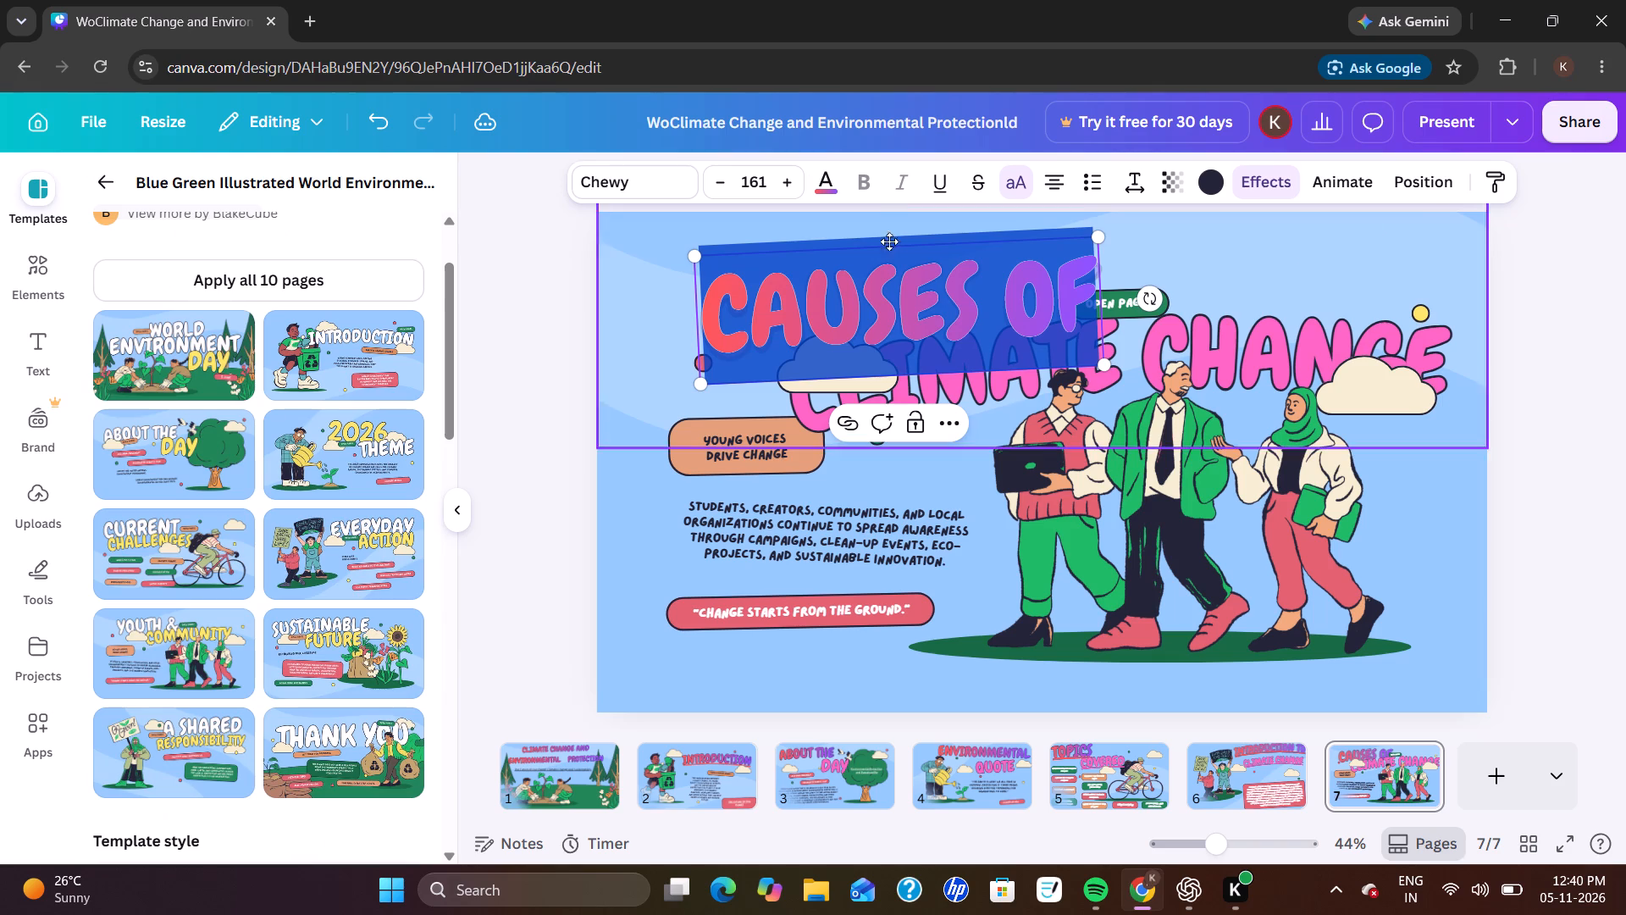
click(556, 329)
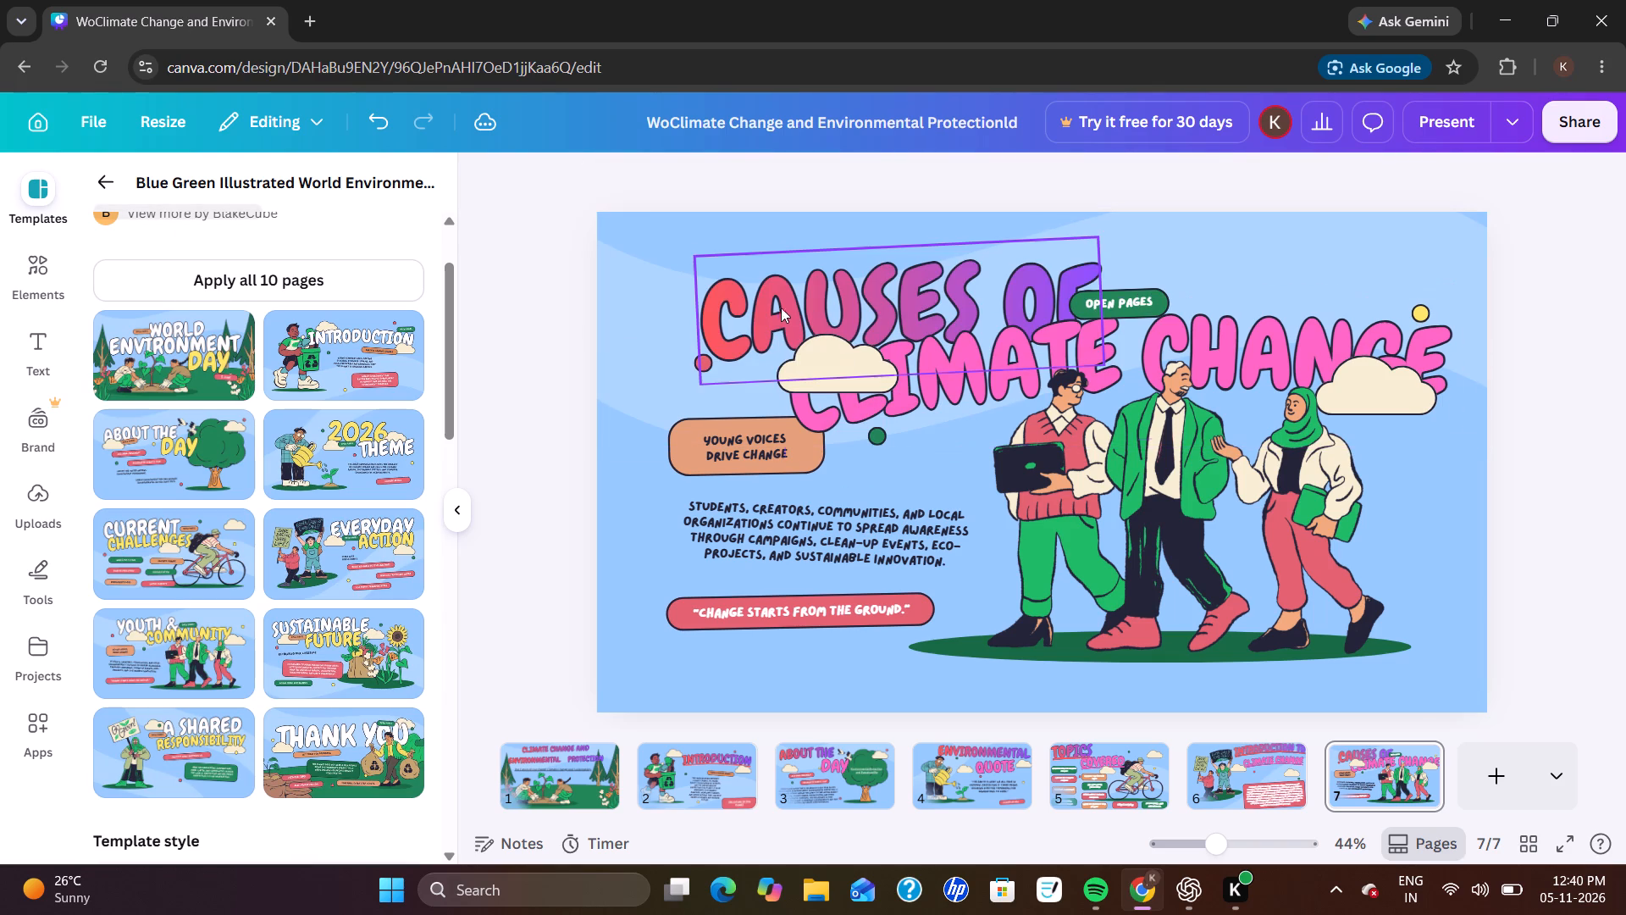
Move the "CAUSES OF" title to the slide's upper-left corner, and shift the left cloud and red dot clear of both titles.
drag(779, 307, 719, 263)
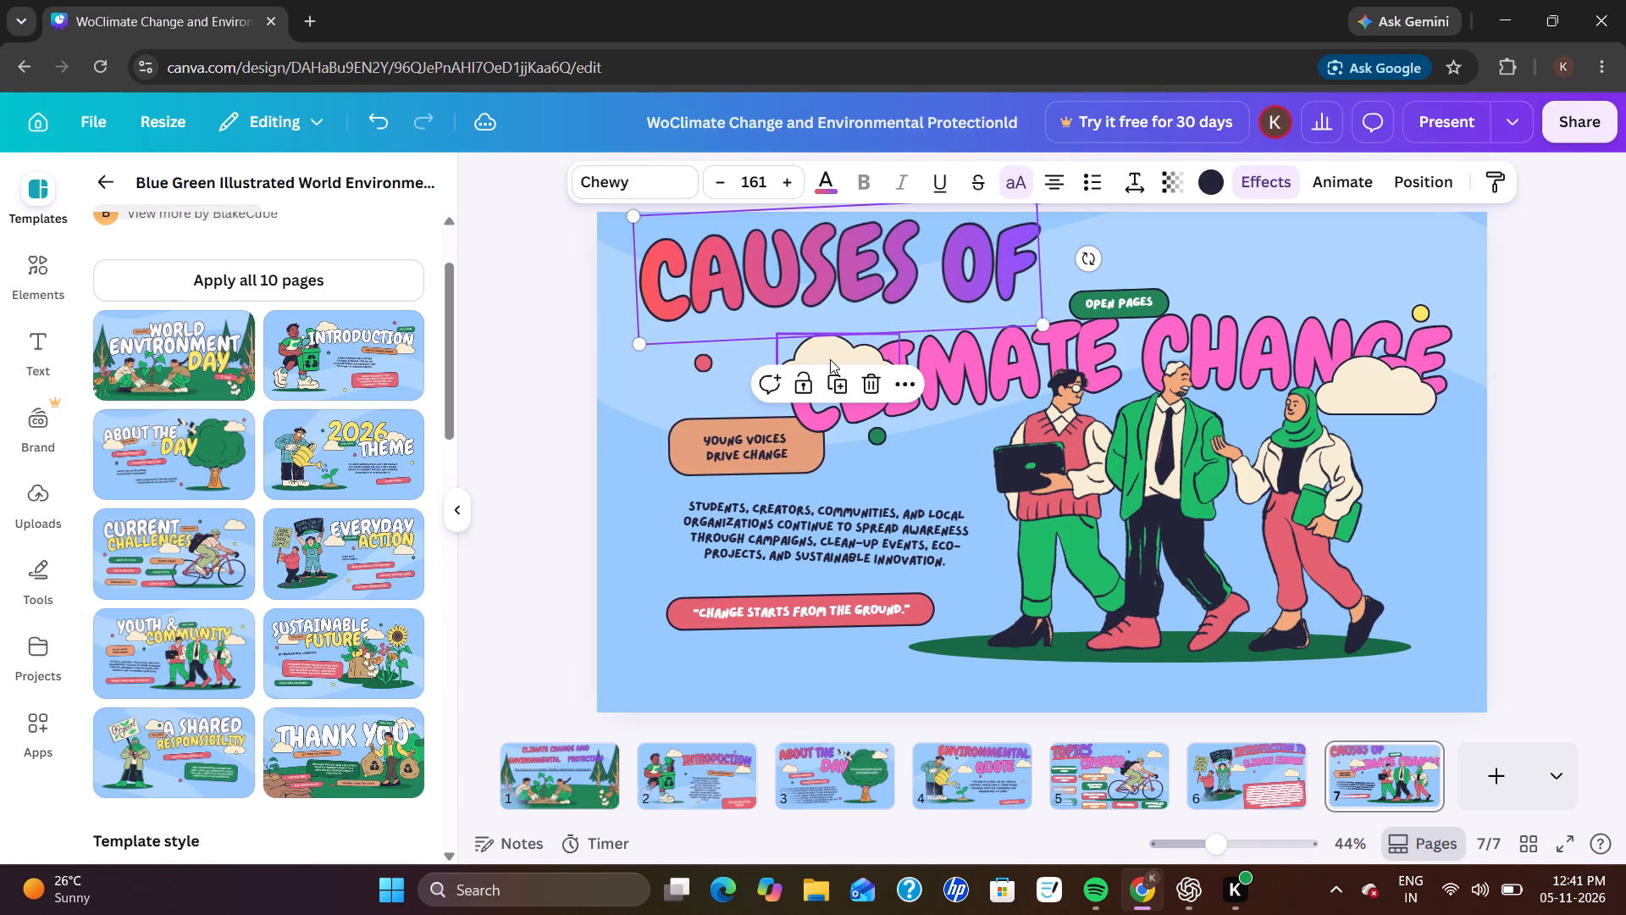
drag(830, 359, 678, 361)
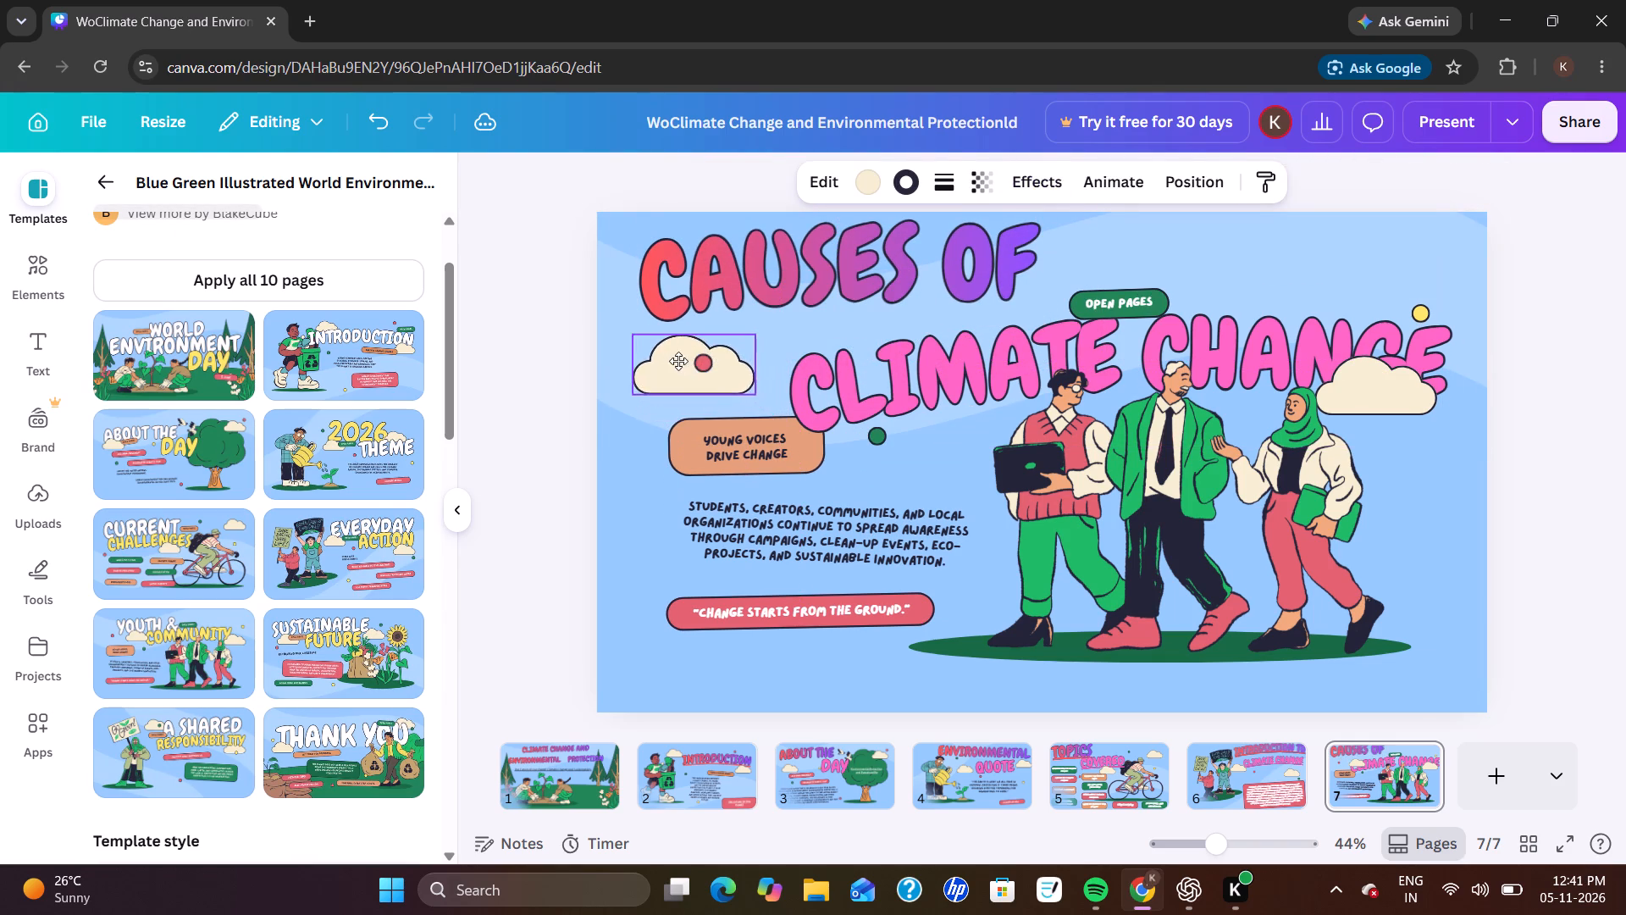
drag(678, 361, 670, 359)
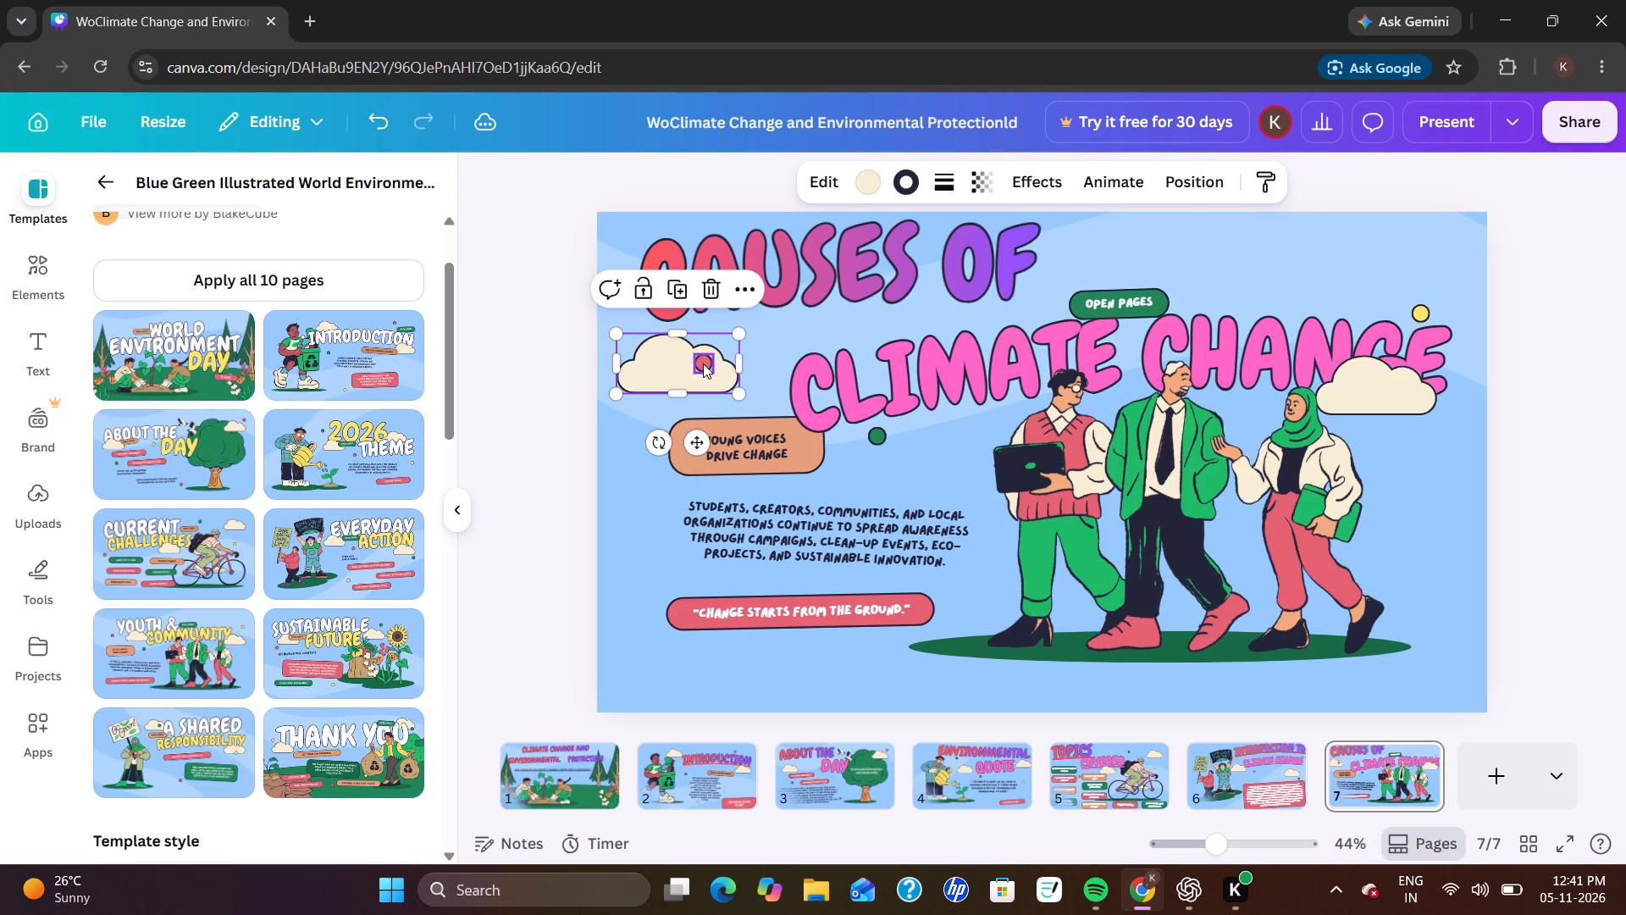
drag(703, 364, 755, 402)
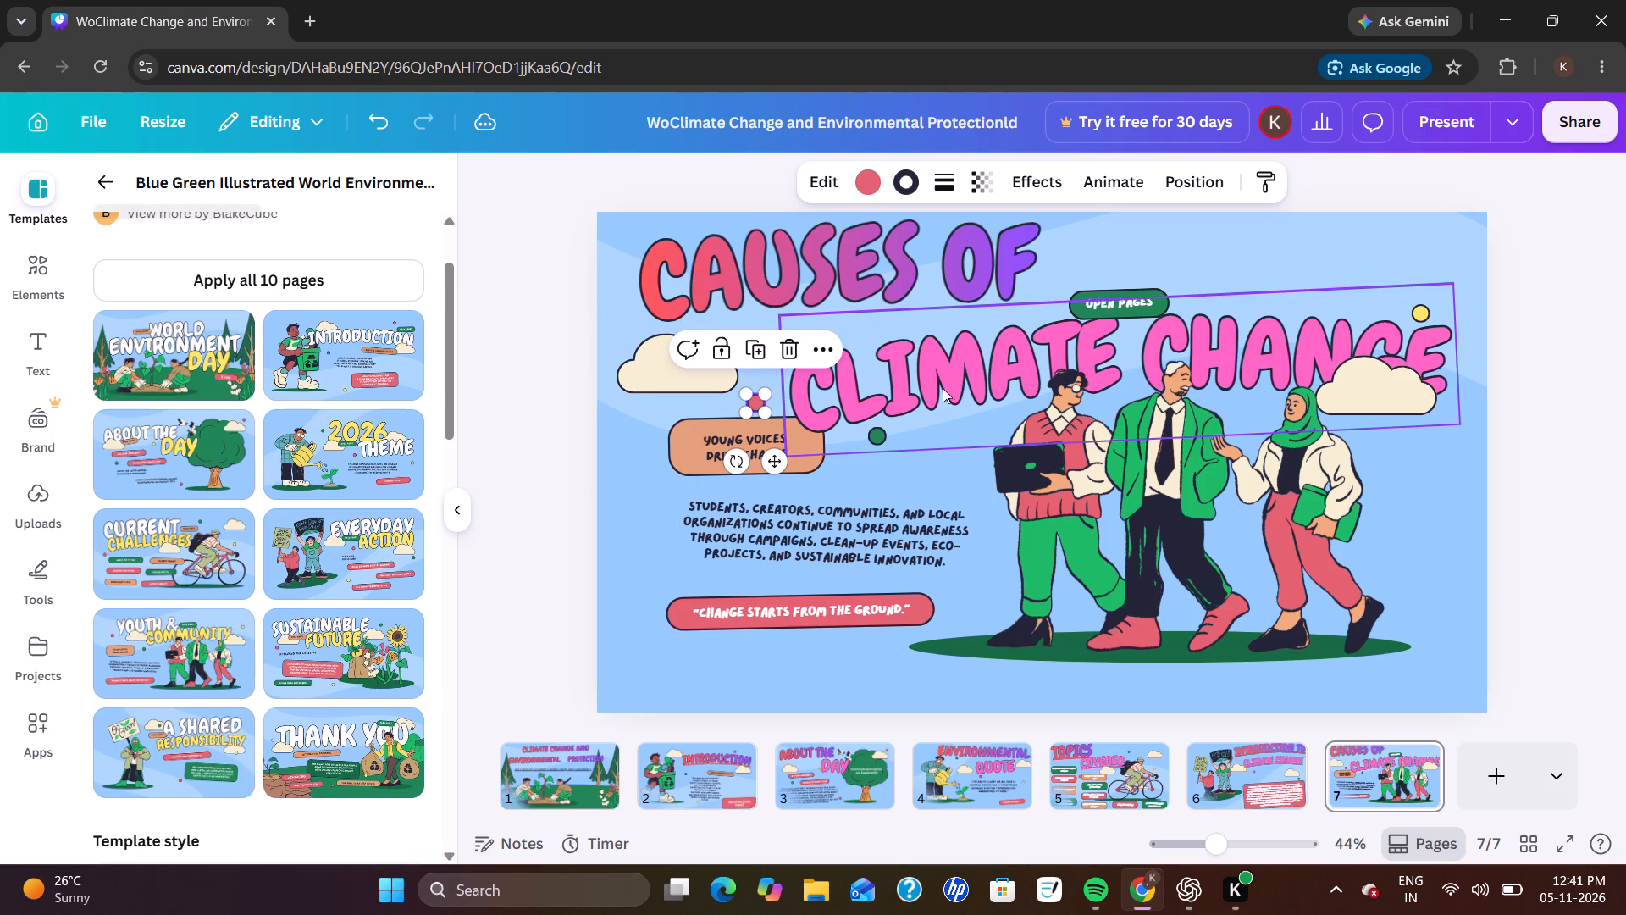
Delete the green "OPEN PAGES" badge between the two title lines.
click(1107, 296)
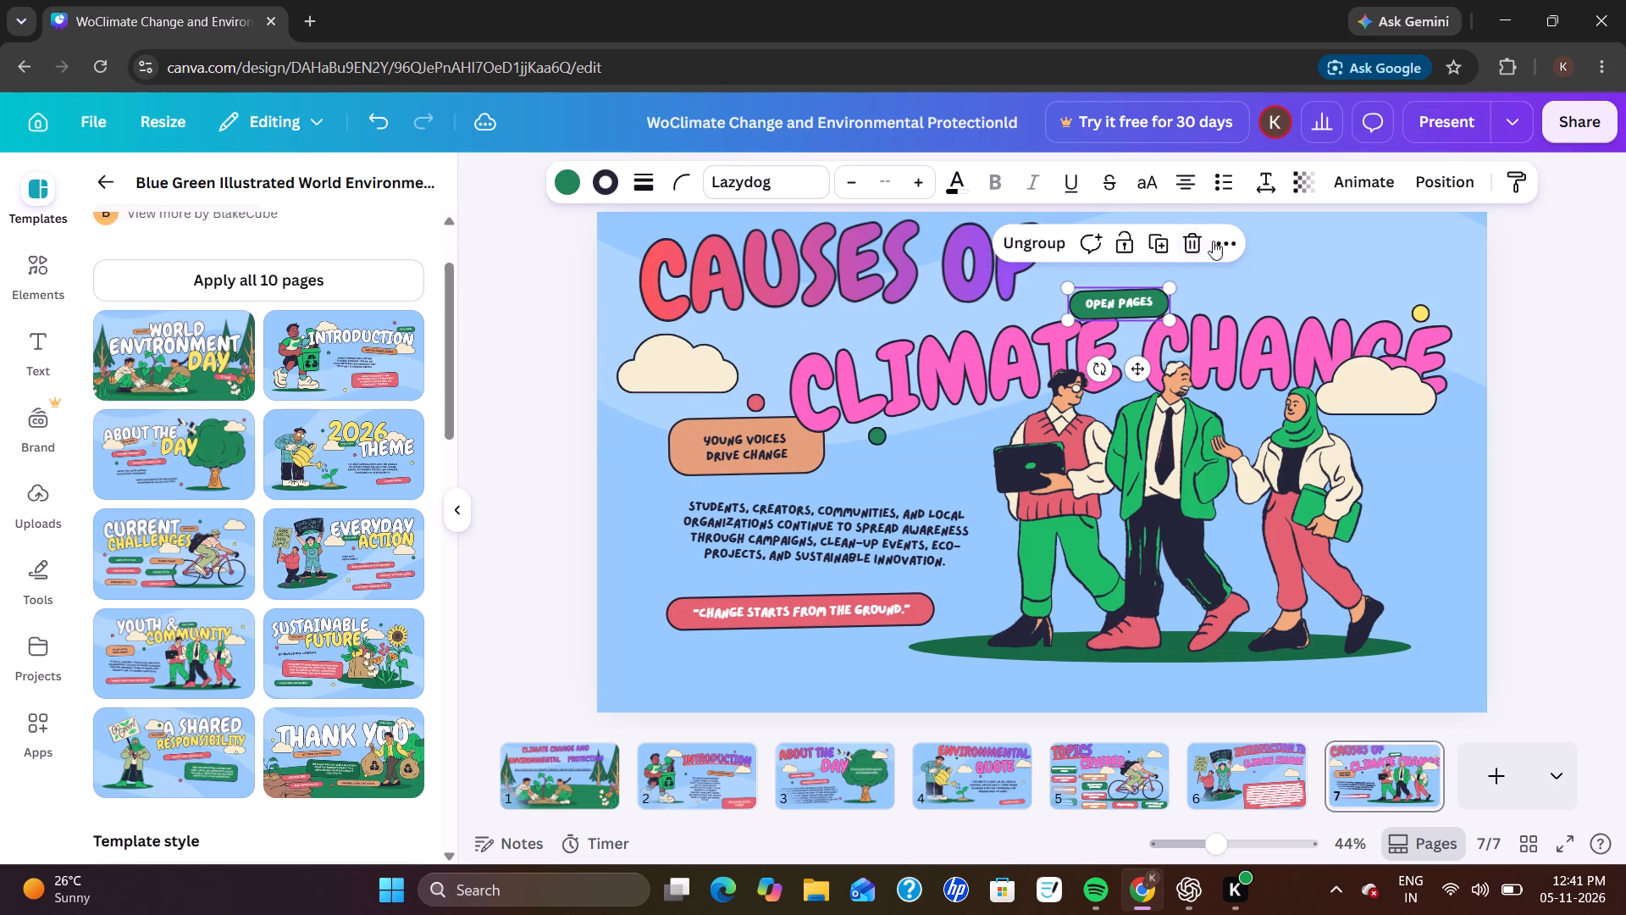
click(1197, 239)
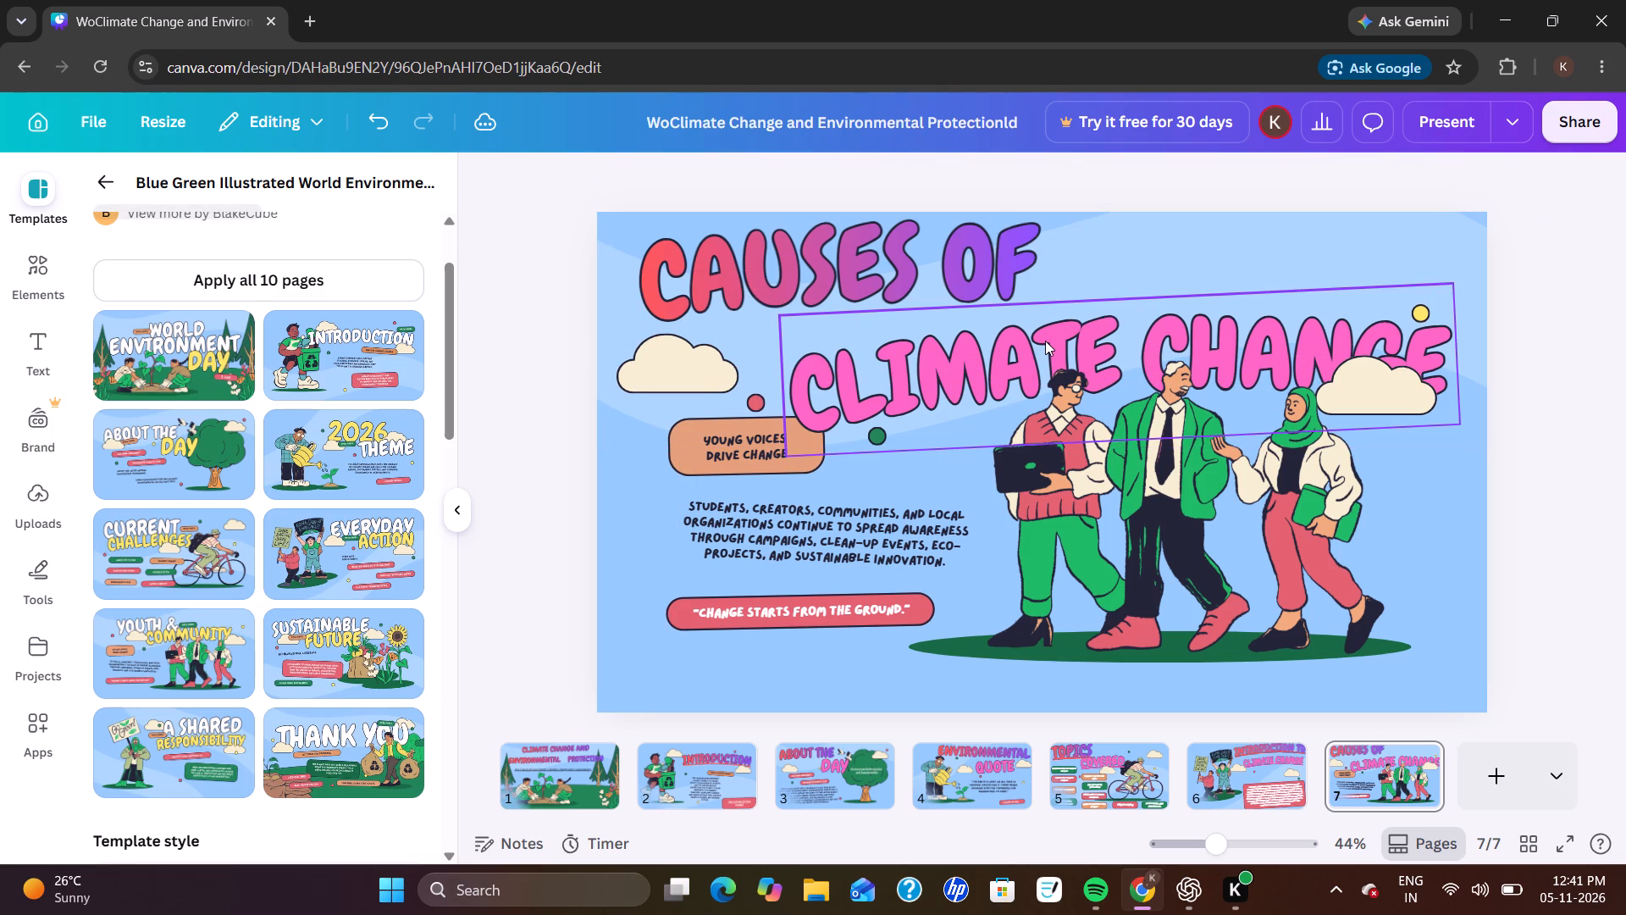
Raise the "CLIMATE CHANGE" title slightly and move the right cloud down and outward, away from the title's last letters.
drag(1045, 341, 1052, 312)
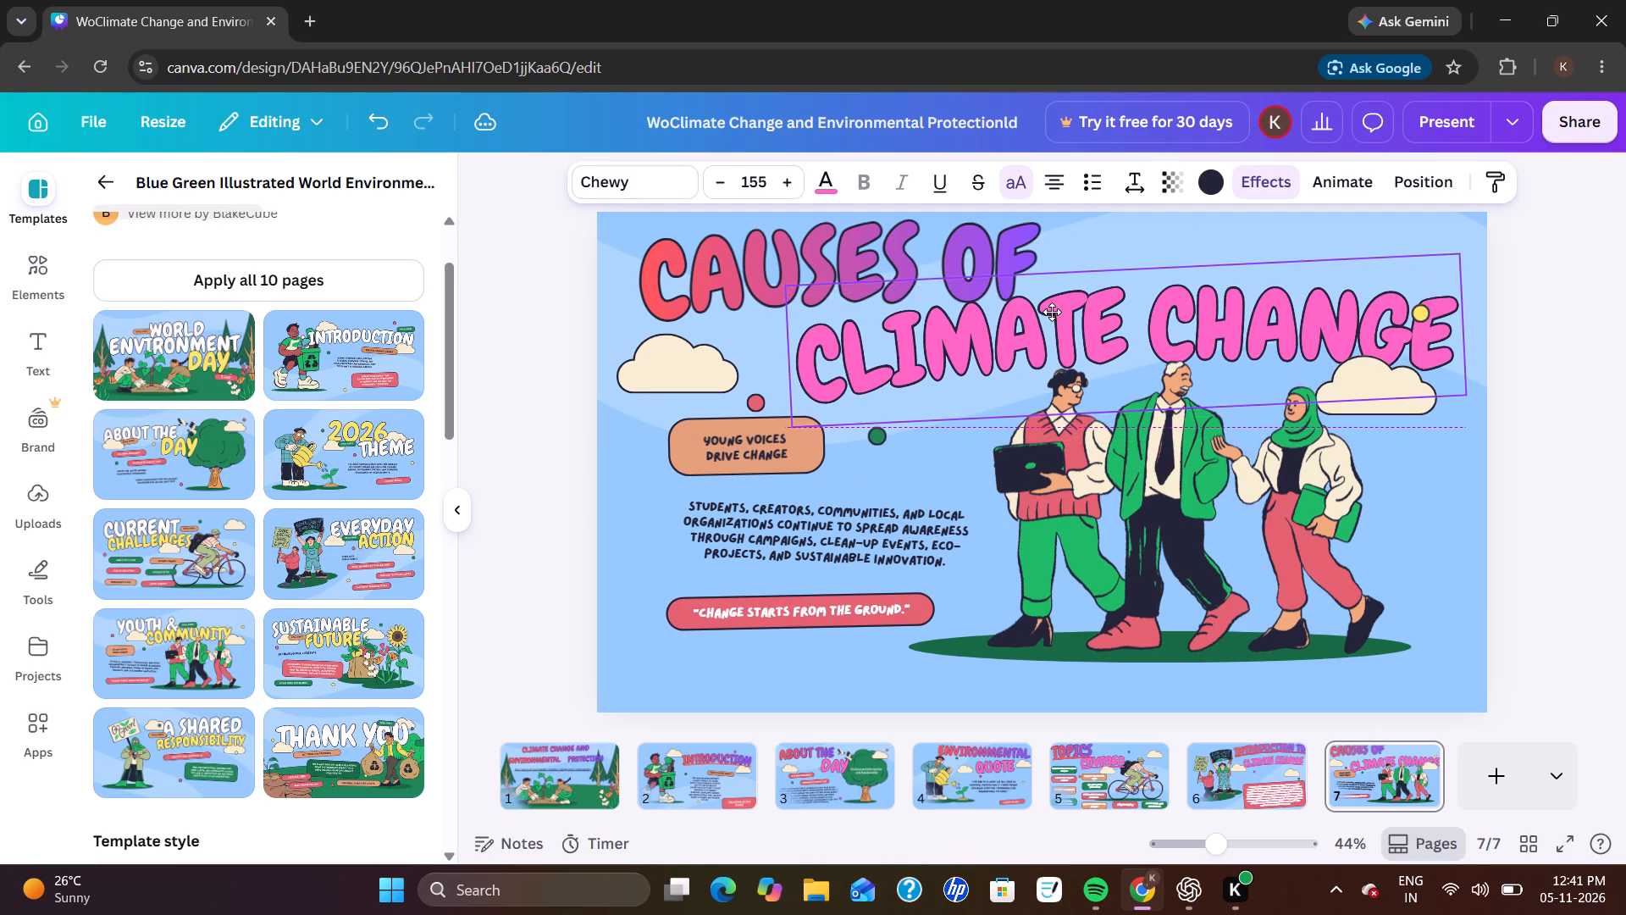
drag(1052, 312, 1048, 324)
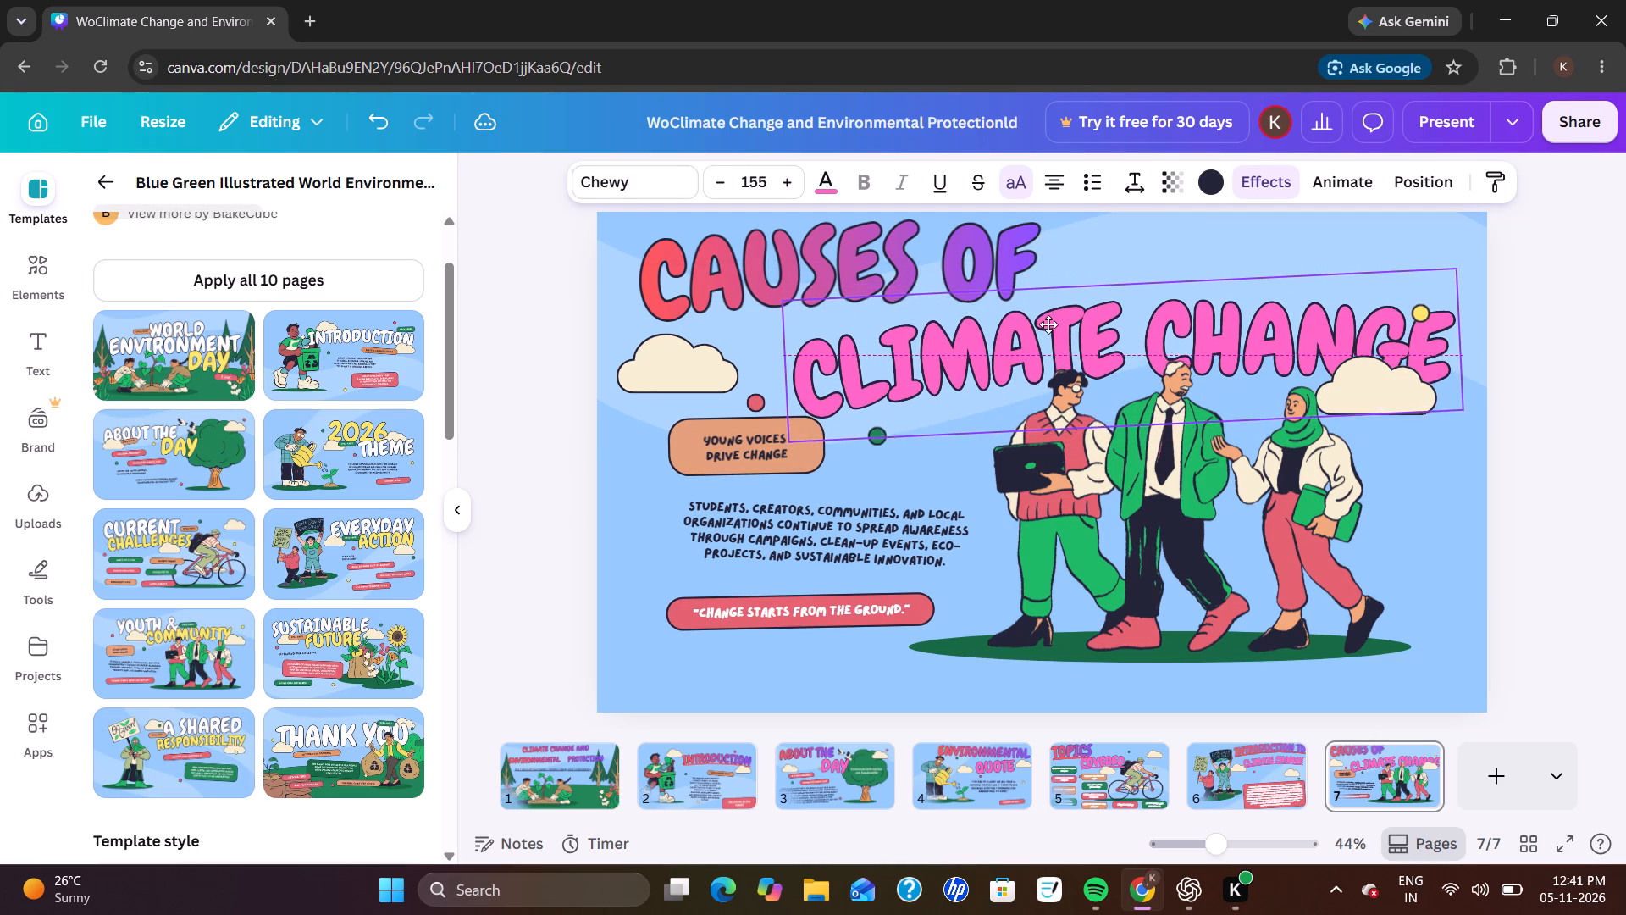
drag(1048, 324, 1048, 324)
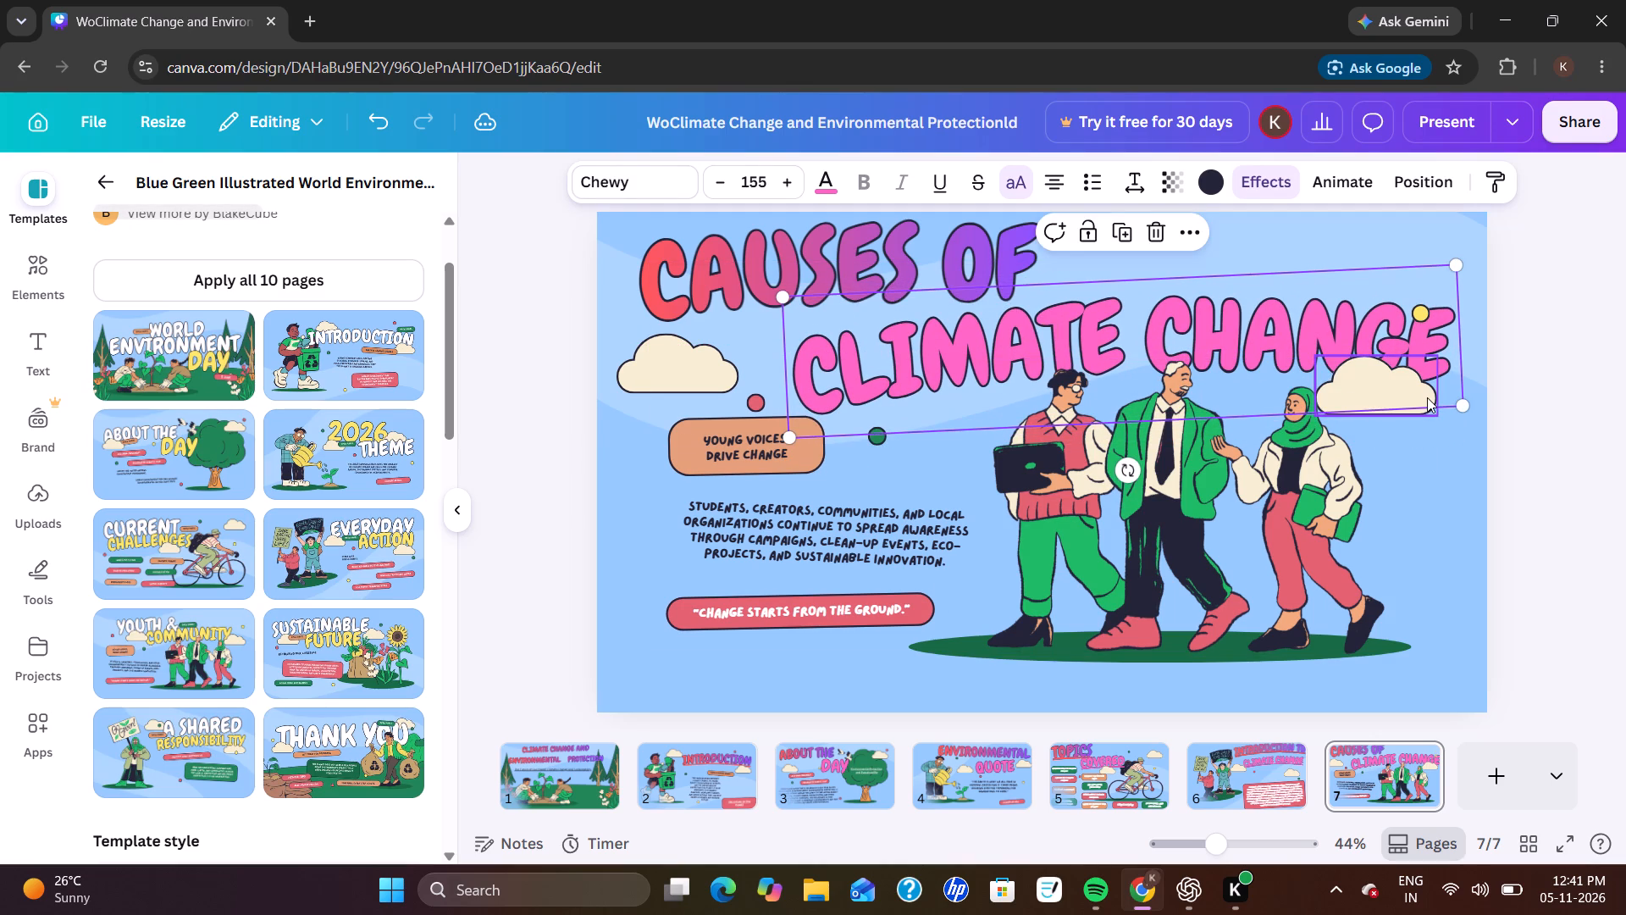
click(1426, 397)
drag(1426, 397, 1459, 421)
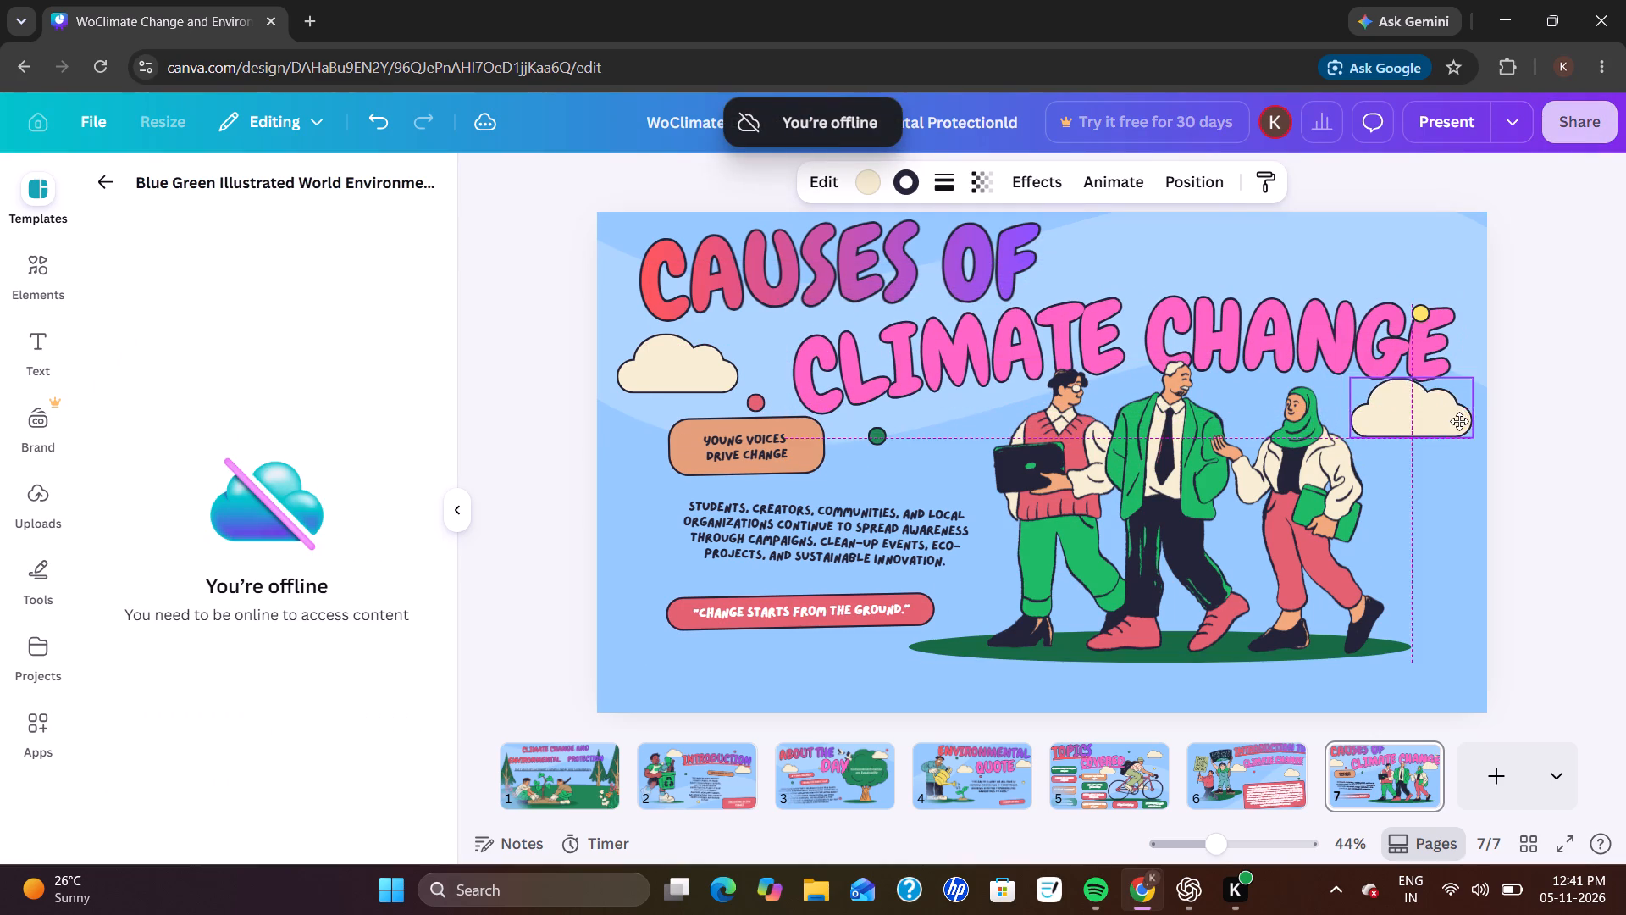
drag(1459, 421, 1460, 423)
click(1576, 385)
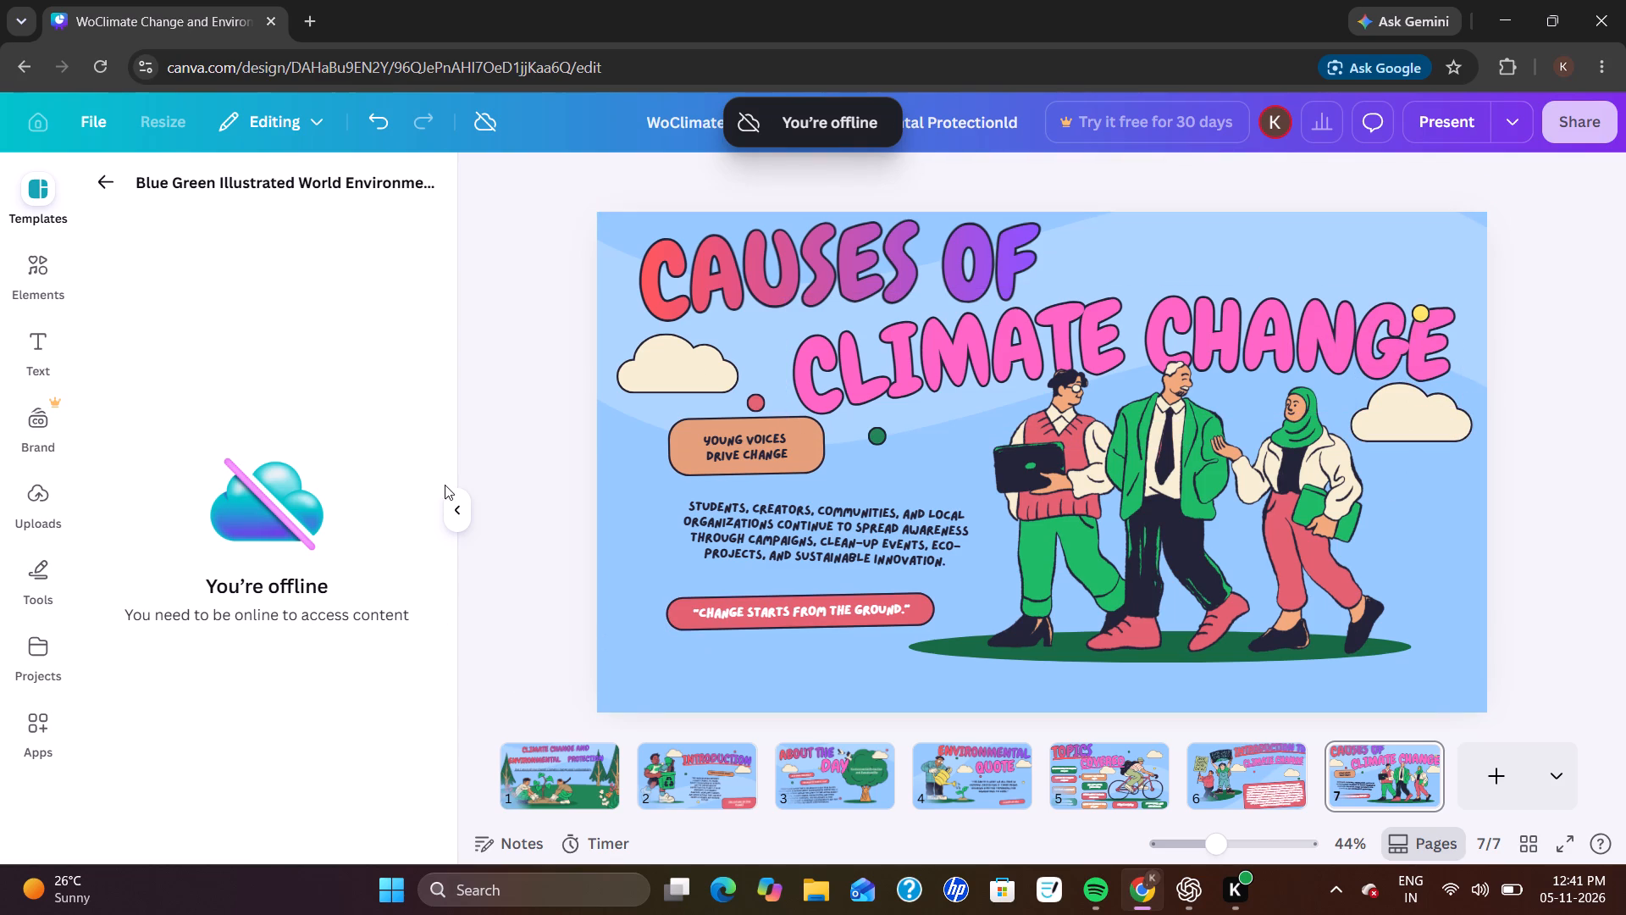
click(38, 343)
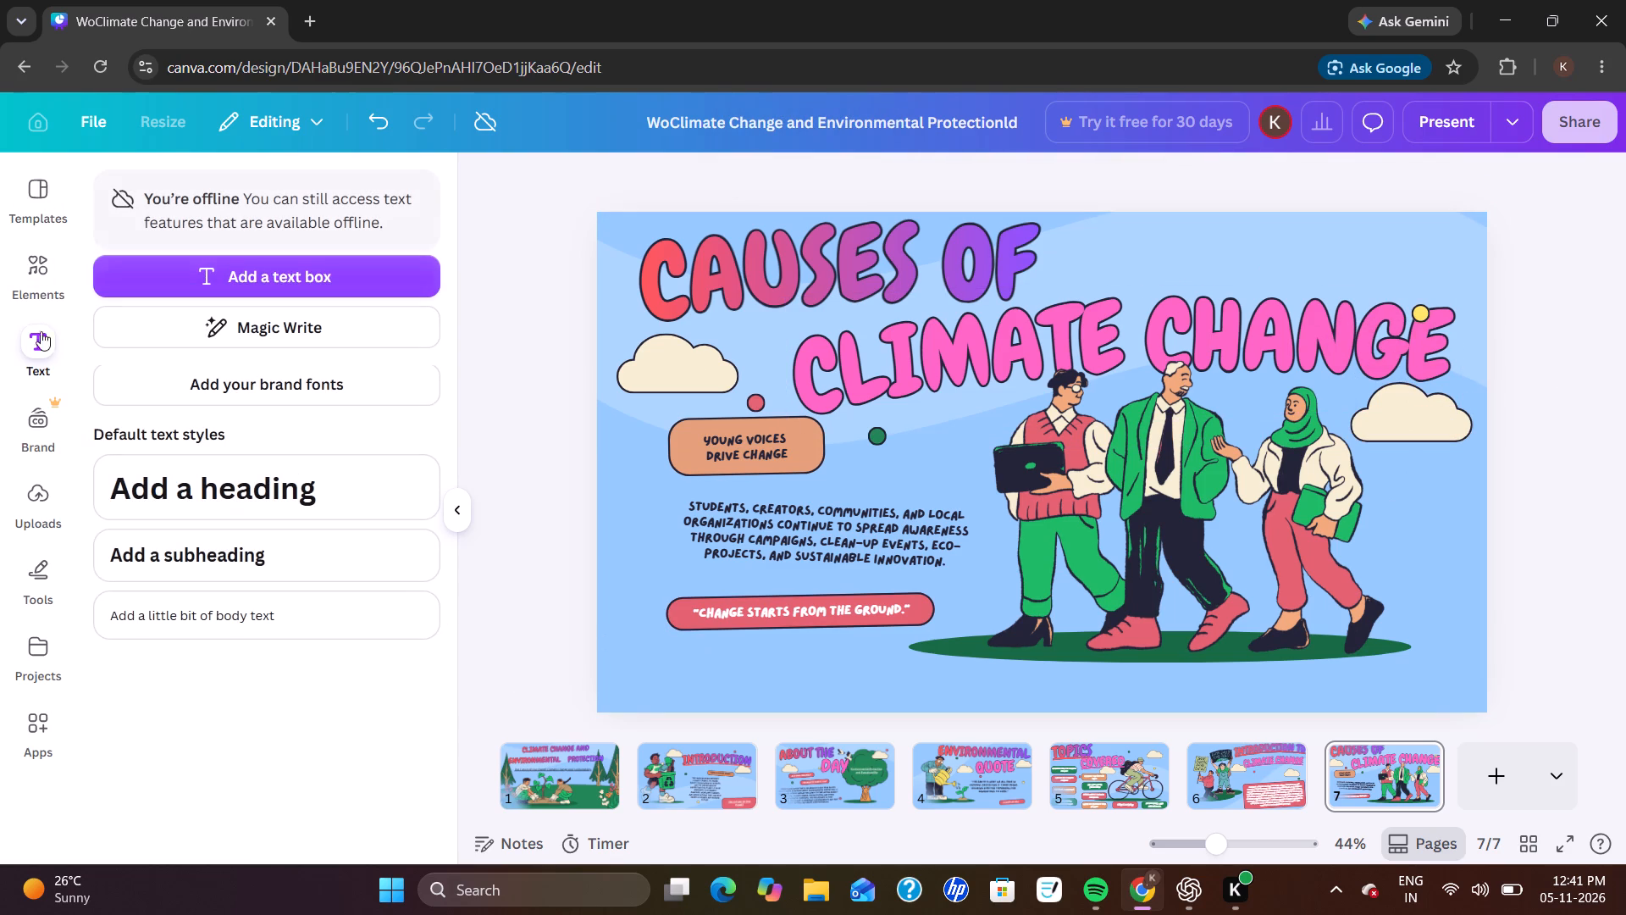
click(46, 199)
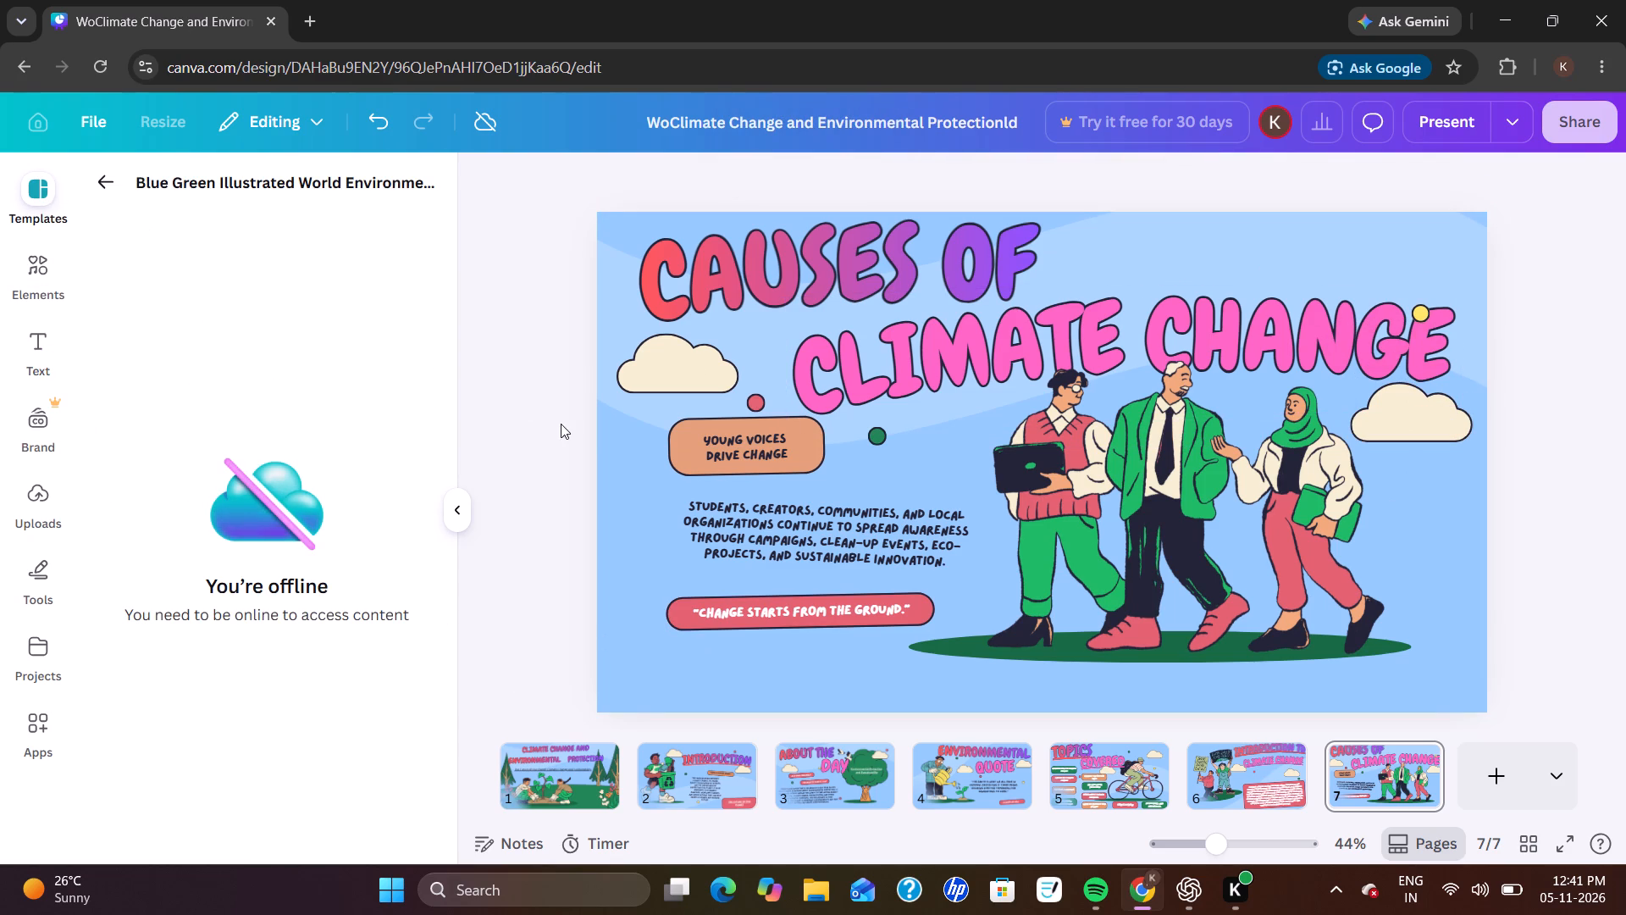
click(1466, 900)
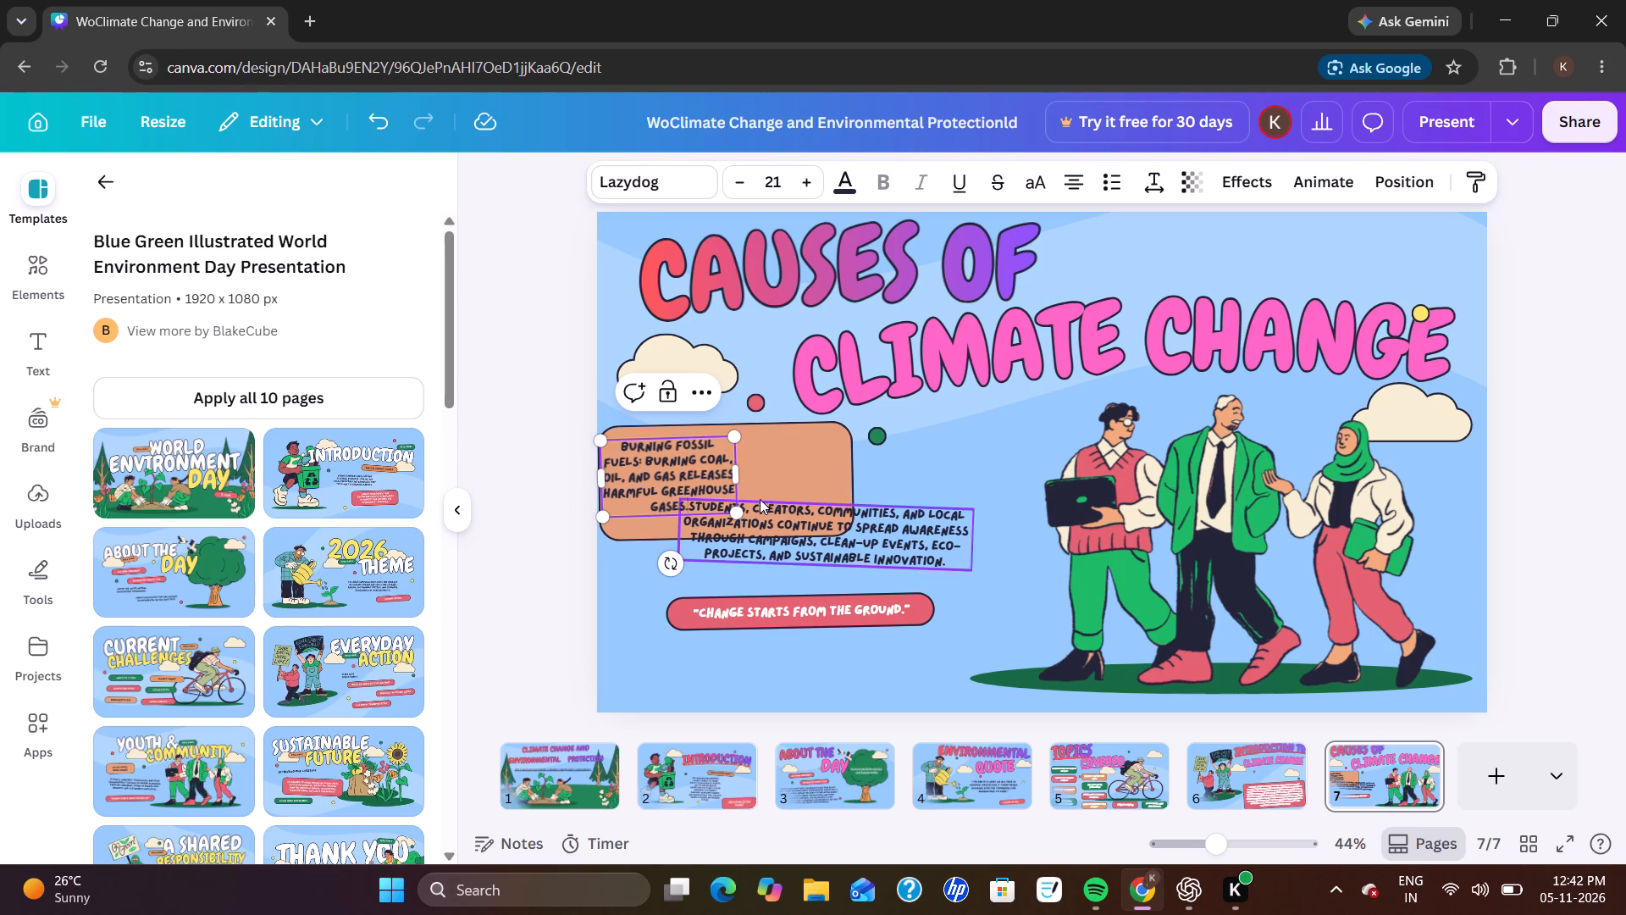
Widen the fossil fuels text to about 510 and move the "STUDENTS, CREATORS, COMMUNITIES" paragraph down clear of the orange box.
drag(739, 480, 839, 479)
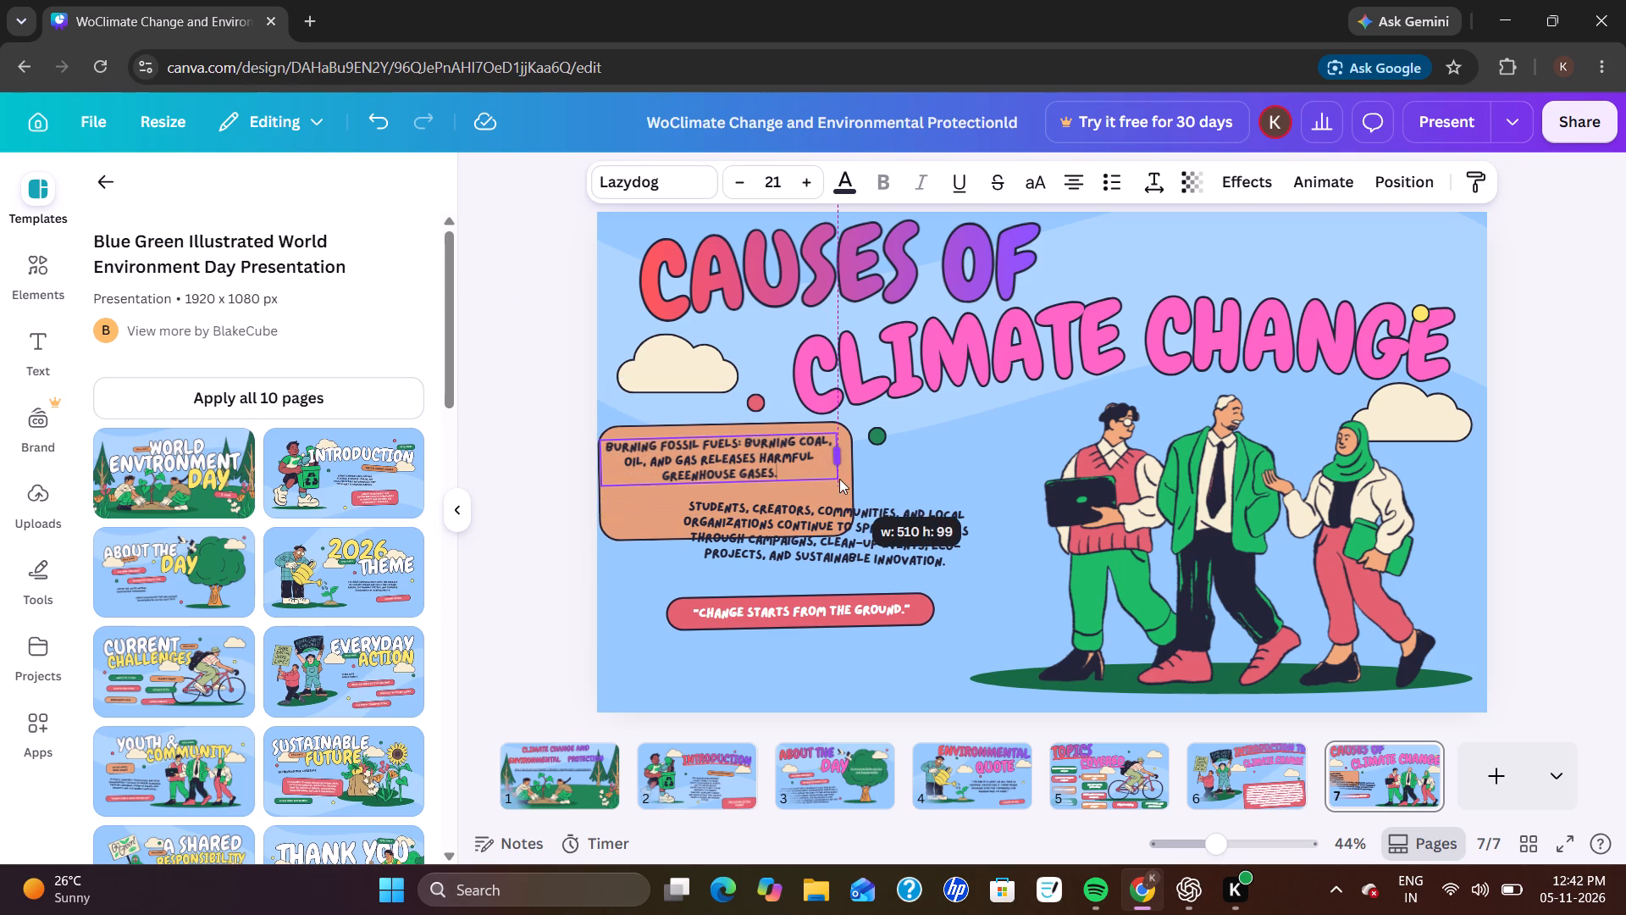
drag(839, 479, 843, 480)
drag(836, 518, 931, 578)
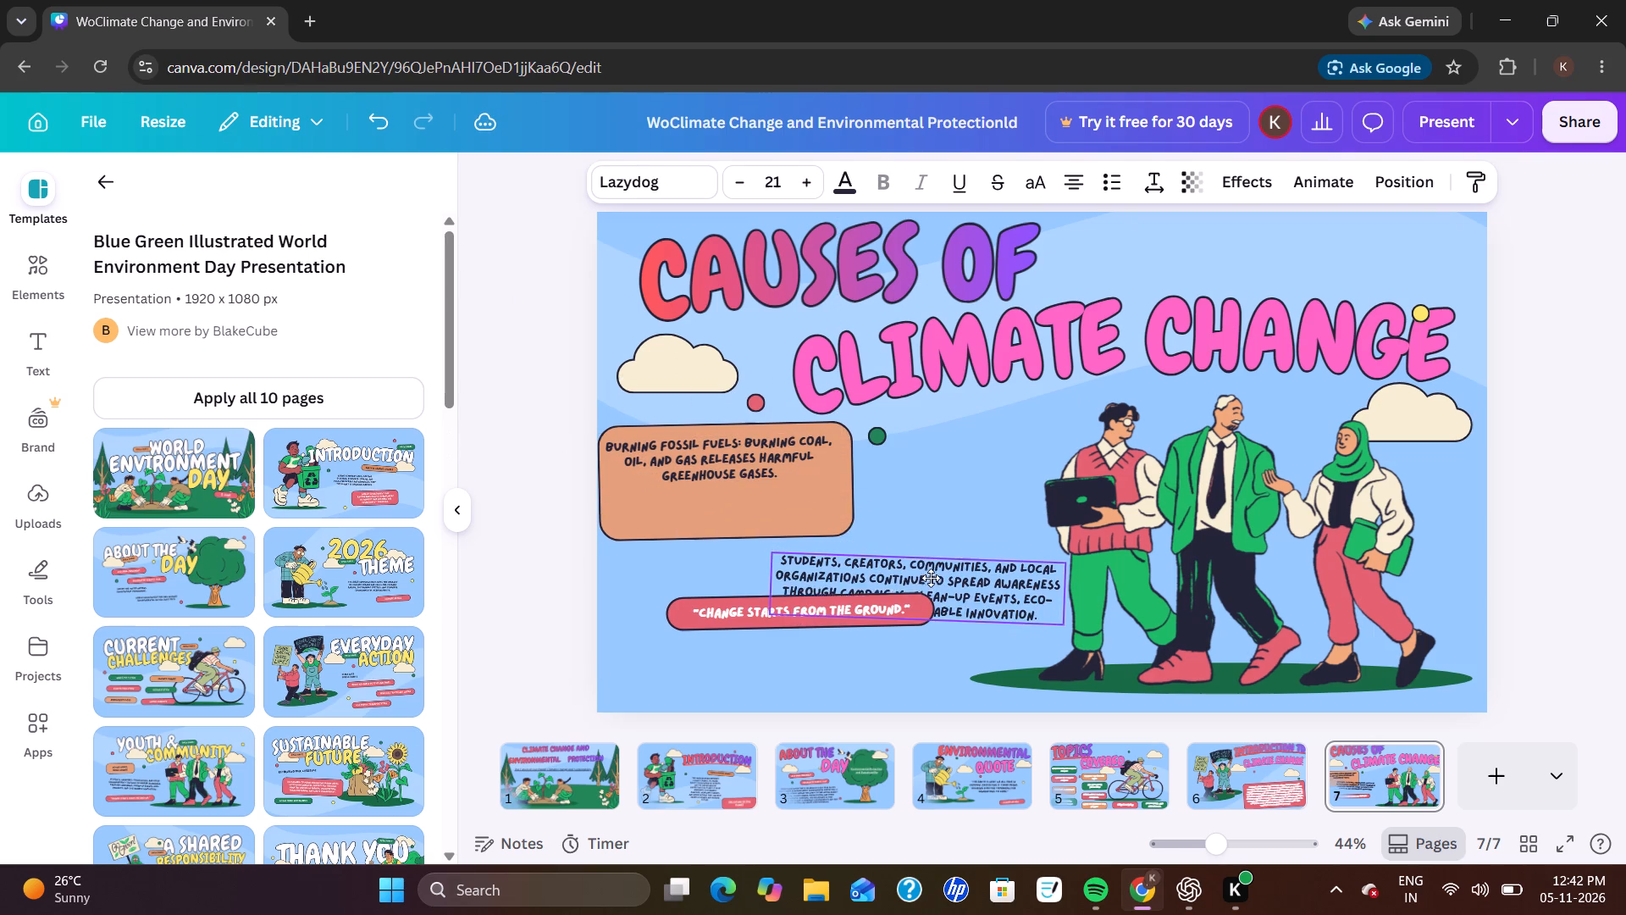
drag(931, 578, 932, 579)
Shorten the orange box from its bottom edge so it fits closely around the three-line fossil fuels text.
click(727, 506)
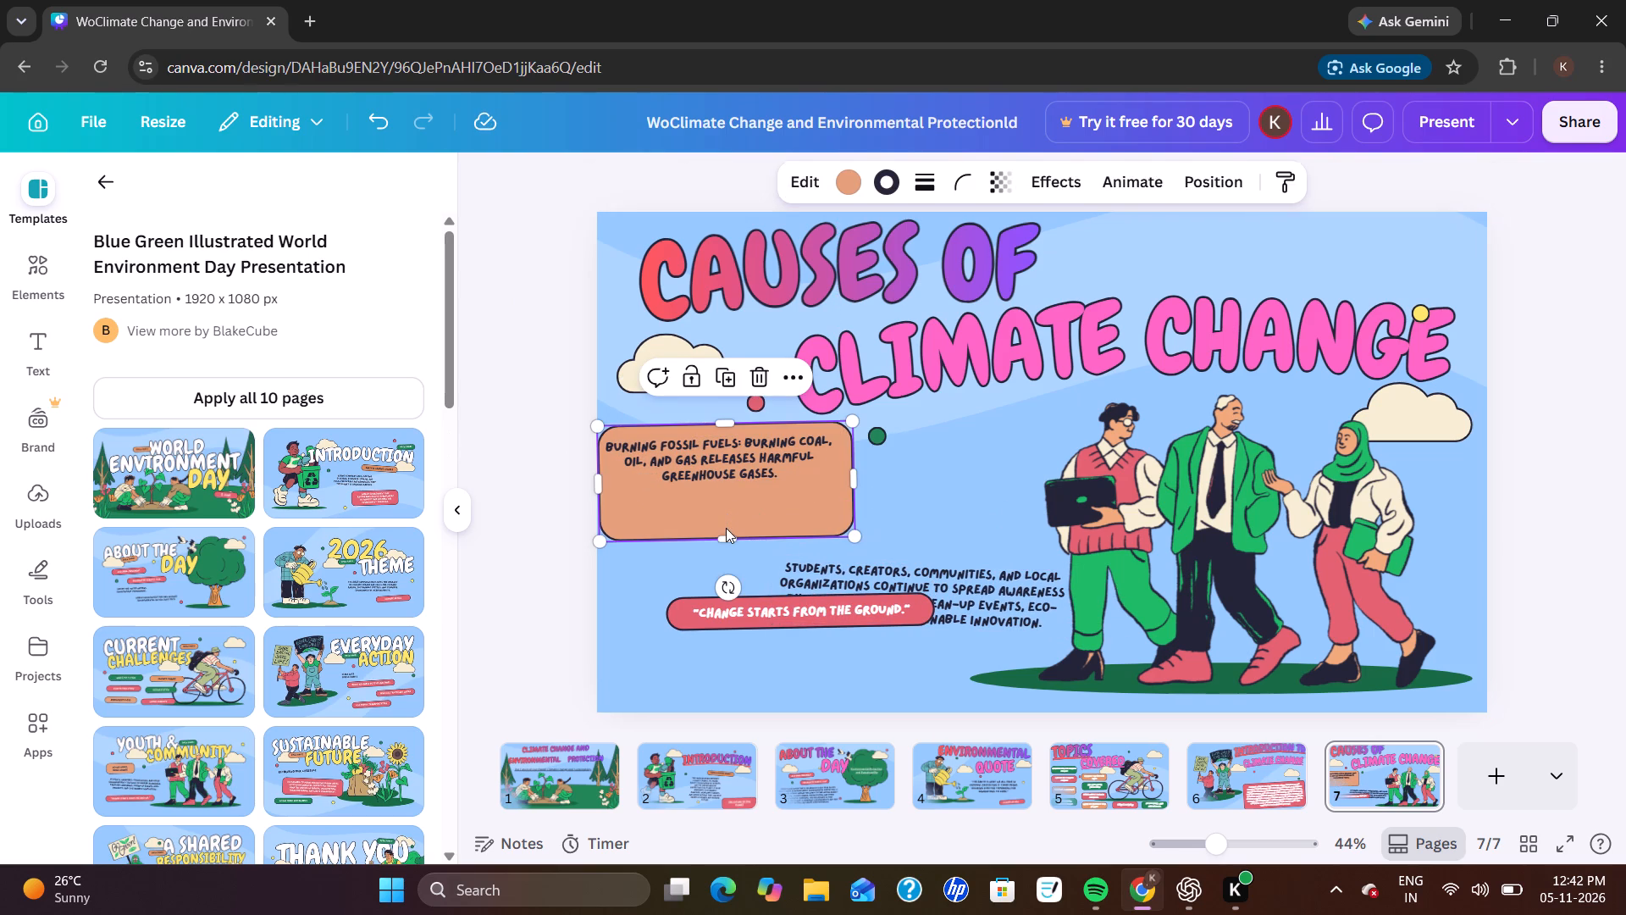
drag(726, 537, 742, 518)
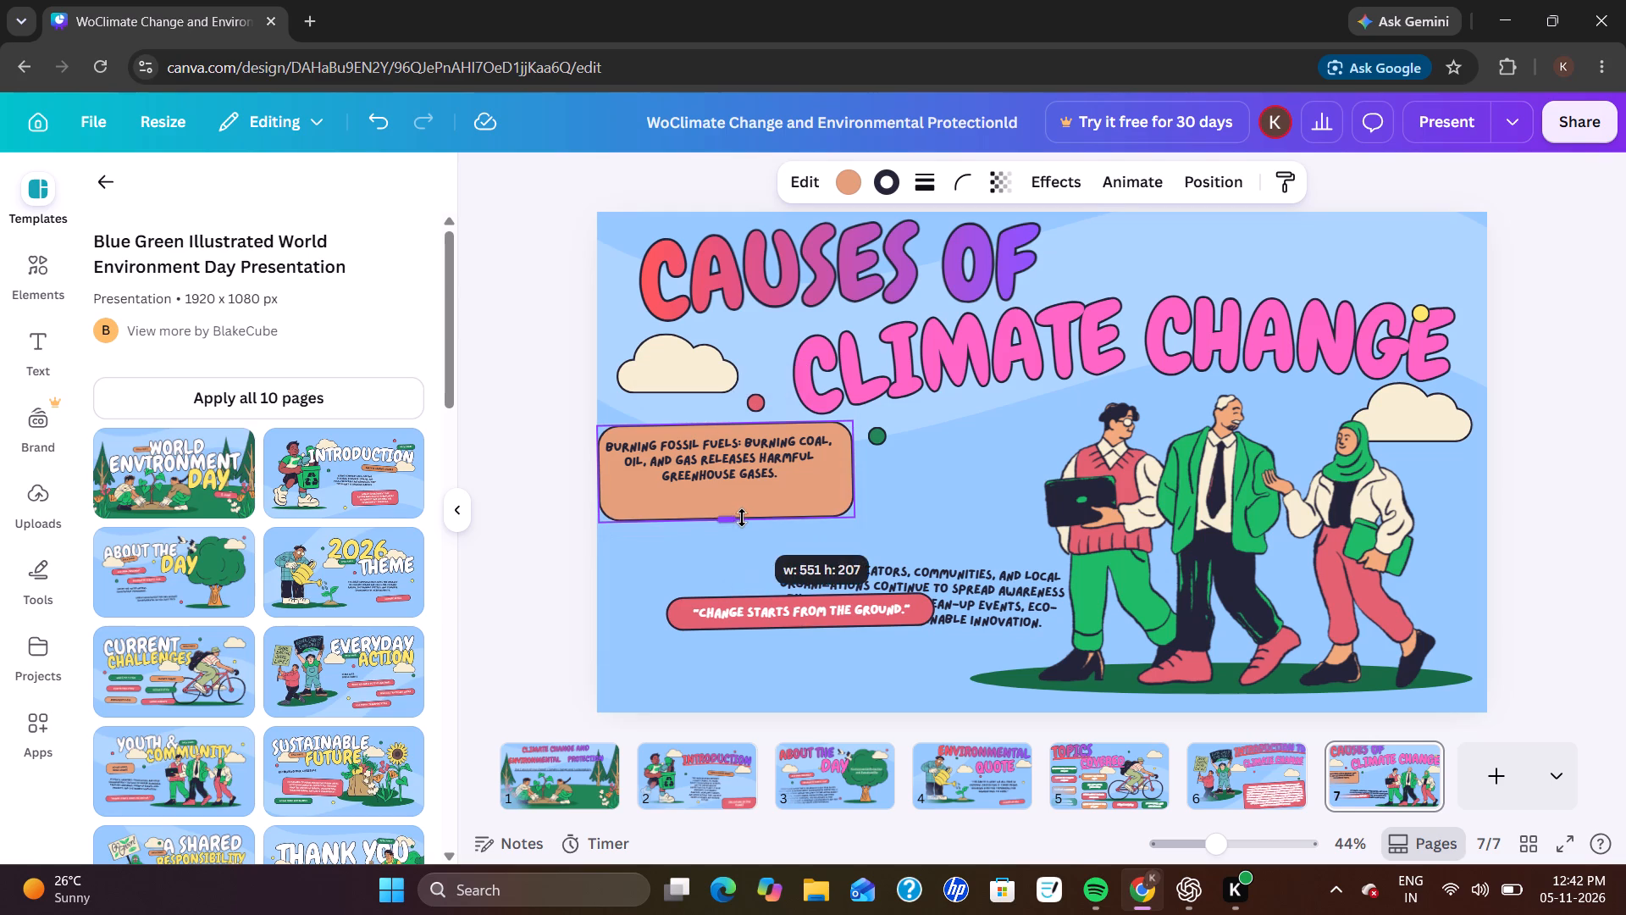
drag(742, 518, 746, 502)
Increase the font size of the whole fossil fuels text in the orange box to 25.
click(625, 464)
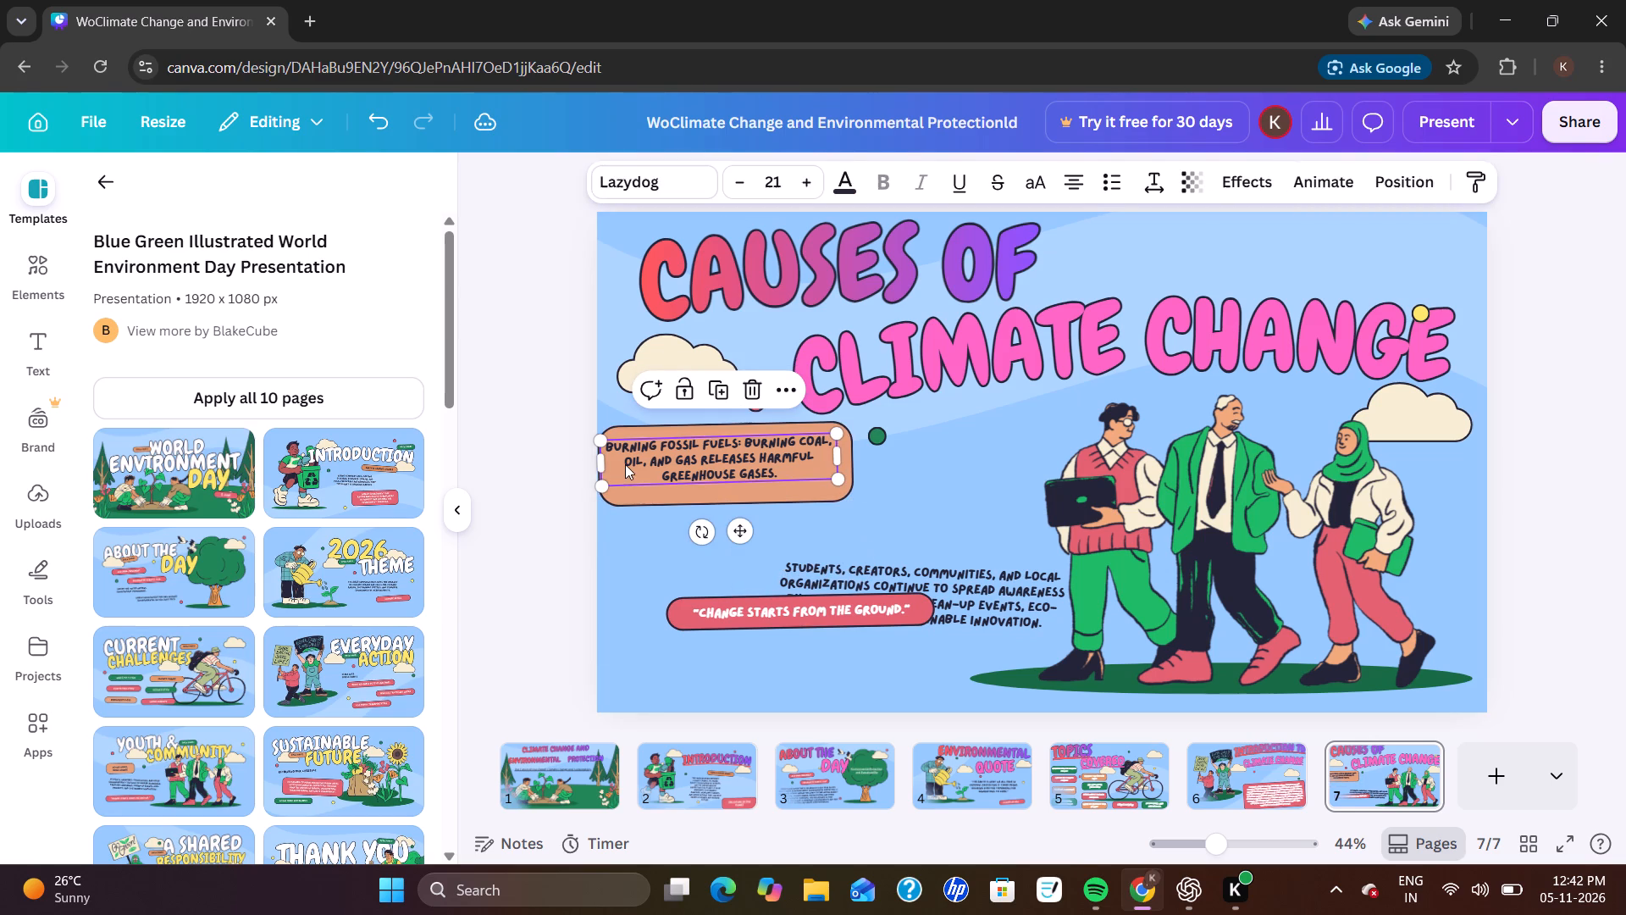
click(611, 447)
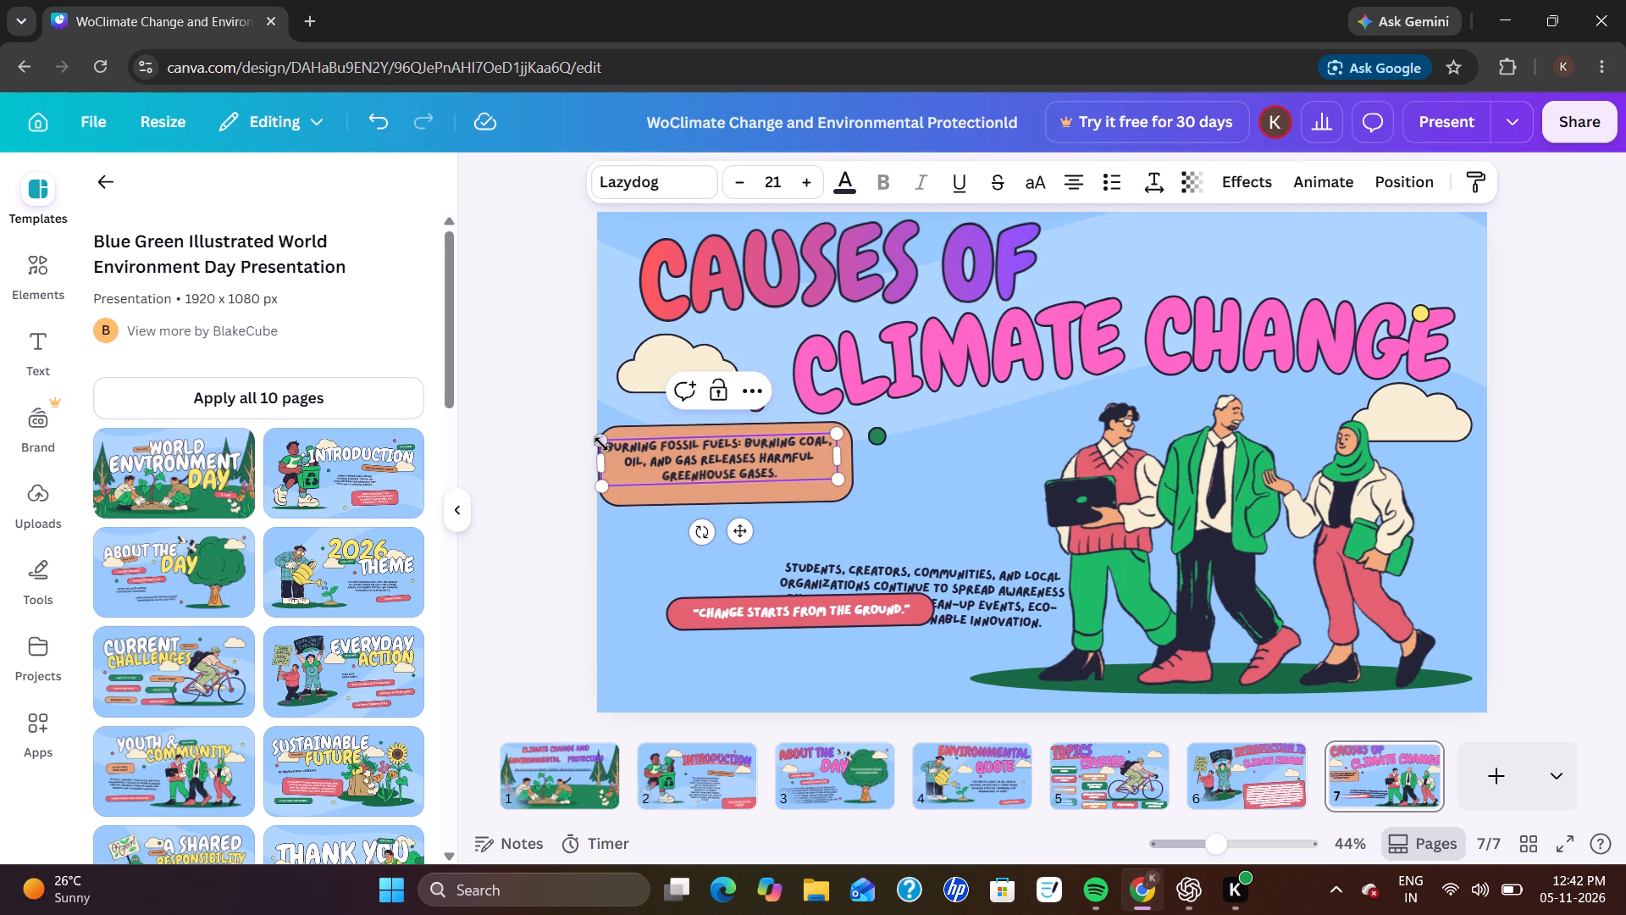
drag(609, 446, 877, 489)
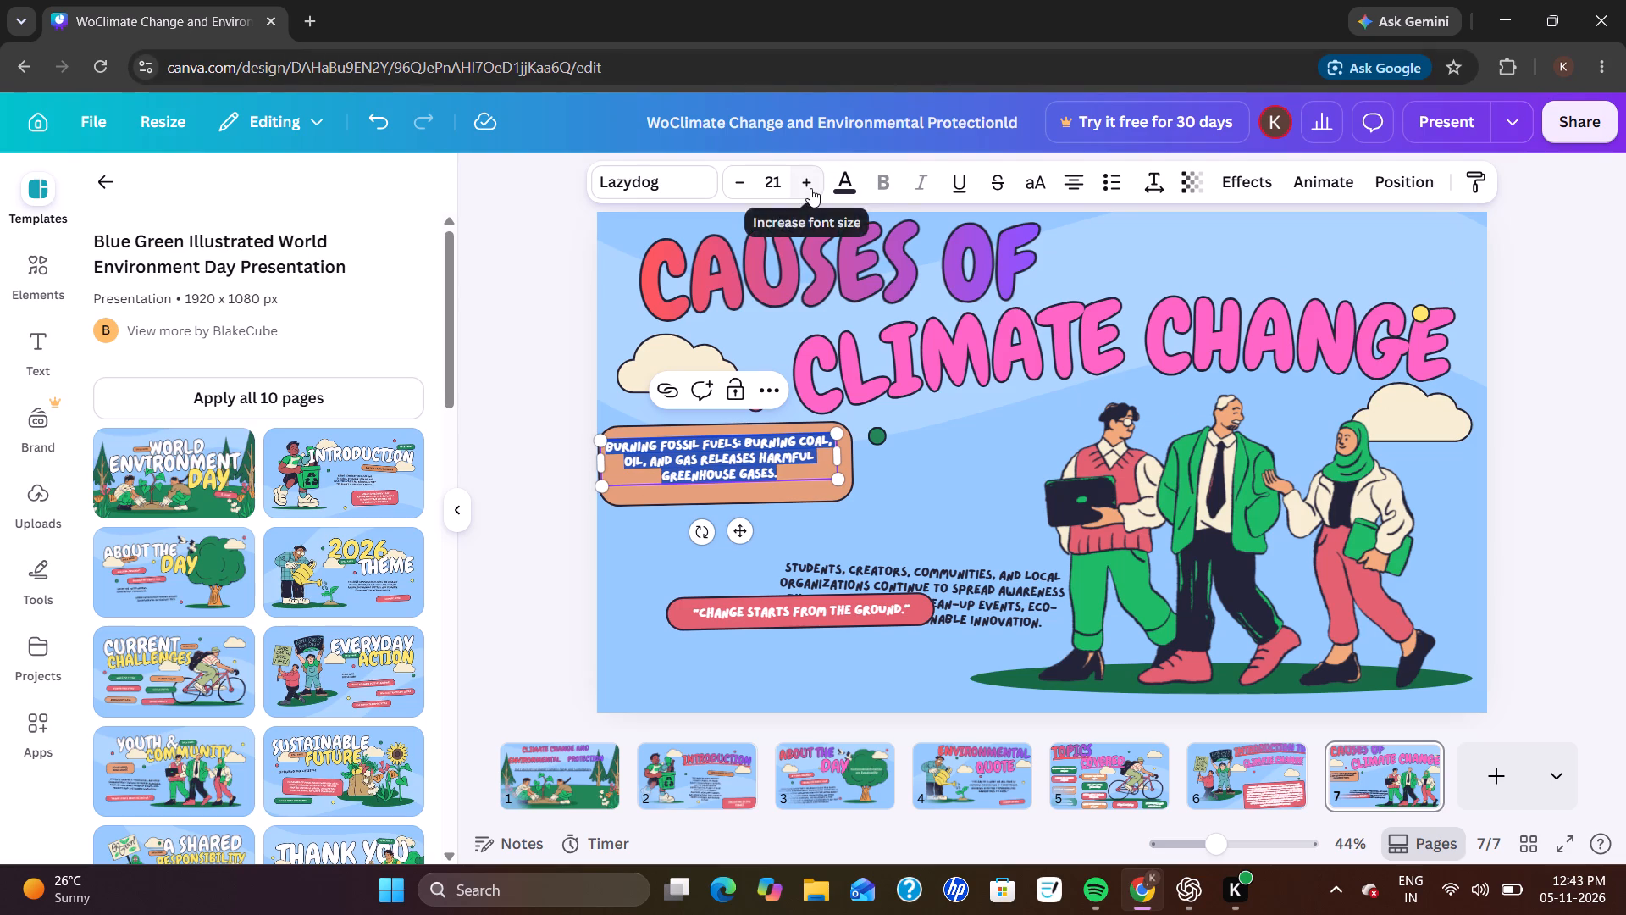
triple_click(810, 188)
click(810, 188)
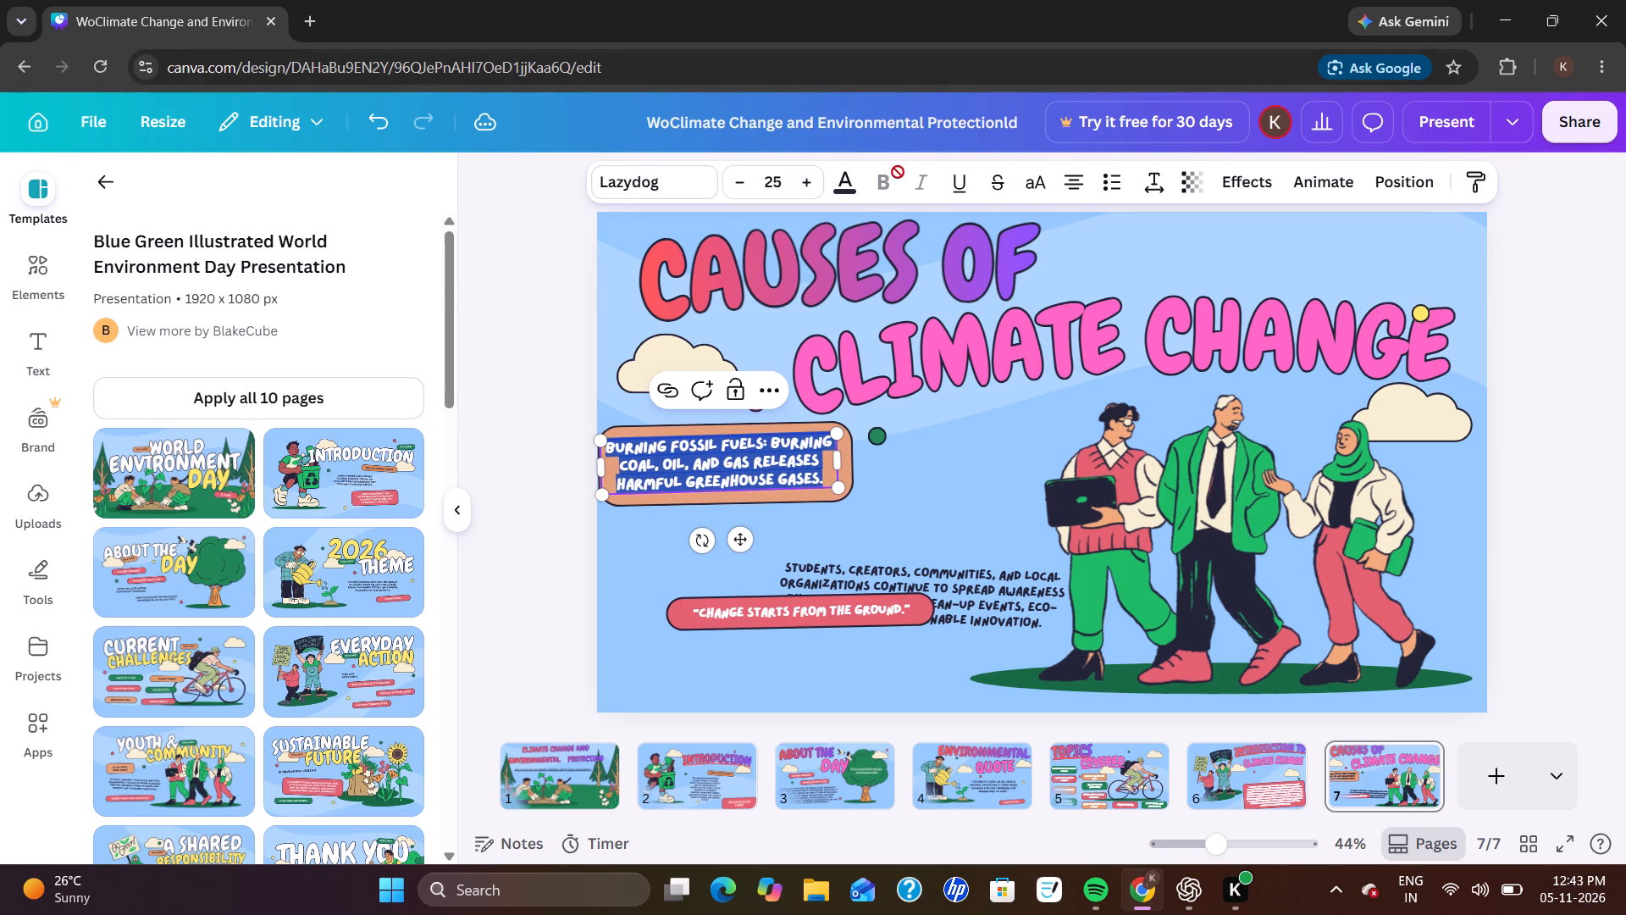
Change the whole fossil fuels text in the orange box to white.
click(852, 189)
click(660, 468)
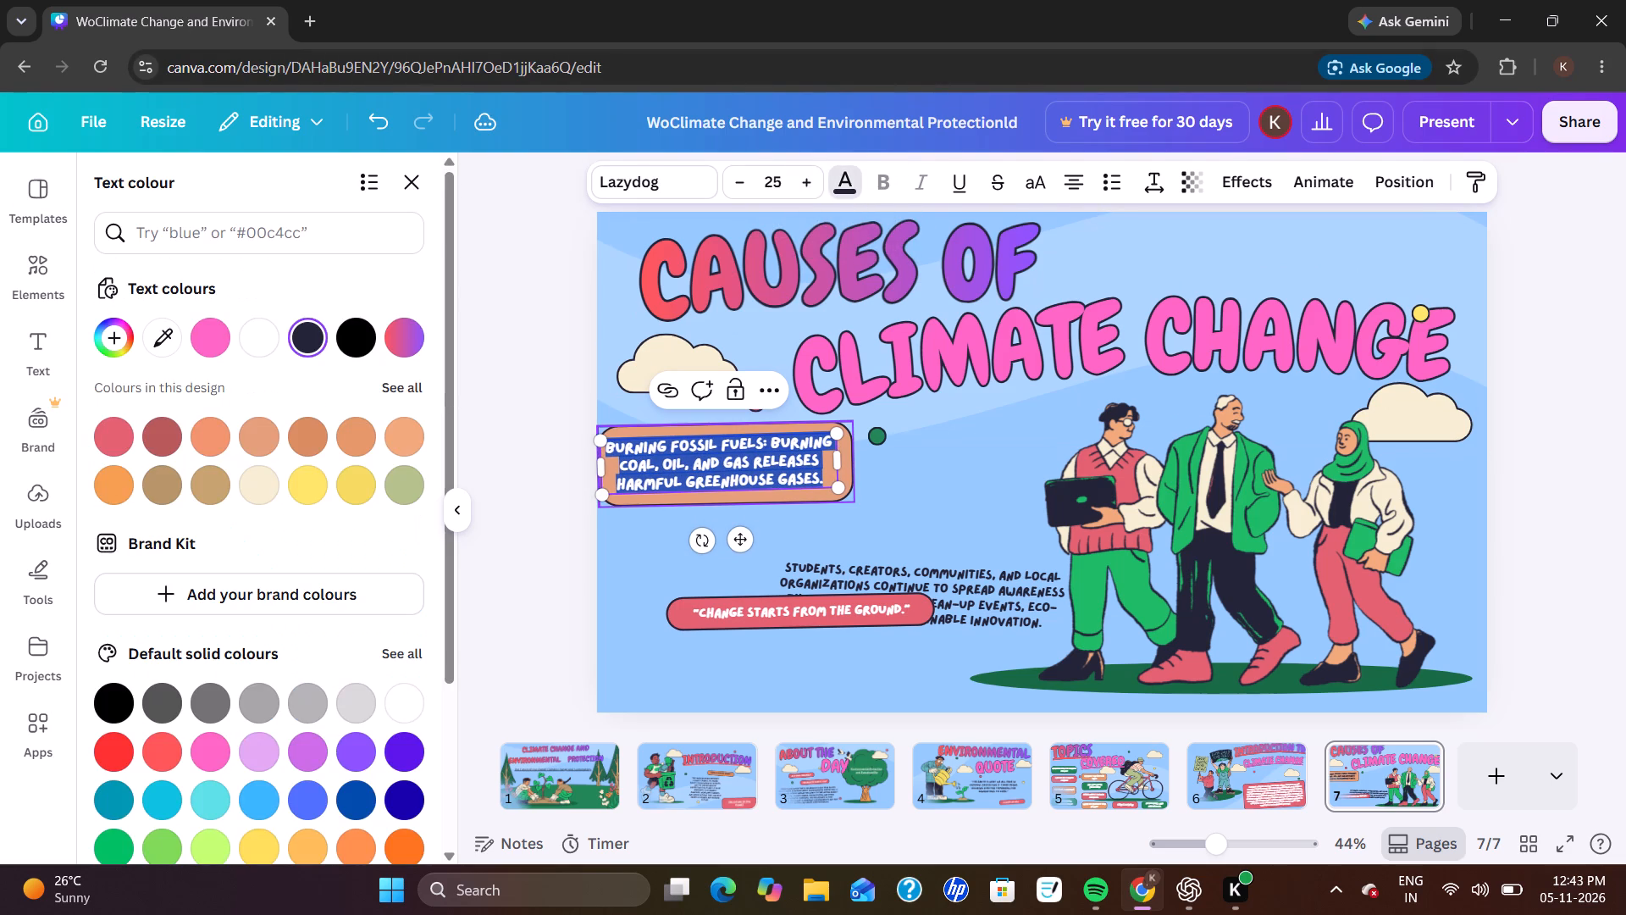
drag(609, 451, 609, 450)
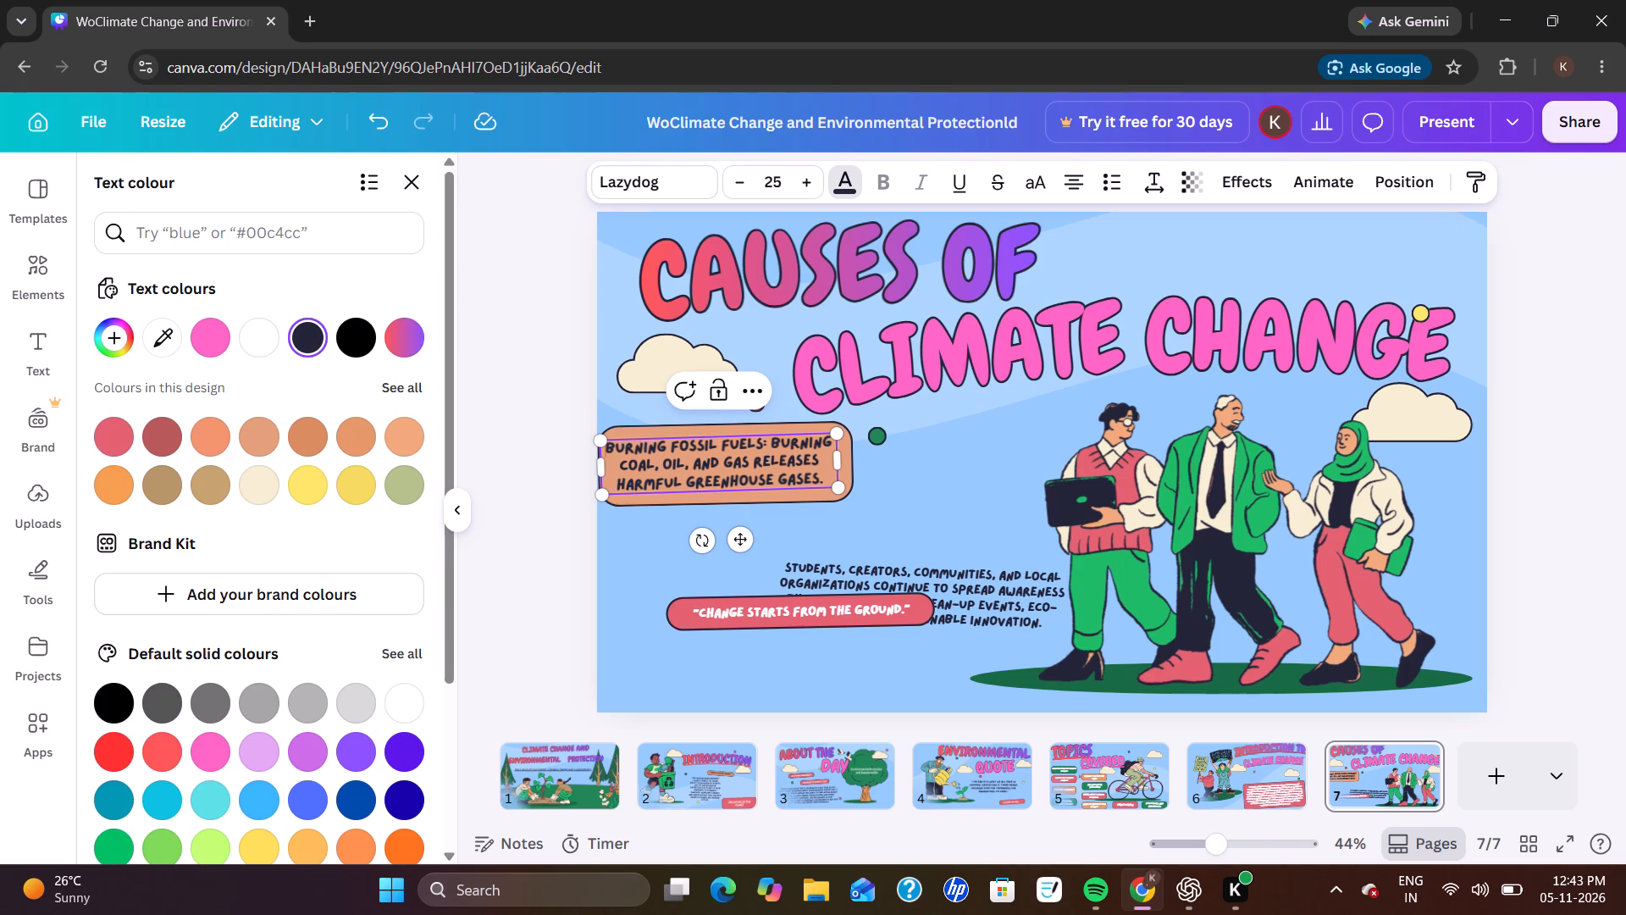
drag(609, 450, 845, 498)
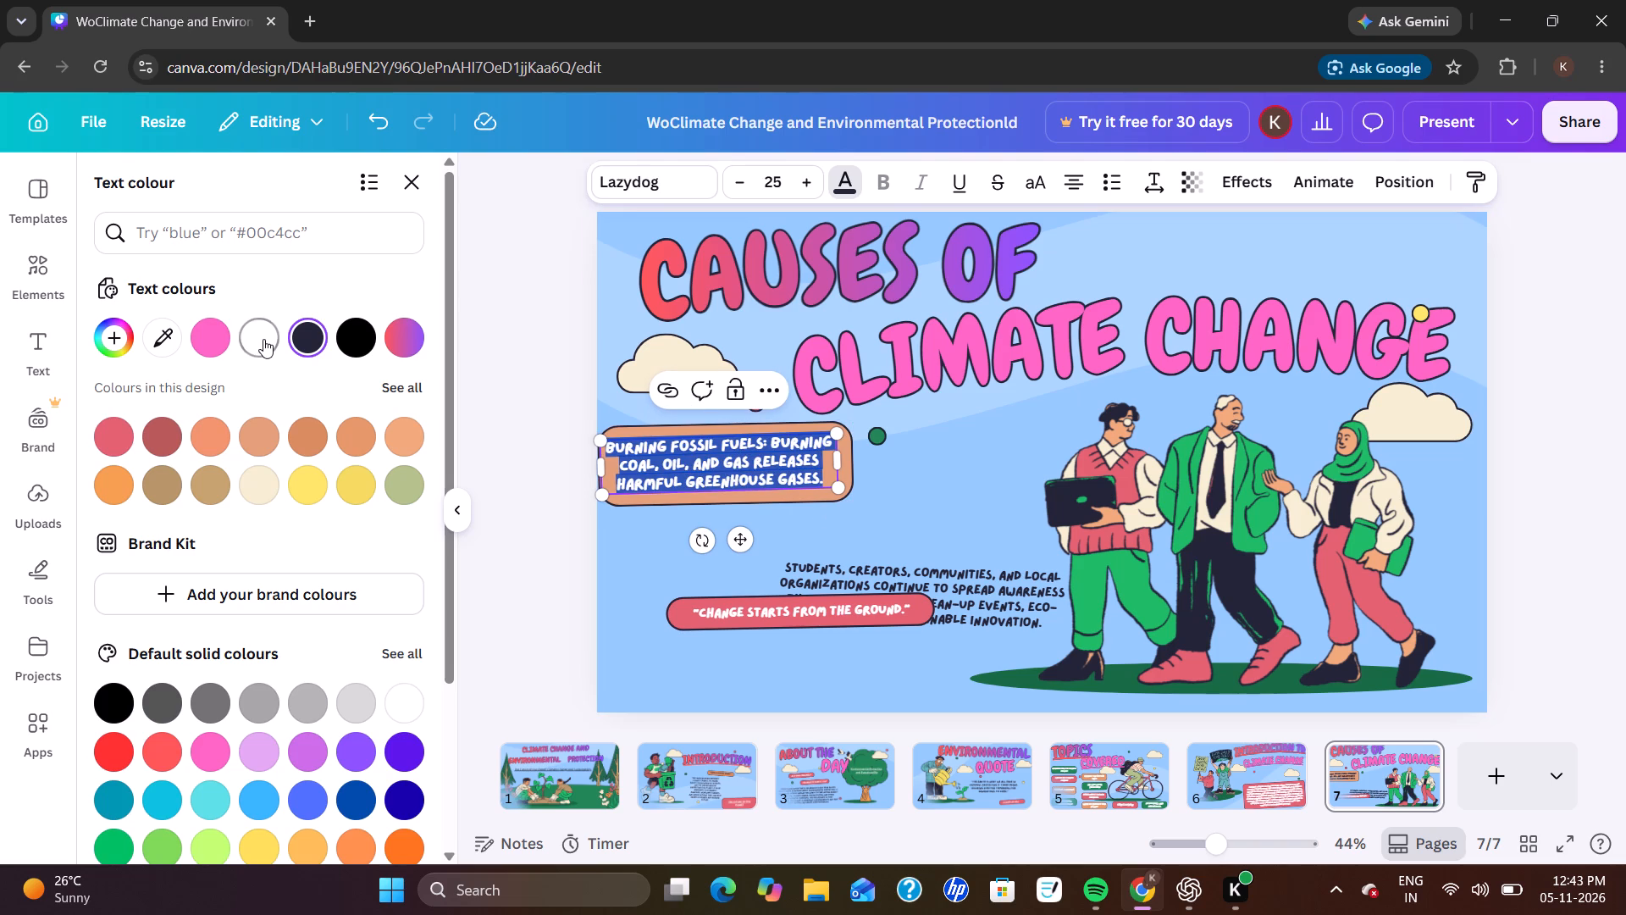
click(263, 339)
Scale the fossil fuels text slightly from its upper-left corner to font size 25.3 within the orange box.
click(633, 467)
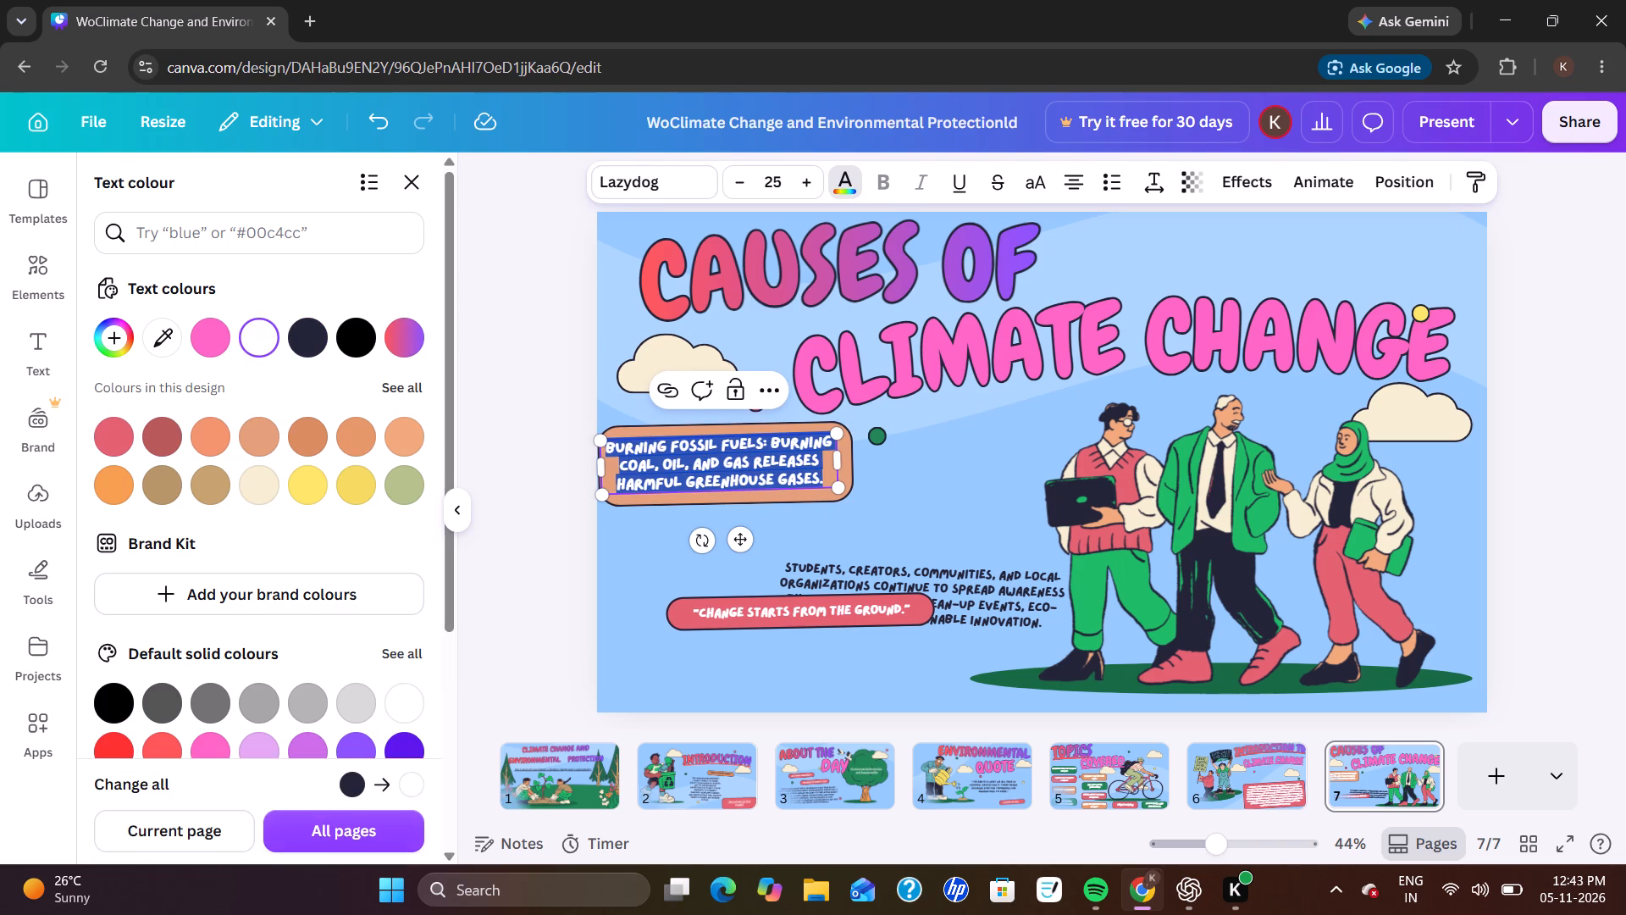
click(606, 444)
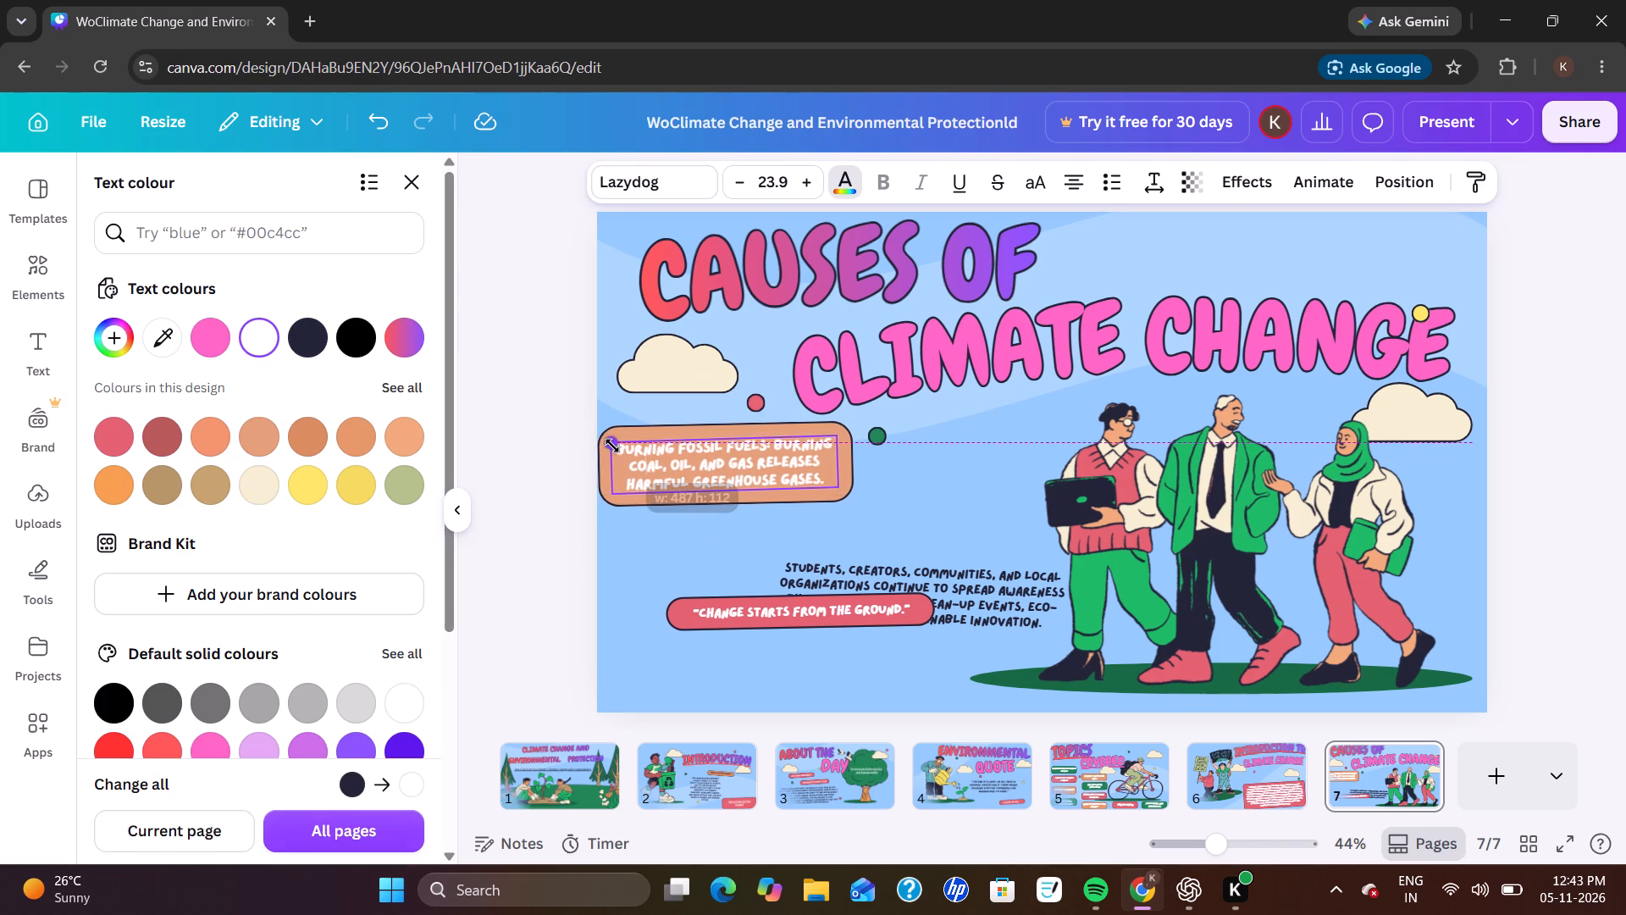
drag(608, 446, 607, 432)
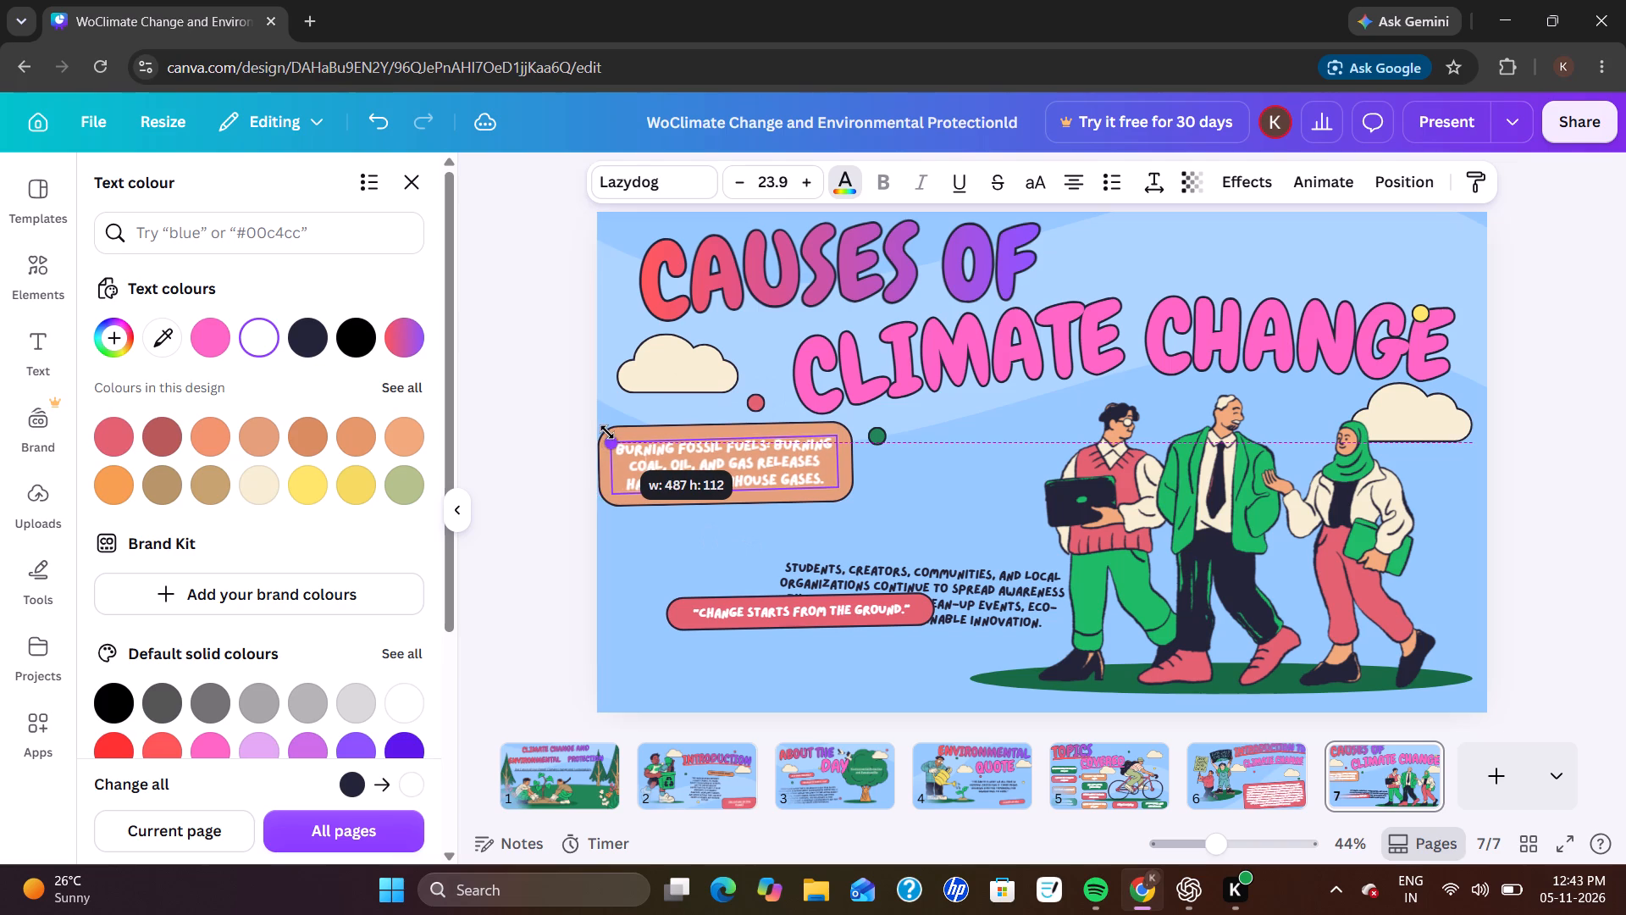
drag(607, 432, 604, 423)
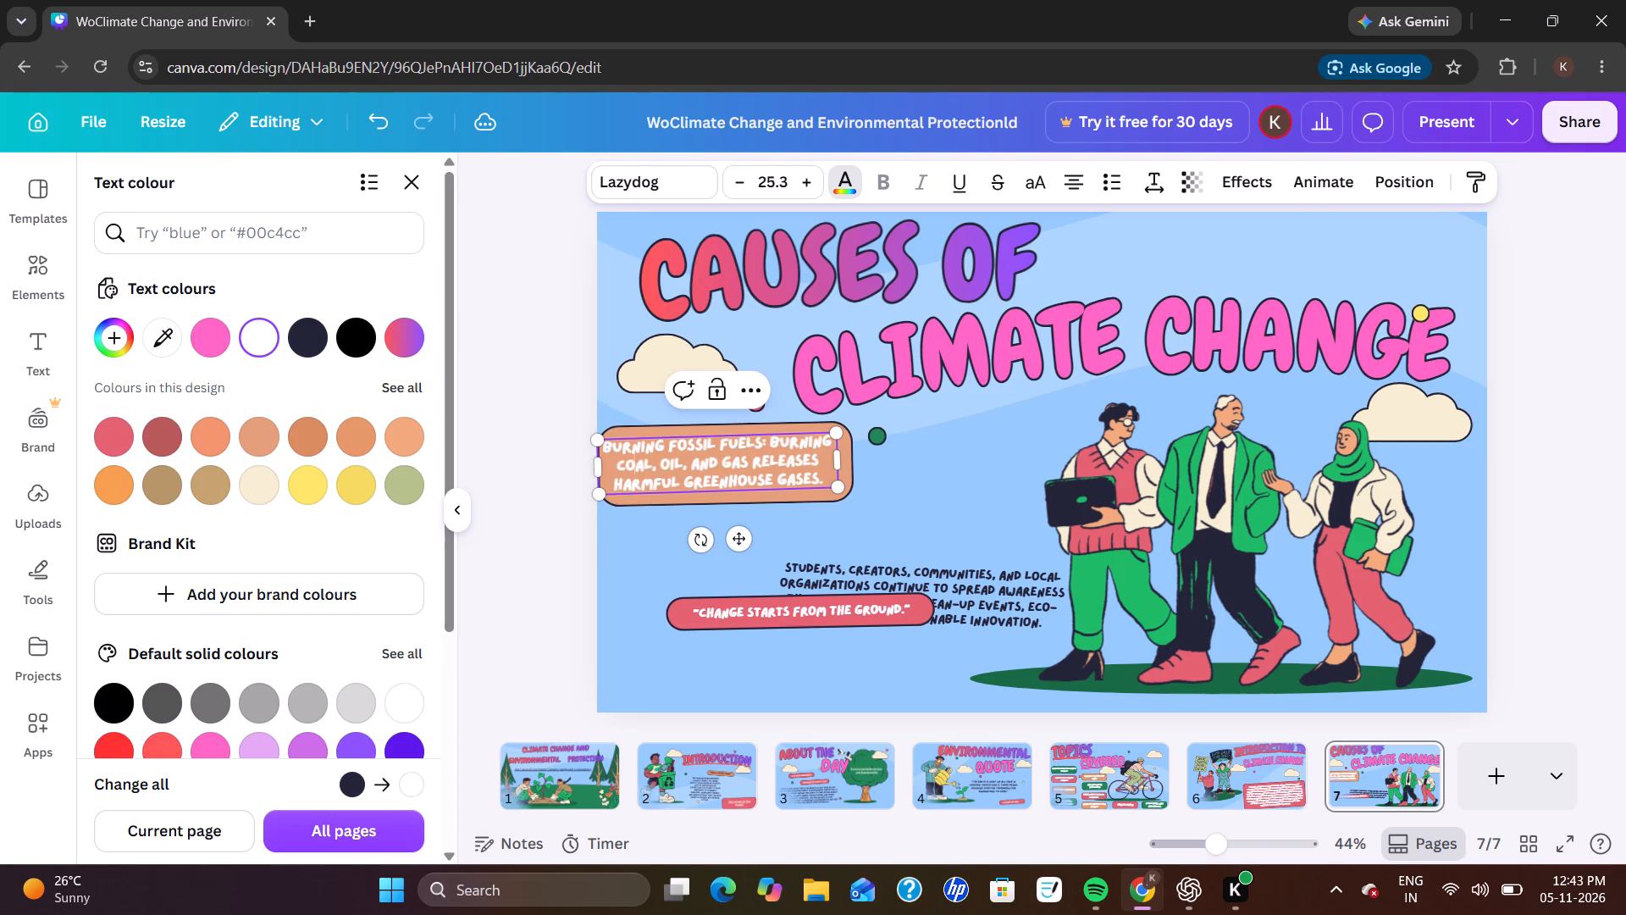
Underline only the heading words "BURNING FOSSIL FUELS:" in the orange box's text, leaving the description plain.
click(604, 450)
drag(604, 450, 746, 441)
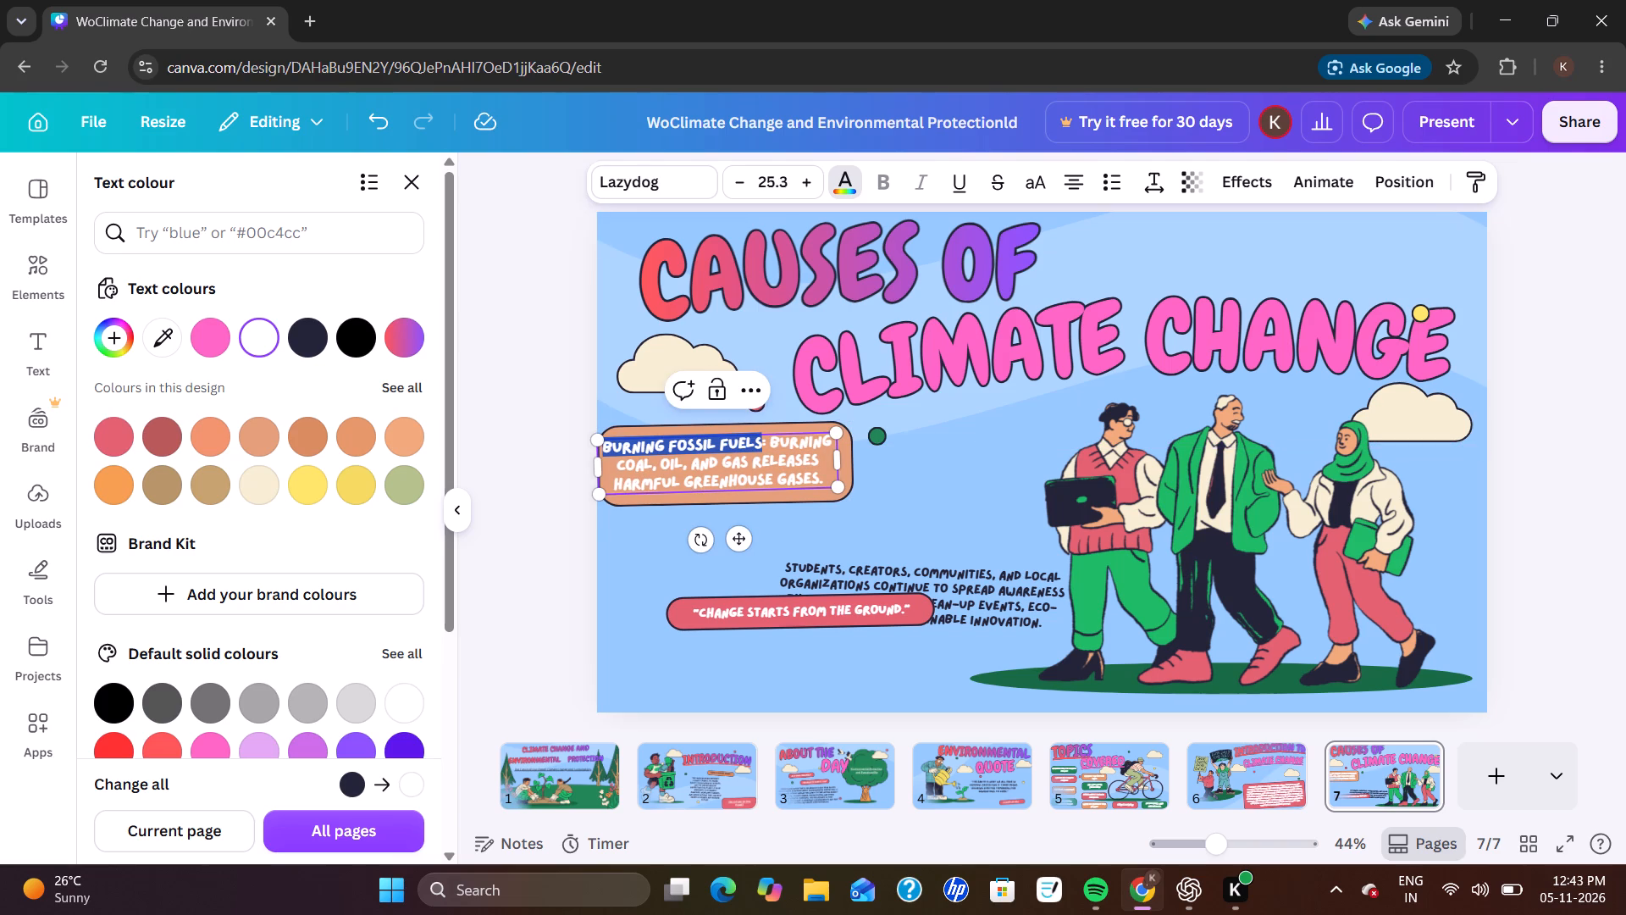
drag(746, 441, 766, 441)
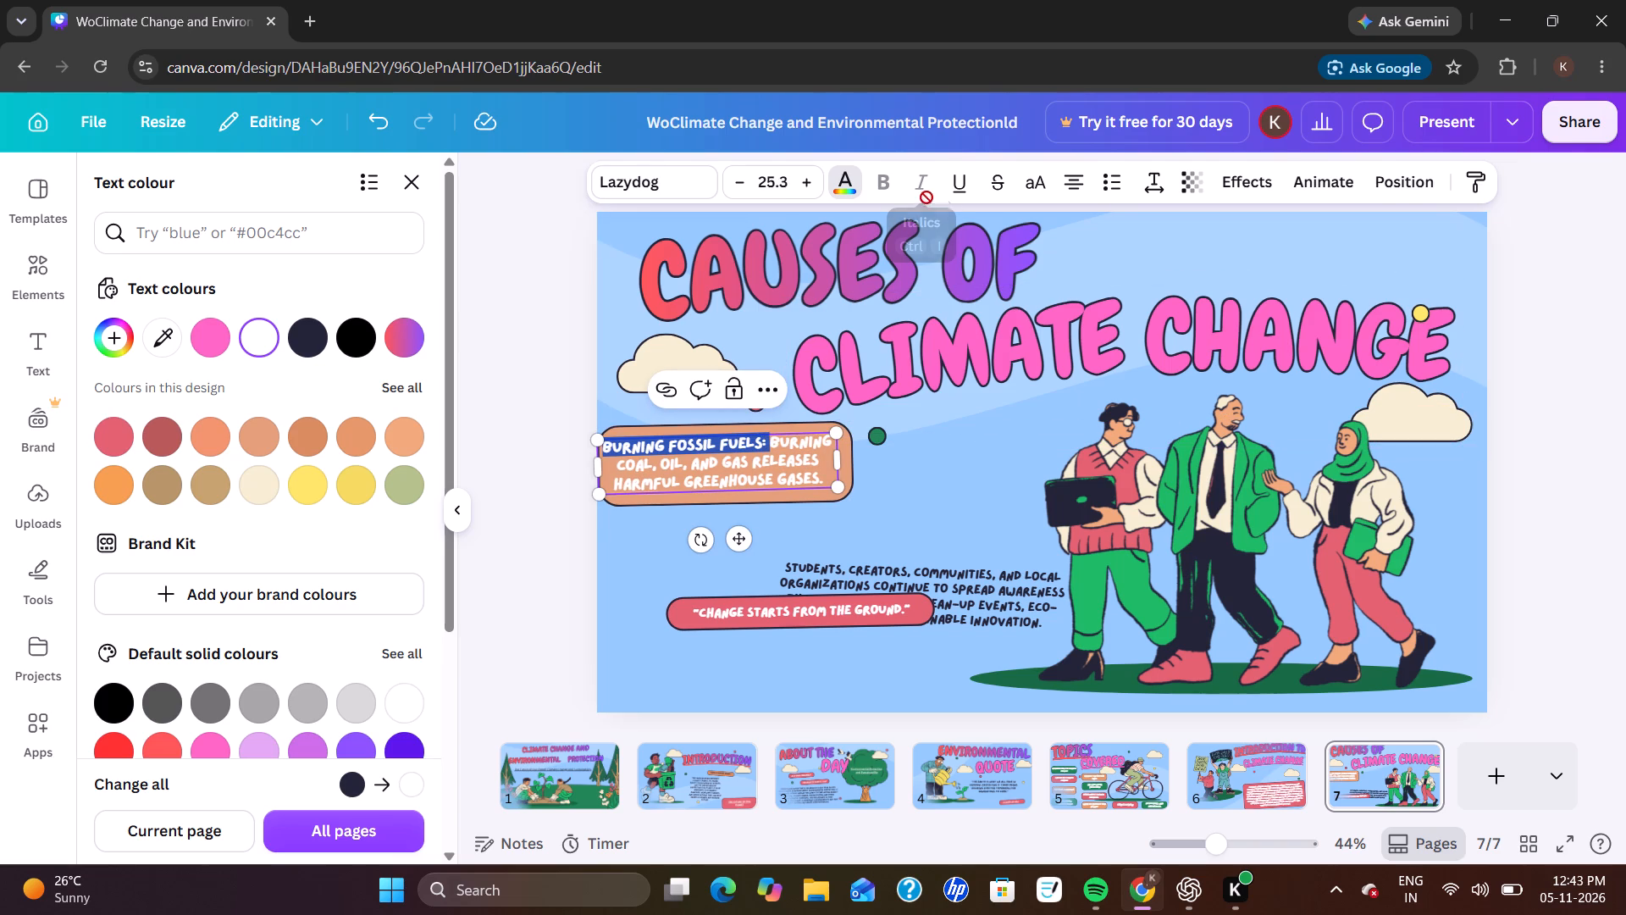
click(956, 186)
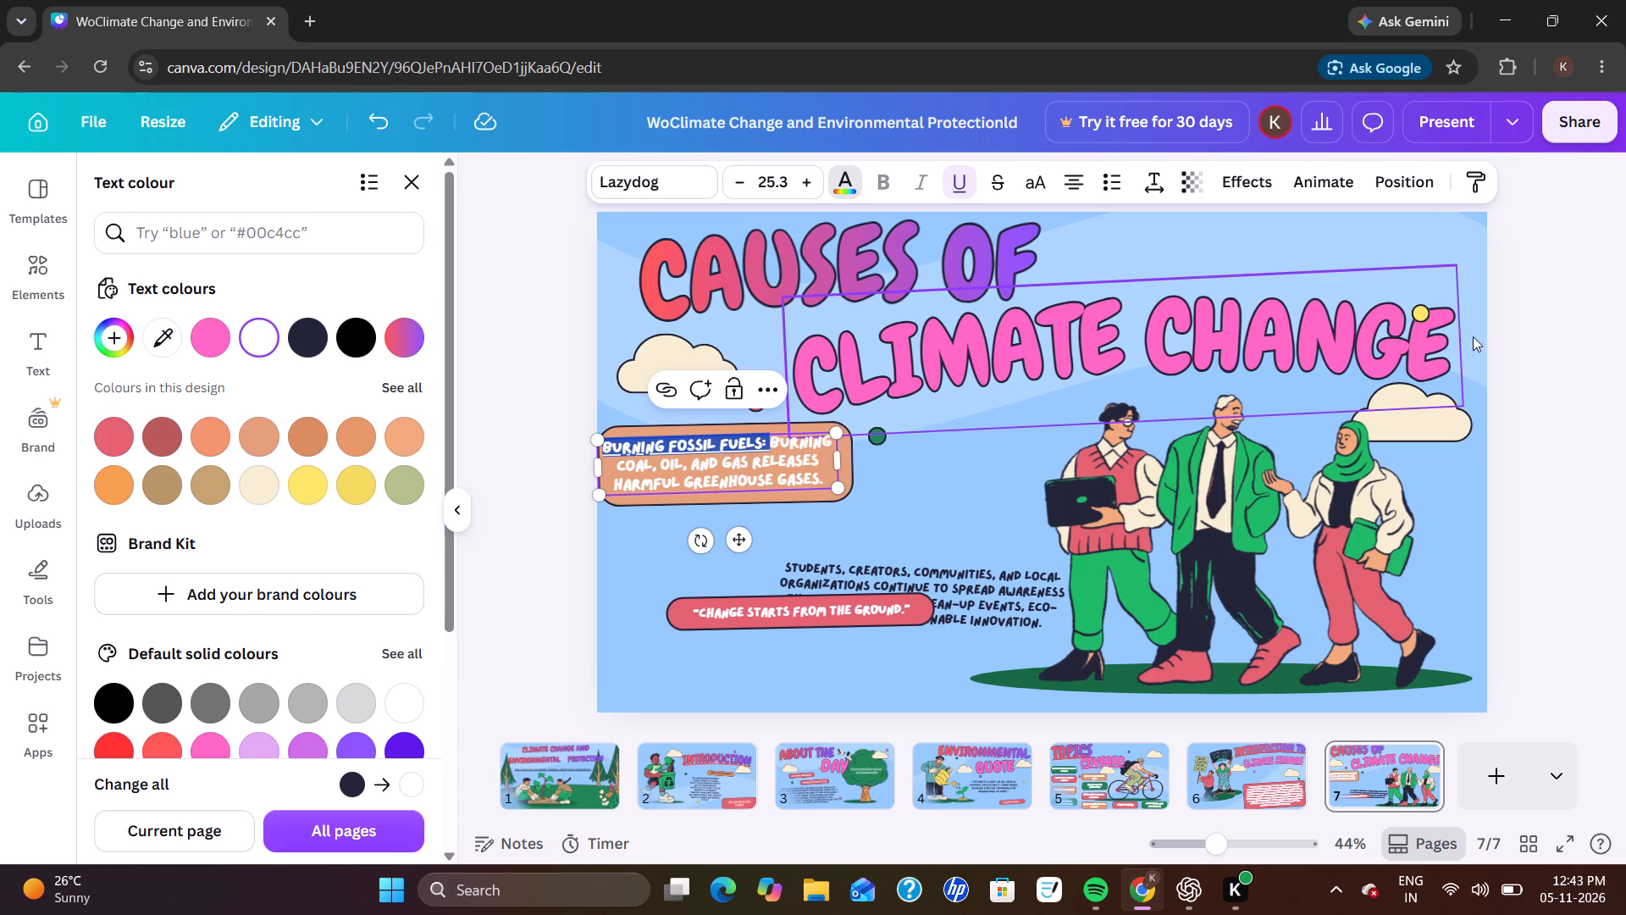
click(1558, 324)
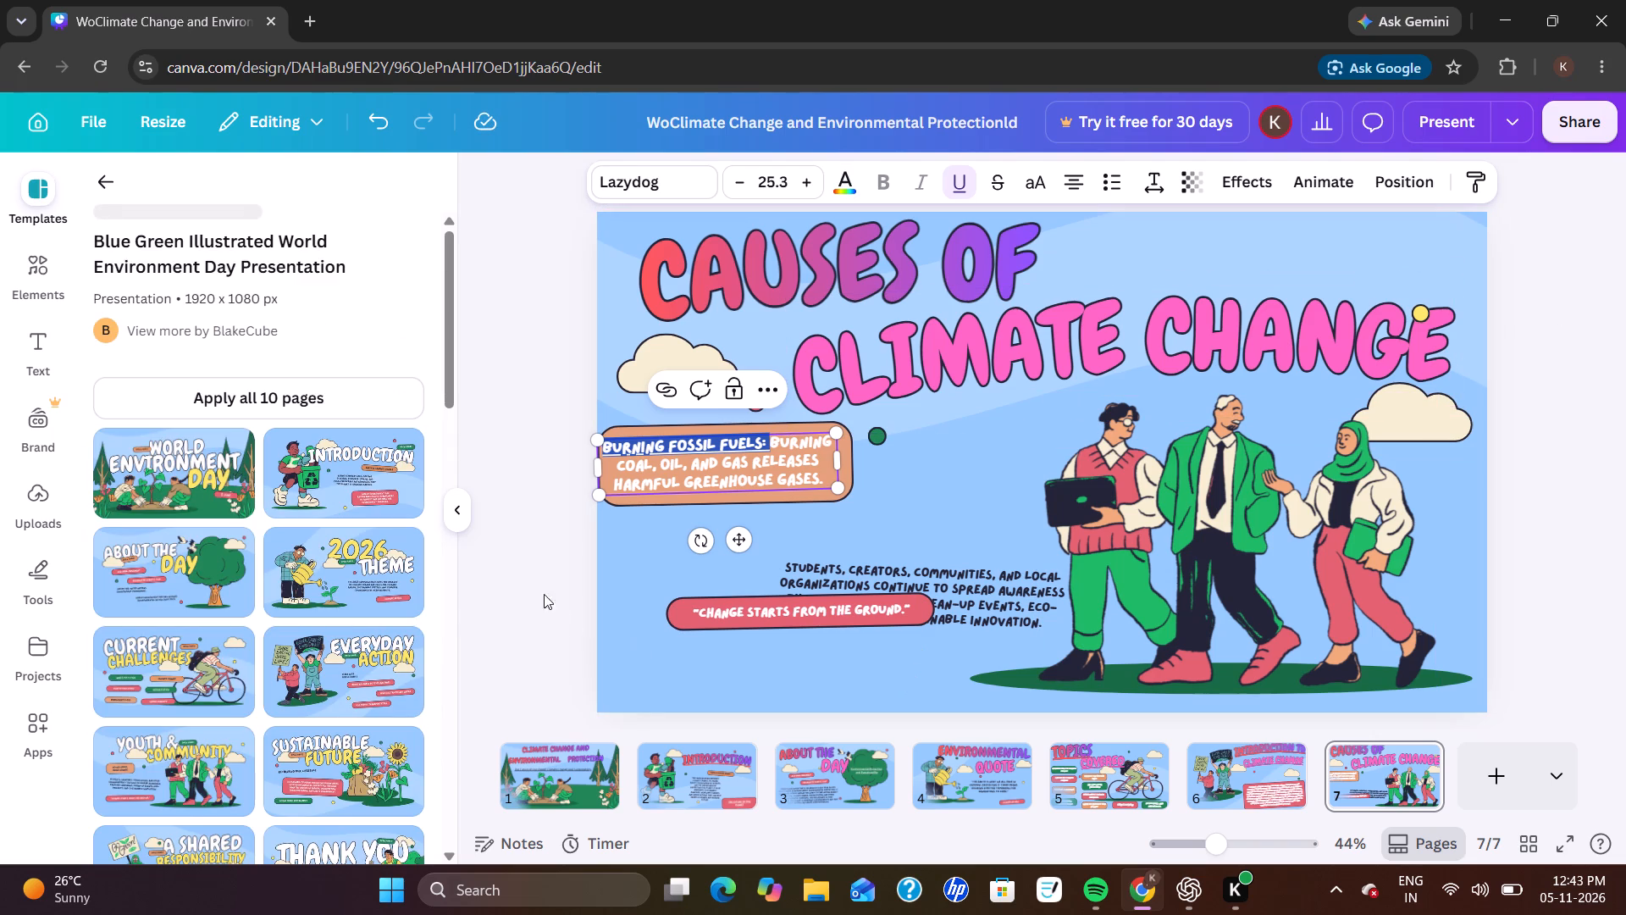
click(537, 588)
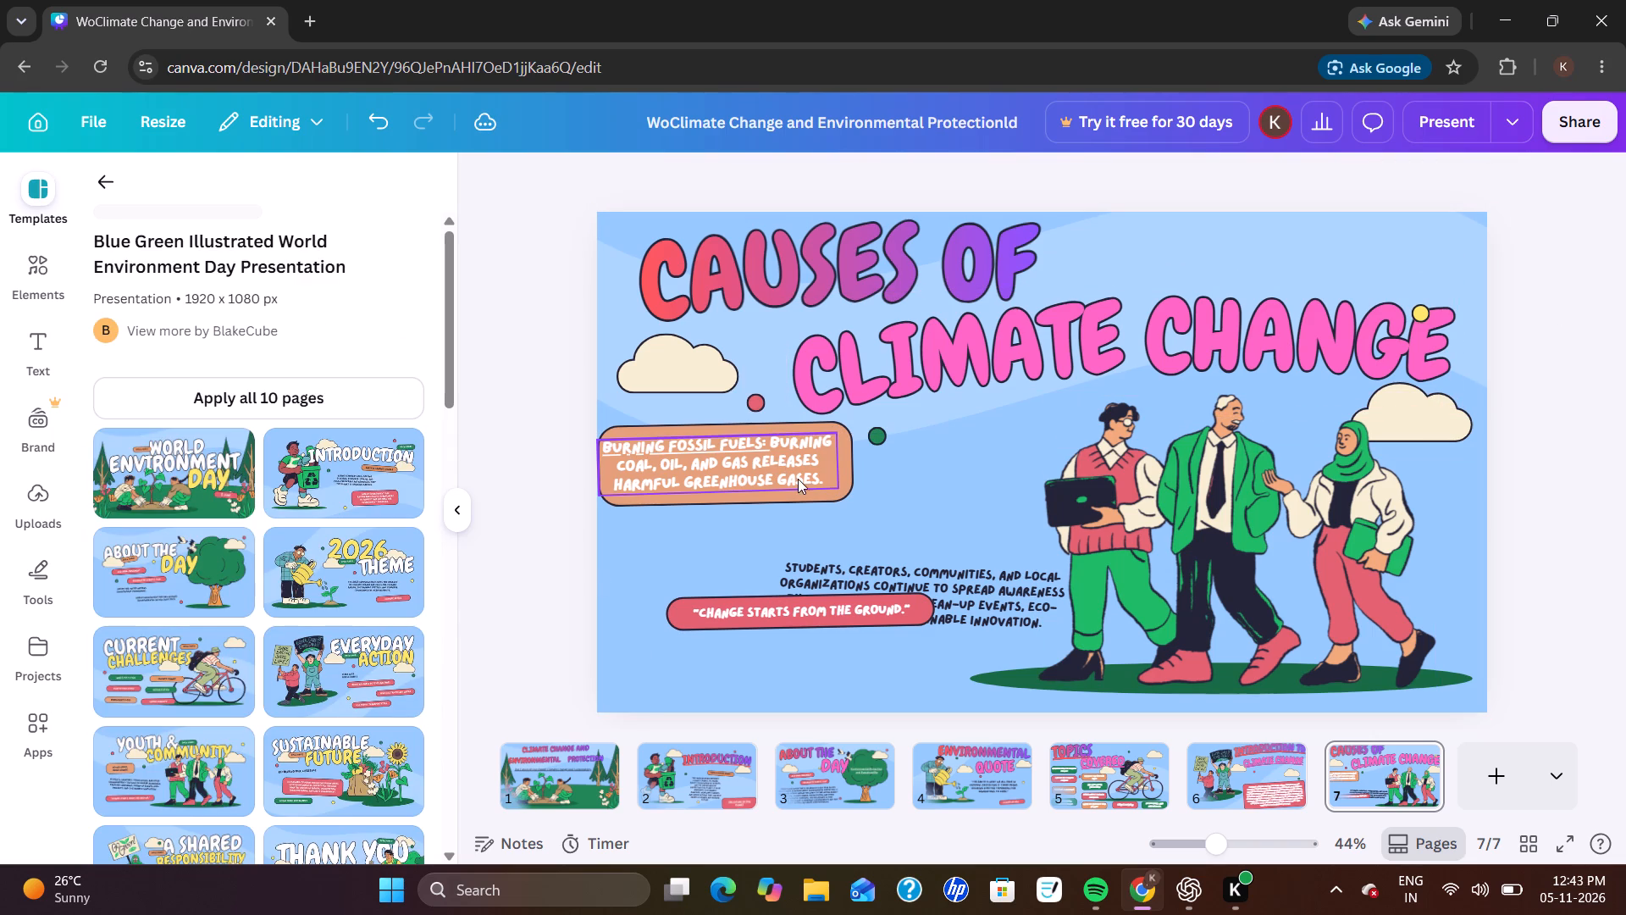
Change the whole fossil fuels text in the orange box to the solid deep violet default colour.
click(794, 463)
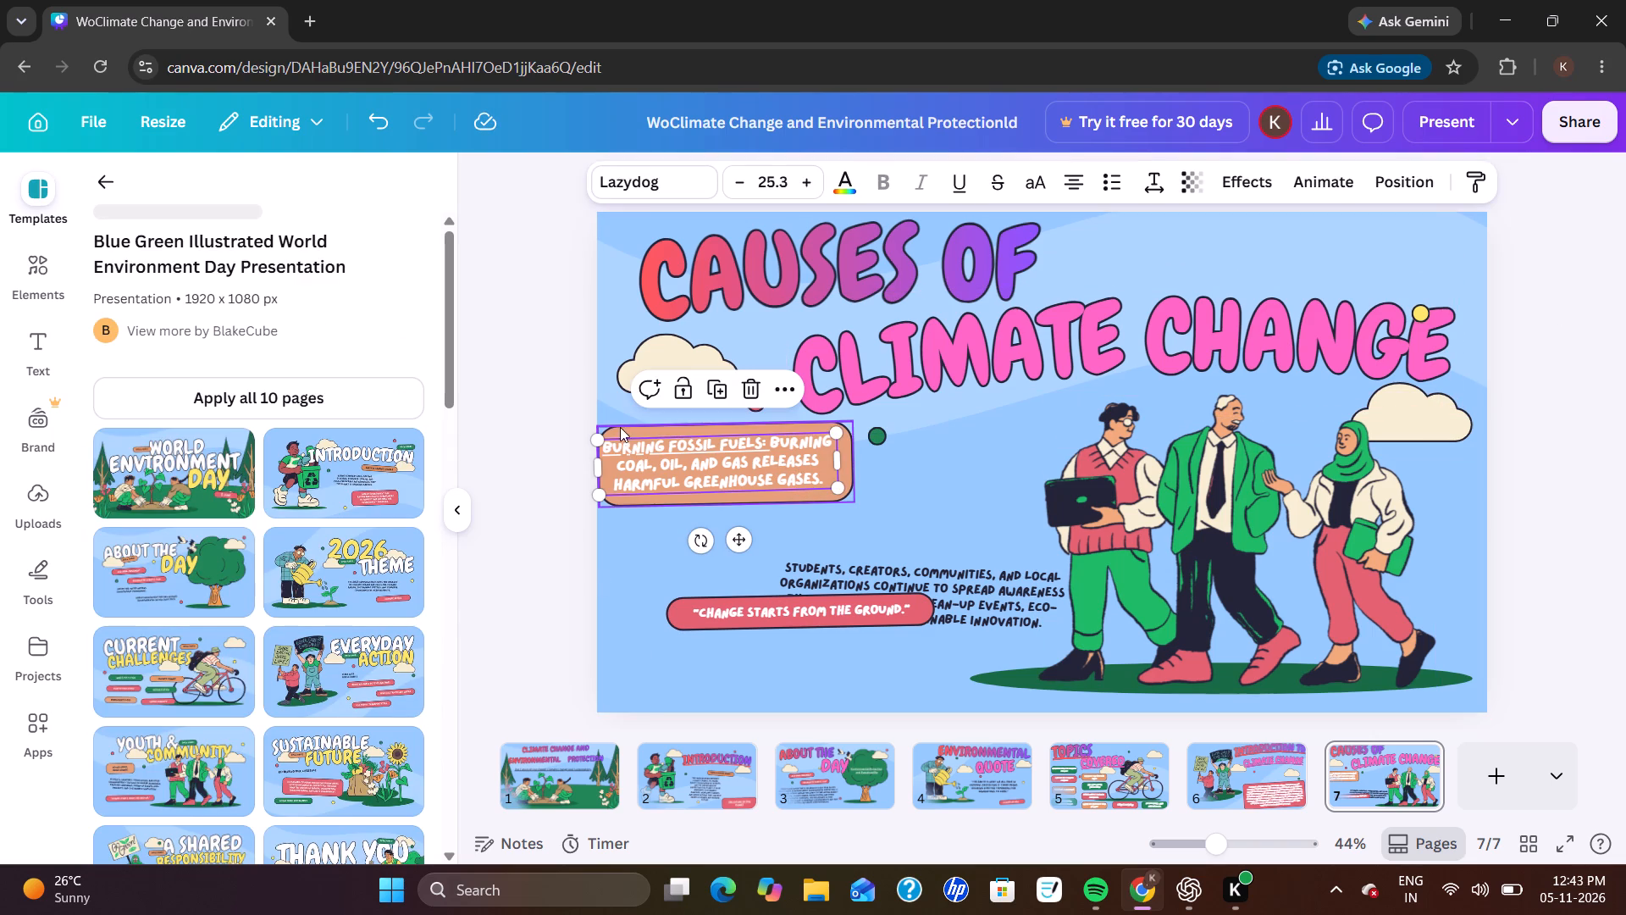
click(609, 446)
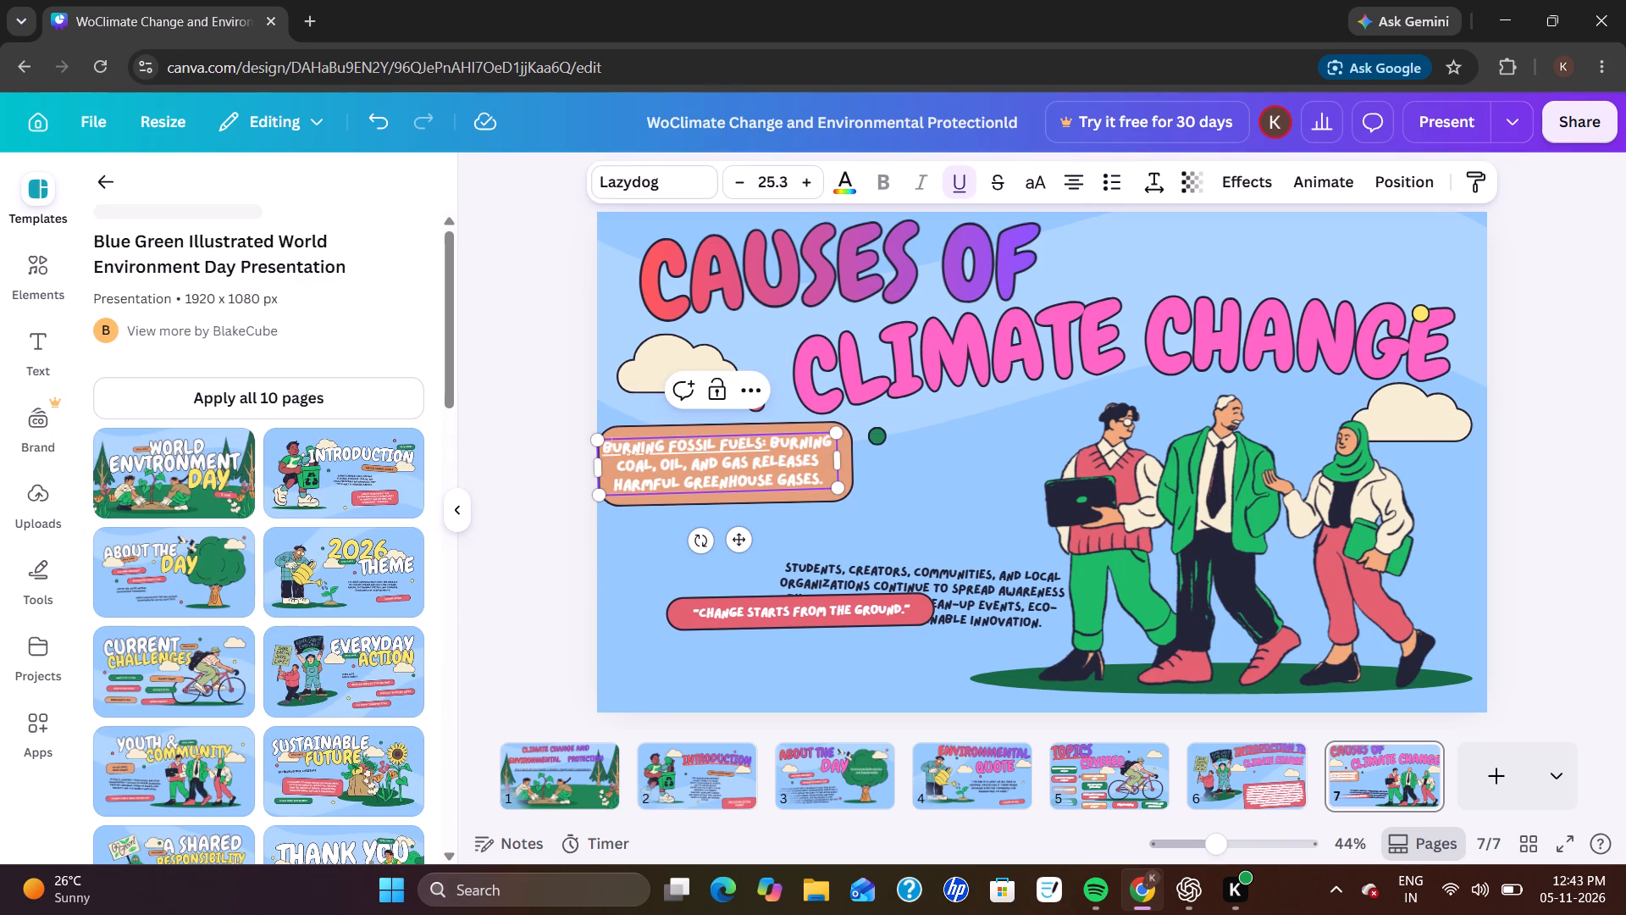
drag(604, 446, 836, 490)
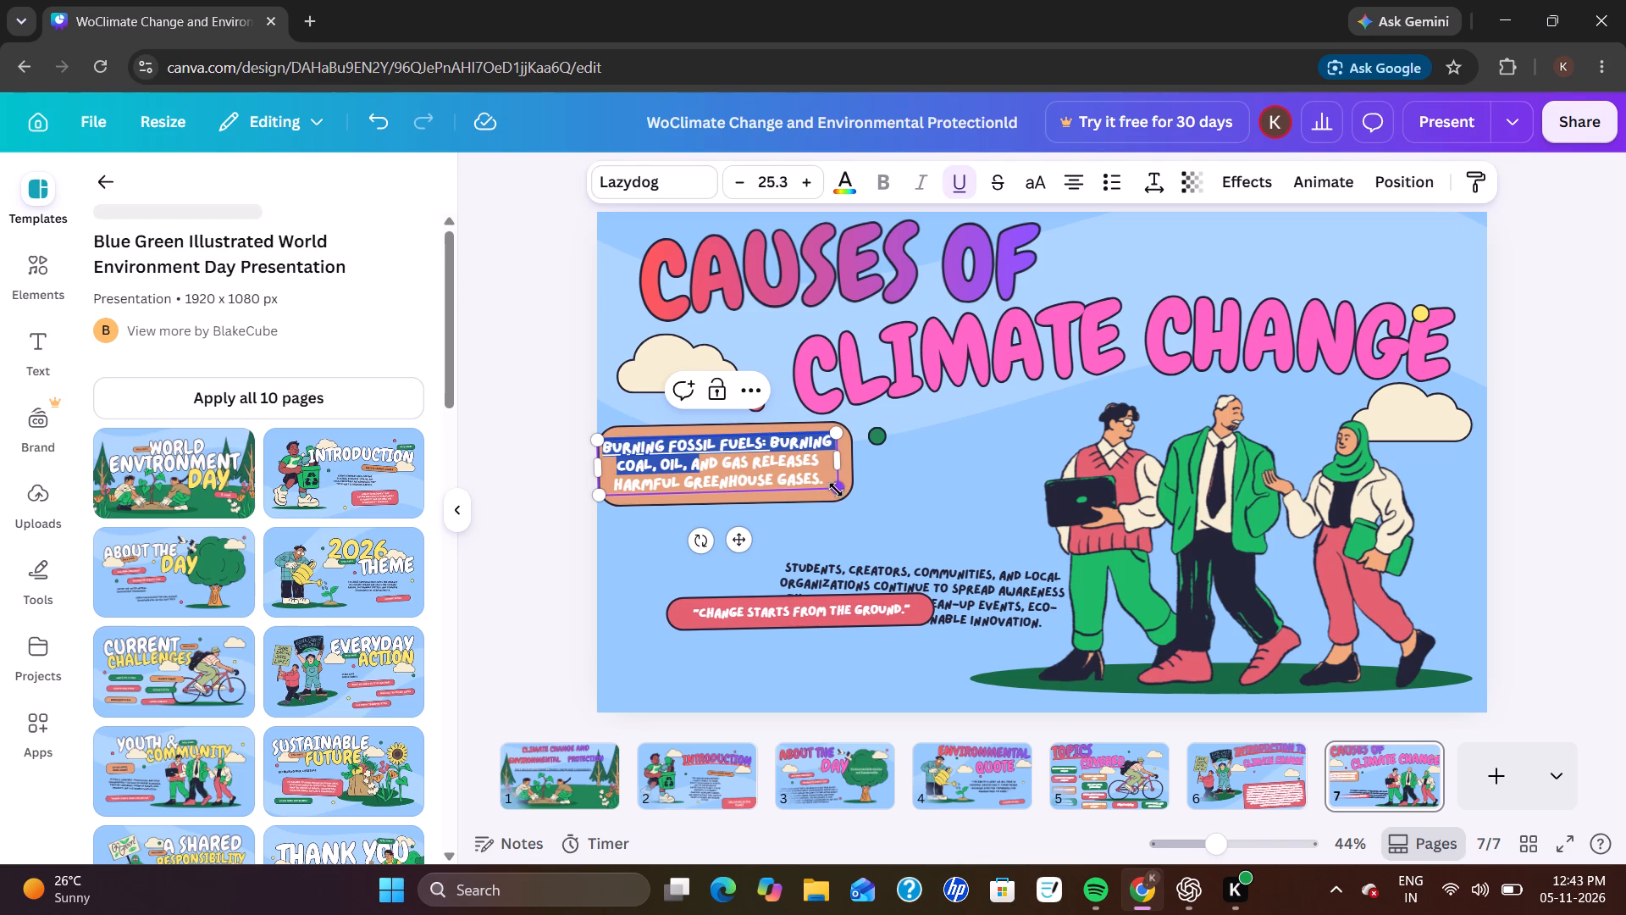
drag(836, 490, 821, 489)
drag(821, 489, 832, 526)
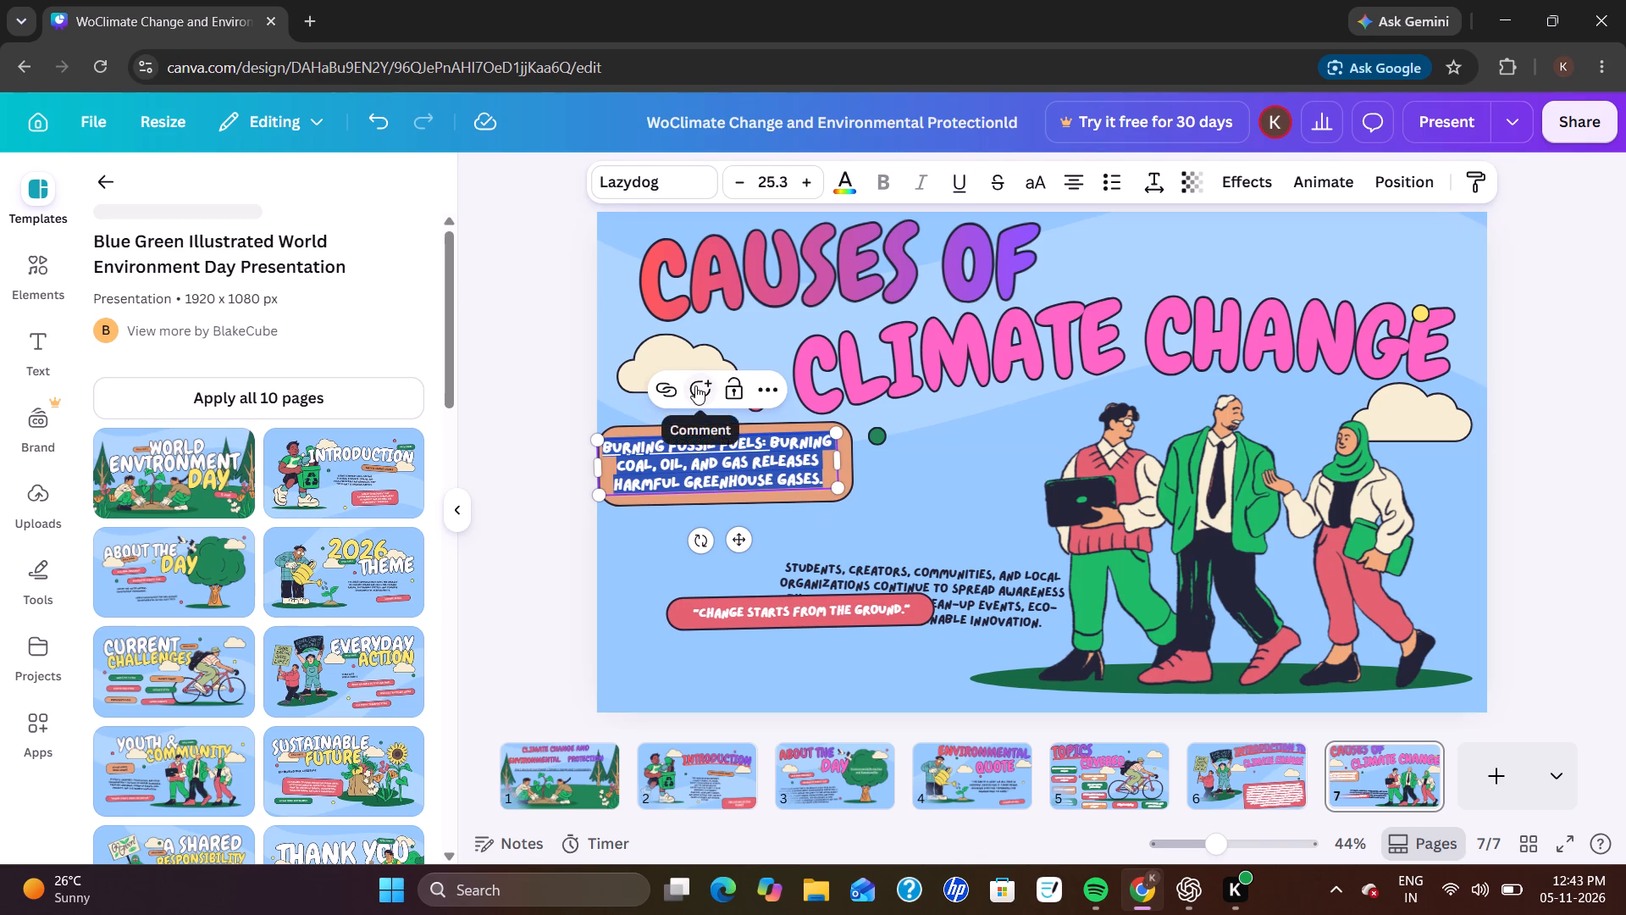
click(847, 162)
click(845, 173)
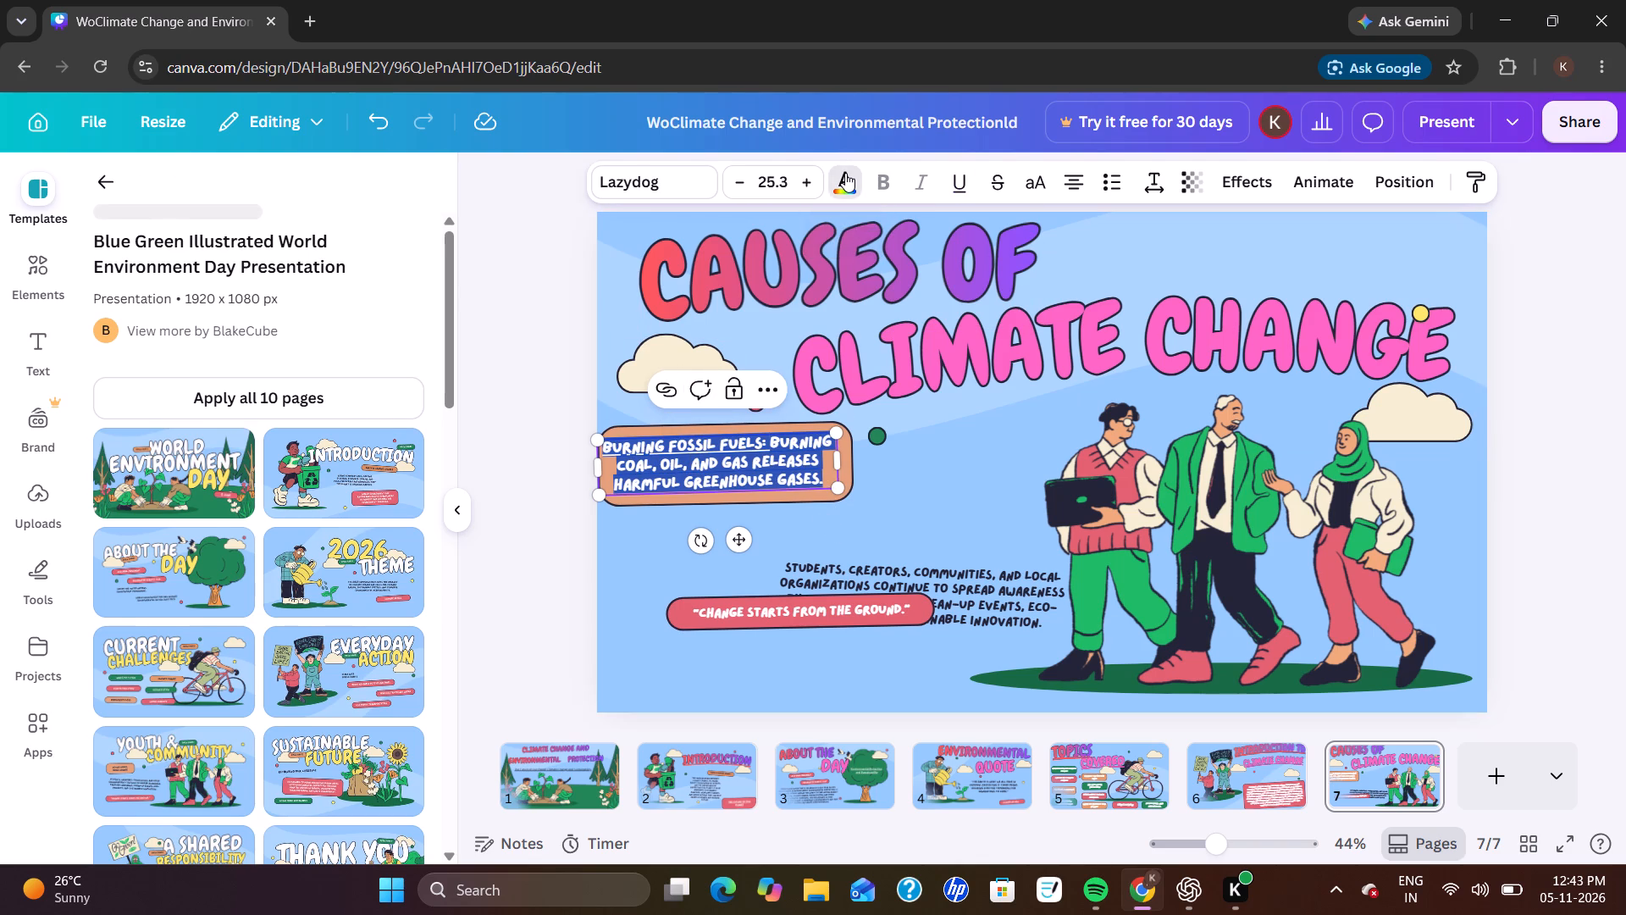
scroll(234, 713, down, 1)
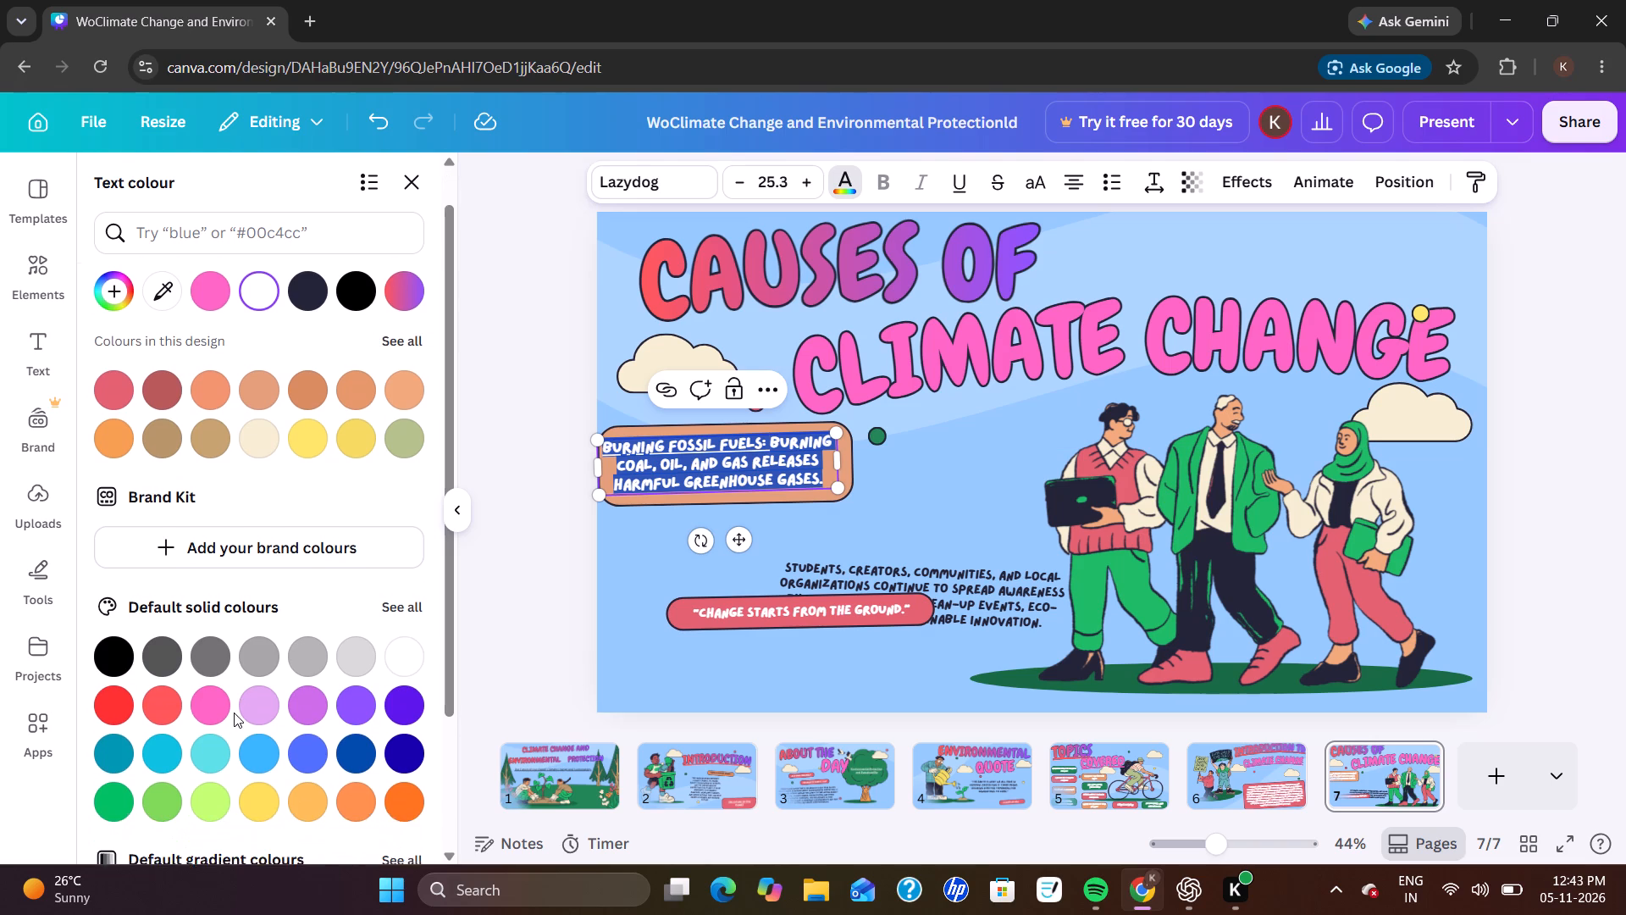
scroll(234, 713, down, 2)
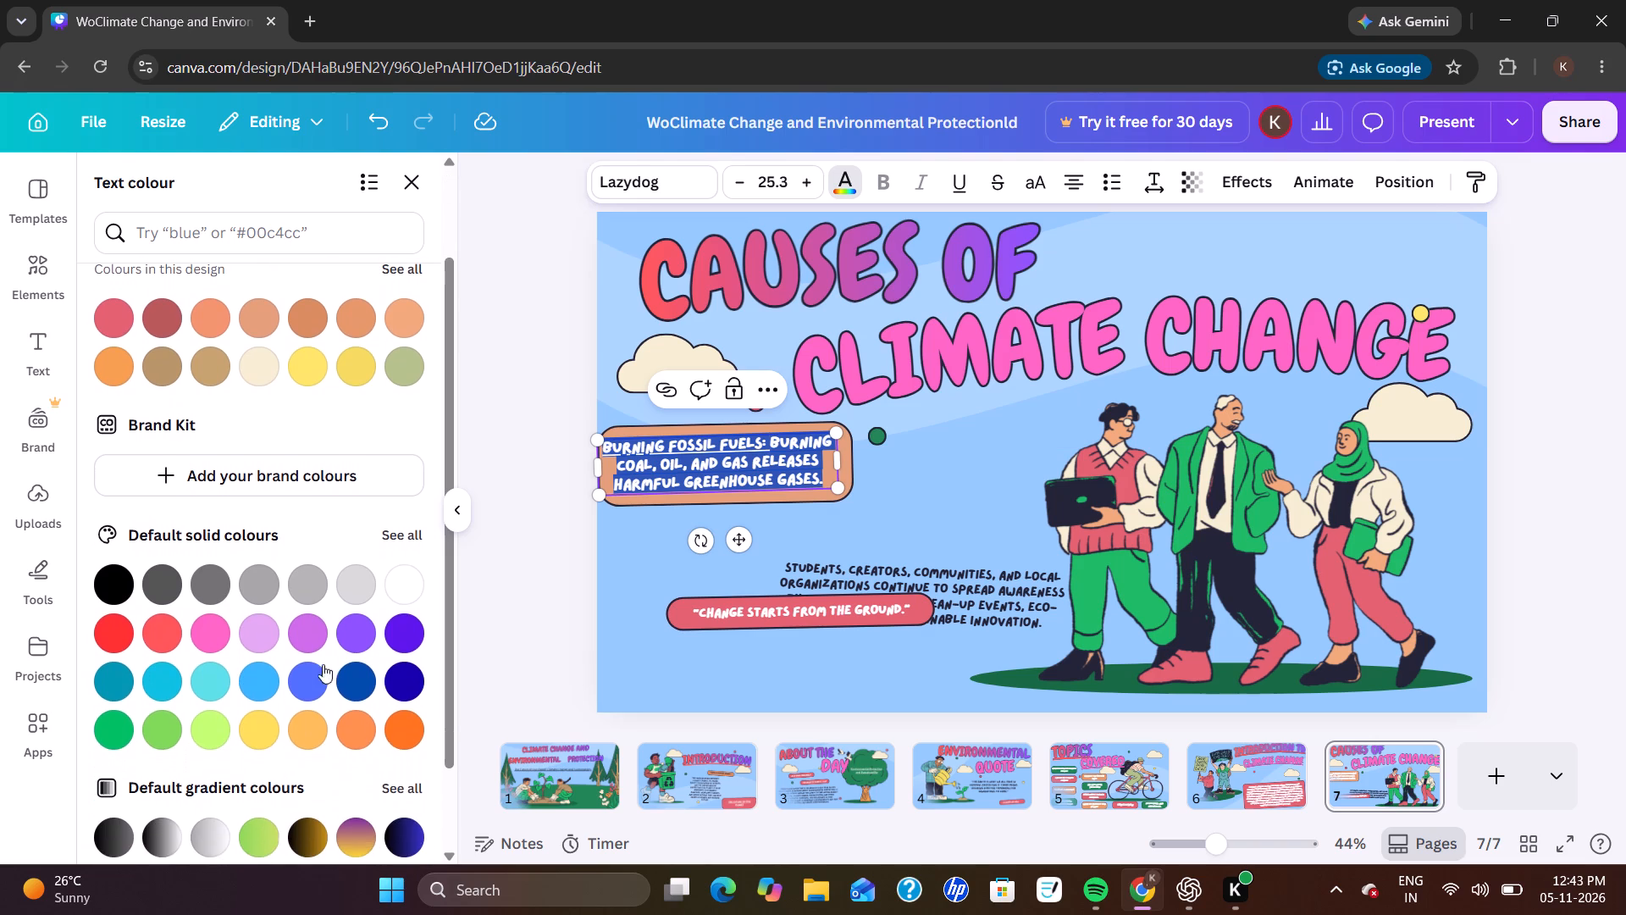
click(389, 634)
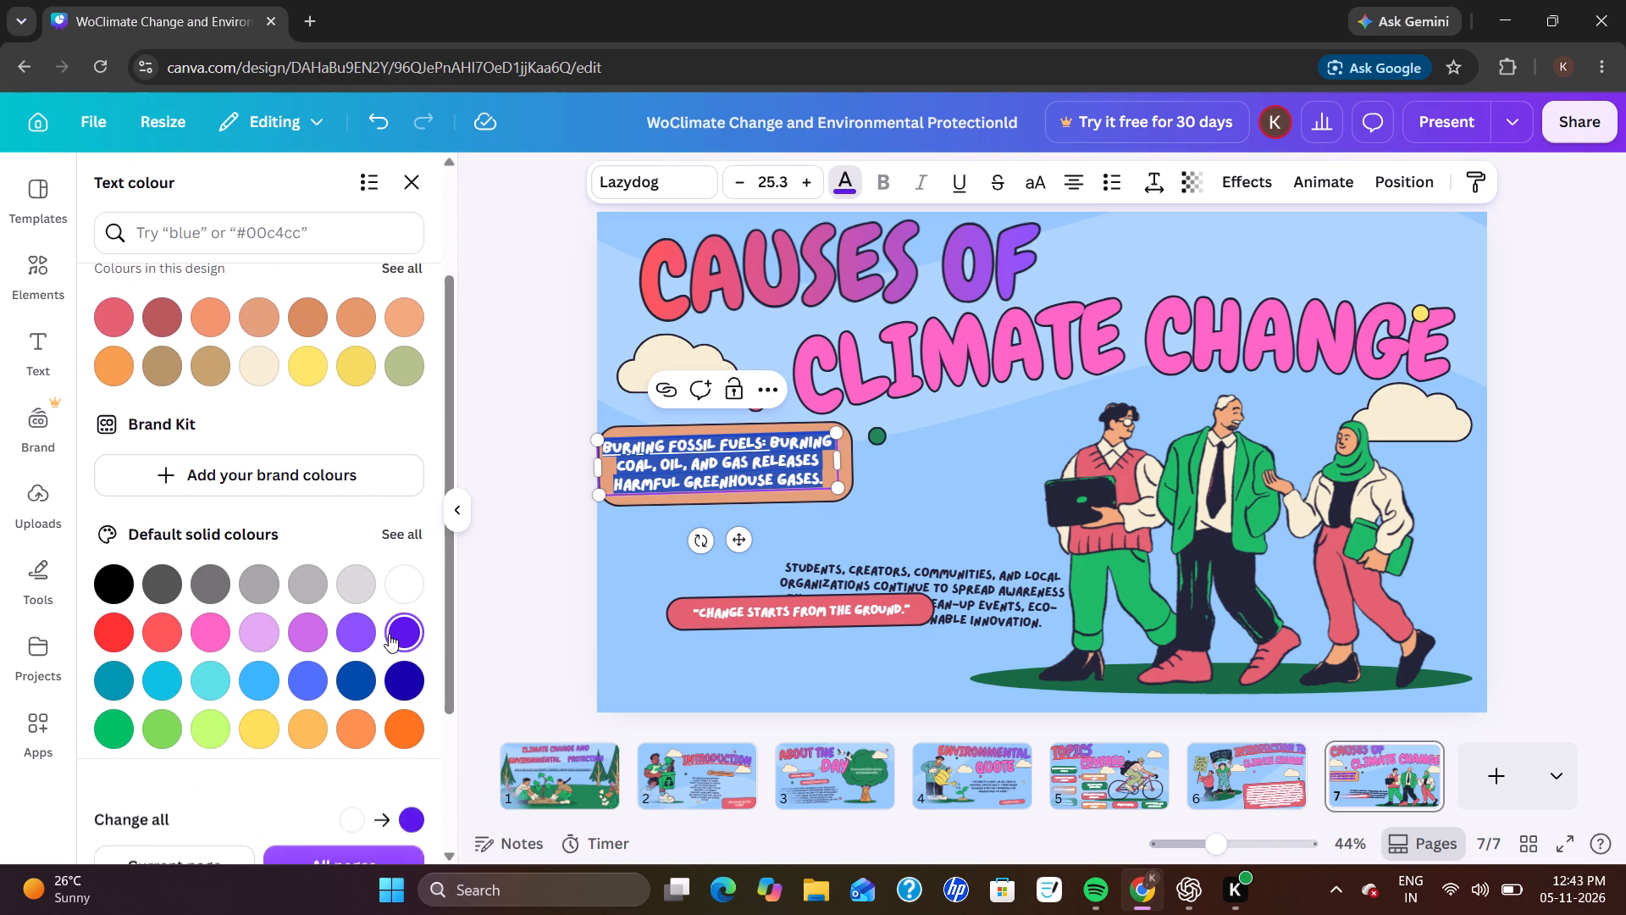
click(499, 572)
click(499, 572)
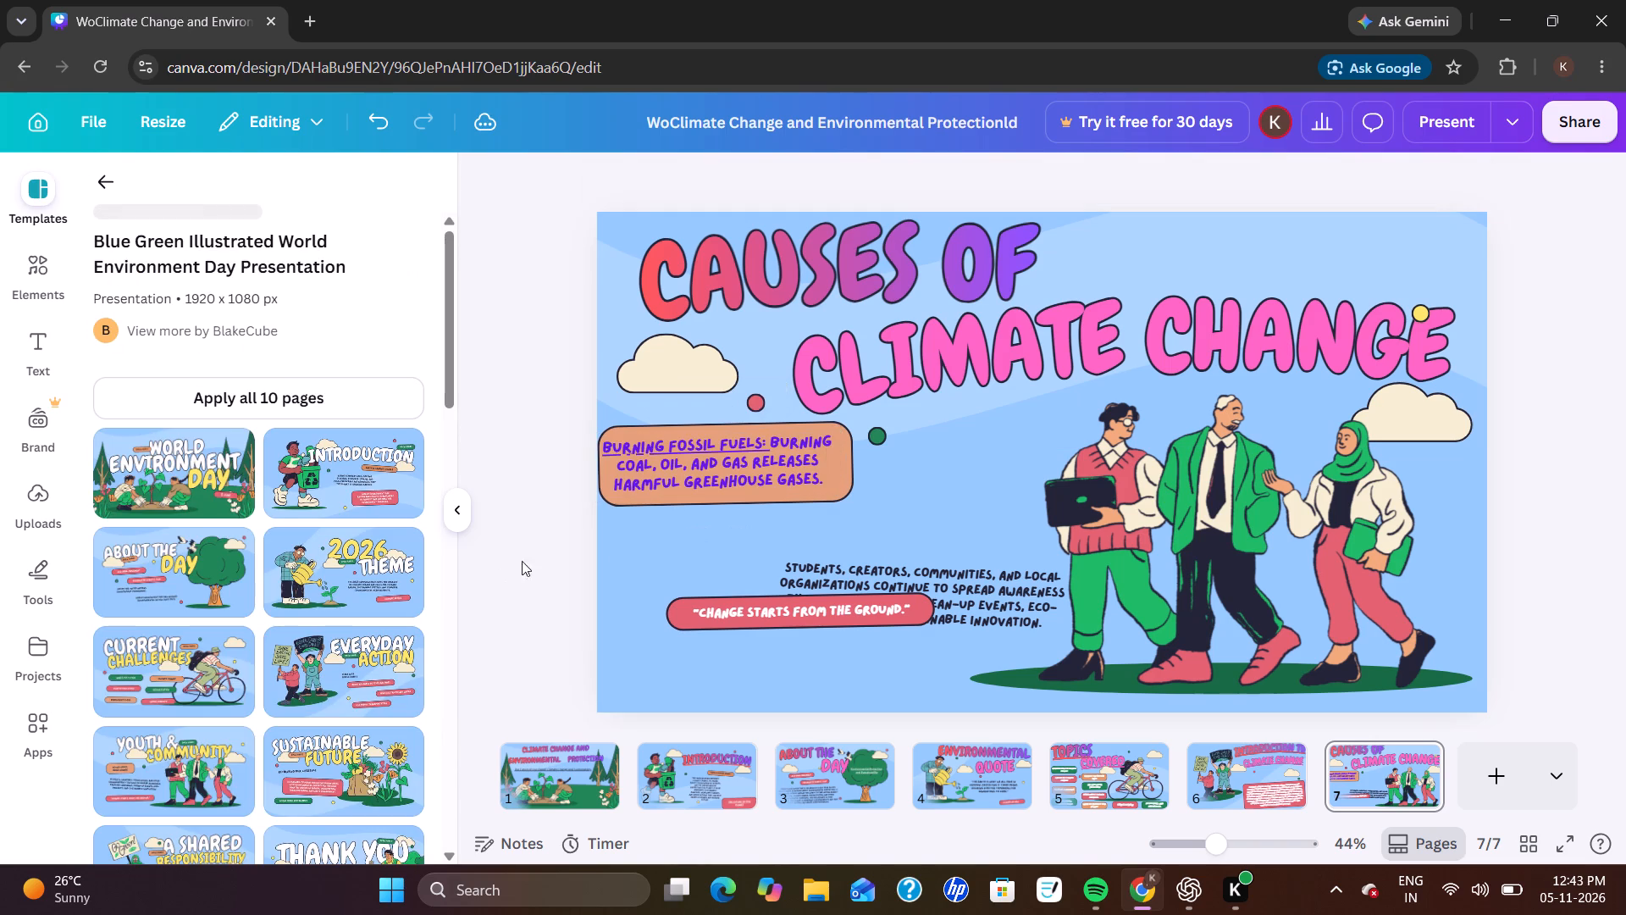
Apply the default black-to-grey gradient colour to the whole fossil fuels text in the orange box.
click(610, 449)
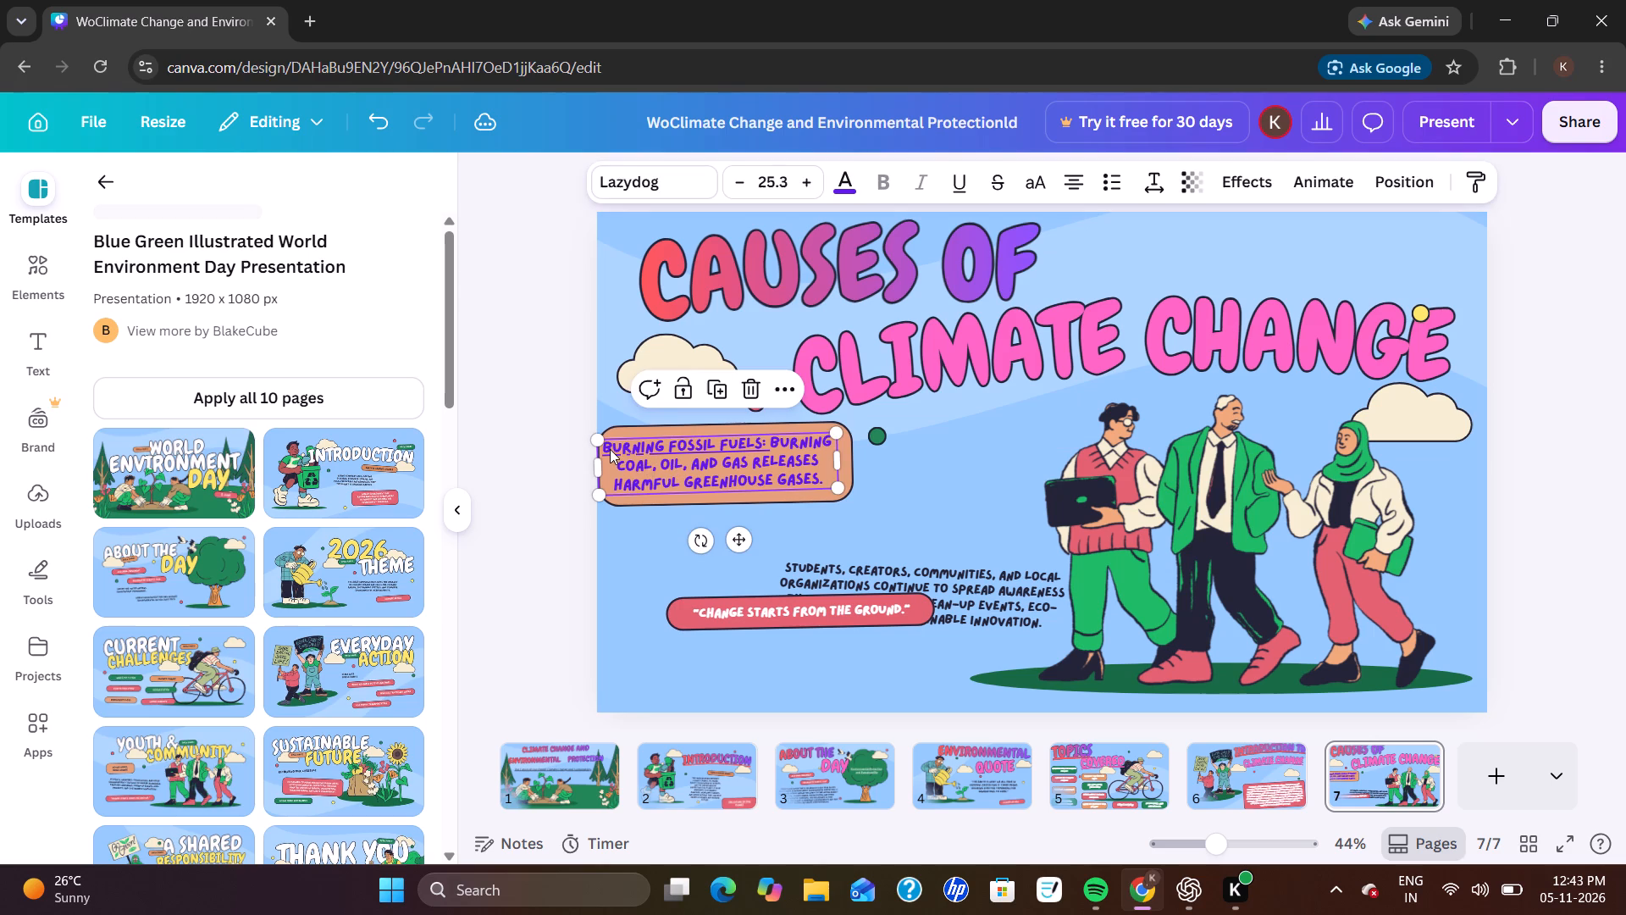
click(610, 449)
drag(604, 451, 788, 500)
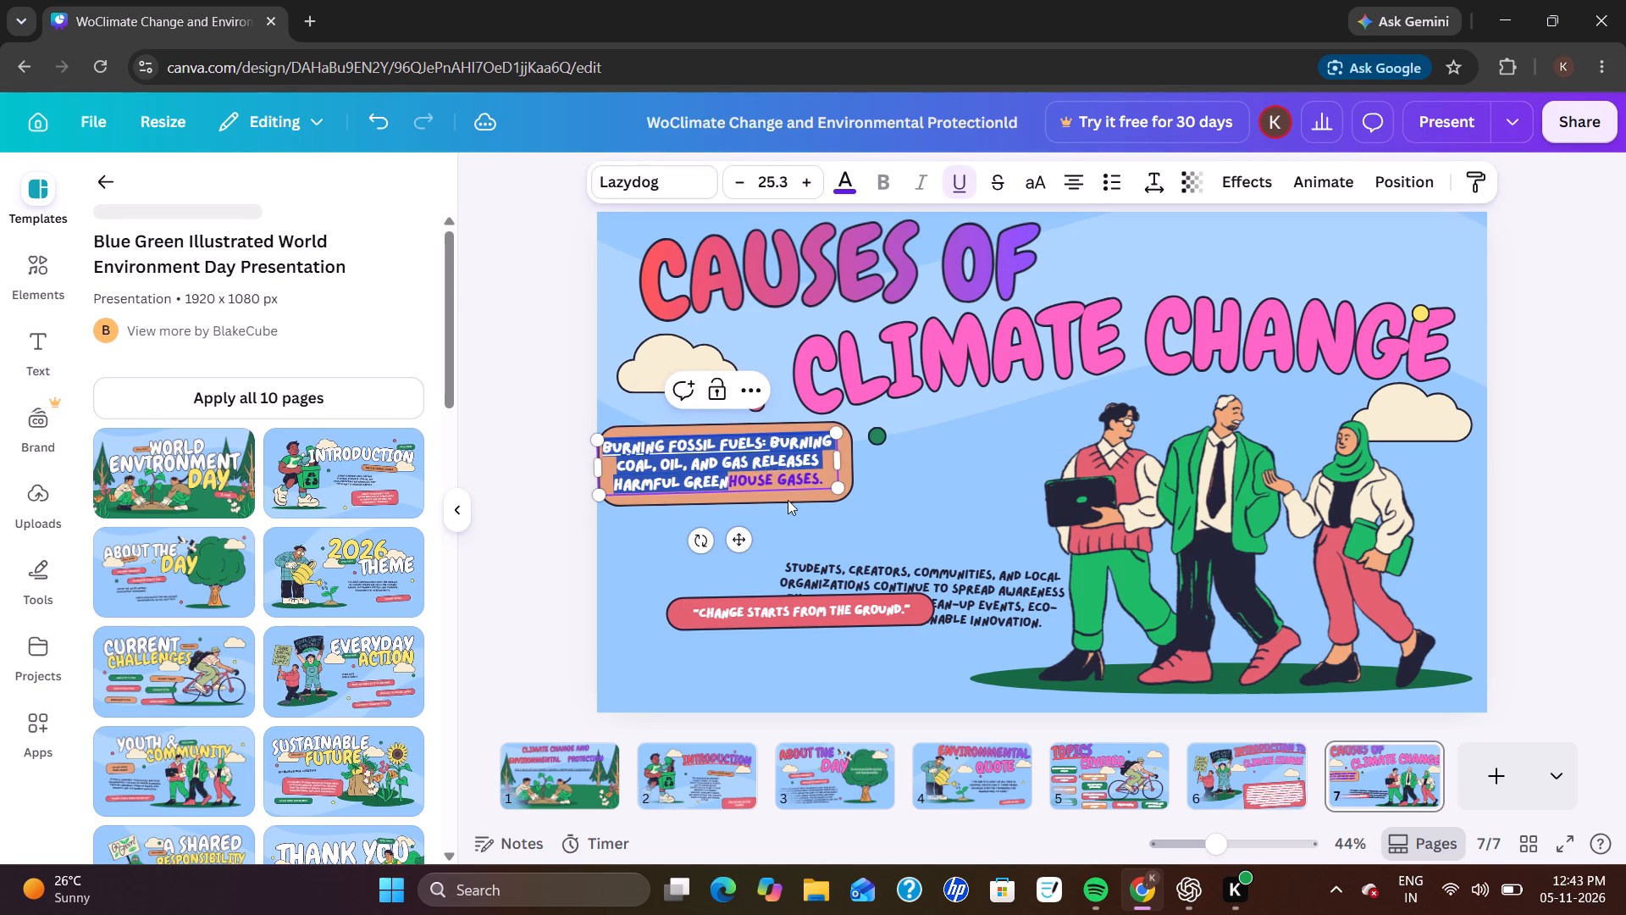
drag(788, 500, 893, 507)
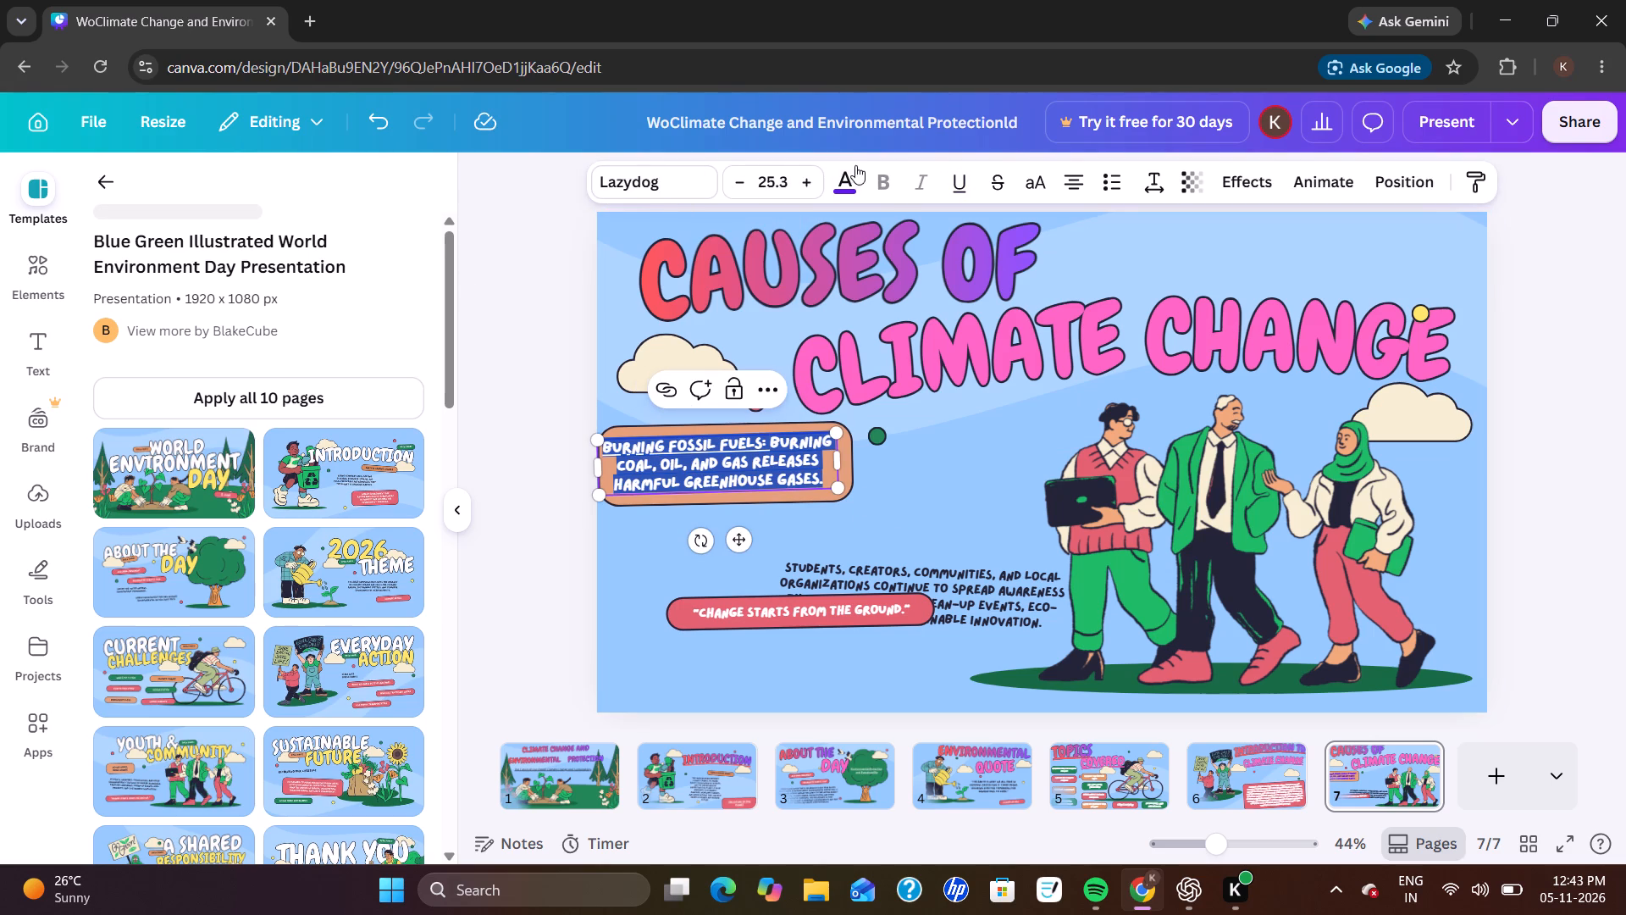
click(850, 169)
scroll(310, 562, down, 1)
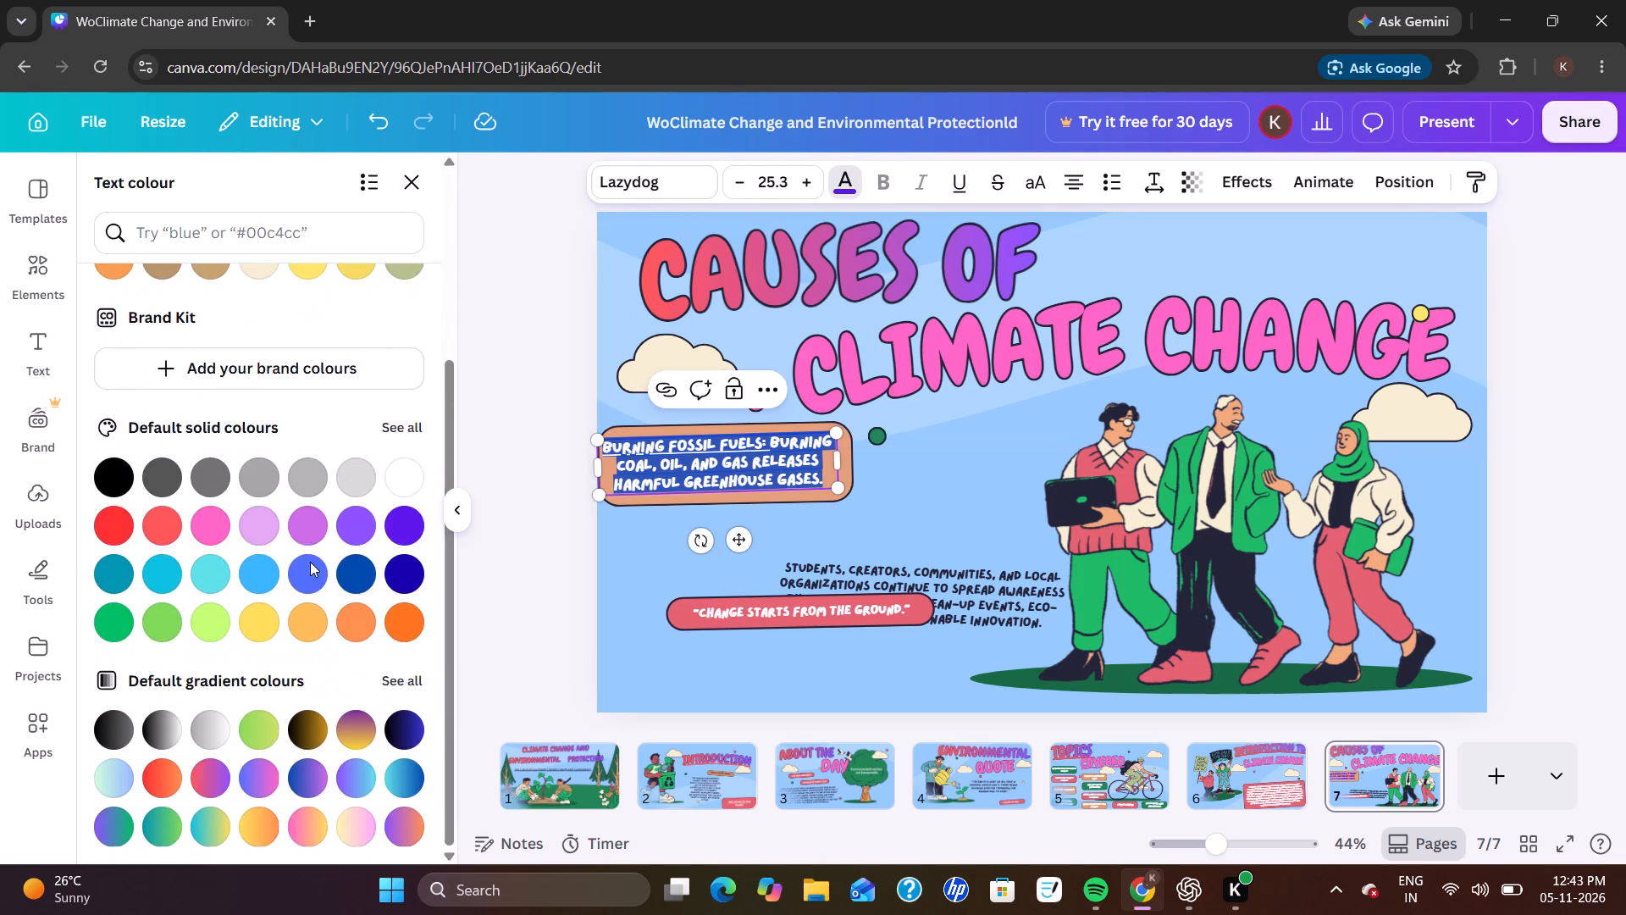
scroll(310, 562, down, 1)
scroll(206, 613, down, 1)
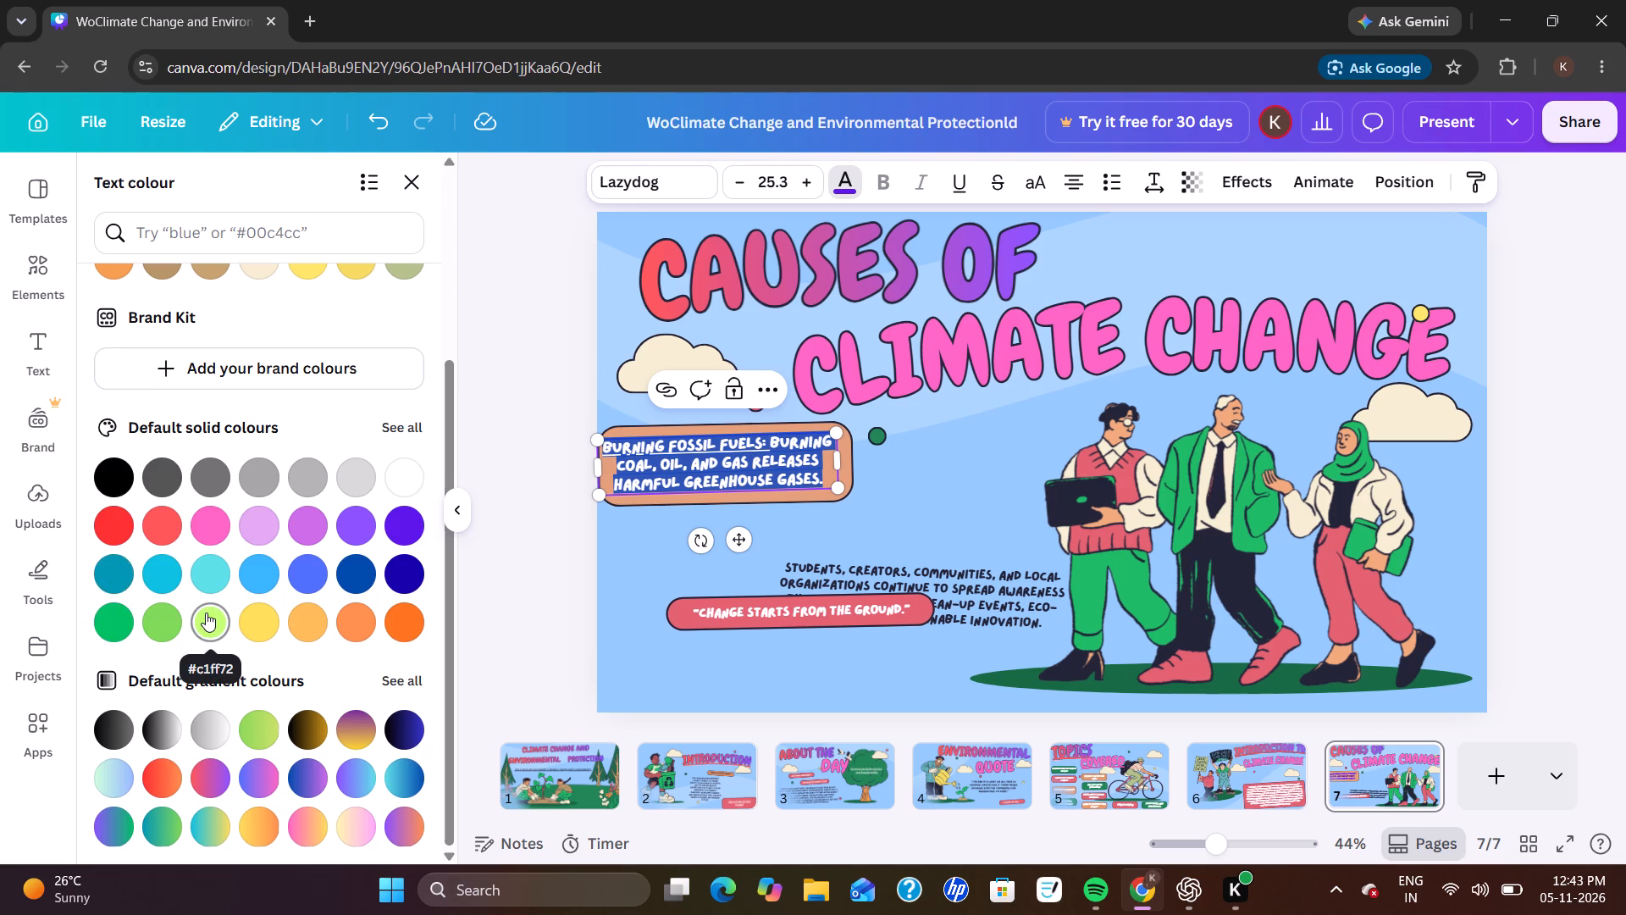
scroll(206, 613, down, 1)
click(118, 725)
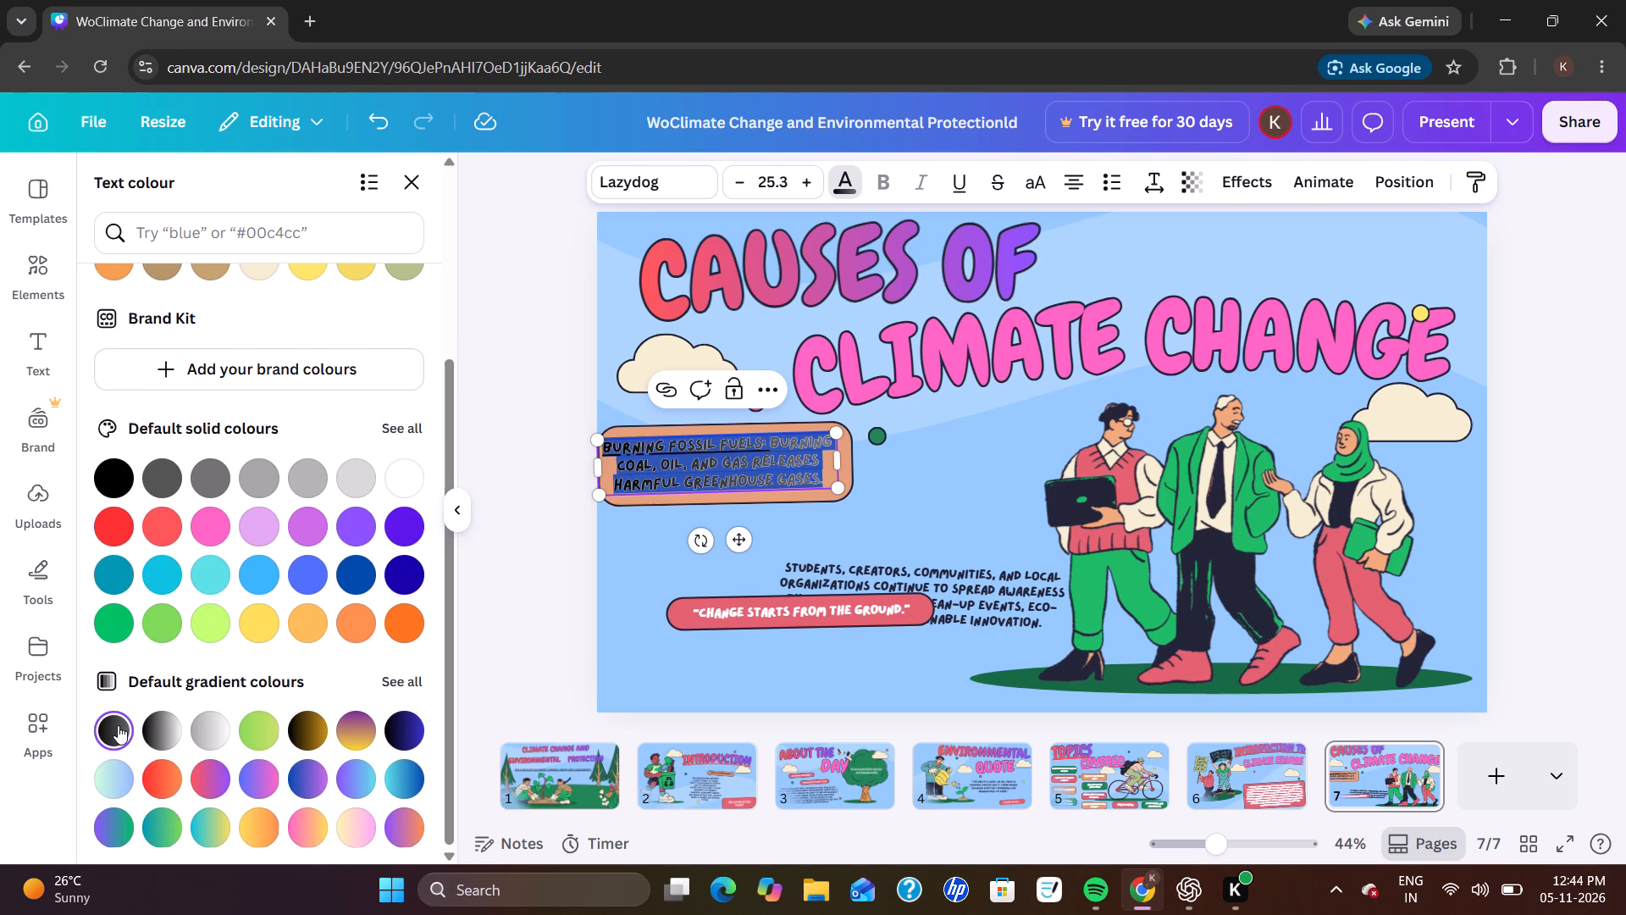
click(558, 618)
click(558, 618)
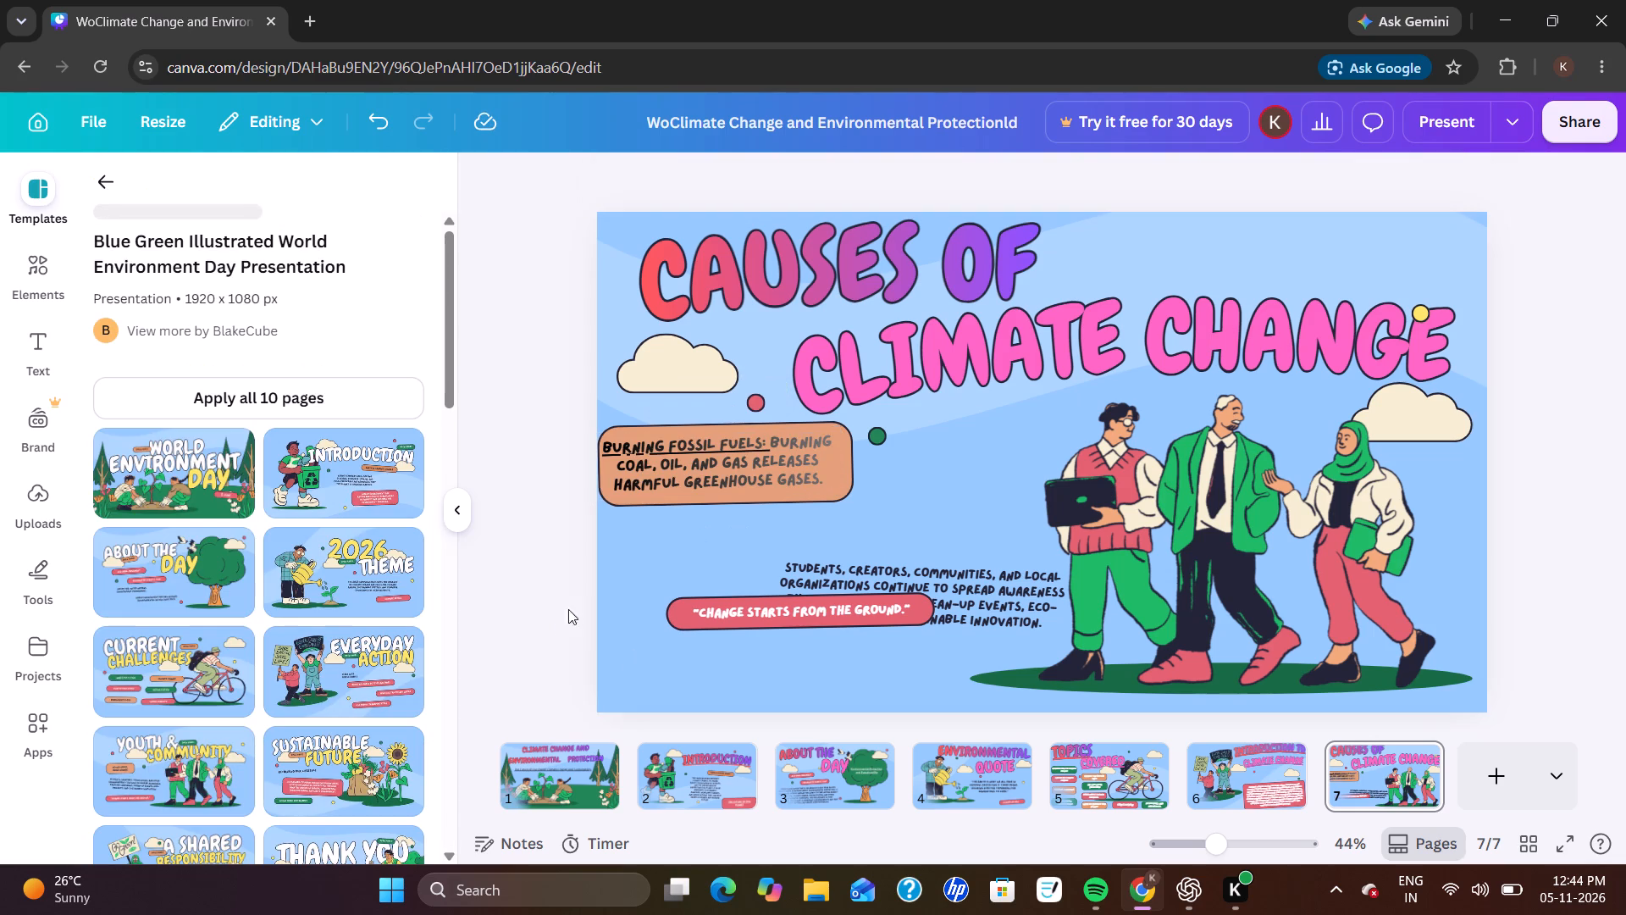
Enlarge the orange box slightly from its lower-right corner, keeping it beside the slide's left edge.
click(847, 479)
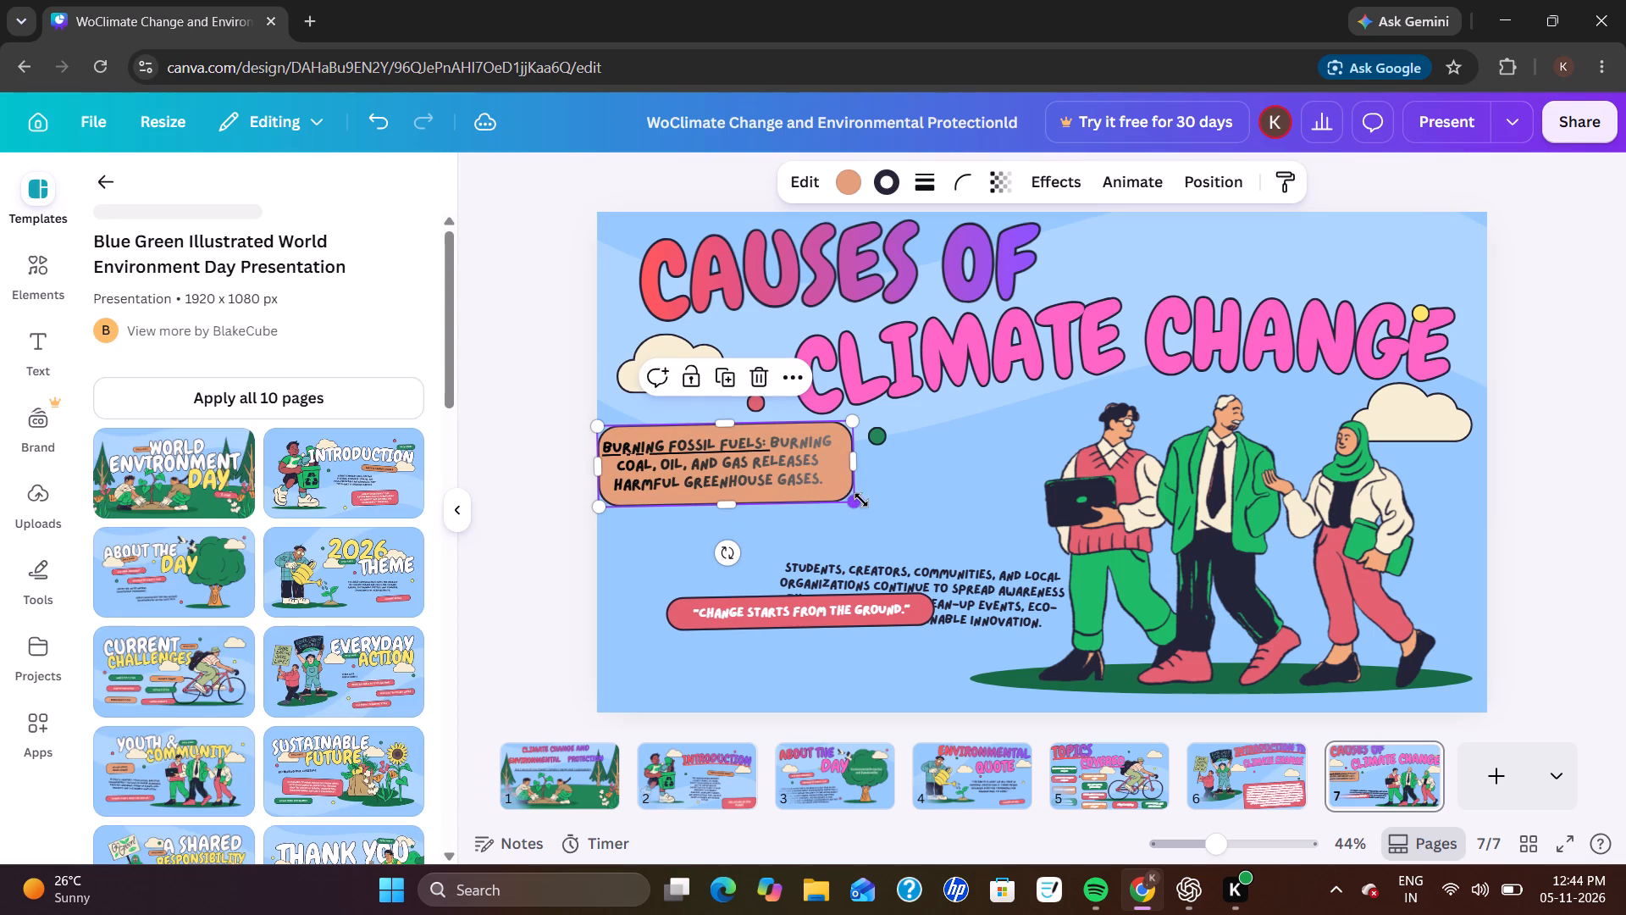
drag(859, 501, 871, 503)
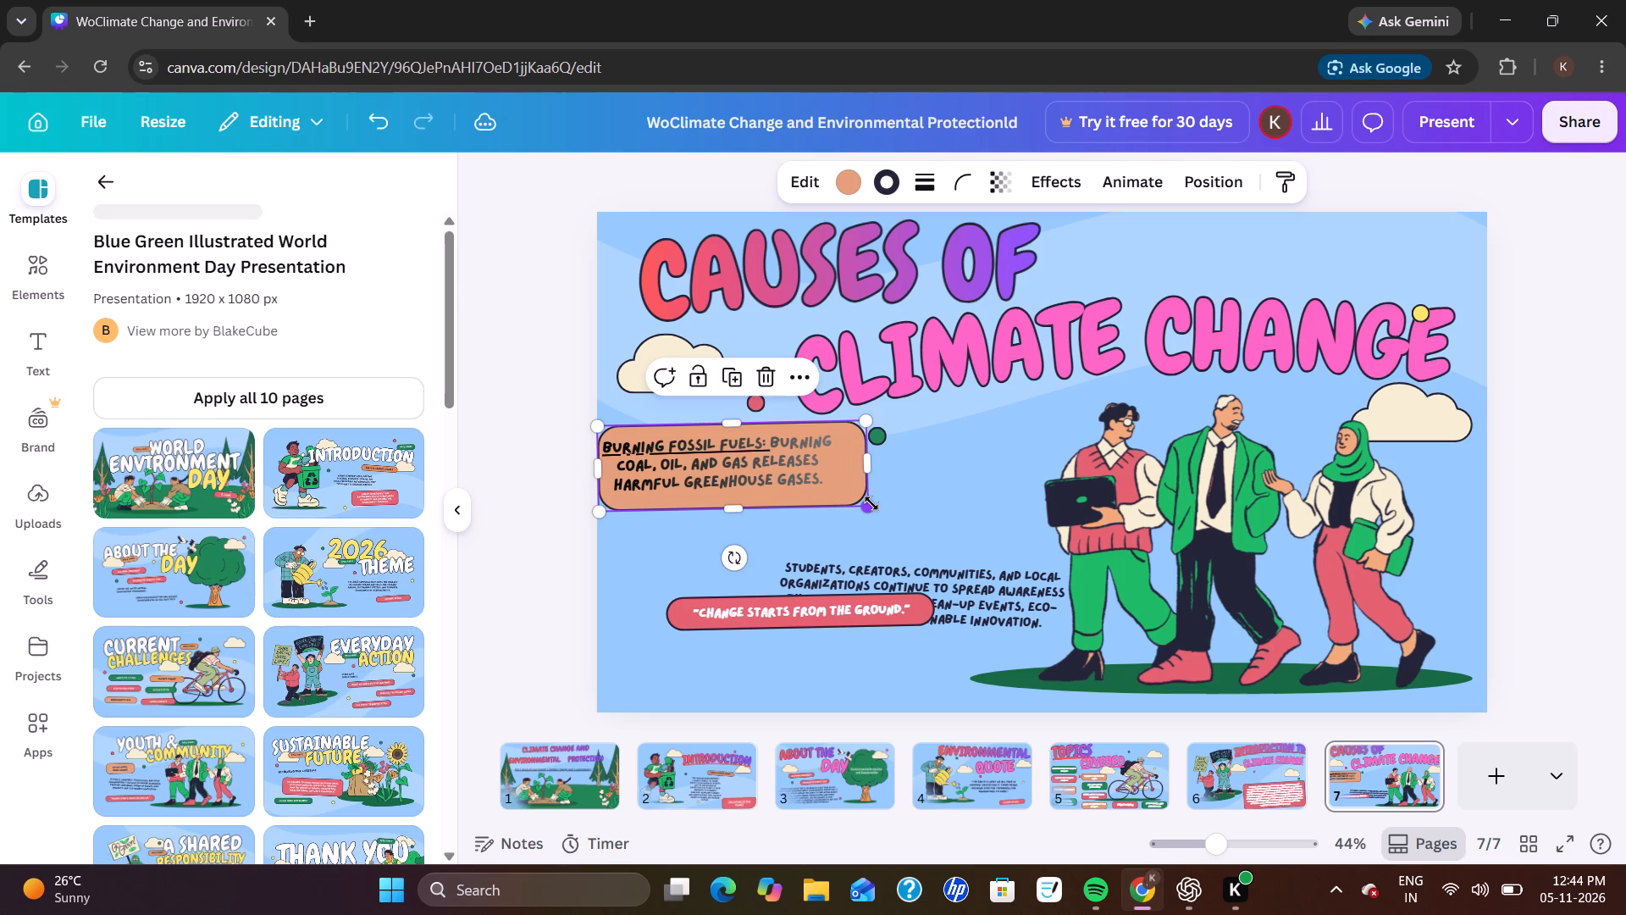
Scale the fossil fuels text from its lower-right corner to font size 27.4, about 559 wide by 130 high.
click(805, 454)
drag(831, 483, 849, 491)
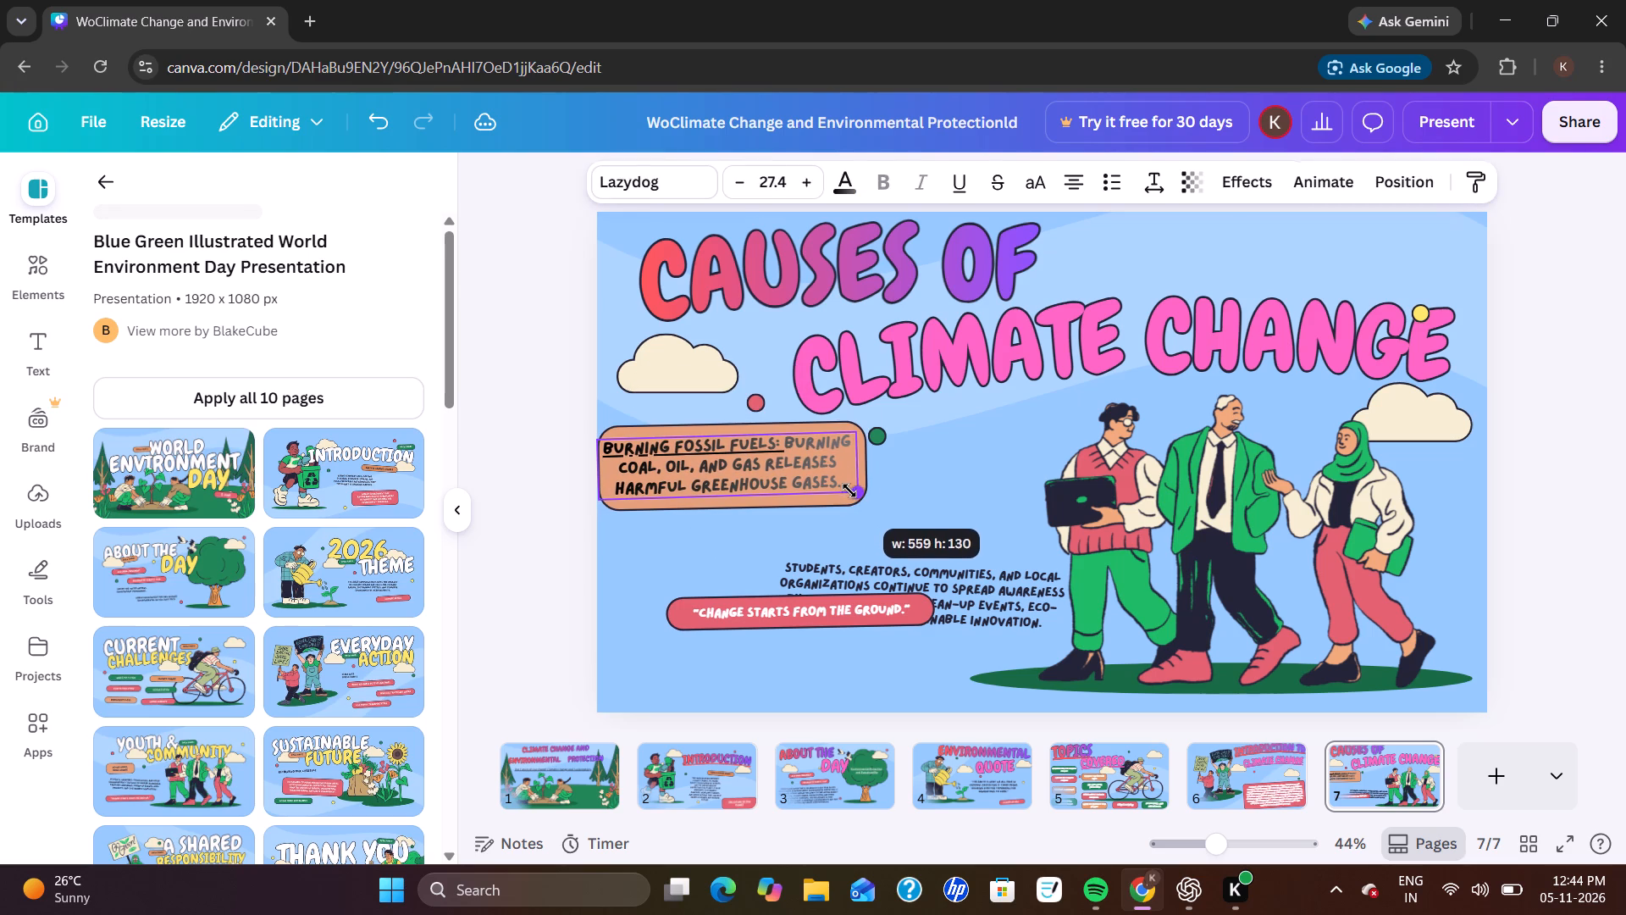
drag(849, 491, 849, 491)
click(1524, 327)
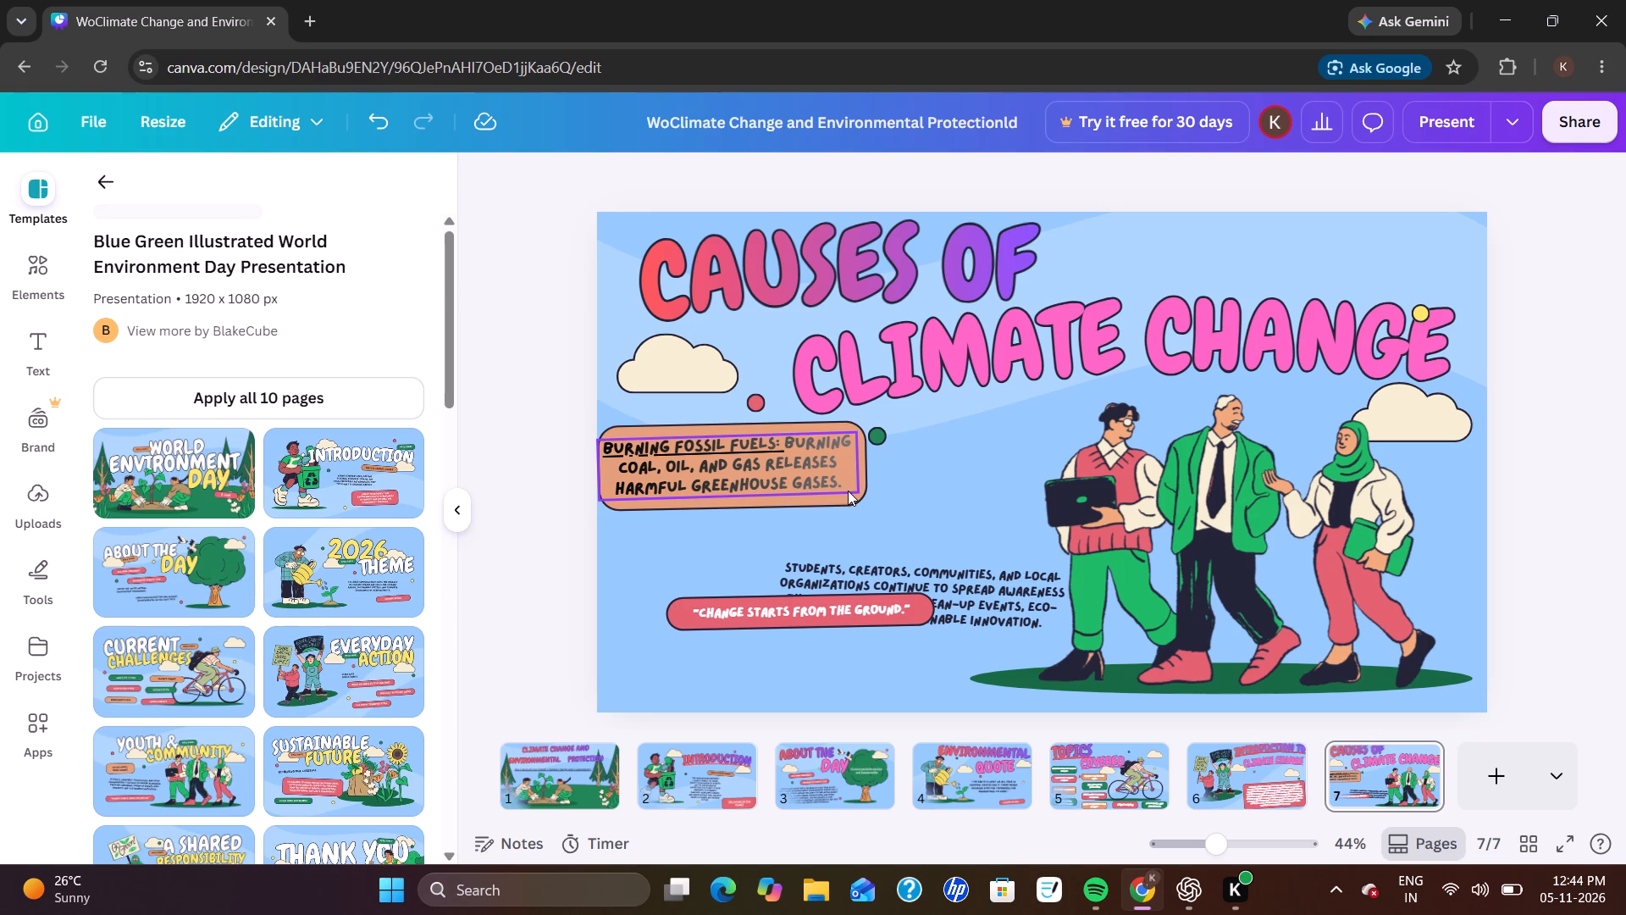
Reposition the orange box behind the fossil fuels text, flush with the slide's left edge and slightly higher than before.
drag(845, 496, 871, 503)
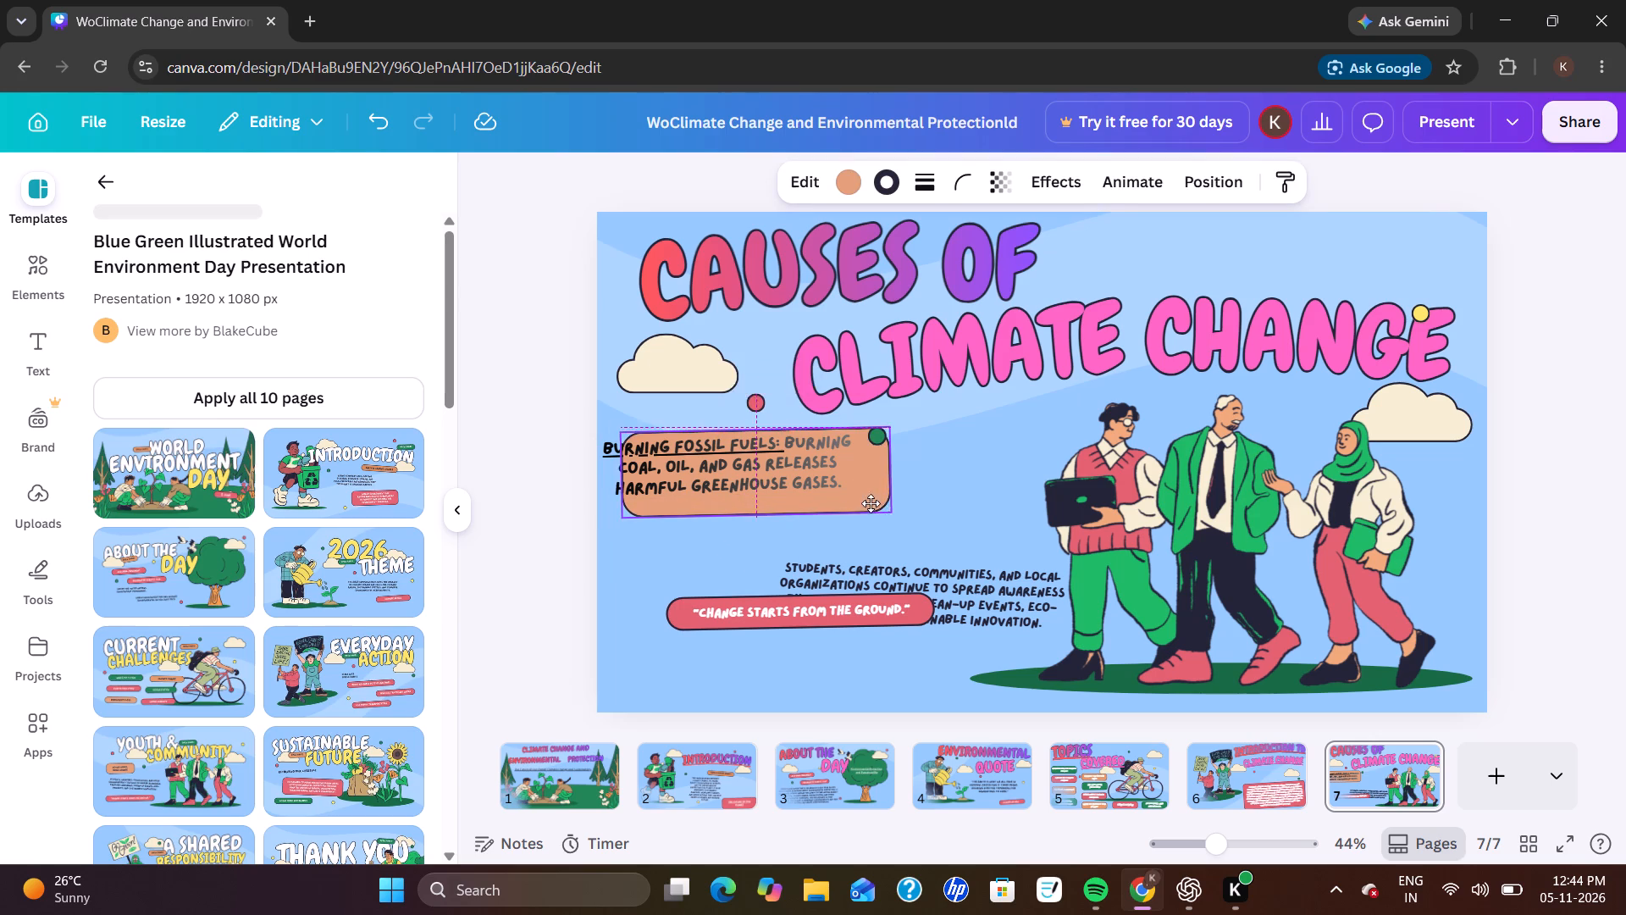
drag(871, 503, 871, 504)
click(831, 497)
drag(831, 497, 816, 480)
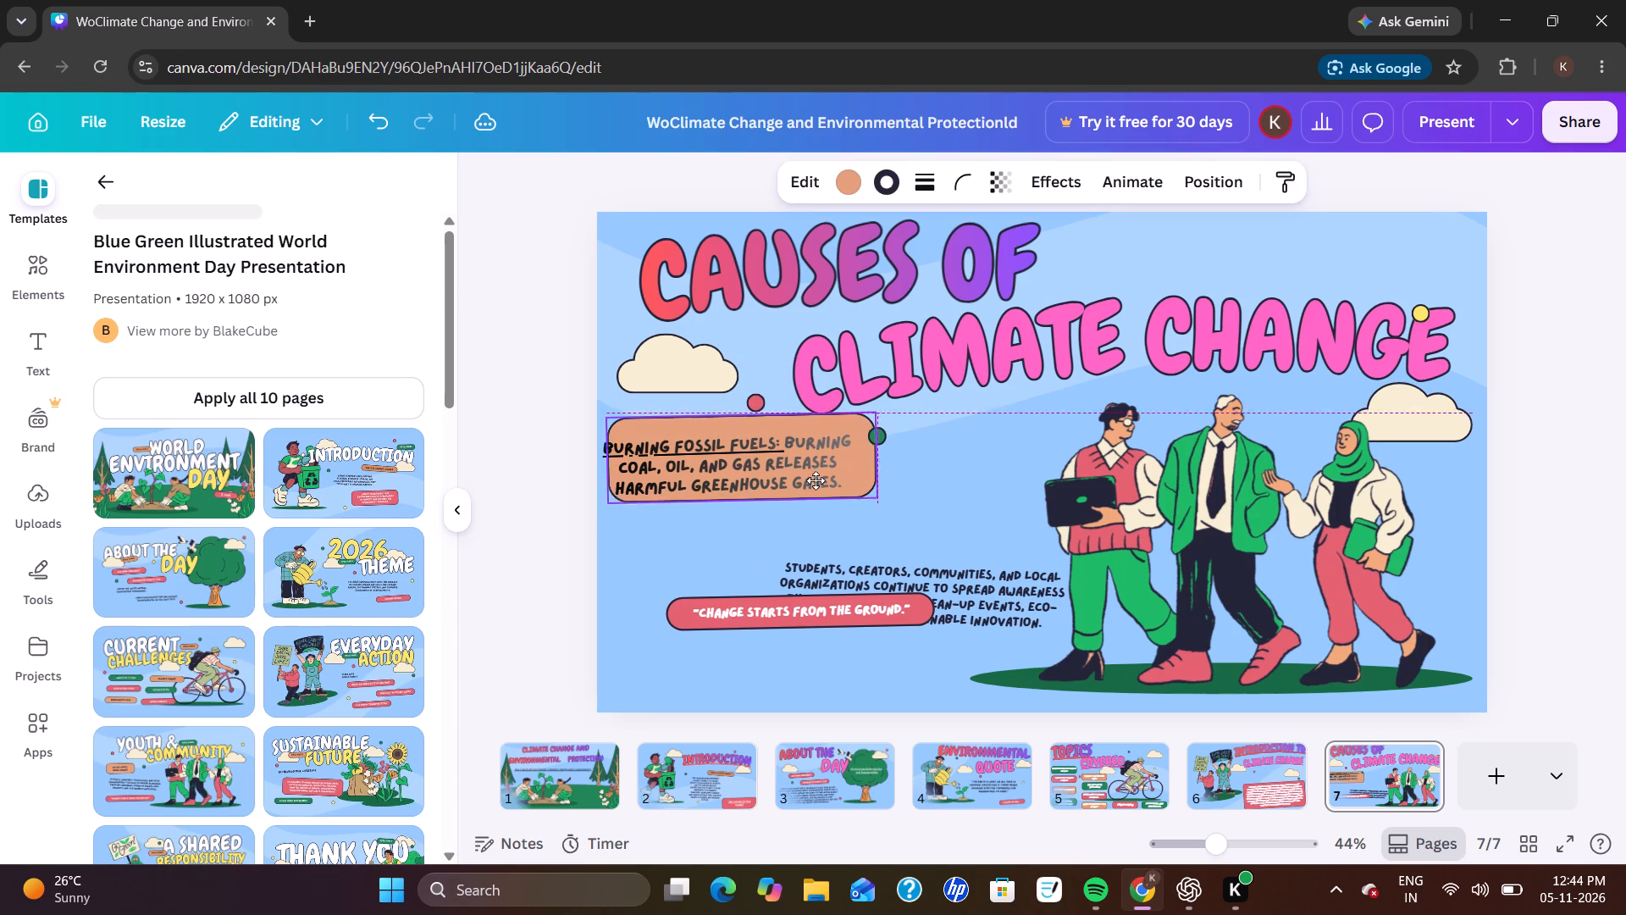
drag(816, 480, 810, 487)
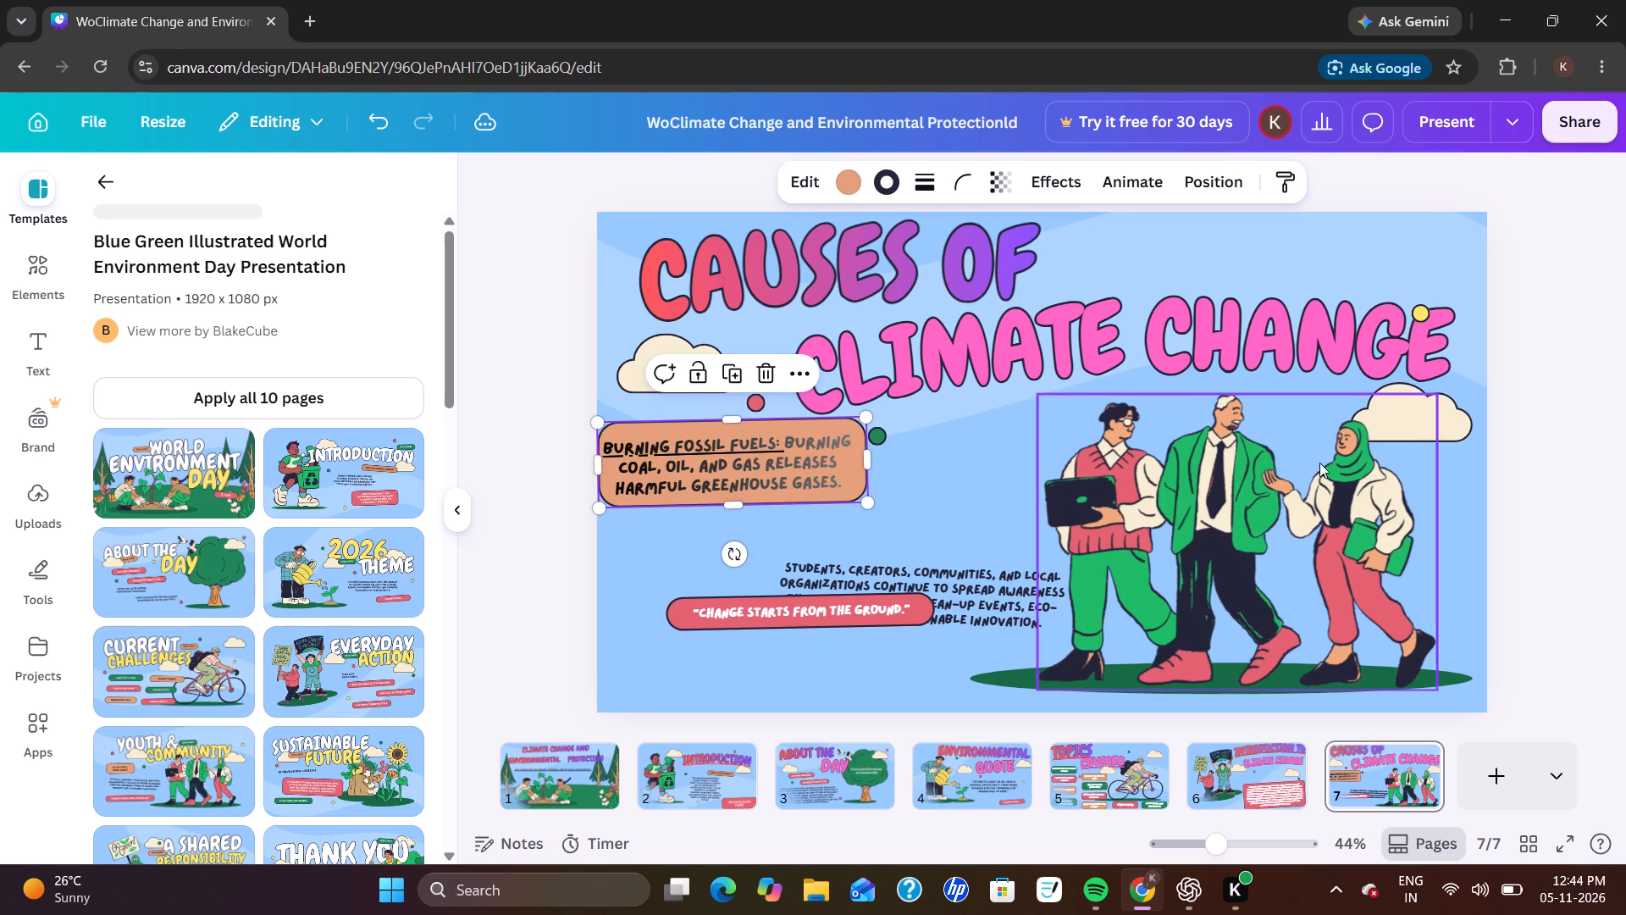
click(1509, 395)
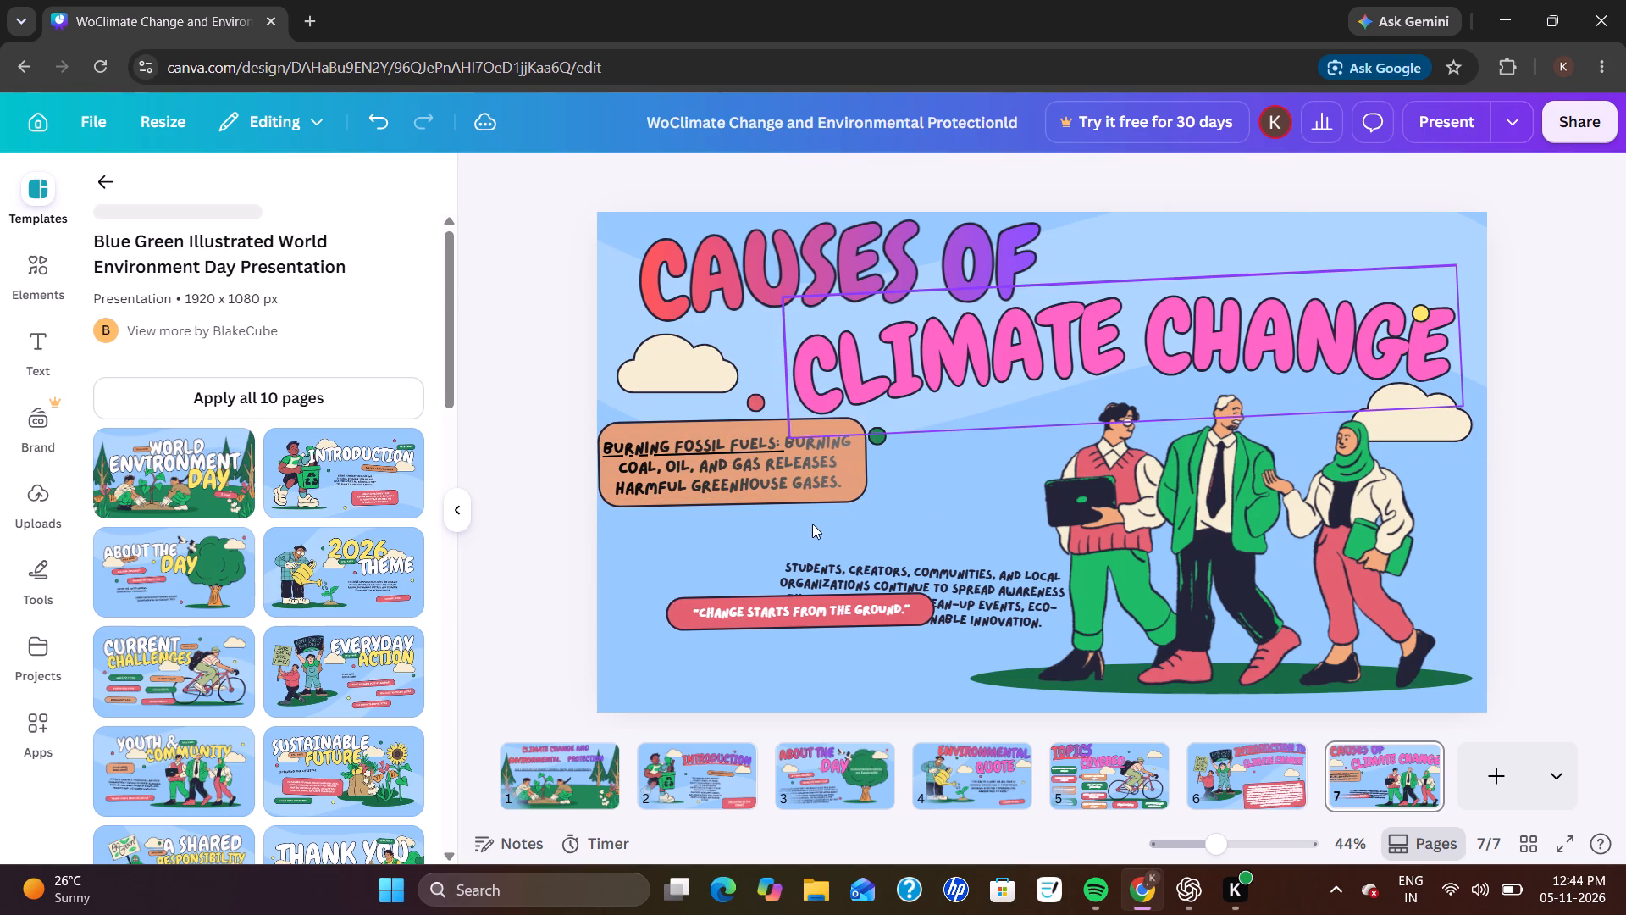
Move the "Students, creators, communities" paragraph out of the lower area to the slide's right edge, over the end of the title.
click(968, 586)
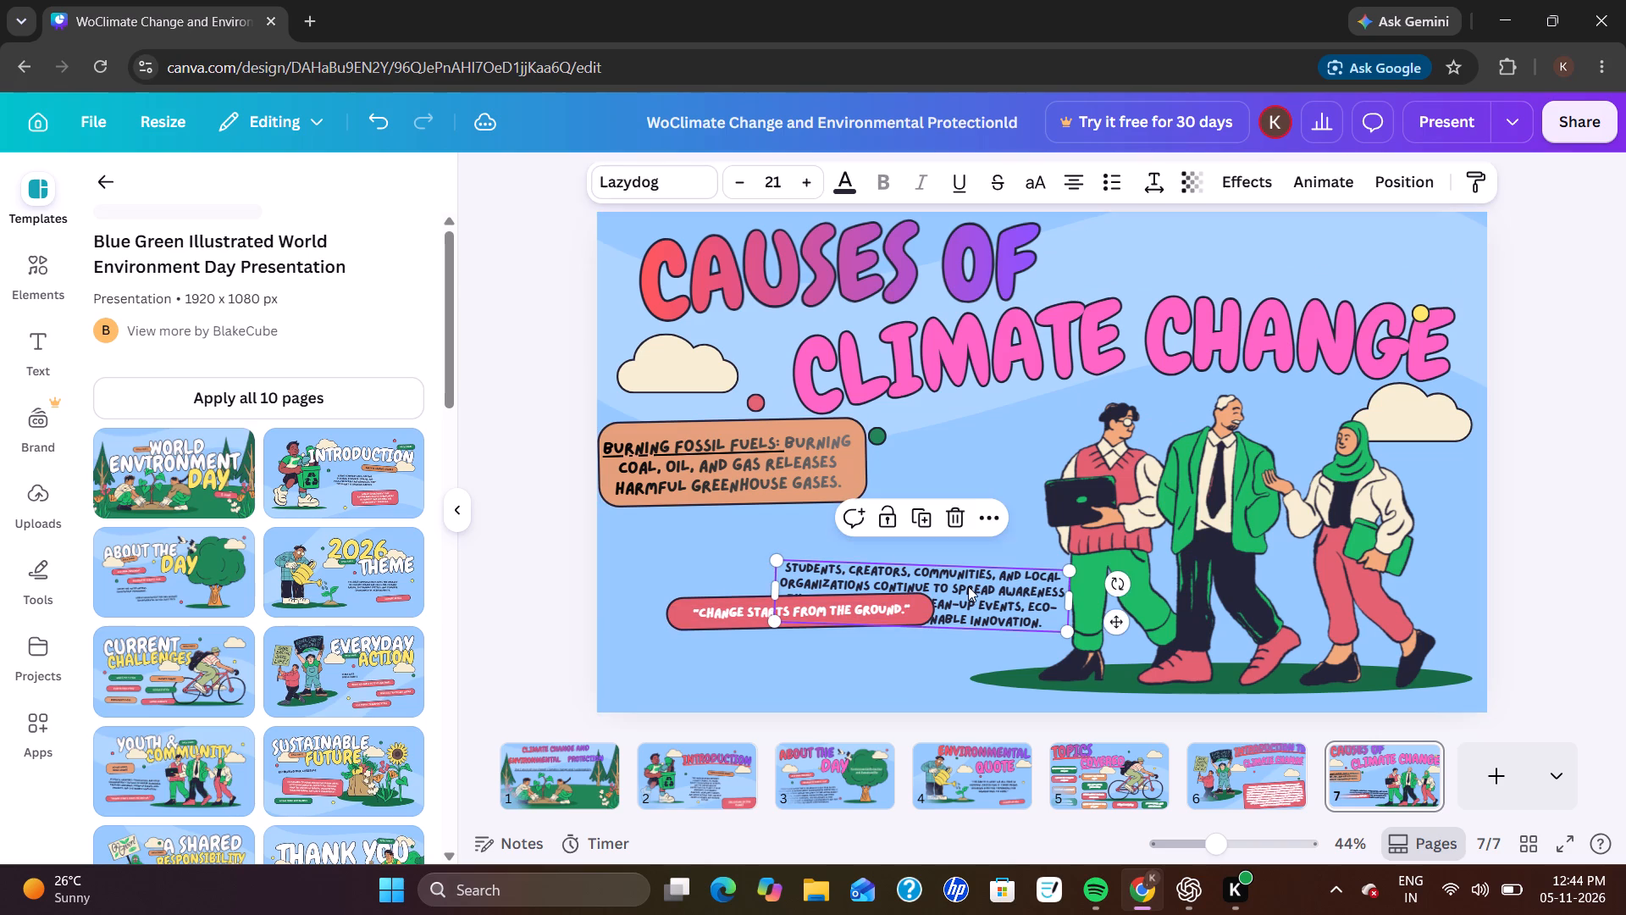
drag(968, 586, 1475, 378)
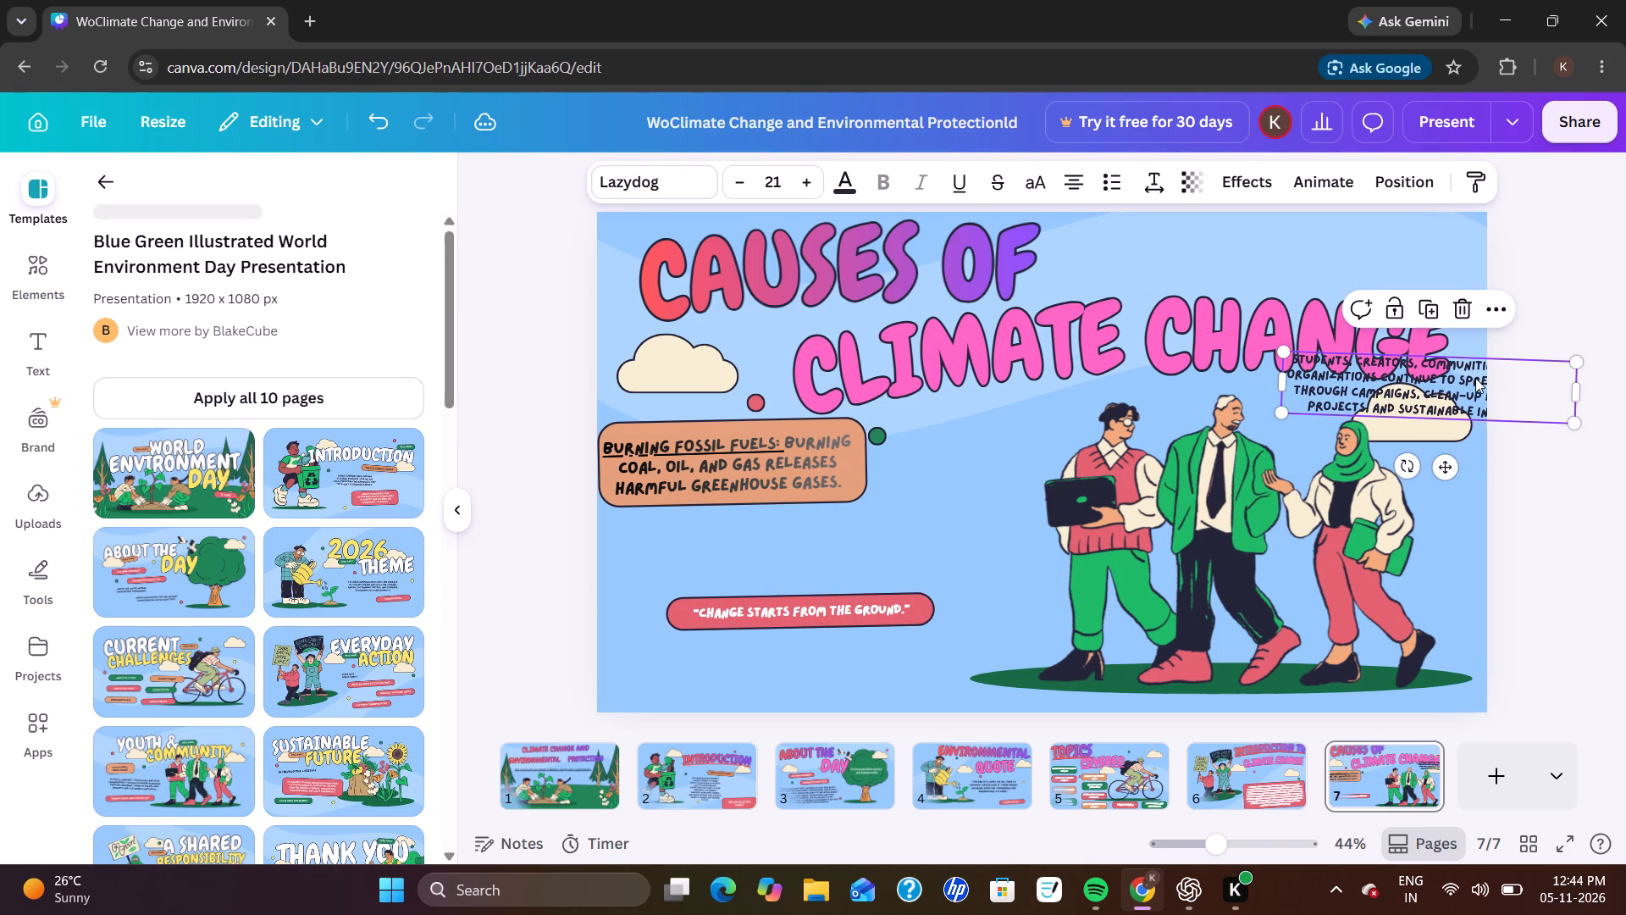
Make the red box behind "Change starts from the ground." much taller and slightly wider by extending its bottom and right sides.
click(921, 621)
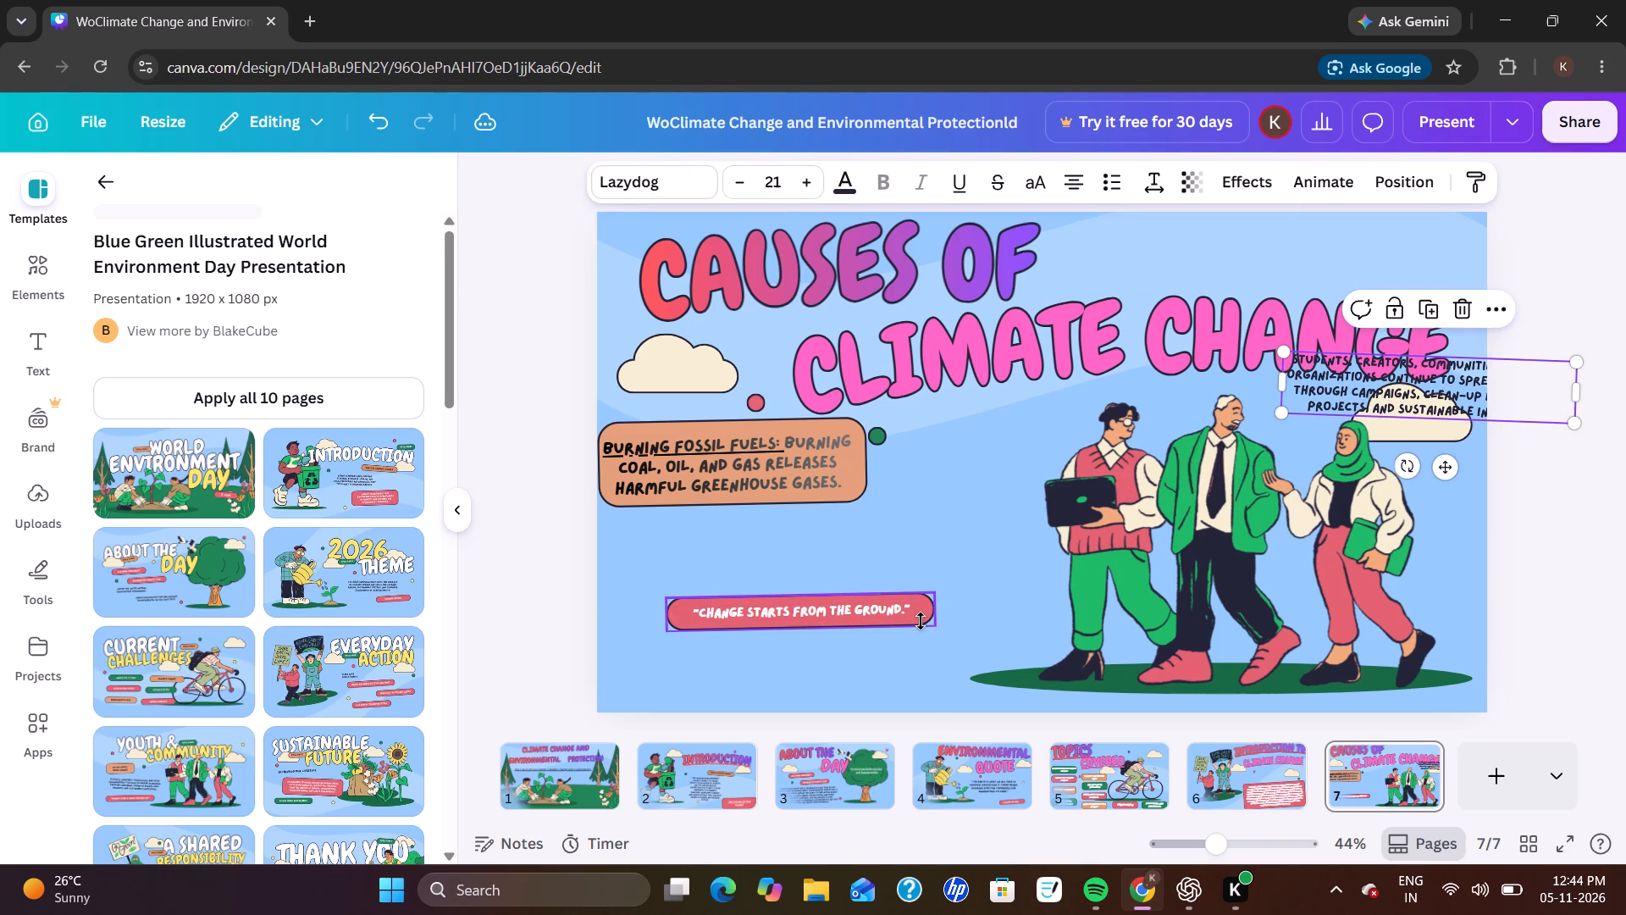
drag(807, 629, 805, 652)
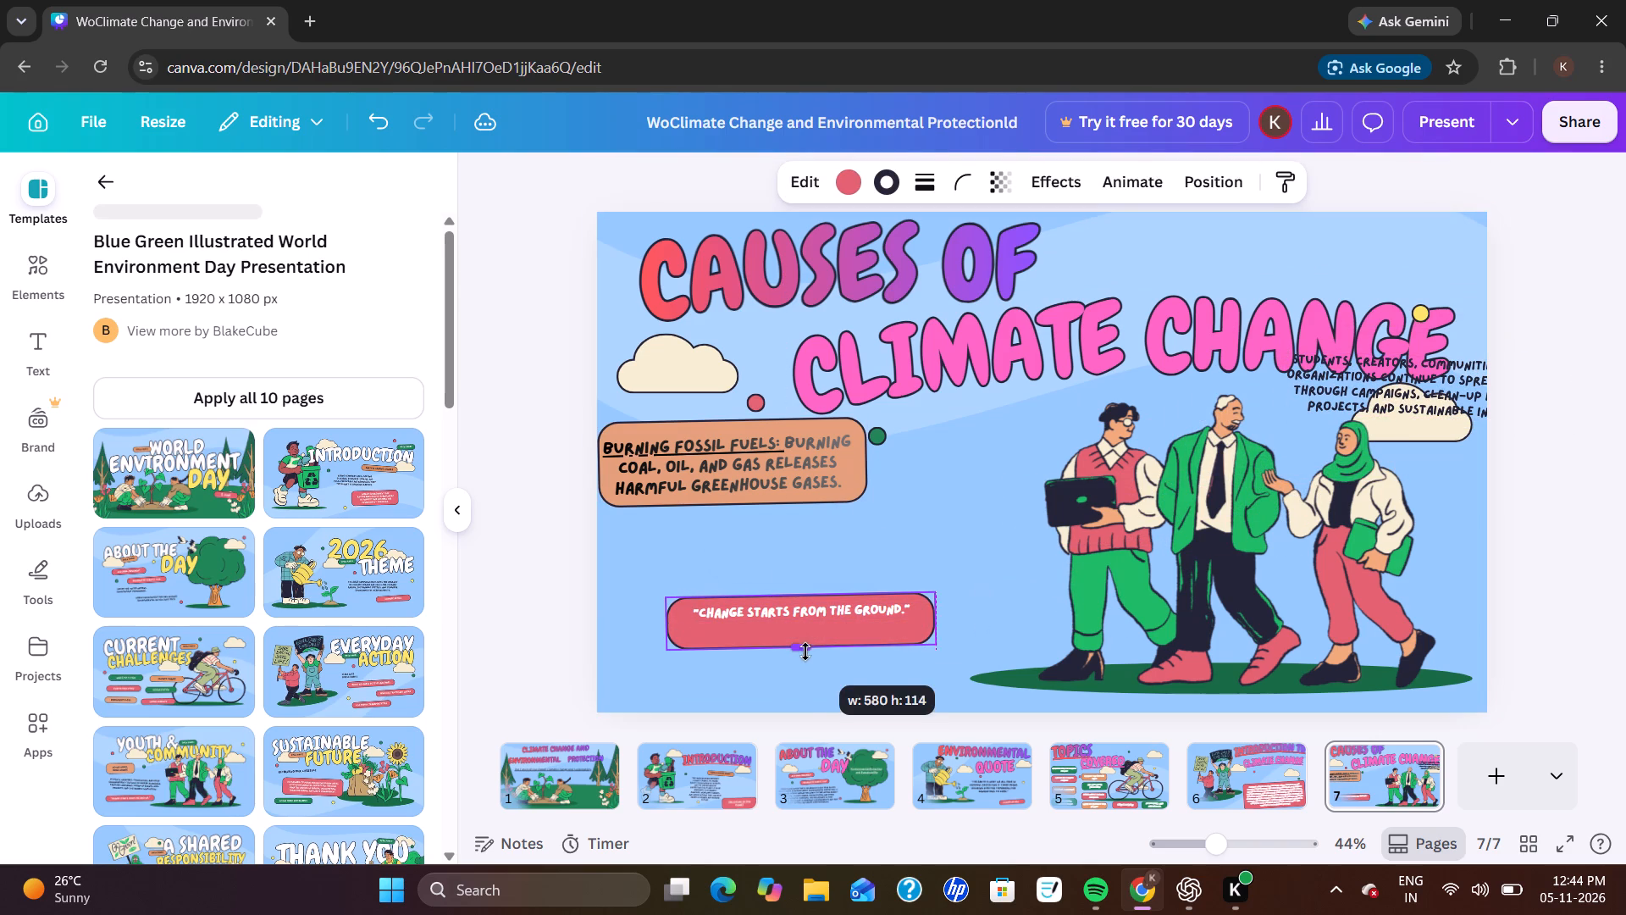
drag(805, 652, 789, 695)
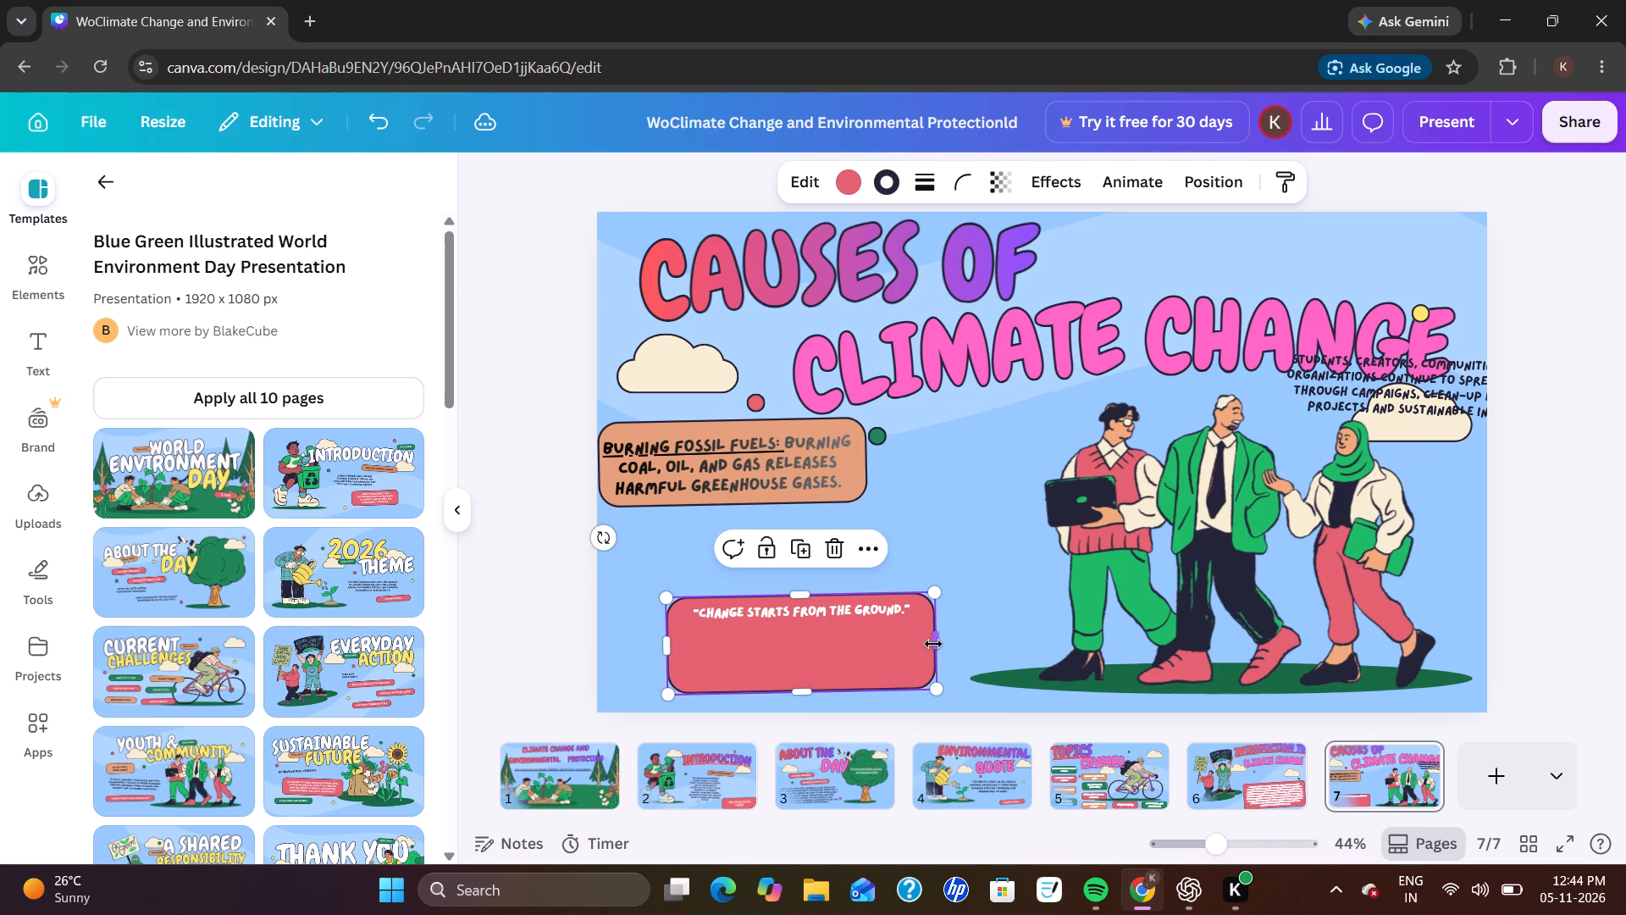
drag(935, 643, 953, 640)
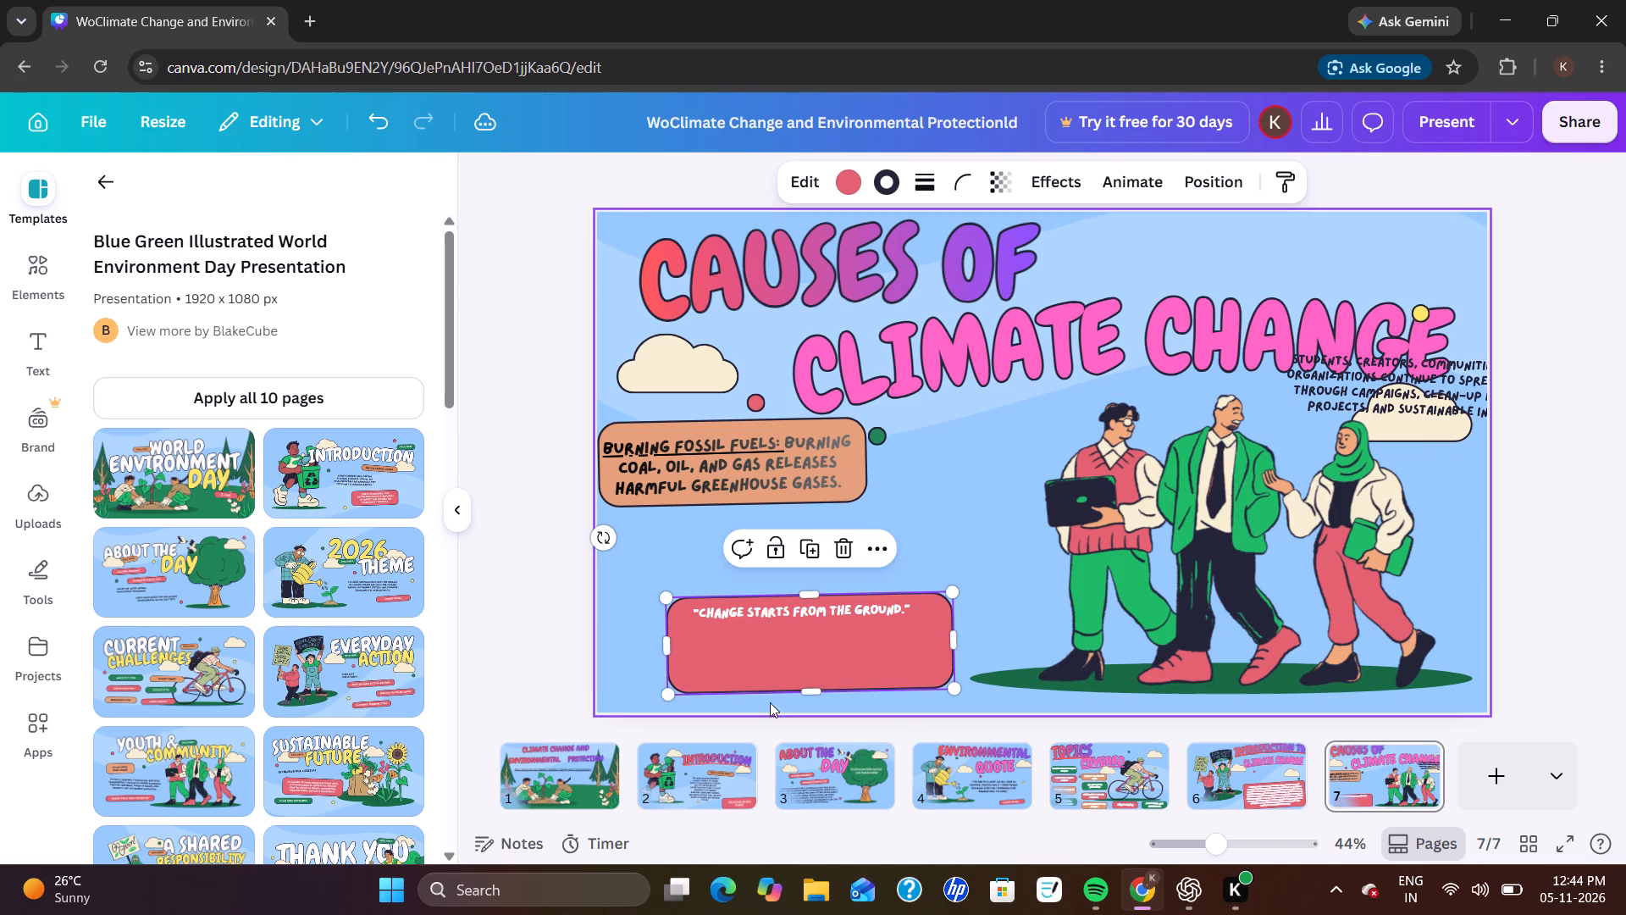
drag(800, 694, 804, 685)
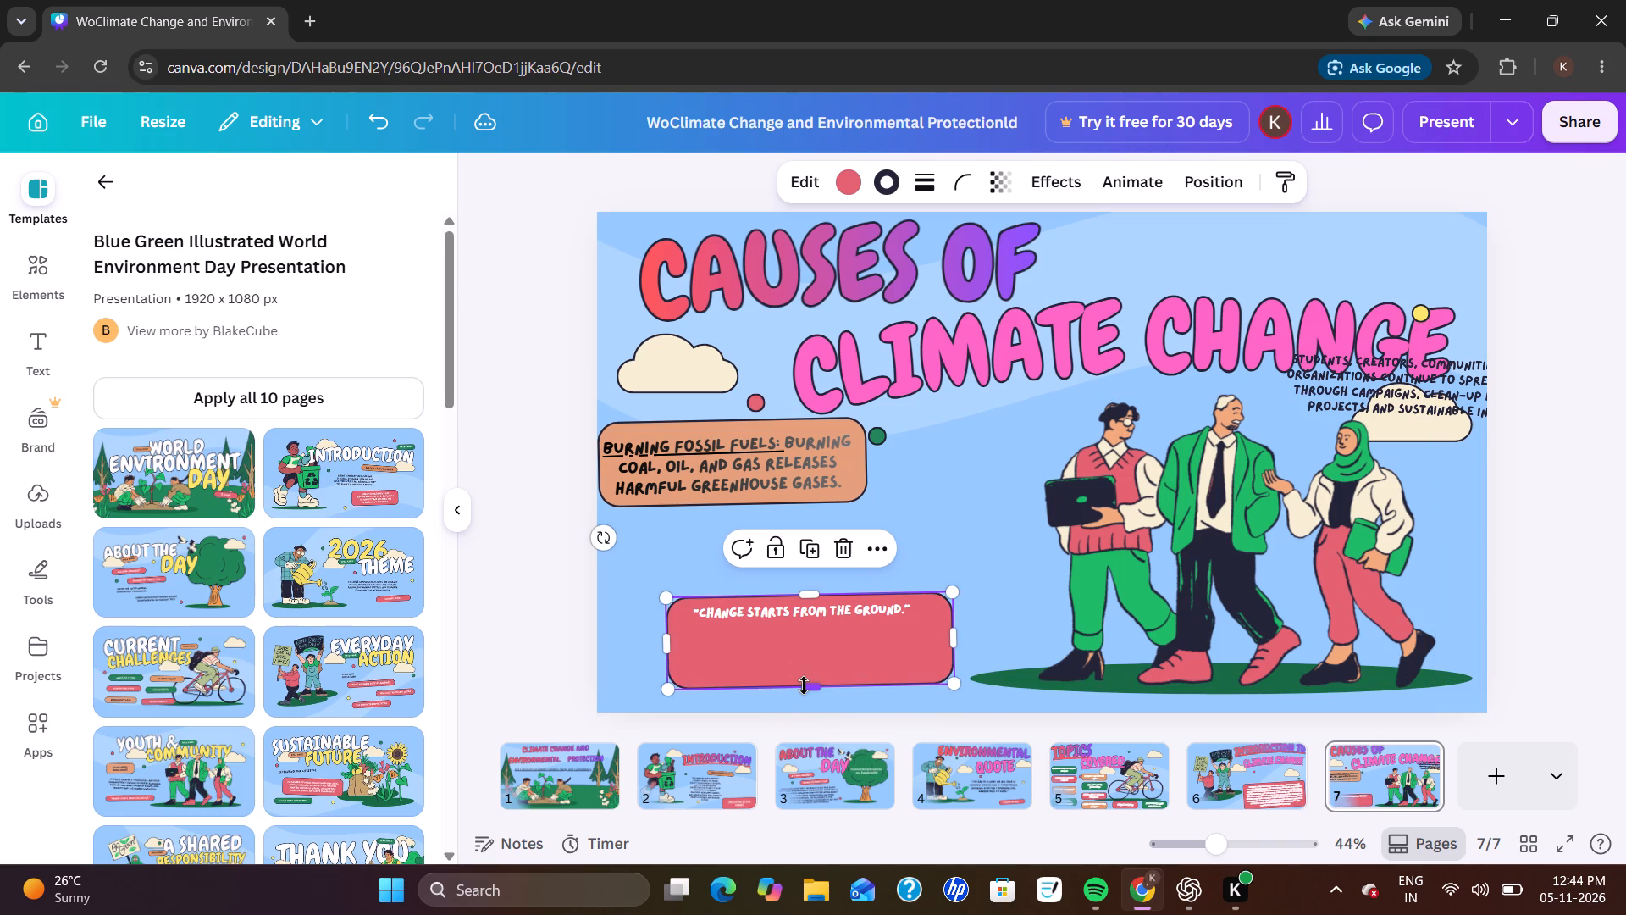
Move the enlarged red box directly below the orange box, flush with the slide's left edge, leaving its quote text in place.
drag(823, 666, 758, 602)
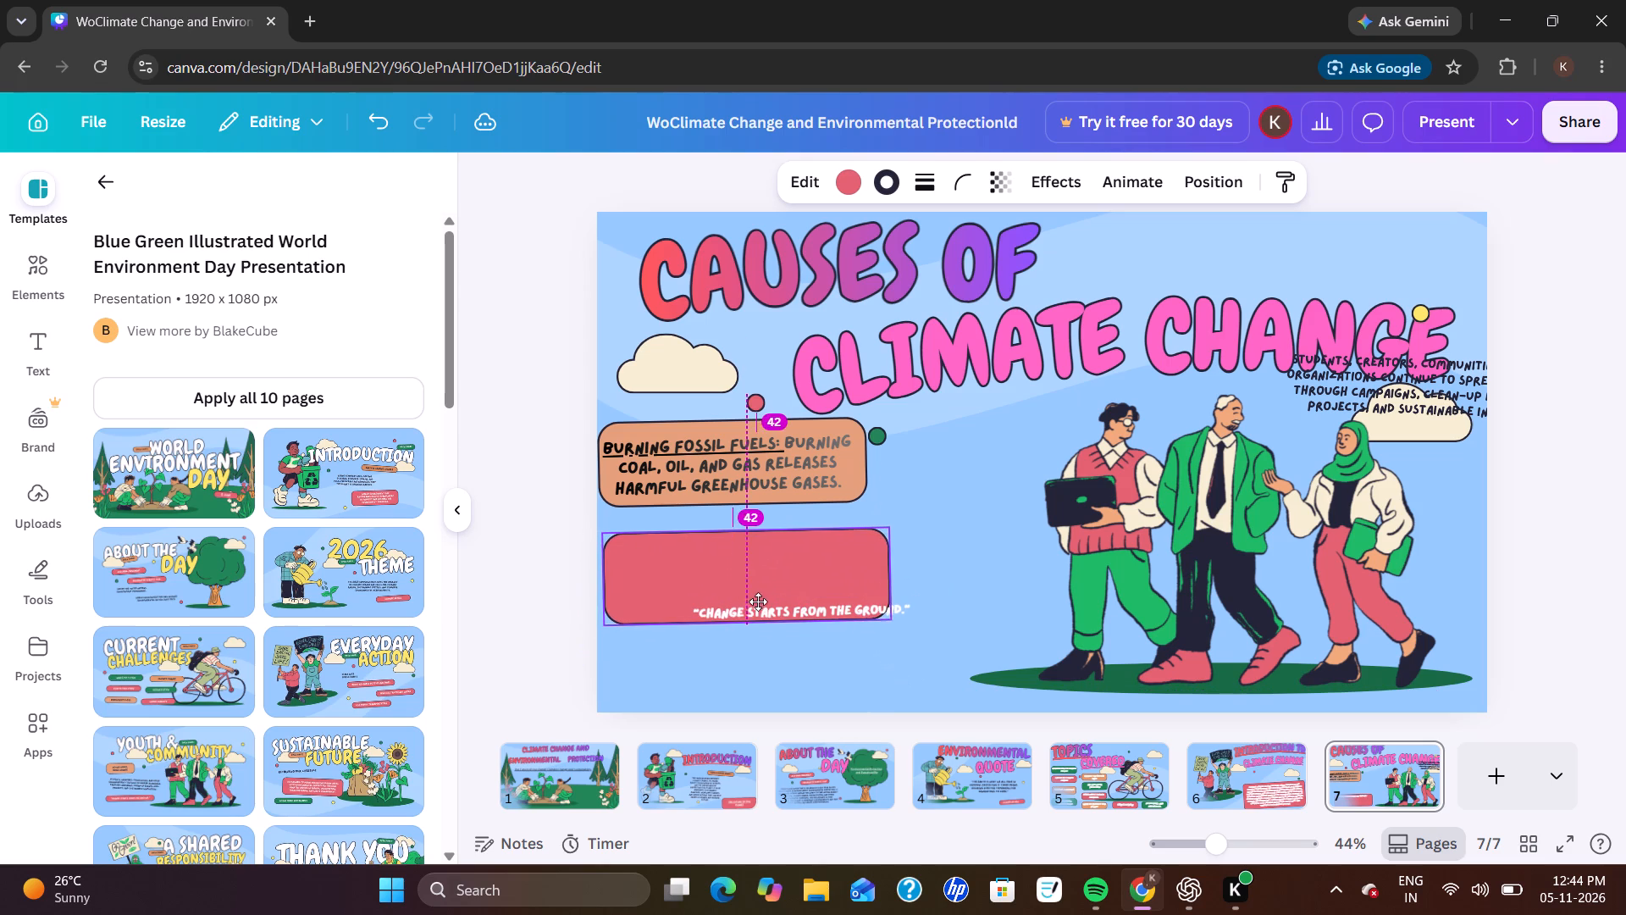
drag(758, 602, 753, 588)
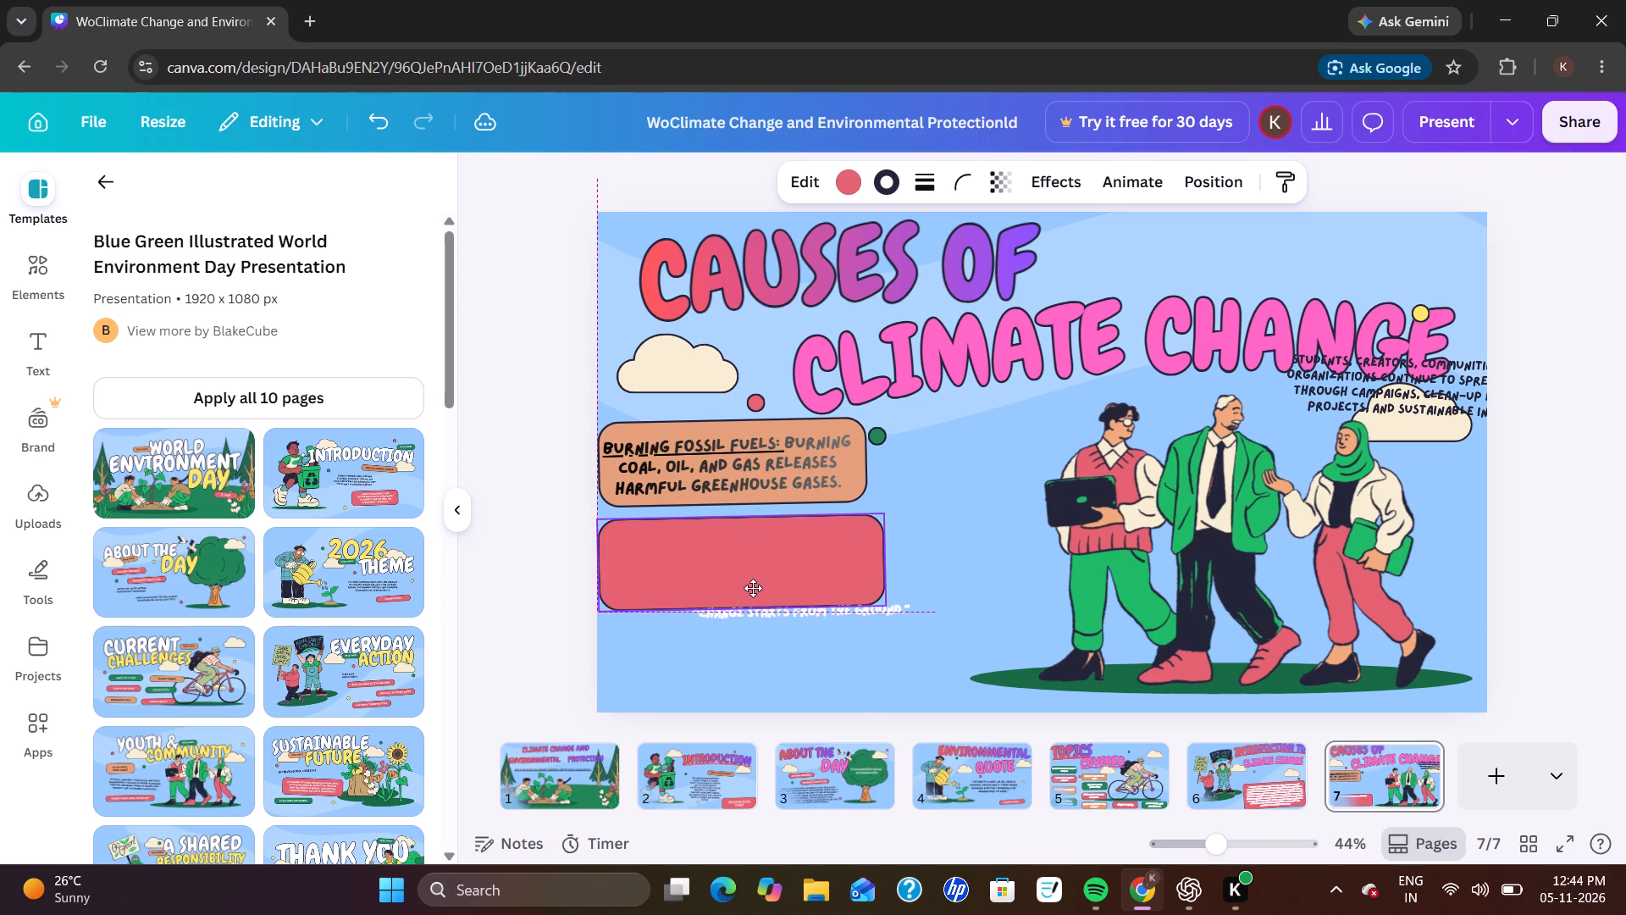
drag(753, 588, 753, 589)
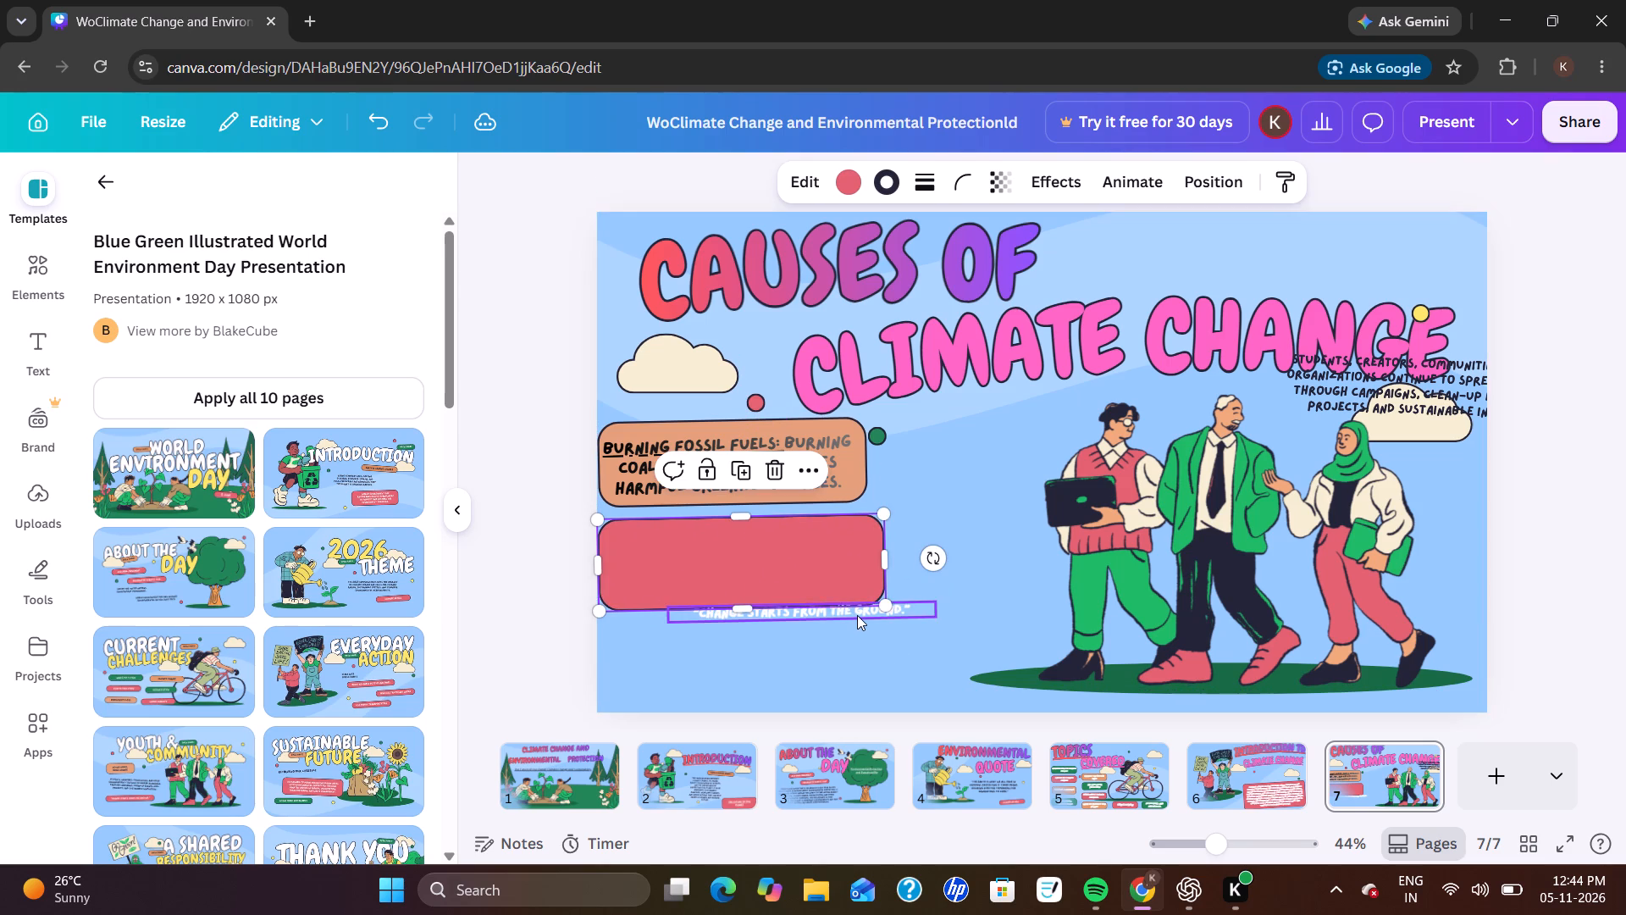
Move the "Change starts from the ground." quote text up onto the red box, near its top edge.
click(857, 615)
drag(857, 615, 794, 546)
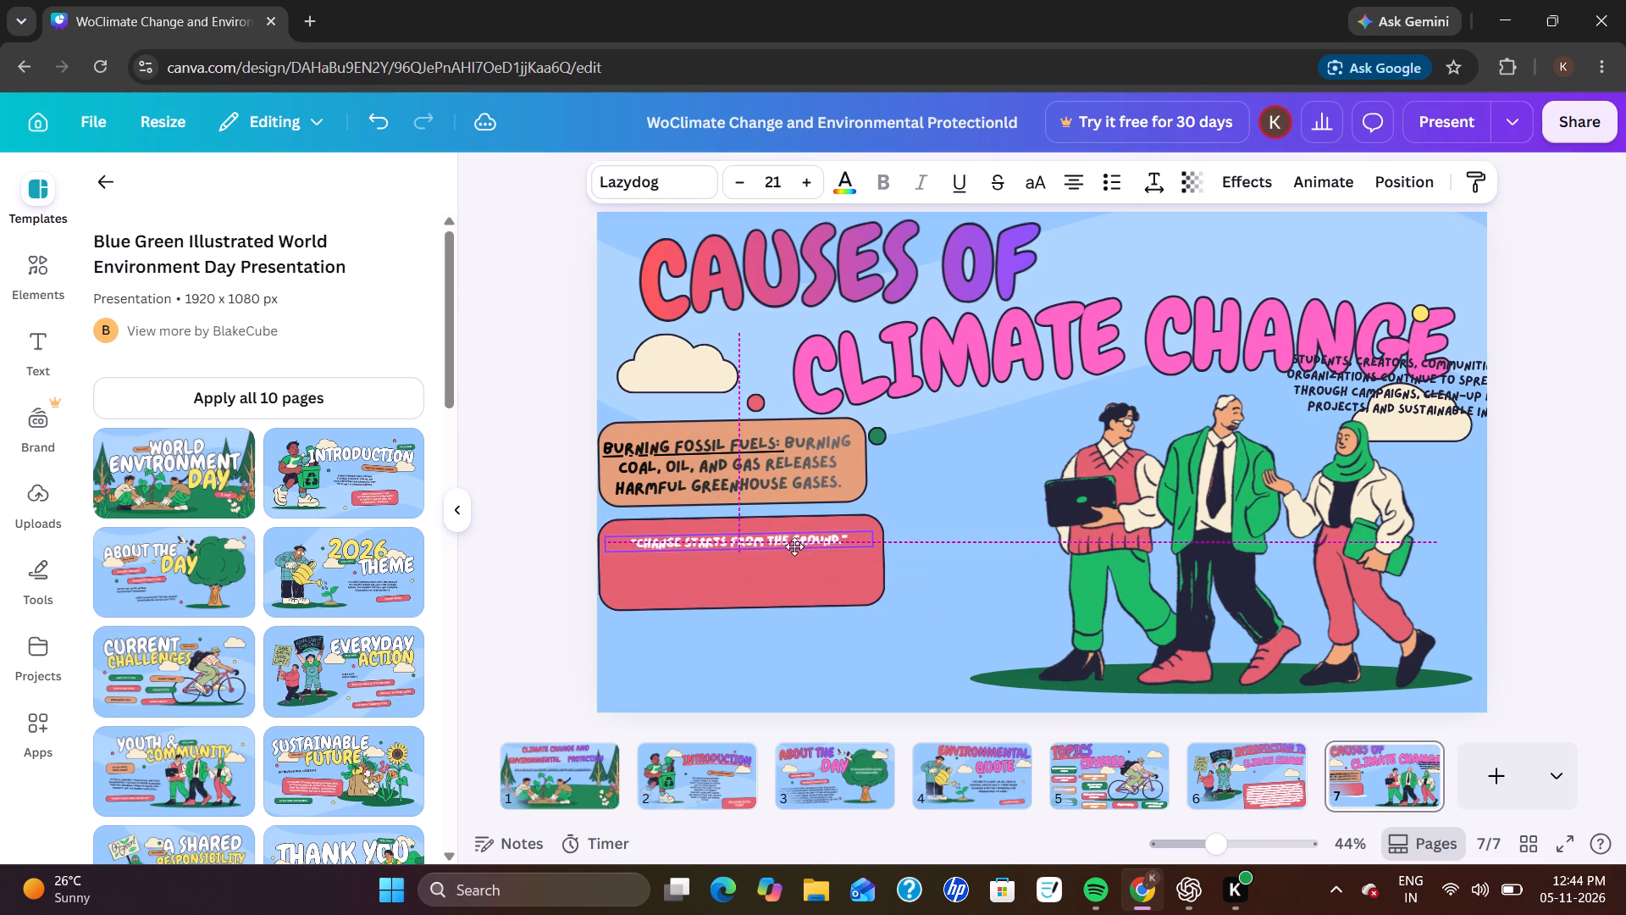
drag(794, 546, 794, 546)
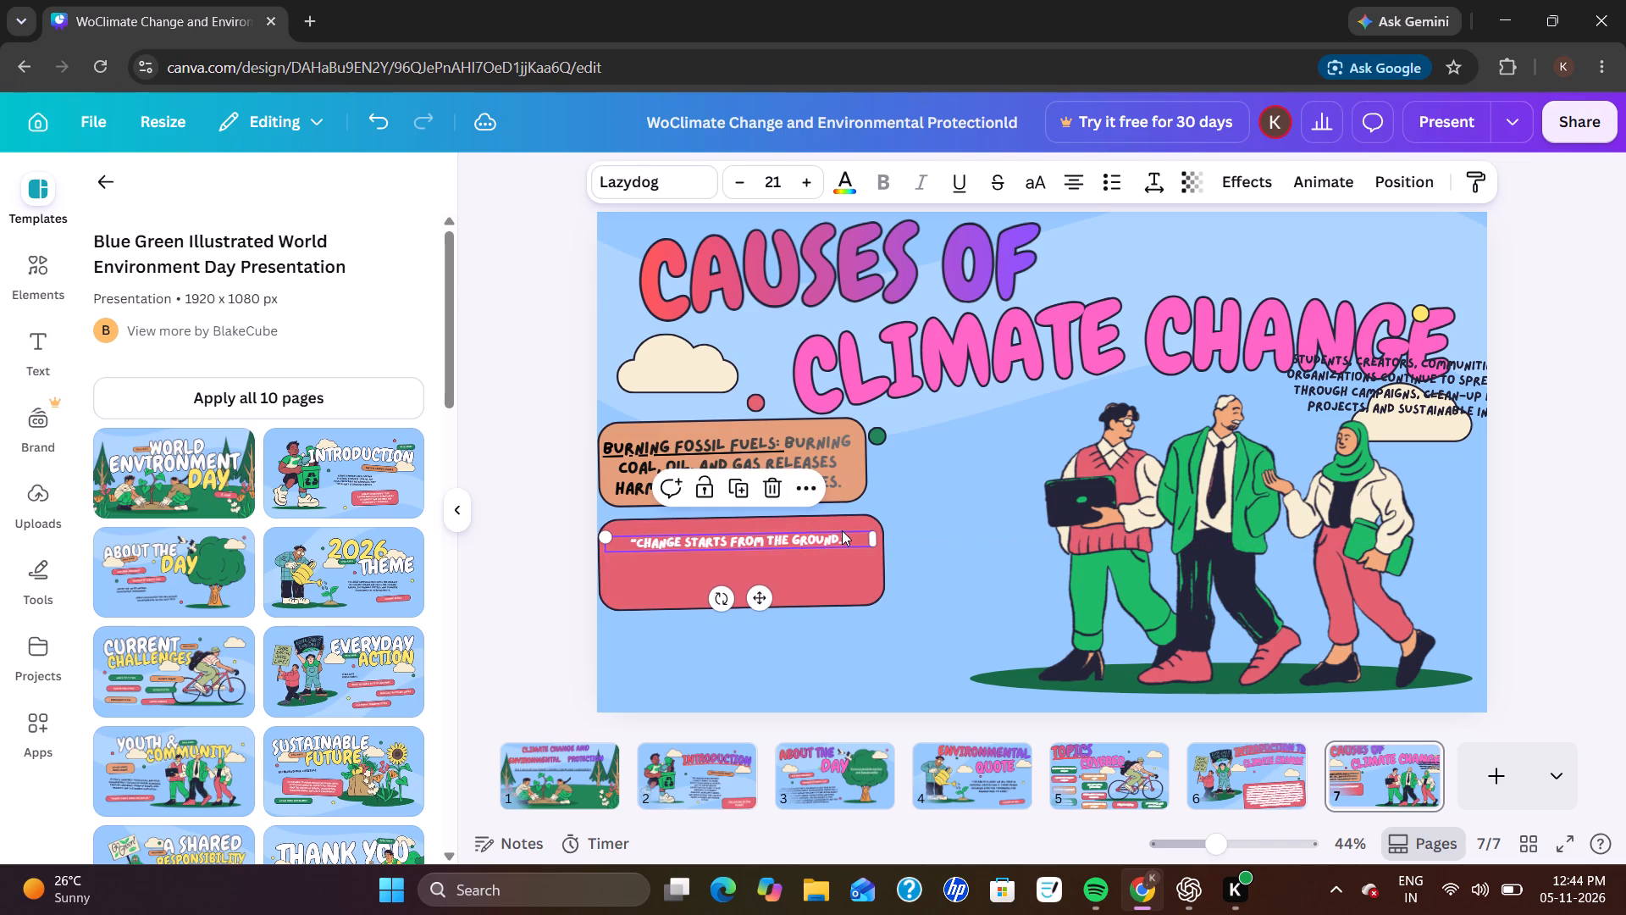
click(842, 530)
key(BackSpace)
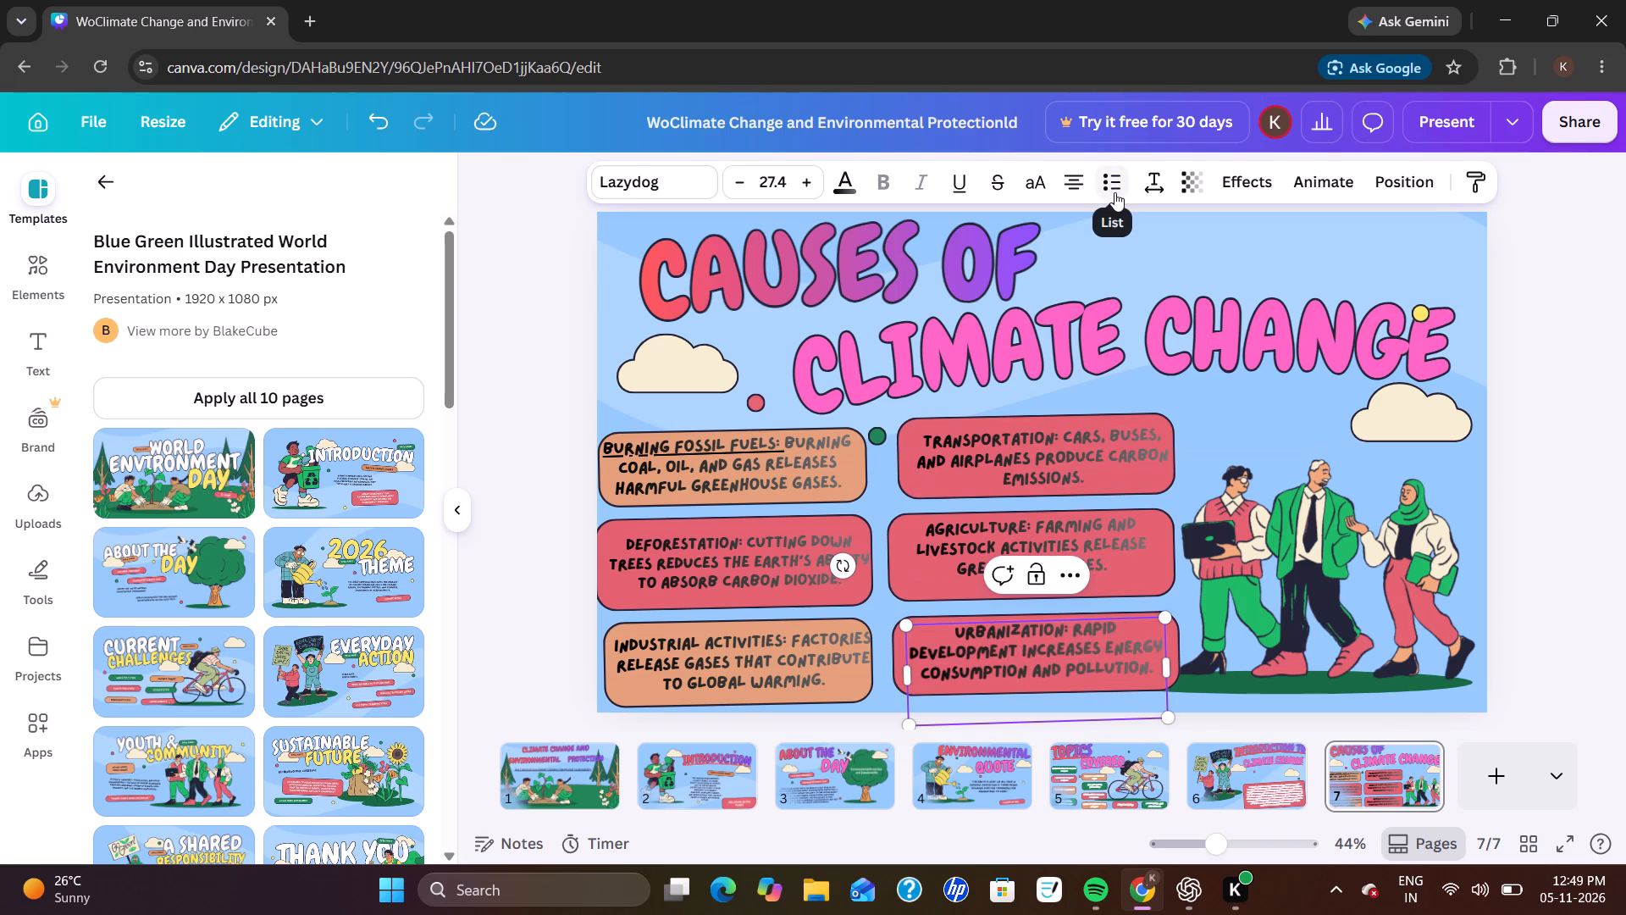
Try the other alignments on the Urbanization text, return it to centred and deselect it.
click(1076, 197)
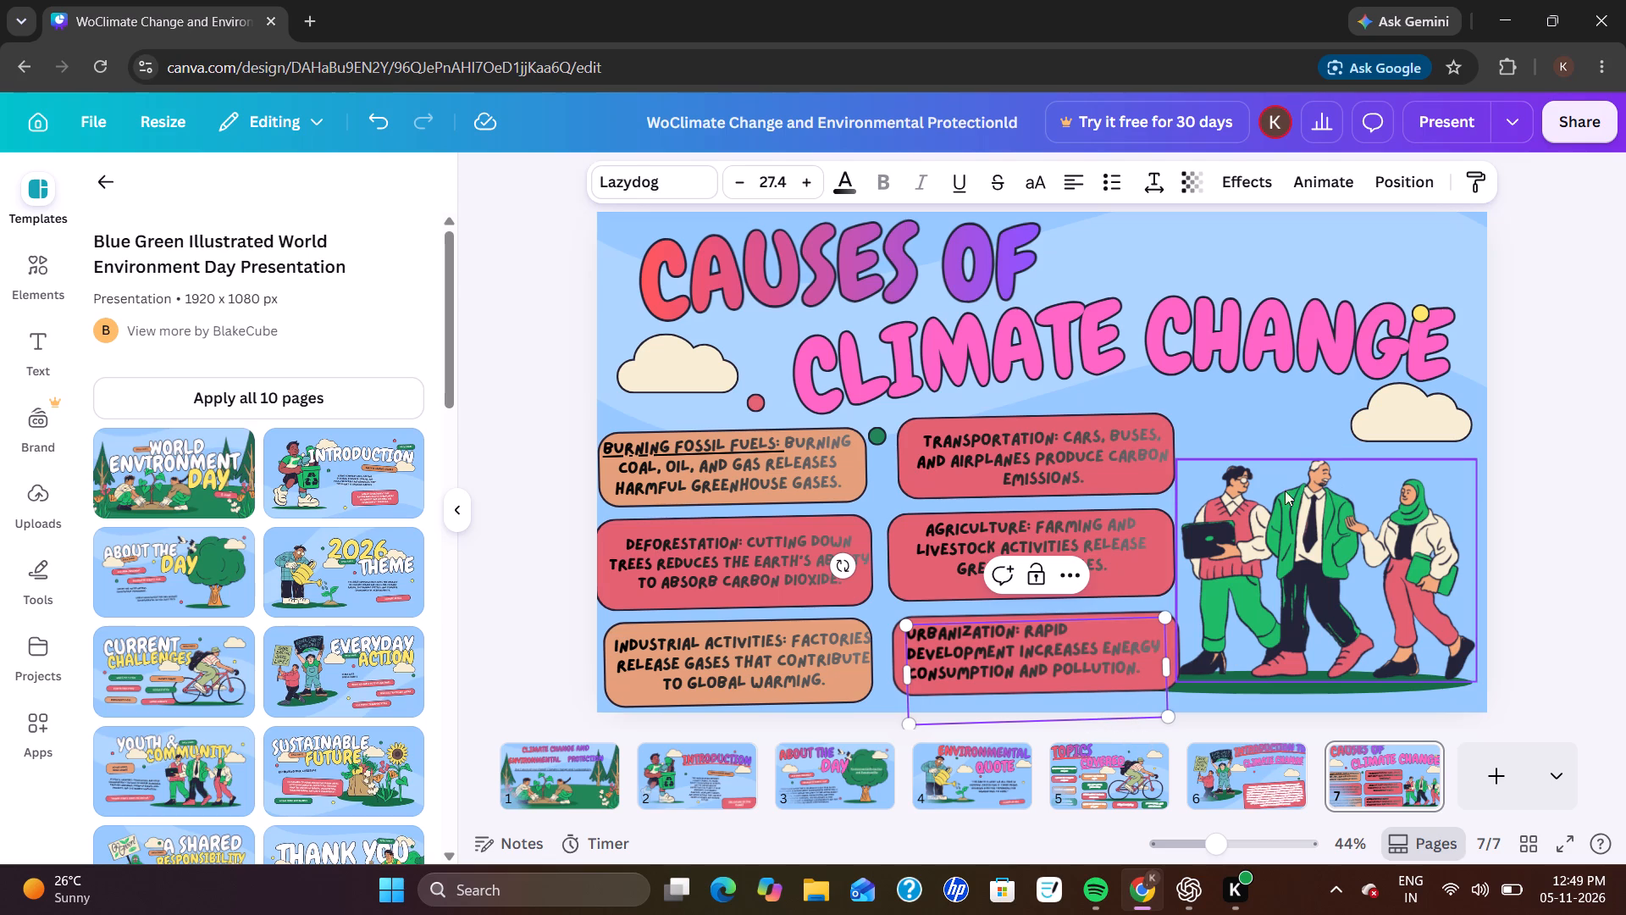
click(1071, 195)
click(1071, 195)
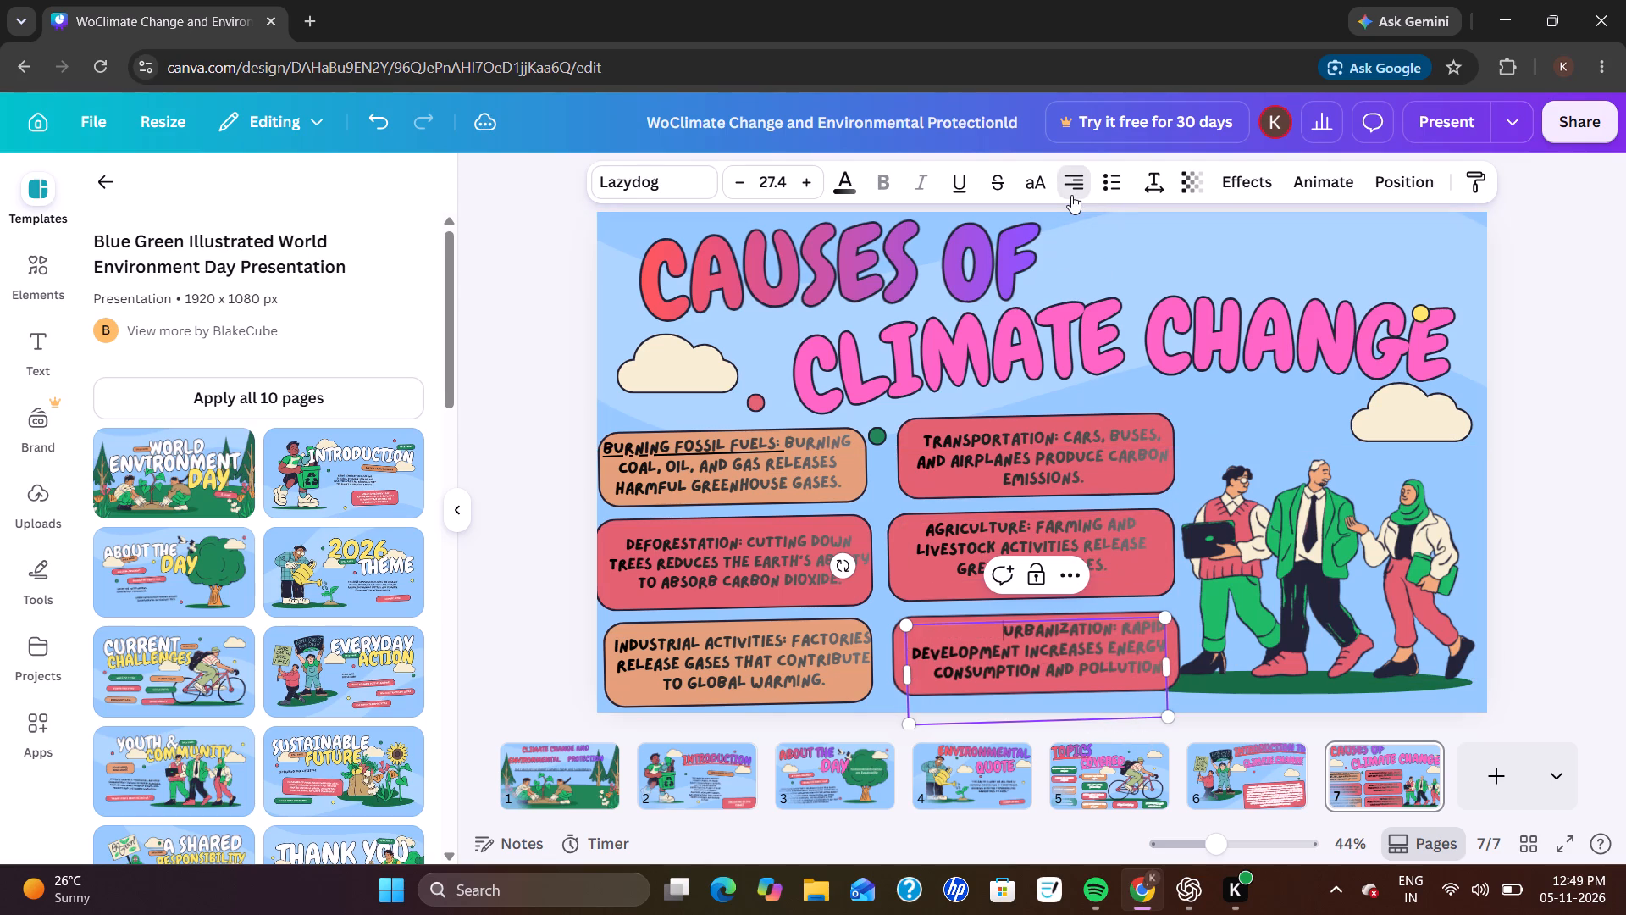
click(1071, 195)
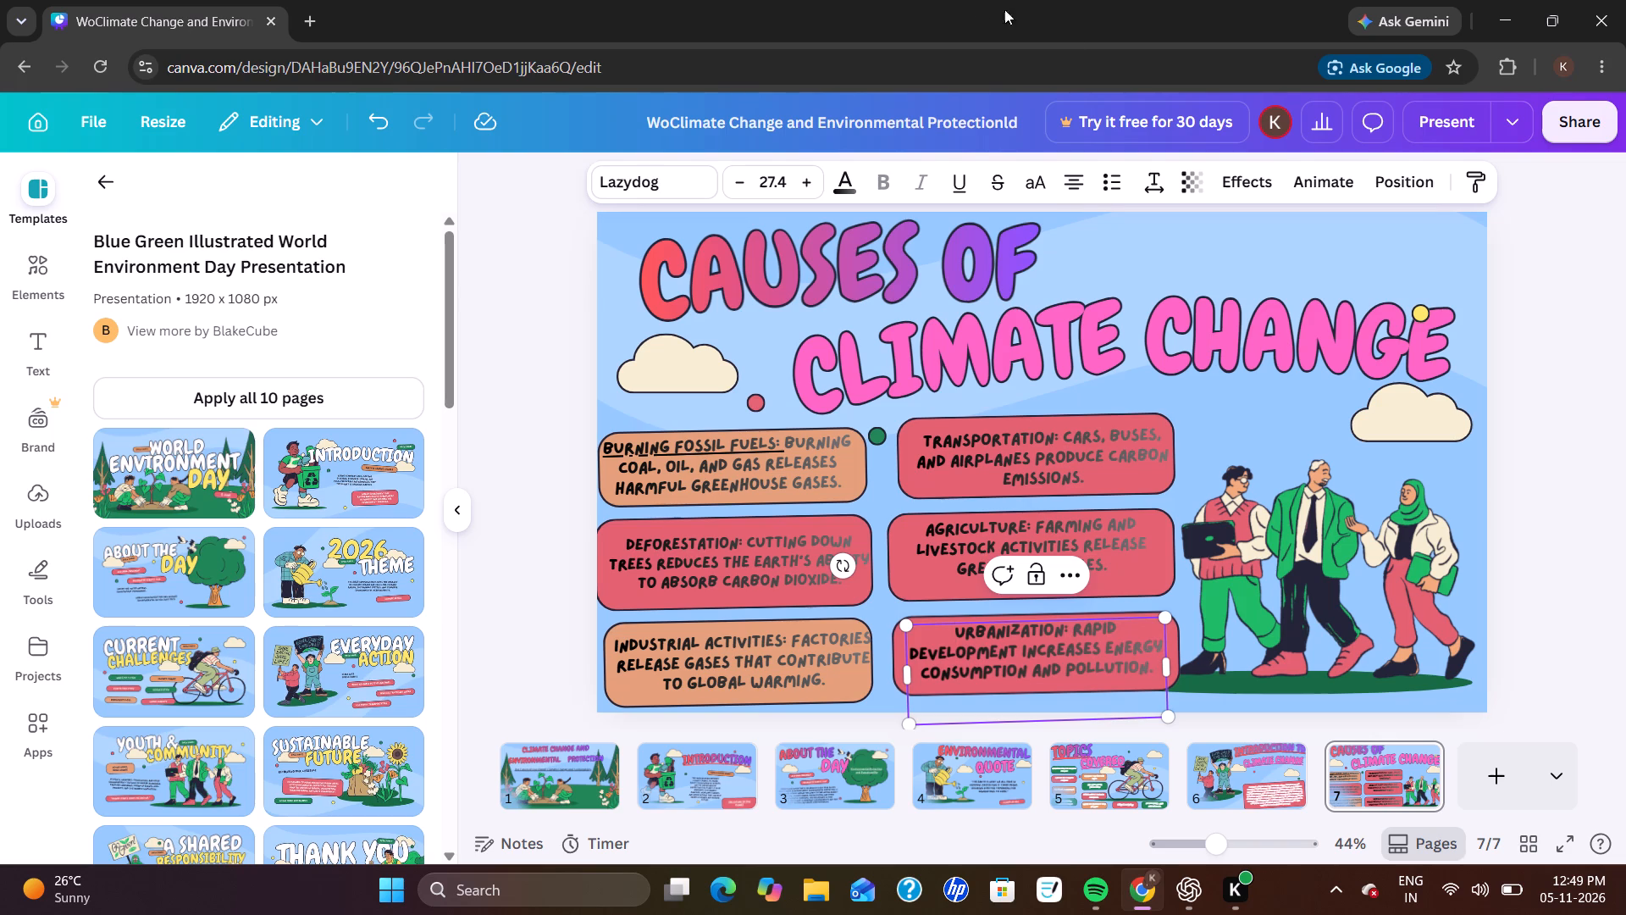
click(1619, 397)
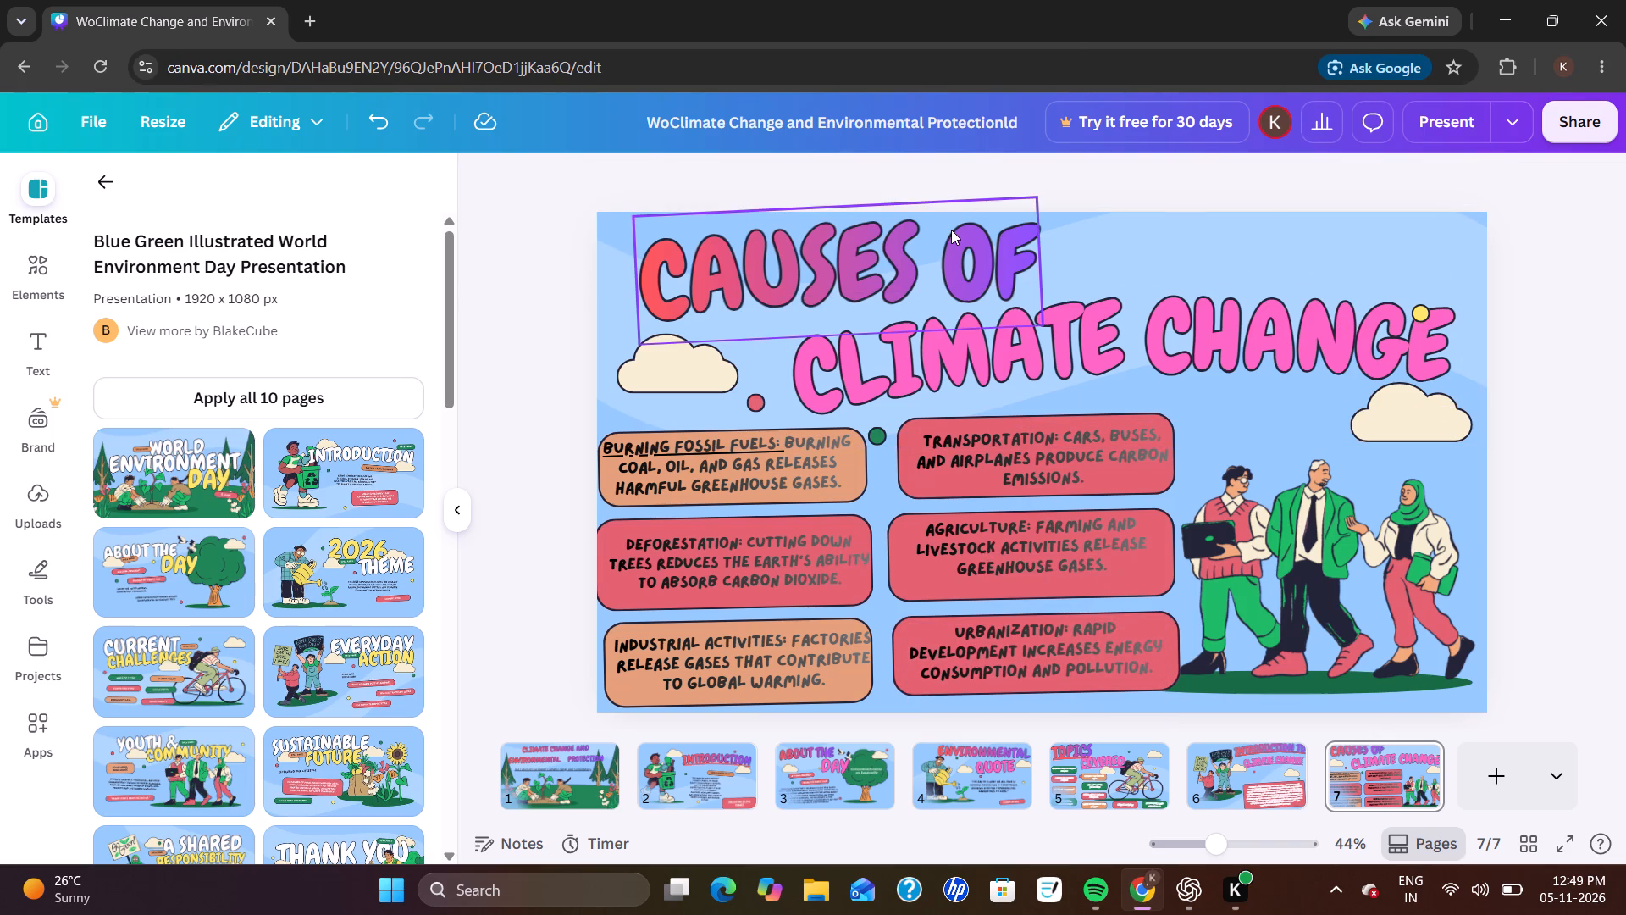
Underline both lines of the page title, "CAUSES OF" and "CLIMATE CHANGE".
click(951, 230)
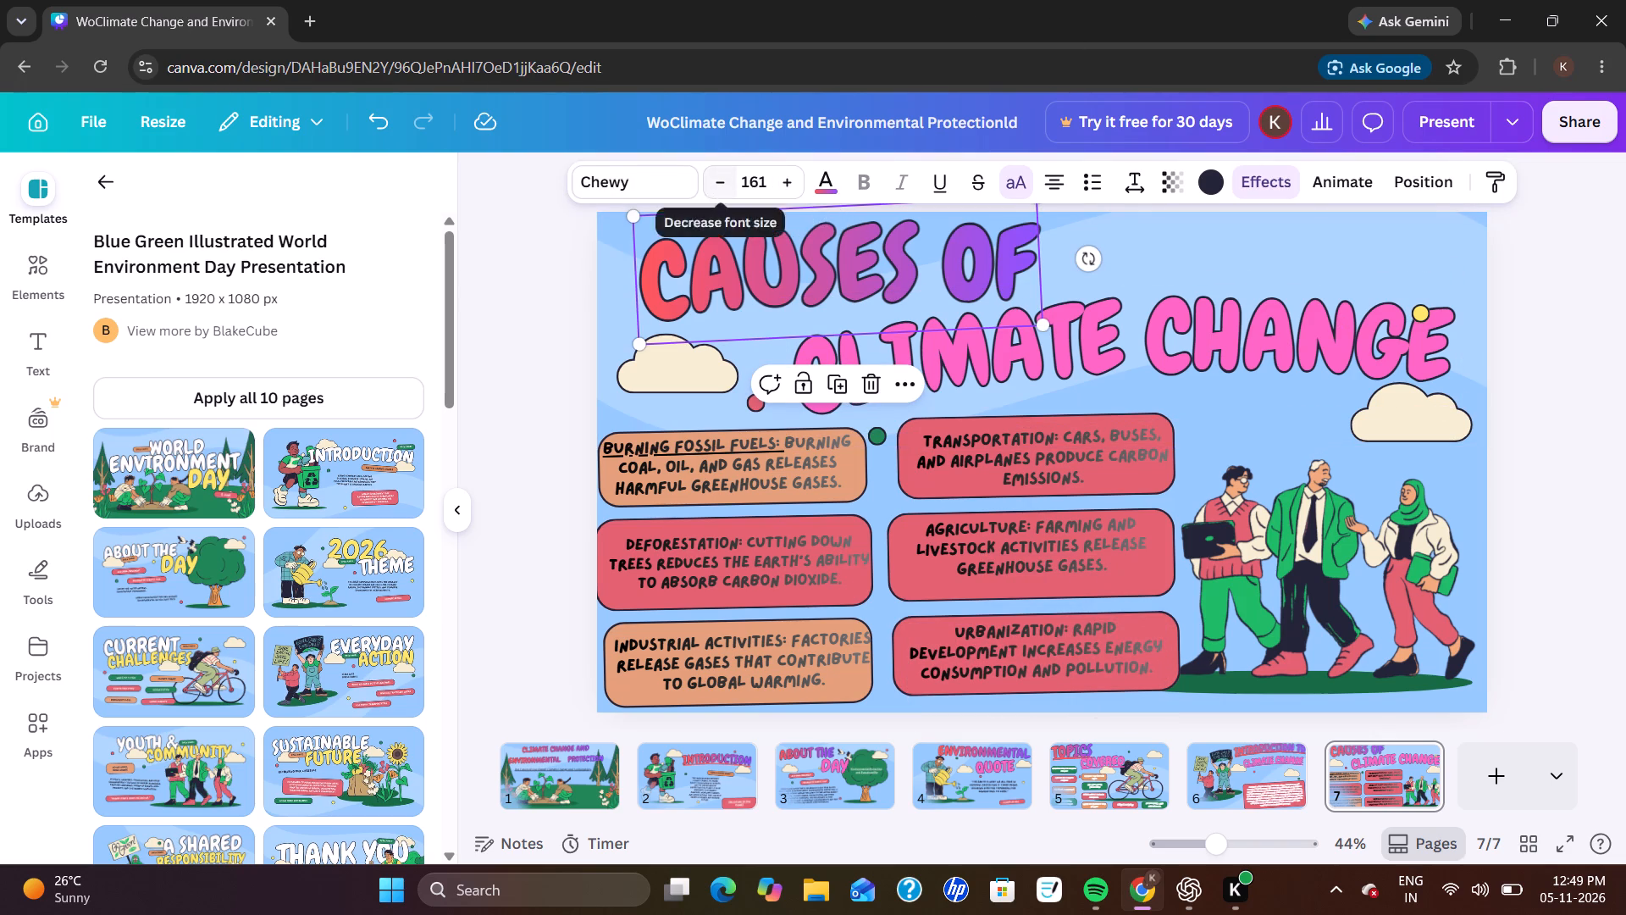
click(833, 197)
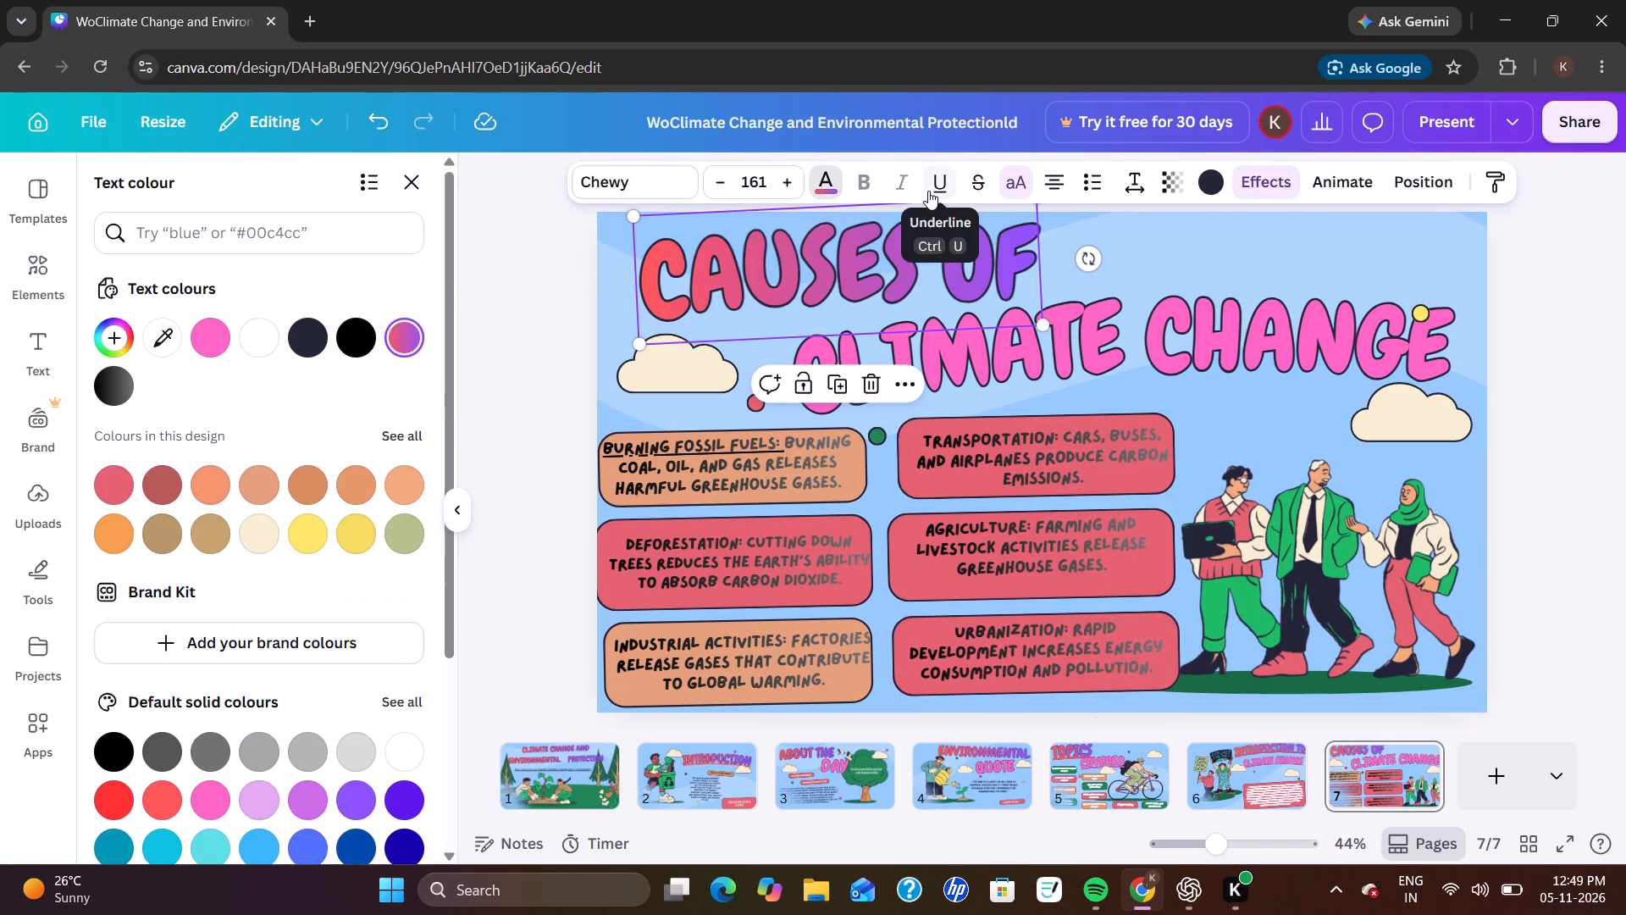
click(928, 191)
click(1020, 367)
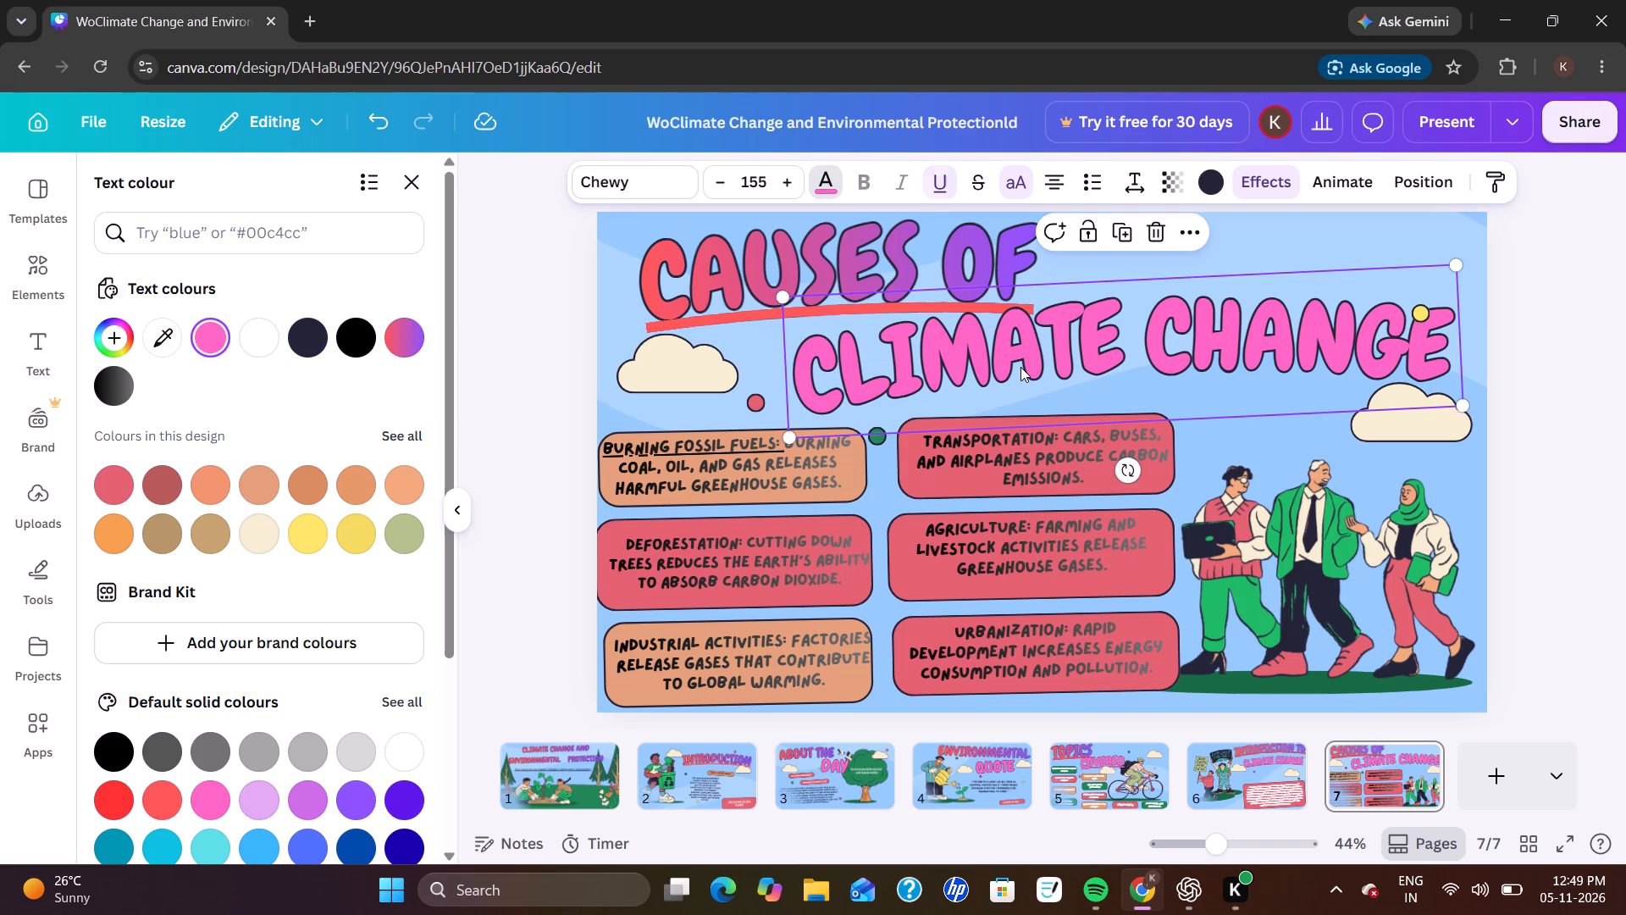
click(937, 188)
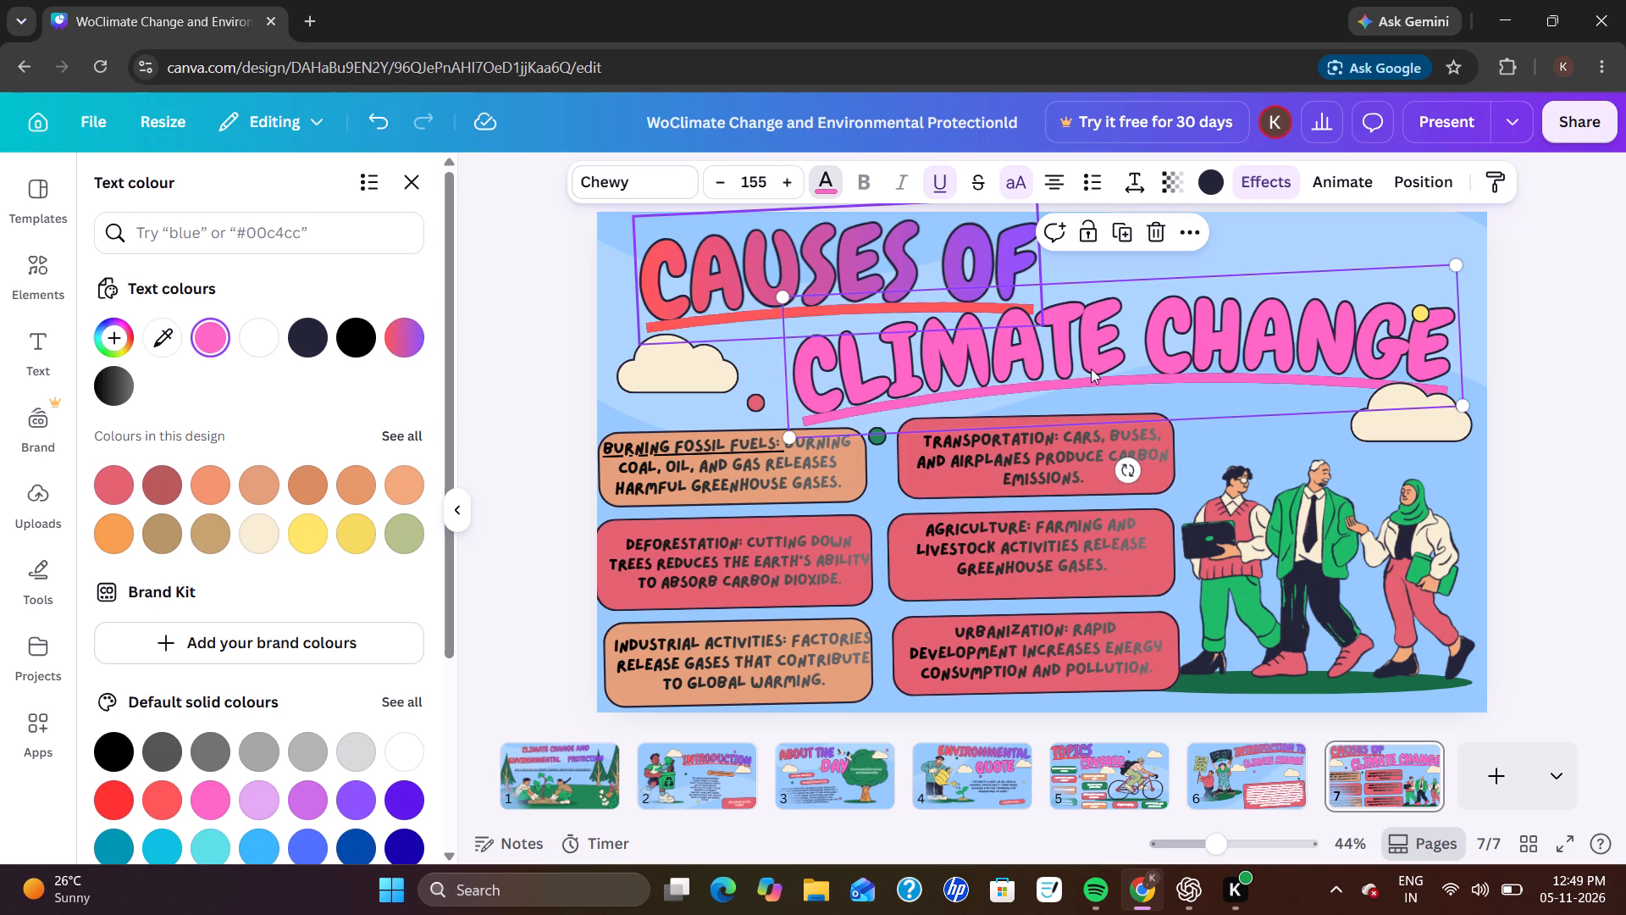
Reduce the font size of the "CLIMATE CHANGE" title line to 152.
click(1127, 352)
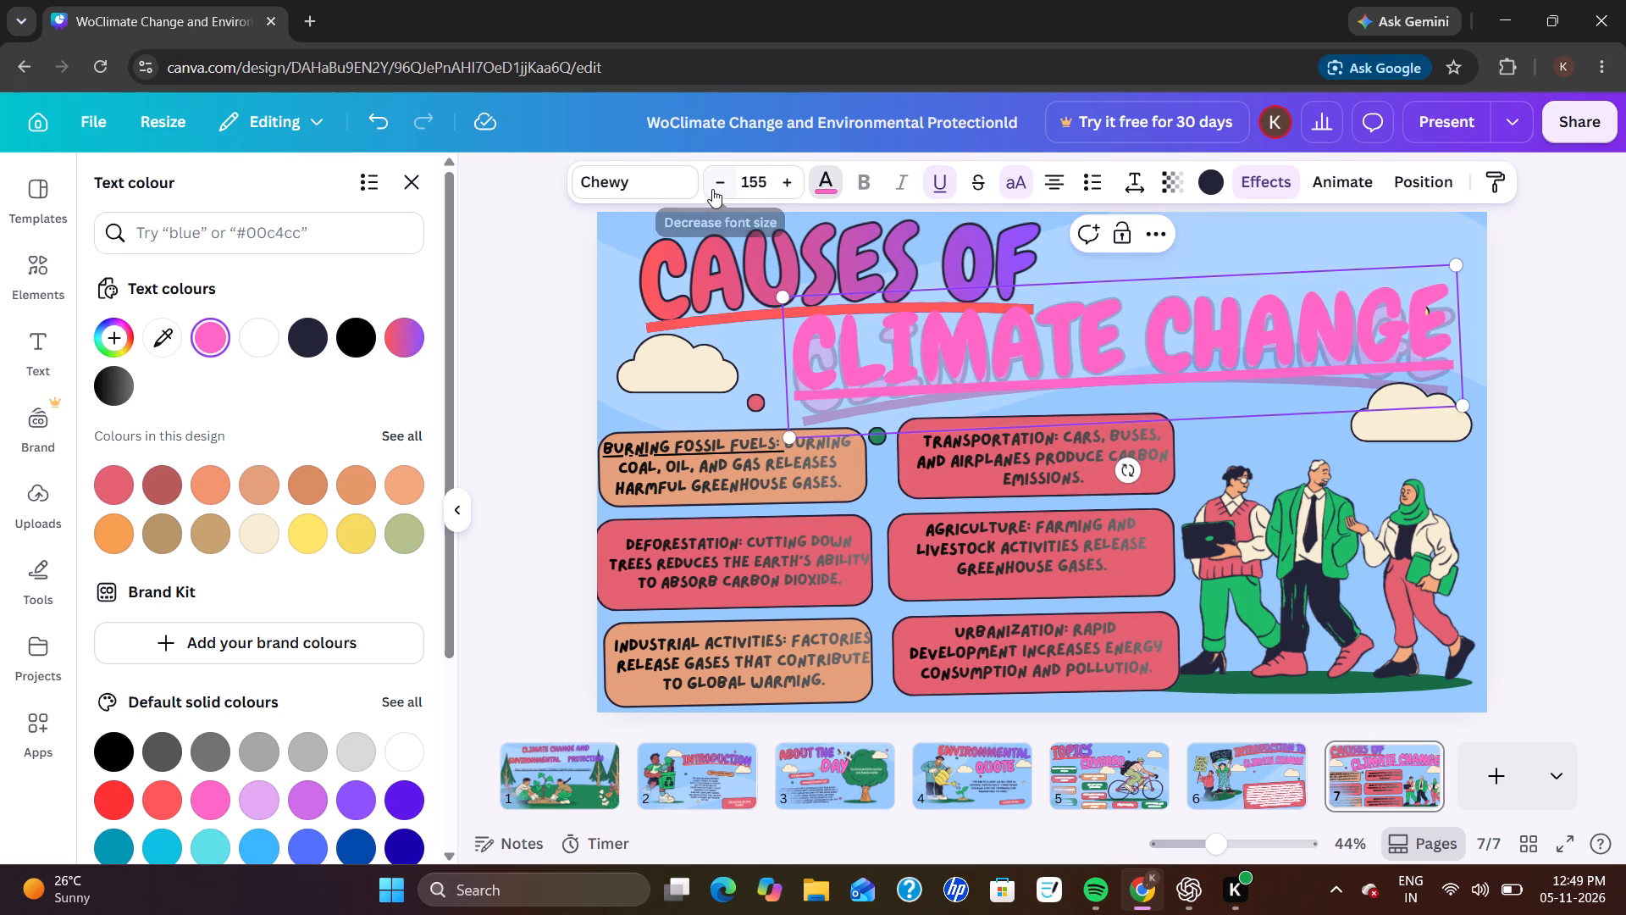
double_click(712, 189)
click(712, 189)
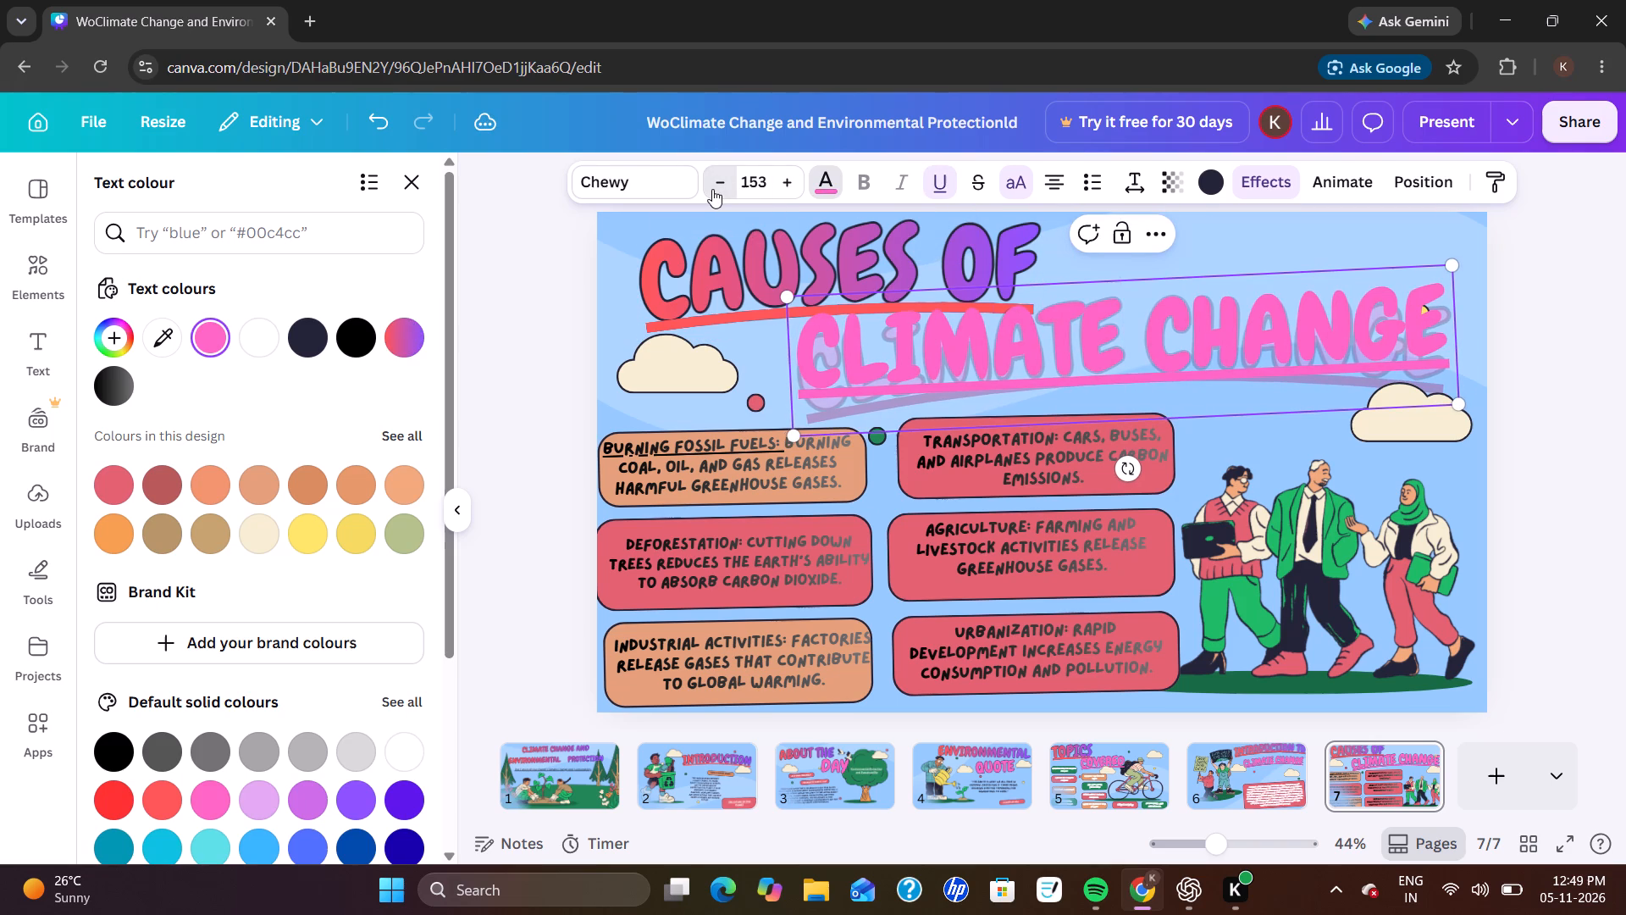
click(712, 189)
click(712, 189)
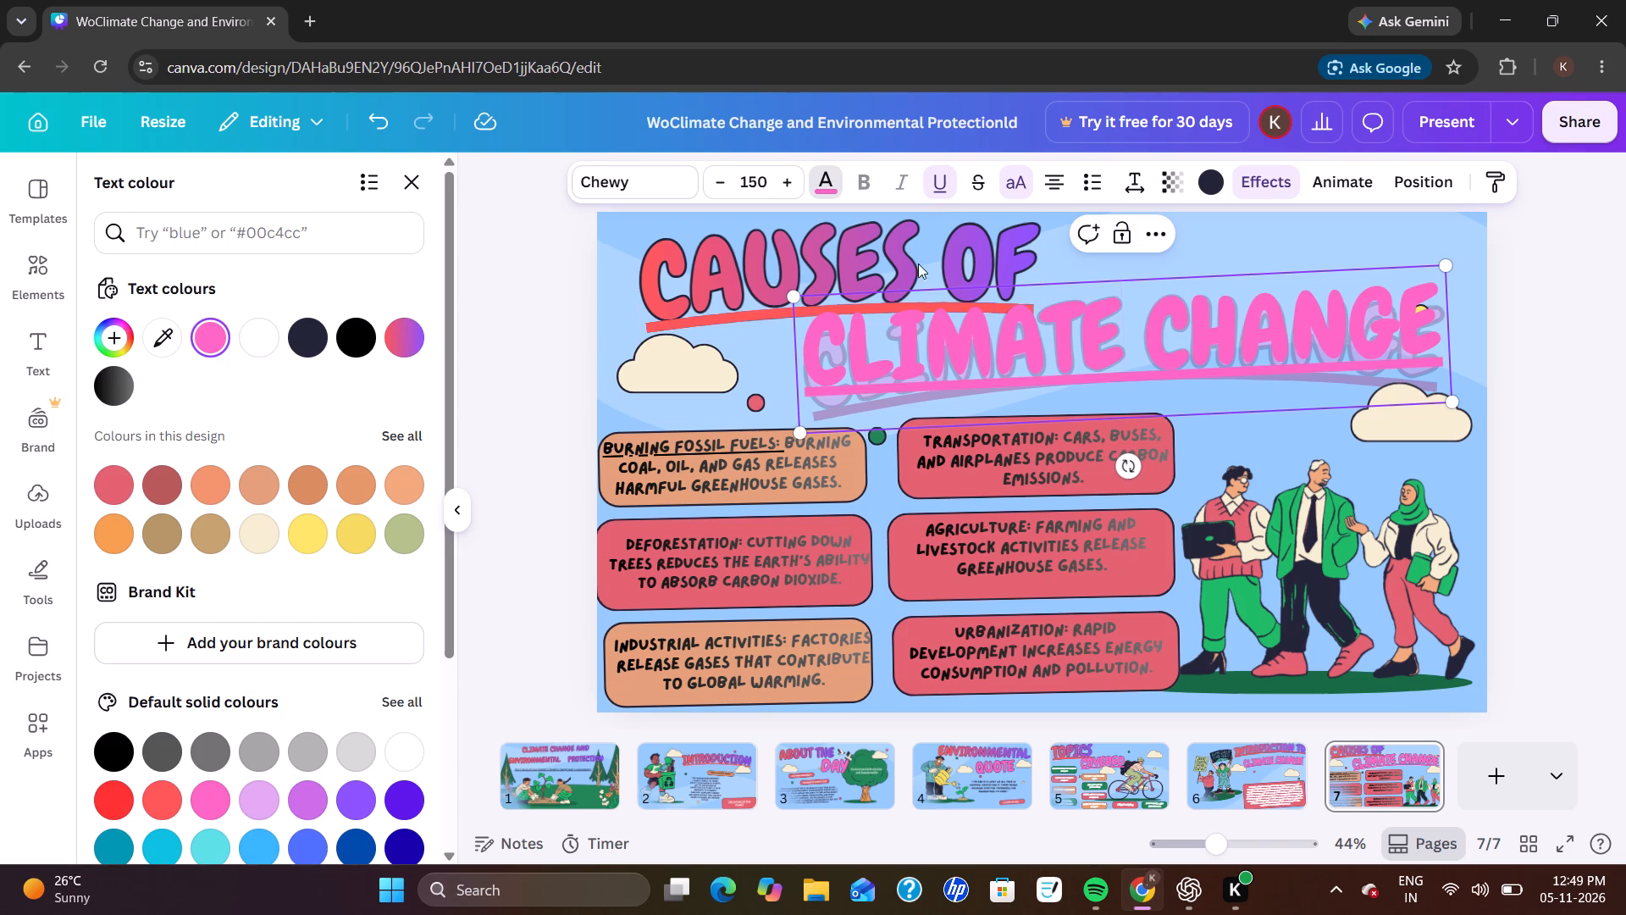
click(784, 190)
click(784, 190)
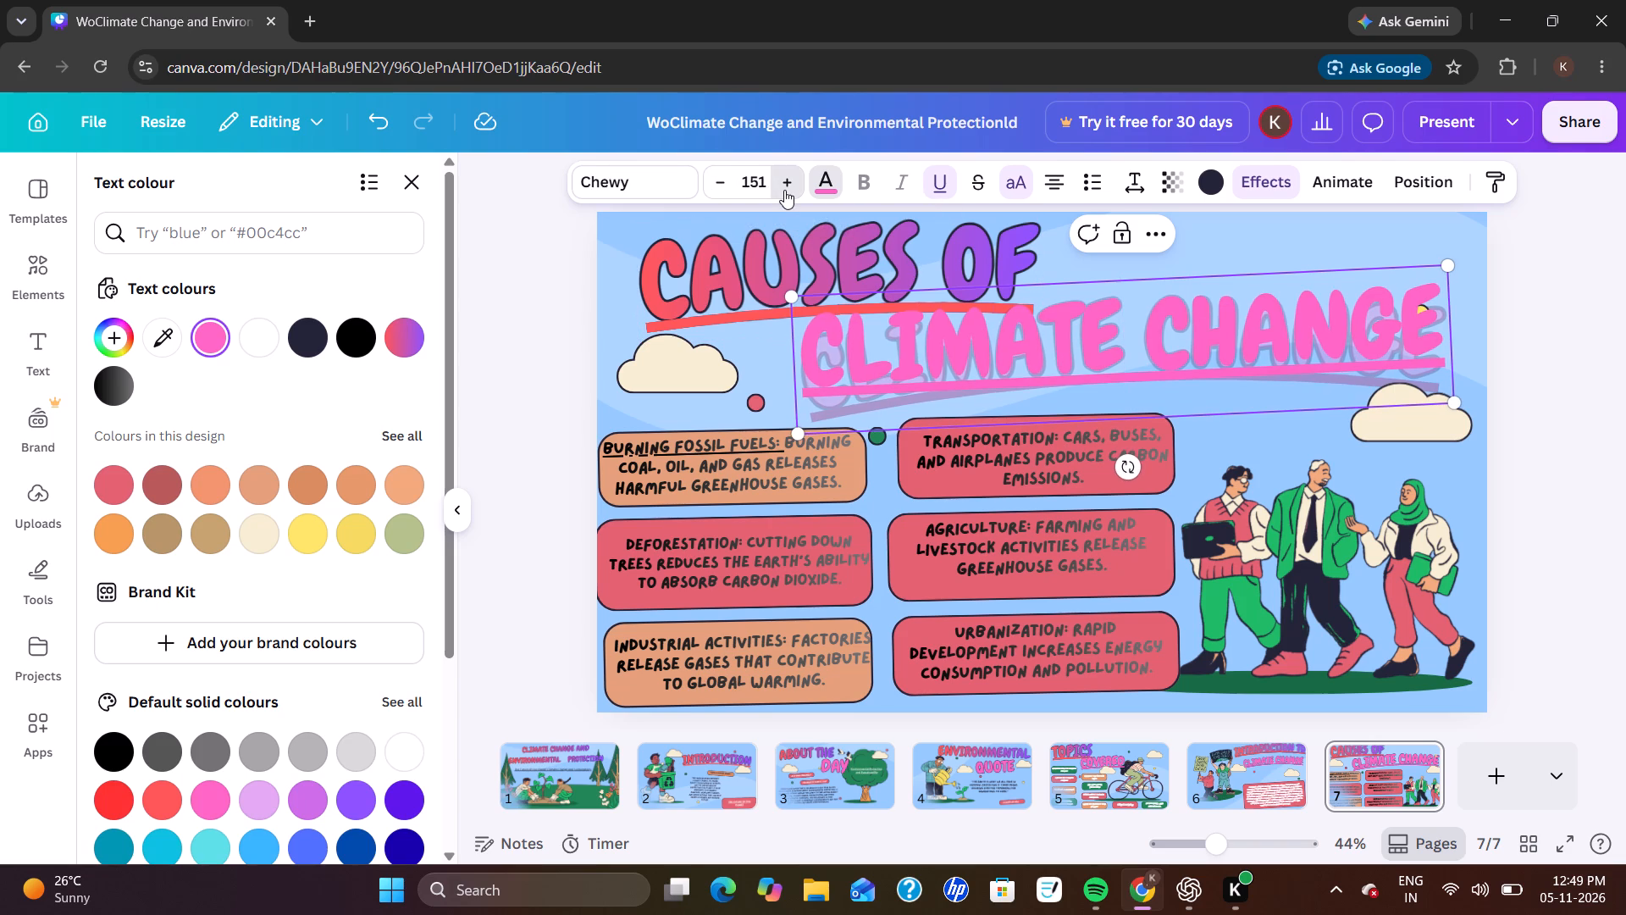
Reduce the font size of the "CAUSES OF" title line to 158.
click(772, 286)
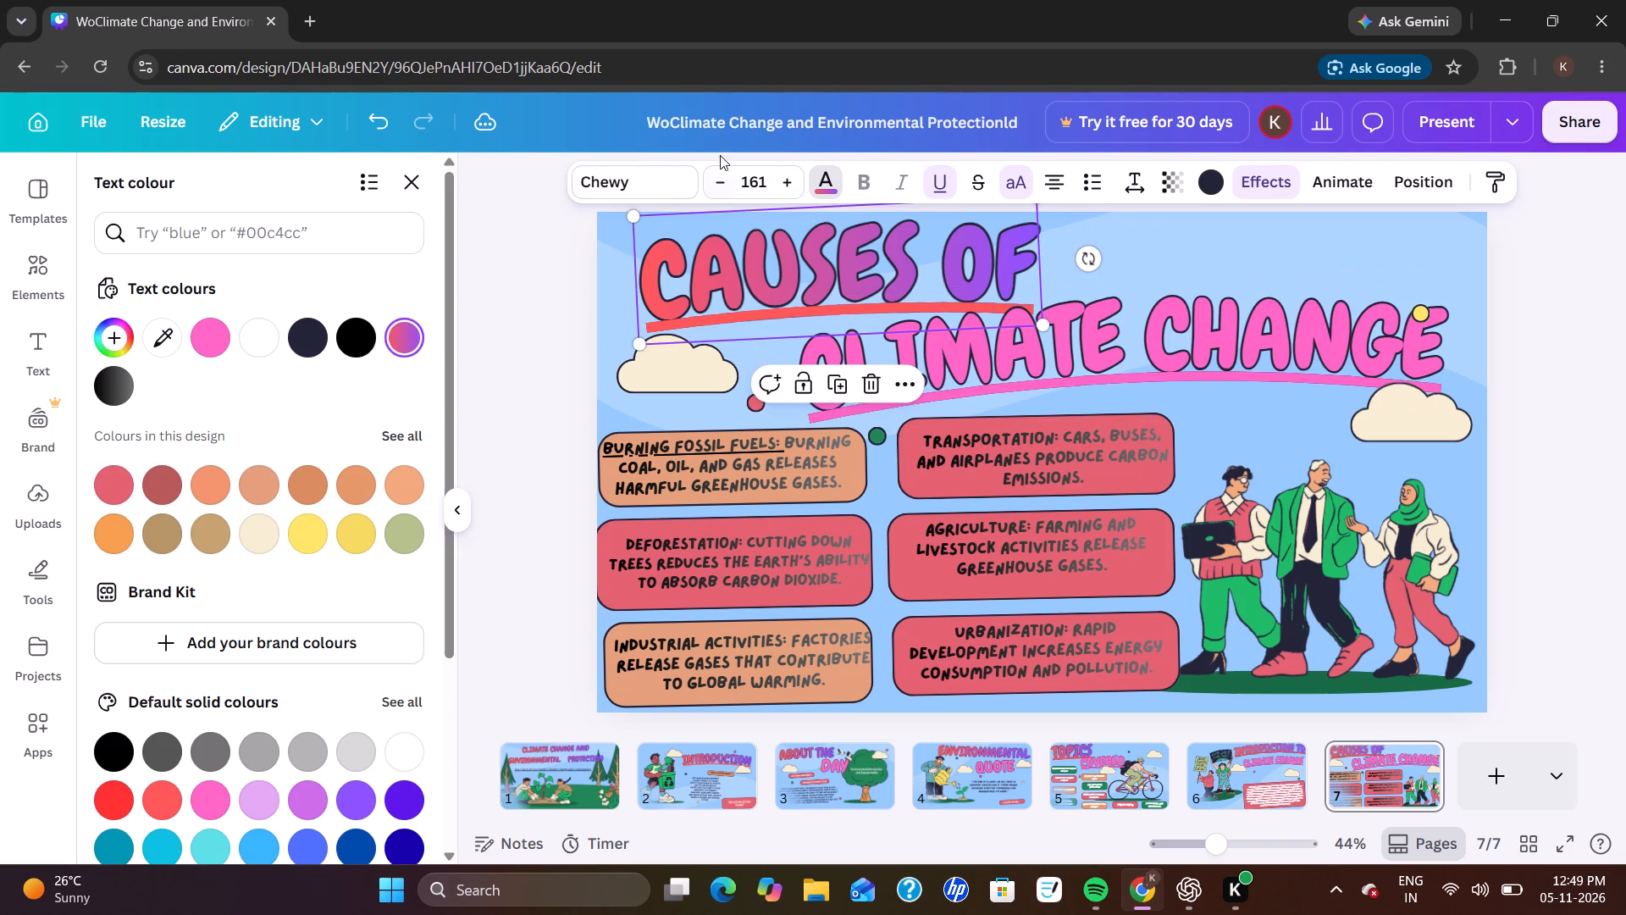
double_click(722, 187)
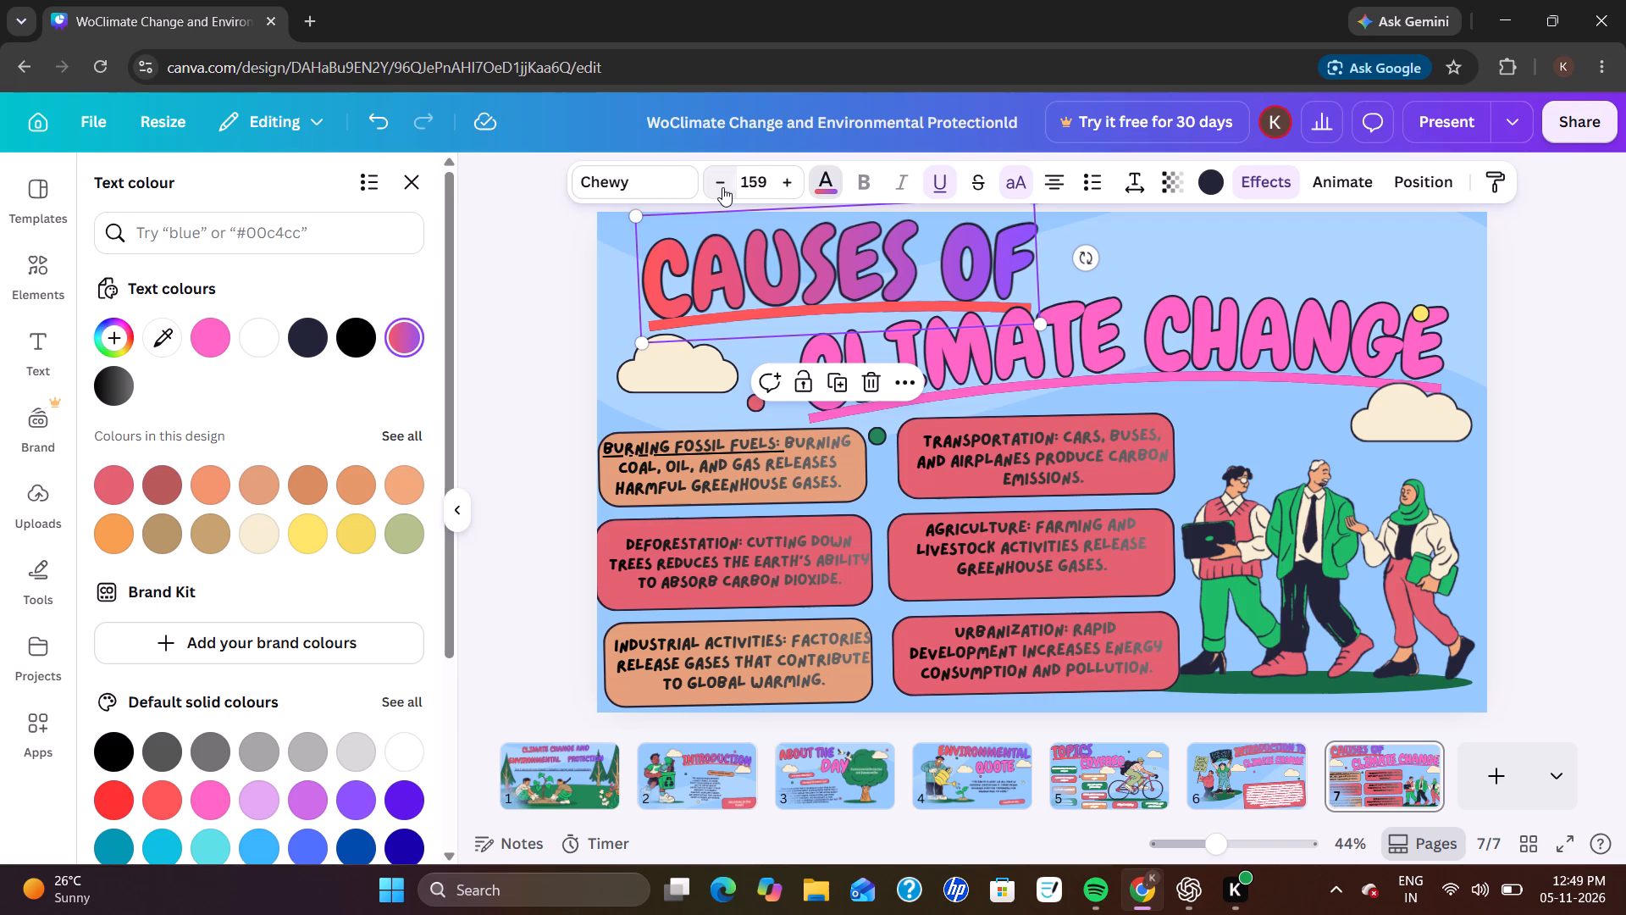
click(722, 187)
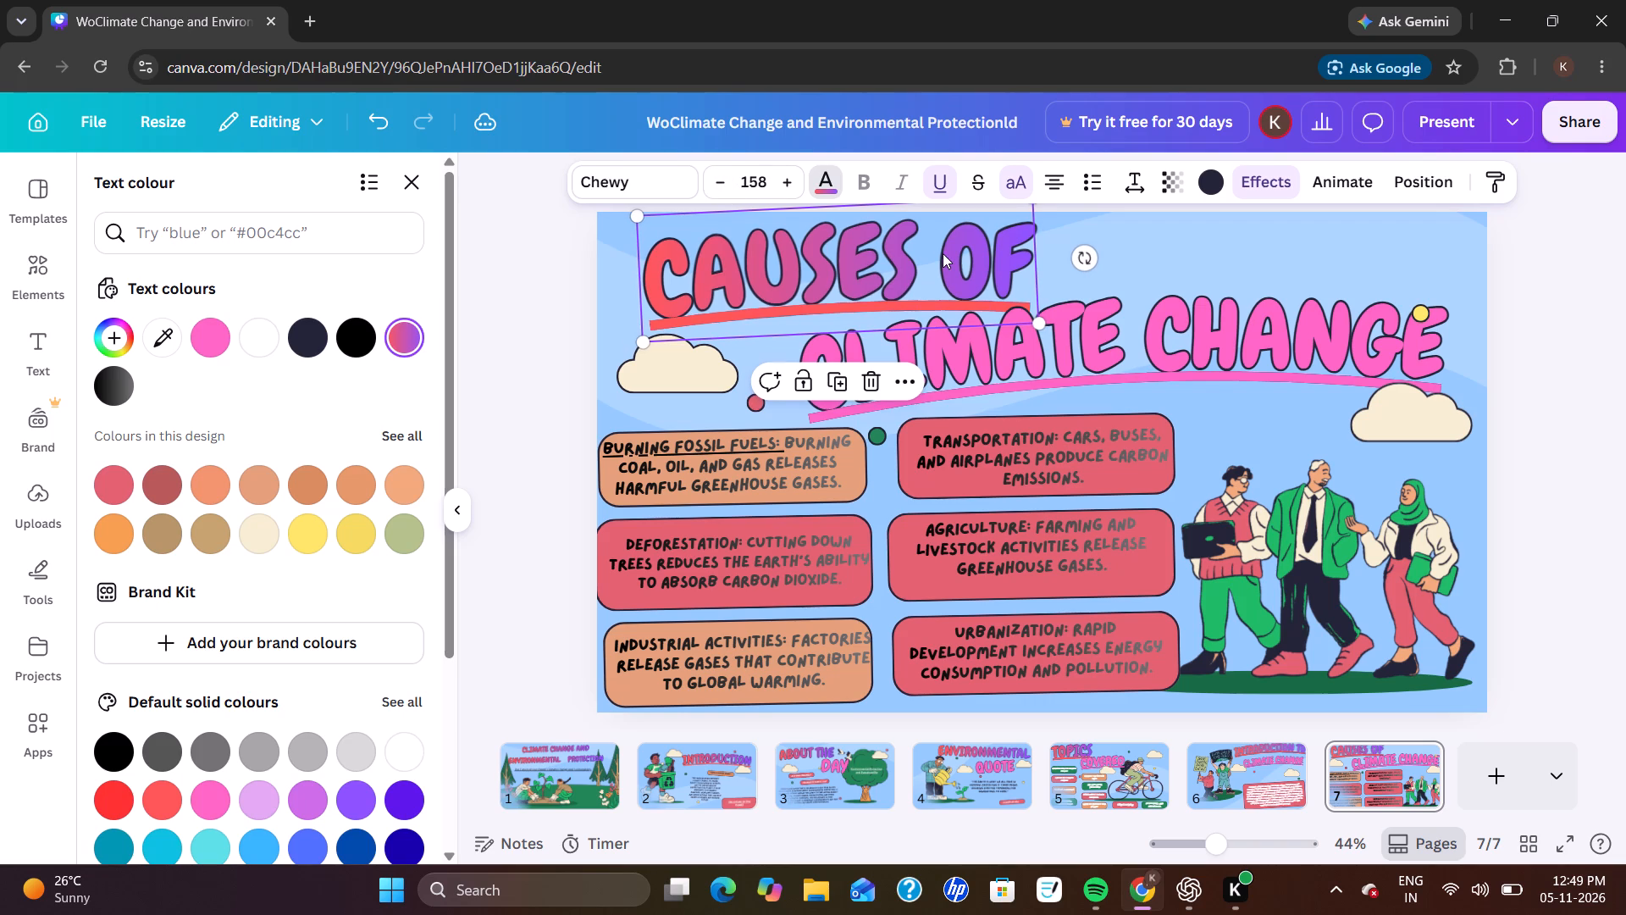
Move the "CAUSES OF" line slightly up and the "CLIMATE CHANGE" line slightly down to space the title lines apart.
right_drag(943, 253, 915, 227)
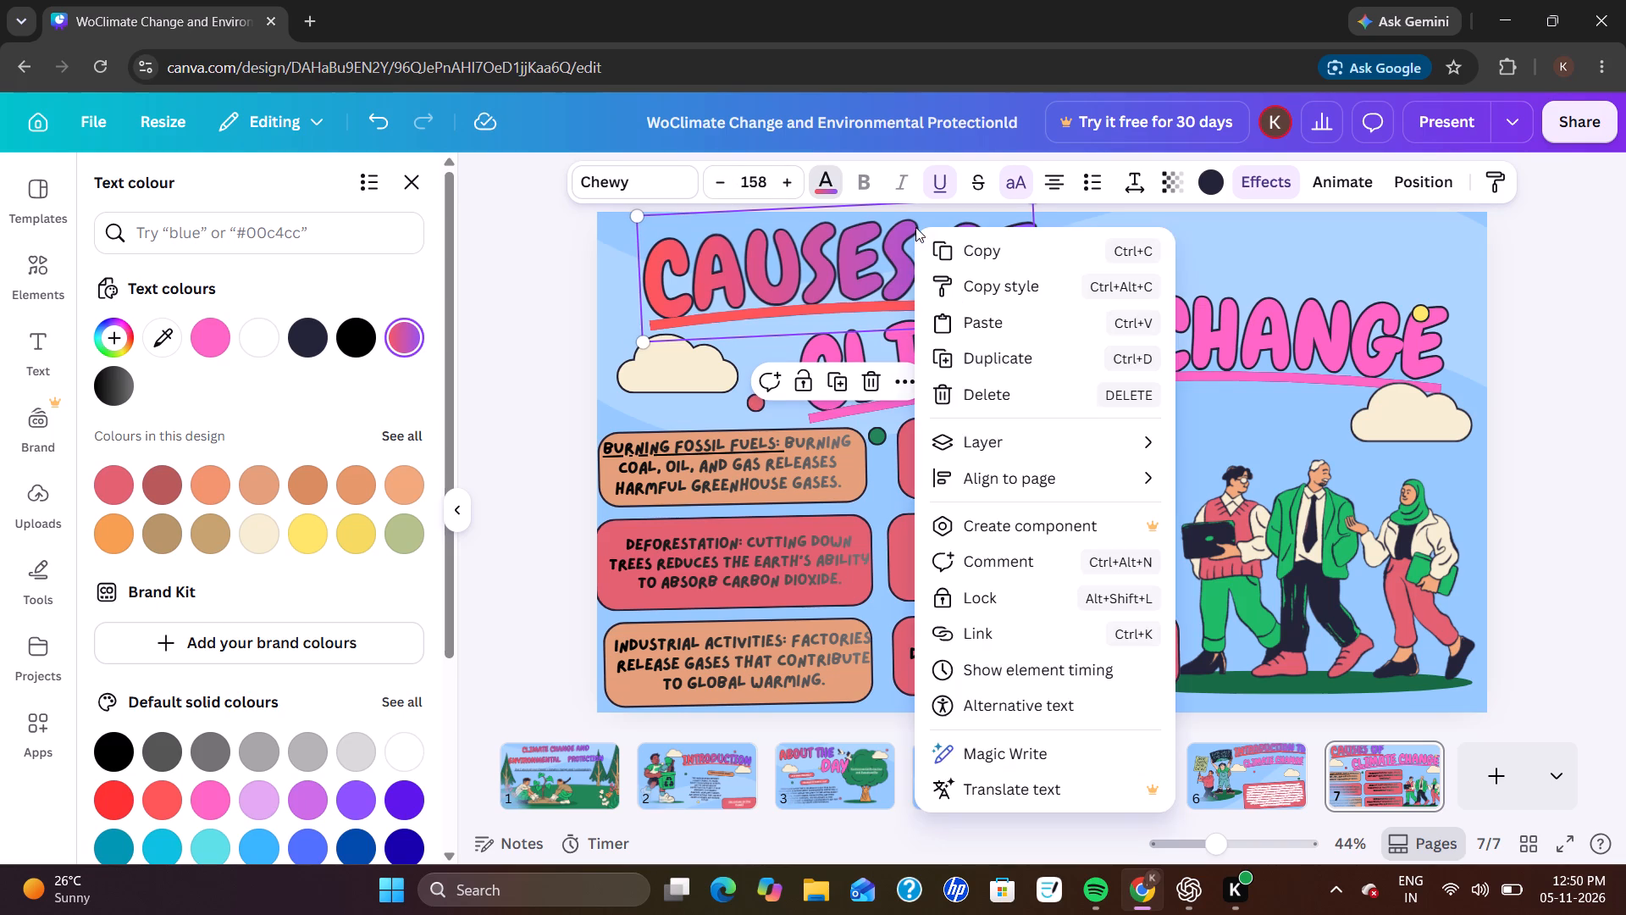
double_click(843, 257)
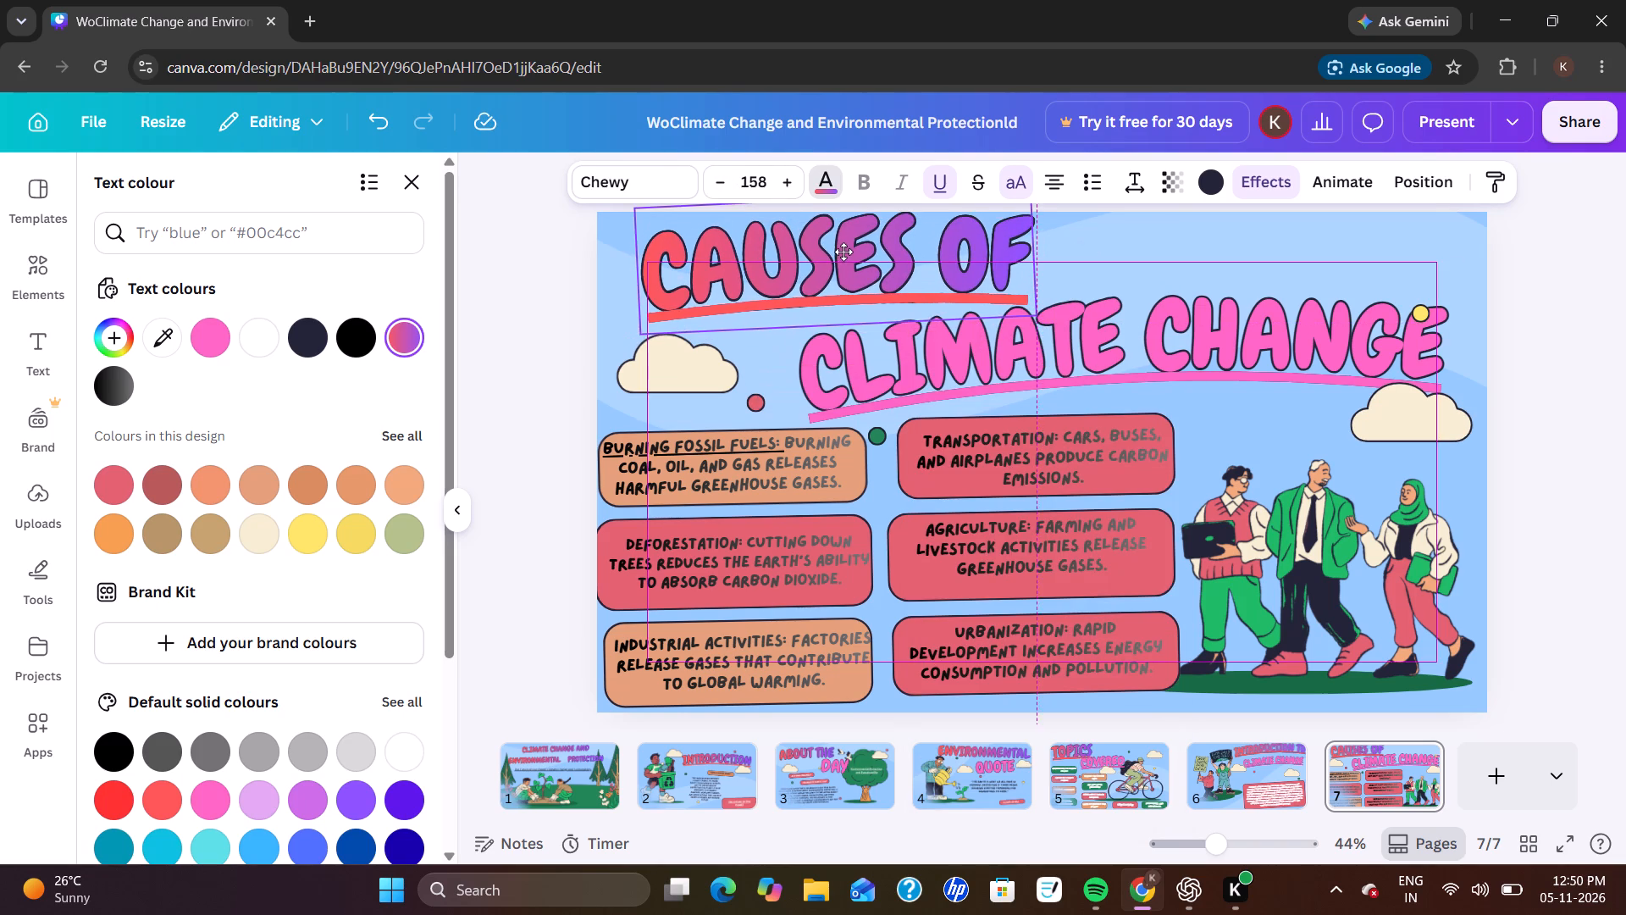
click(1052, 335)
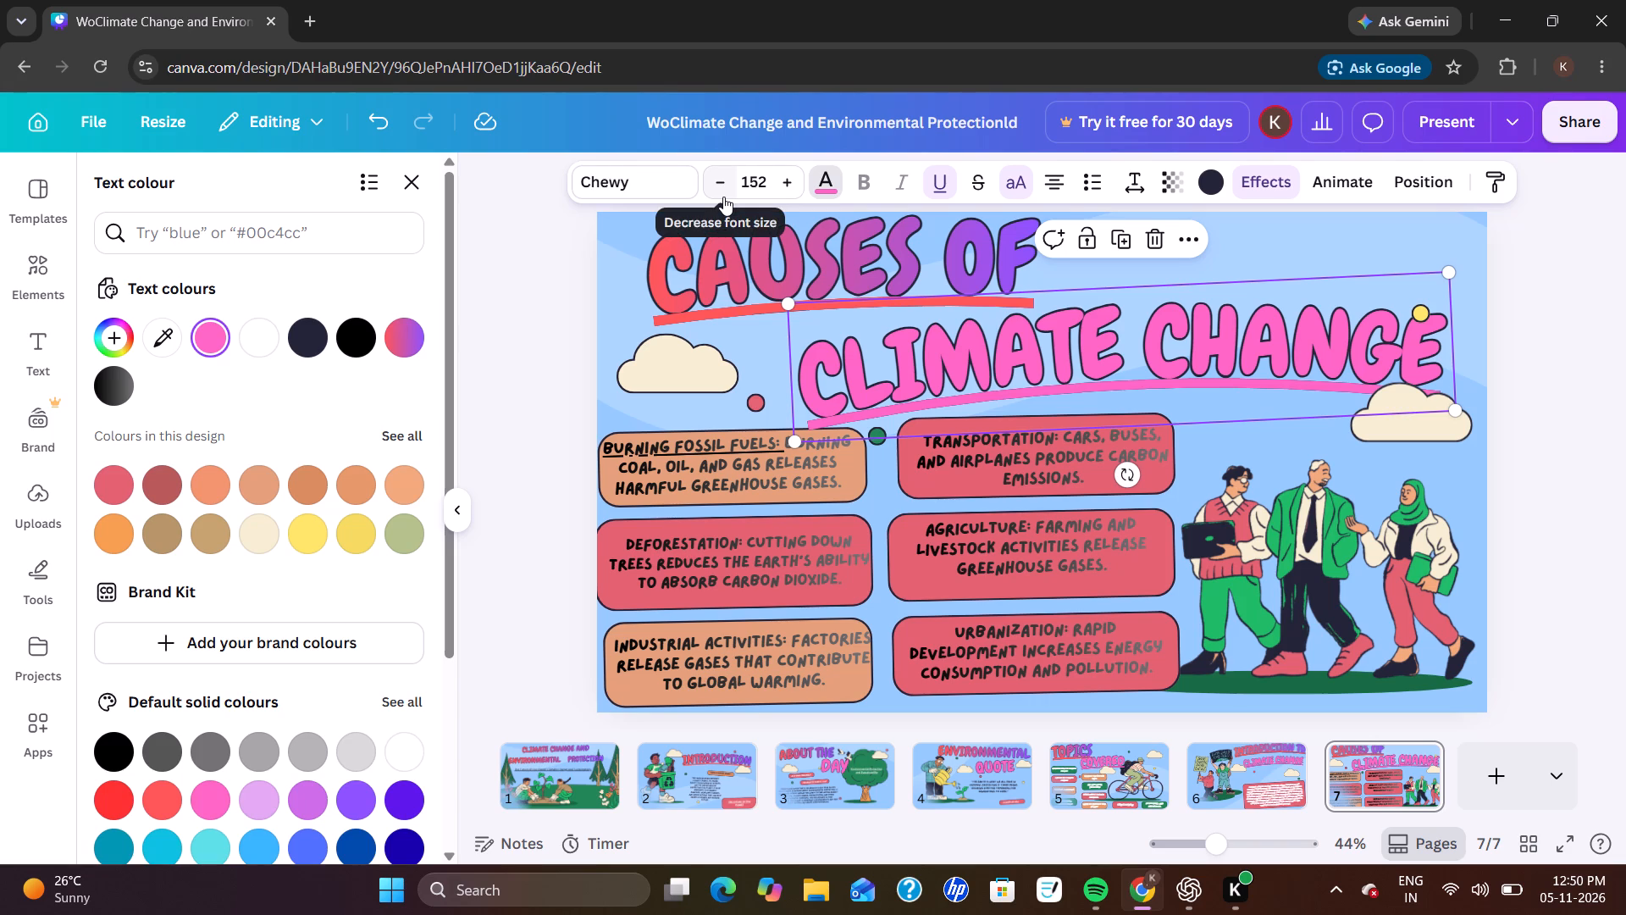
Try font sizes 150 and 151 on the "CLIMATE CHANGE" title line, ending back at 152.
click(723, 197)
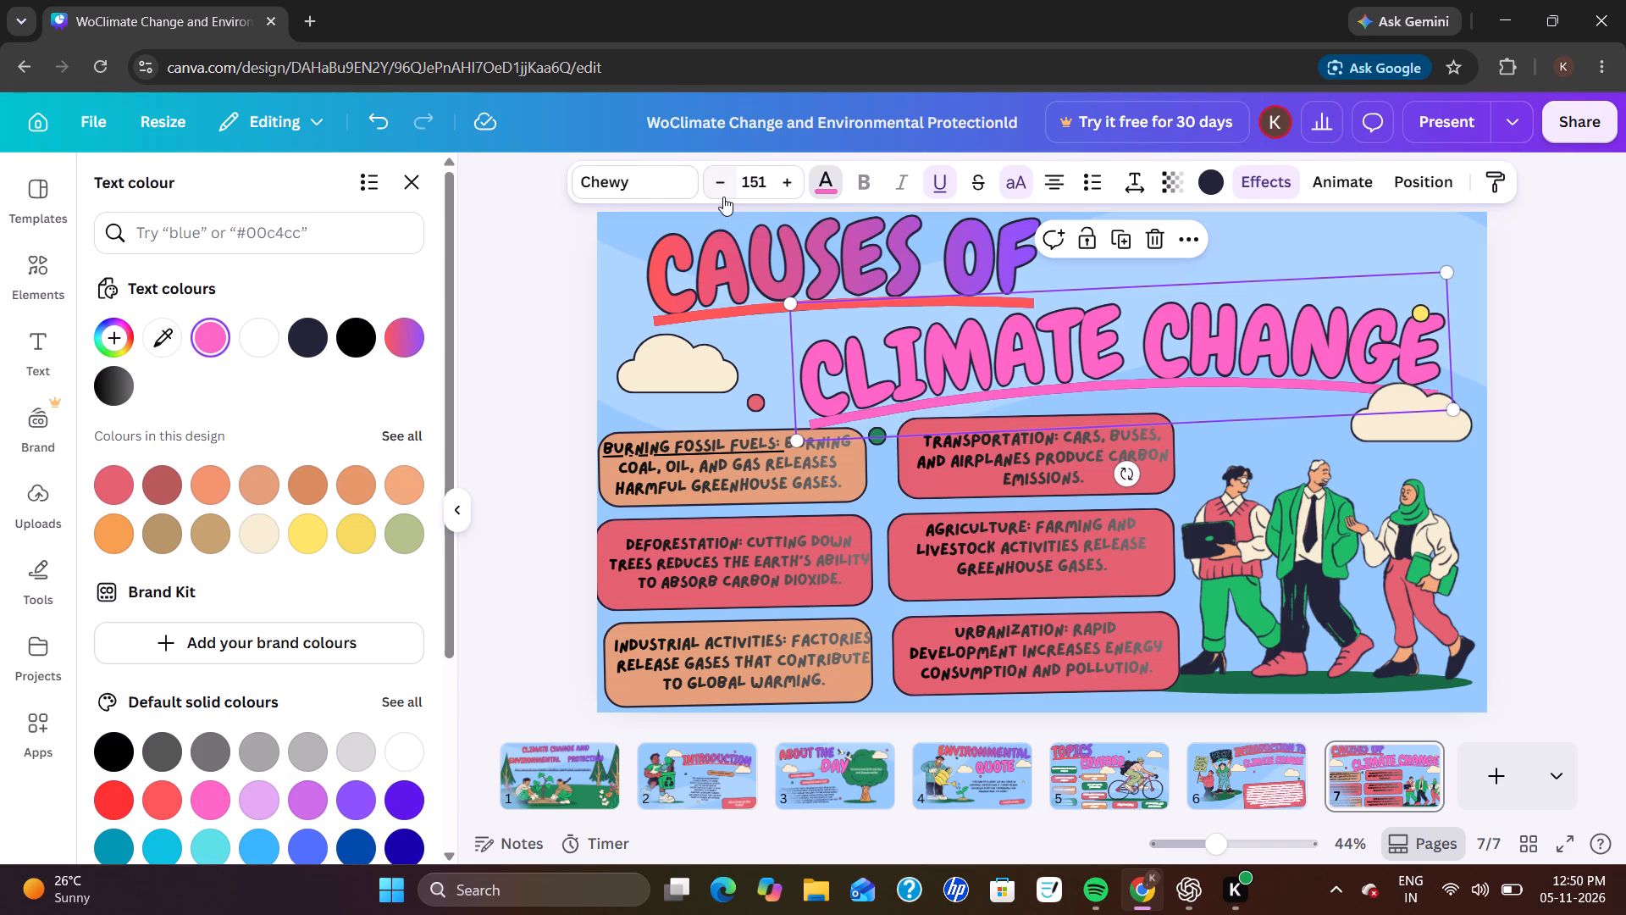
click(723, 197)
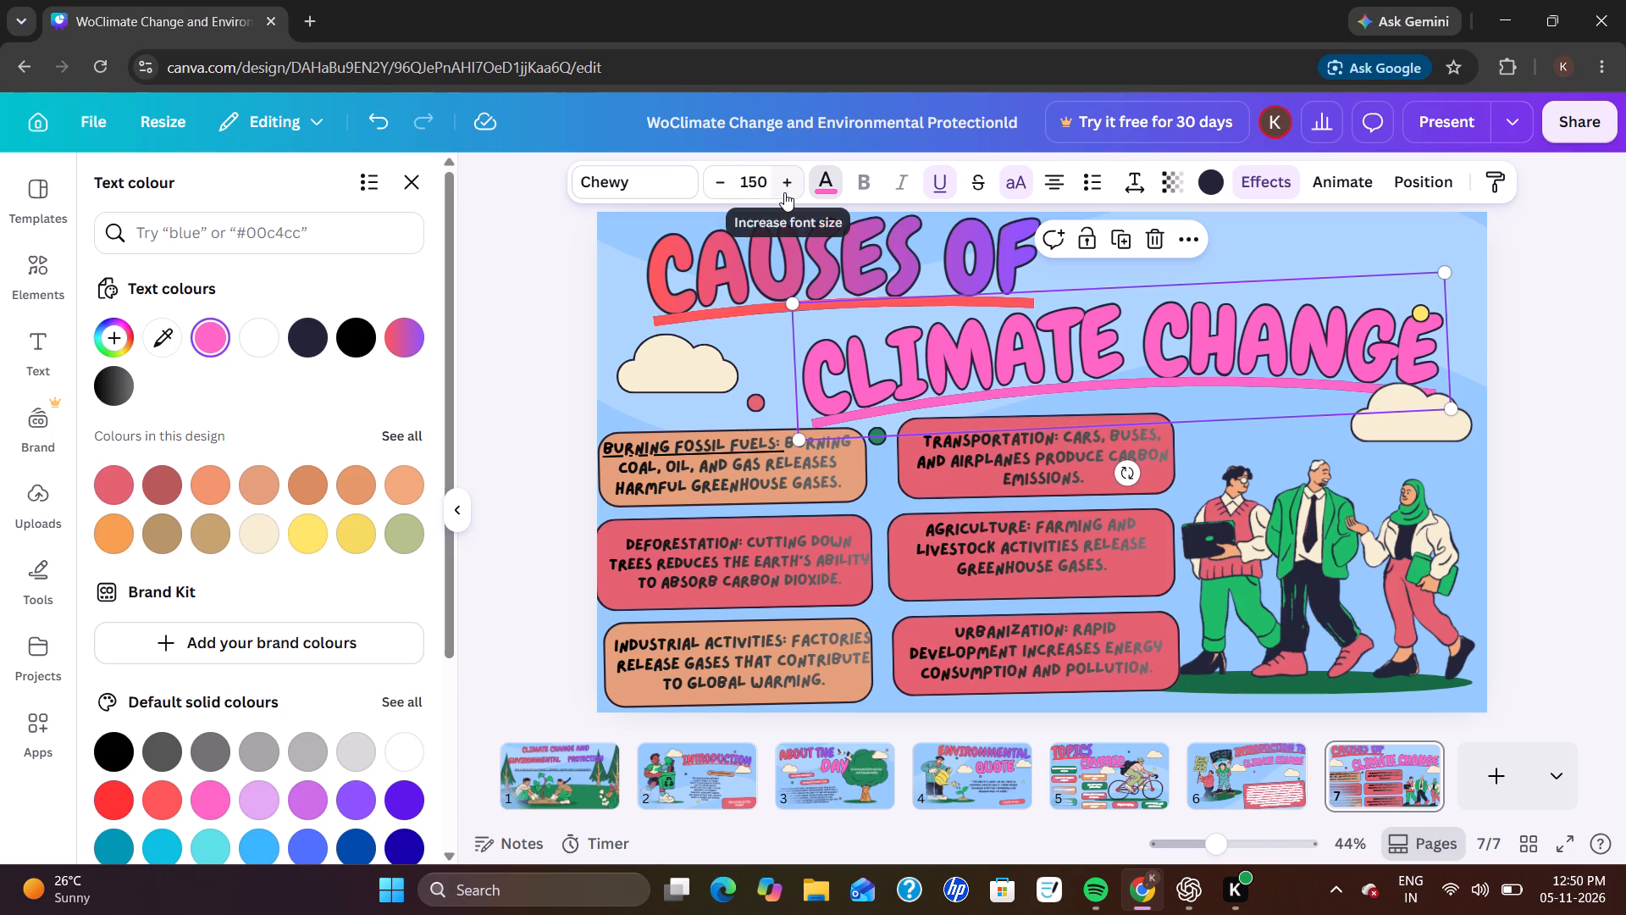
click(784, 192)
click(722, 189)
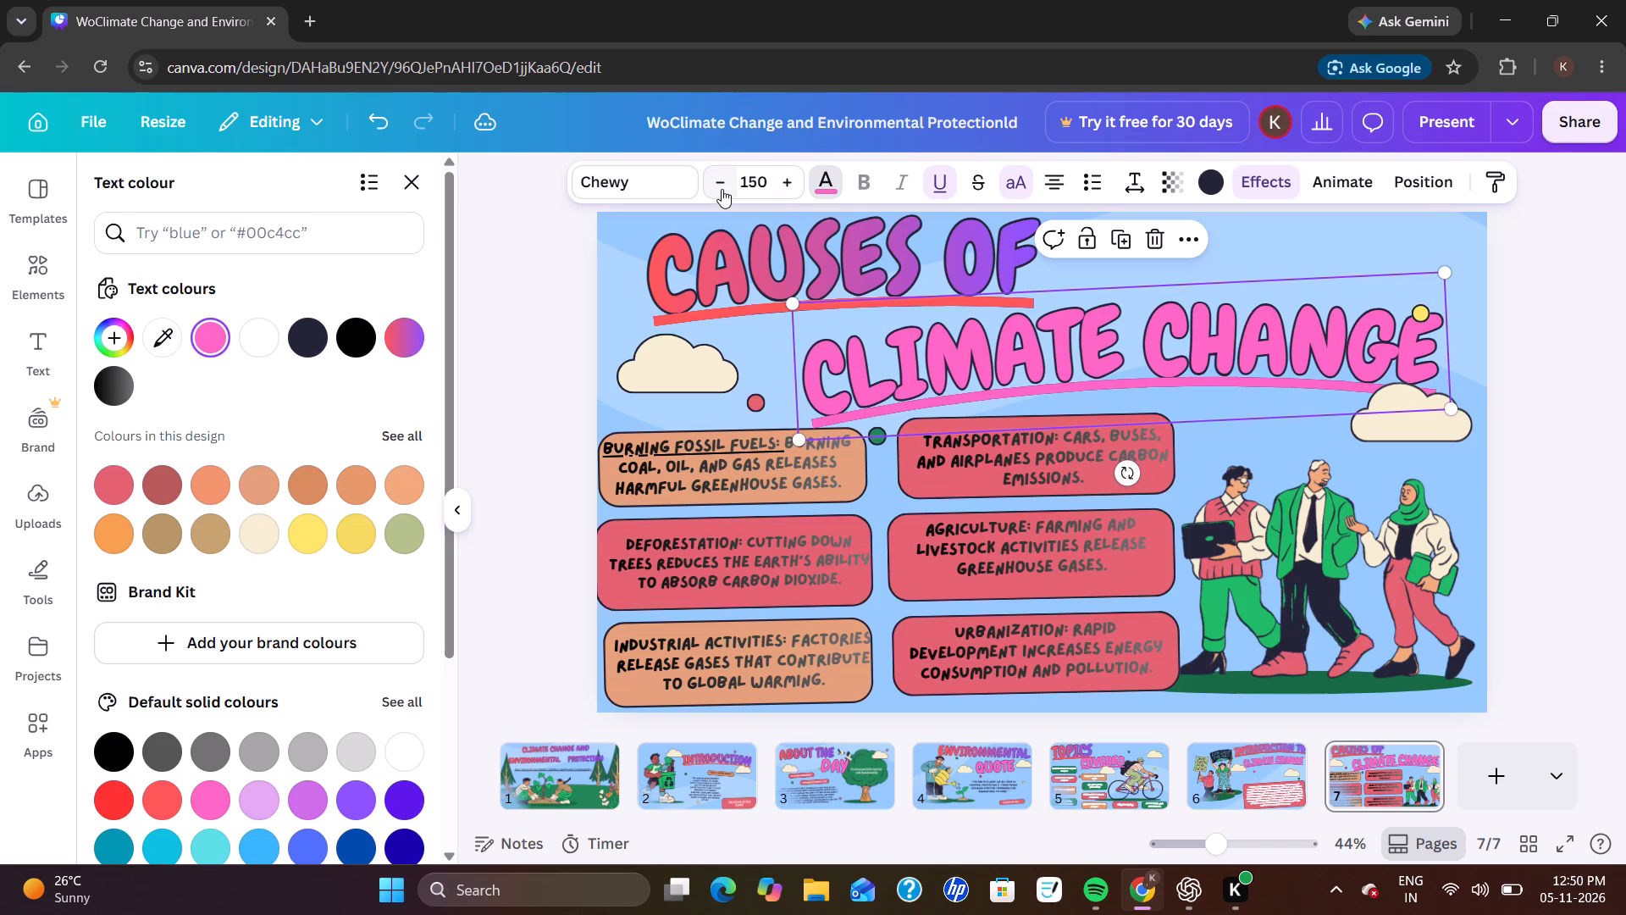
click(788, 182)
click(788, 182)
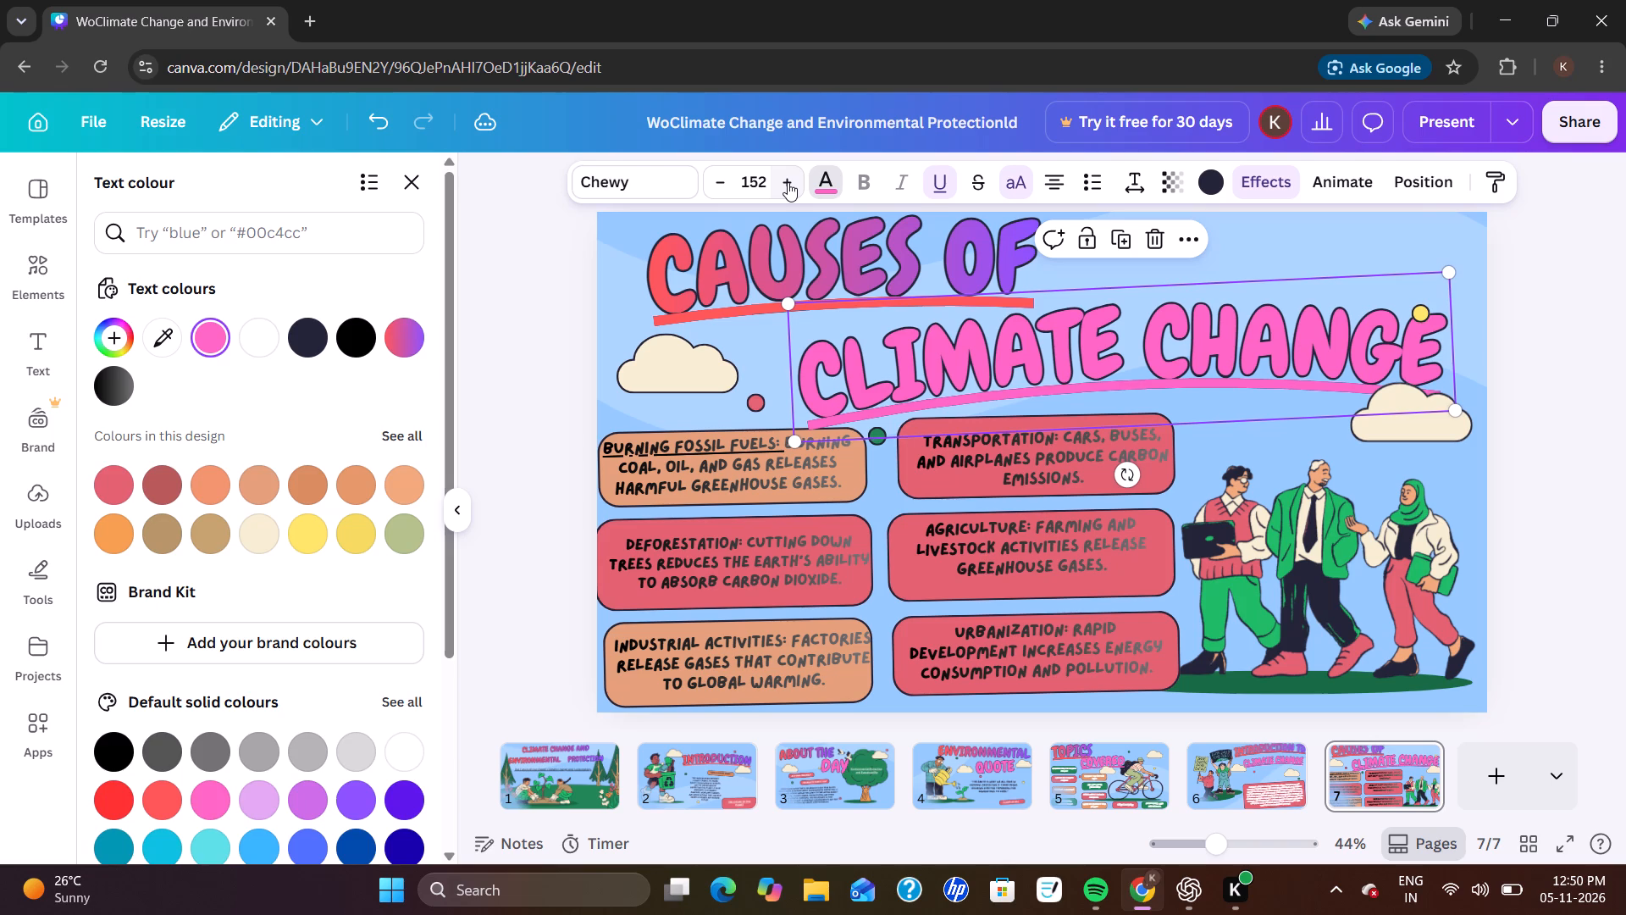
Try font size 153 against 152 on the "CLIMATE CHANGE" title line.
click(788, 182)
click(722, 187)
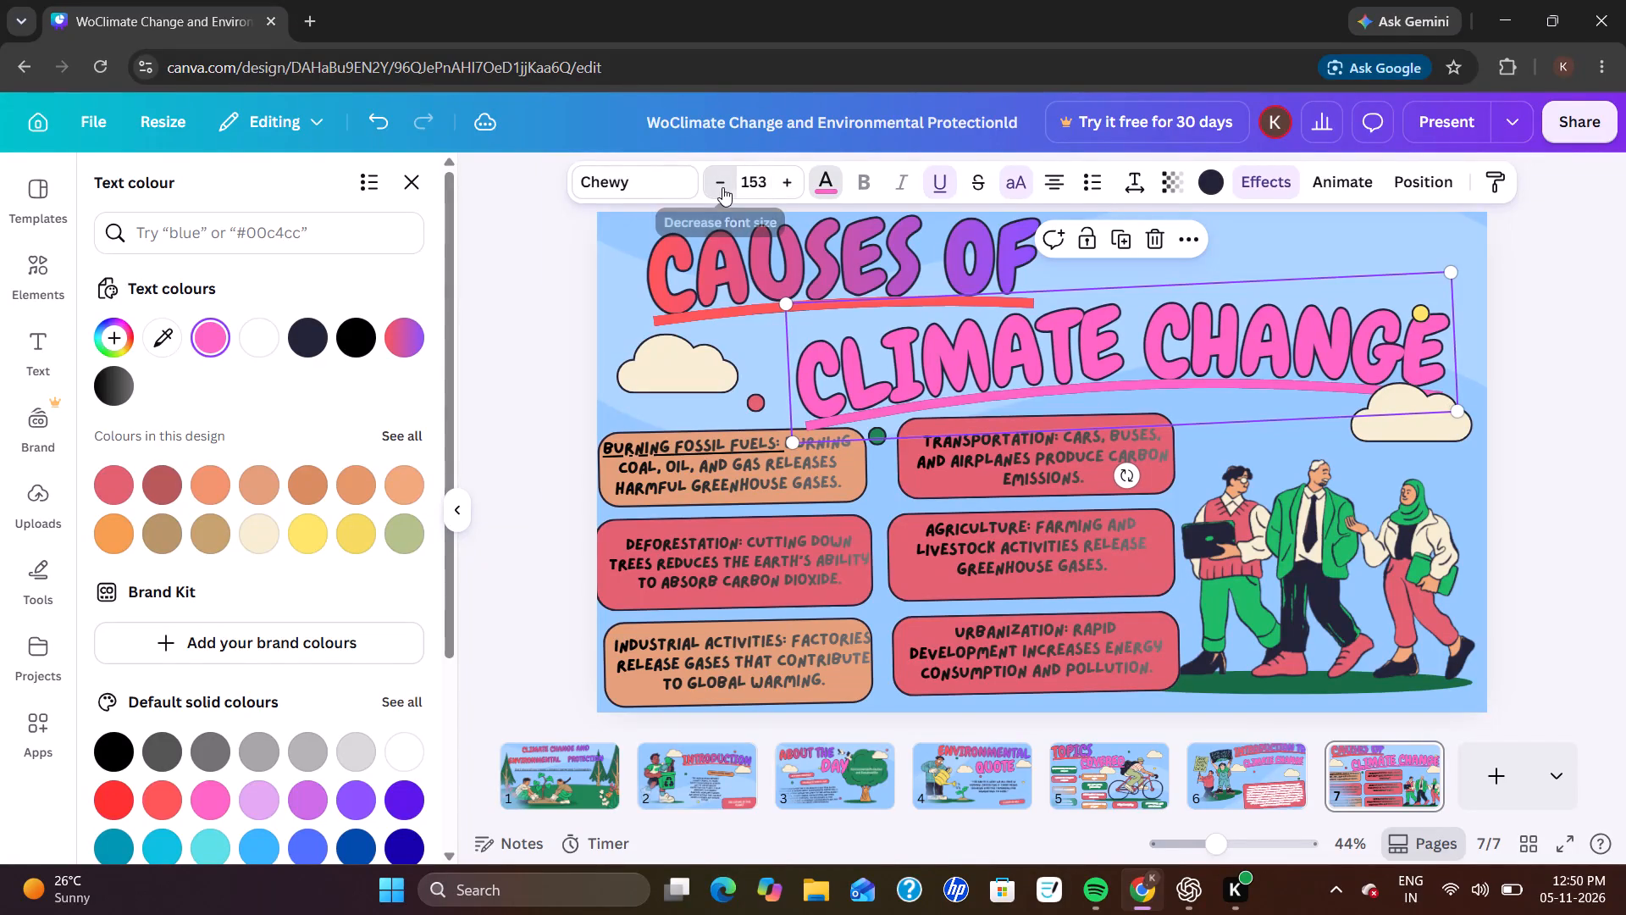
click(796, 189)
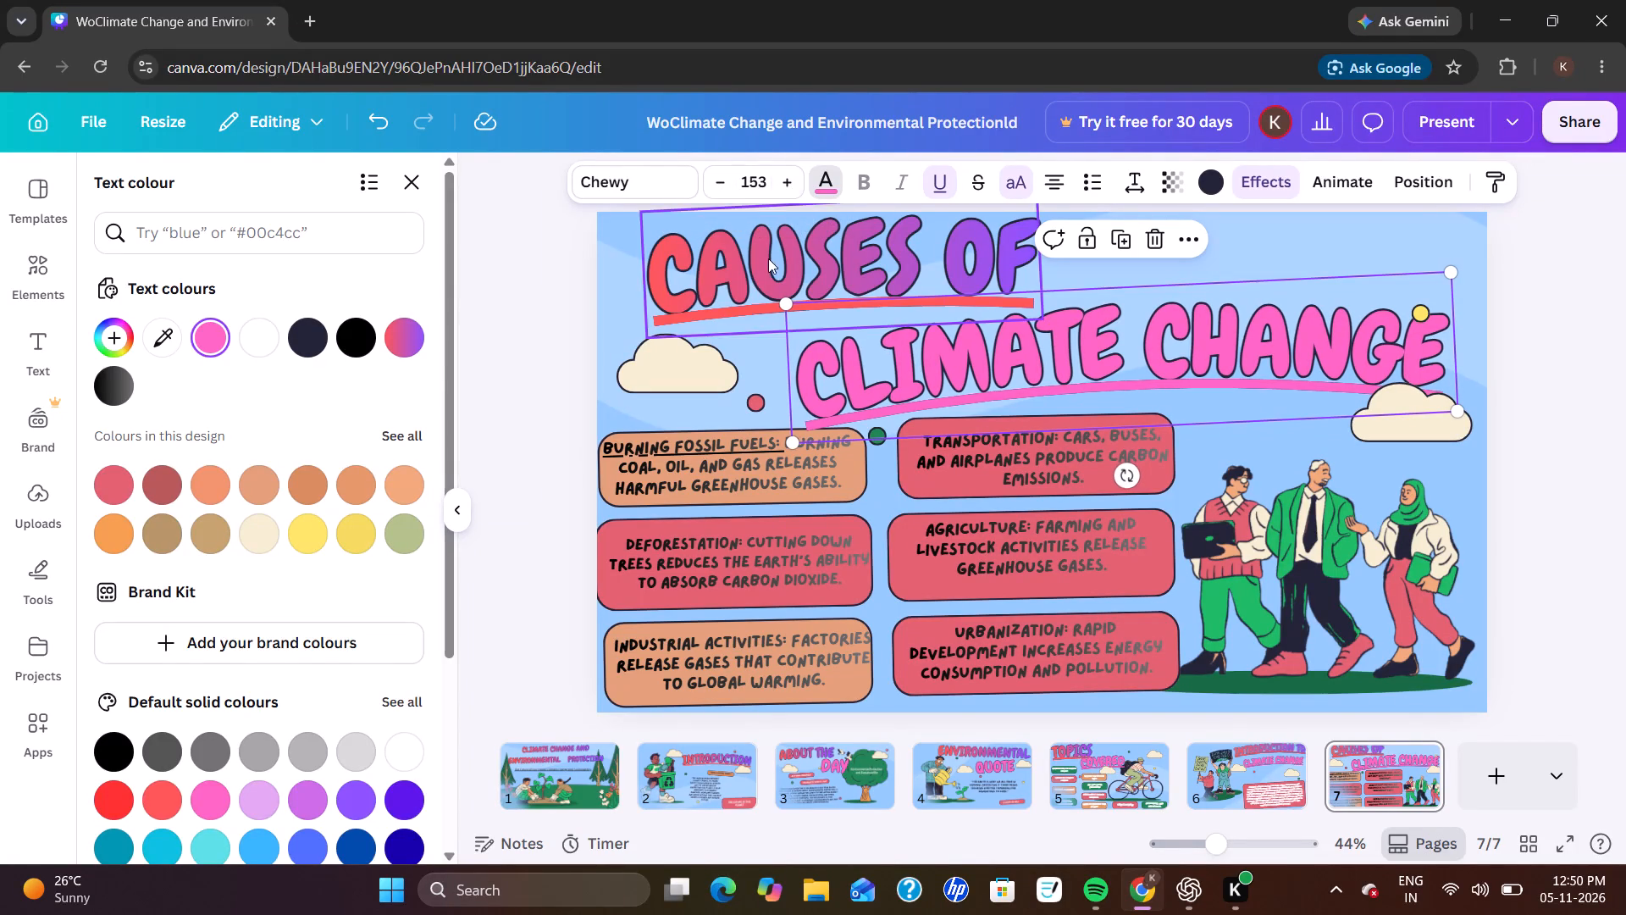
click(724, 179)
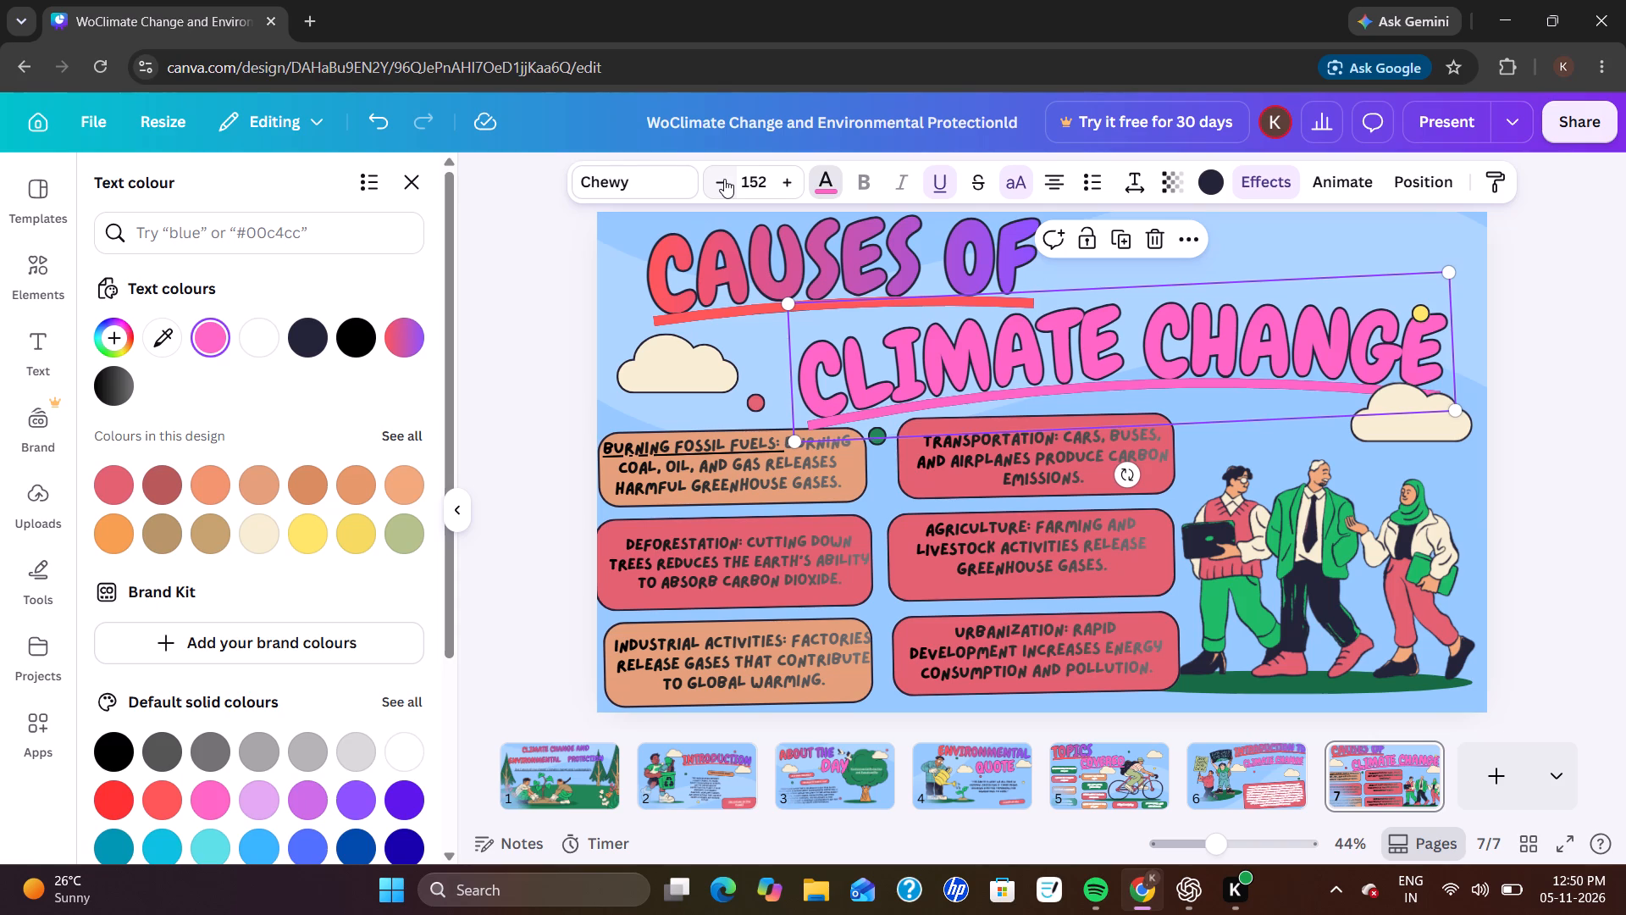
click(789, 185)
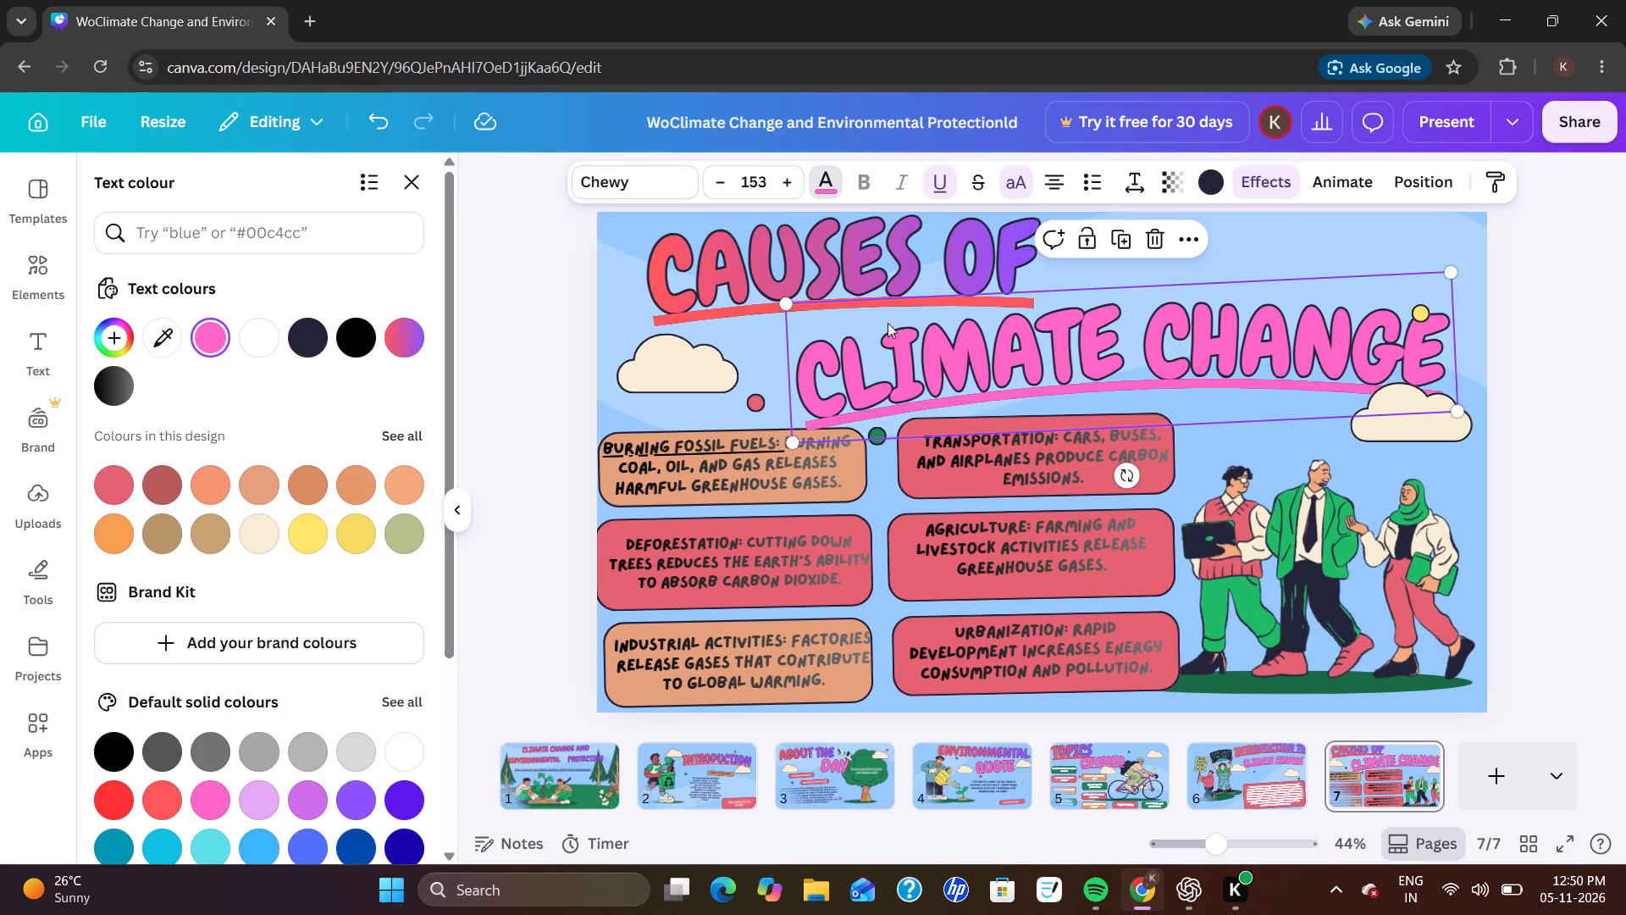
Nudge the "CLIMATE CHANGE" line slightly up and the cloud below its end slightly down to space them apart.
right_drag(892, 330, 871, 328)
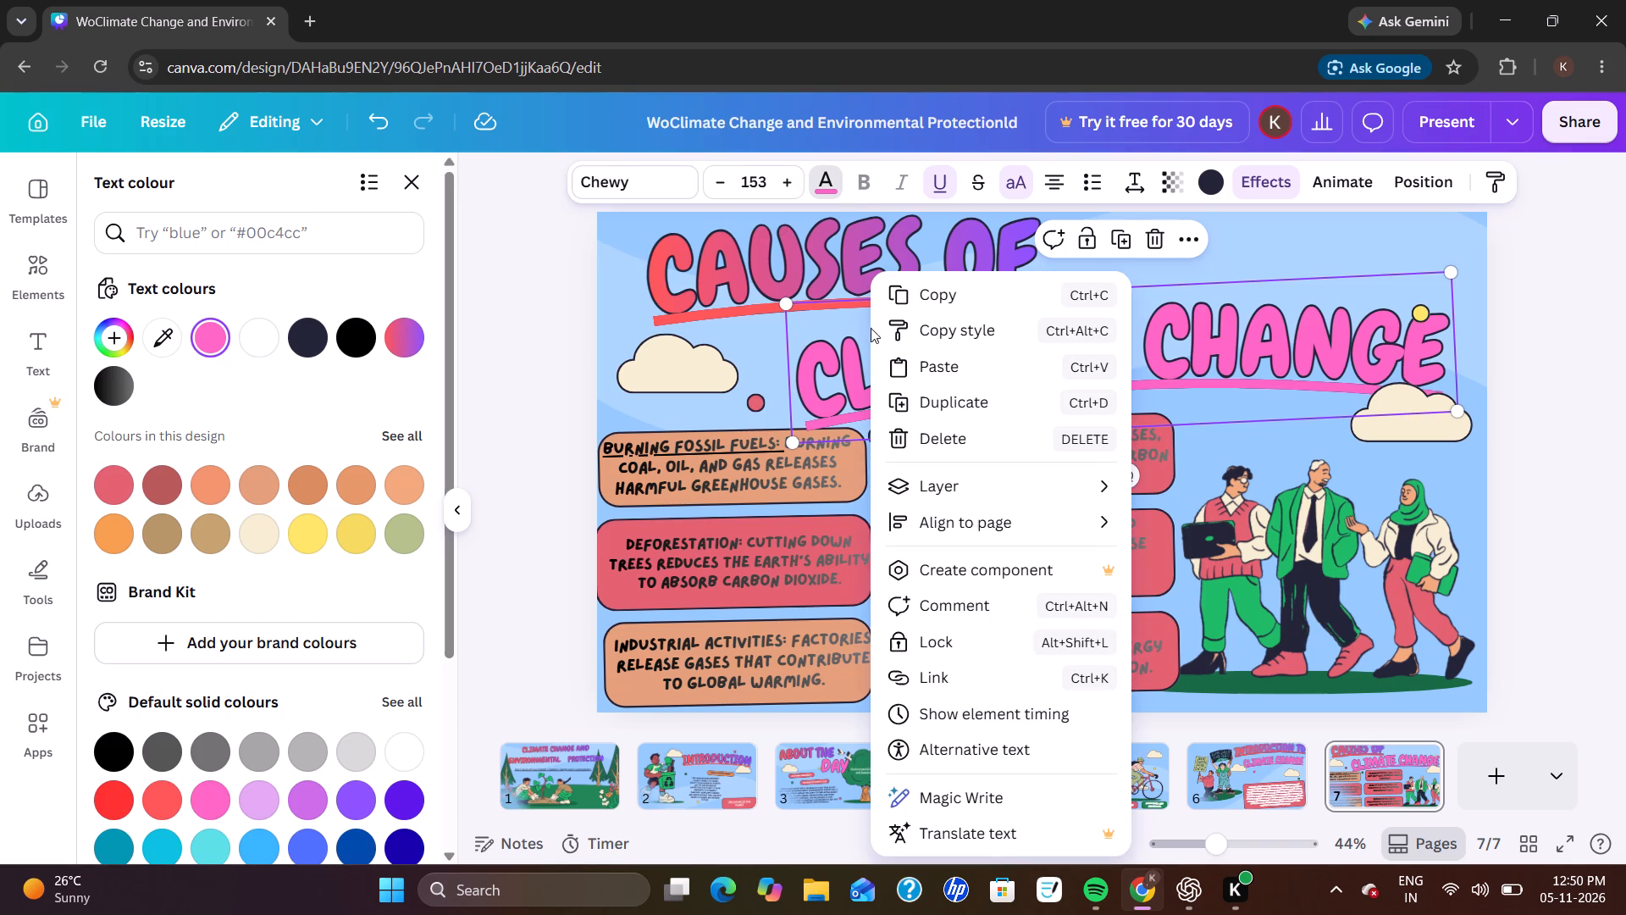
double_click(815, 383)
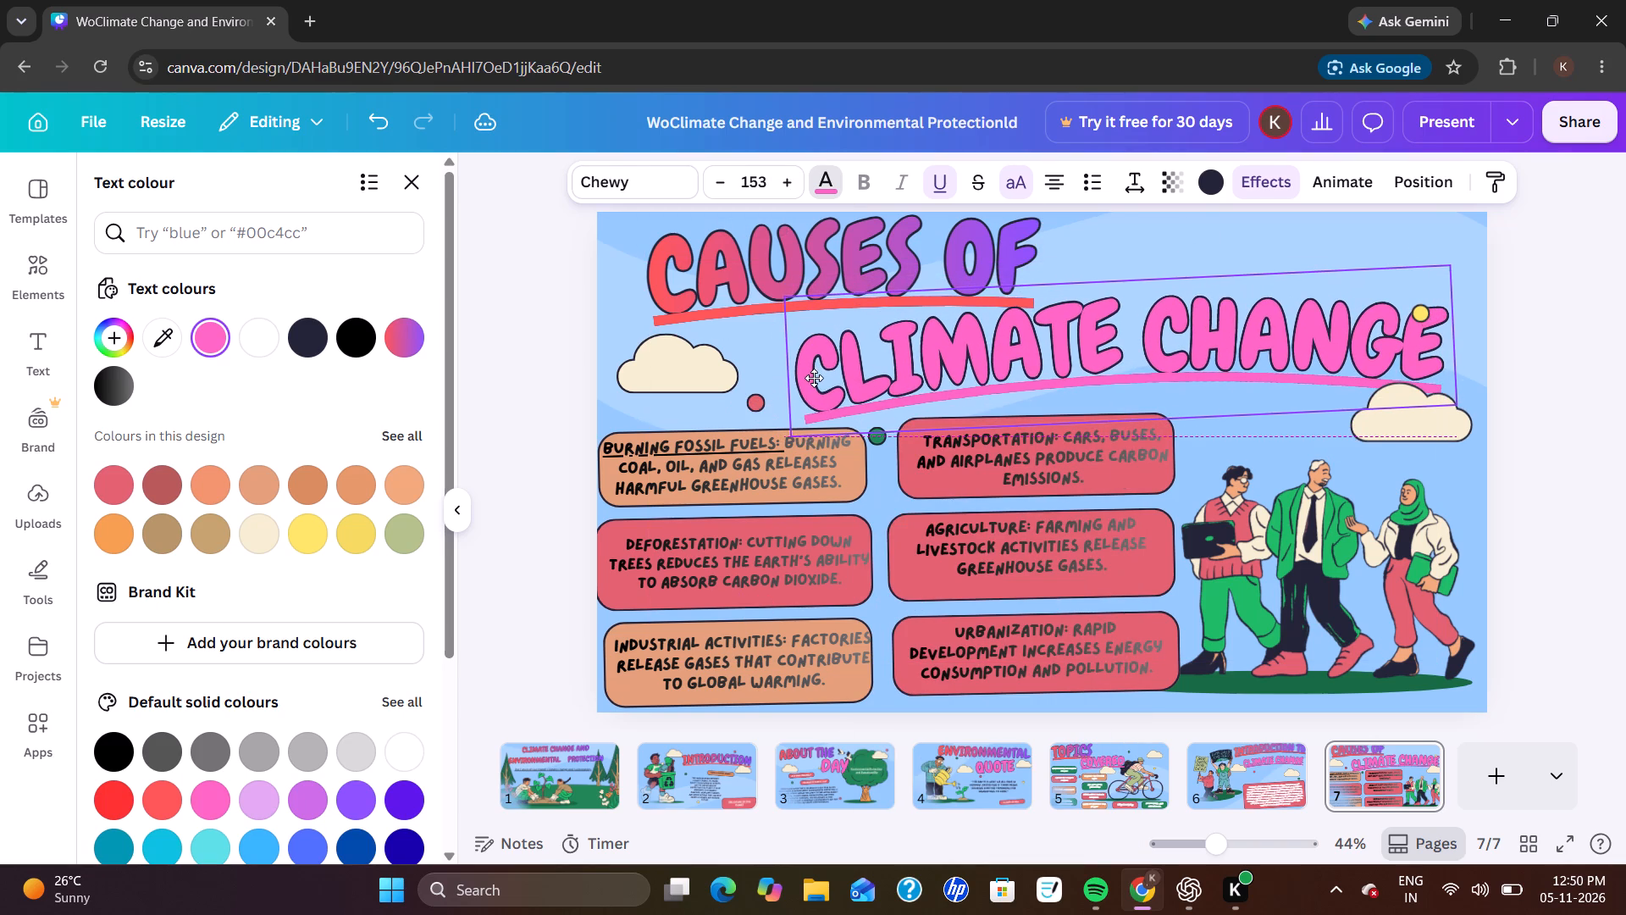
double_click(1450, 420)
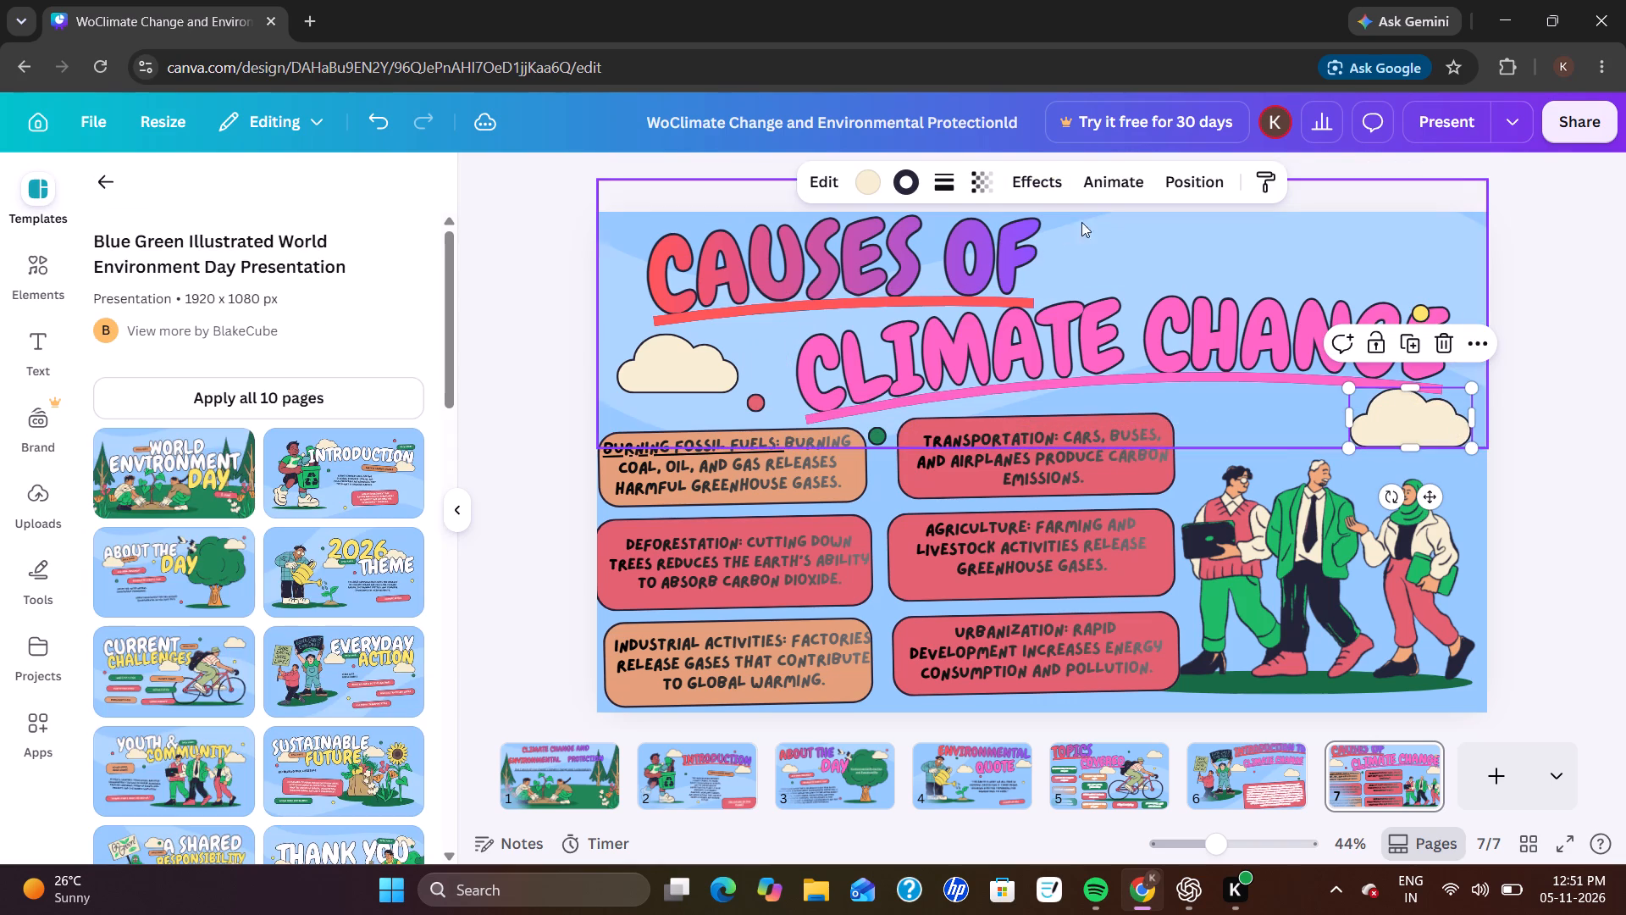
Reduce the font size of the "CLIMATE CHANGE" title line to 150.
click(942, 338)
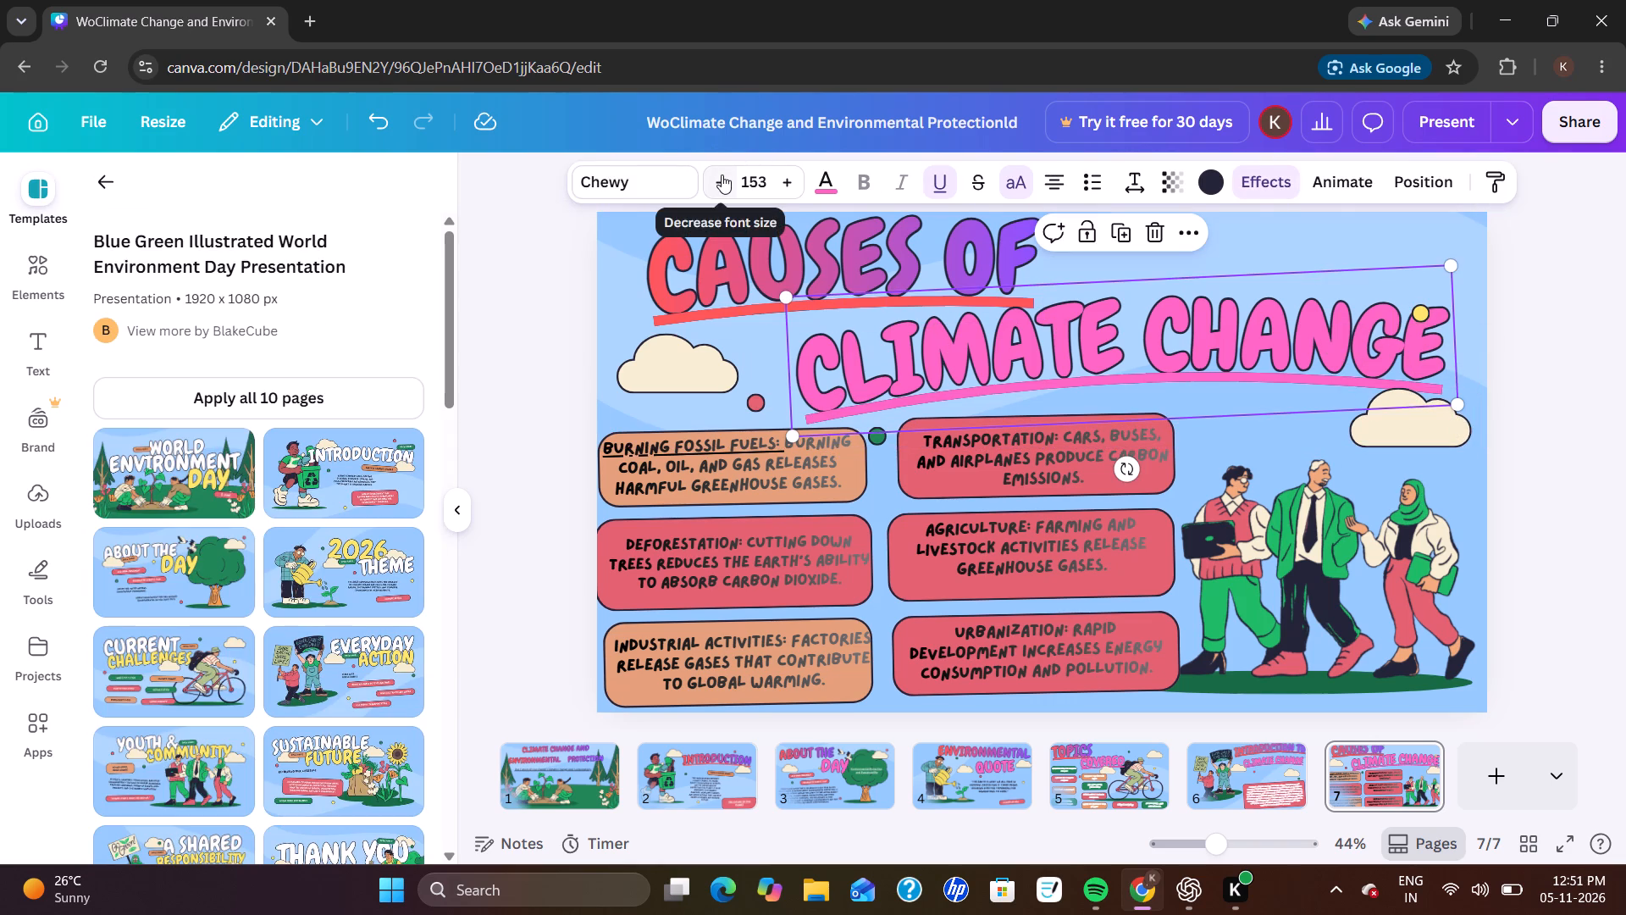
triple_click(722, 175)
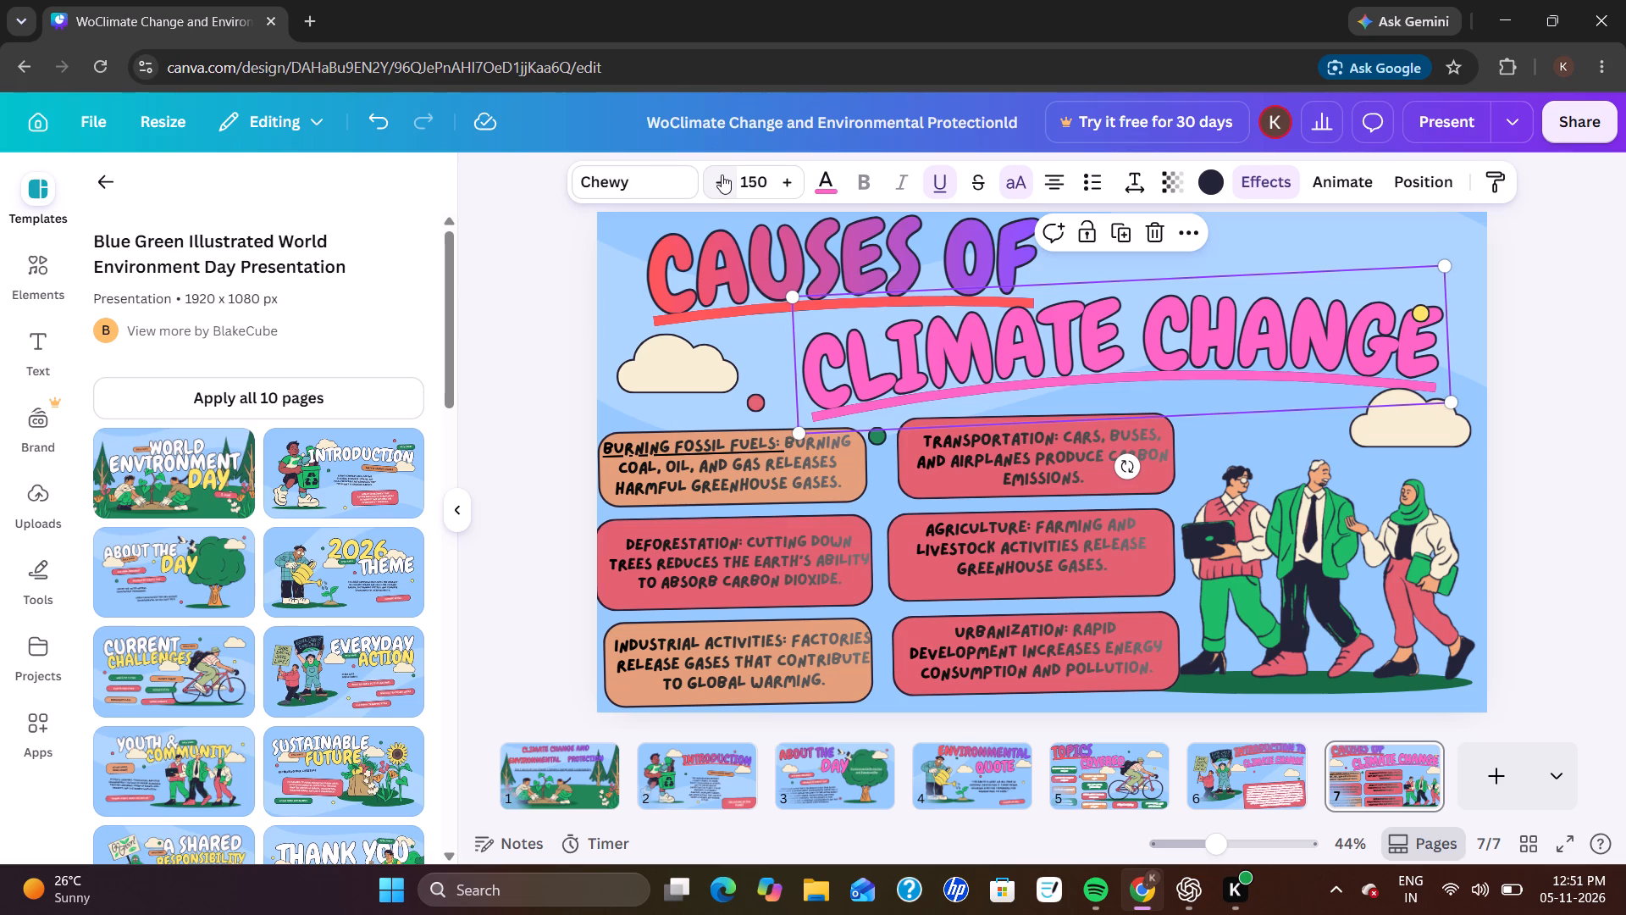
Shift the "CAUSES OF" title line slightly left, away from the "CLIMATE CHANGE" line.
click(912, 259)
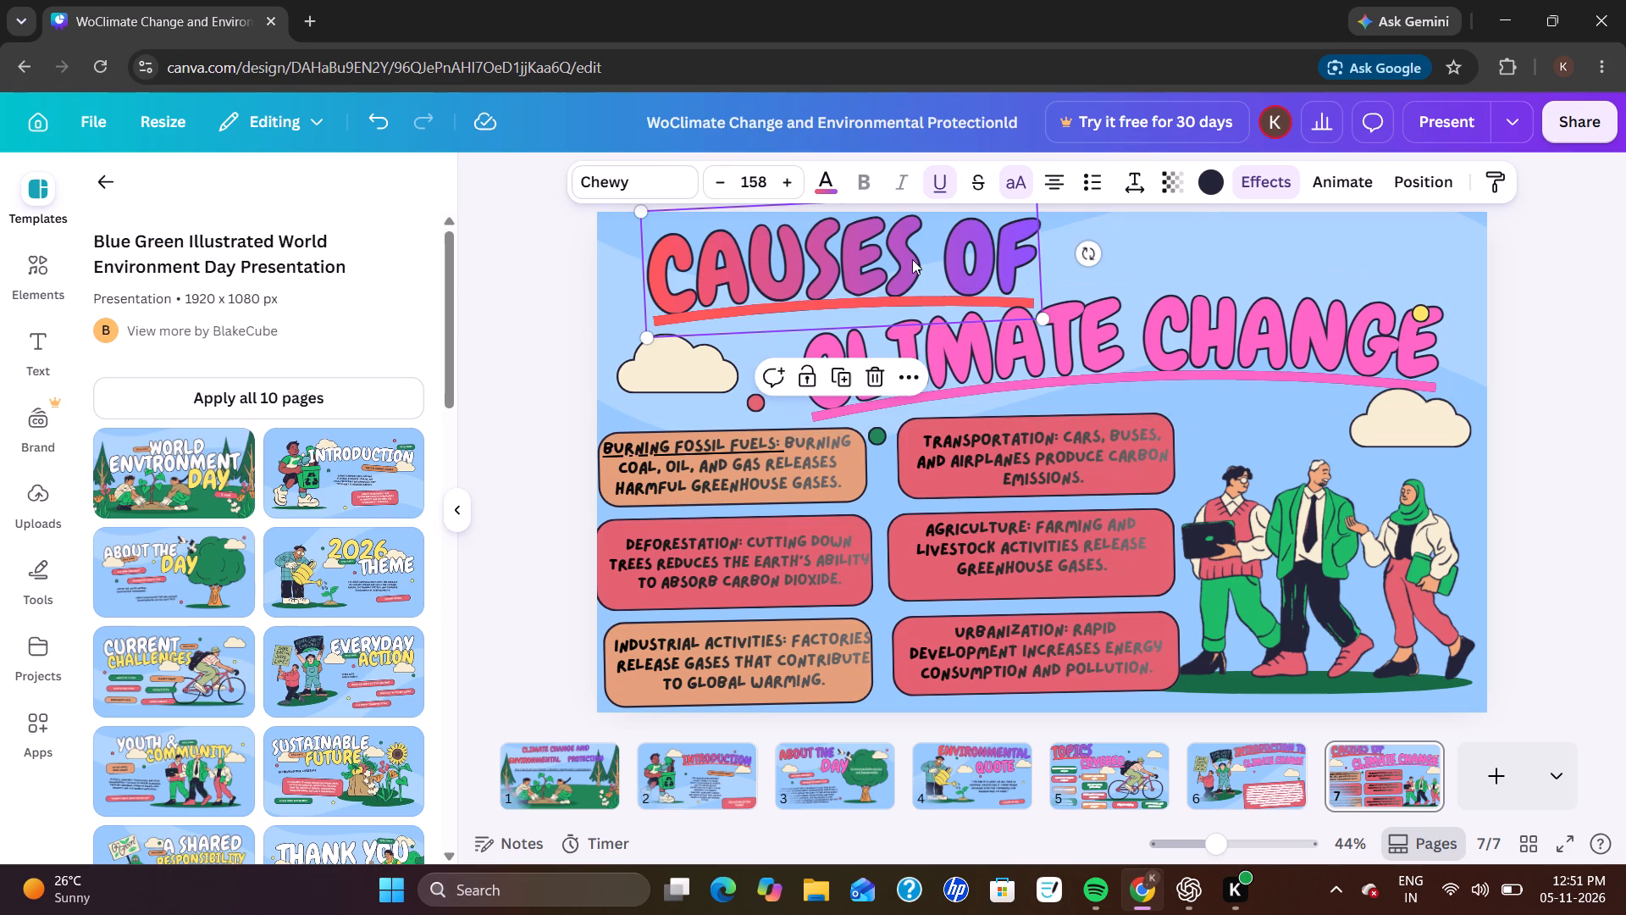
drag(912, 259, 901, 251)
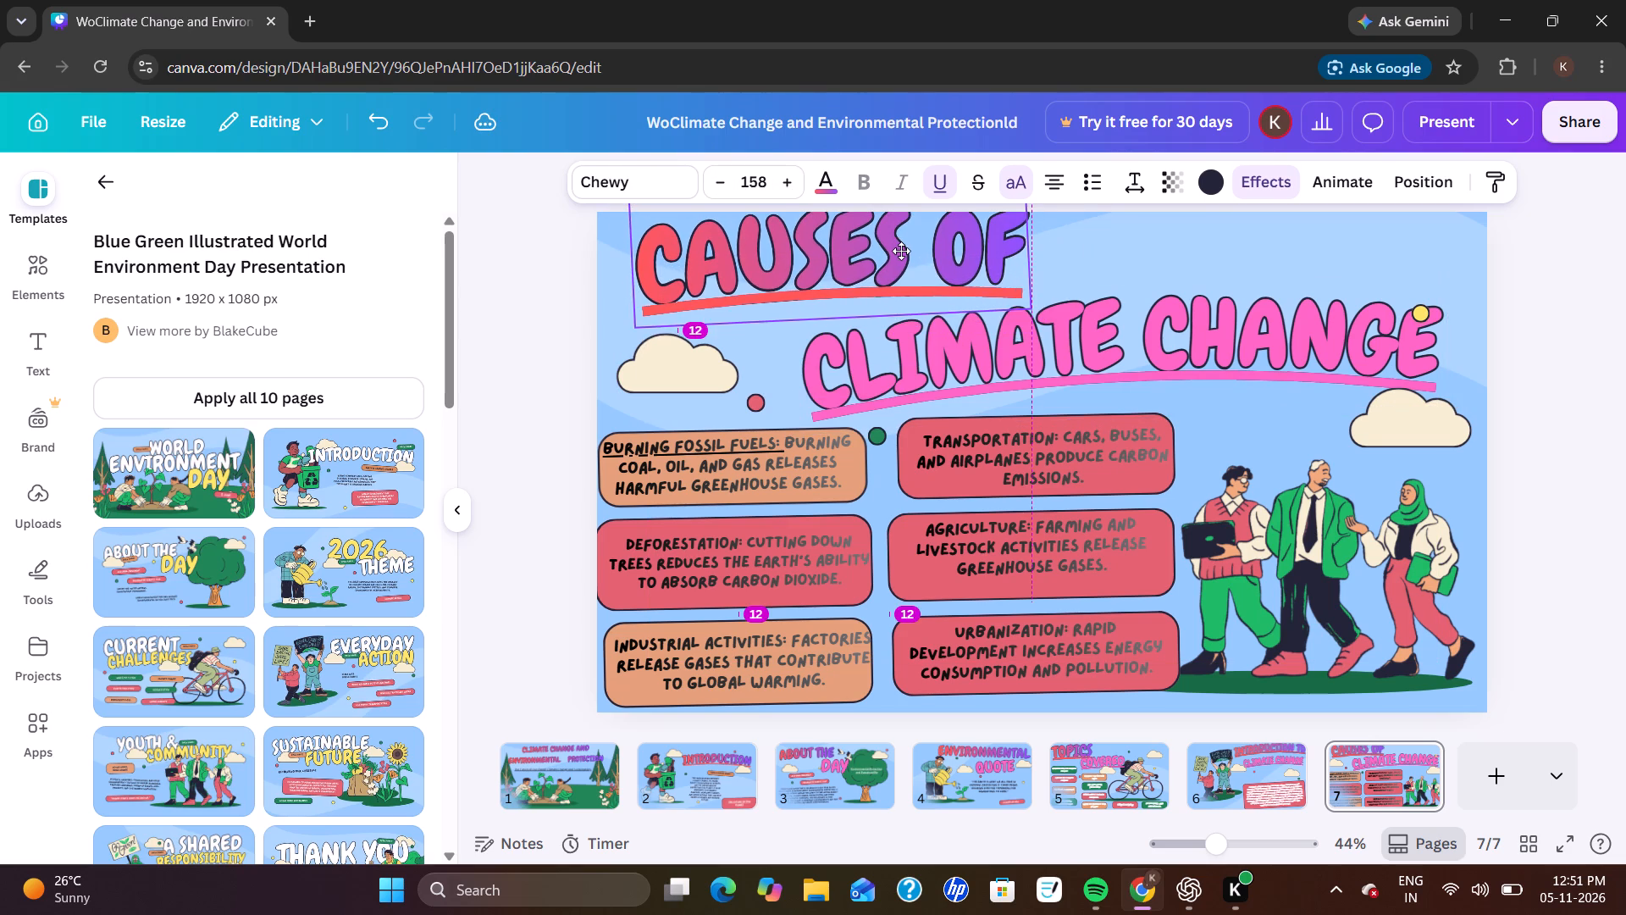
drag(901, 251, 898, 256)
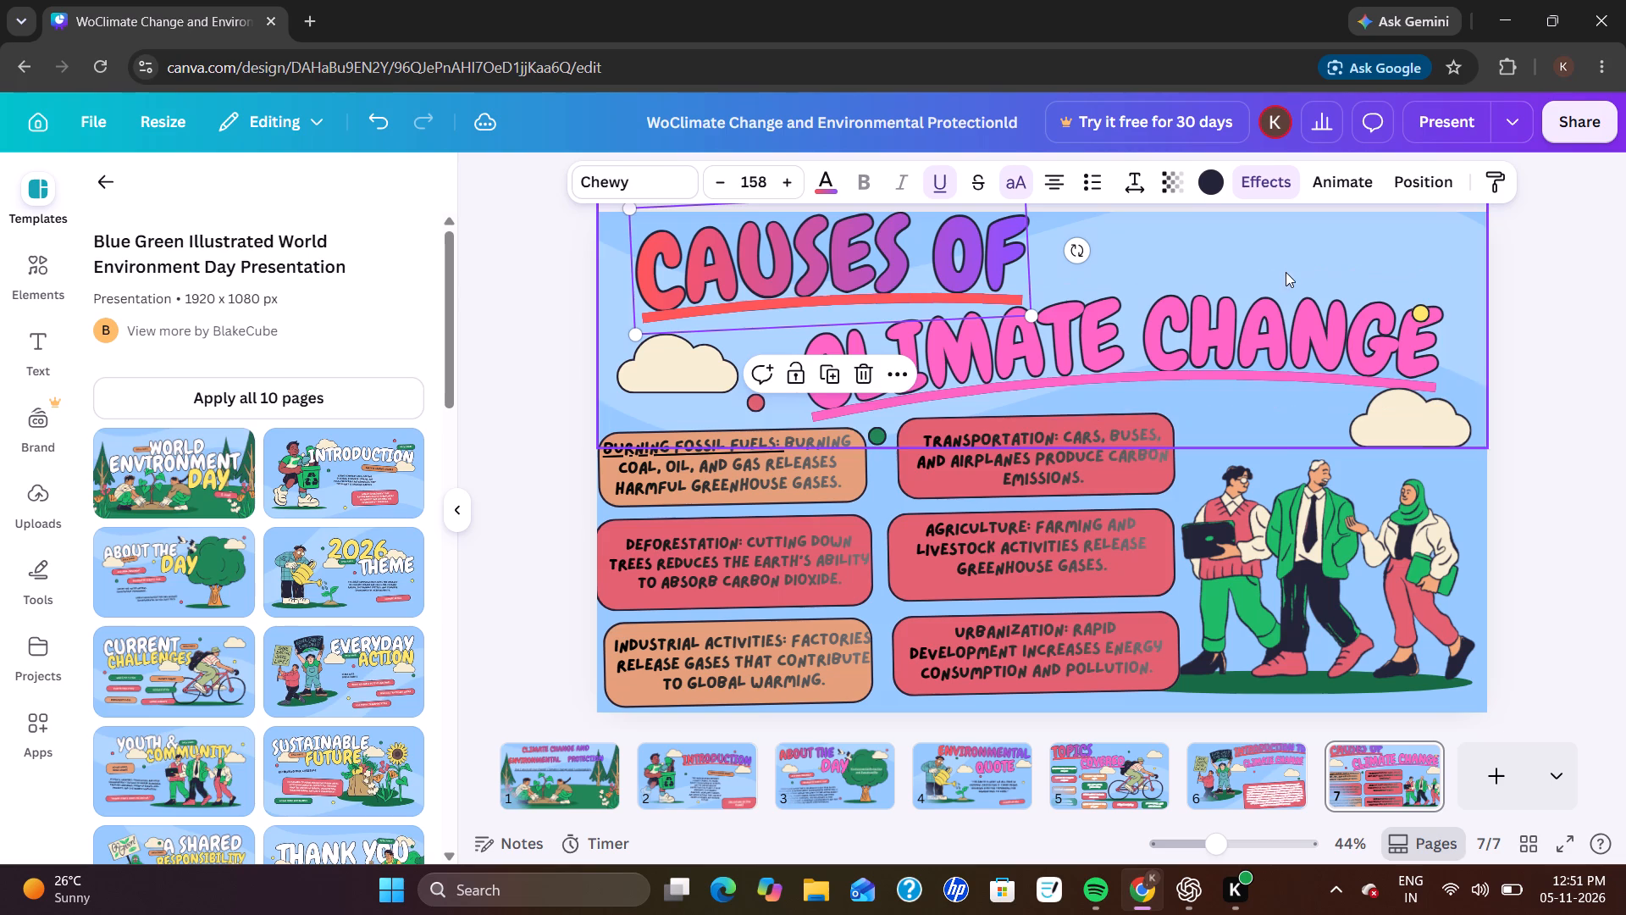
click(1268, 315)
click(524, 344)
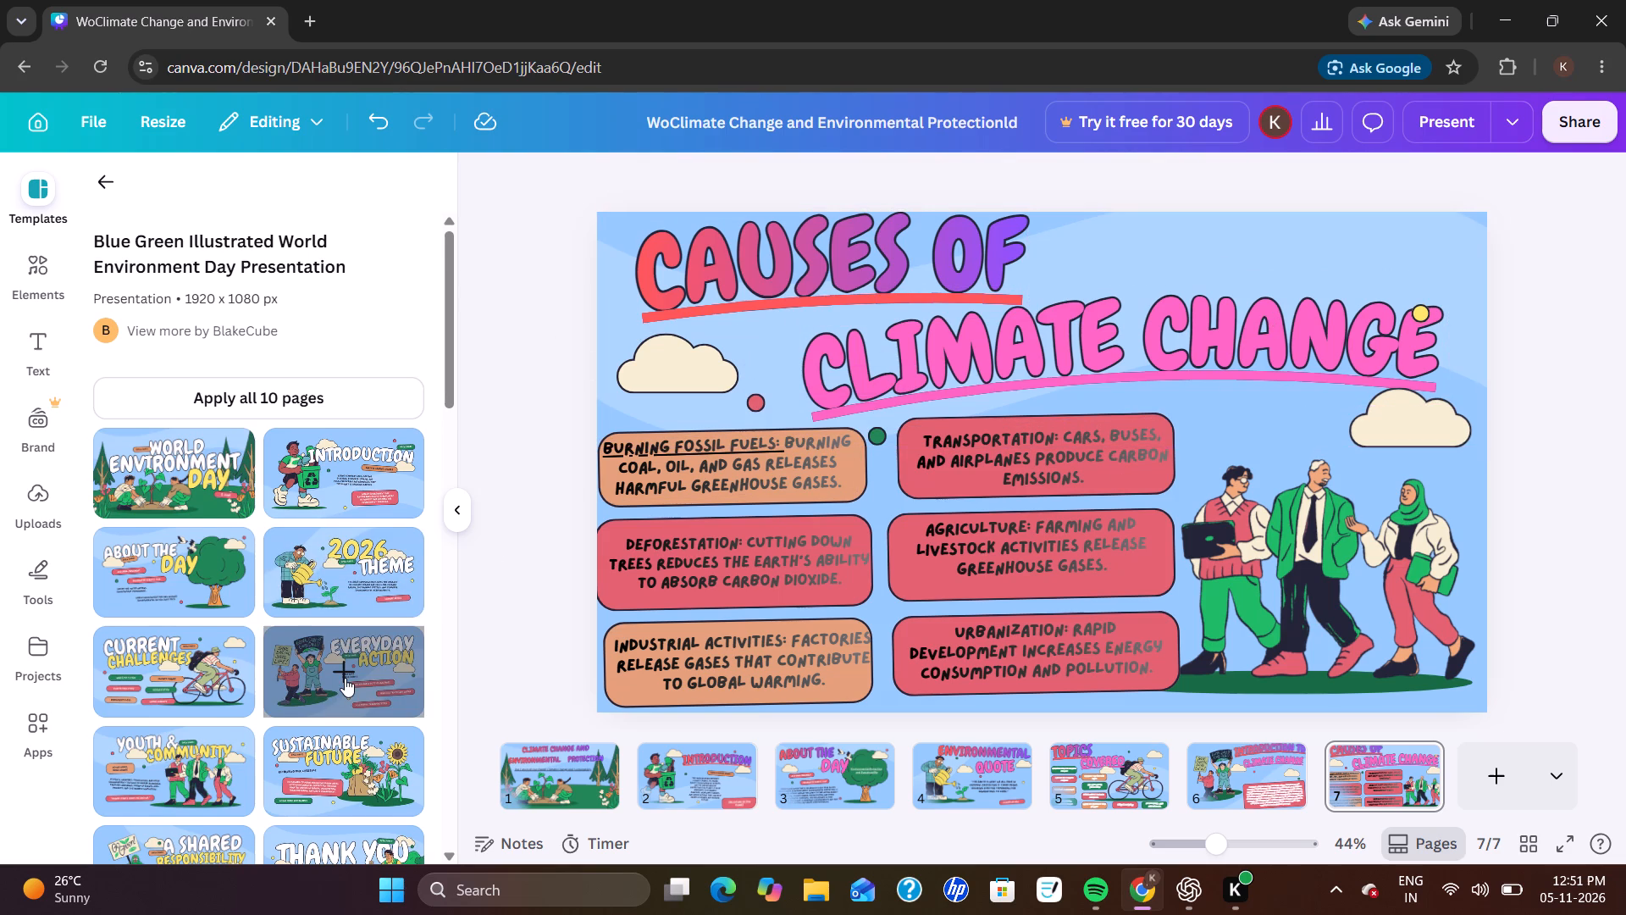
Add the template's "Sustainable Future" layout as a new page 8.
scroll(345, 678, down, 1)
click(335, 709)
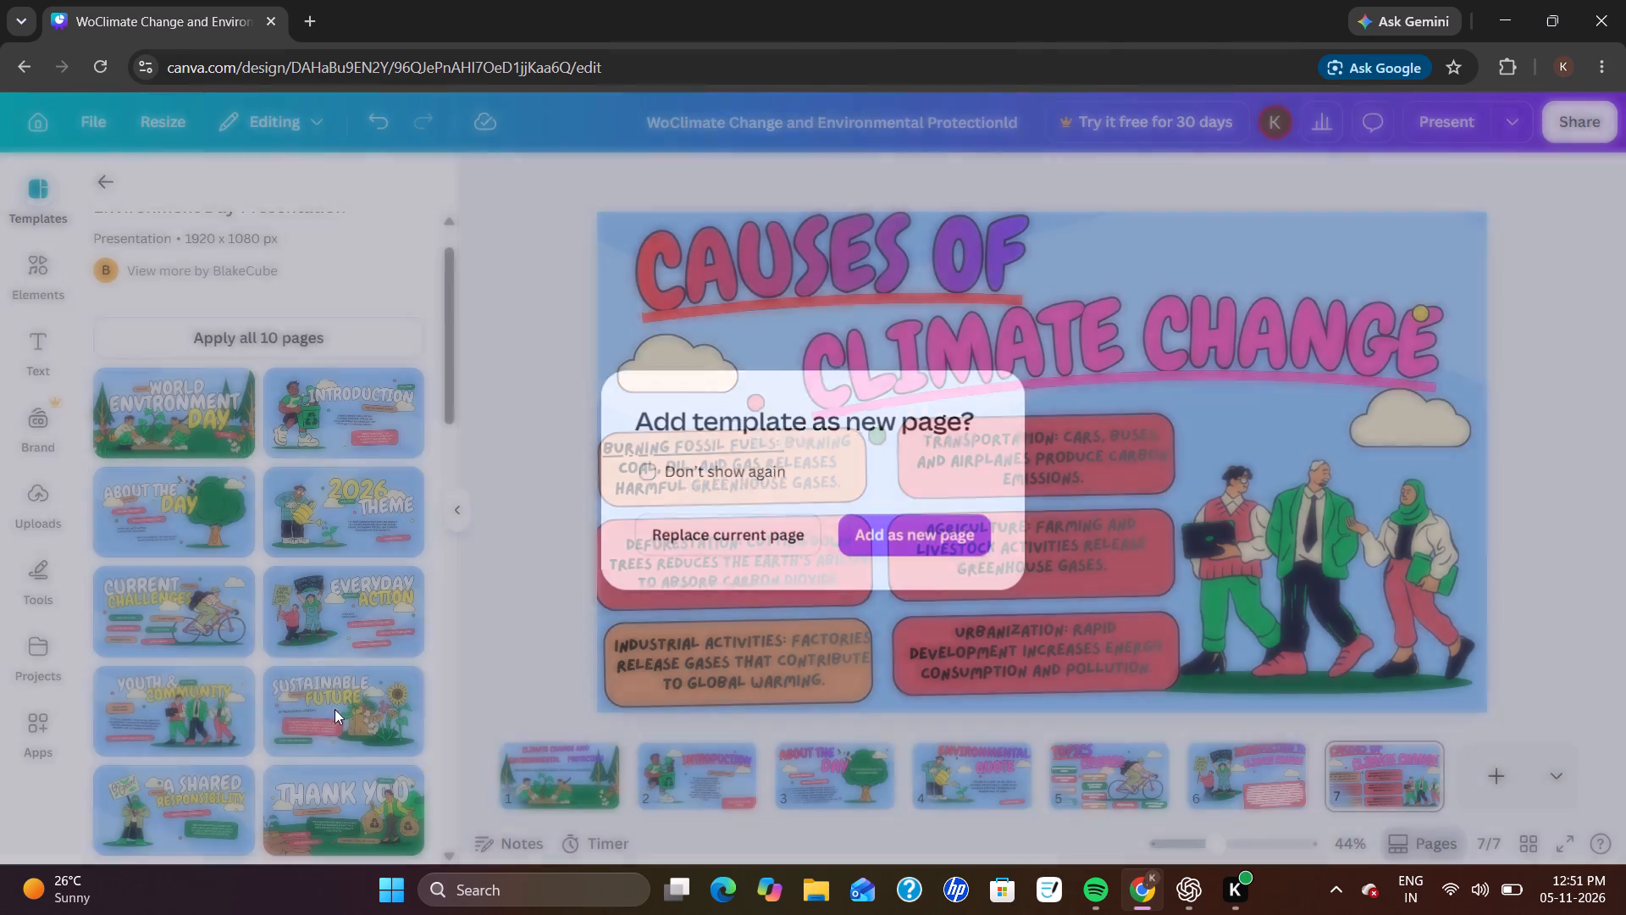
click(953, 512)
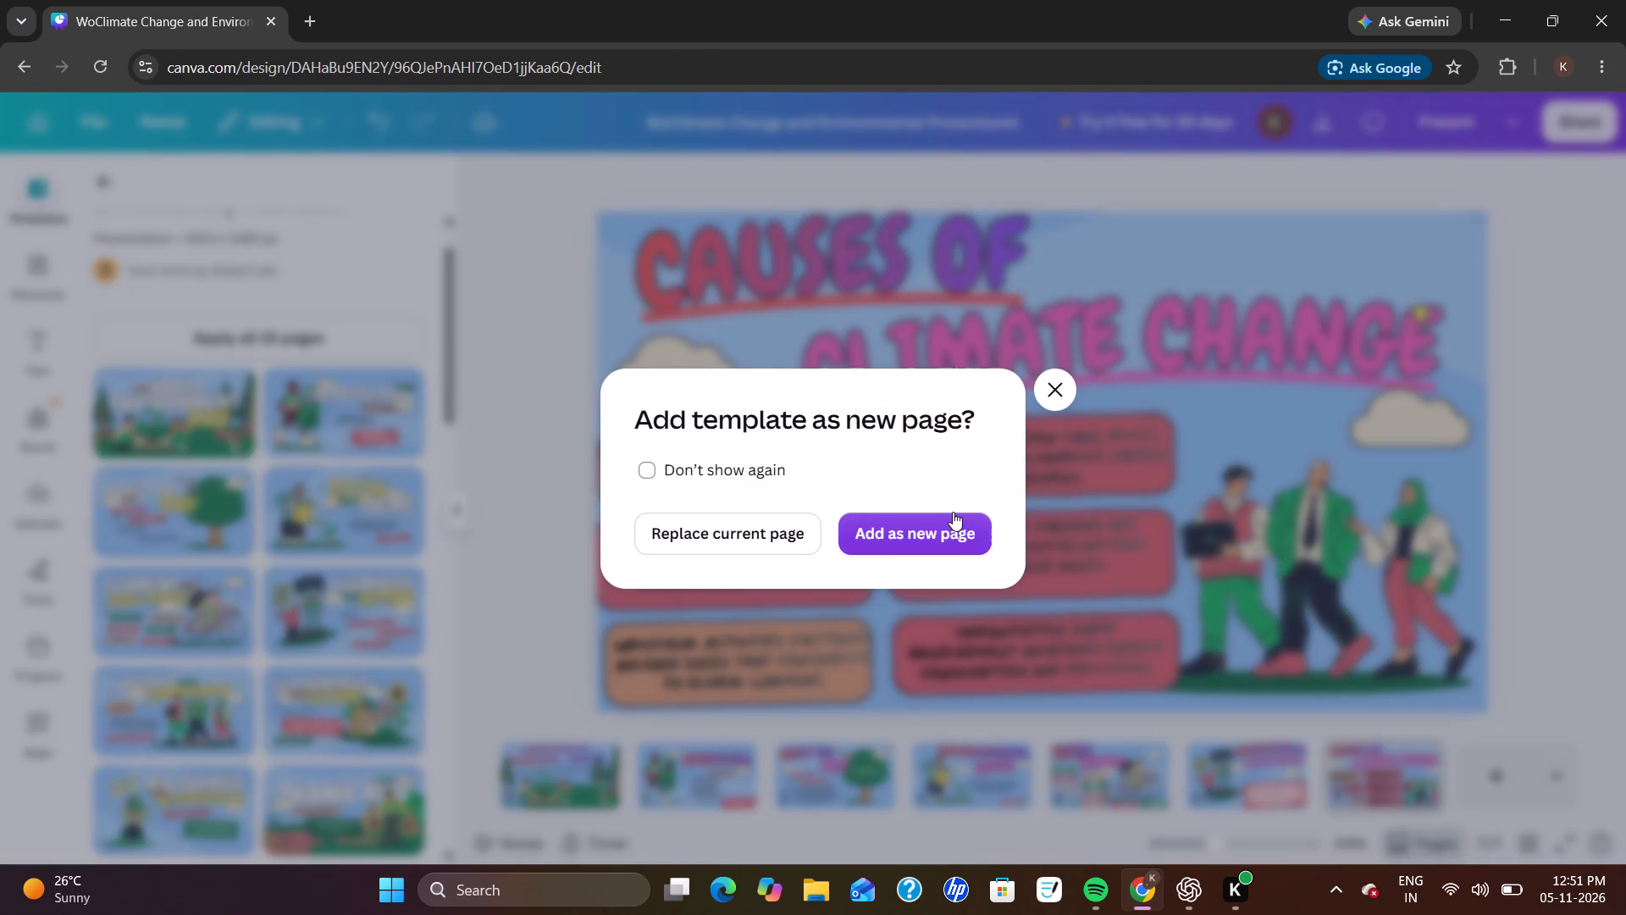
click(931, 538)
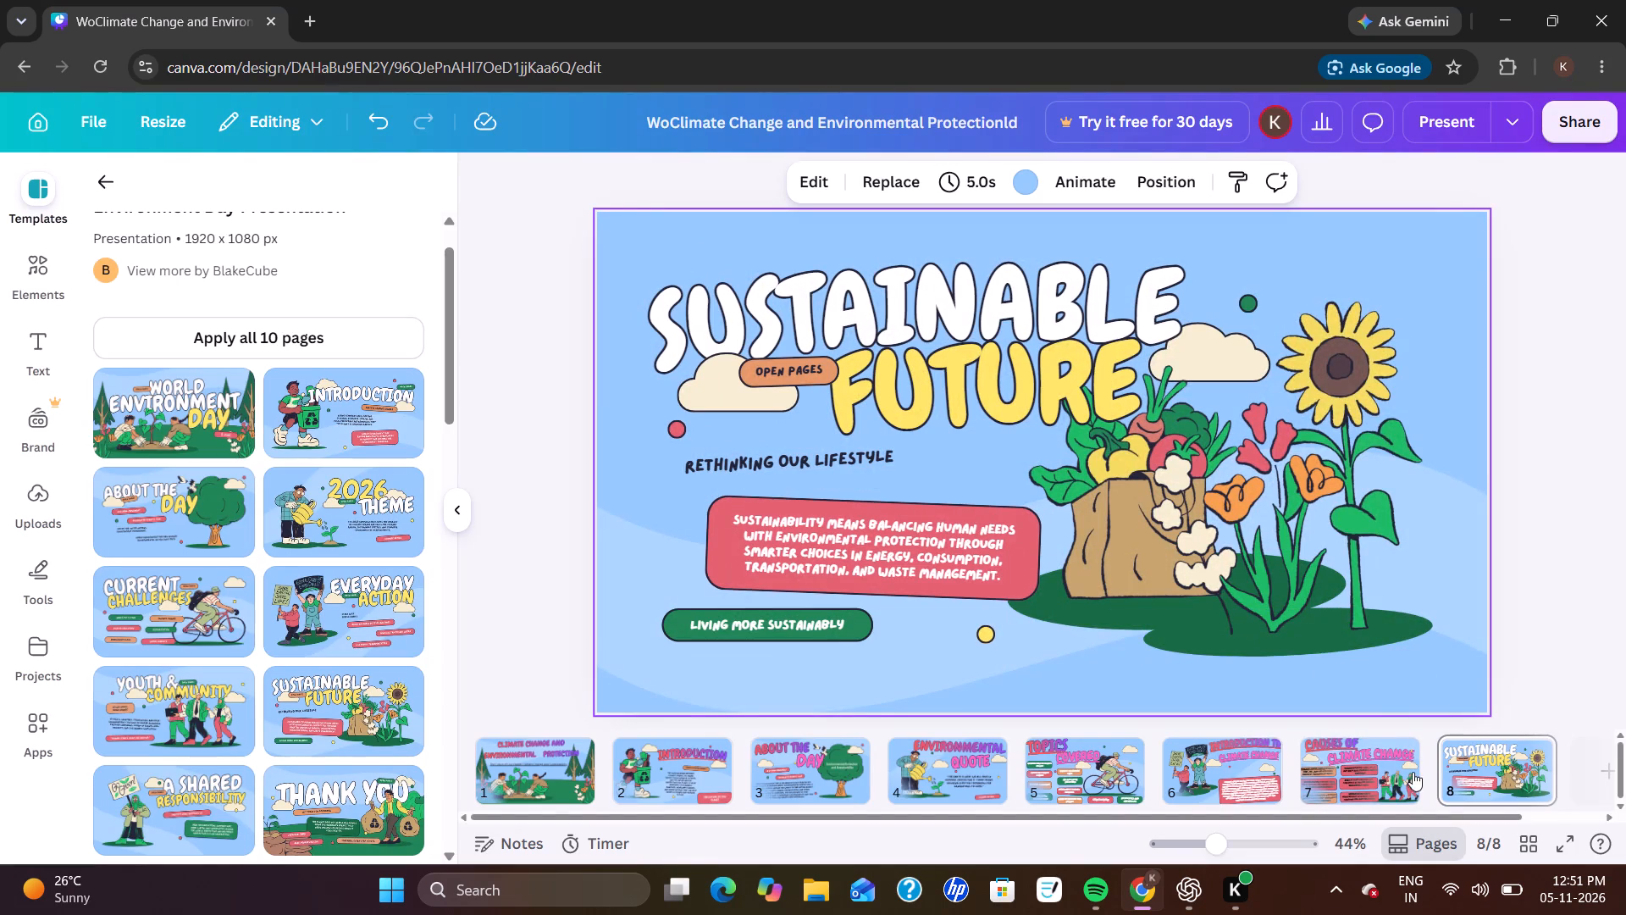
click(951, 313)
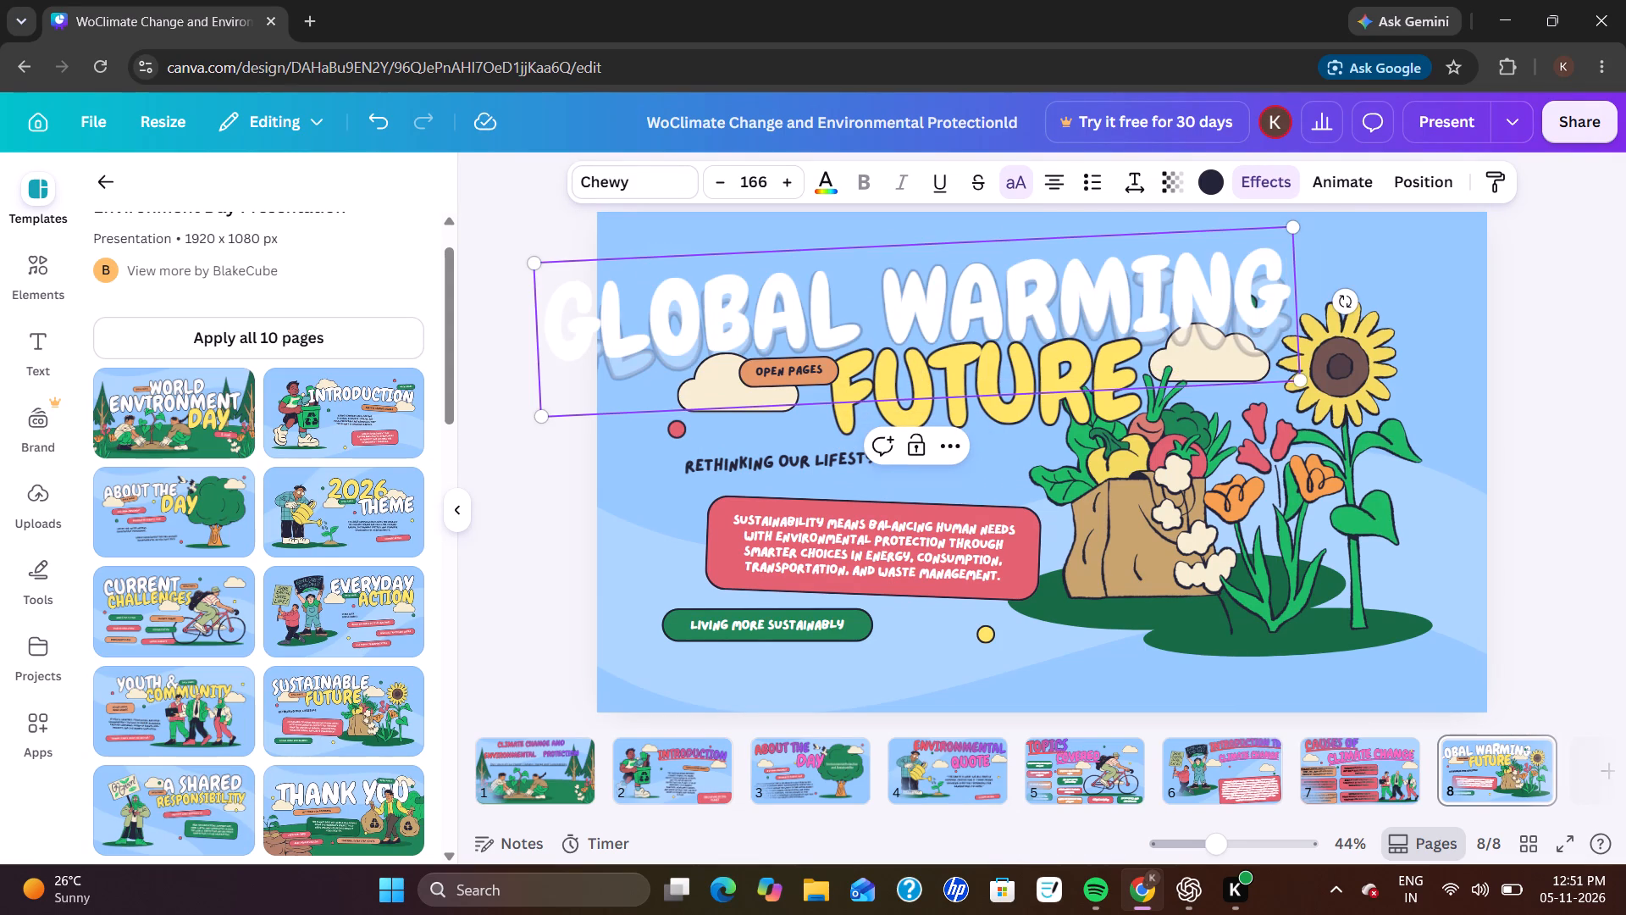
Move the "GLOBAL WARMING" title right and slightly up so it fits within the page.
drag(1625, 241, 1591, 291)
click(1591, 291)
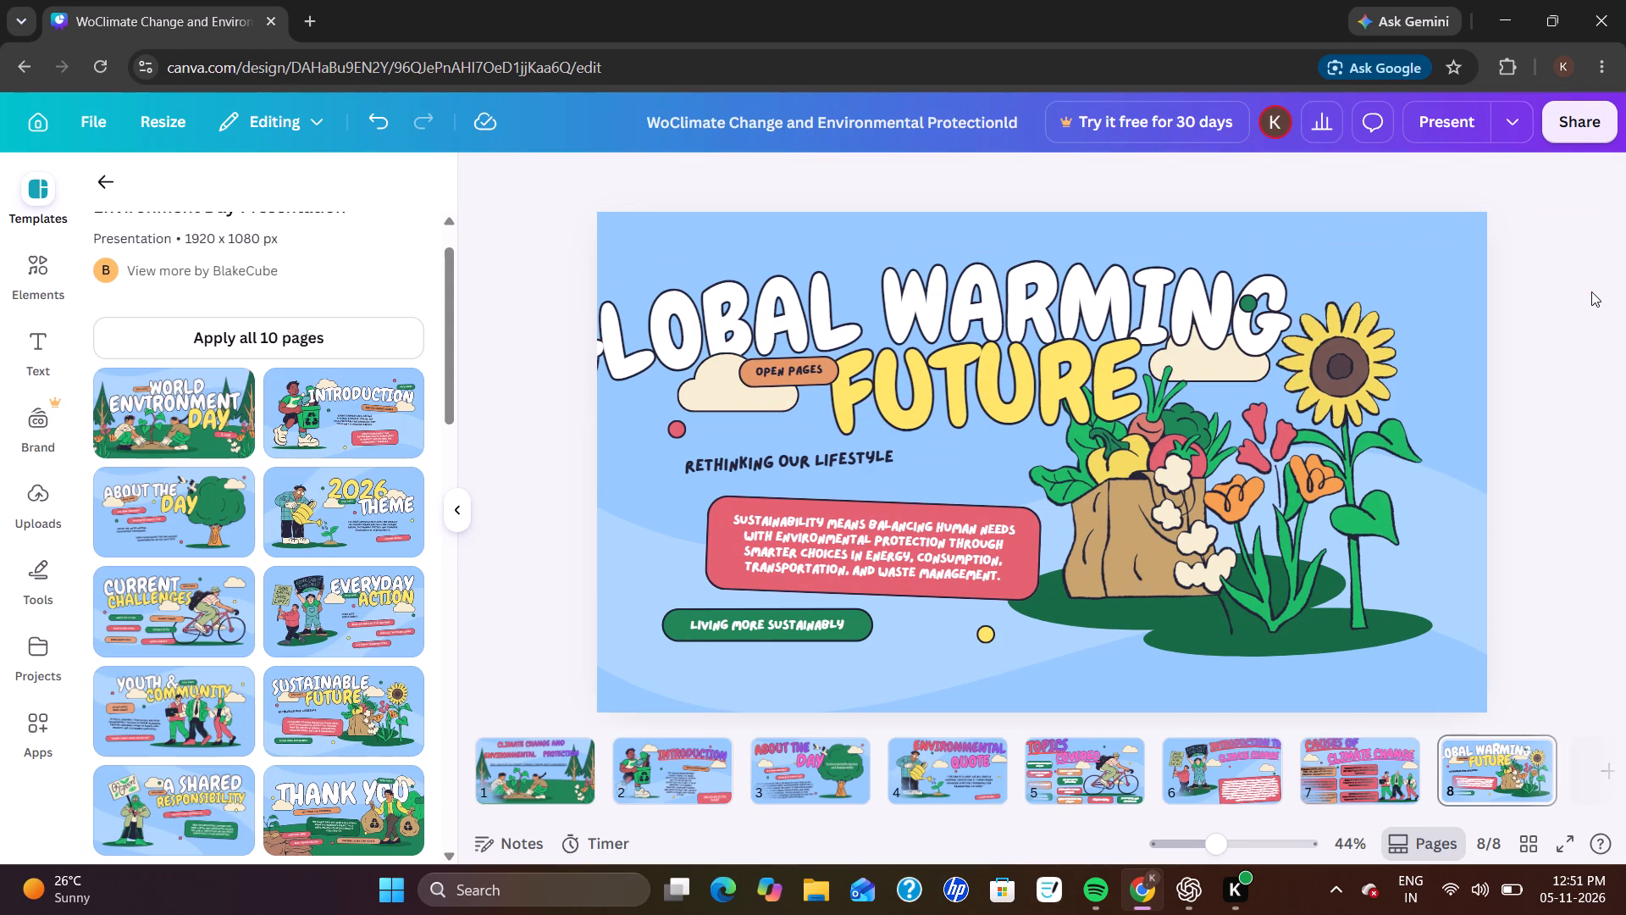
drag(1147, 296, 1220, 277)
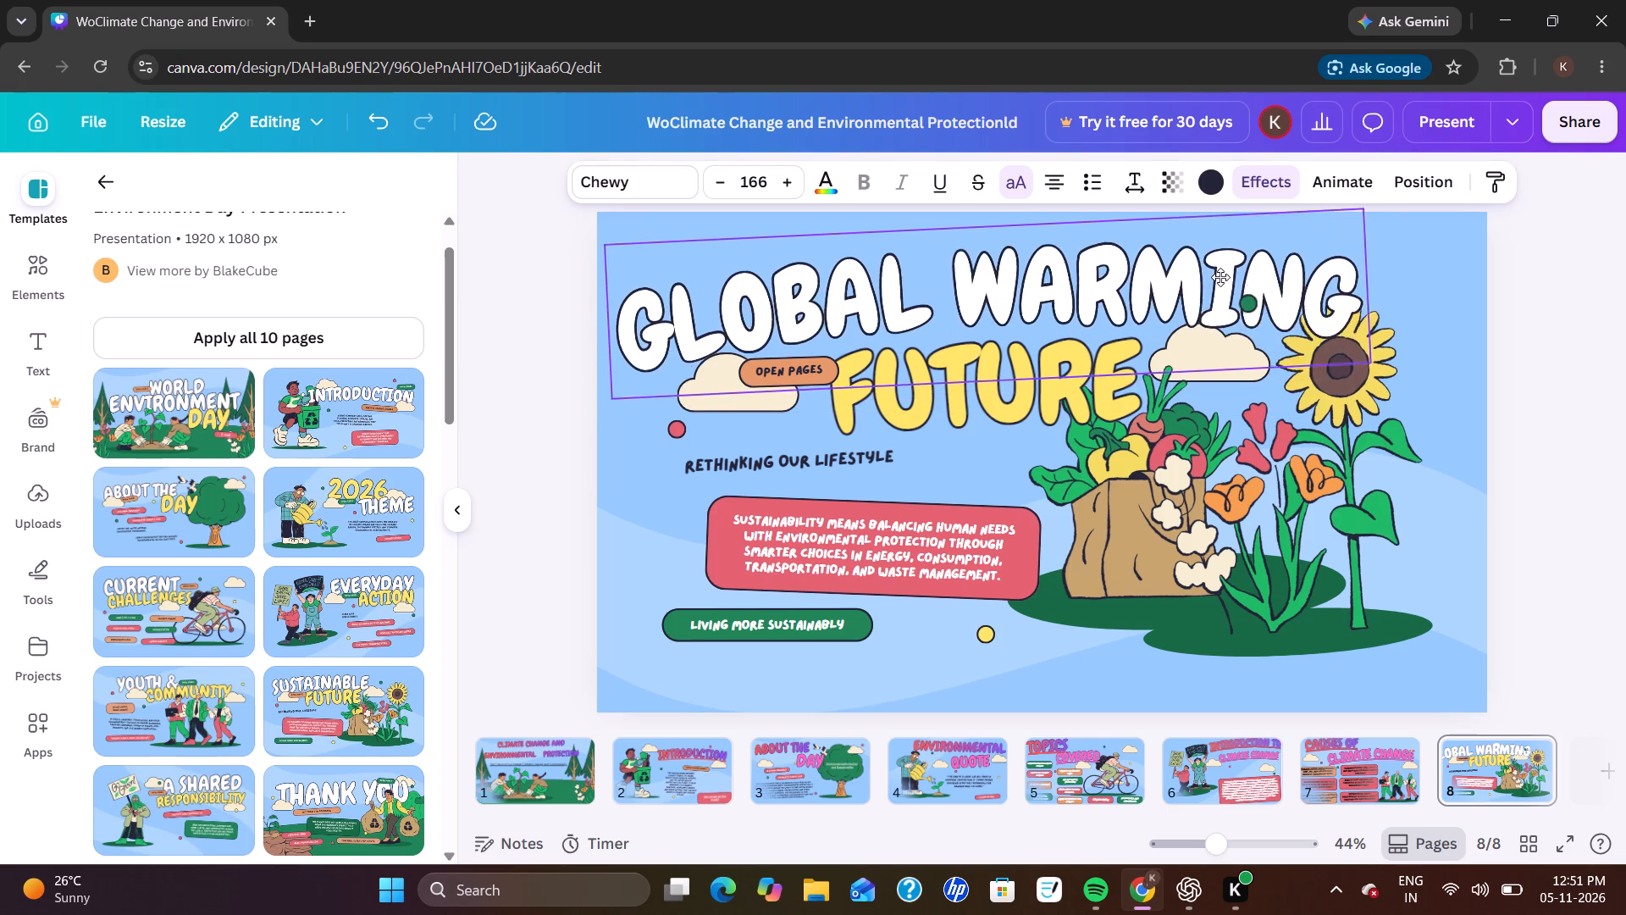
drag(1220, 277, 1243, 274)
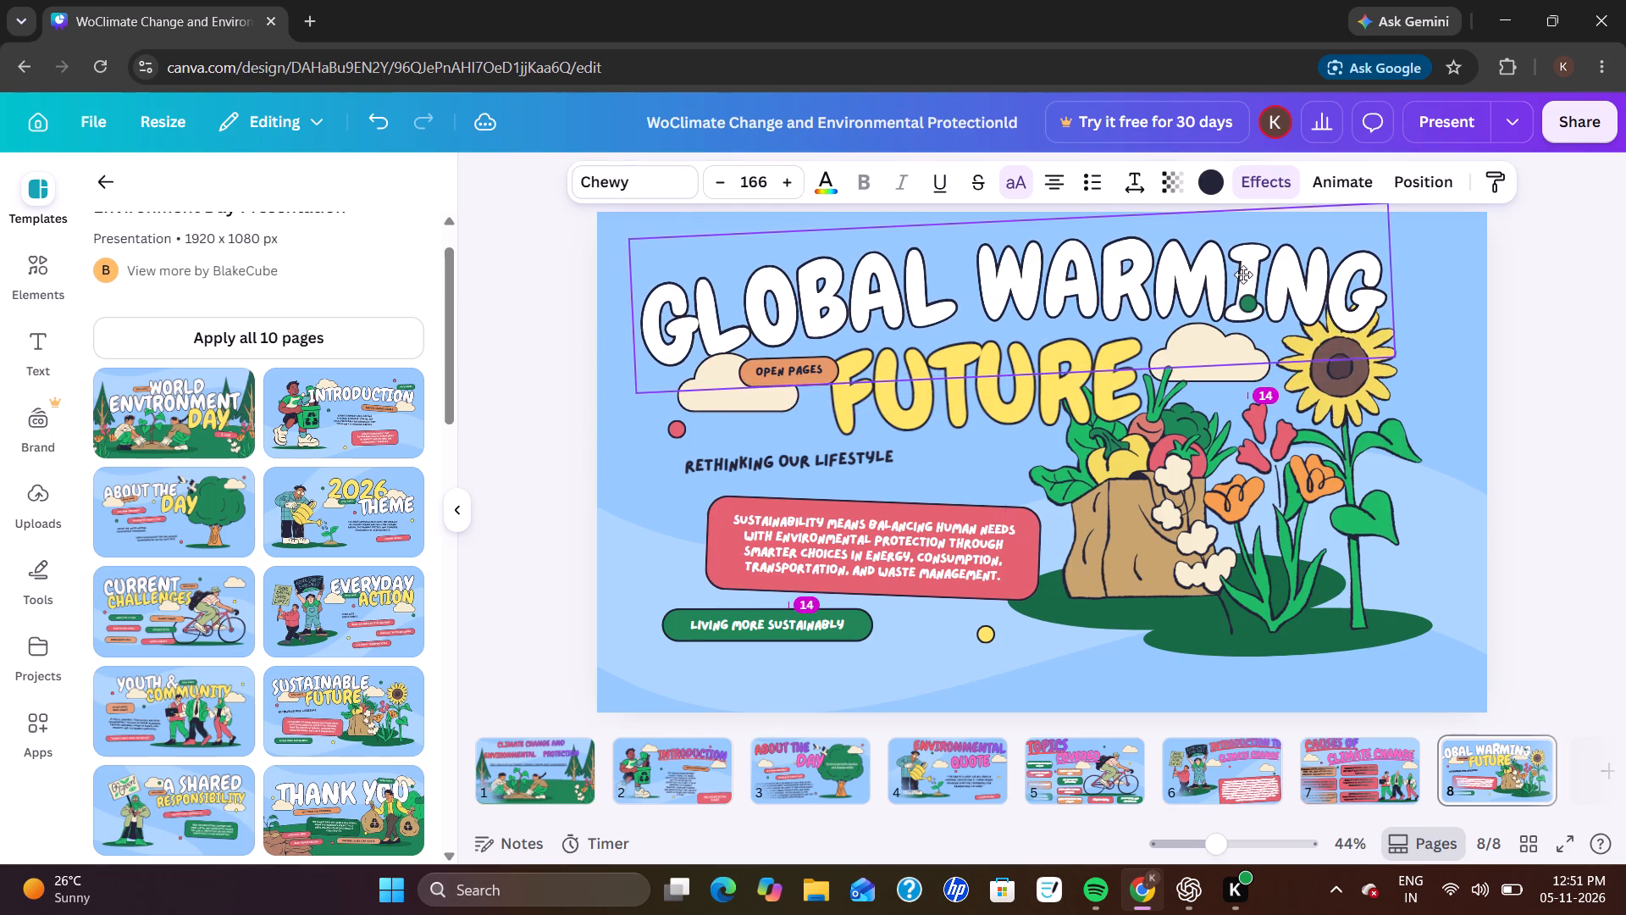
drag(1243, 274, 1246, 263)
Move the small green dot from behind the "GLOBAL WARMING" title to beside the sunflower head.
click(1247, 302)
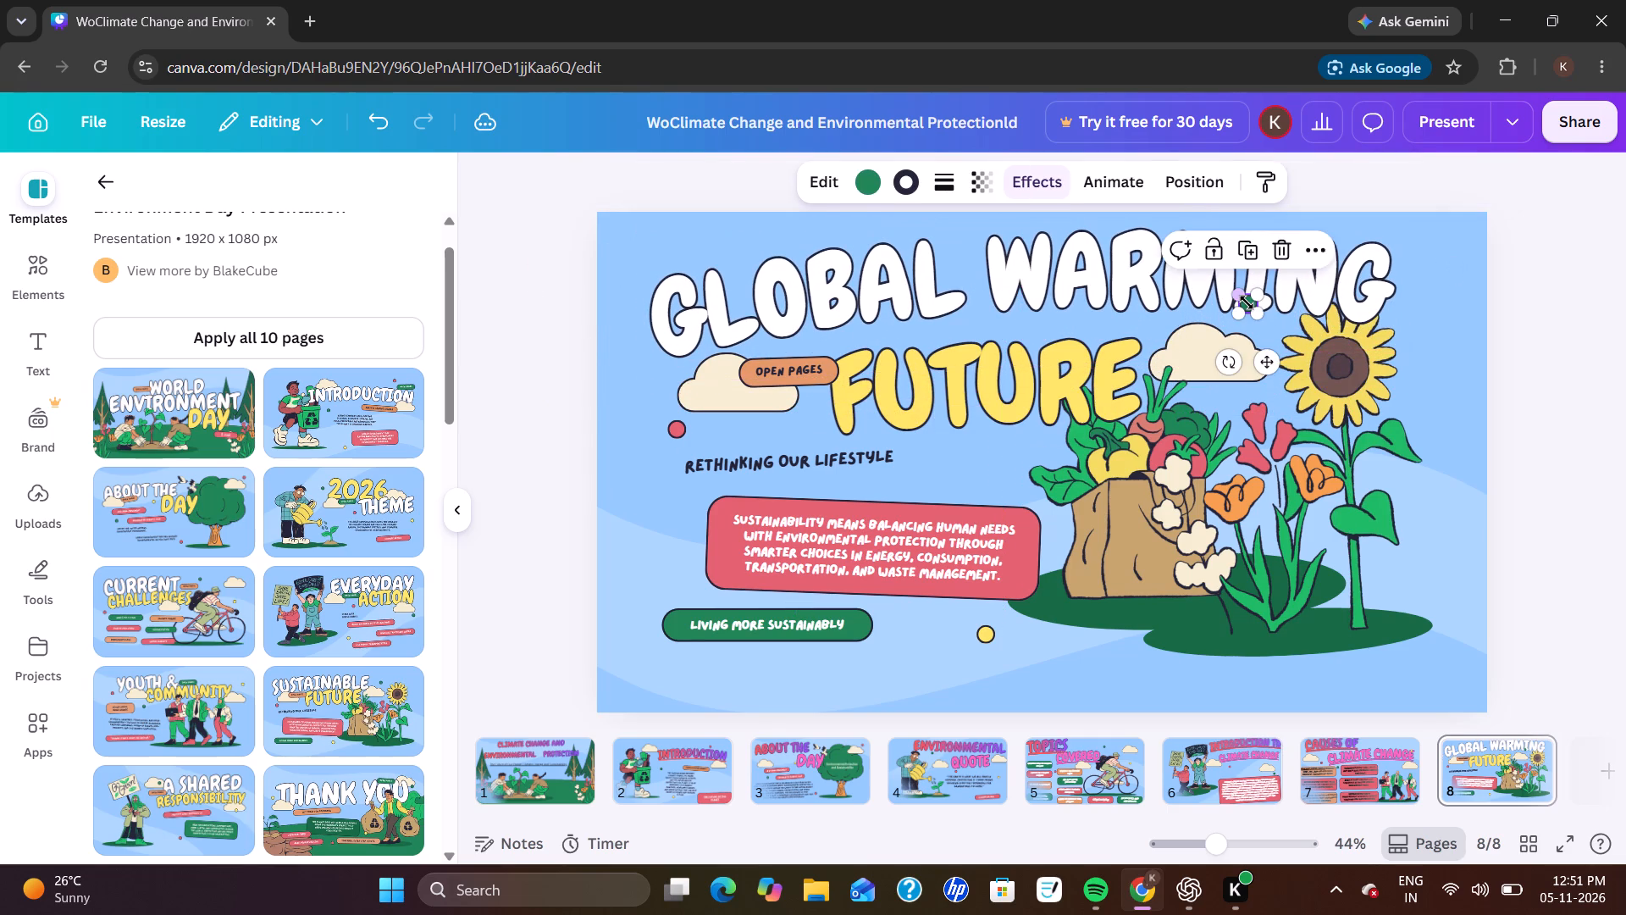
drag(1247, 302, 1385, 326)
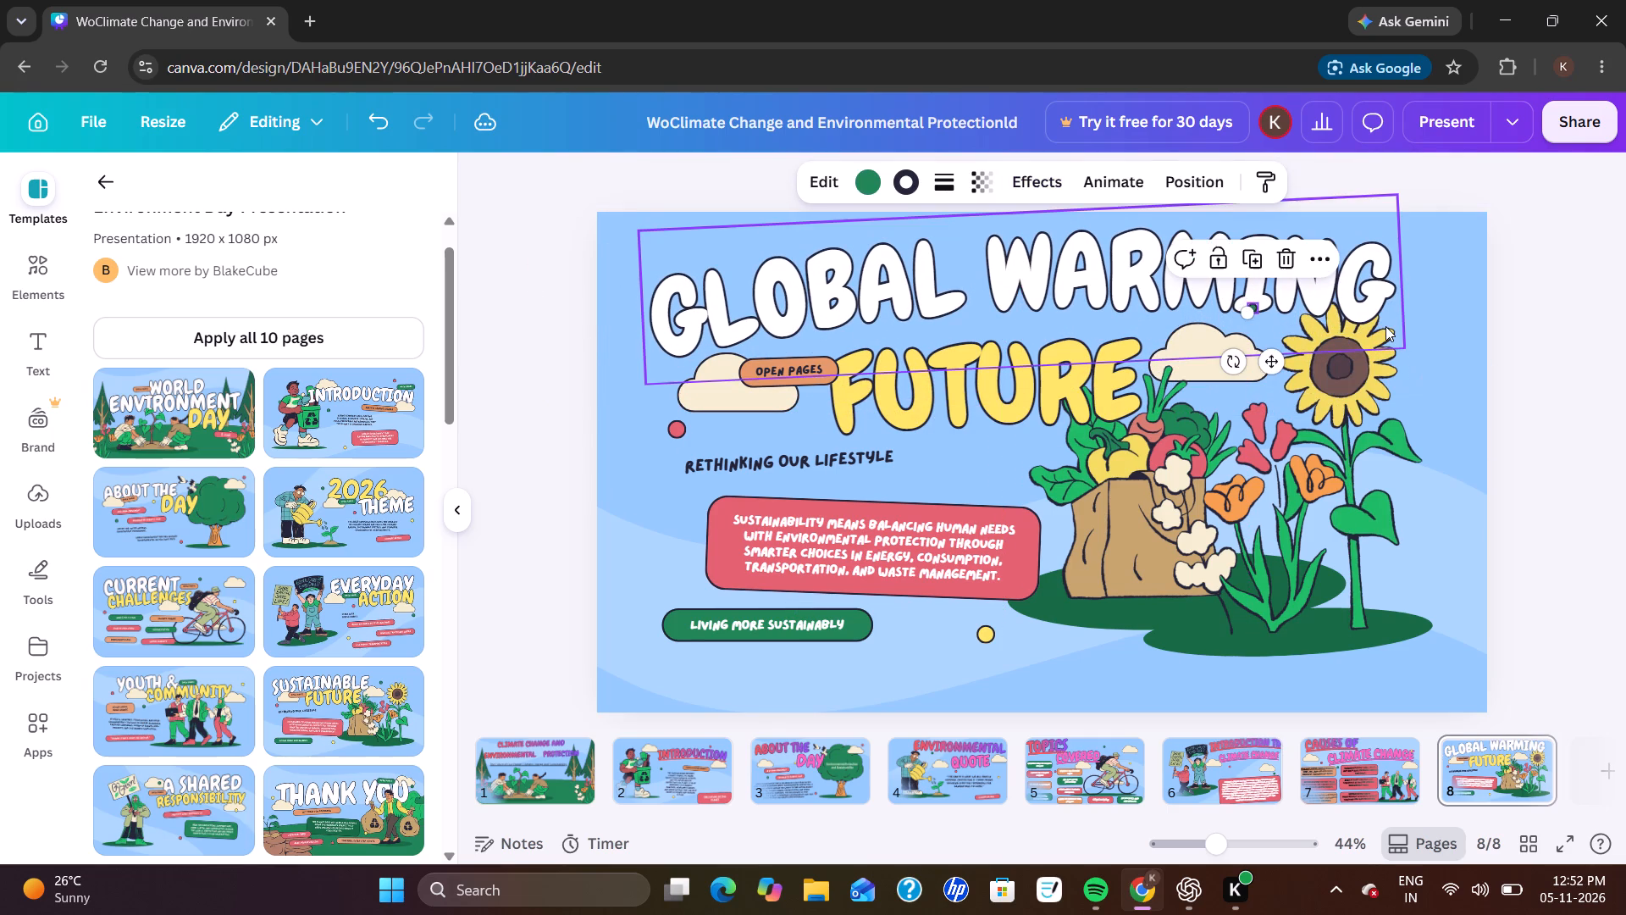
click(1473, 300)
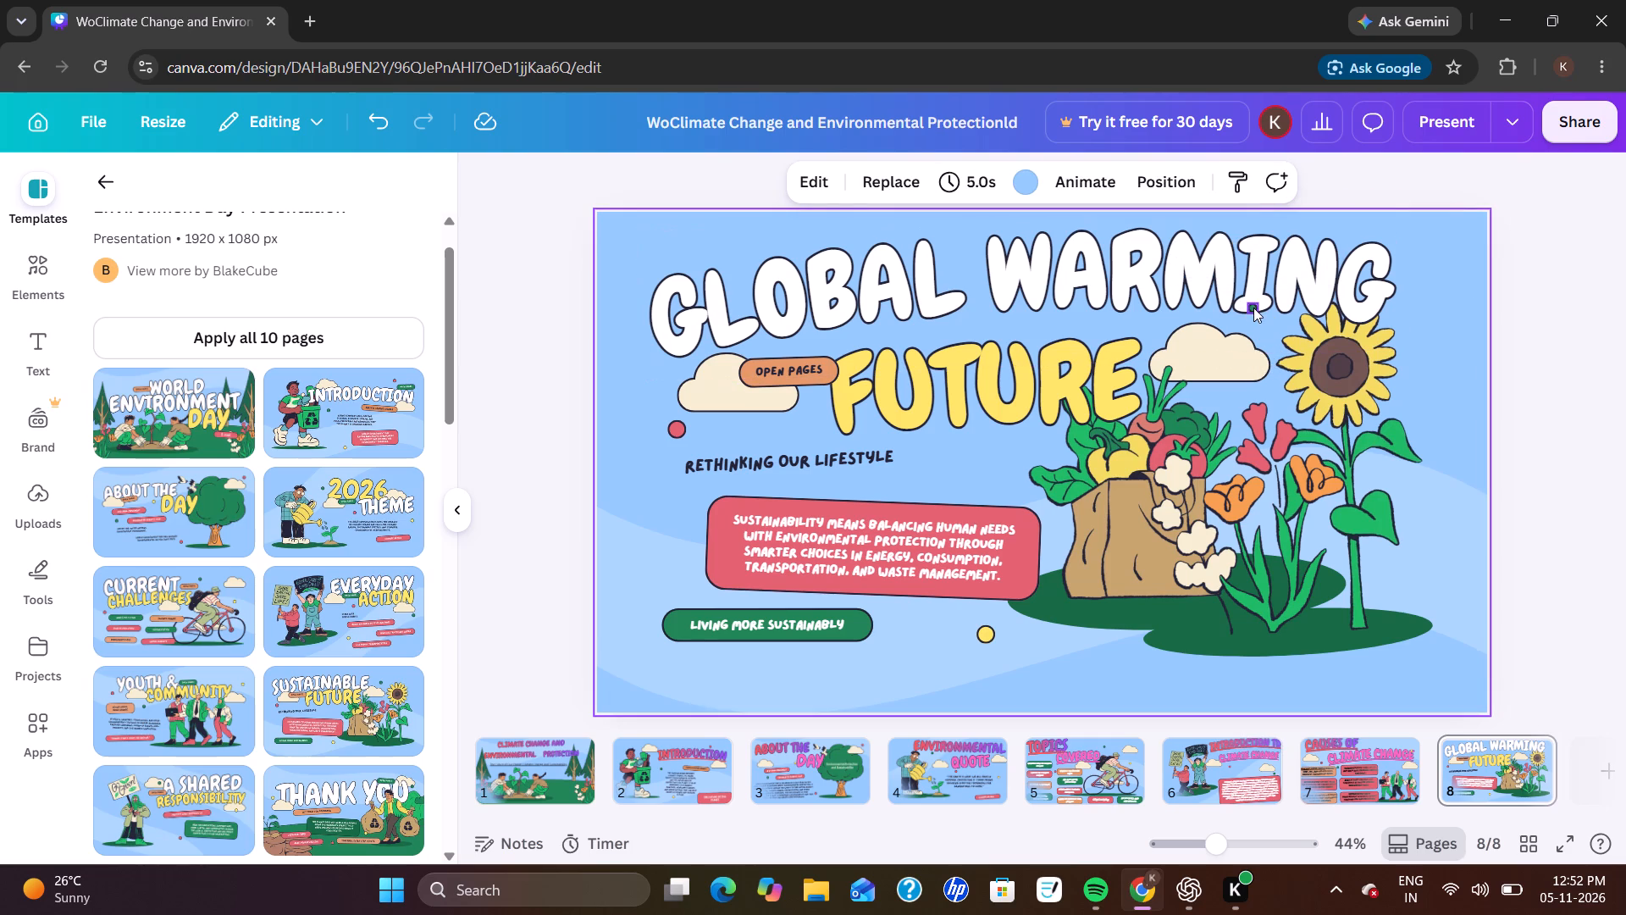
drag(1253, 308, 1419, 369)
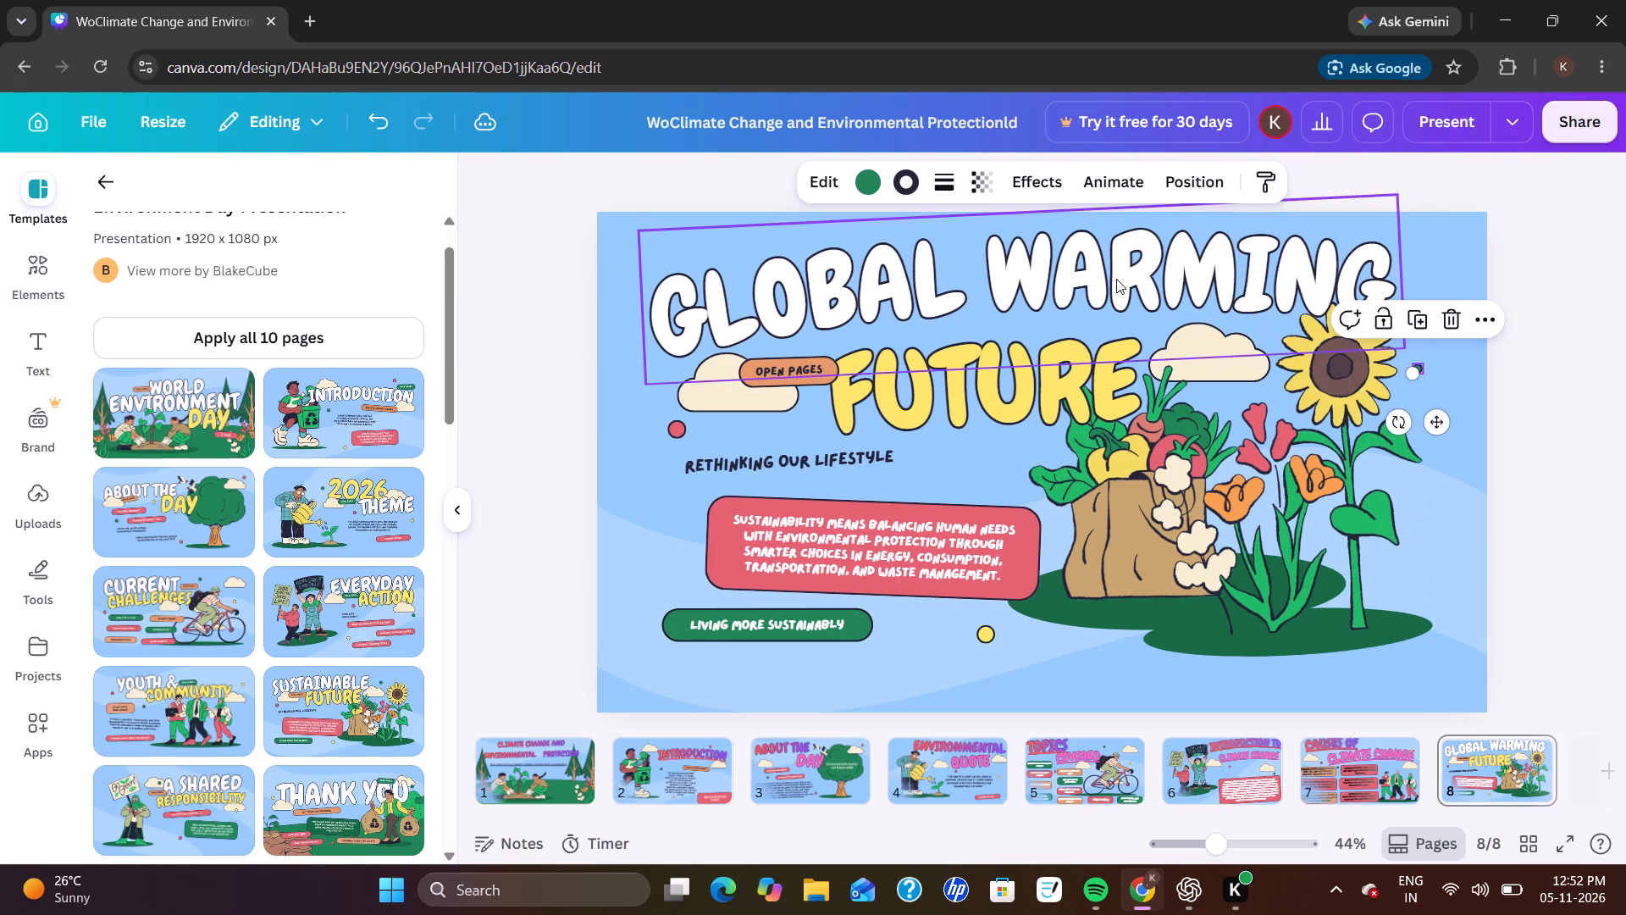
Delete the "FUTURE" title text on page 8.
click(1116, 279)
click(904, 410)
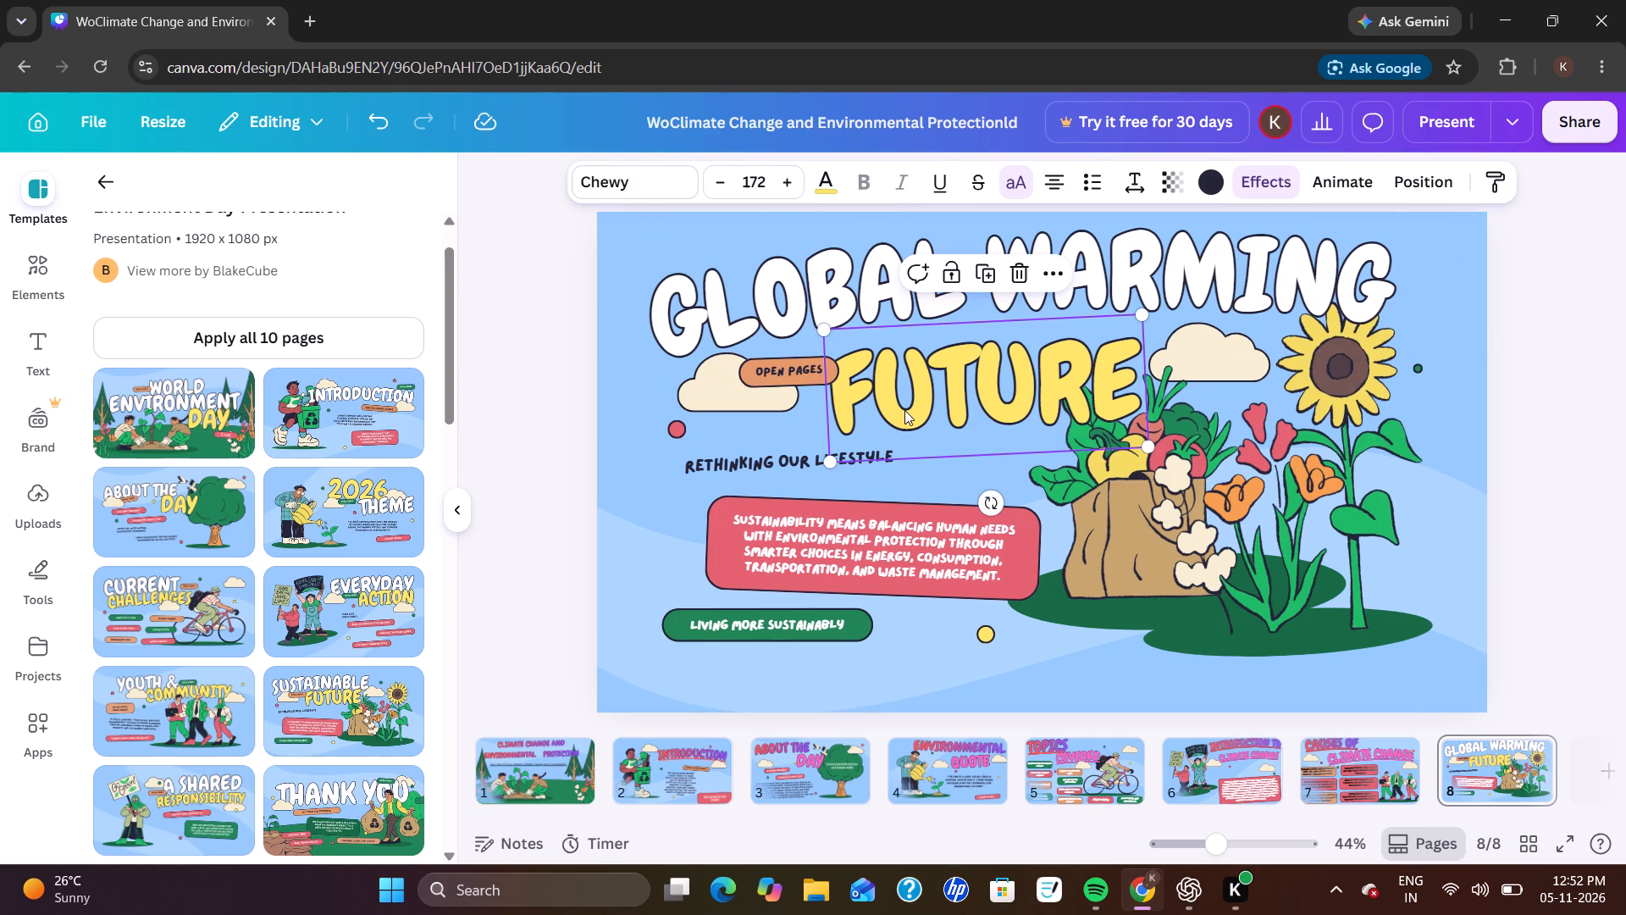
click(970, 414)
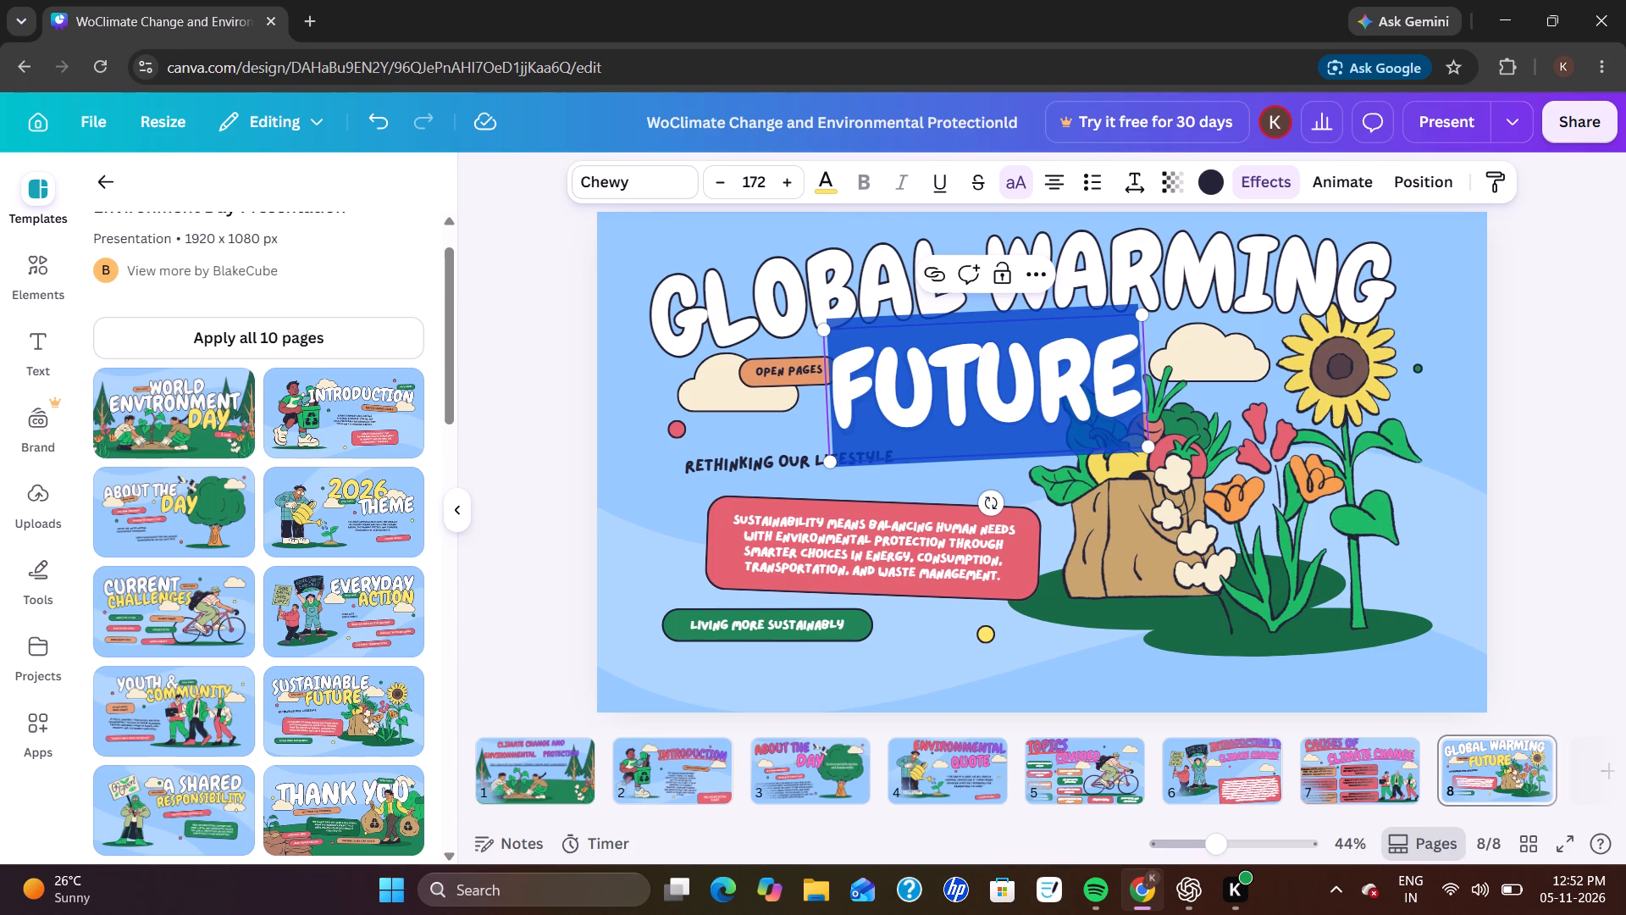
key(BackSpace)
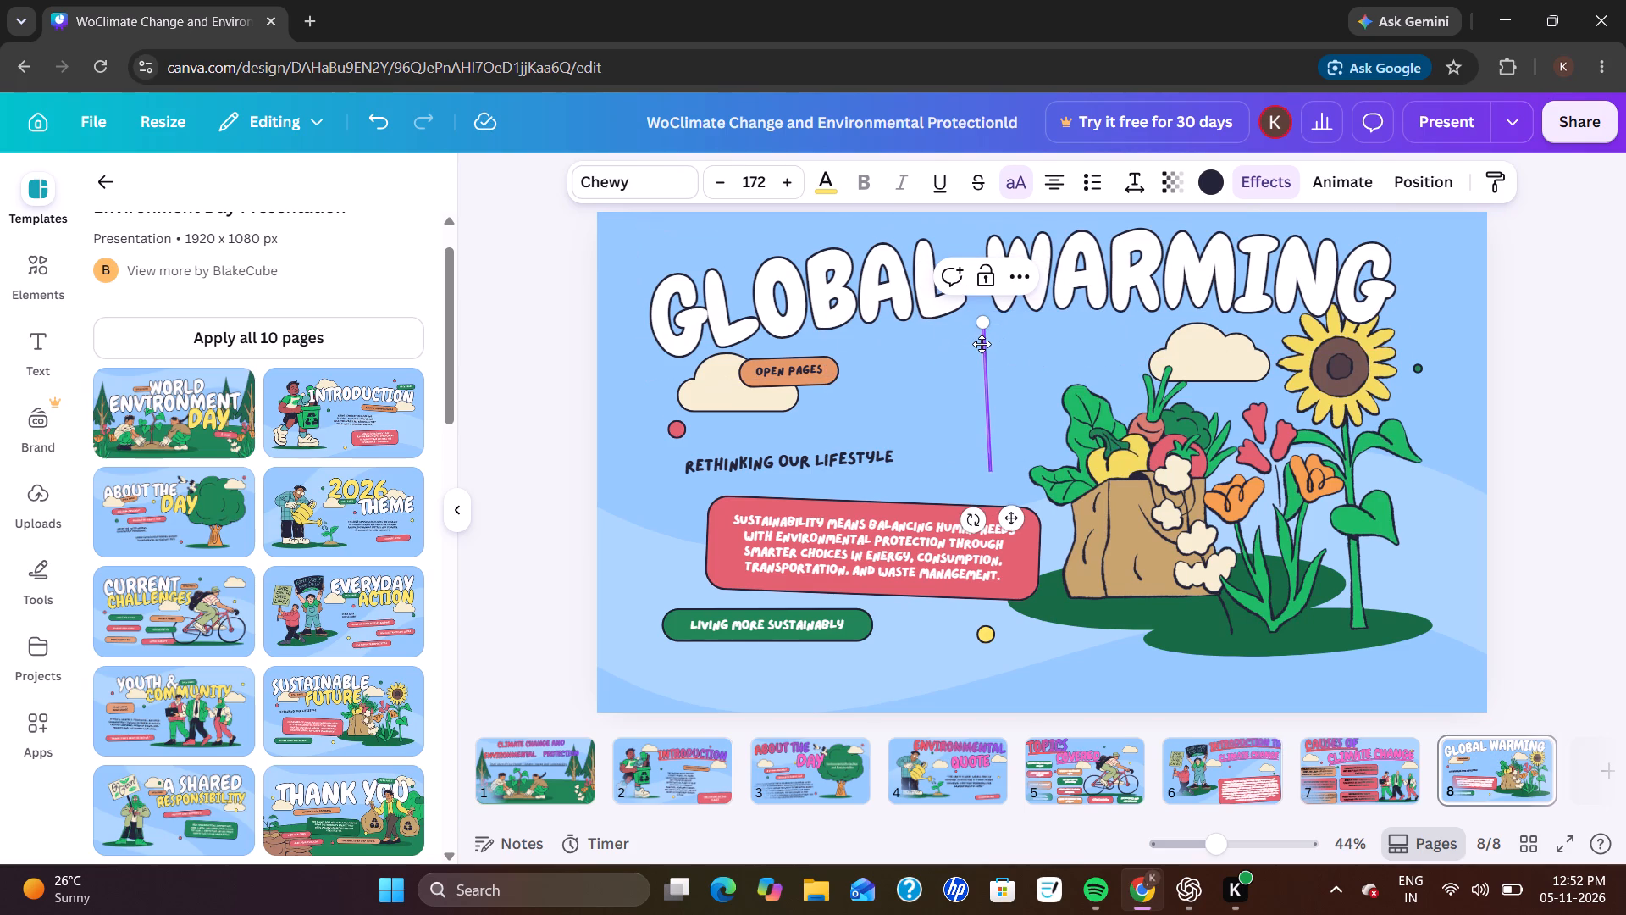
right_click(982, 344)
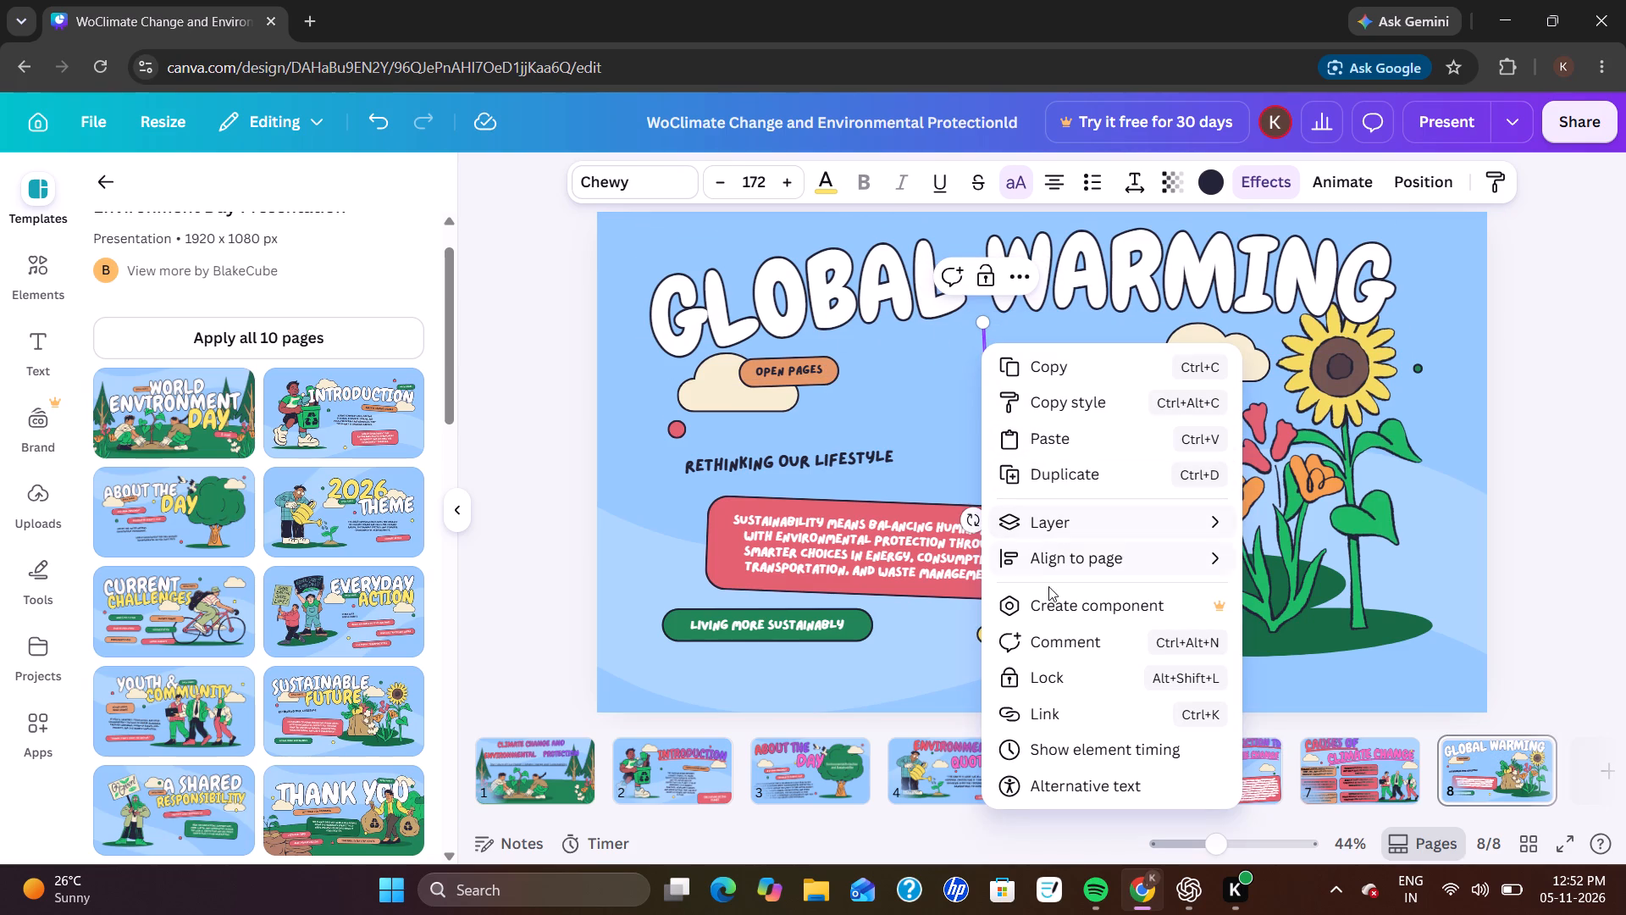
click(984, 325)
right_click(984, 325)
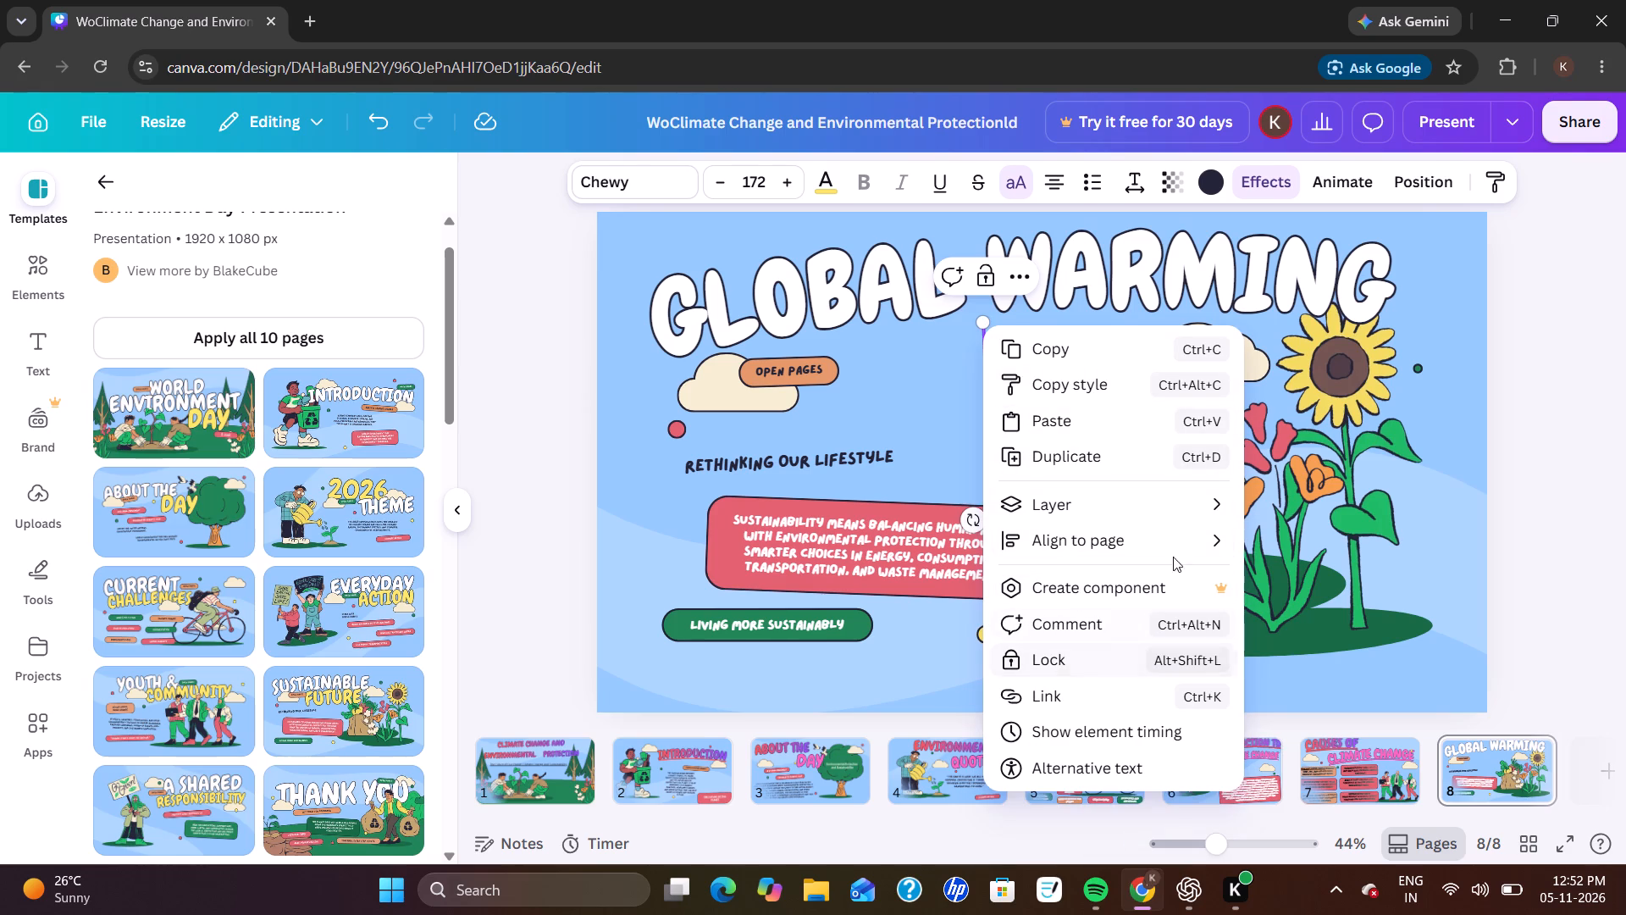
click(1536, 430)
click(1536, 430)
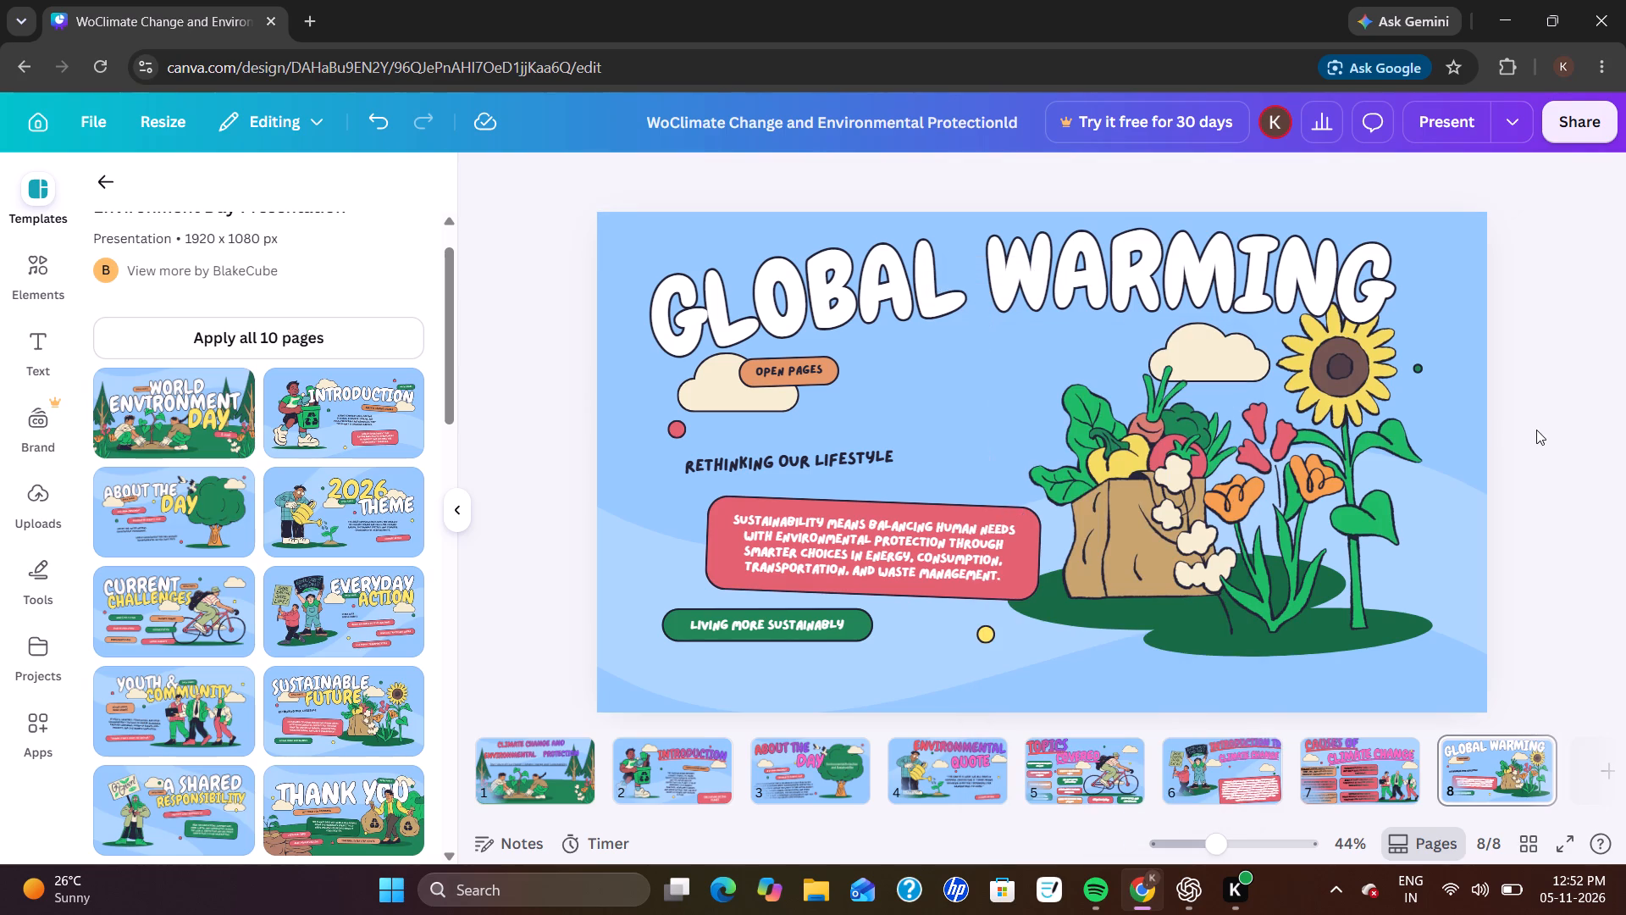
Delete the orange "OPEN PAGES" label below the "GLOBAL WARMING" title.
click(1203, 252)
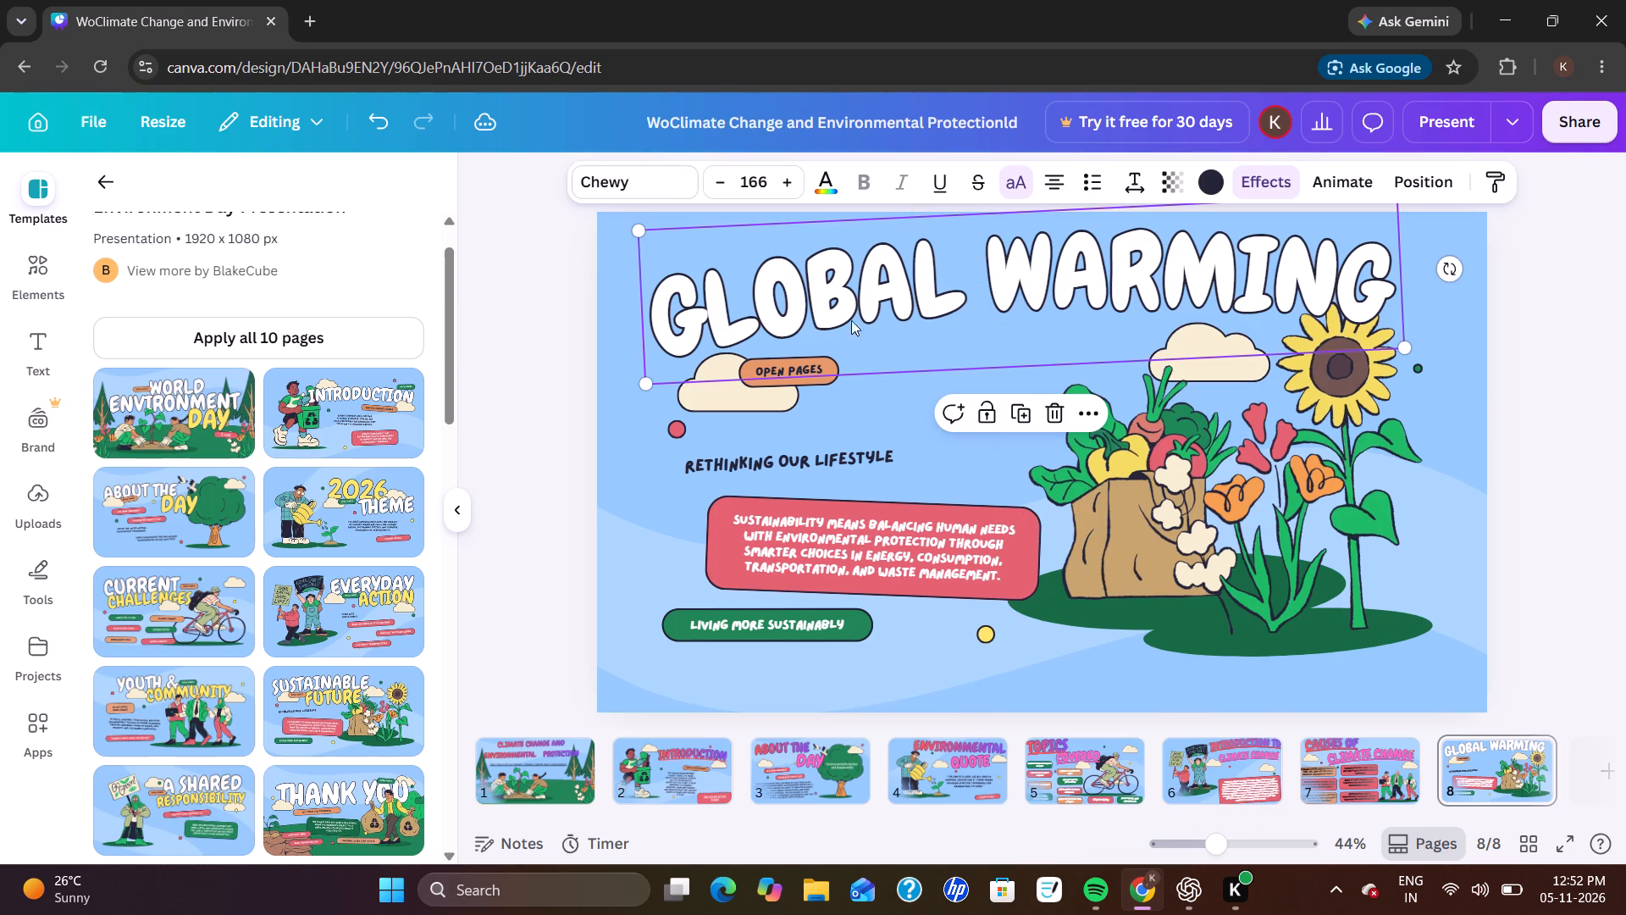
click(803, 379)
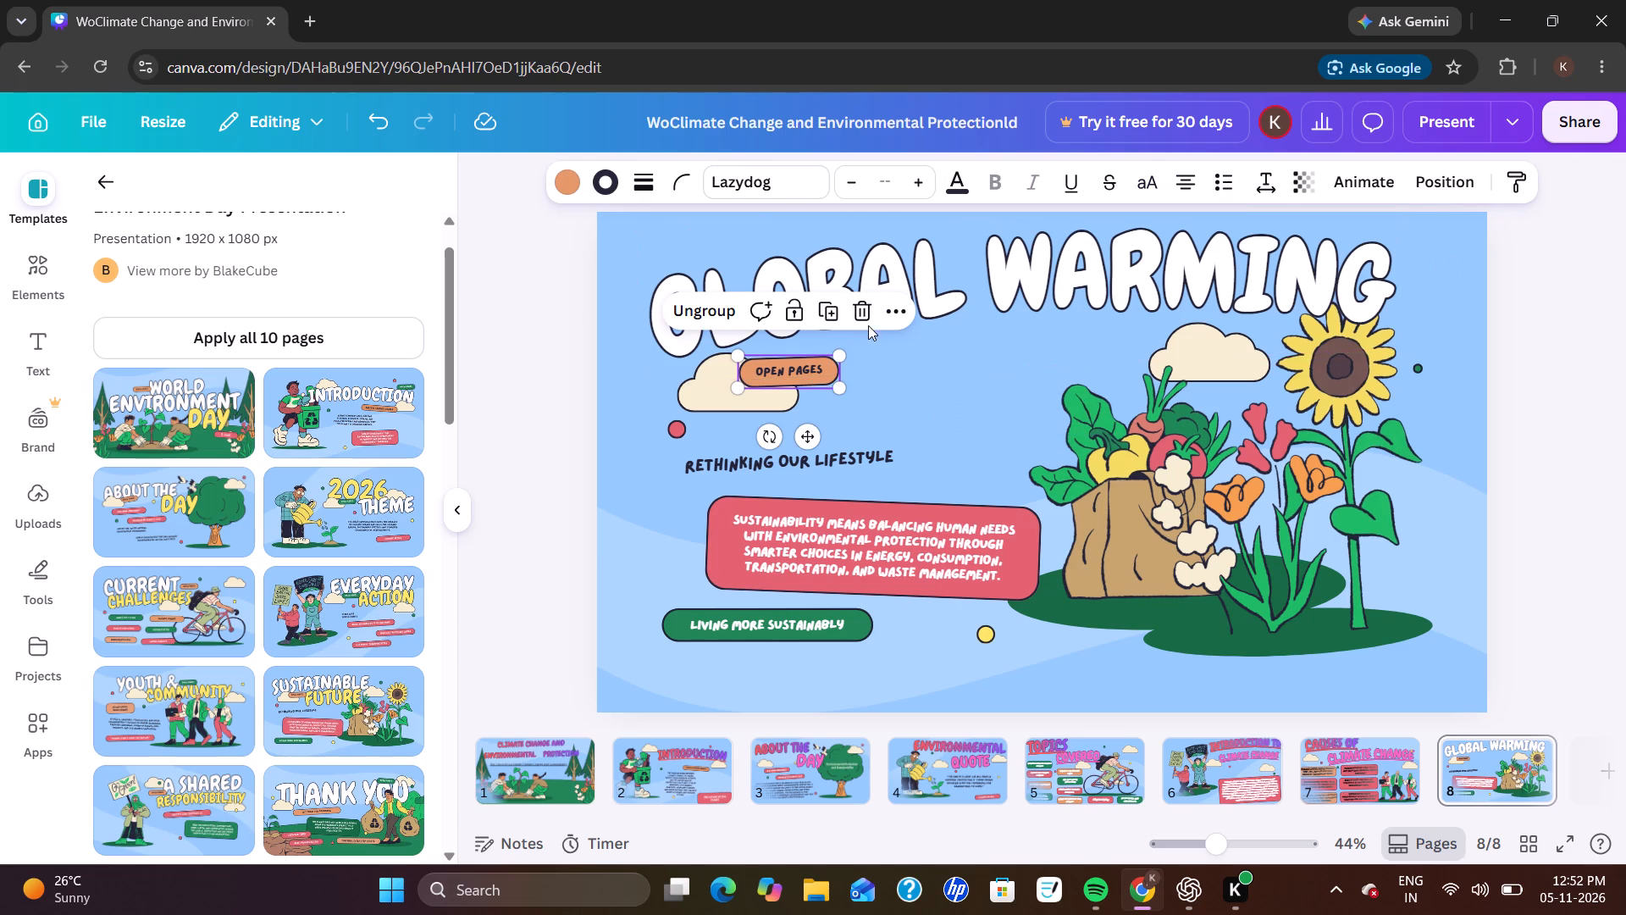
click(867, 316)
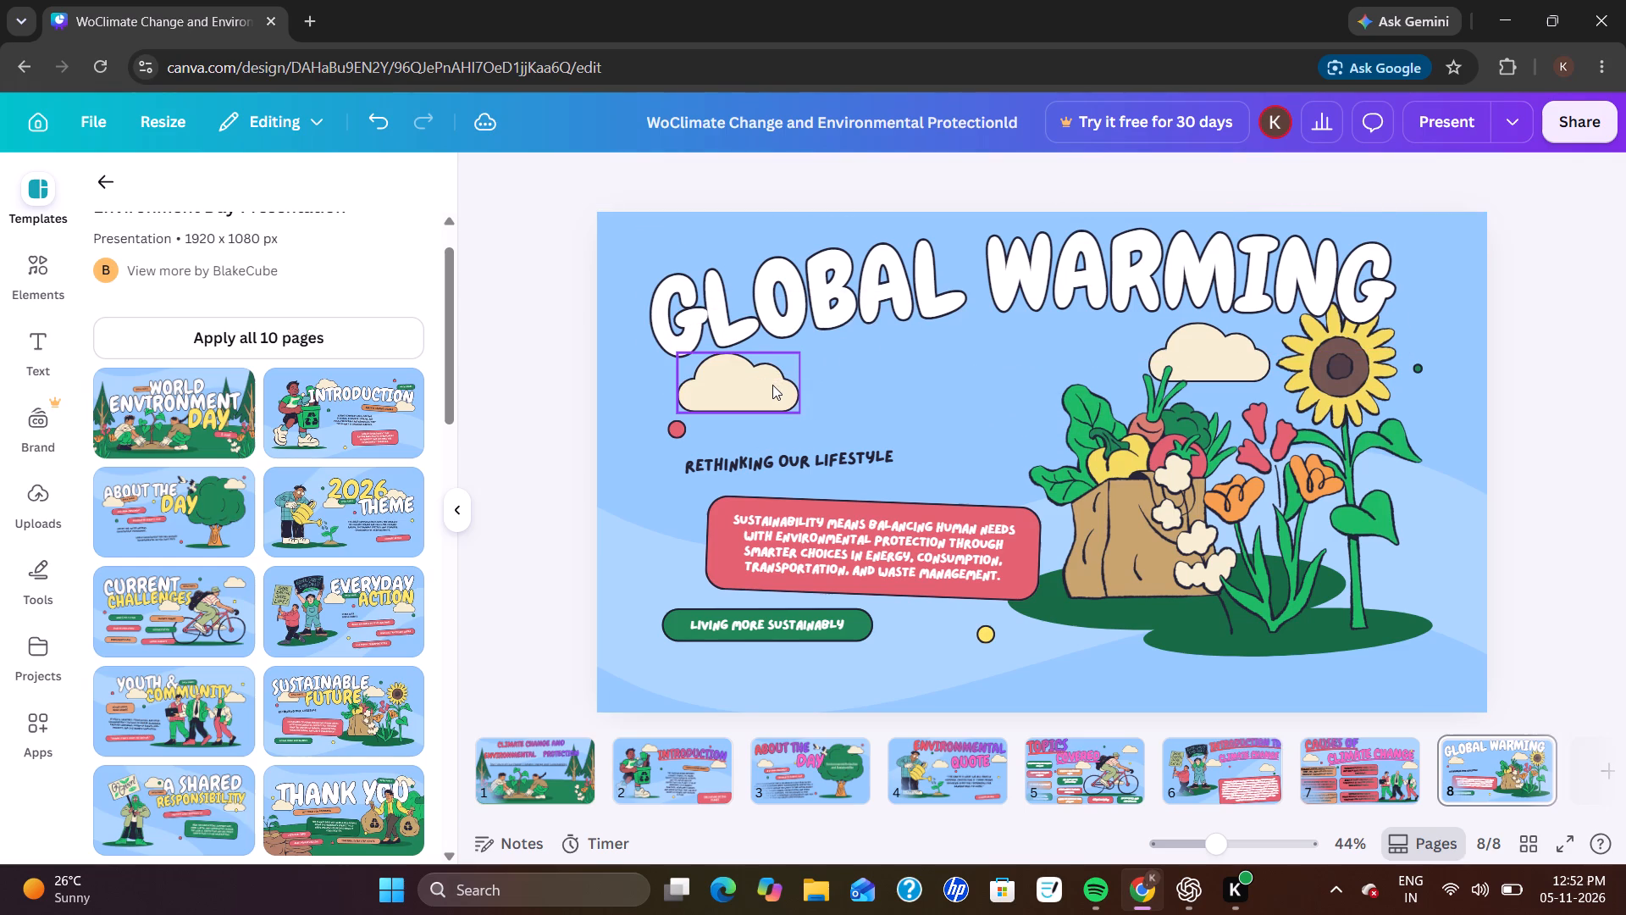
Underline the "GLOBAL WARMING" title and colour it with the red-to-purple gradient from the design's text colours.
click(879, 313)
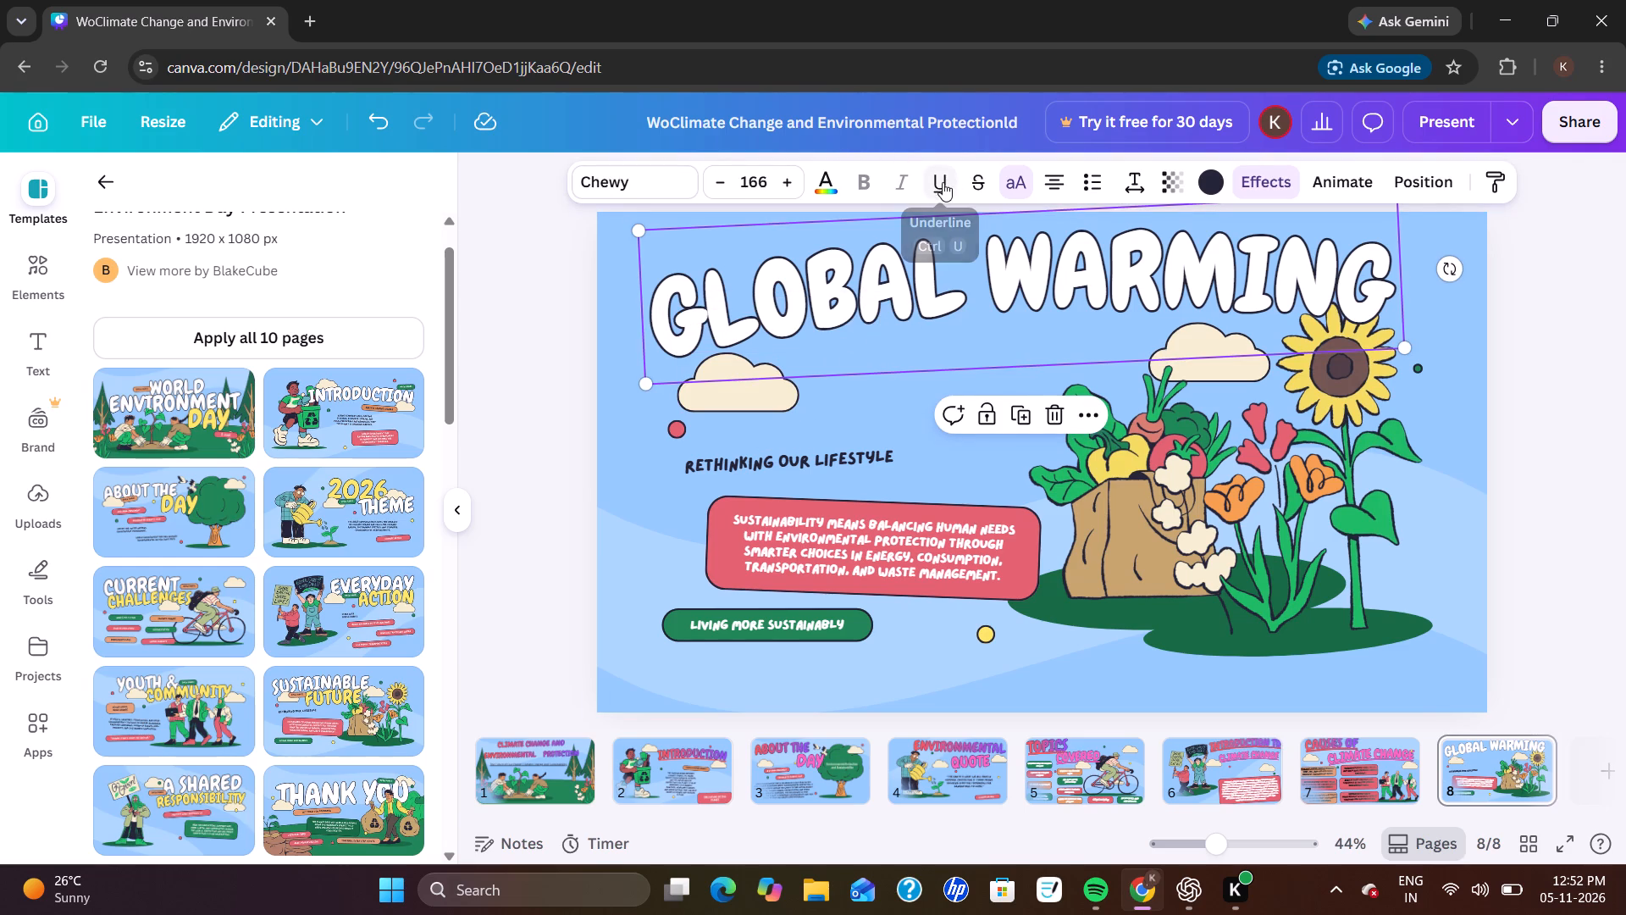
click(943, 182)
click(828, 197)
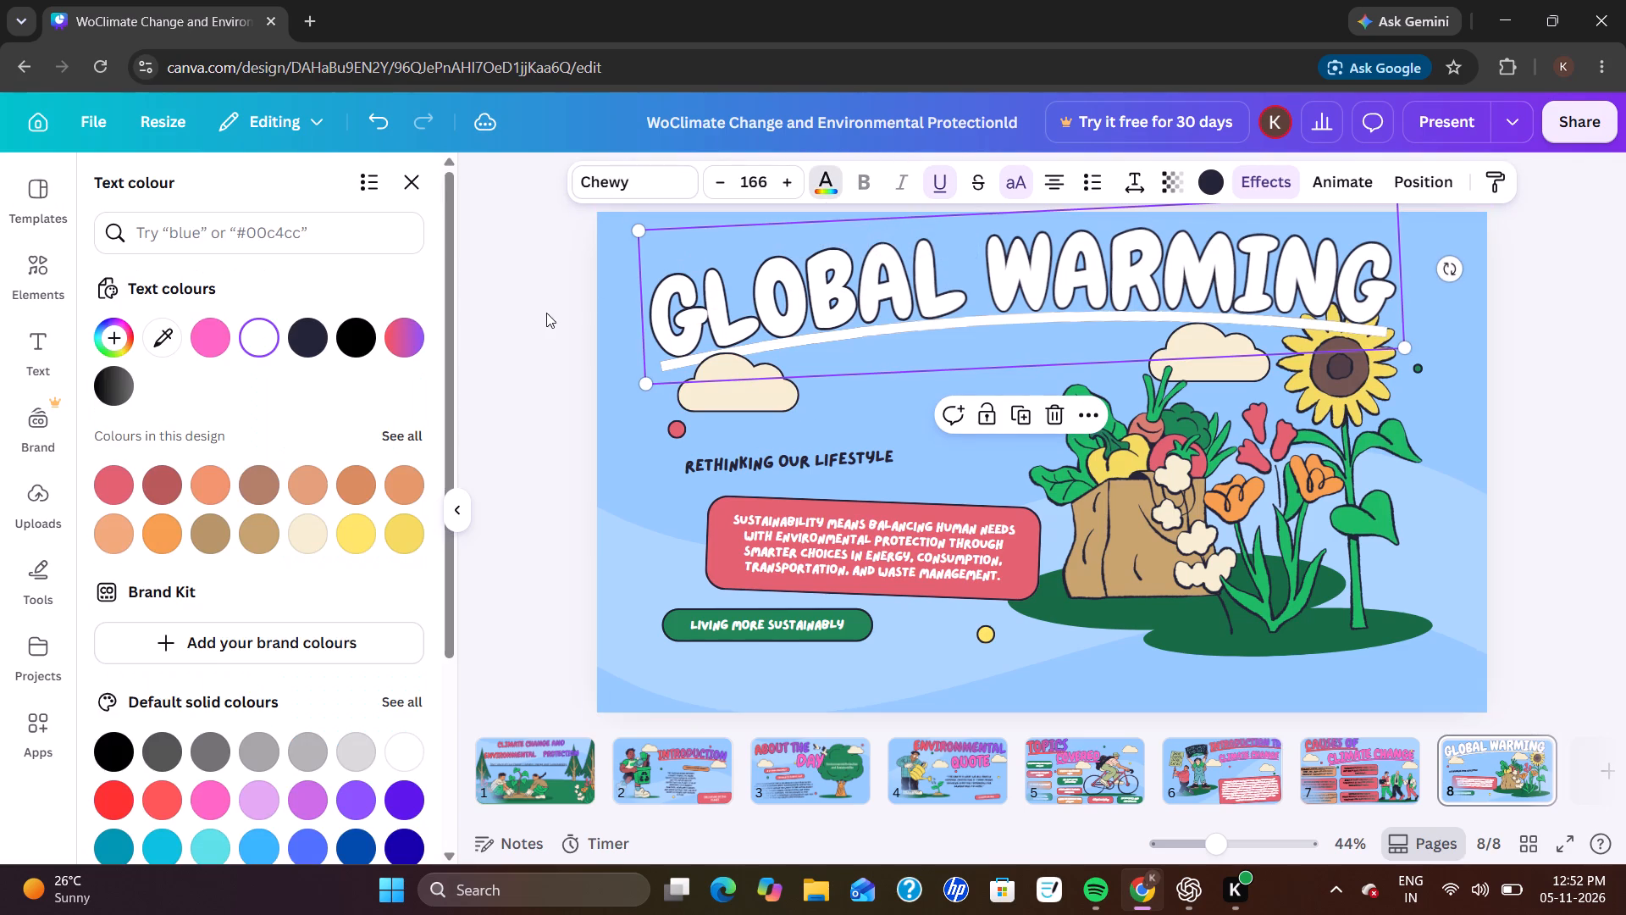
click(408, 332)
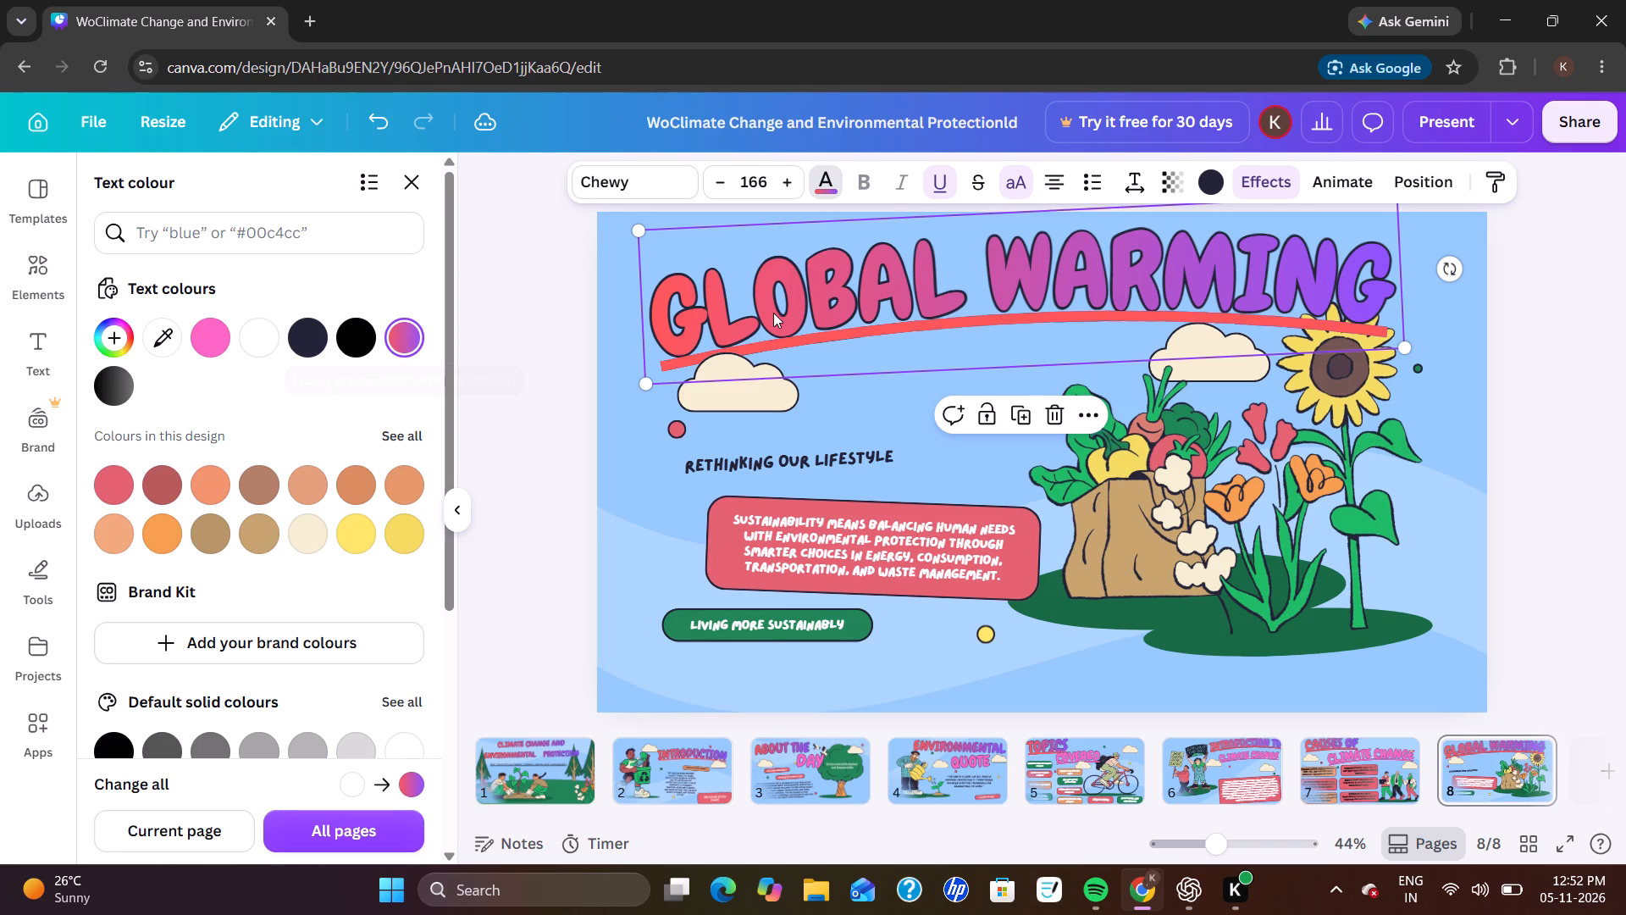
Move the "GLOBAL WARMING" title slightly up and left, close to the top edge of the page.
drag(773, 313, 761, 297)
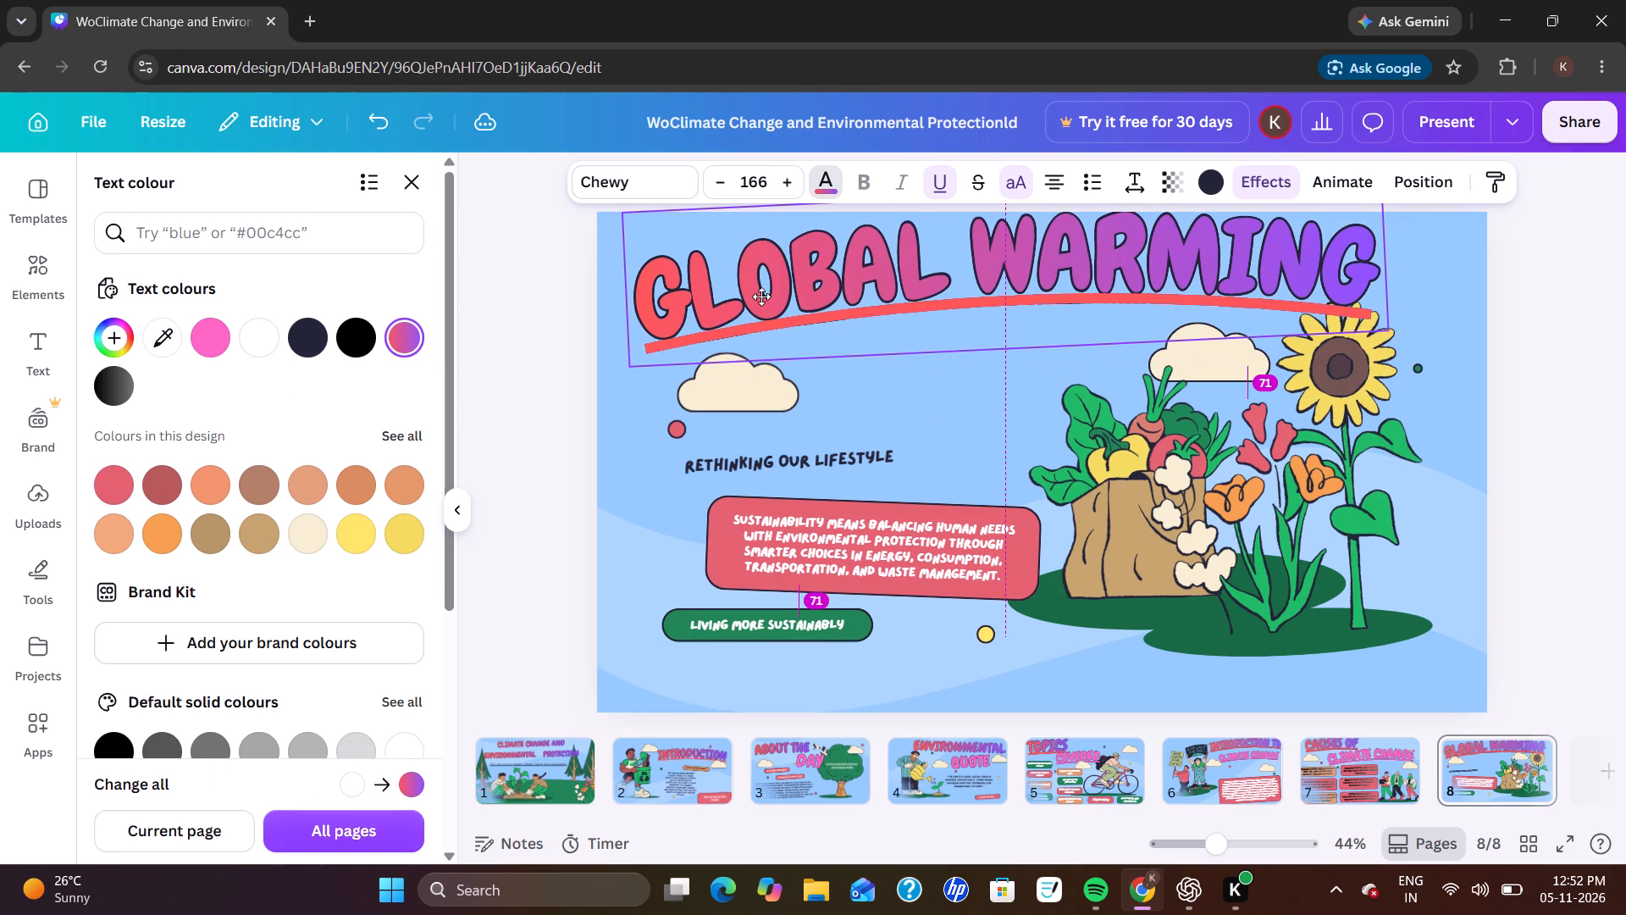
drag(761, 297, 761, 301)
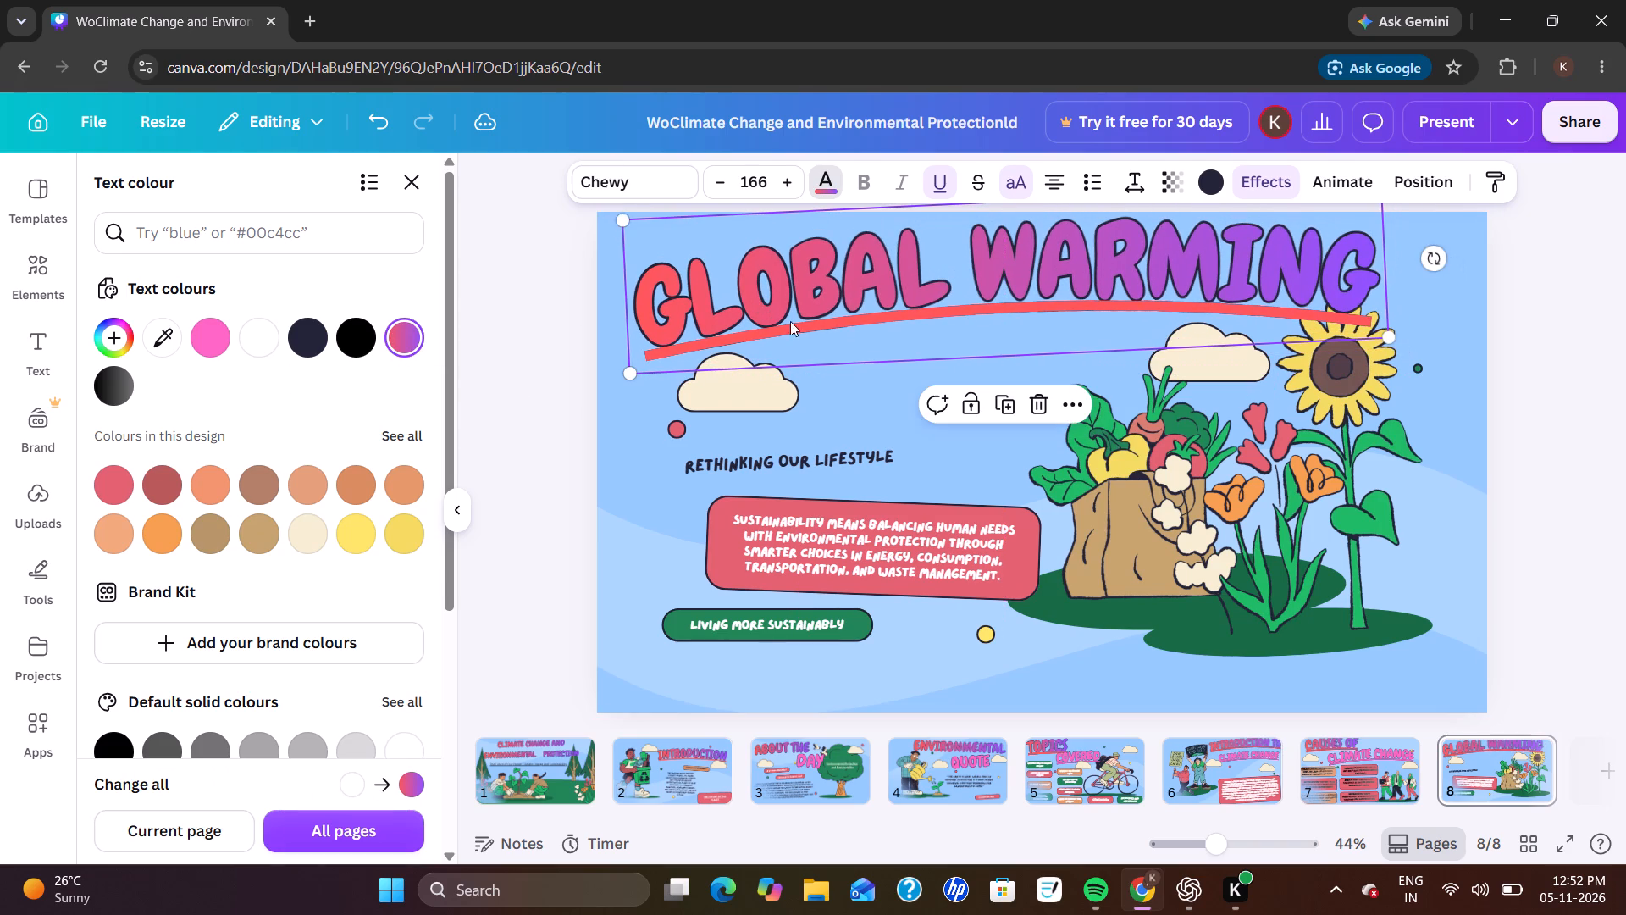
Shift the sunflower, orange flowers, vegetable bag and both dark green ground ellipses slightly down, clear of the title.
drag(1358, 411, 1365, 439)
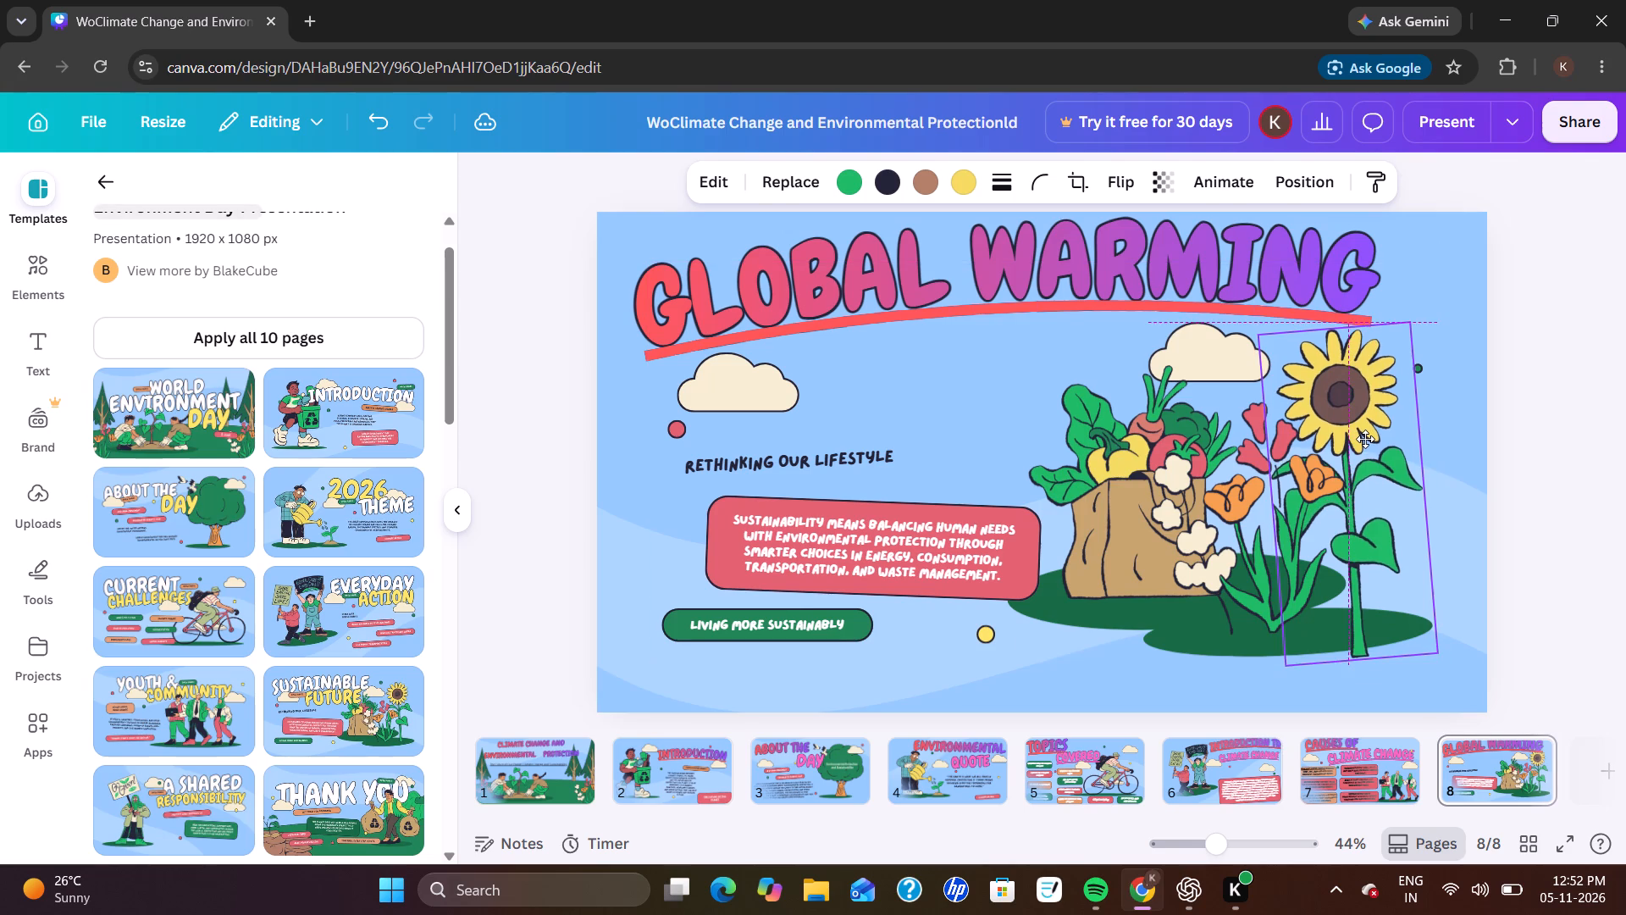
drag(1365, 439, 1369, 439)
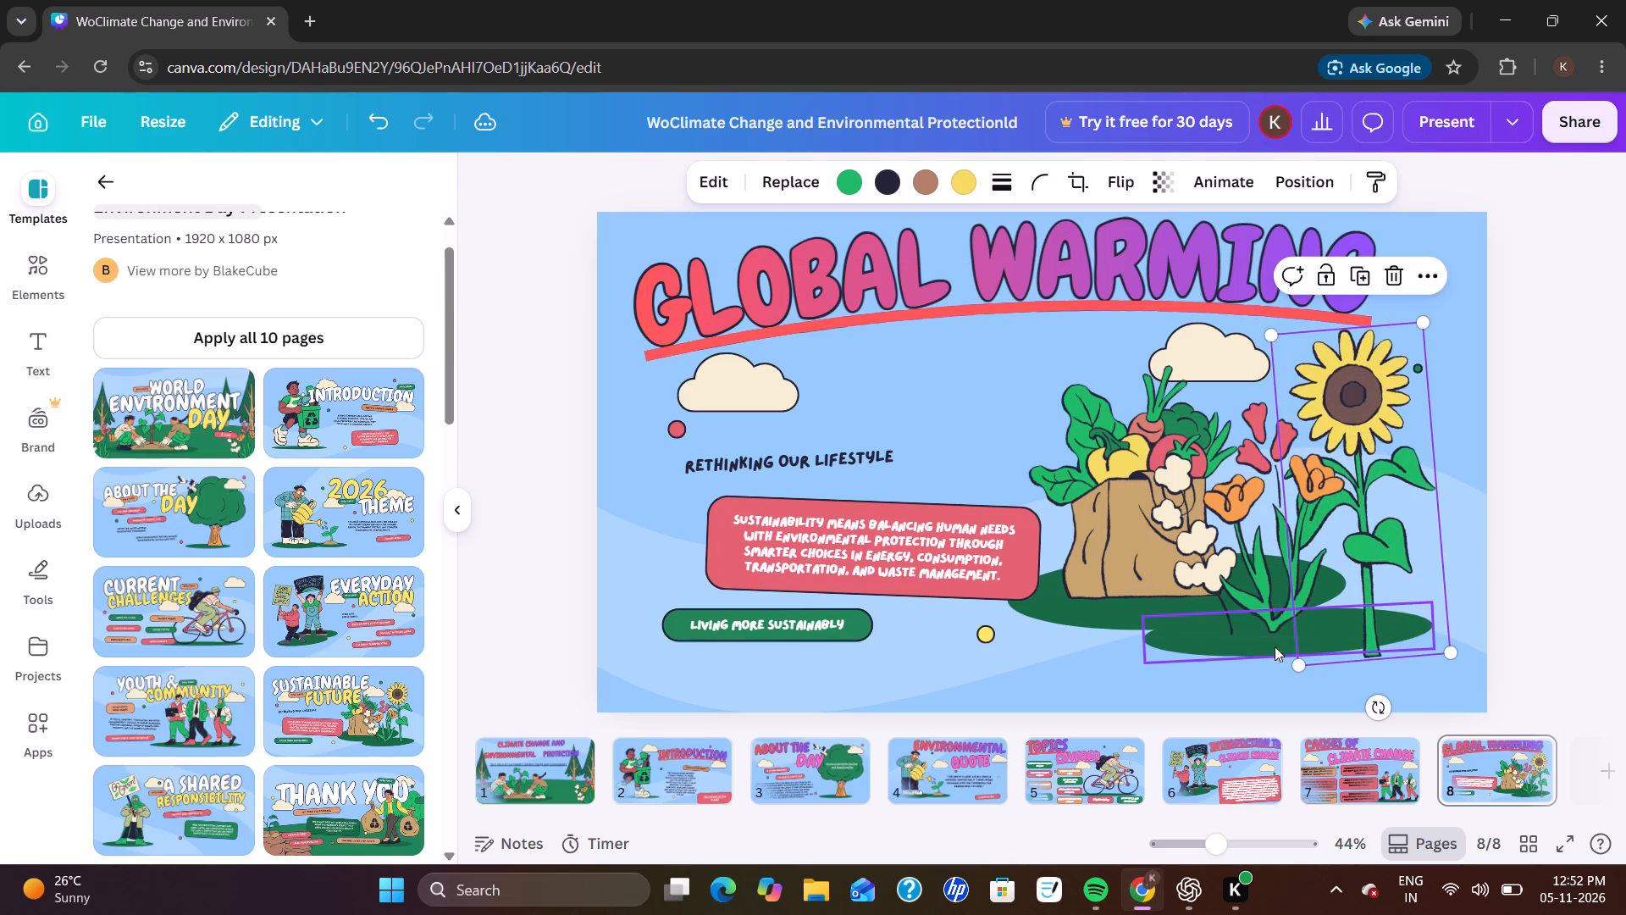
drag(1261, 646, 1274, 671)
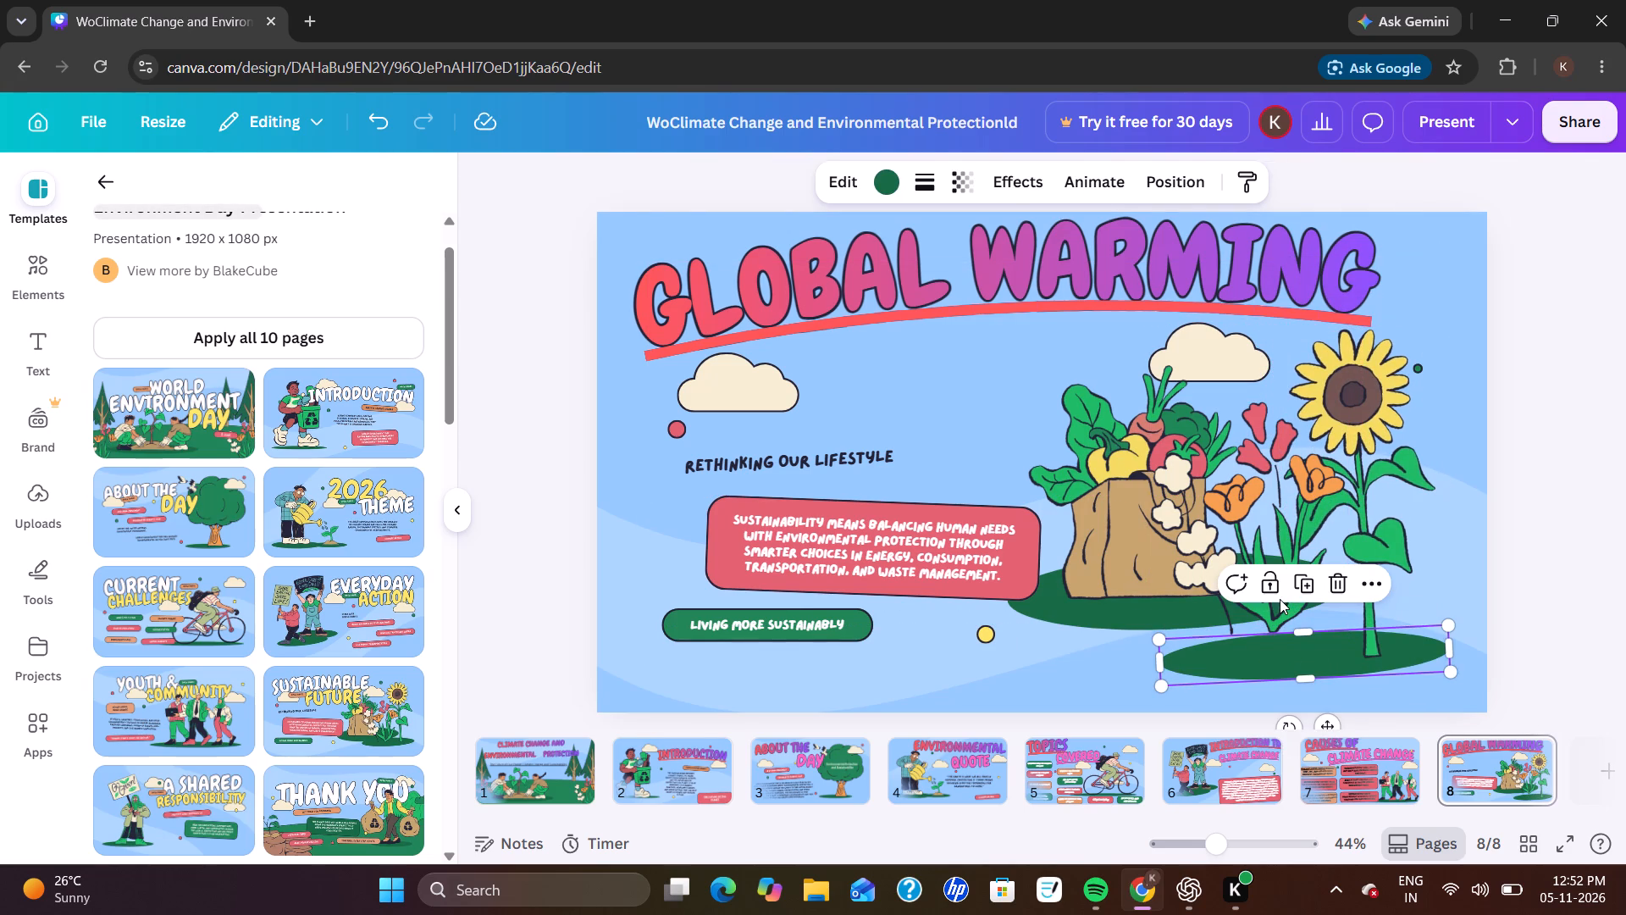
drag(1280, 599, 1301, 635)
click(1278, 545)
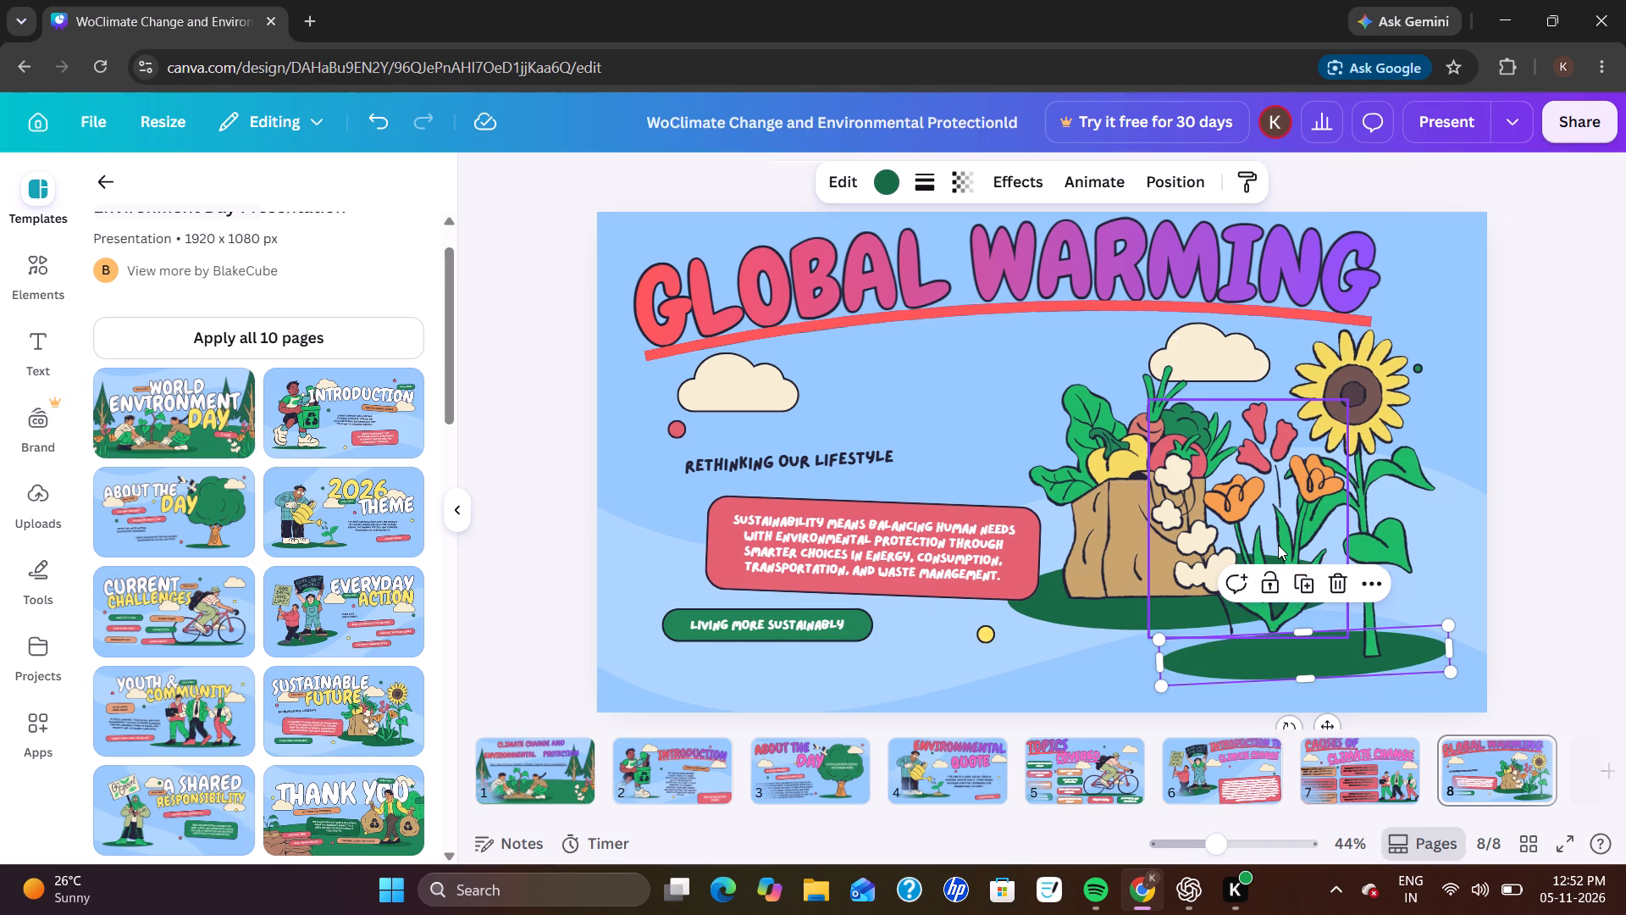
drag(1278, 545, 1289, 563)
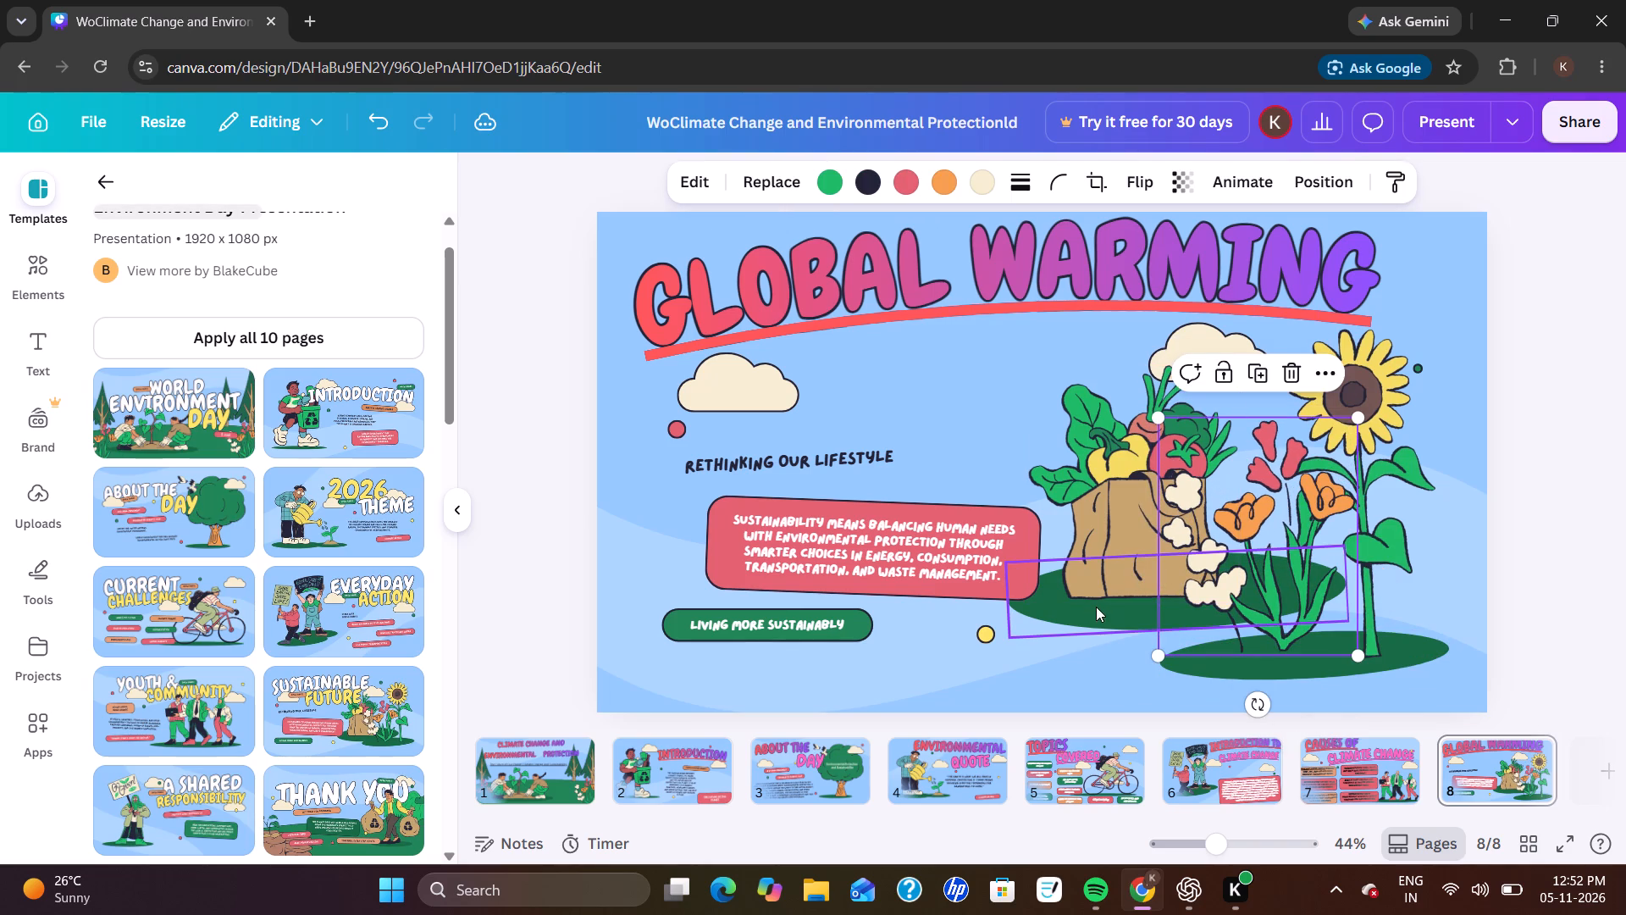
drag(1096, 612, 1095, 632)
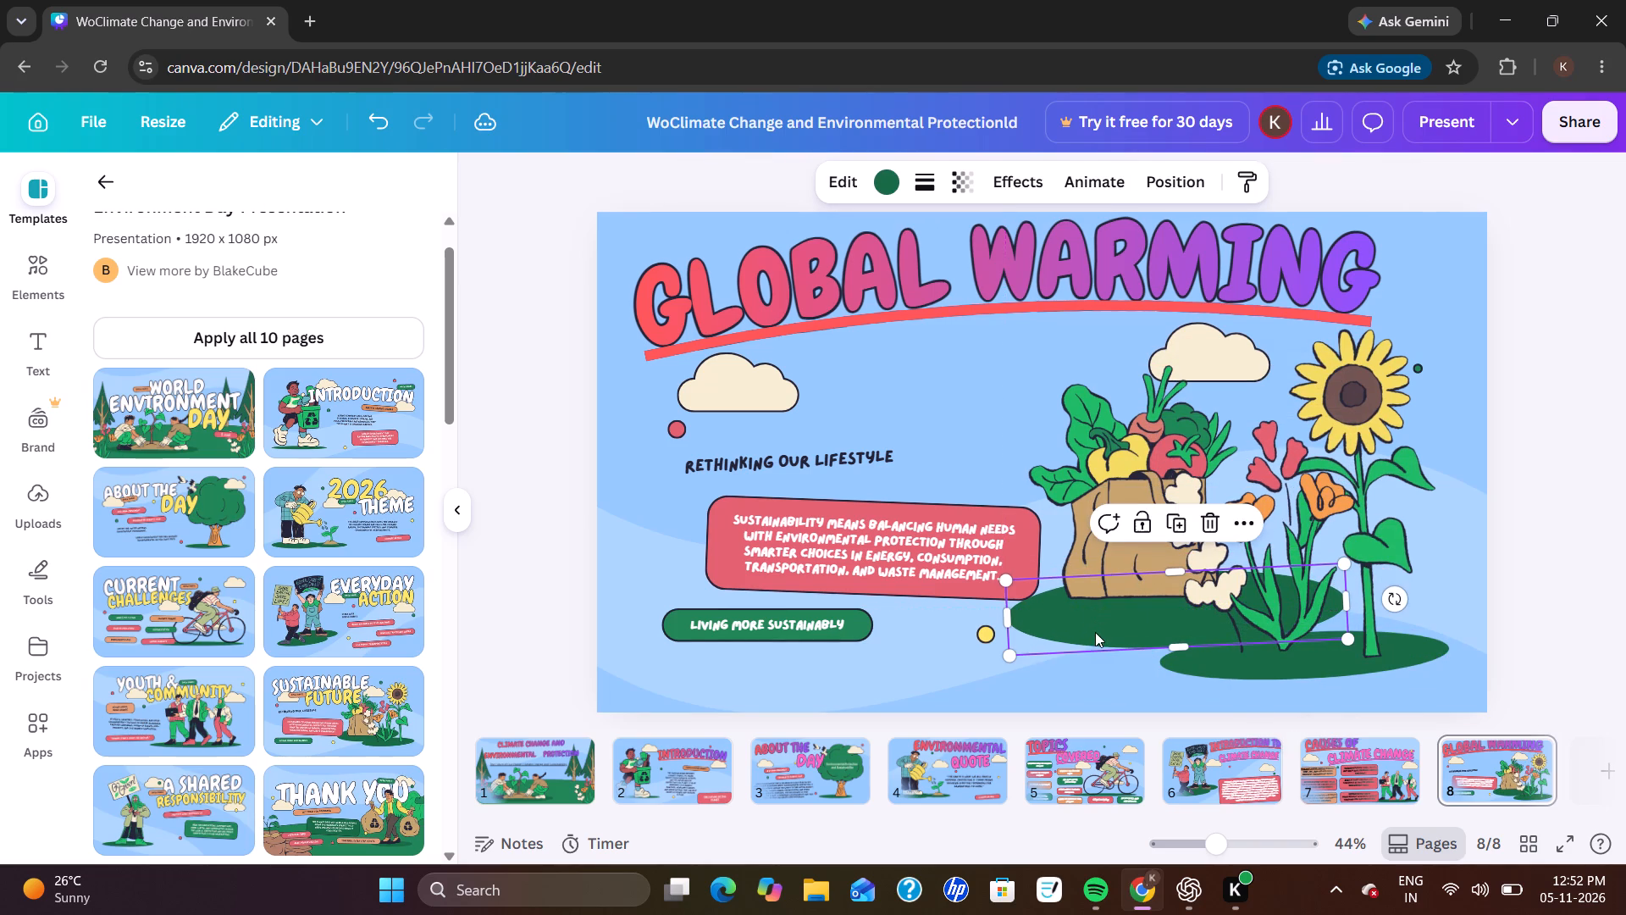
click(1106, 549)
drag(1106, 549, 1114, 568)
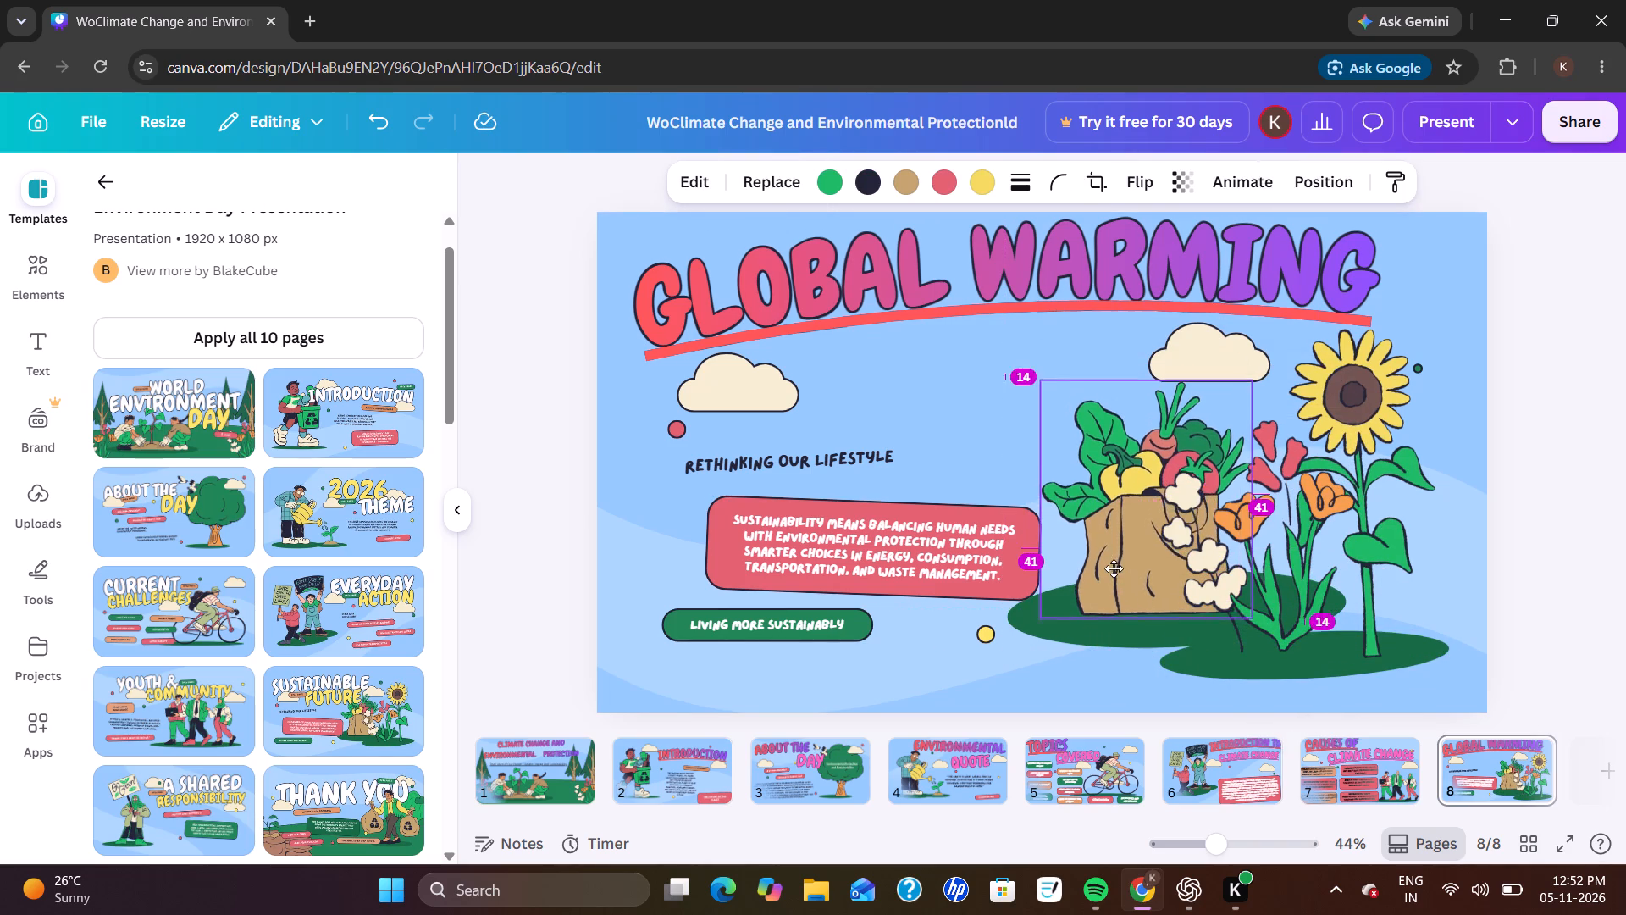
drag(1114, 568, 1116, 579)
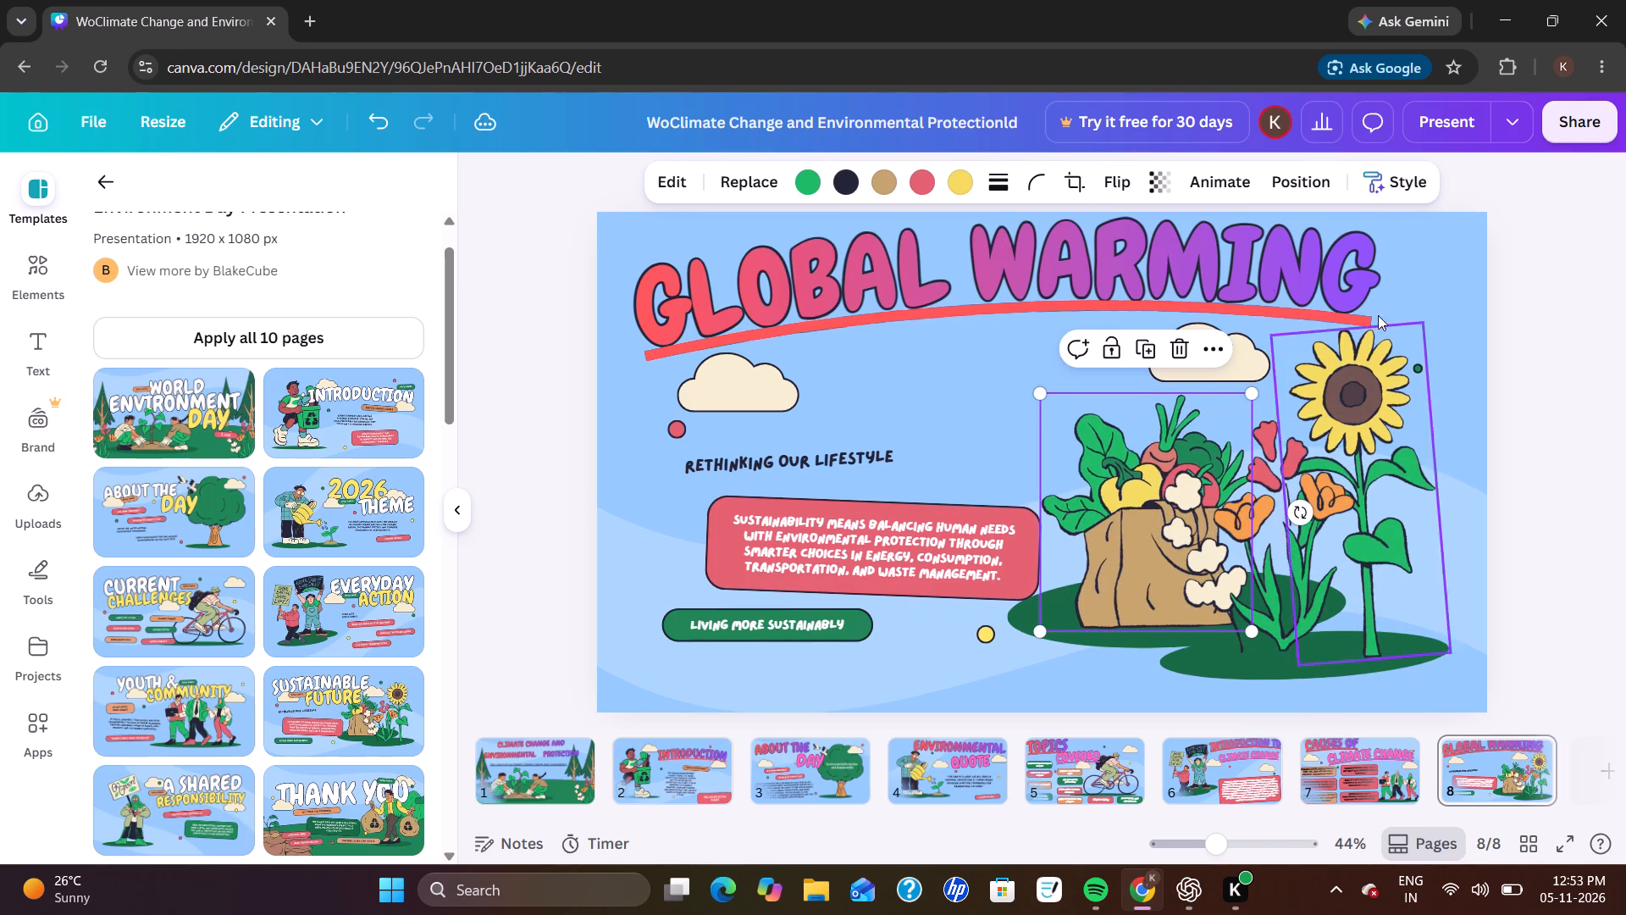
click(1552, 342)
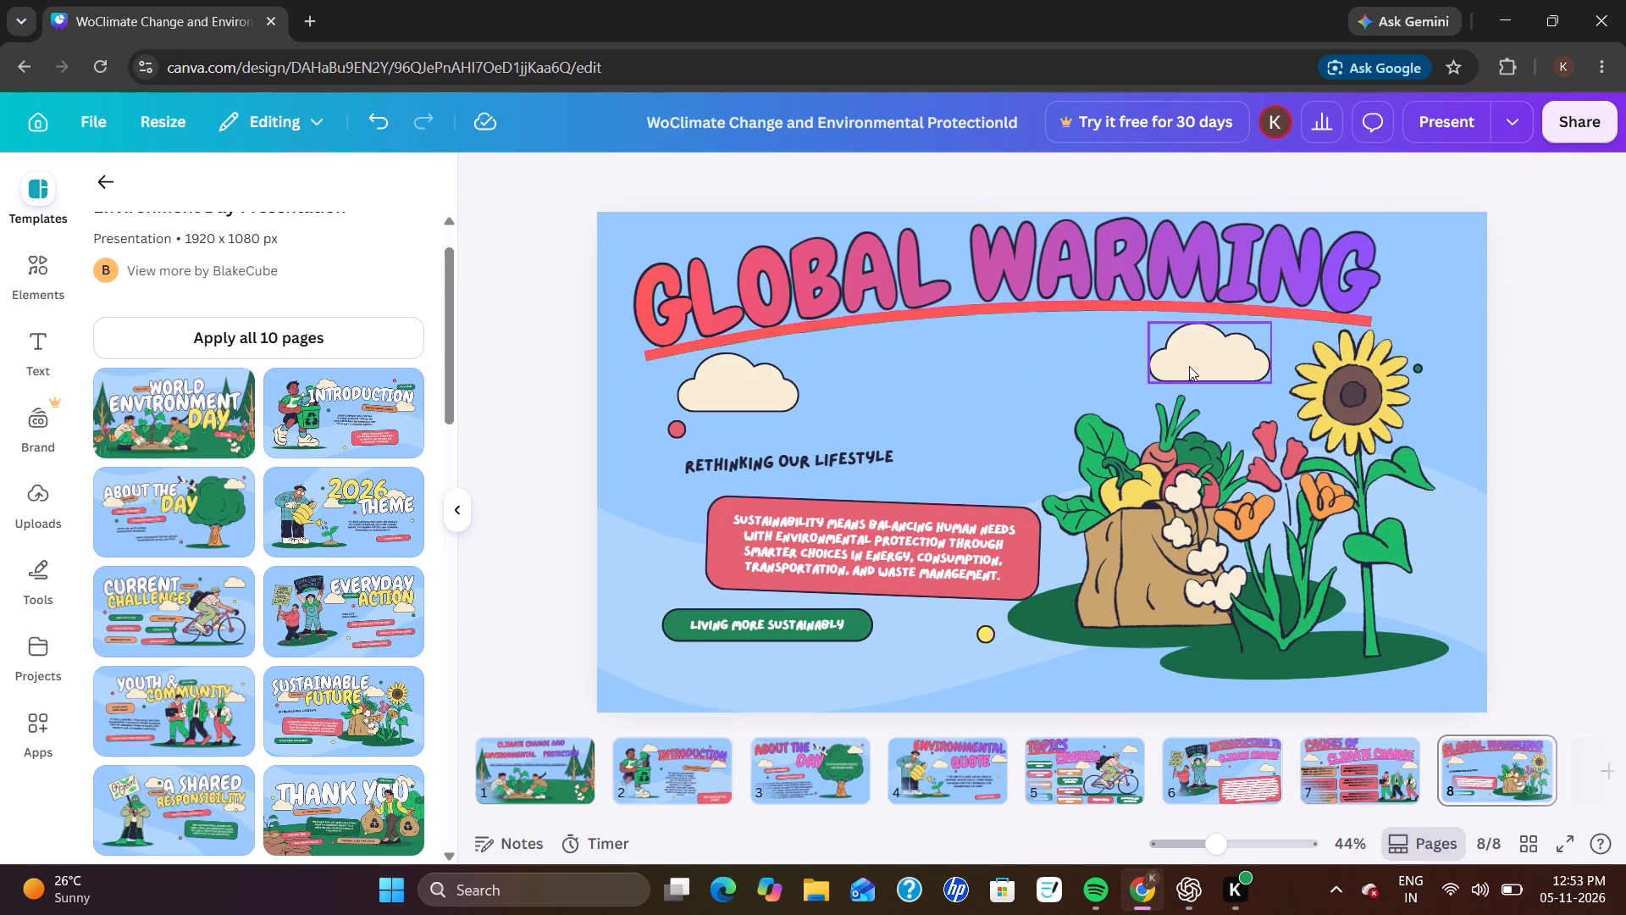
Move the cloud above the vegetable bag slightly right and up, just beneath the title's underline.
drag(1189, 370, 1227, 367)
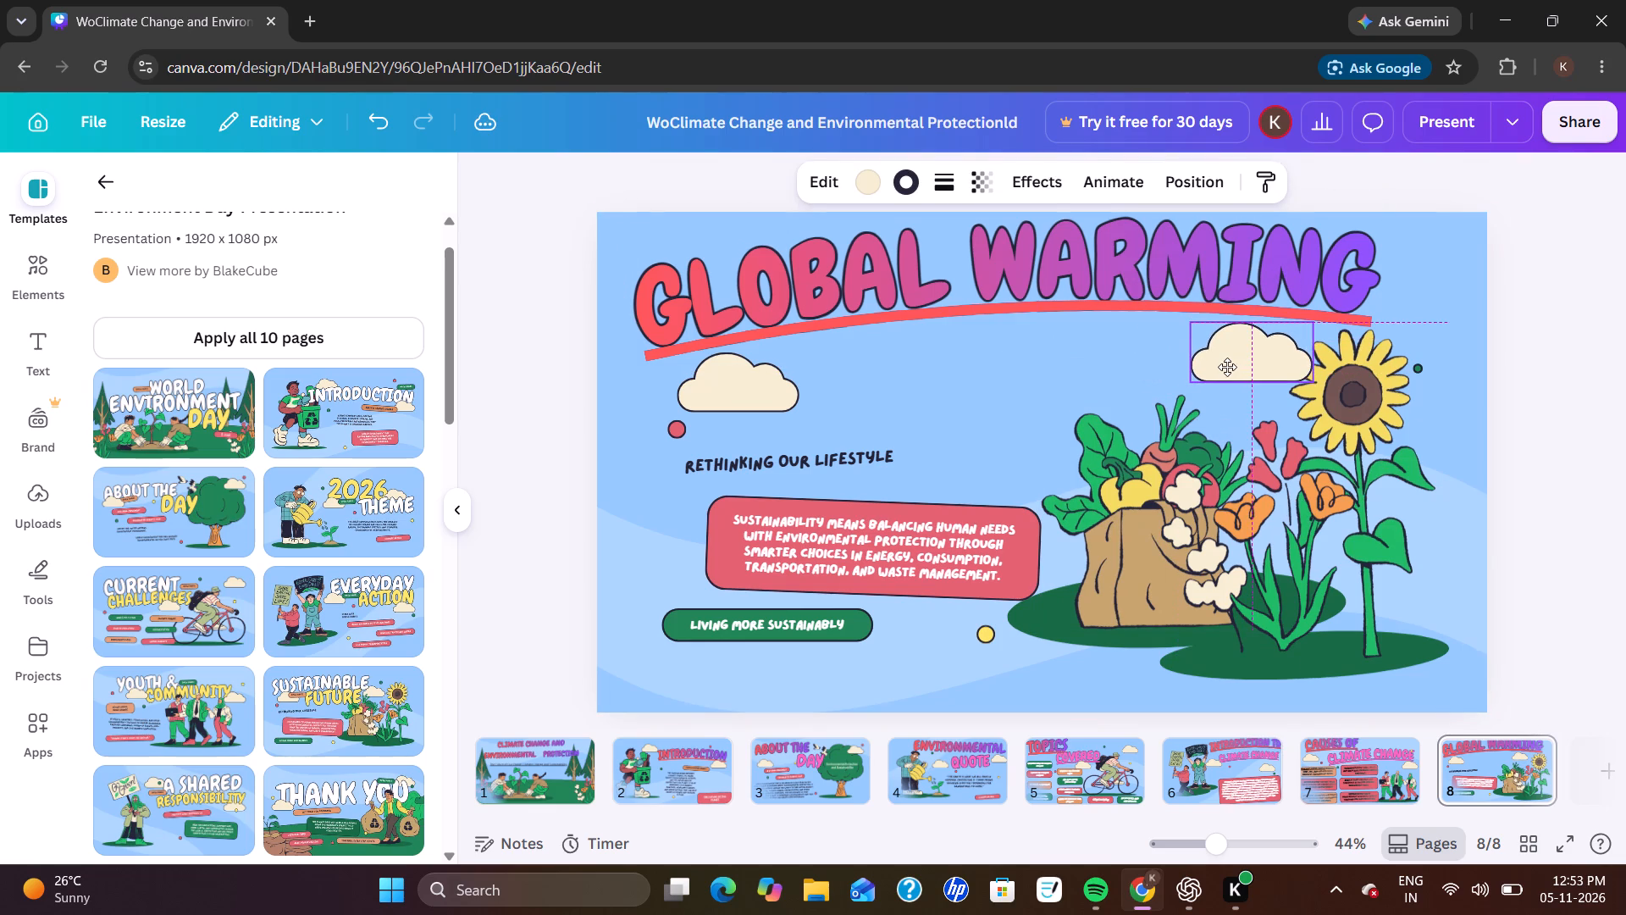
drag(1227, 367, 1209, 360)
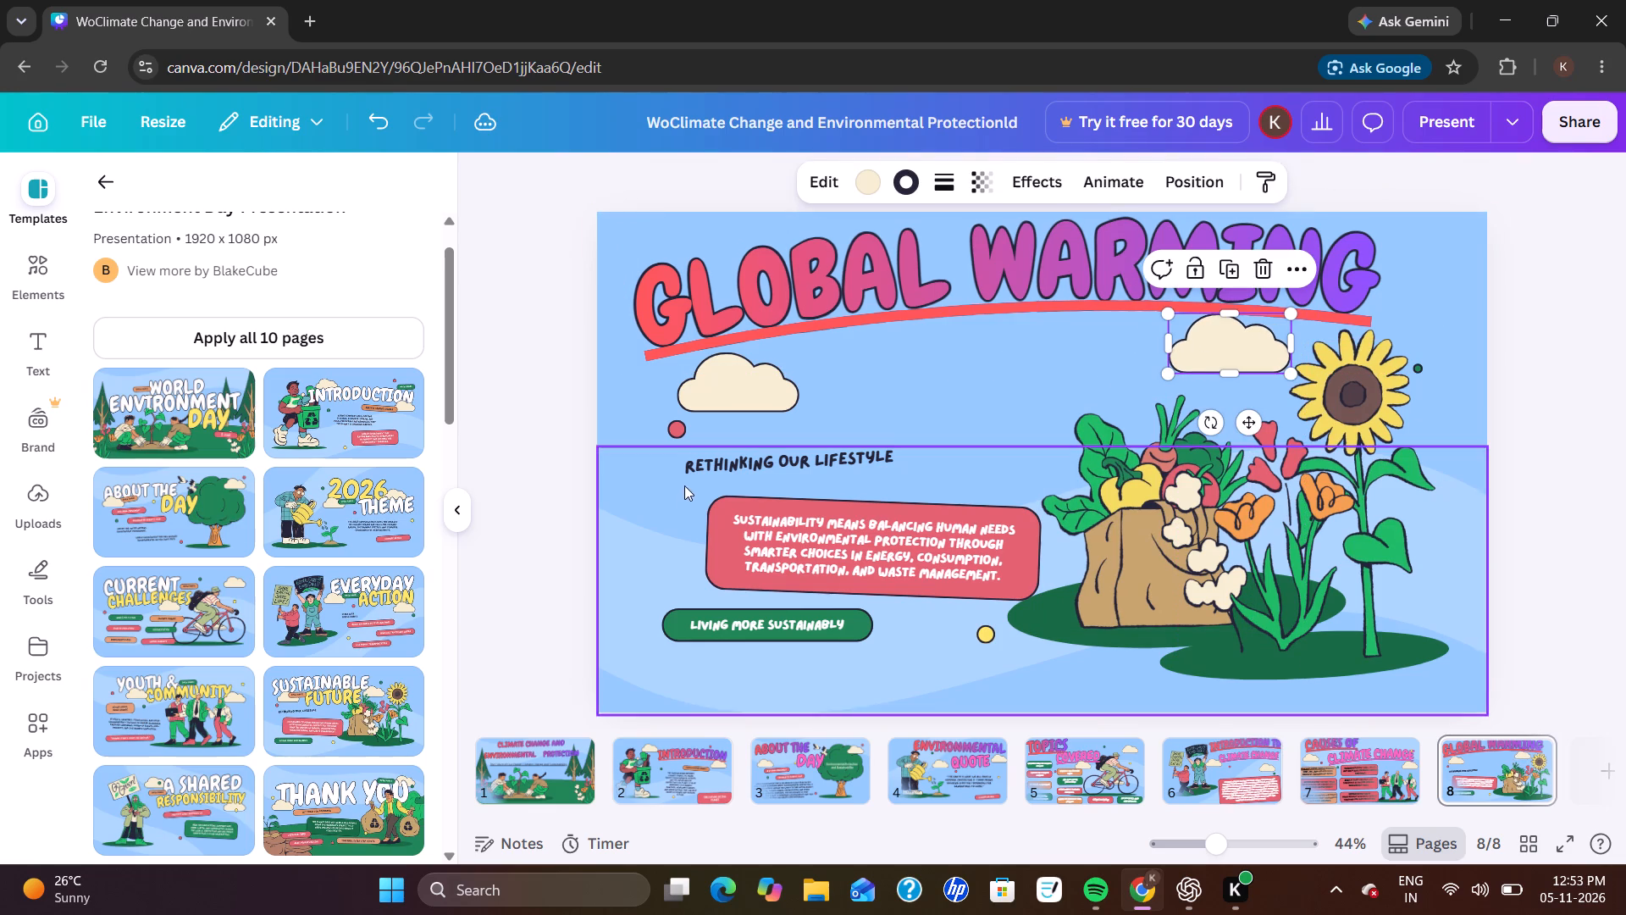
Delete the "RETHINKING OUR LIFESTYLE" subtitle text.
click(723, 465)
click(723, 465)
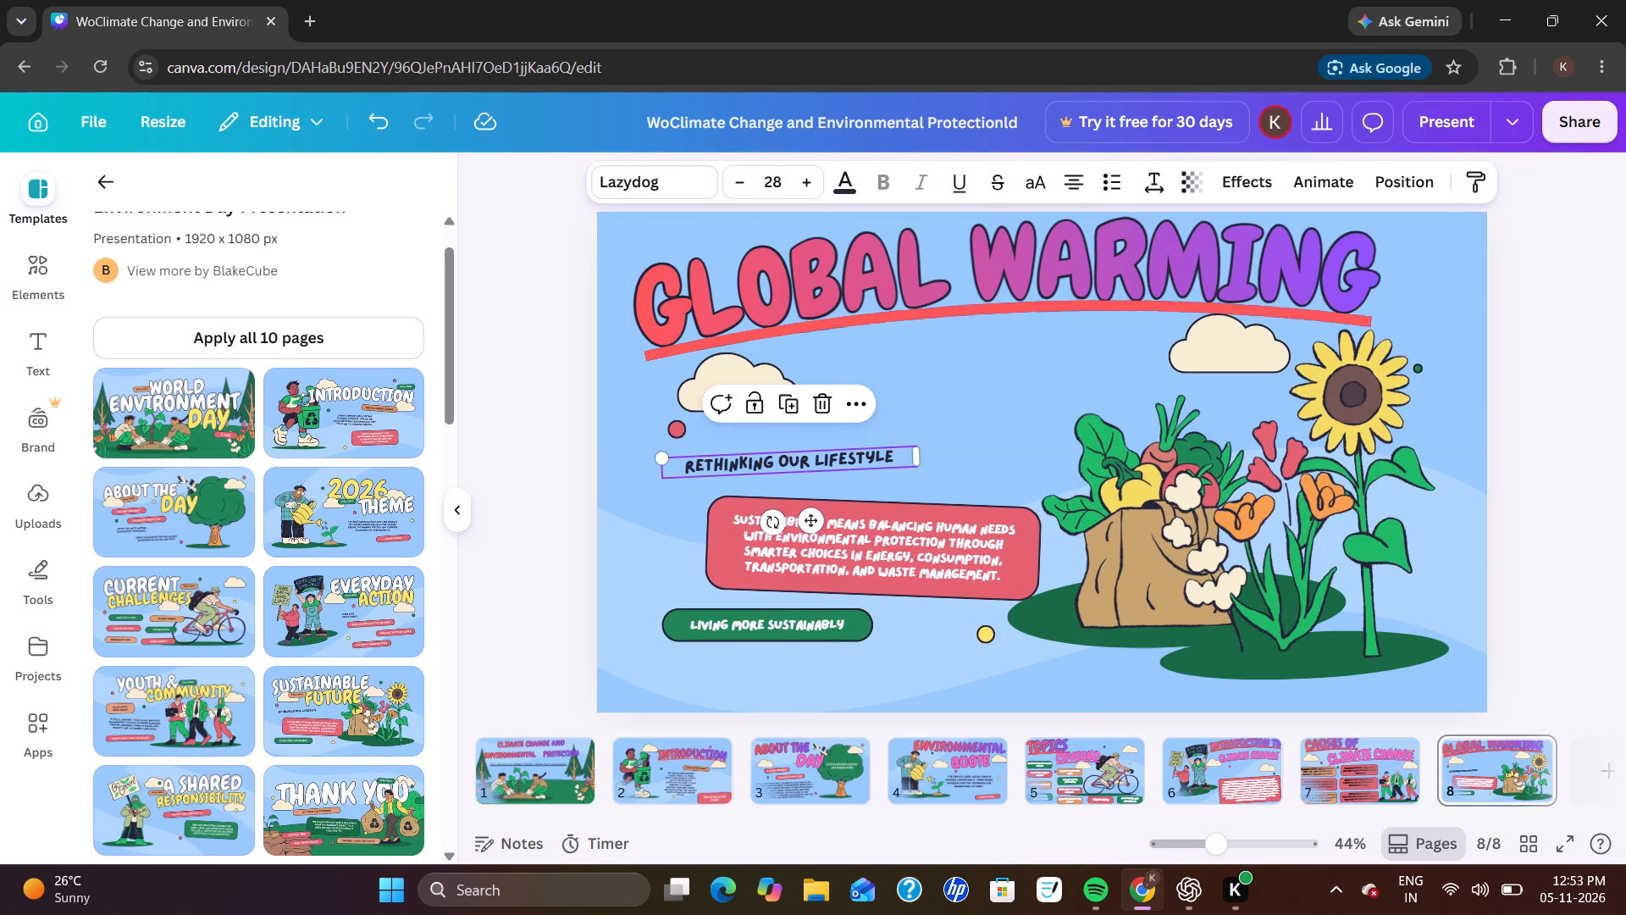
key(BackSpace)
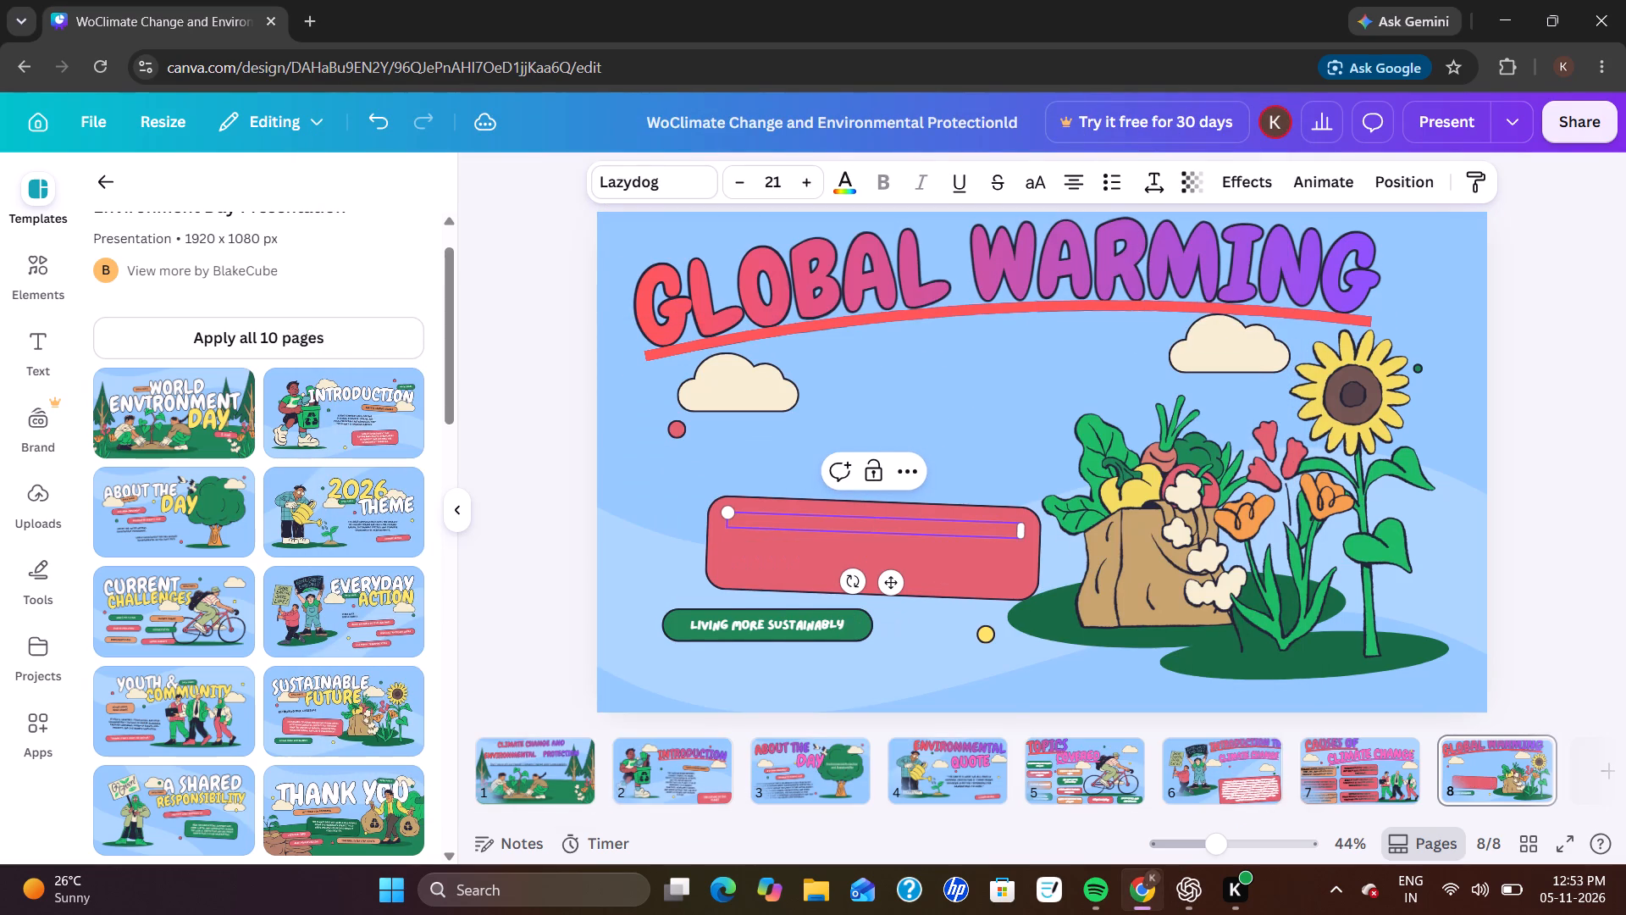
key(ctrl+v)
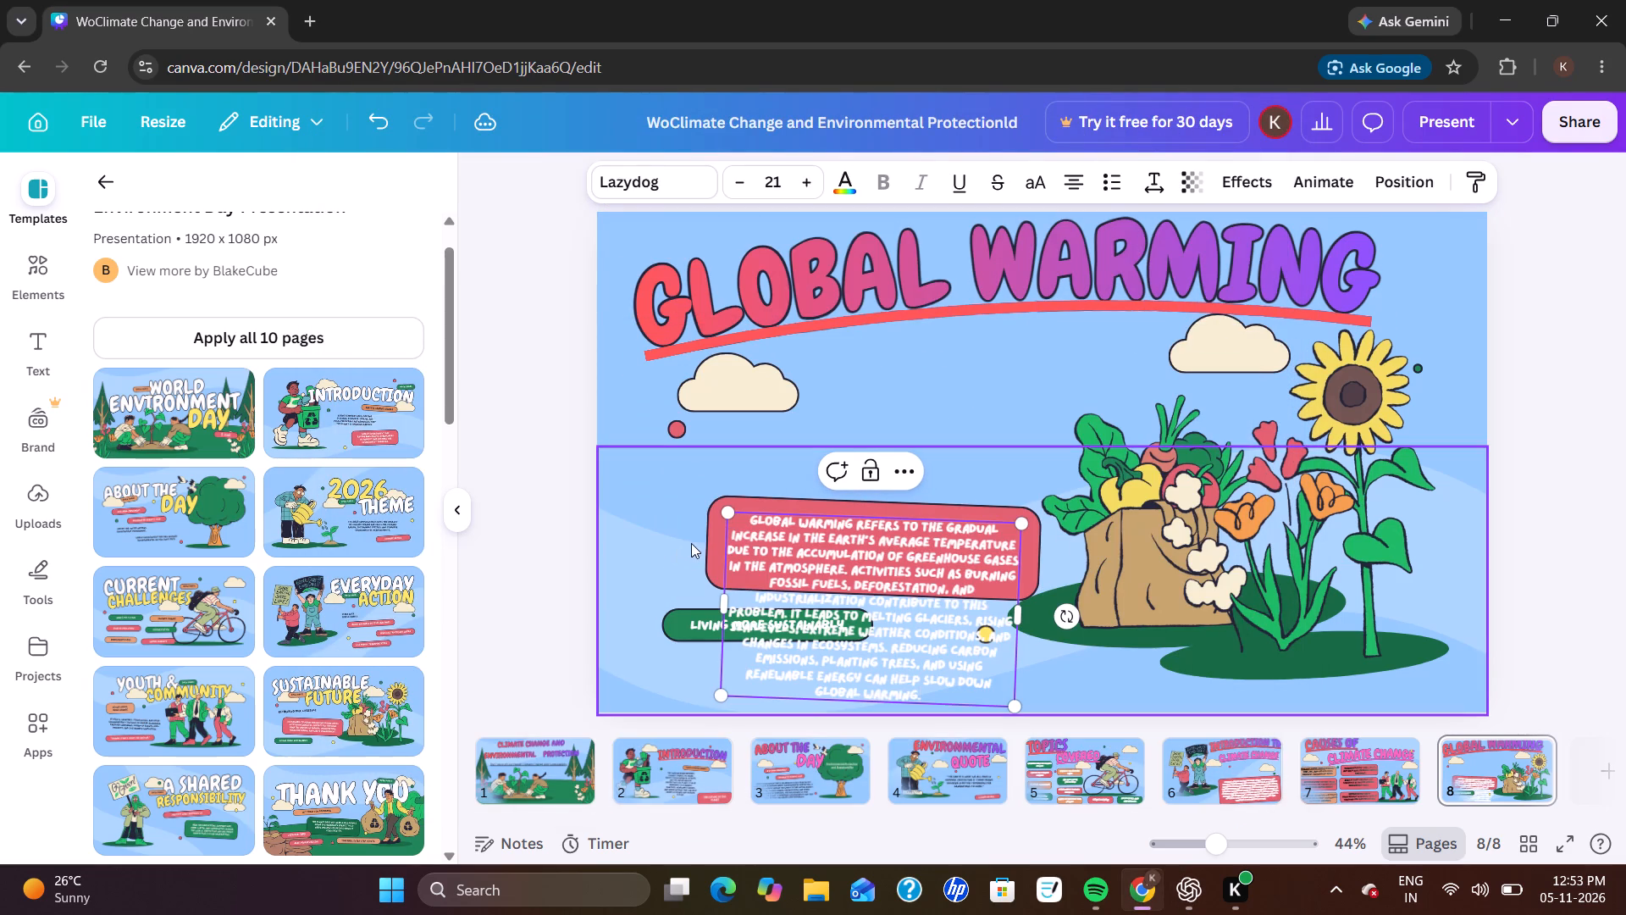
Move the green pill and its "LIVING MORE SUSTAINABLY" label down into the page's bottom-left corner, below the red box.
click(689, 632)
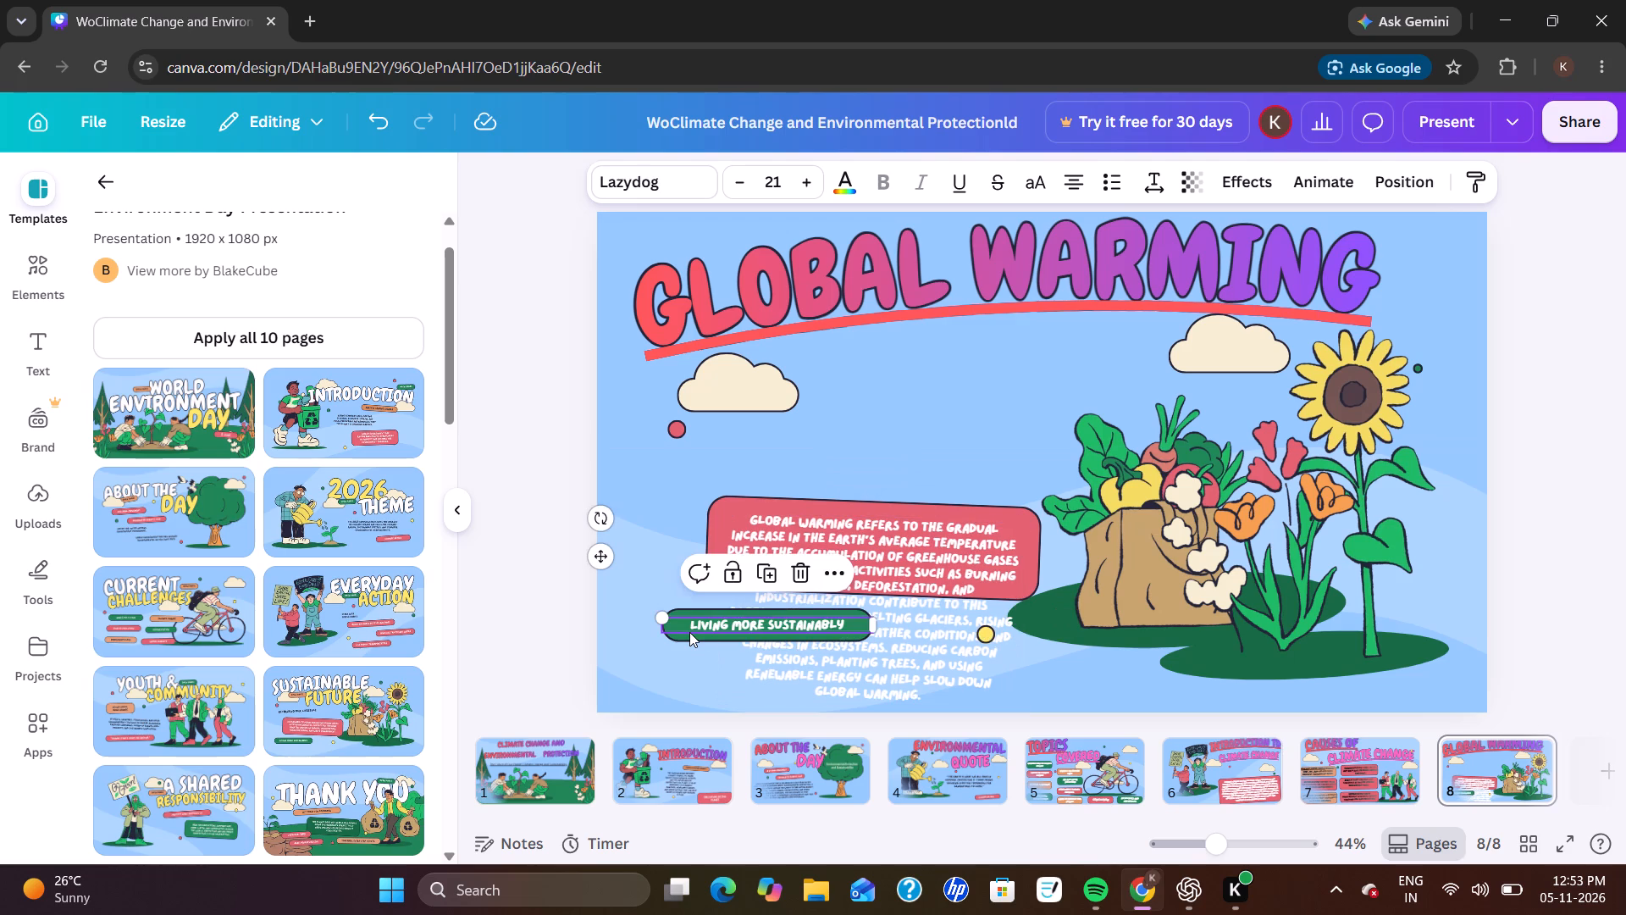
click(754, 502)
scroll(763, 534, up, 1)
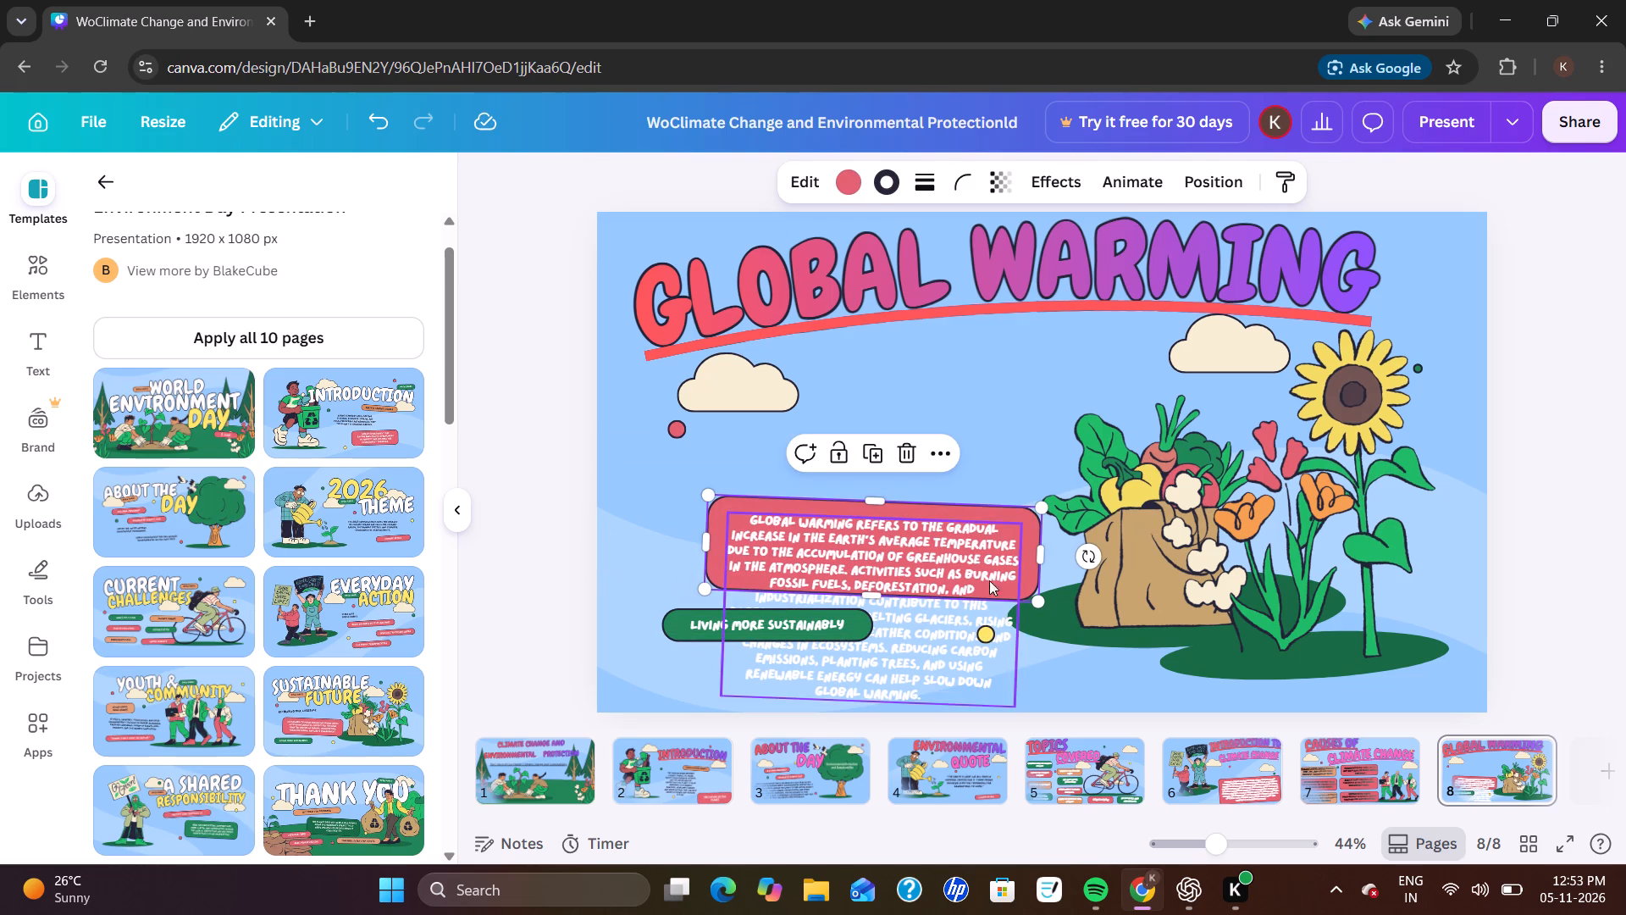
scroll(989, 580, up, 1)
drag(681, 633, 635, 696)
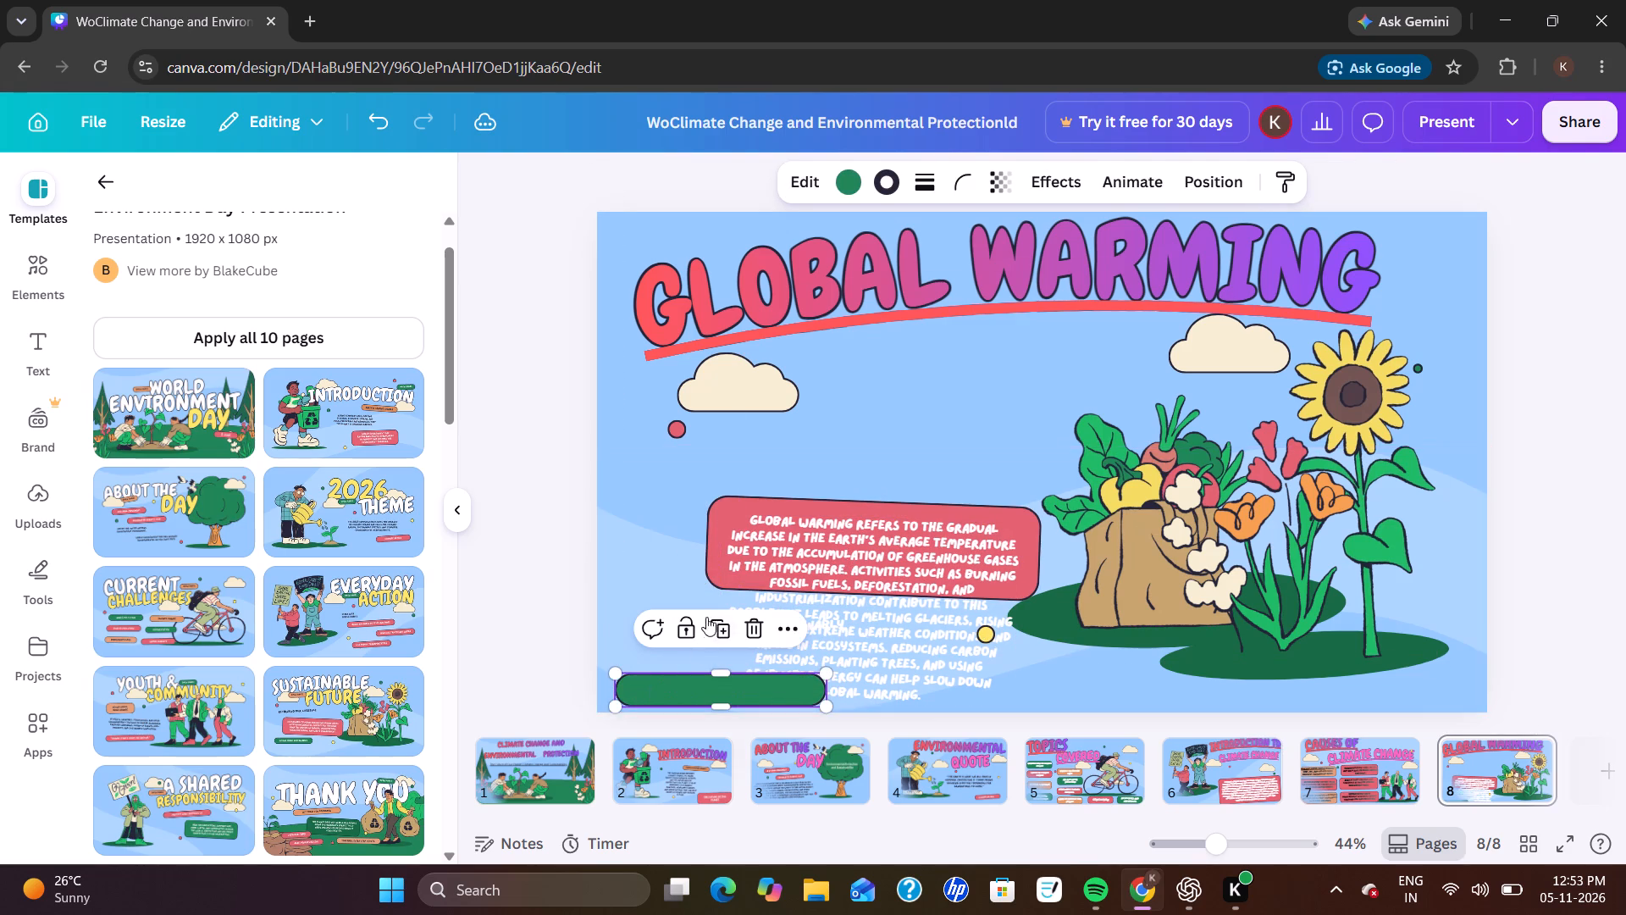
click(696, 590)
click(699, 622)
drag(699, 622, 652, 685)
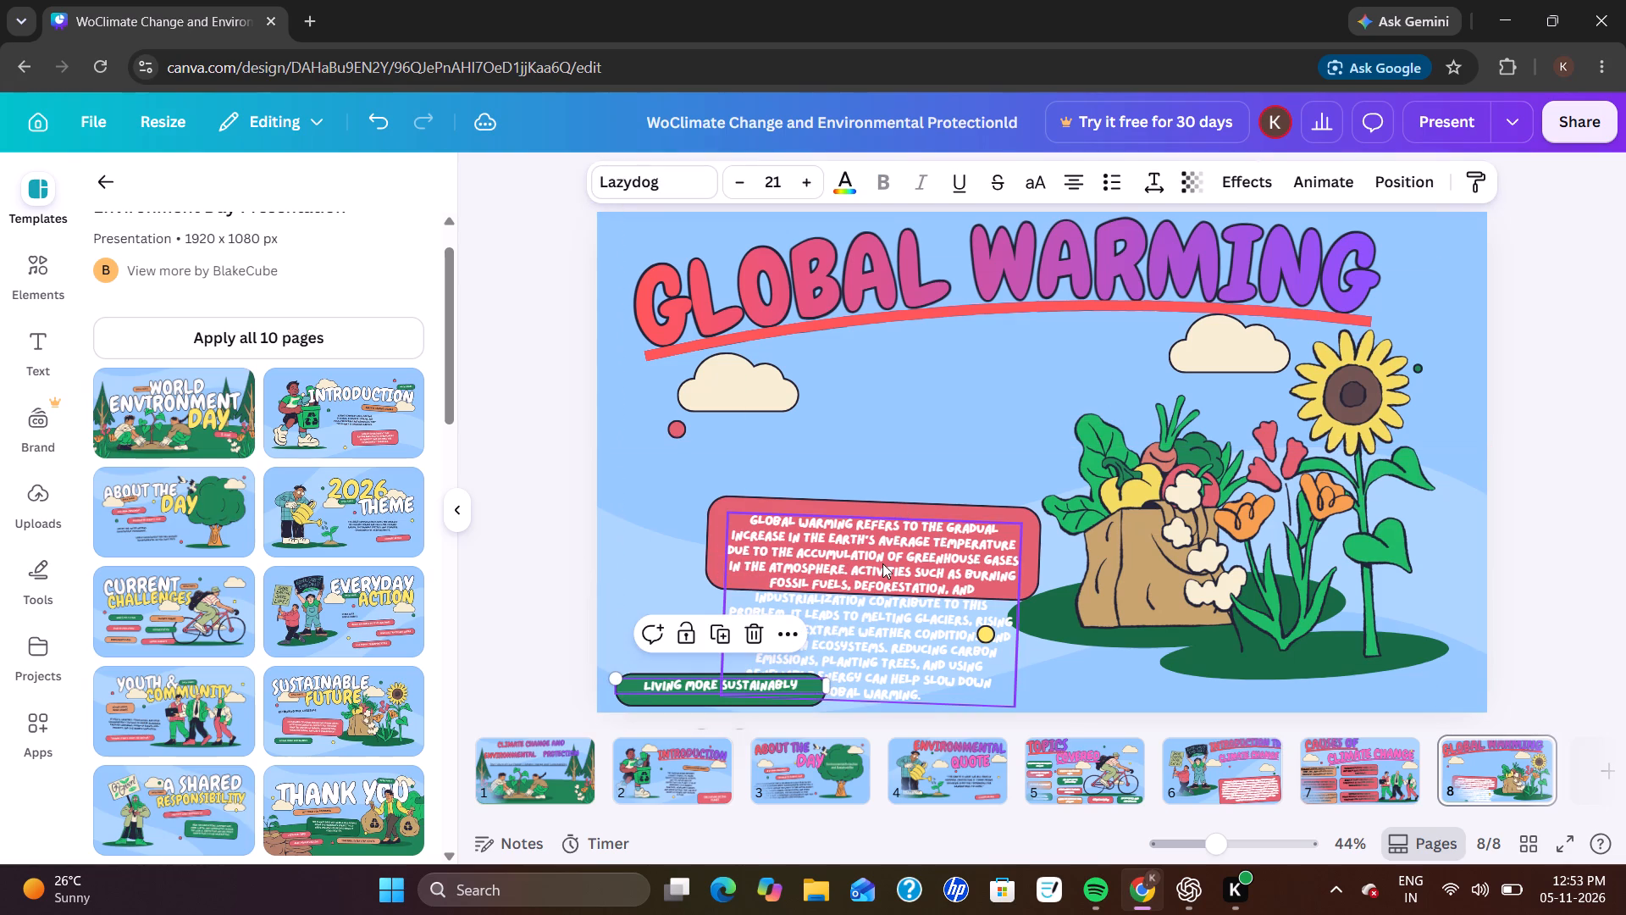
Scale the Global Warming paragraph down to font size 17.5.
click(882, 563)
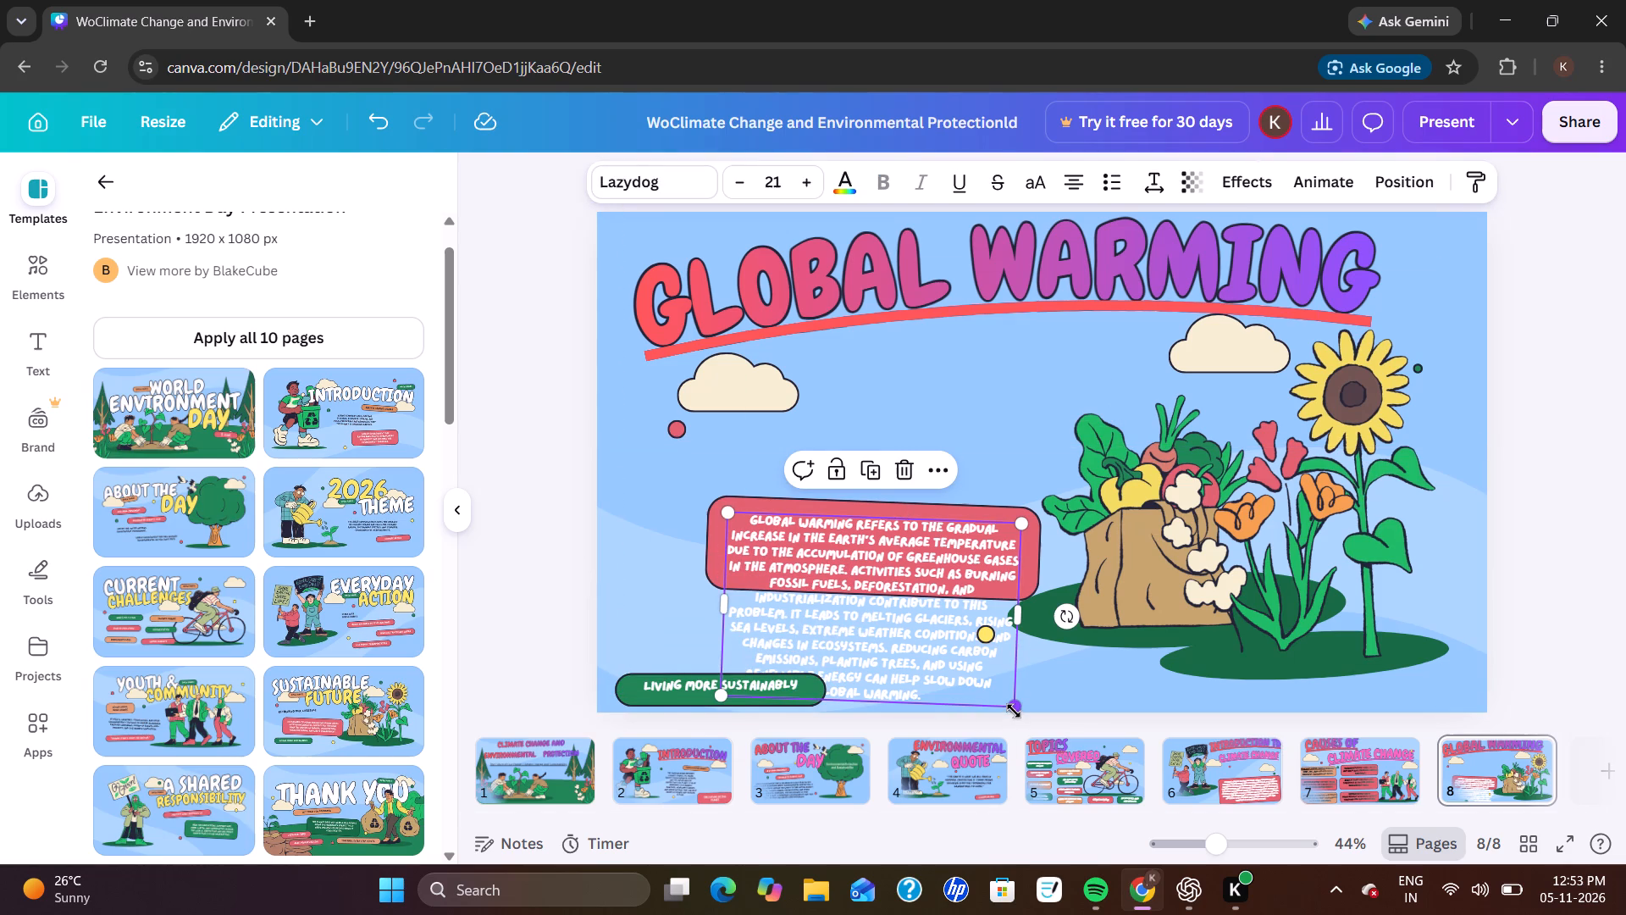
drag(1014, 711, 1000, 629)
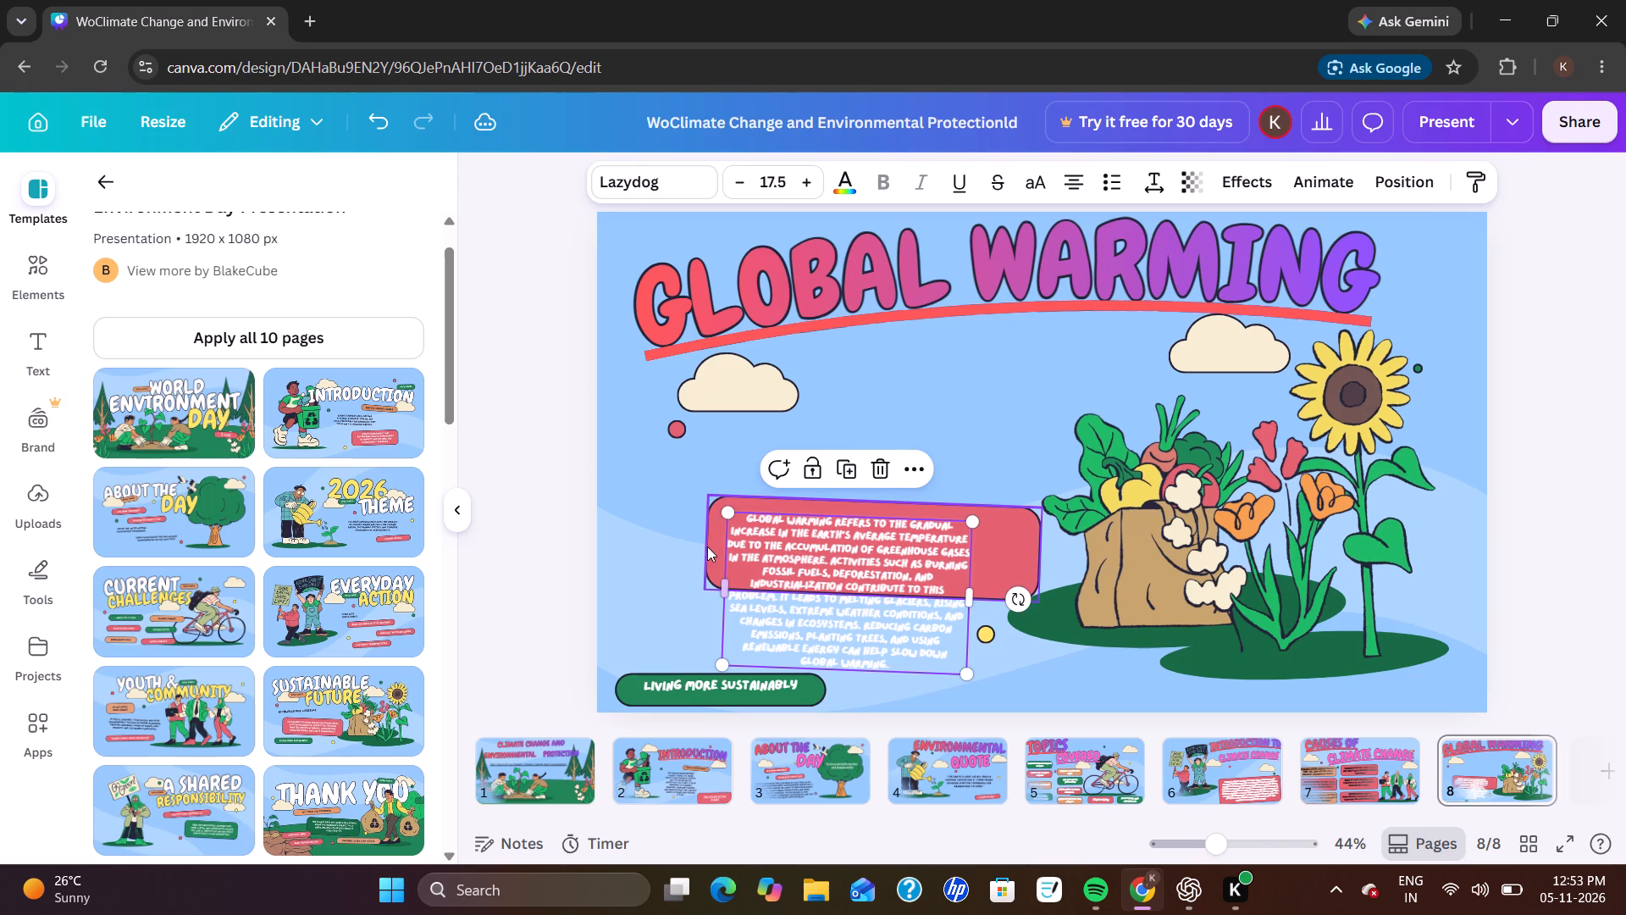
Widen the red box toward the page's left edge and extend its bottom down to just above the green pill.
click(708, 546)
drag(705, 543, 672, 541)
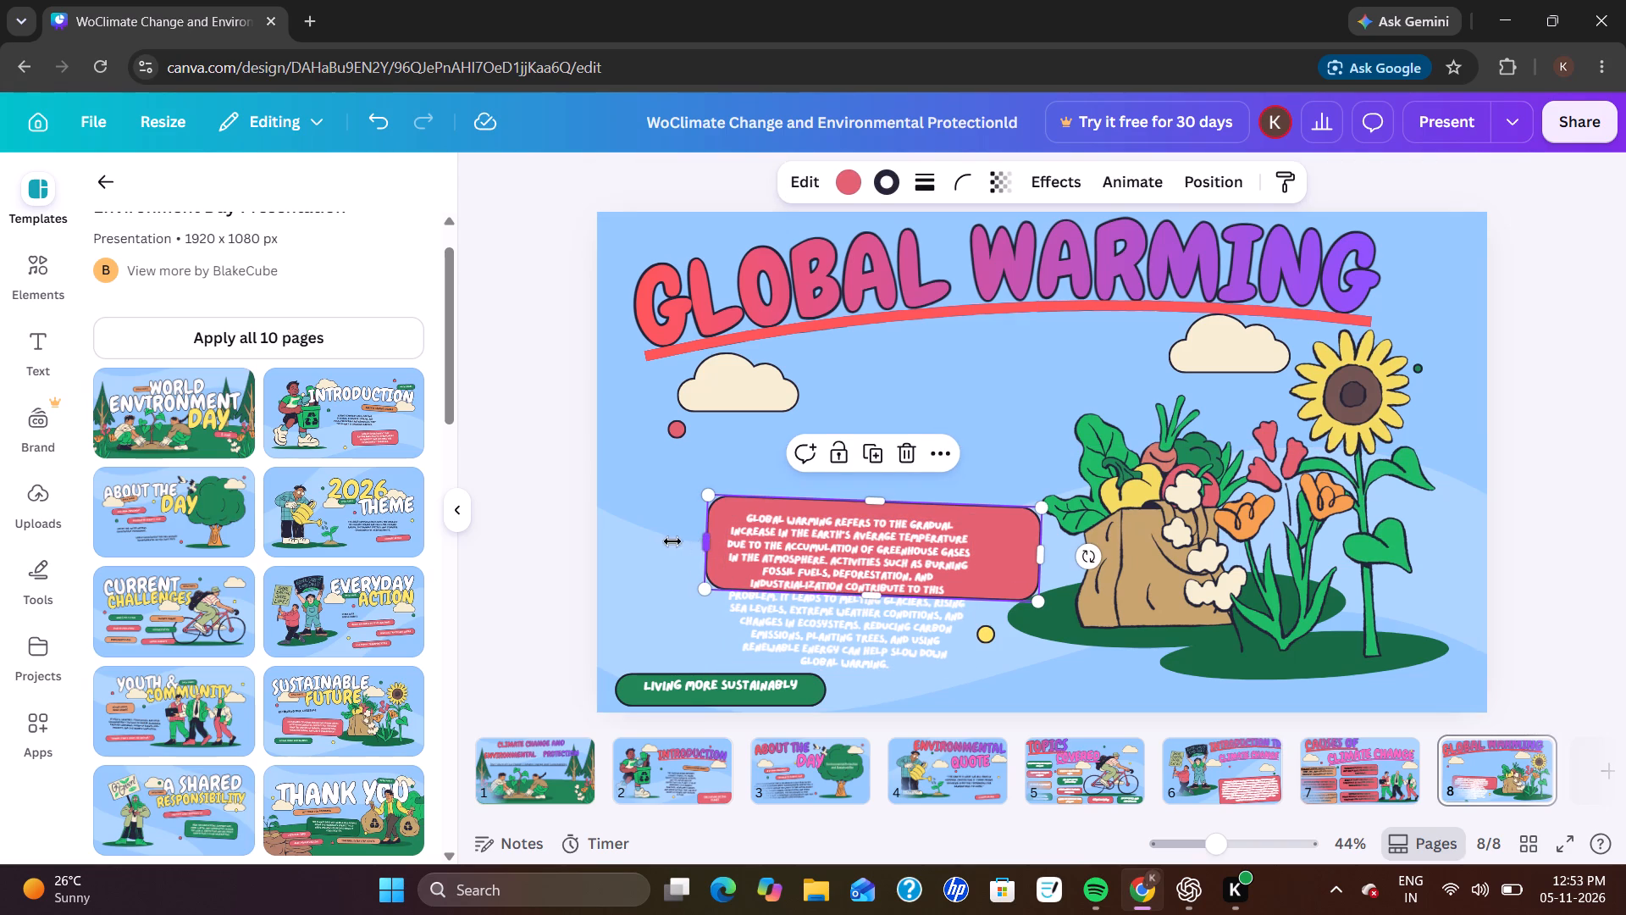
drag(672, 541, 630, 547)
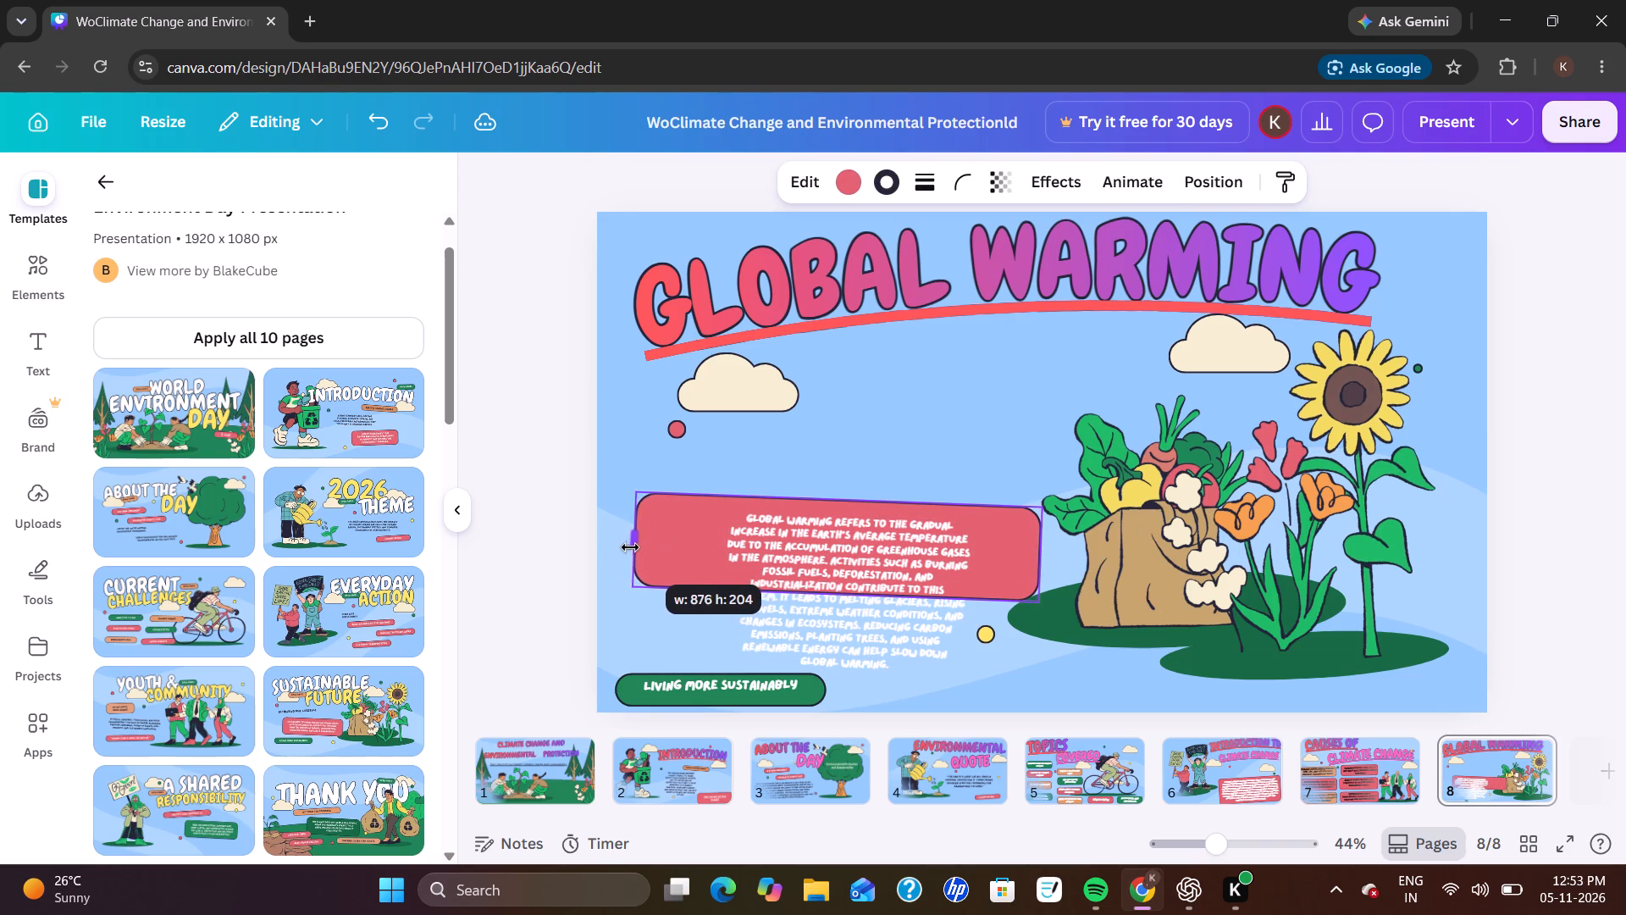
drag(630, 547, 627, 549)
drag(832, 596, 843, 663)
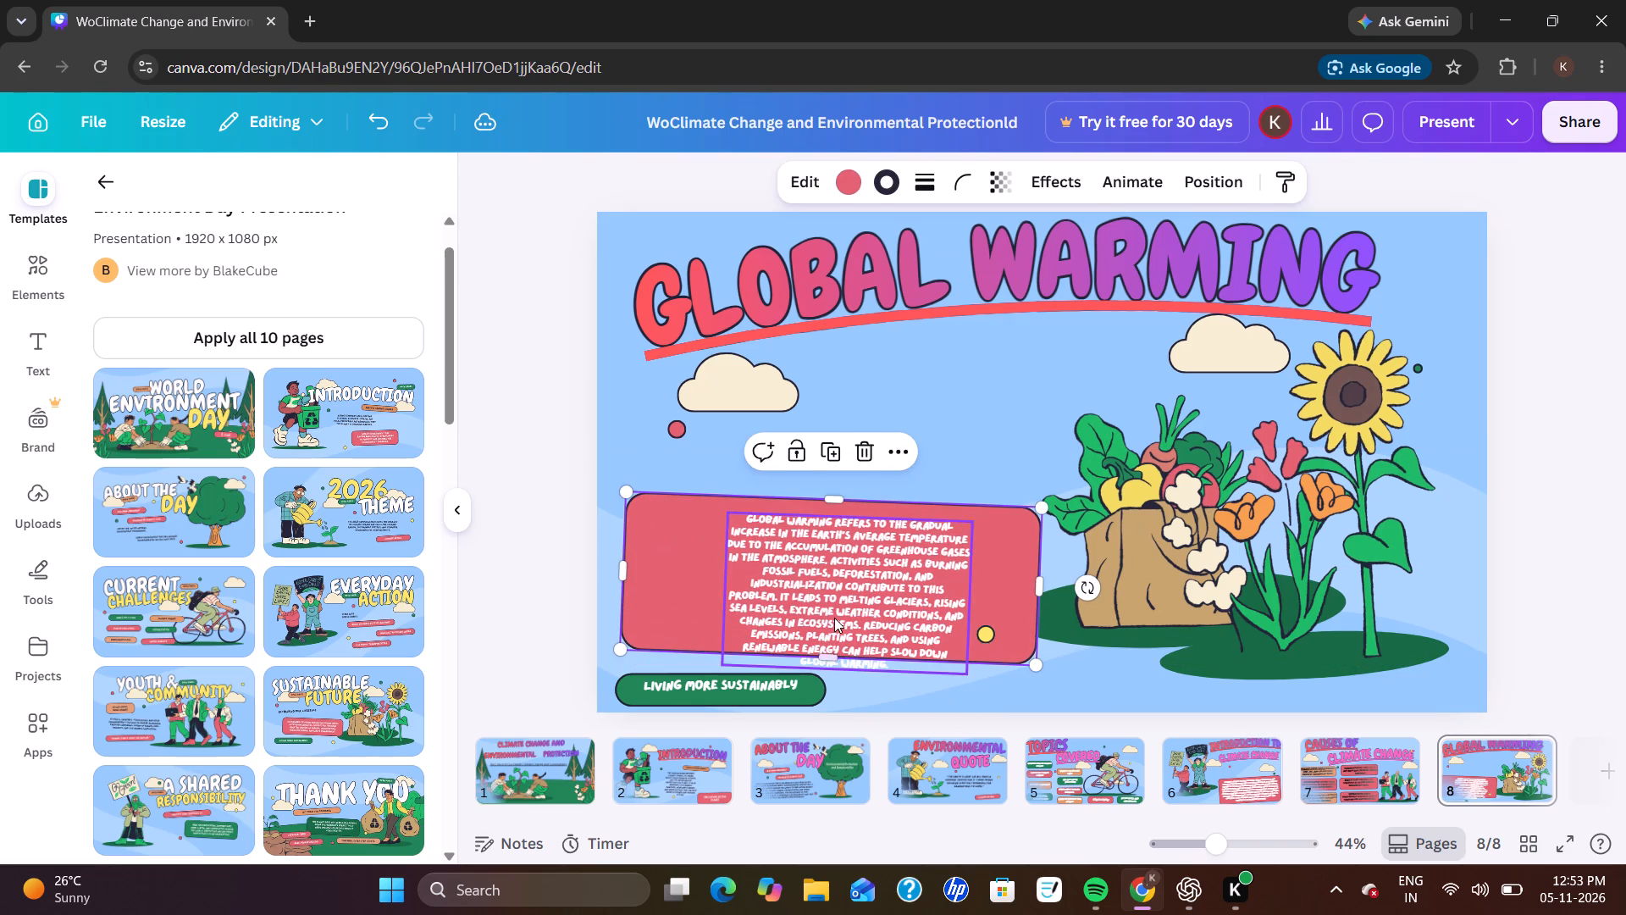
Widen the Global Warming paragraph to nearly the red box's full width and enlarge its text to size 21.1.
click(834, 618)
drag(723, 581, 639, 564)
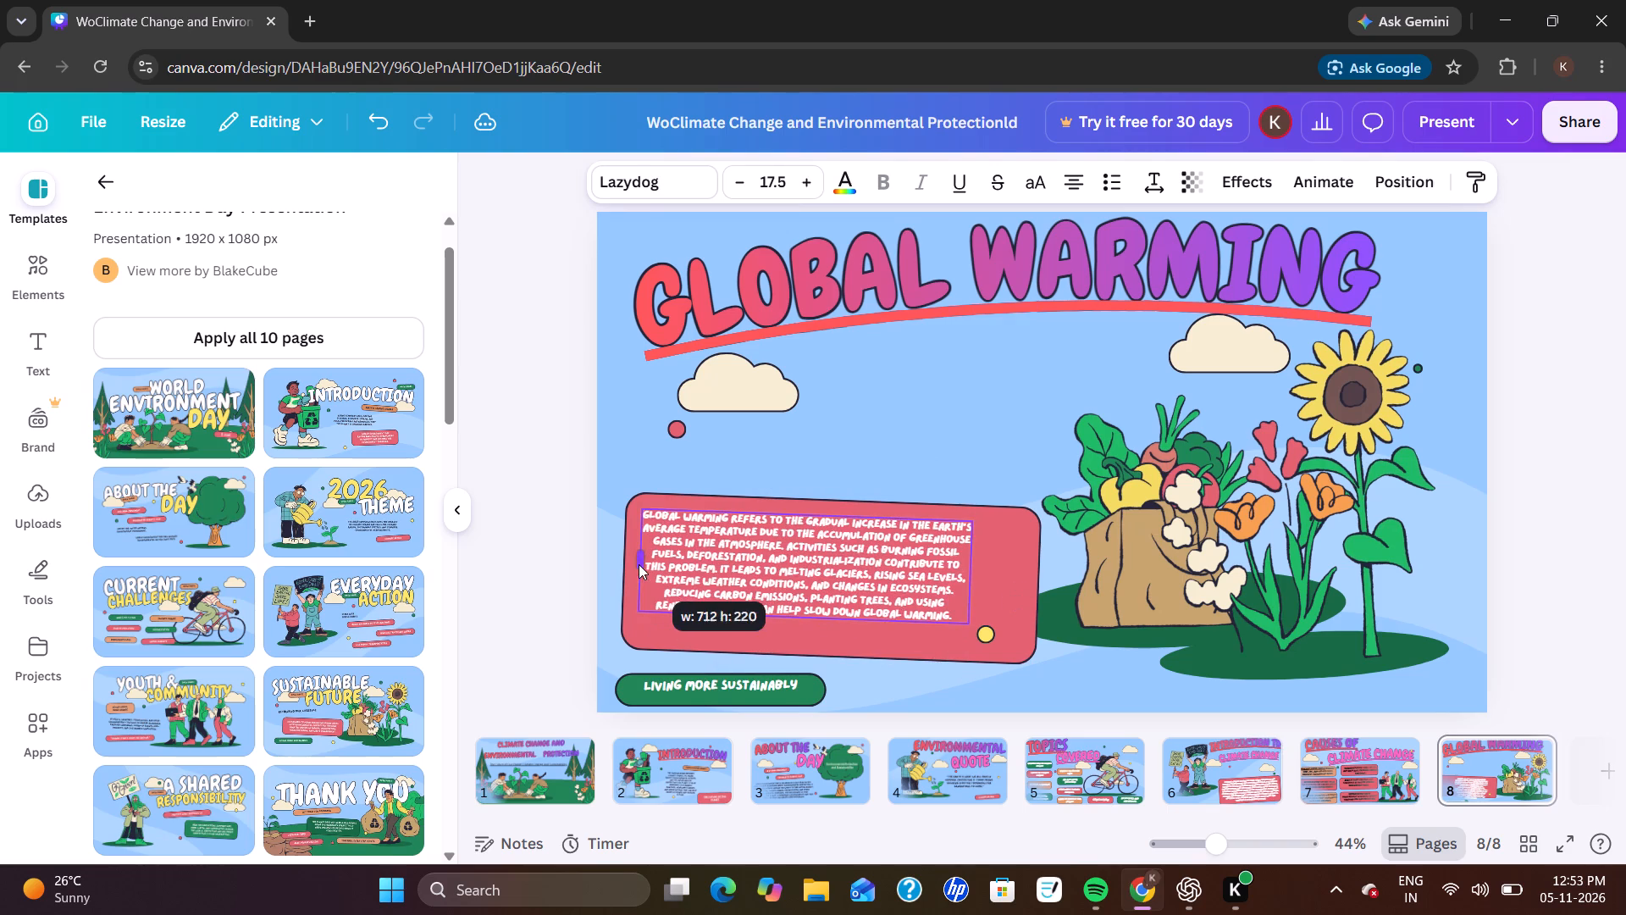
drag(639, 564, 639, 569)
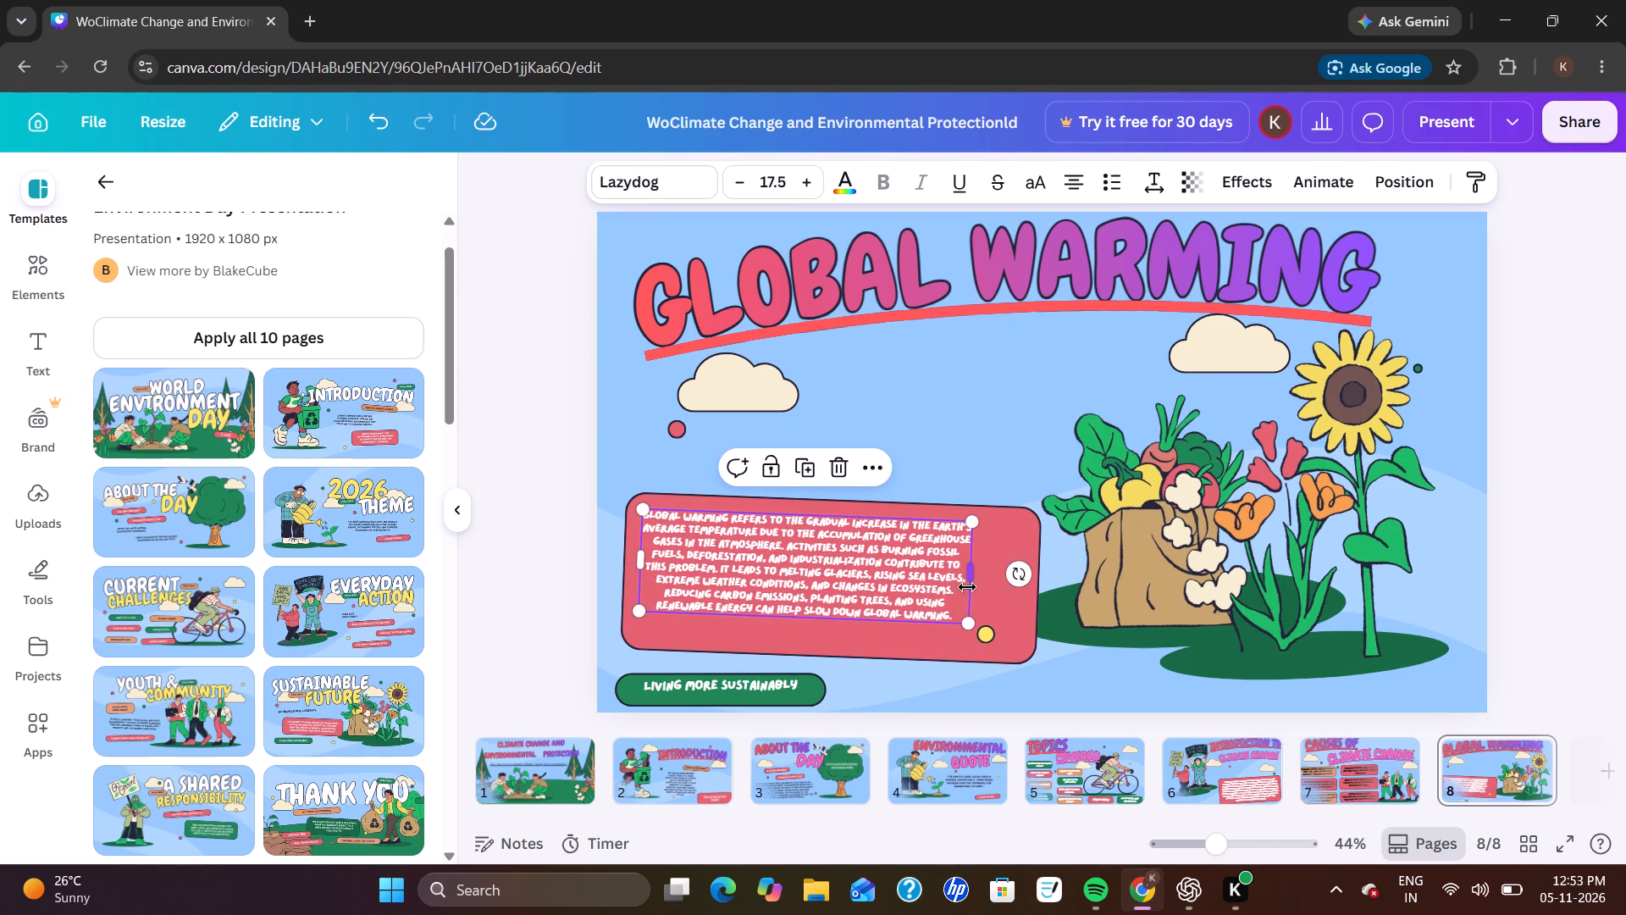
click(960, 588)
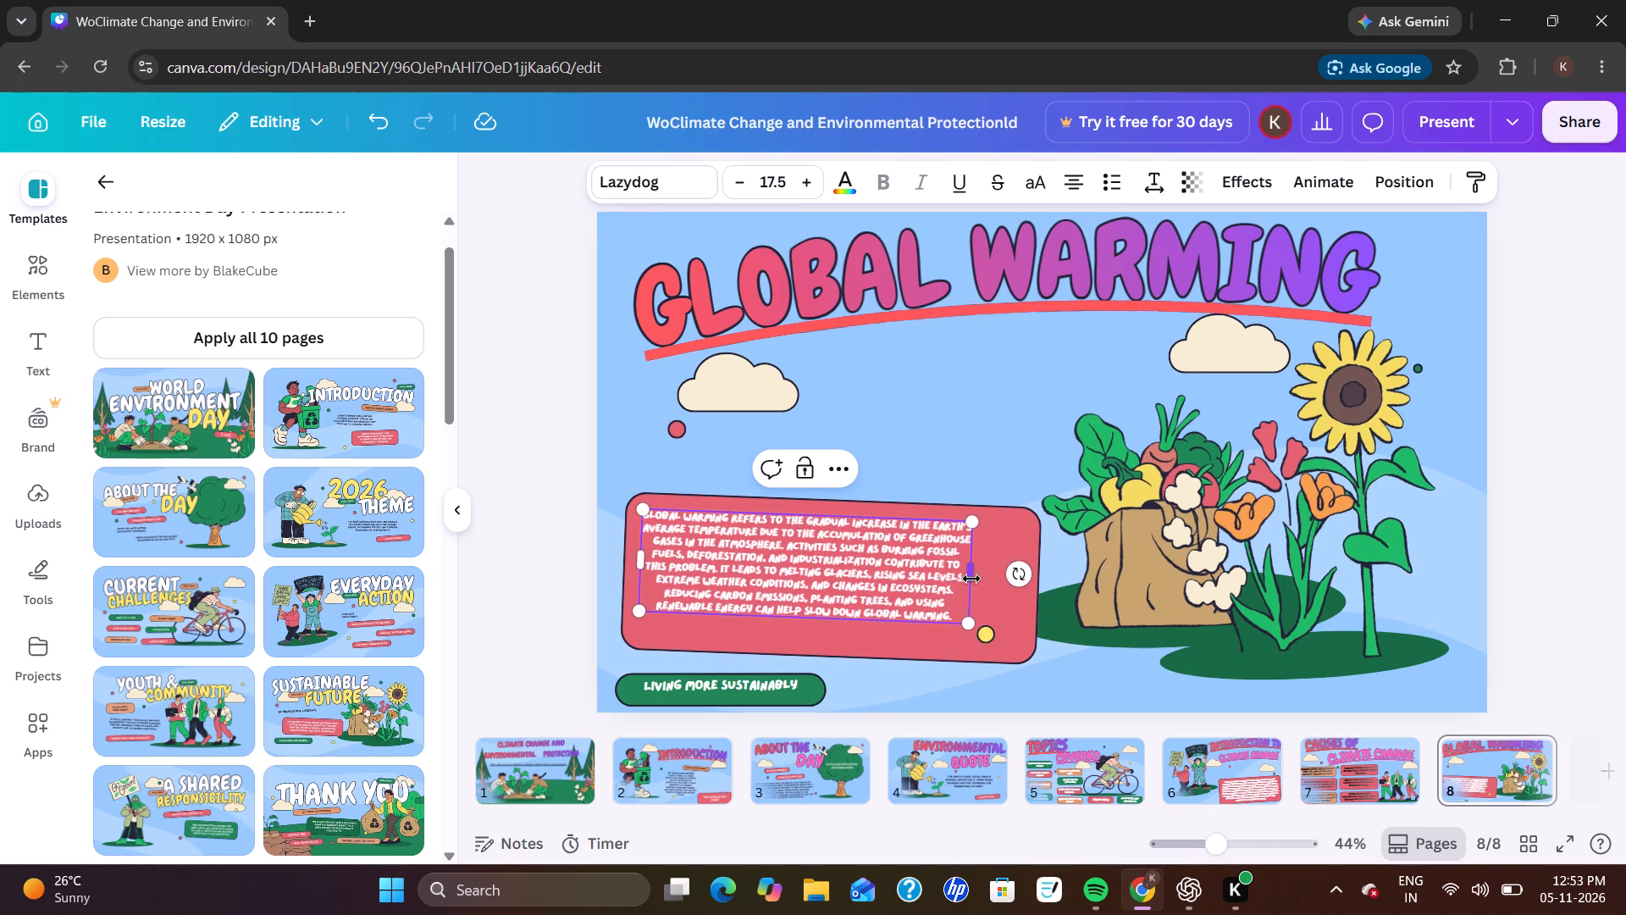
drag(971, 579, 1022, 579)
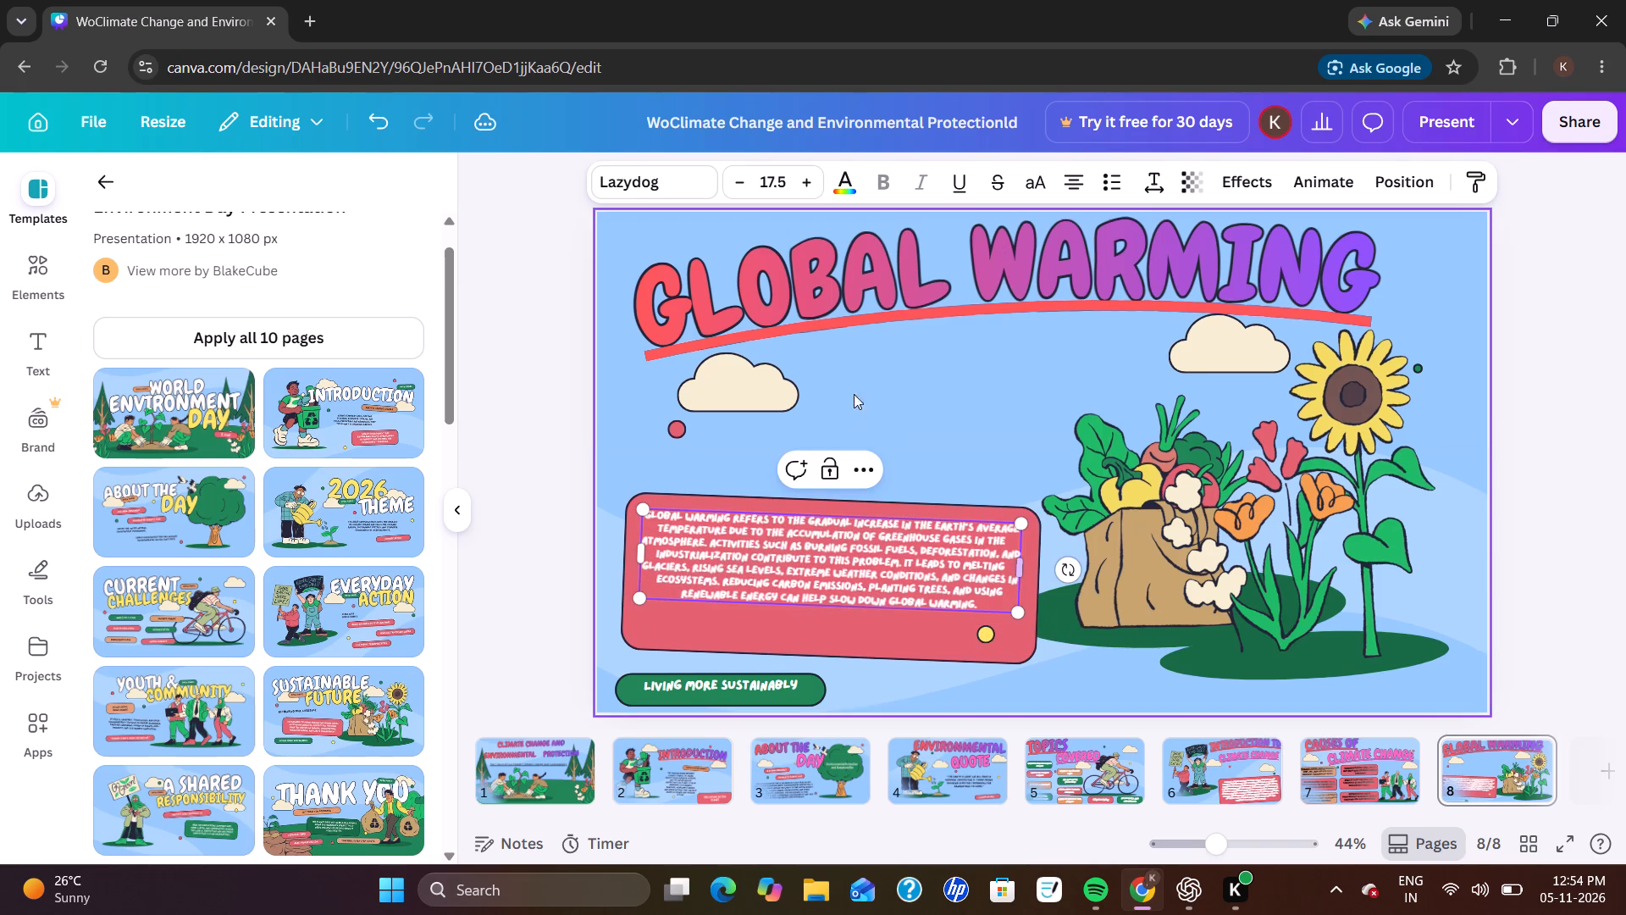
triple_click(809, 186)
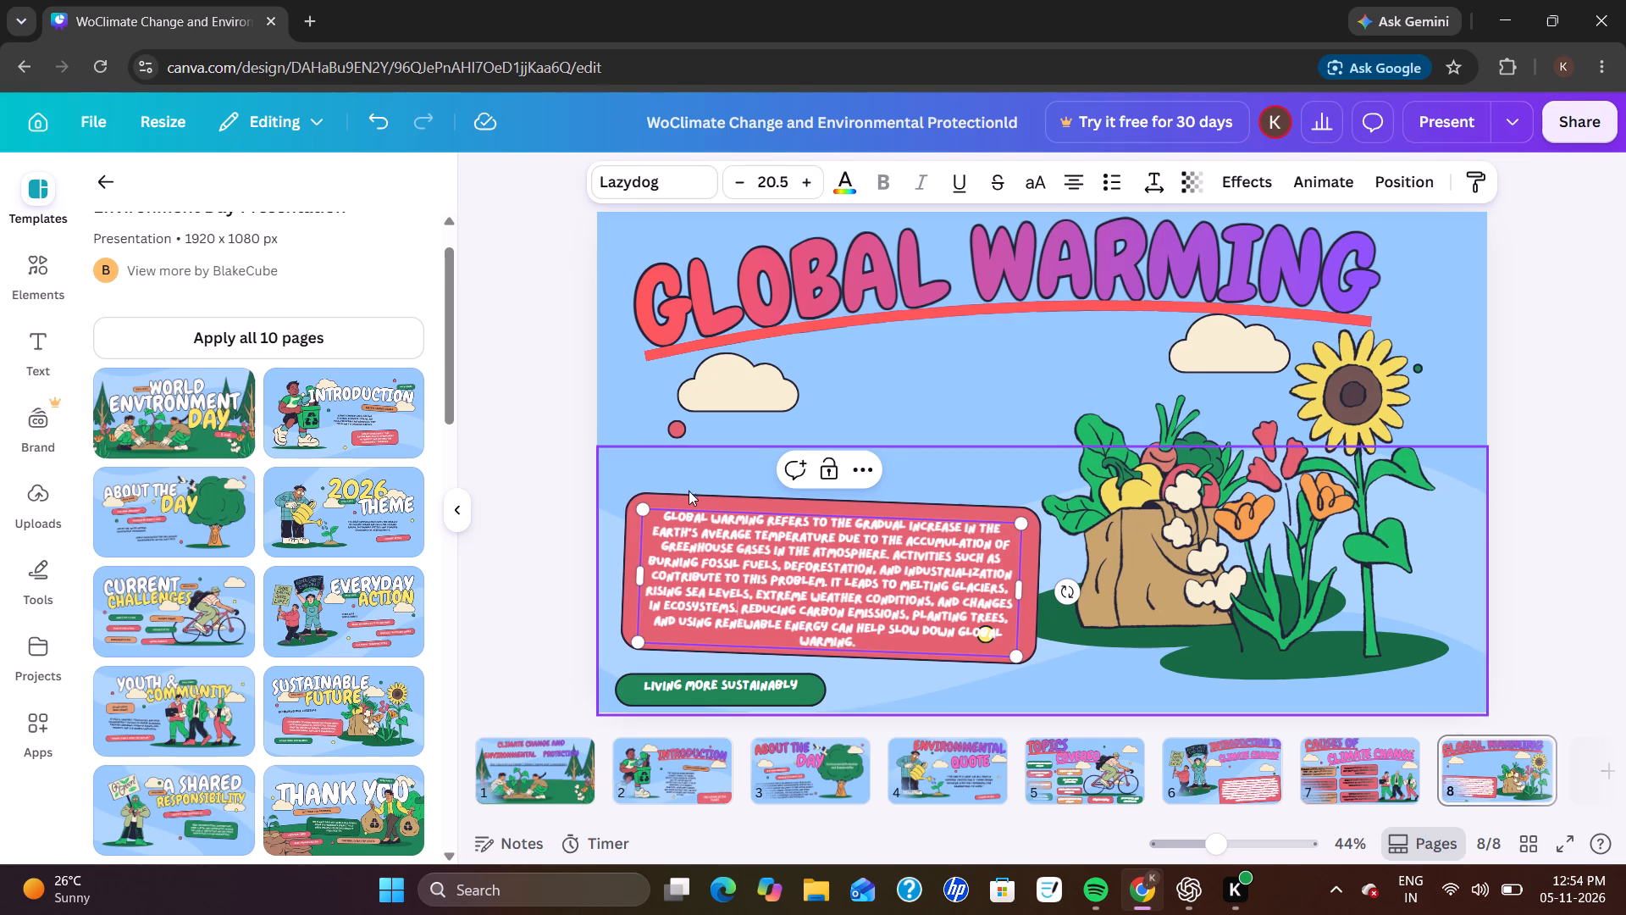
drag(643, 507, 637, 496)
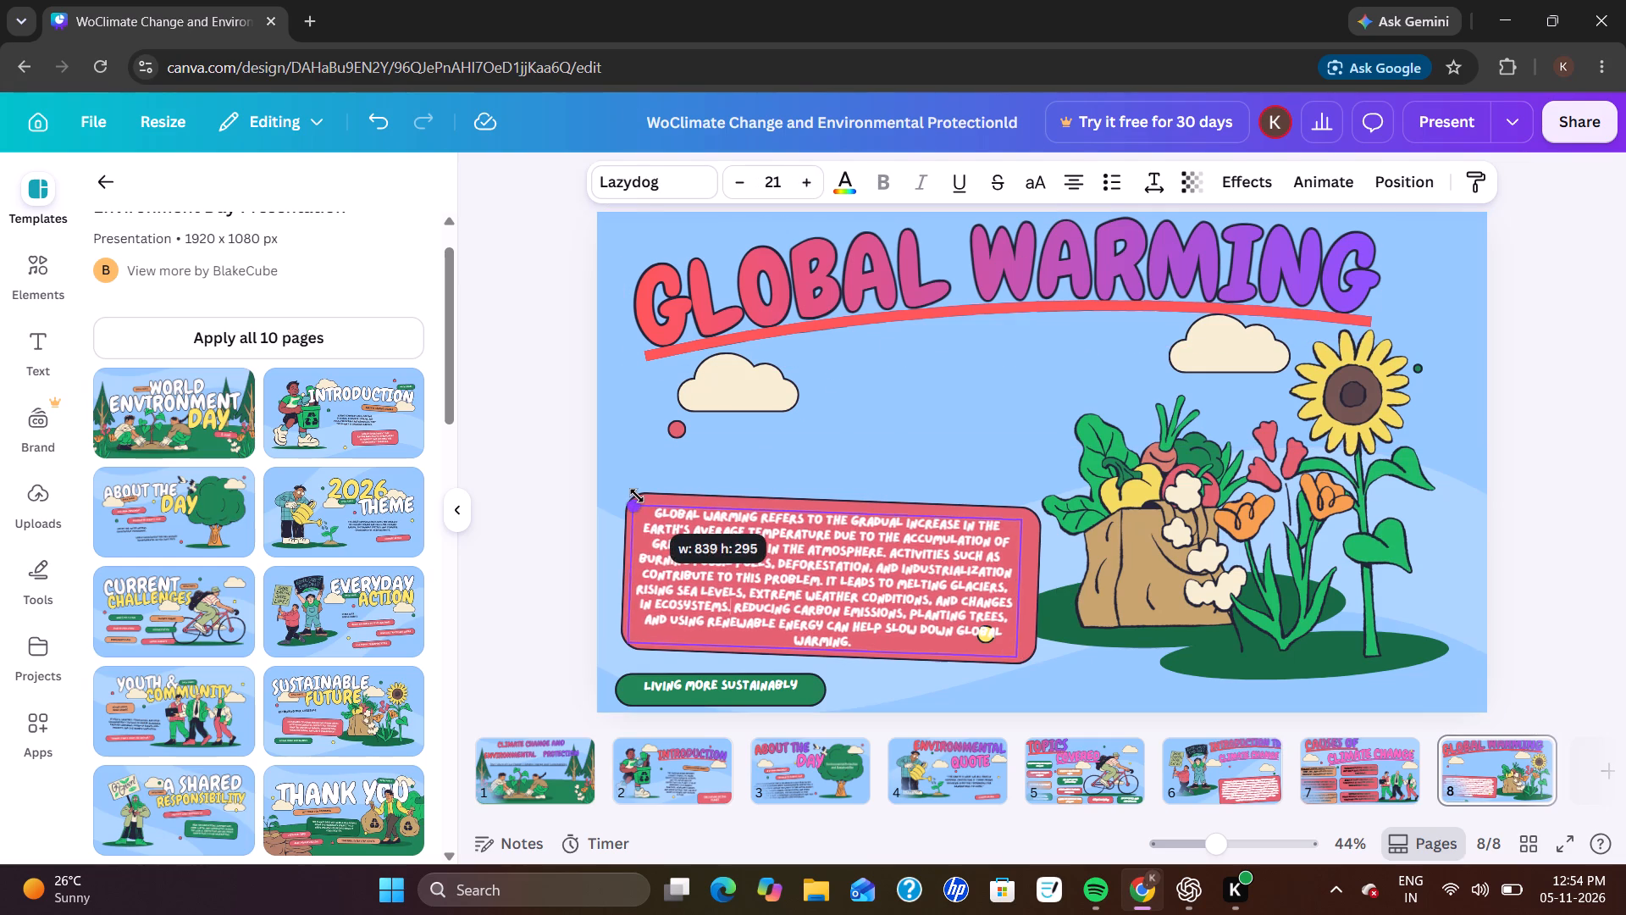
drag(637, 496, 634, 496)
Extend the red box's top edge upward, making the box about 898 wide by 439 high.
click(804, 500)
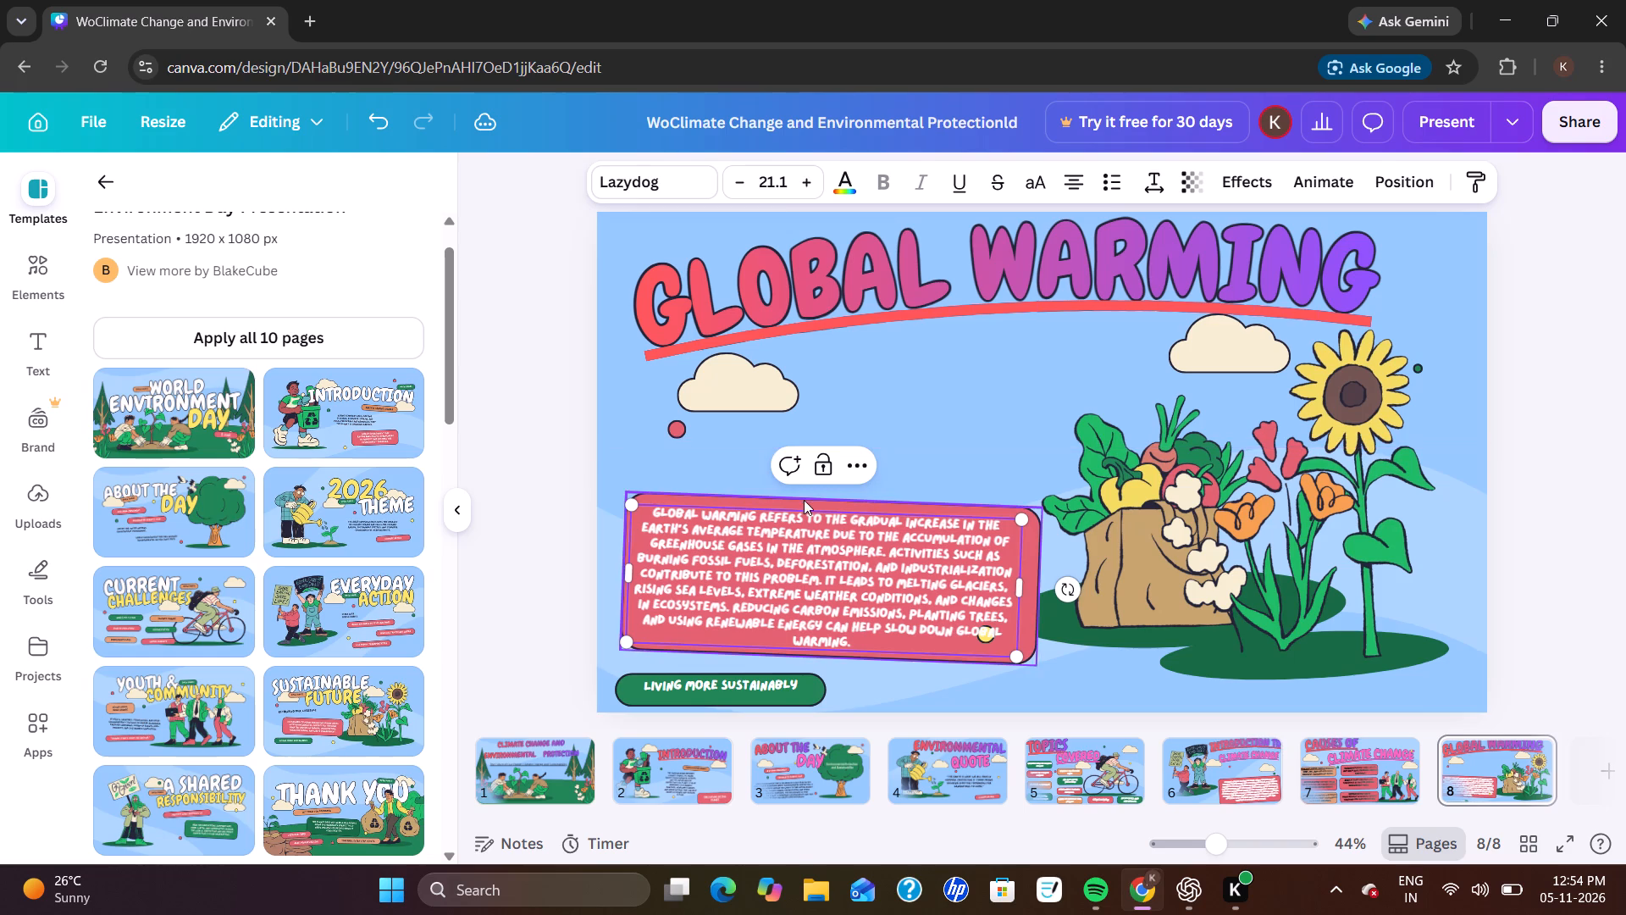
drag(833, 496, 843, 456)
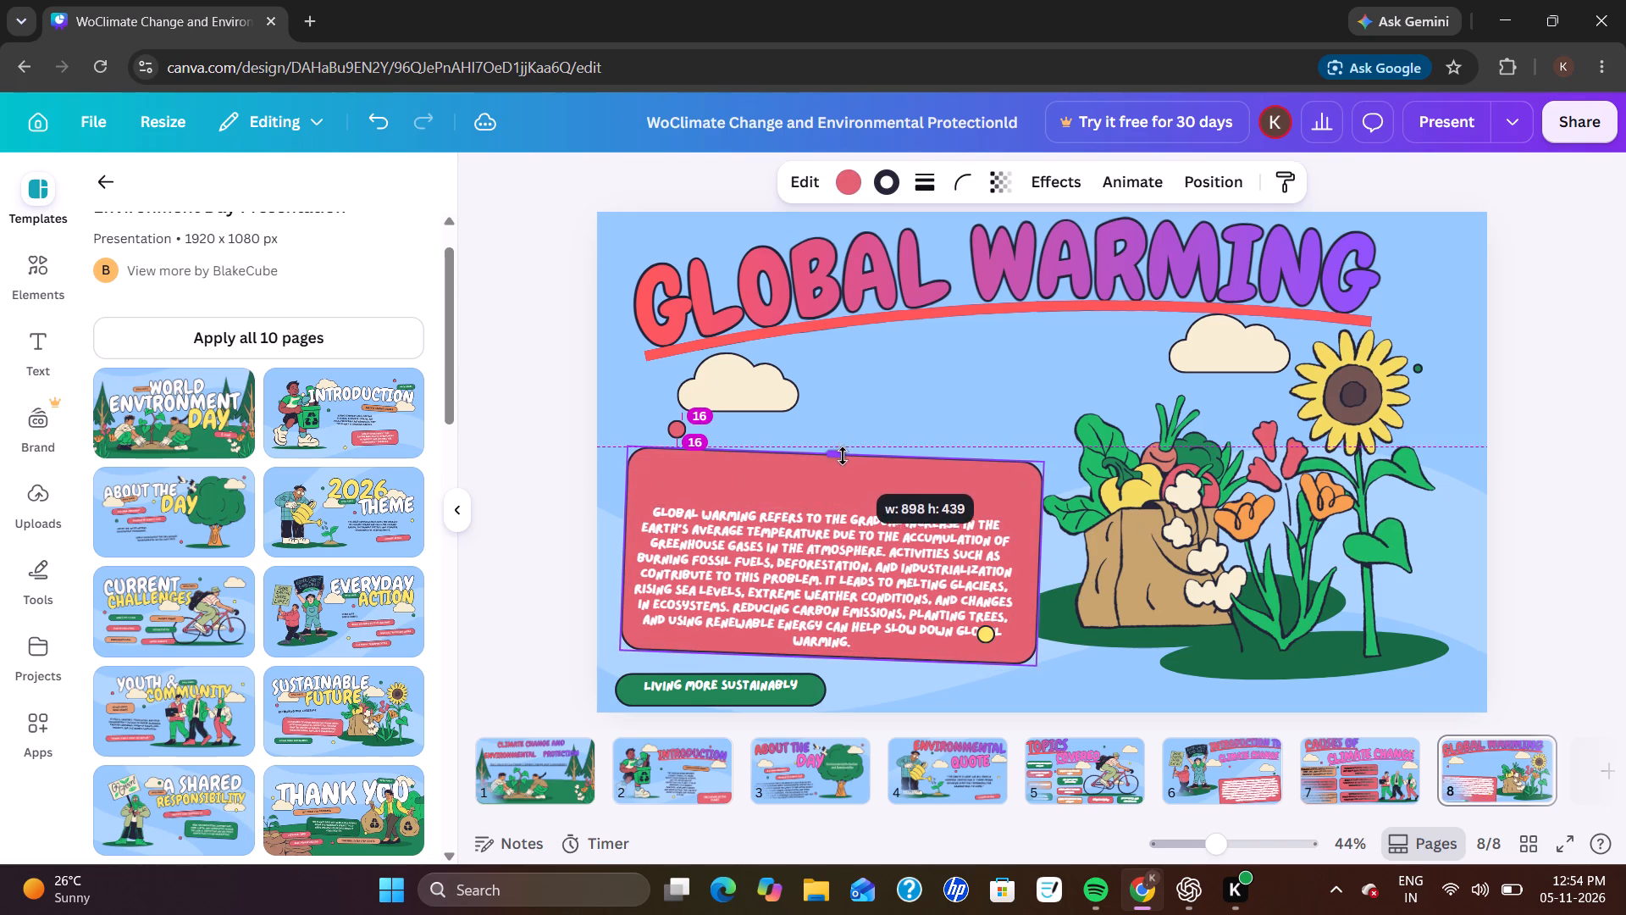
Set the Global Warming paragraph's font size to 24.1 and move it up to fit inside the red box.
click(797, 576)
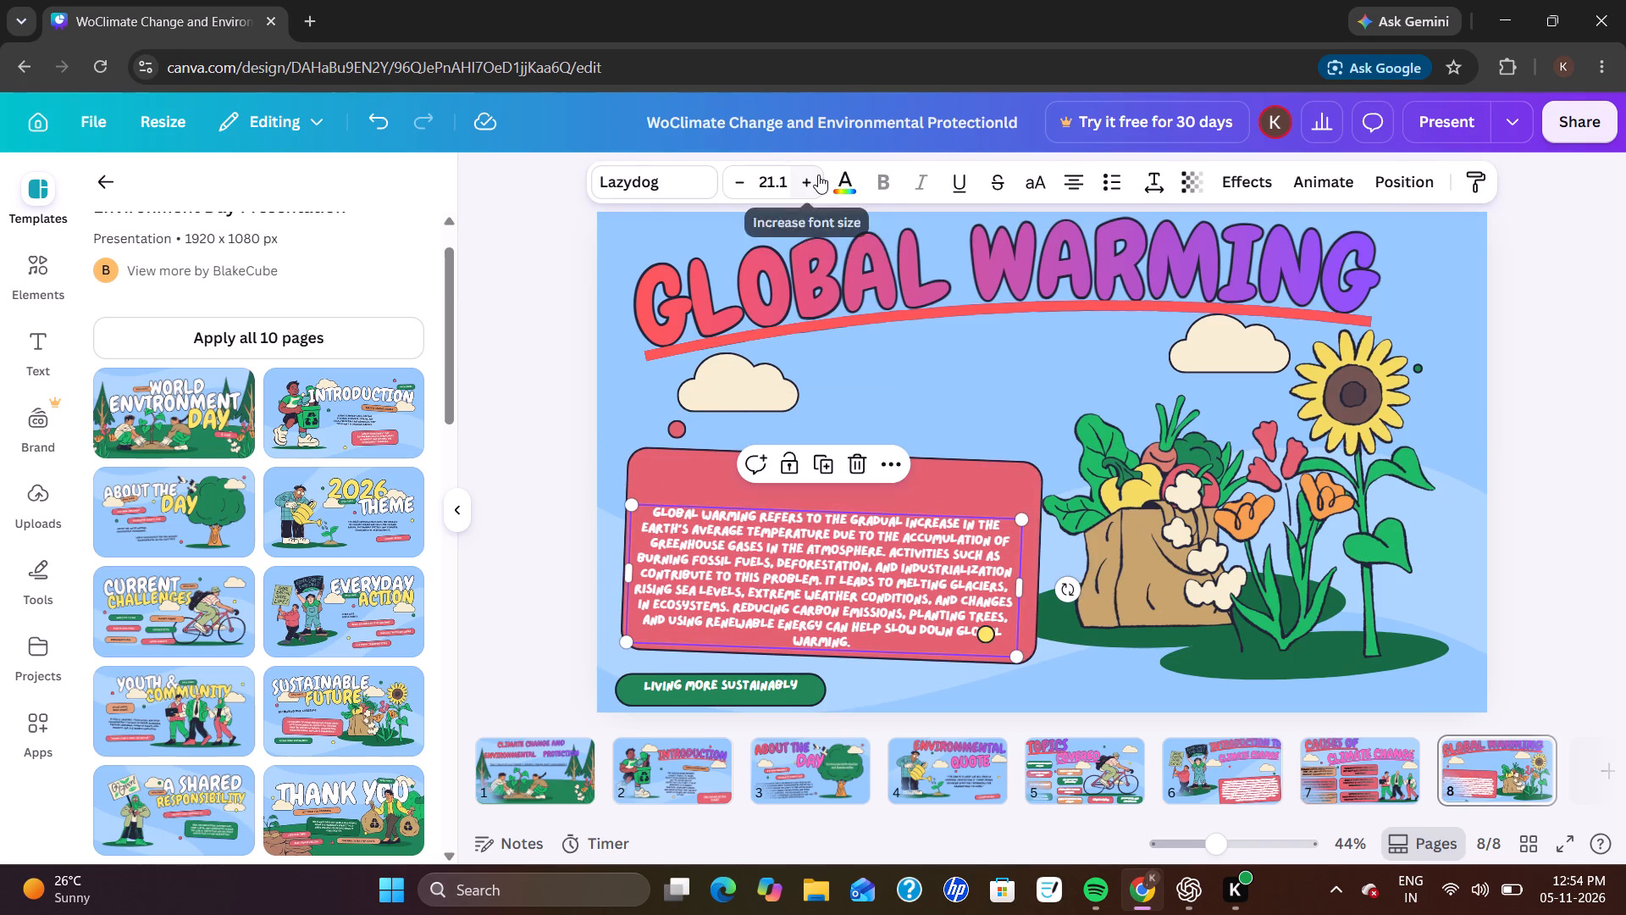
triple_click(818, 175)
click(818, 175)
drag(849, 533, 857, 494)
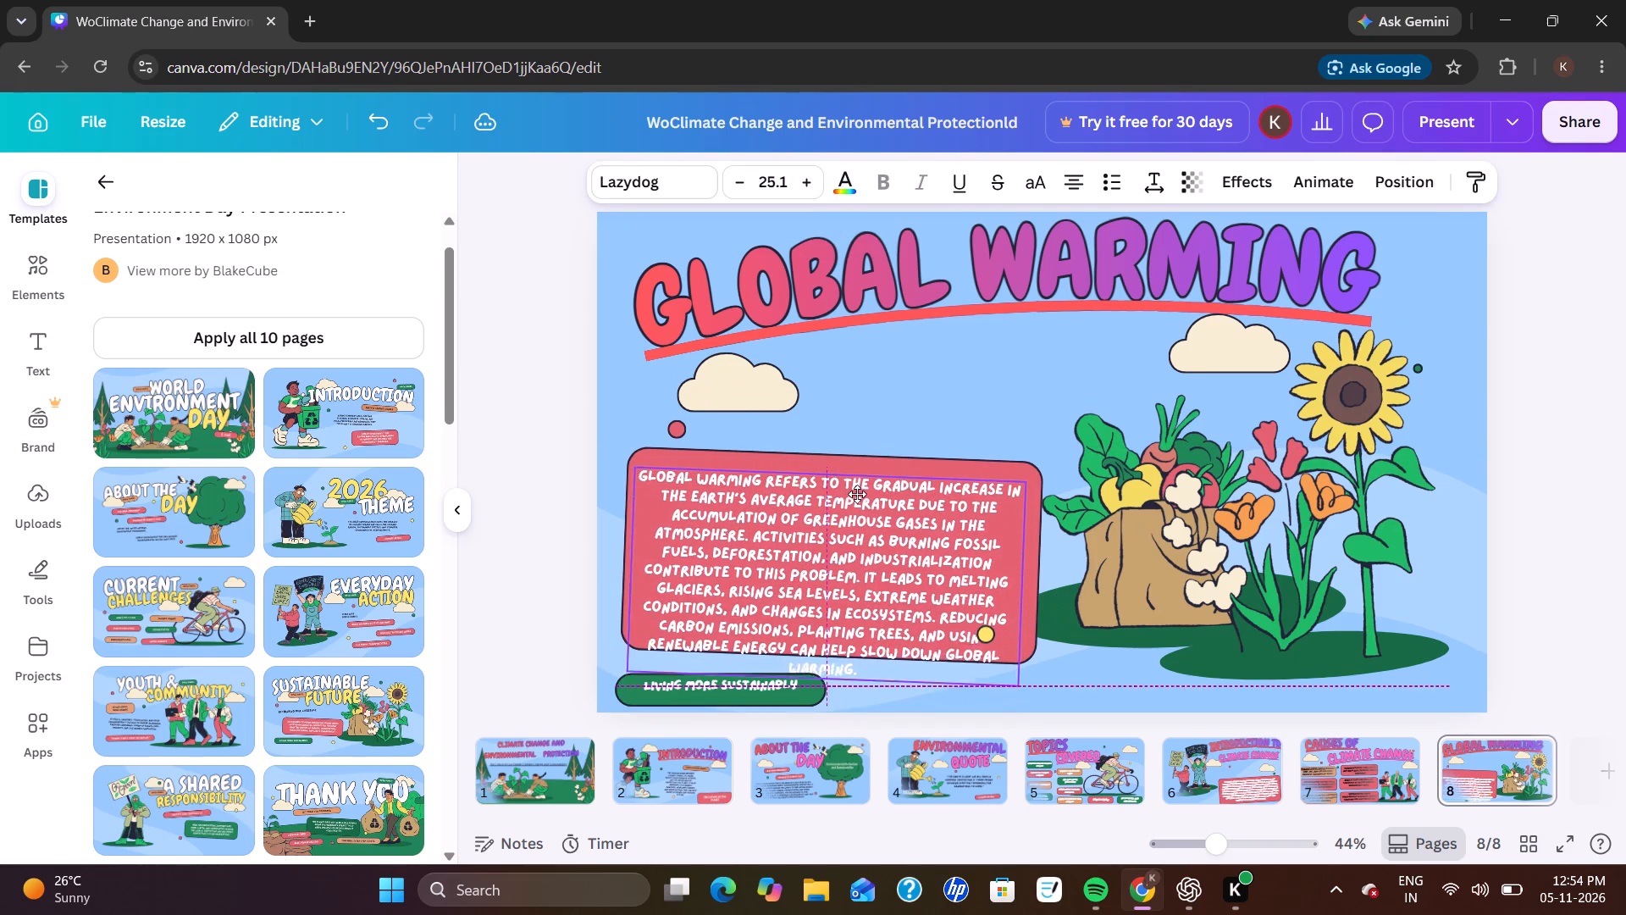
drag(857, 494, 857, 481)
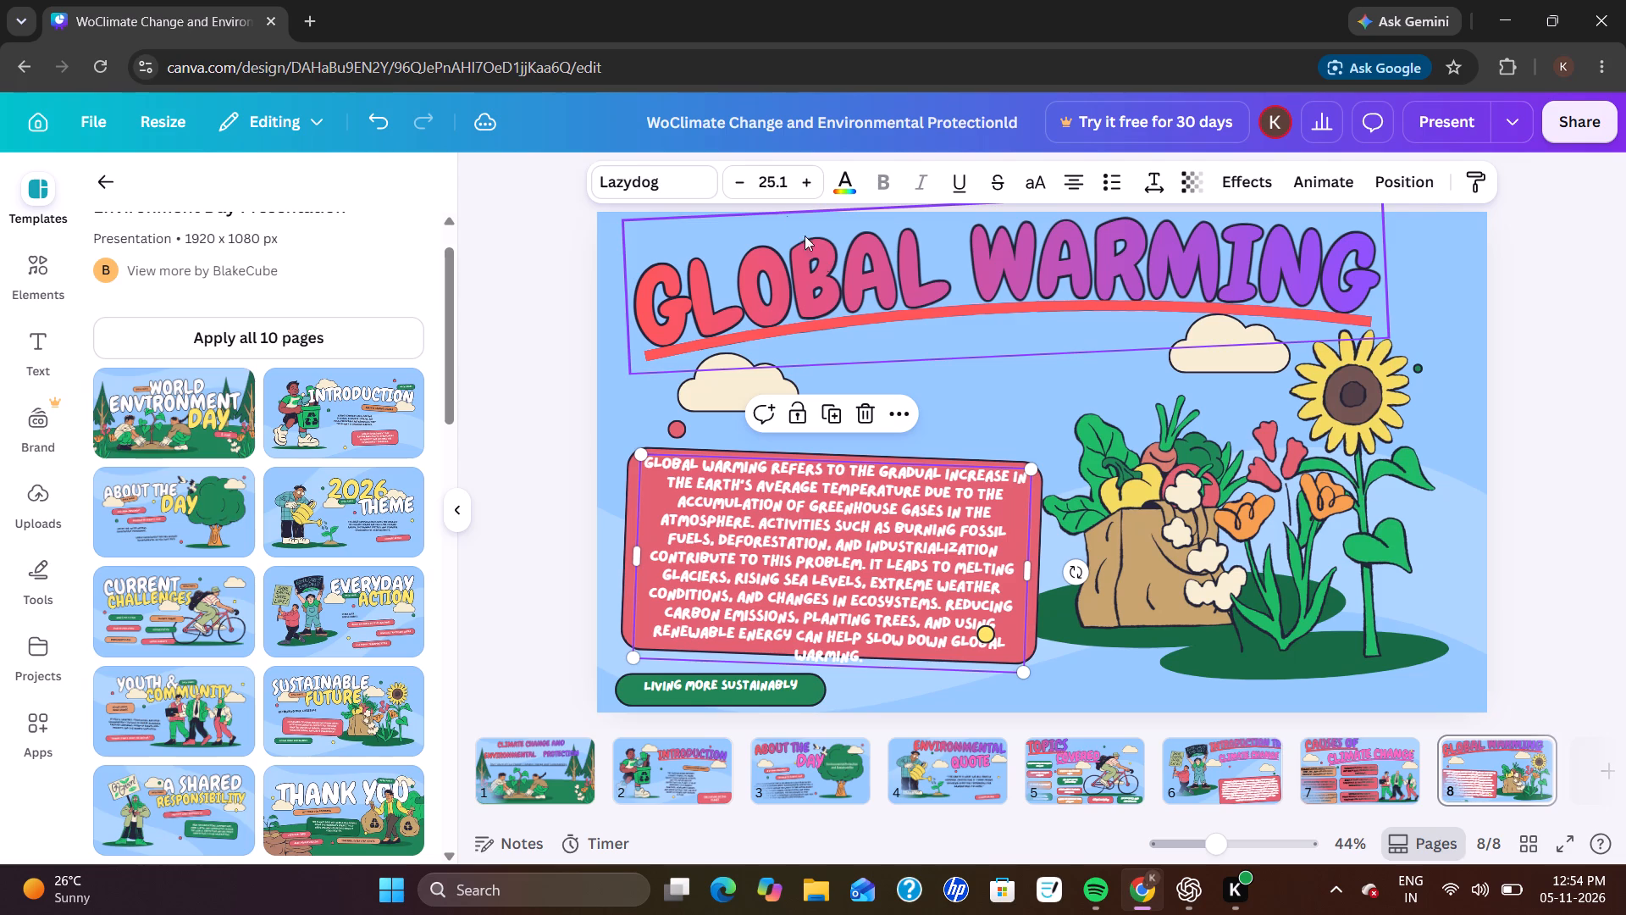
click(750, 192)
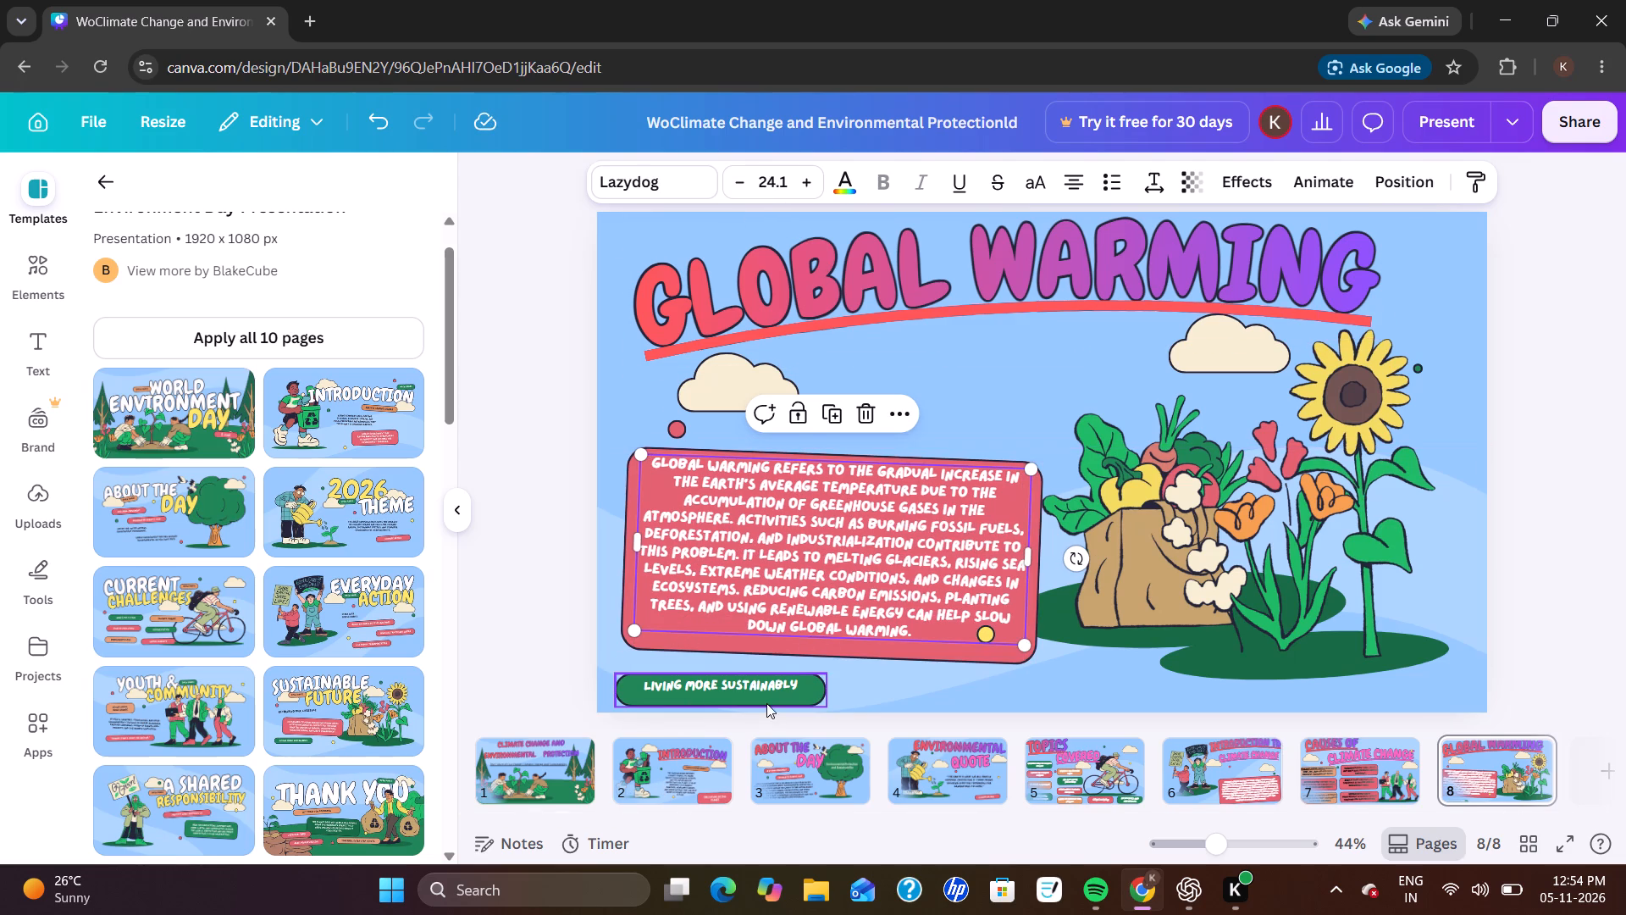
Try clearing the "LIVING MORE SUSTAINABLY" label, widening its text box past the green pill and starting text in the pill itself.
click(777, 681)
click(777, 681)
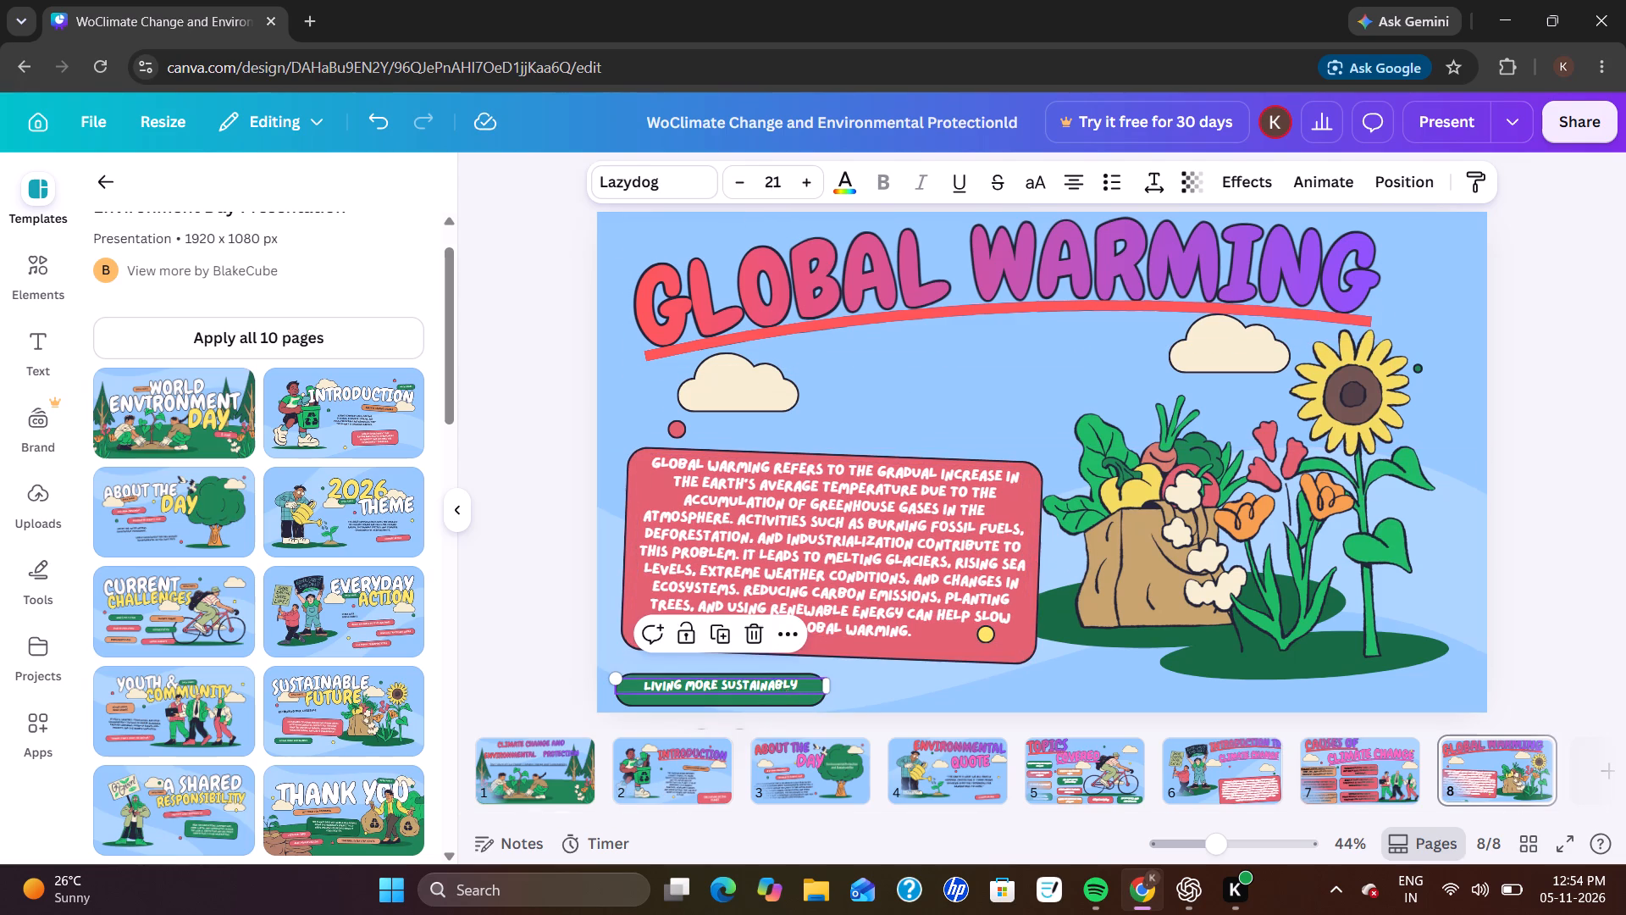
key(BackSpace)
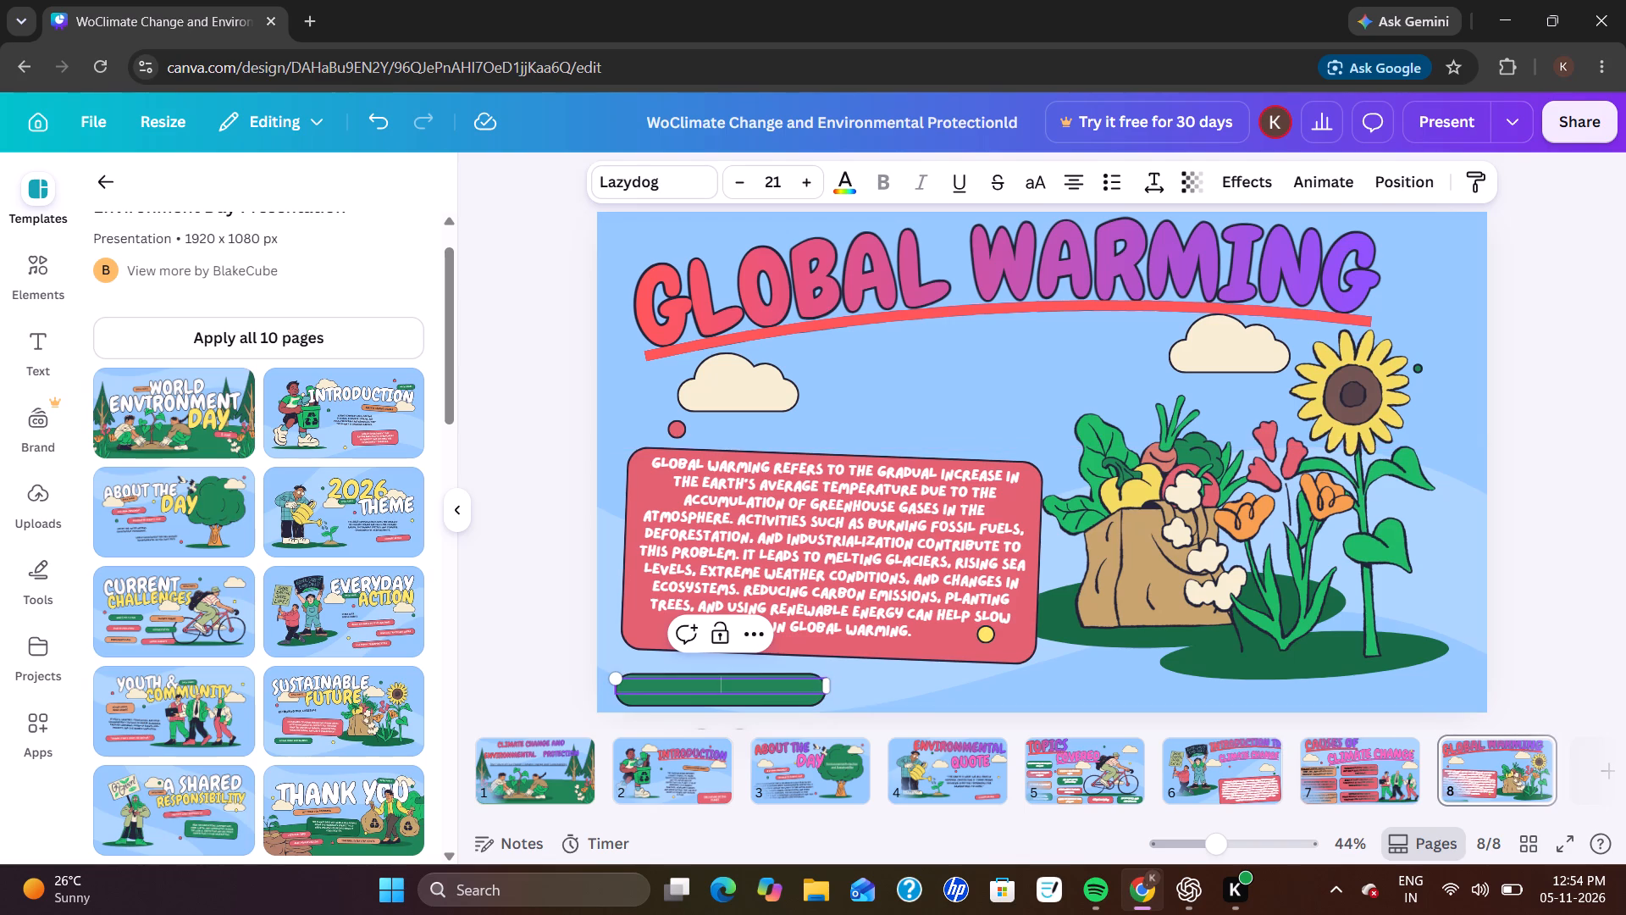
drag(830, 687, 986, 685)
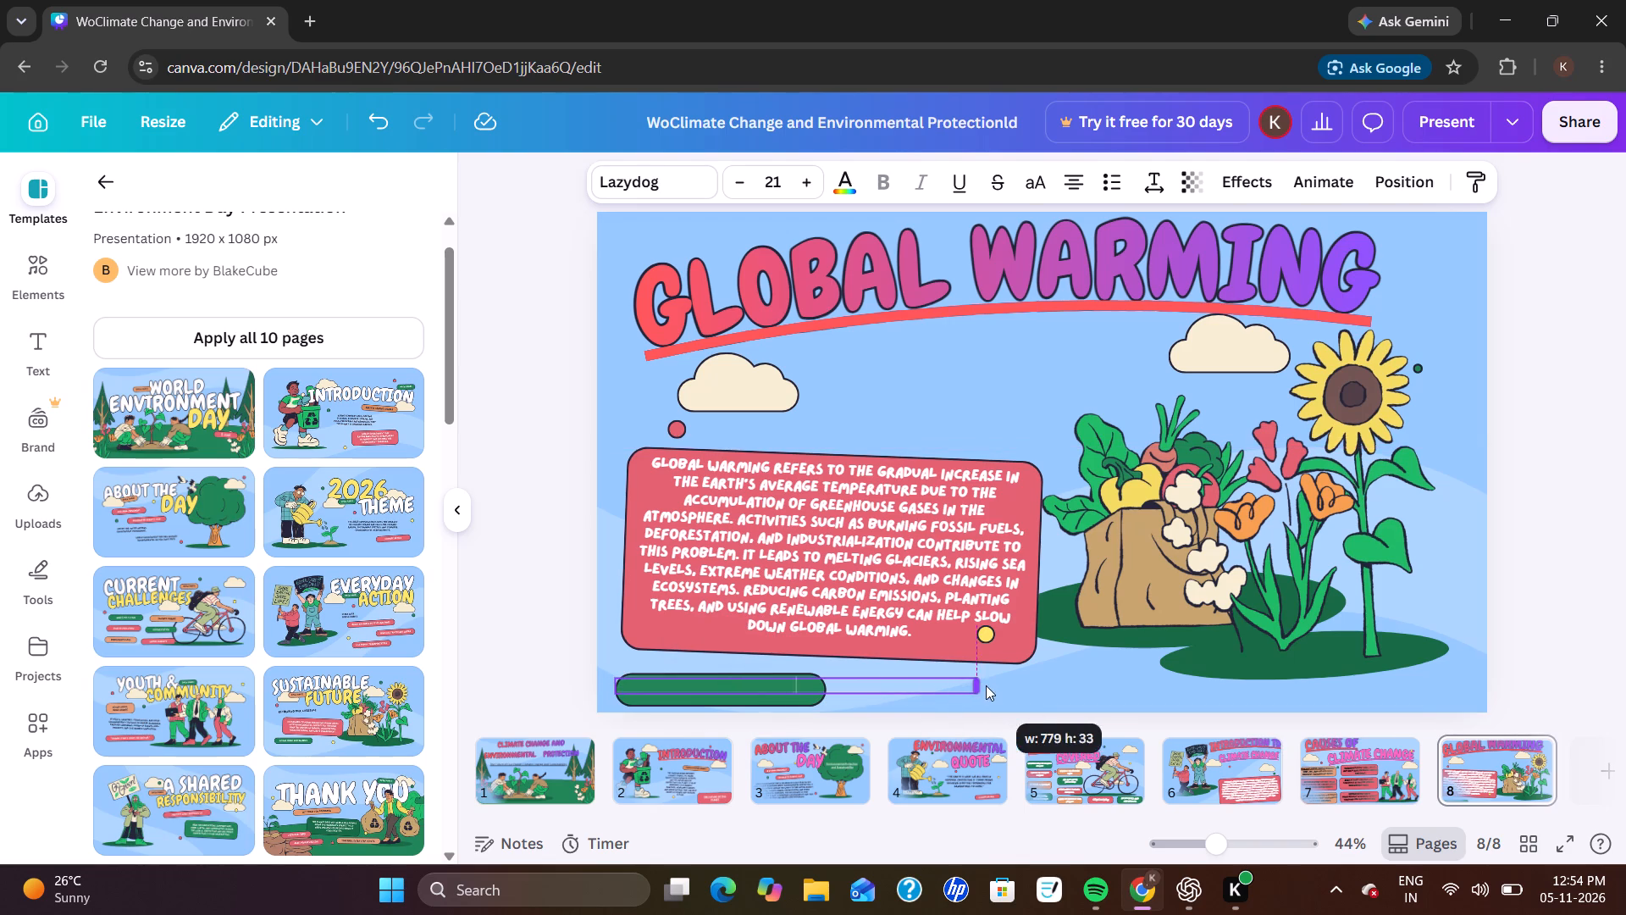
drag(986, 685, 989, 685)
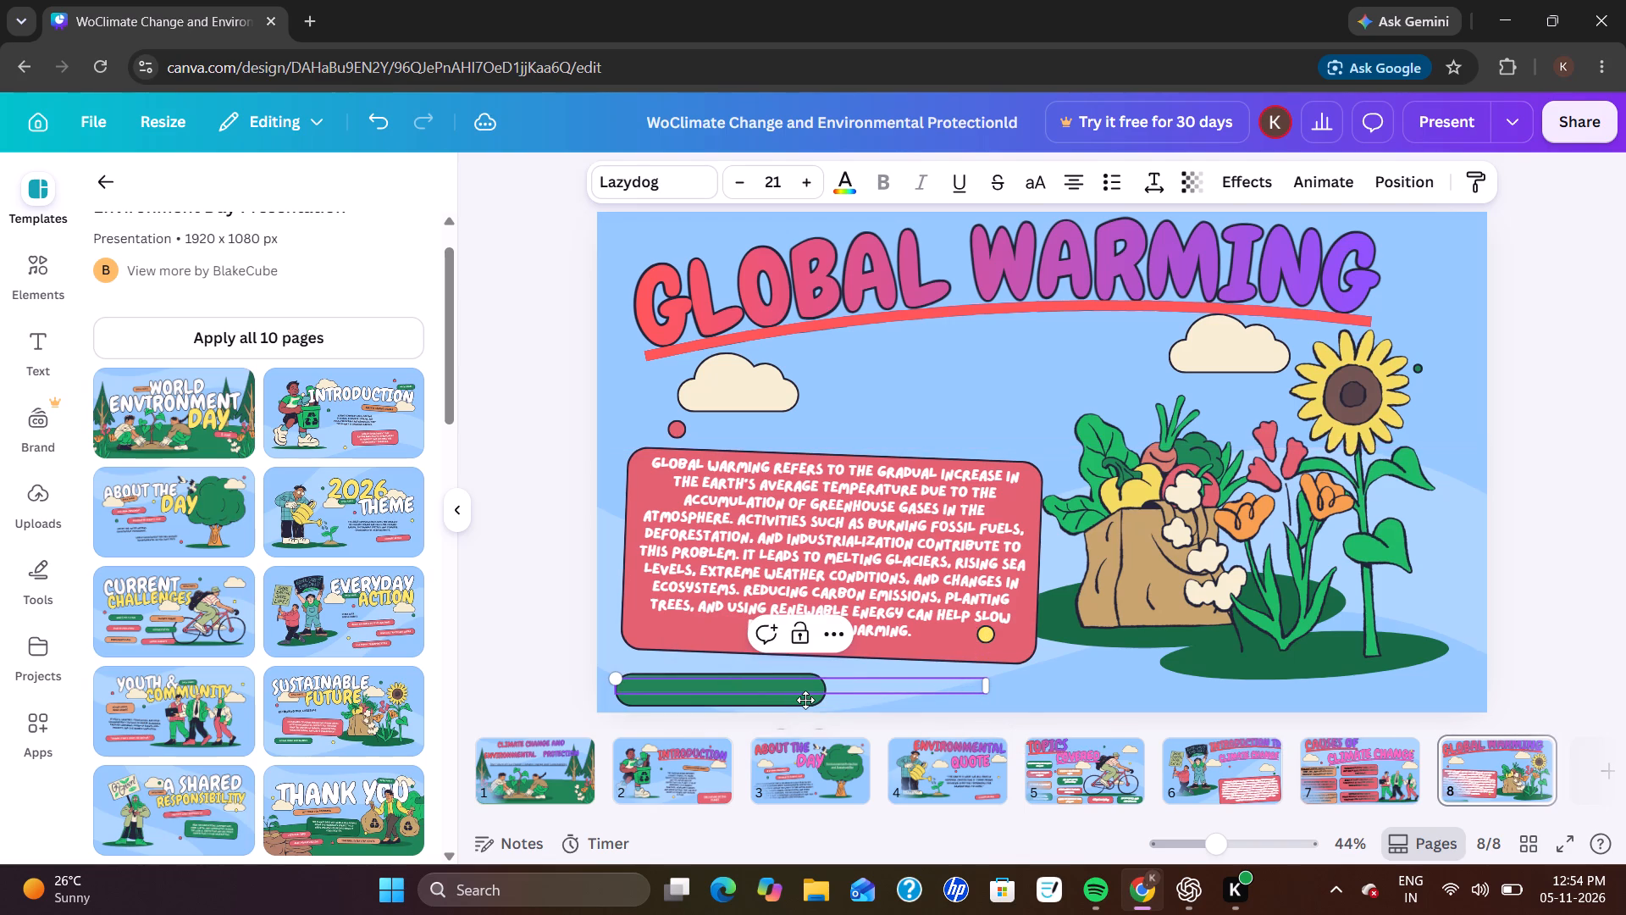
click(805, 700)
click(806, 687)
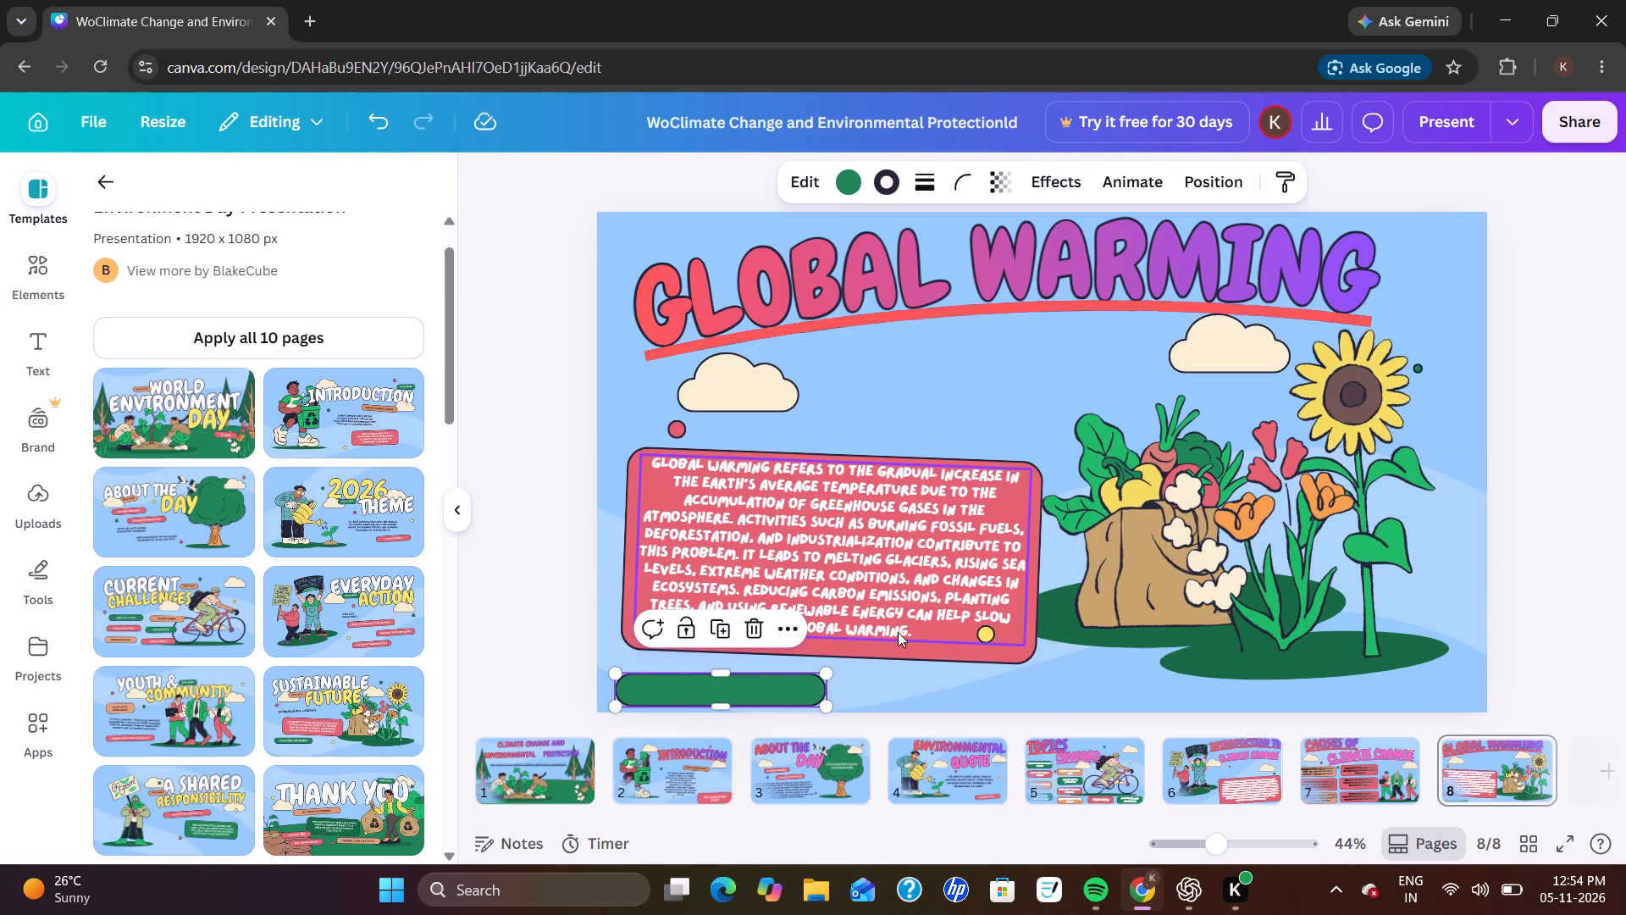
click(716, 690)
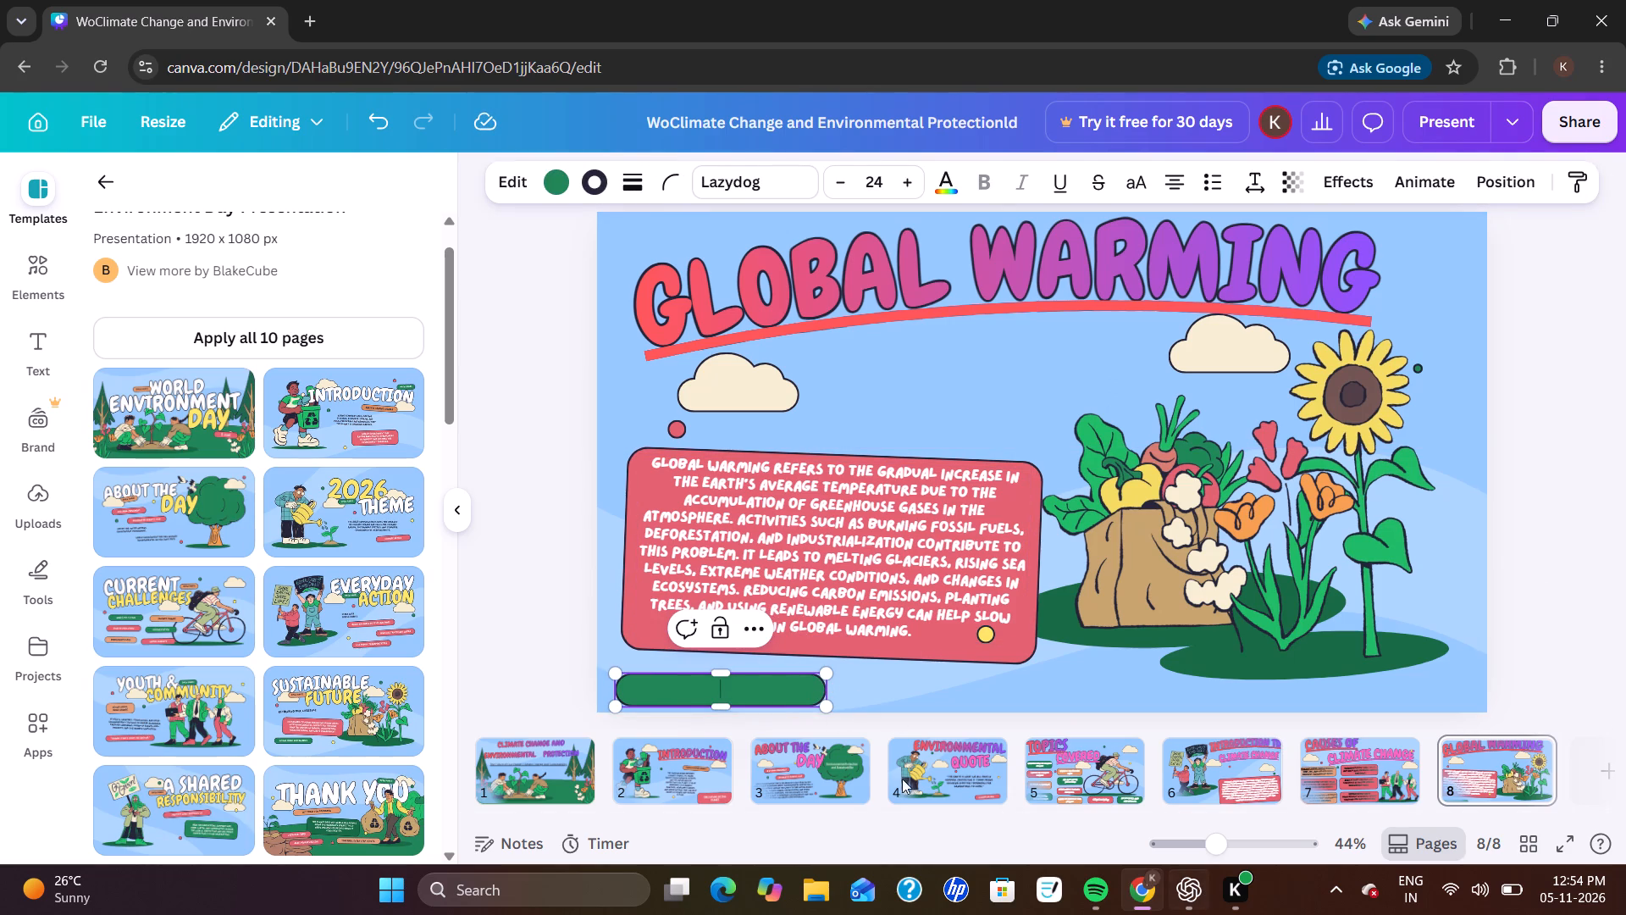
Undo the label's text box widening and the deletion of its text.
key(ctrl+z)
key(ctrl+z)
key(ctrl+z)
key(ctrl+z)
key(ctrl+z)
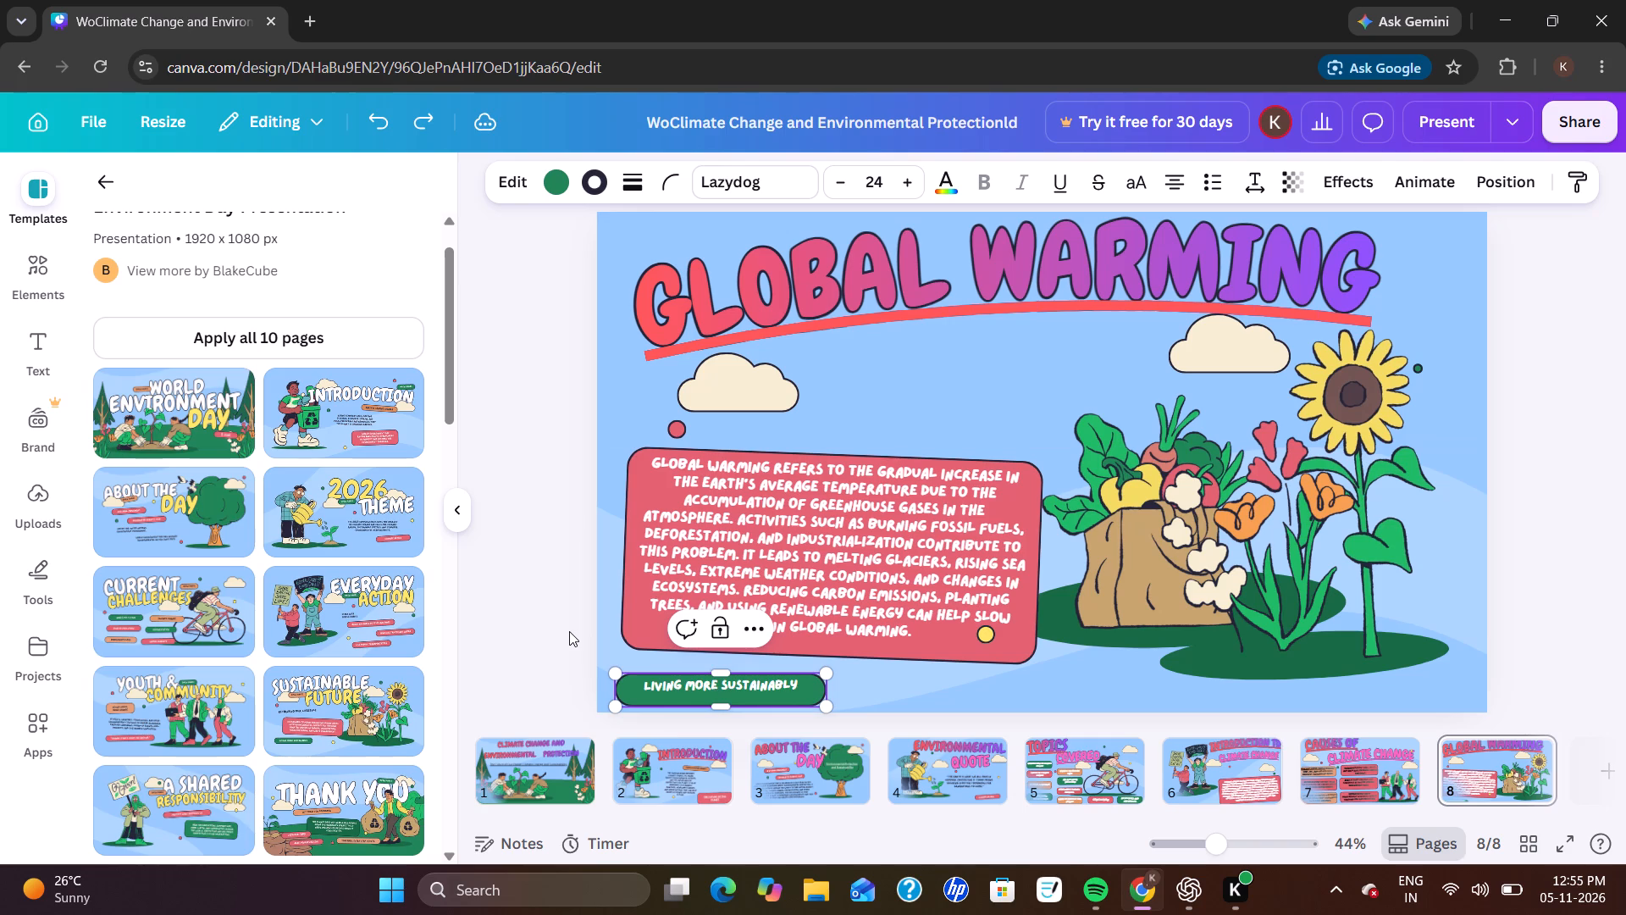
click(1010, 674)
click(766, 688)
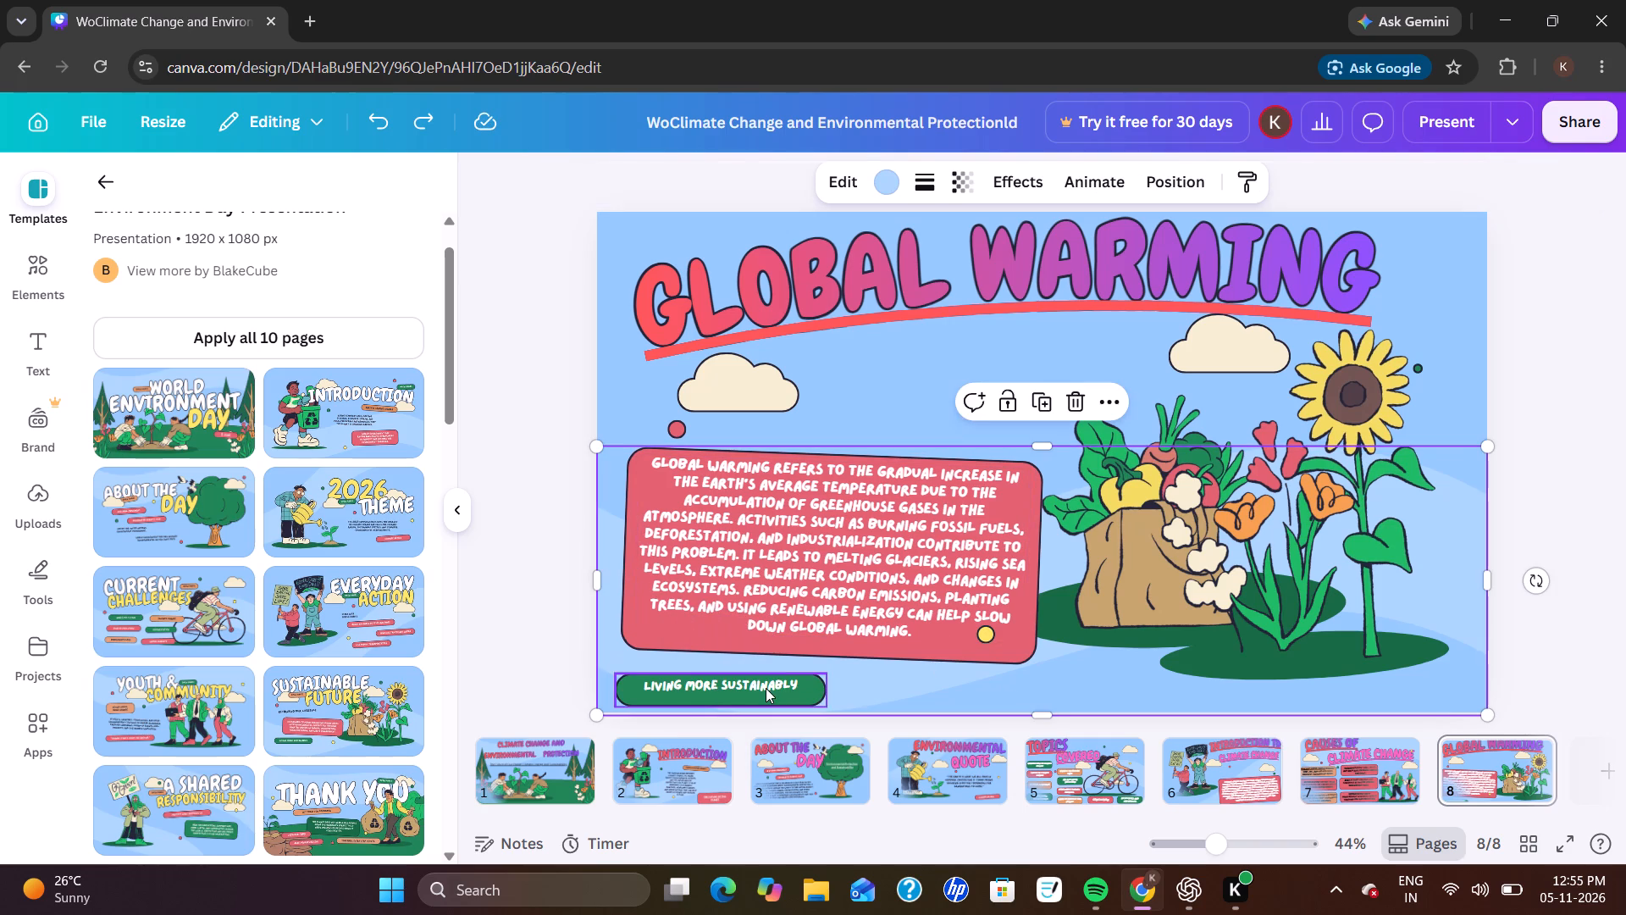
click(1183, 904)
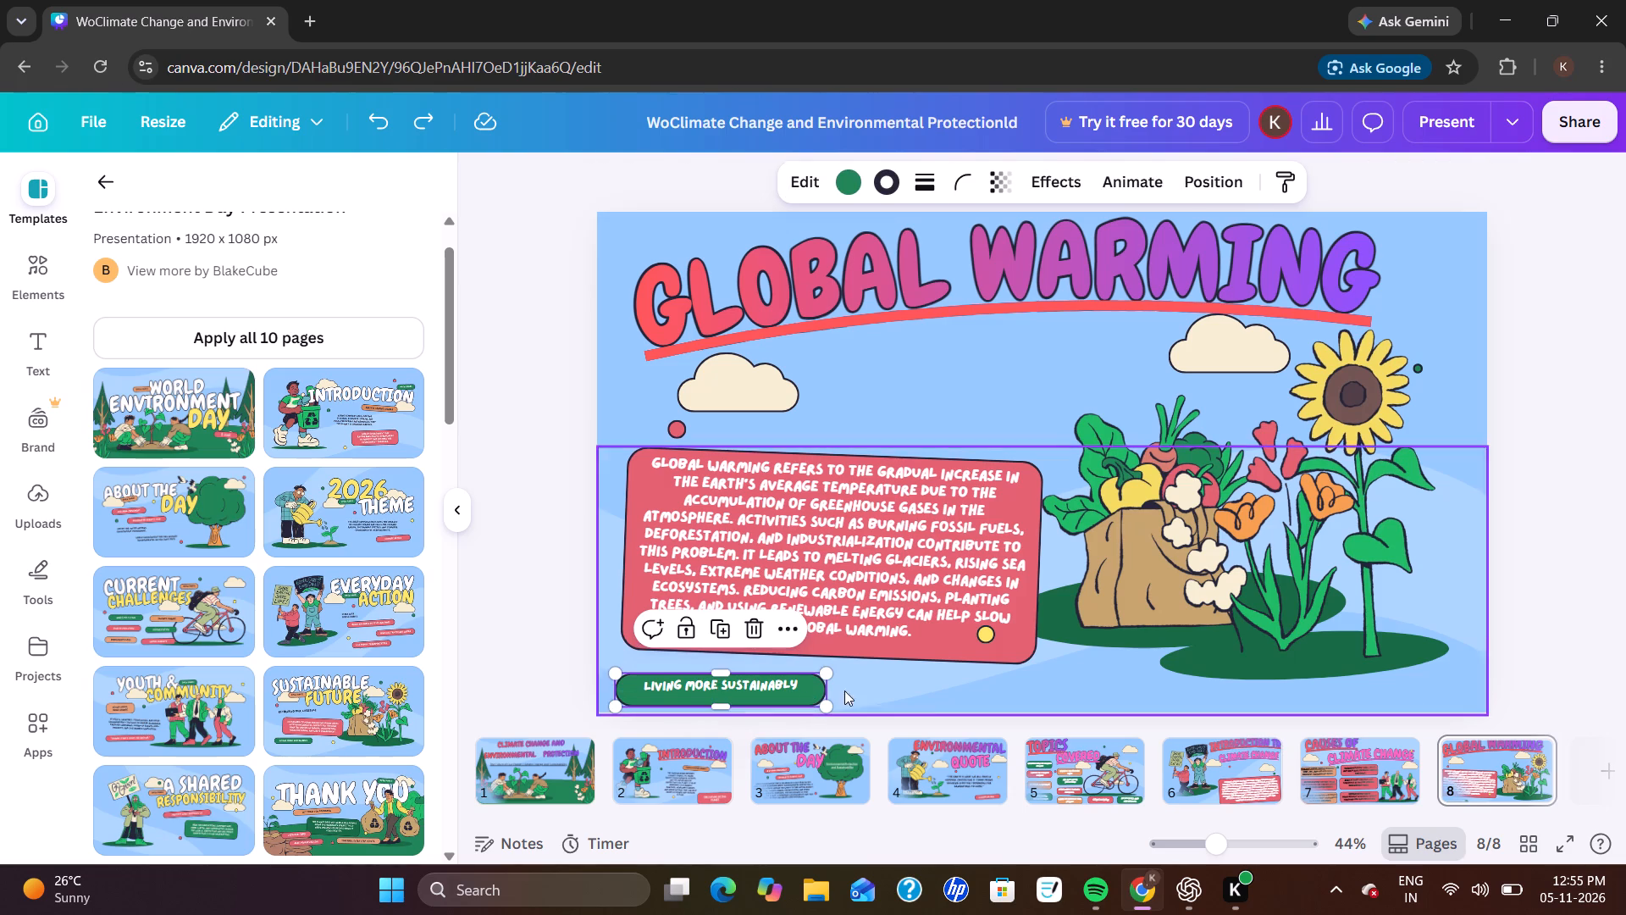
drag(722, 673, 721, 661)
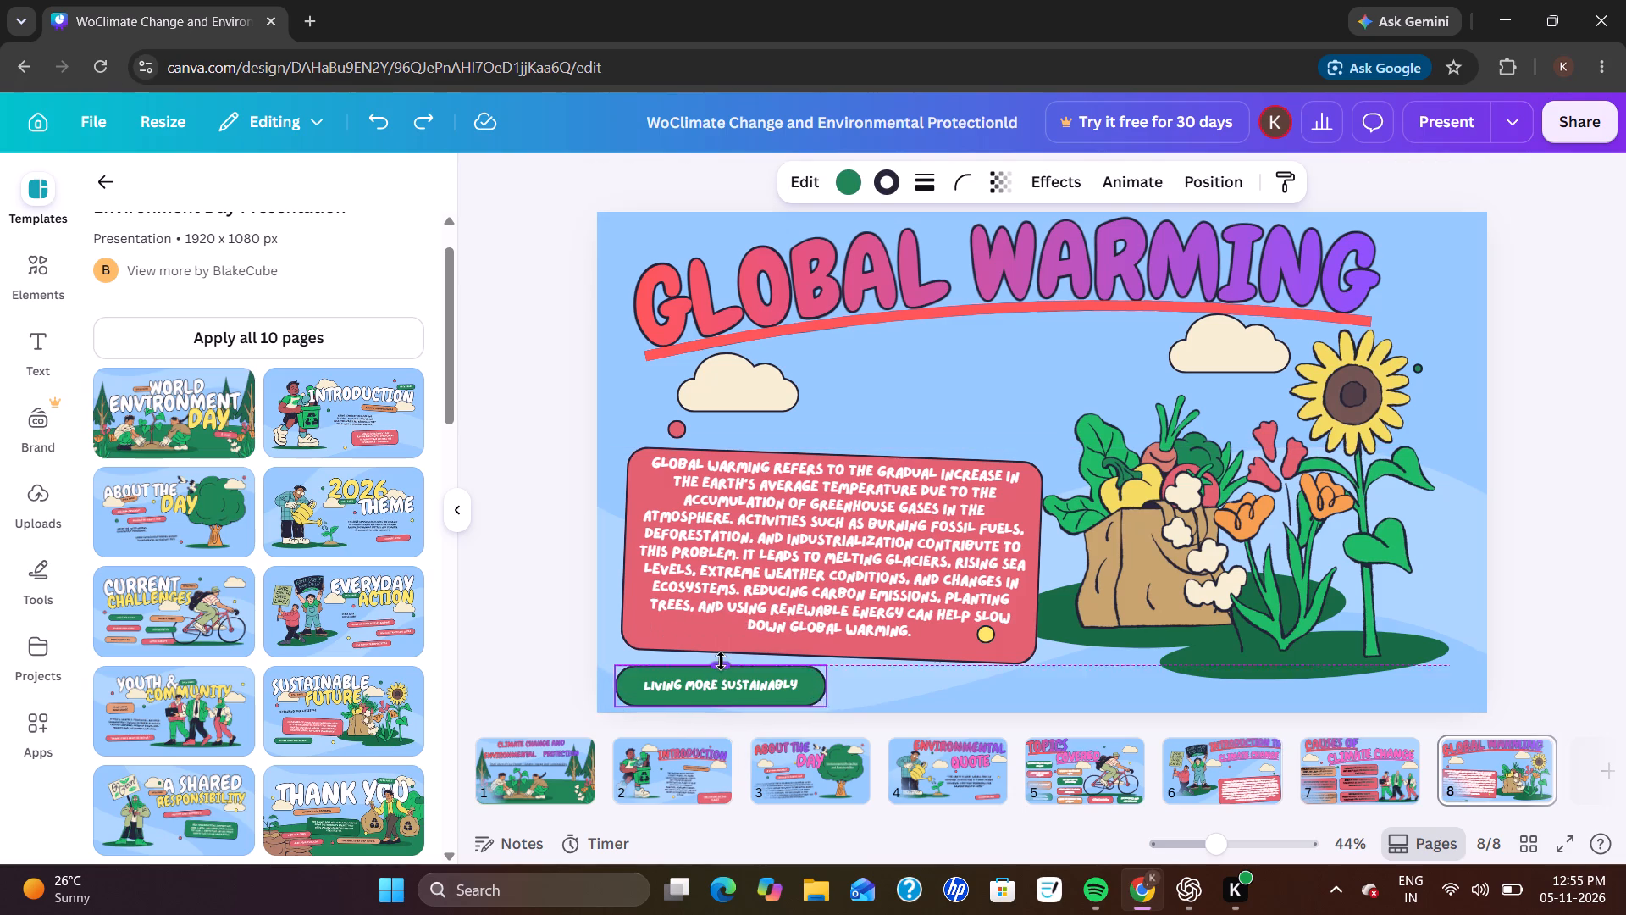
drag(721, 661, 723, 657)
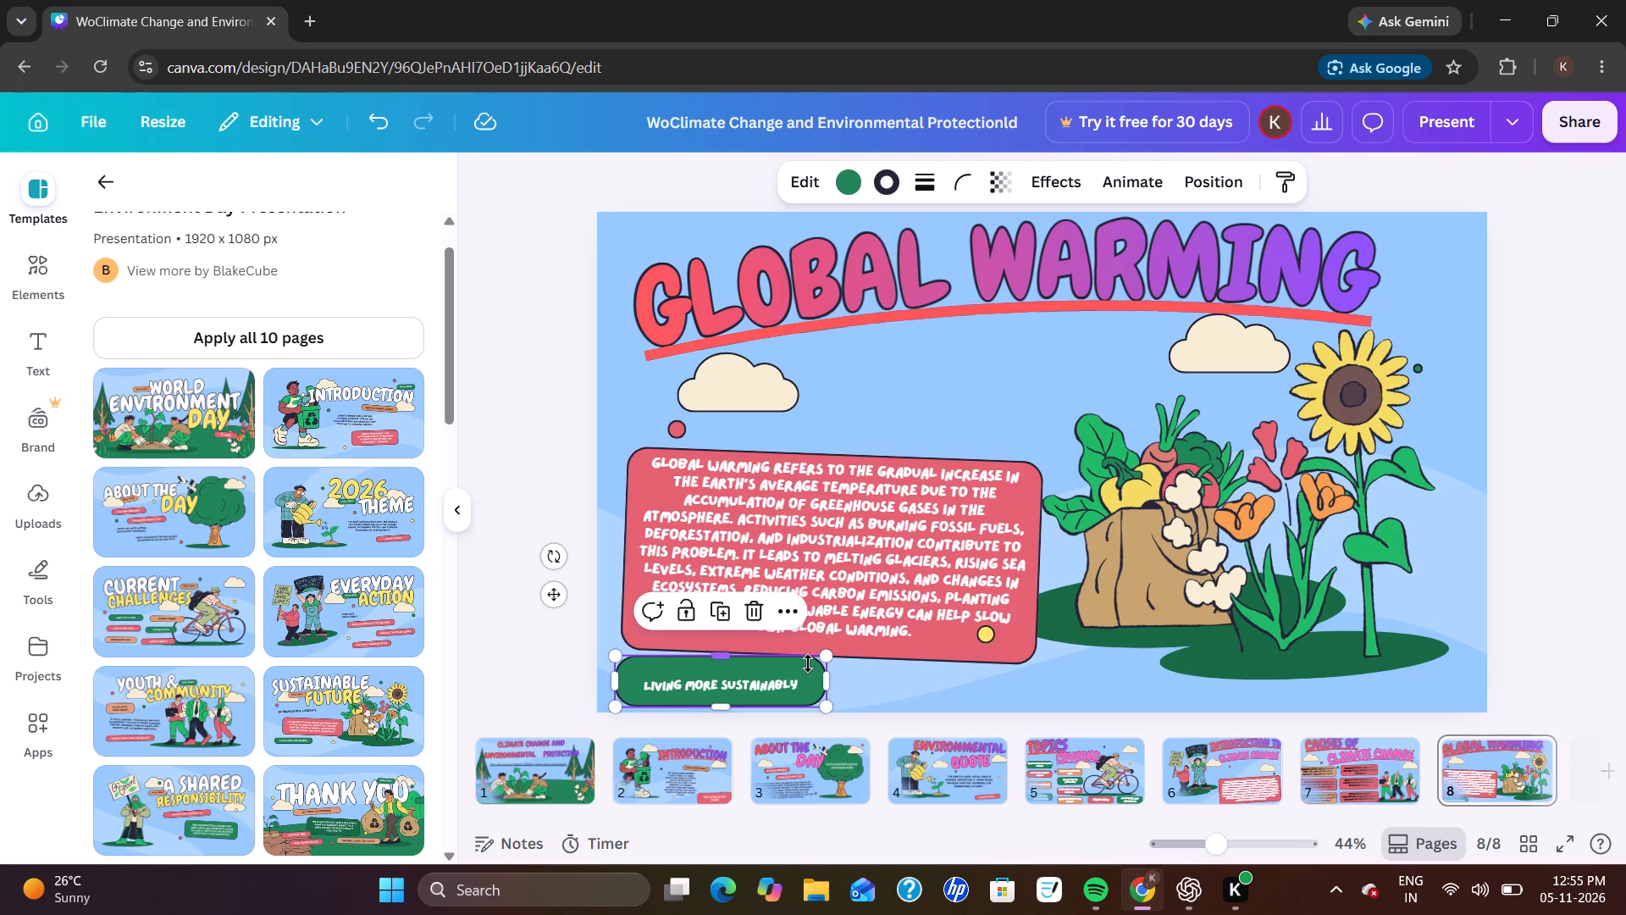
Move the green pill and its "LIVING MORE SUSTAINABLY" label up between the two clouds under the title.
drag(798, 665, 1165, 660)
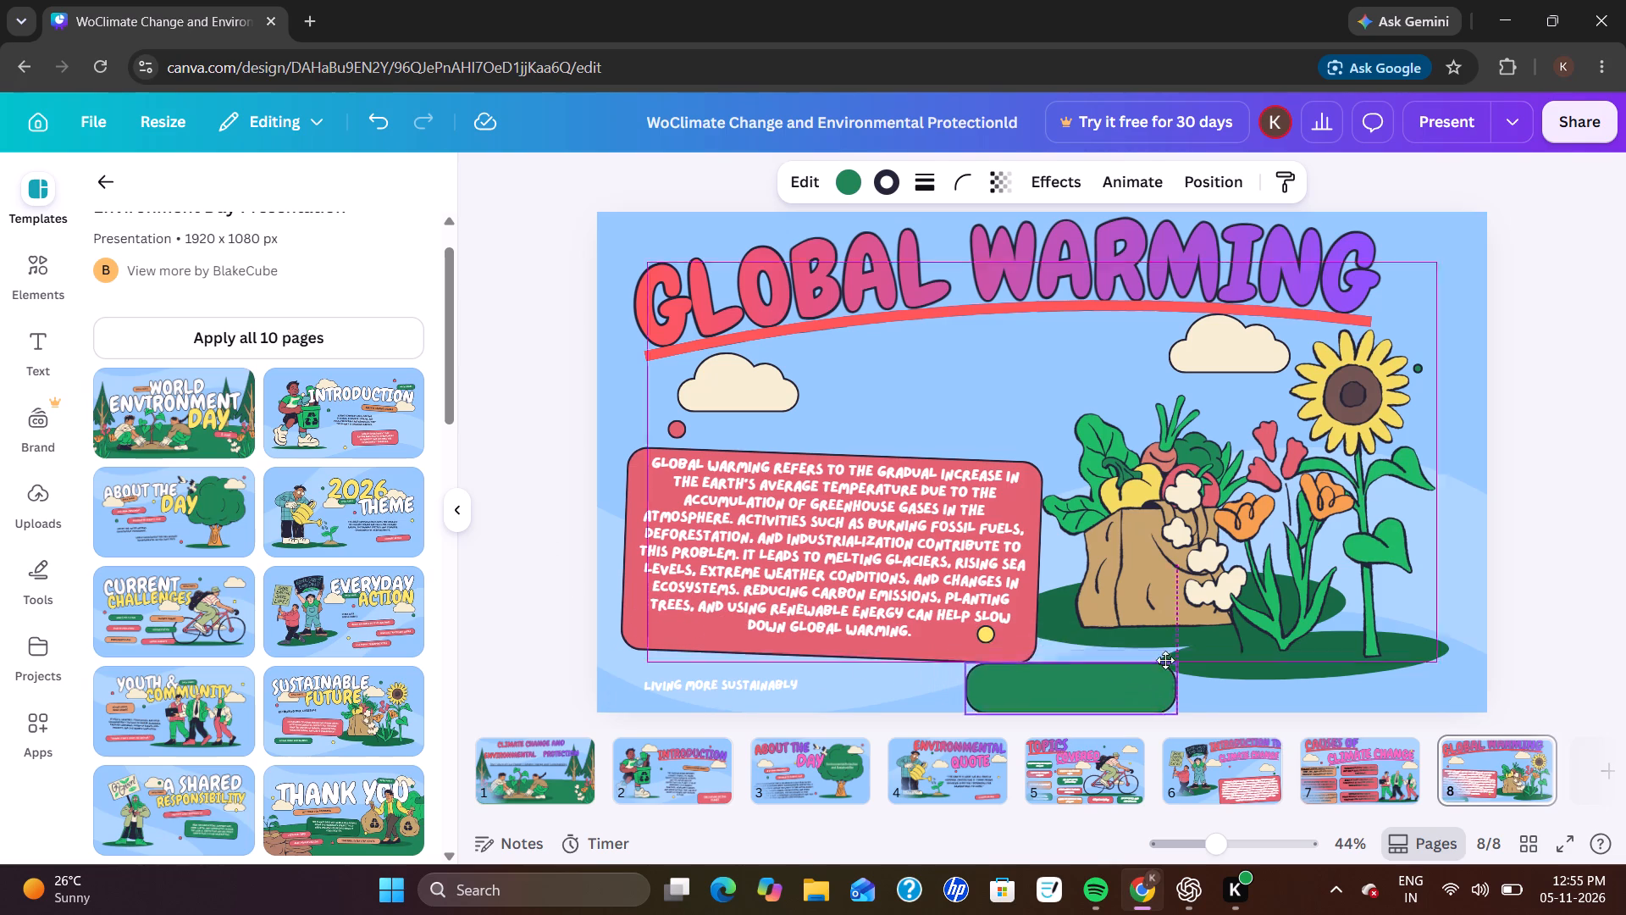
drag(1165, 660, 1019, 365)
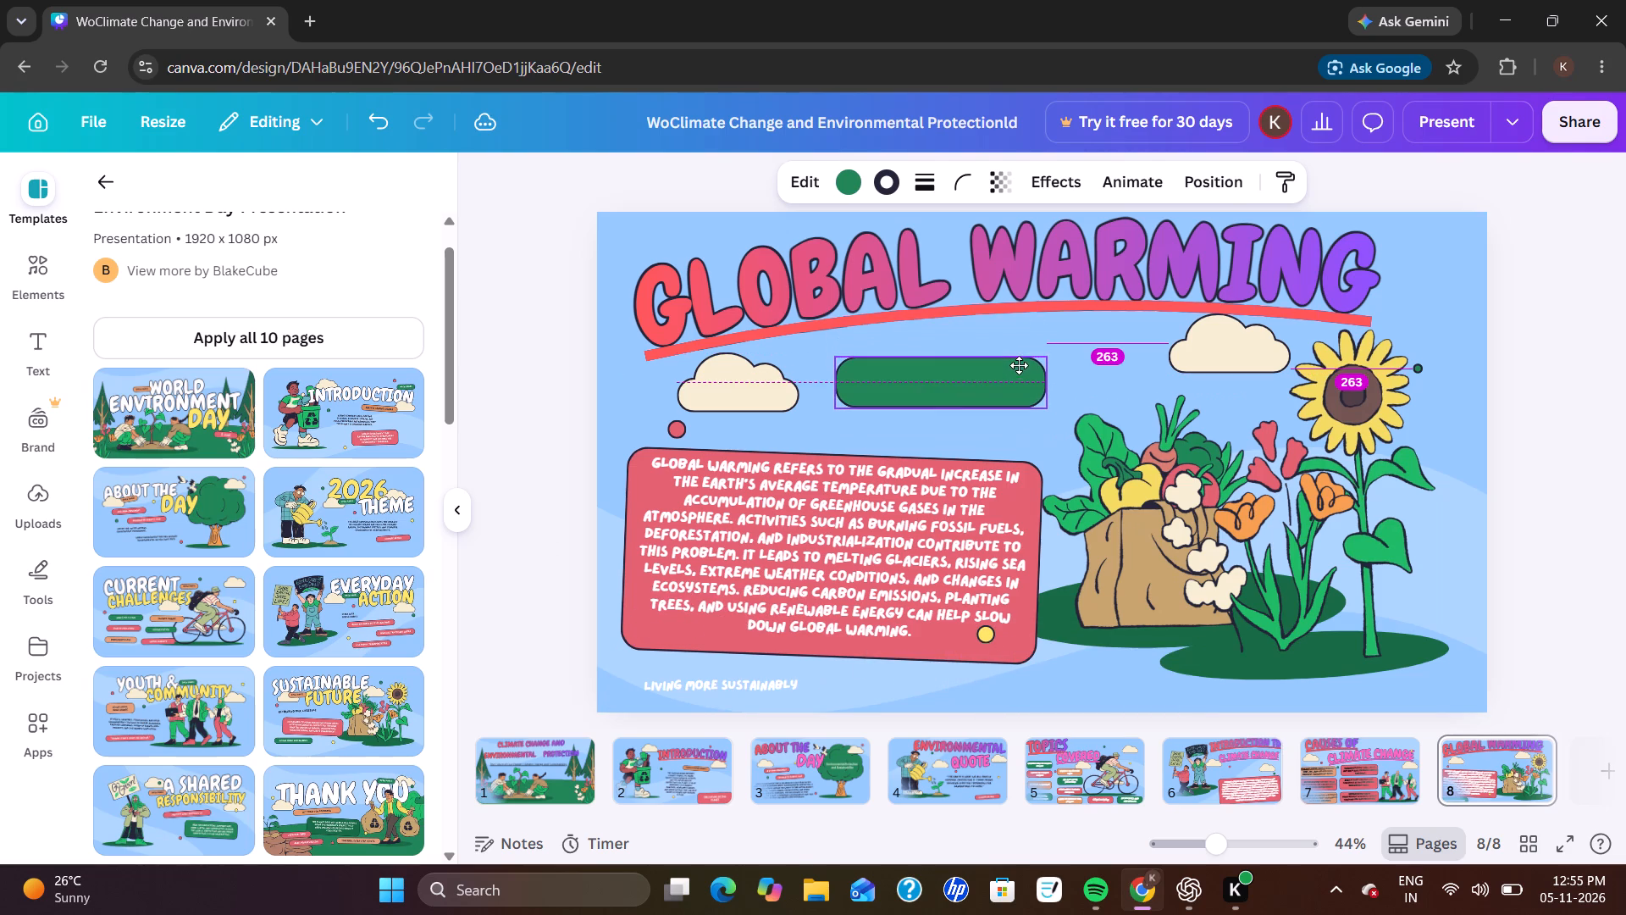
drag(1019, 365, 1020, 363)
drag(722, 679, 832, 522)
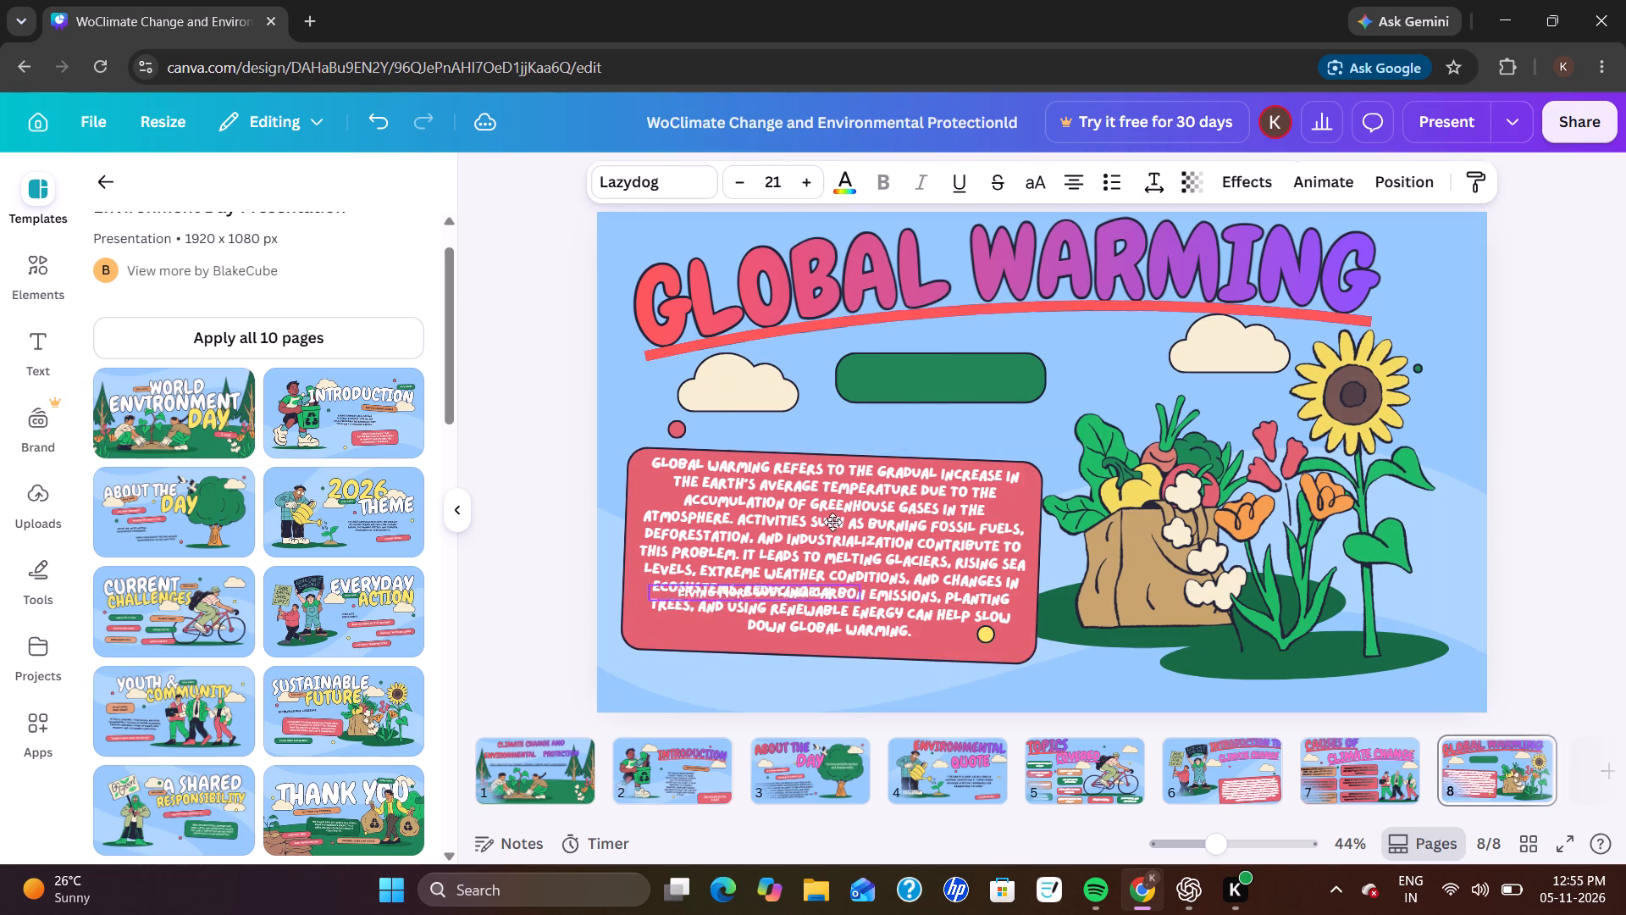
drag(832, 522, 952, 365)
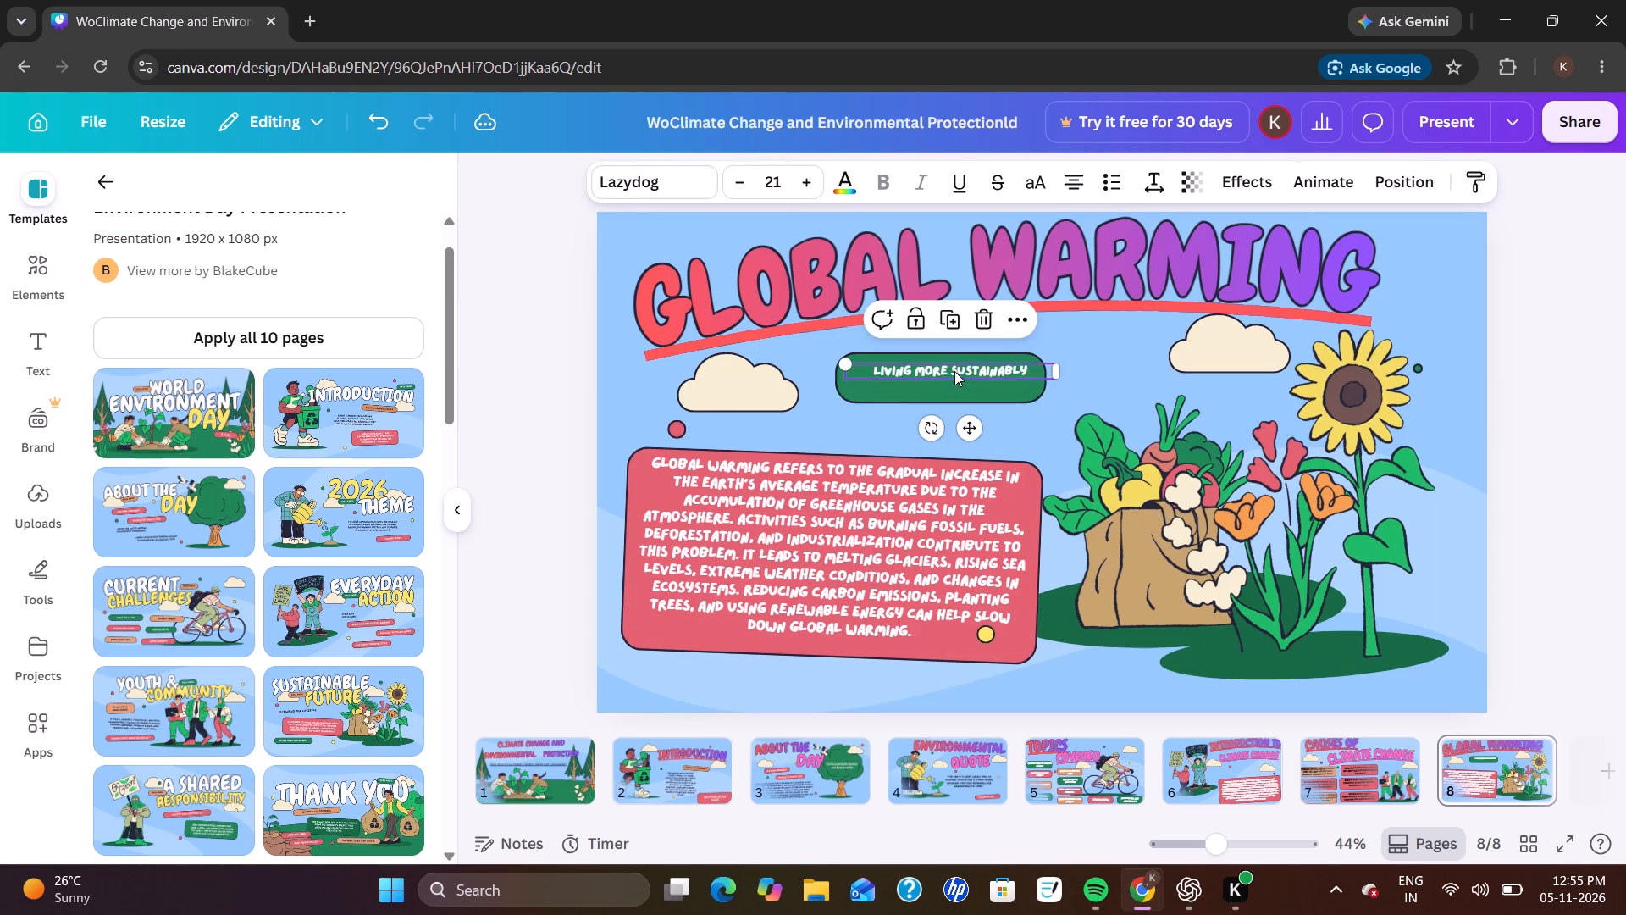
Replace the "LIVING MORE SUSTAINABLY" text with the copied key message about protecting the Earth's climate.
click(965, 372)
key(BackSpace)
key(ctrl+v)
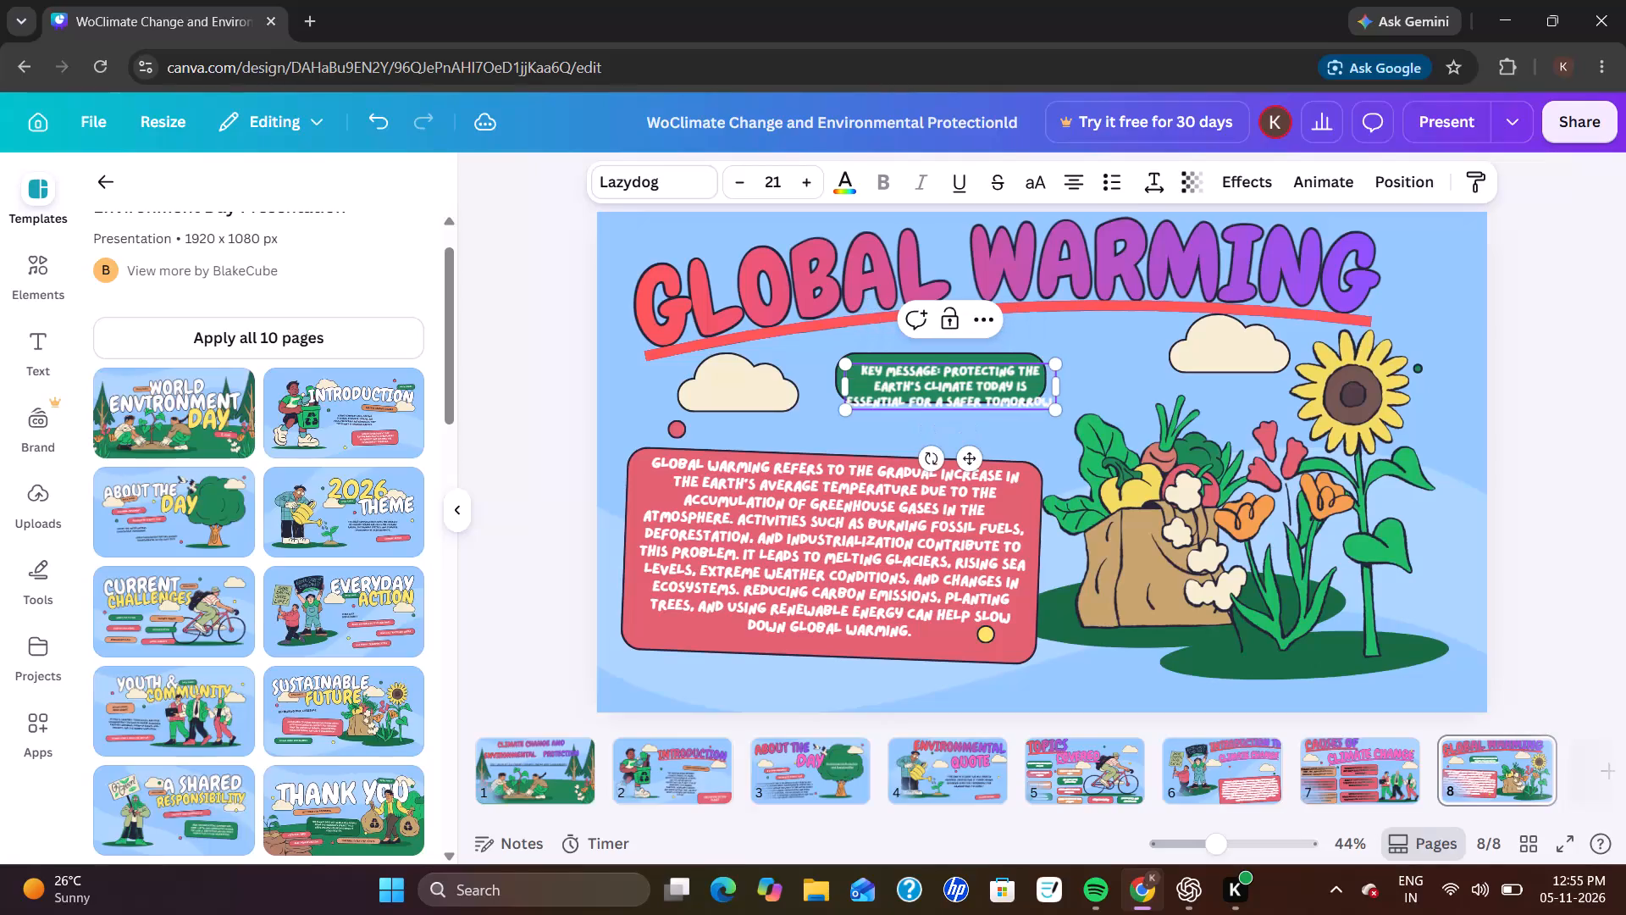
Extend the green pill's bottom edge downward and reposition the pill behind the whole key message.
click(1029, 359)
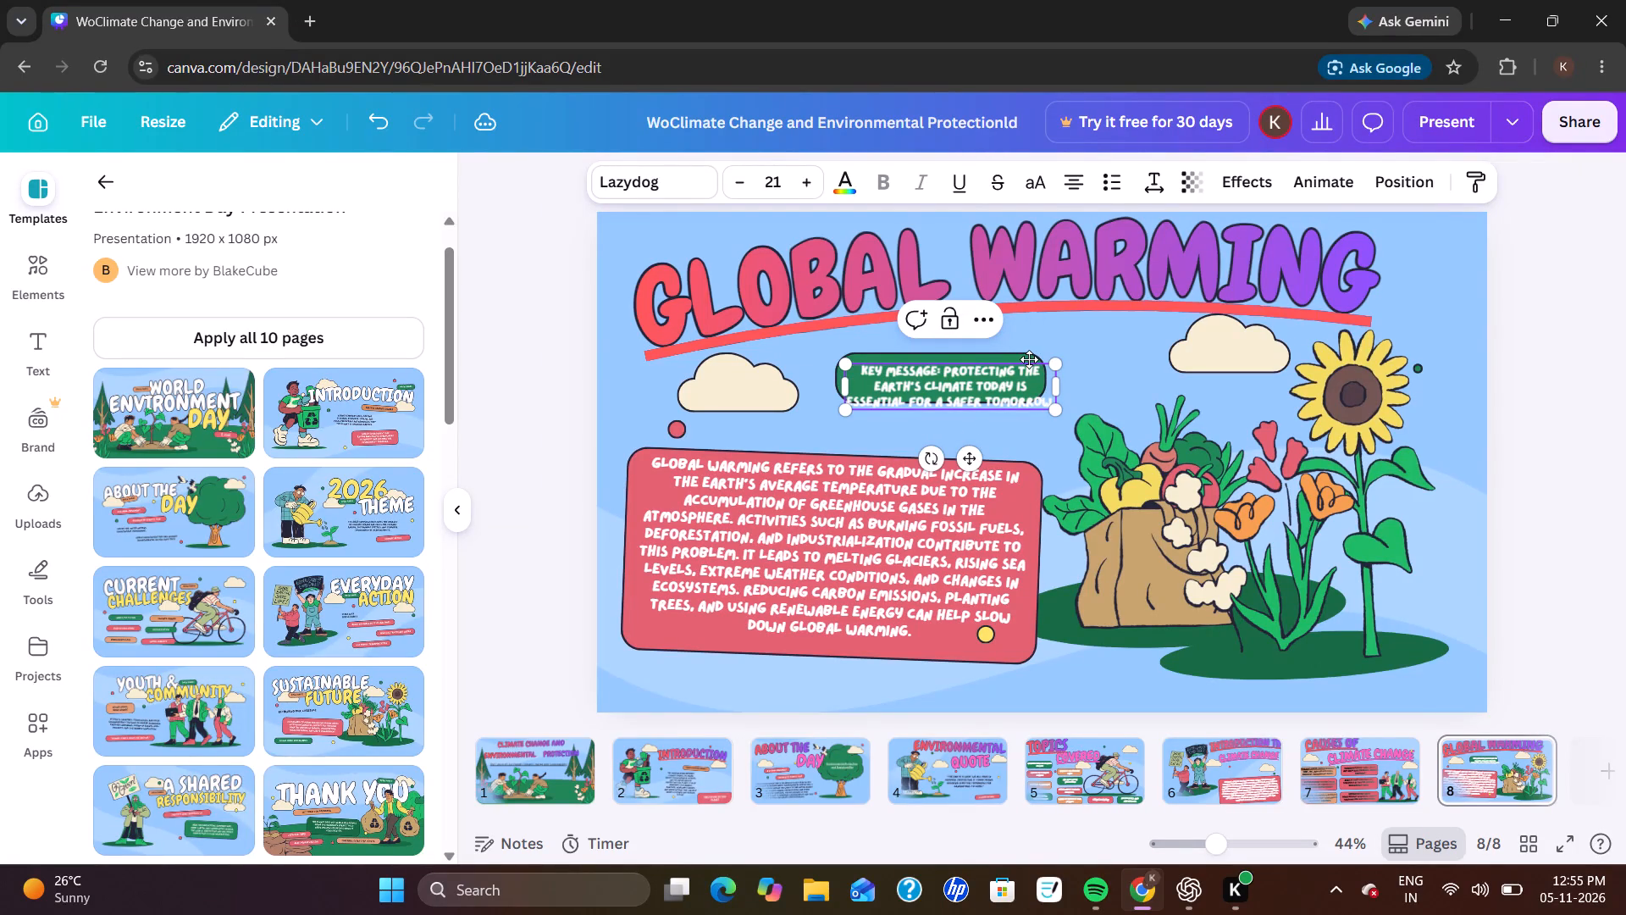
drag(941, 407, 941, 409)
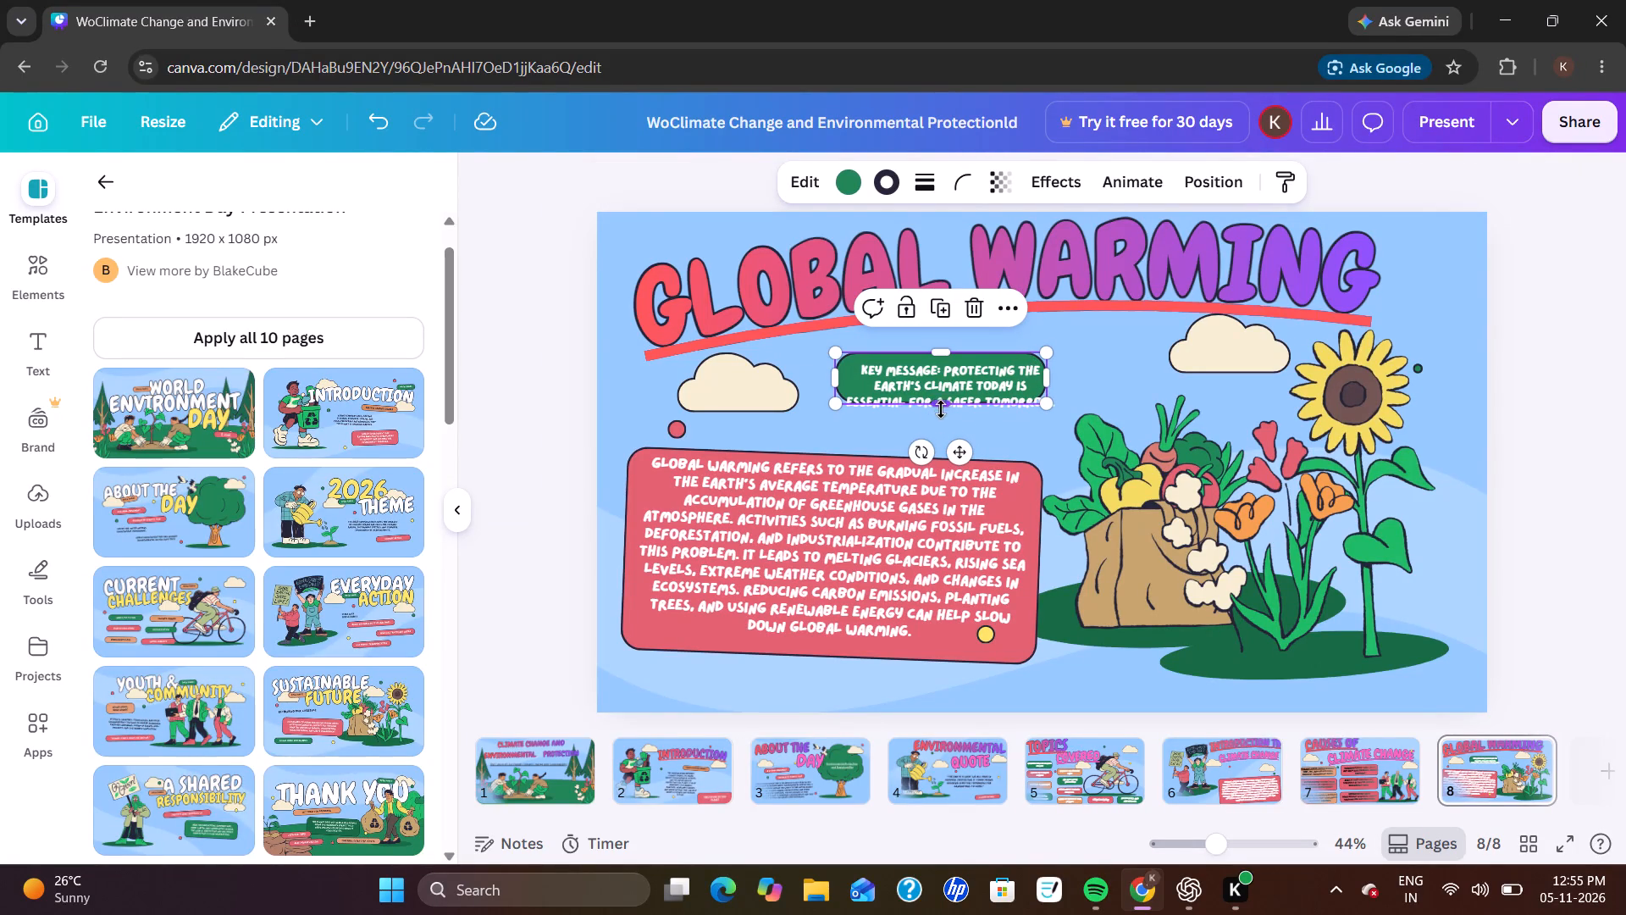
drag(941, 409, 941, 434)
drag(956, 393, 953, 192)
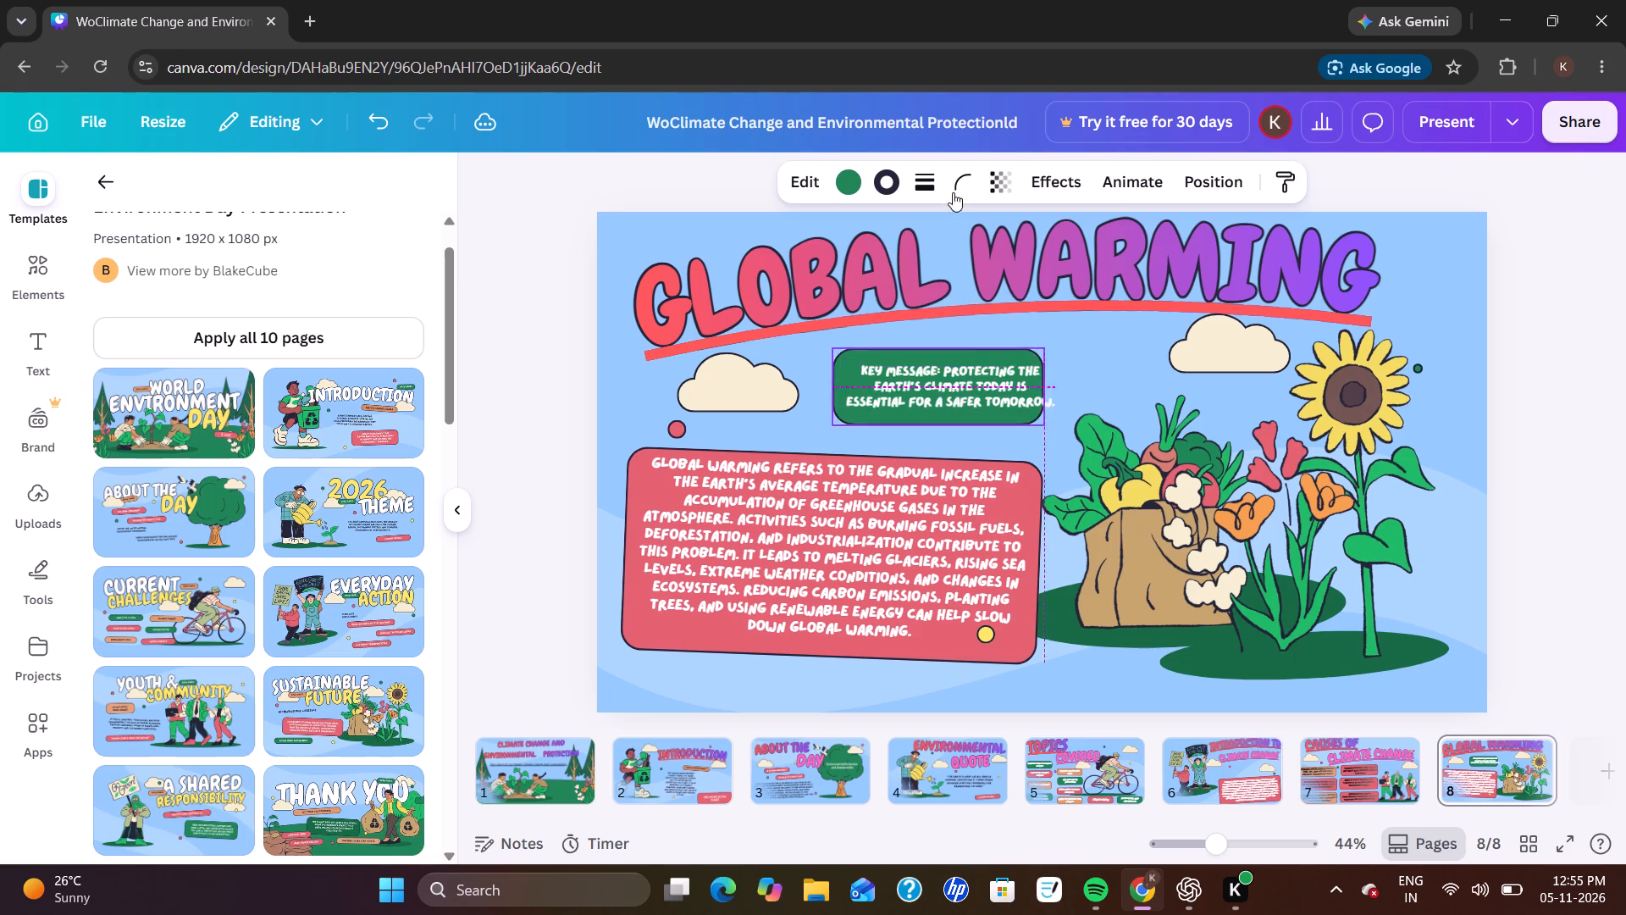
drag(953, 192, 973, 396)
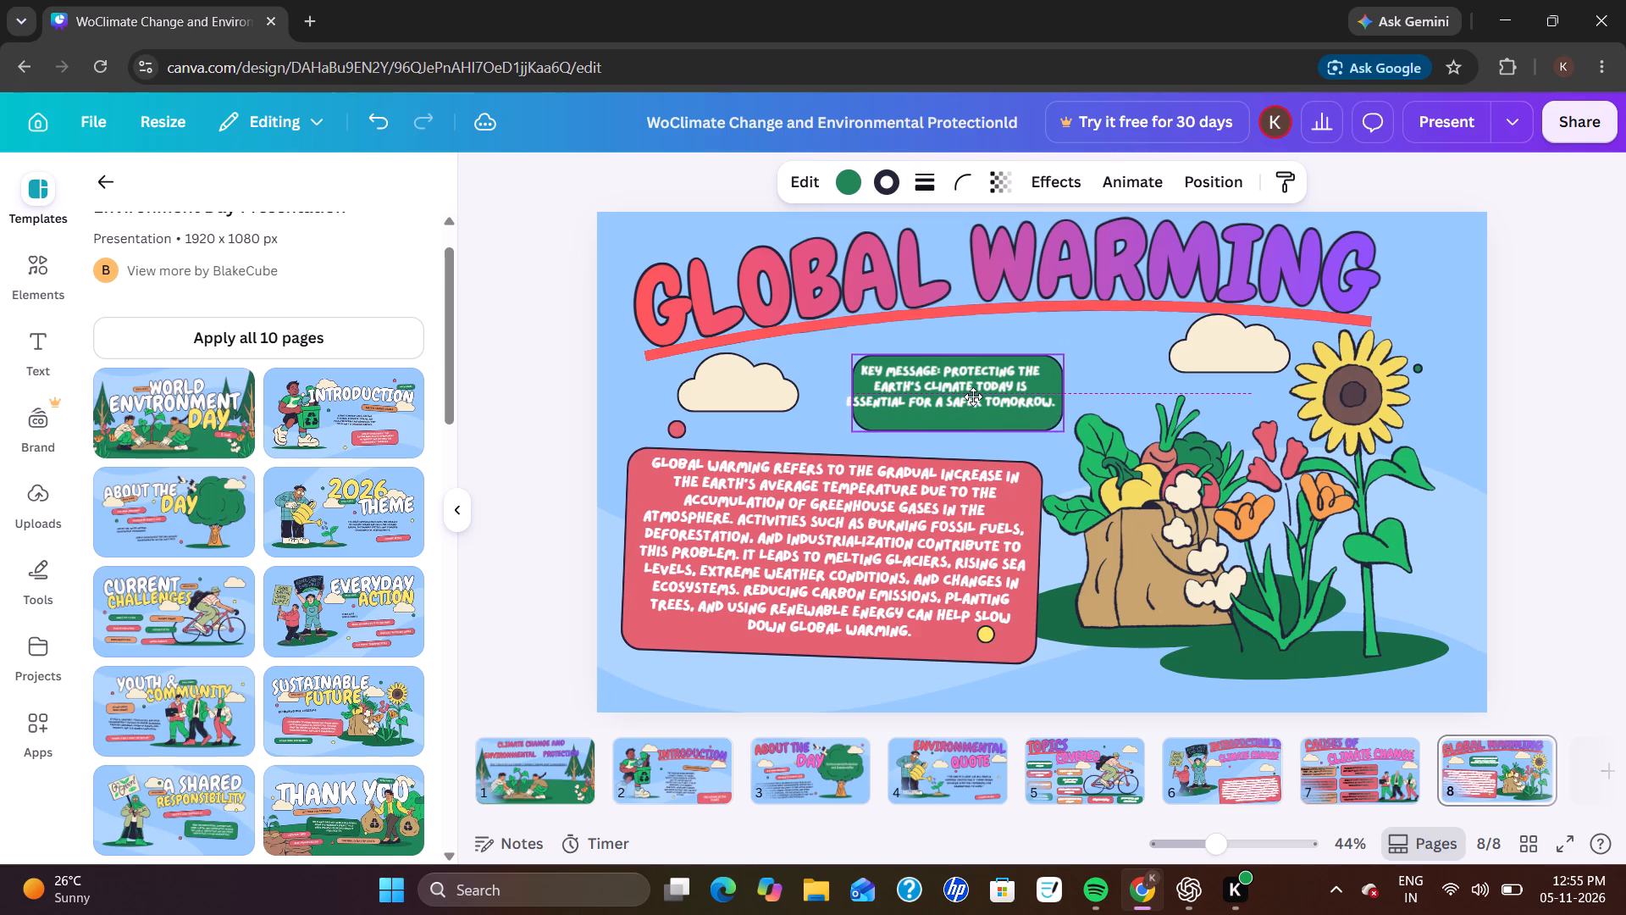
drag(973, 396, 971, 397)
Set the key message's font size to 22.
click(971, 397)
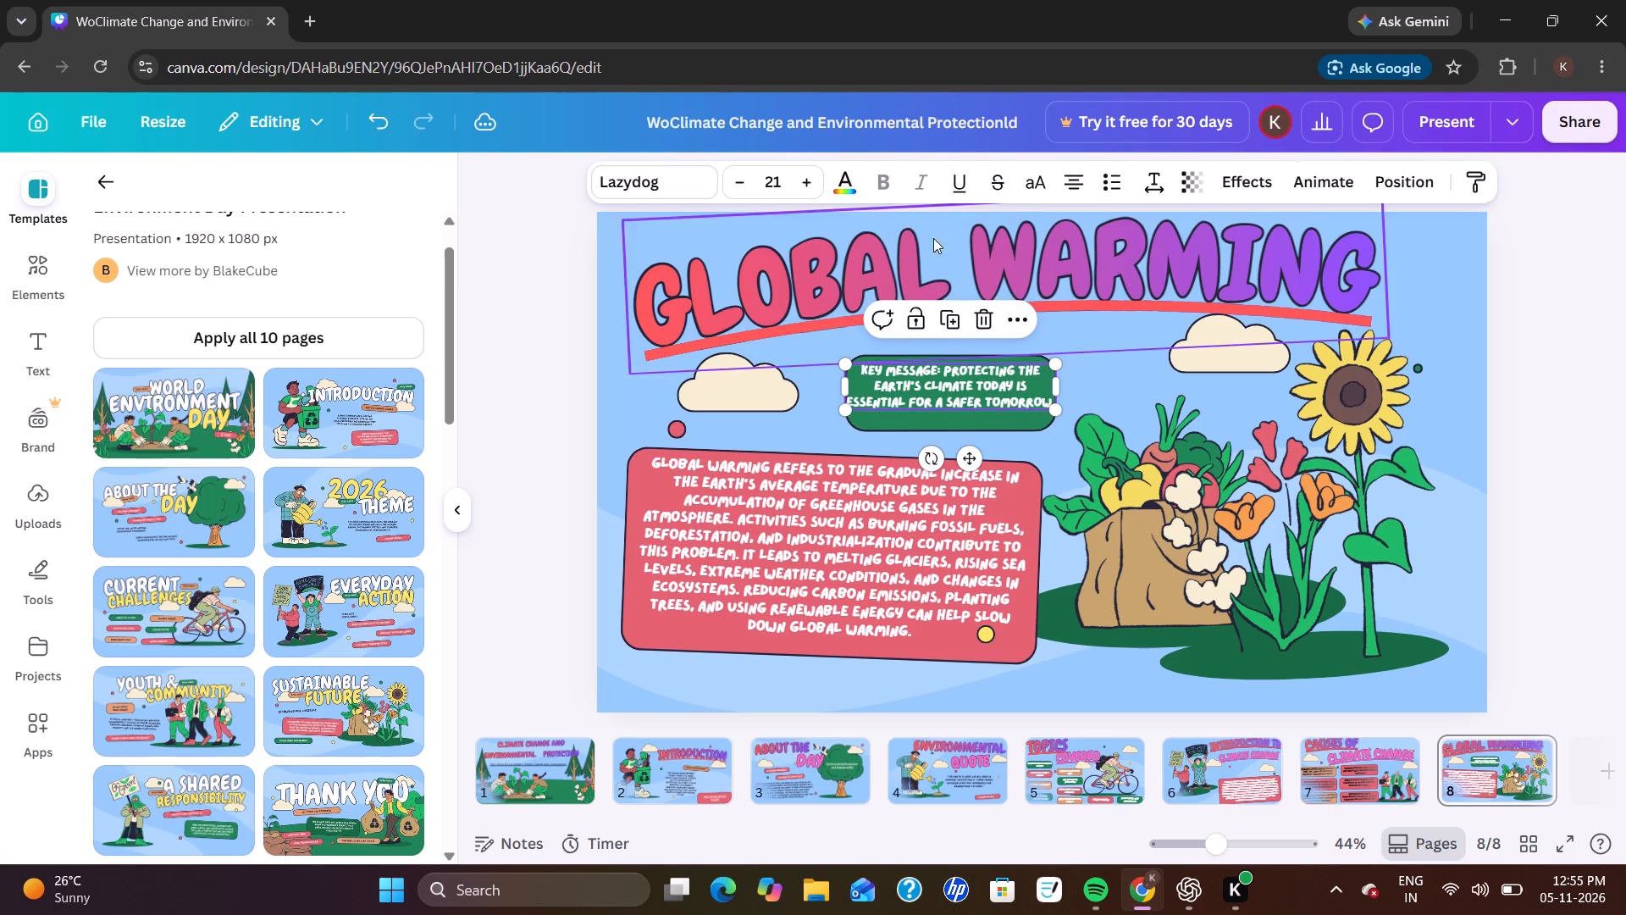
click(810, 191)
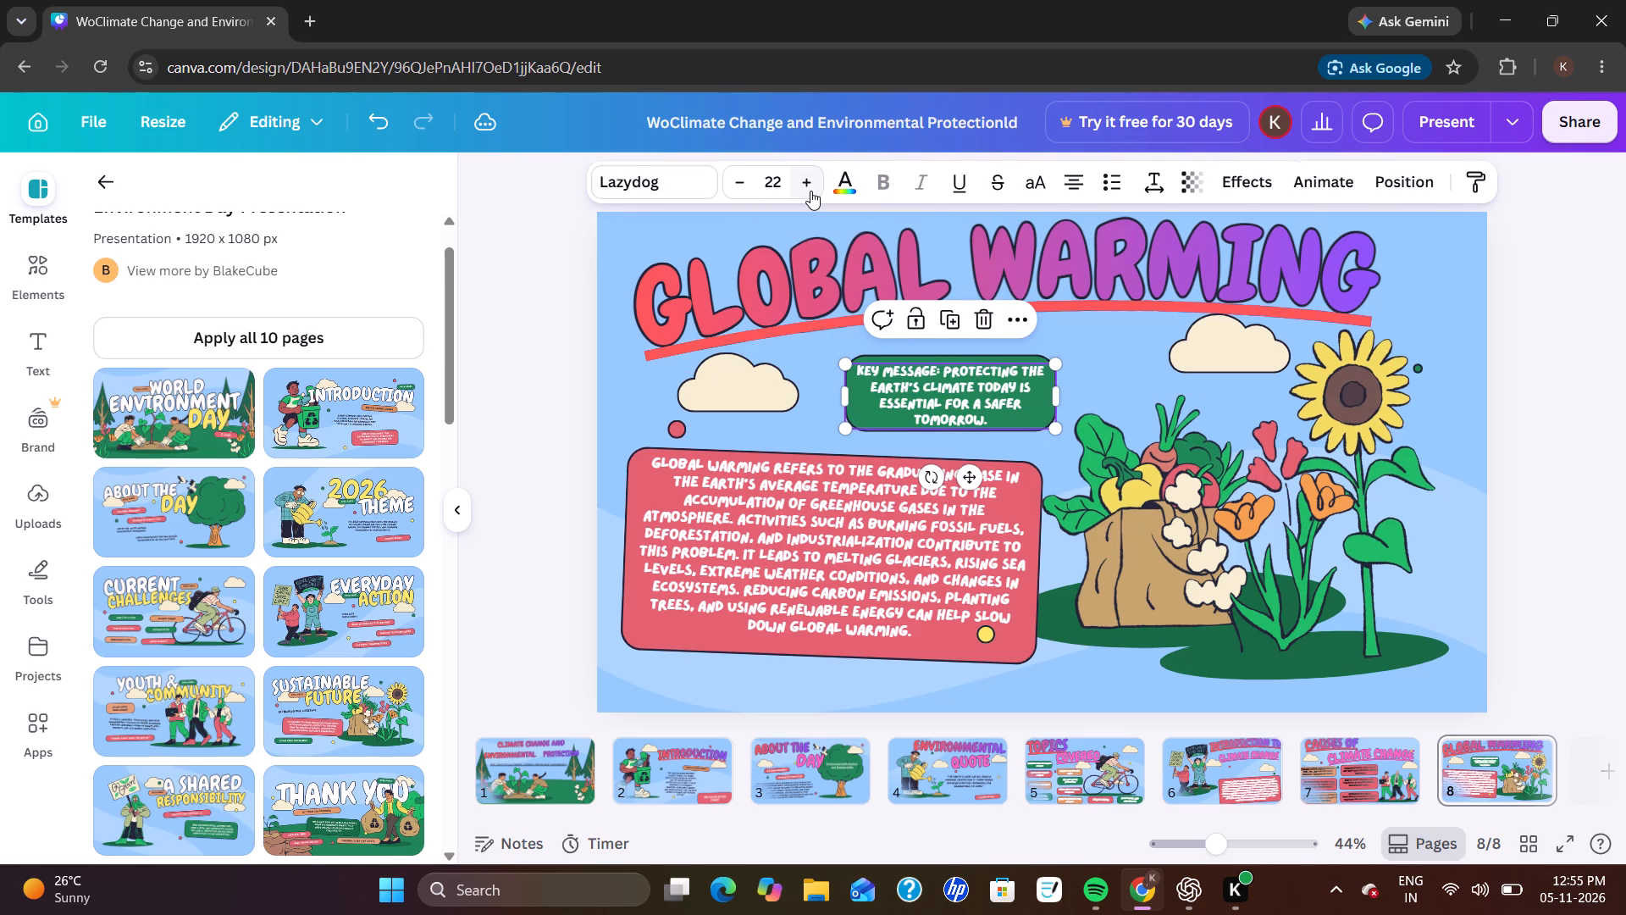
click(1534, 354)
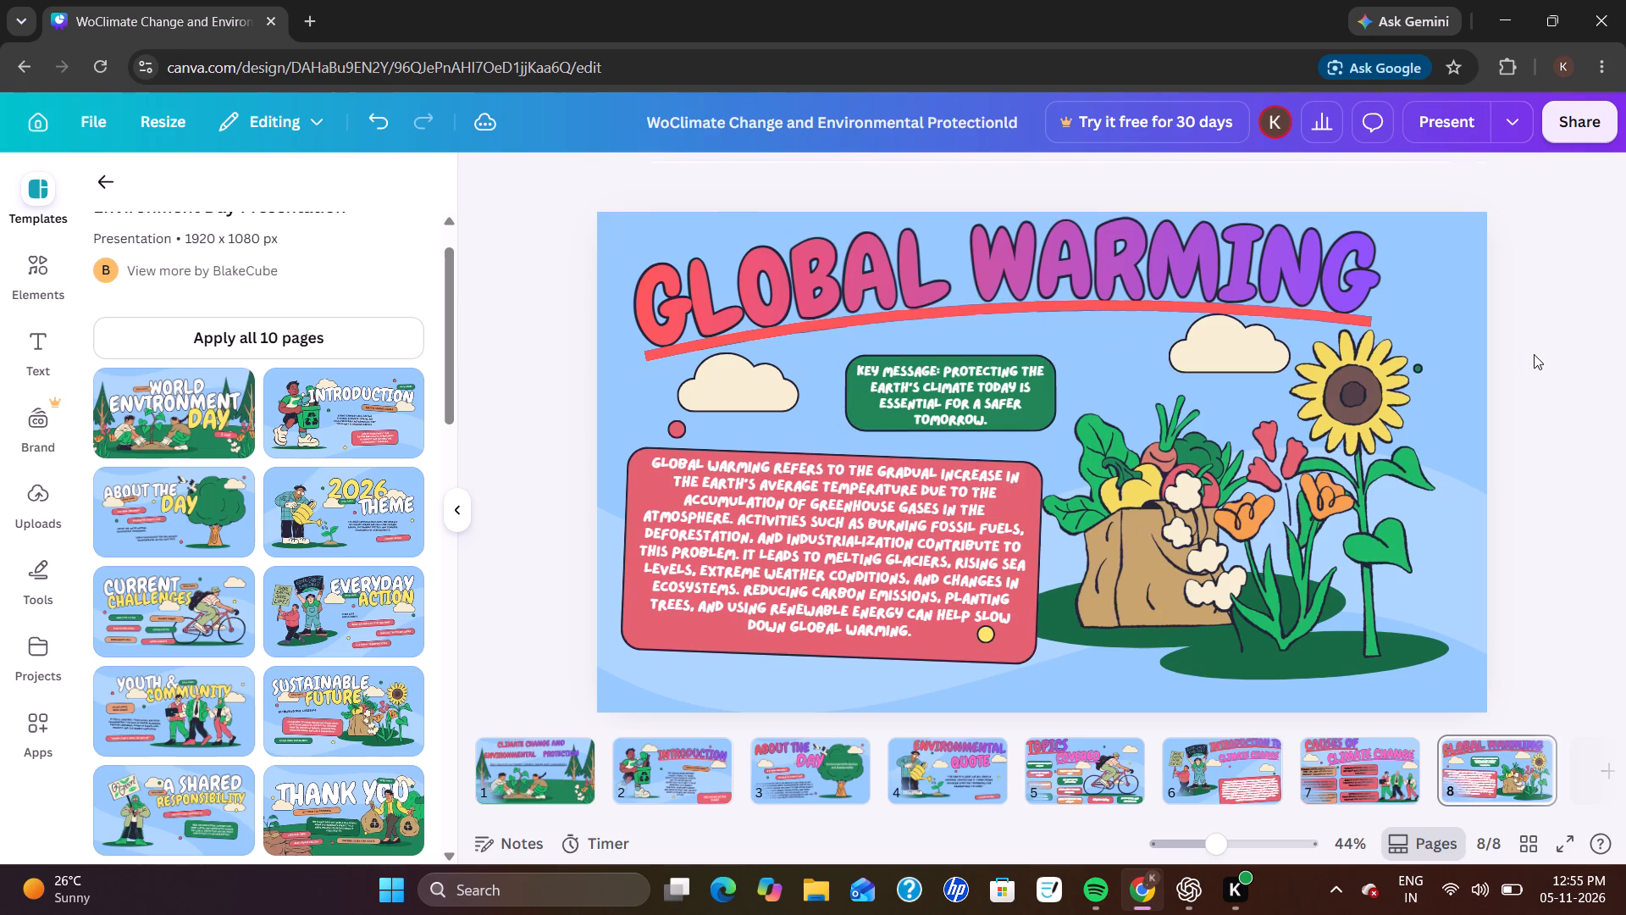
Move the red box and its Global Warming paragraph down toward the slide's bottom edge, keeping the text inside the box.
click(1242, 552)
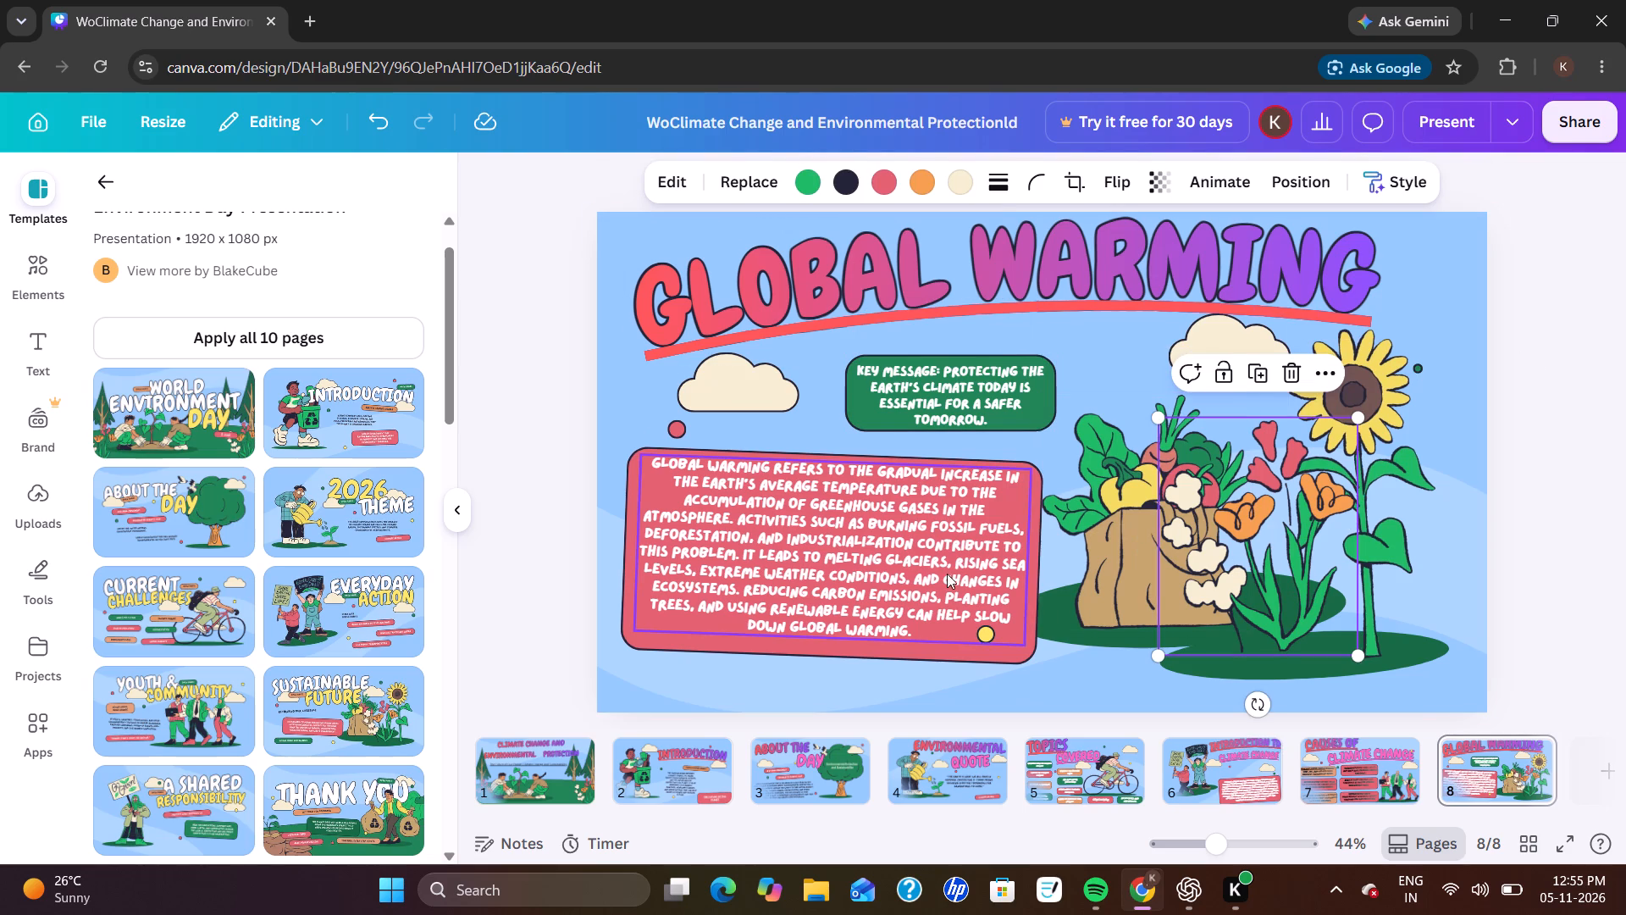
drag(952, 649, 943, 680)
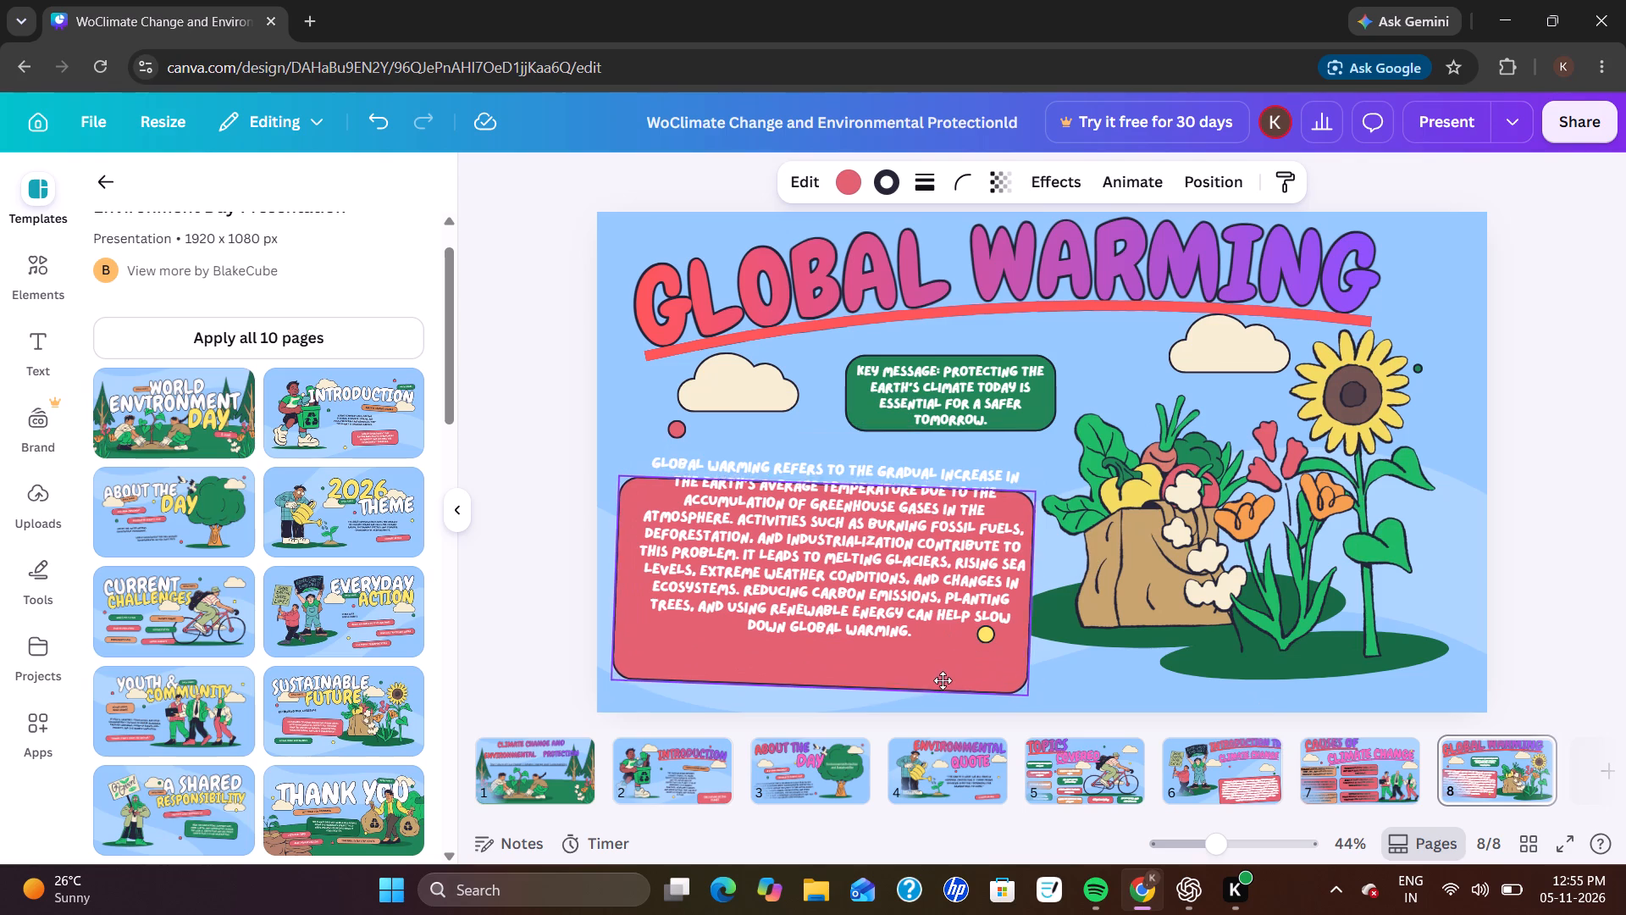
drag(943, 680, 943, 691)
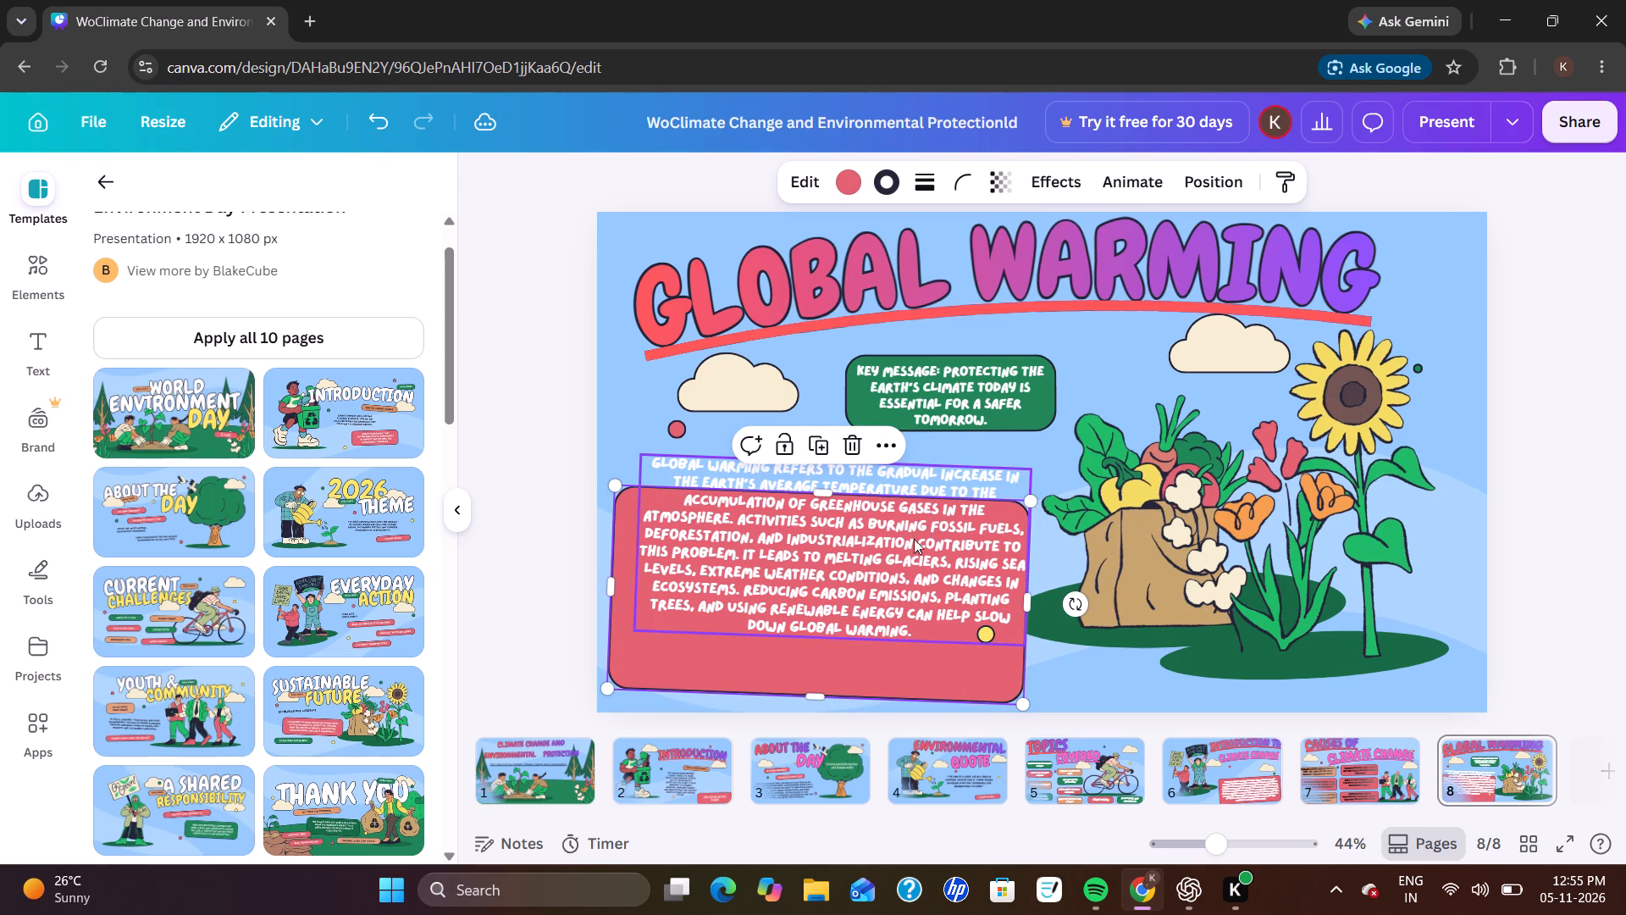
click(913, 535)
drag(913, 535, 897, 583)
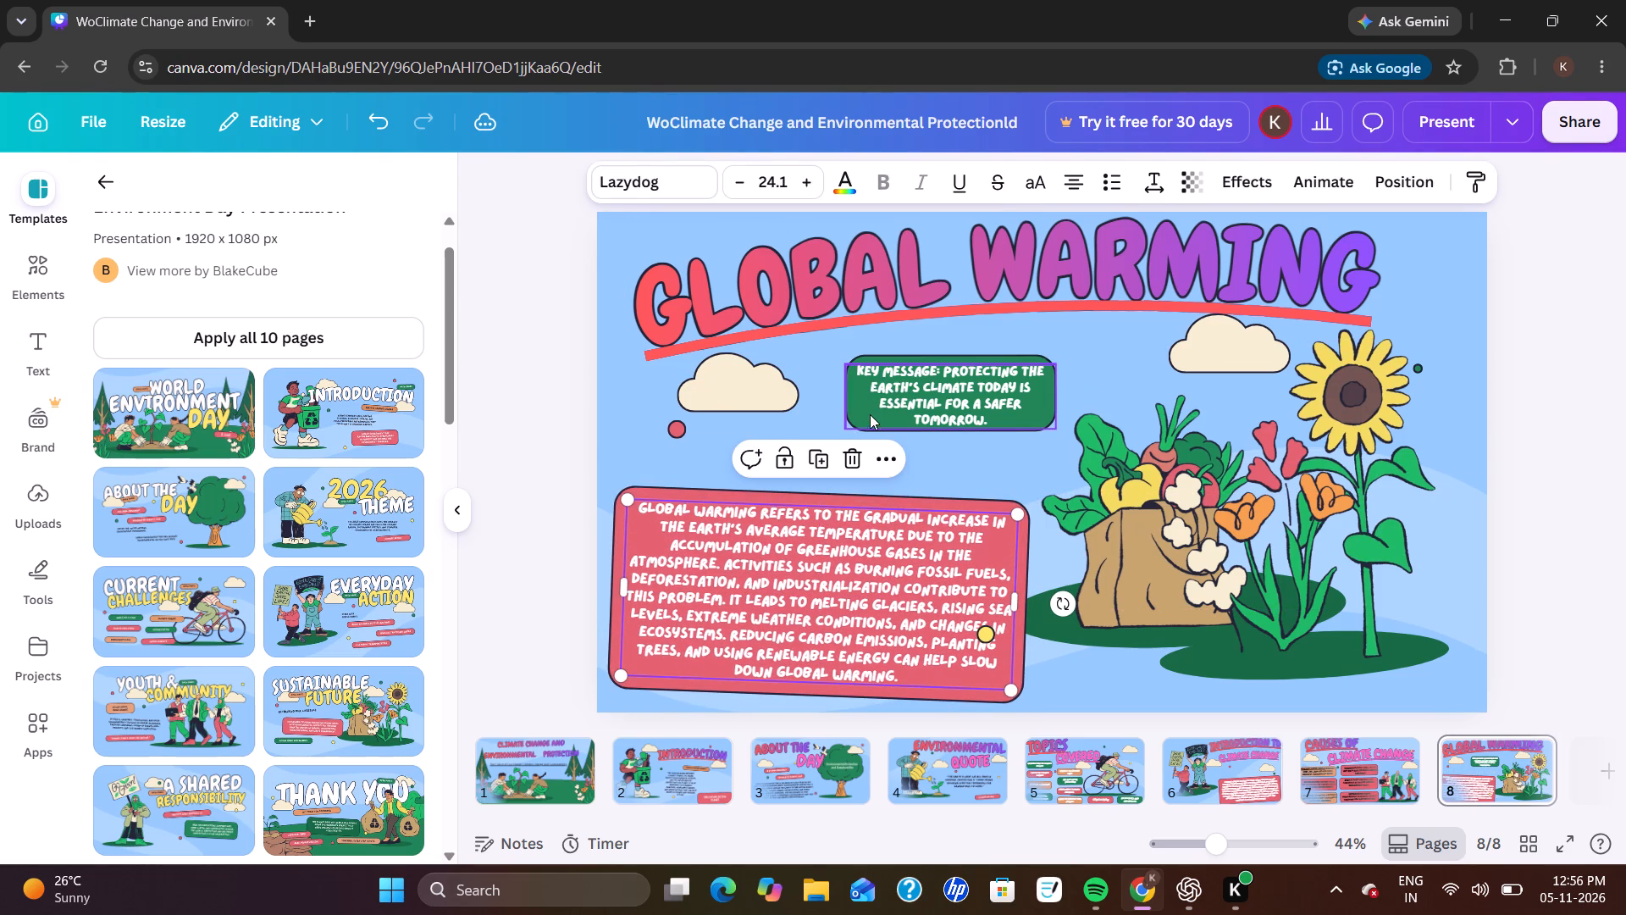
Narrow the key message's text box from its left side to about 432 wide by 140 high.
click(868, 417)
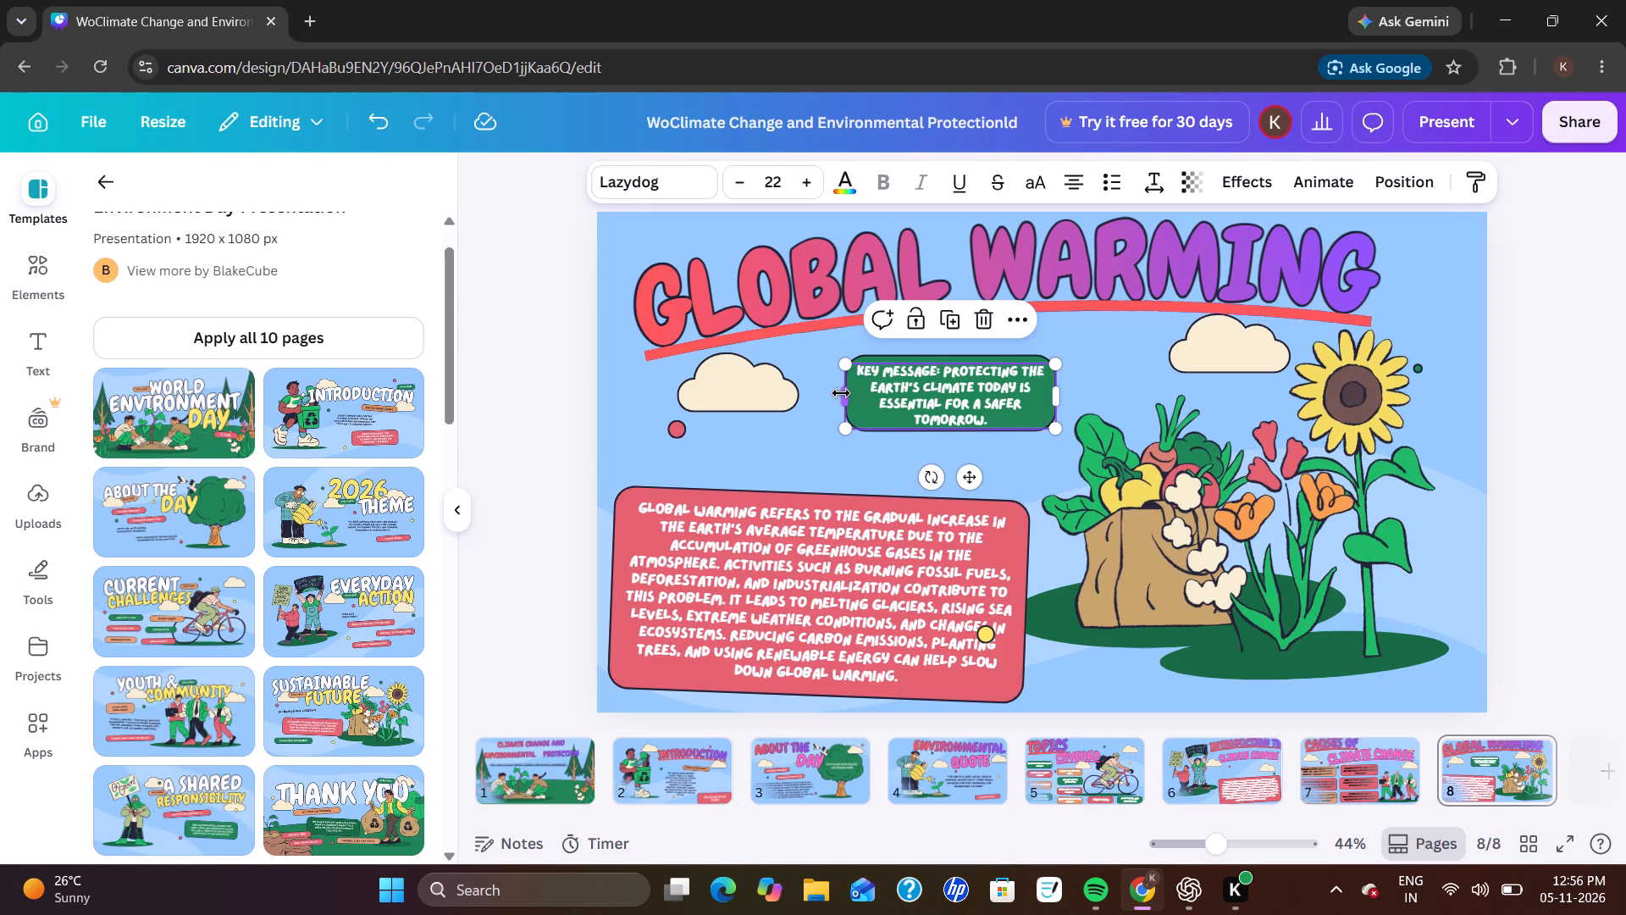
drag(841, 393, 857, 399)
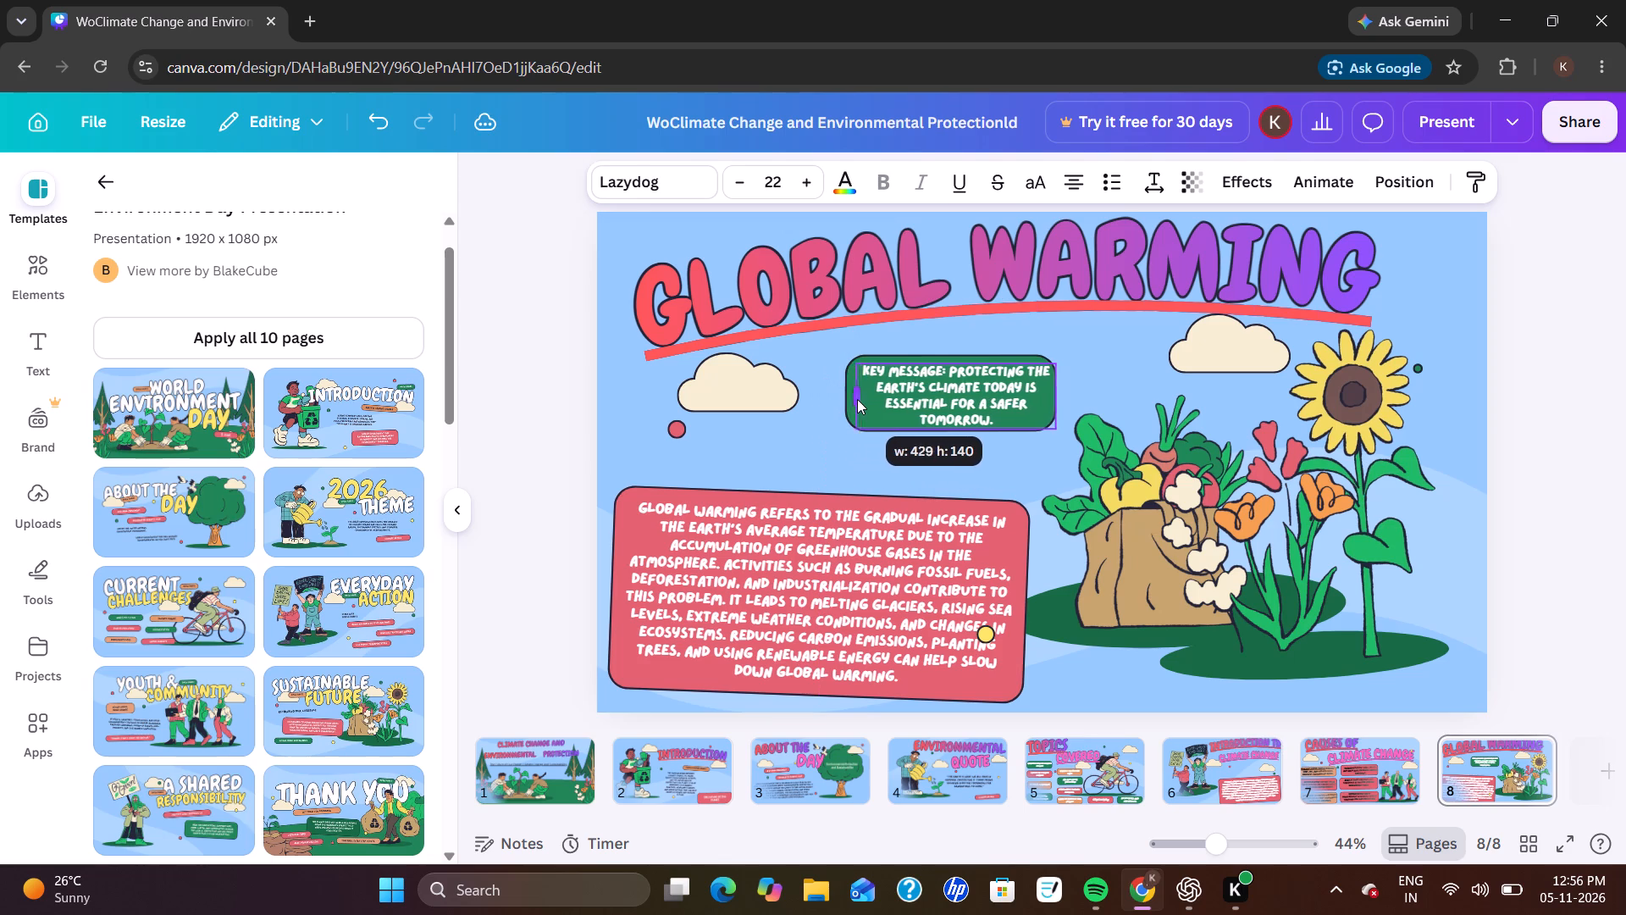
drag(857, 399, 851, 402)
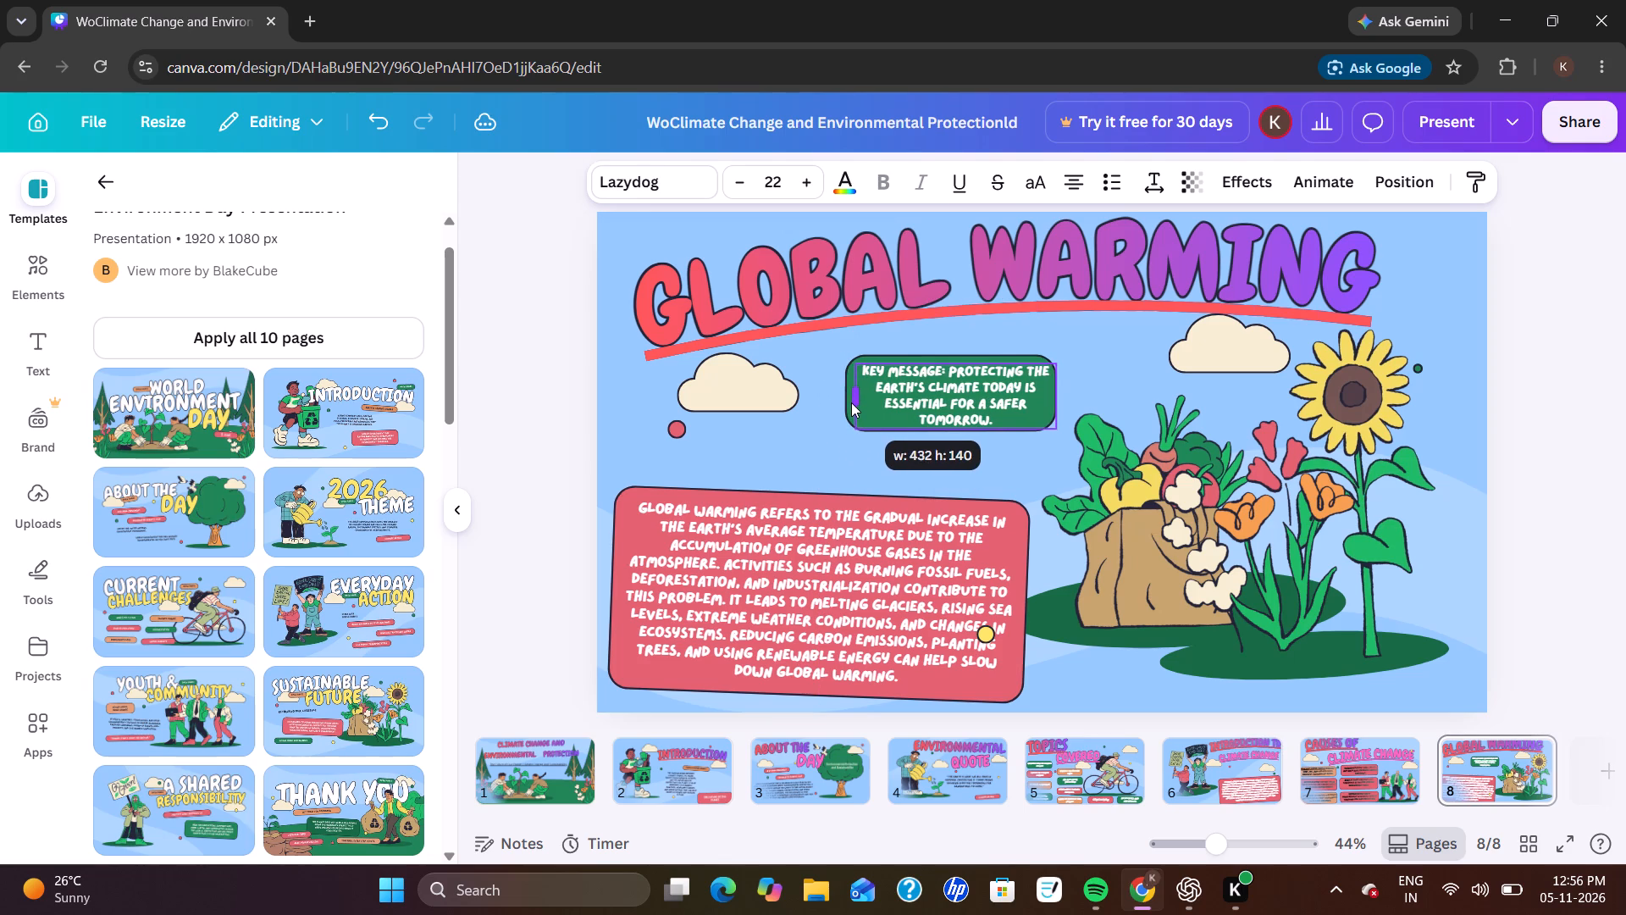
drag(851, 402, 851, 403)
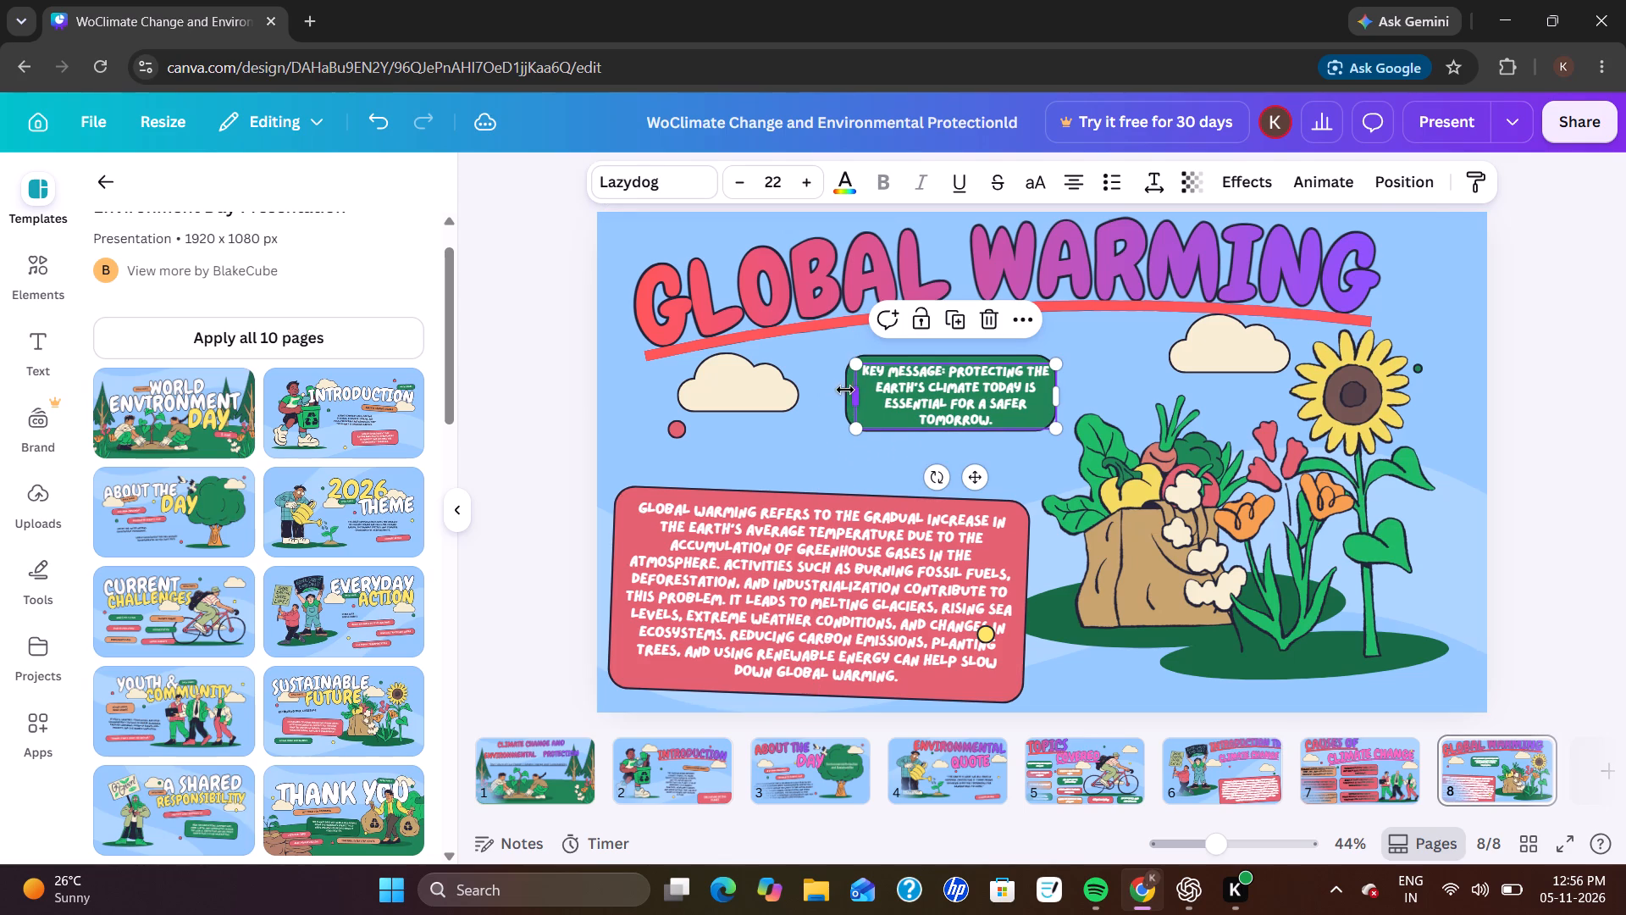
Widen the green pill leftward to about 512 wide by 166 high and shift the key message left within it.
click(918, 355)
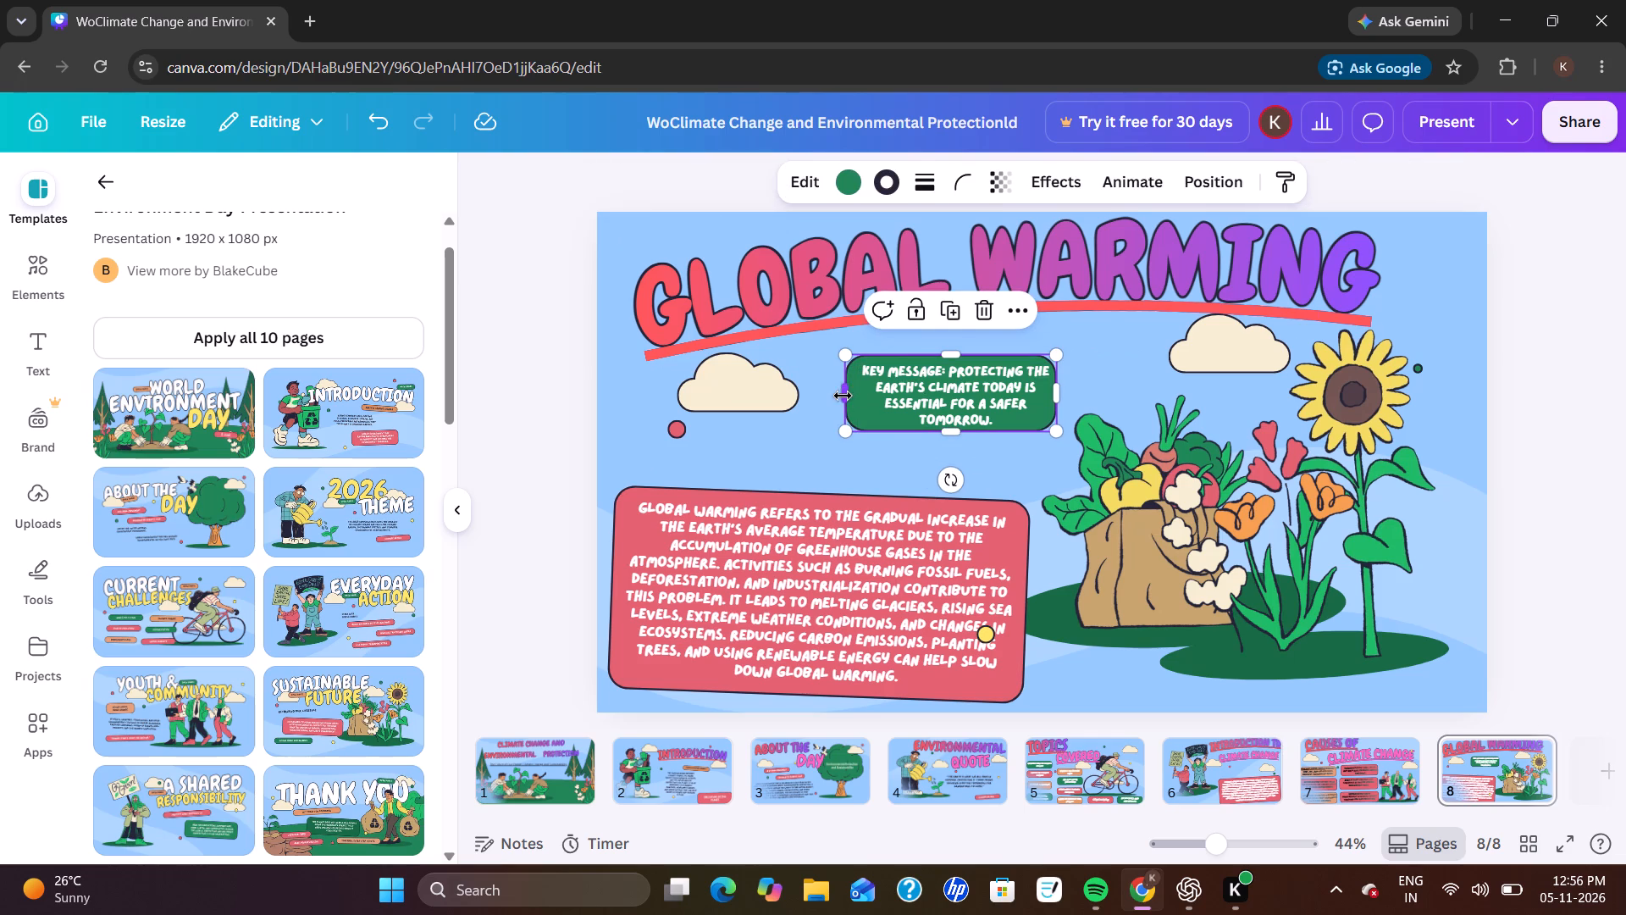
drag(844, 396, 815, 402)
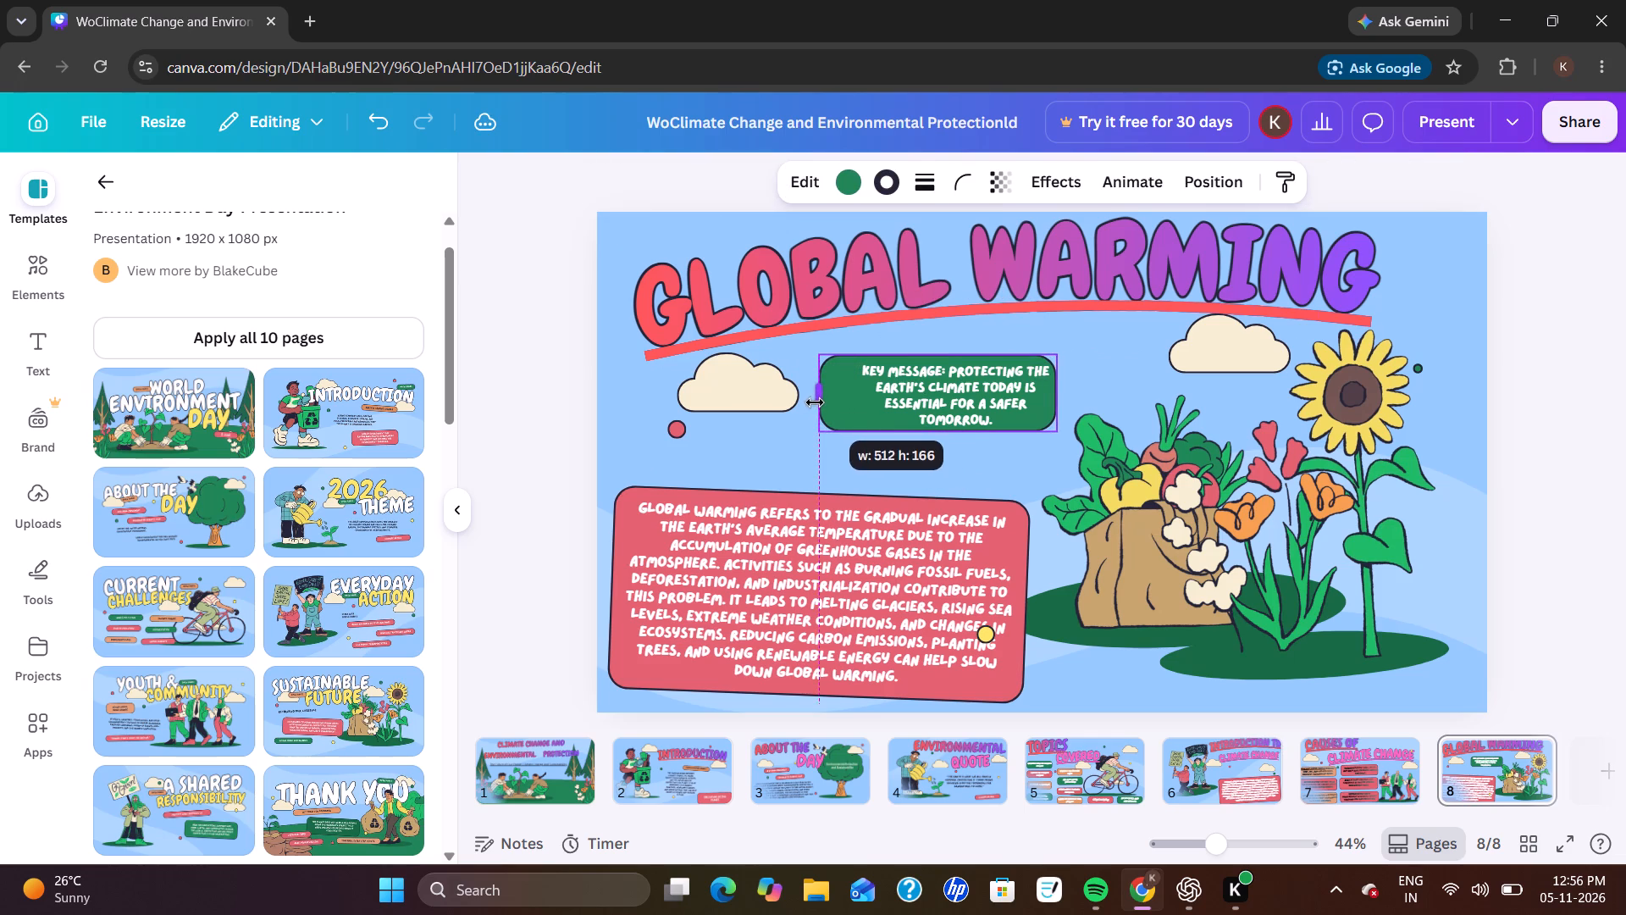
click(949, 391)
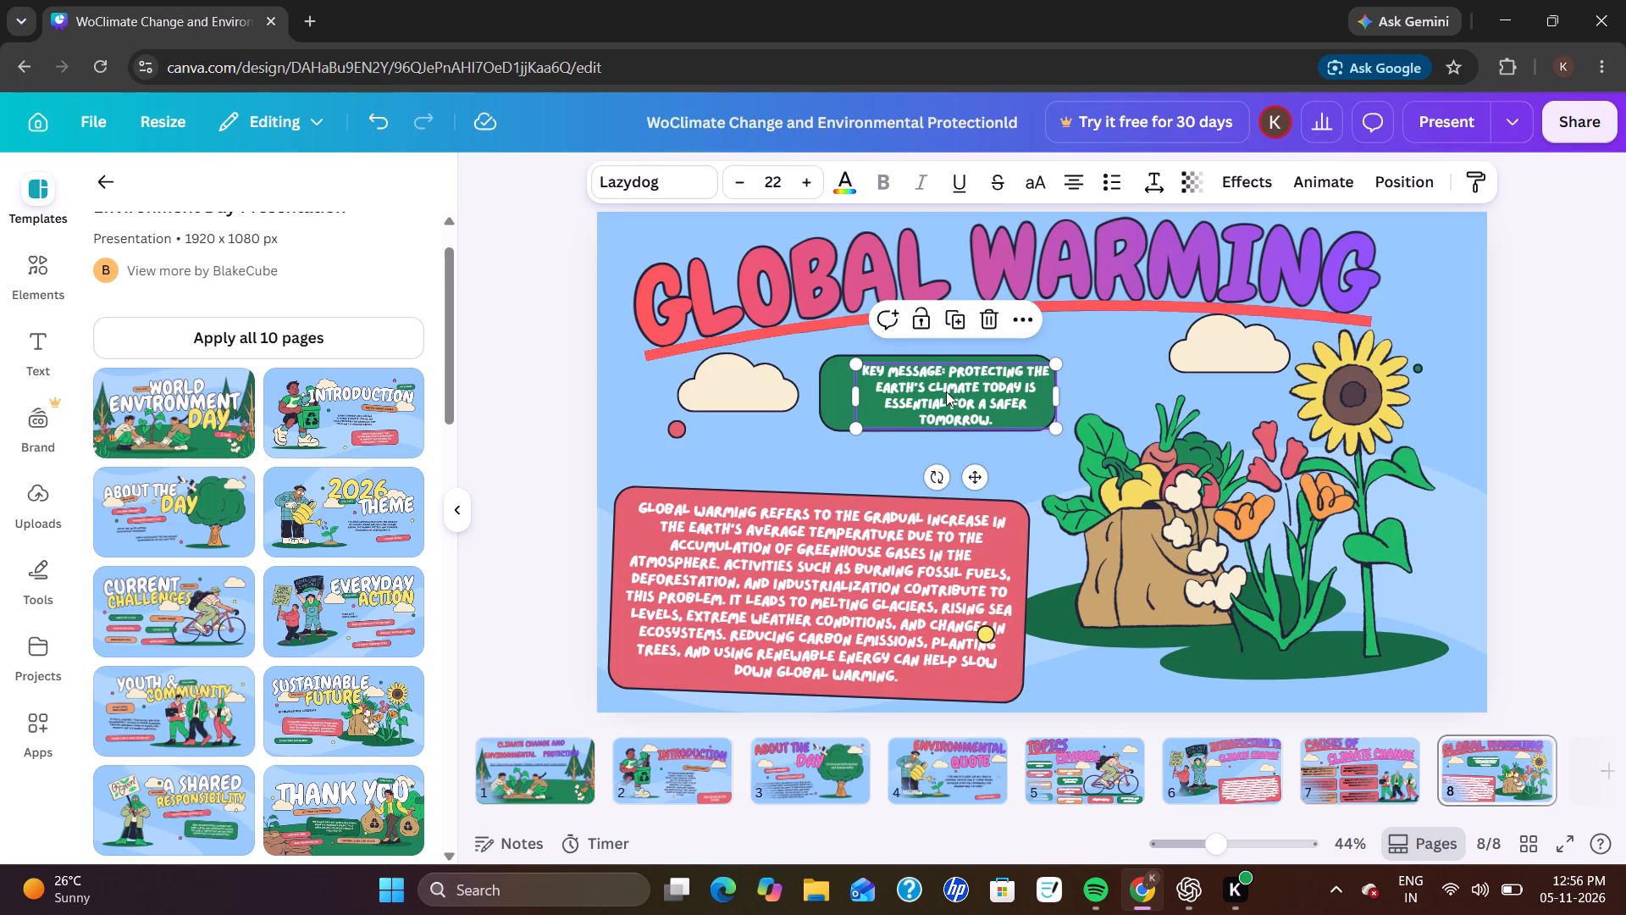
drag(946, 391, 921, 392)
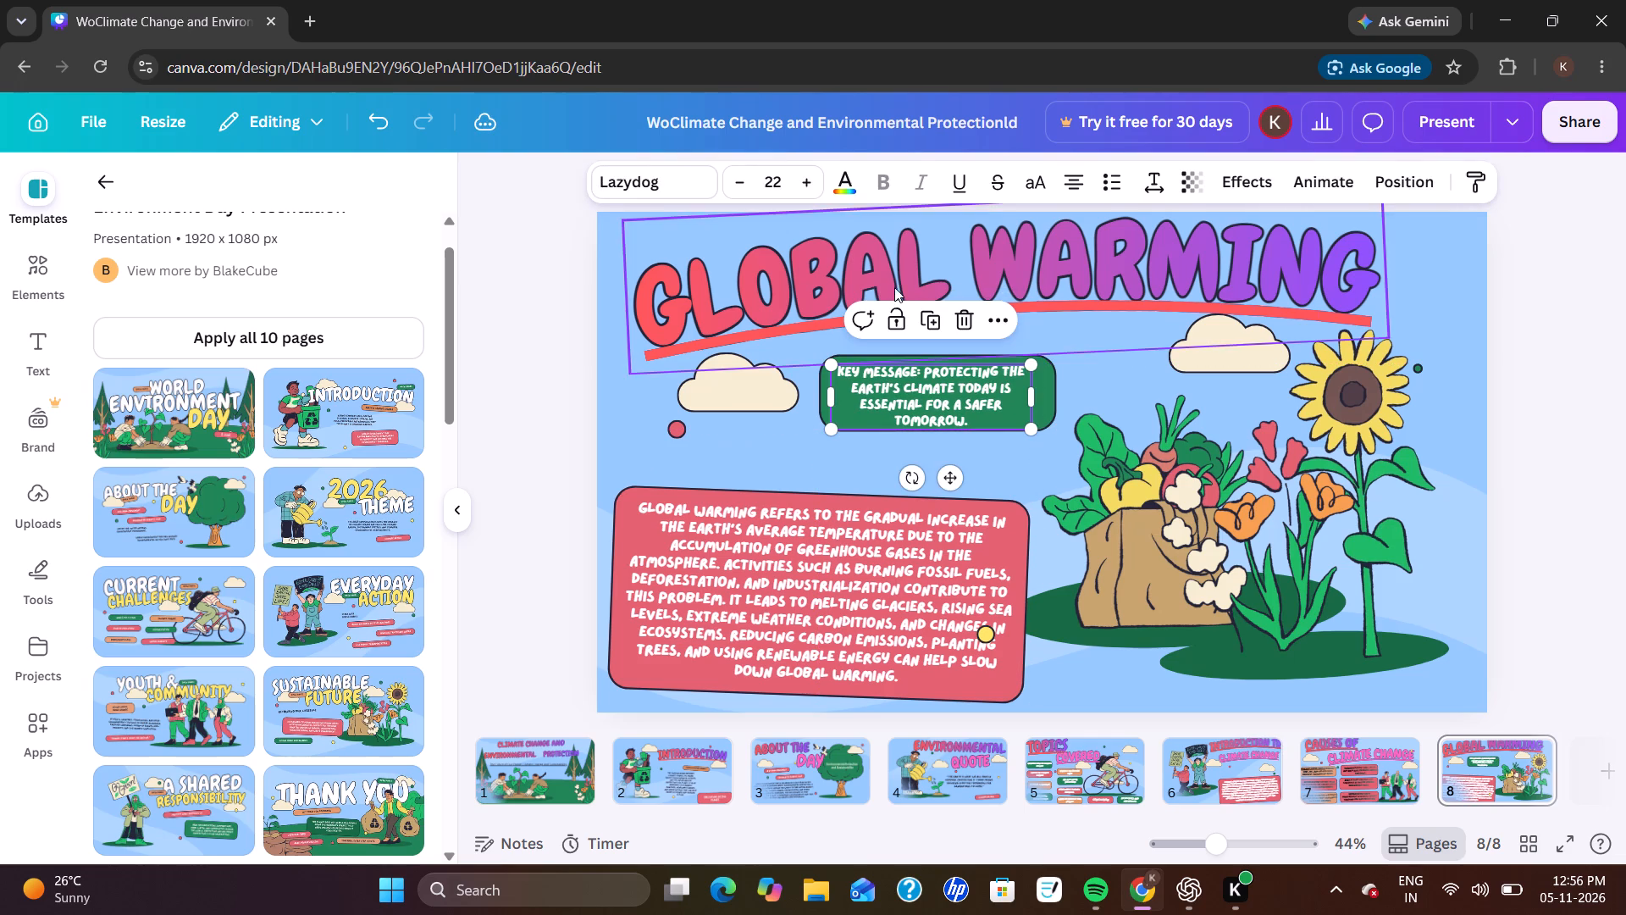
Set the key message's font size to 23.
click(741, 190)
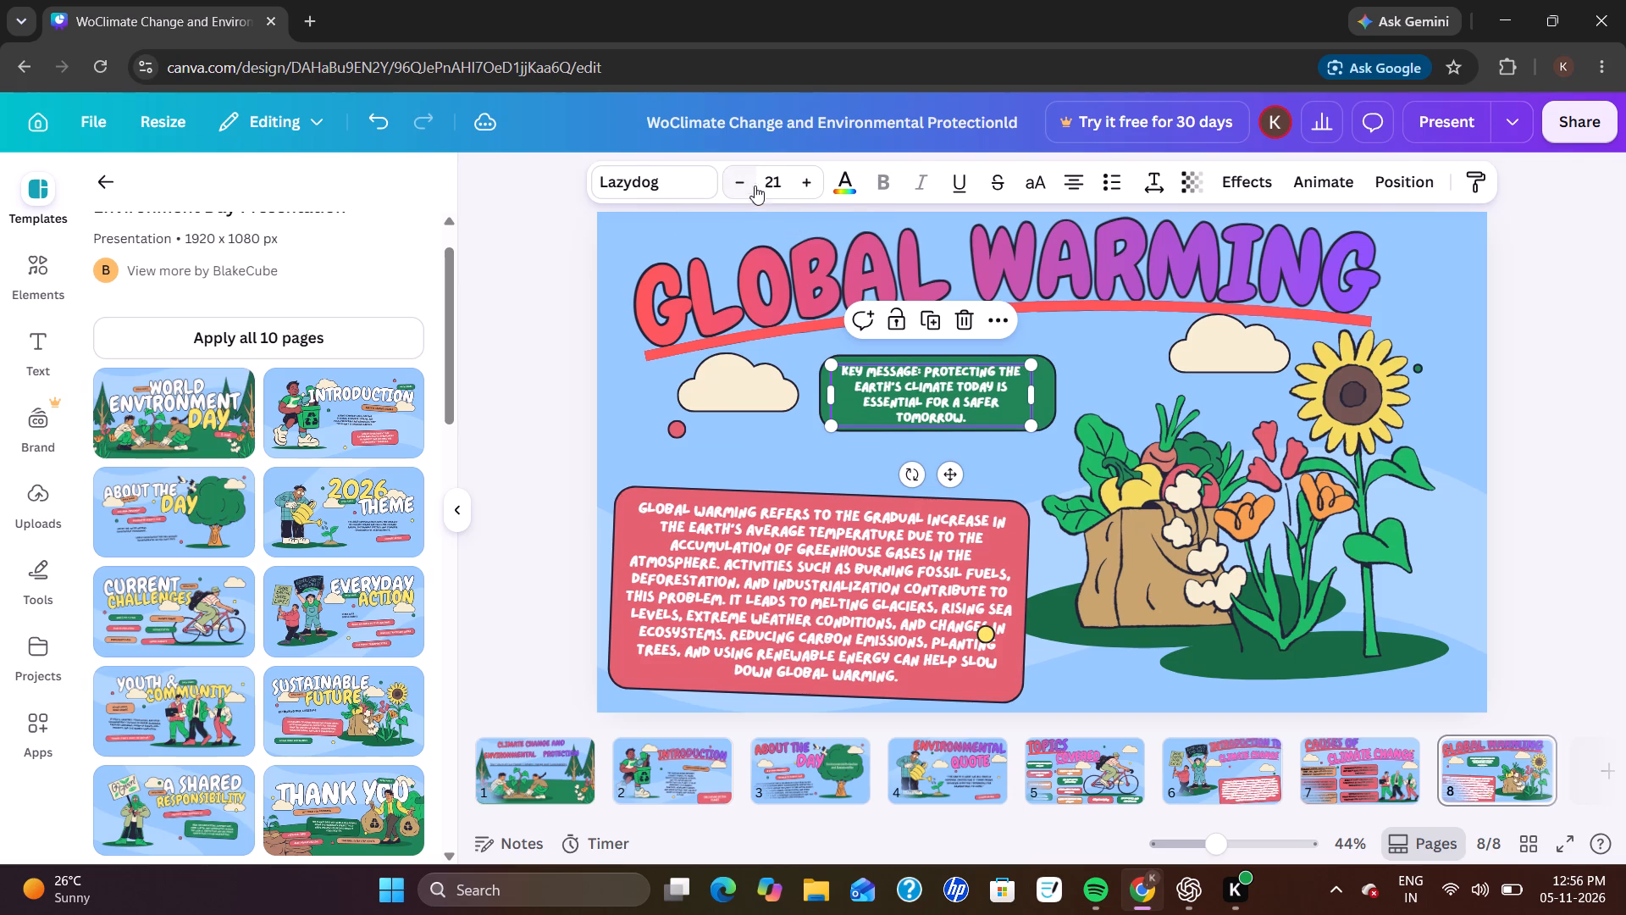
click(808, 175)
click(808, 175)
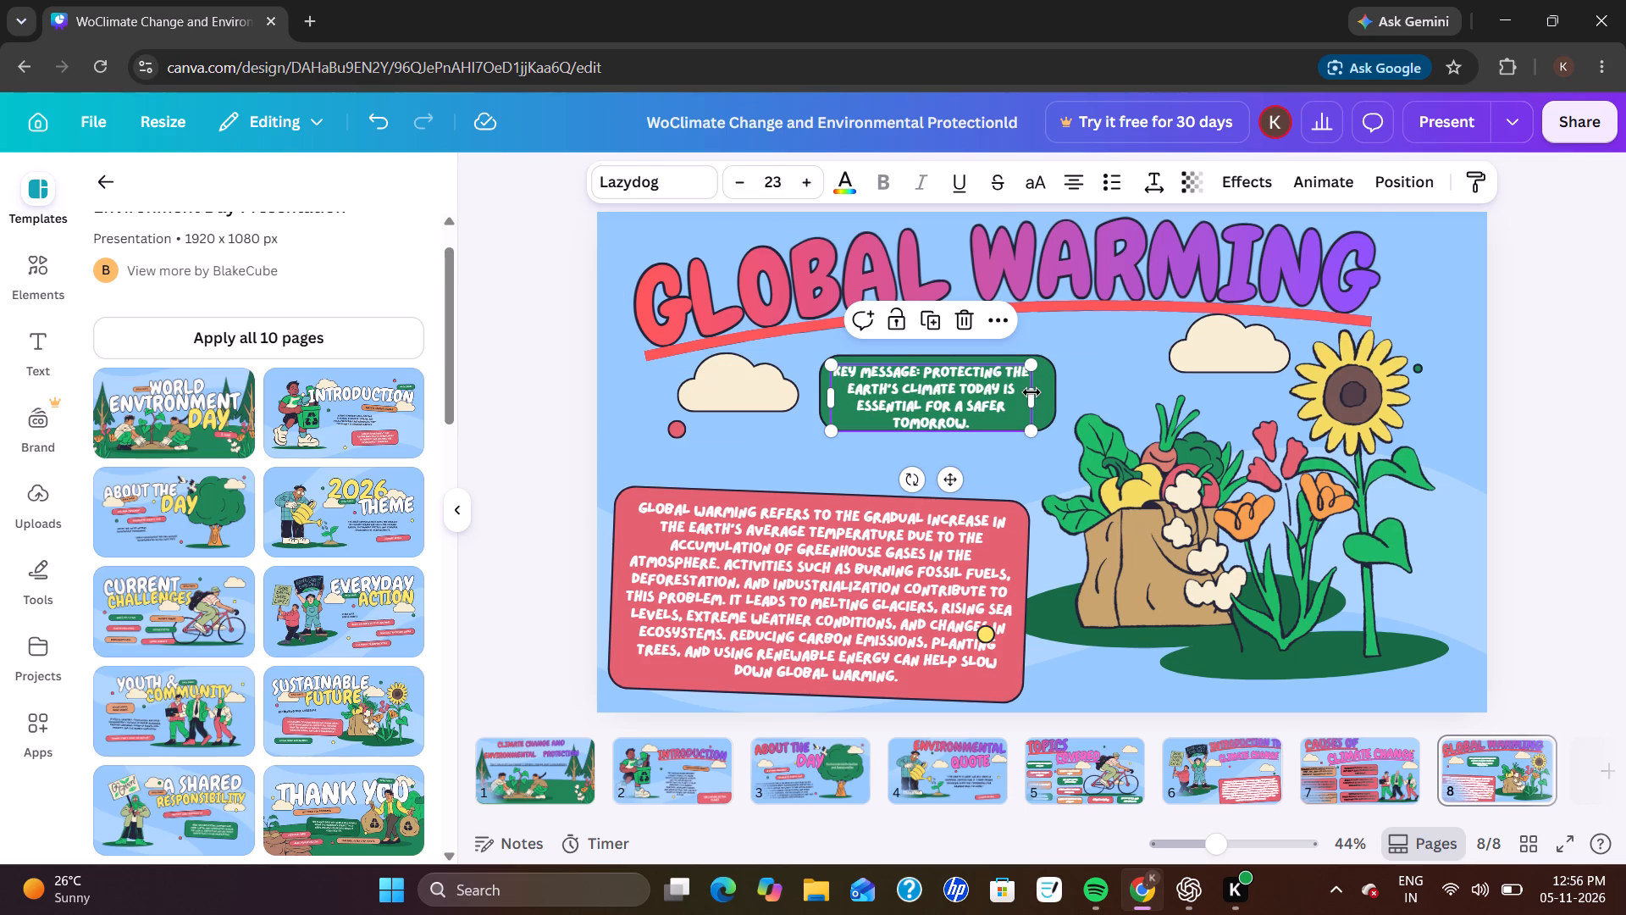
Resize the key message's text box to about 512 wide by 105 high across the green pill, at font size 22.4.
drag(1031, 396, 1055, 390)
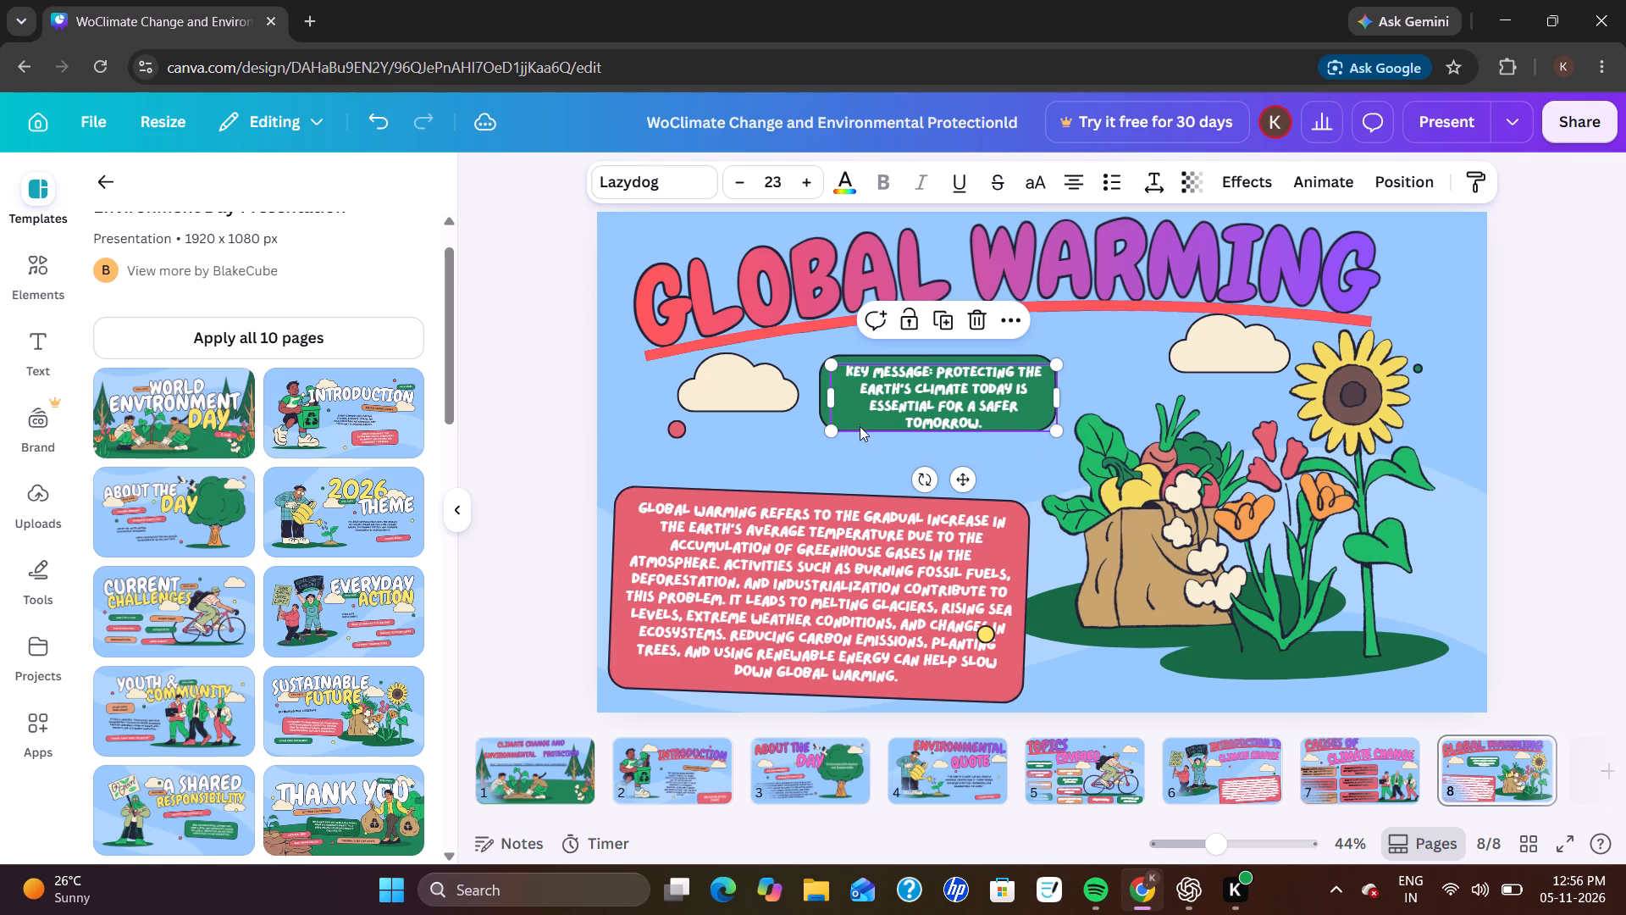
drag(828, 433, 837, 419)
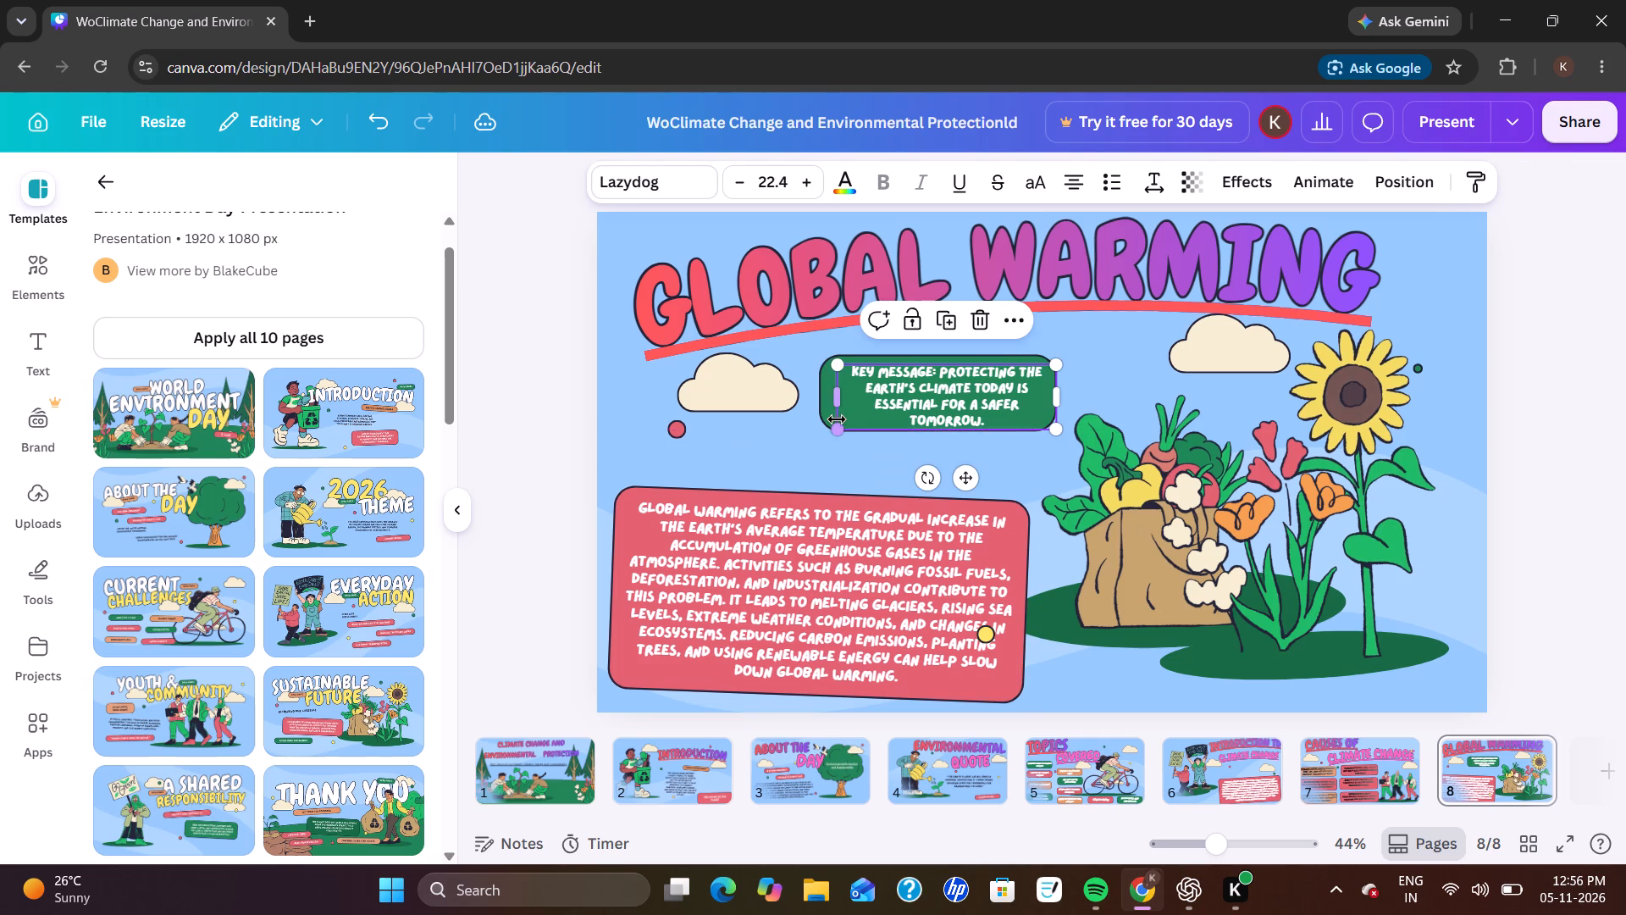
drag(833, 398, 821, 402)
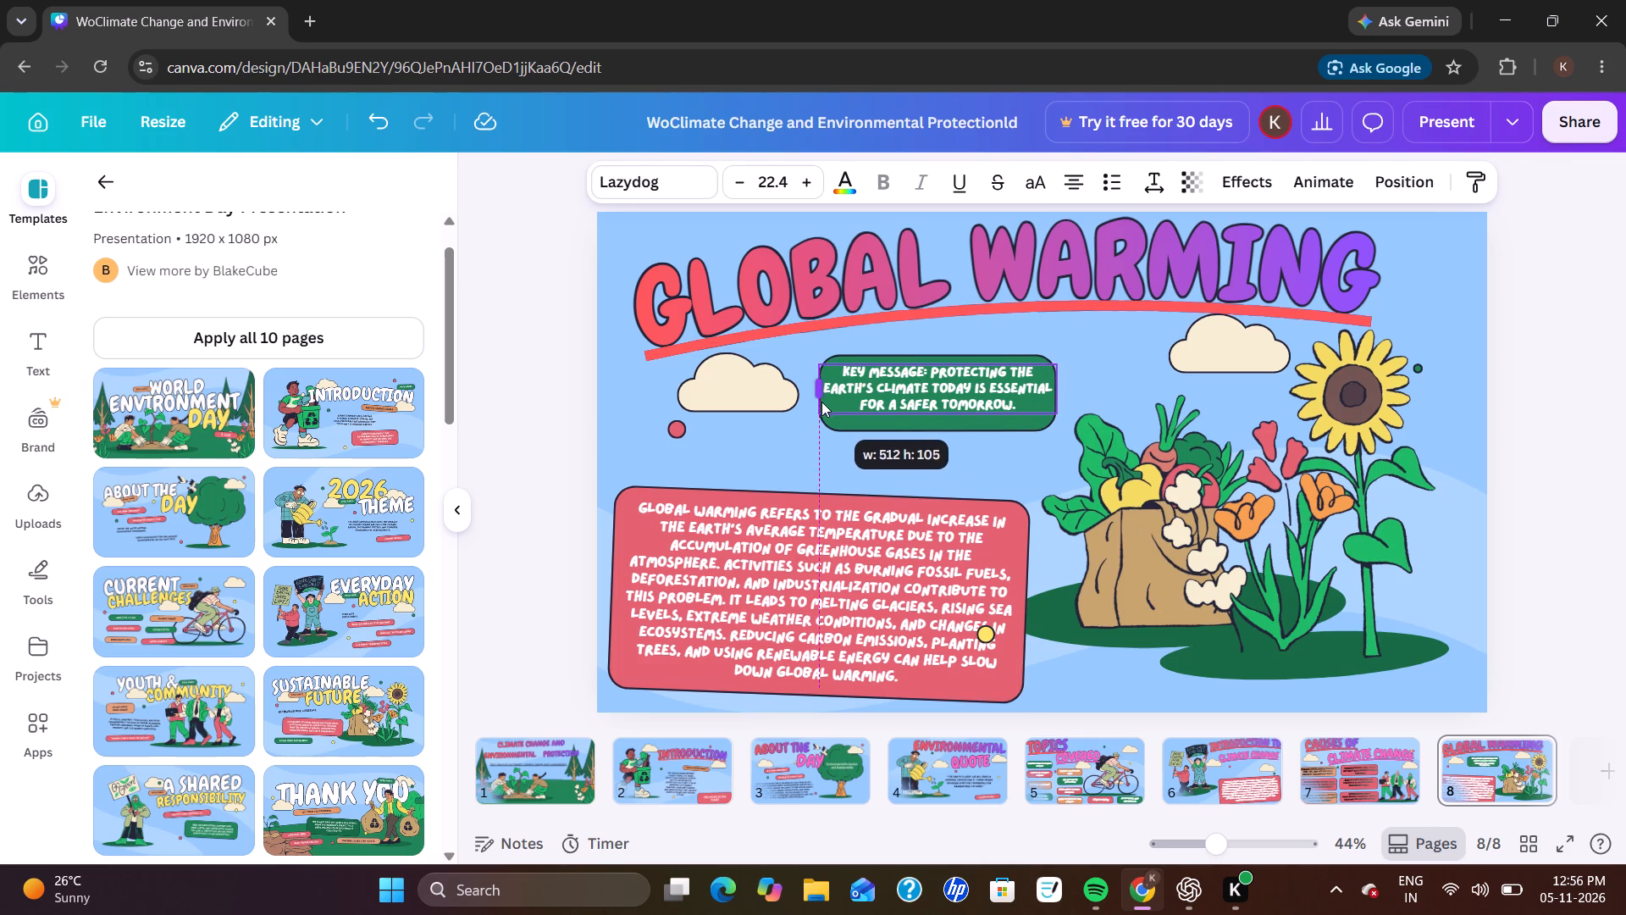
drag(821, 402, 823, 401)
click(1568, 338)
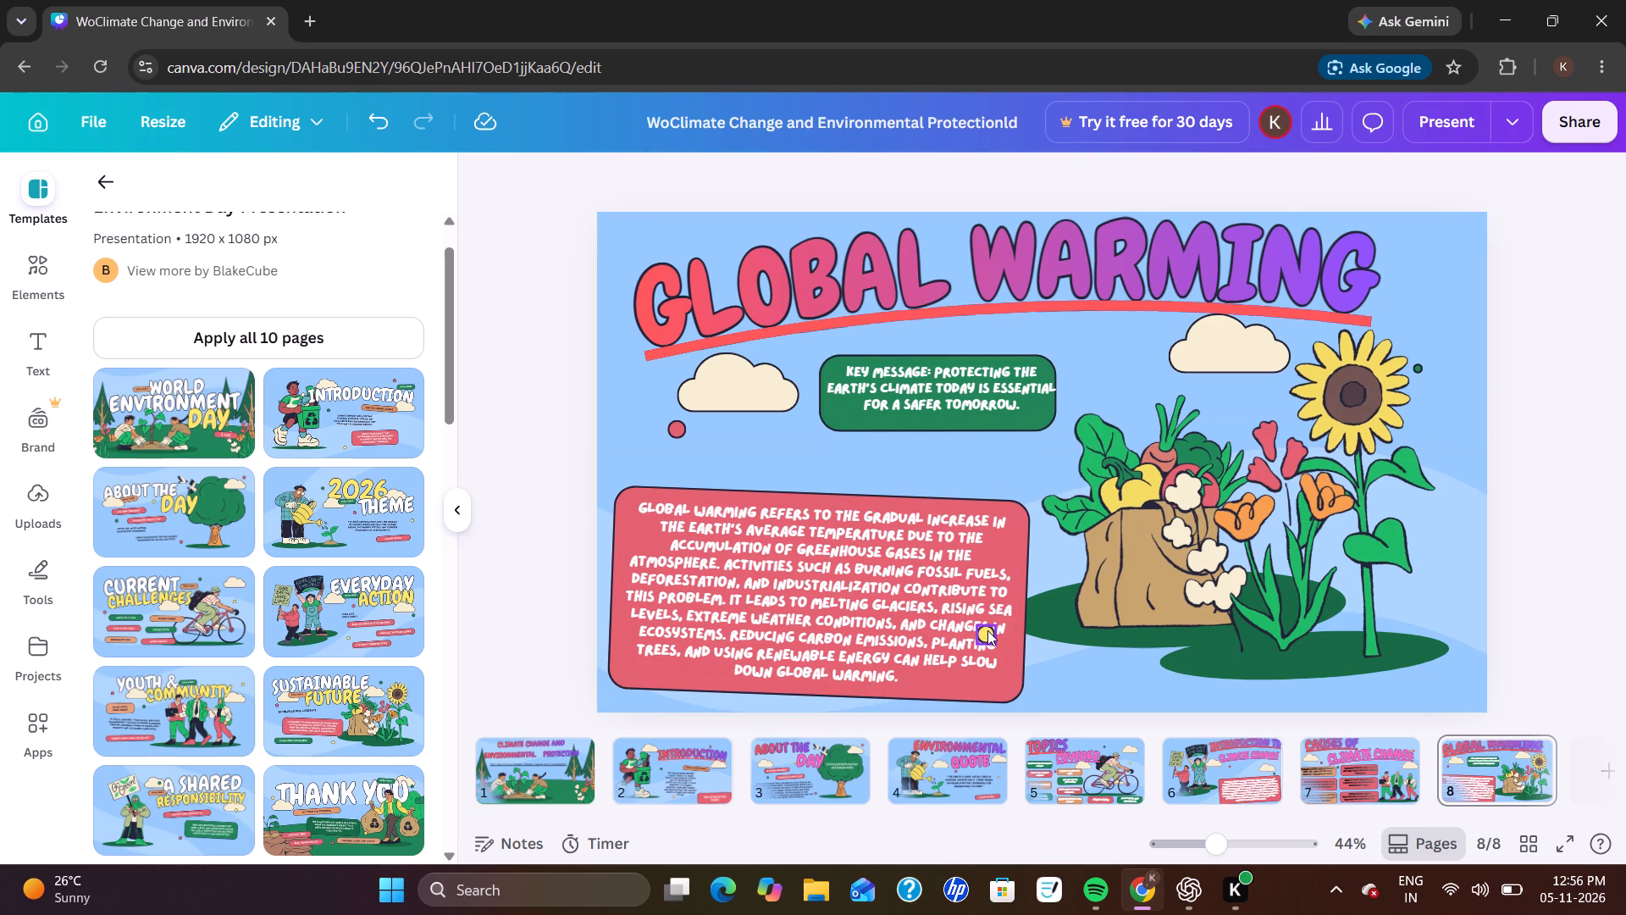
Move the small yellow dot off the red paragraph box to the empty area just beside it, below the vegetable bag.
drag(987, 630, 1065, 658)
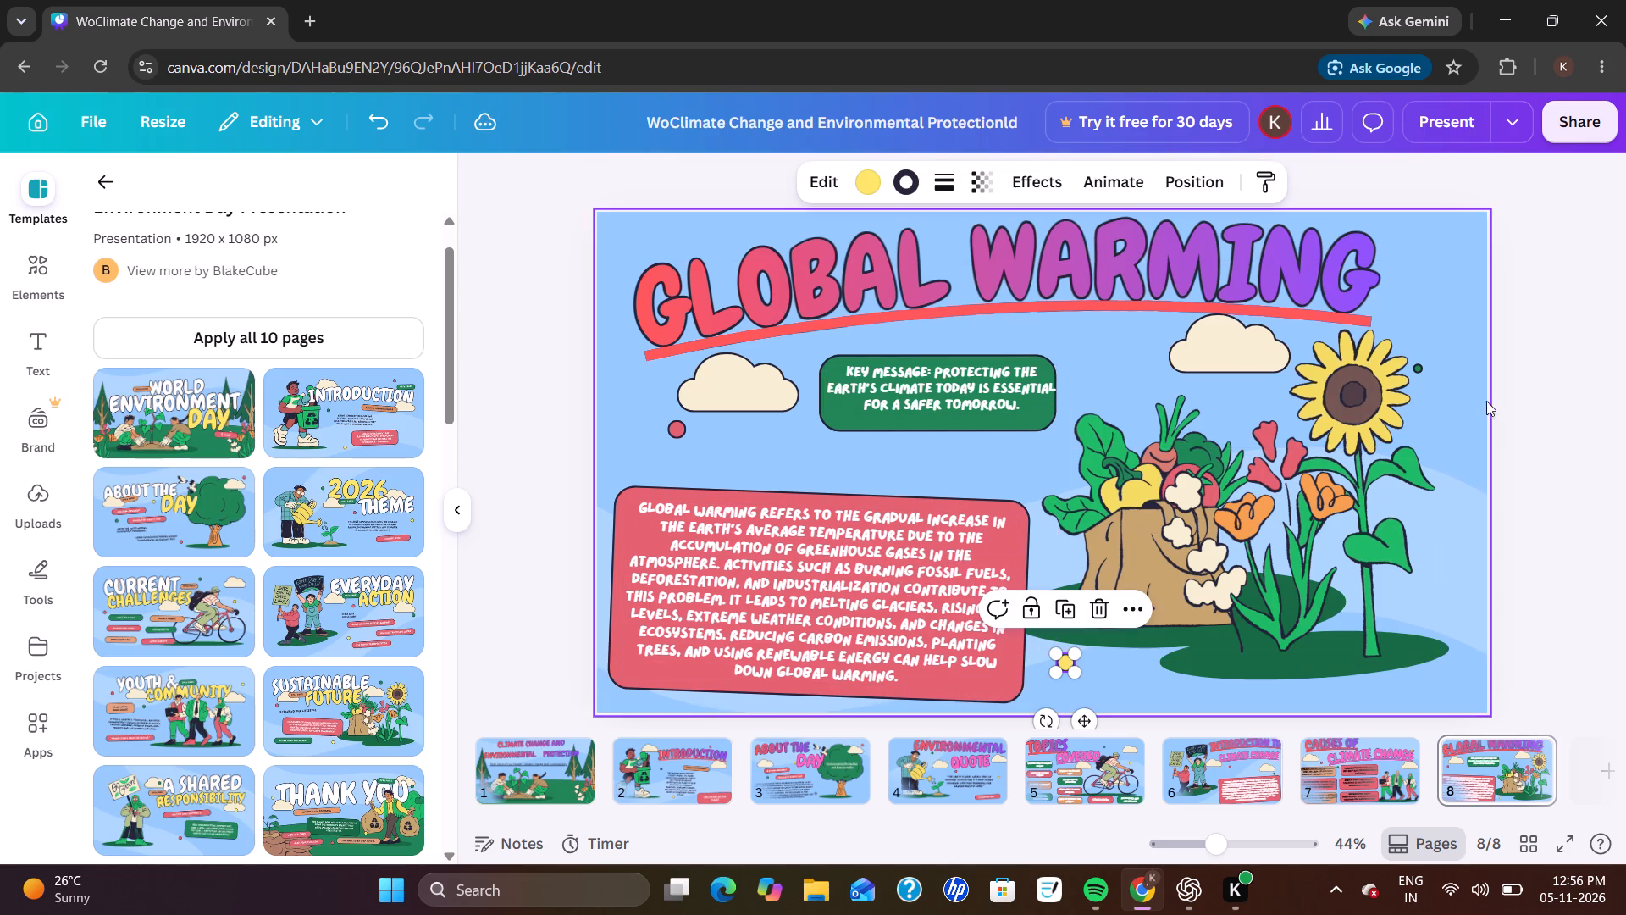
click(1569, 406)
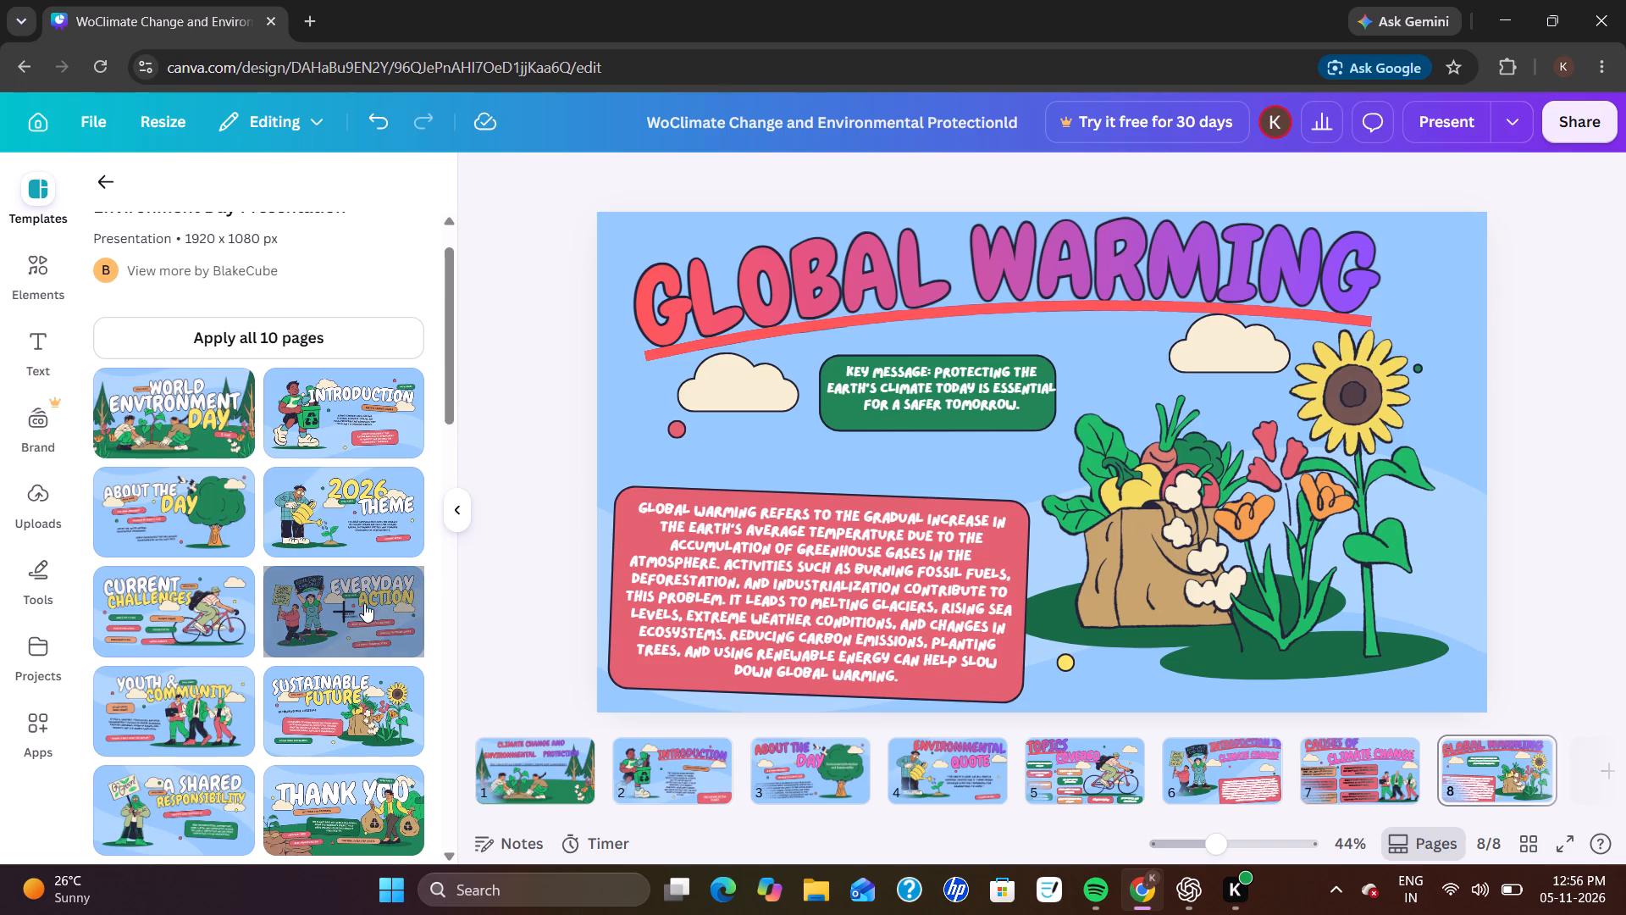
Add the template's "A Shared Responsibility" layout as a new page 9.
scroll(353, 603, down, 1)
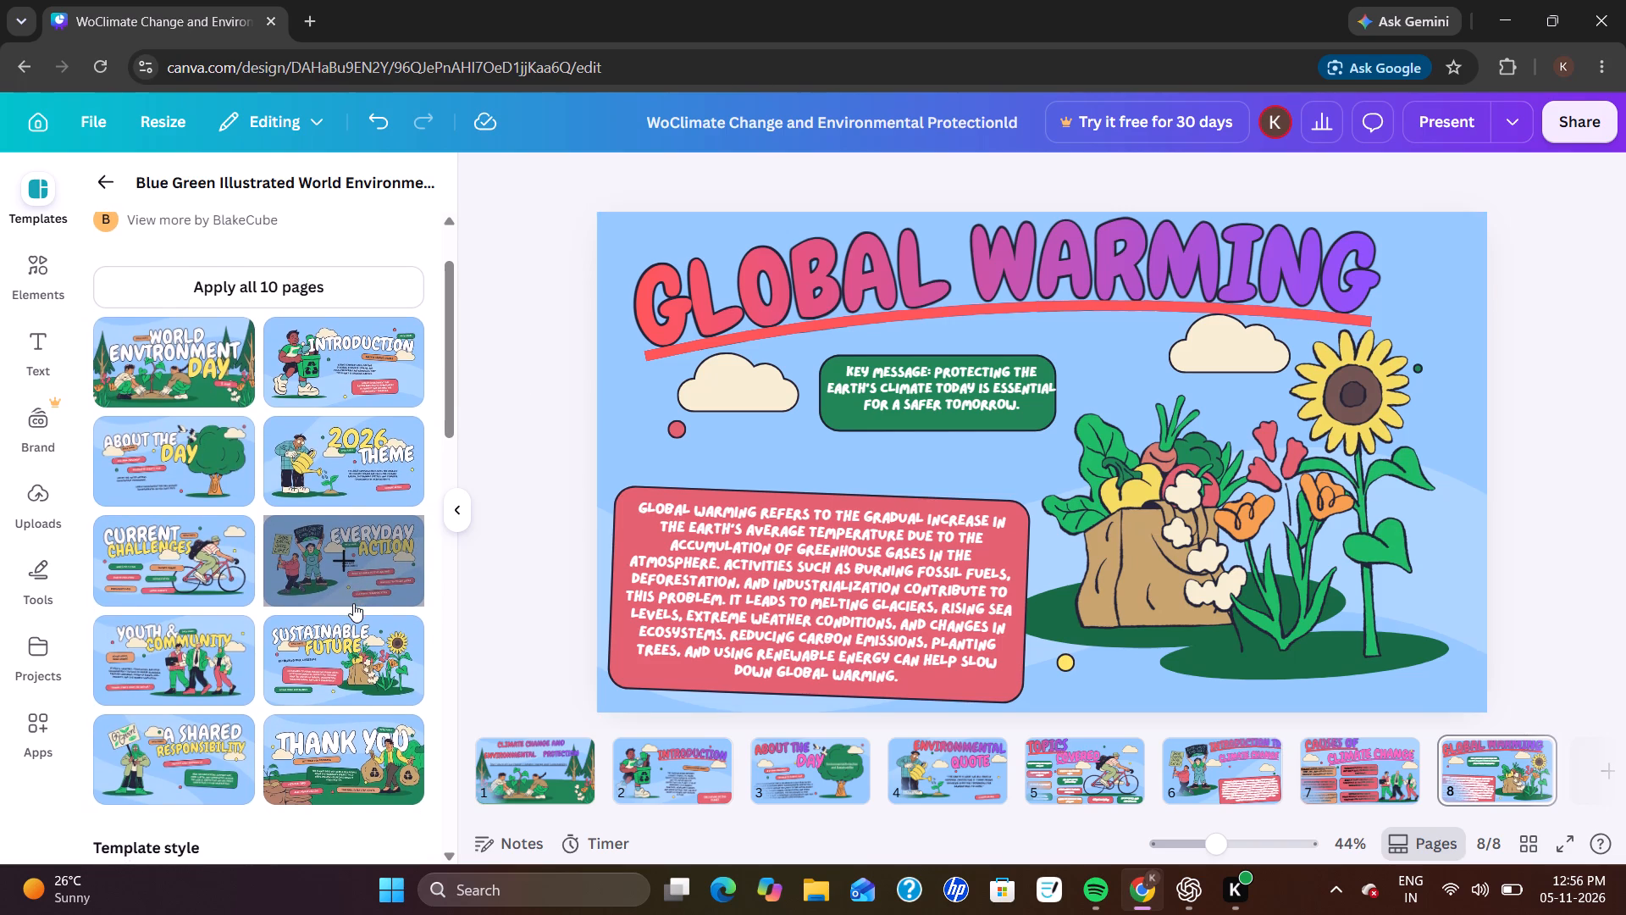
scroll(353, 603, down, 1)
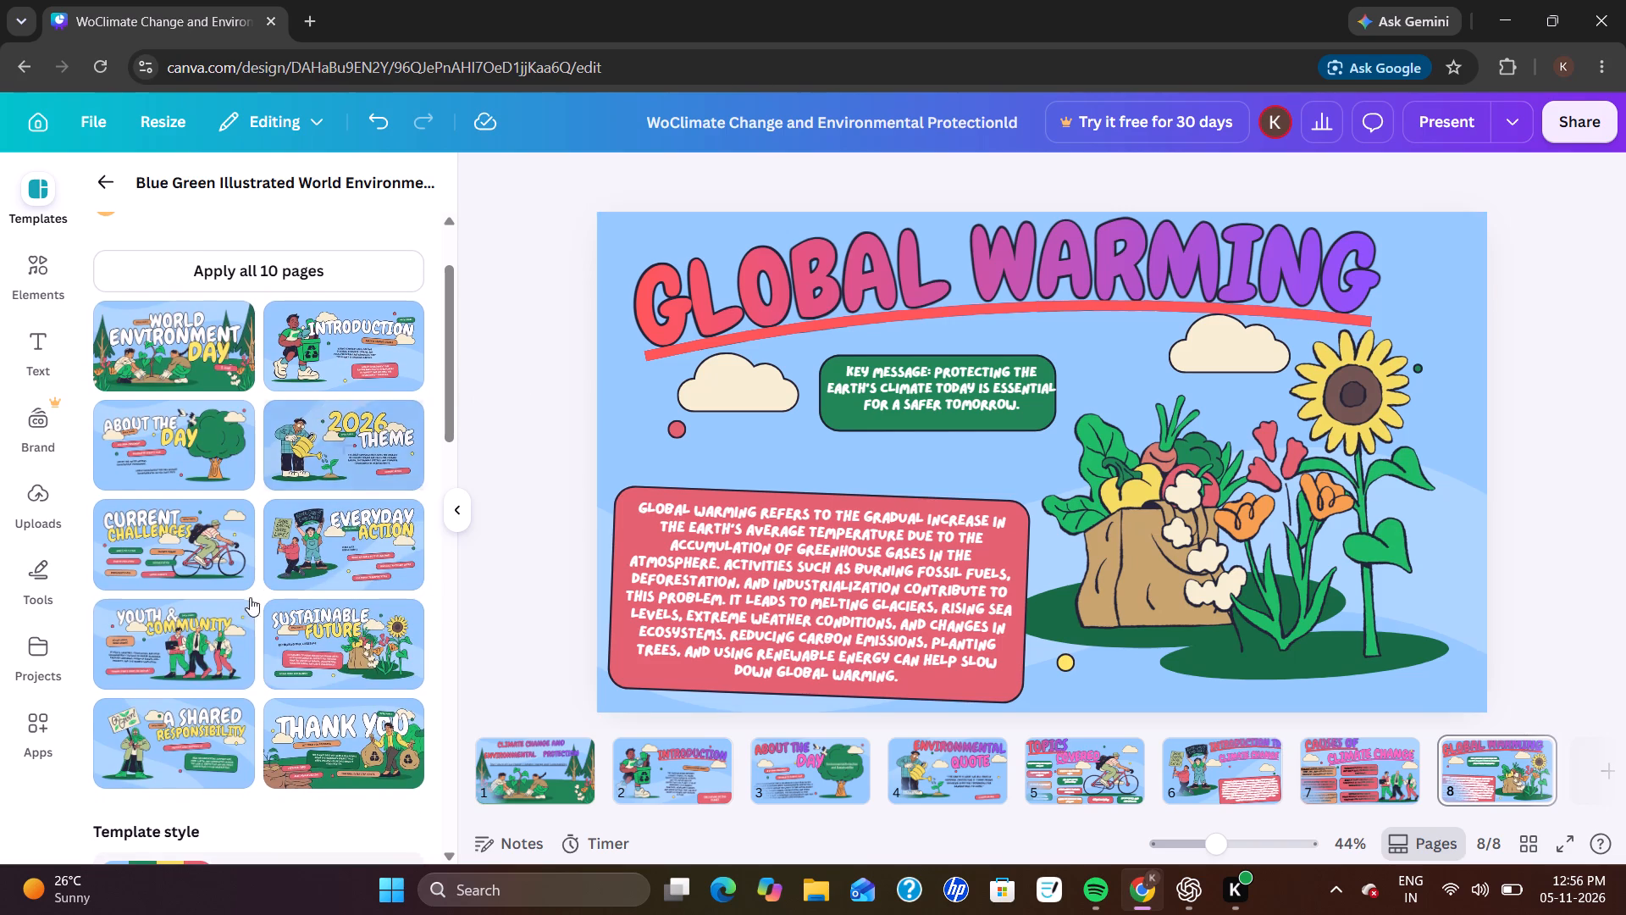
scroll(285, 646, down, 1)
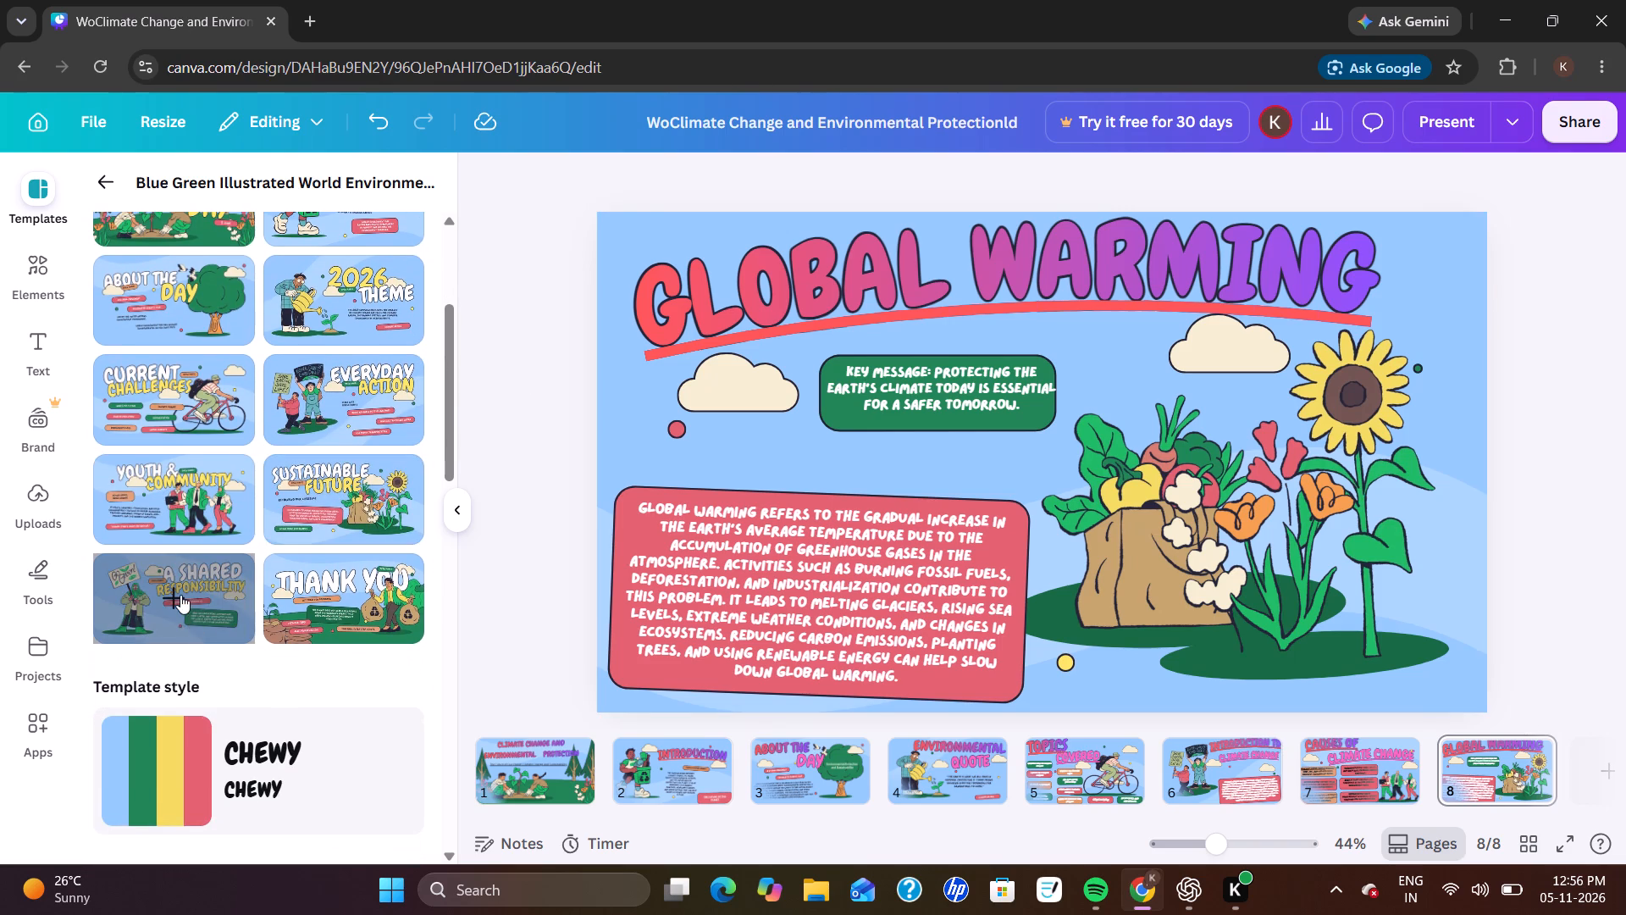
click(180, 595)
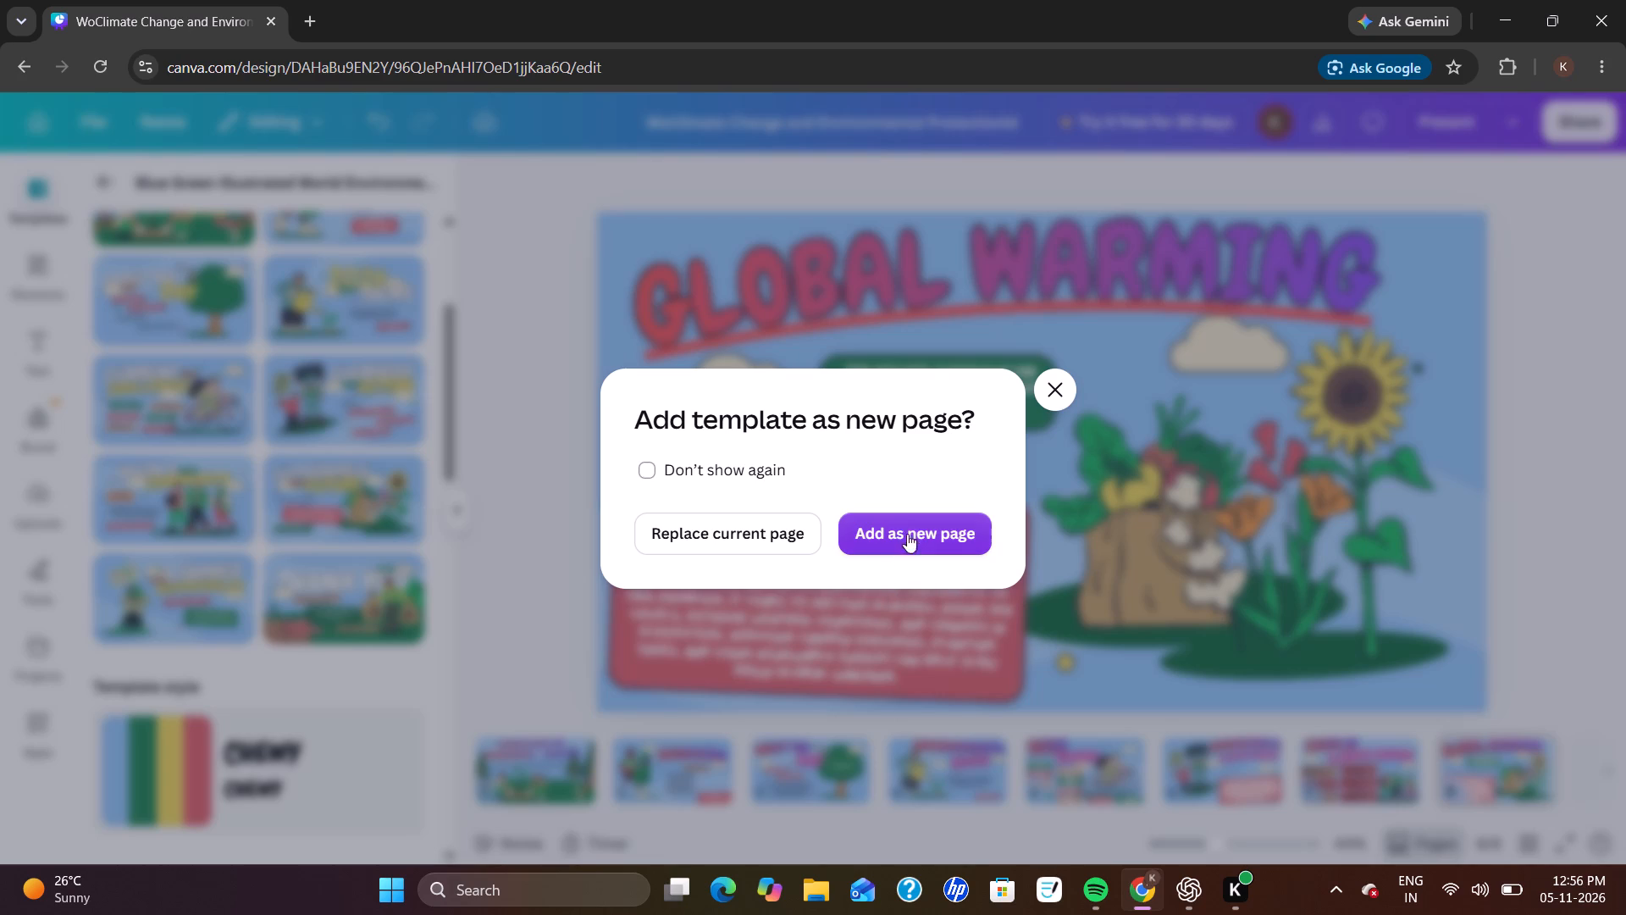
click(909, 530)
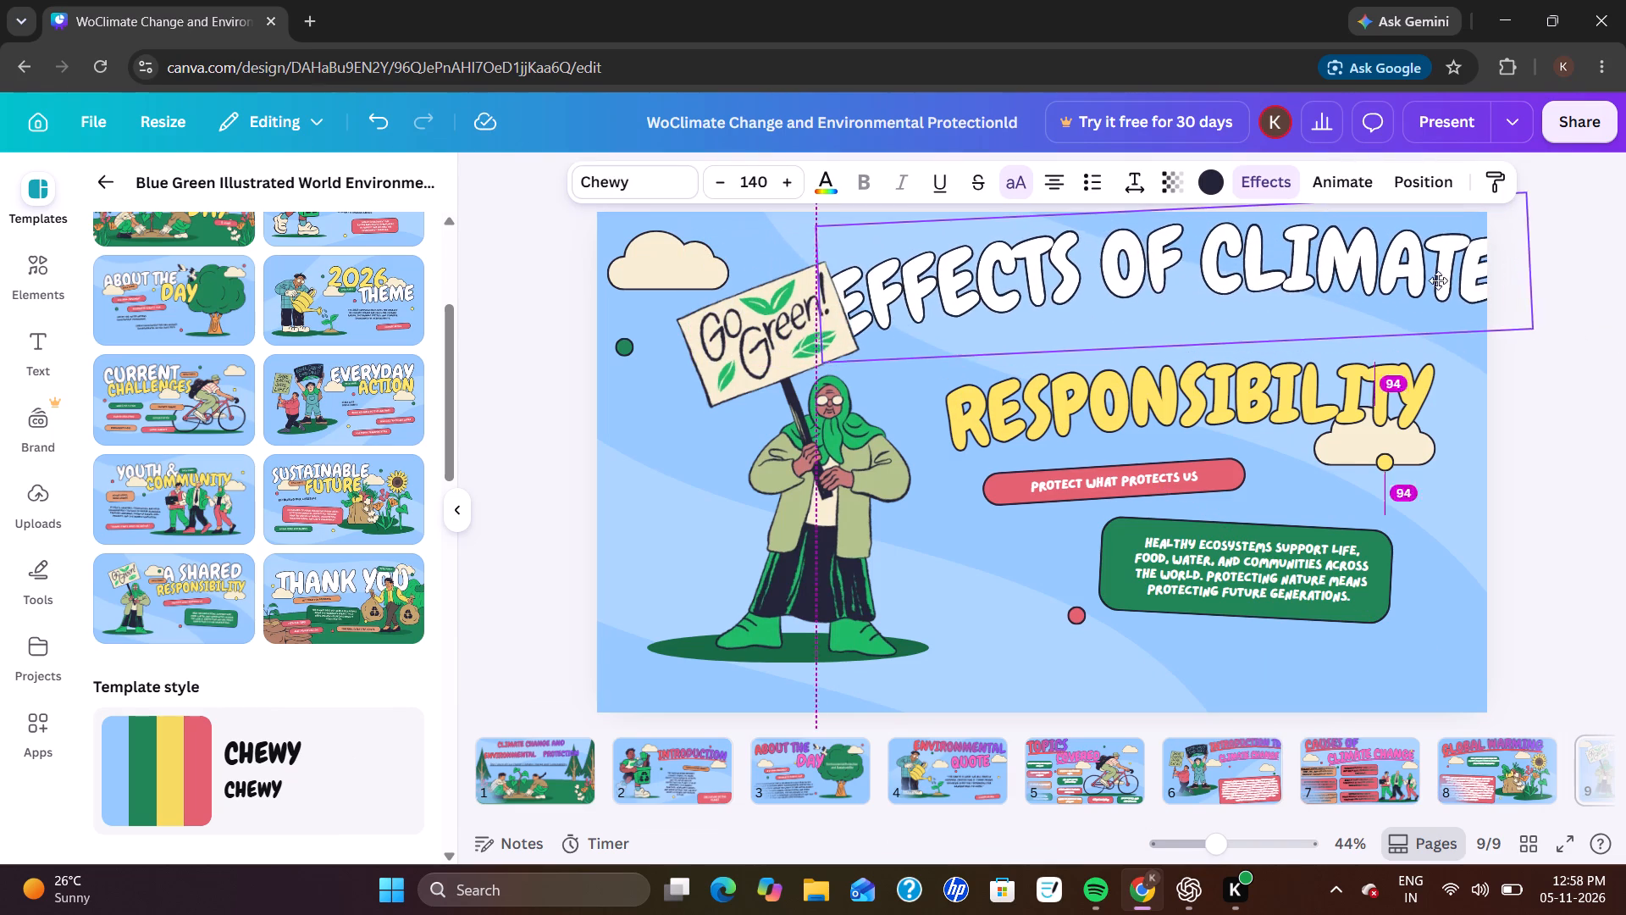
drag(1438, 280, 1455, 270)
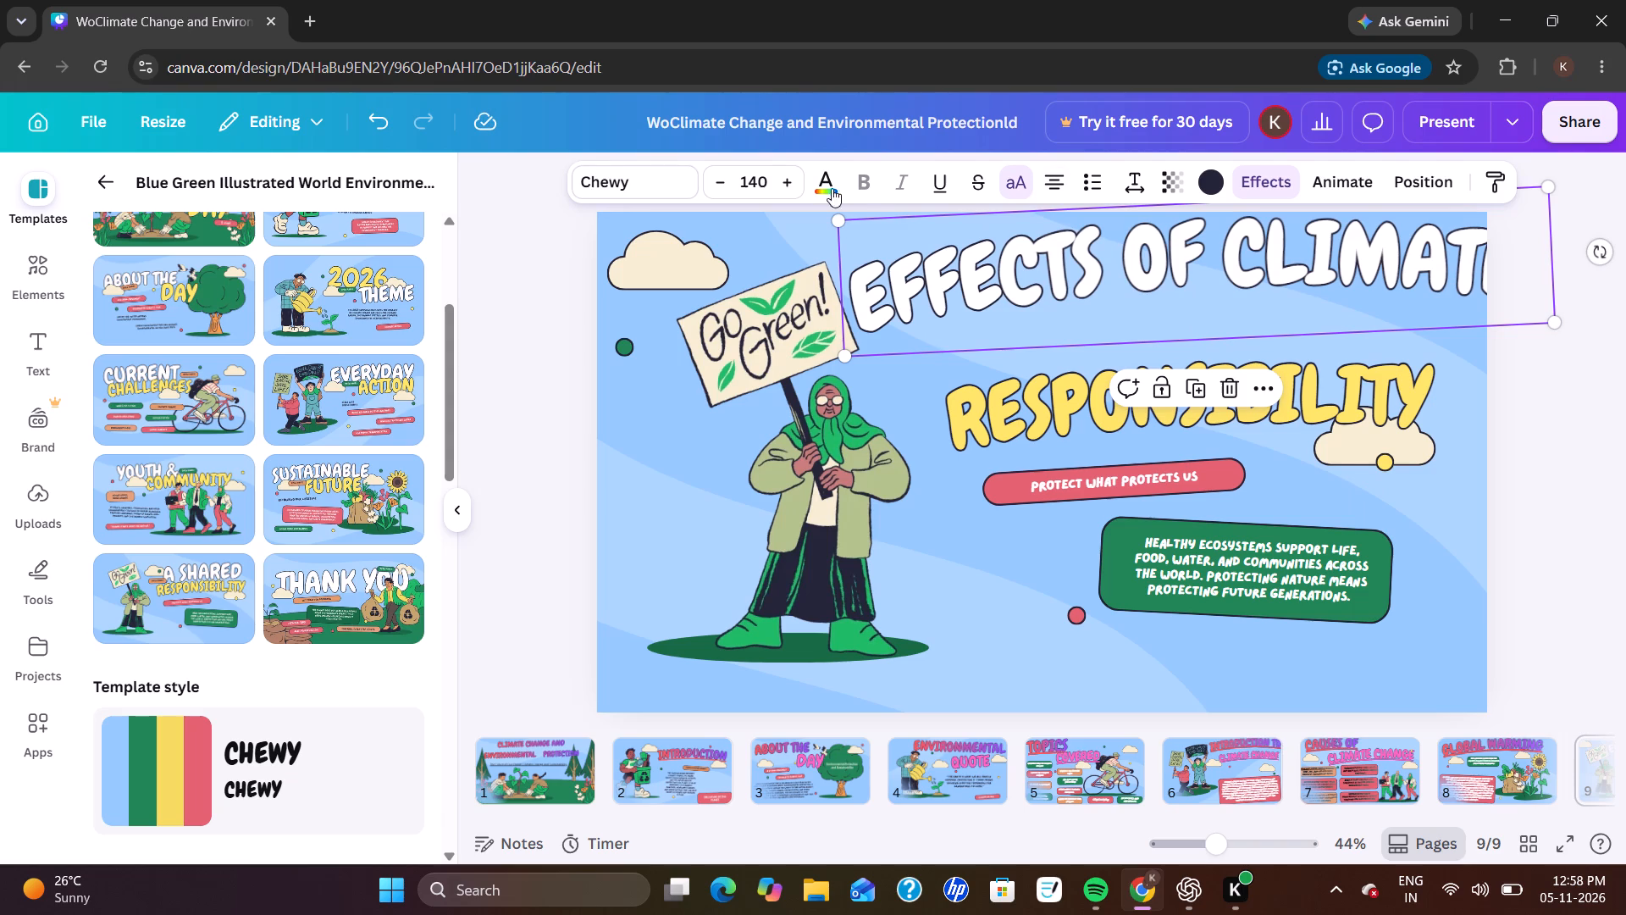
triple_click(729, 189)
triple_click(729, 189)
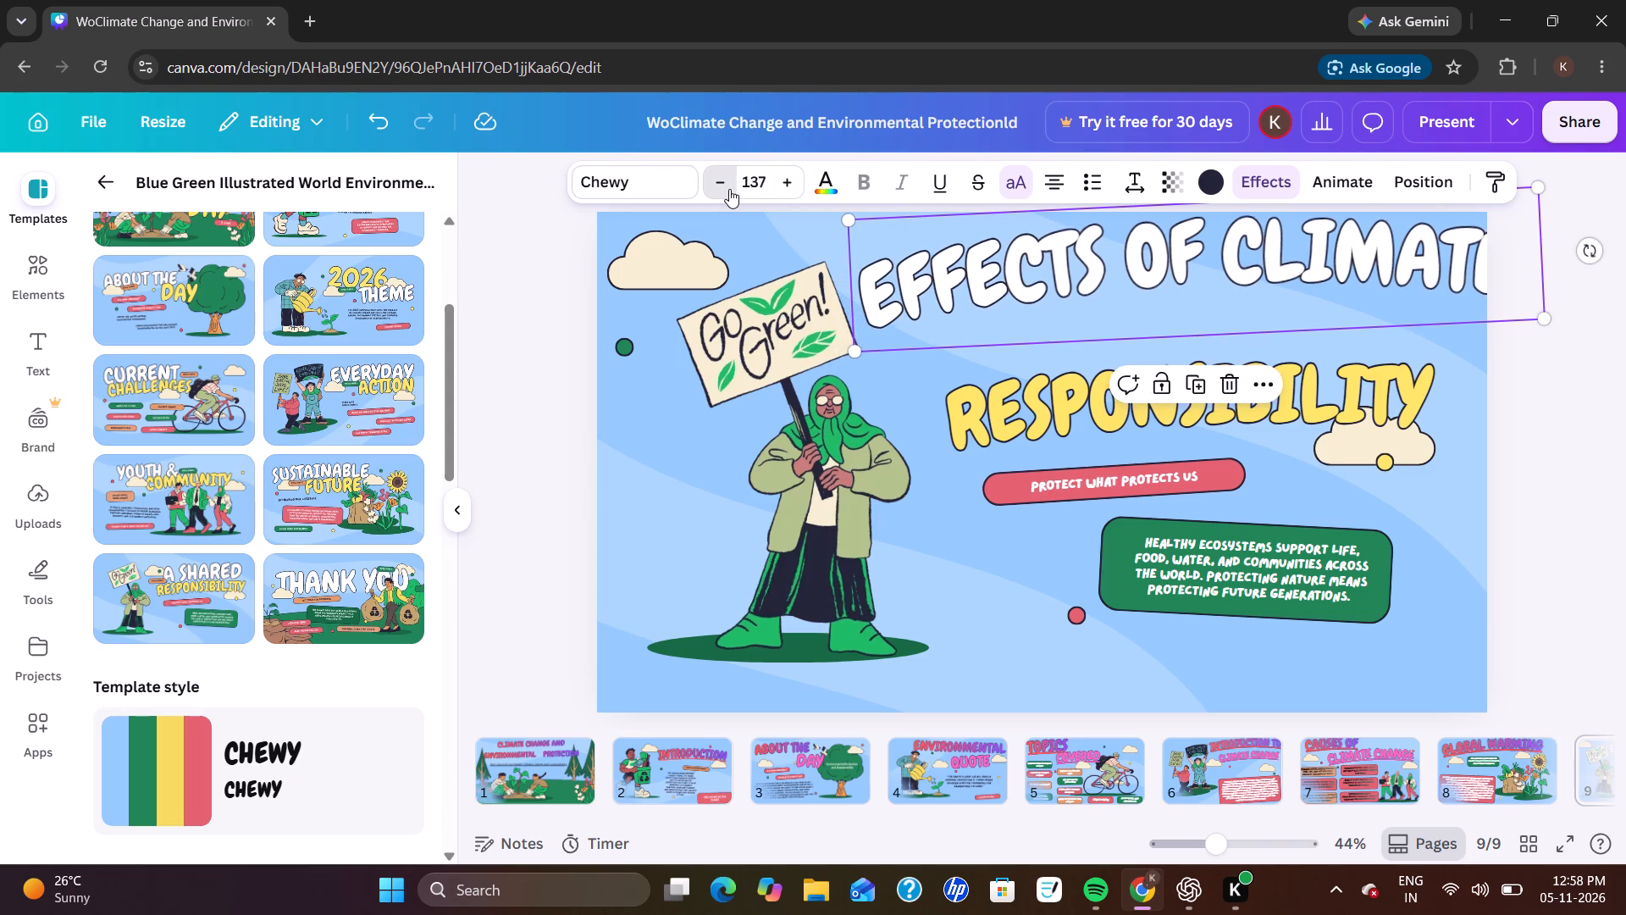
double_click(729, 189)
drag(947, 305, 912, 301)
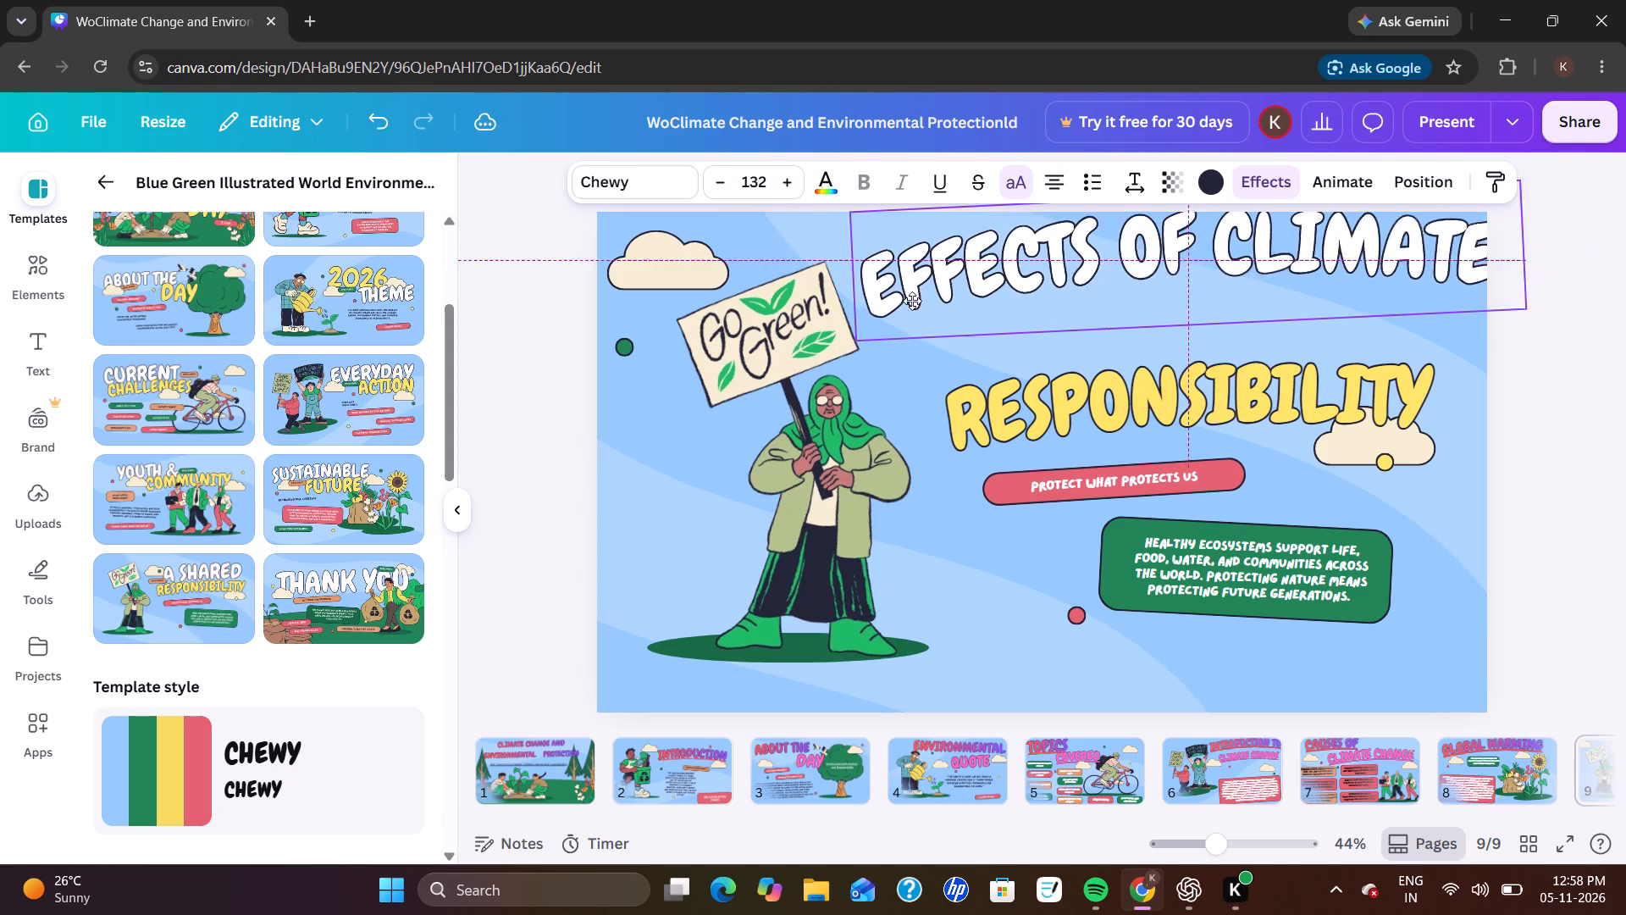
drag(912, 301, 918, 309)
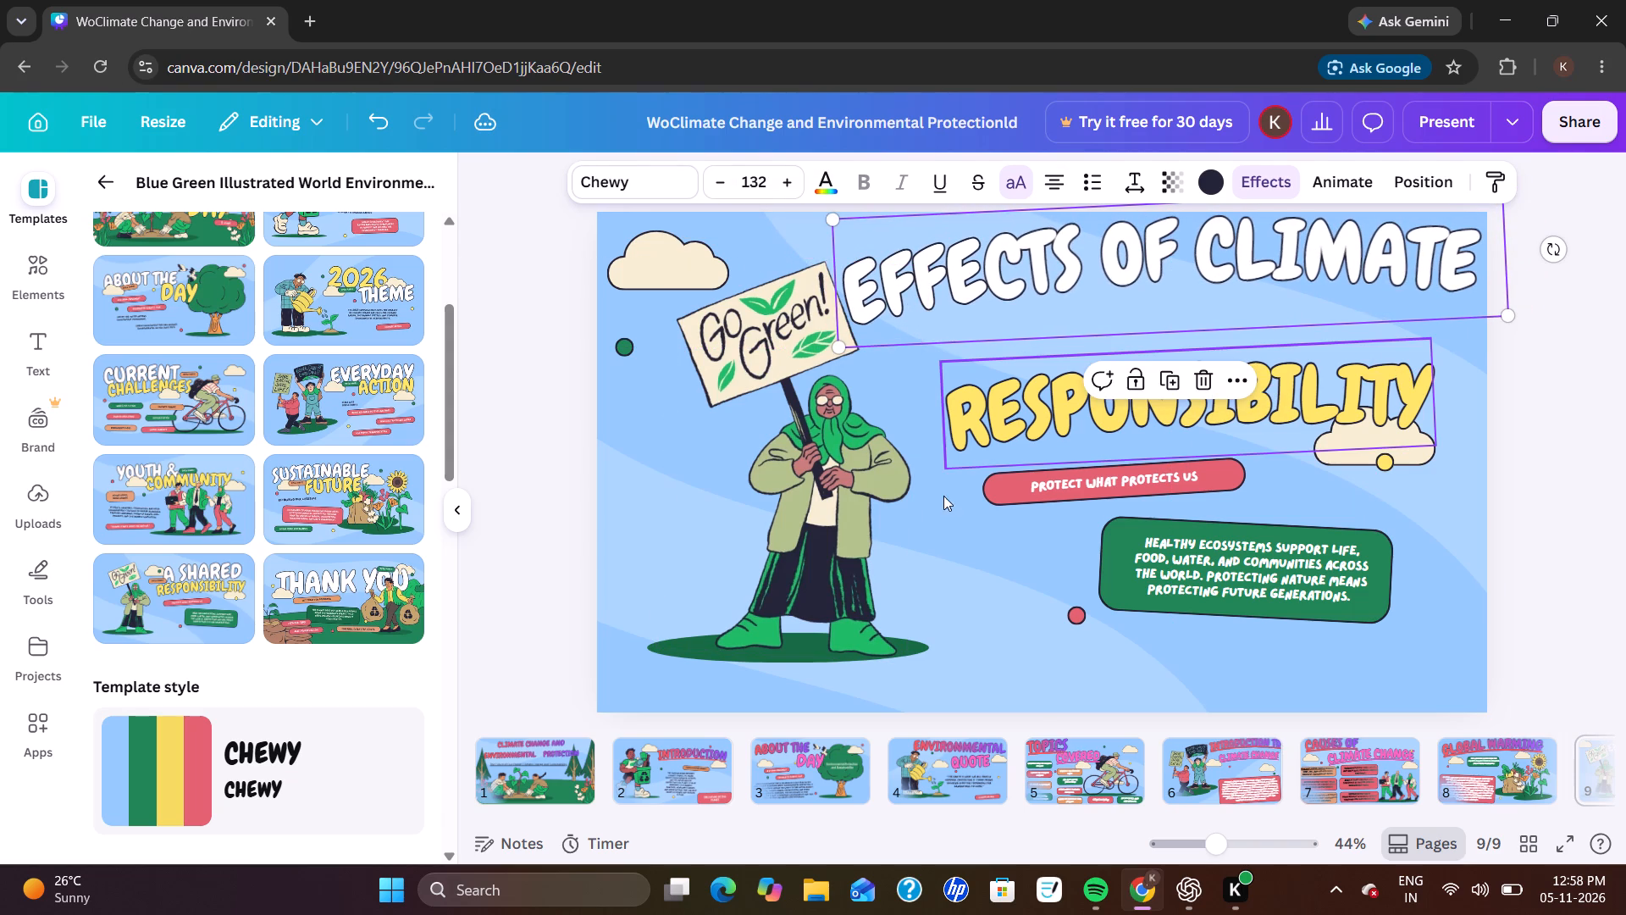
Replace the yellow "Responsibility" text with the copied heading "Effects of Climate Change on the Environment".
double_click(985, 434)
key(BackSpace)
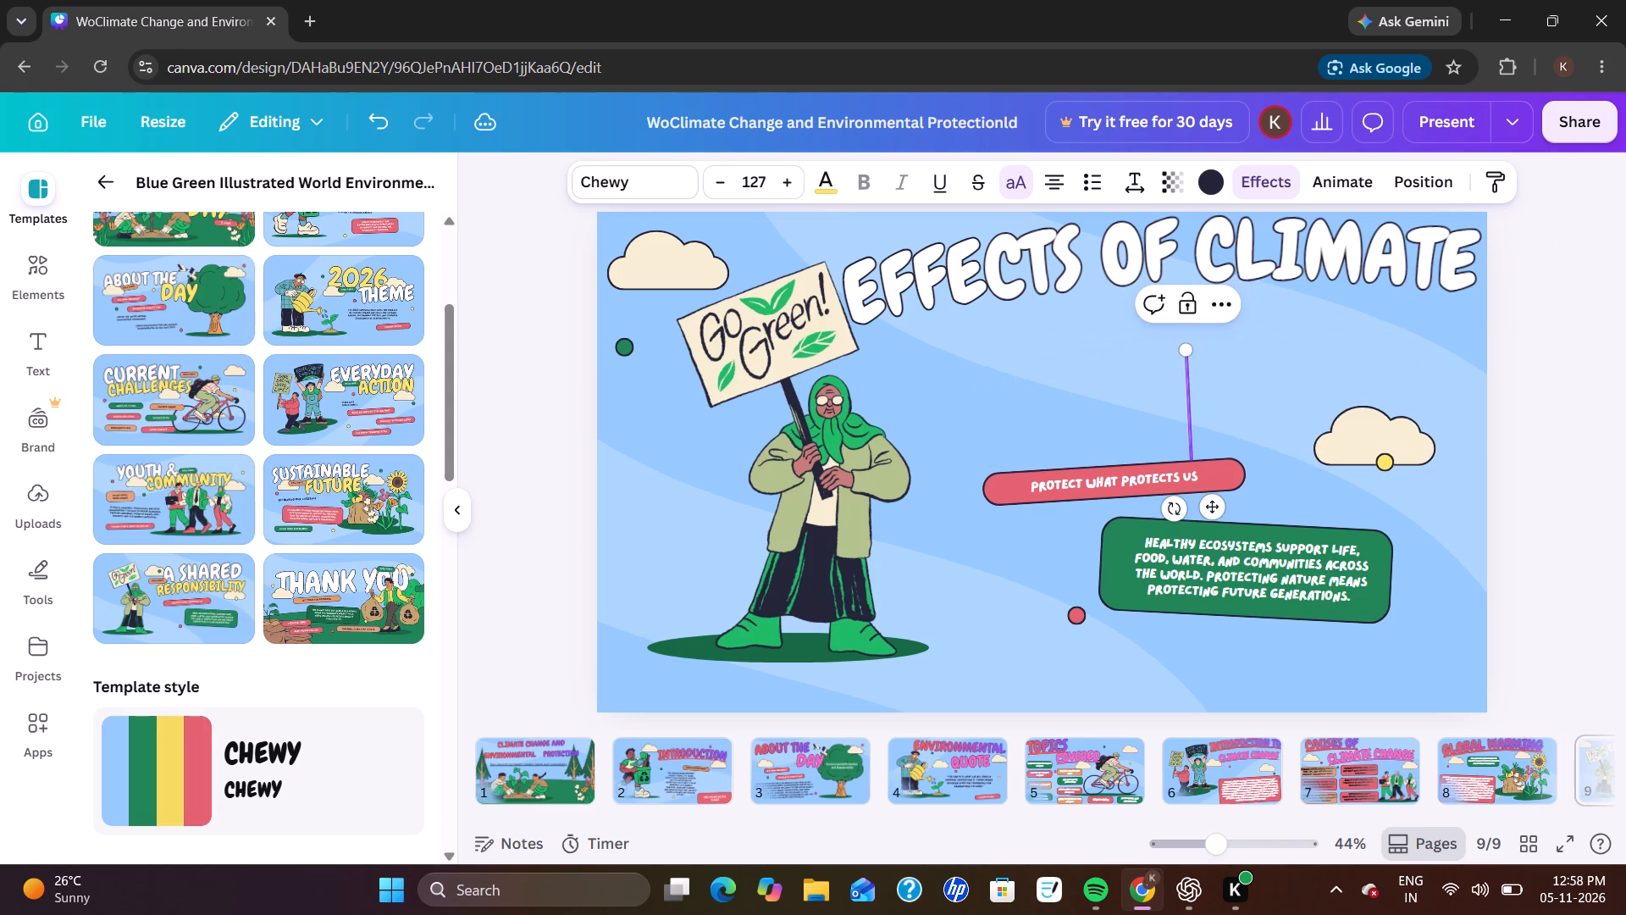
key(ctrl+v)
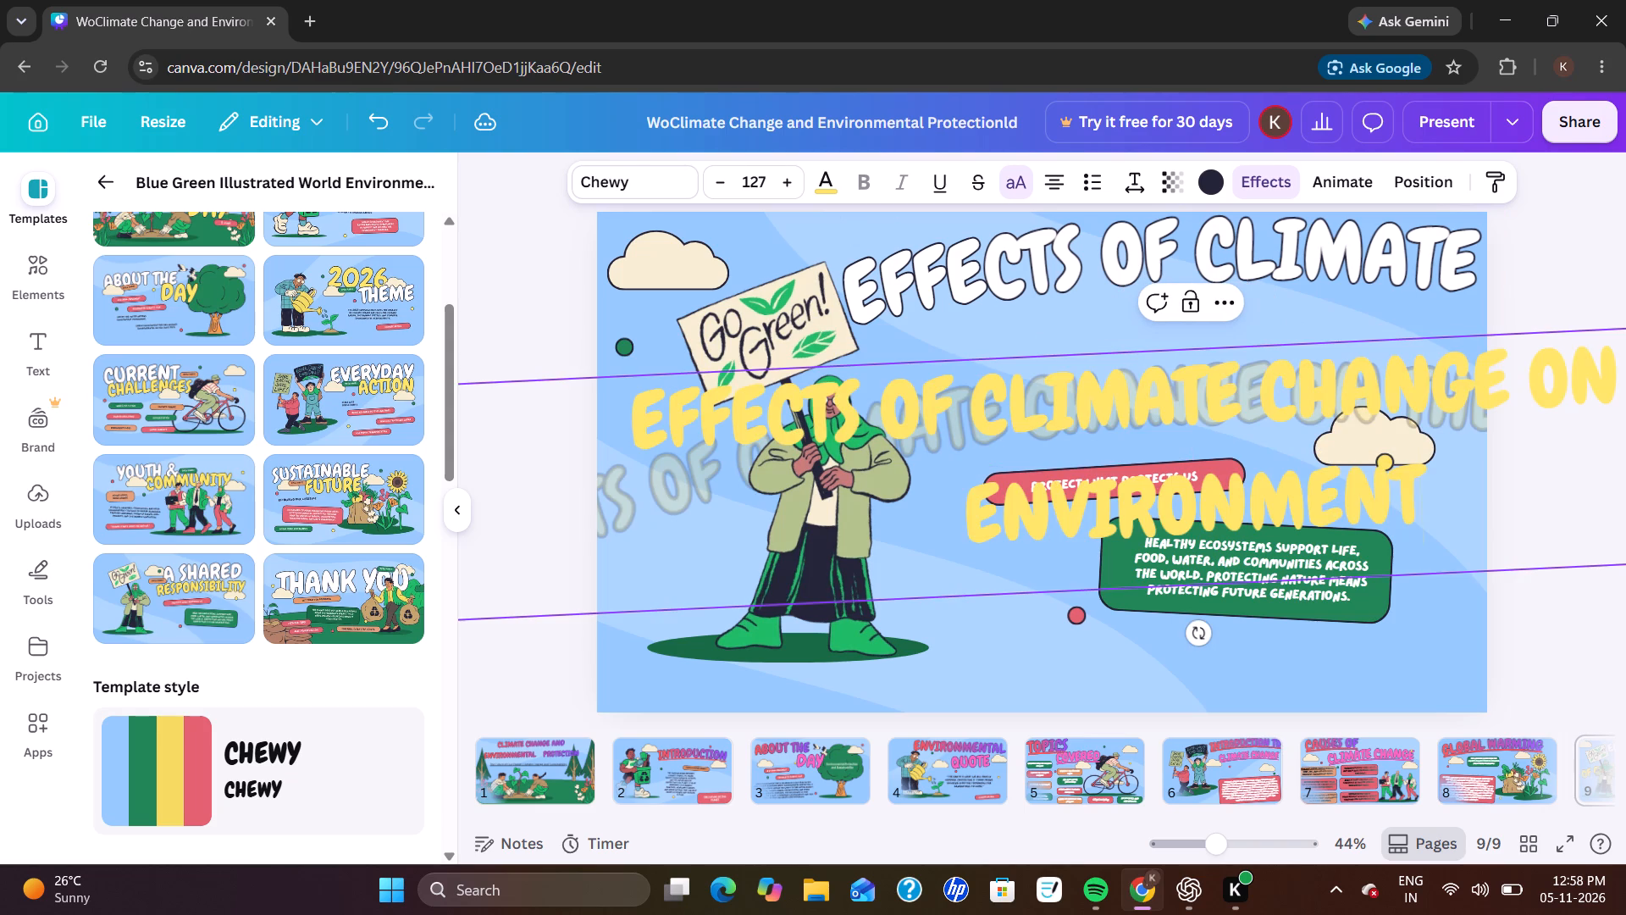
Remove "Effects of Climate" from the yellow heading, leaving "Change on the Environment".
click(1521, 376)
click(1268, 391)
key(BackSpace)
key(BackSpace)
key(BackSpace)
key(BackSpace)
key(BackSpace)
key(BackSpace)
key(BackSpace)
key(BackSpace)
key(BackSpace)
key(BackSpace)
key(BackSpace)
key(BackSpace)
key(BackSpace)
key(BackSpace)
key(BackSpace)
key(BackSpace)
key(BackSpace)
key(BackSpace)
key(BackSpace)
key(BackSpace)
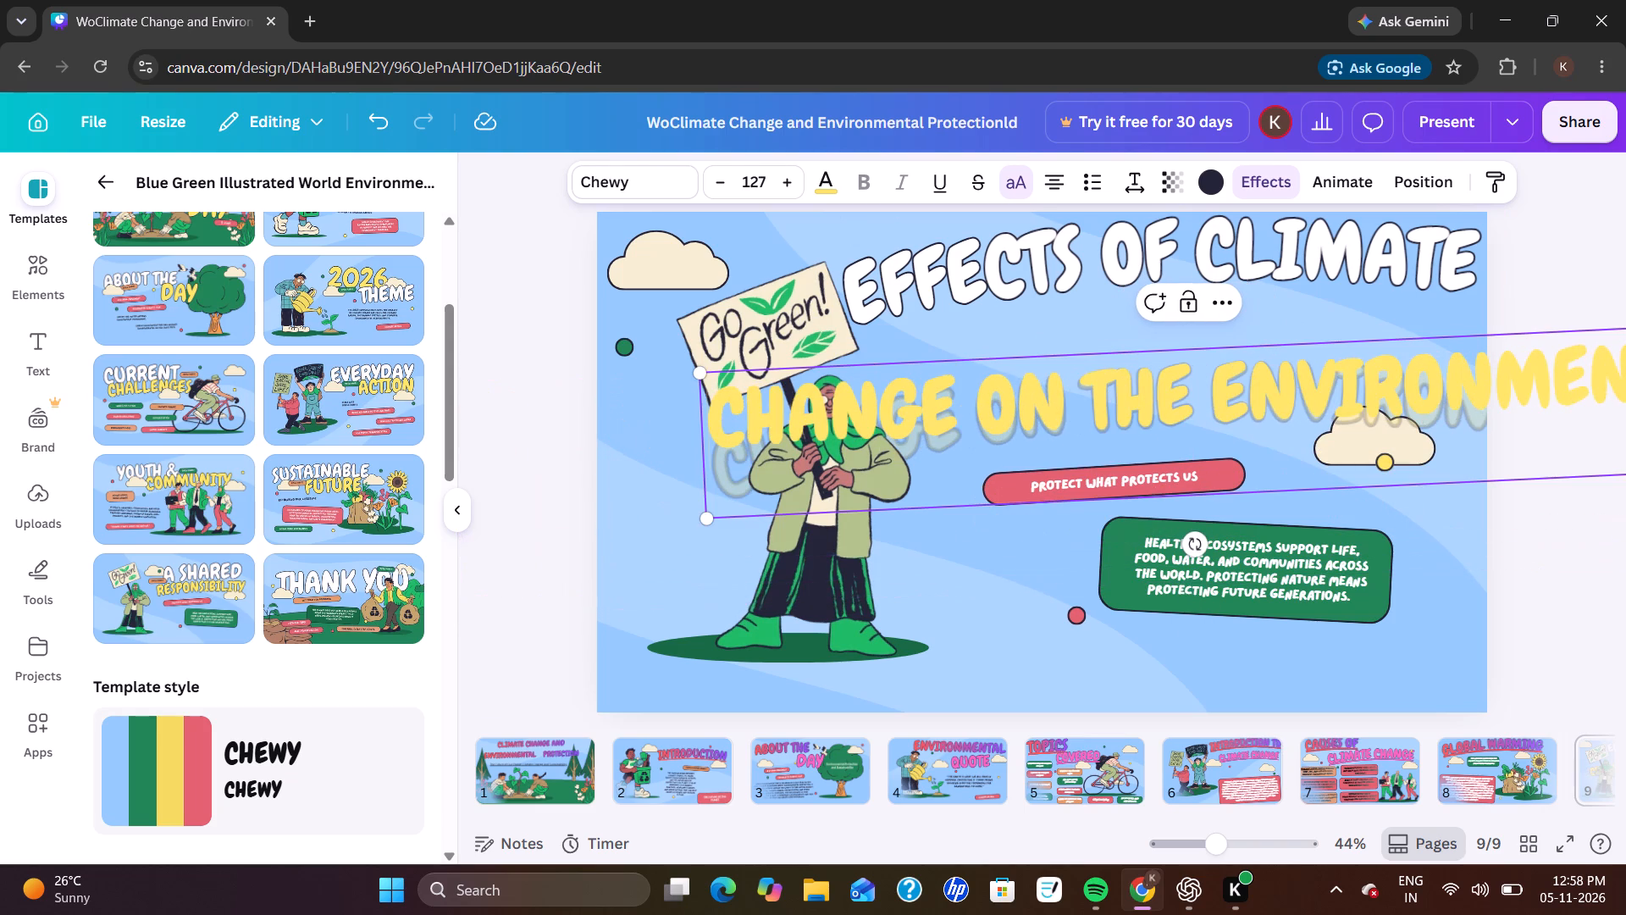
key(BackSpace)
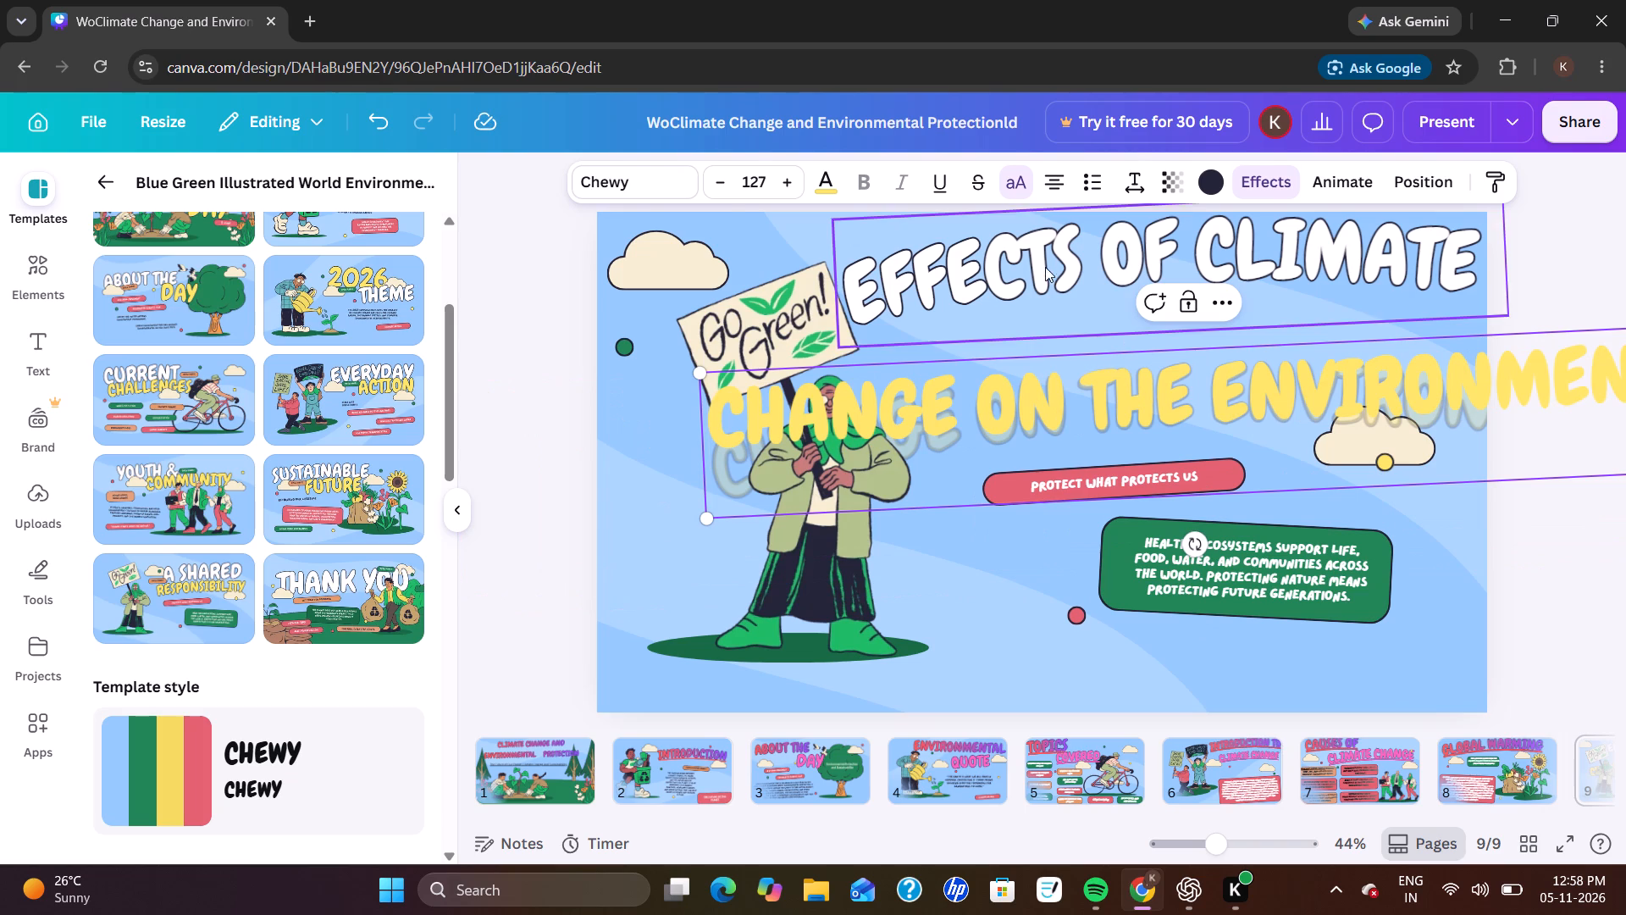
Reduce the yellow "Change on the Environment" heading's font size to 99.9.
triple_click(714, 186)
triple_click(714, 186)
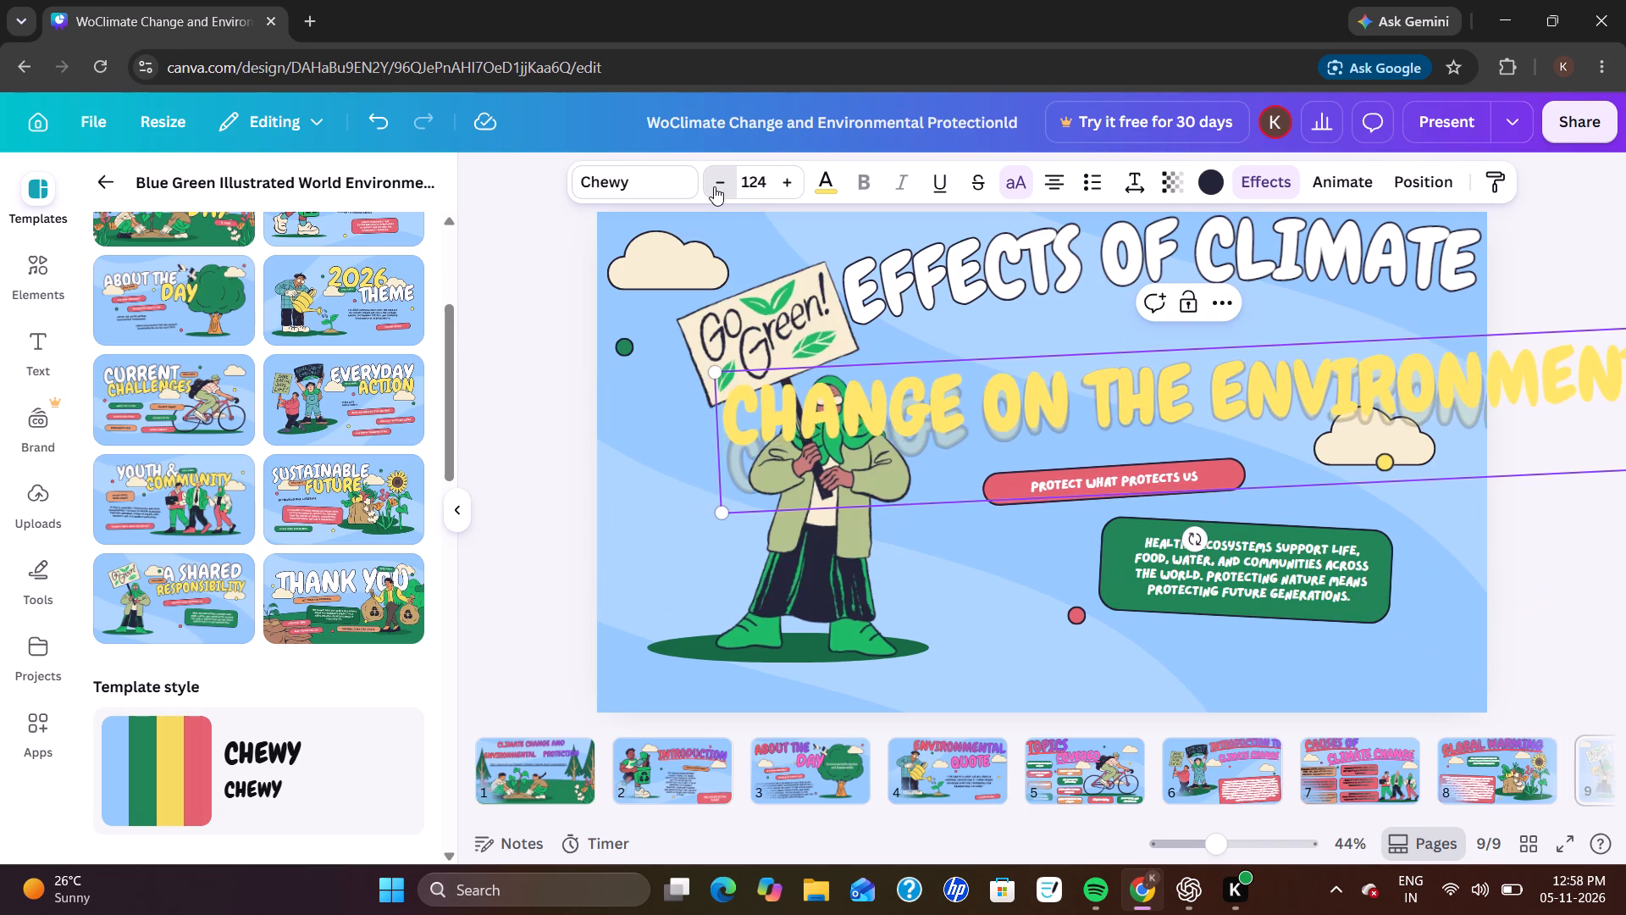
triple_click(714, 186)
triple_click(714, 186)
triple_click(714, 186)
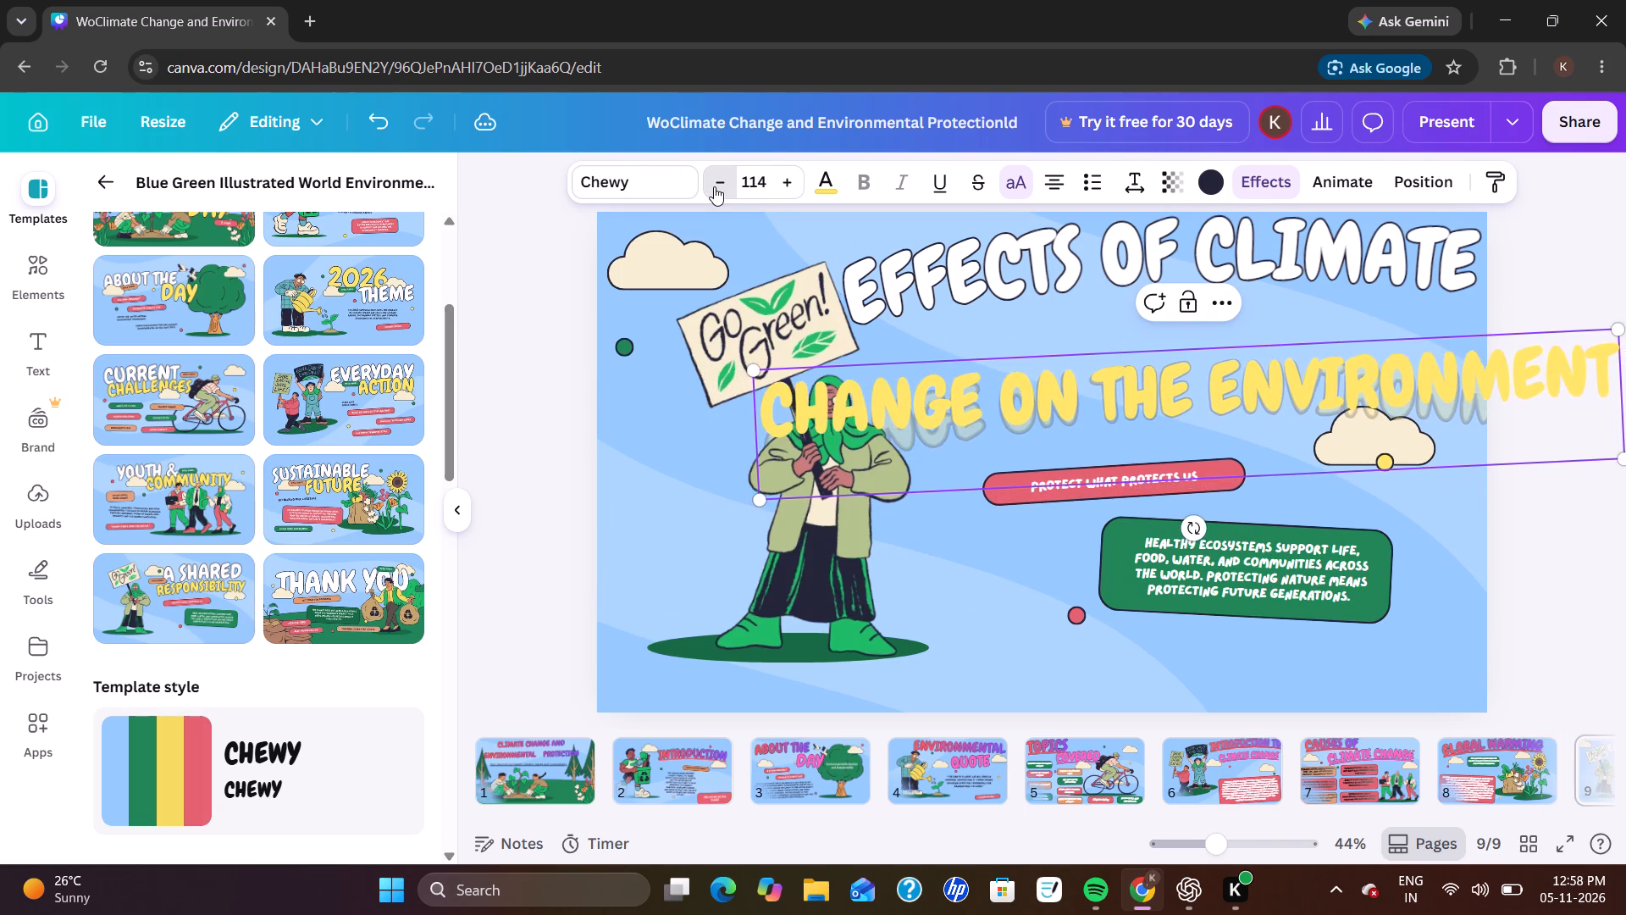
triple_click(714, 186)
triple_click(714, 186)
triple_click(714, 186)
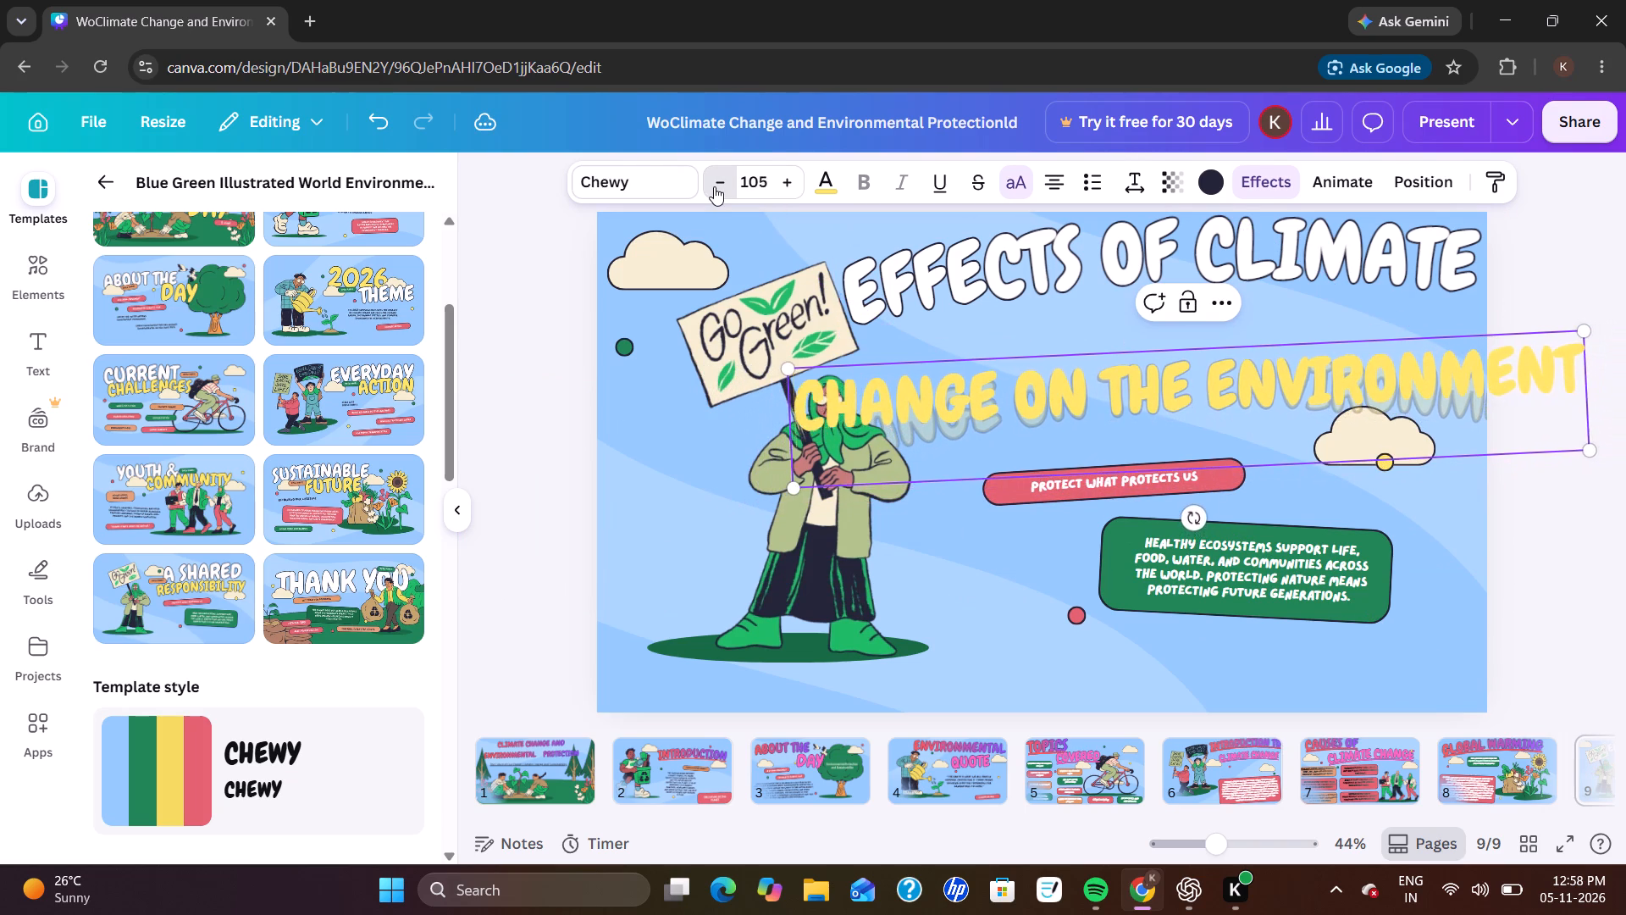
triple_click(714, 186)
drag(714, 186, 948, 459)
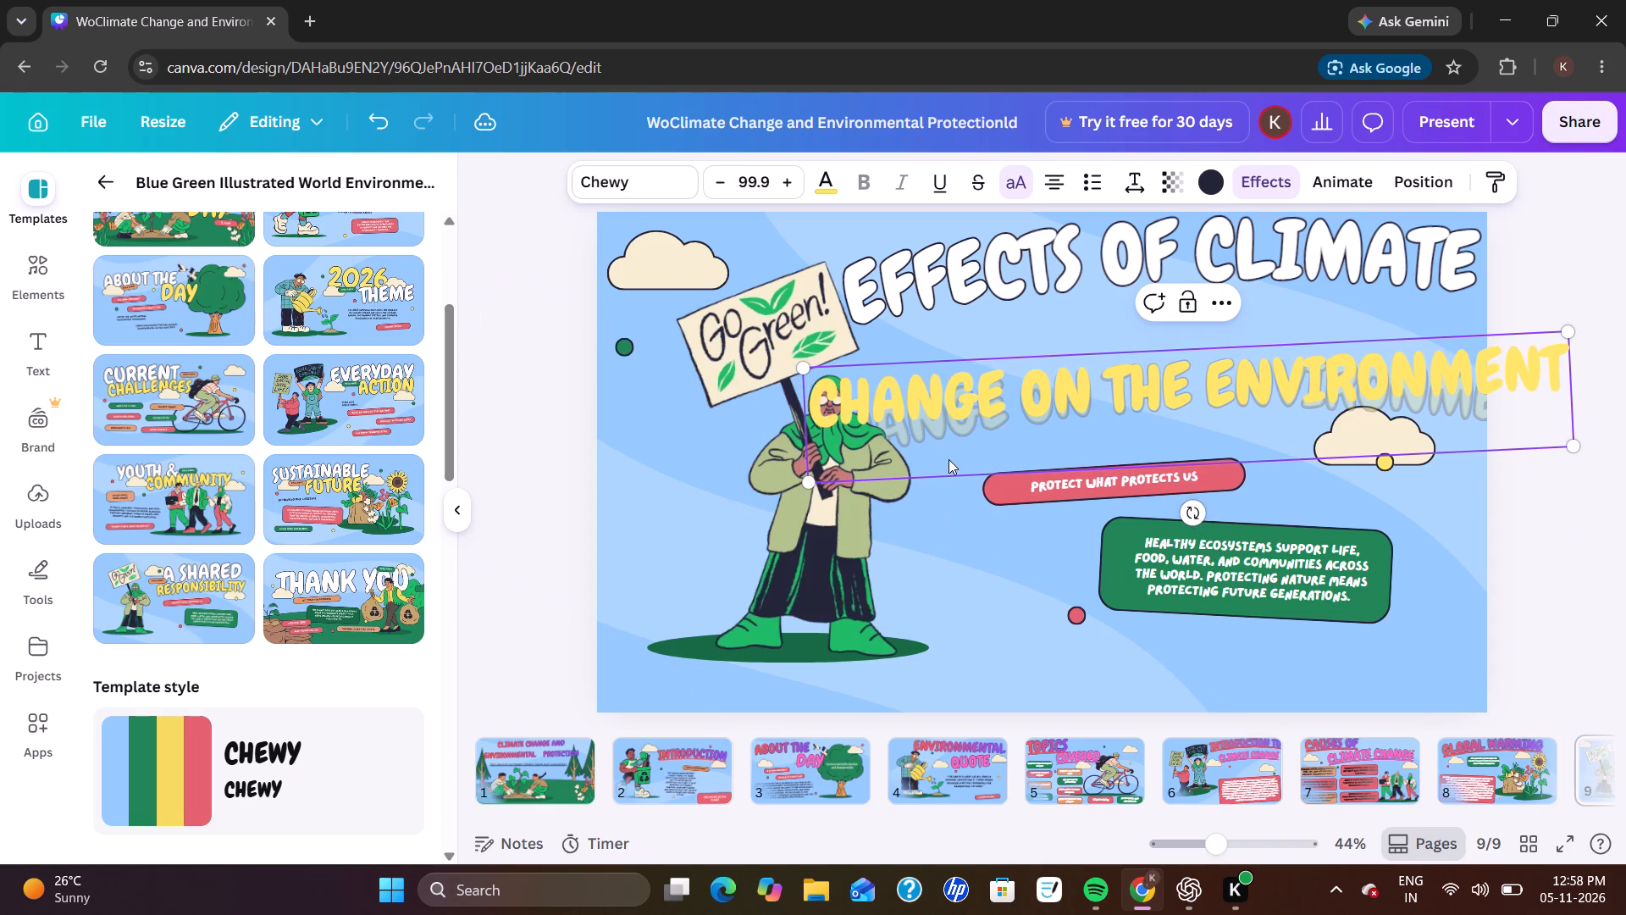
Move the yellow heading up and to the right so it sits directly beneath the white title, clear of the illustrated woman.
drag(948, 459, 1019, 380)
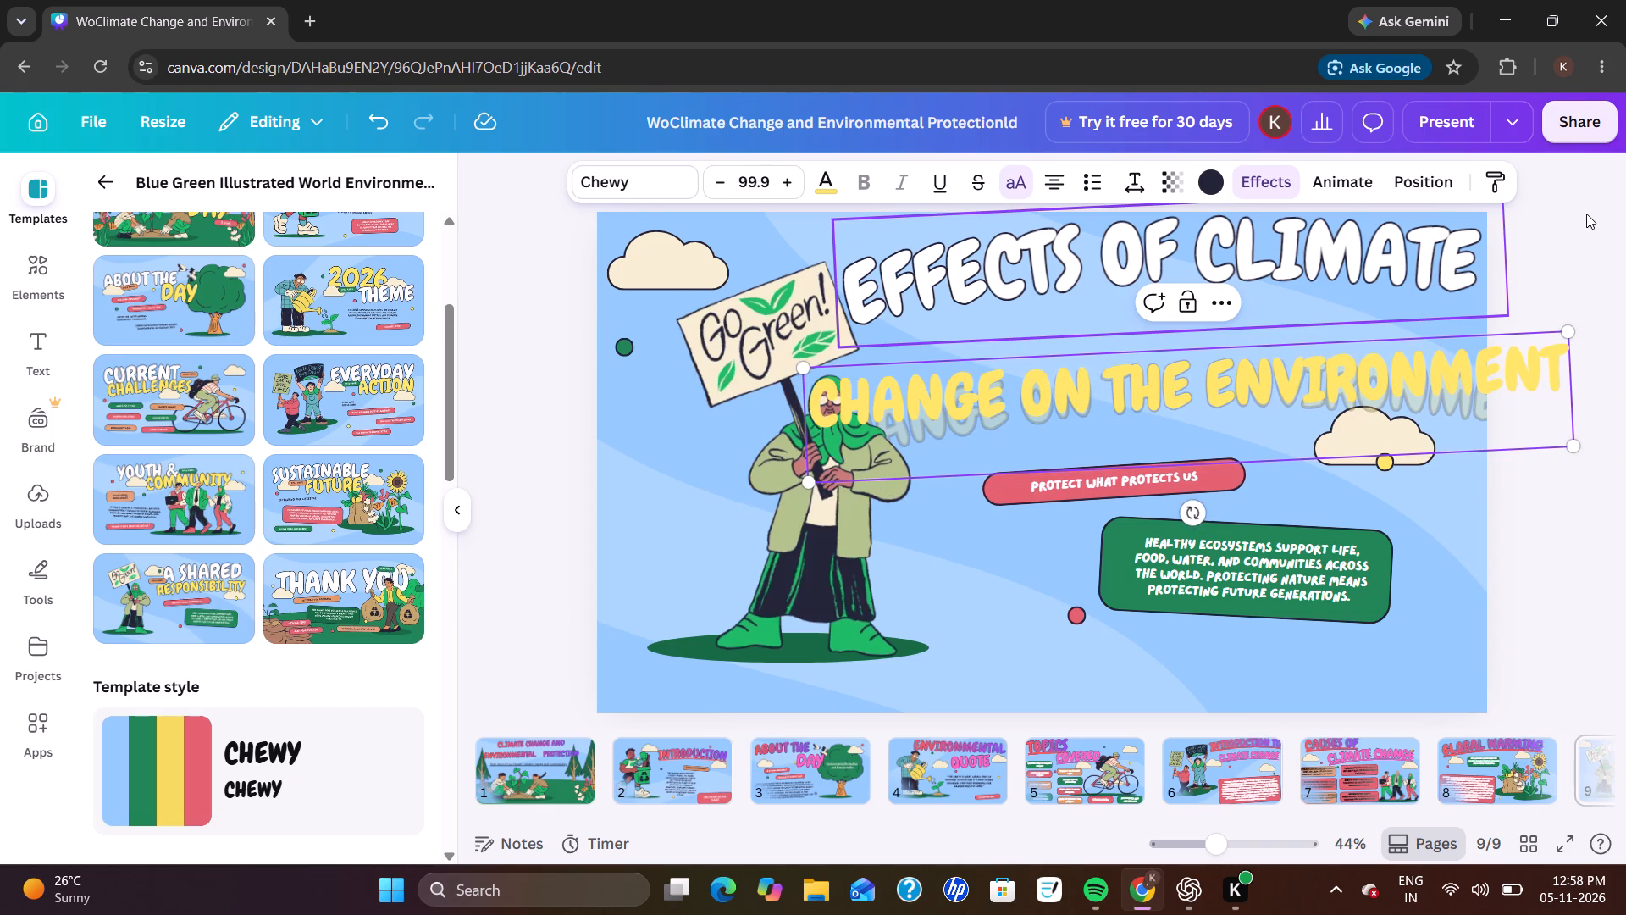
click(1586, 213)
drag(1147, 435, 1159, 414)
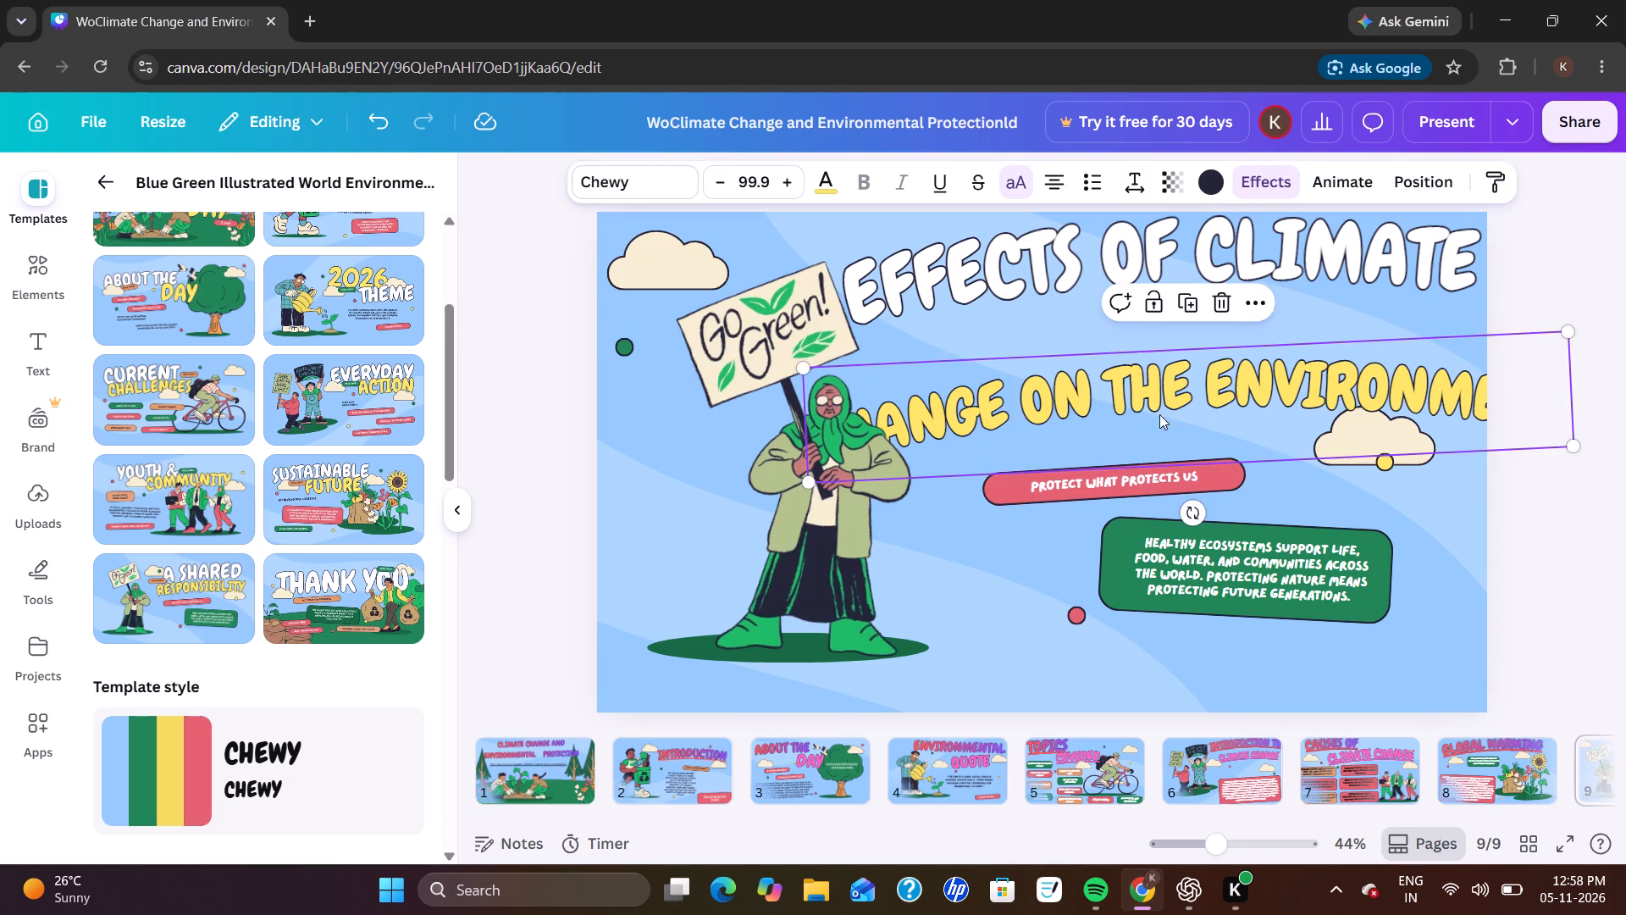
drag(1159, 414, 1191, 386)
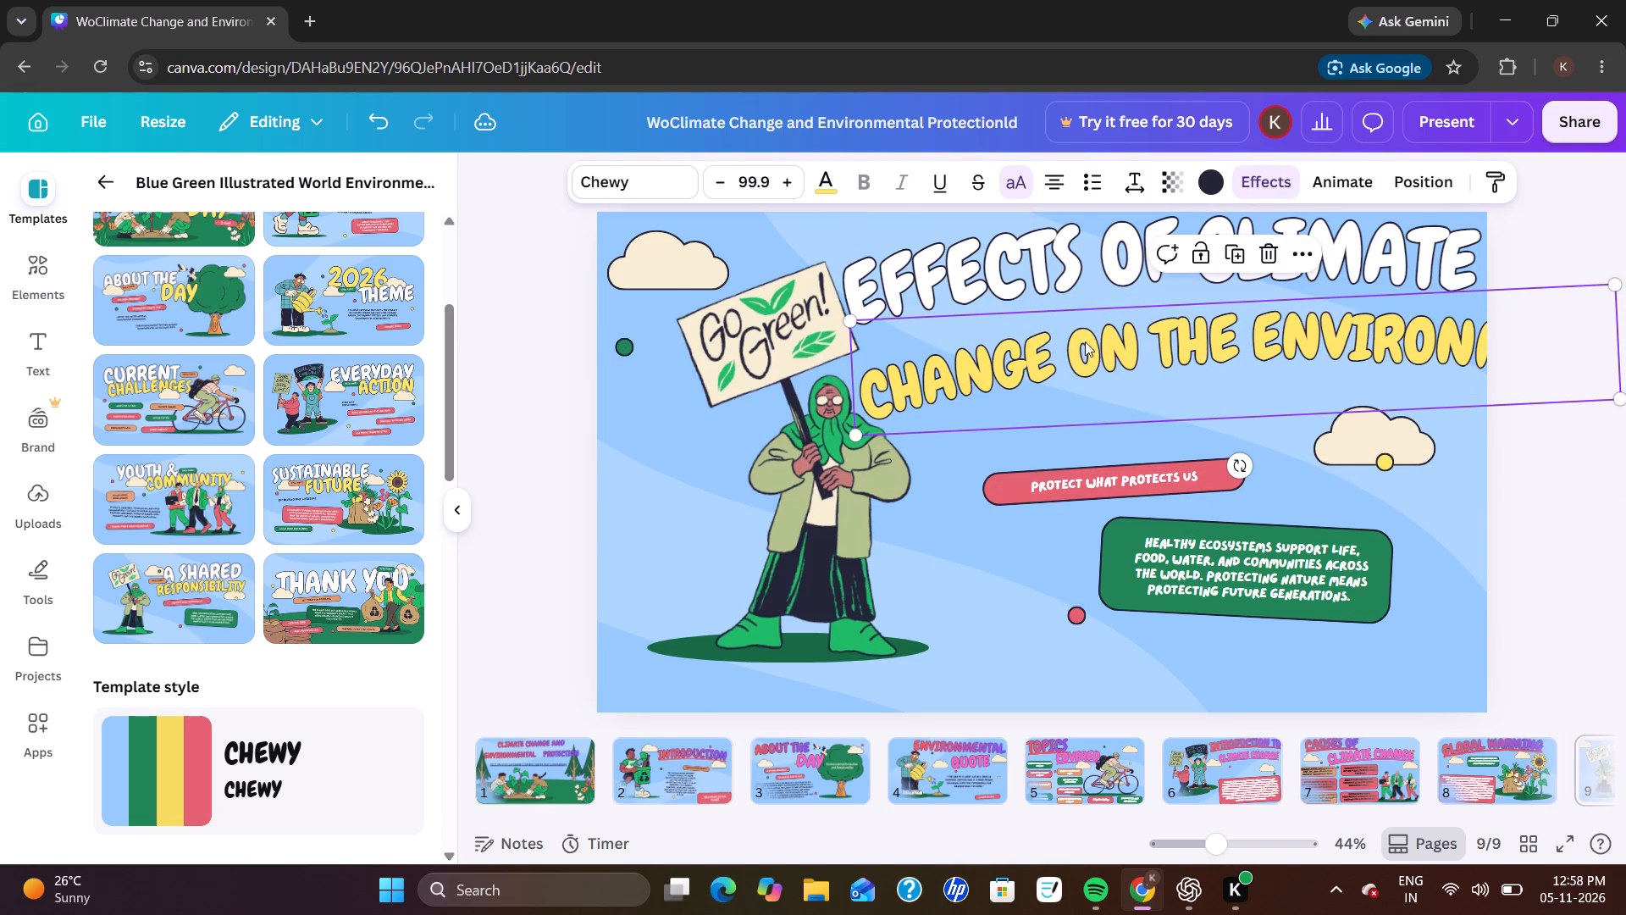
Reduce the yellow heading's font size to 93.9 and shift it slightly left beneath the white title.
triple_click(713, 183)
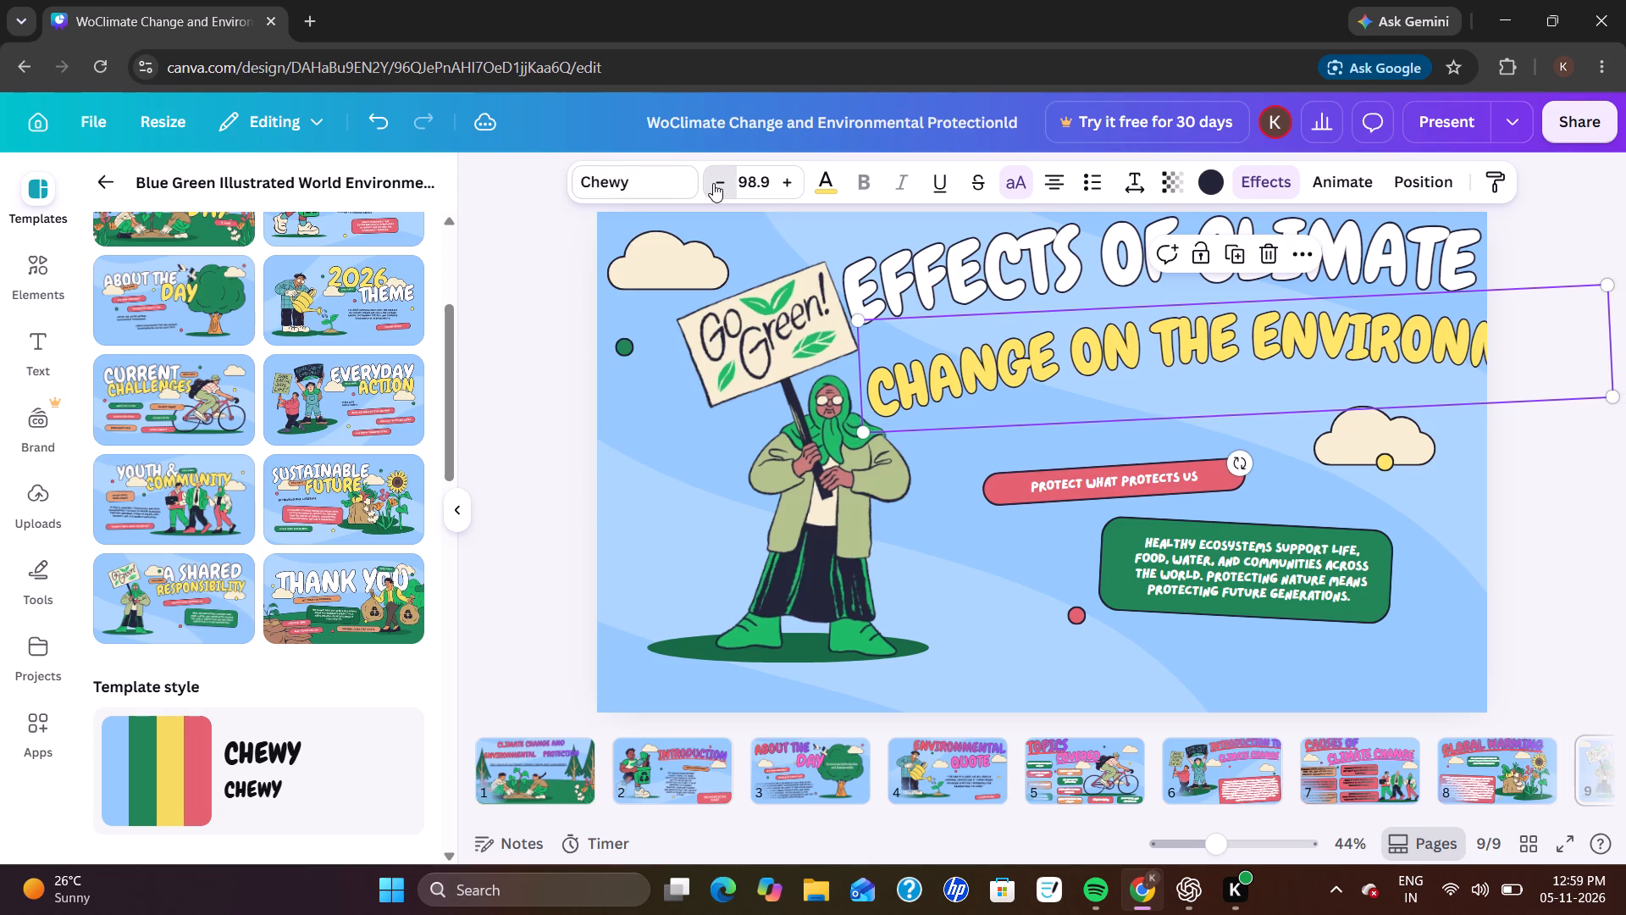
double_click(713, 183)
click(713, 183)
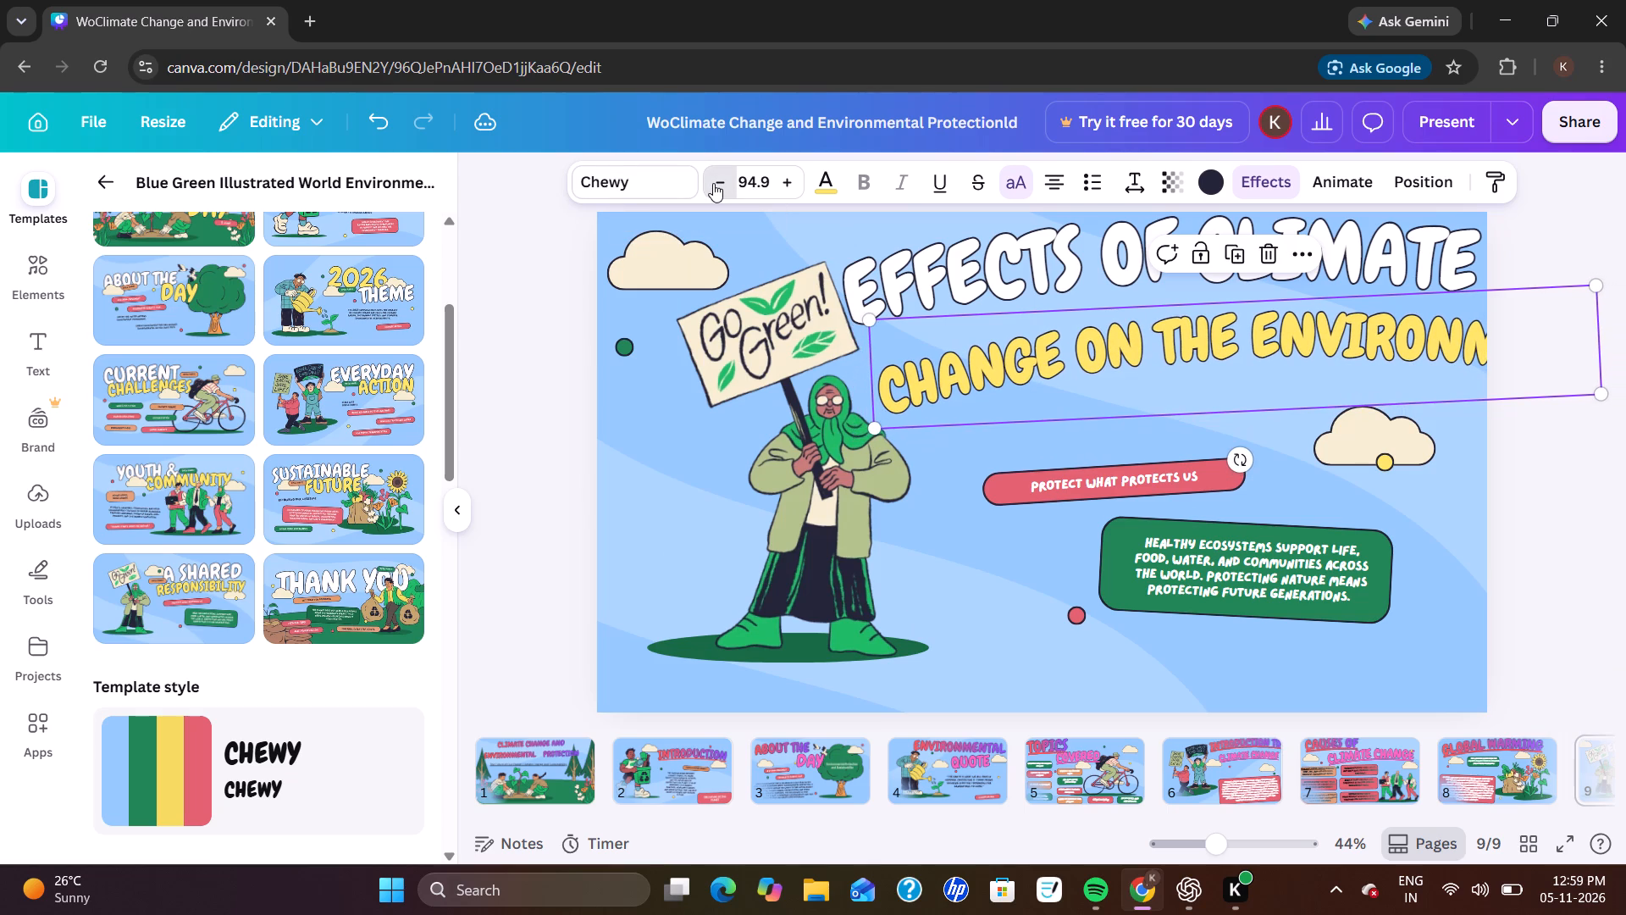
right_drag(1096, 388, 1077, 369)
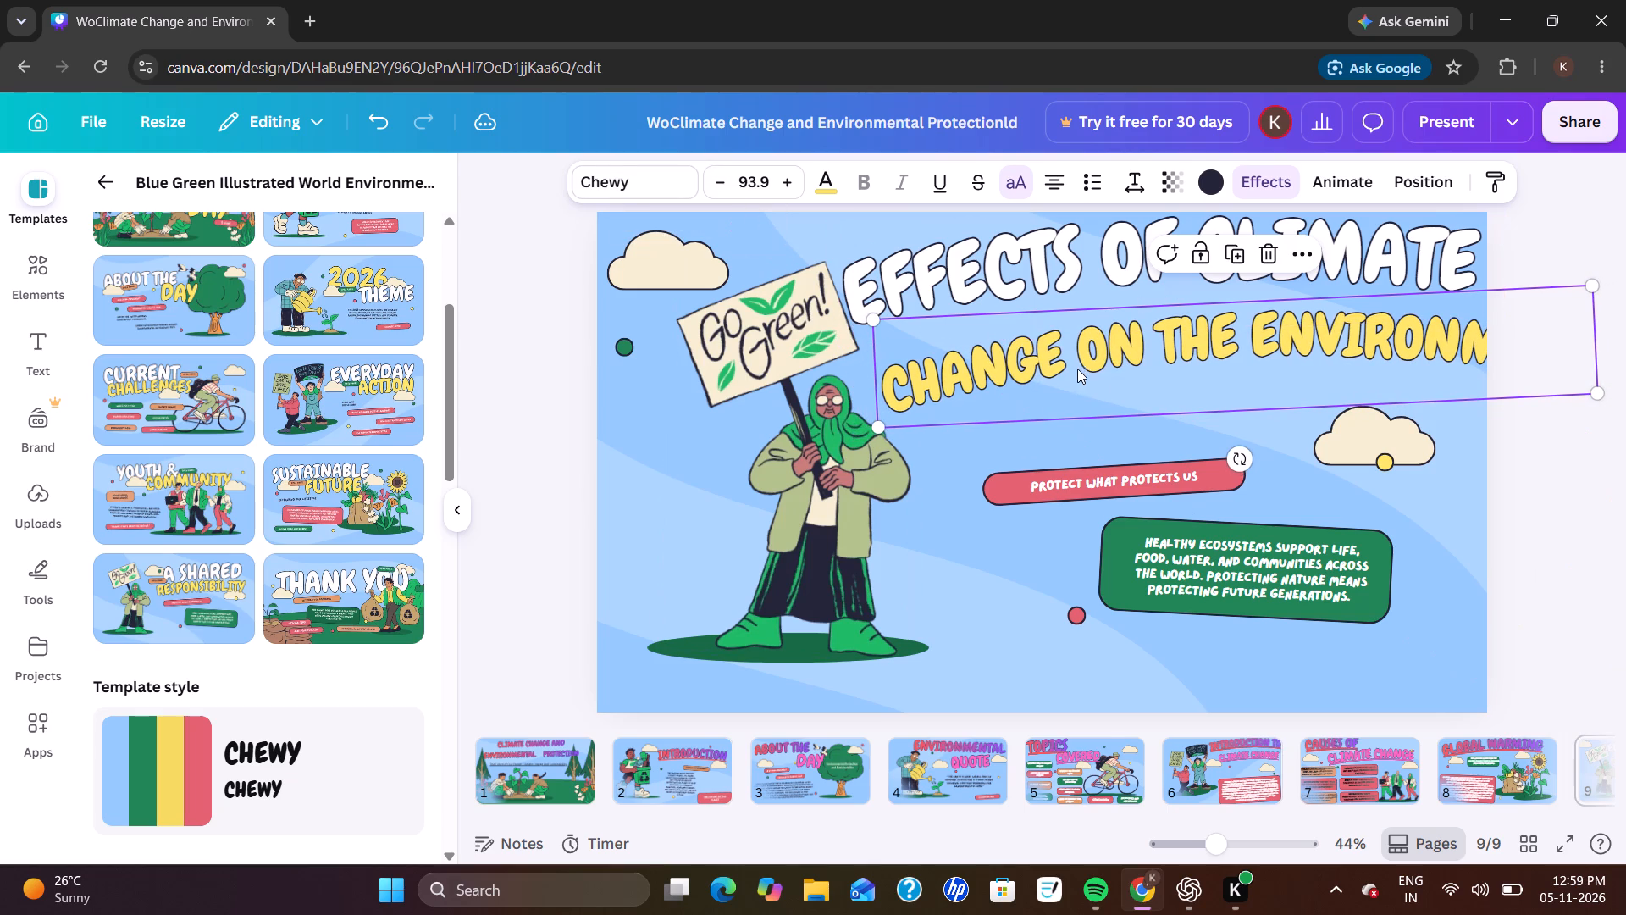
right_drag(1077, 369, 1051, 365)
click(1015, 376)
right_drag(1015, 376, 975, 361)
click(1582, 197)
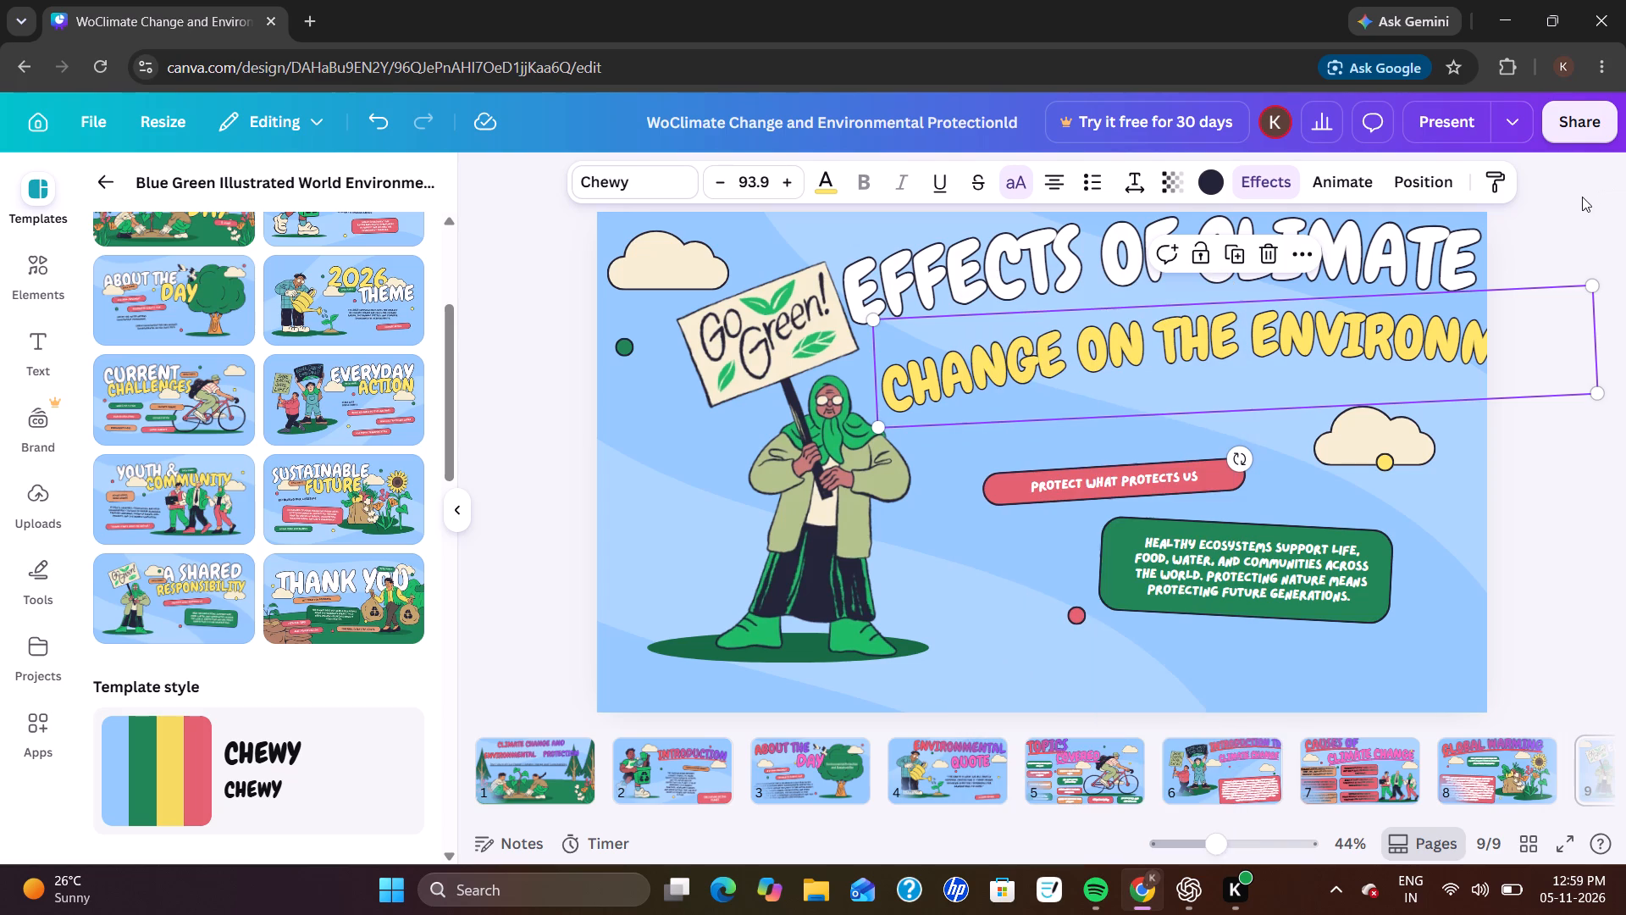
drag(1280, 377, 1236, 388)
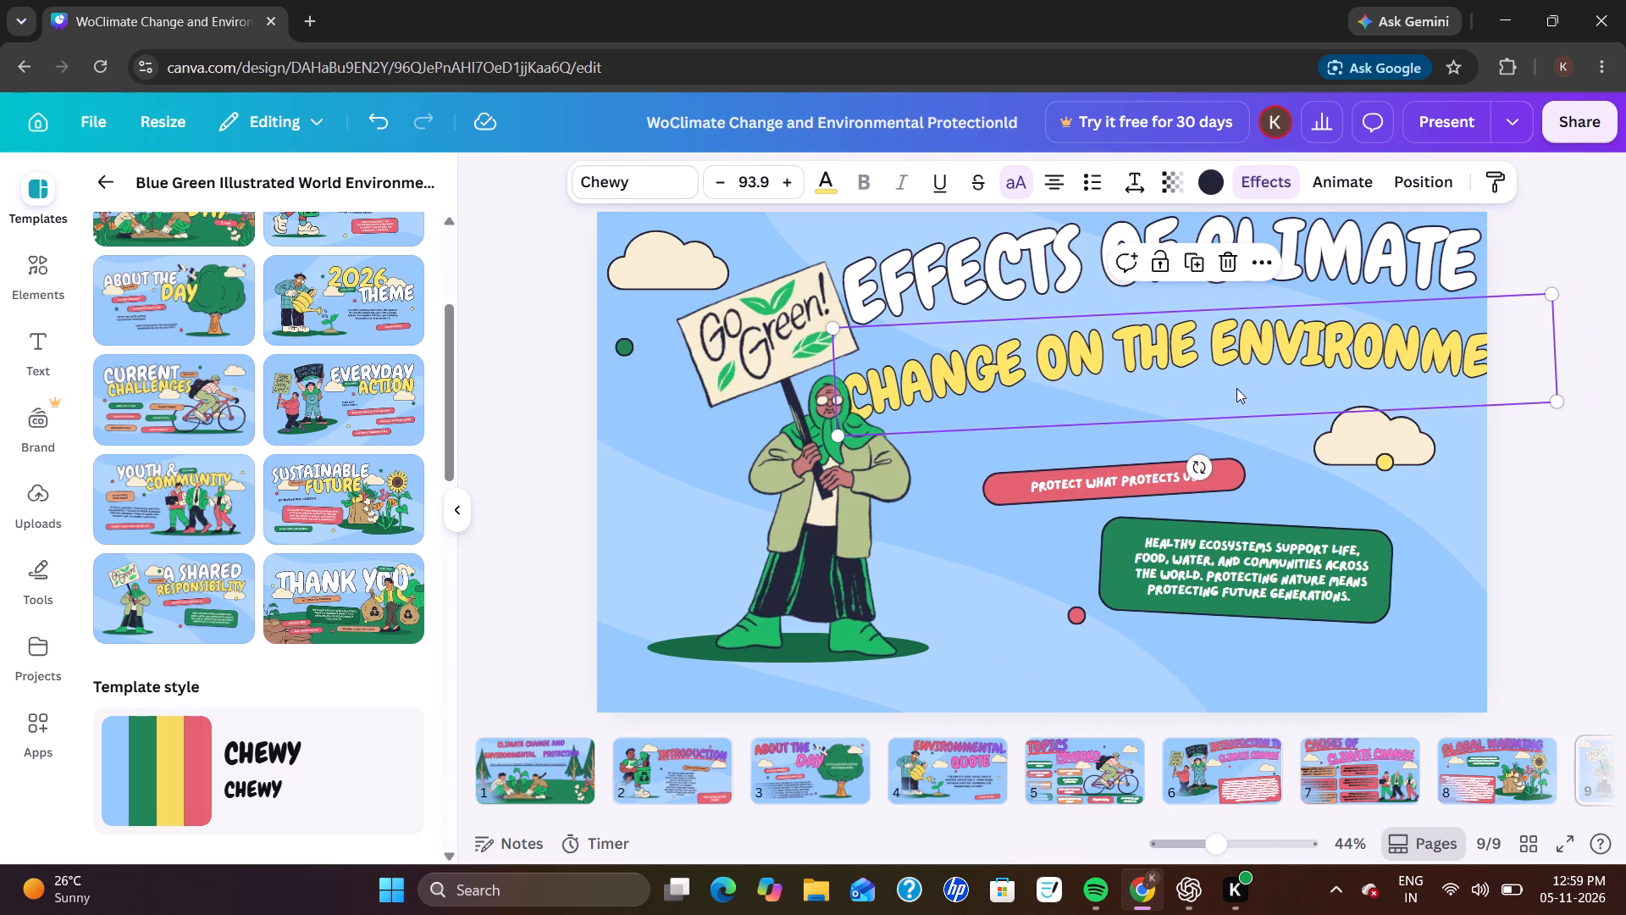
drag(1170, 382, 1178, 370)
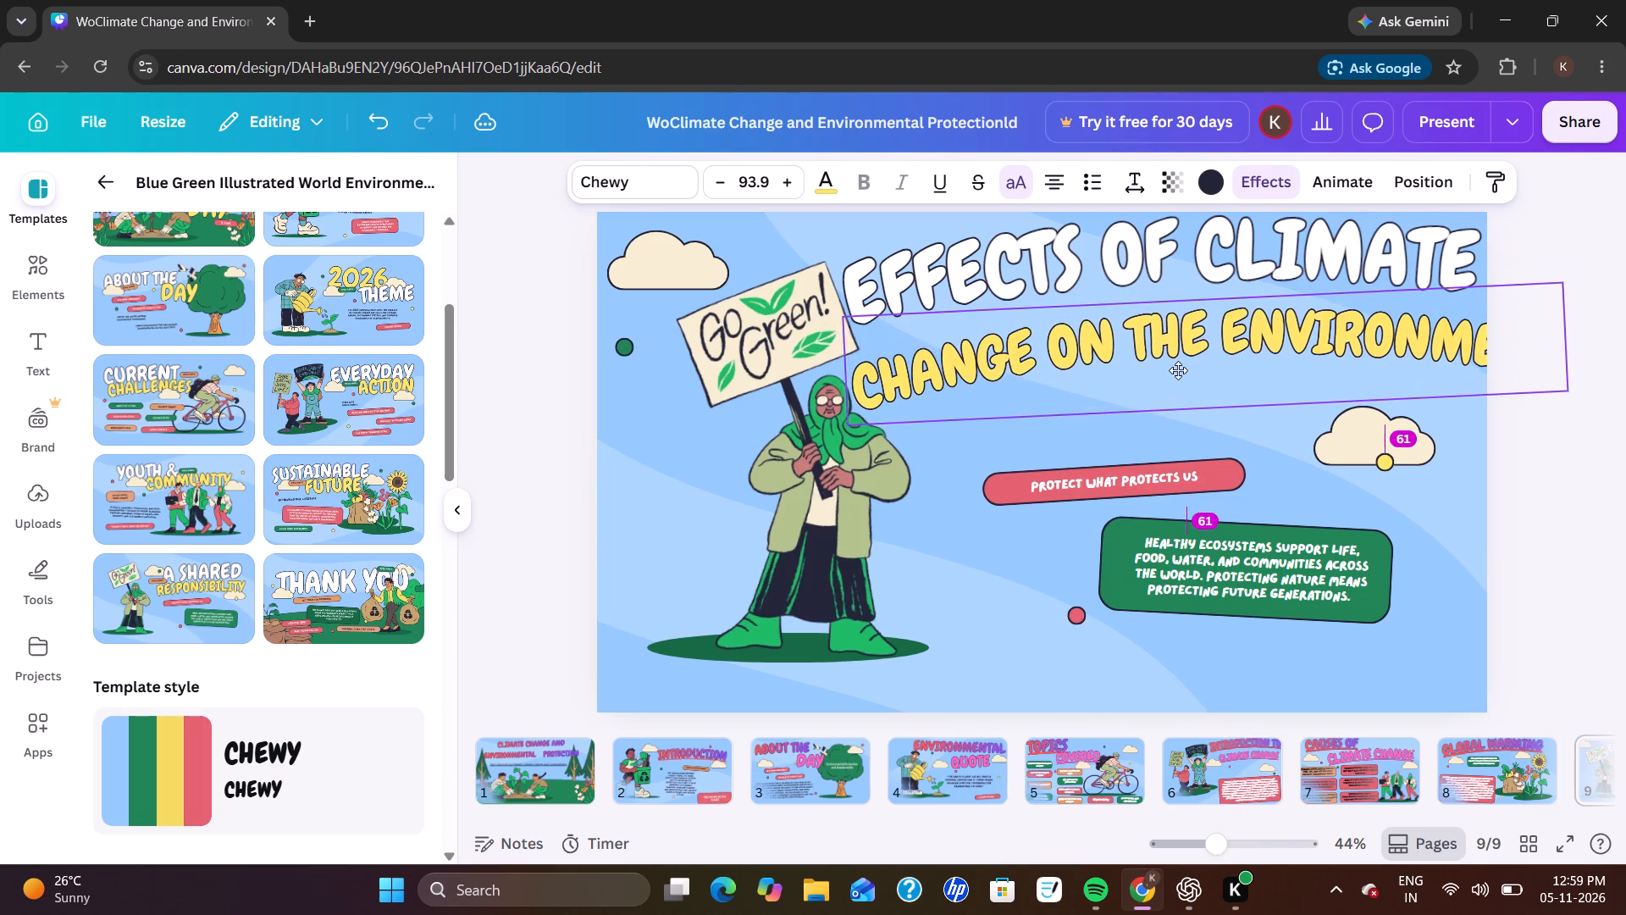
drag(1178, 370, 1185, 368)
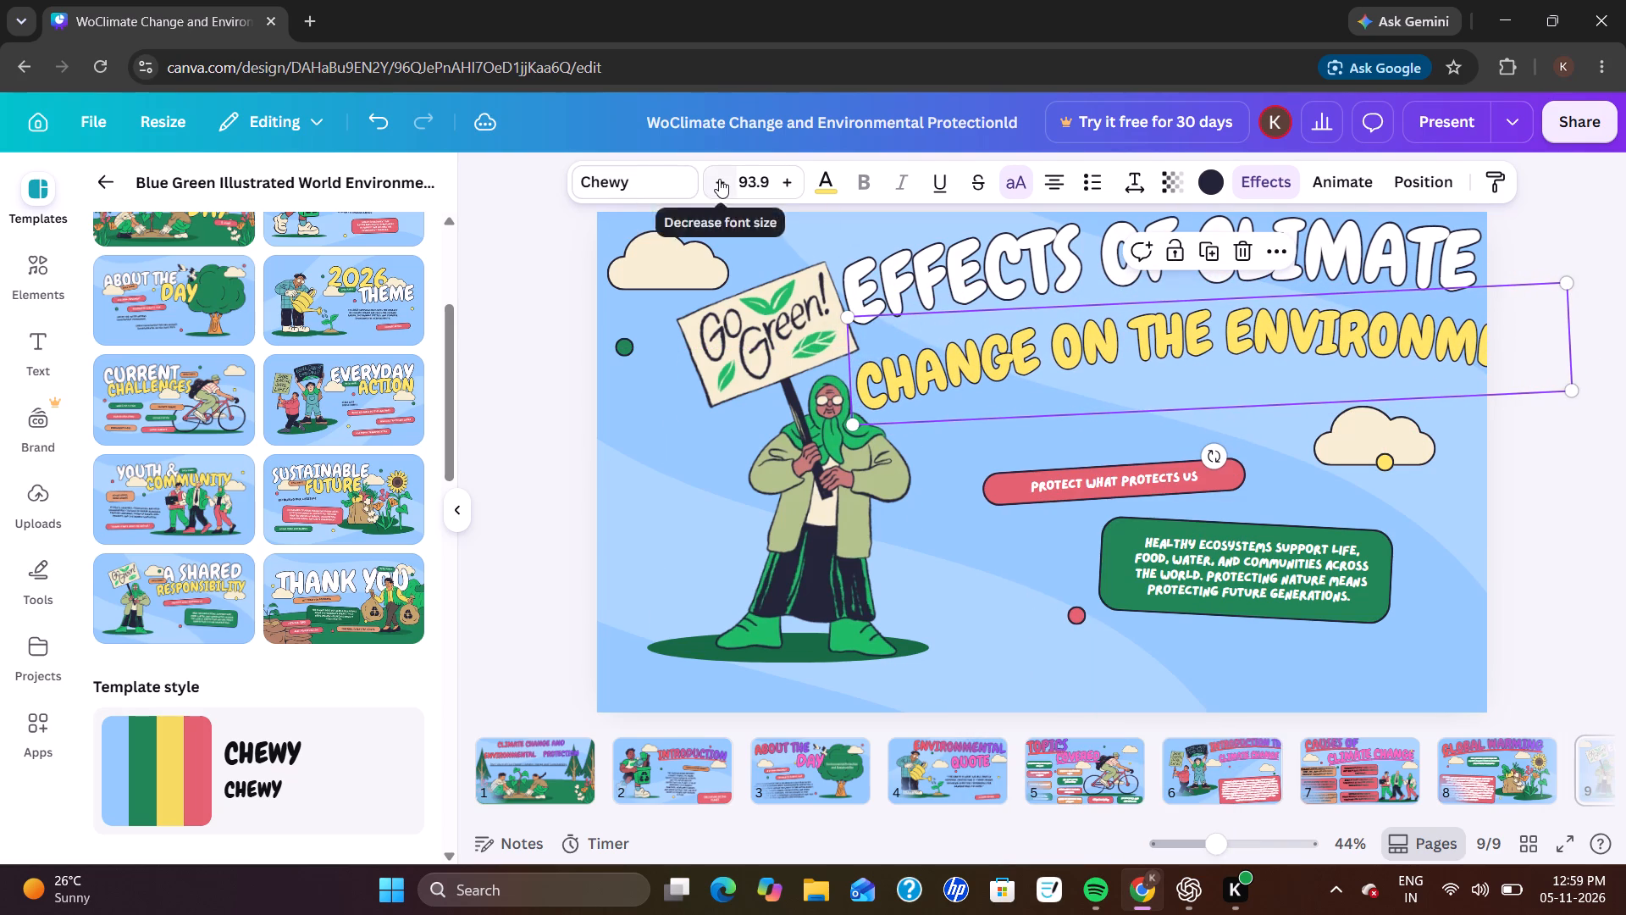
Reduce the yellow "Change on the Environment" heading's font size to 79.9 and shift it slightly left so it fits within the page.
triple_click(719, 179)
triple_click(719, 179)
triple_click(719, 179)
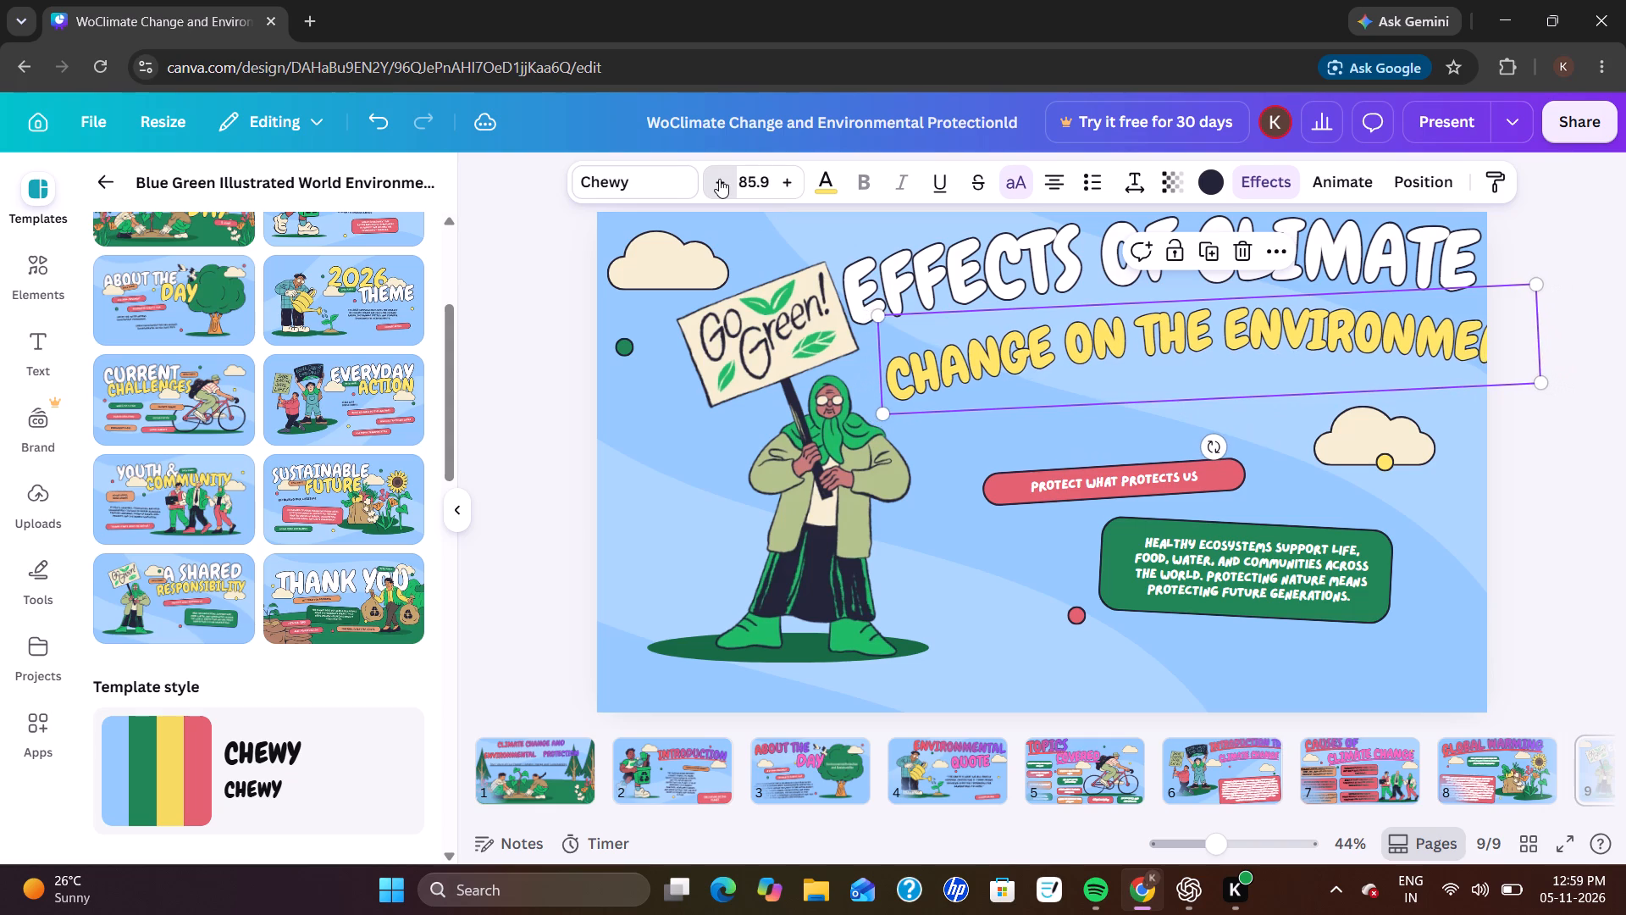
drag(719, 179, 1005, 385)
drag(1005, 385, 984, 391)
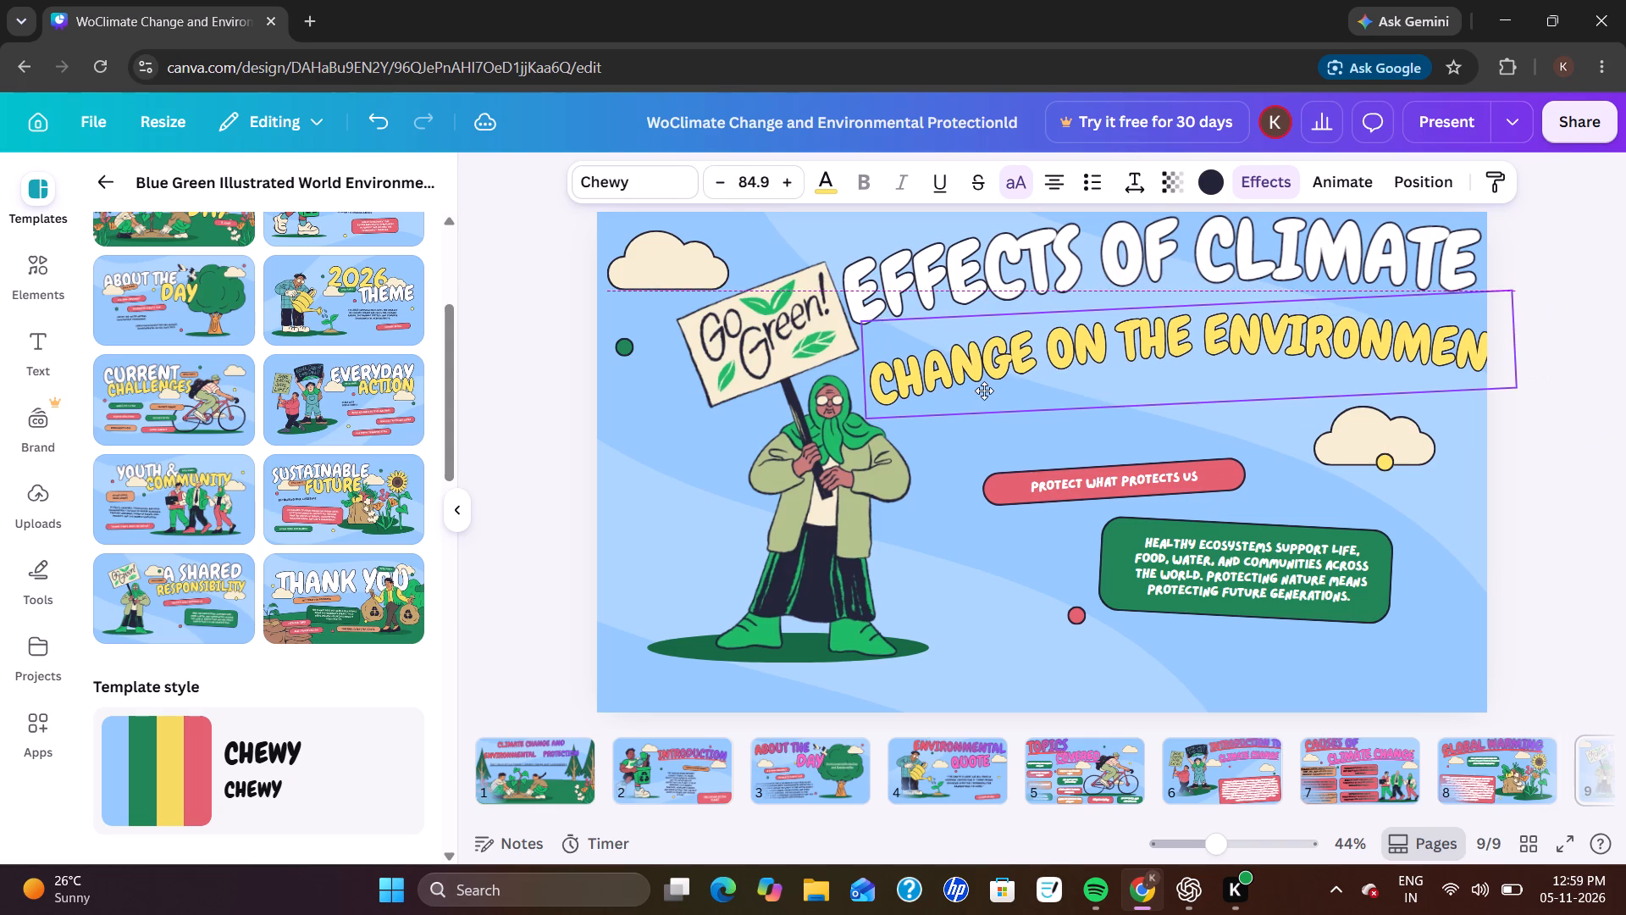
drag(984, 391, 971, 391)
triple_click(717, 186)
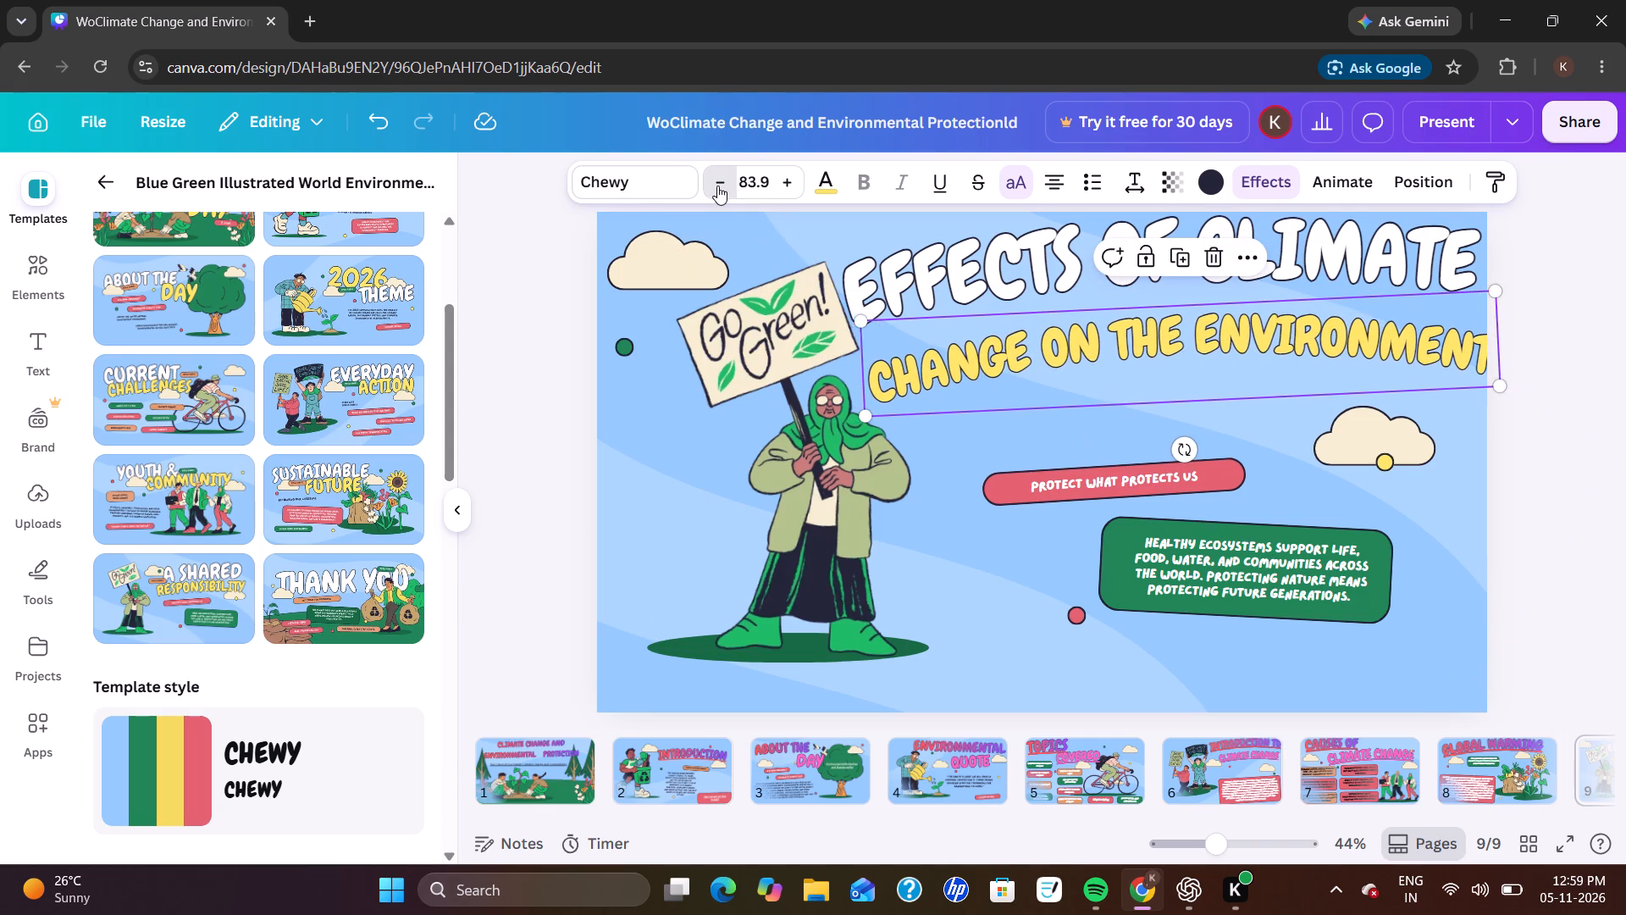
double_click(717, 186)
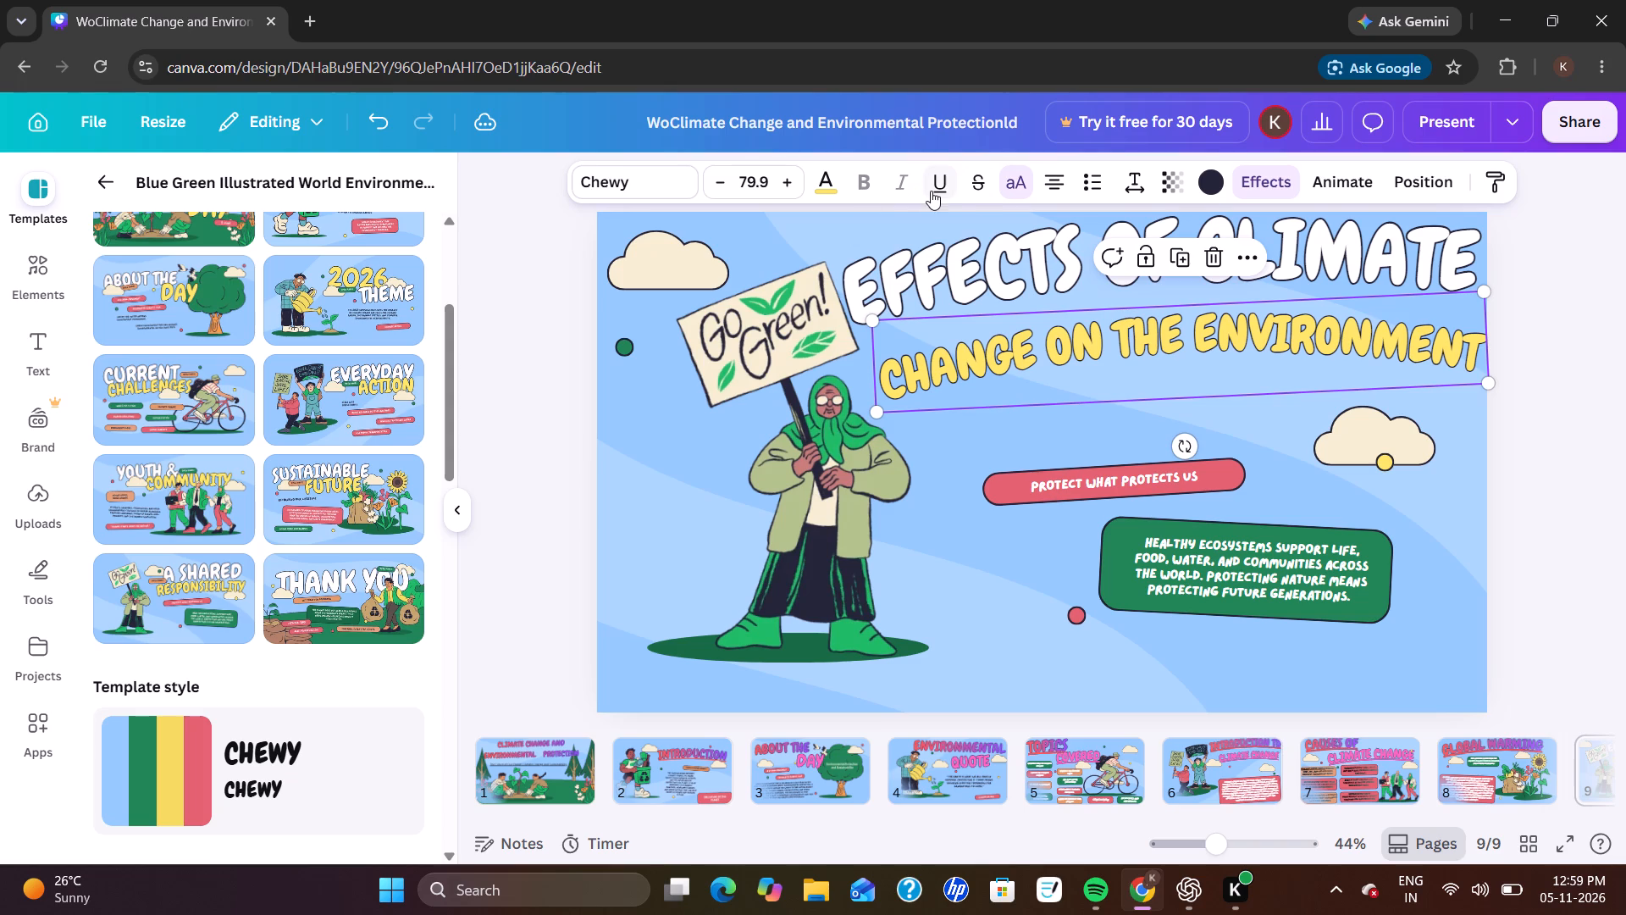
Underline both title lines, "Change on the Environment" and "Effects of Climate".
click(935, 191)
click(1010, 308)
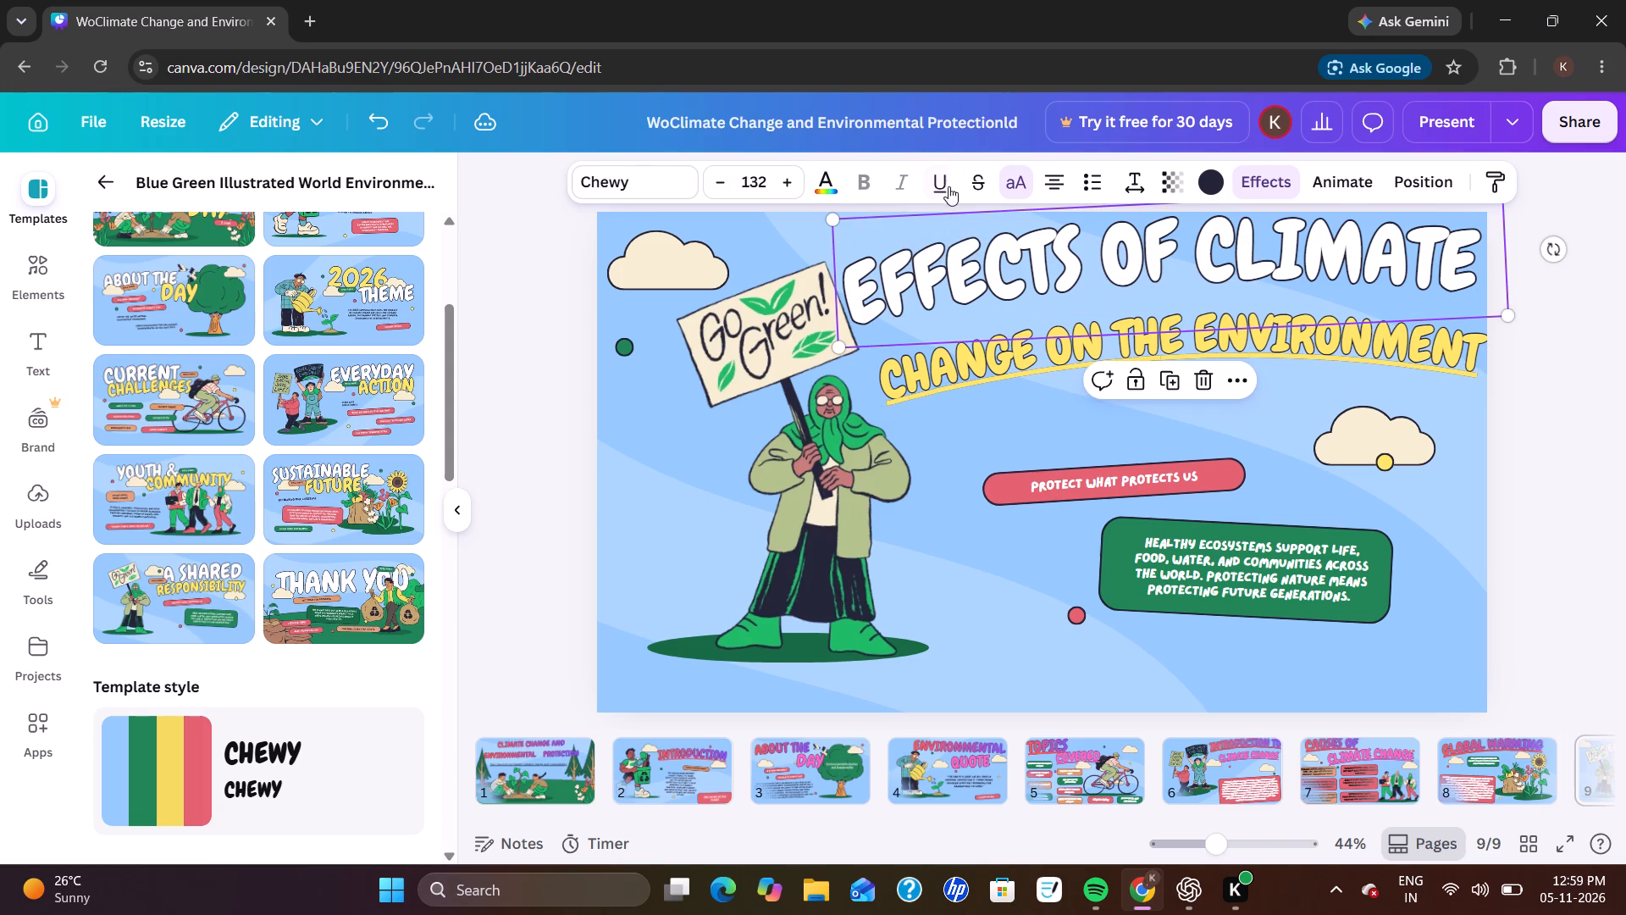
click(944, 190)
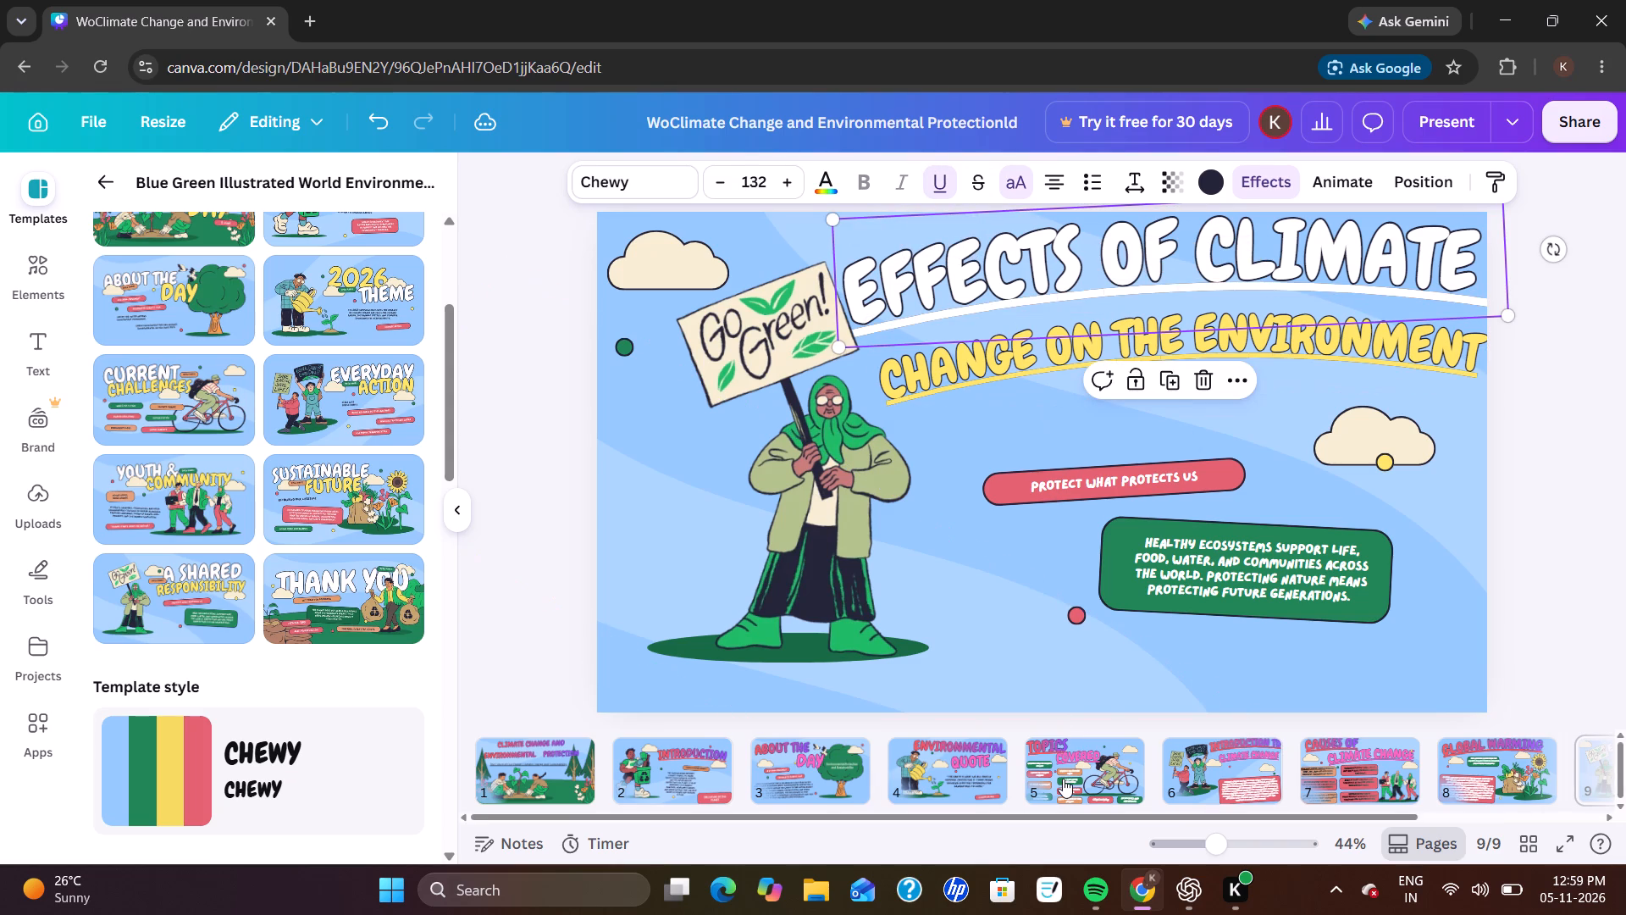
Colour "Effects of Climate" with the red-to-purple gradient and "Change on the Environment" pink (#ff66c4).
scroll(1063, 779, left, 2)
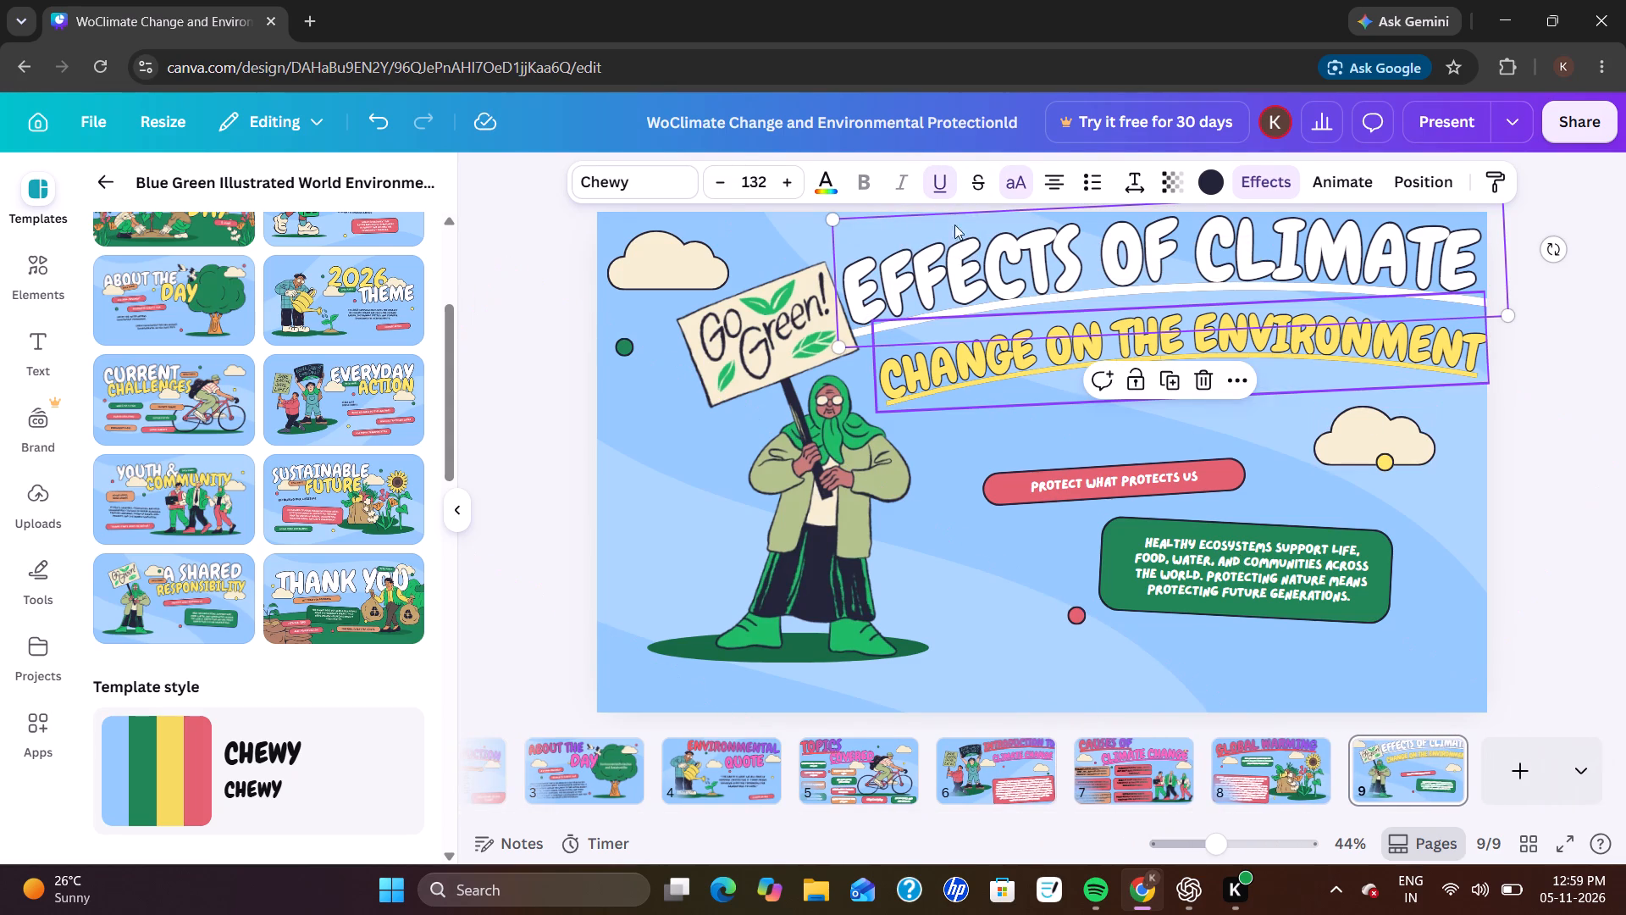
click(819, 185)
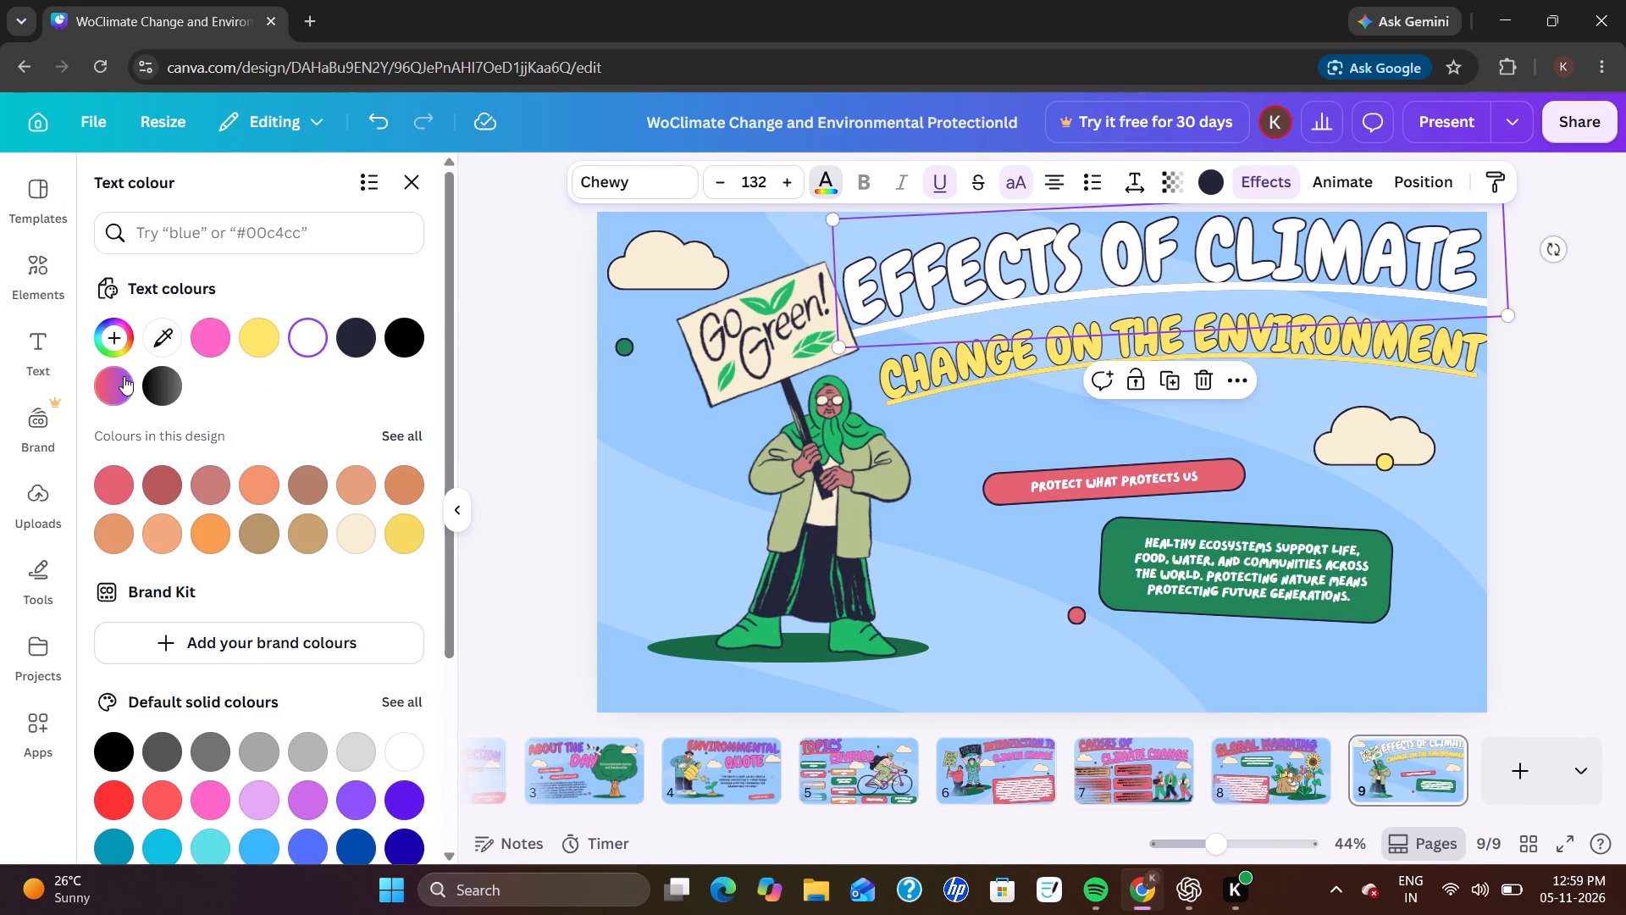
click(124, 376)
click(943, 367)
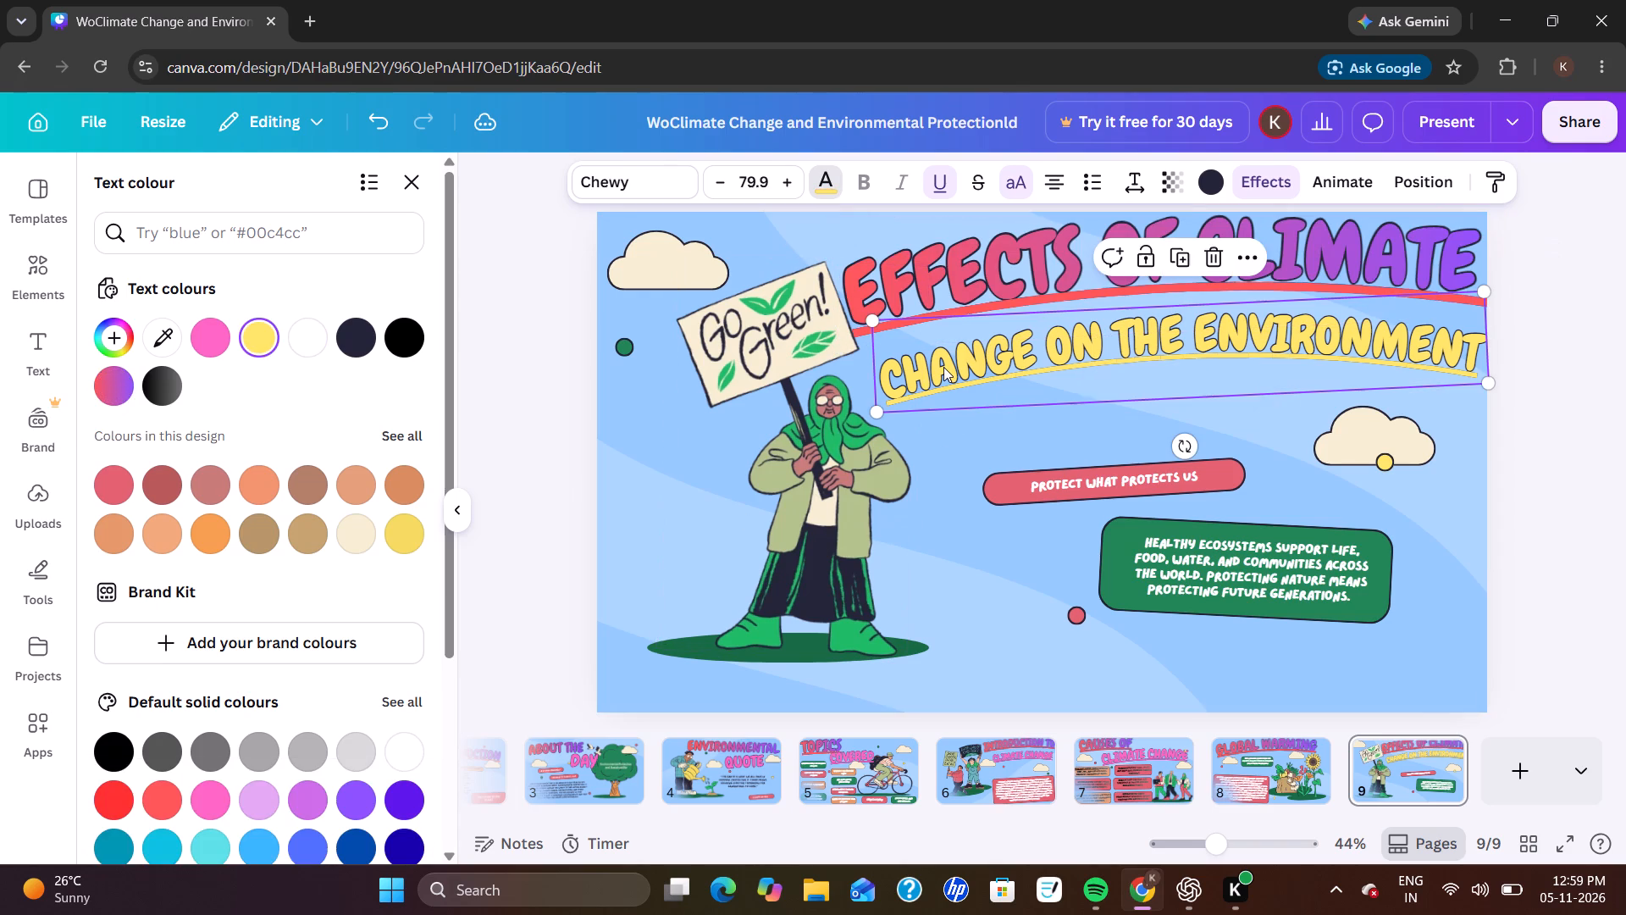
click(216, 330)
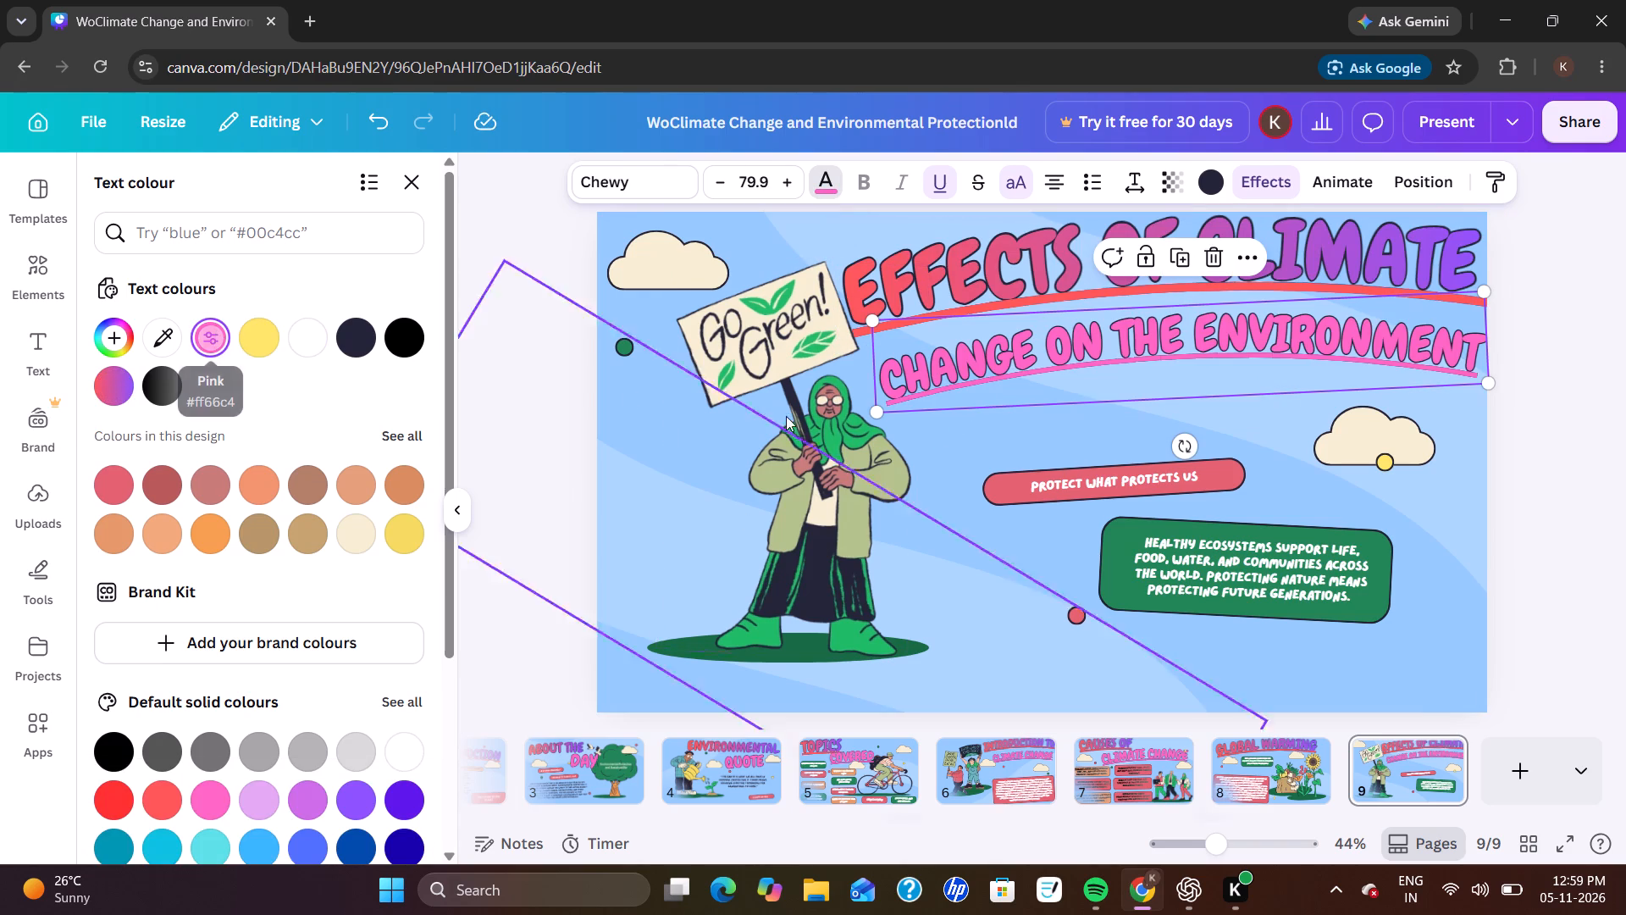
Move the pink "Change on the Environment" heading slightly down and left, clear of the first line's underline.
drag(1163, 344, 1137, 356)
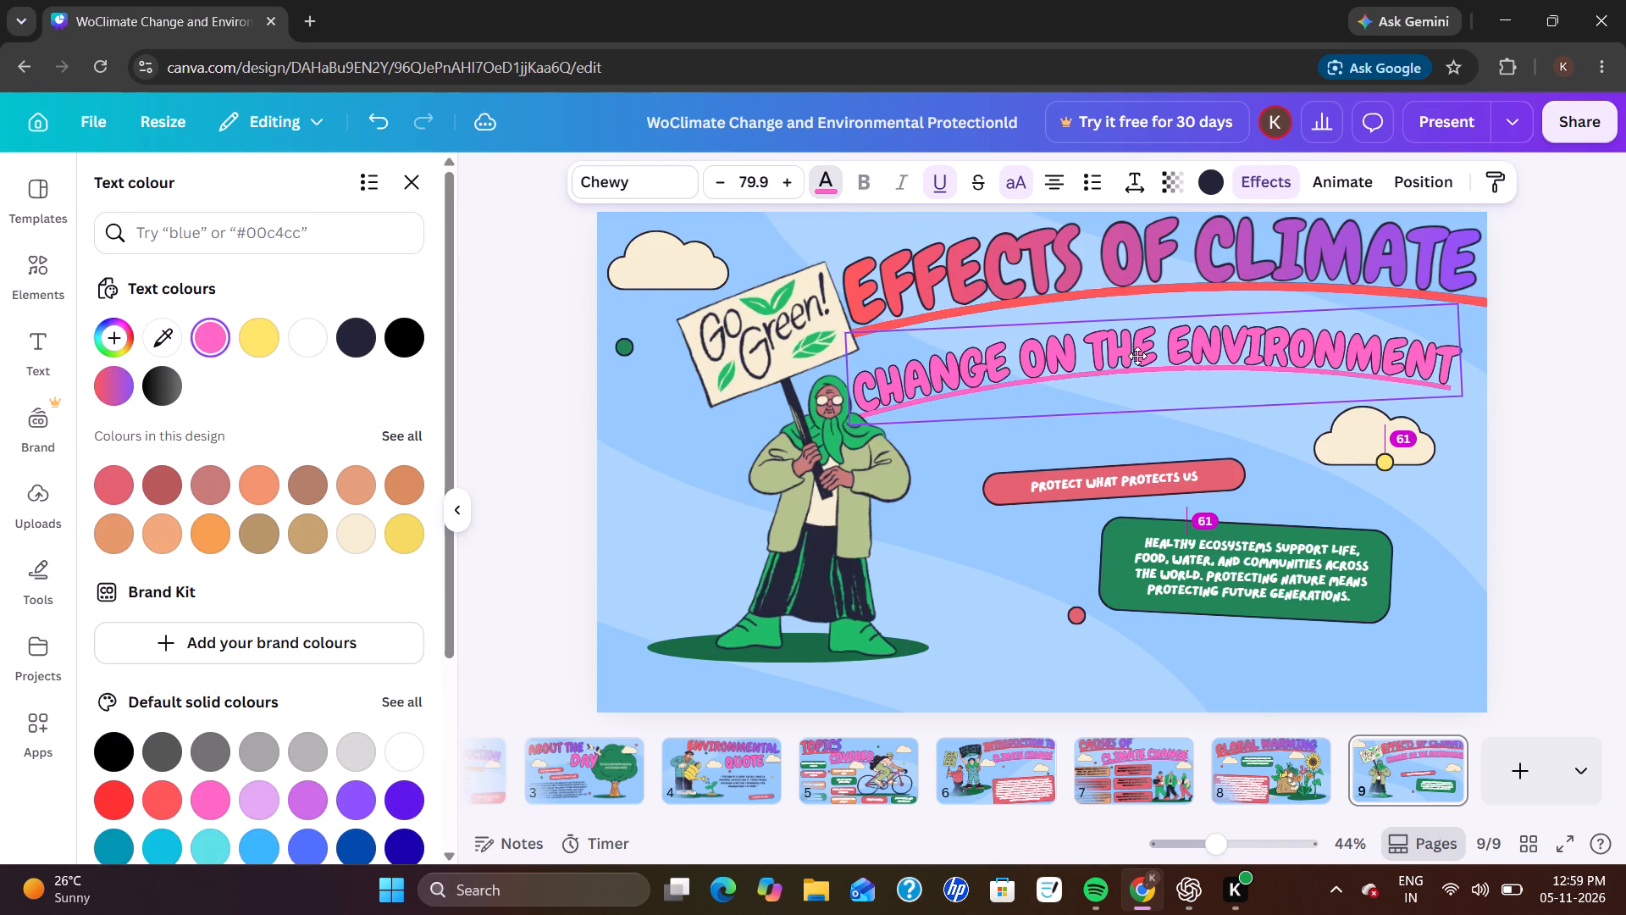
drag(1137, 356, 1148, 356)
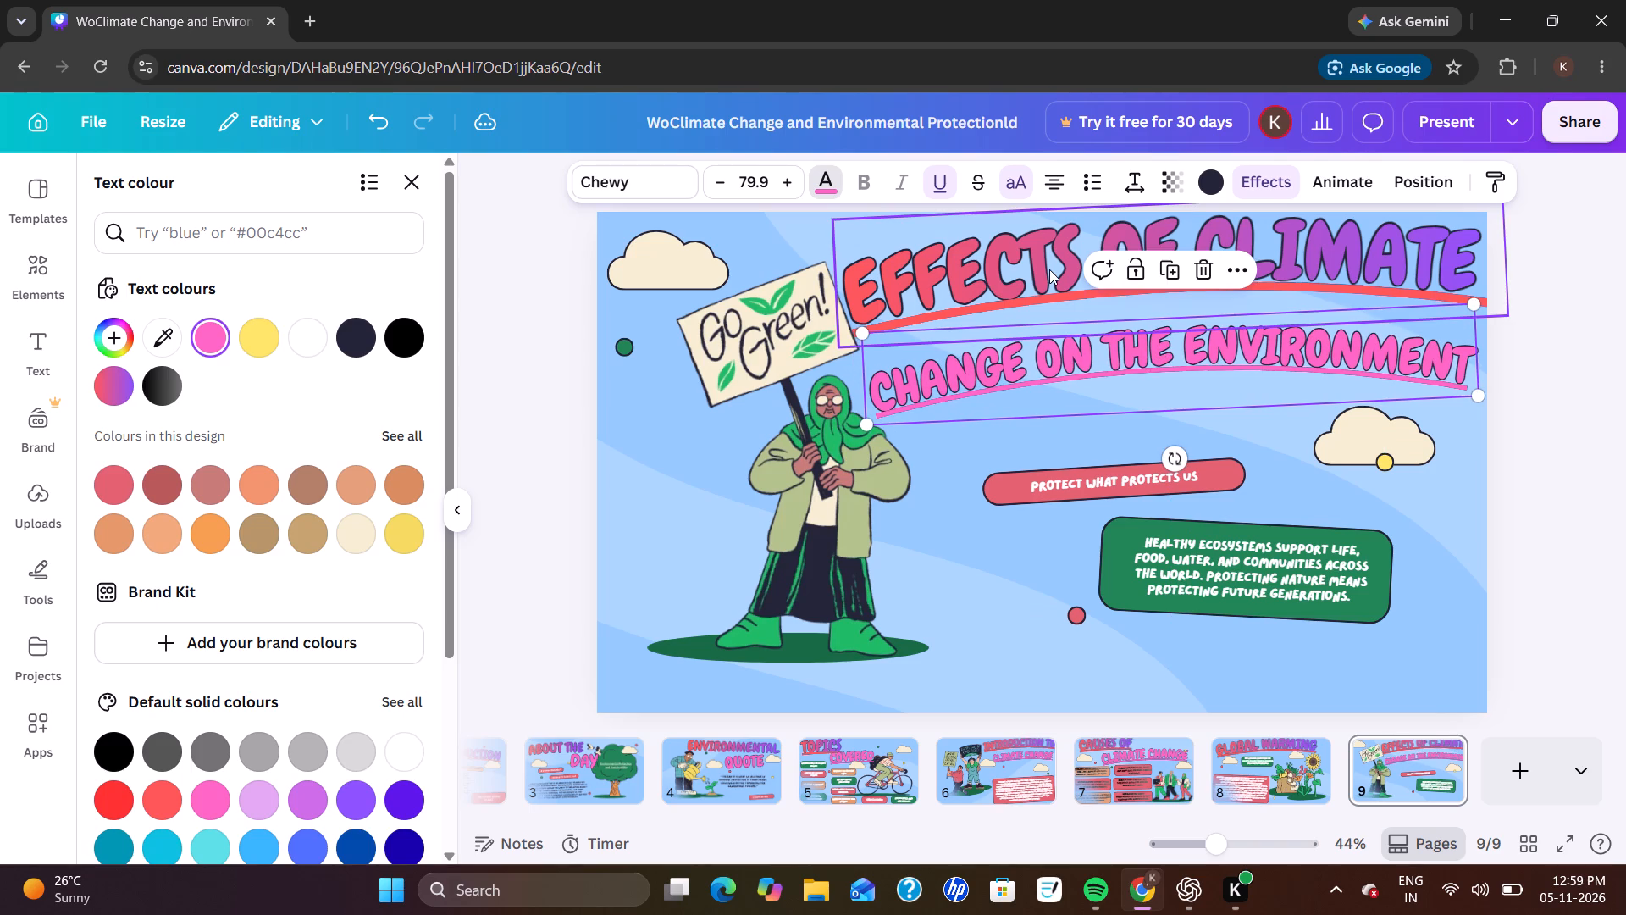
click(1049, 269)
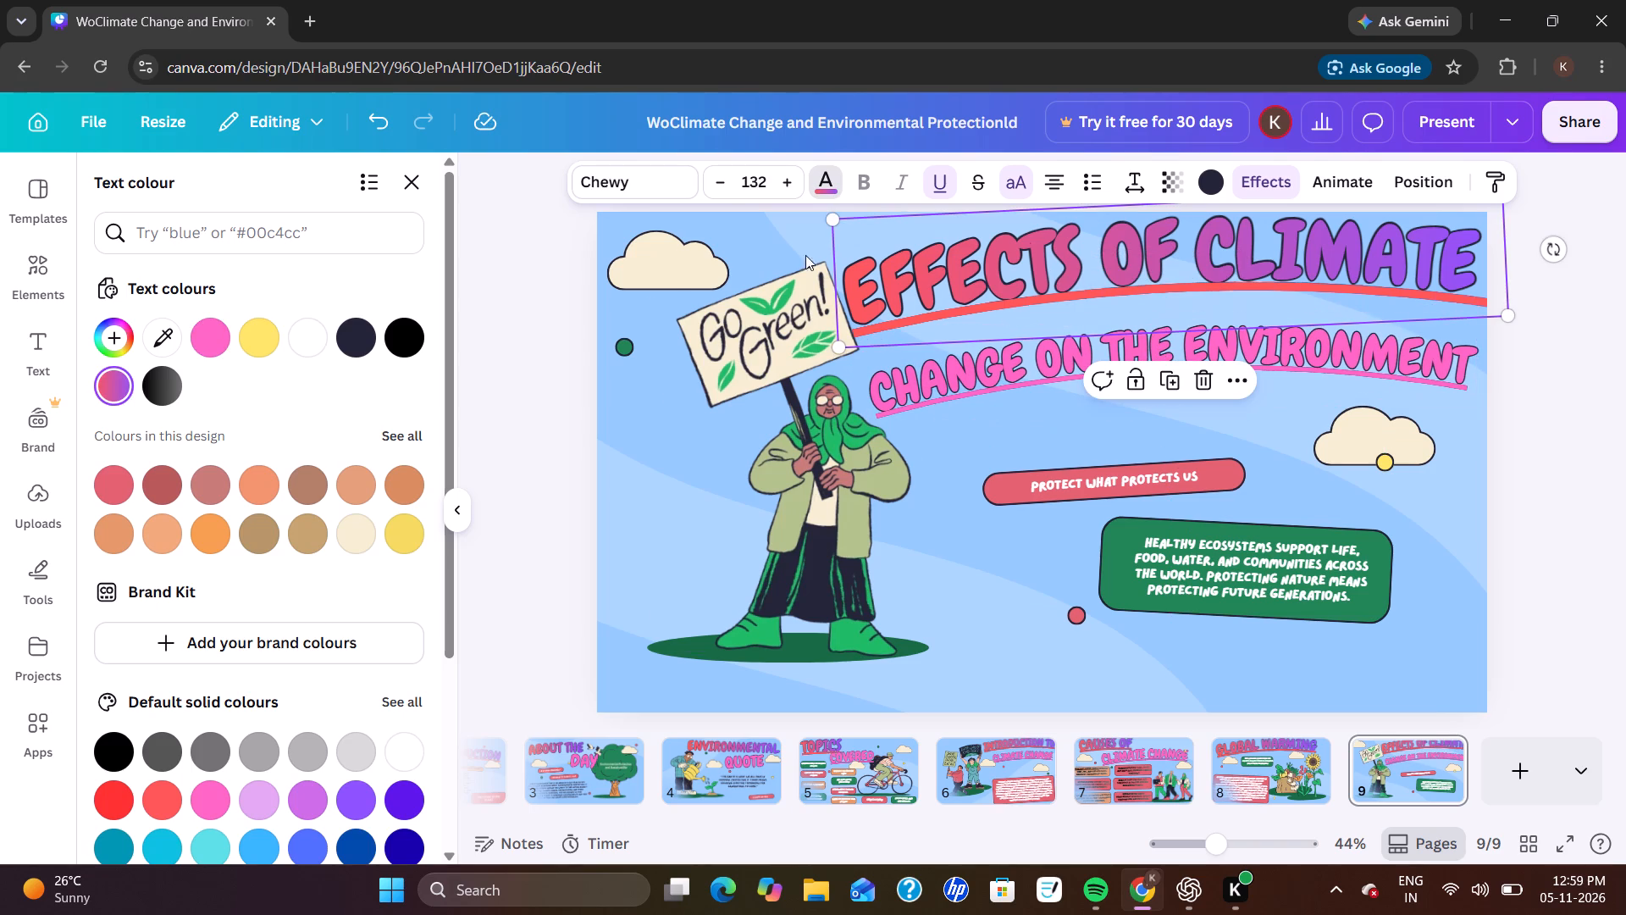
Move the illustrated woman left and slightly down, away from the title, and reposition the dark green ground ellipse beneath her feet.
drag(744, 363, 707, 378)
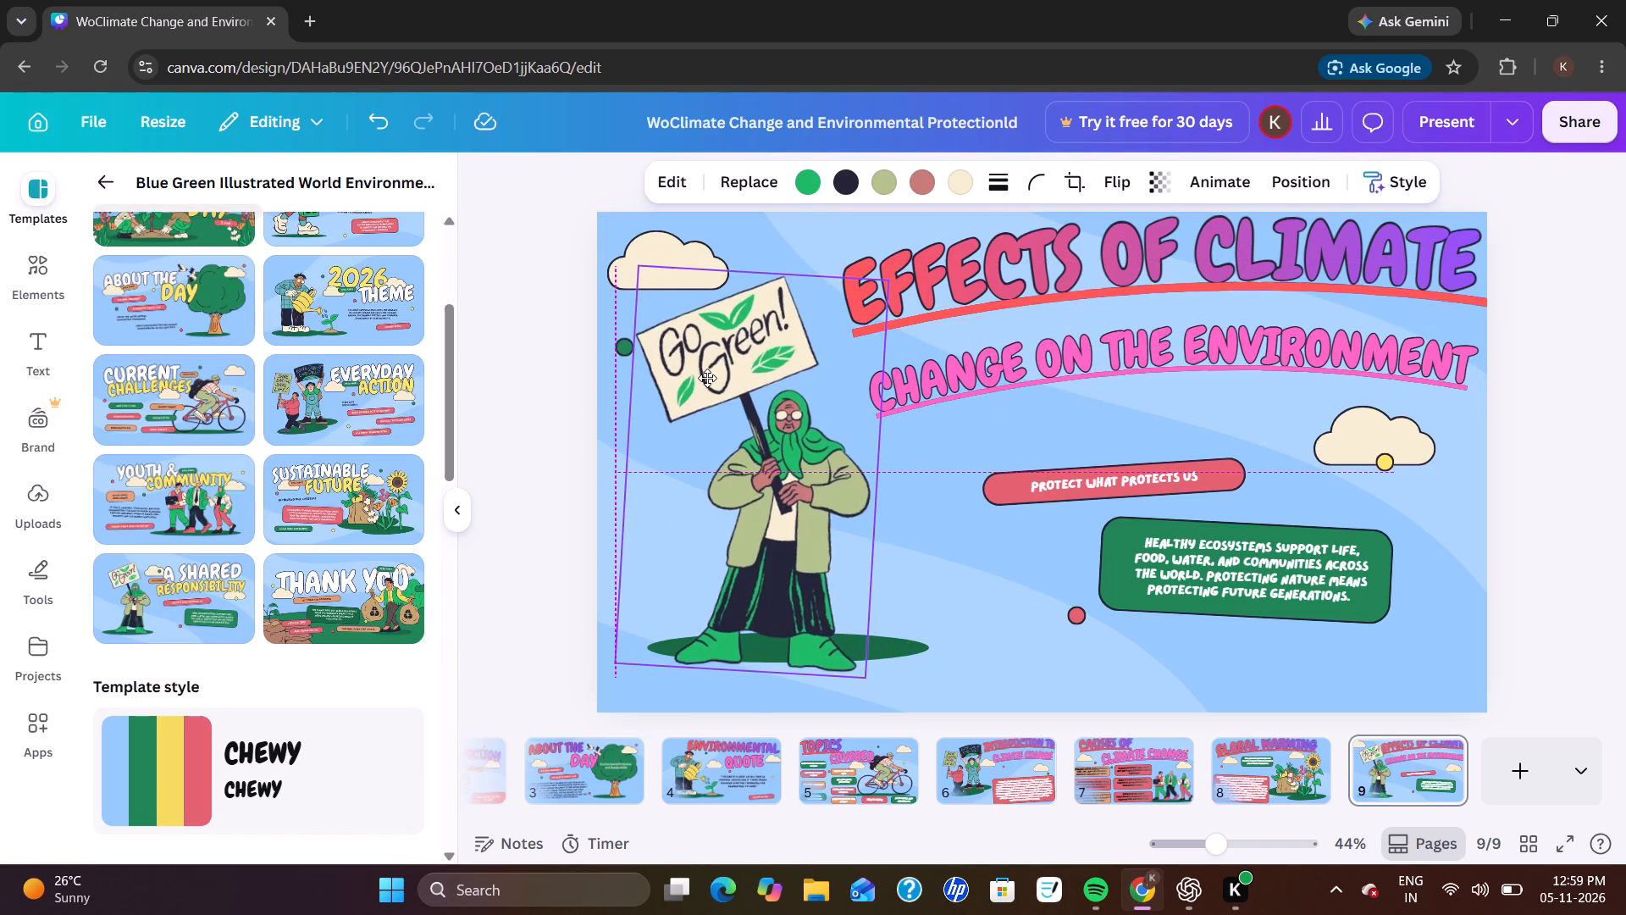
drag(707, 378, 703, 379)
click(882, 640)
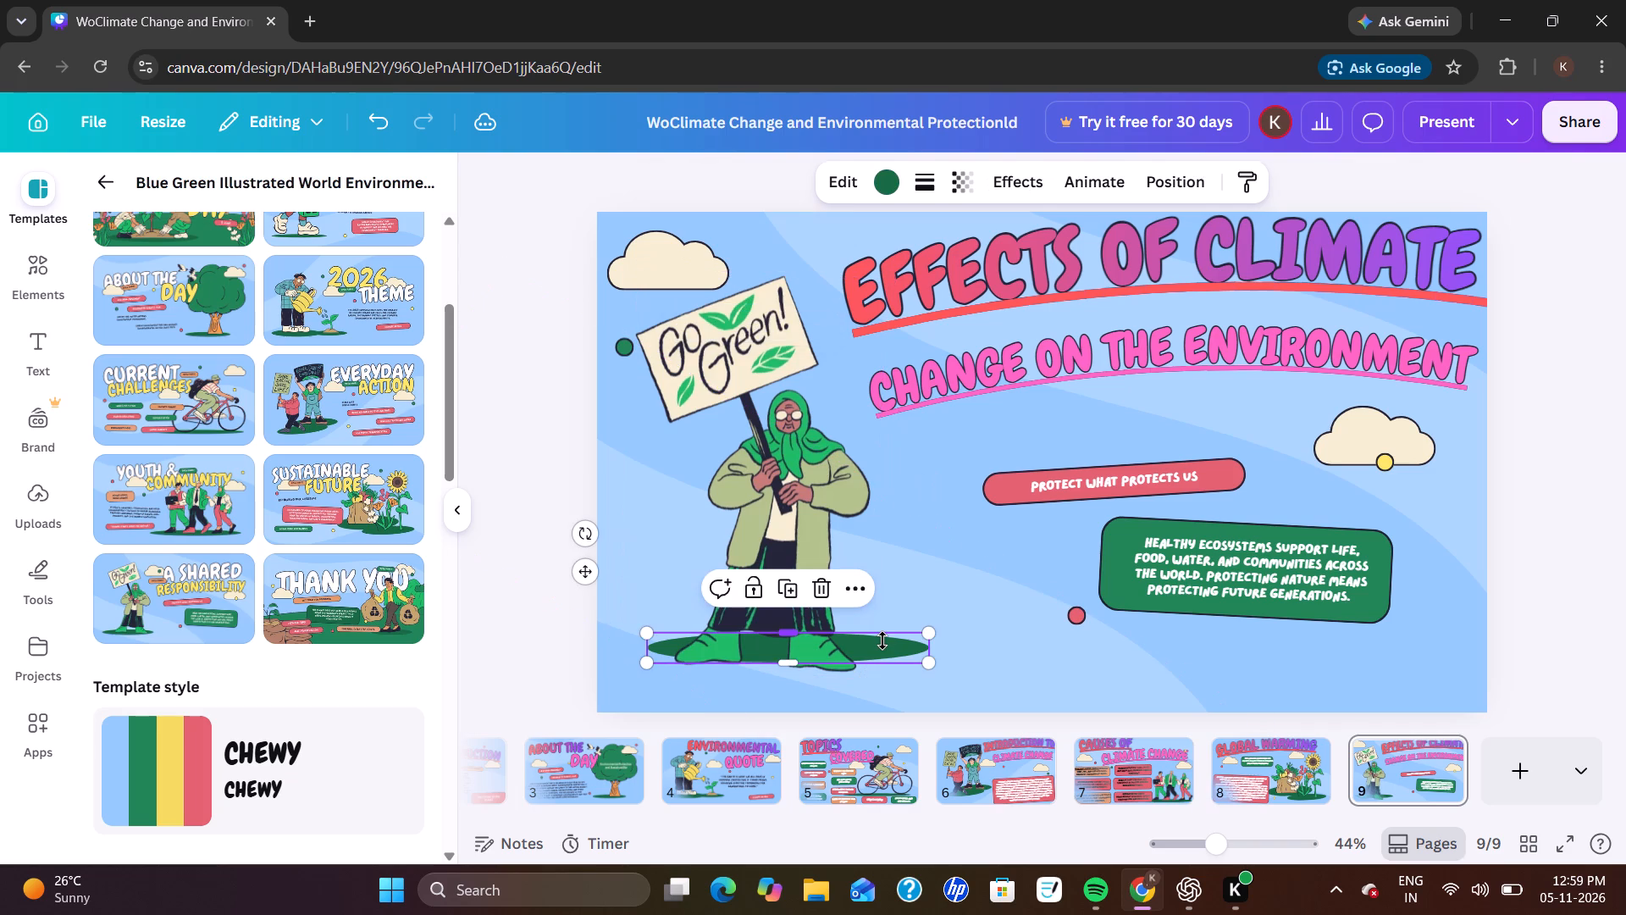
drag(882, 640, 874, 648)
click(874, 648)
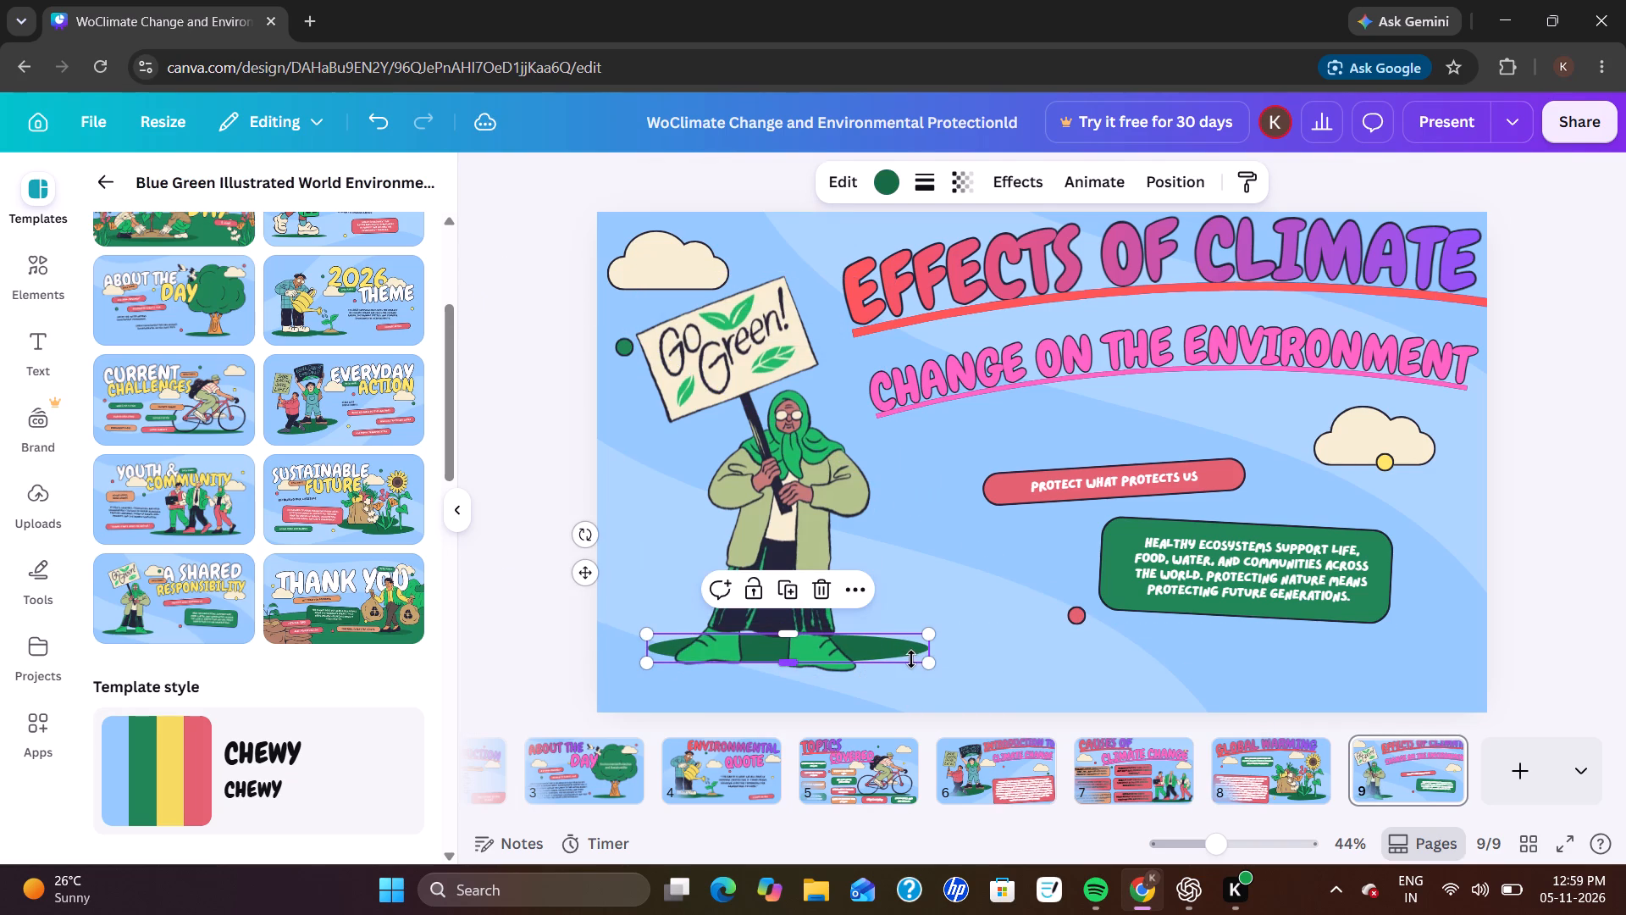
click(528, 659)
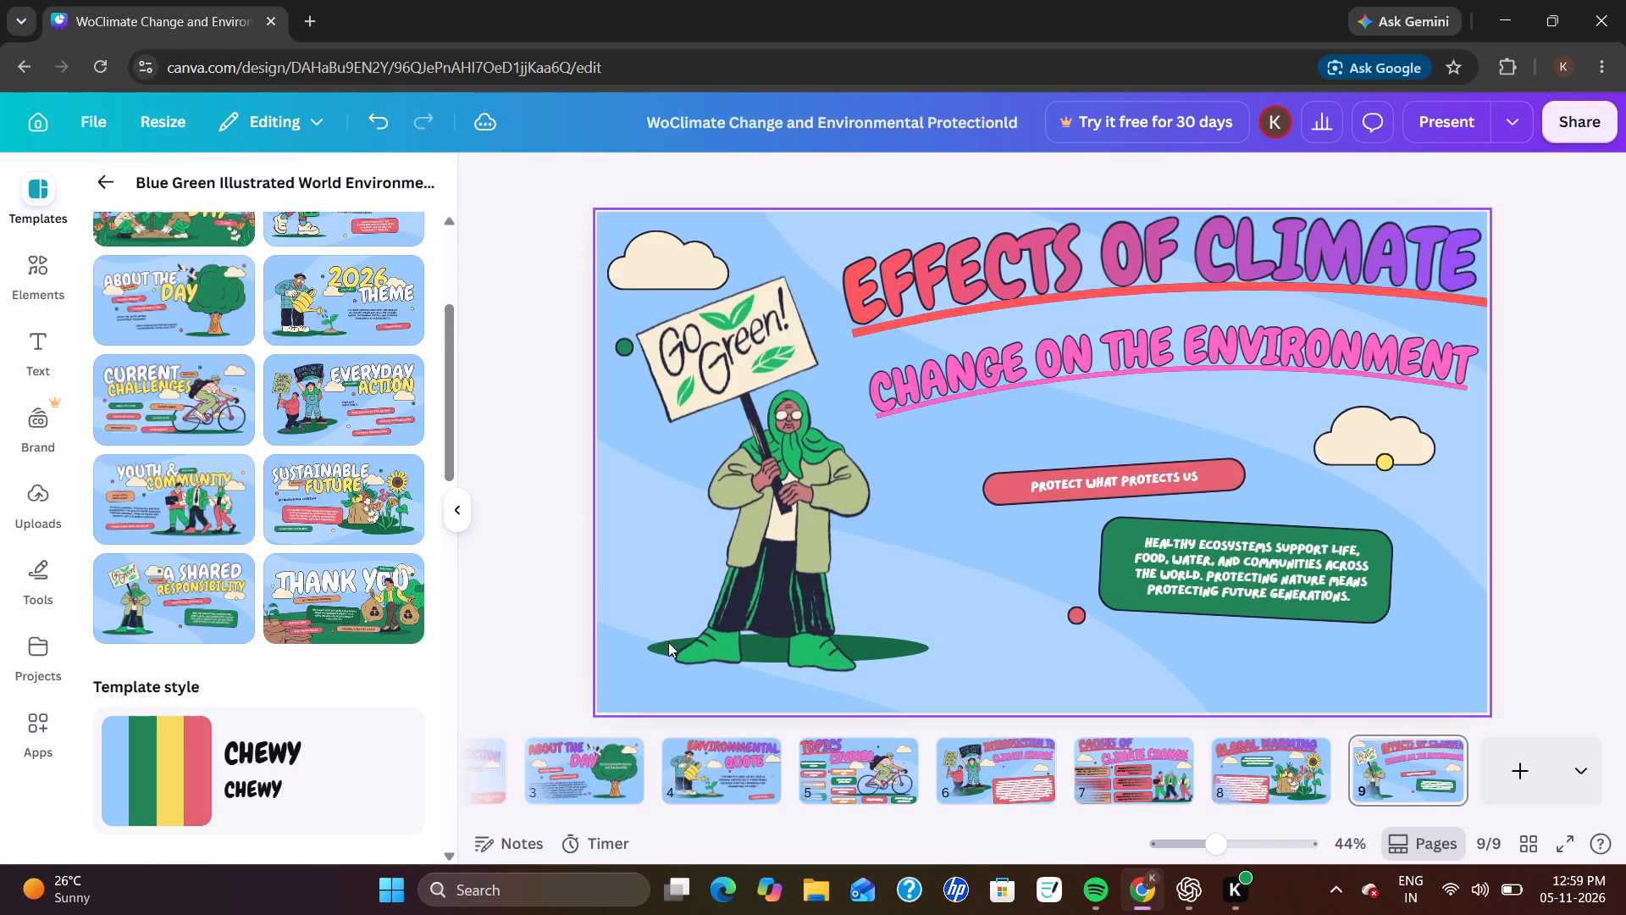
click(666, 647)
click(886, 648)
drag(886, 648, 849, 667)
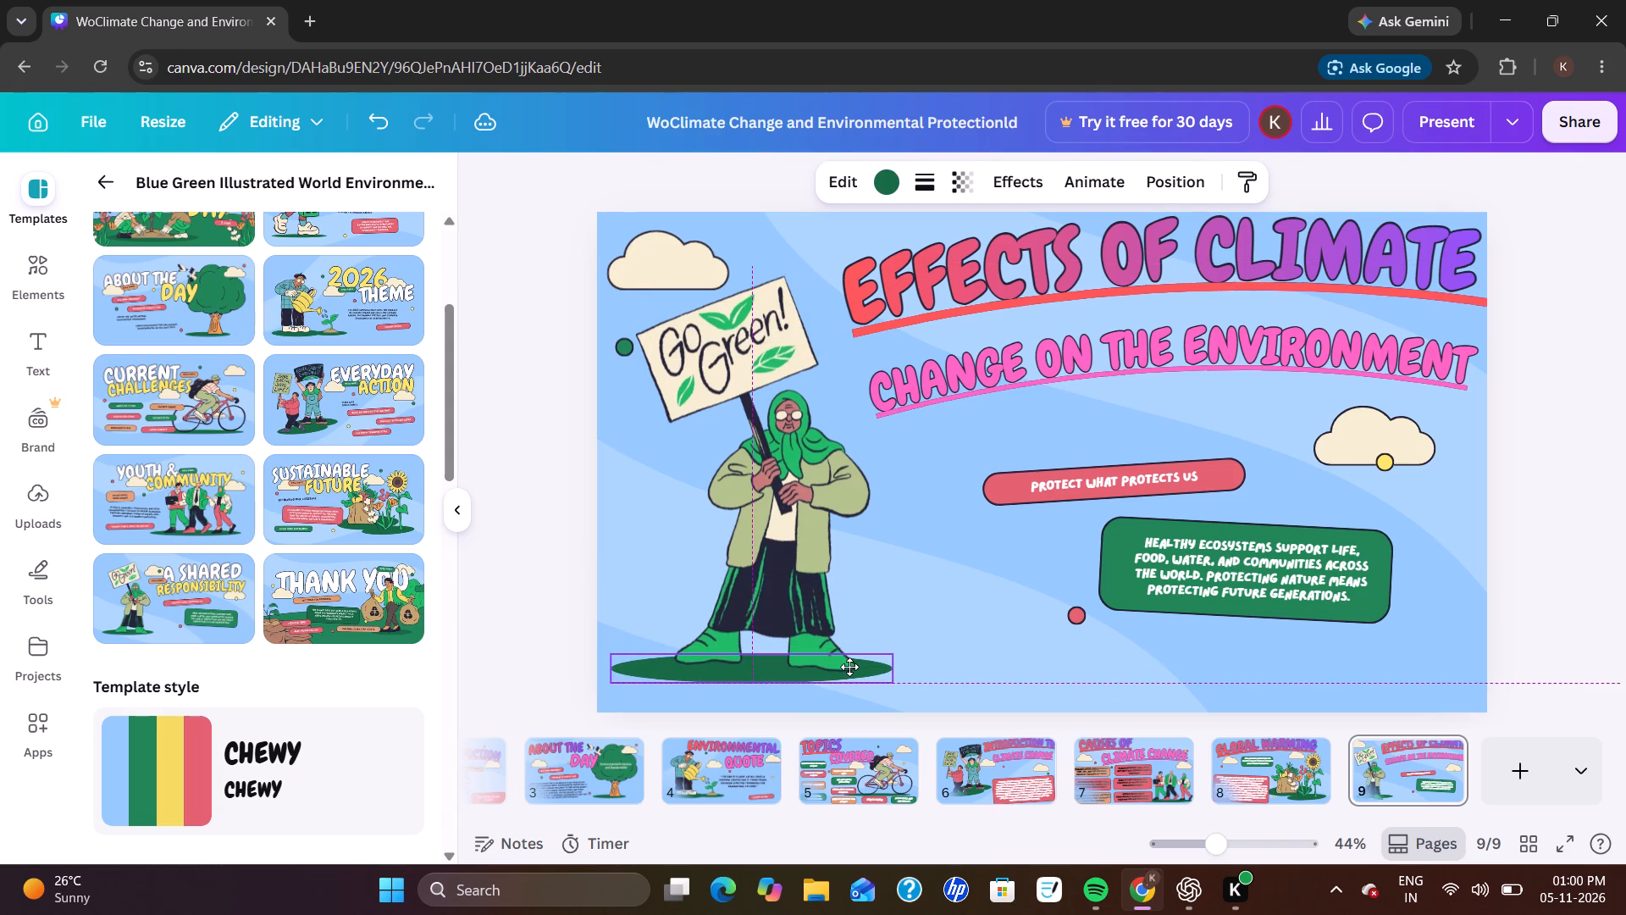
drag(849, 667, 854, 668)
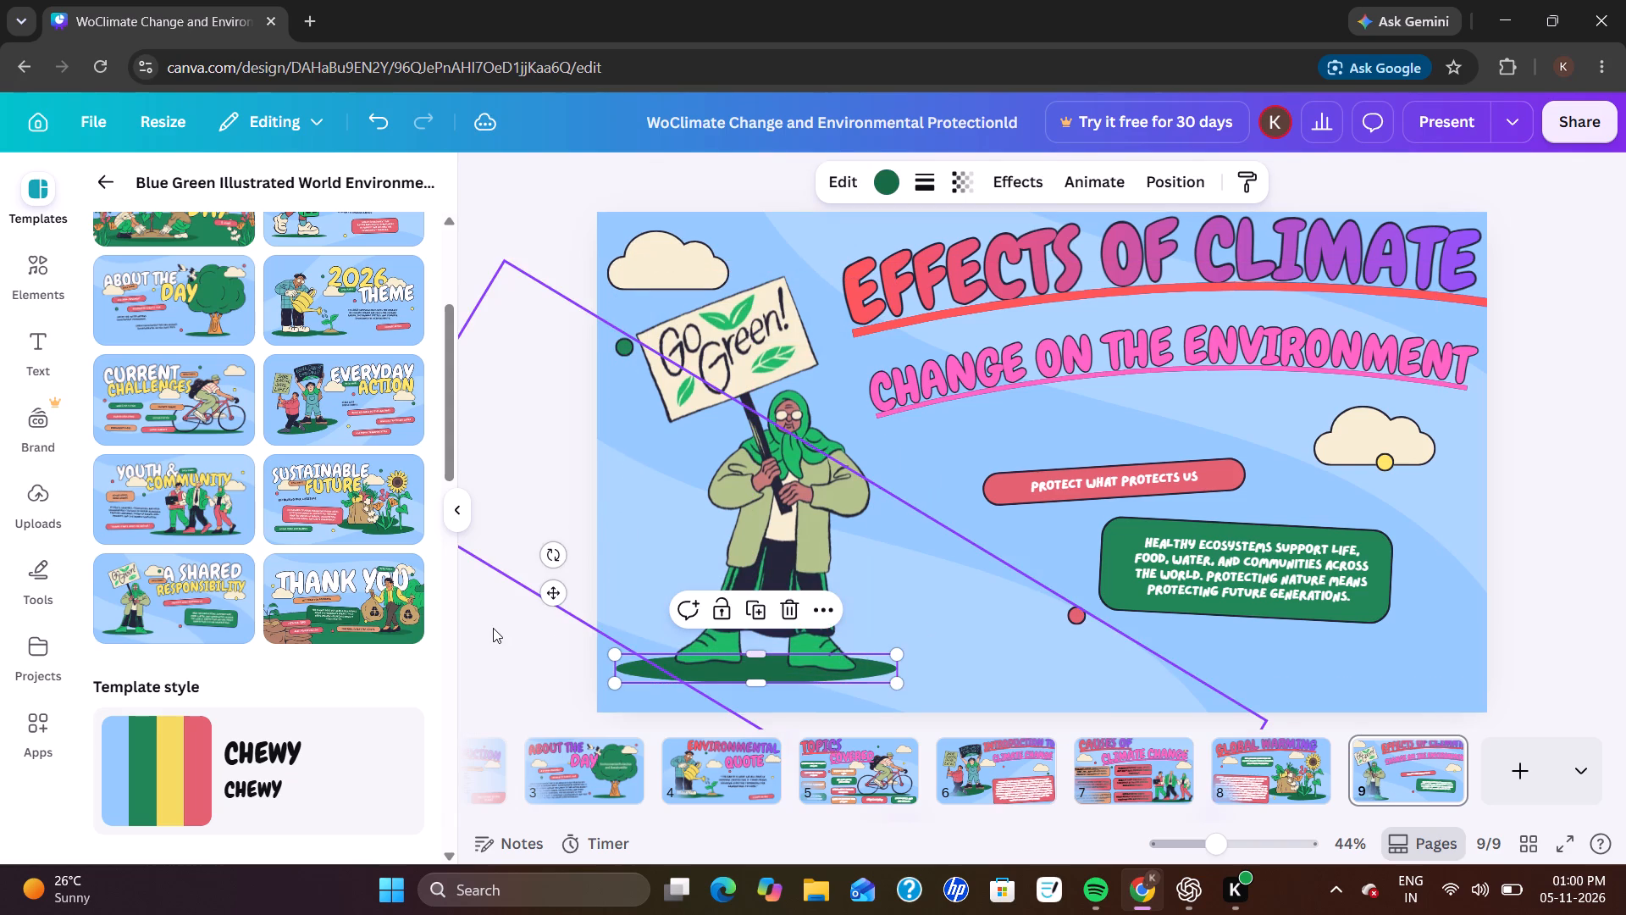
click(493, 628)
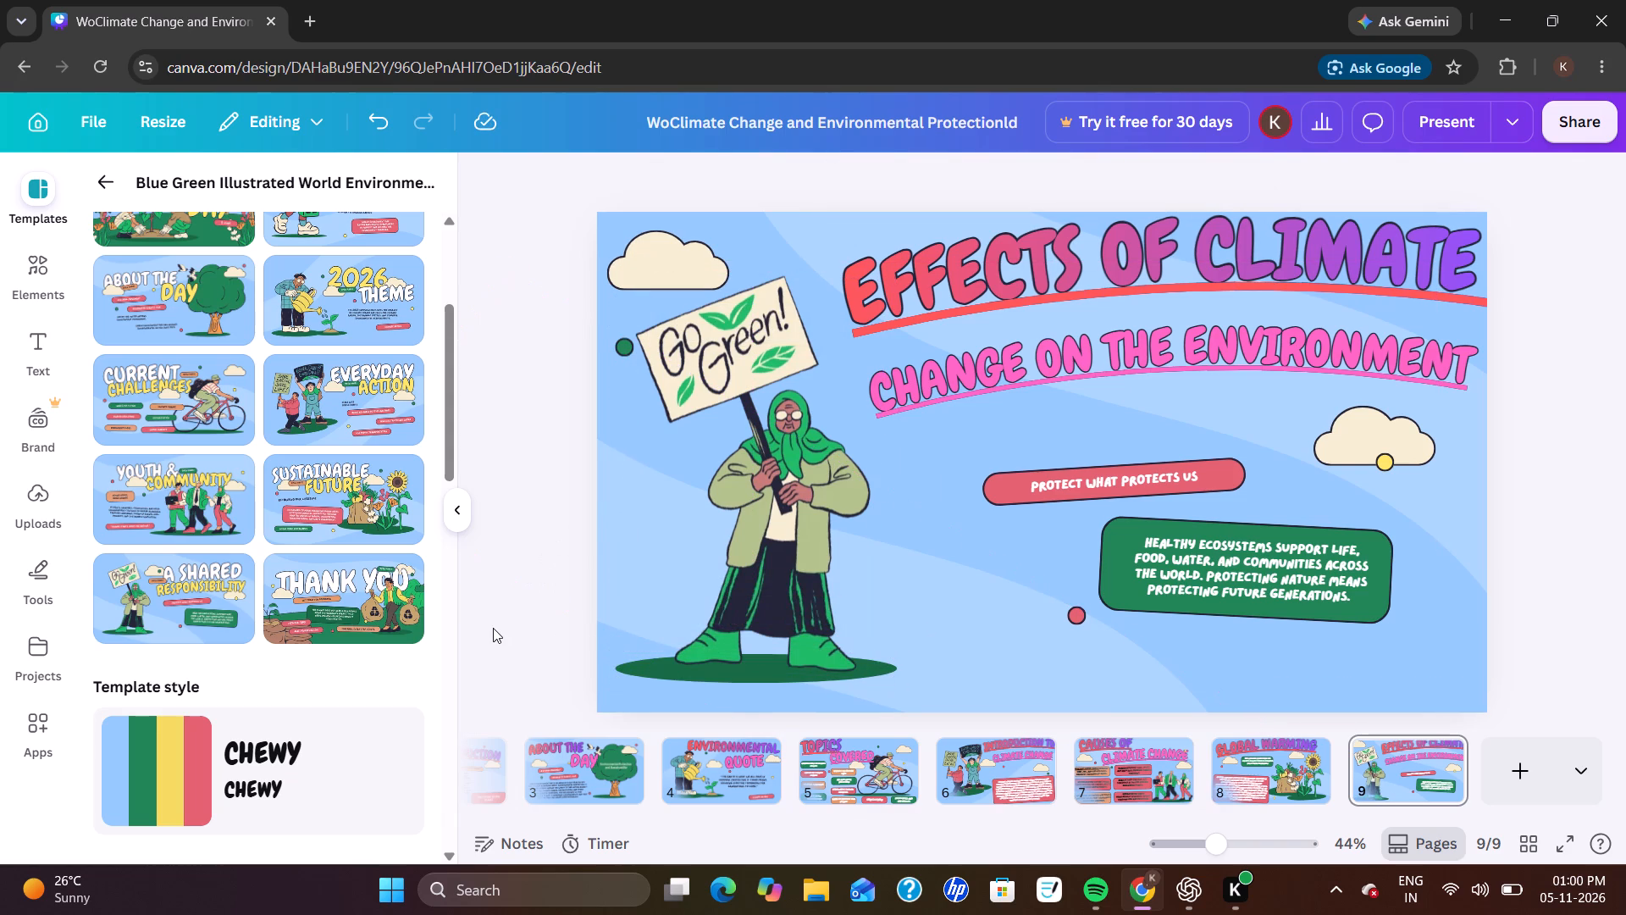
click(1026, 254)
drag(1026, 254, 1000, 267)
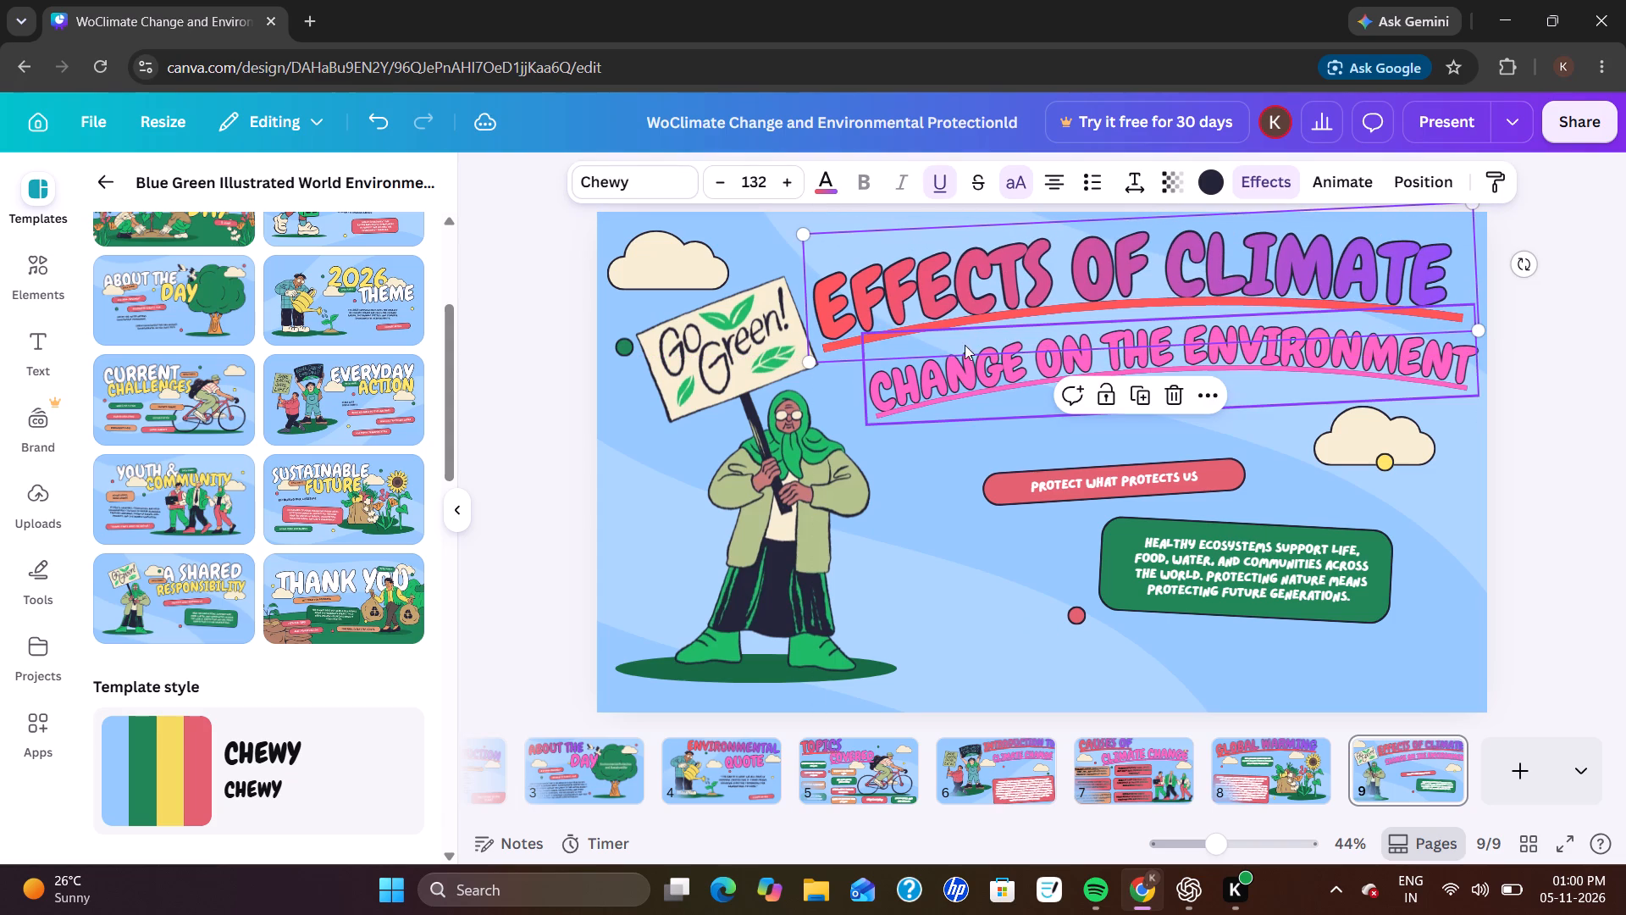
drag(950, 385, 950, 396)
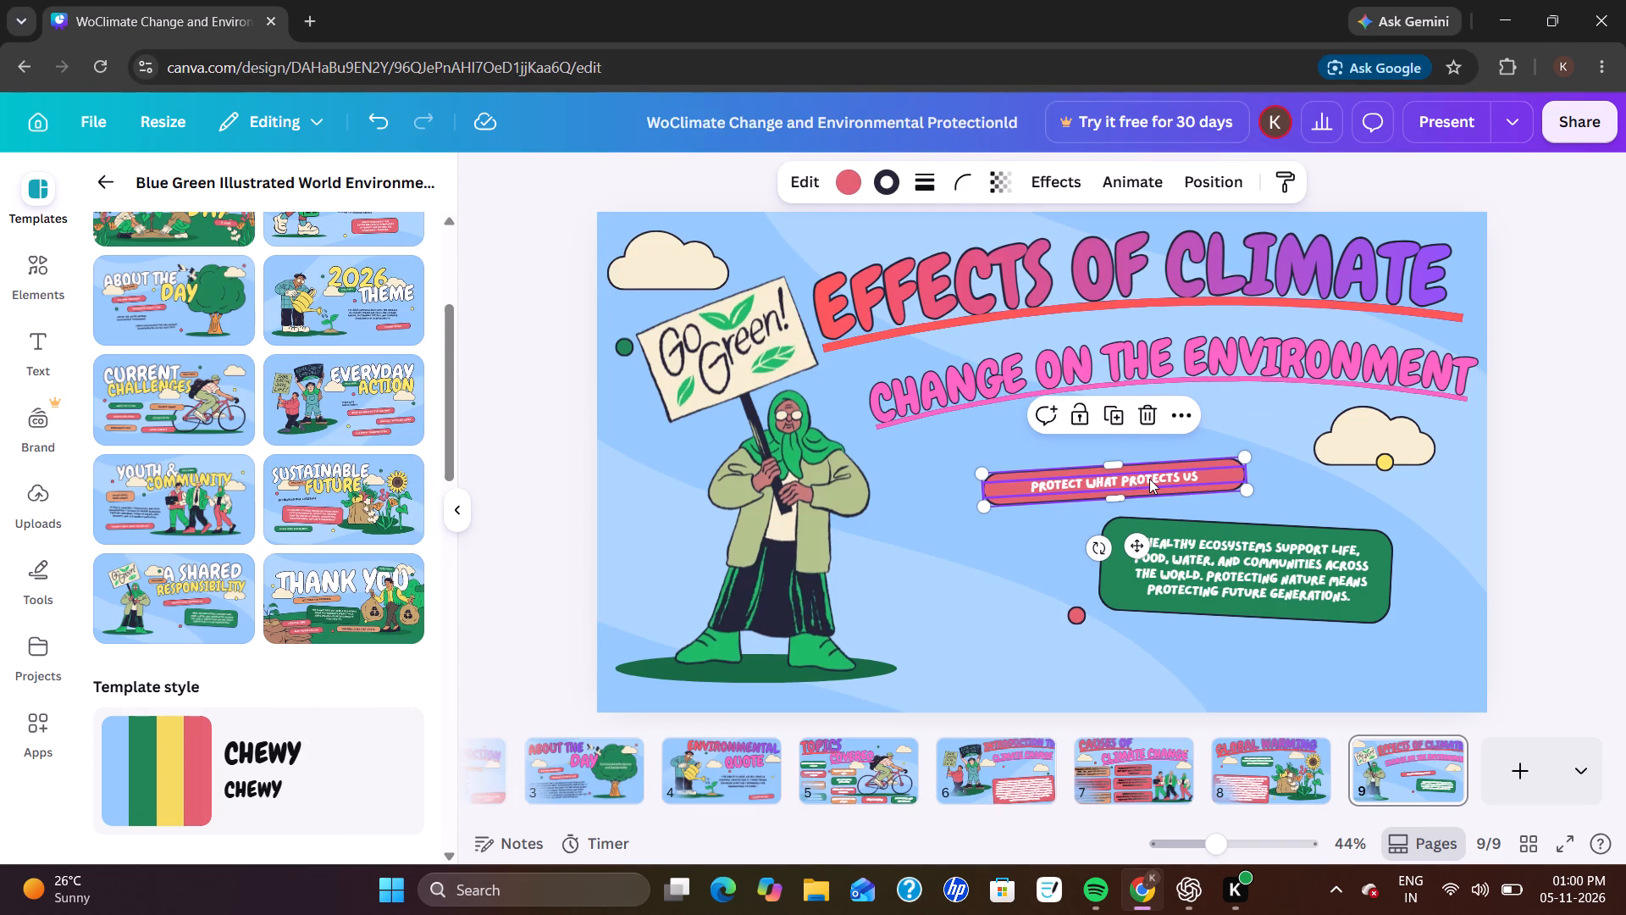
click(1149, 479)
click(1149, 479)
key(BackSpace)
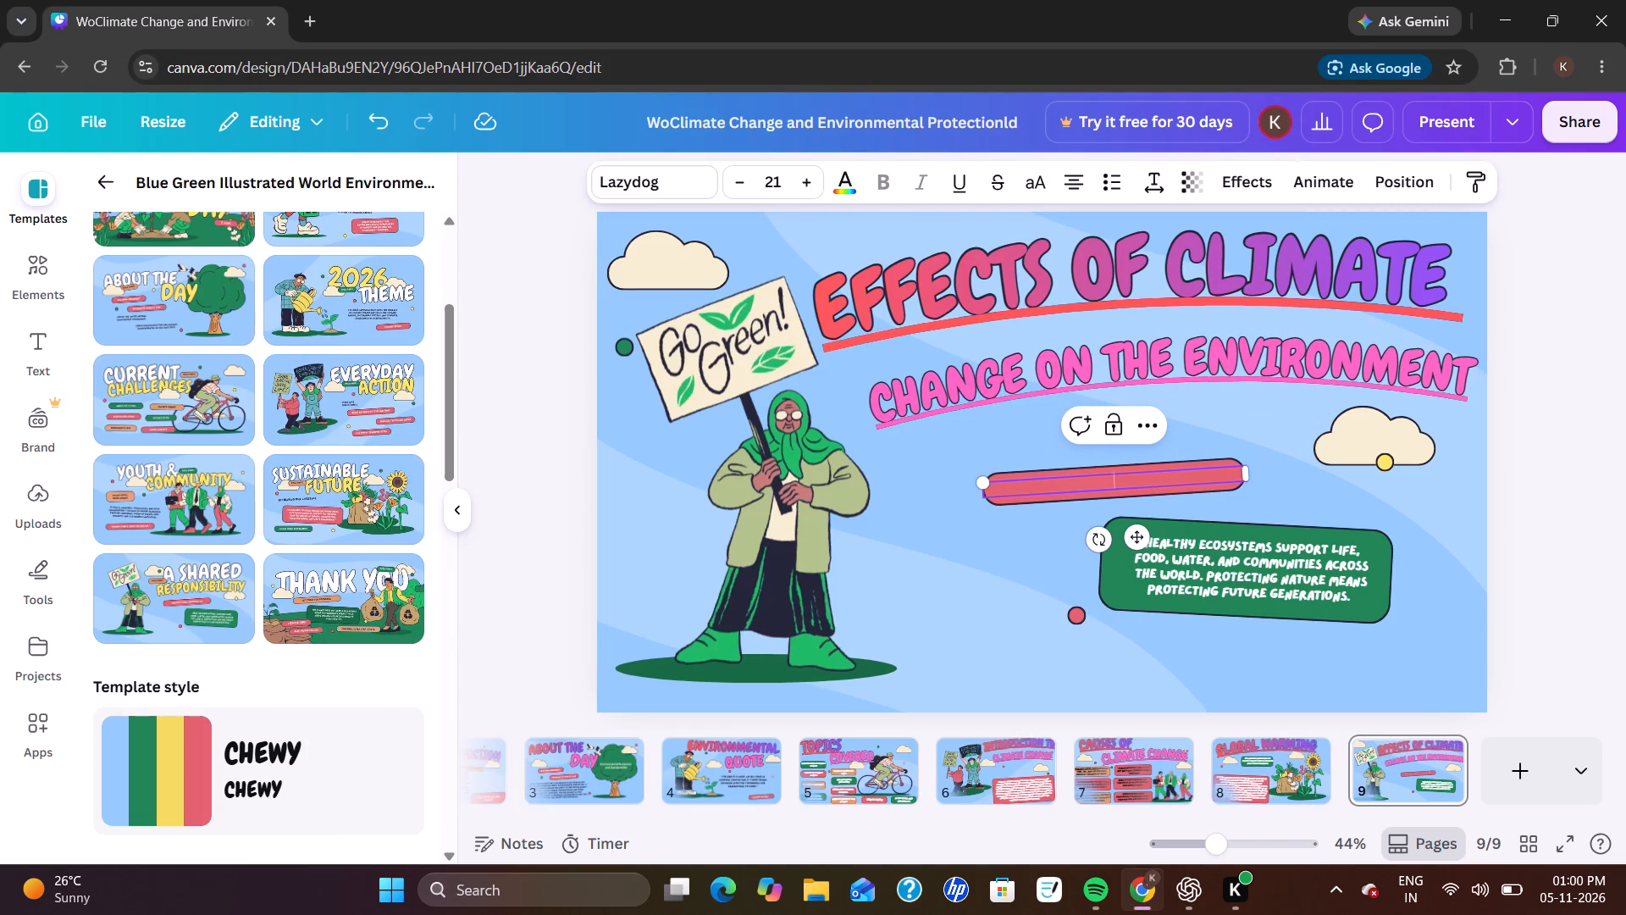
key(ctrl+v)
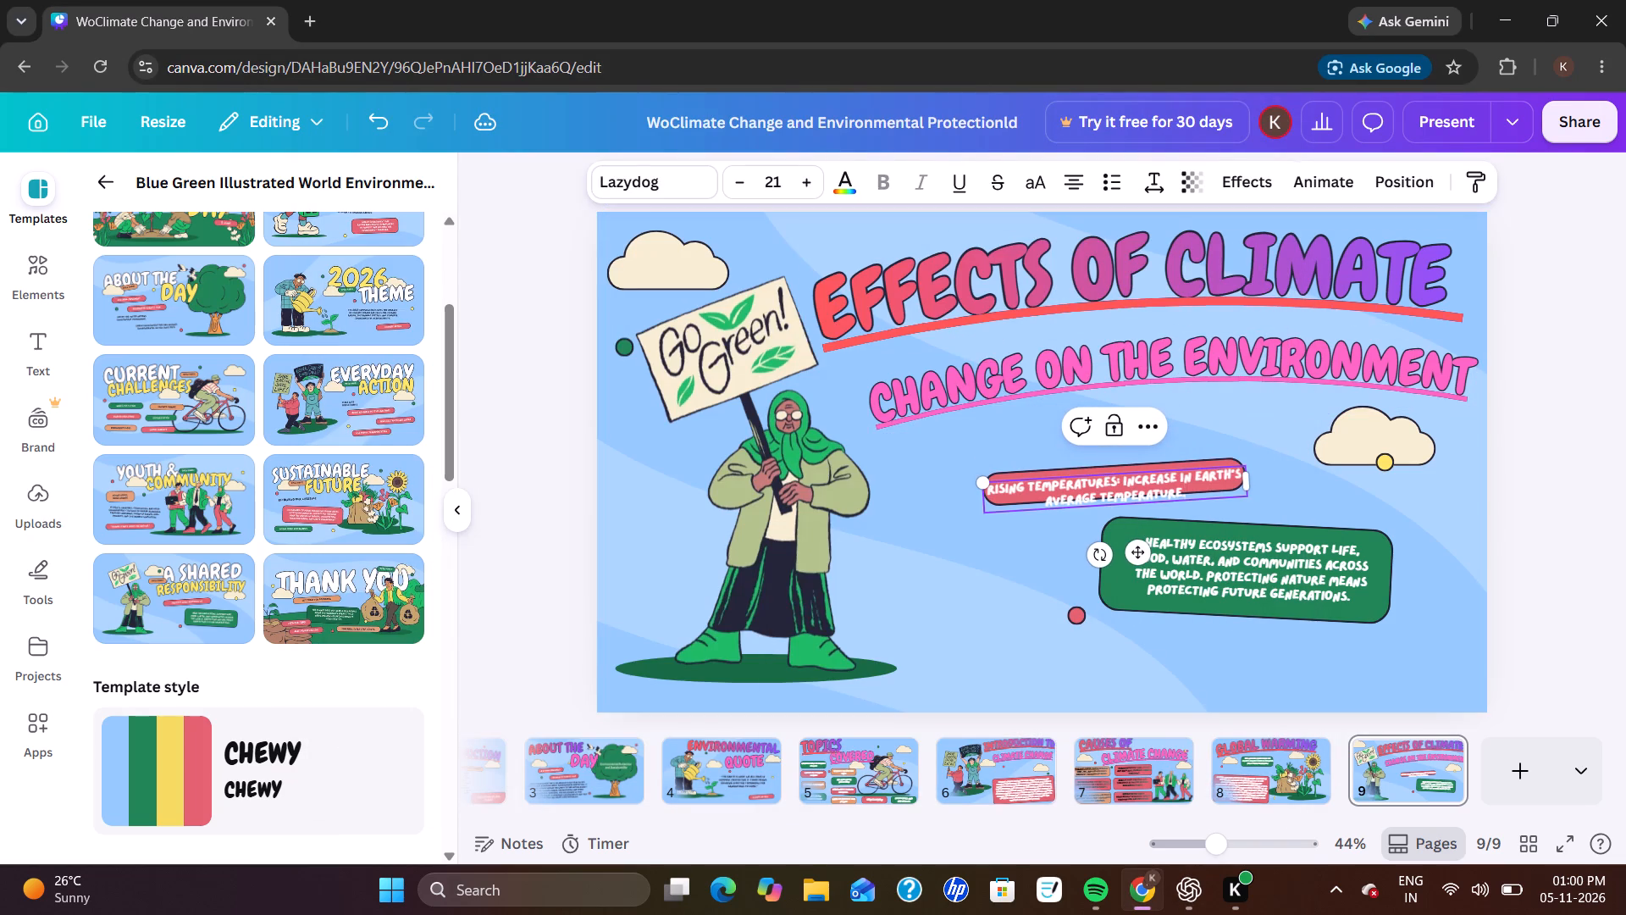
Extend the red box's height upward and move it left, closer to the illustrated woman.
click(1028, 474)
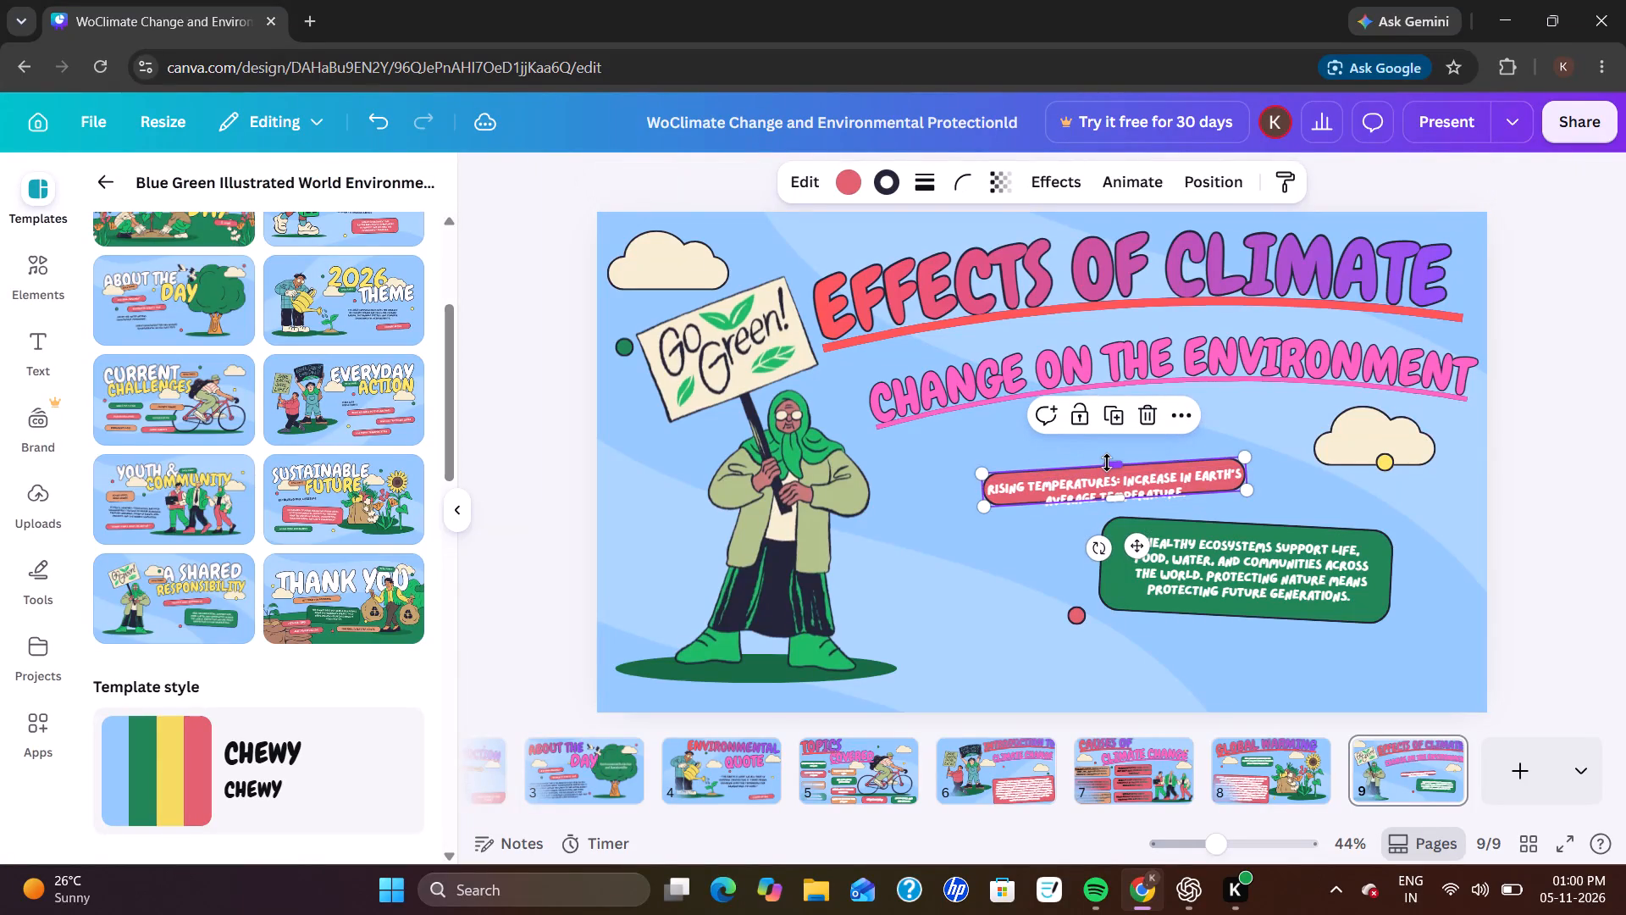
drag(1107, 463, 1105, 442)
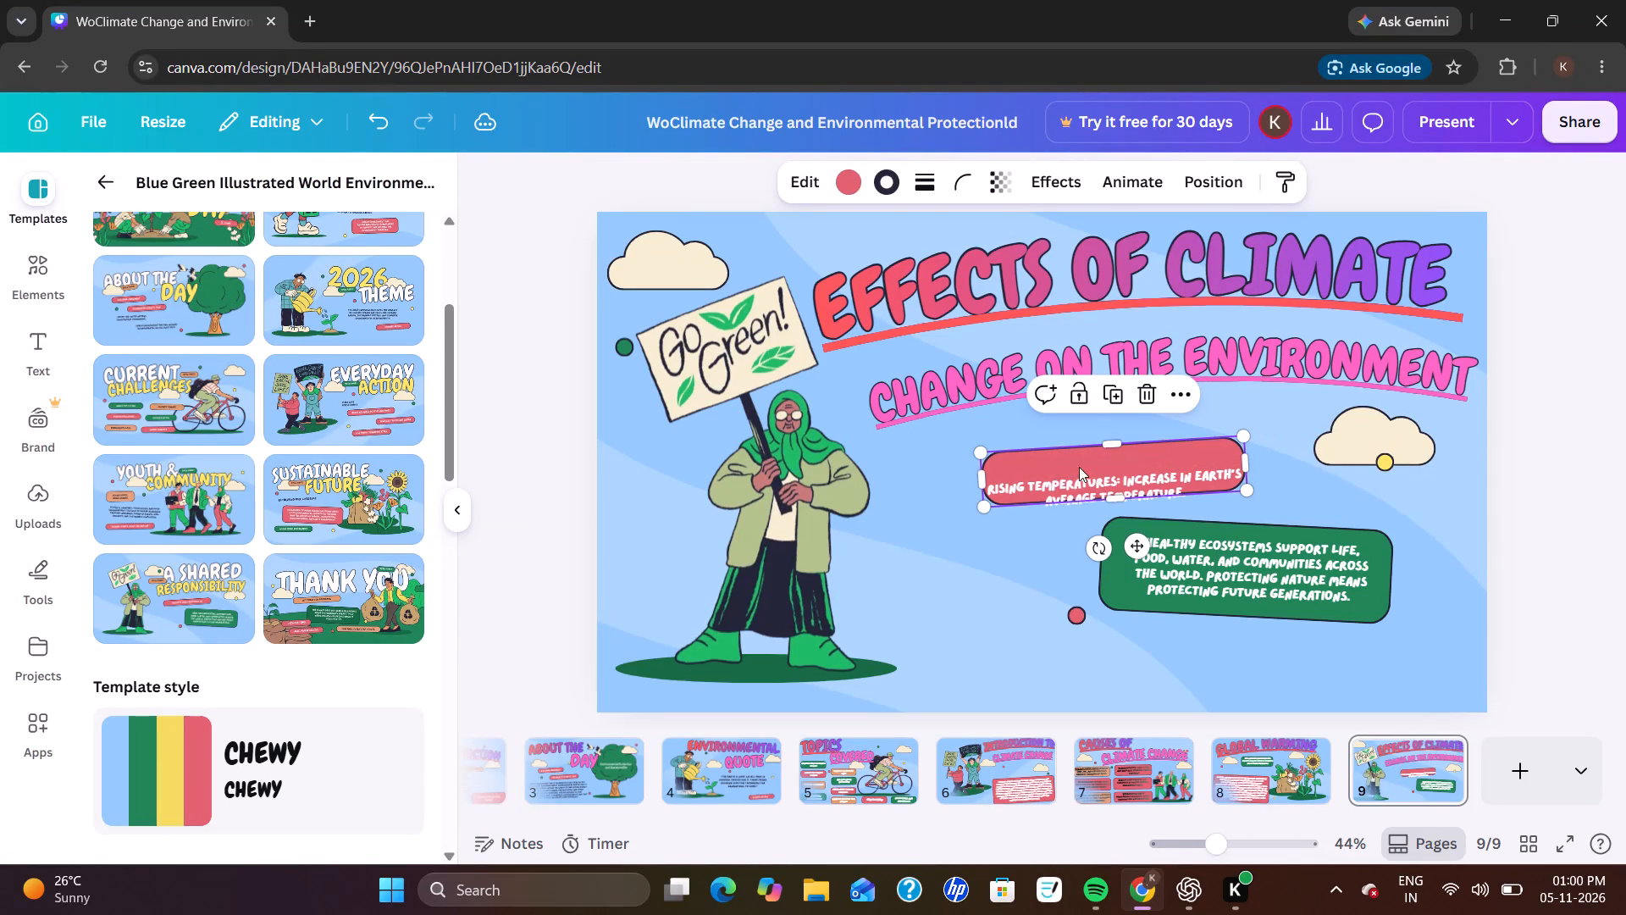
drag(1075, 462, 978, 466)
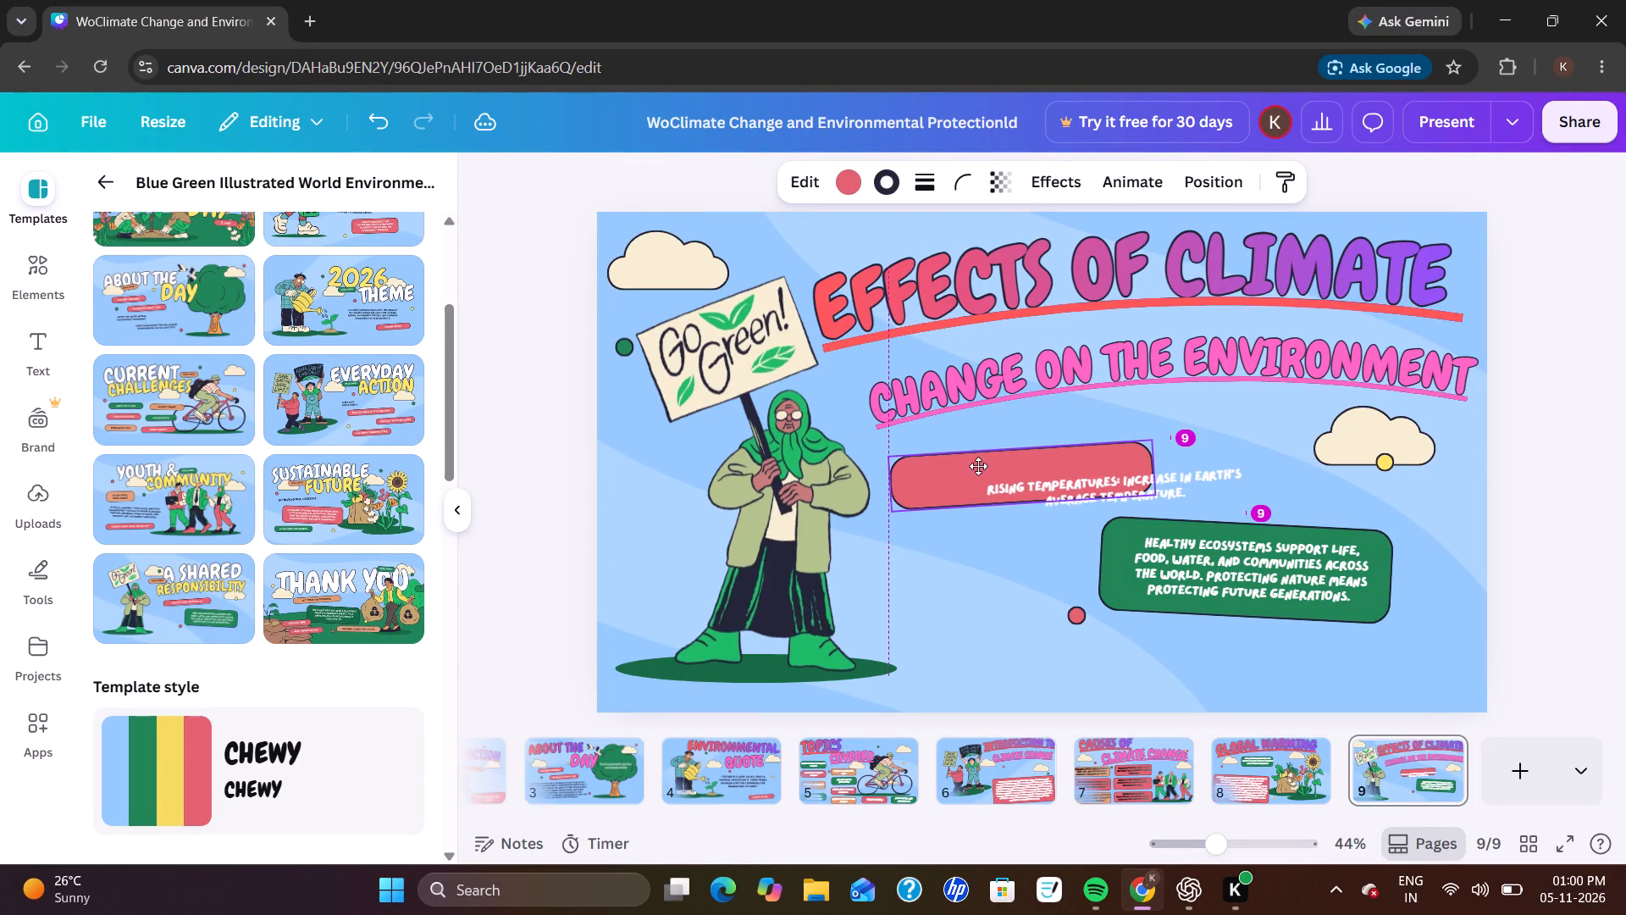
drag(978, 466, 967, 477)
Move the Rising Temperatures text back onto the red box and set its font size to 23.
click(1043, 491)
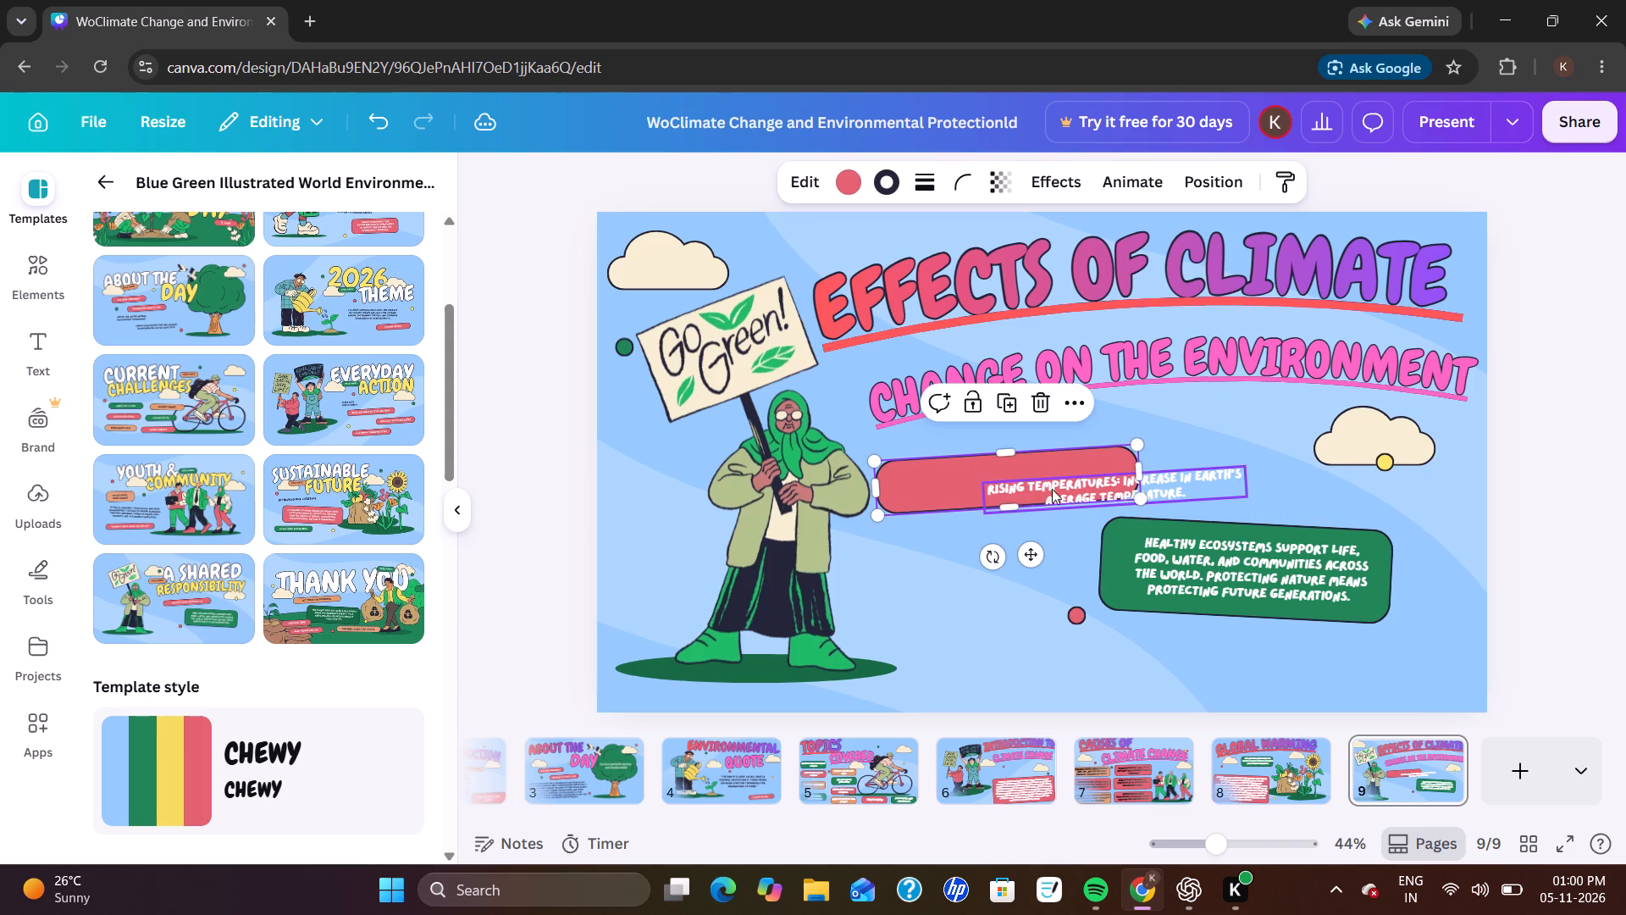
click(1061, 487)
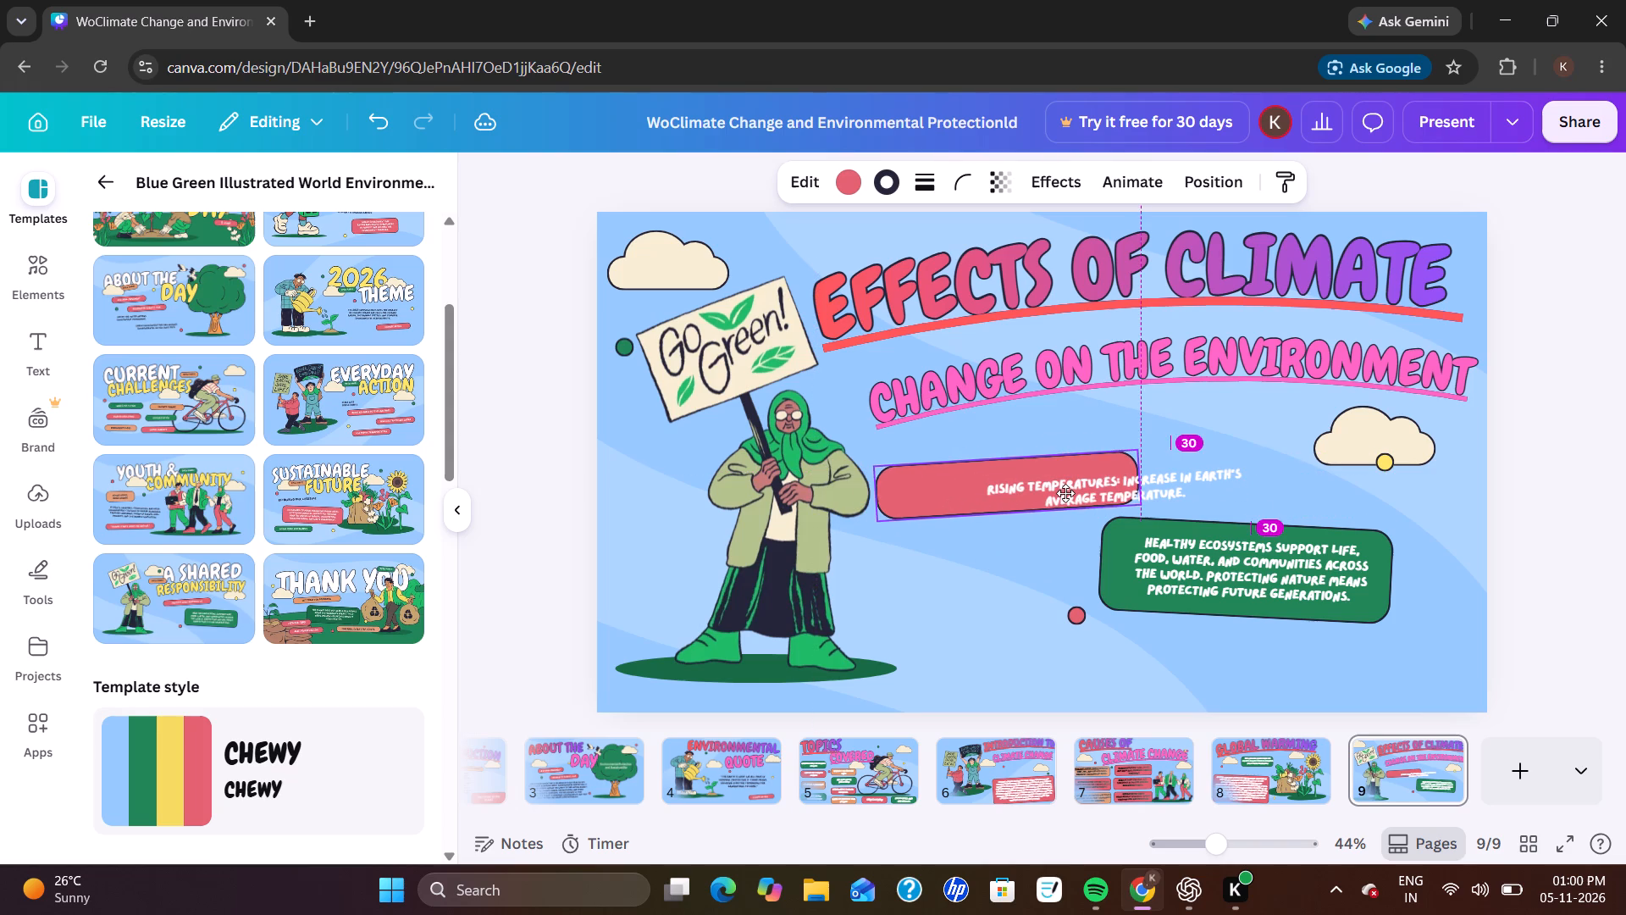
click(1082, 493)
drag(1082, 493, 1005, 477)
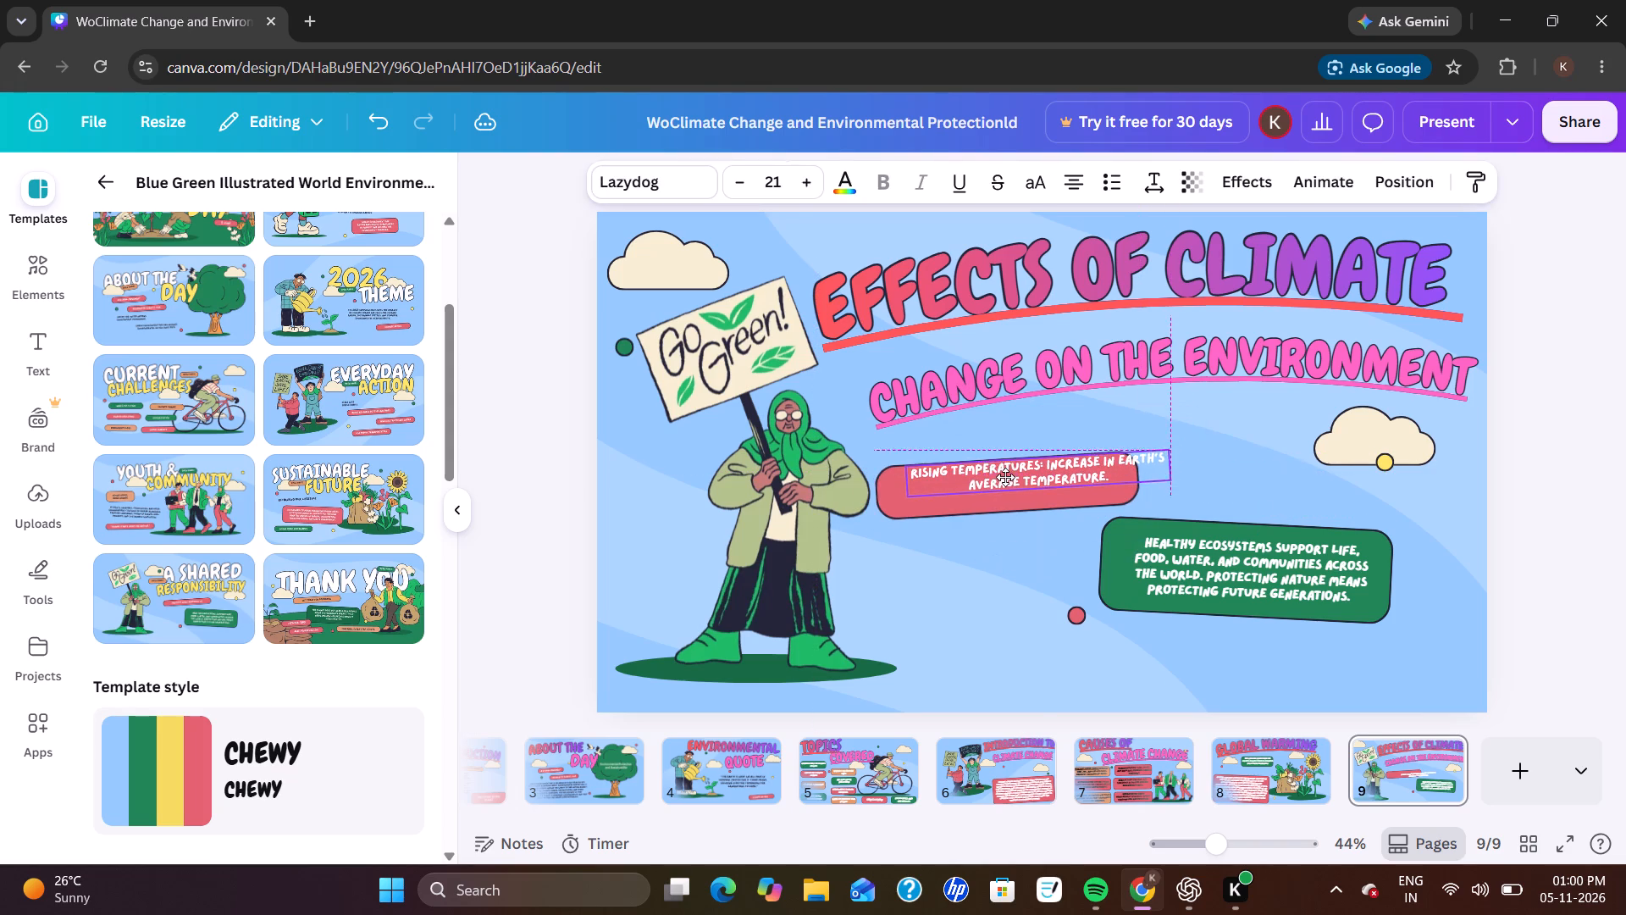
drag(1005, 477, 975, 491)
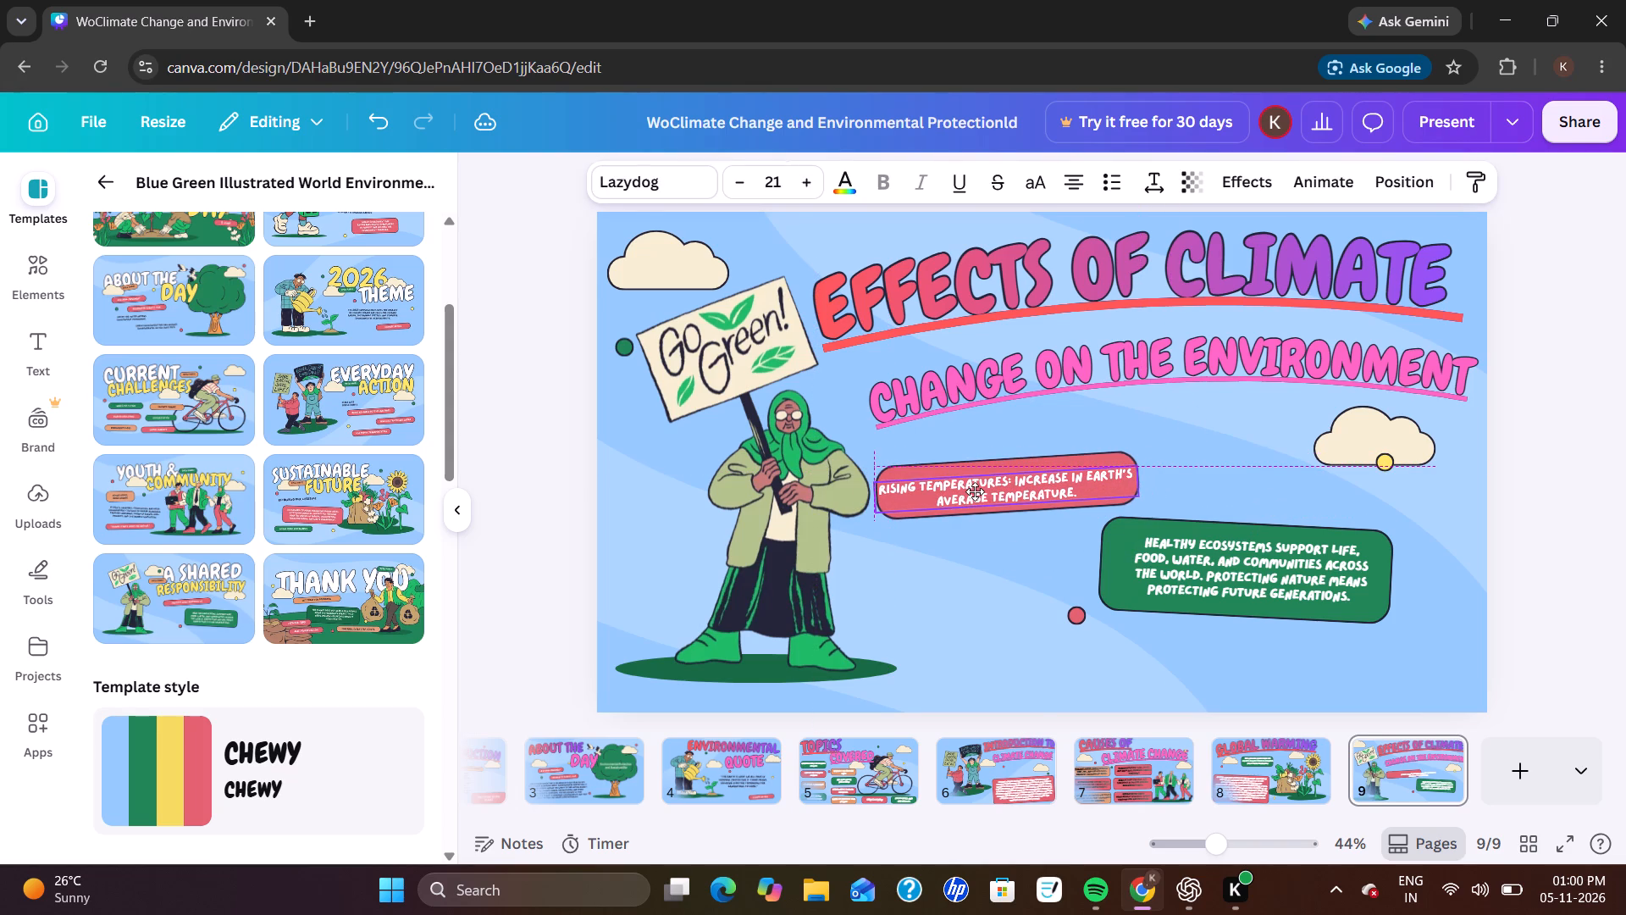
drag(975, 491, 976, 491)
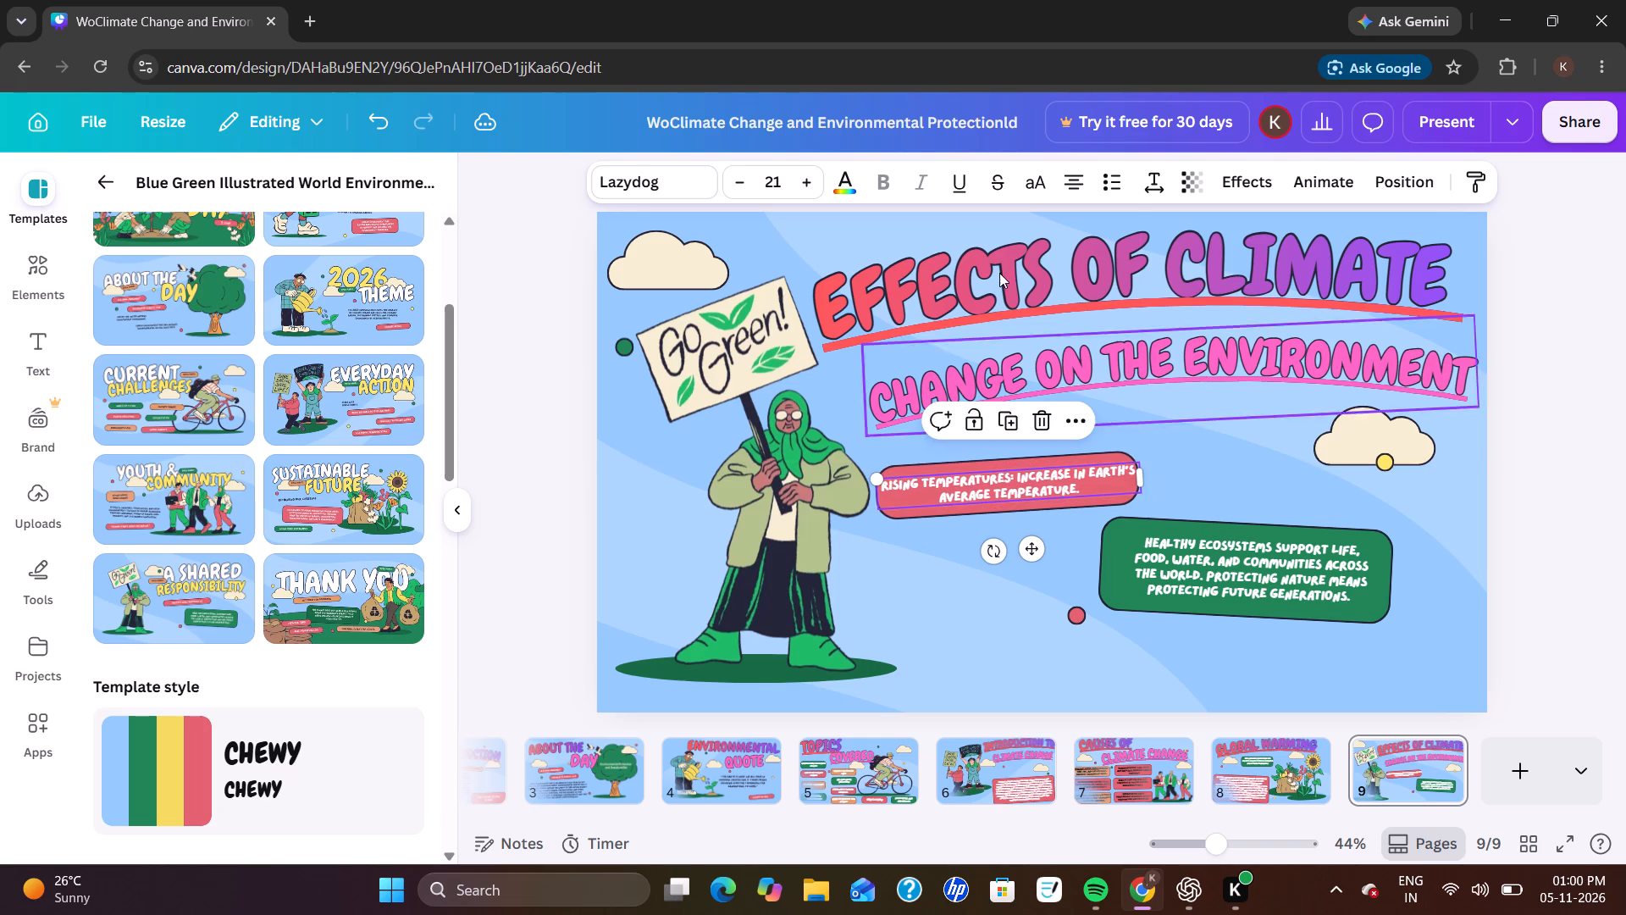
click(808, 189)
click(808, 189)
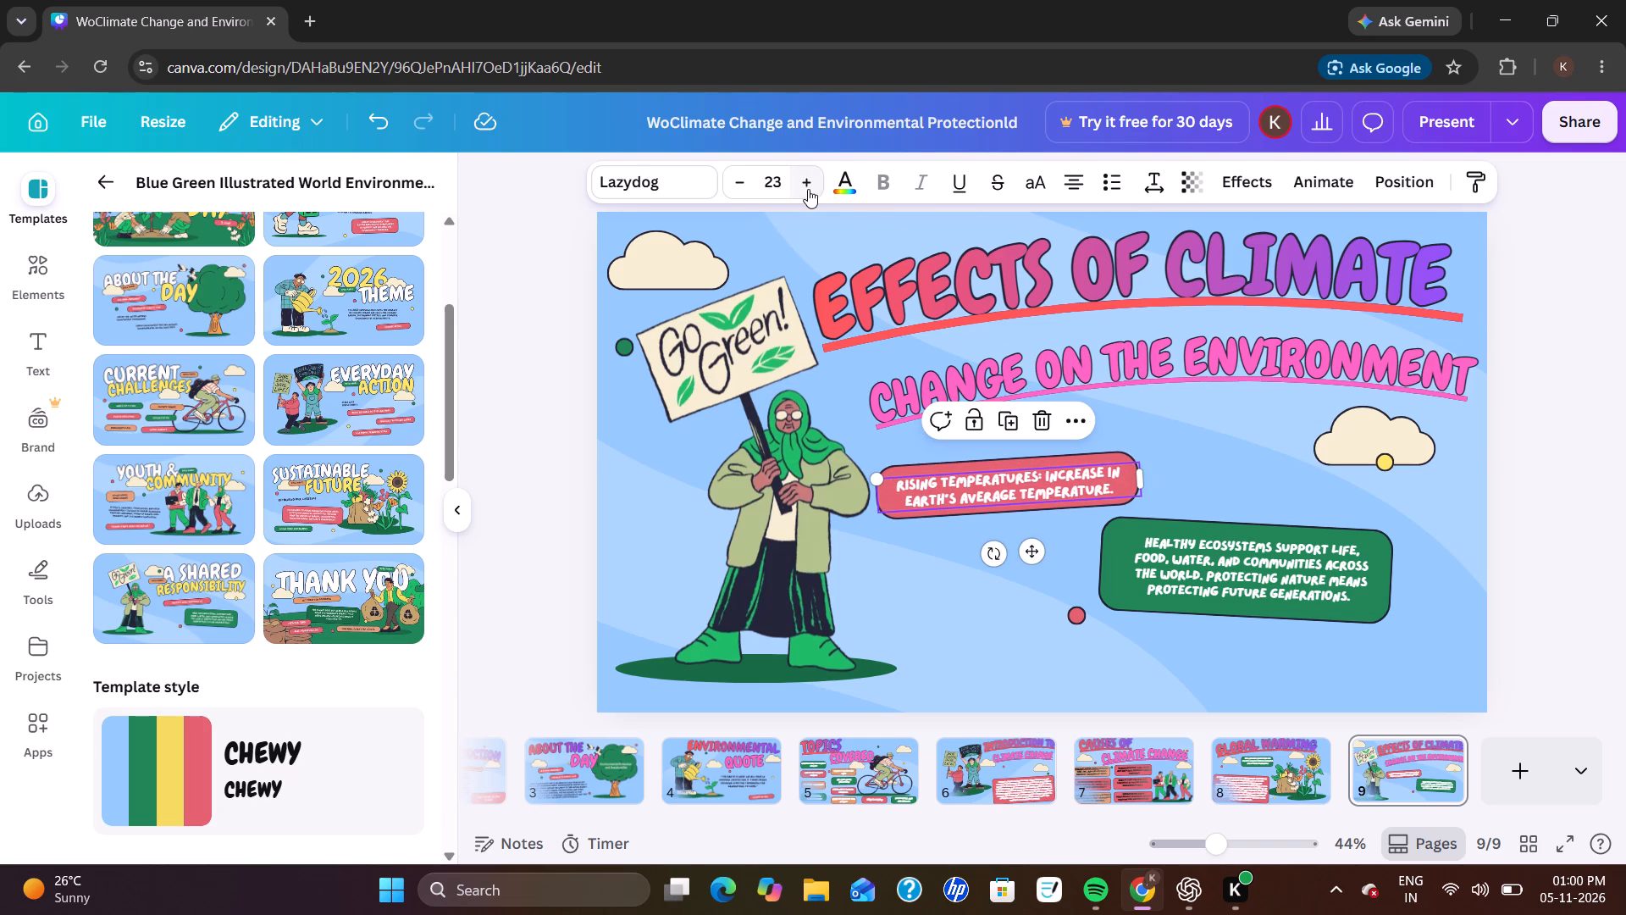
Move the green box directly beneath the red box and shrink it to nearly the red box's width.
click(1113, 571)
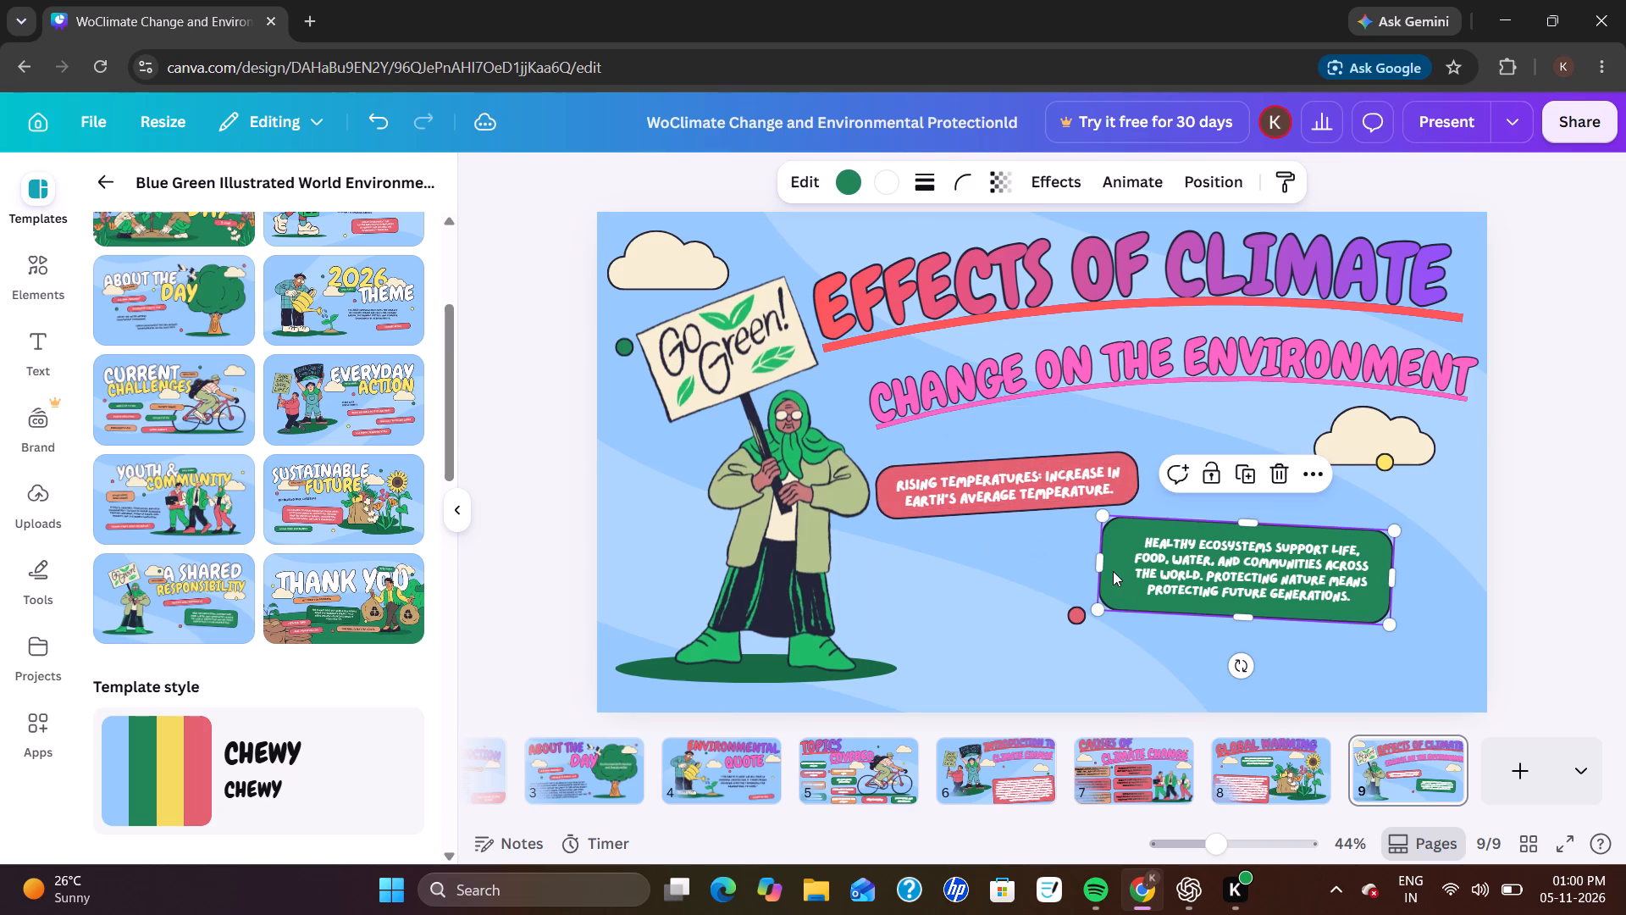
drag(1113, 571, 893, 587)
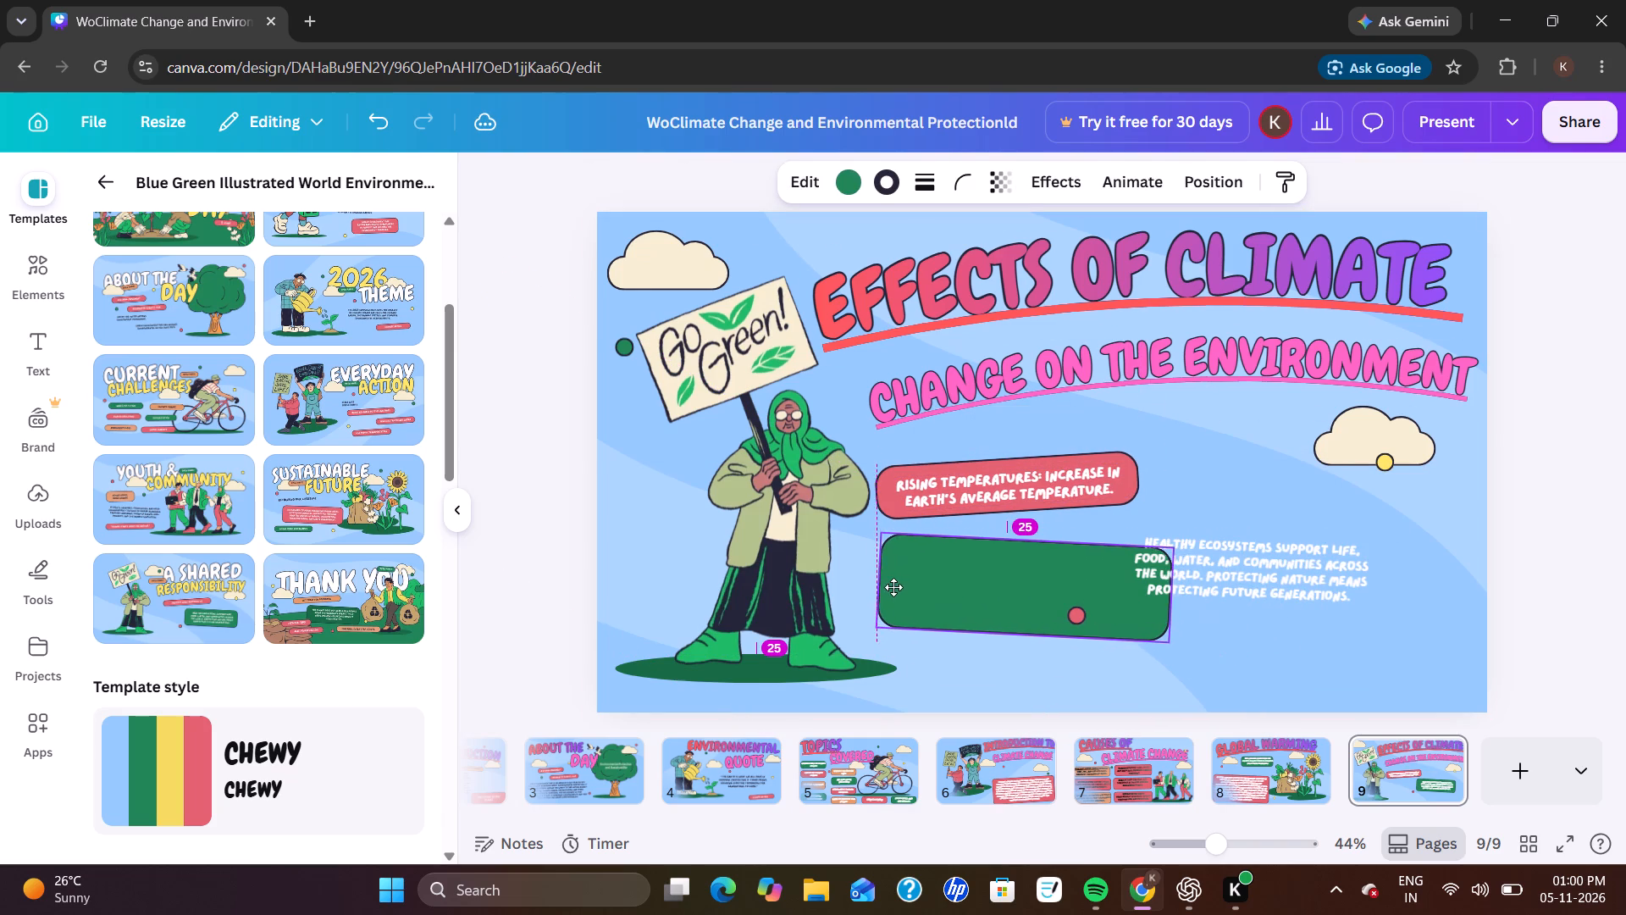
drag(893, 587, 886, 590)
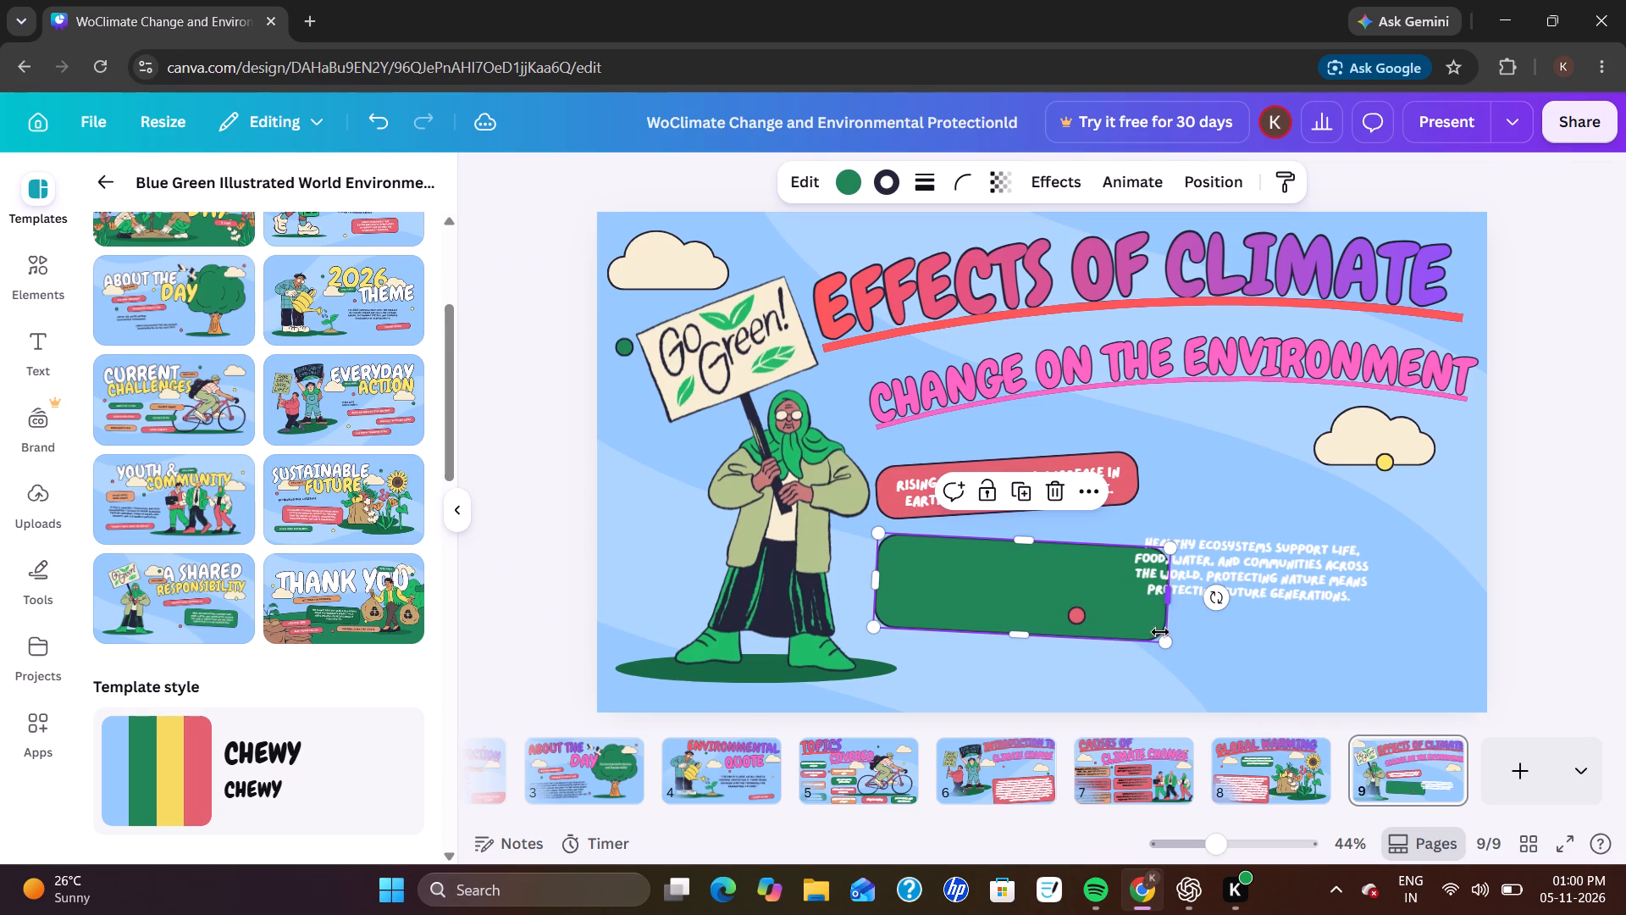
drag(1164, 635, 1138, 581)
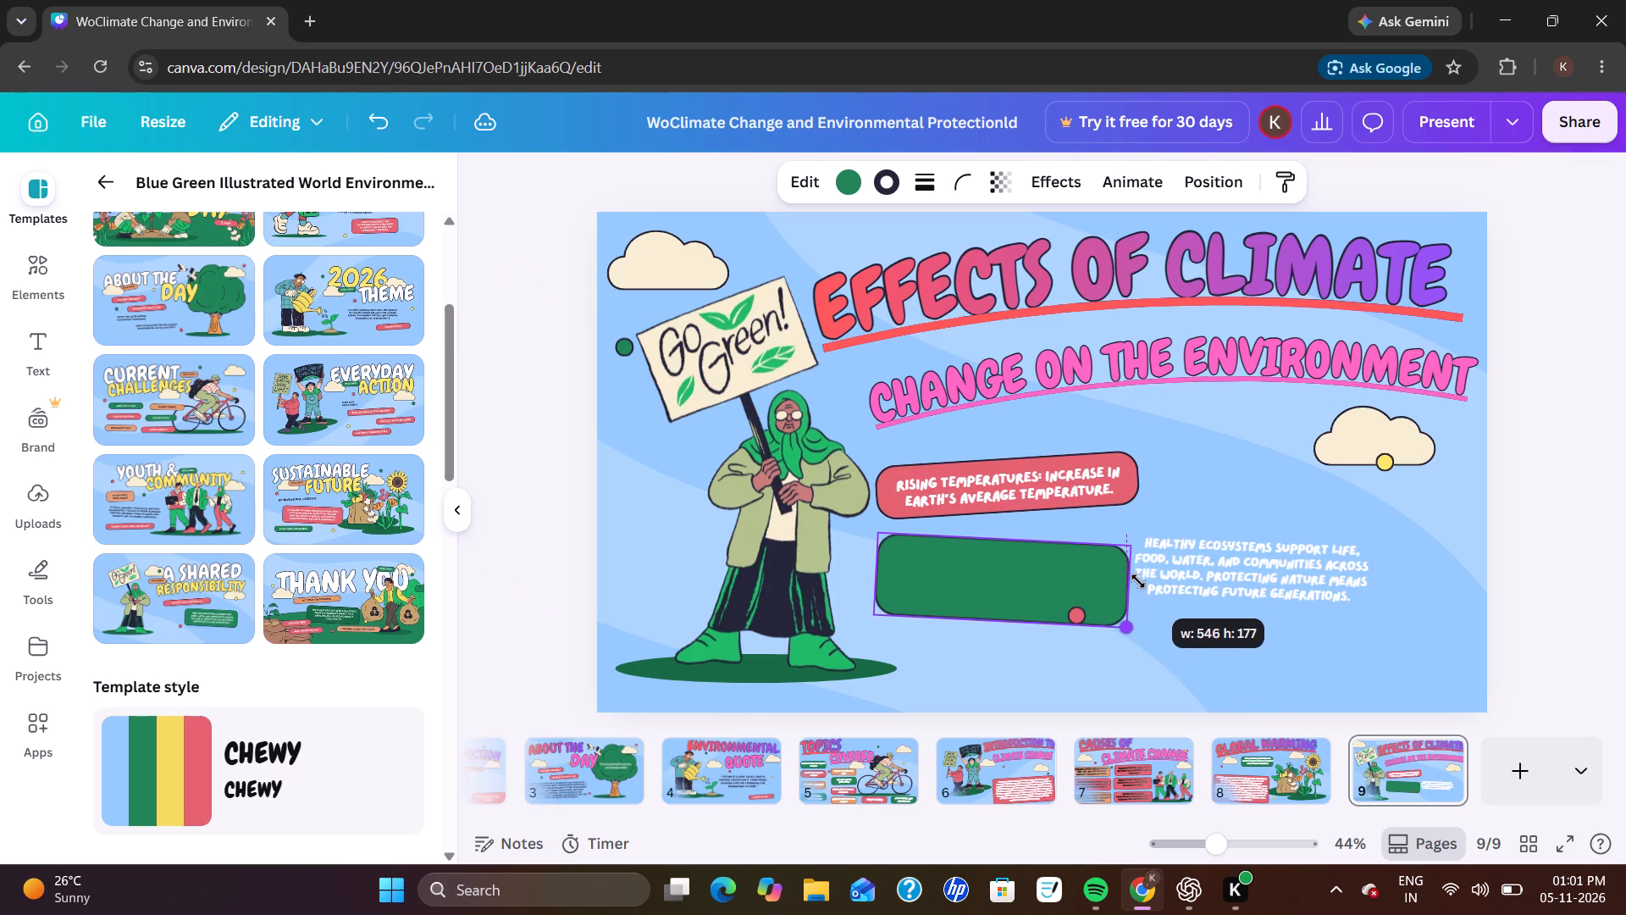
drag(1138, 581, 1127, 582)
drag(1123, 588, 1159, 572)
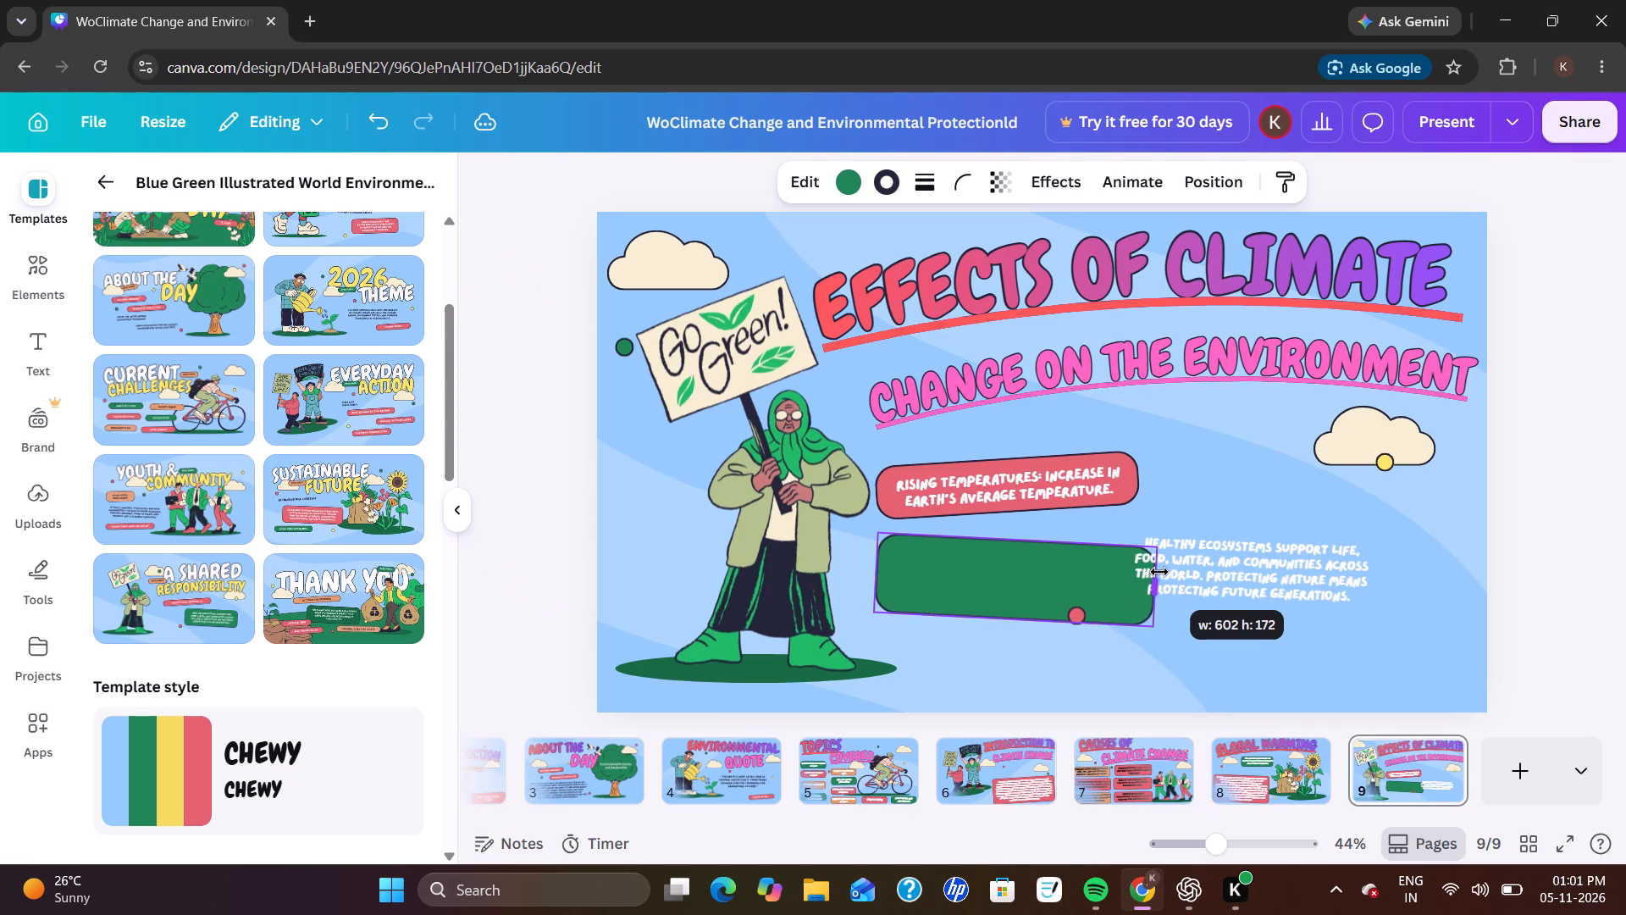
drag(1159, 572, 1160, 572)
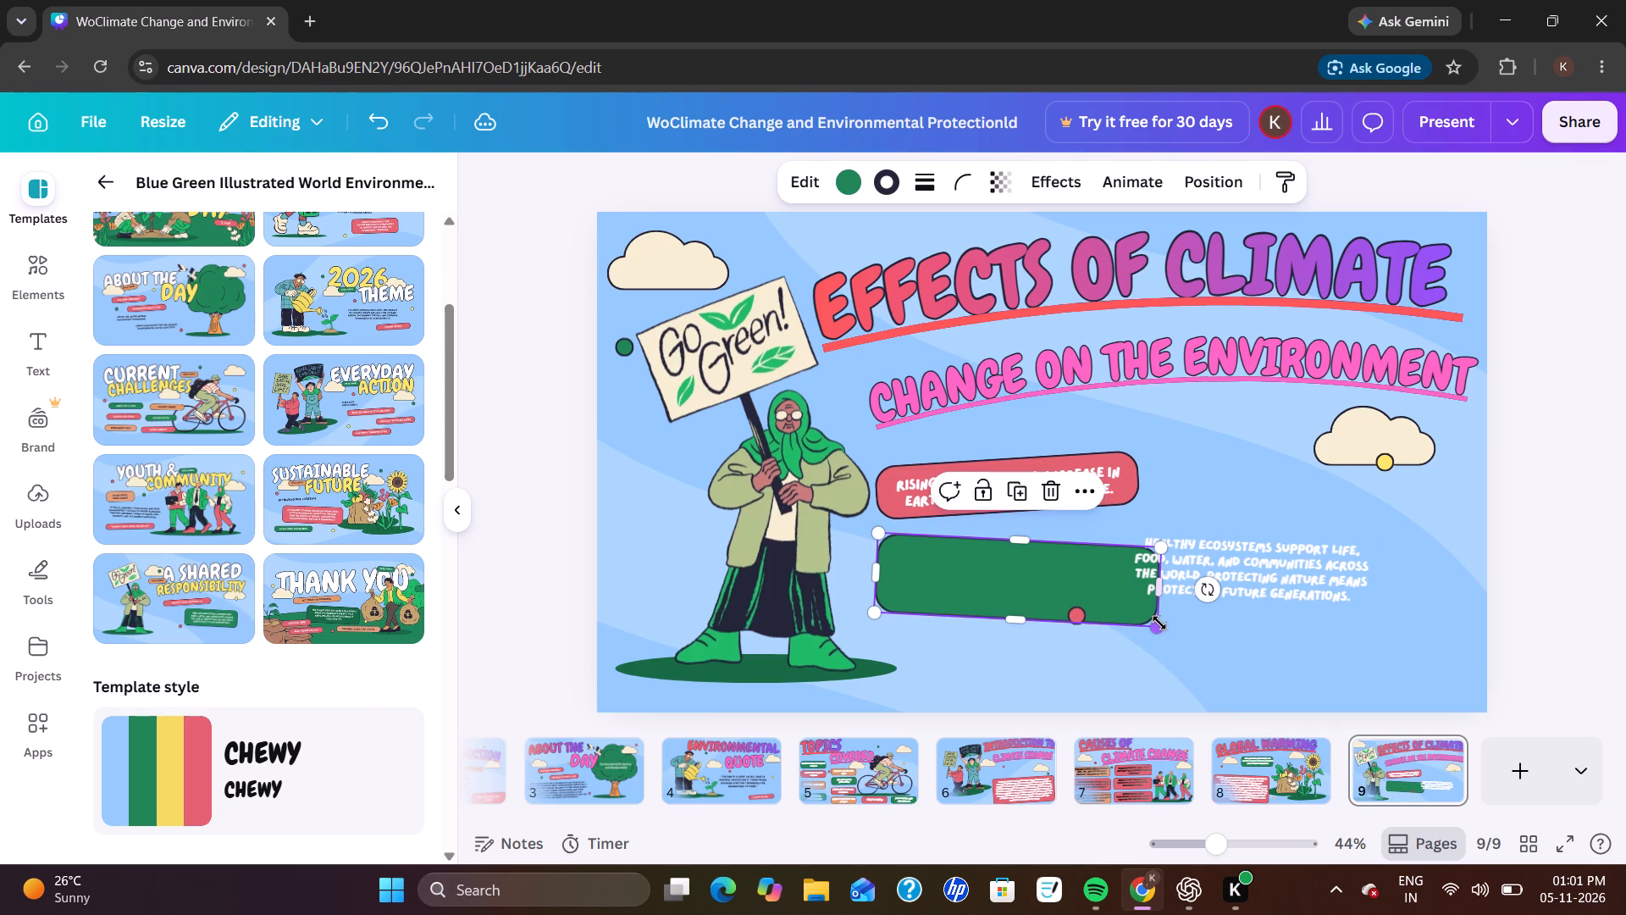
drag(1159, 623, 1116, 609)
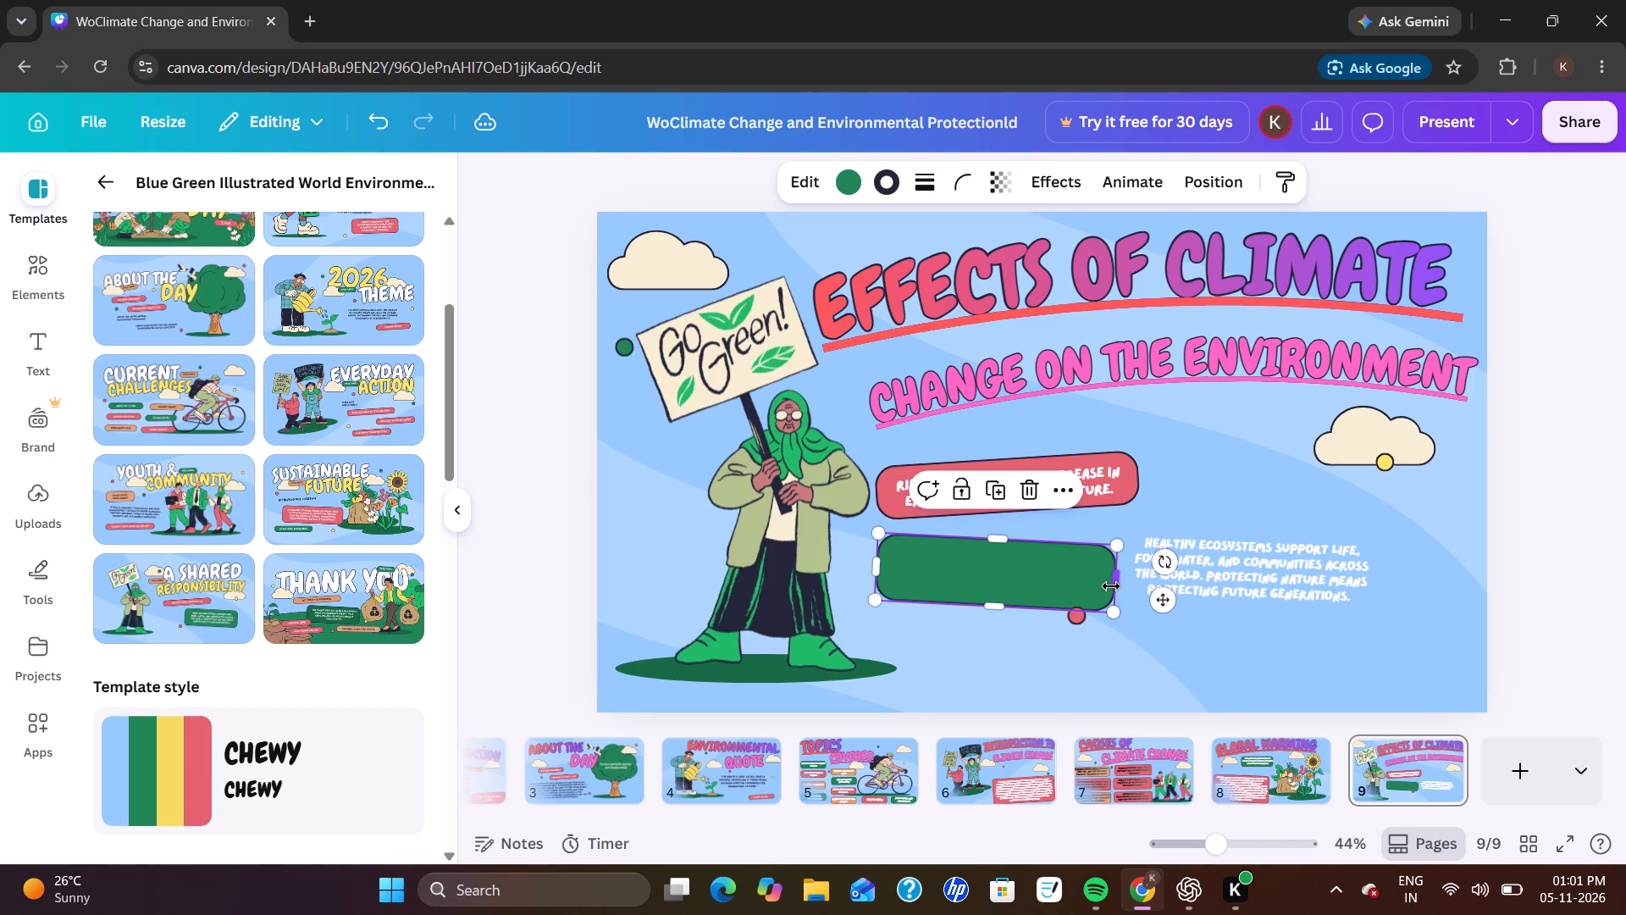
drag(1111, 586, 1139, 577)
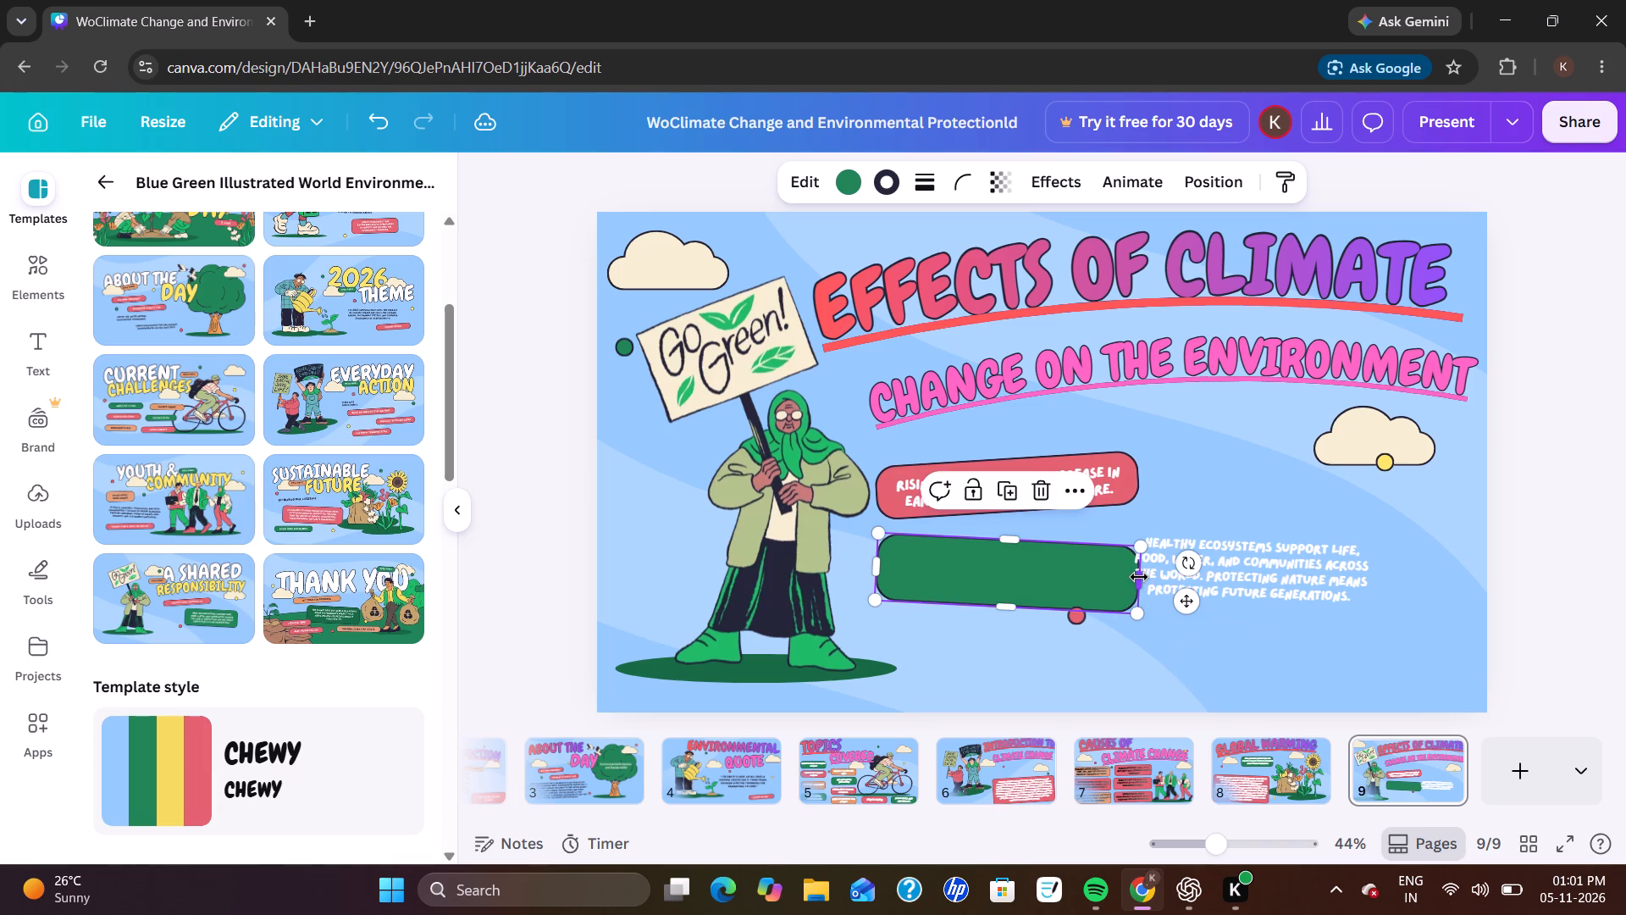
drag(1139, 577, 1151, 572)
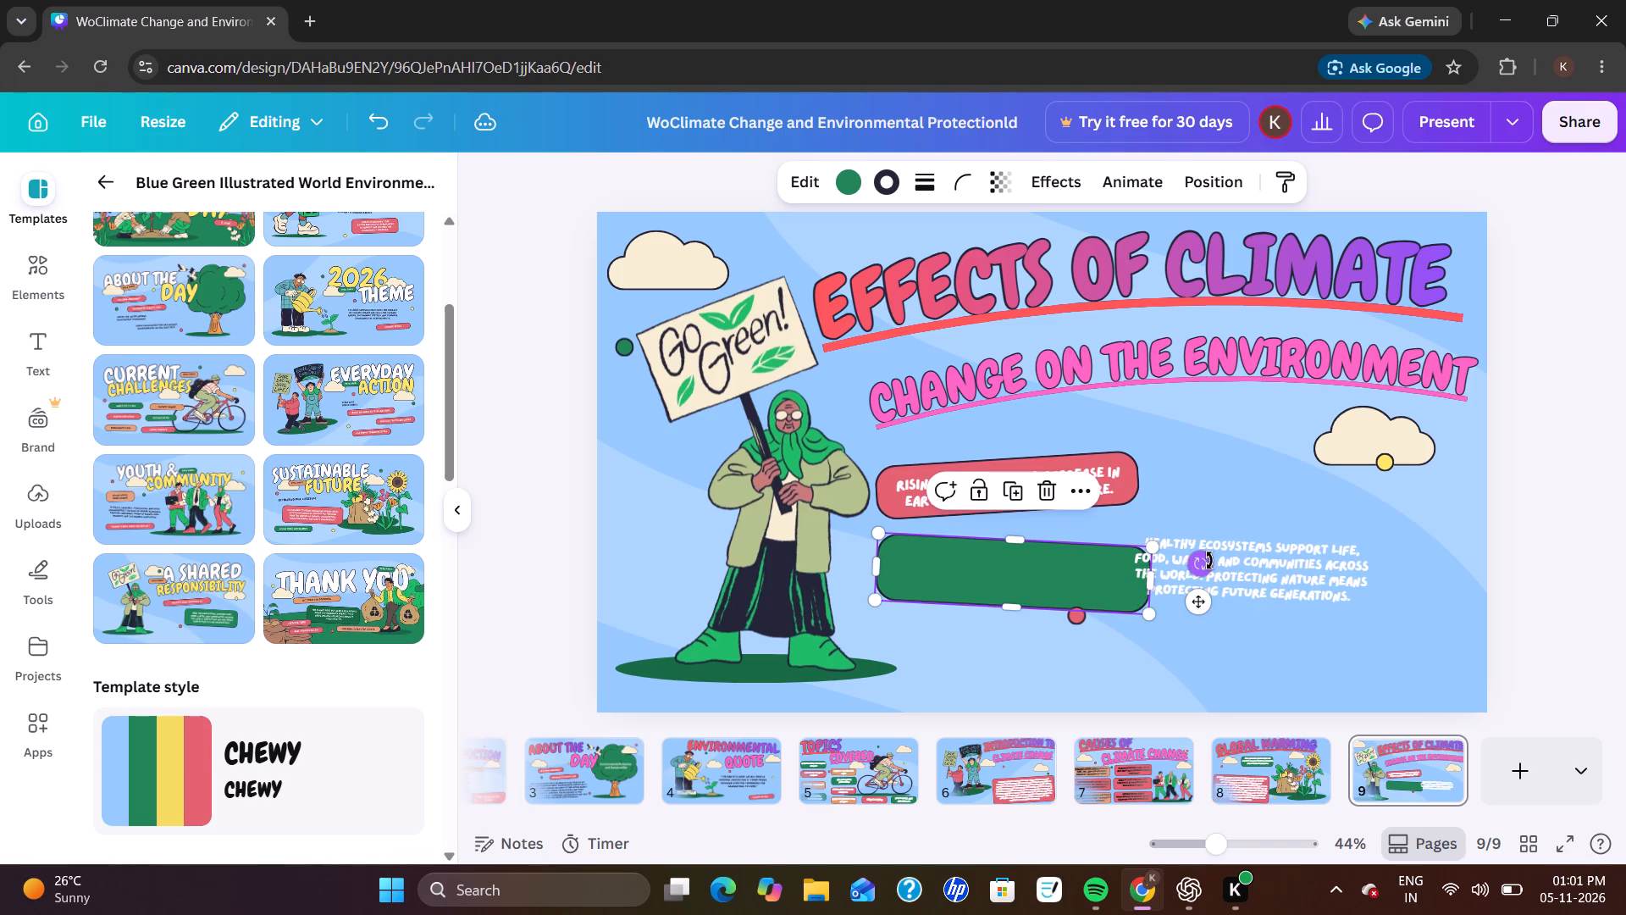
Move the "Healthy ecosystems" text onto the green box, set its font size to 18 and widen its text frame slightly.
click(1299, 571)
drag(1299, 571, 1072, 579)
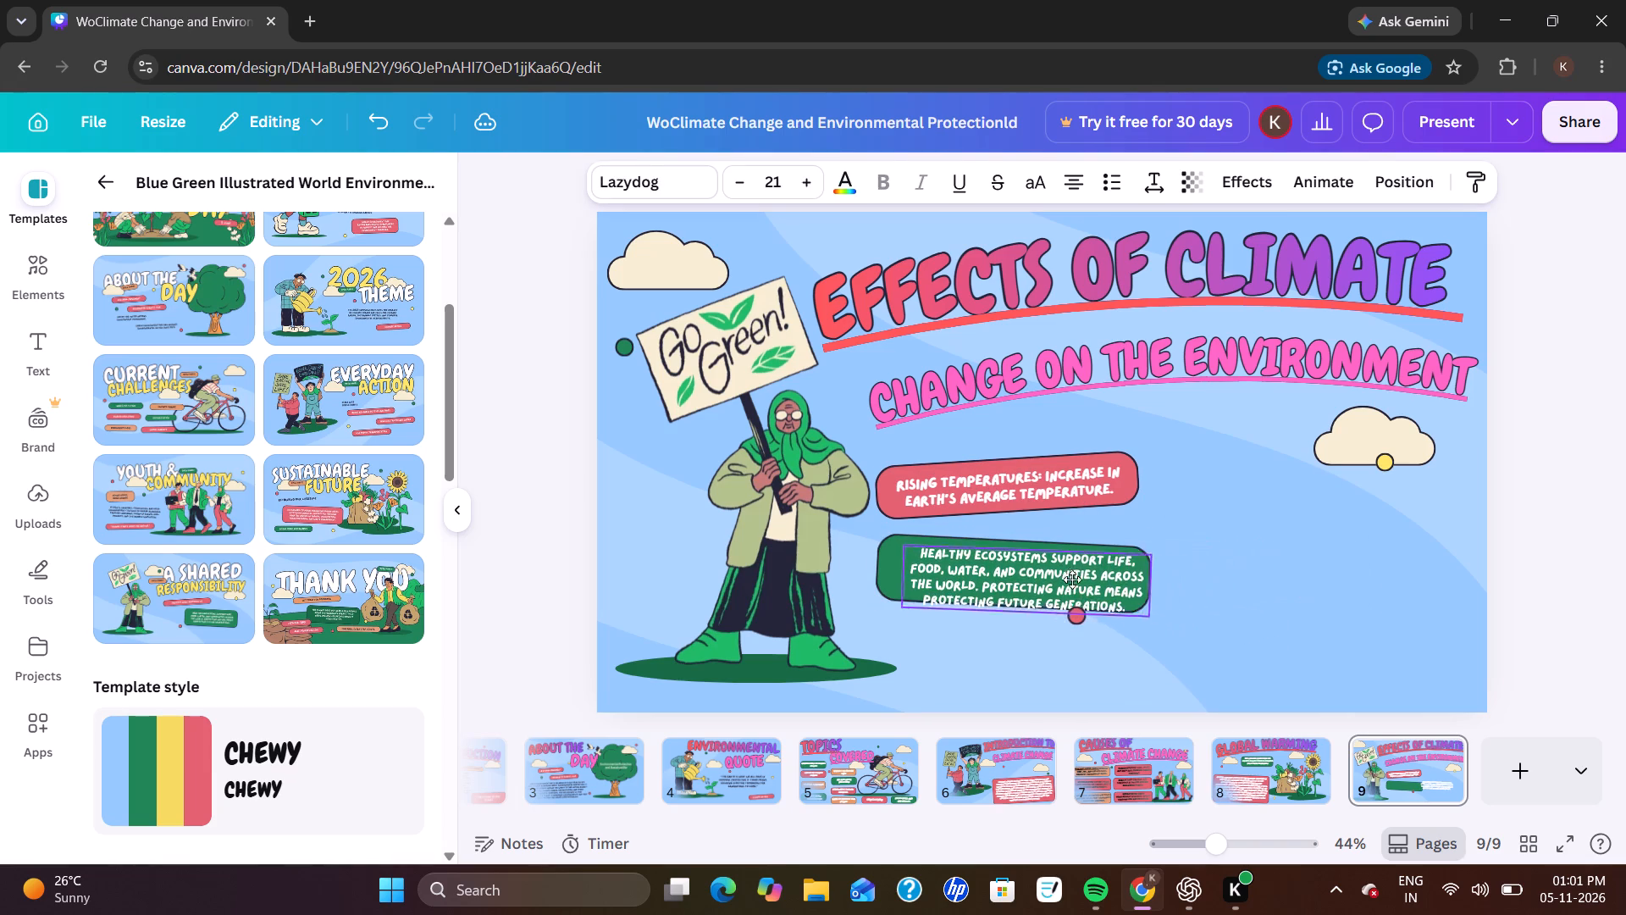
drag(1072, 579, 1059, 576)
click(1045, 576)
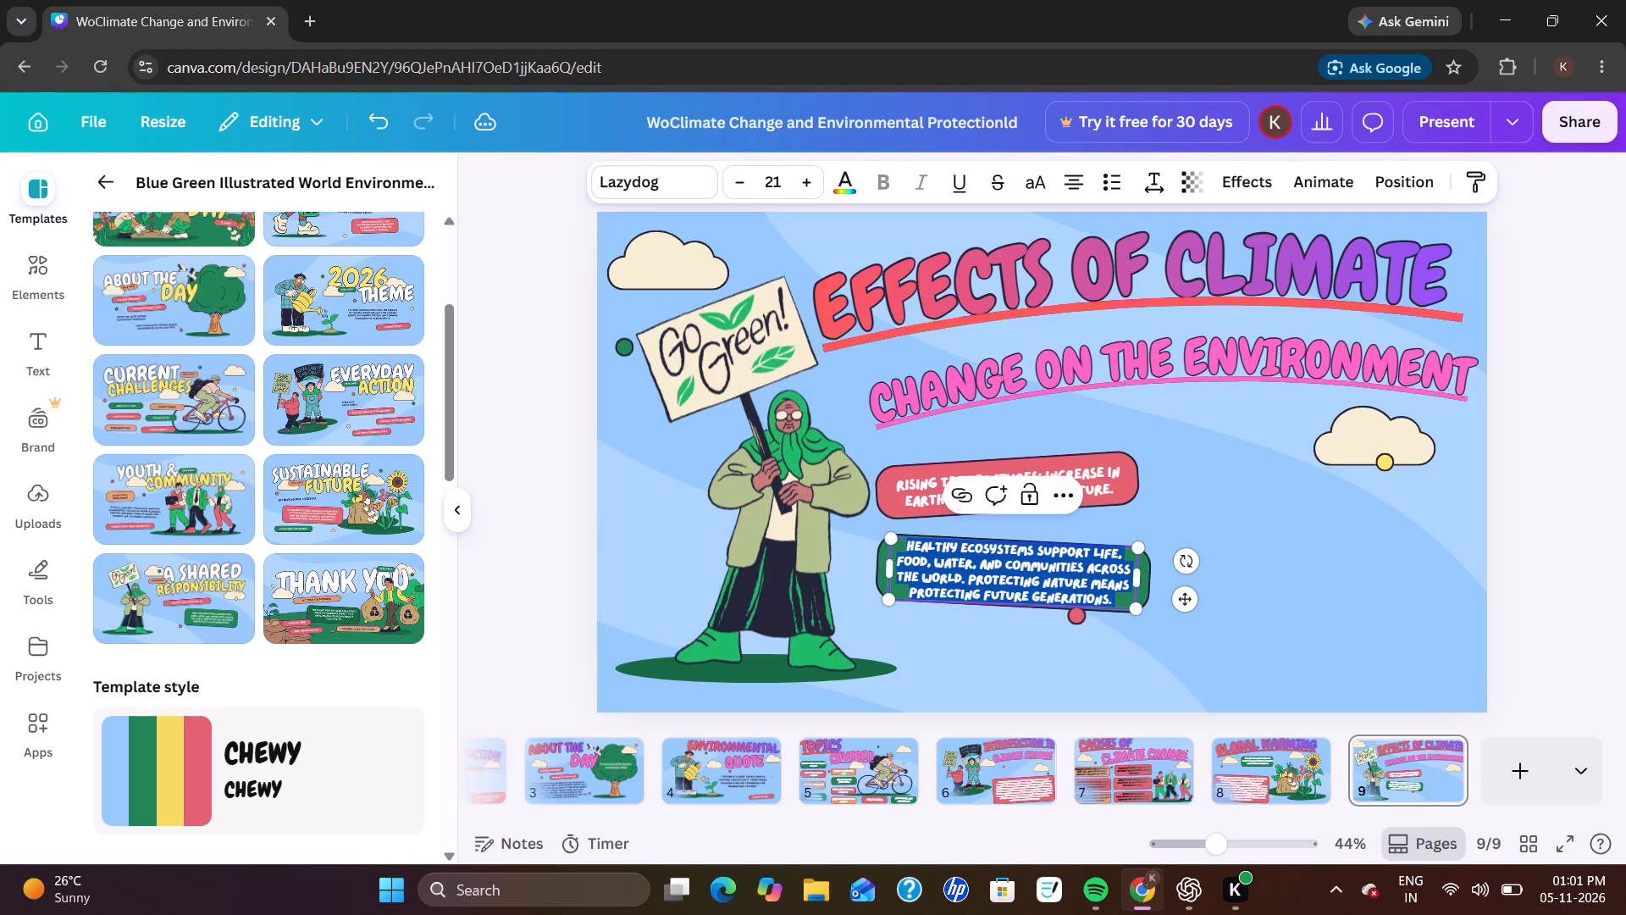
click(749, 188)
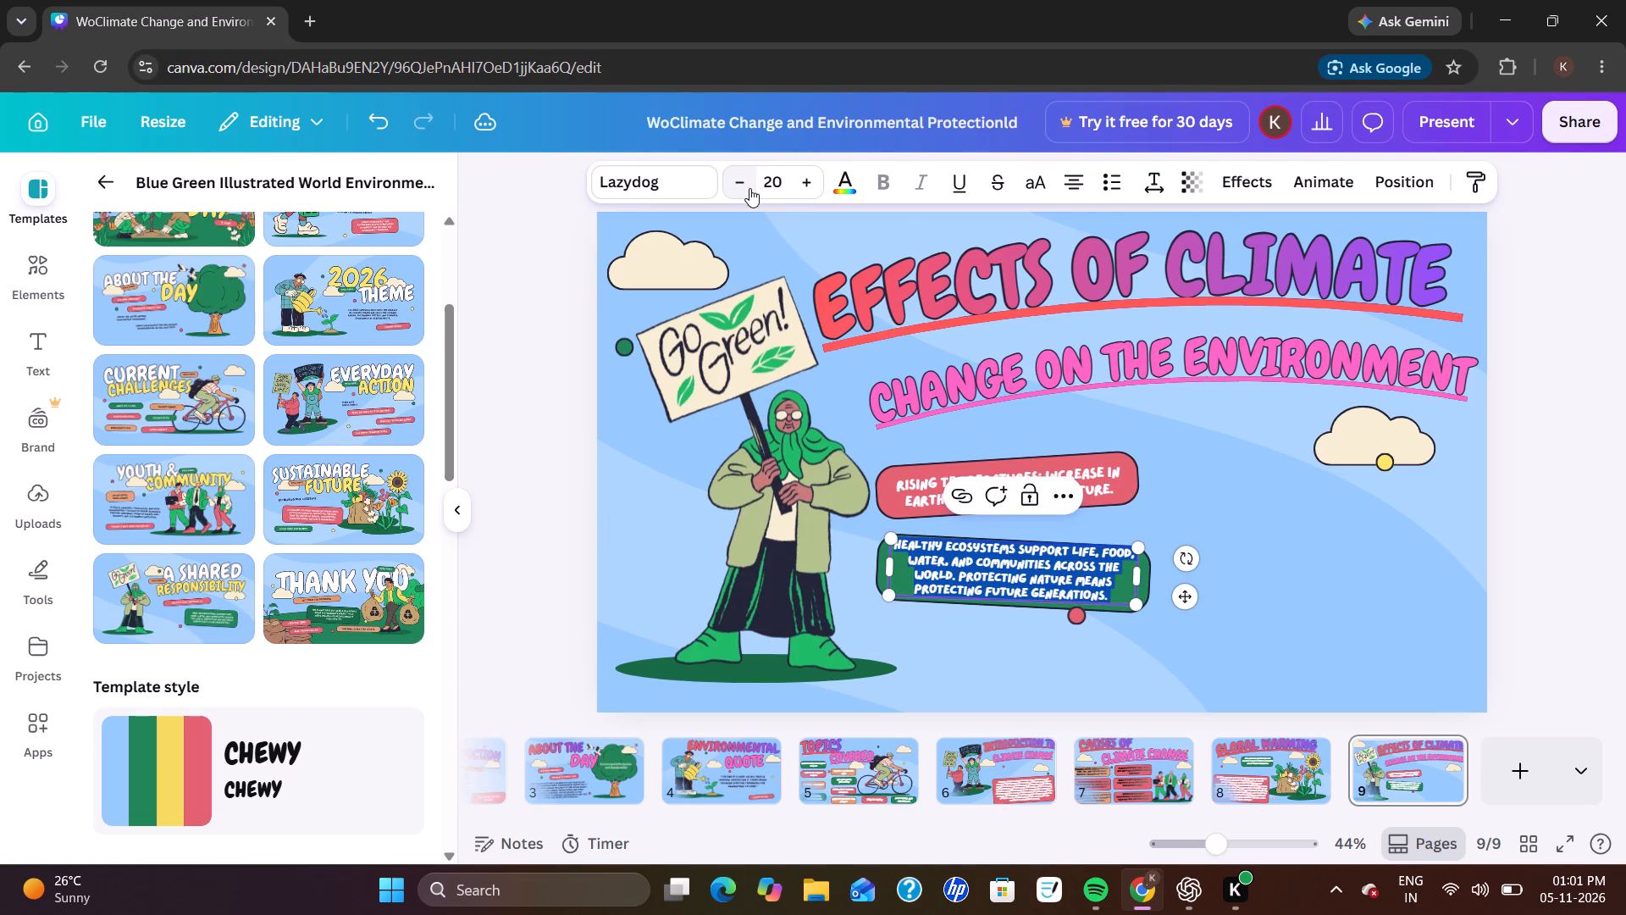
click(749, 188)
click(749, 188)
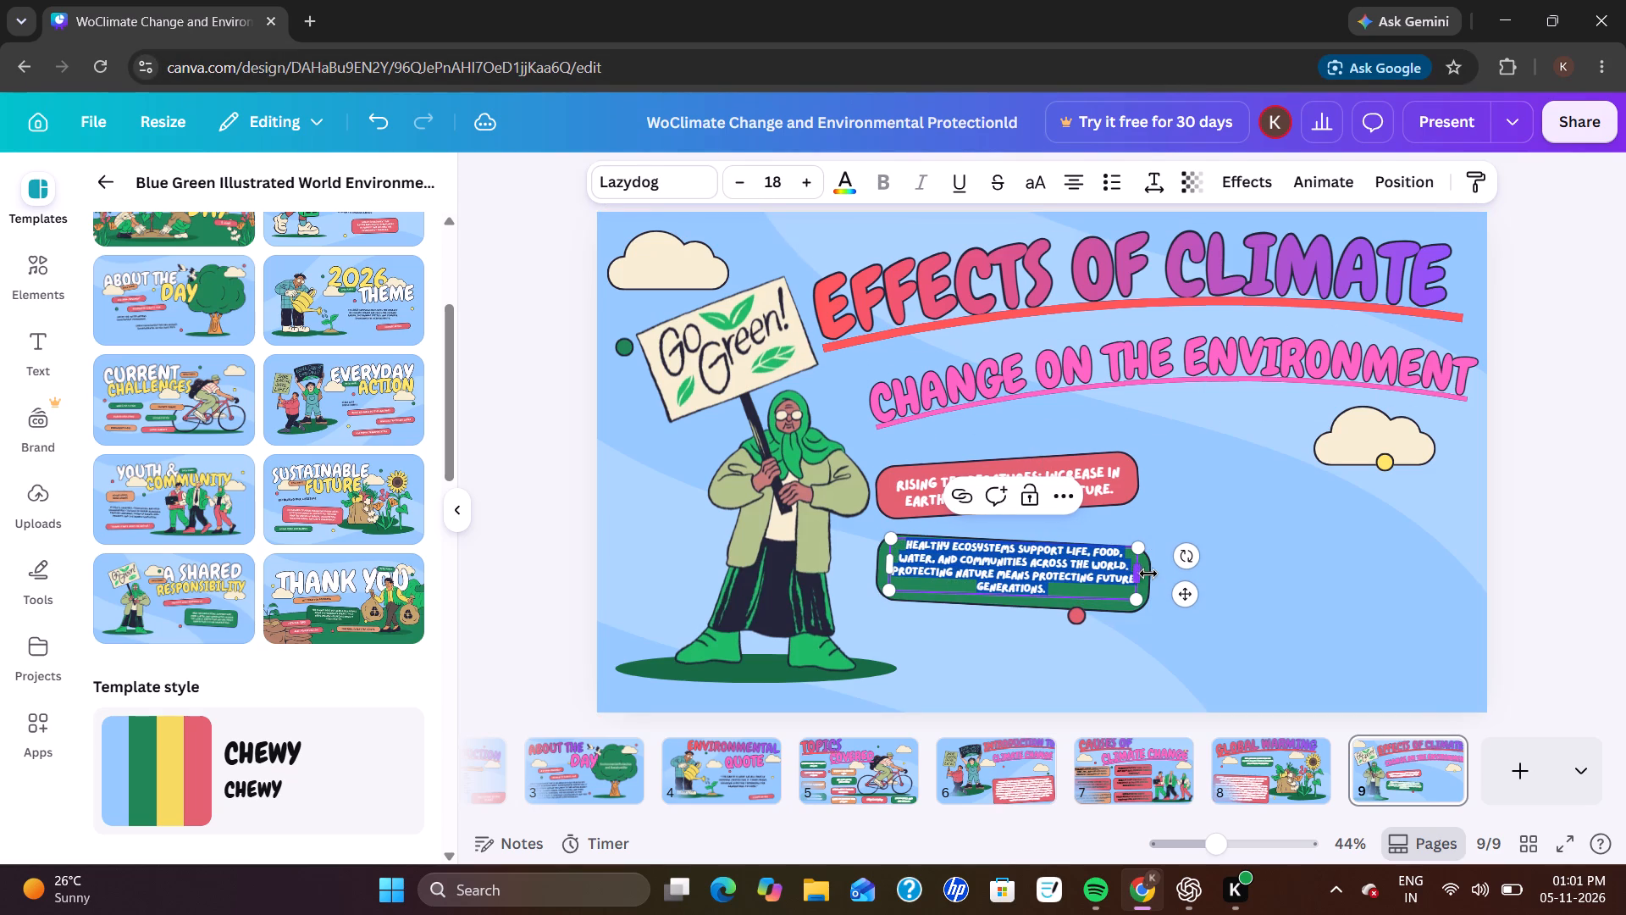
drag(1139, 574, 1148, 589)
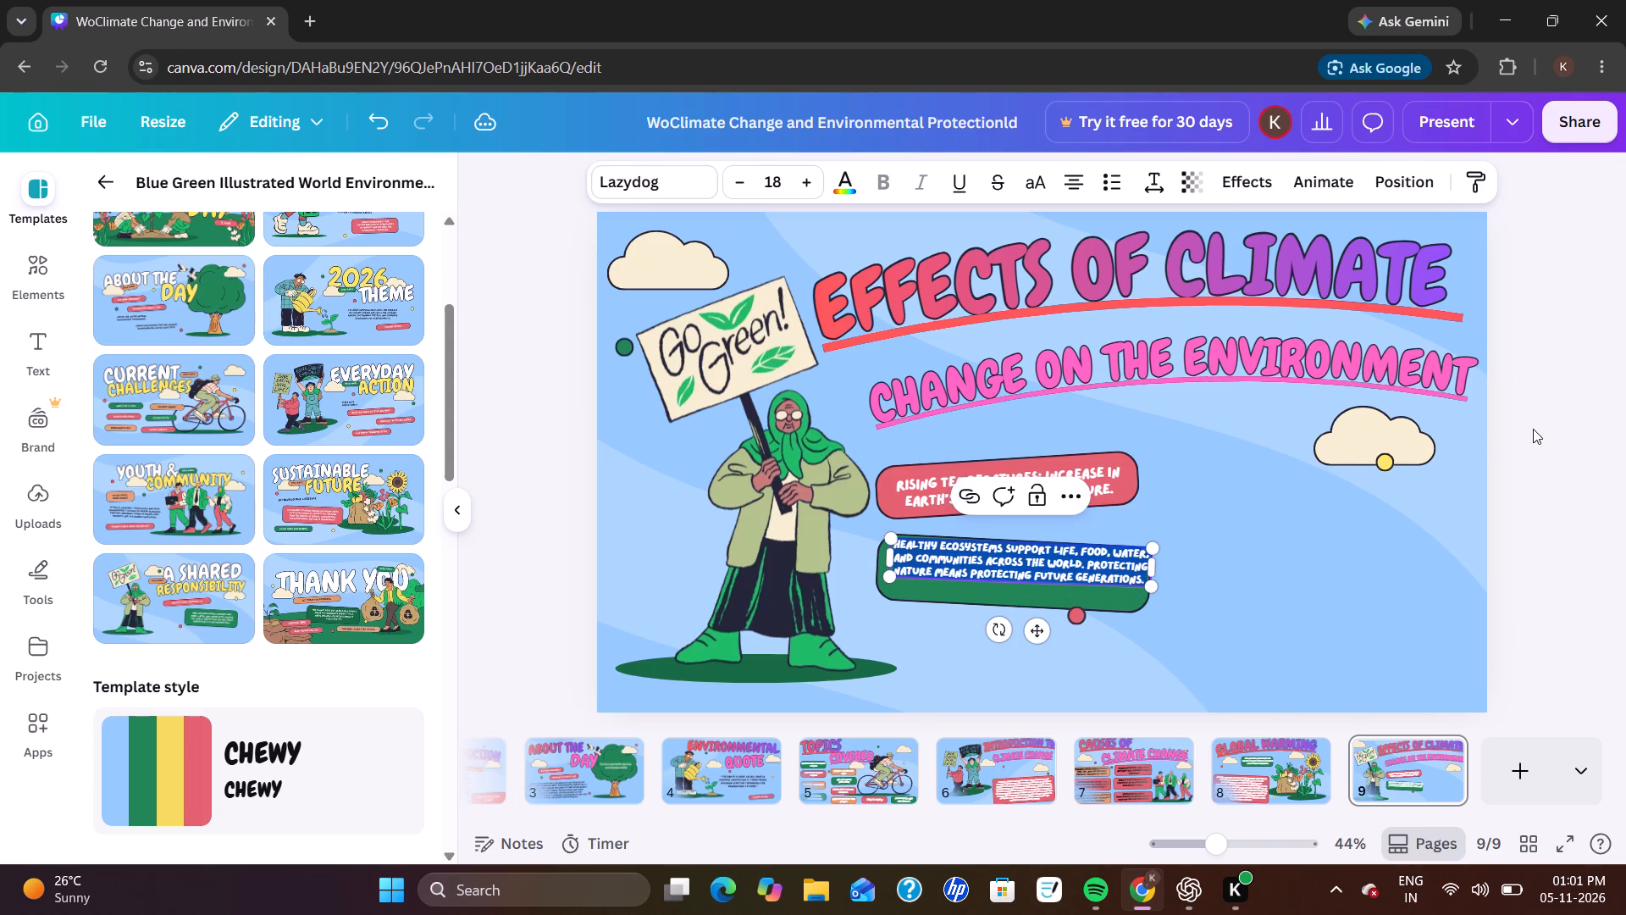
click(1533, 429)
double_click(1070, 562)
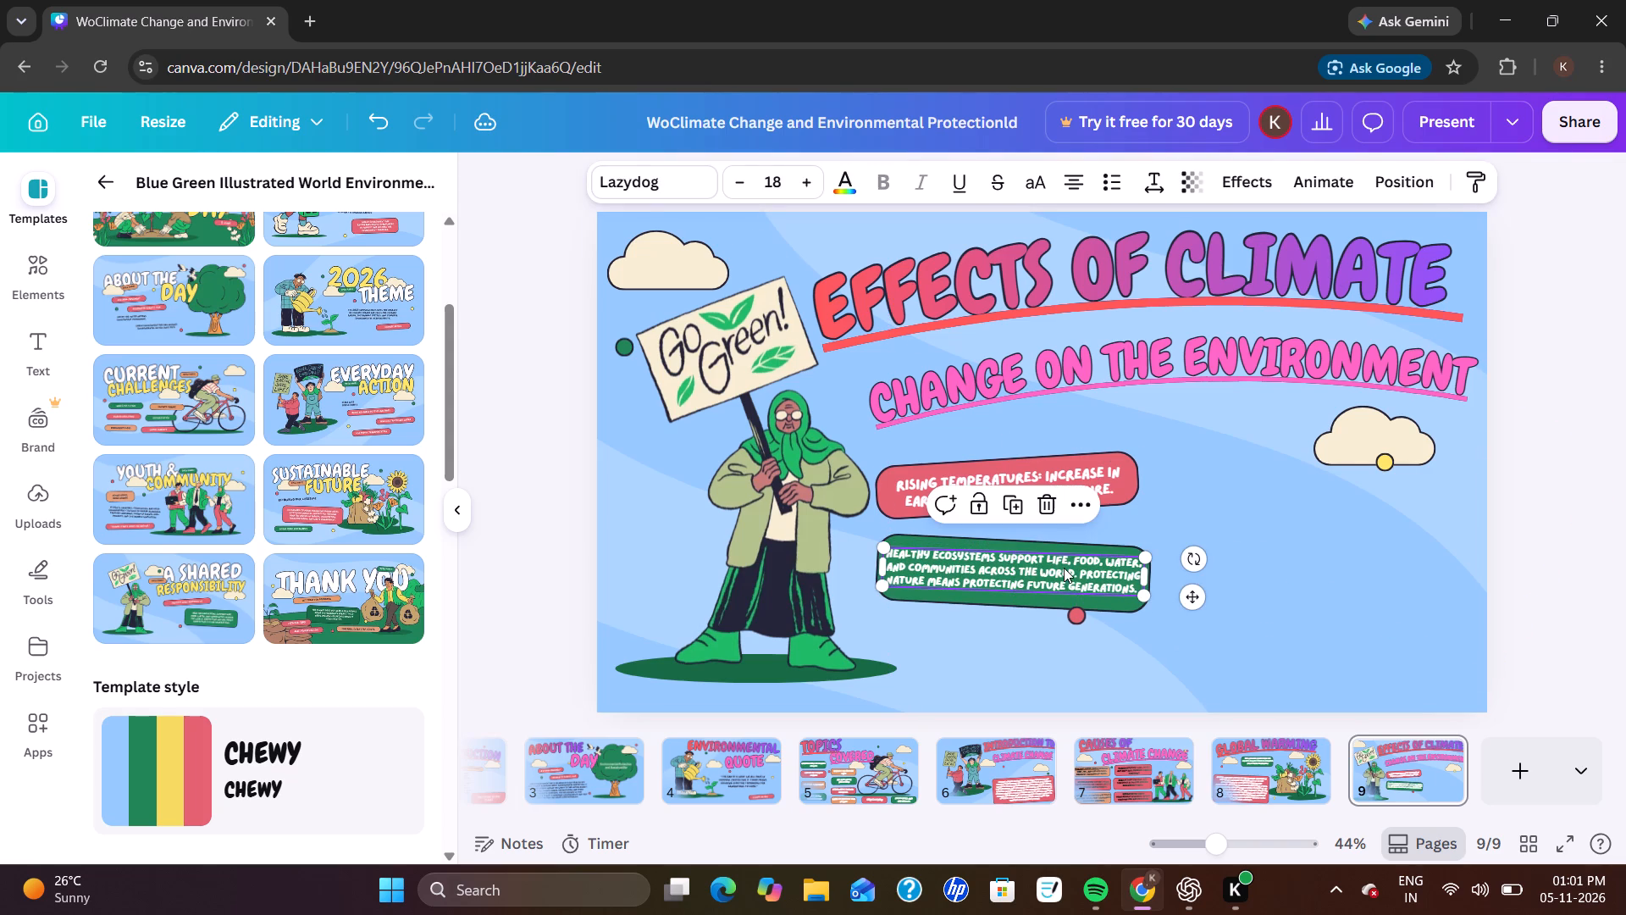
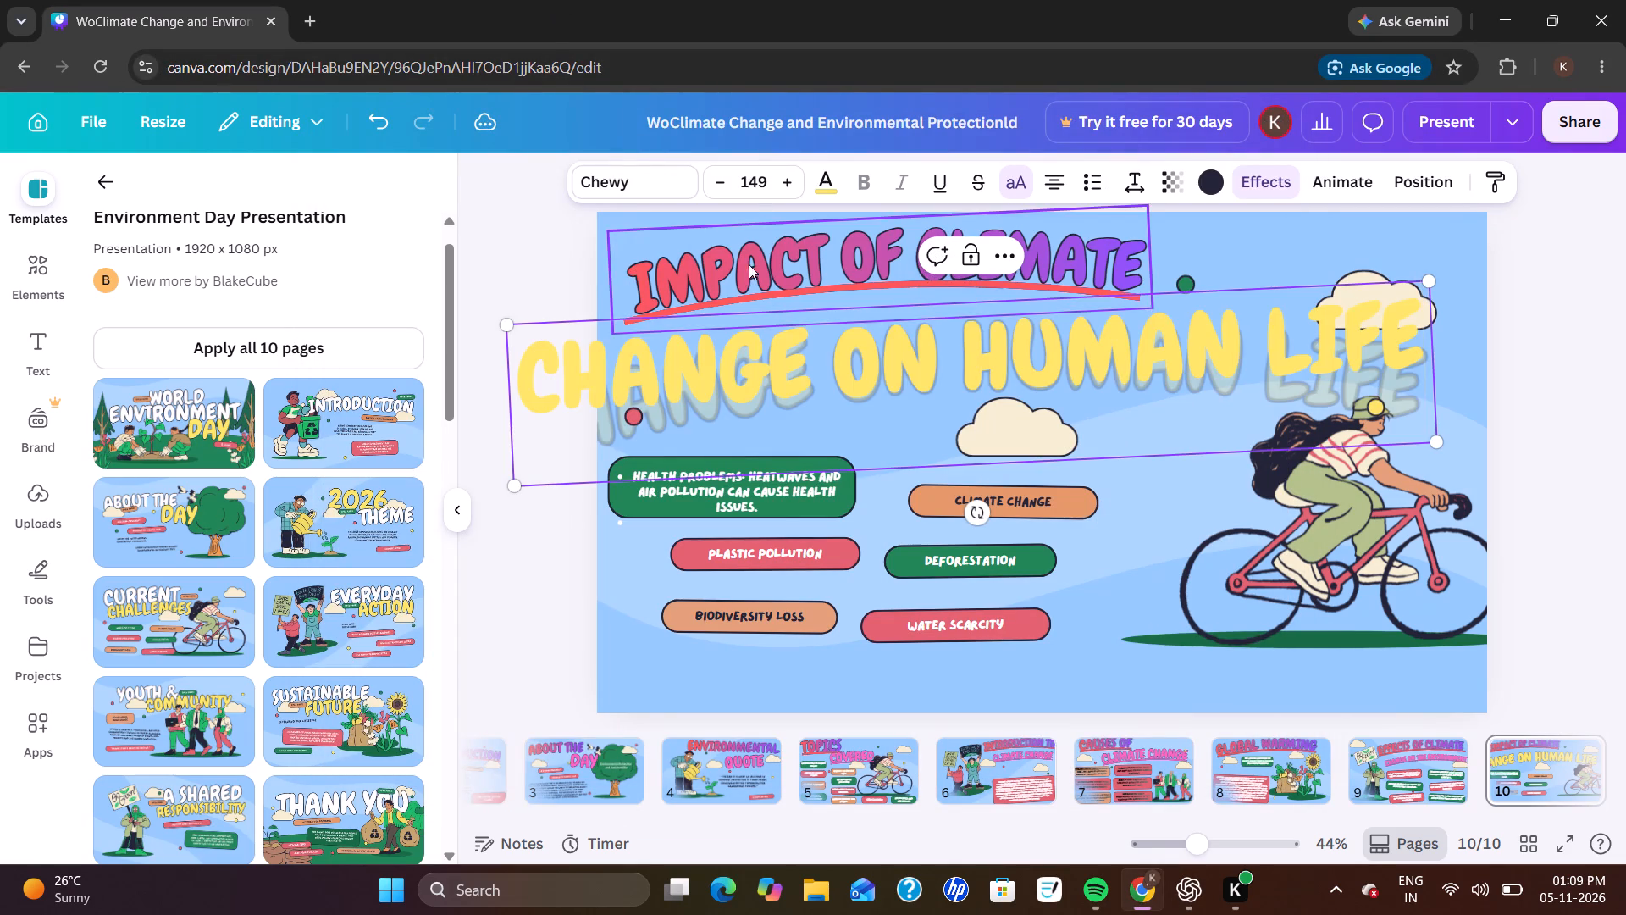
Reduce the "Change on Human Life" heading to font size 97.5.
drag(722, 191, 722, 190)
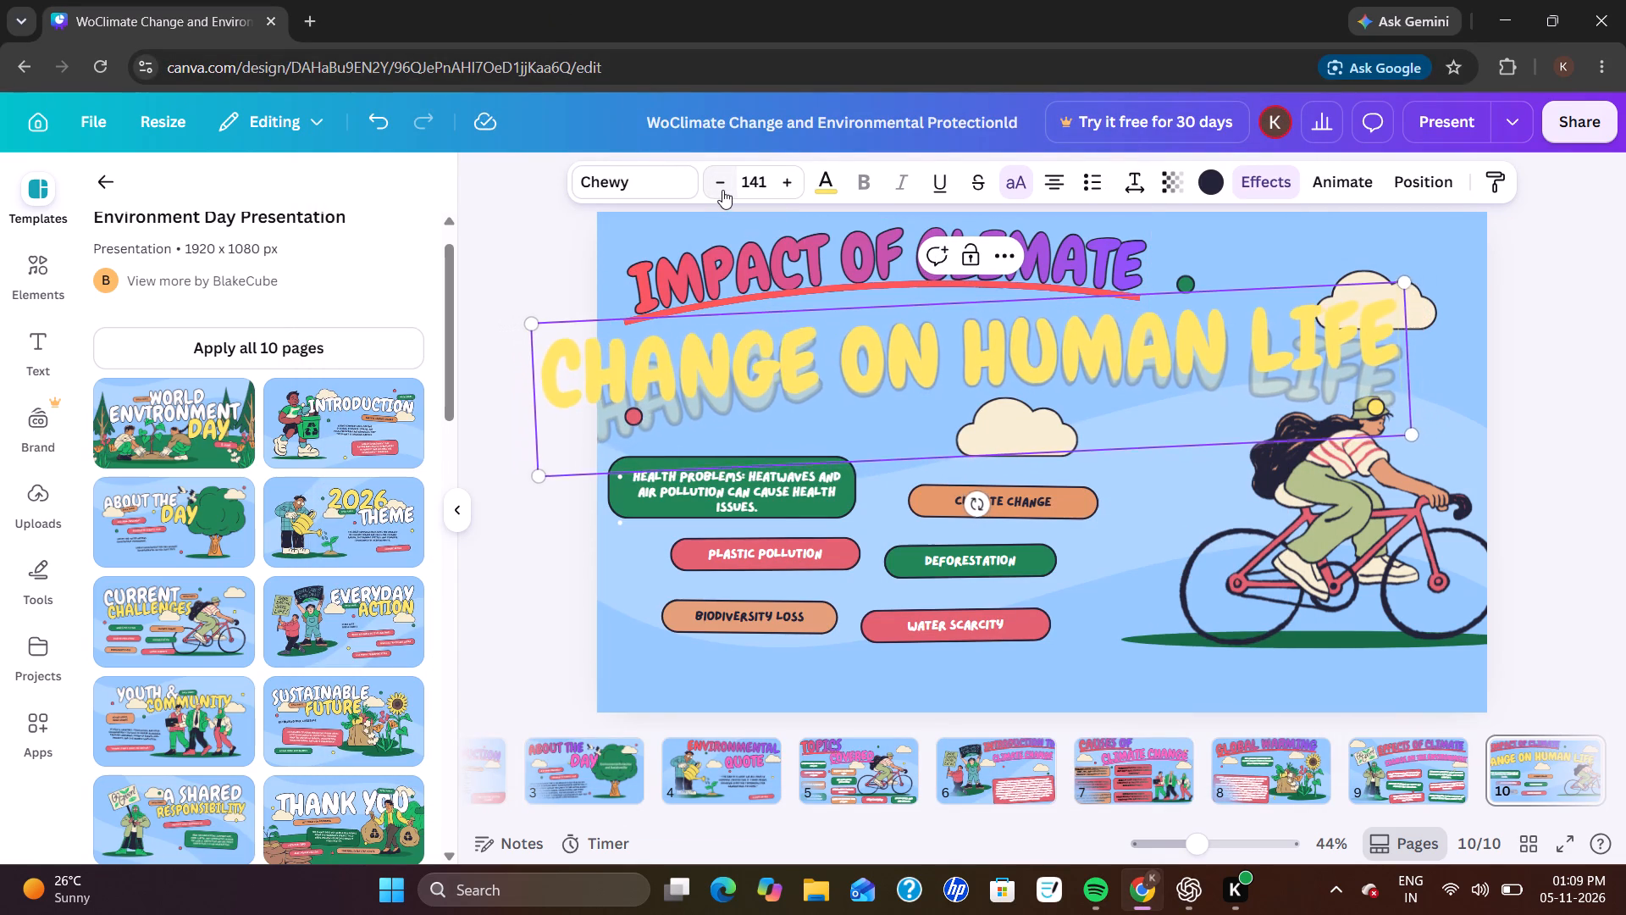
drag(722, 190, 728, 191)
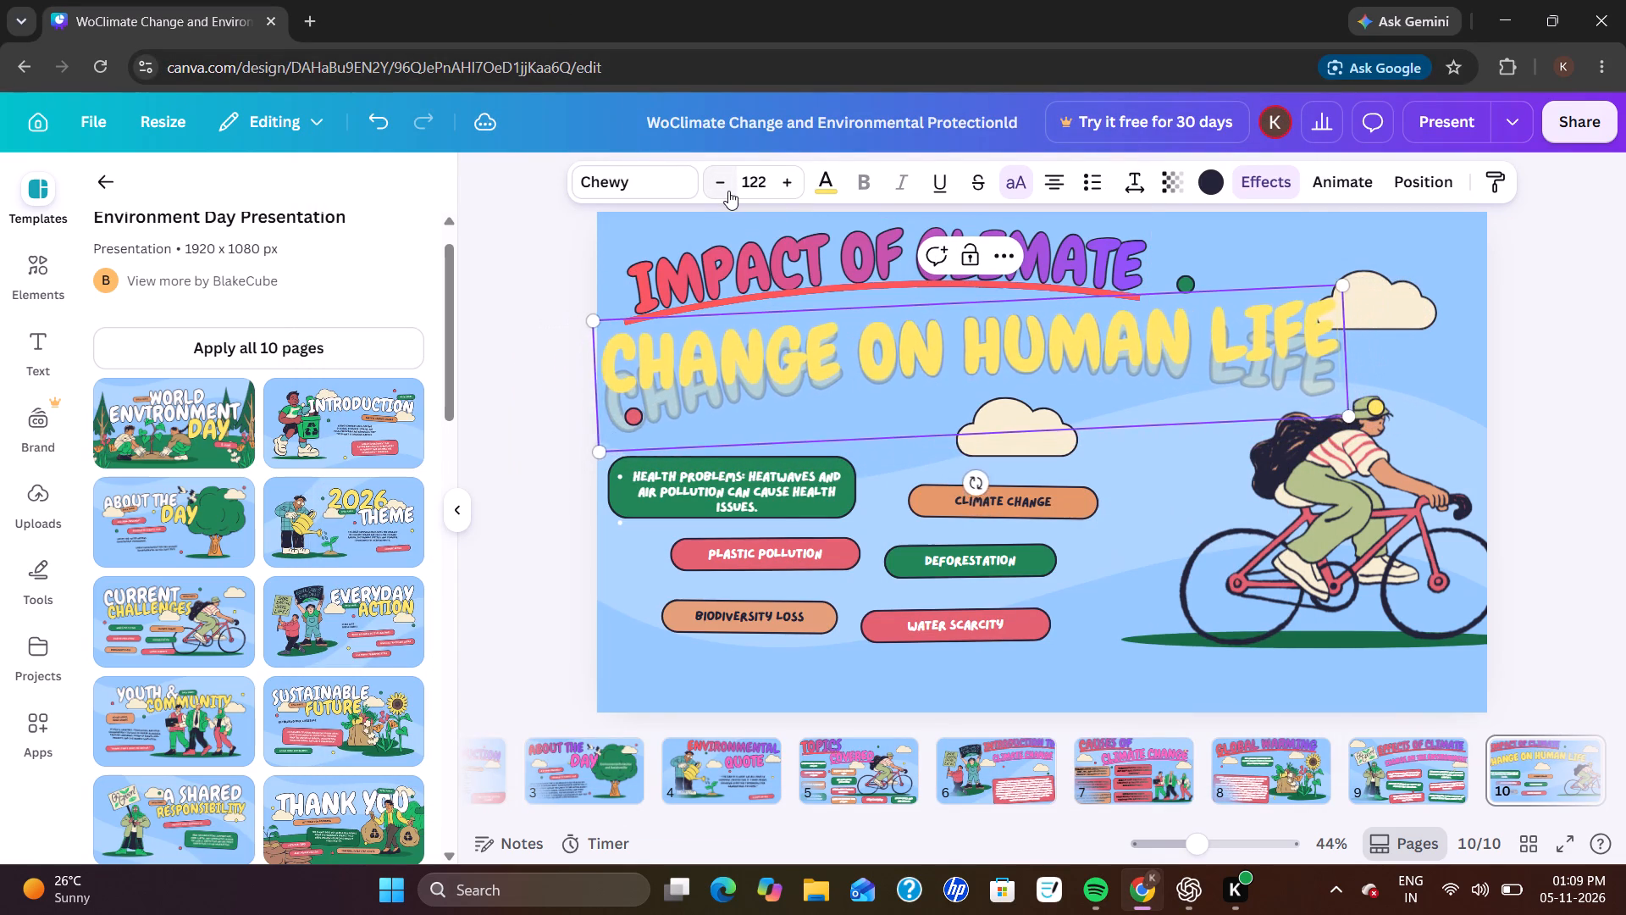
drag(728, 191, 729, 192)
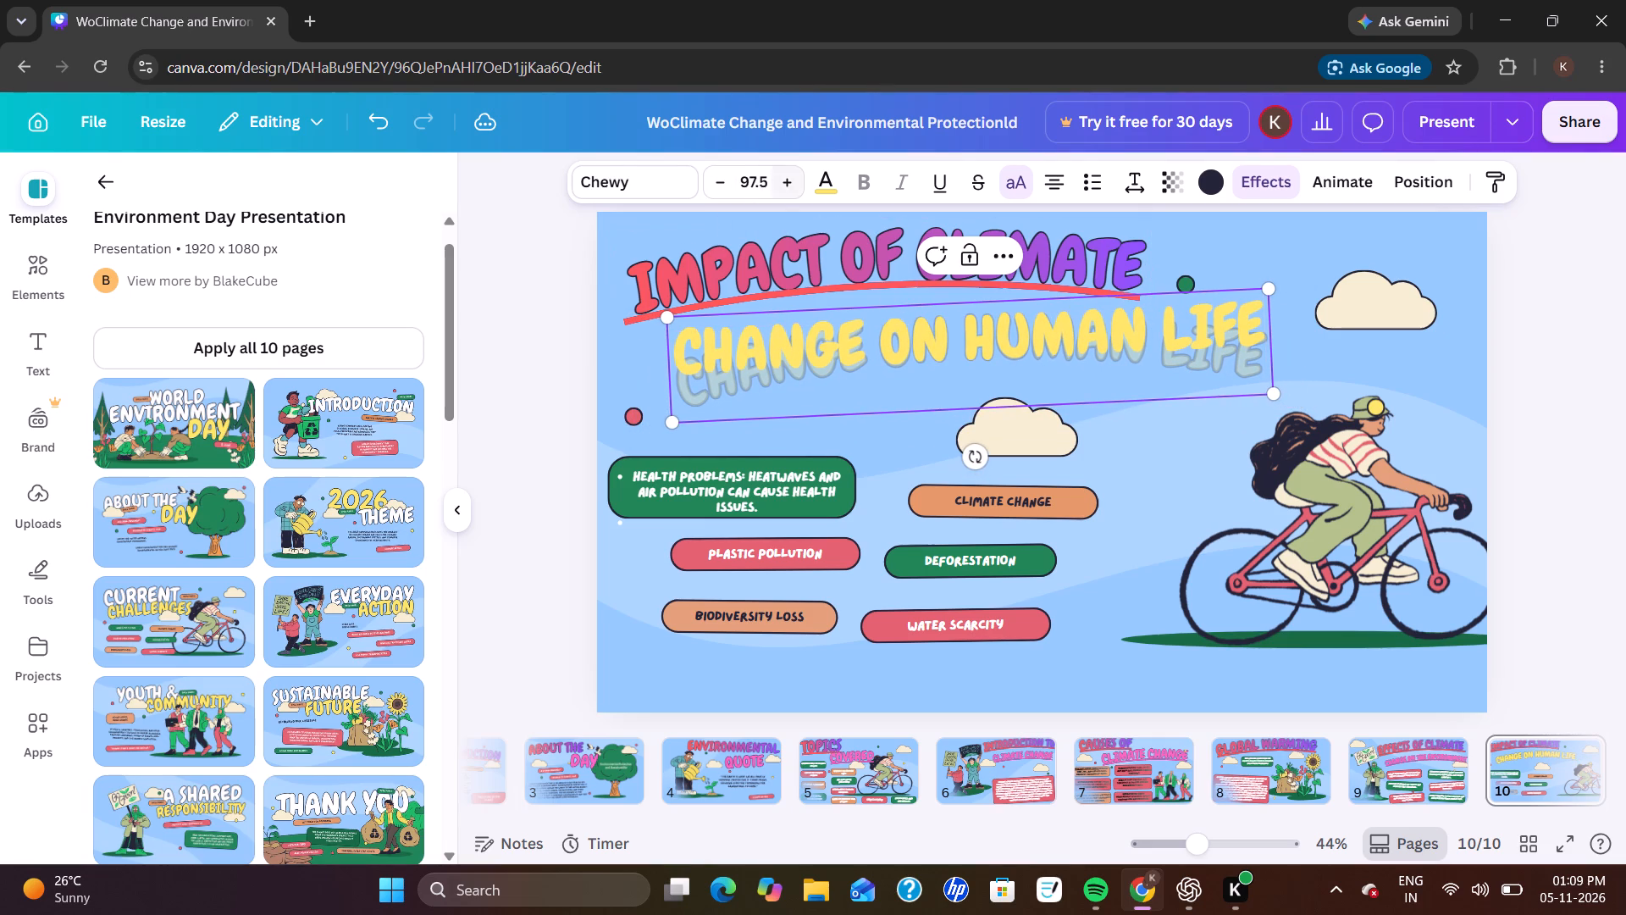
Colour the whole "Change on Human Life" heading solid pink and underline it.
click(818, 178)
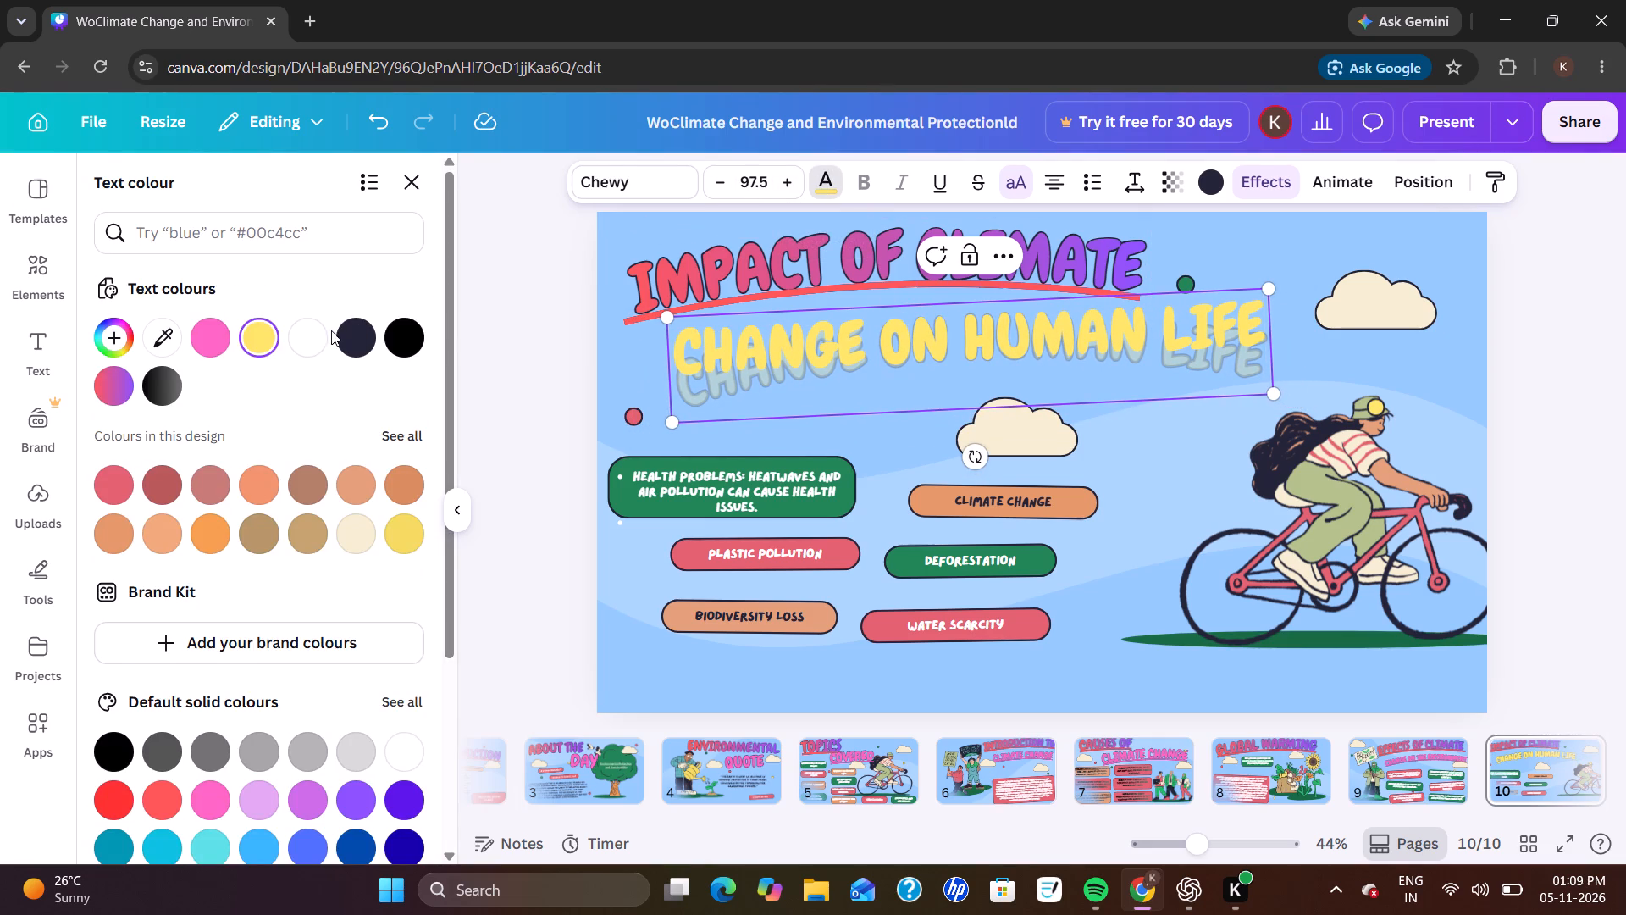
click(208, 319)
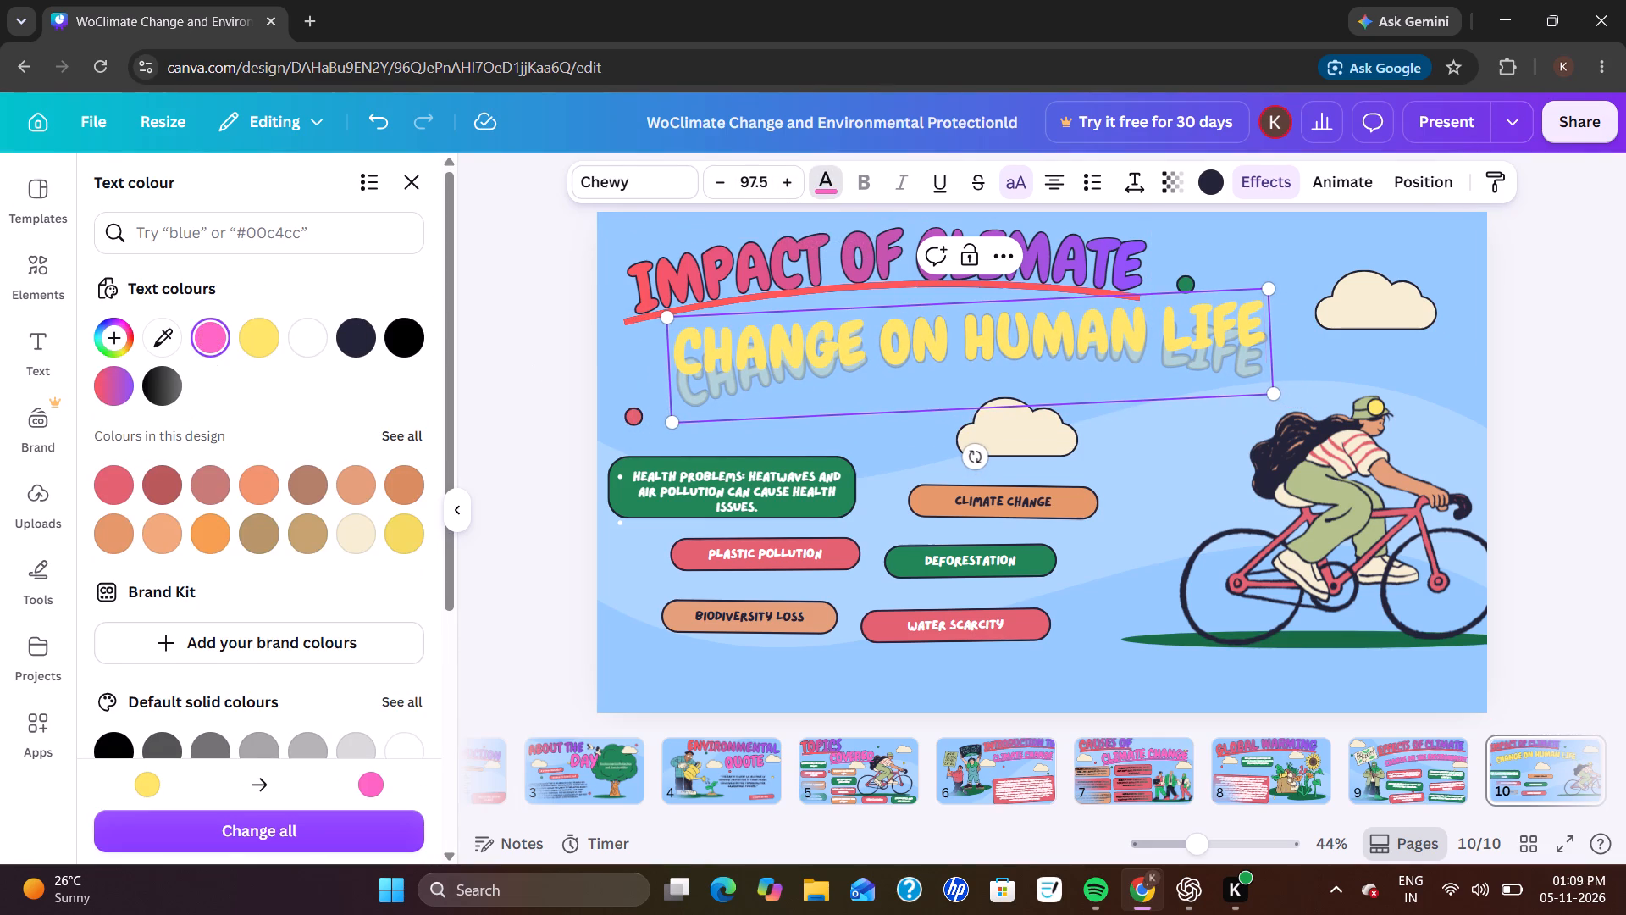
drag(683, 358, 1325, 358)
click(218, 340)
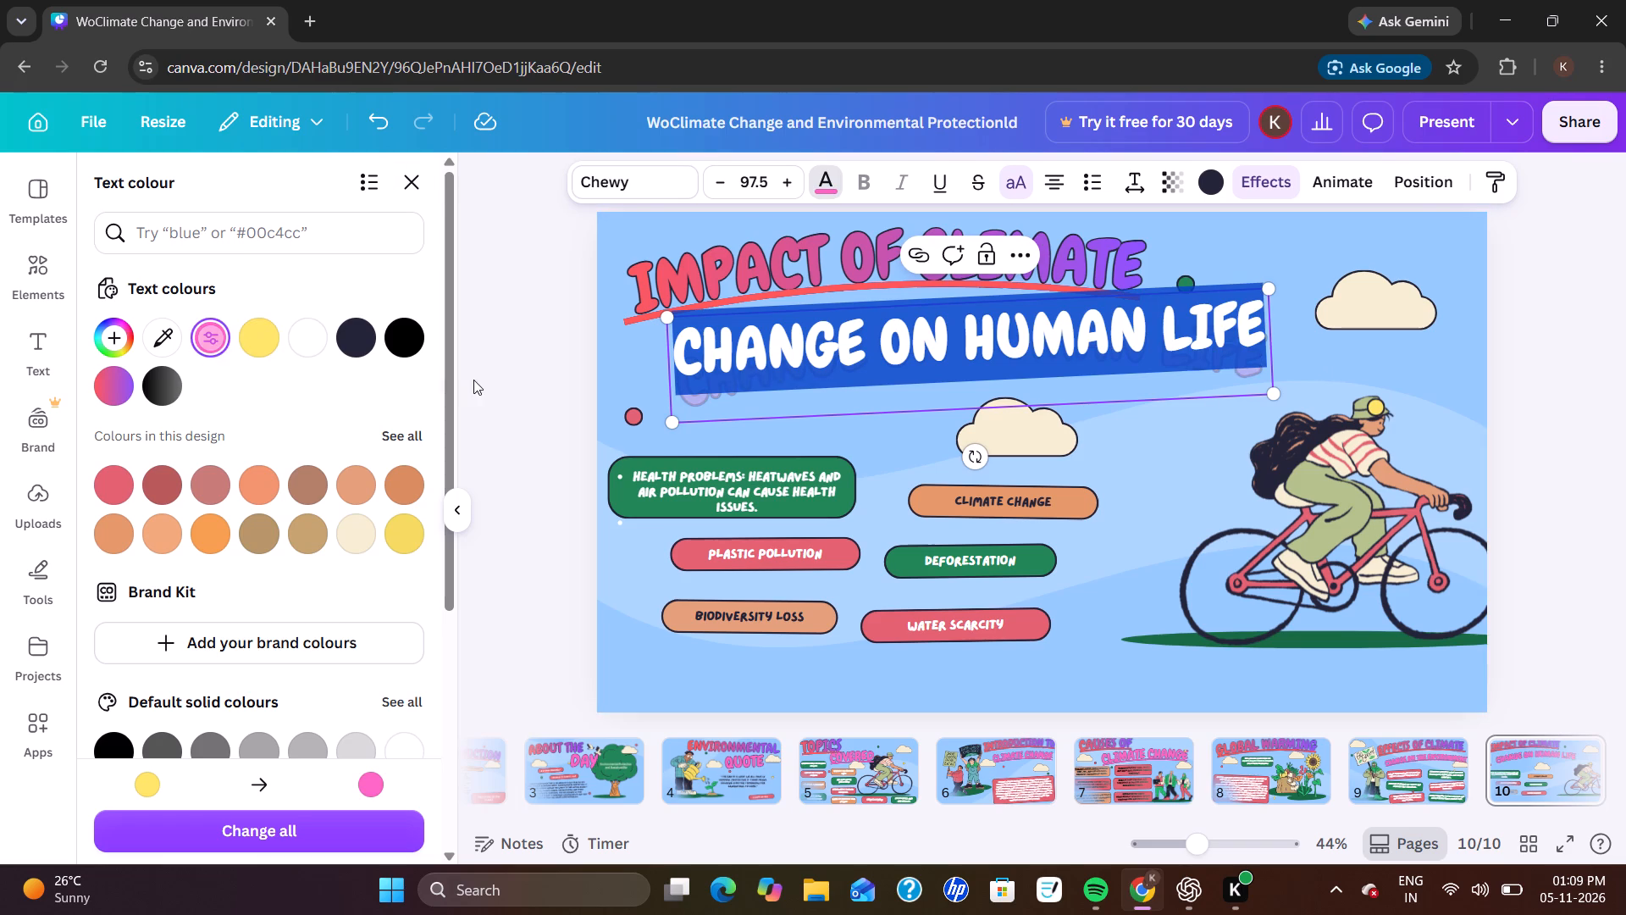
click(495, 369)
click(495, 369)
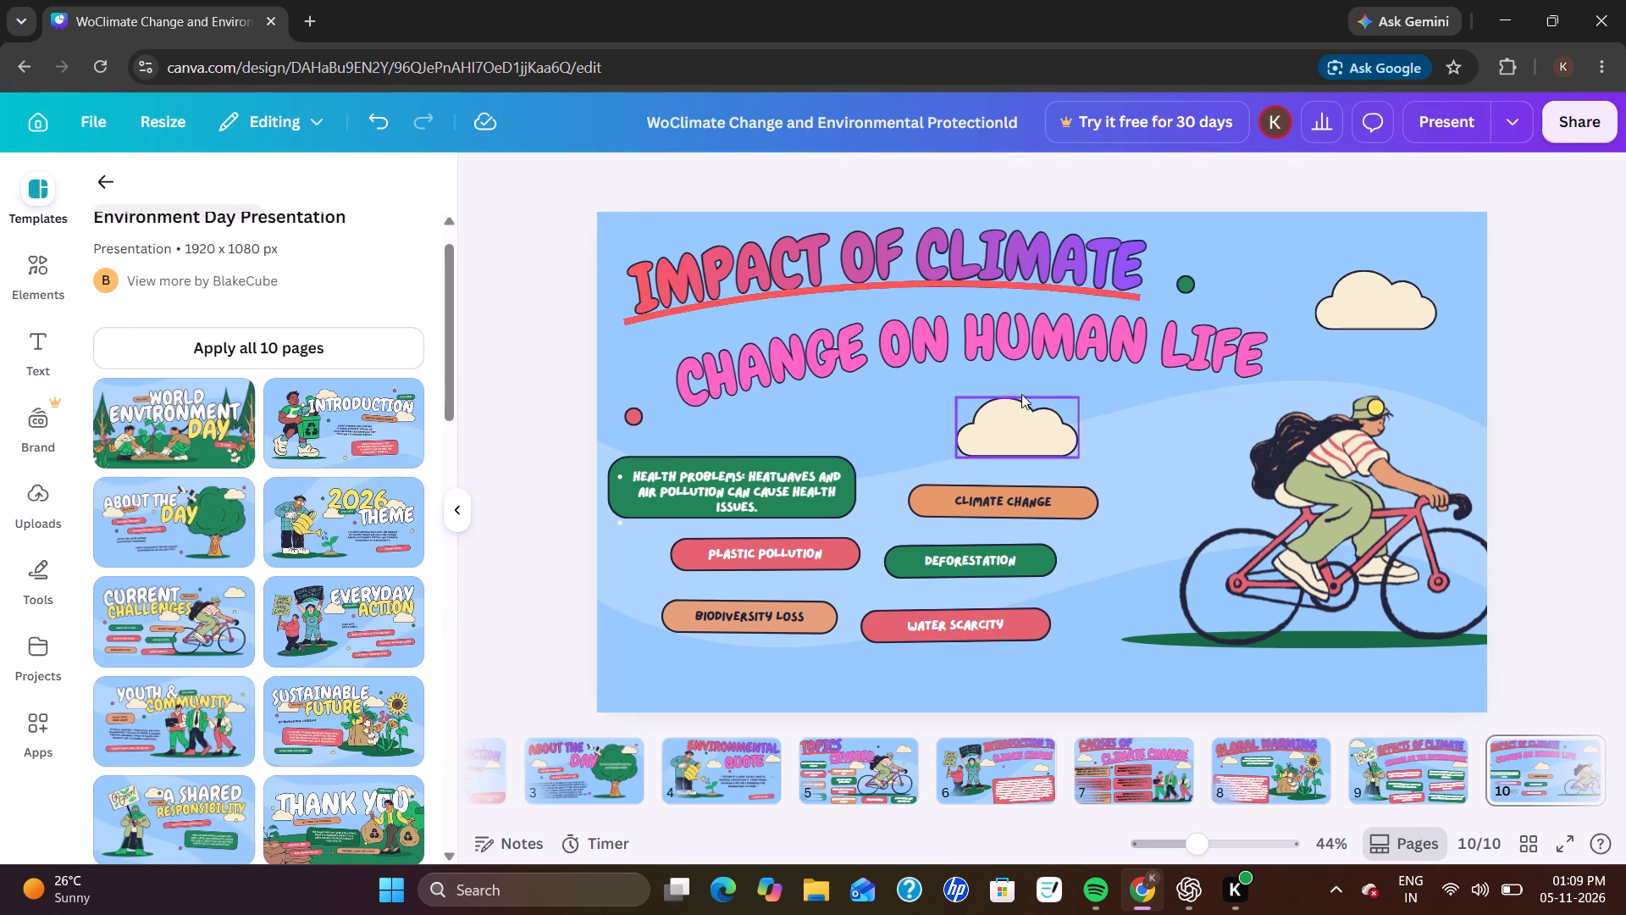
click(907, 335)
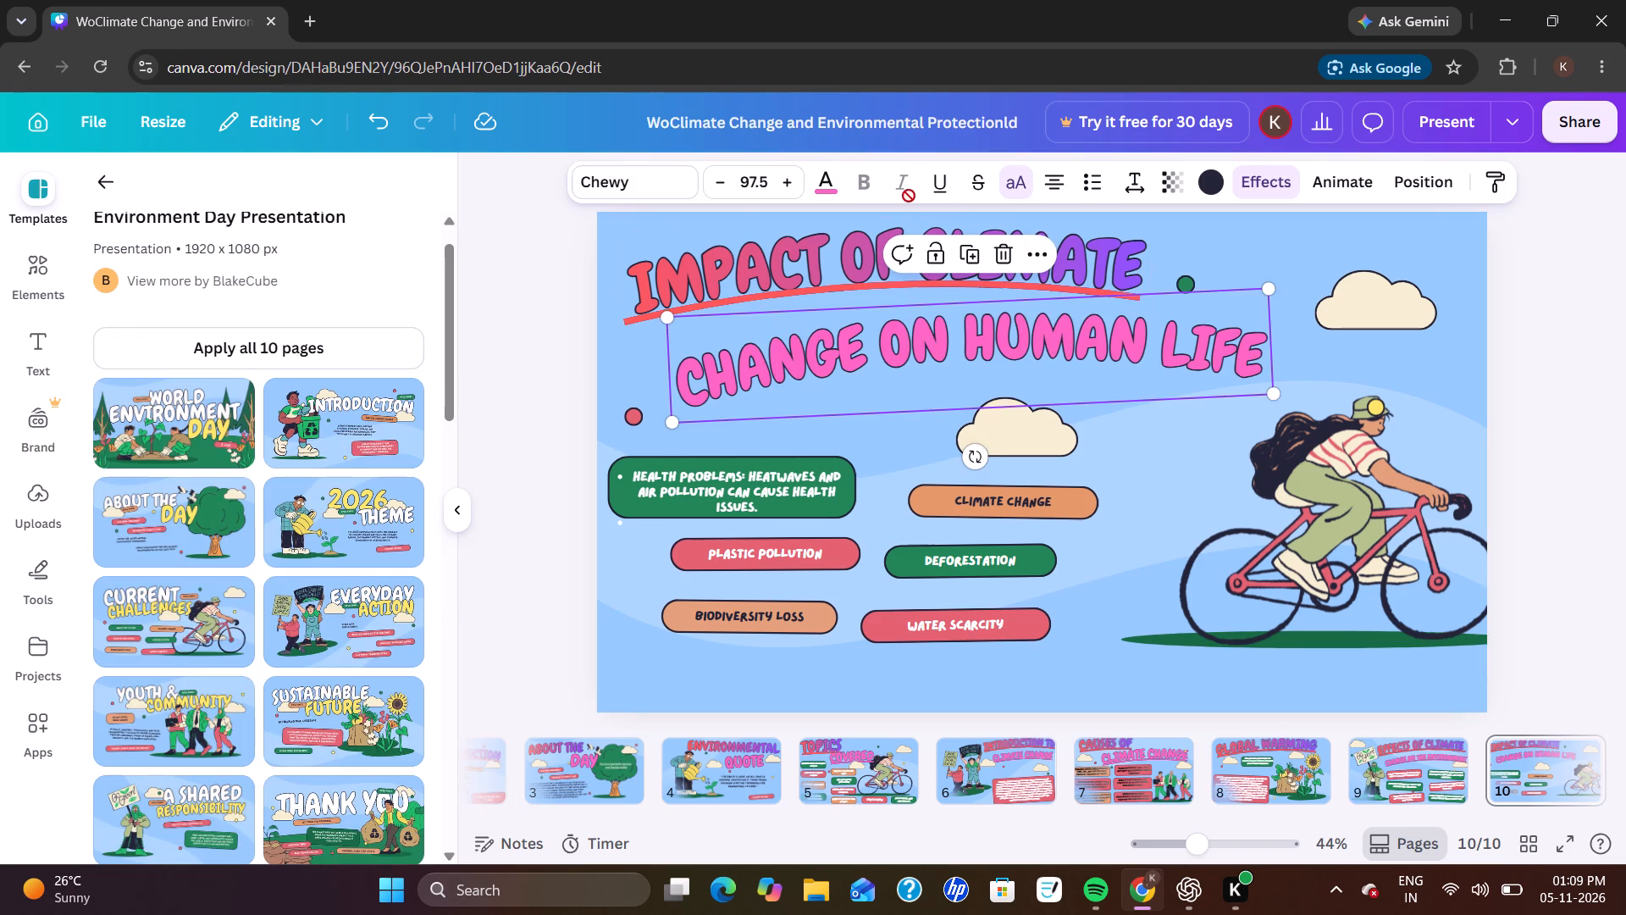
click(940, 181)
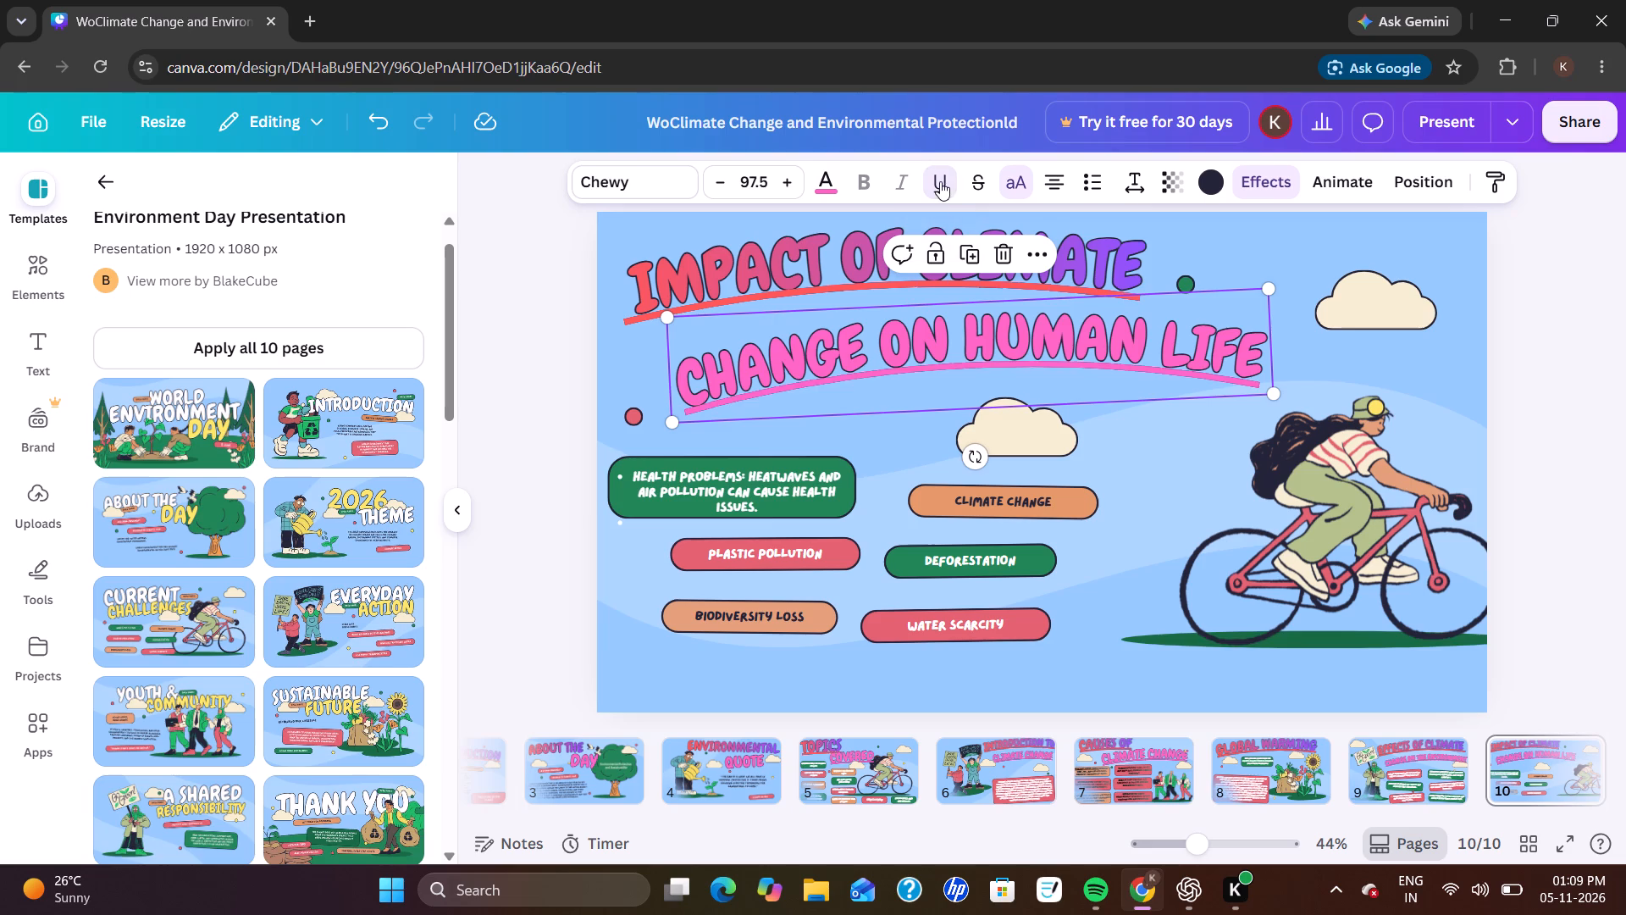
Shift the "Change on Human Life" heading to the right so it sits staggered beneath "Impact of Climate".
drag(871, 335, 966, 358)
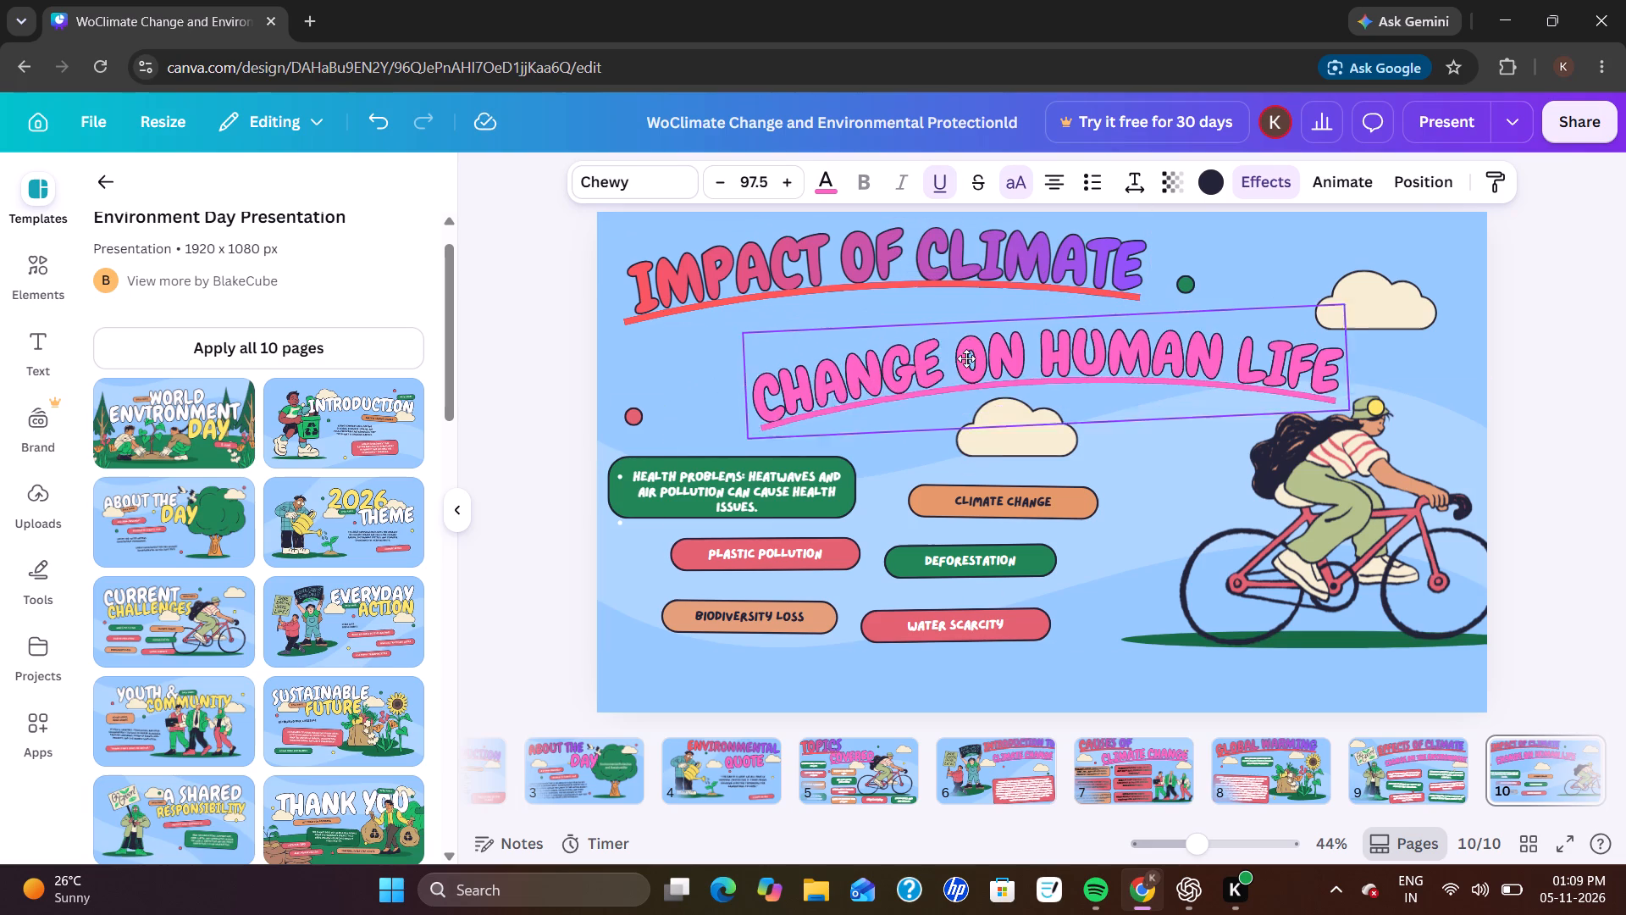
drag(966, 358, 971, 333)
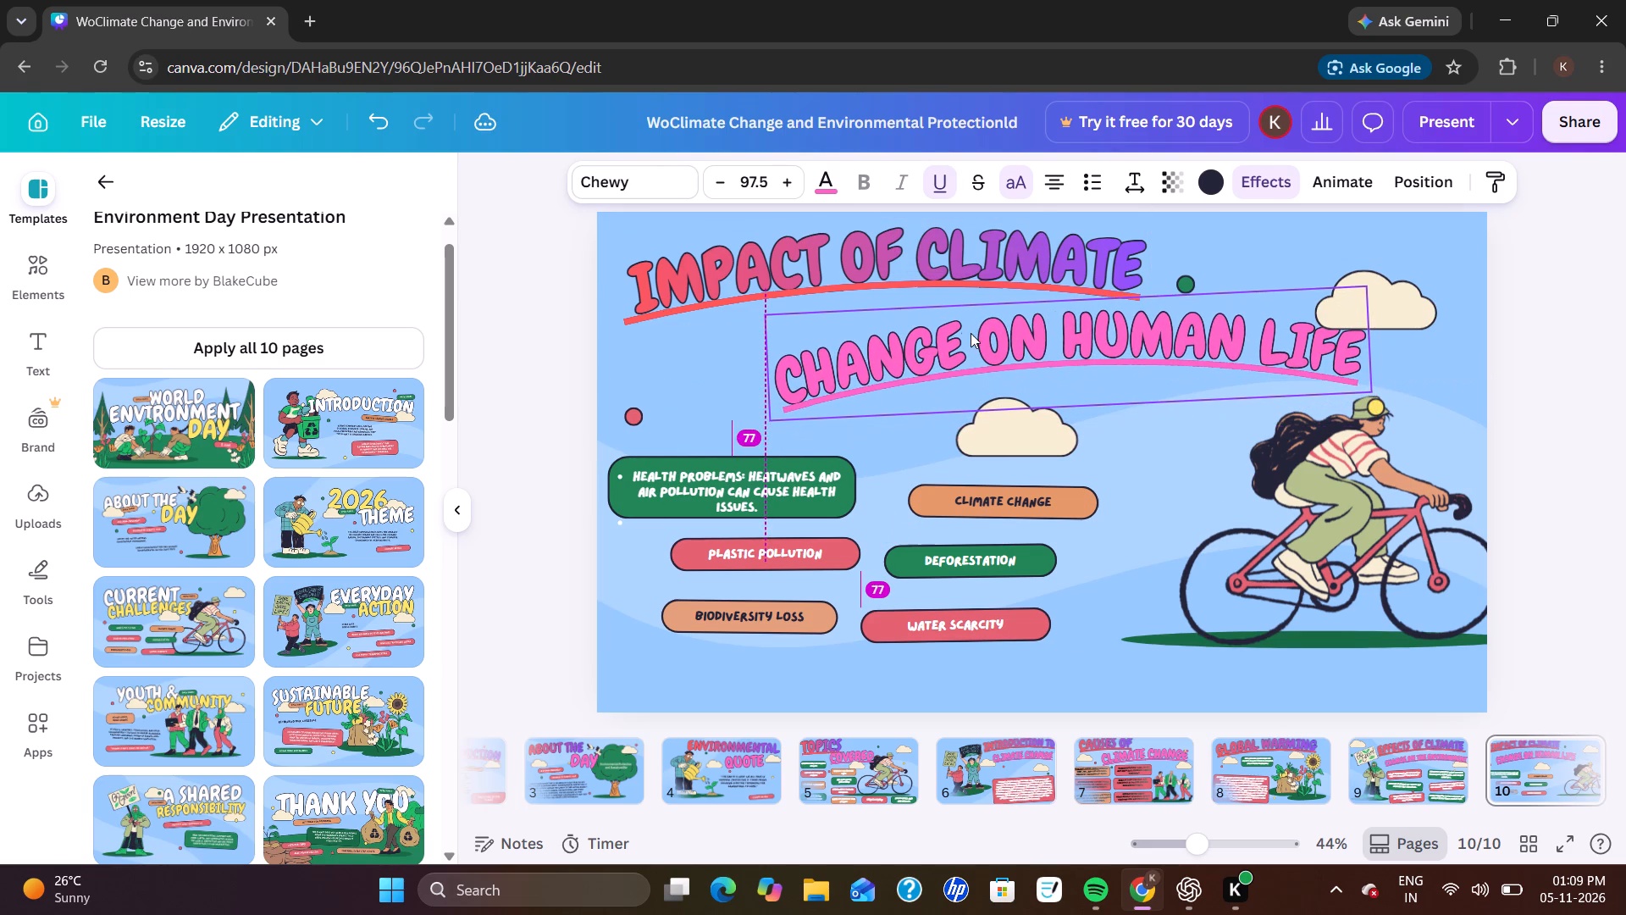
click(1537, 316)
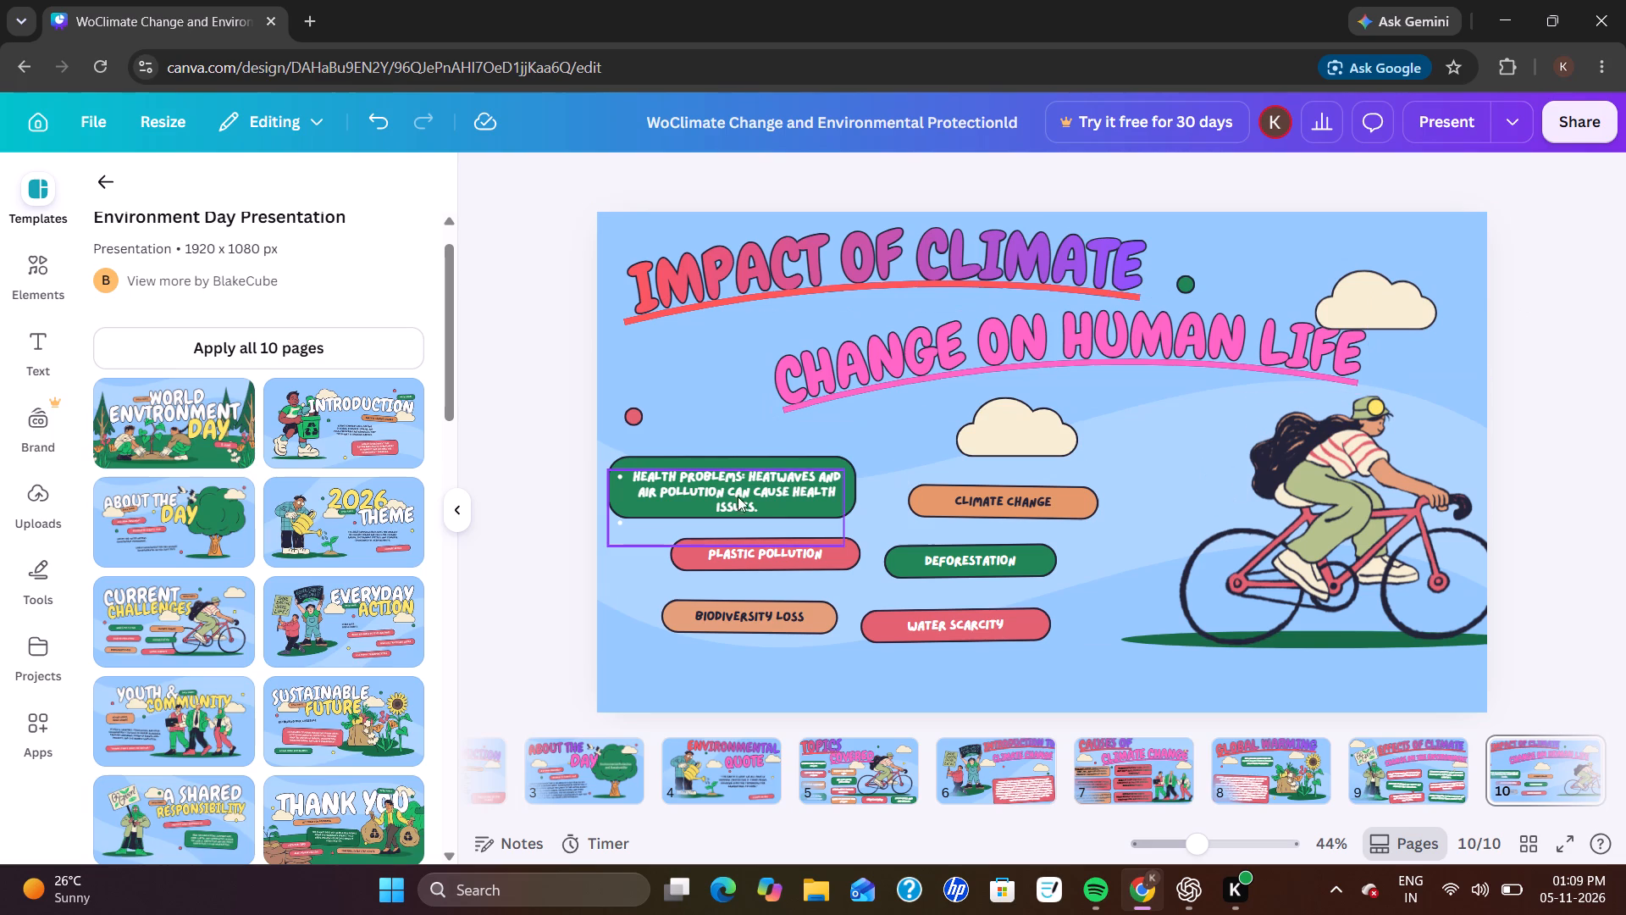
Move the green box behind the Health Problems text up beneath the heading and make it taller.
drag(766, 459, 766, 439)
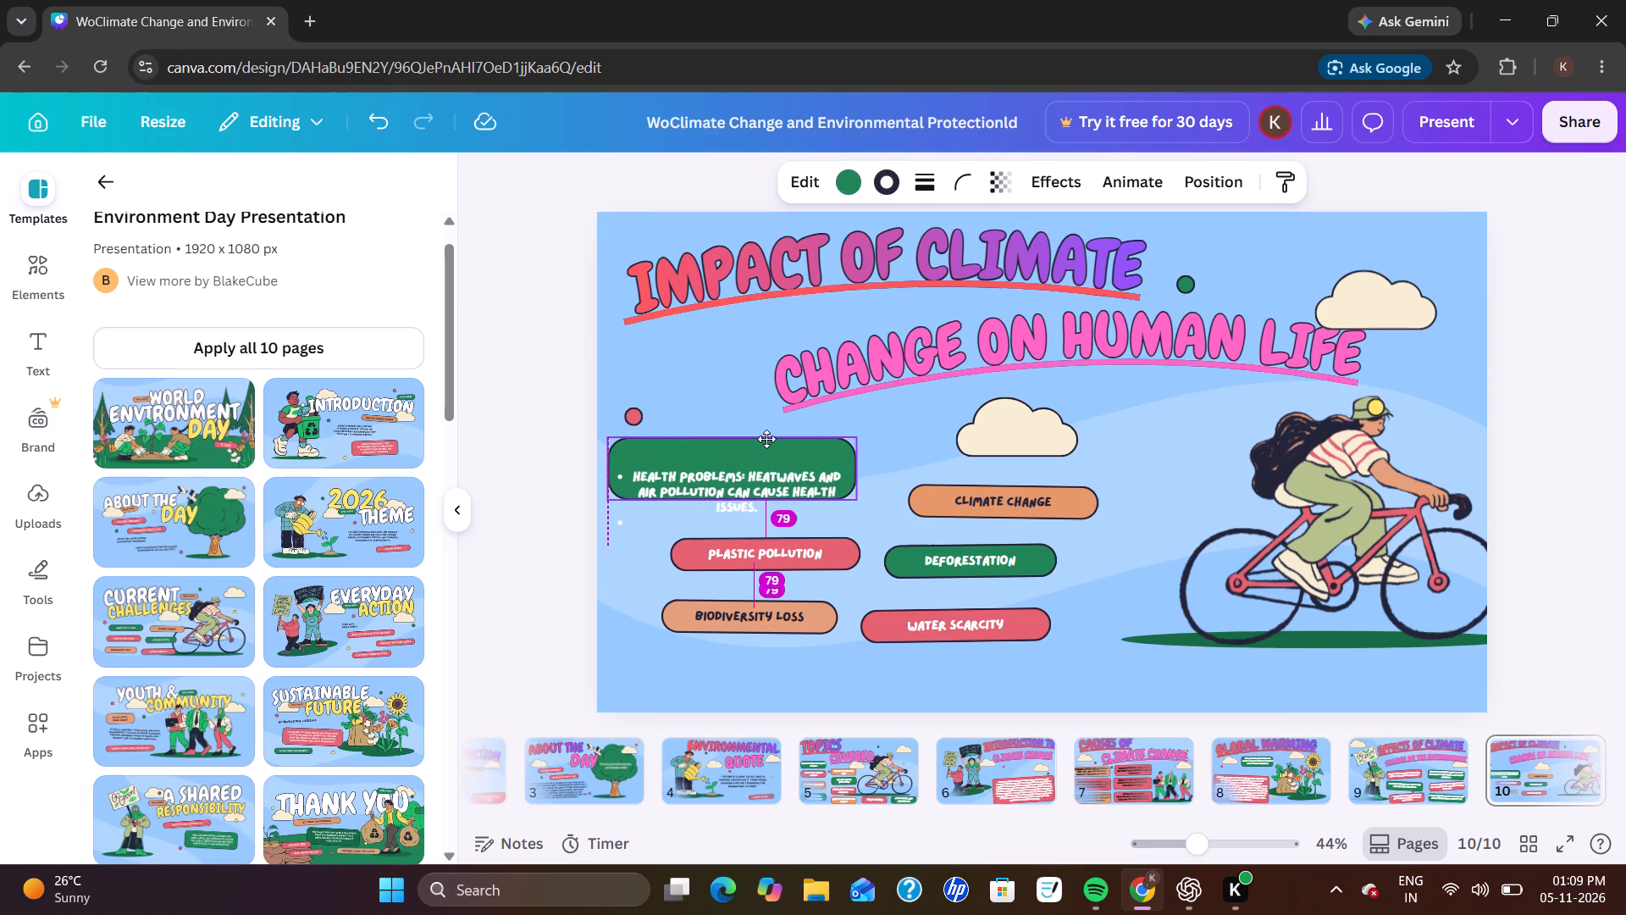
drag(766, 439, 767, 430)
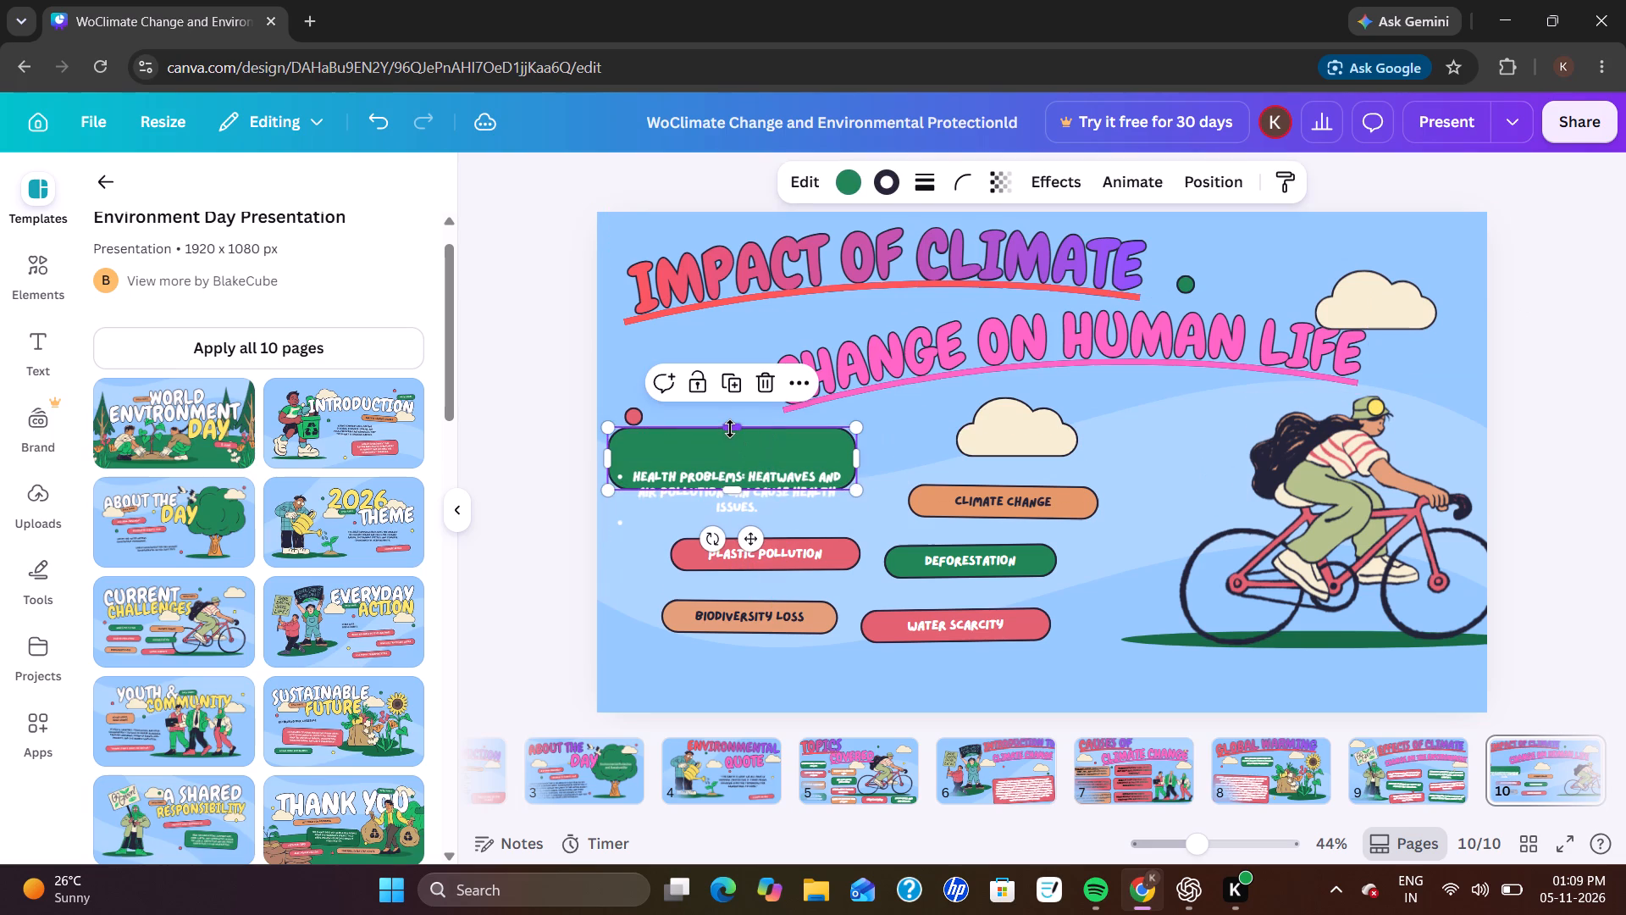
drag(731, 485, 729, 496)
drag(729, 496, 729, 499)
Move the Health Problems text up into the green box and set its font size to 24.
click(748, 485)
drag(748, 485, 740, 456)
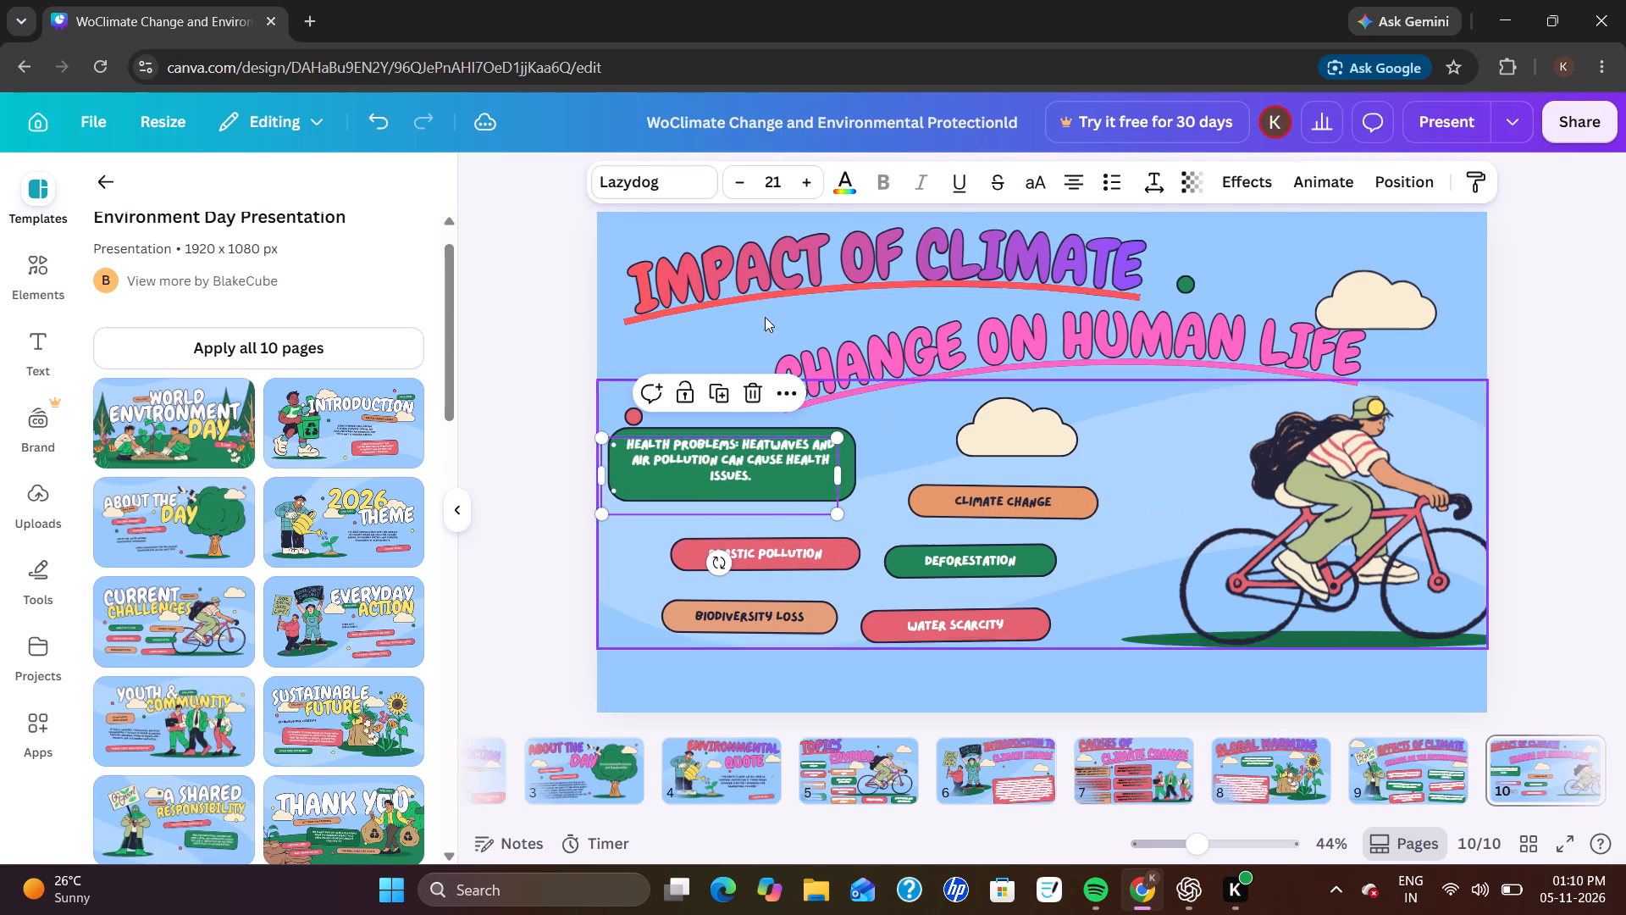
double_click(807, 190)
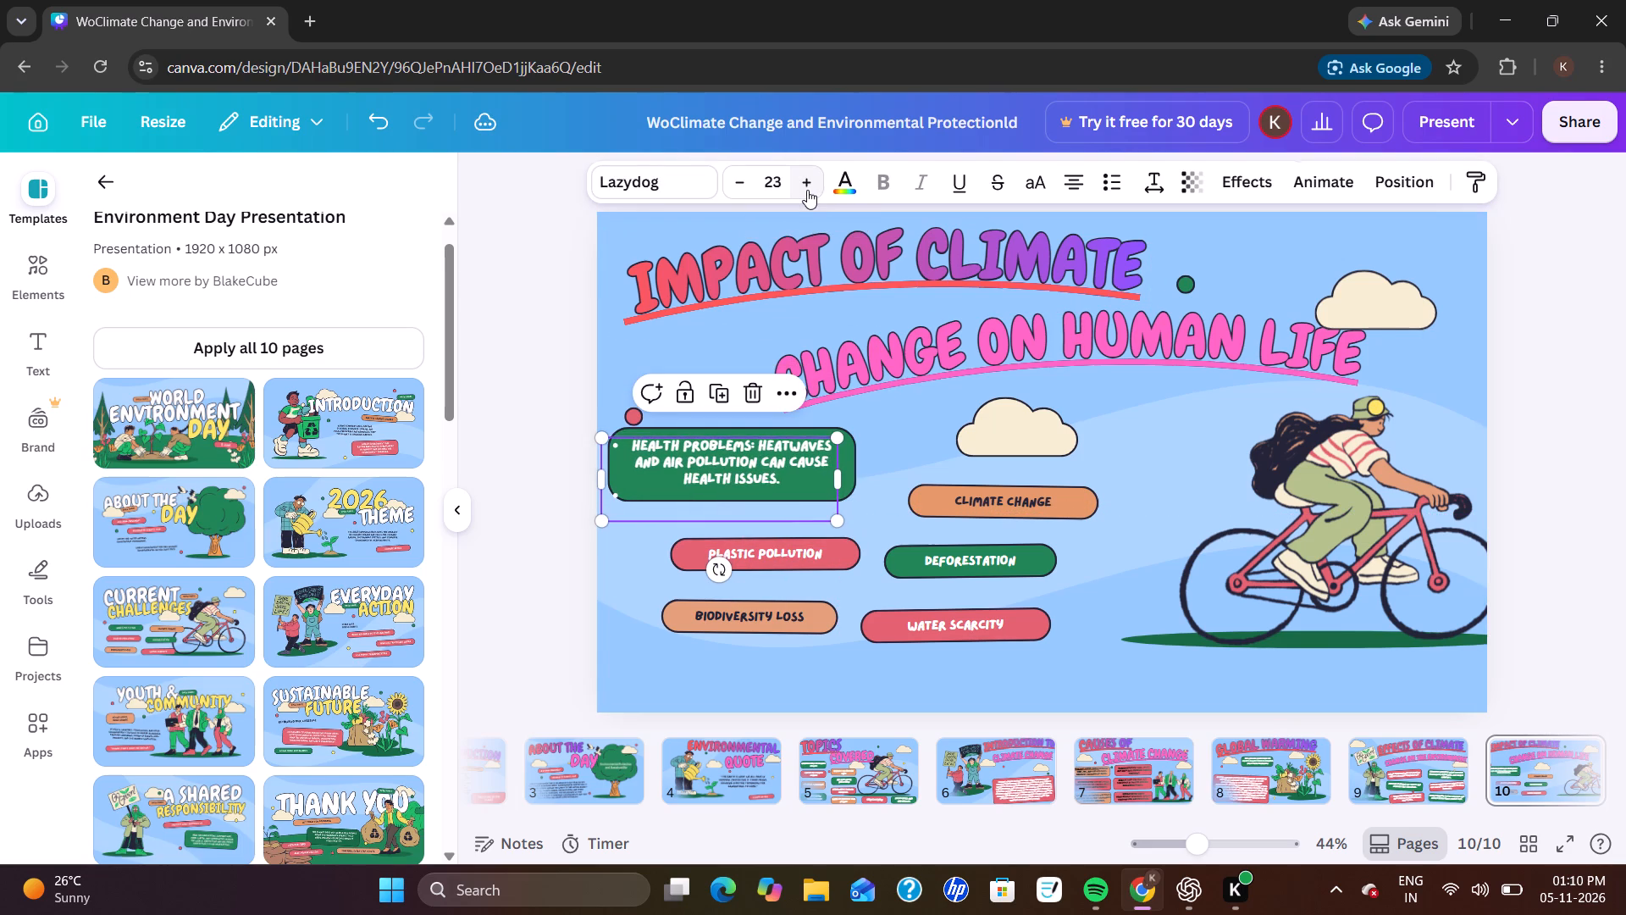
click(807, 190)
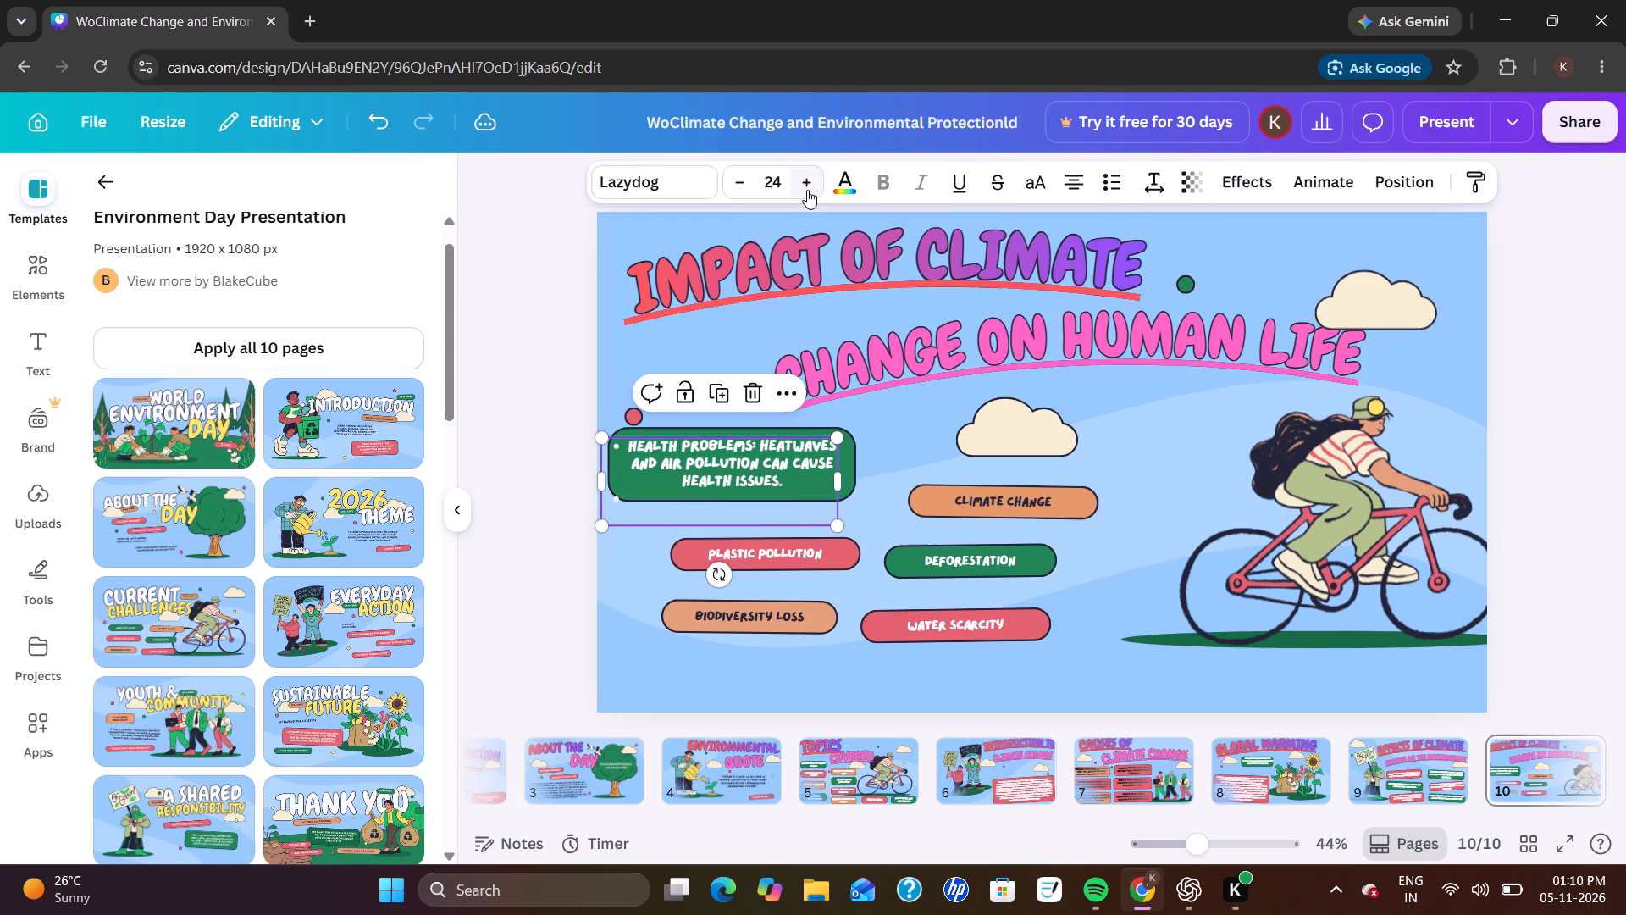
Enlarge the red "Plastic Pollution" box to about 525 wide, make it taller, and align it directly beneath the green box.
click(846, 550)
click(839, 541)
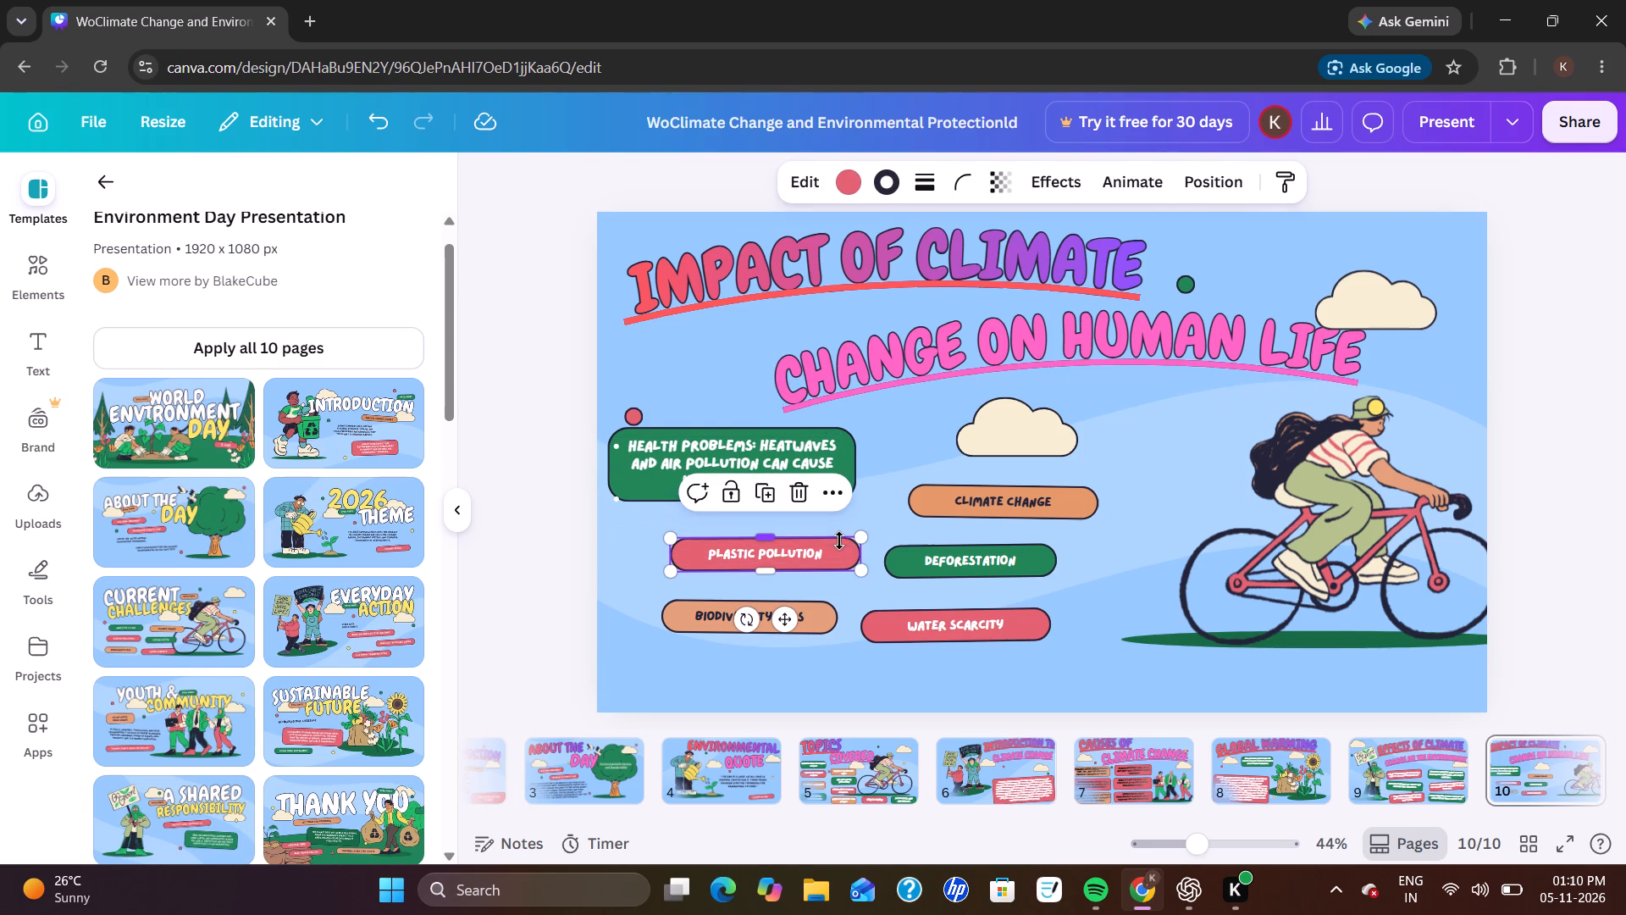
right_drag(770, 537, 768, 529)
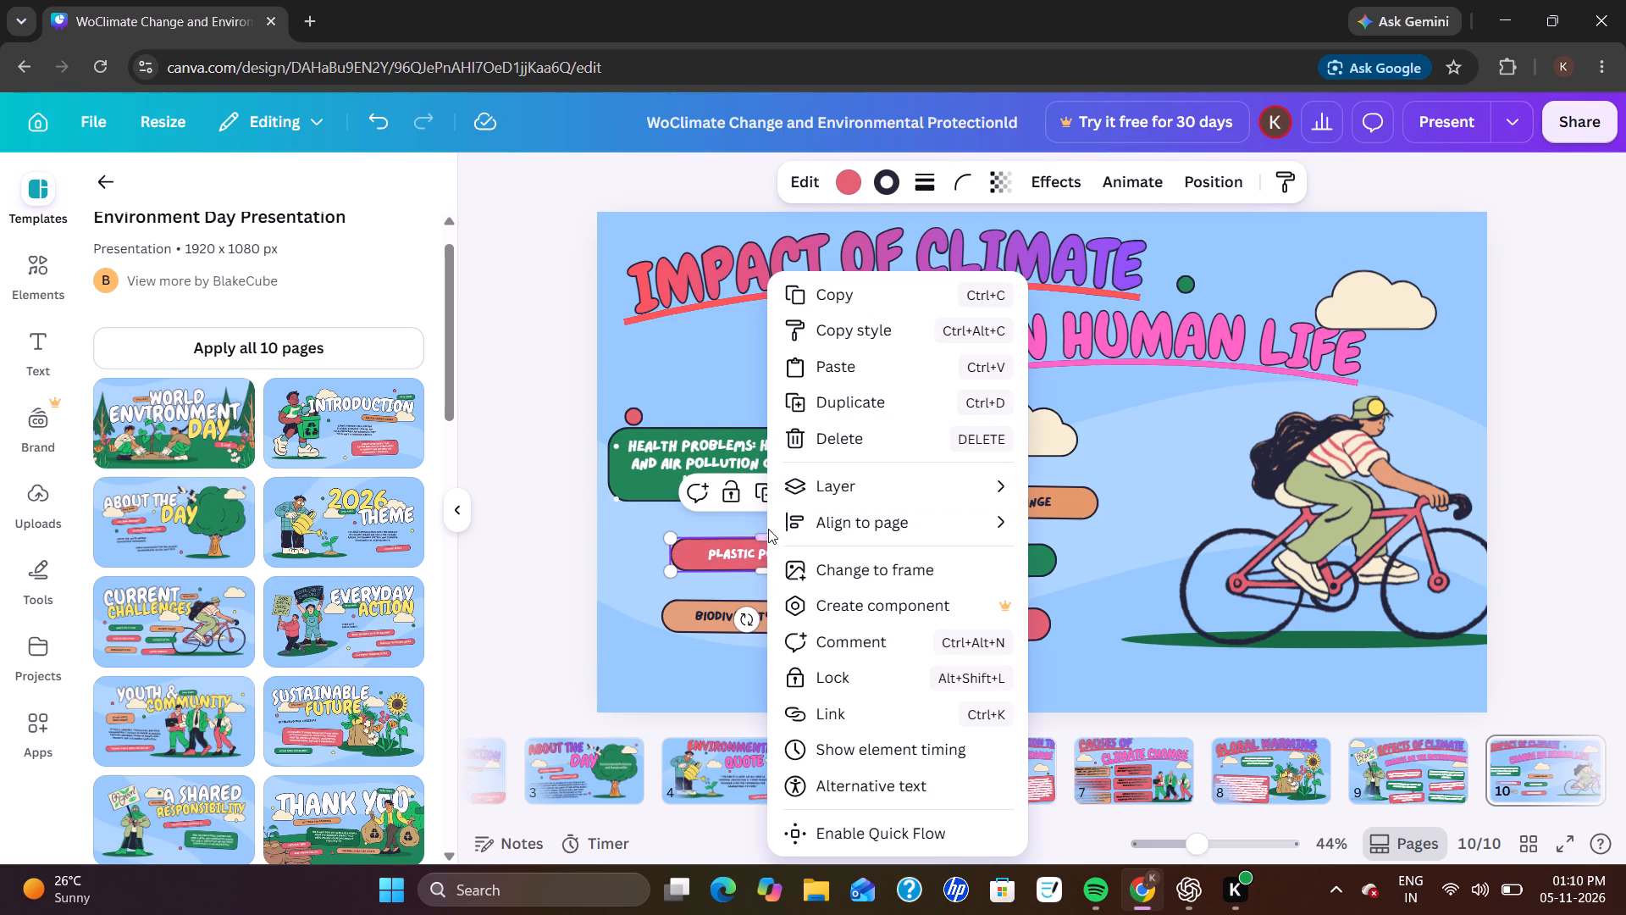
click(758, 564)
drag(758, 564, 757, 584)
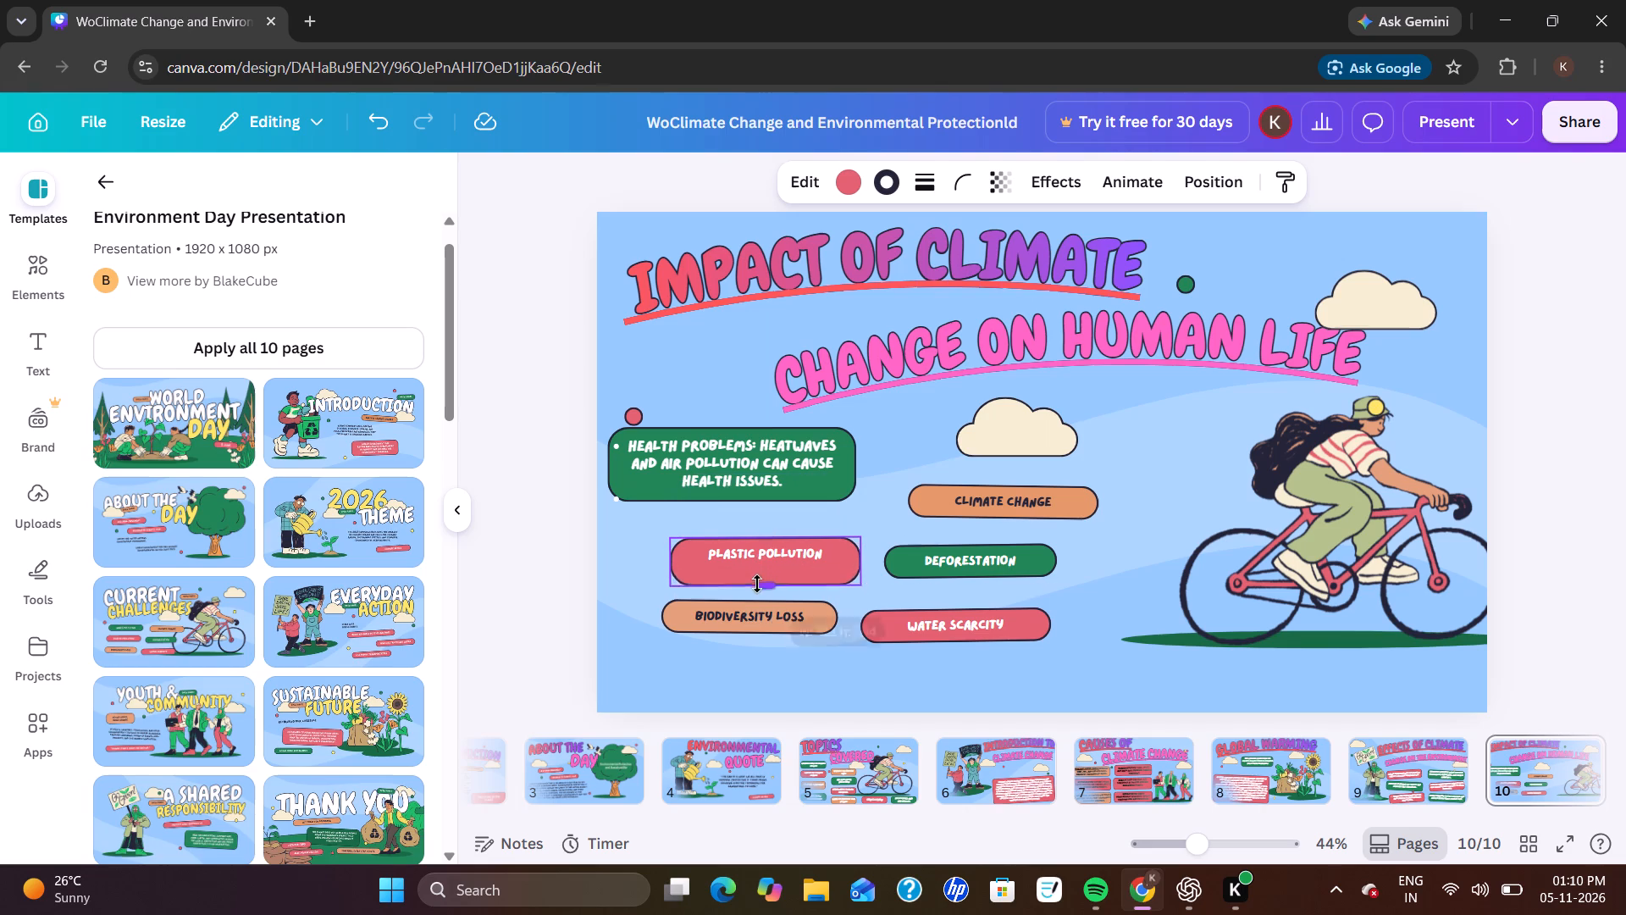
drag(757, 584, 760, 586)
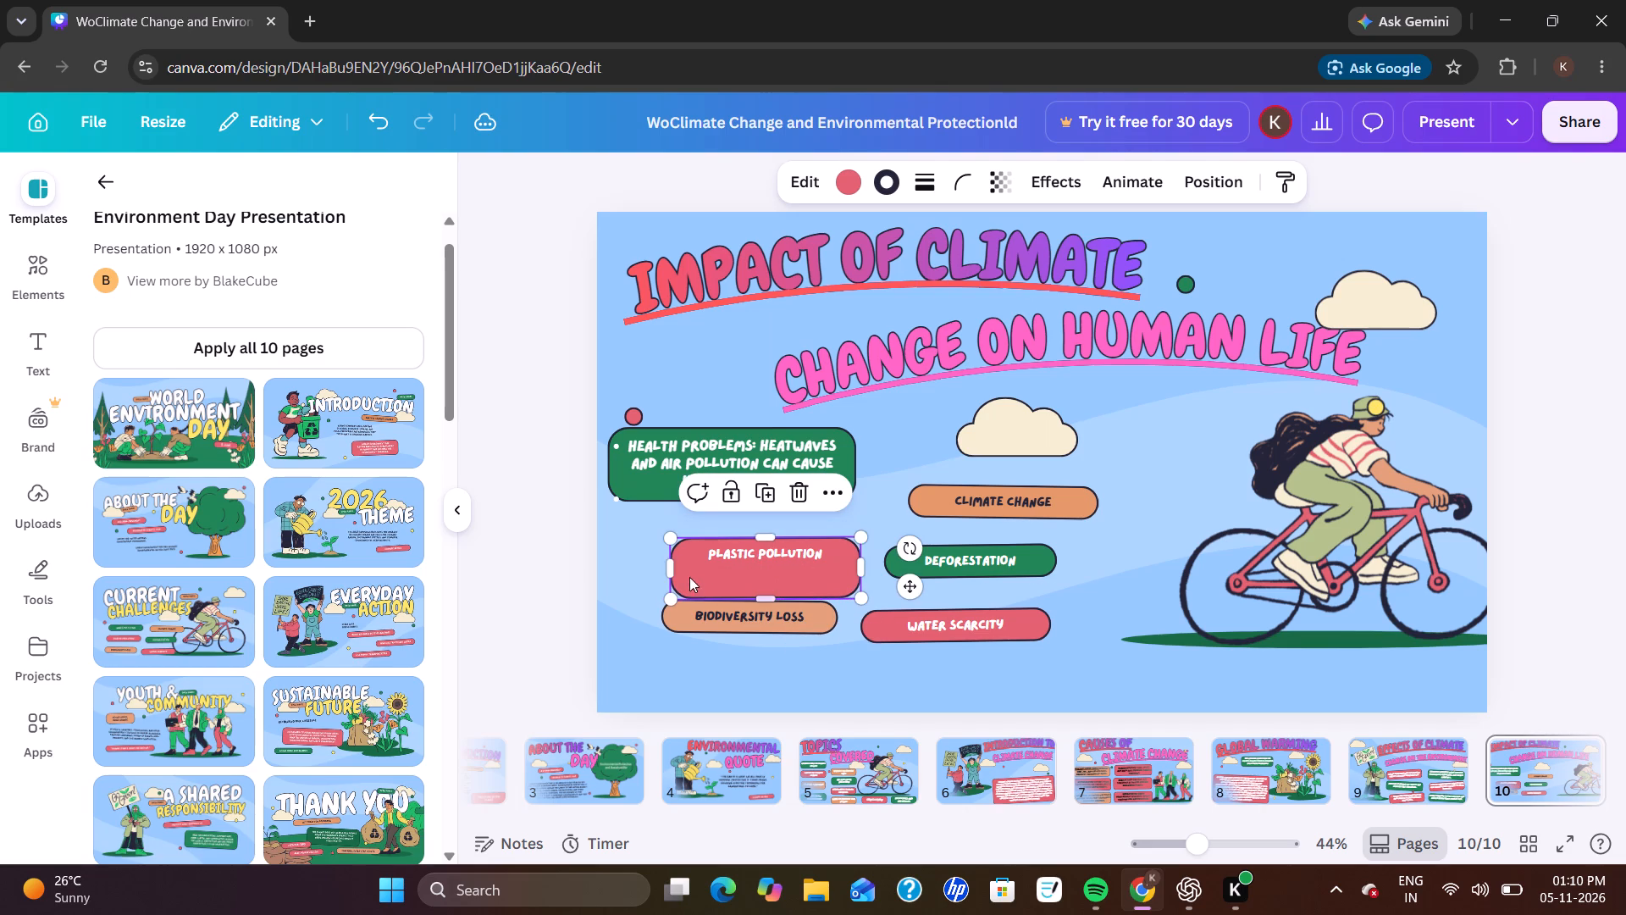
drag(670, 570, 612, 562)
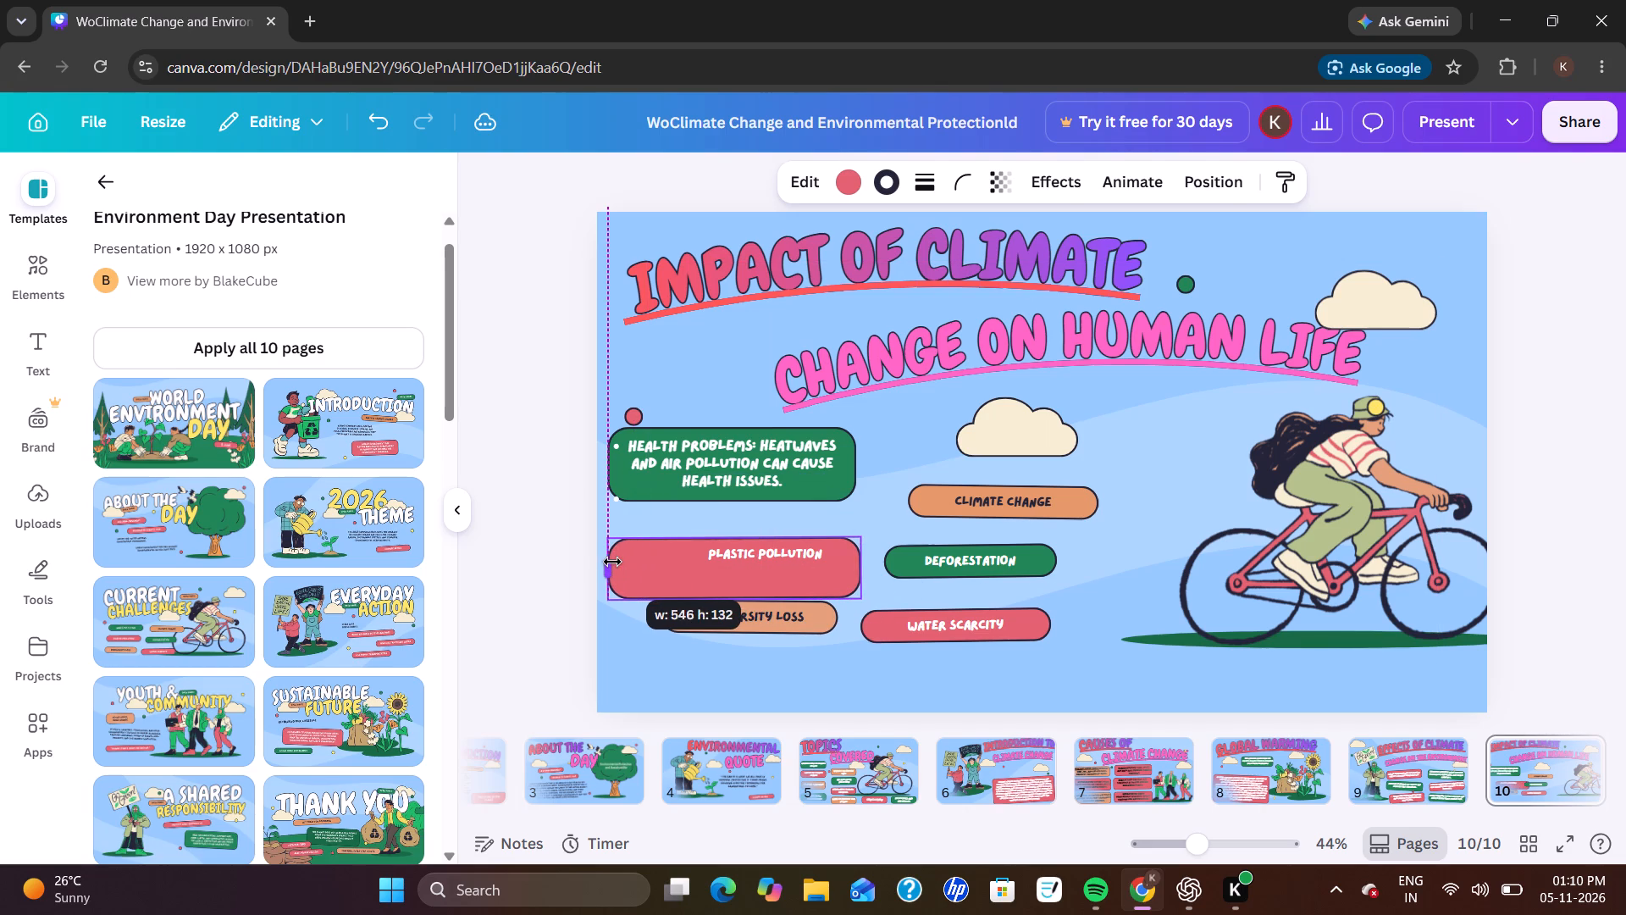
drag(612, 562, 617, 558)
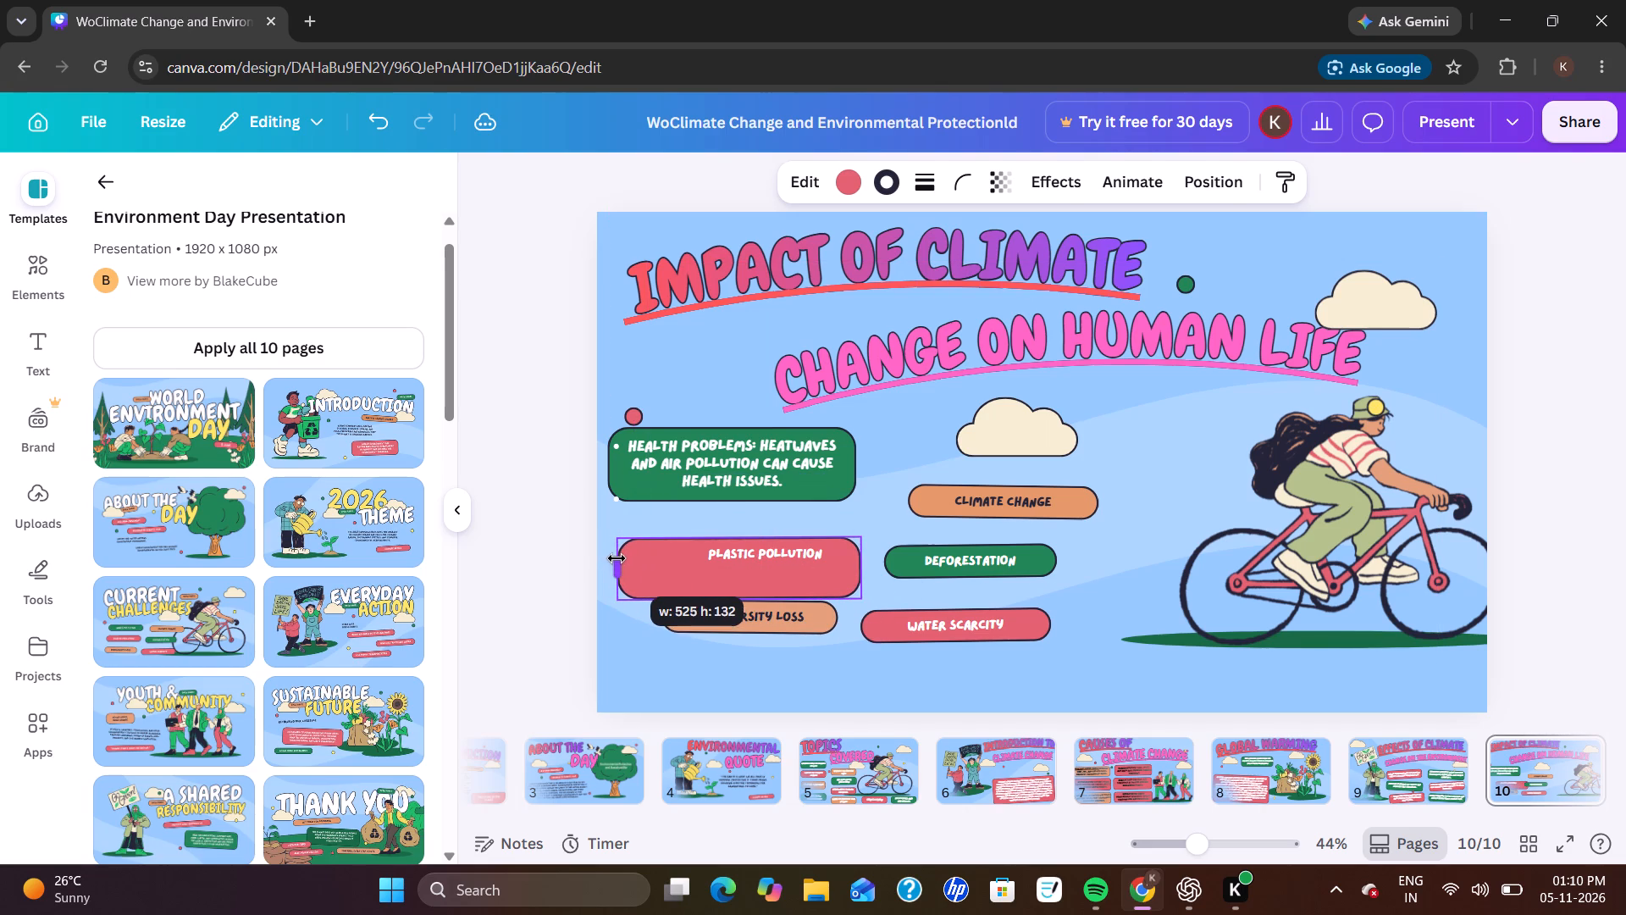
drag(617, 558, 615, 556)
click(733, 537)
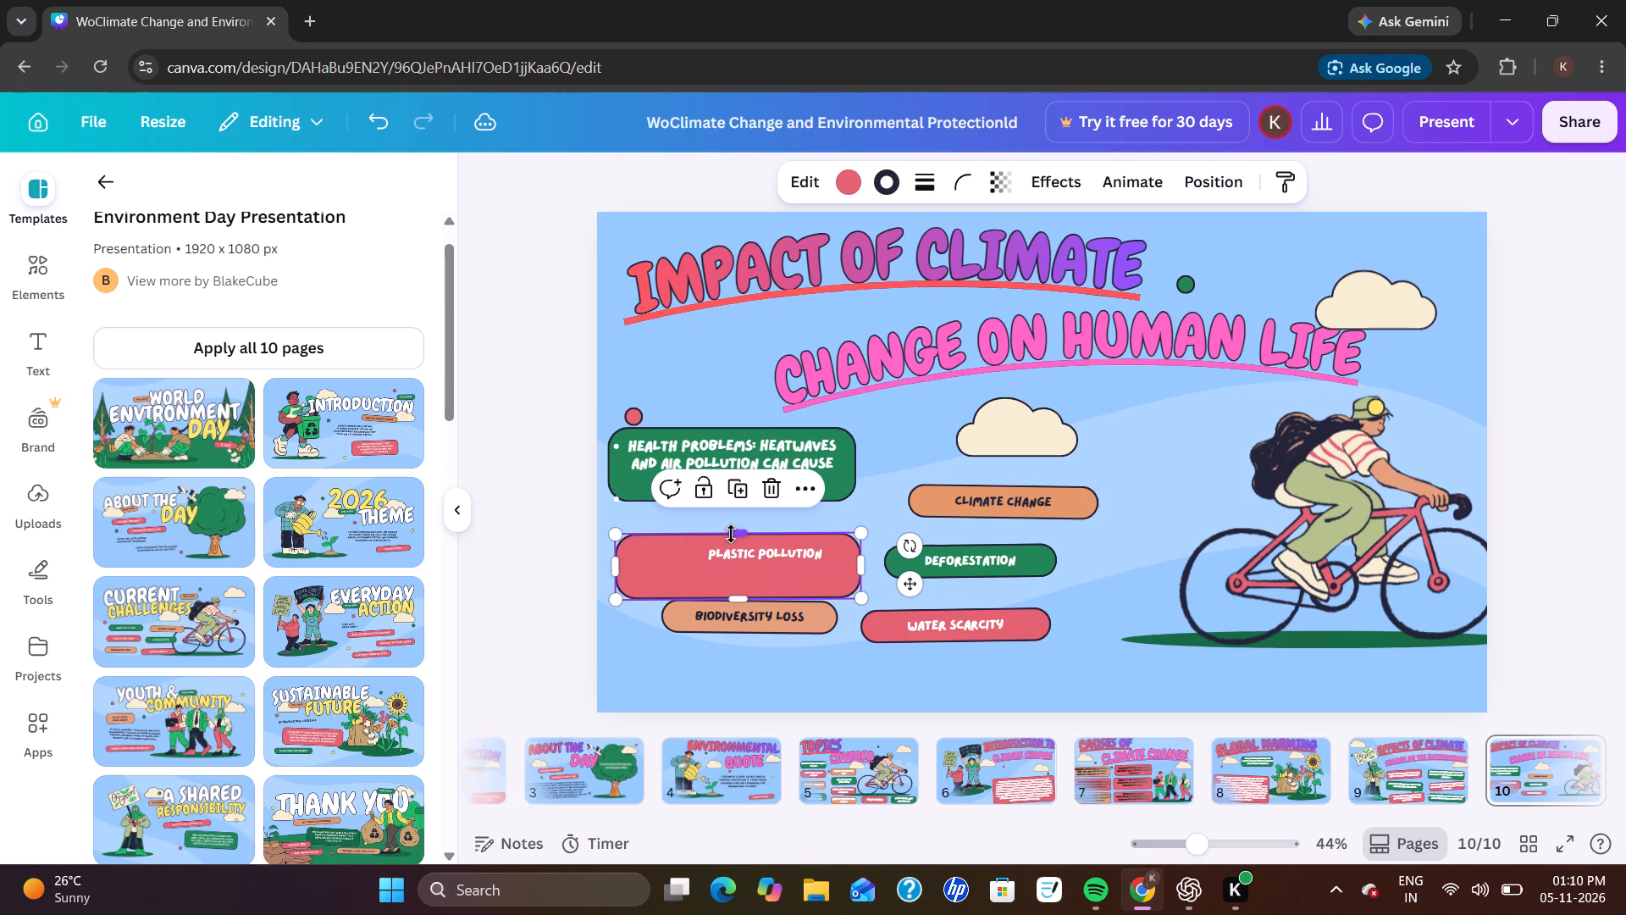
drag(691, 569, 688, 551)
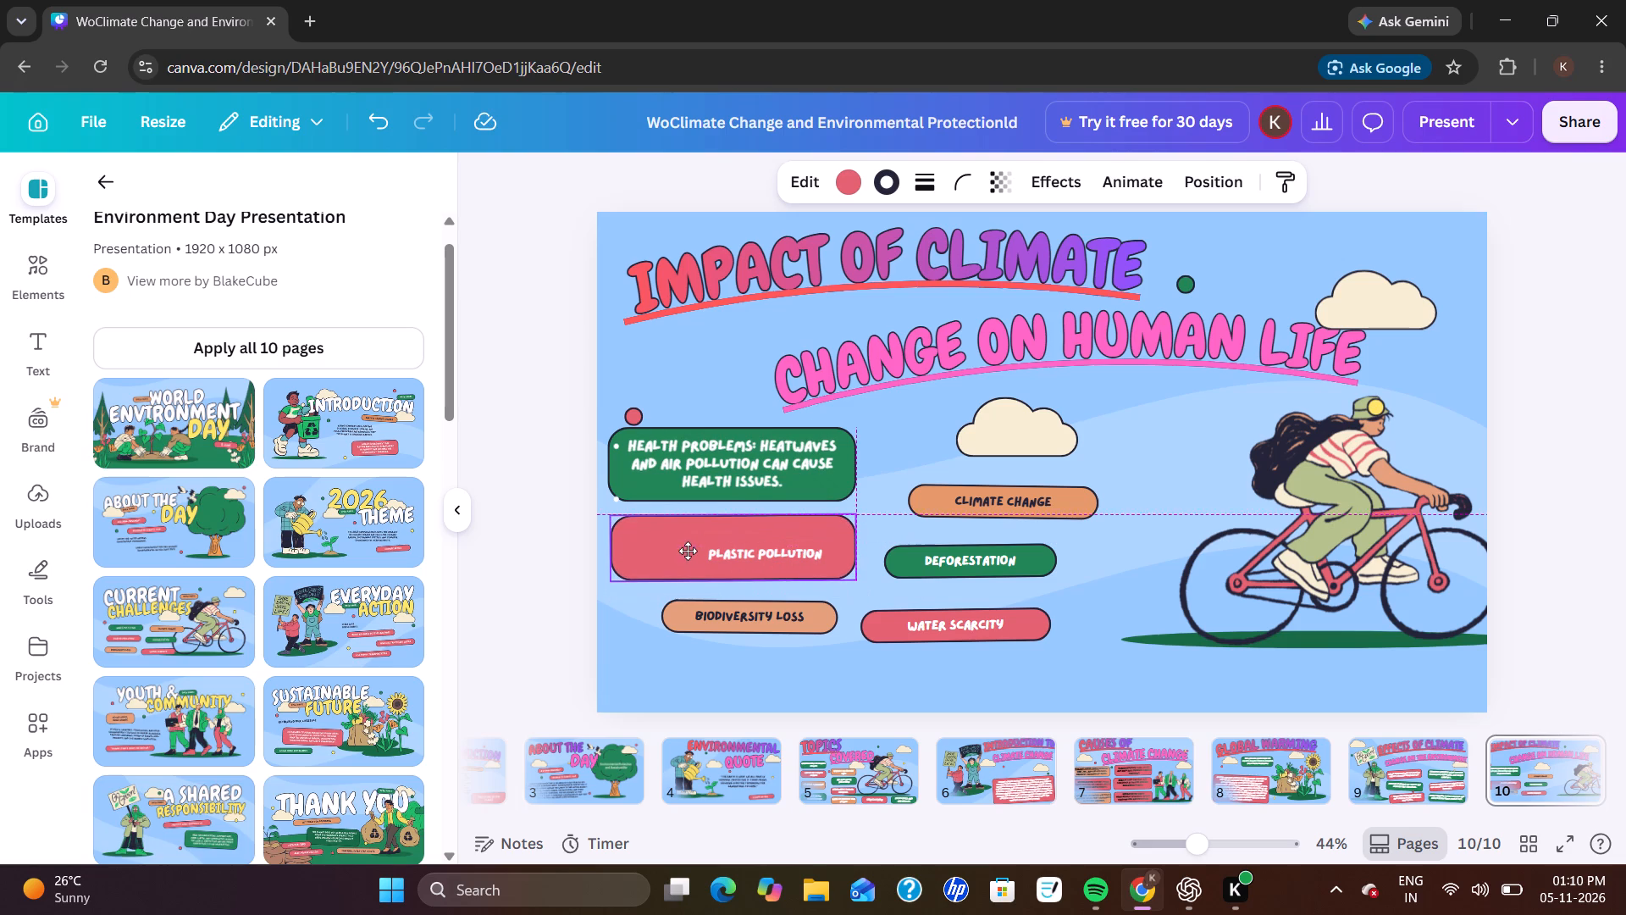
drag(688, 551, 686, 555)
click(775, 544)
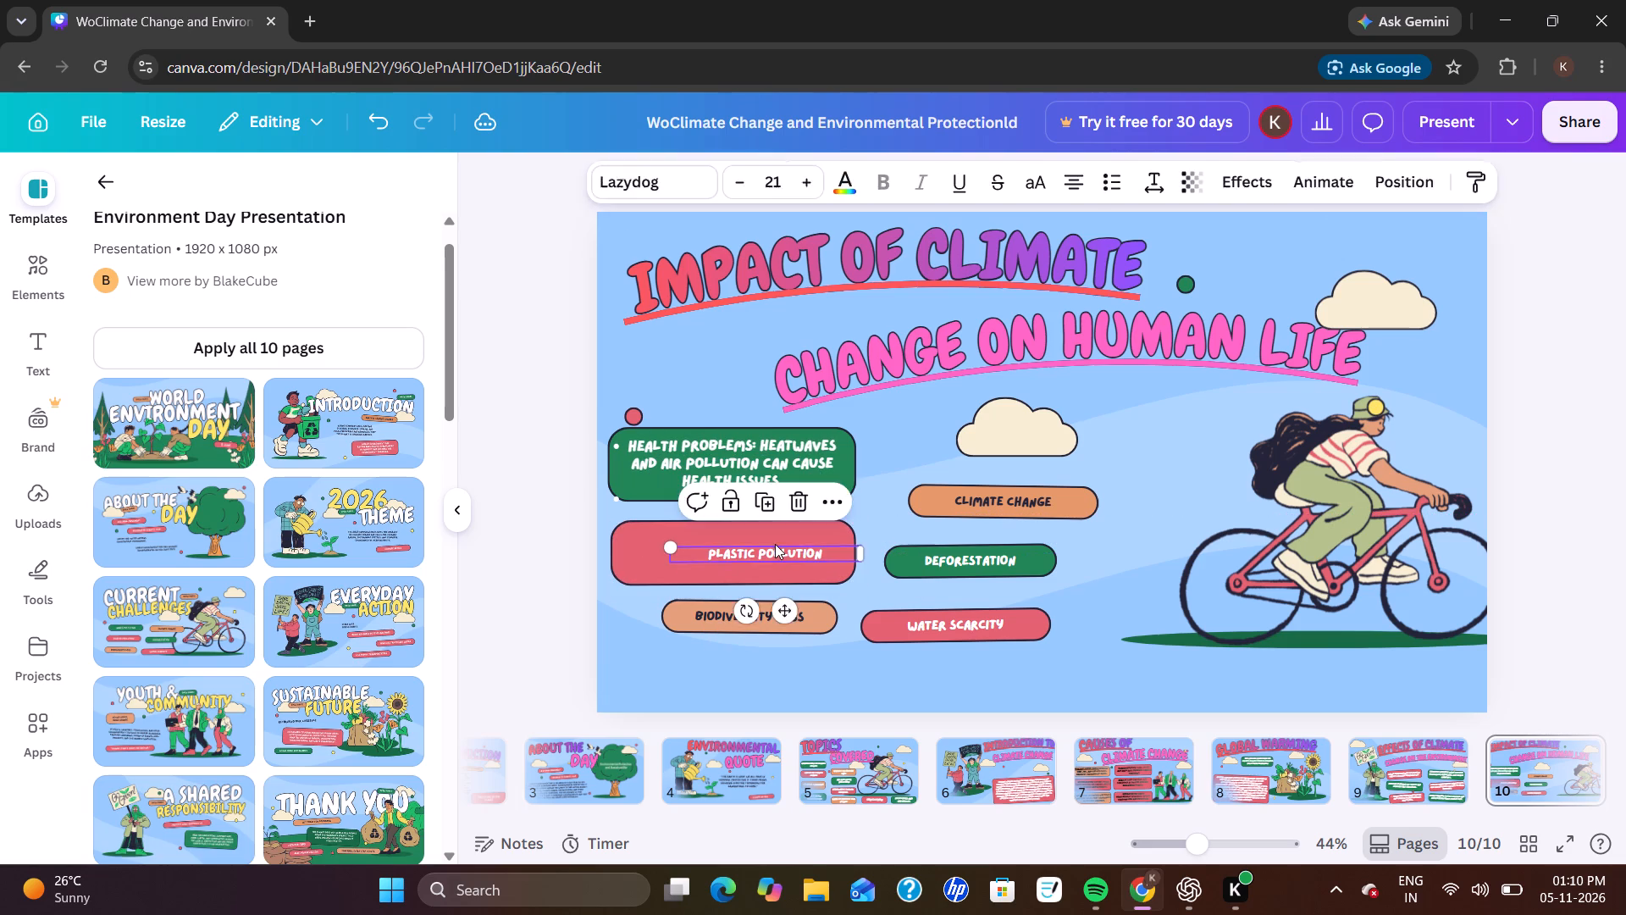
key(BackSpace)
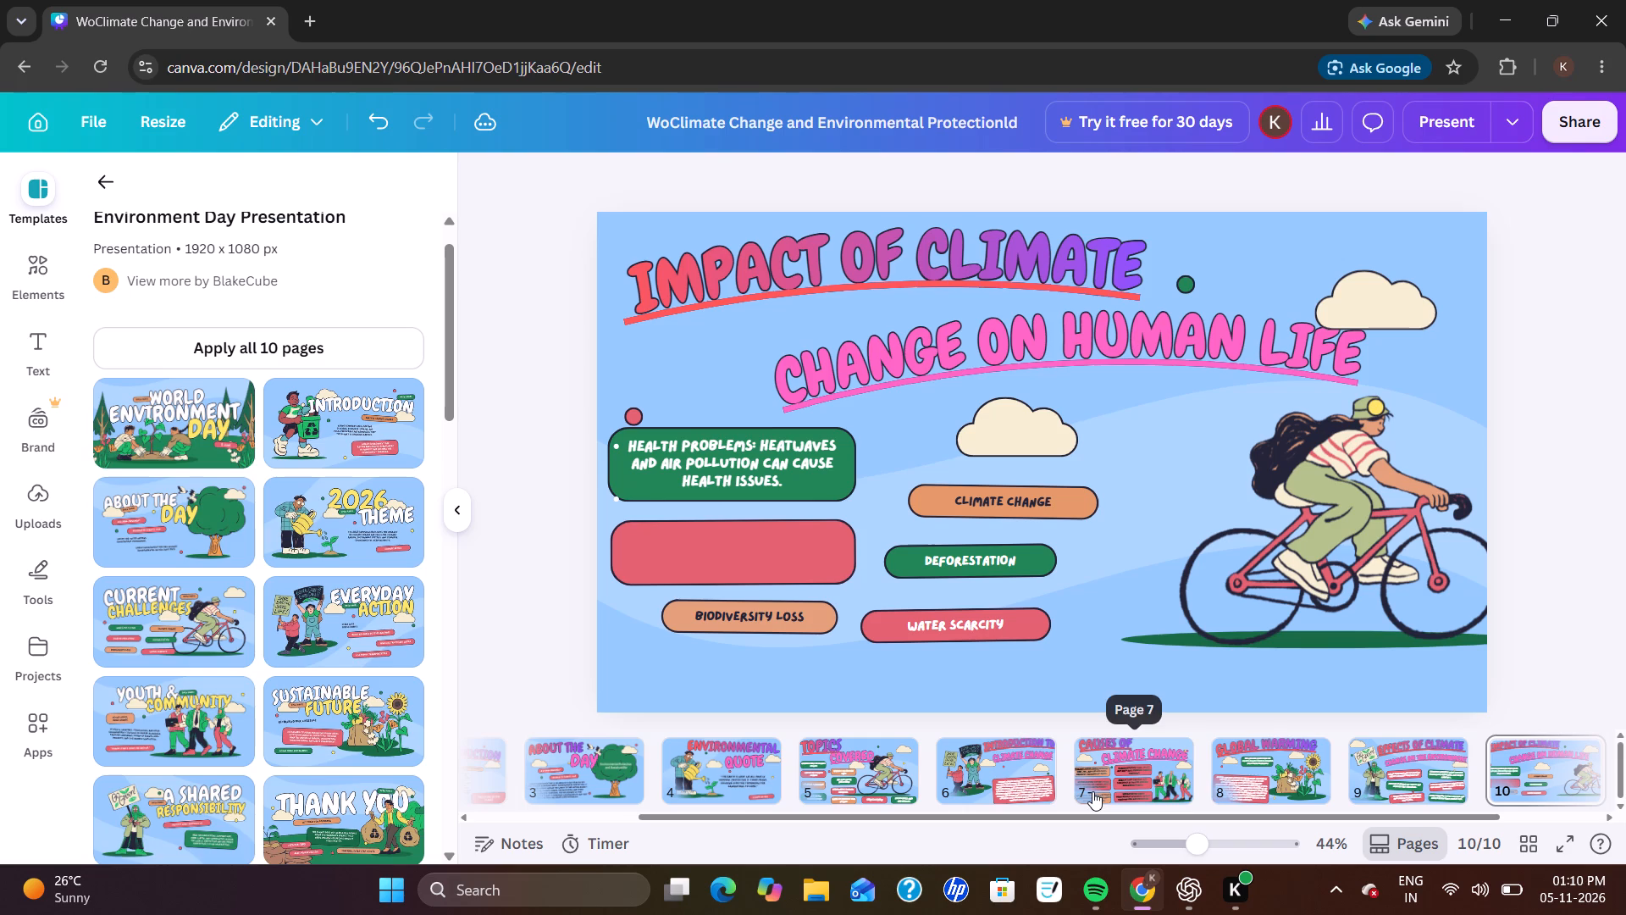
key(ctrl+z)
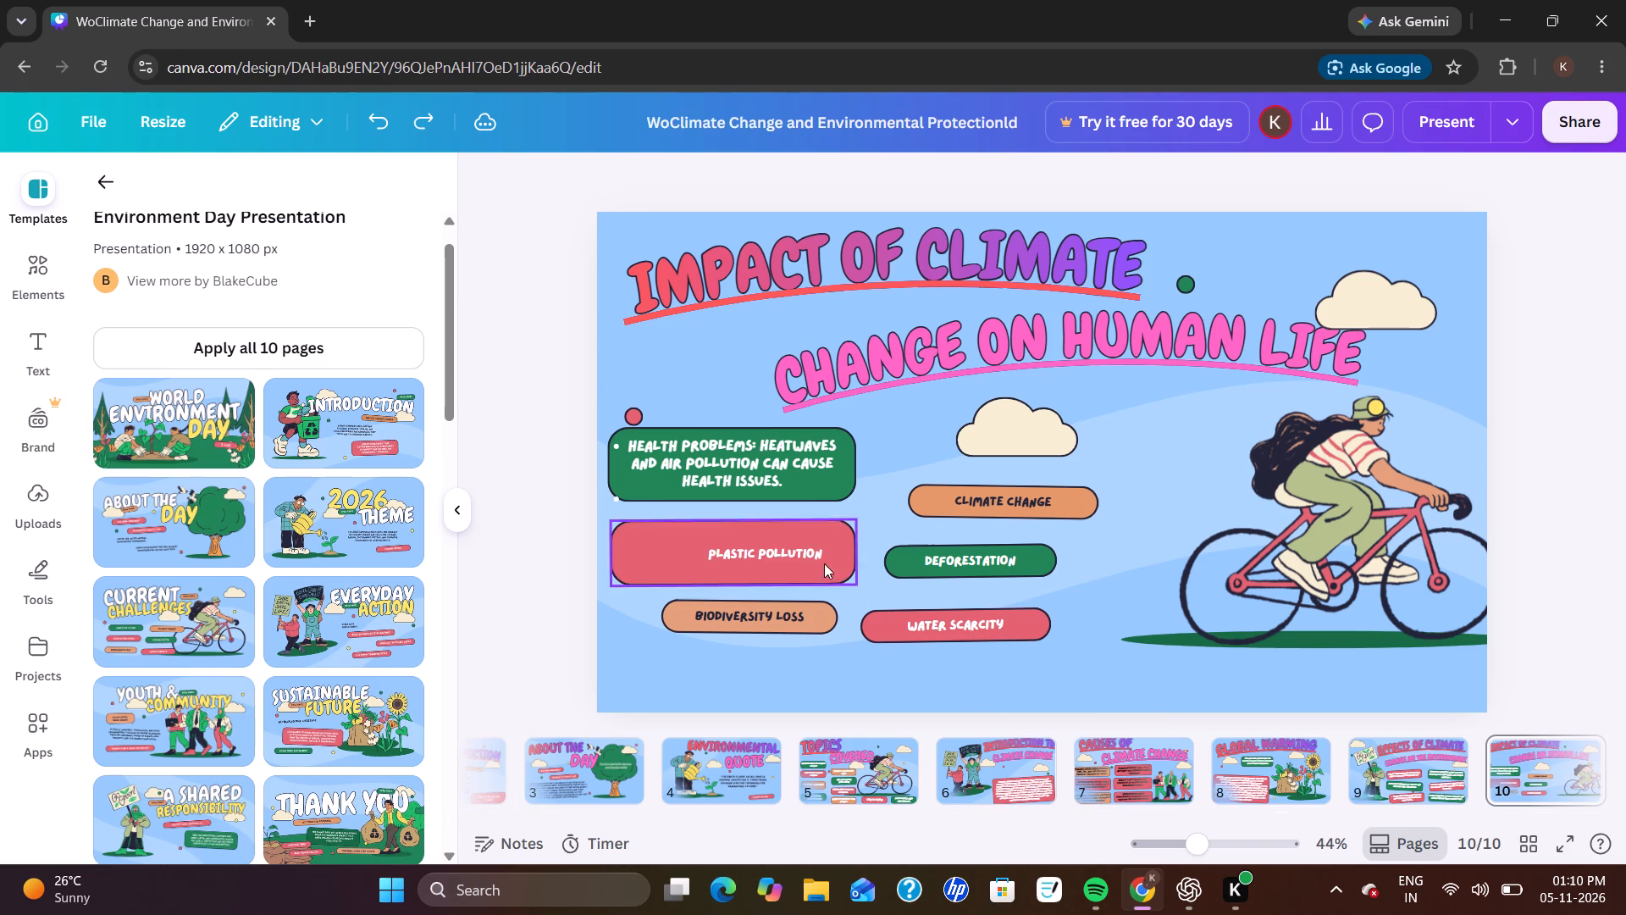
double_click(805, 552)
key(BackSpace)
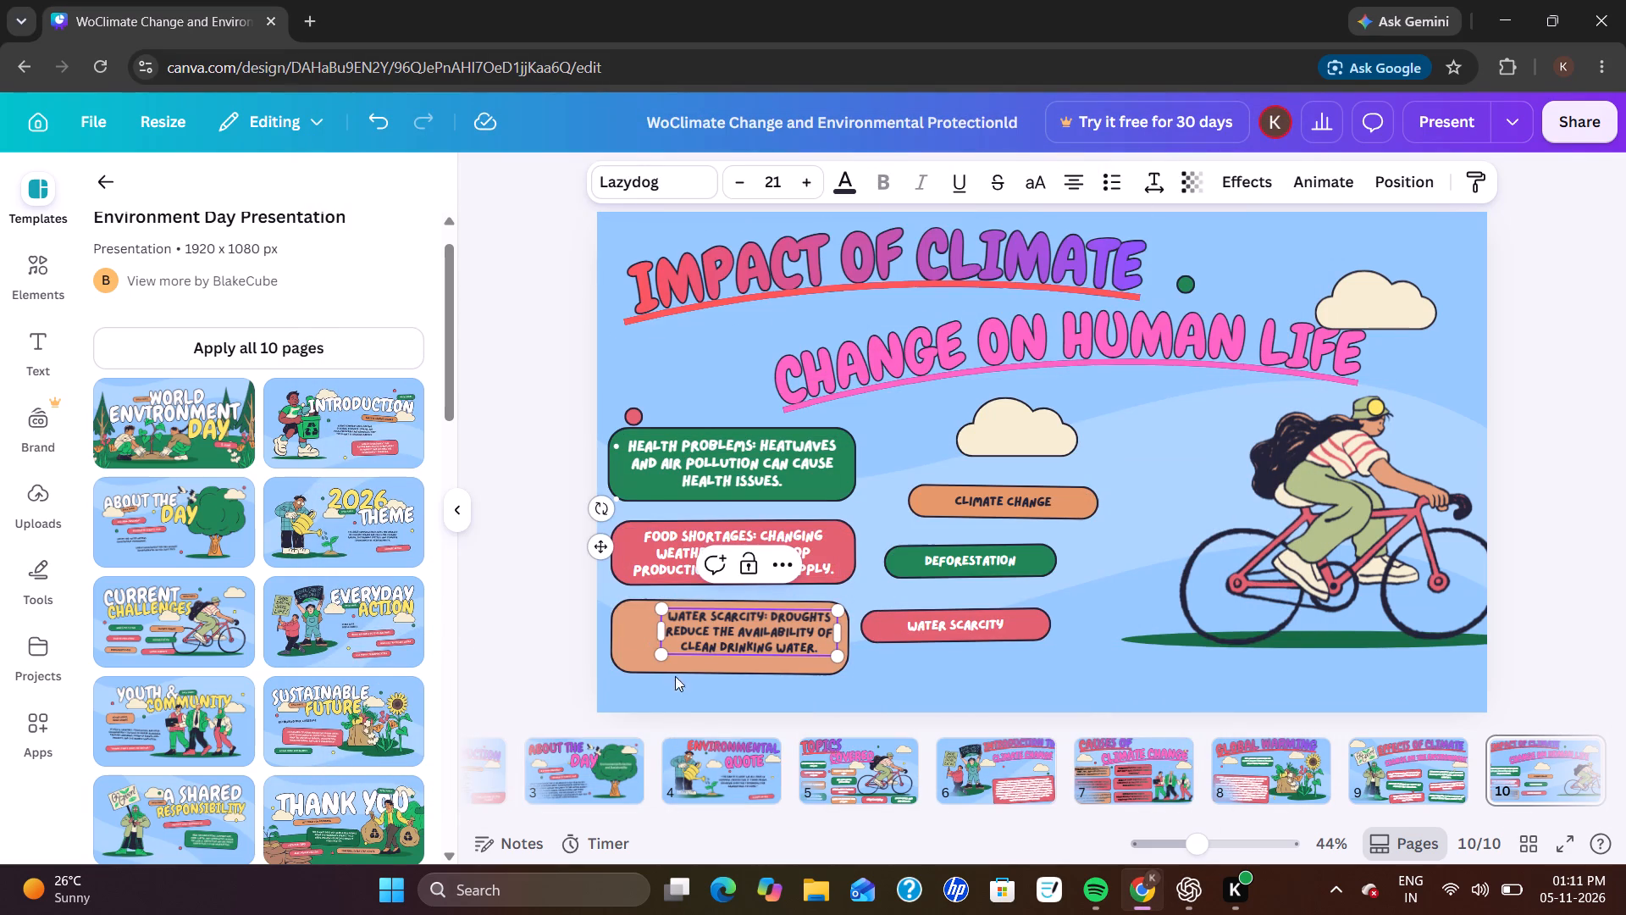
click(511, 672)
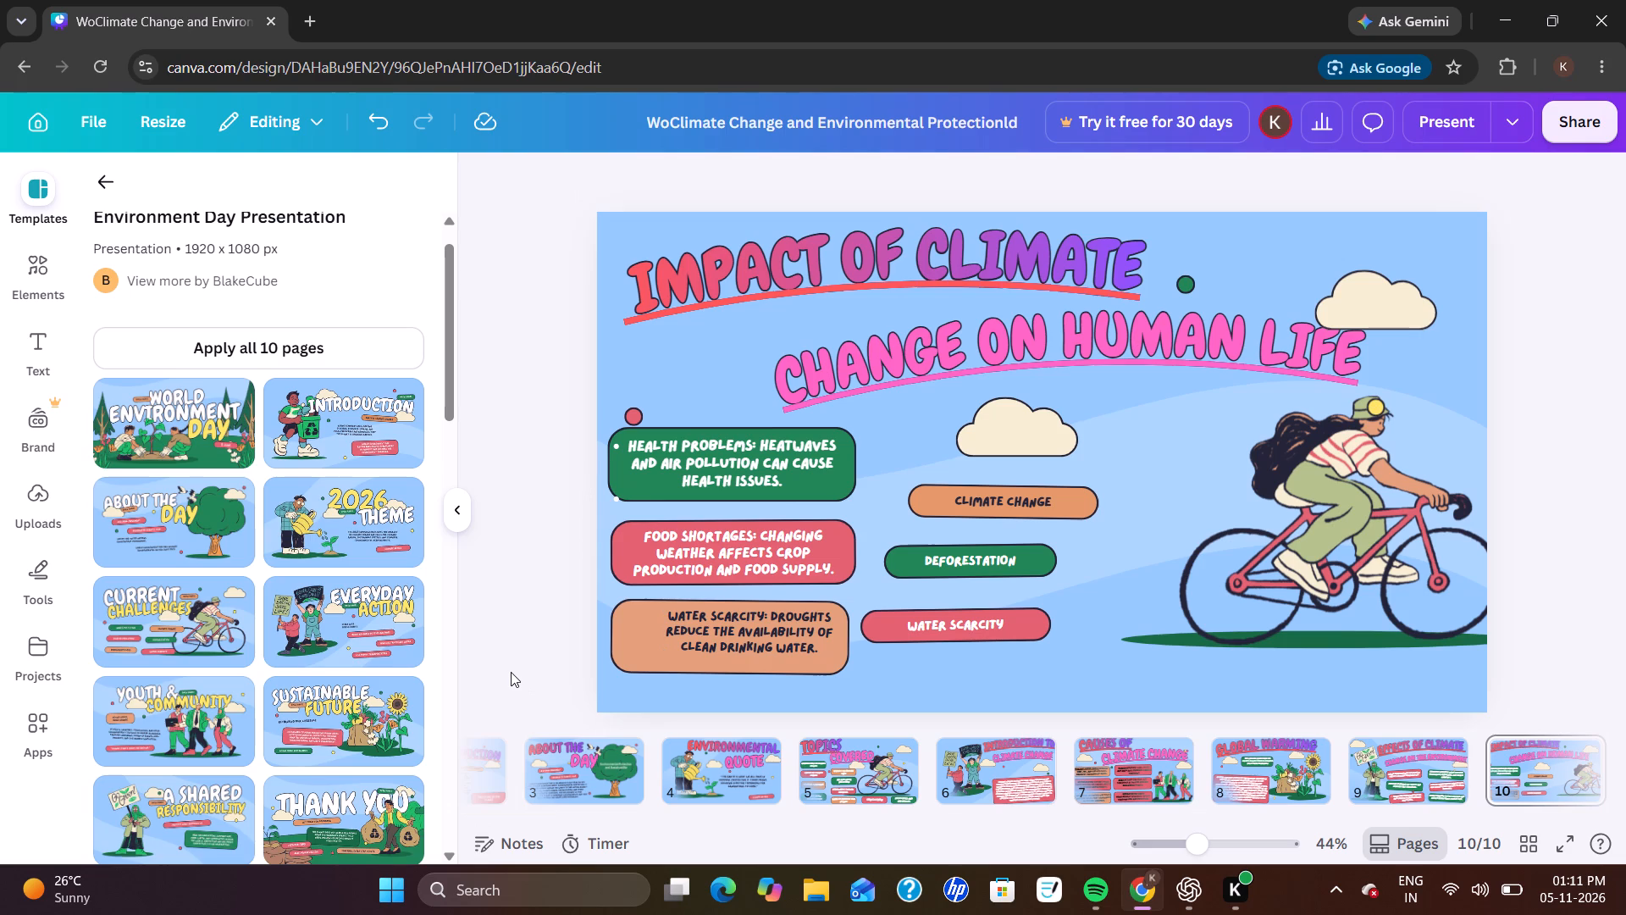
Set the Water Scarcity text's font size to 24, then position and widen it to fit inside the orange box.
click(693, 633)
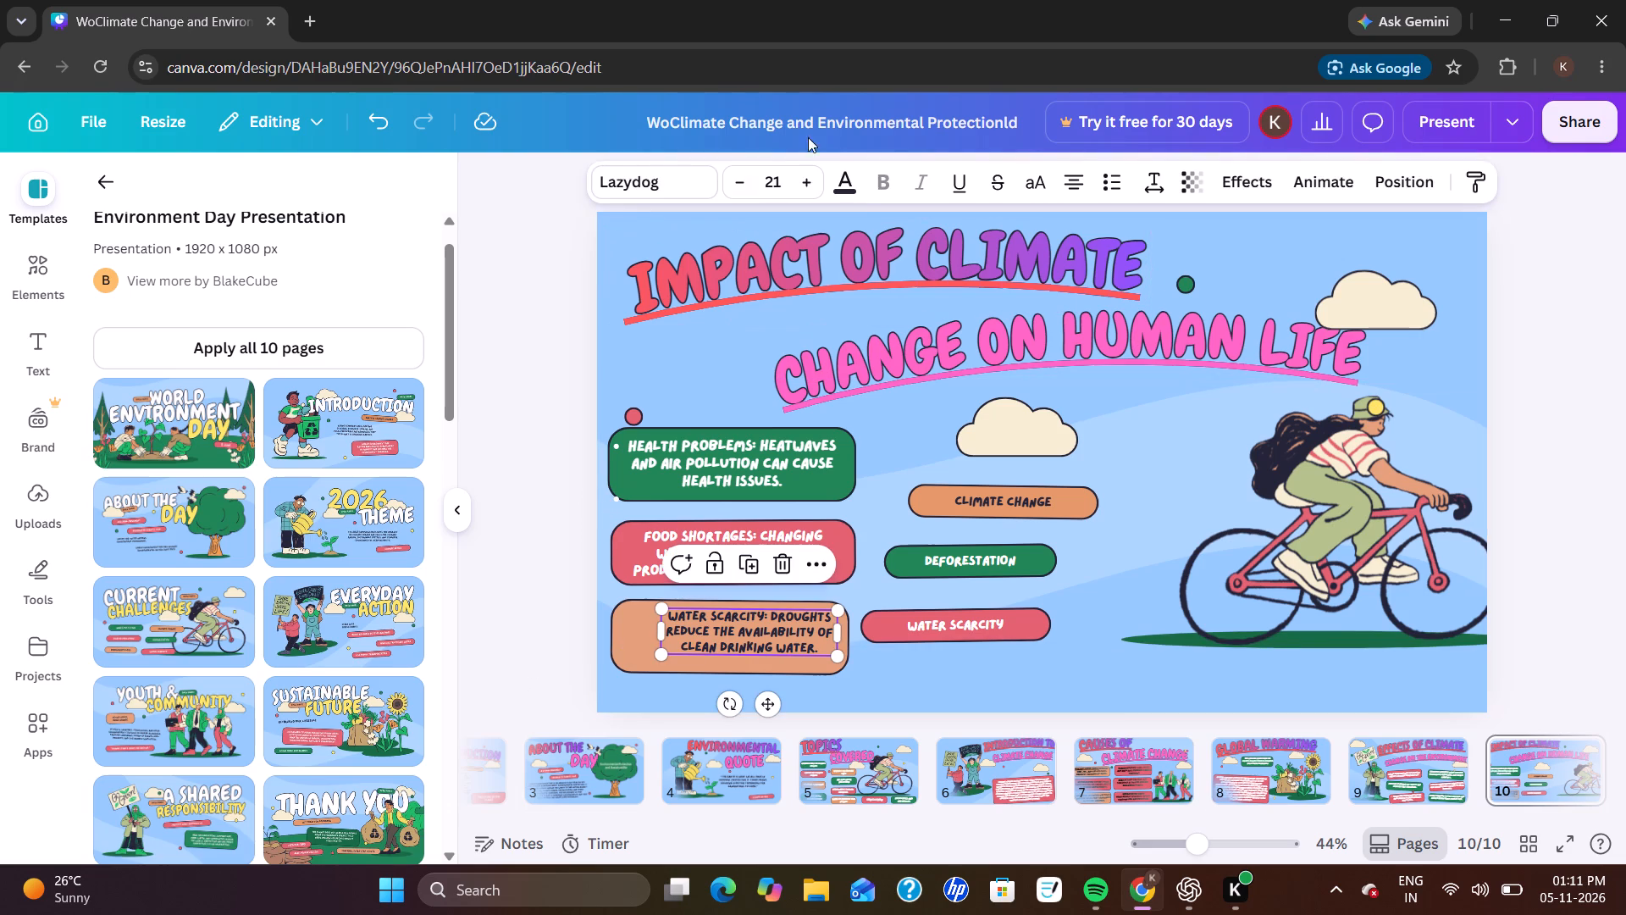
triple_click(799, 180)
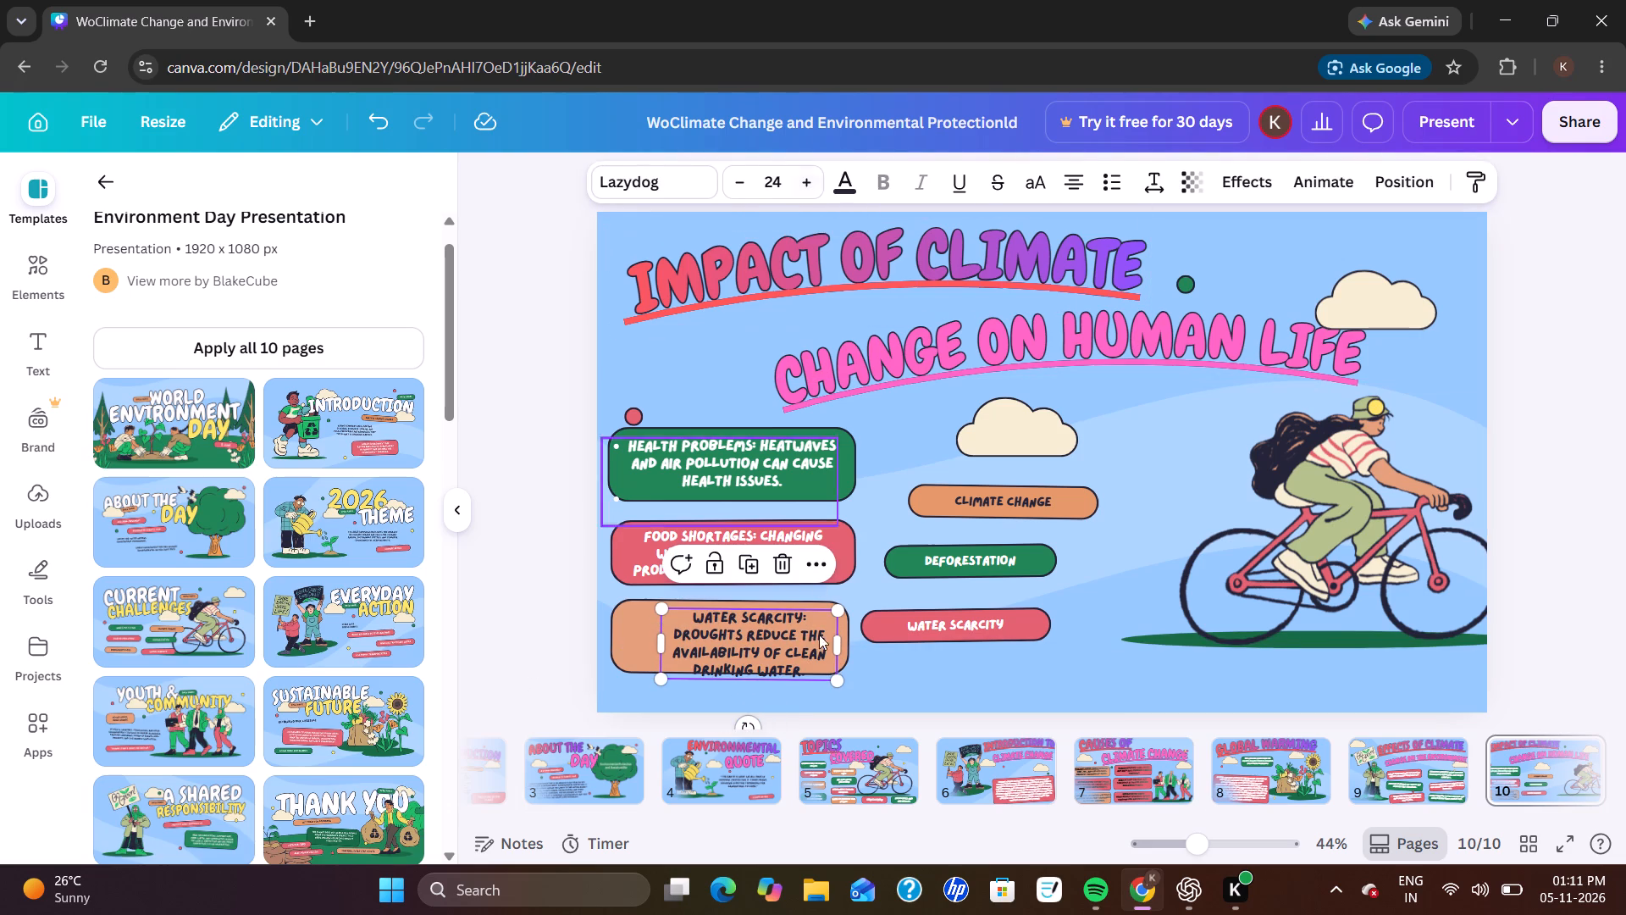
drag(777, 640, 739, 631)
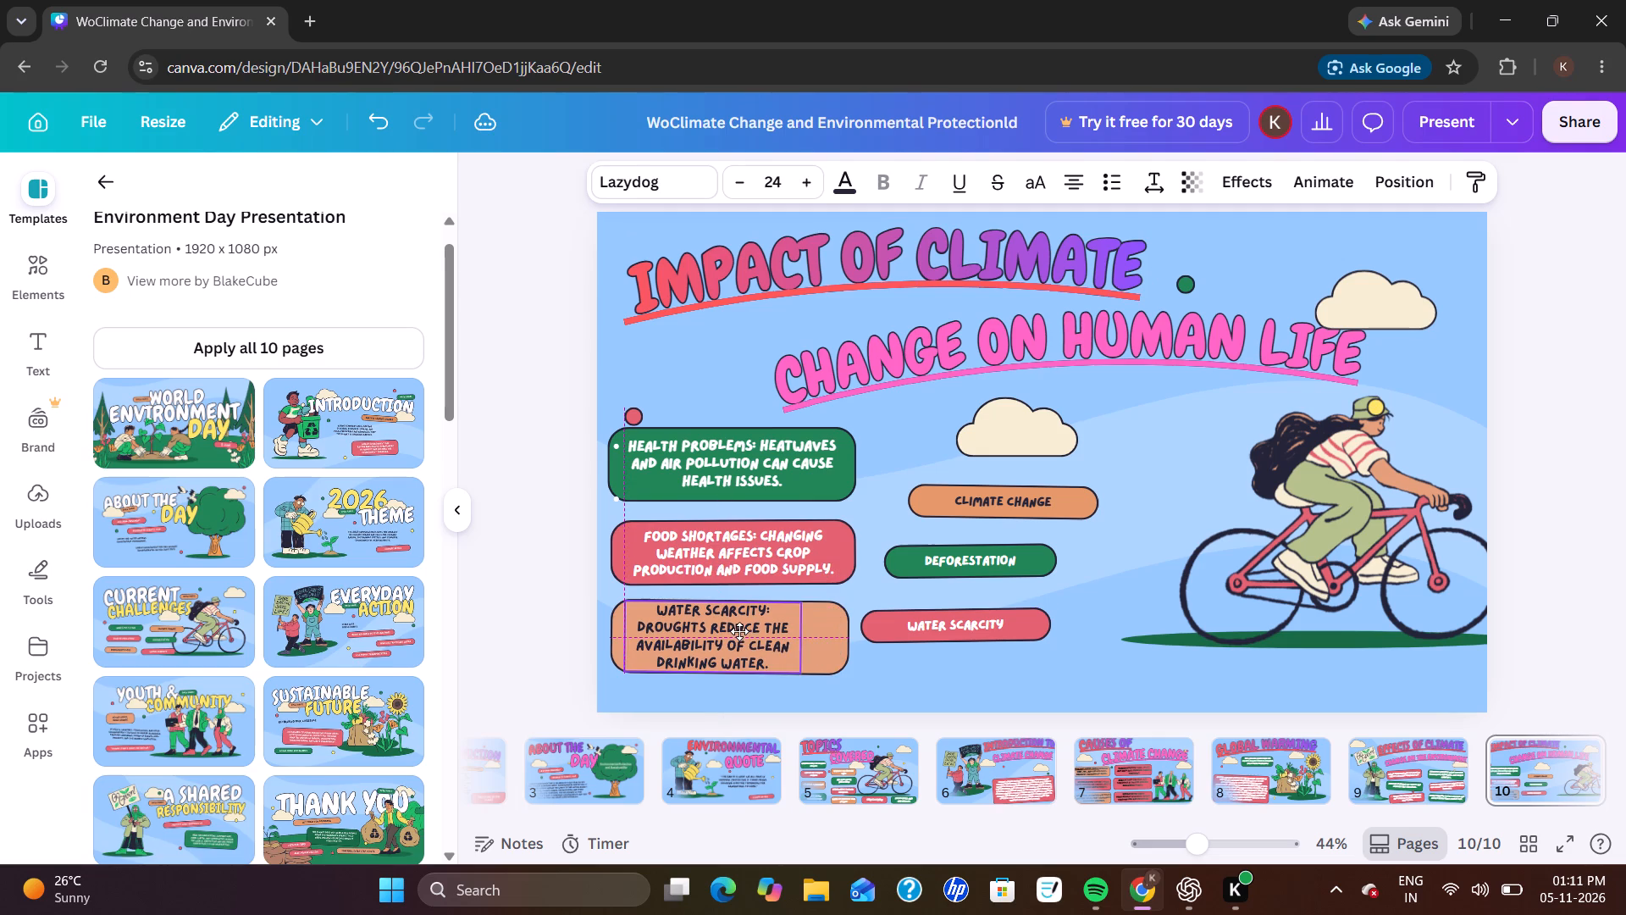
drag(739, 631, 738, 633)
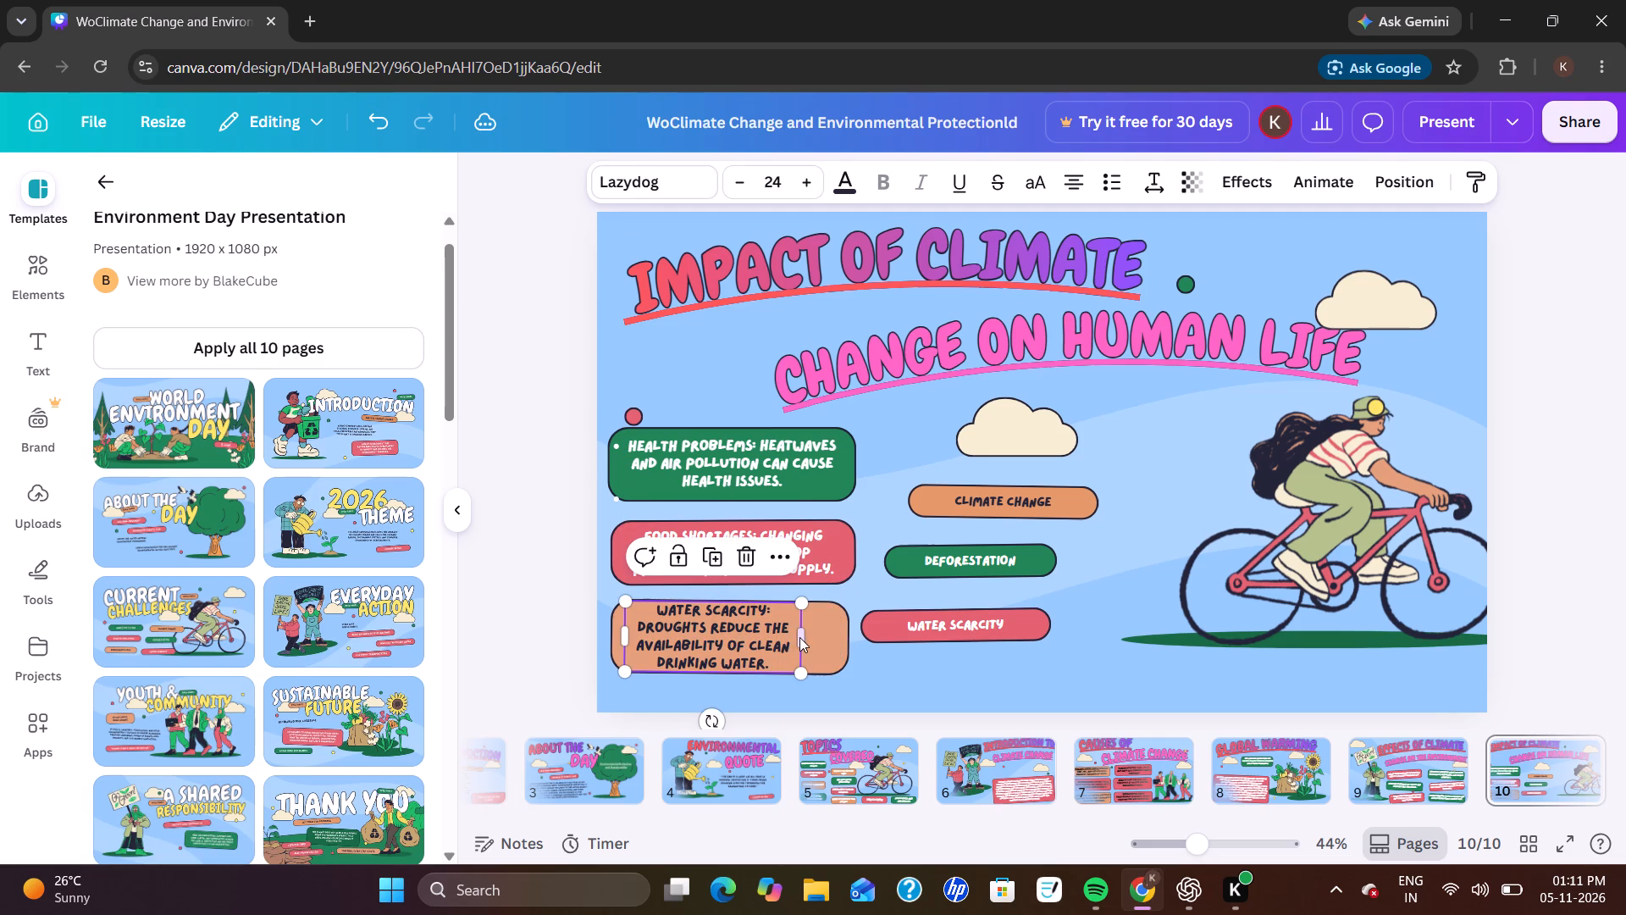
drag(805, 634, 832, 639)
drag(799, 639, 804, 647)
Change the Water Scarcity text's colour to white.
click(860, 186)
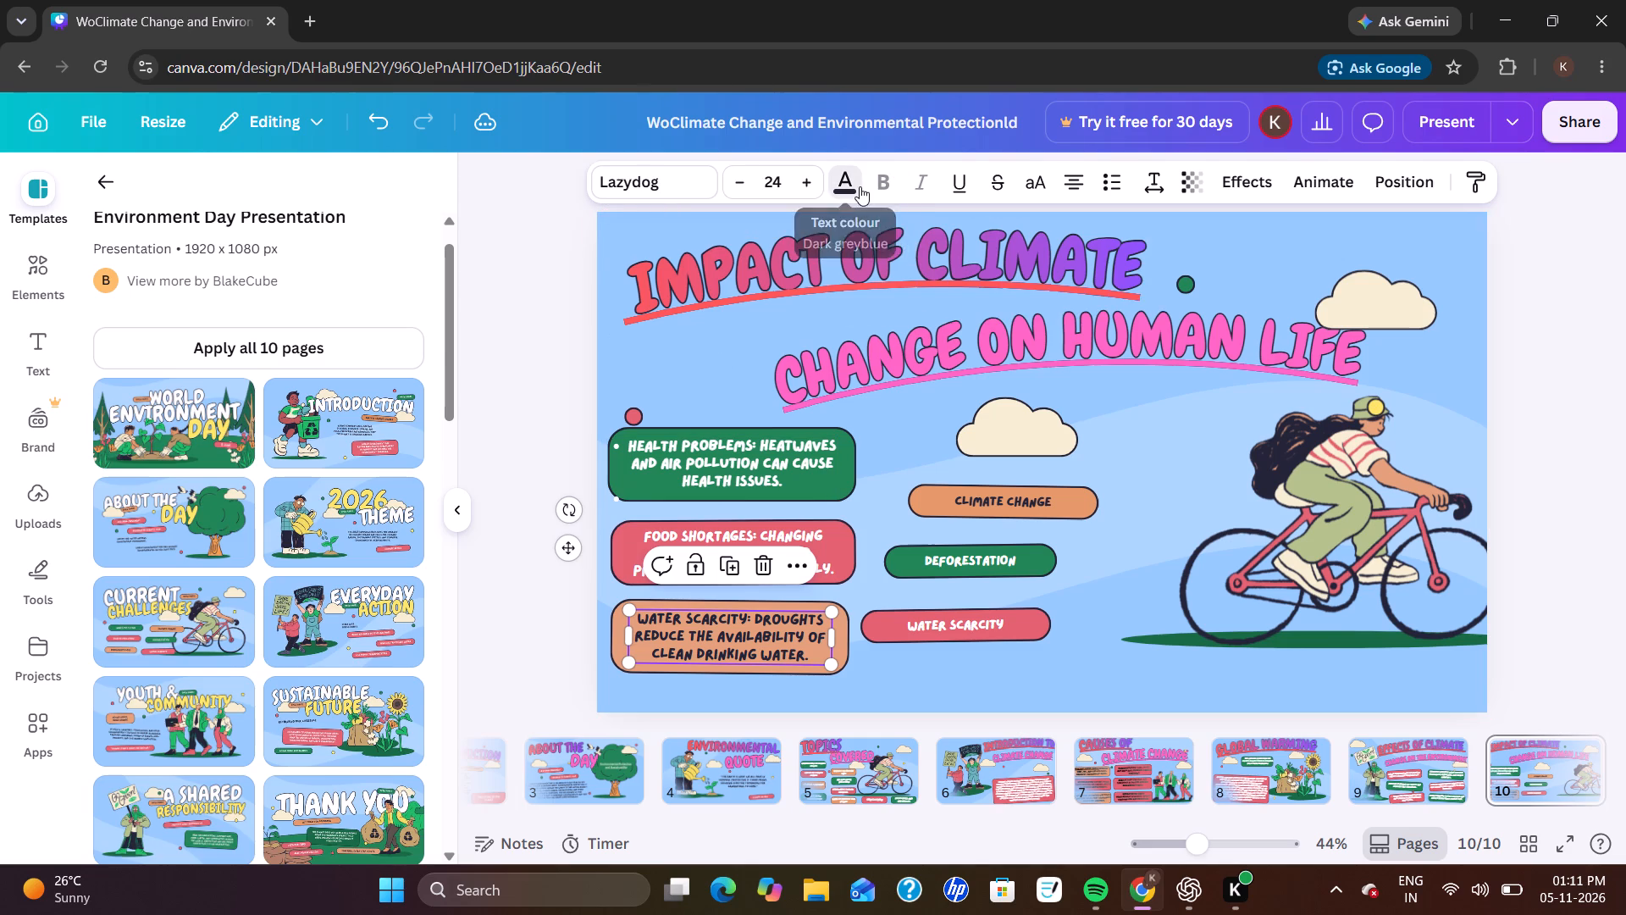
click(256, 355)
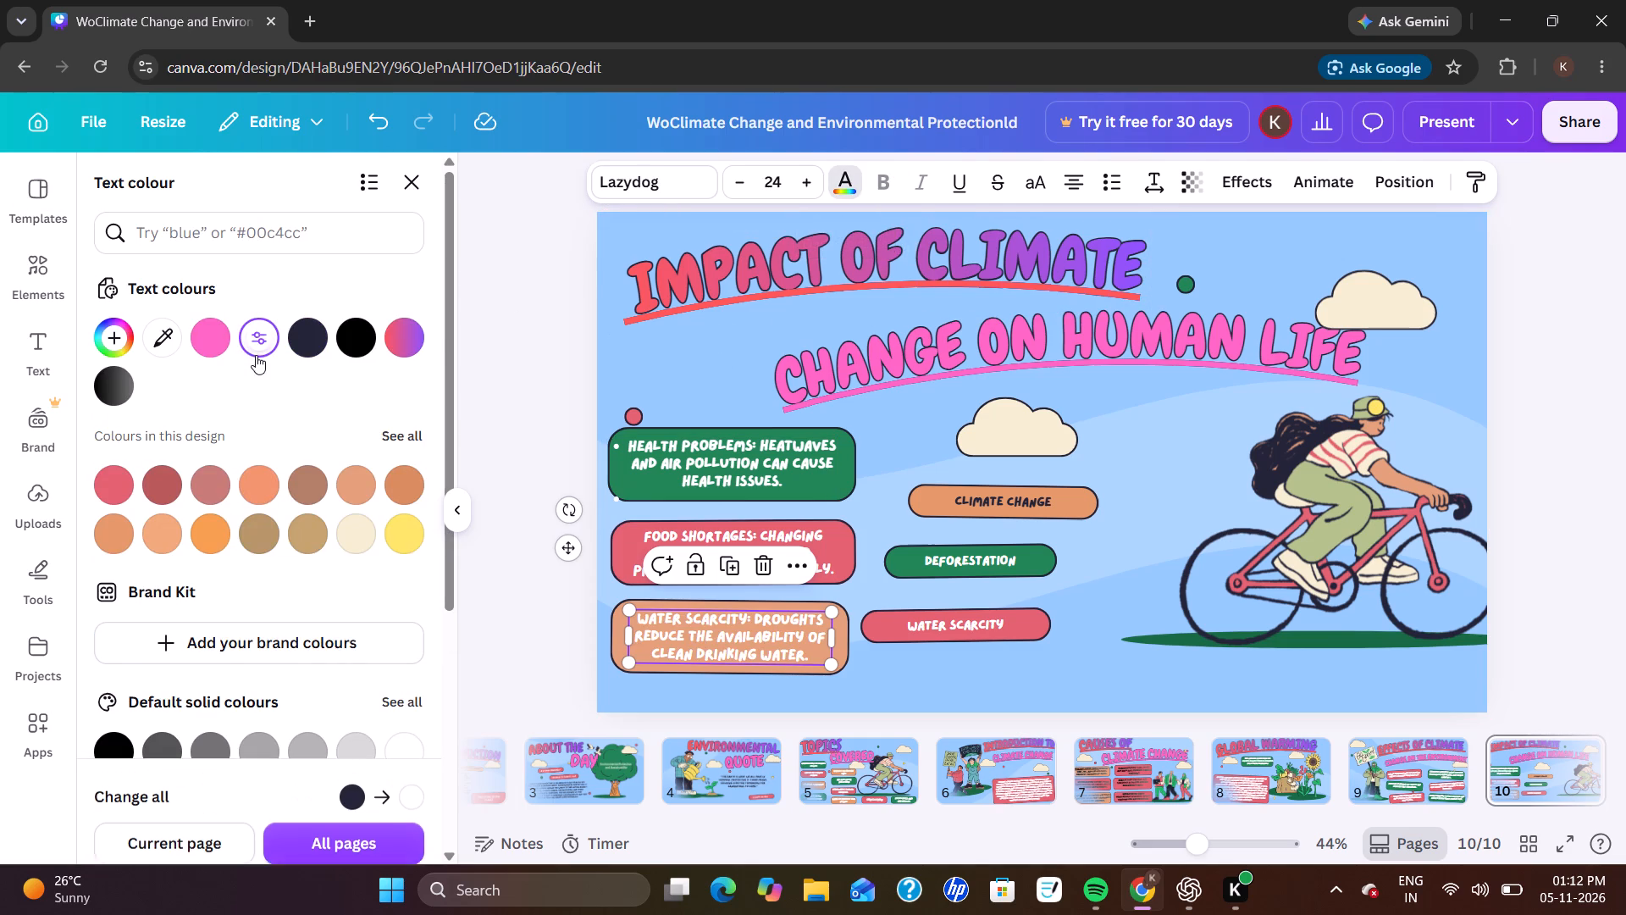
click(512, 514)
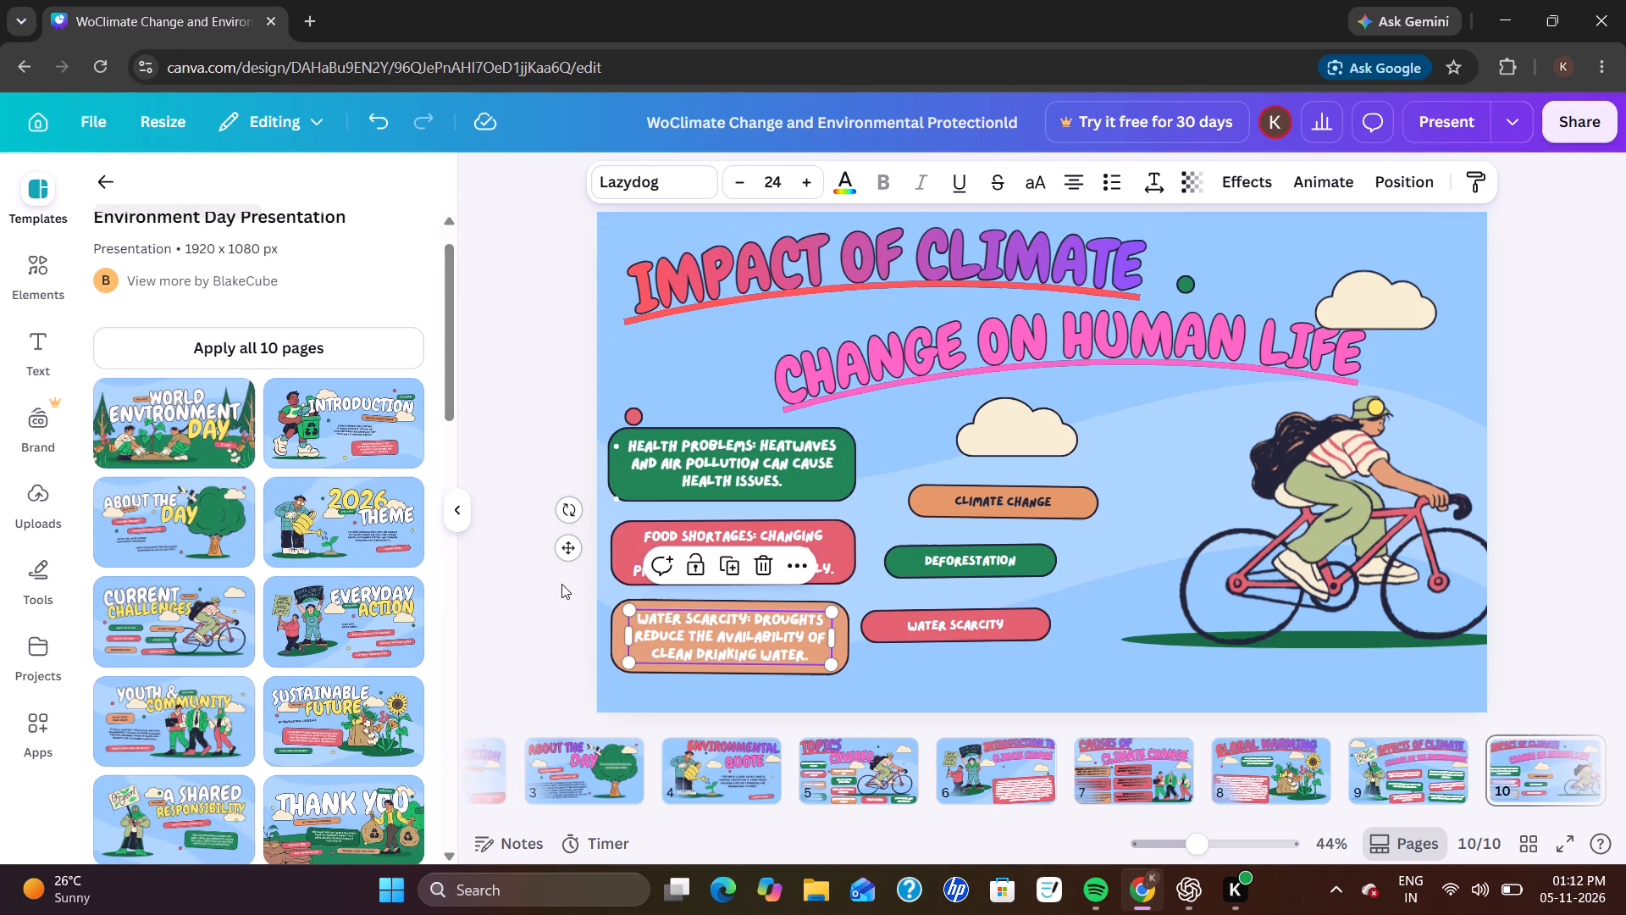
click(561, 584)
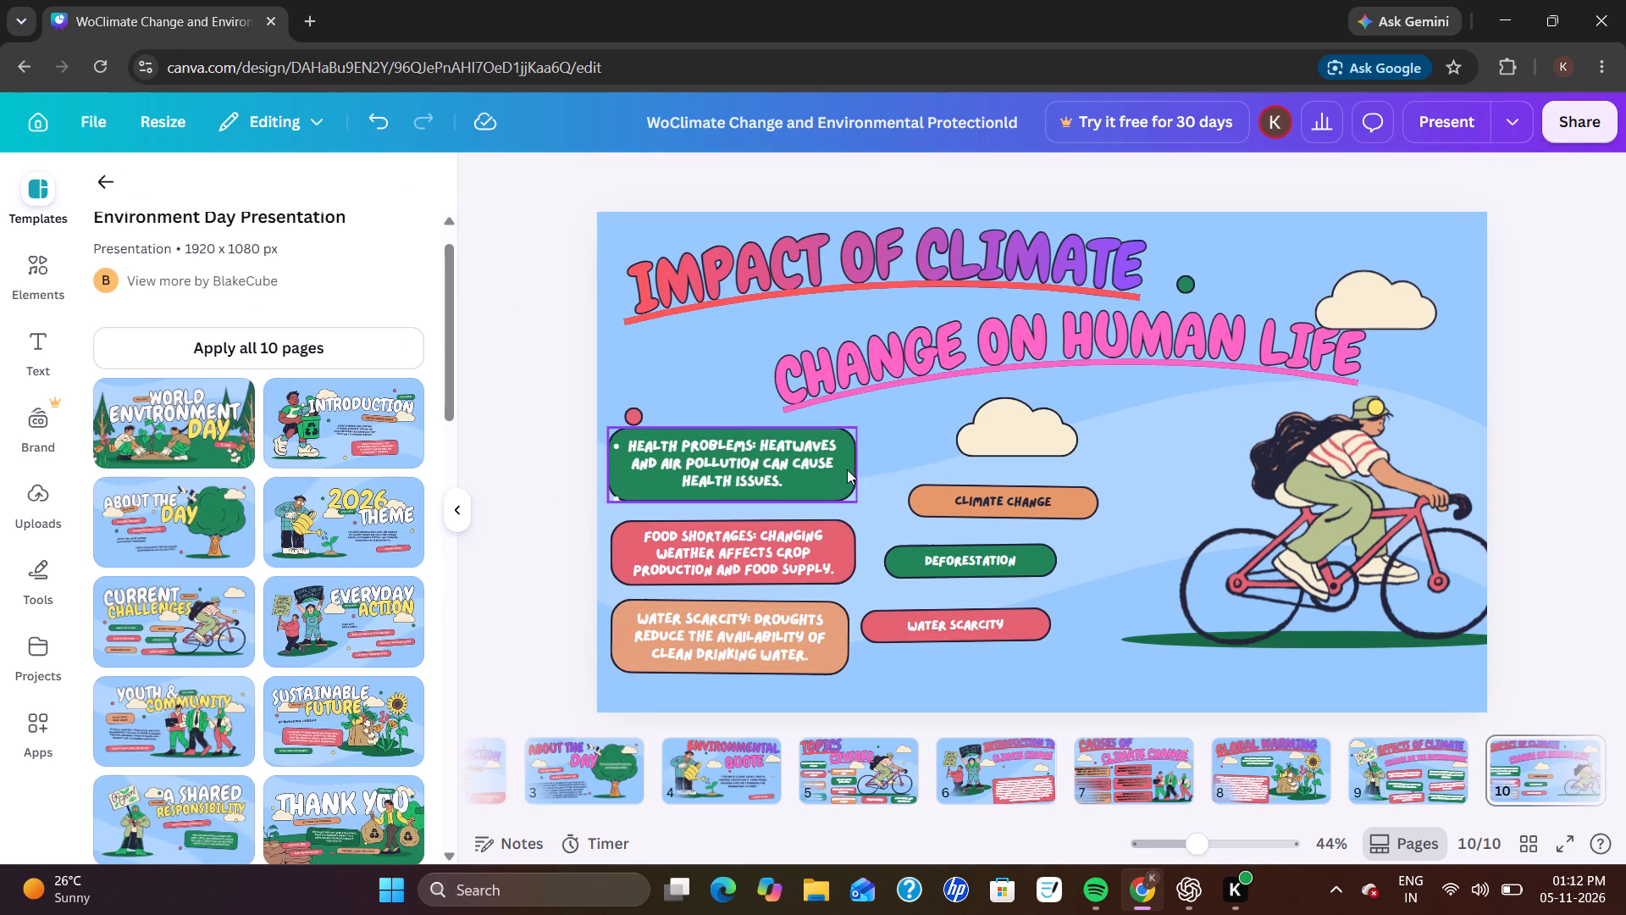
Duplicate the green Health Problems box and place the empty copy at the top of the second column.
click(846, 469)
click(788, 383)
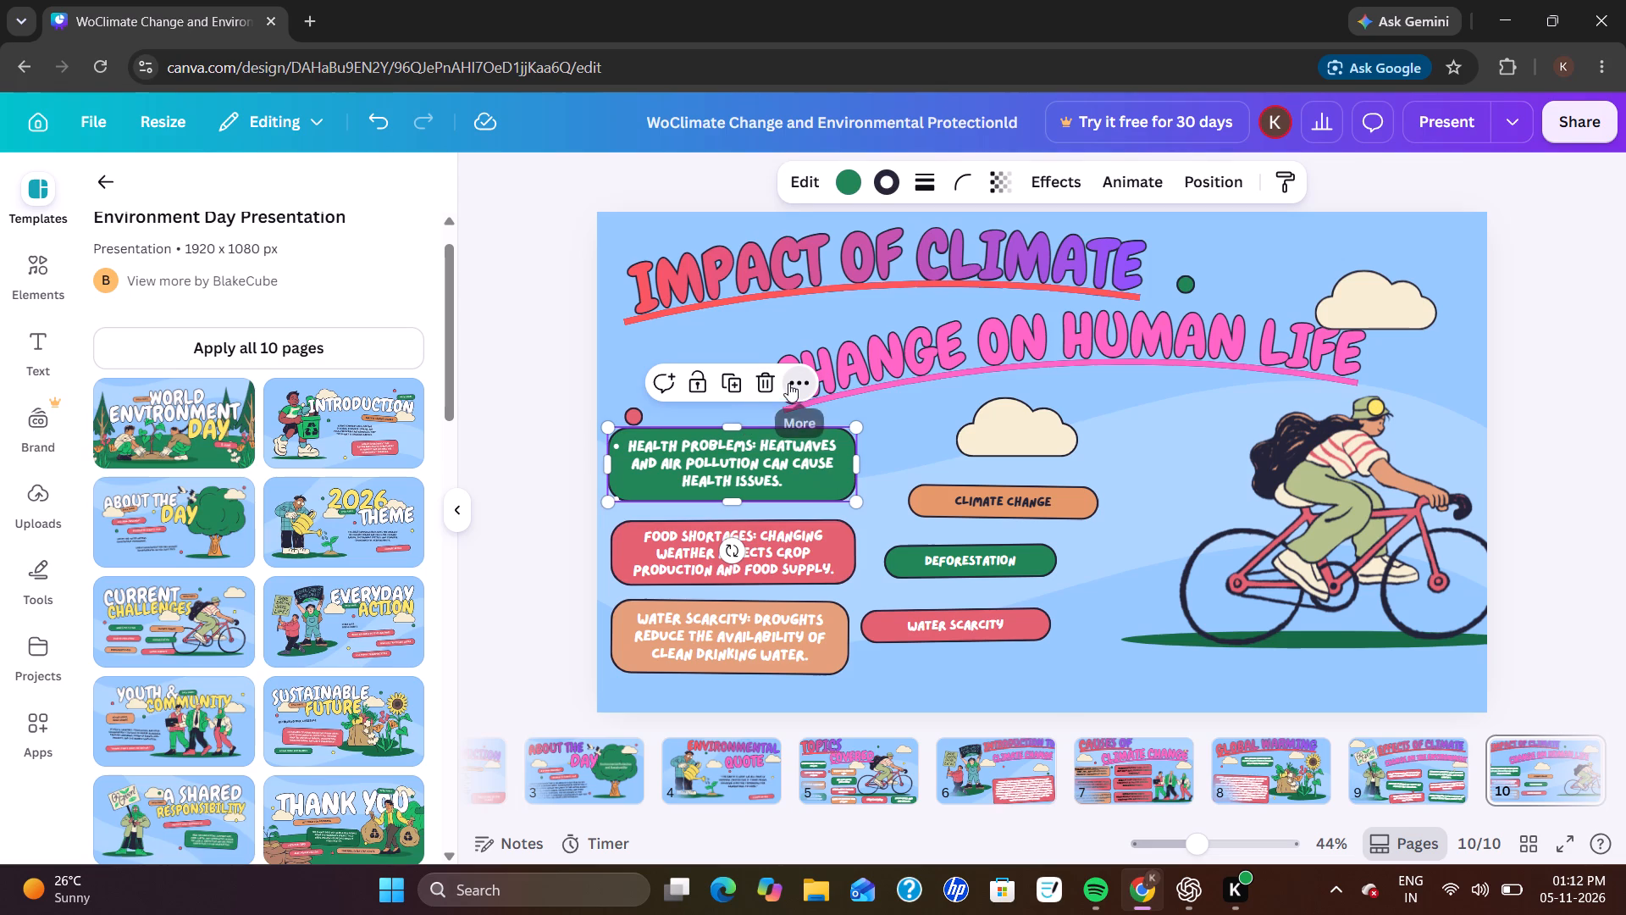
click(877, 545)
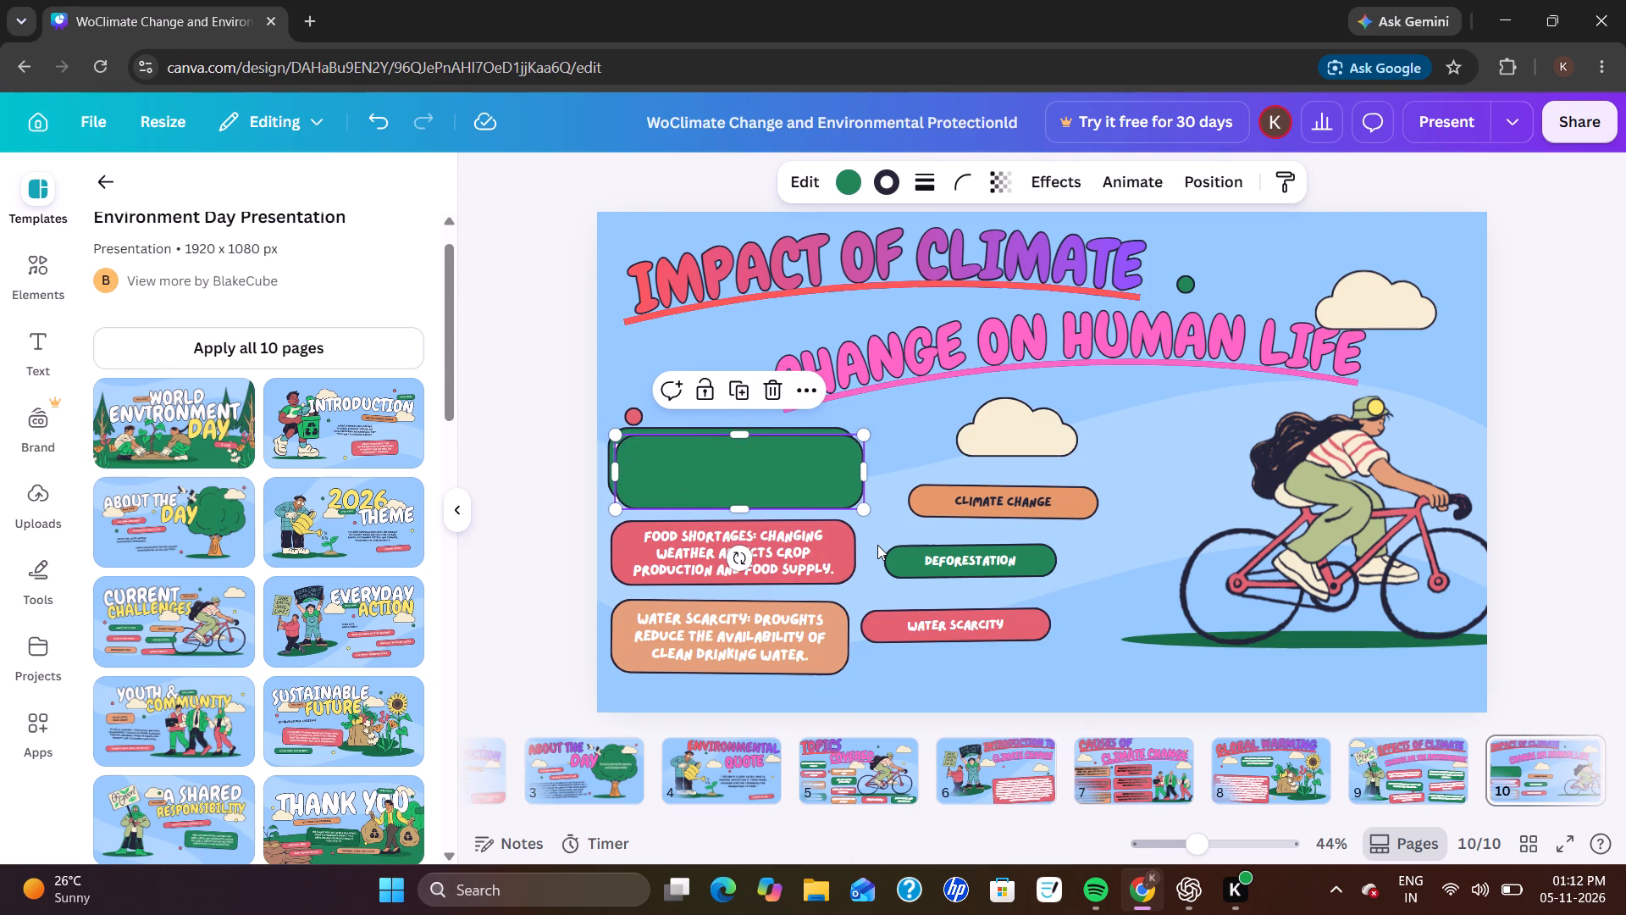
drag(781, 483, 963, 496)
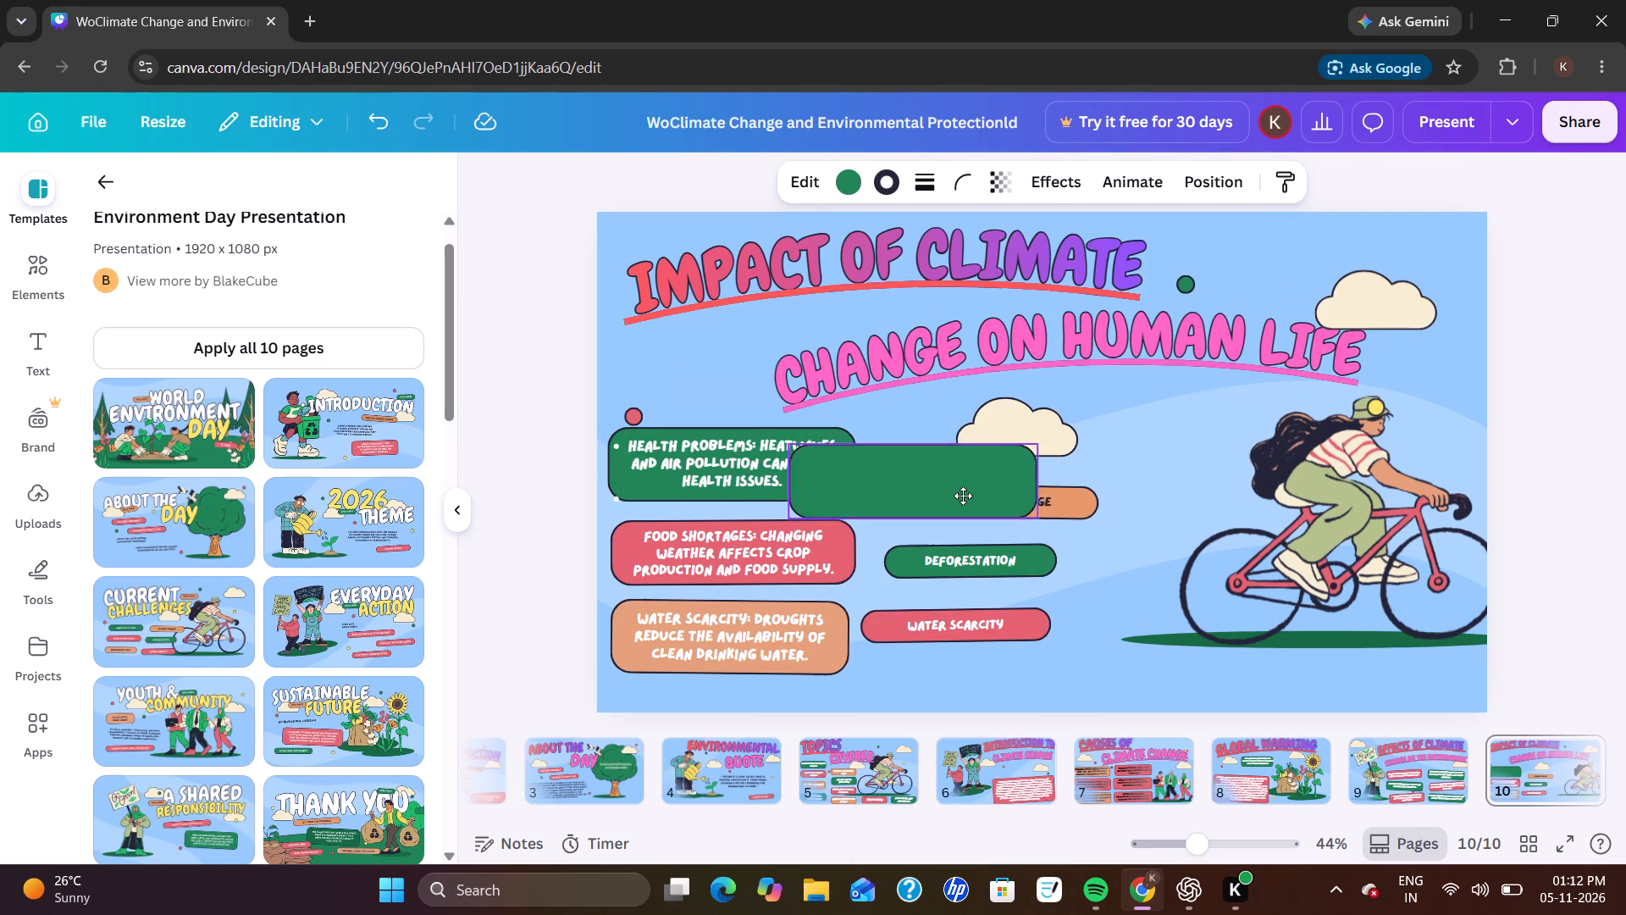
drag(963, 496, 1084, 441)
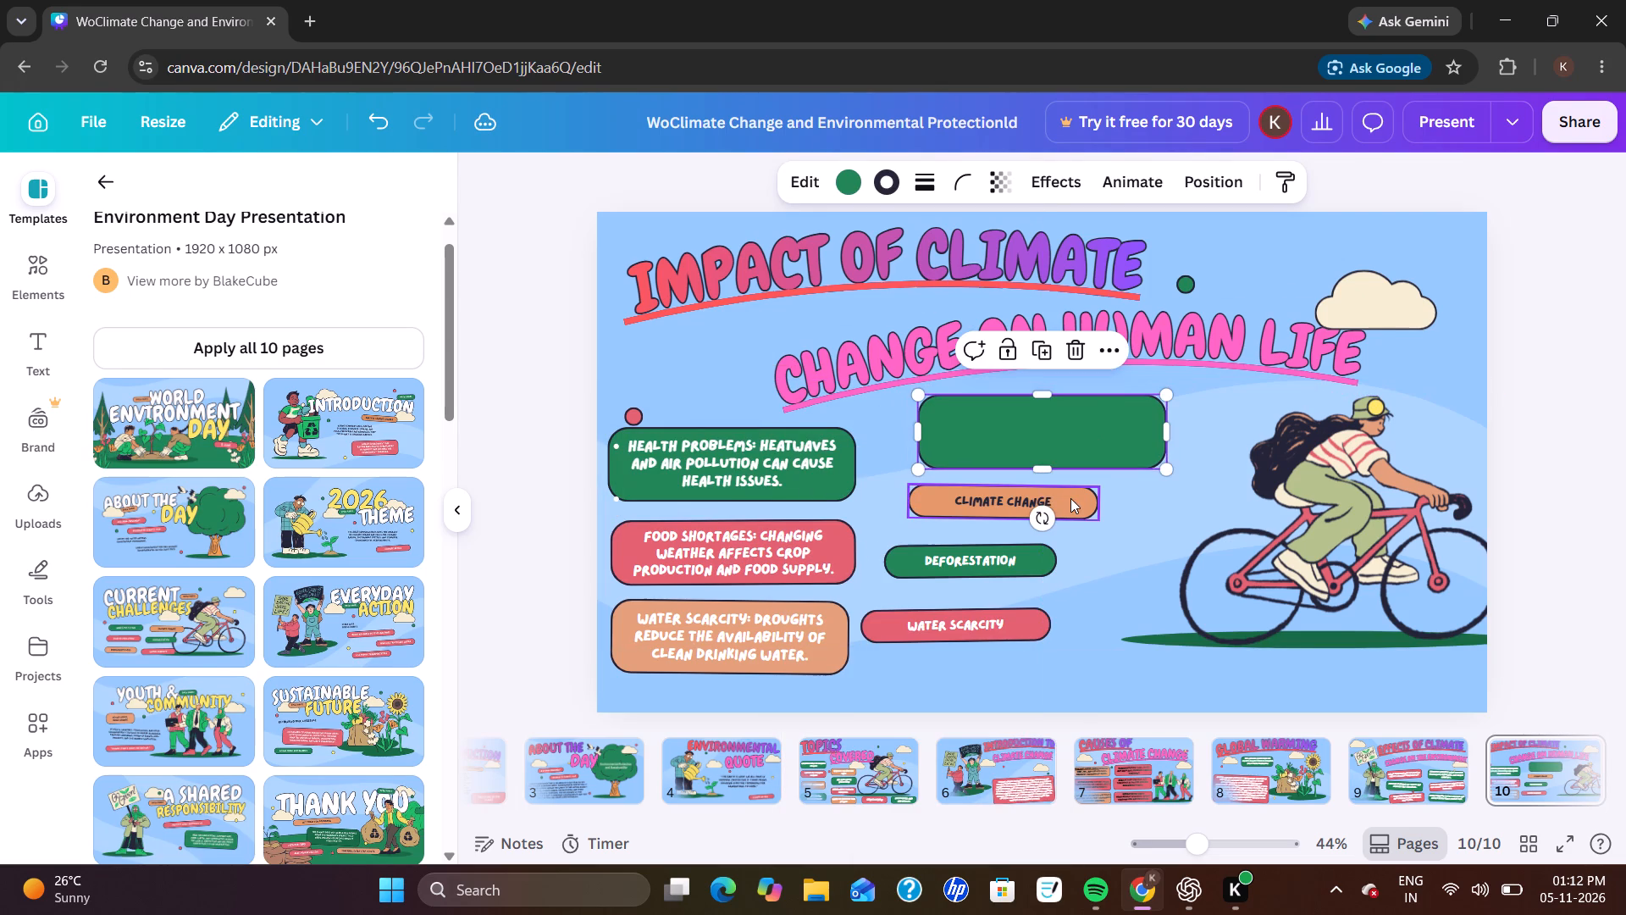
Move the small orange and green boxes and the "Climate Change" text lower on the page, clear of the new green box.
drag(1074, 490, 1174, 652)
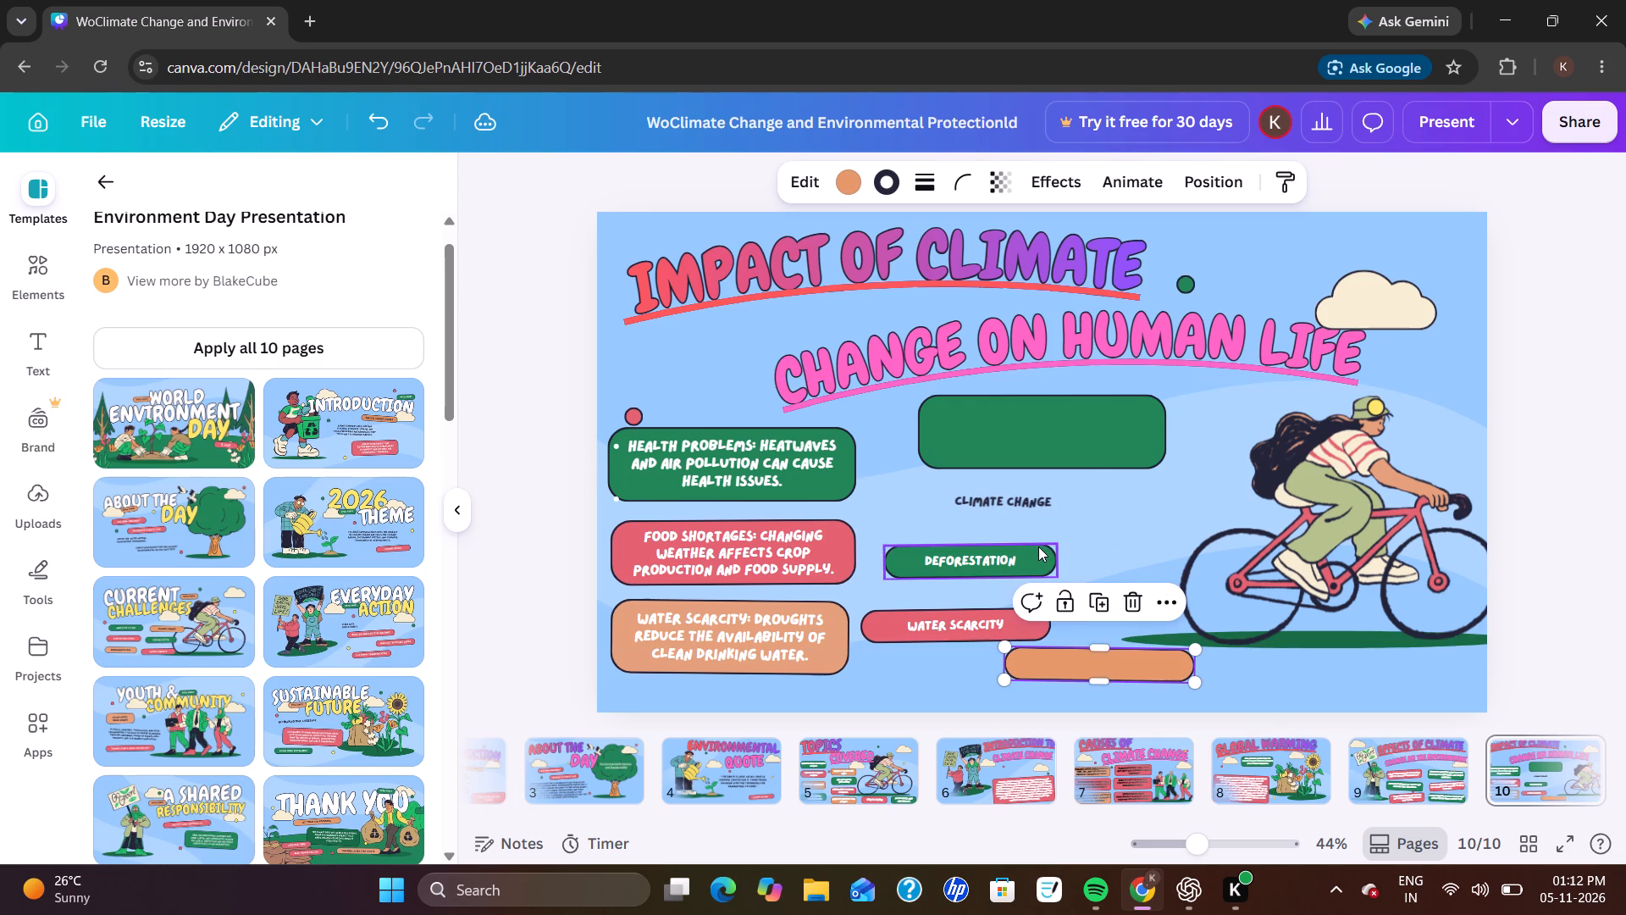
drag(1038, 546, 1092, 610)
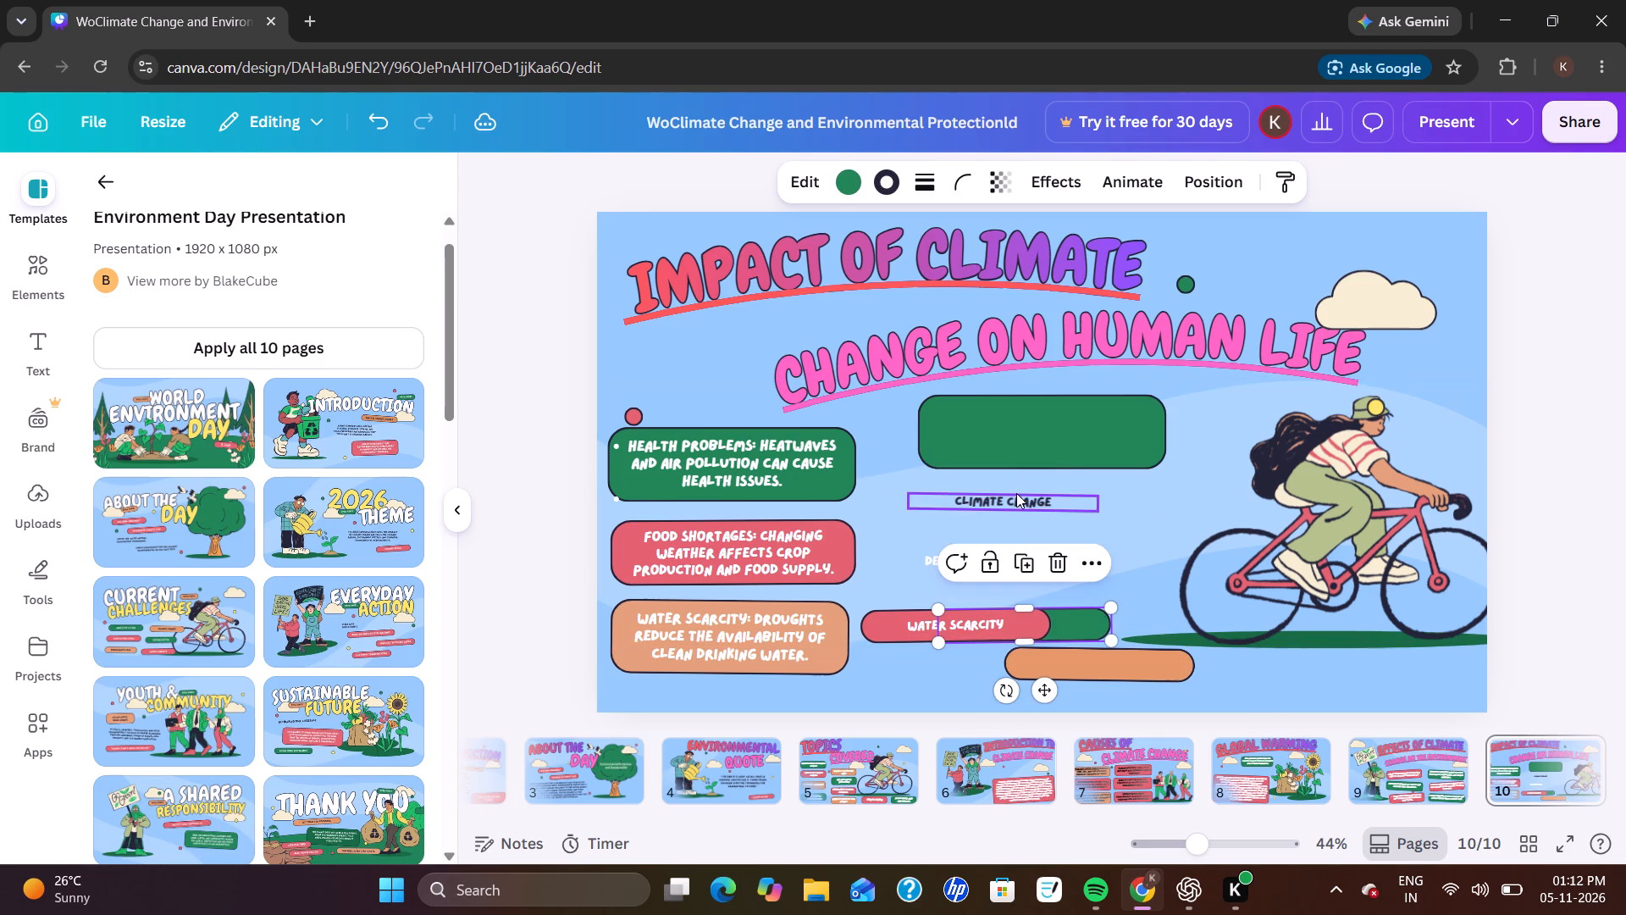
click(1016, 493)
drag(1016, 493, 1057, 565)
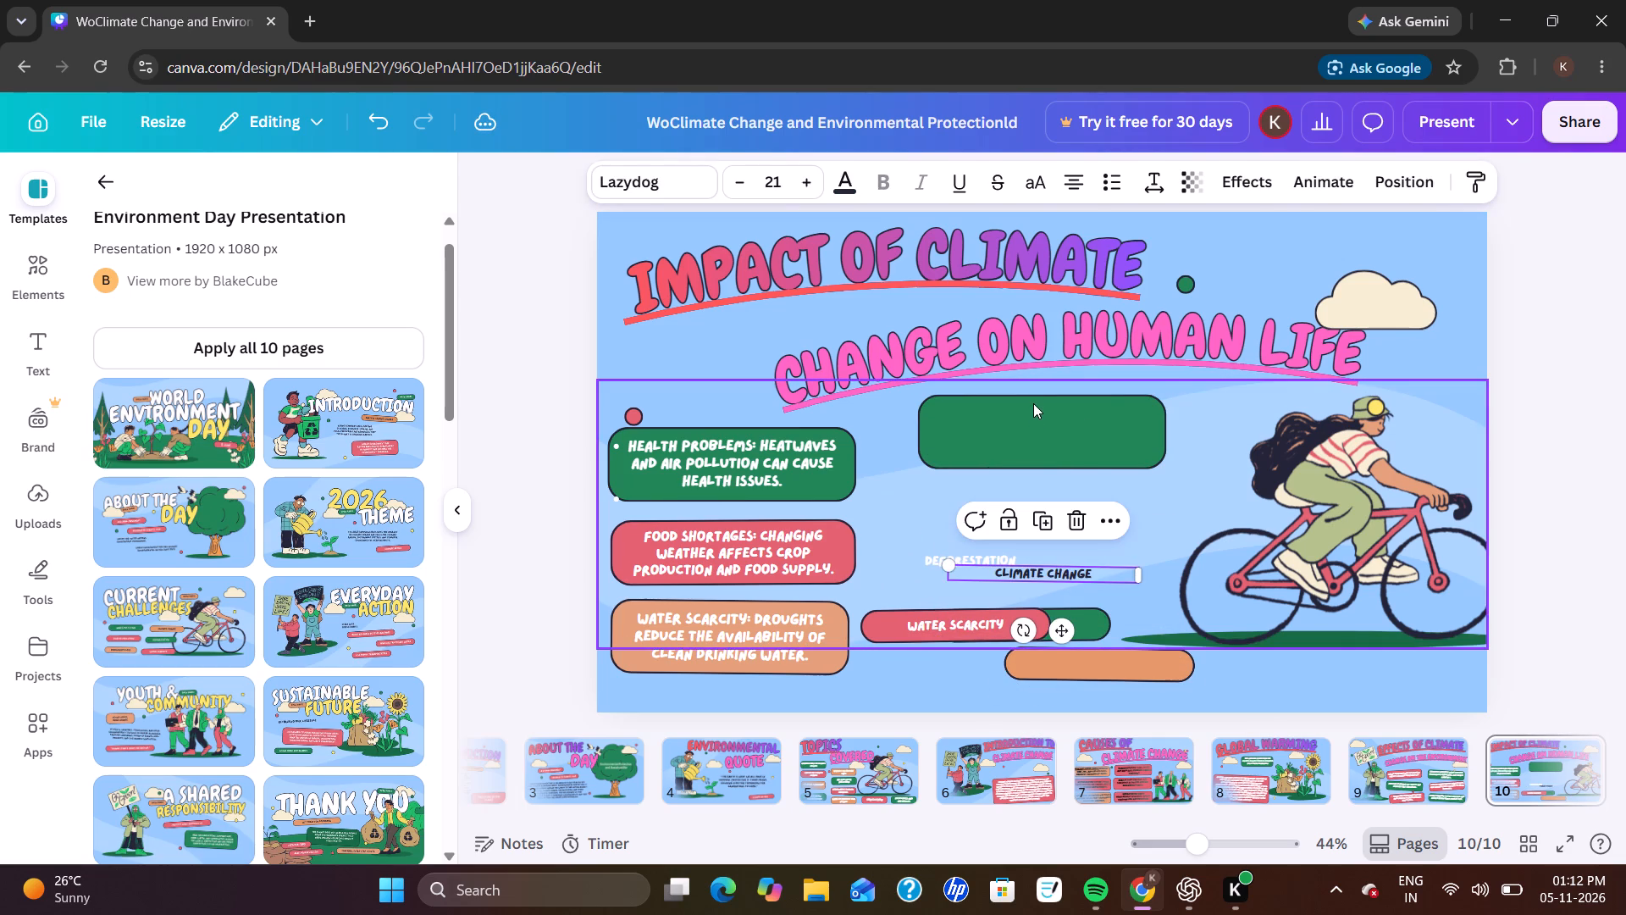
Position the empty green box roughly level with the Health Problems box.
drag(1033, 403, 1015, 435)
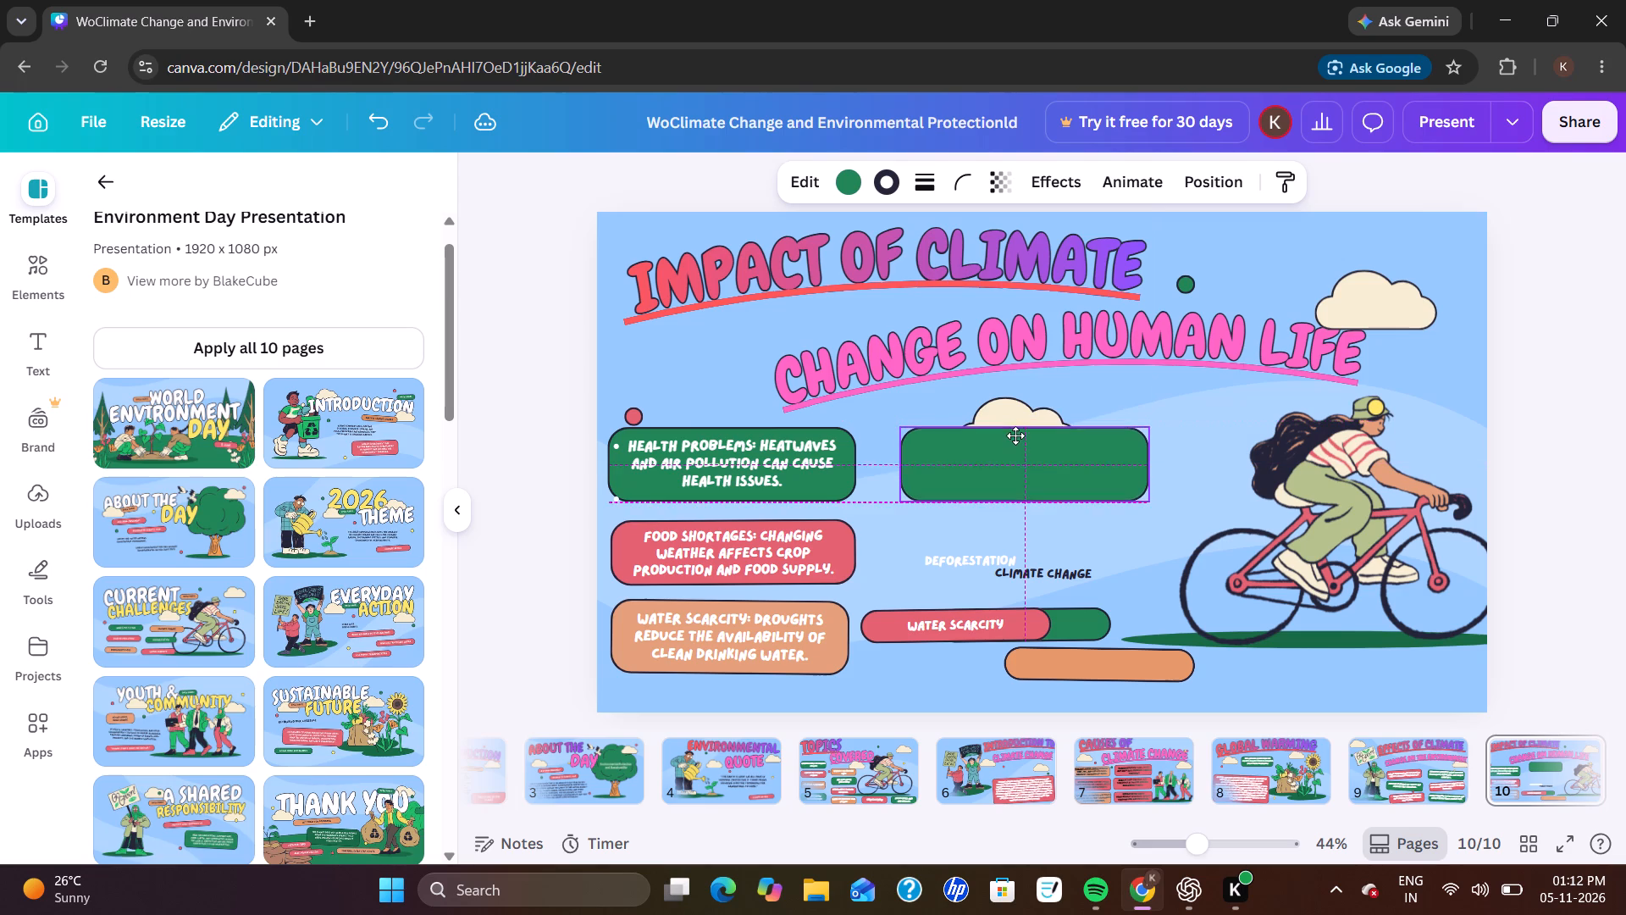
drag(1015, 435, 1016, 430)
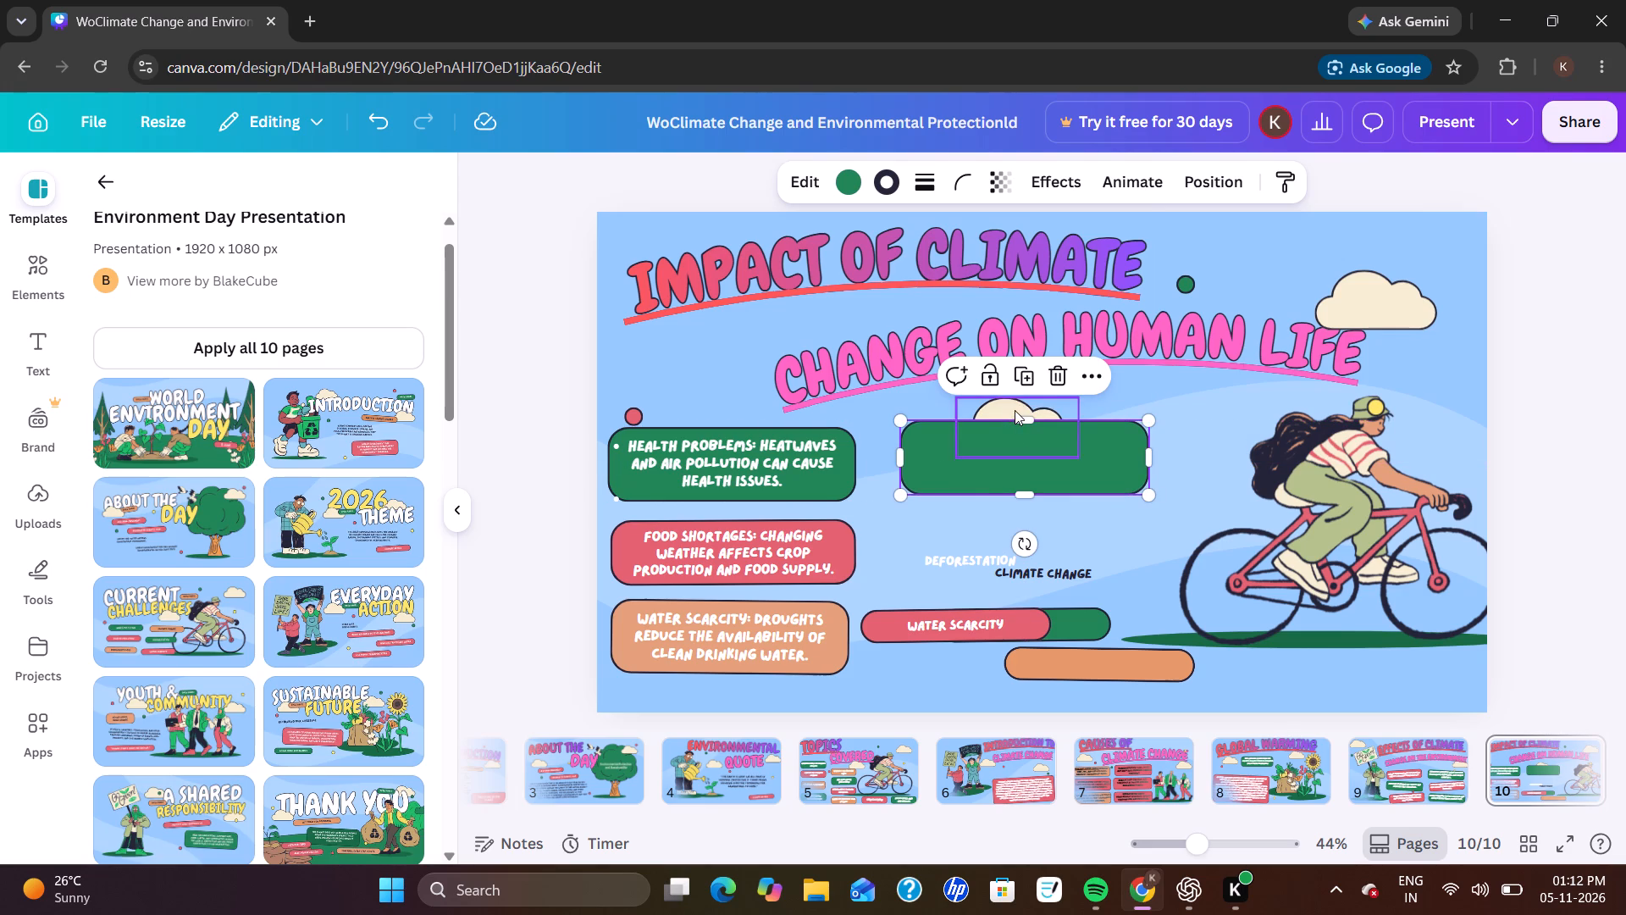
Move the cloud out from behind the empty green box to the open sky beside the cyclist's head.
click(1015, 410)
right_drag(1015, 410, 1067, 400)
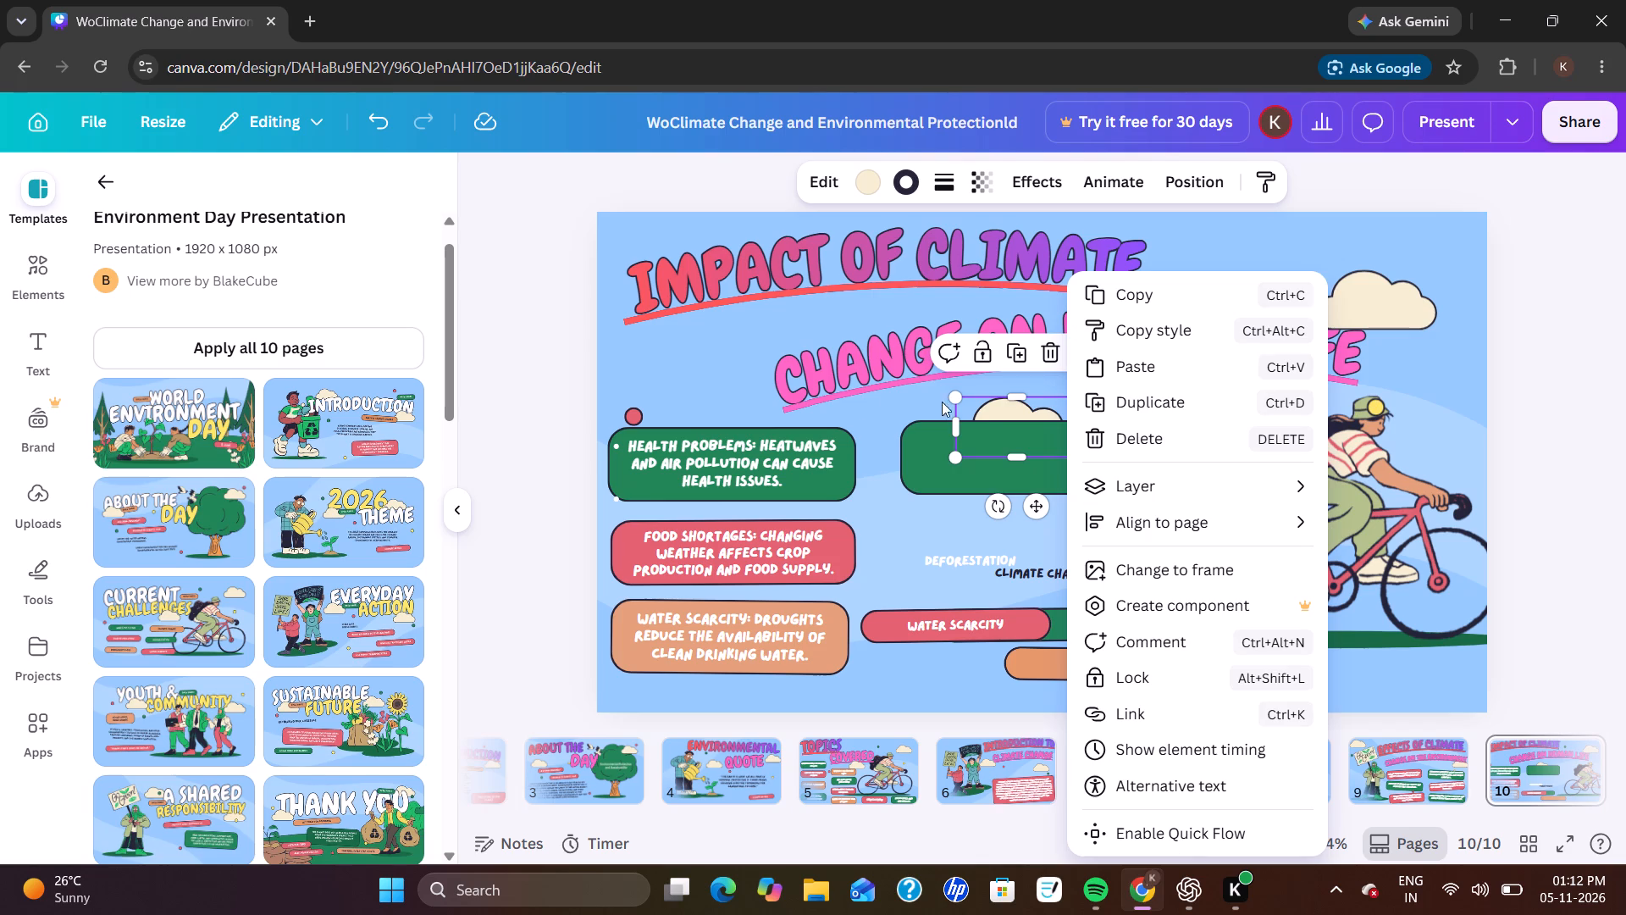
click(864, 422)
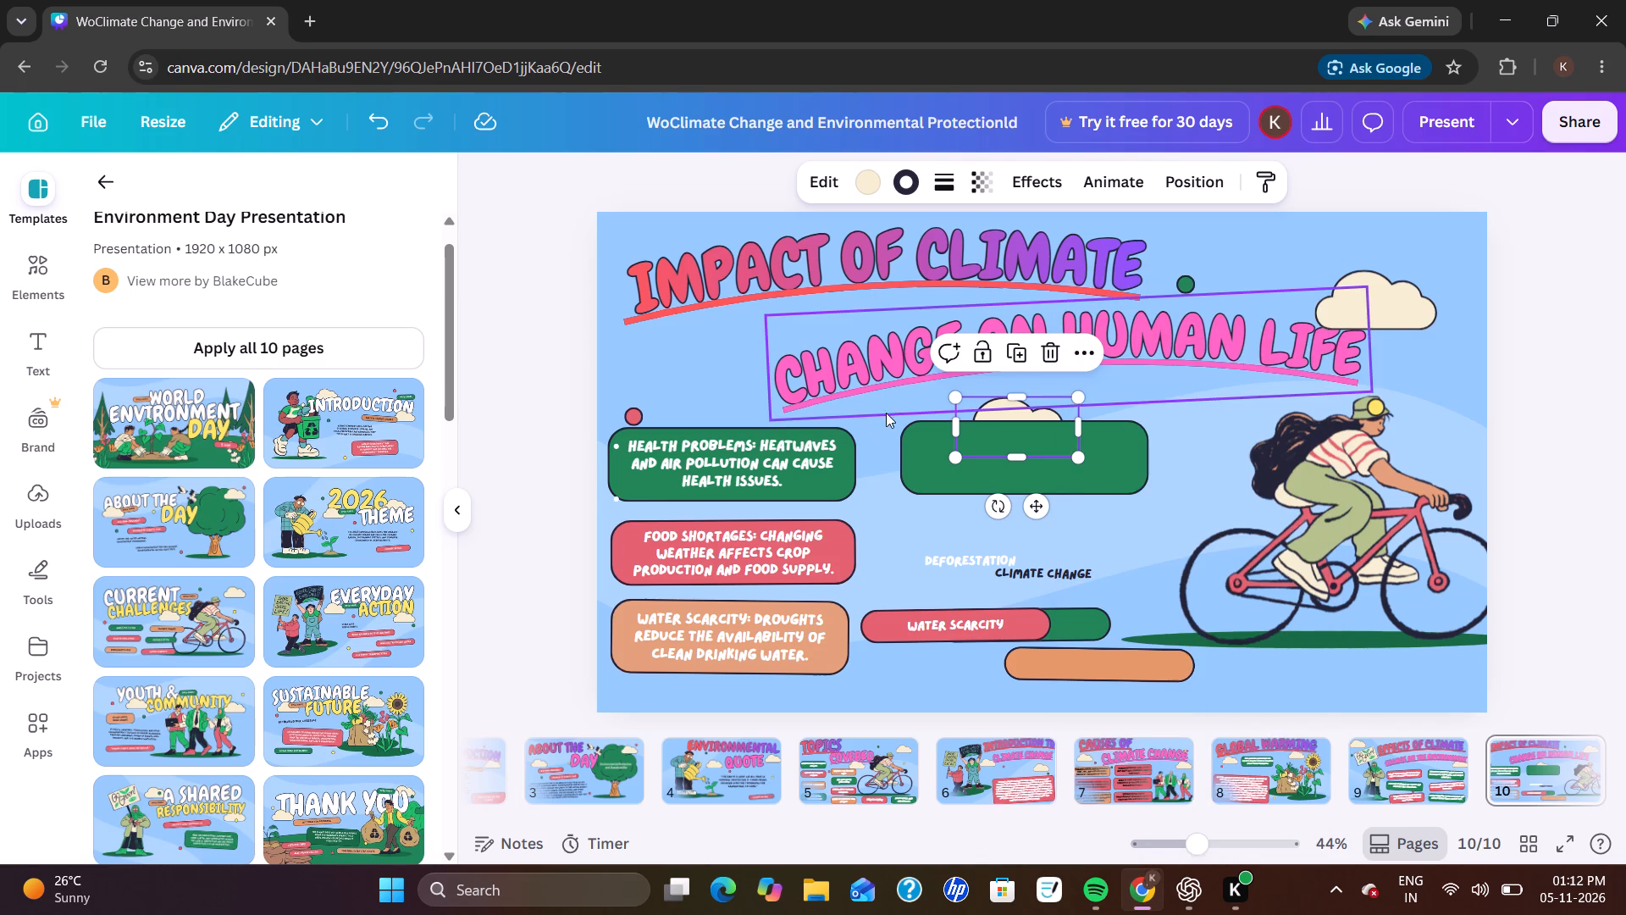
click(888, 434)
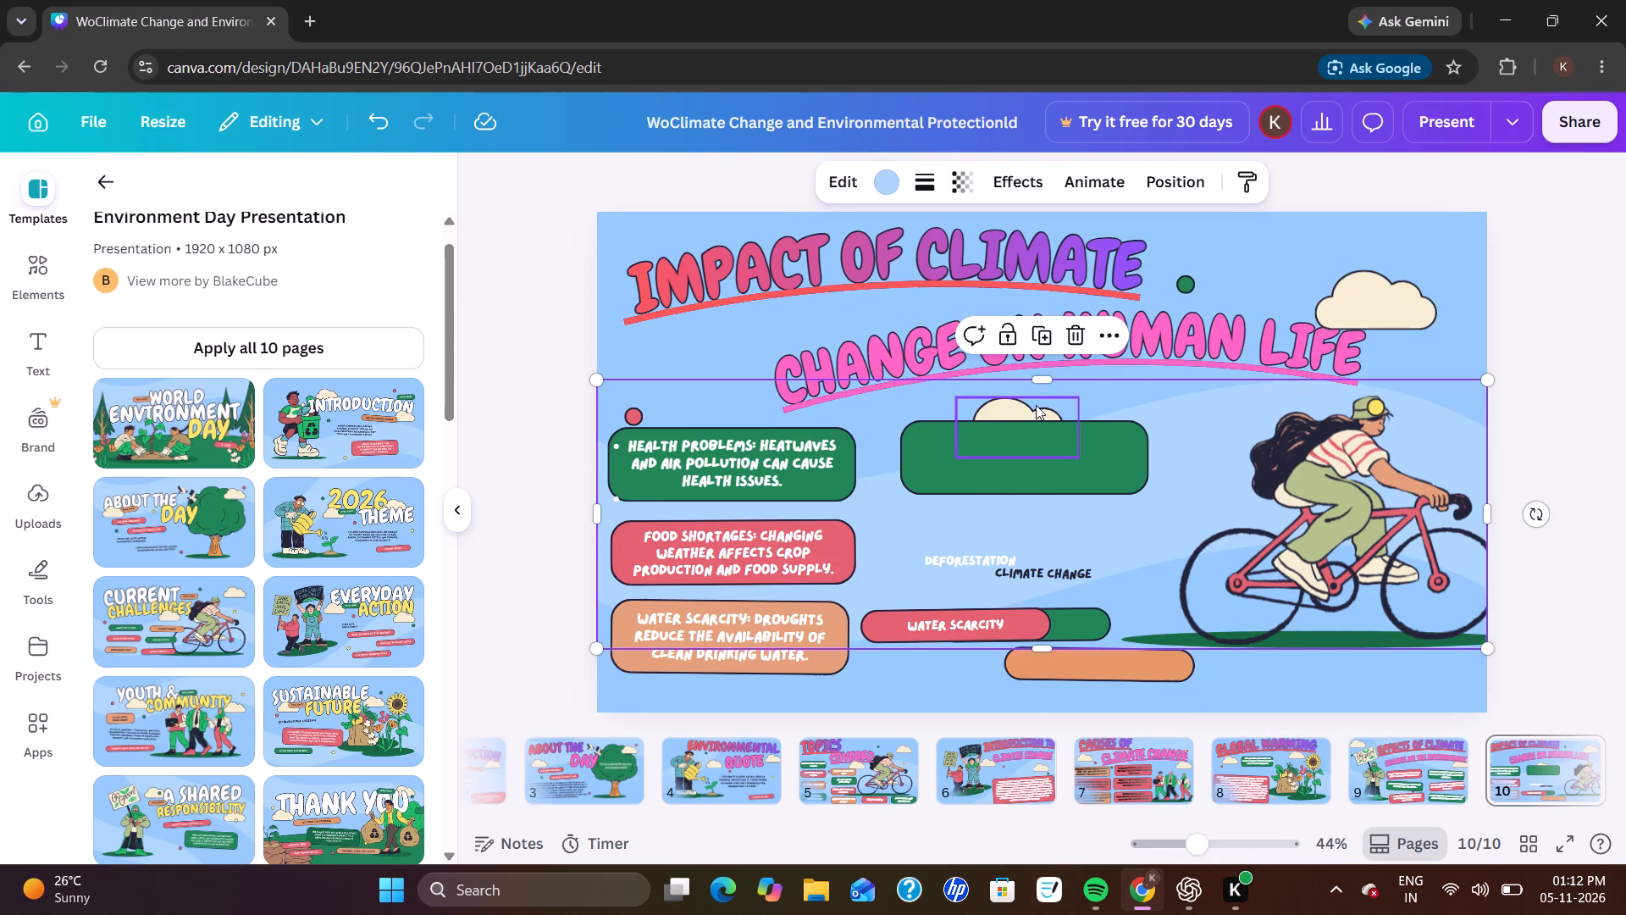
drag(1036, 405, 1224, 380)
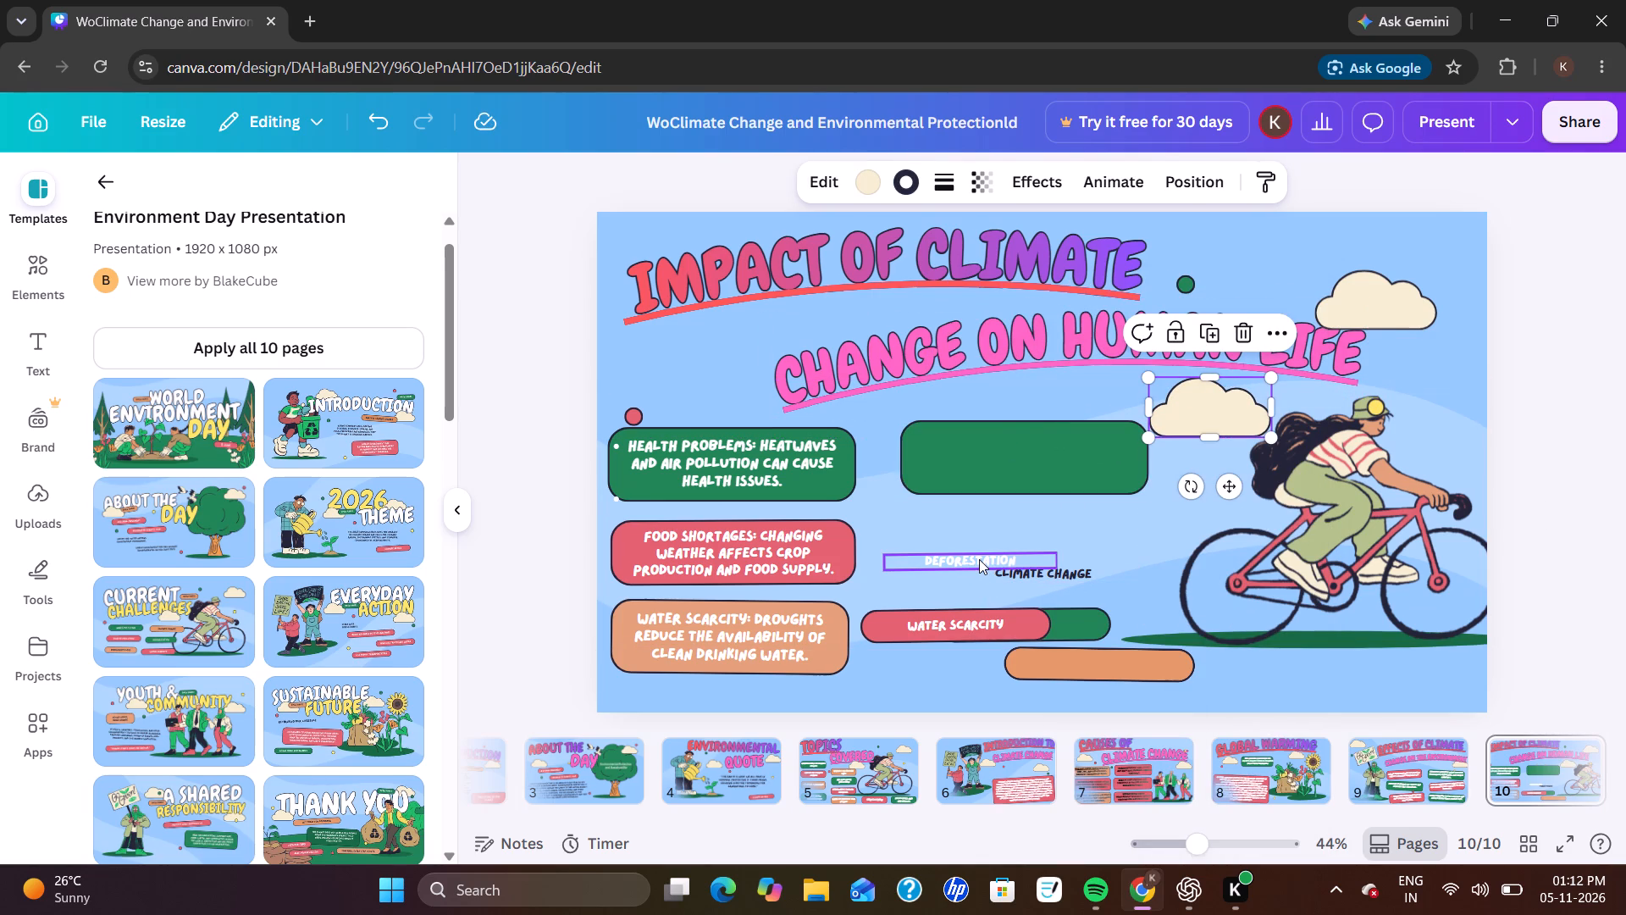
drag(979, 559, 992, 580)
drag(1059, 566, 1029, 475)
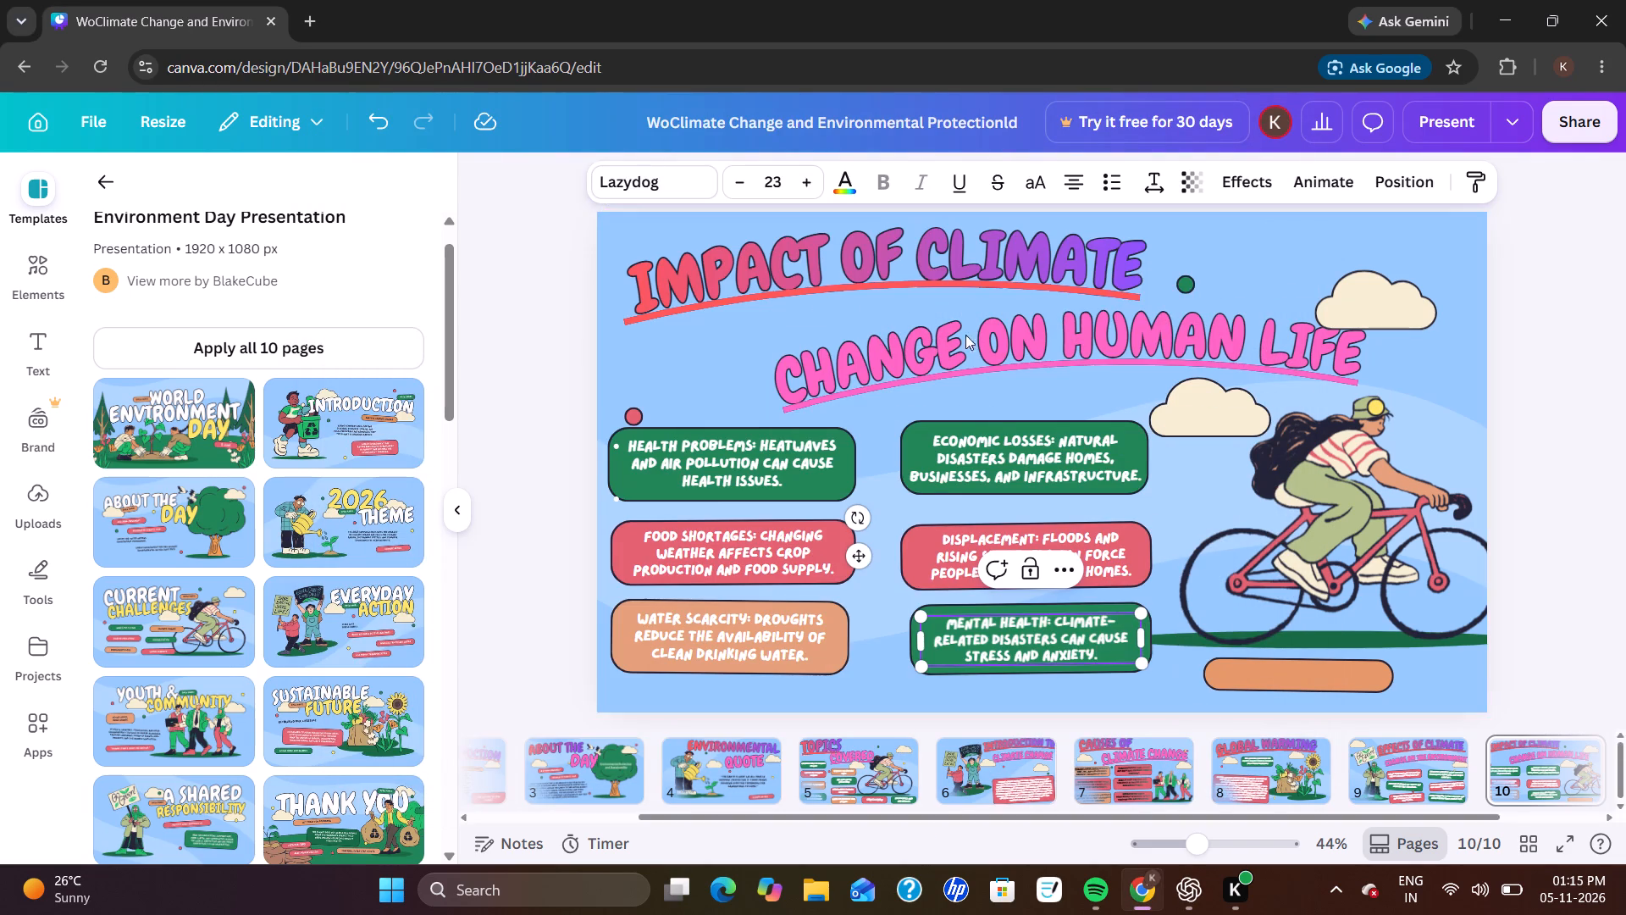
Set the Mental Health text's font size to 25 and nudge it slightly up within the green box.
click(808, 174)
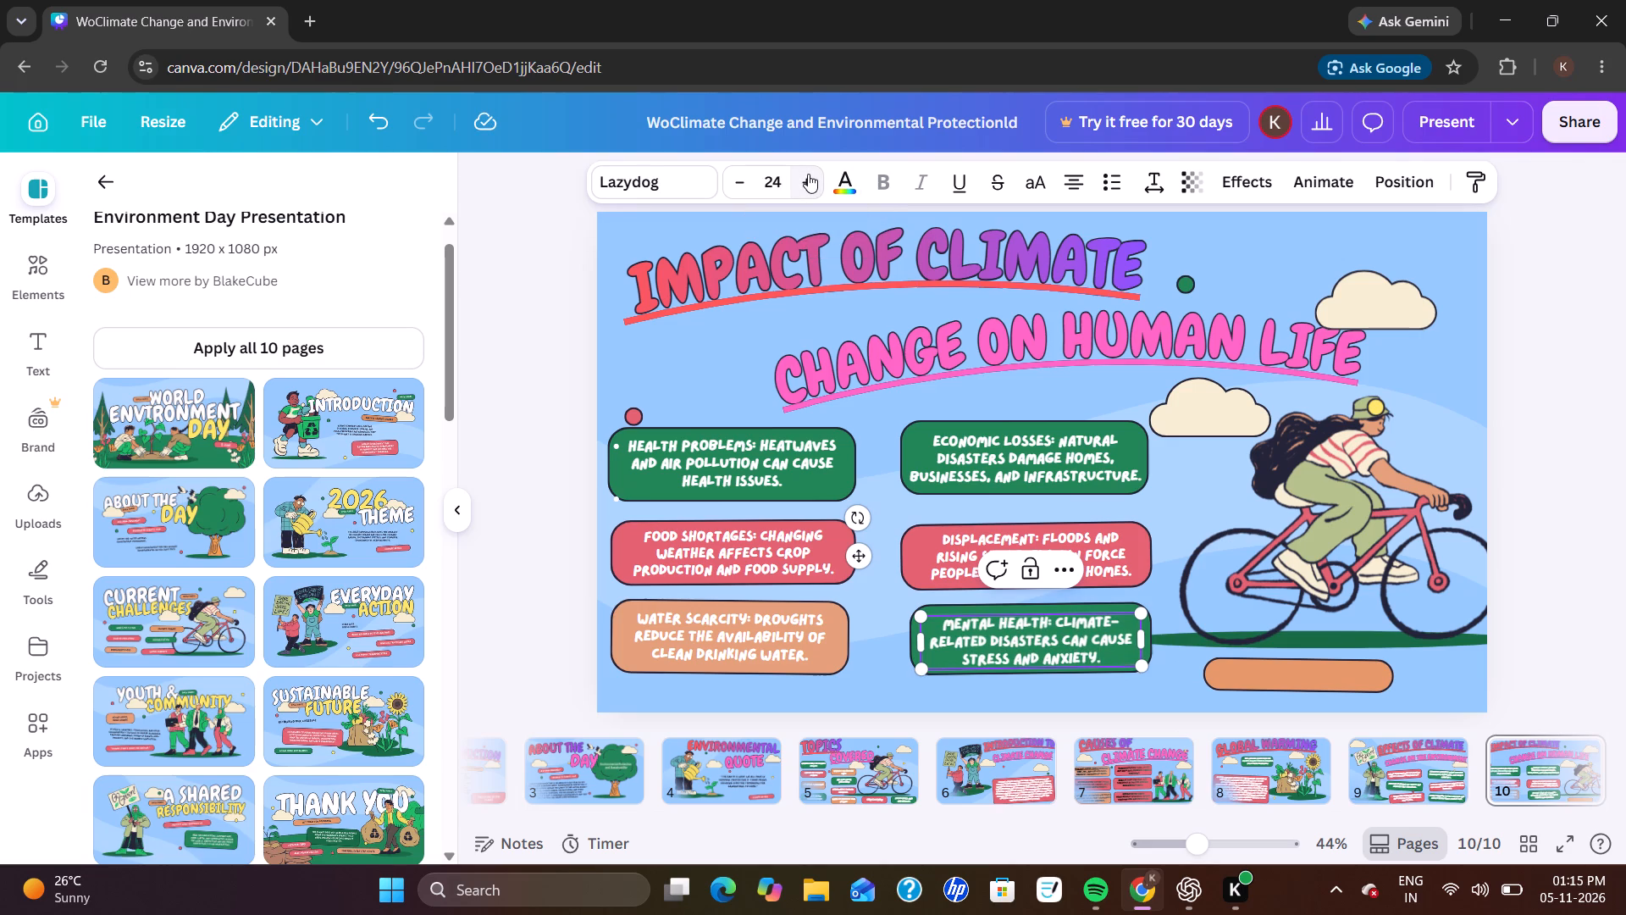
click(808, 174)
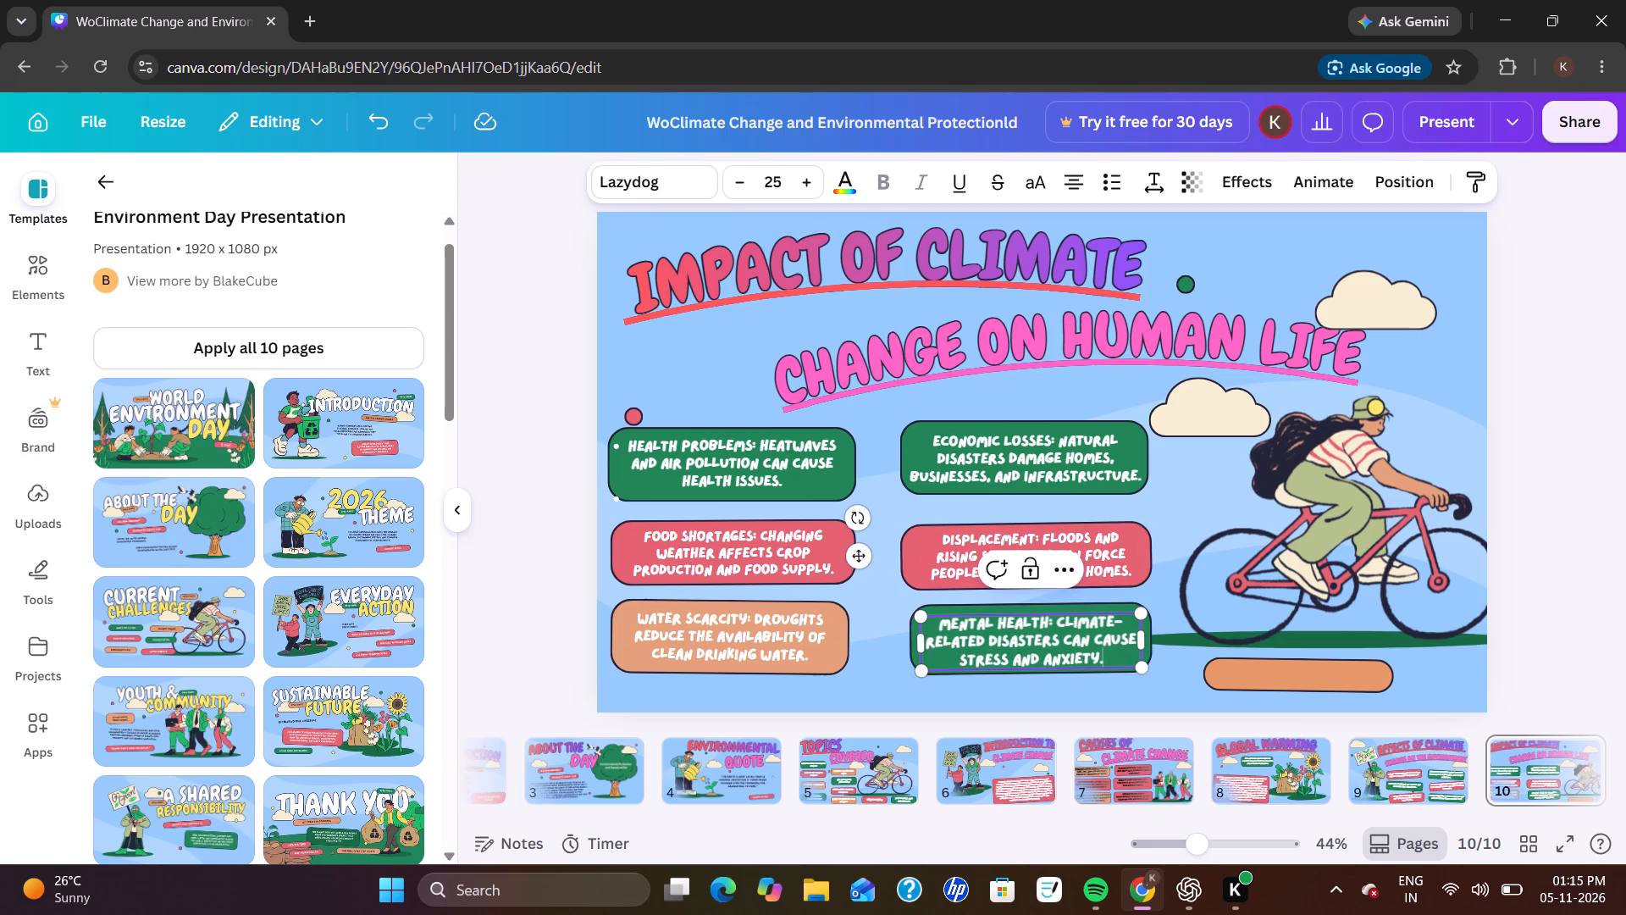
click(884, 596)
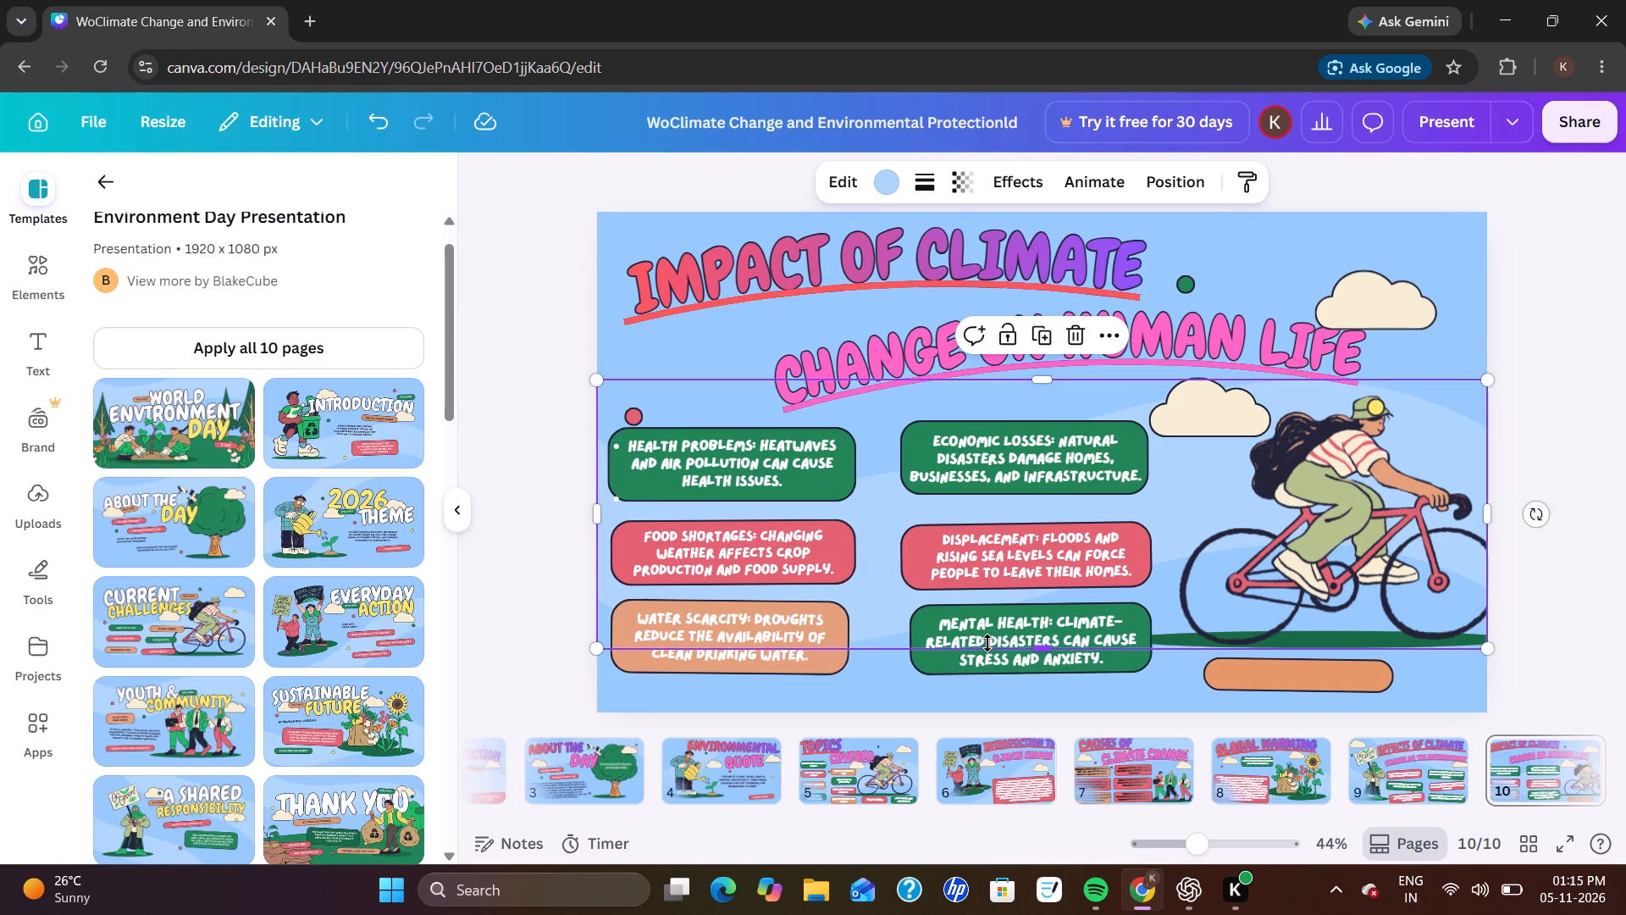
click(987, 643)
click(877, 673)
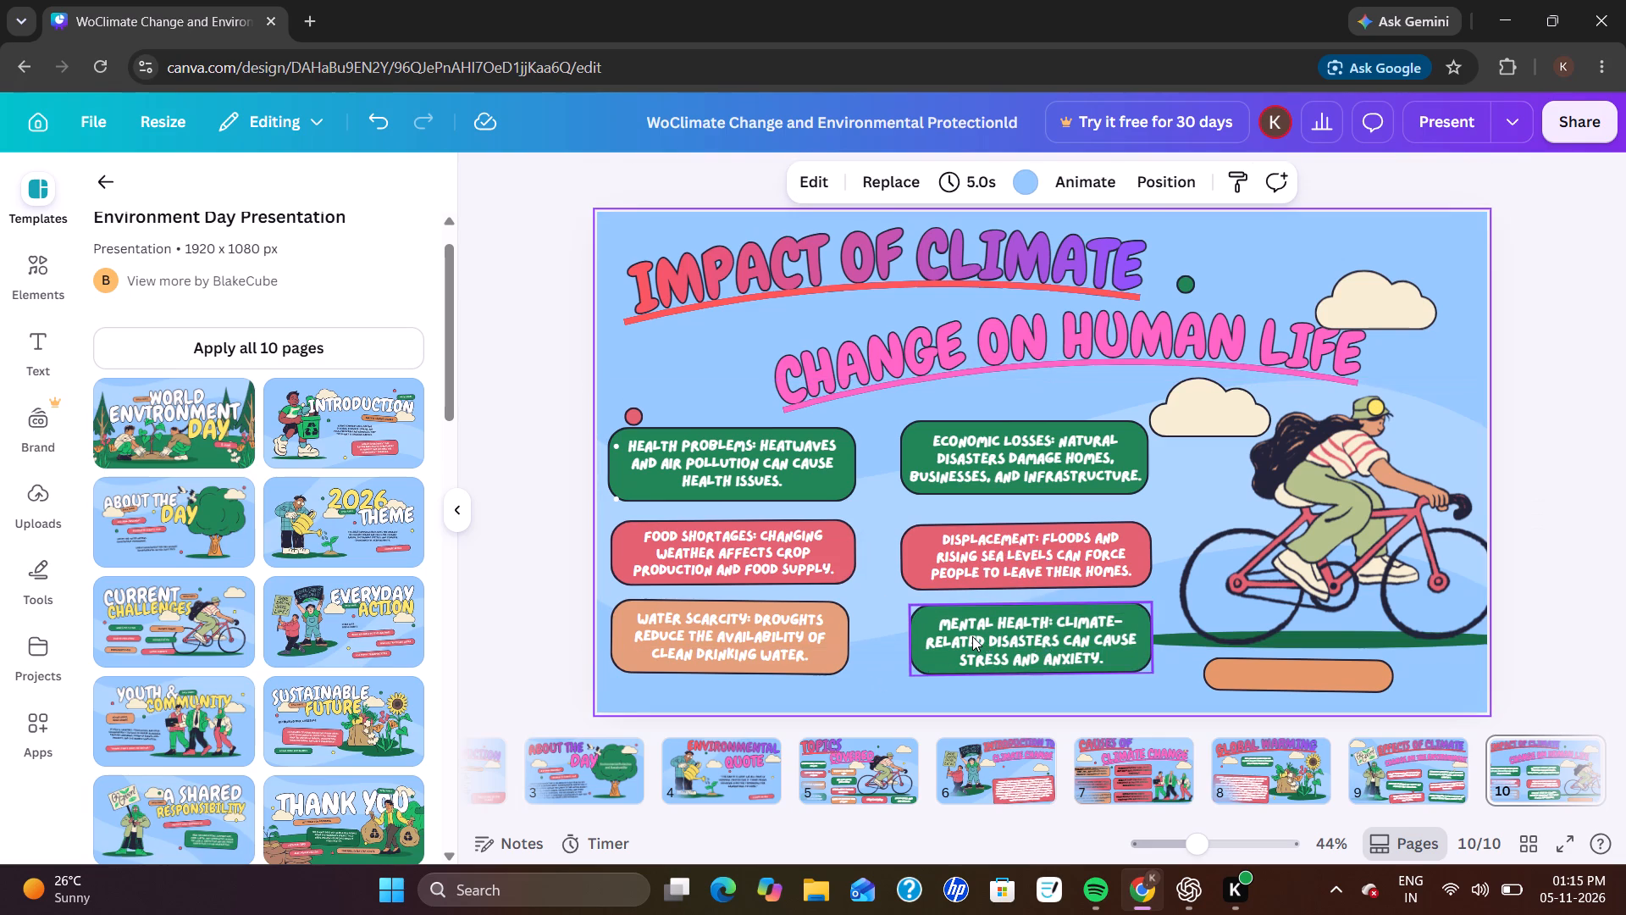
click(972, 636)
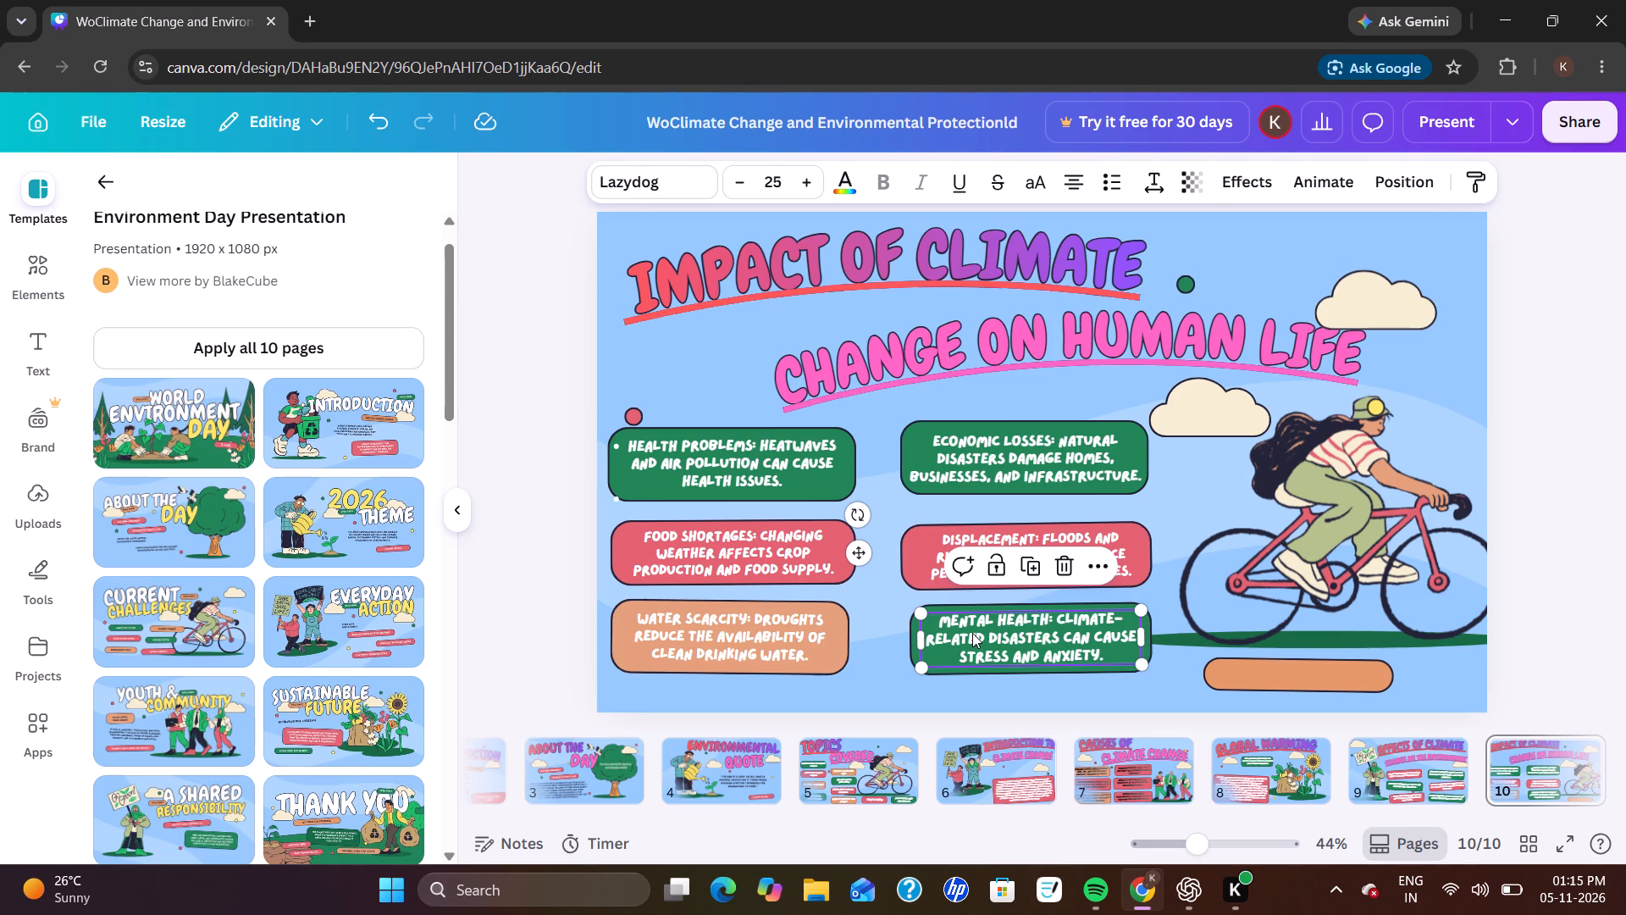
click(1008, 466)
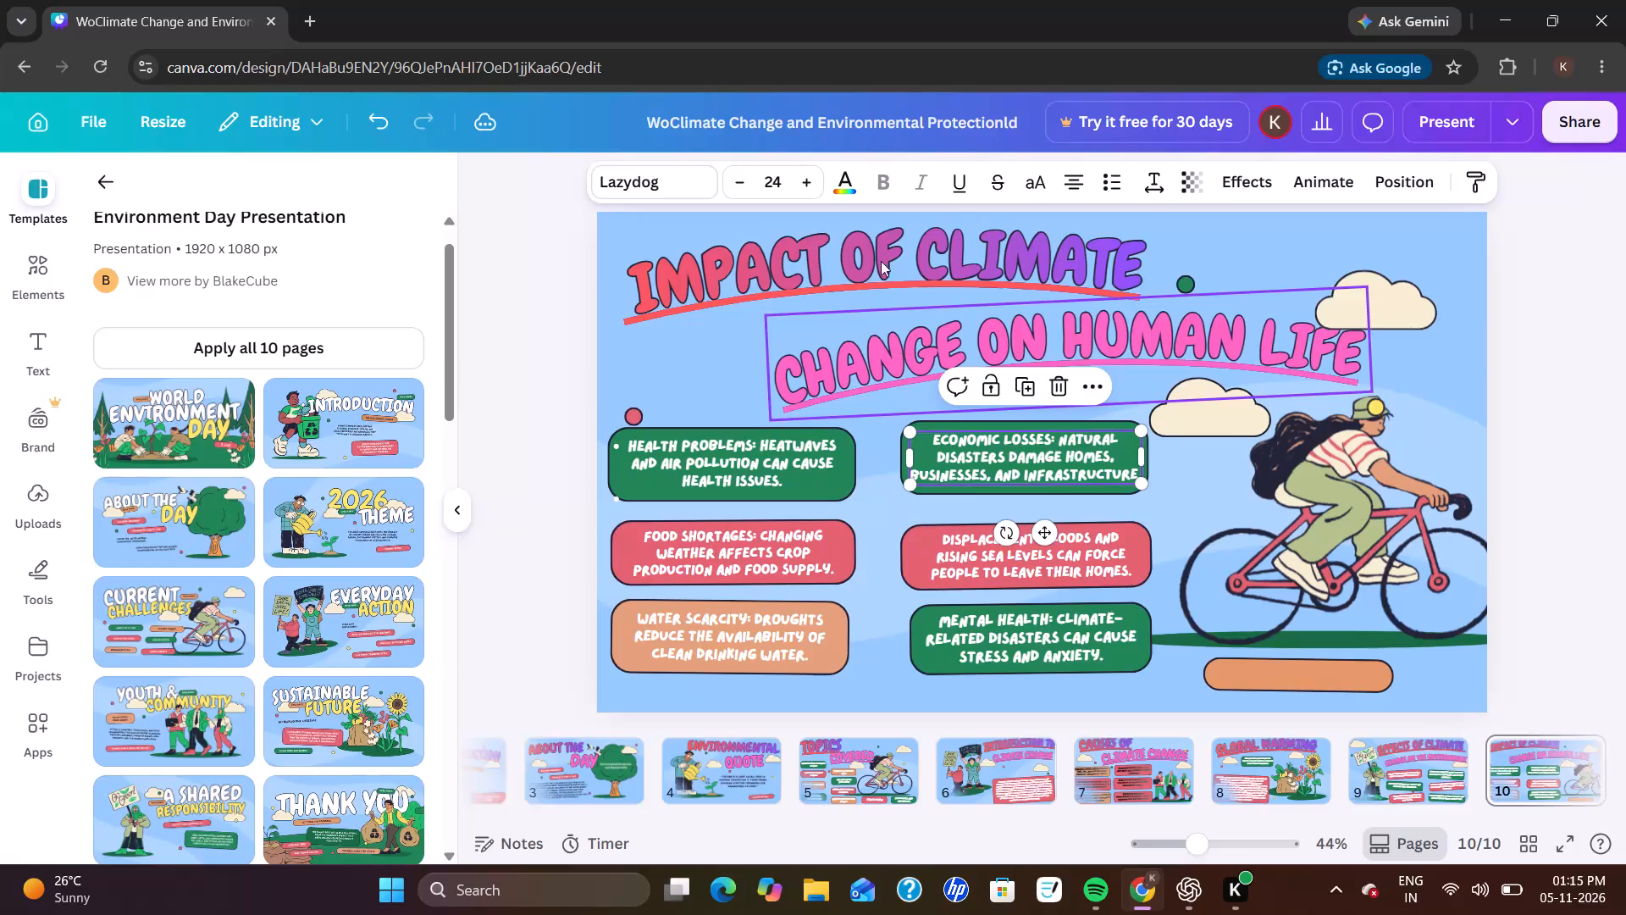
Shift both slide title lines slightly left and raise the upper cream cloud a little.
drag(880, 247, 863, 246)
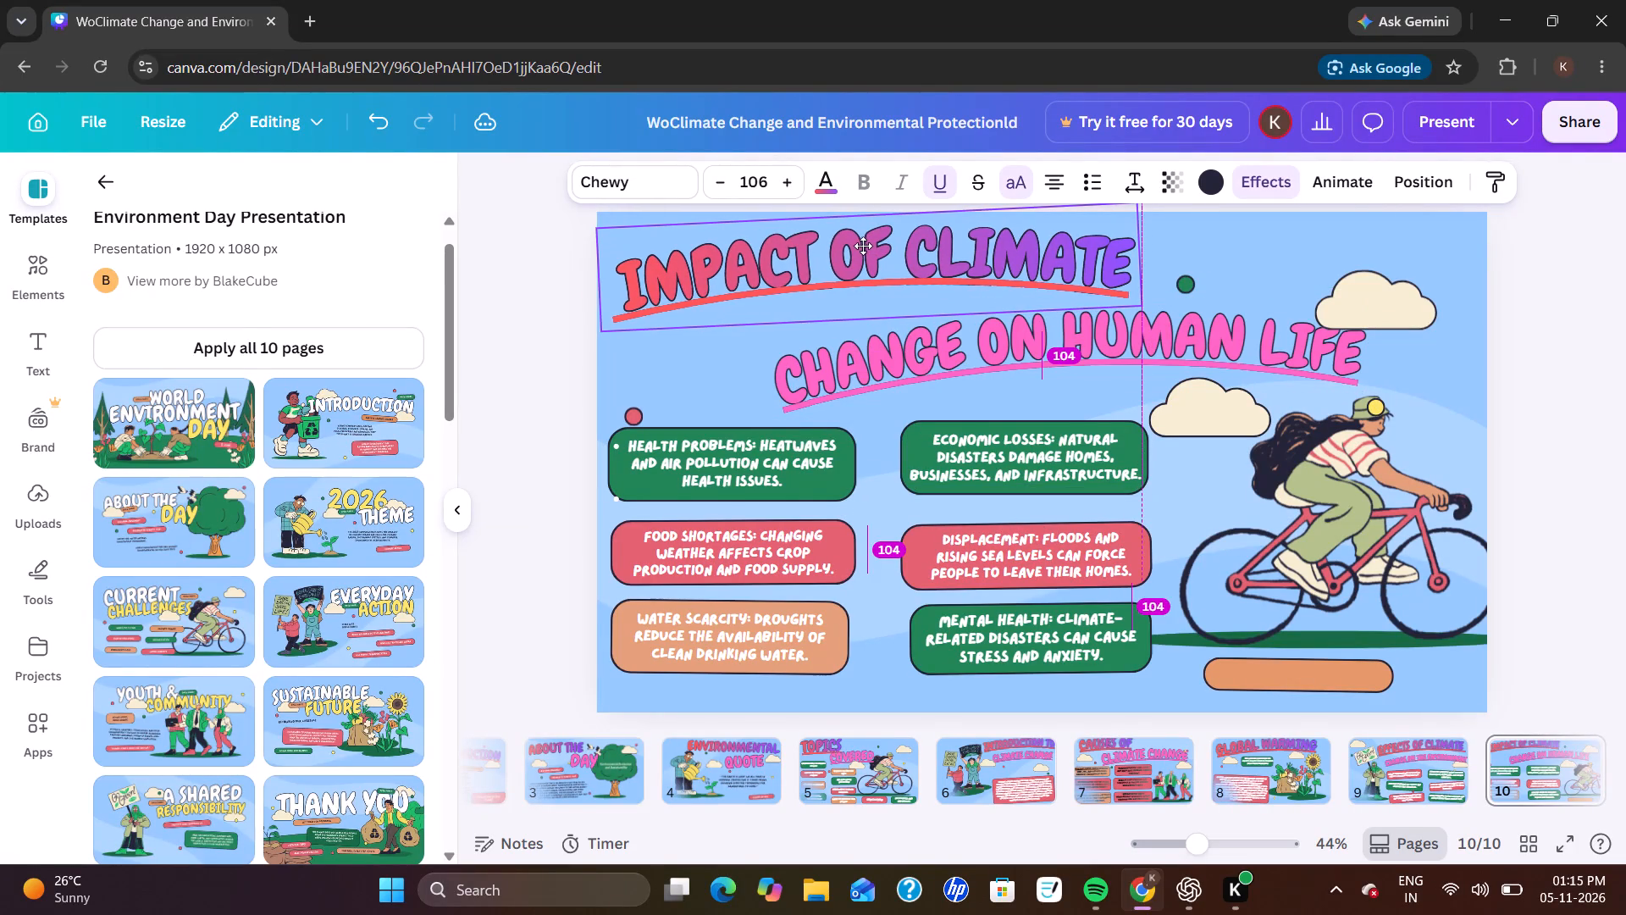
drag(863, 246, 860, 246)
drag(991, 348, 976, 345)
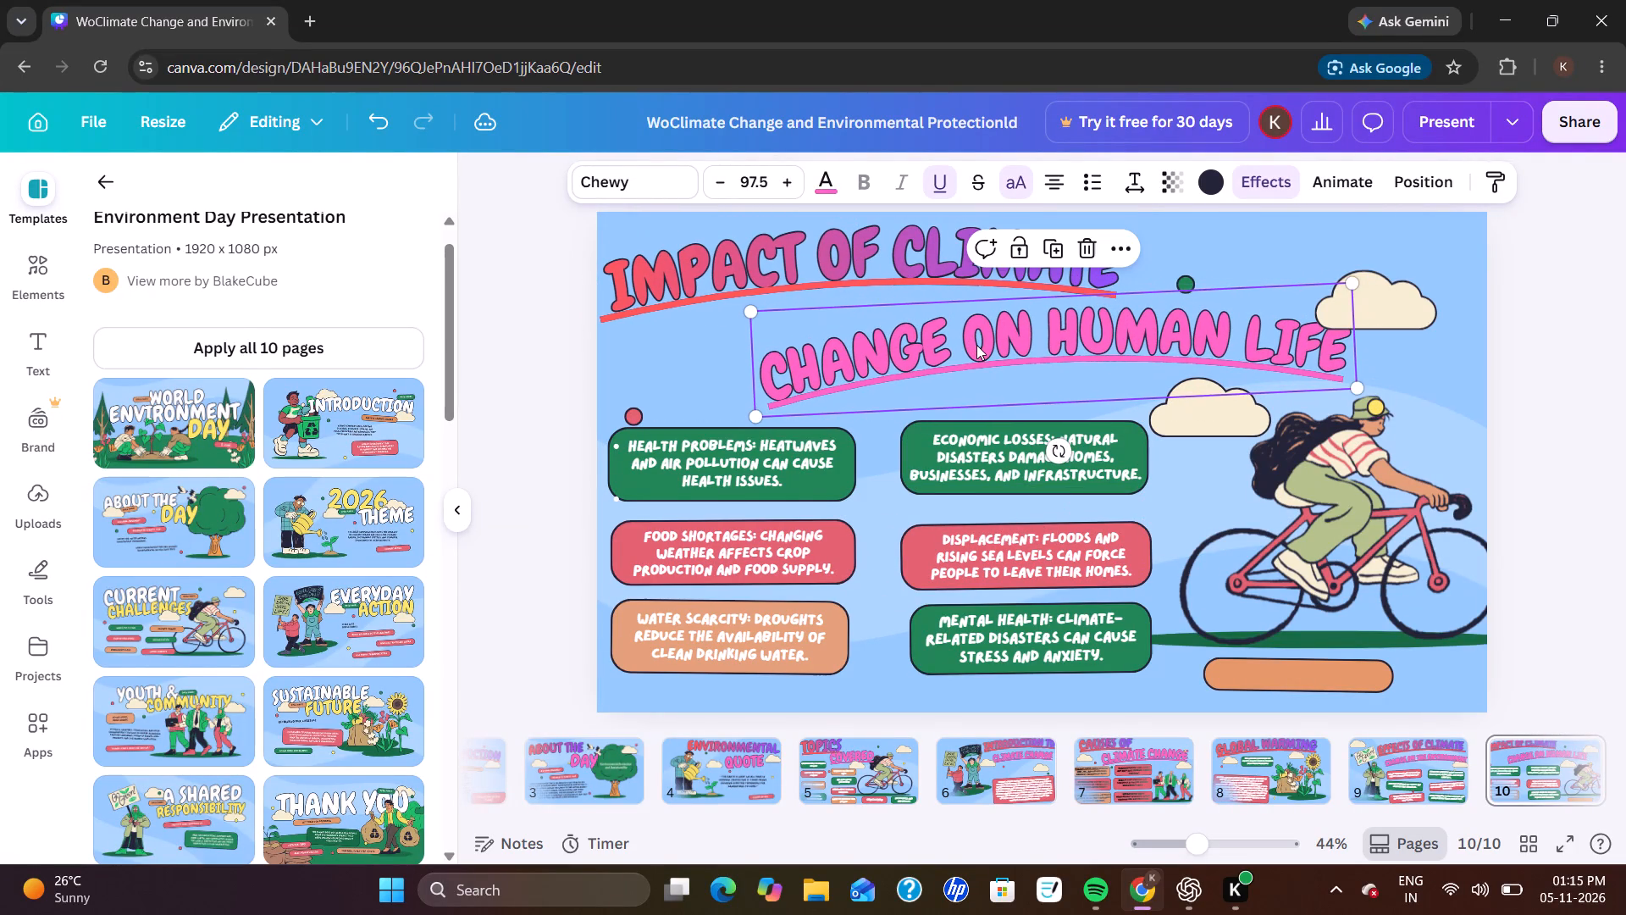
drag(1401, 295, 1401, 283)
Move the small red dot up, away from the top of the Health Problems box.
click(839, 495)
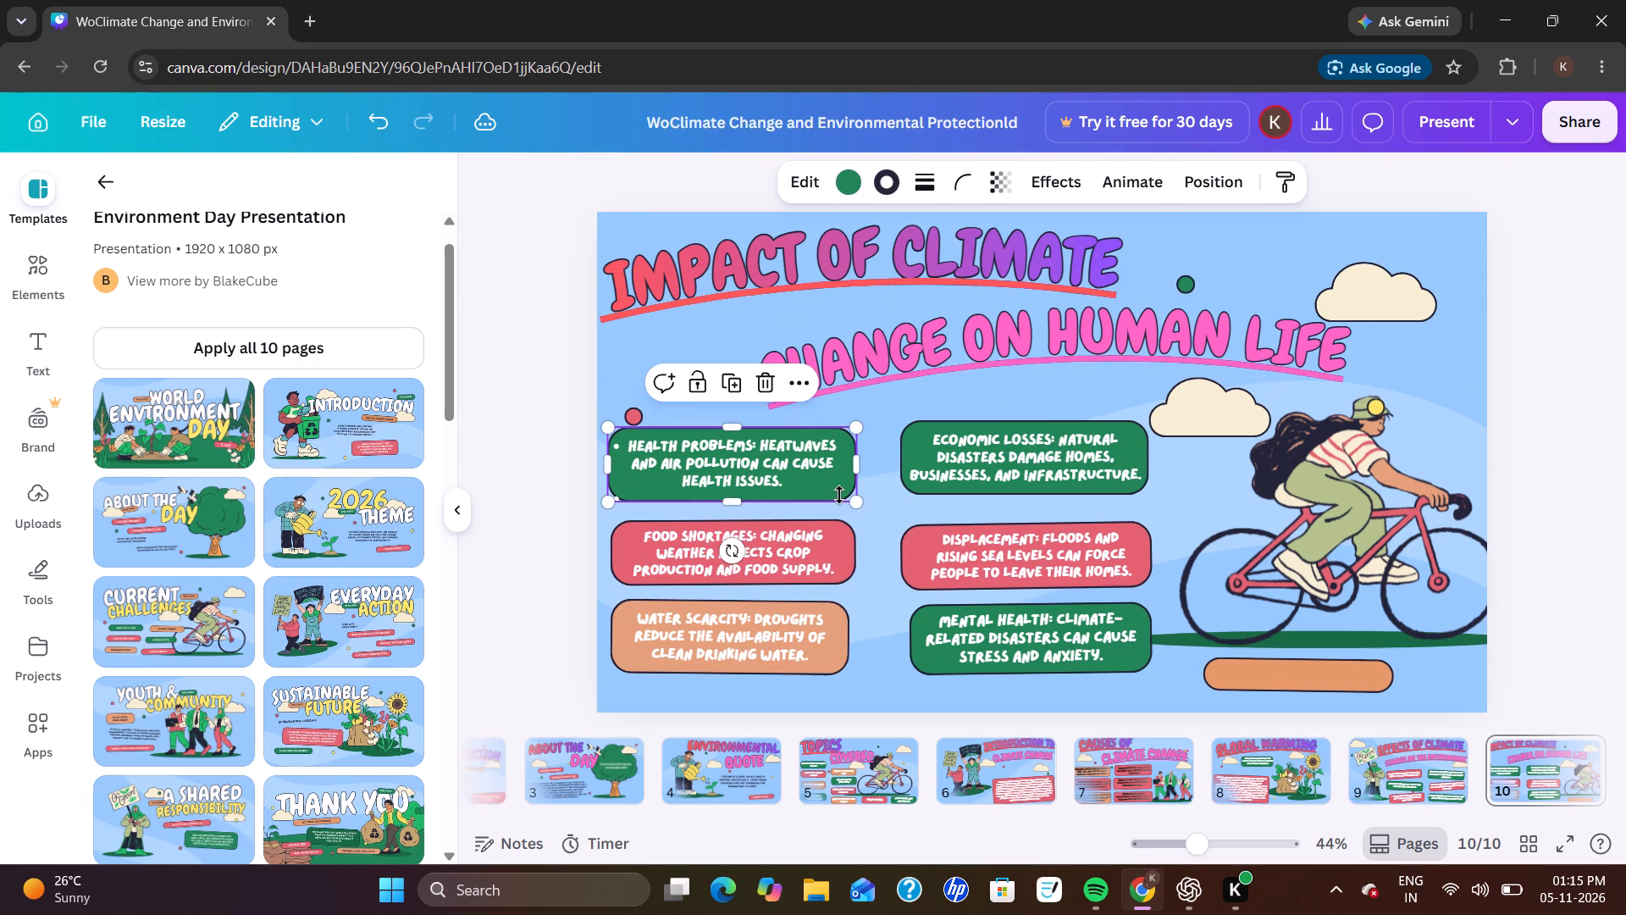
drag(632, 418, 632, 415)
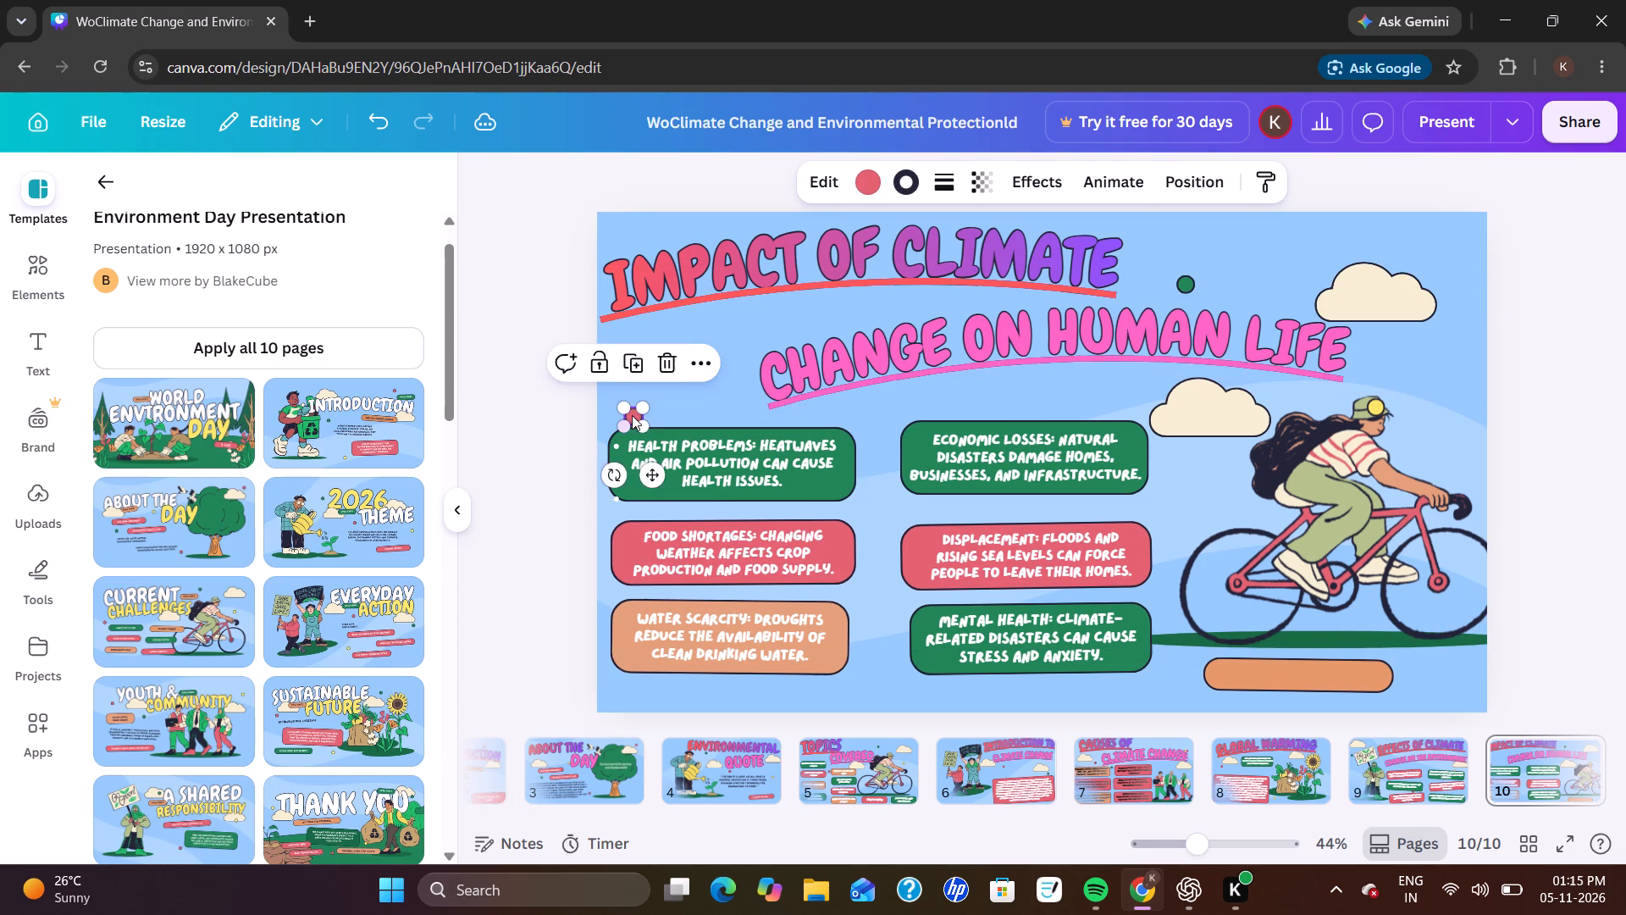
drag(632, 415, 632, 385)
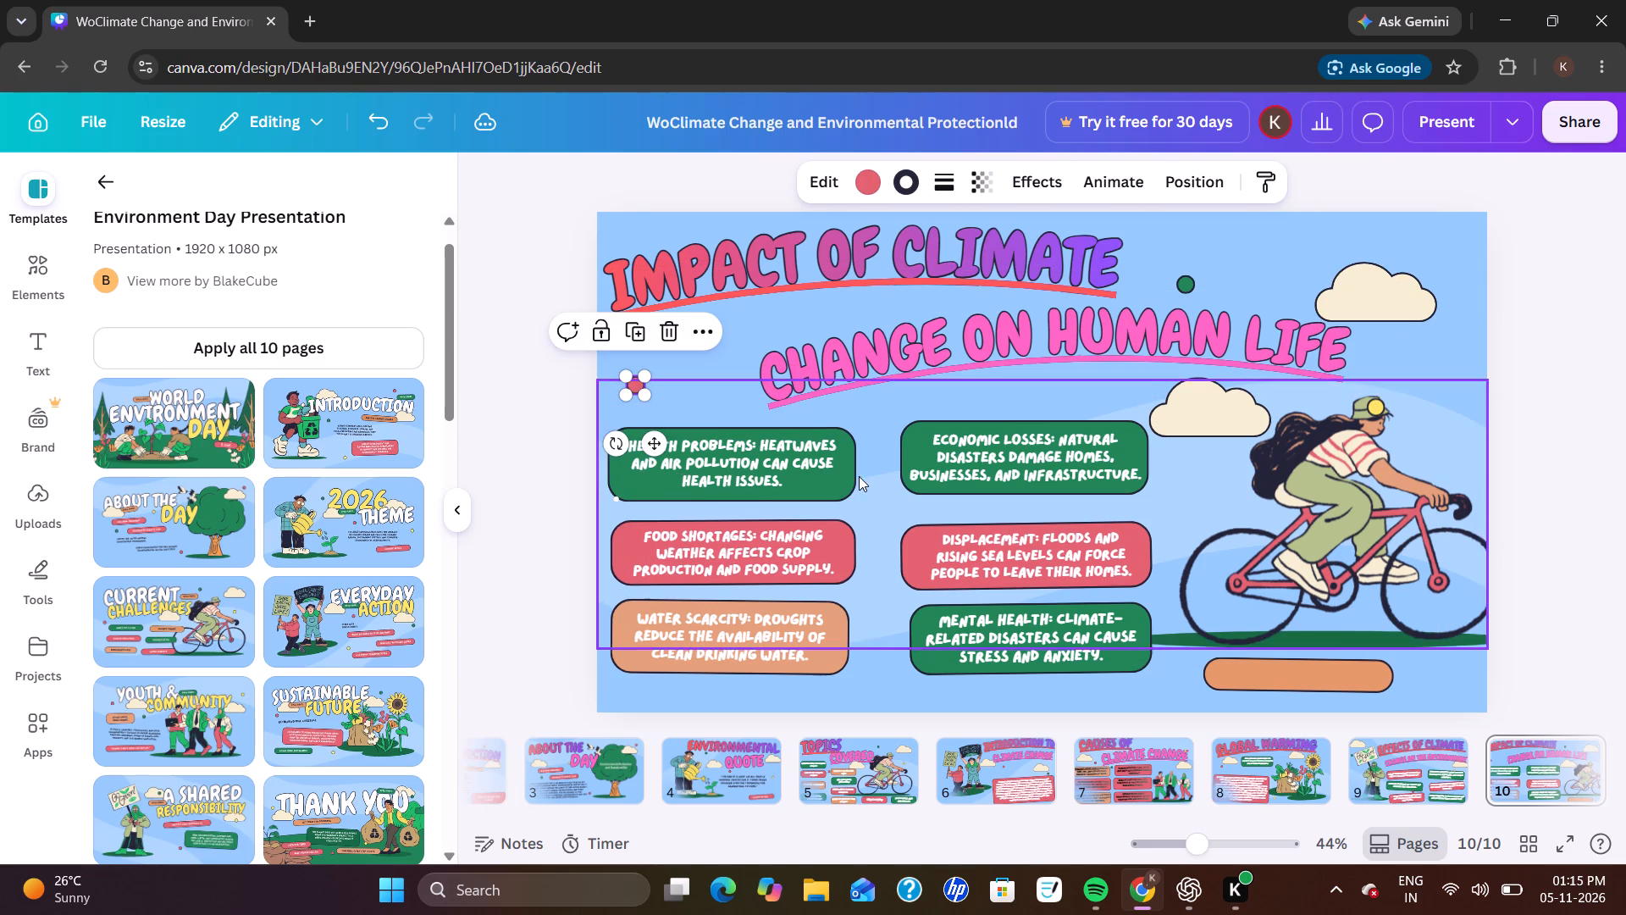
Move the green Health Problems box slightly up and right so its text sits better inside.
click(850, 474)
drag(850, 474, 853, 457)
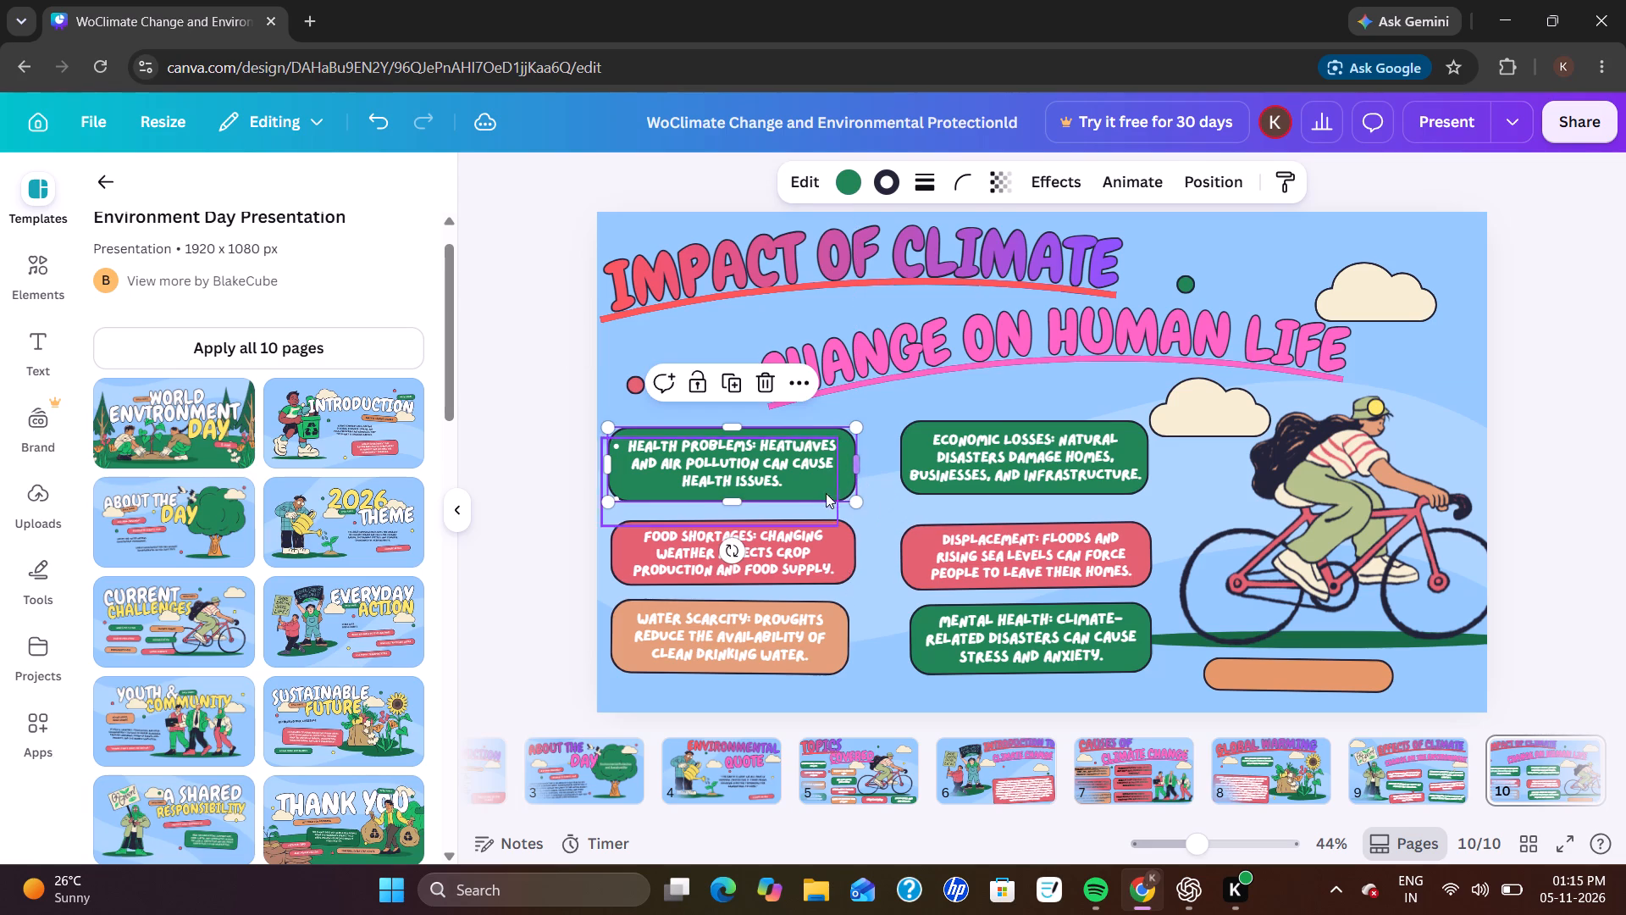
click(520, 553)
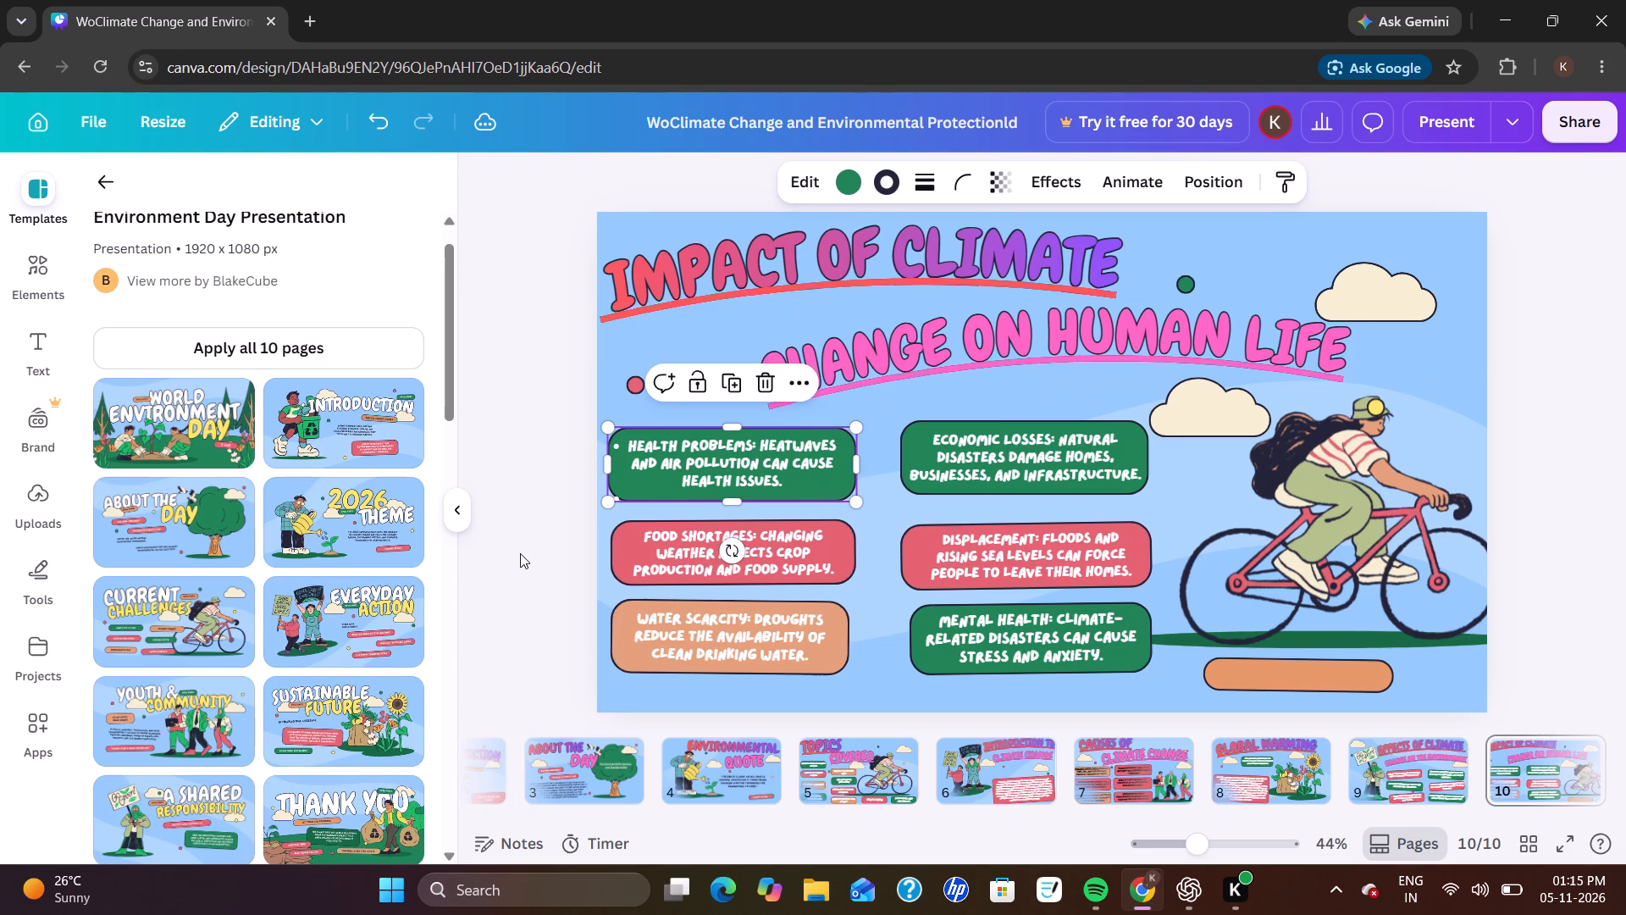
drag(850, 476, 850, 469)
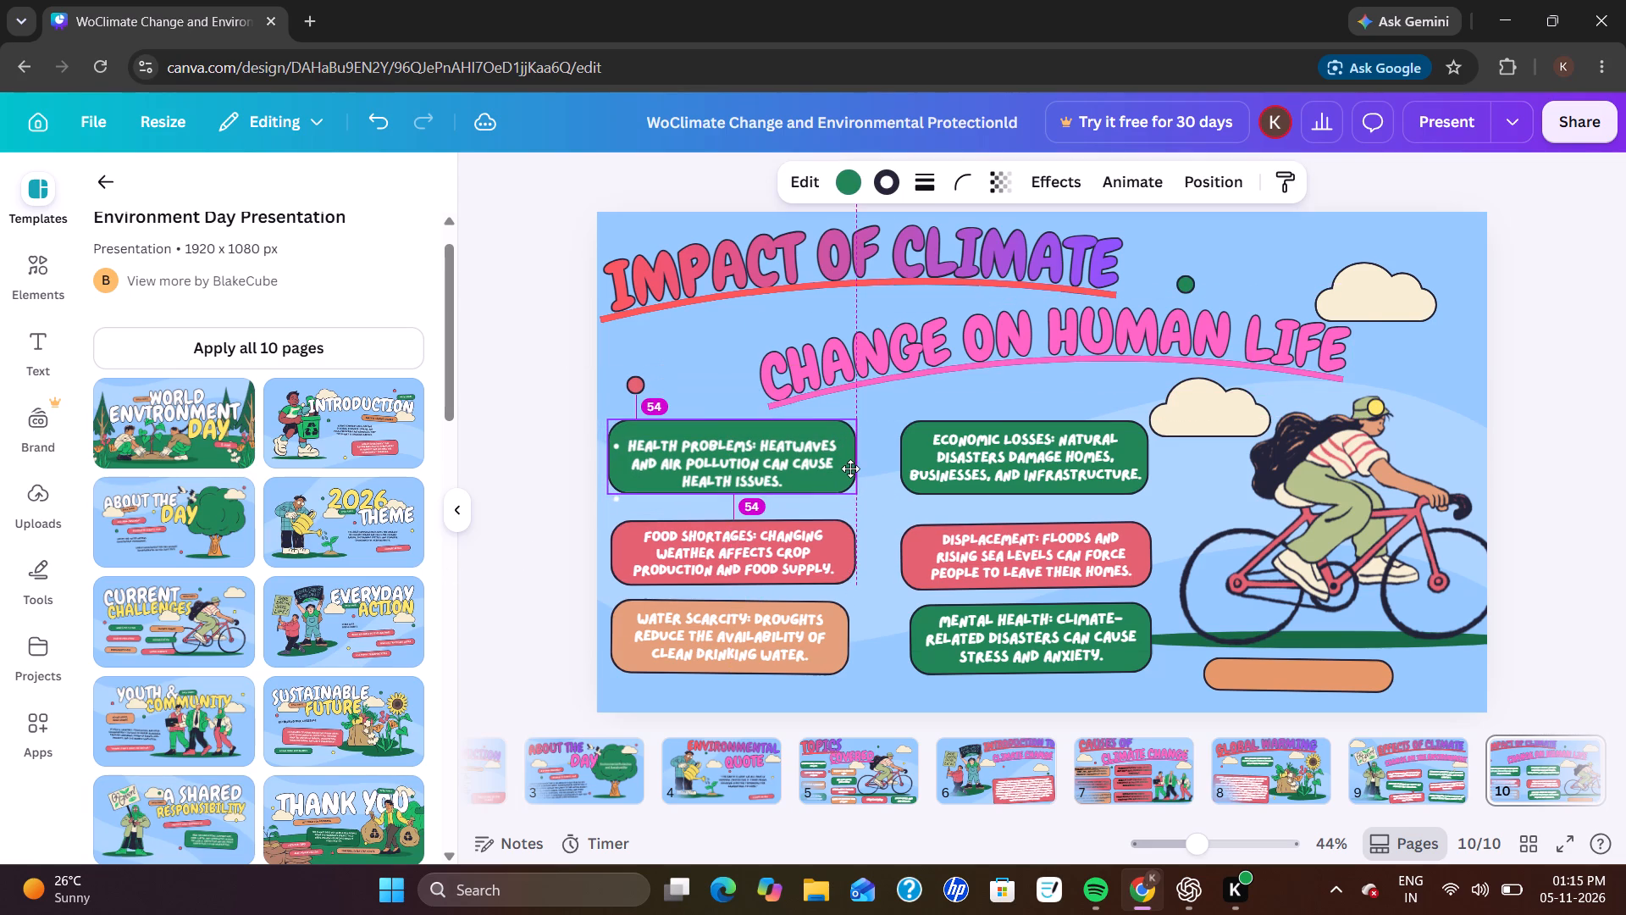
drag(850, 469, 851, 469)
click(822, 462)
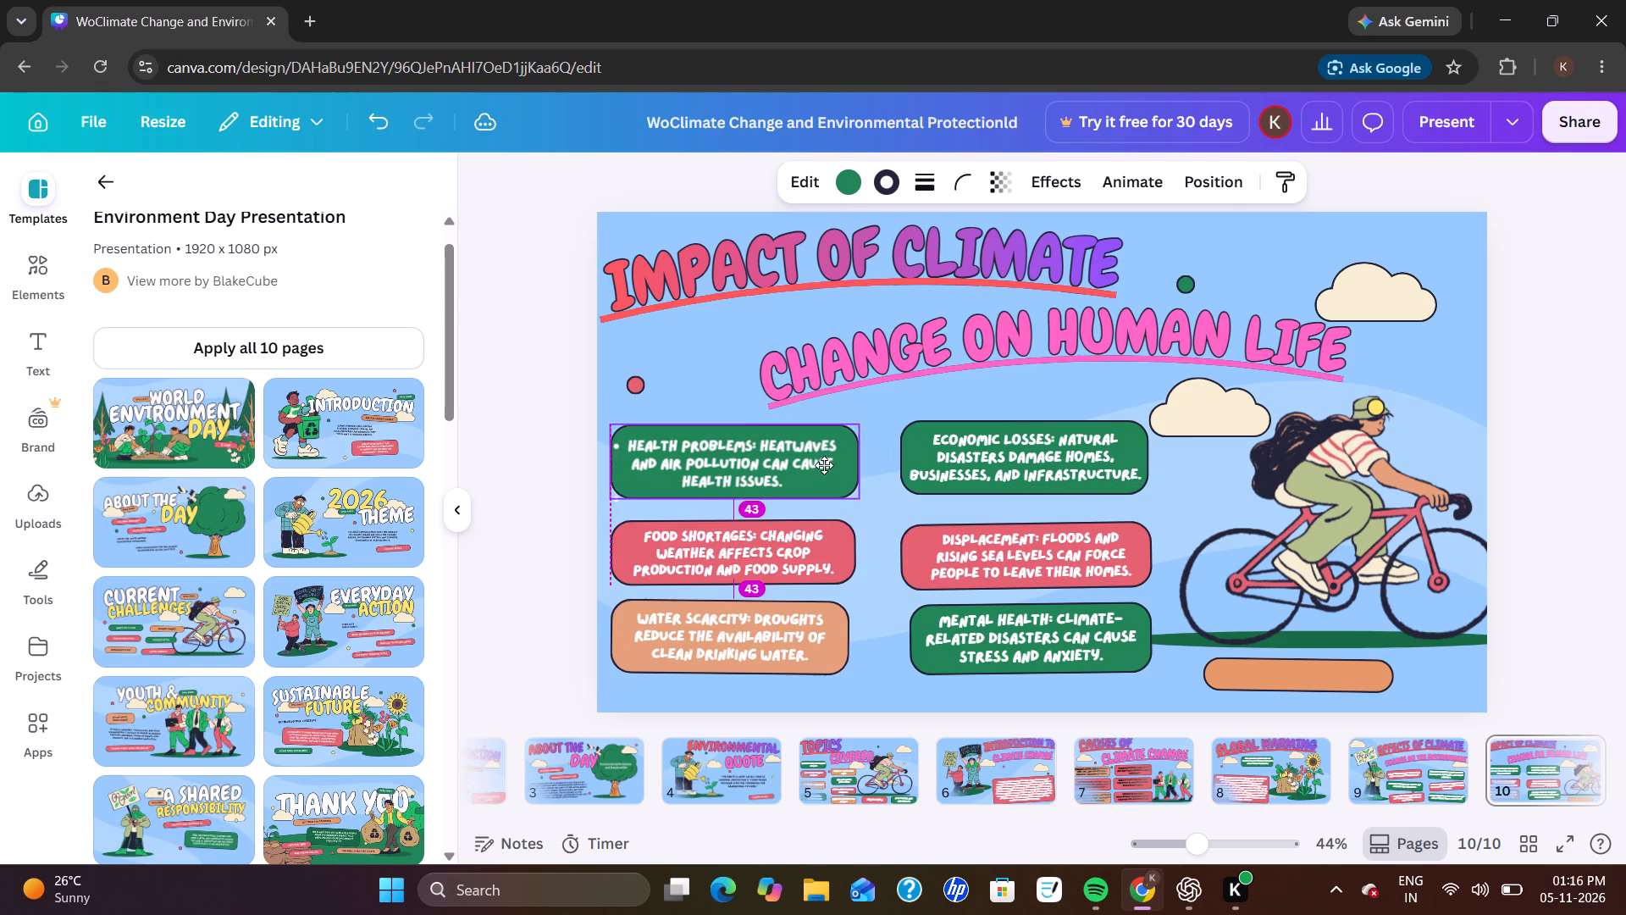
Extend the red Food Shortages box slightly upward and shift its text a little up and left.
click(849, 551)
click(744, 515)
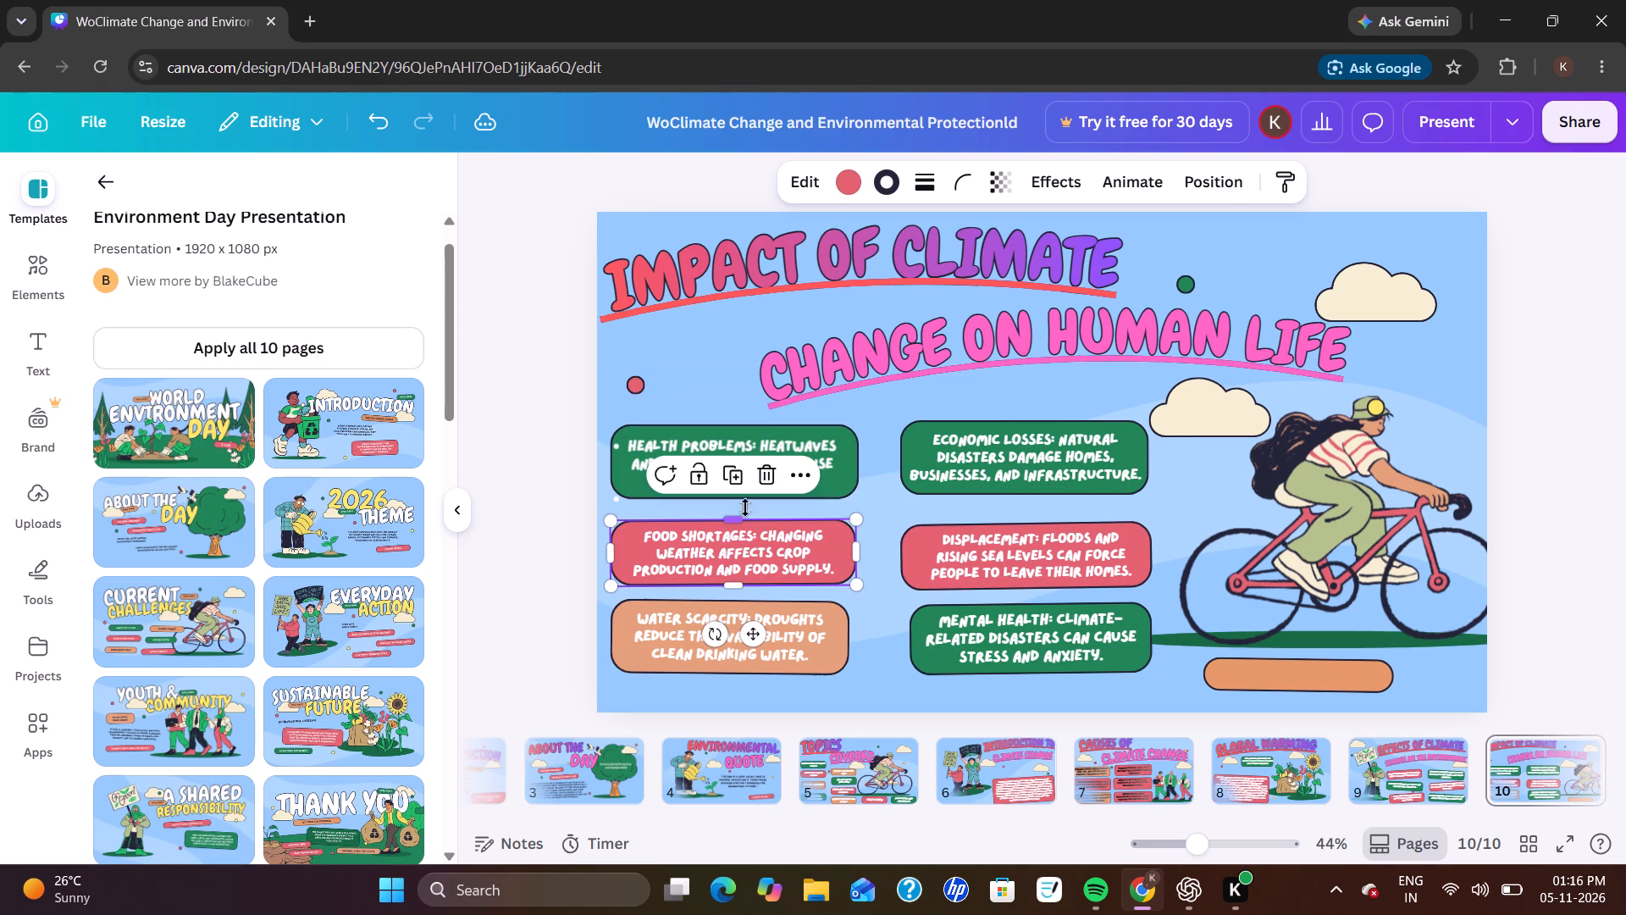
click(730, 546)
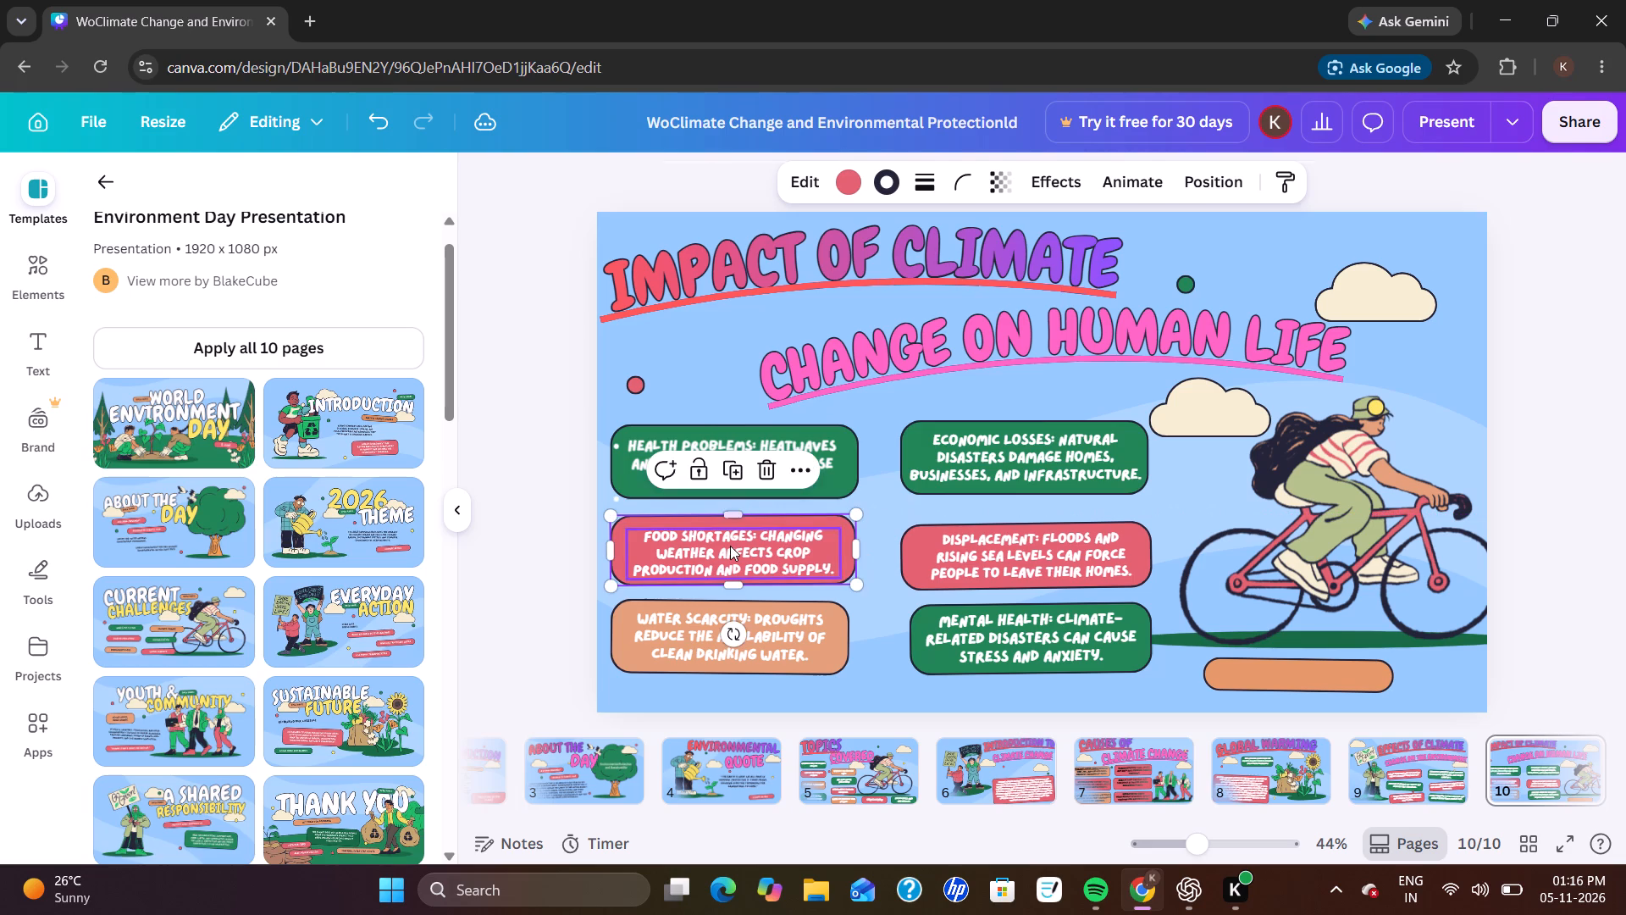
click(730, 546)
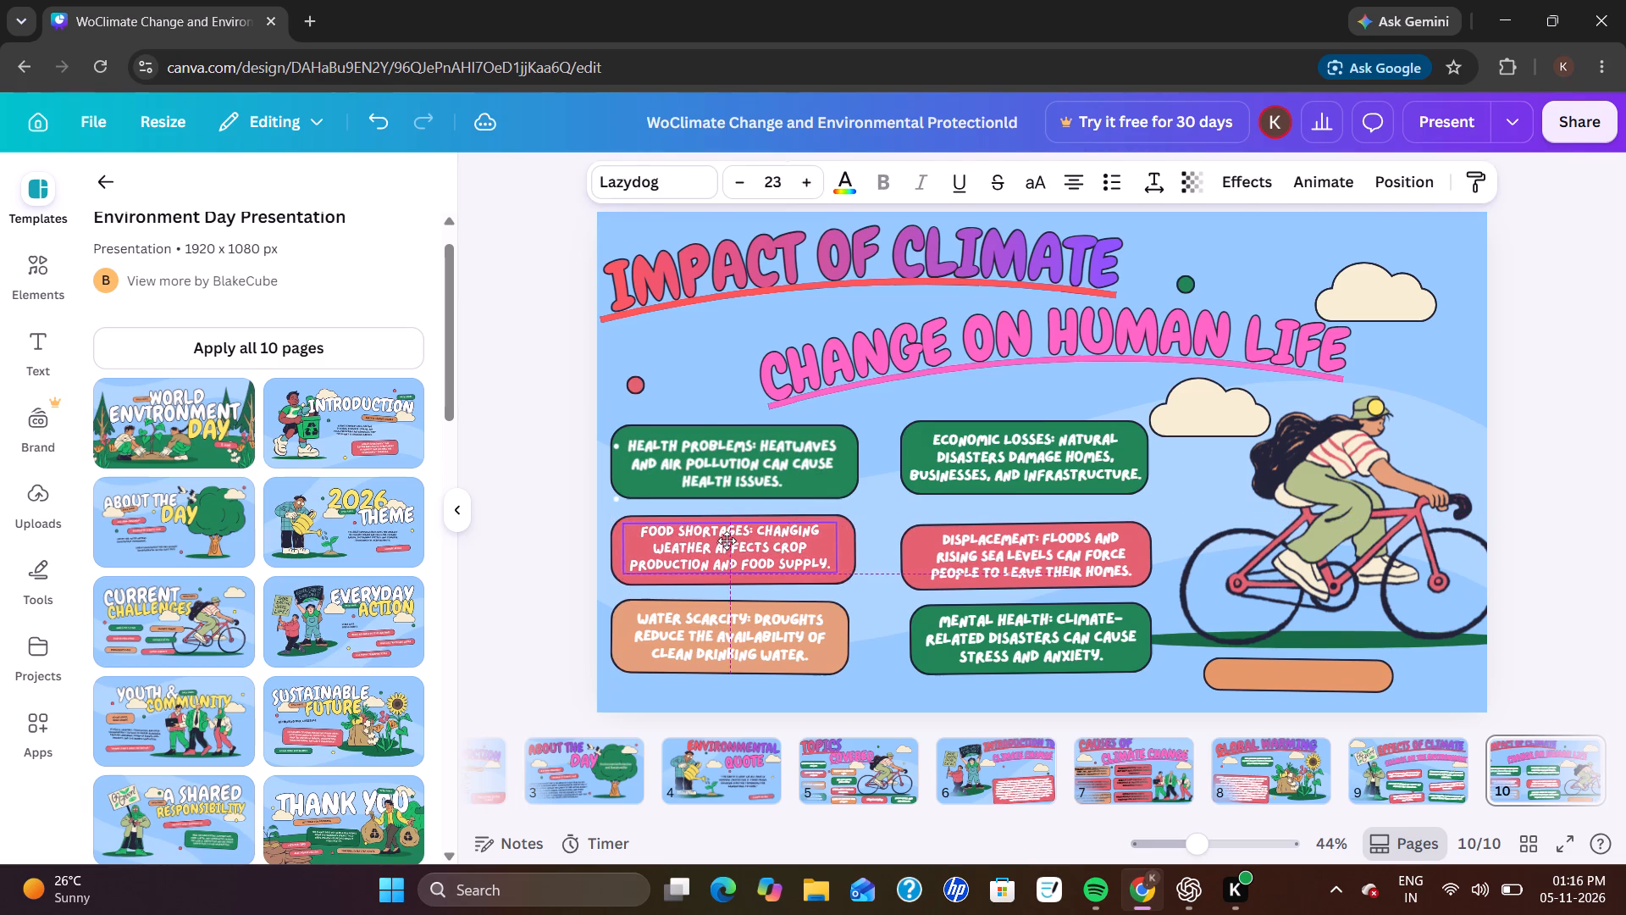
Extend the orange Water Scarcity box slightly downward and shift its text a little down and left.
click(838, 629)
click(733, 676)
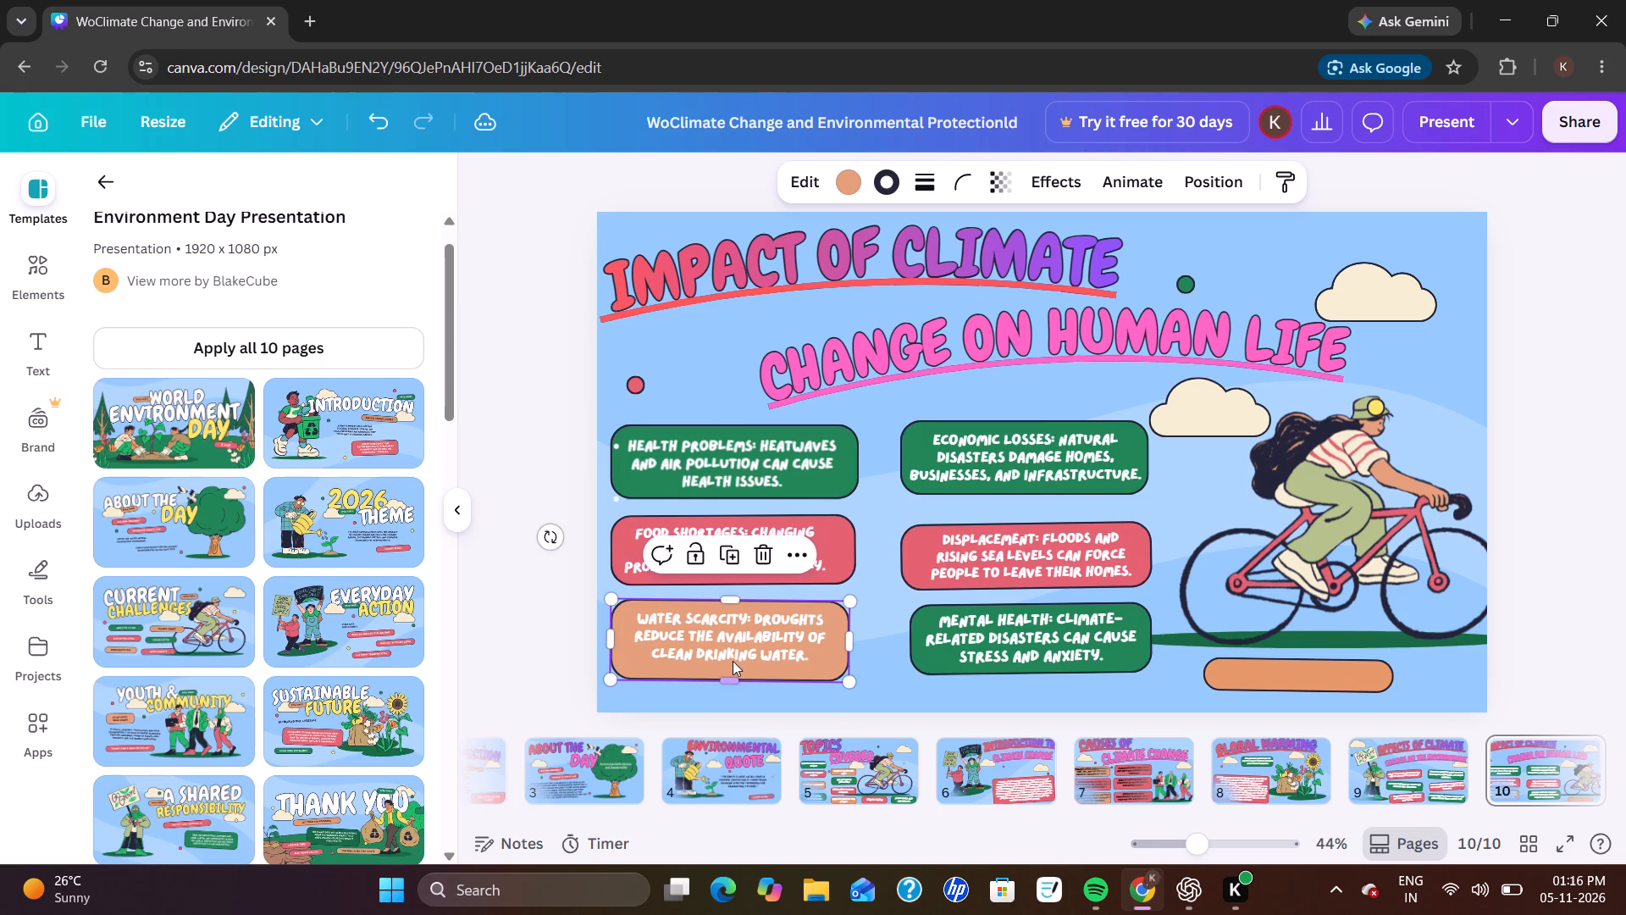
click(733, 660)
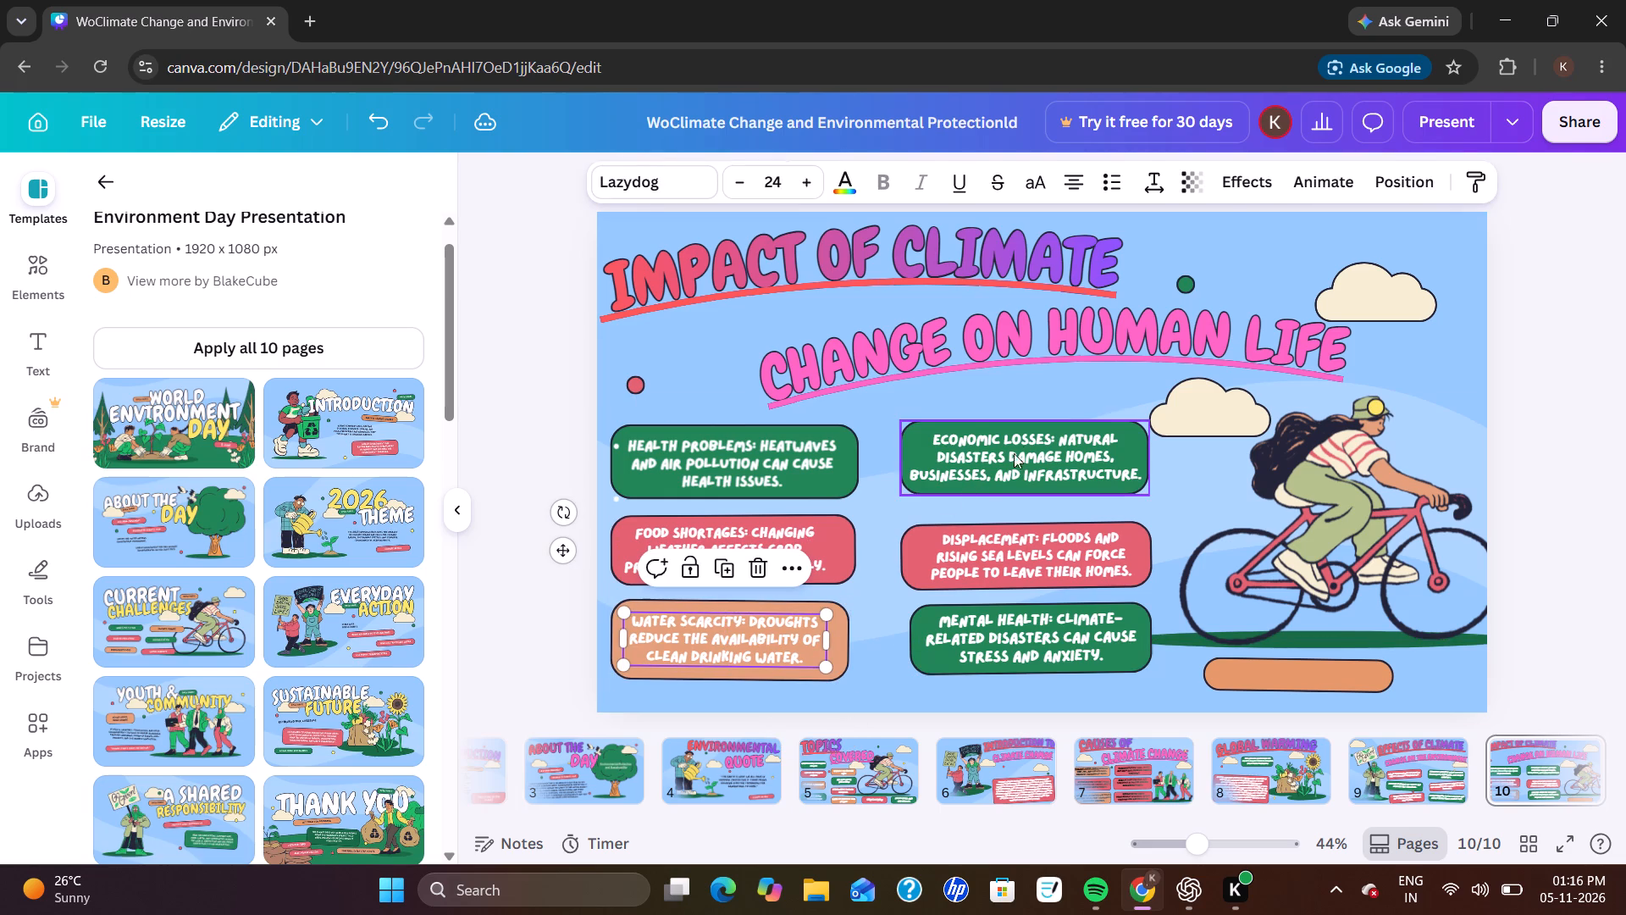
Set the Displacement text's font size to 24.
click(1082, 541)
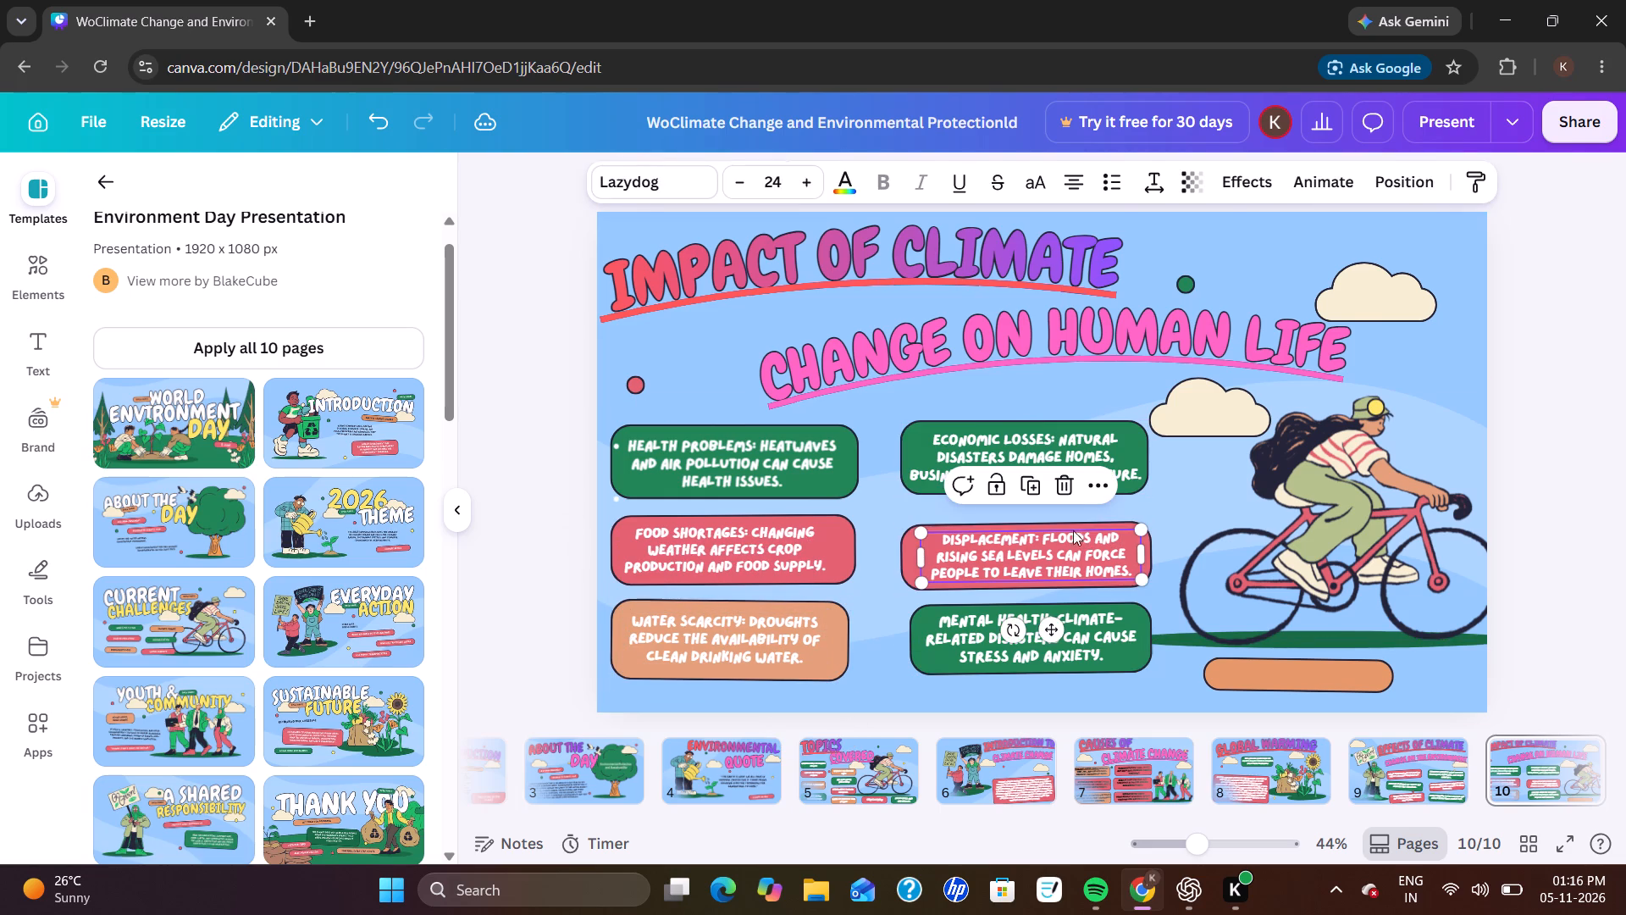
click(805, 191)
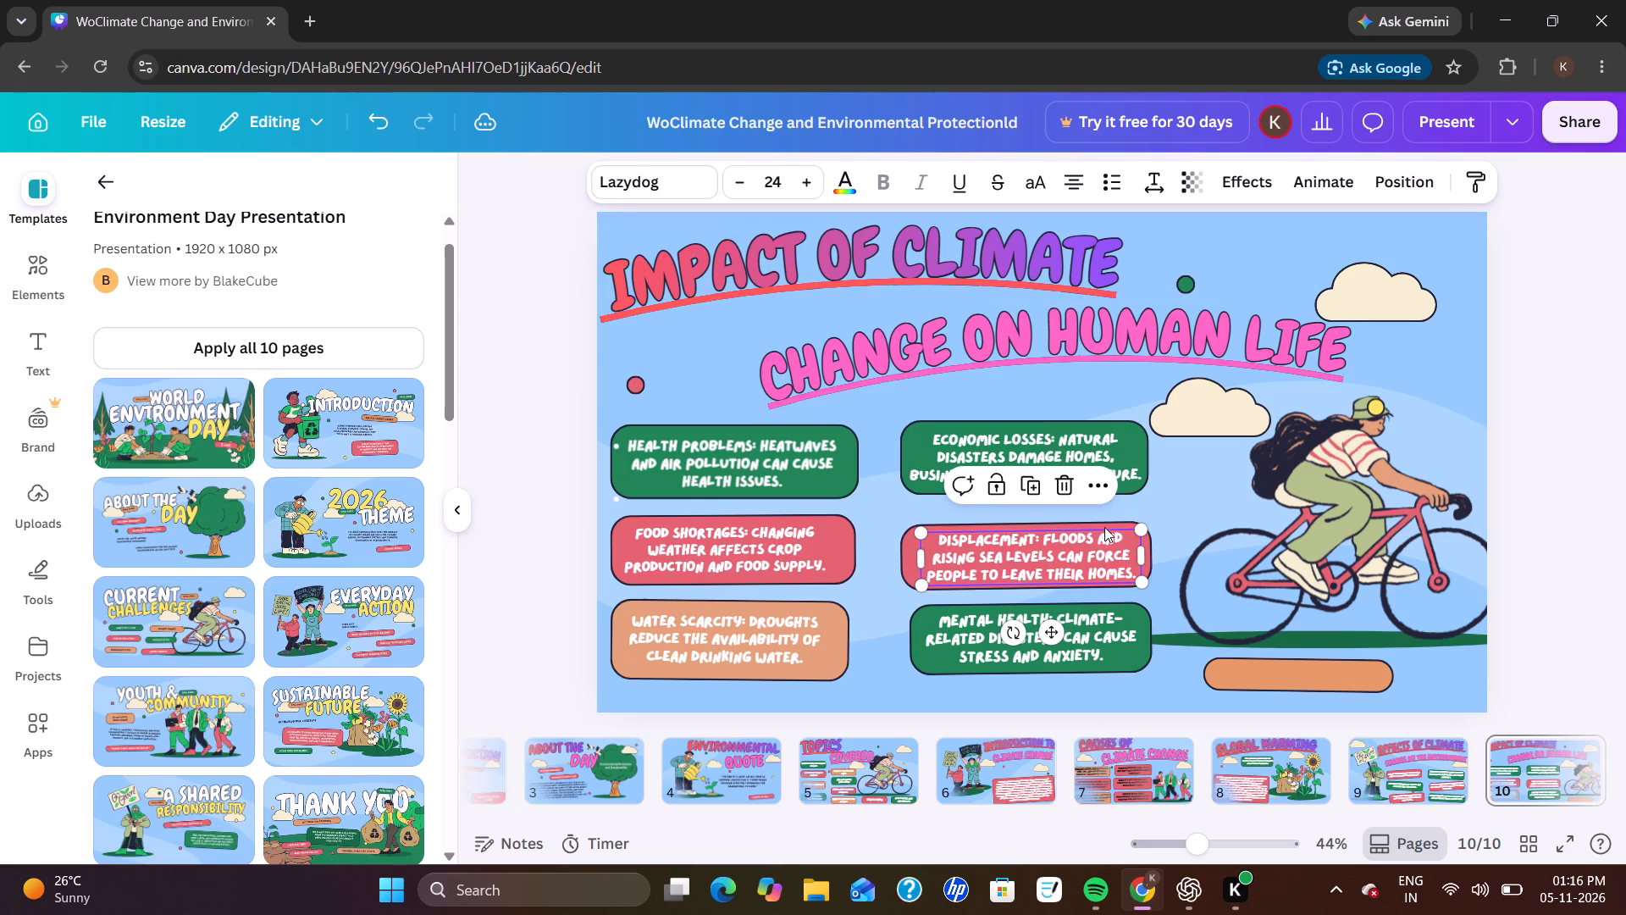
click(888, 558)
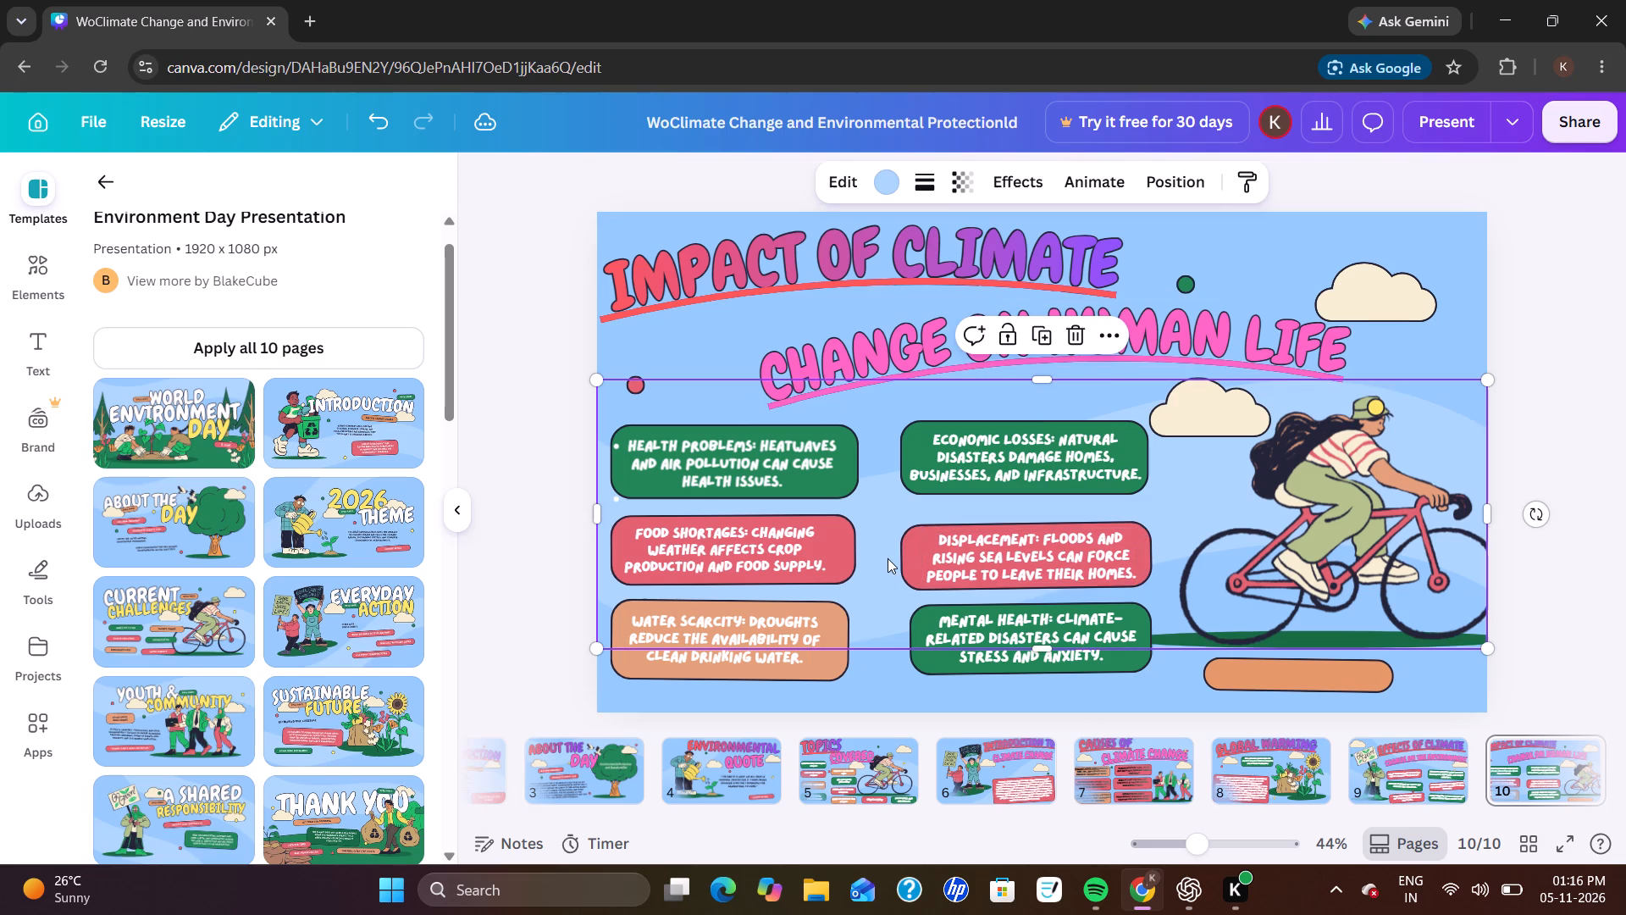
Extend the red Displacement box slightly downward.
click(910, 556)
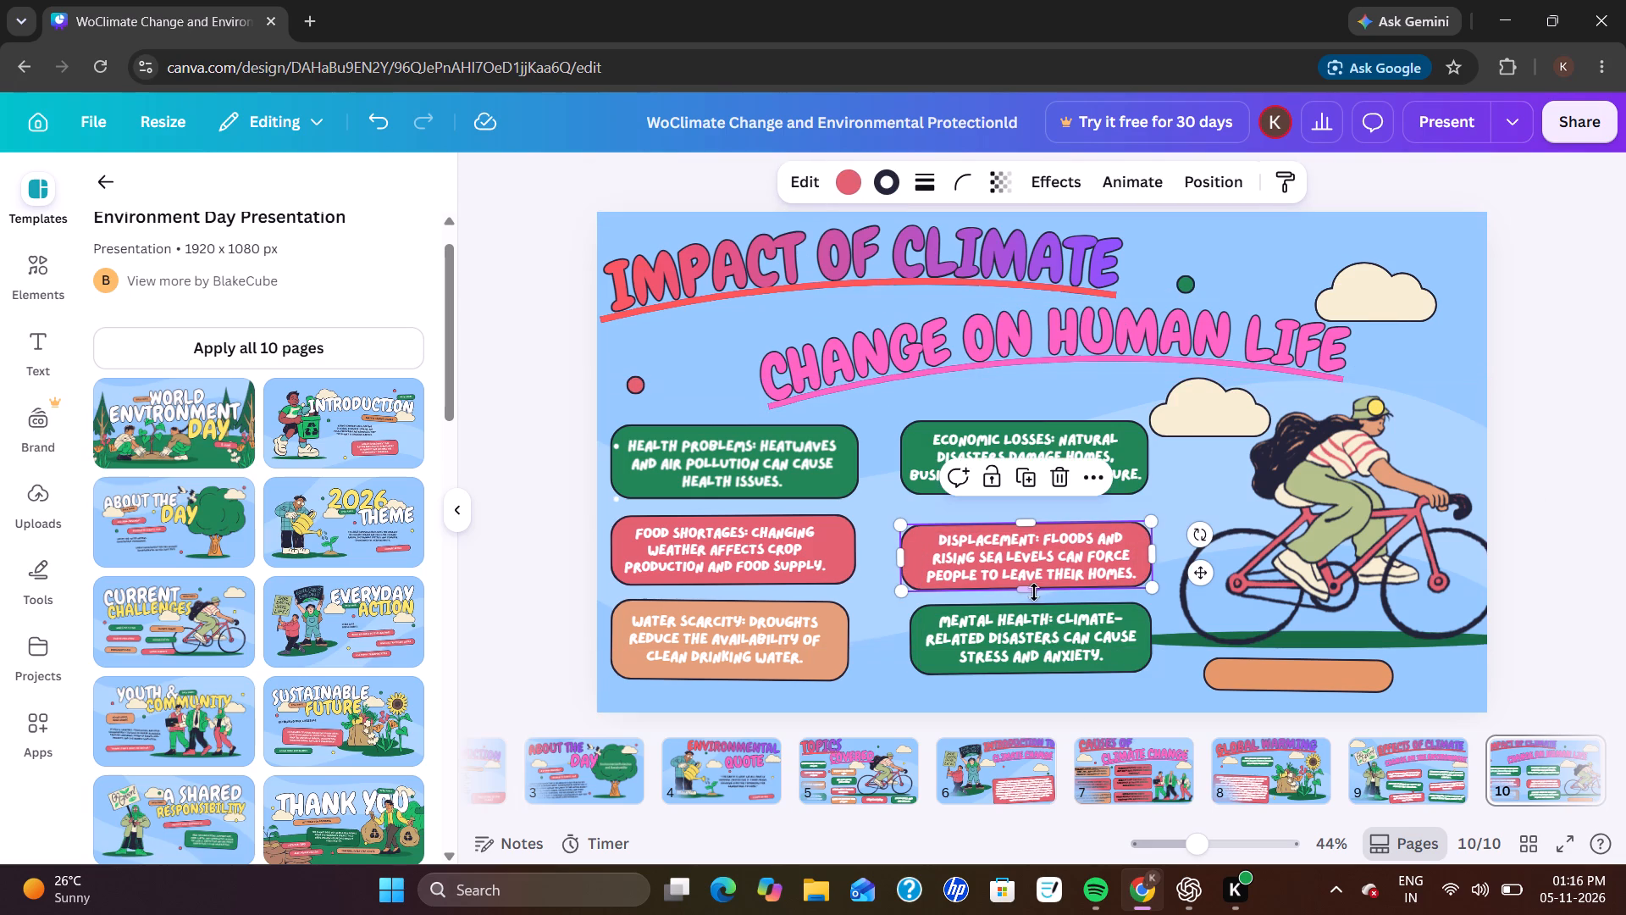
right_drag(1033, 589, 1032, 600)
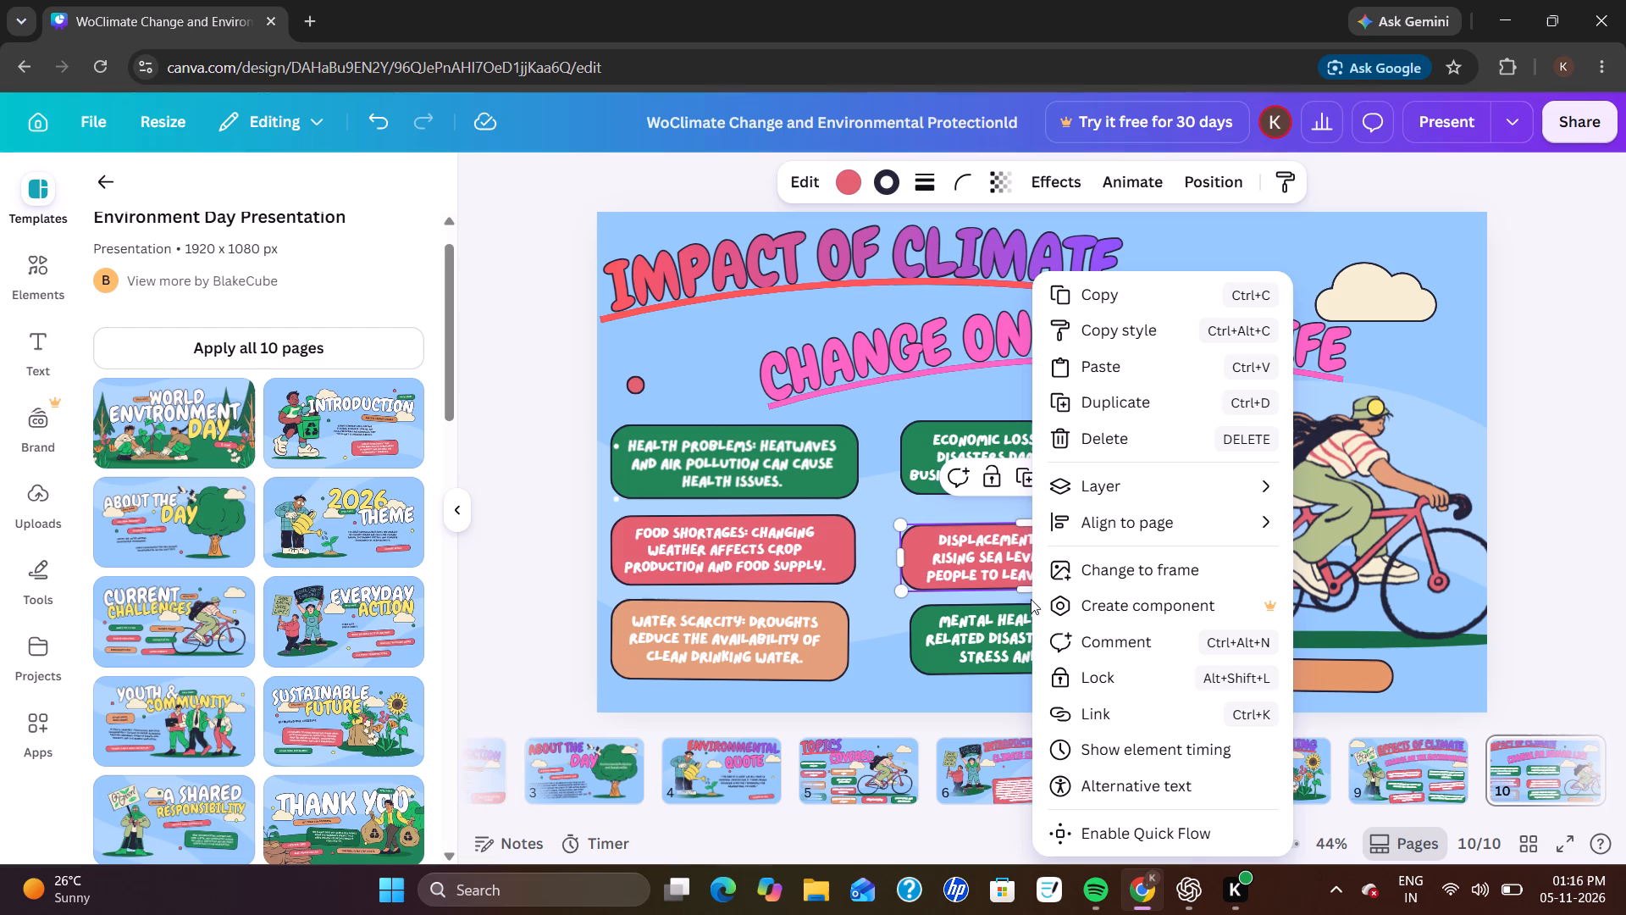
click(1016, 591)
click(1018, 590)
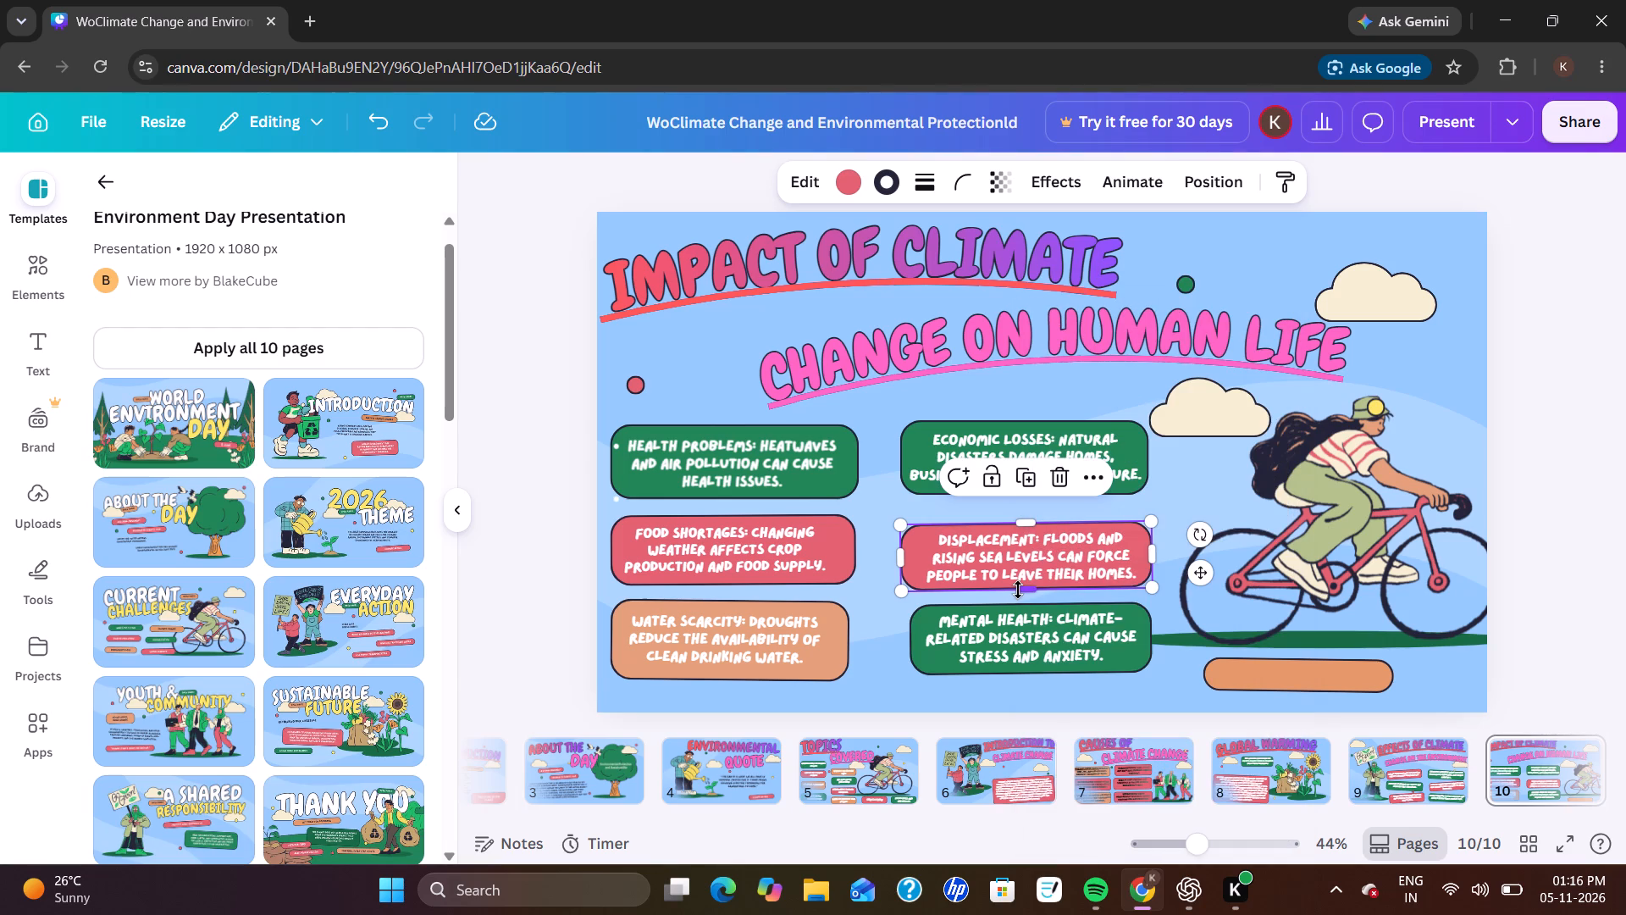
Set the Displacement text's font size to 25 and shift the text slightly down inside its box.
click(1021, 563)
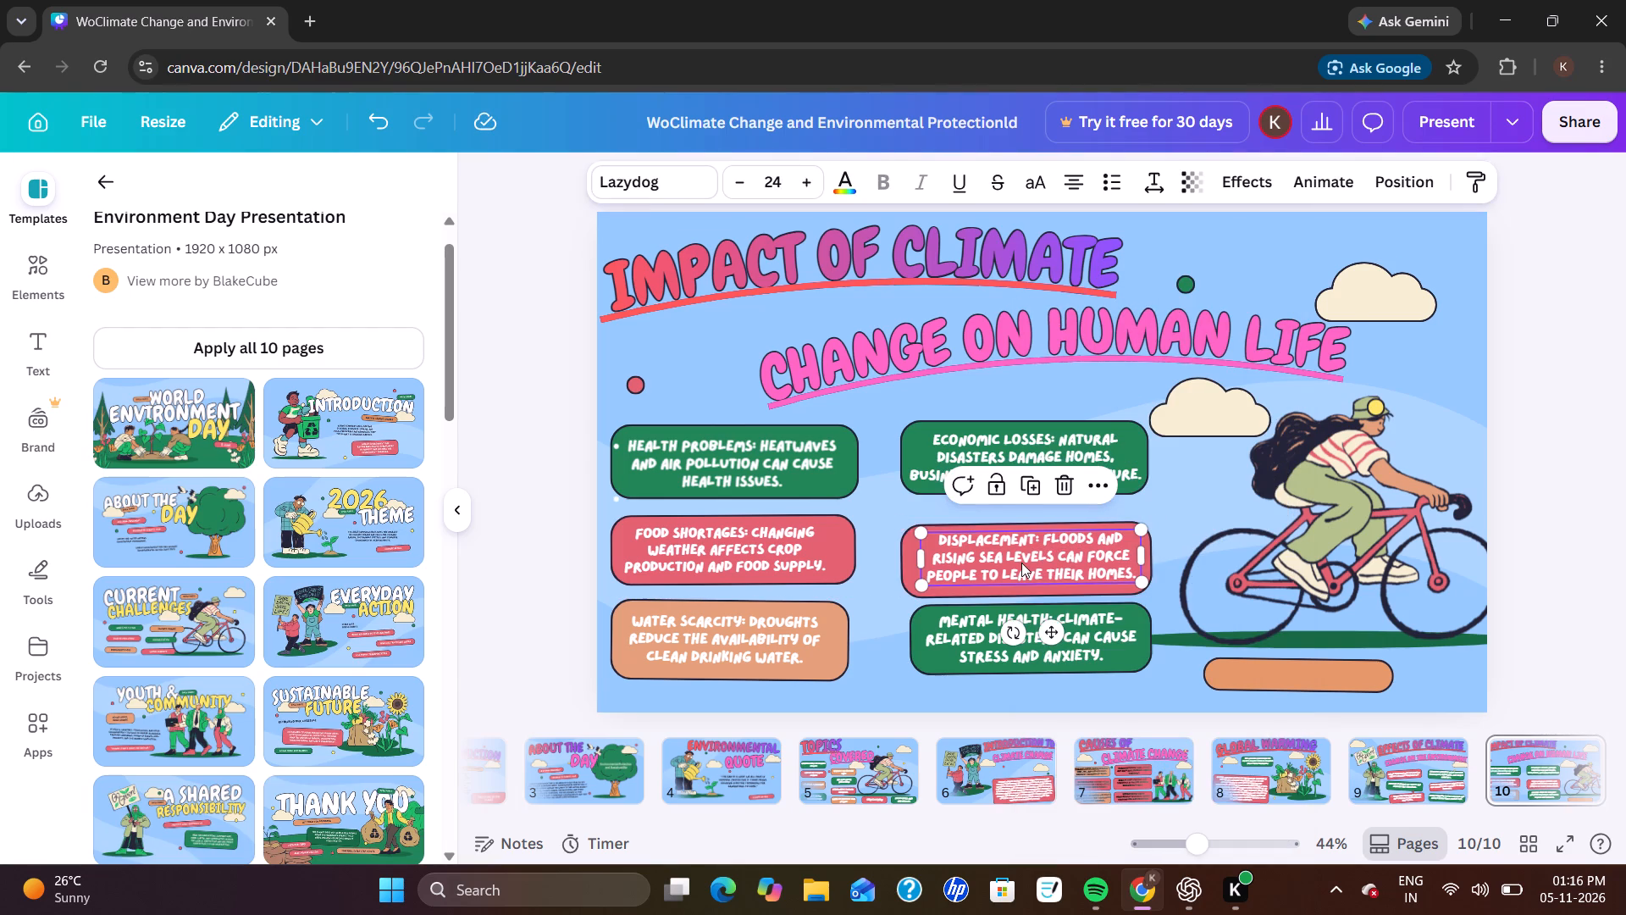
click(802, 186)
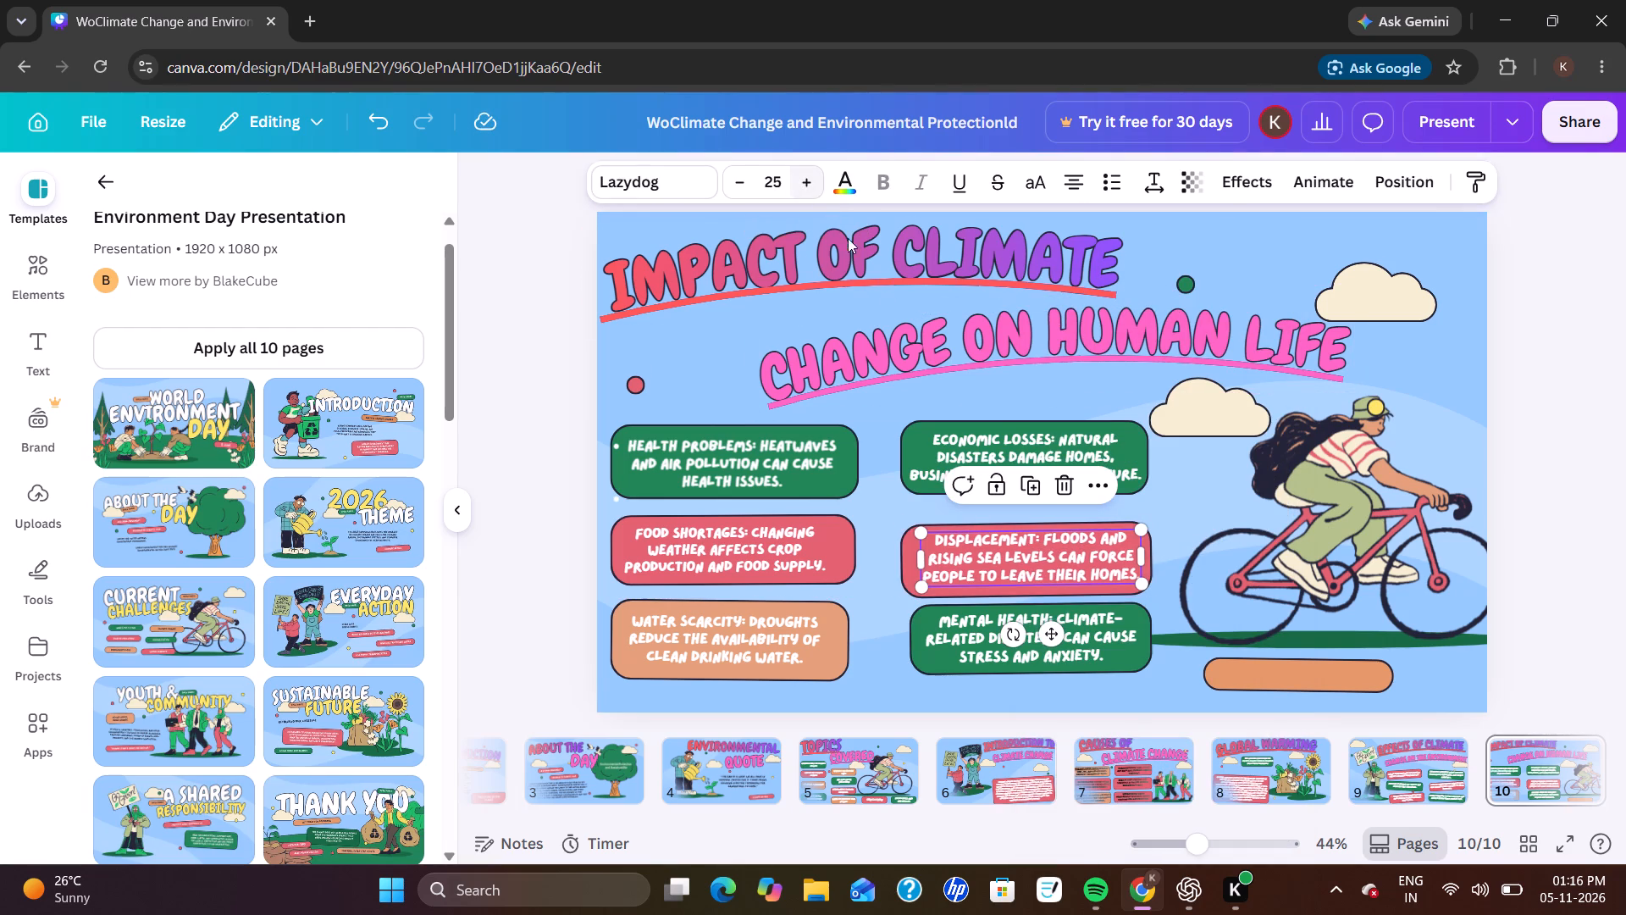
click(1027, 551)
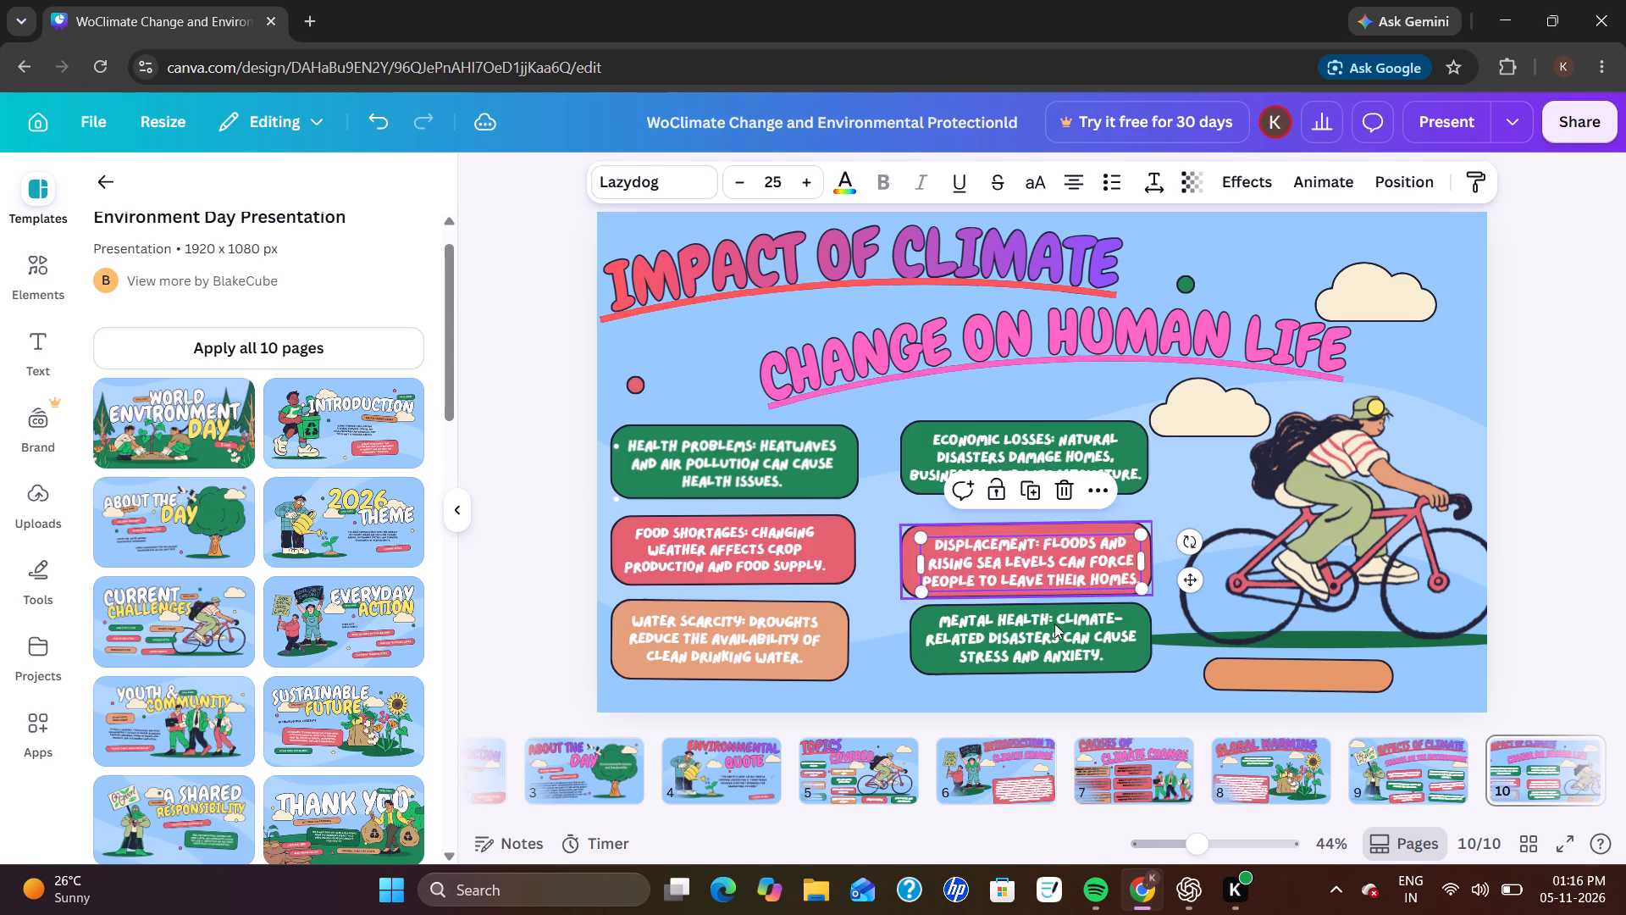
Extend the green Mental Health box slightly downward and shift its text a little down to match.
click(1078, 644)
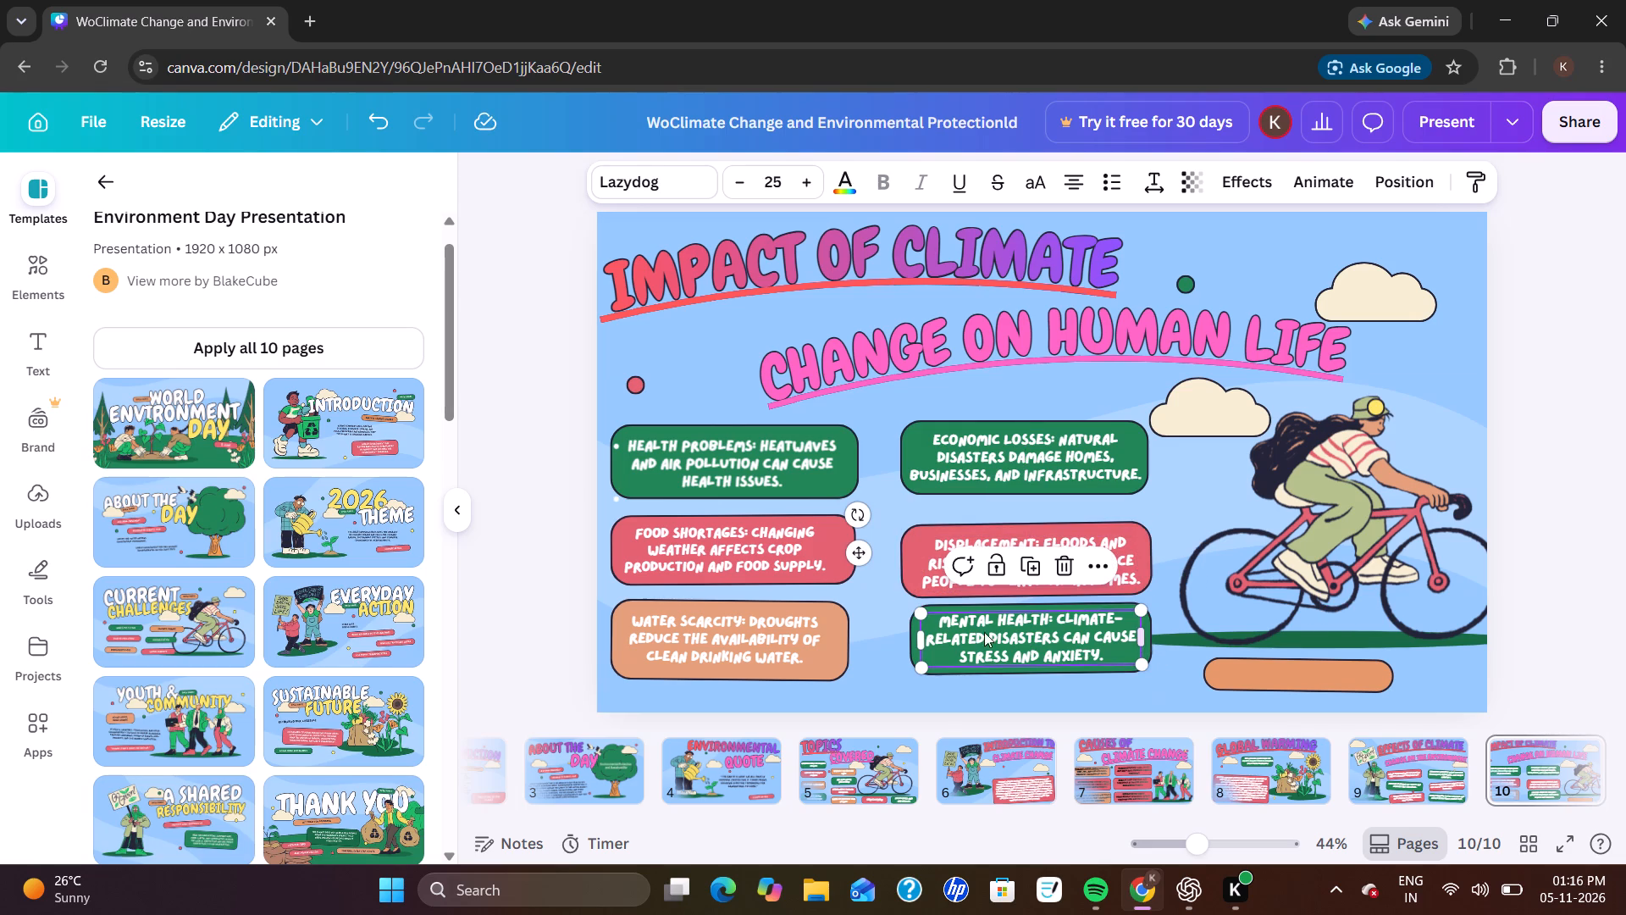
click(904, 615)
click(912, 626)
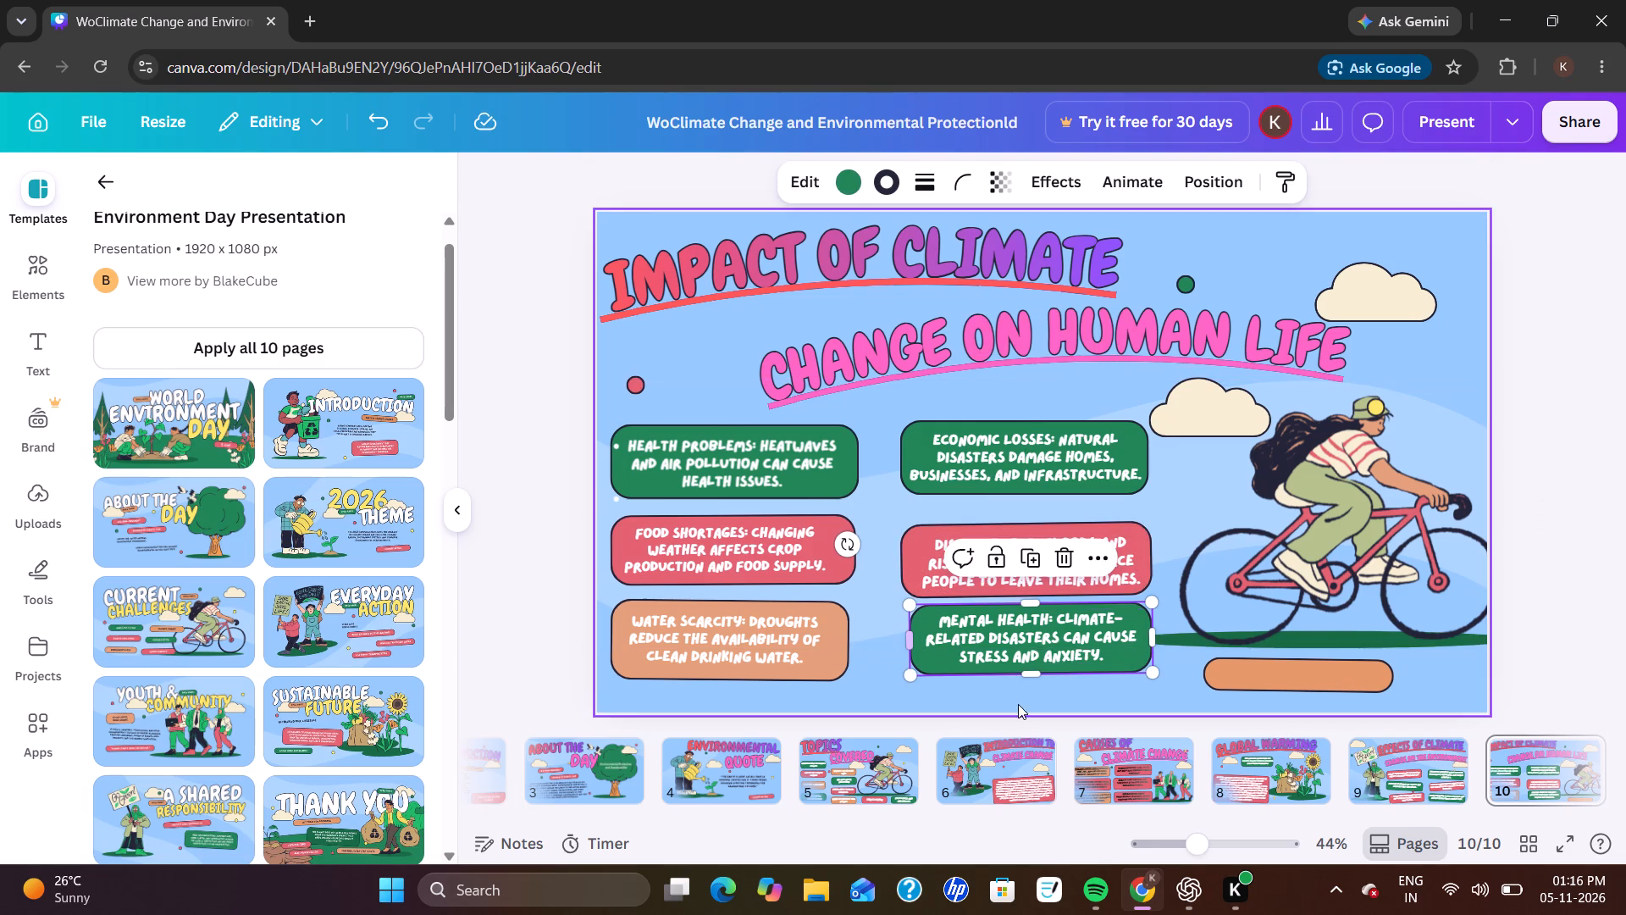
click(1031, 673)
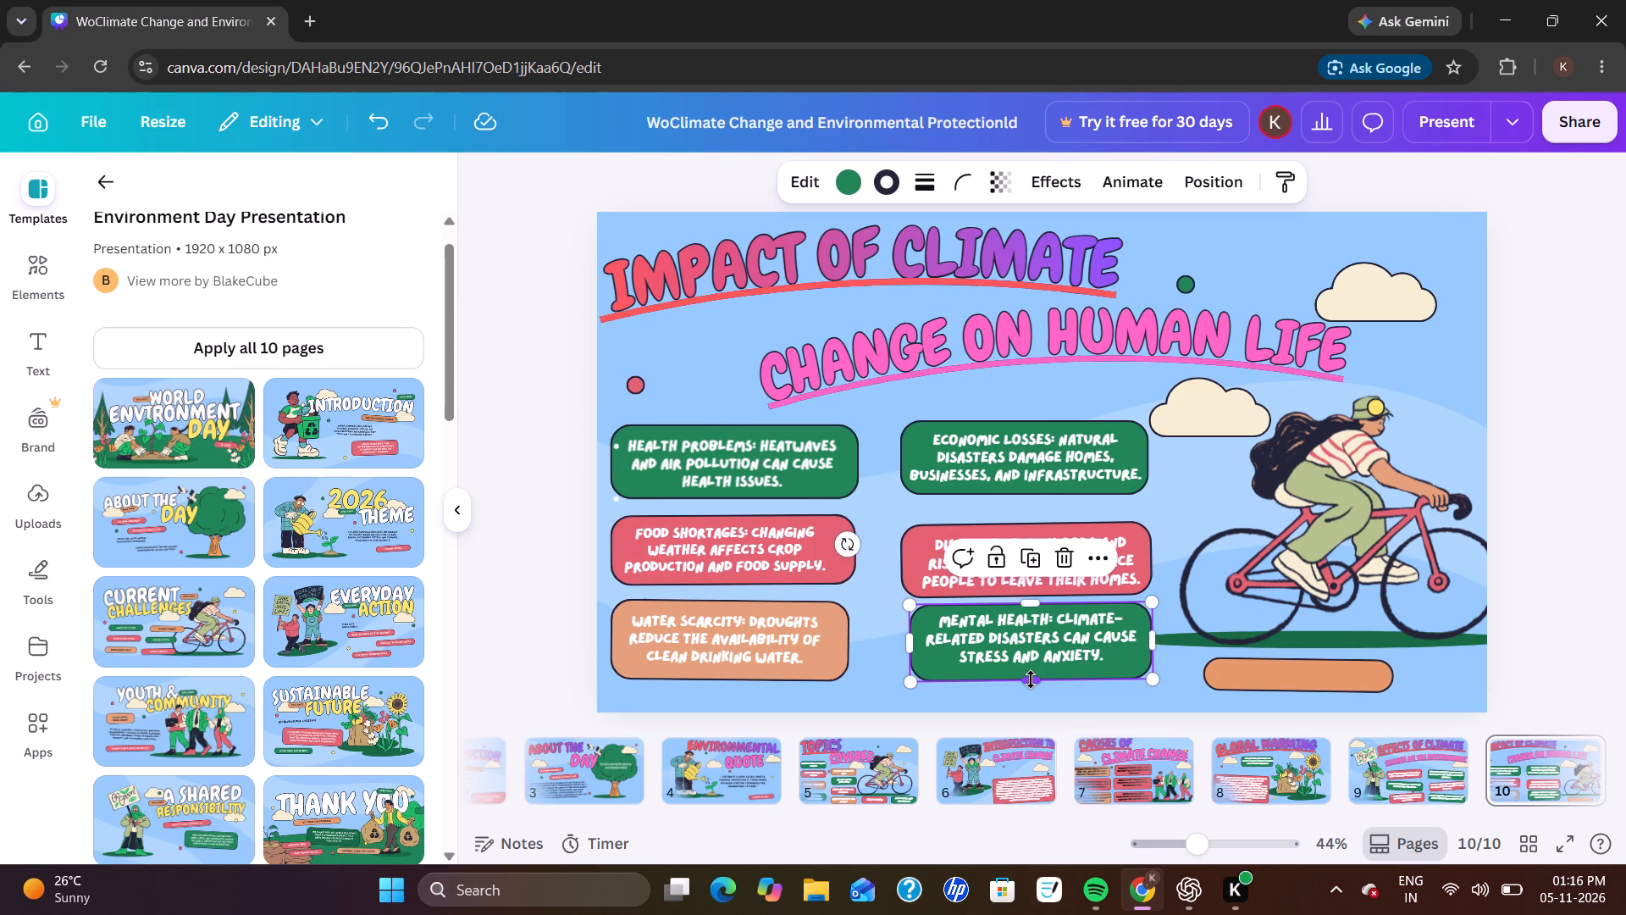
click(1033, 652)
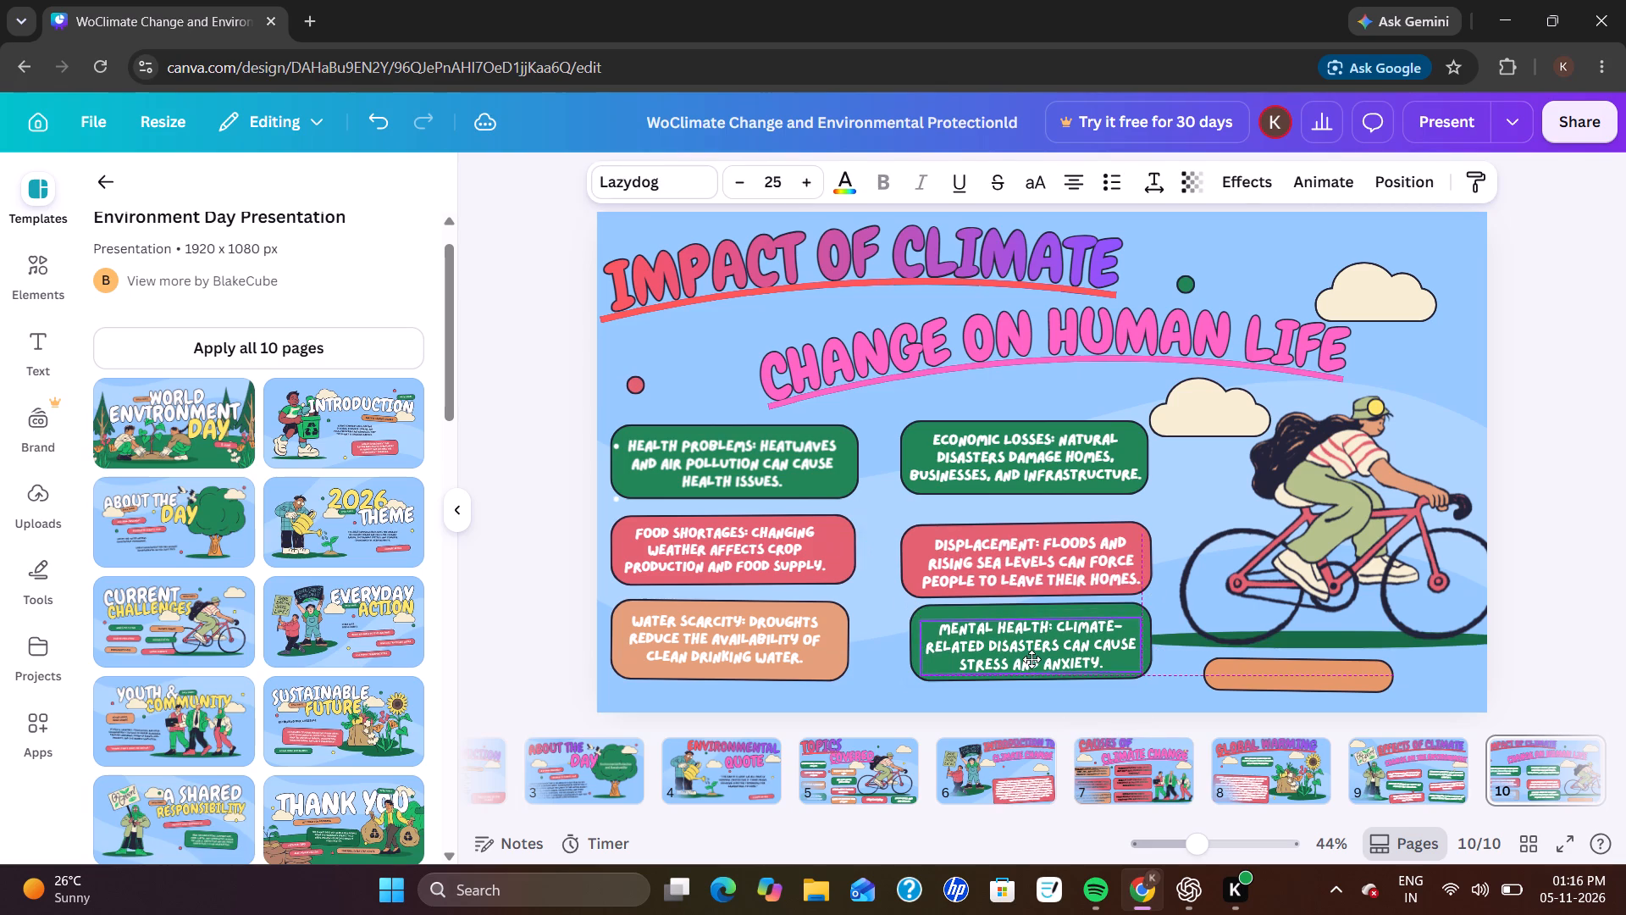
Delete the empty orange box below the bicycle on page 10.
click(1309, 669)
click(1326, 602)
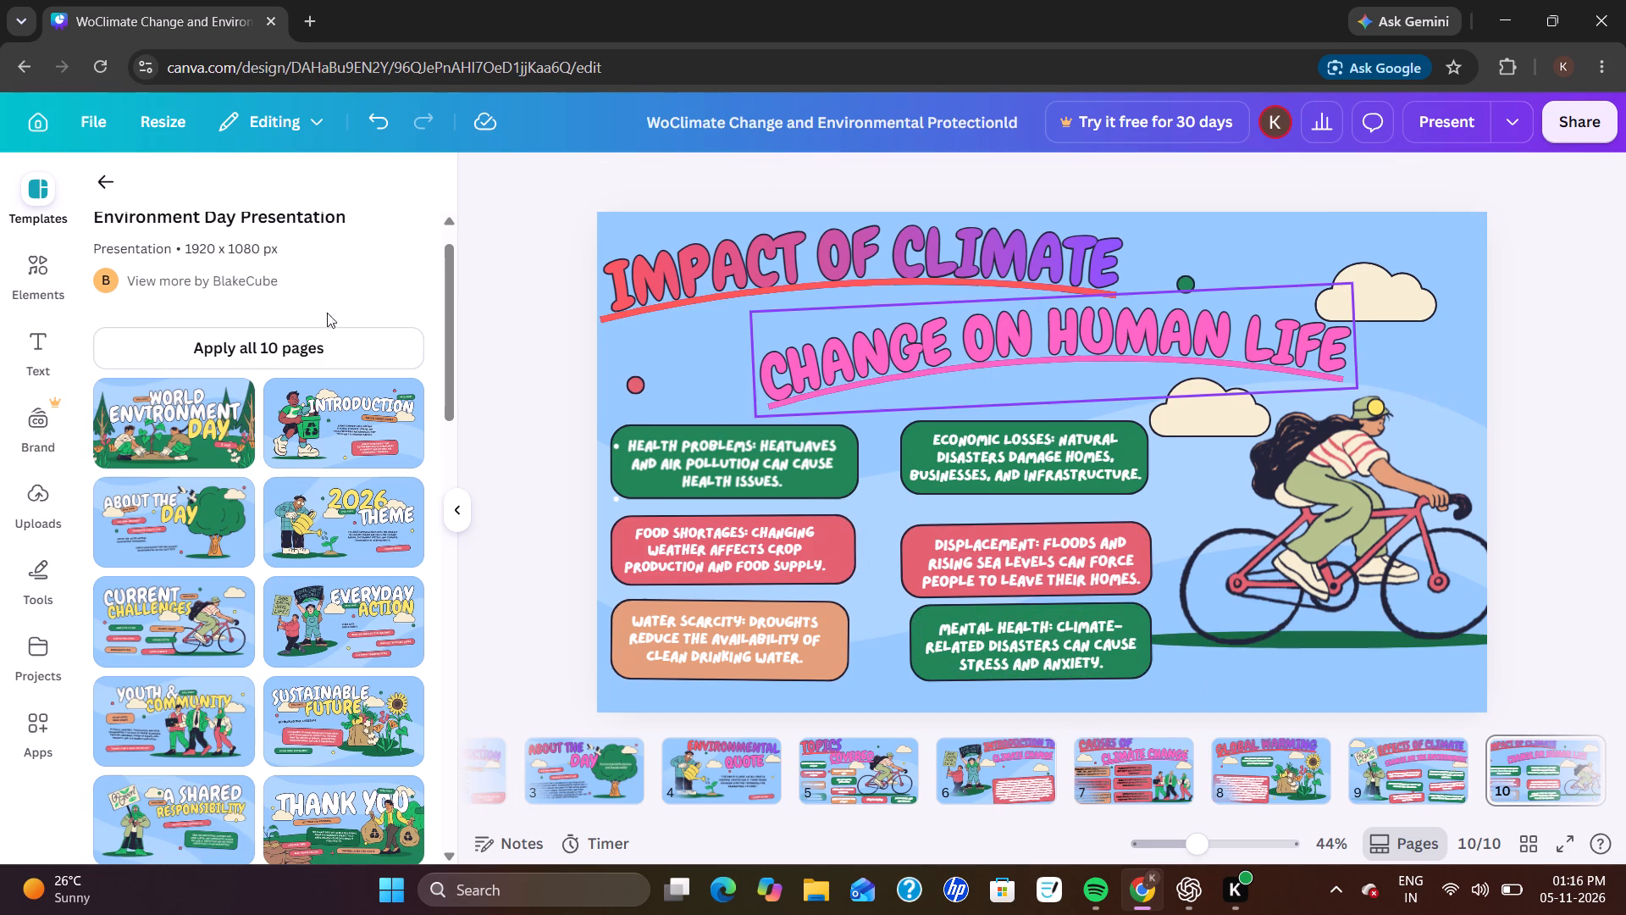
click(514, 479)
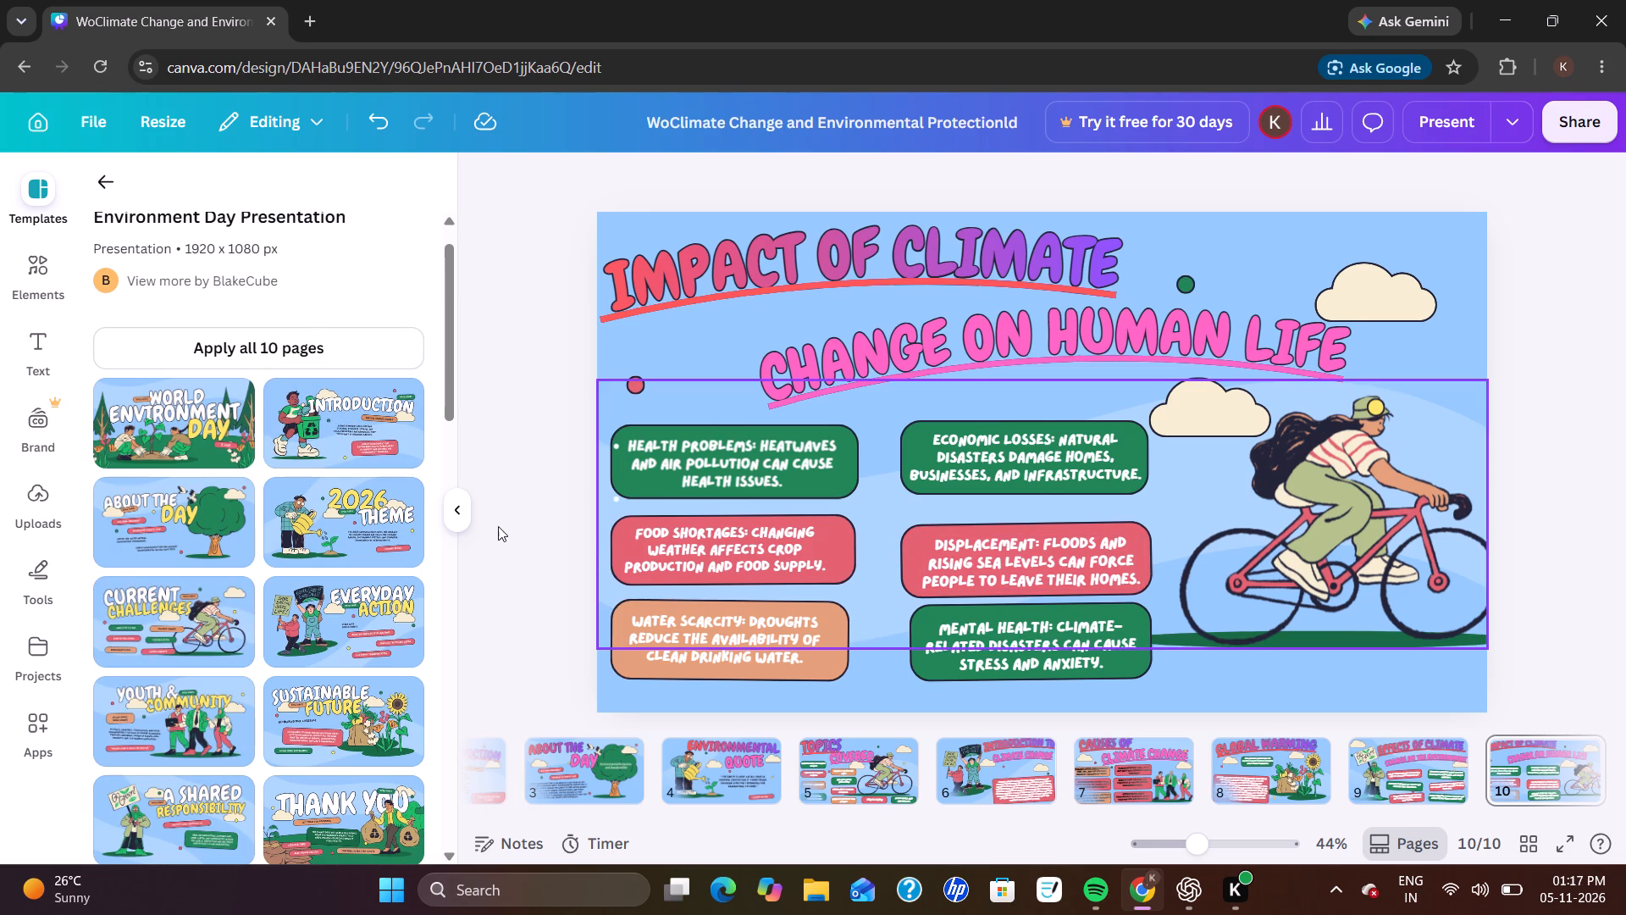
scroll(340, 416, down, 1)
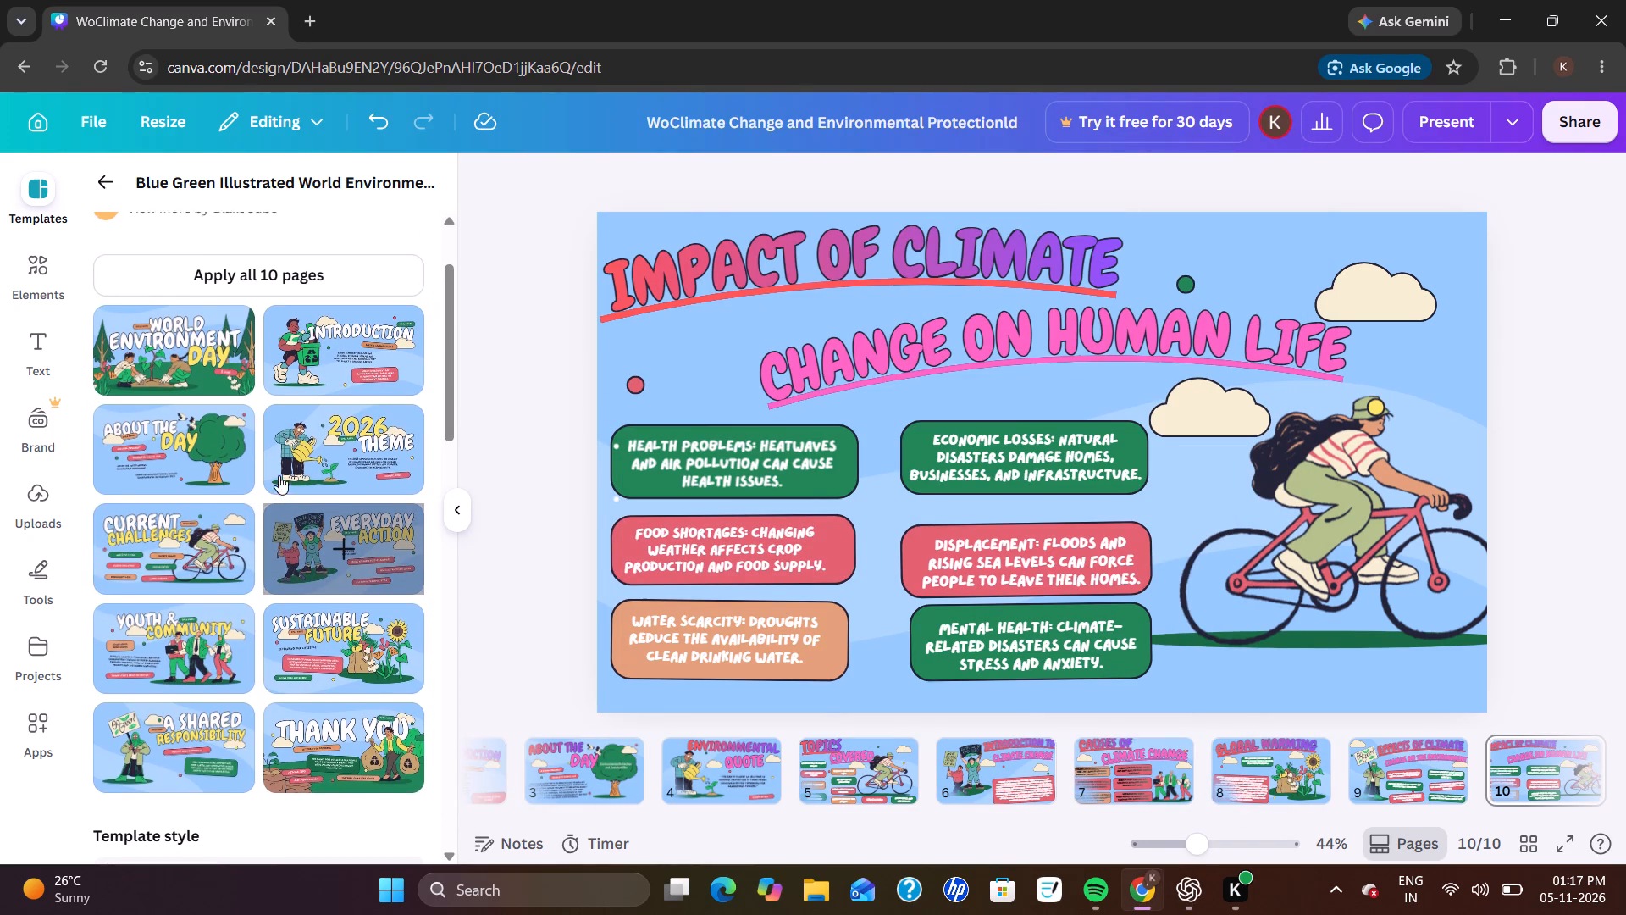
scroll(279, 475, up, 1)
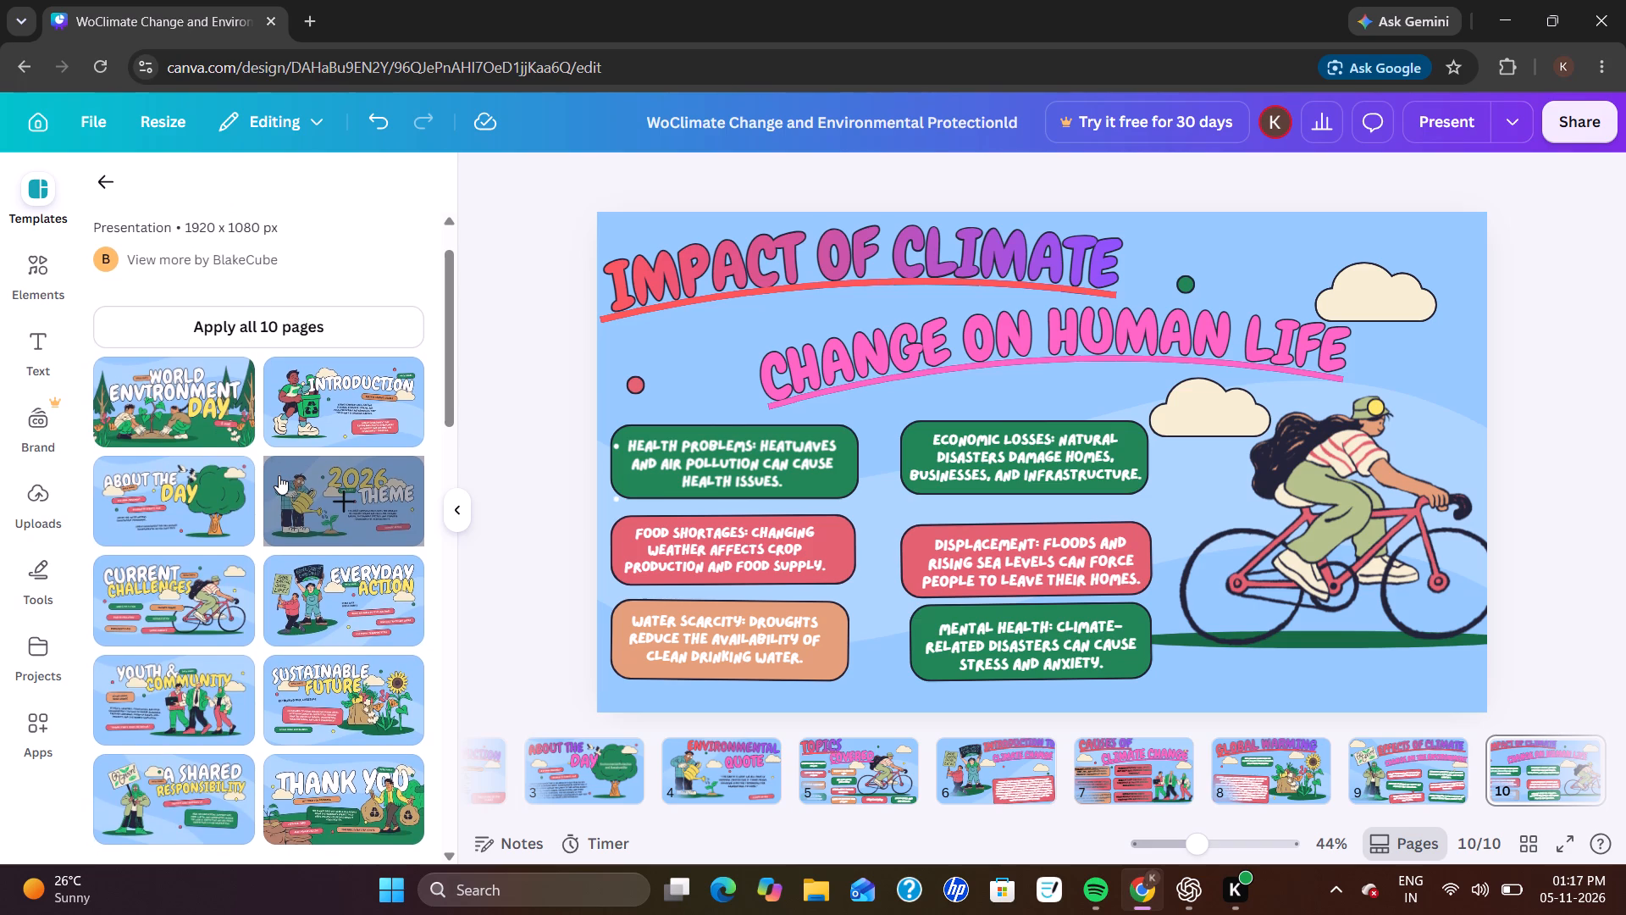
click(174, 385)
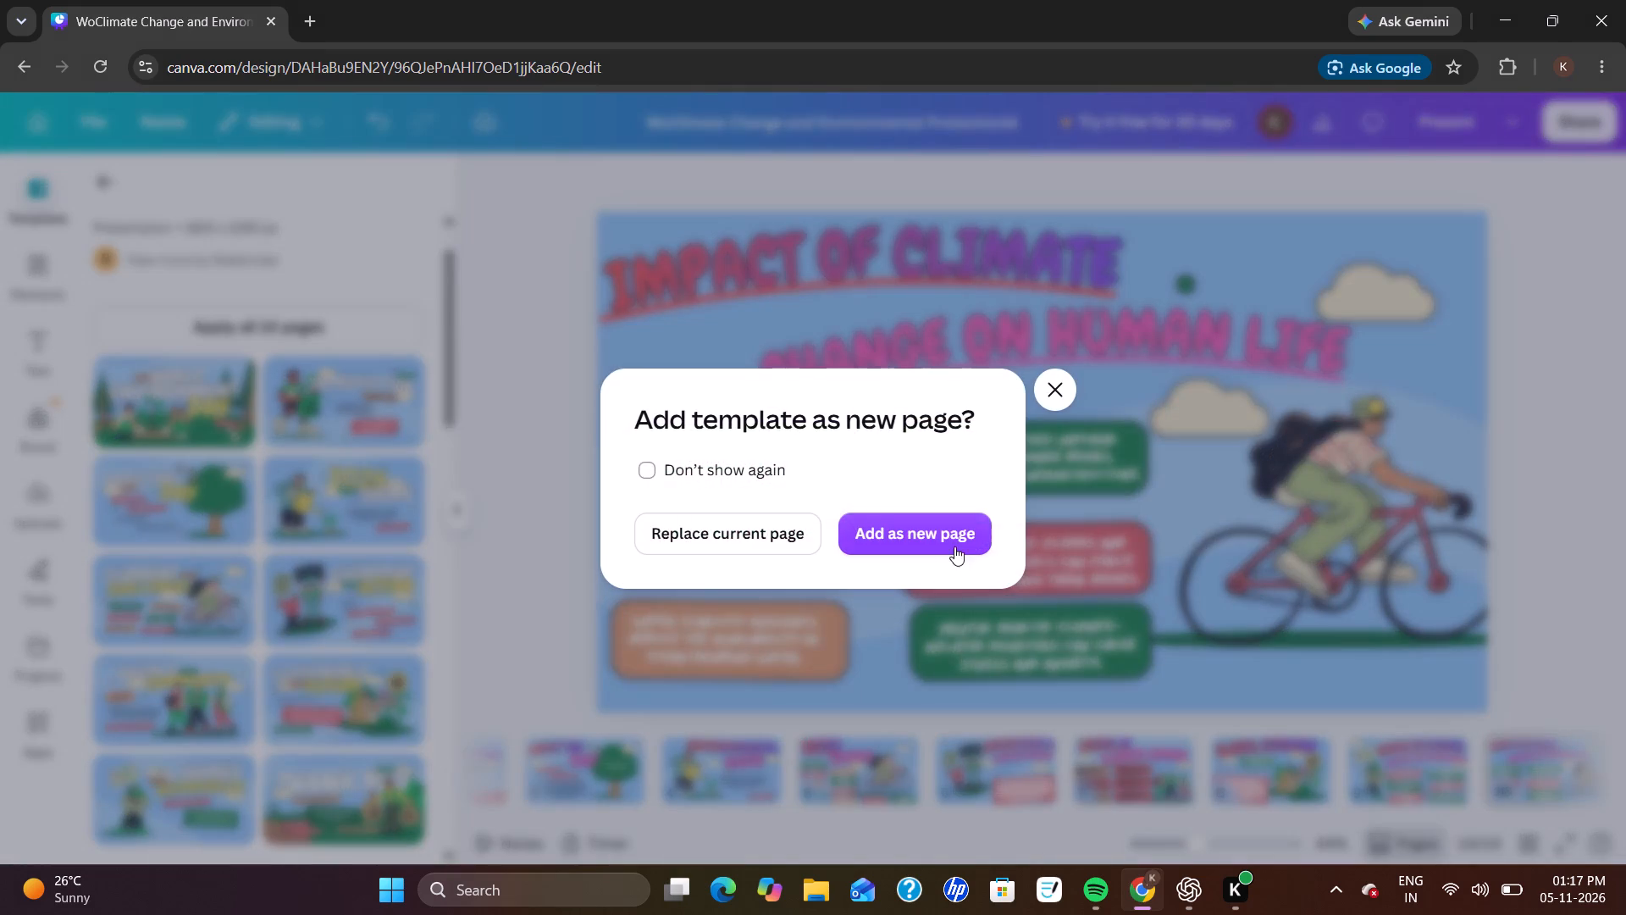
click(926, 537)
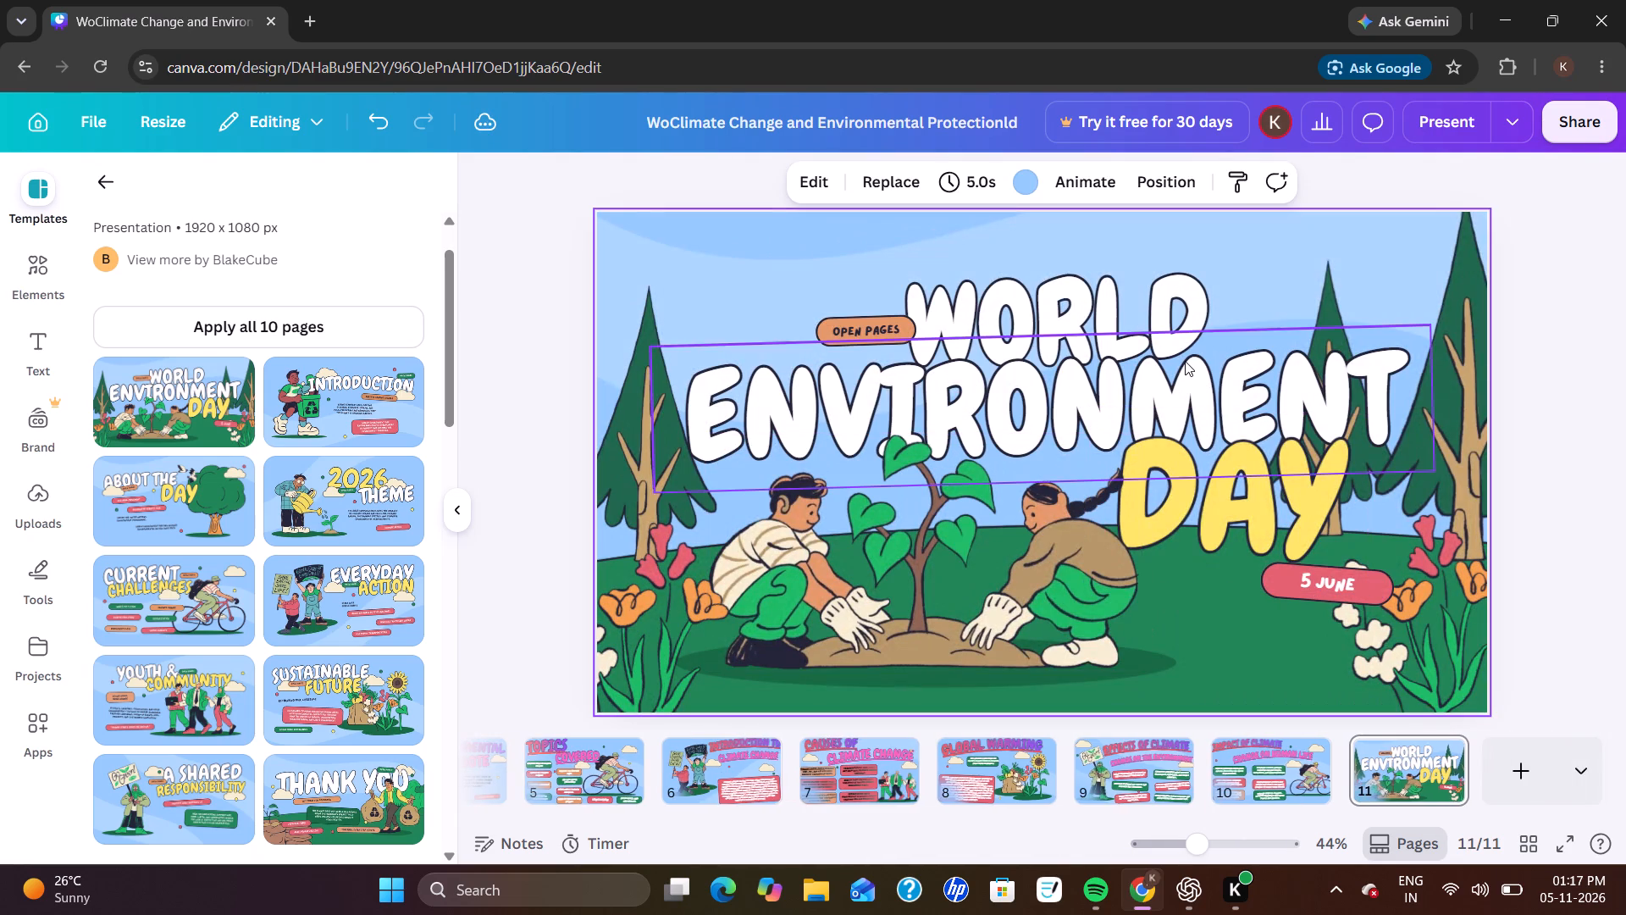
Replace the heading word "World" on page 11 with "Air and".
click(1185, 361)
click(1133, 319)
click(1095, 318)
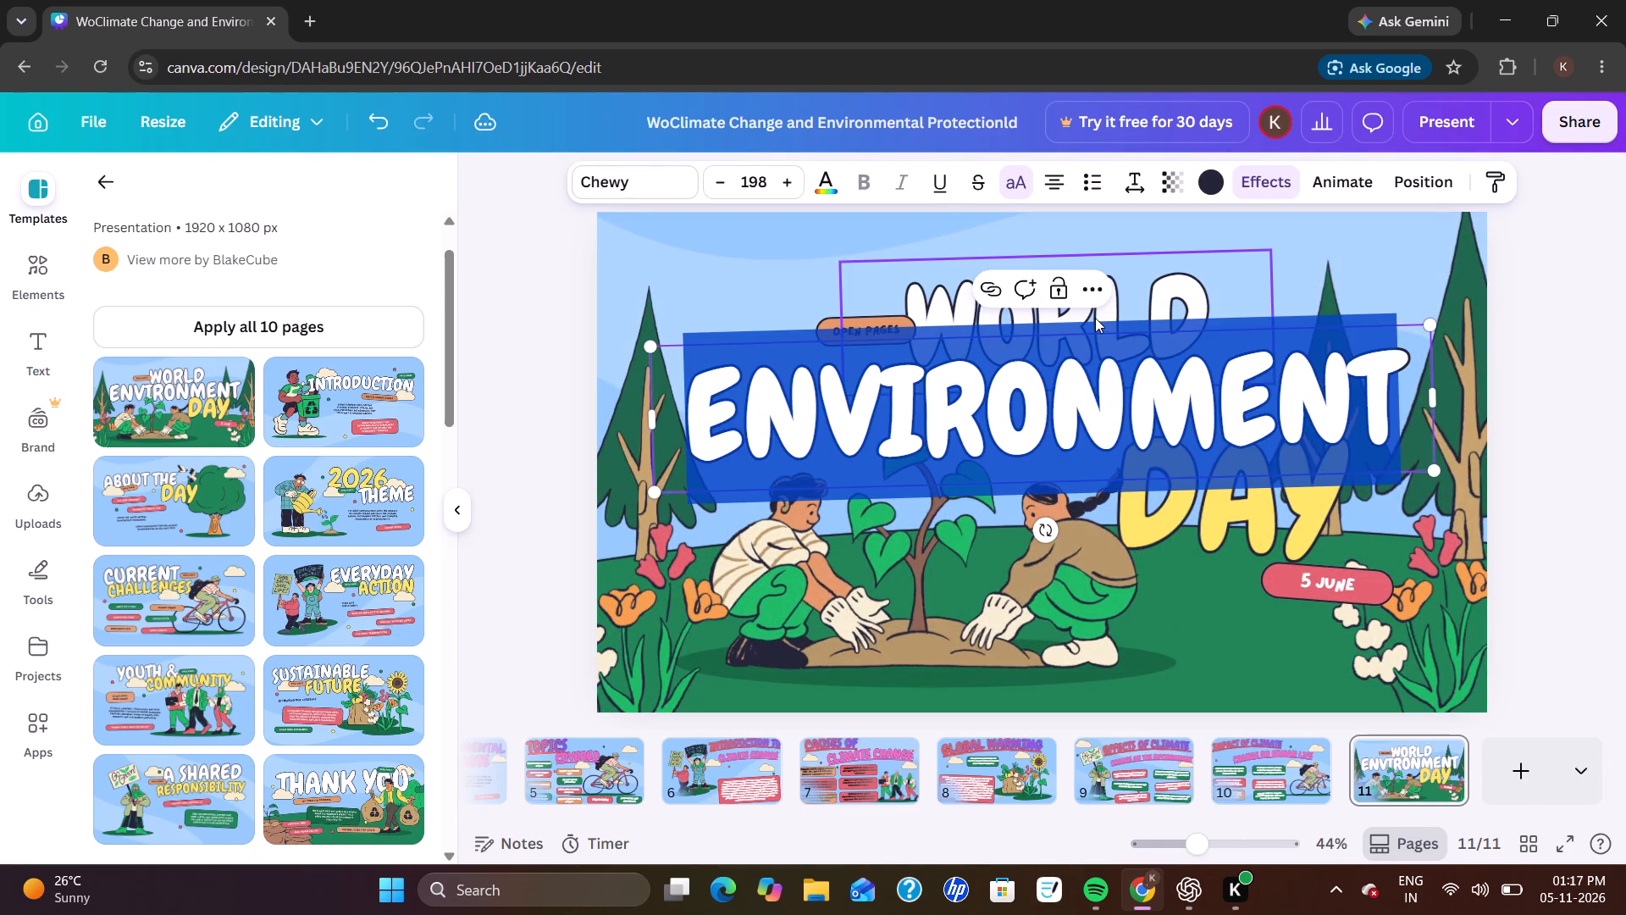
click(1095, 318)
key(BackSpace)
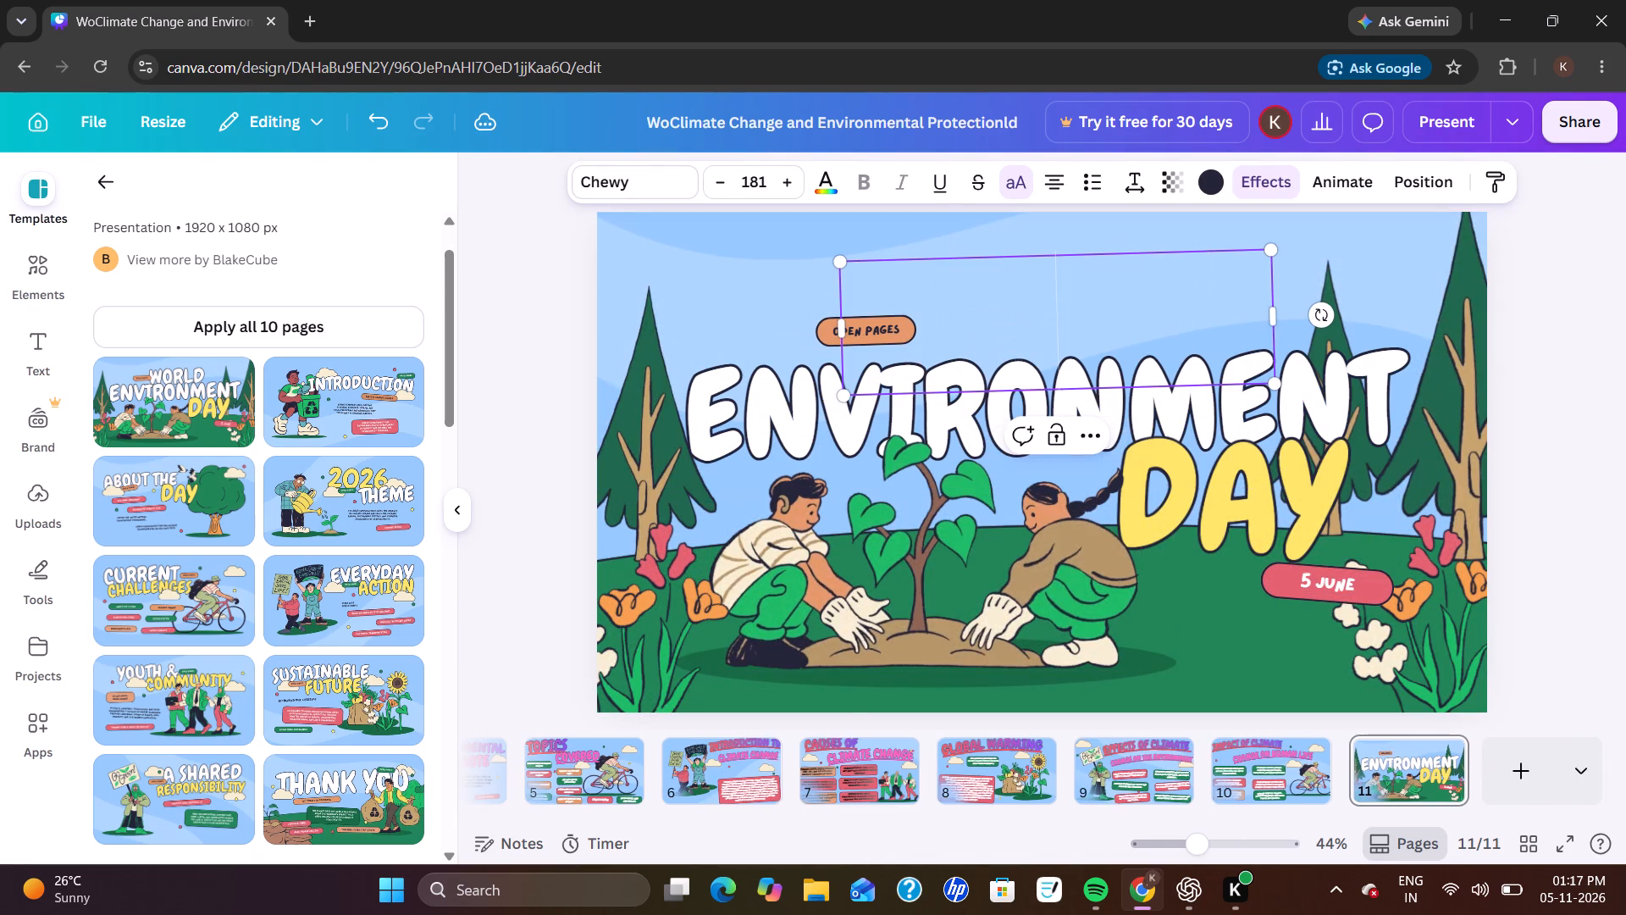
key(ctrl+v)
key(BackSpace)
key(BackSpace)
key(BackSpace)
key(BackSpace)
key(BackSpace)
key(BackSpace)
key(BackSpace)
key(BackSpace)
key(BackSpace)
key(BackSpace)
key(BackSpace)
key(BackSpace)
key(BackSpace)
key(BackSpace)
key(BackSpace)
key(BackSpace)
key(BackSpace)
key(BackSpace)
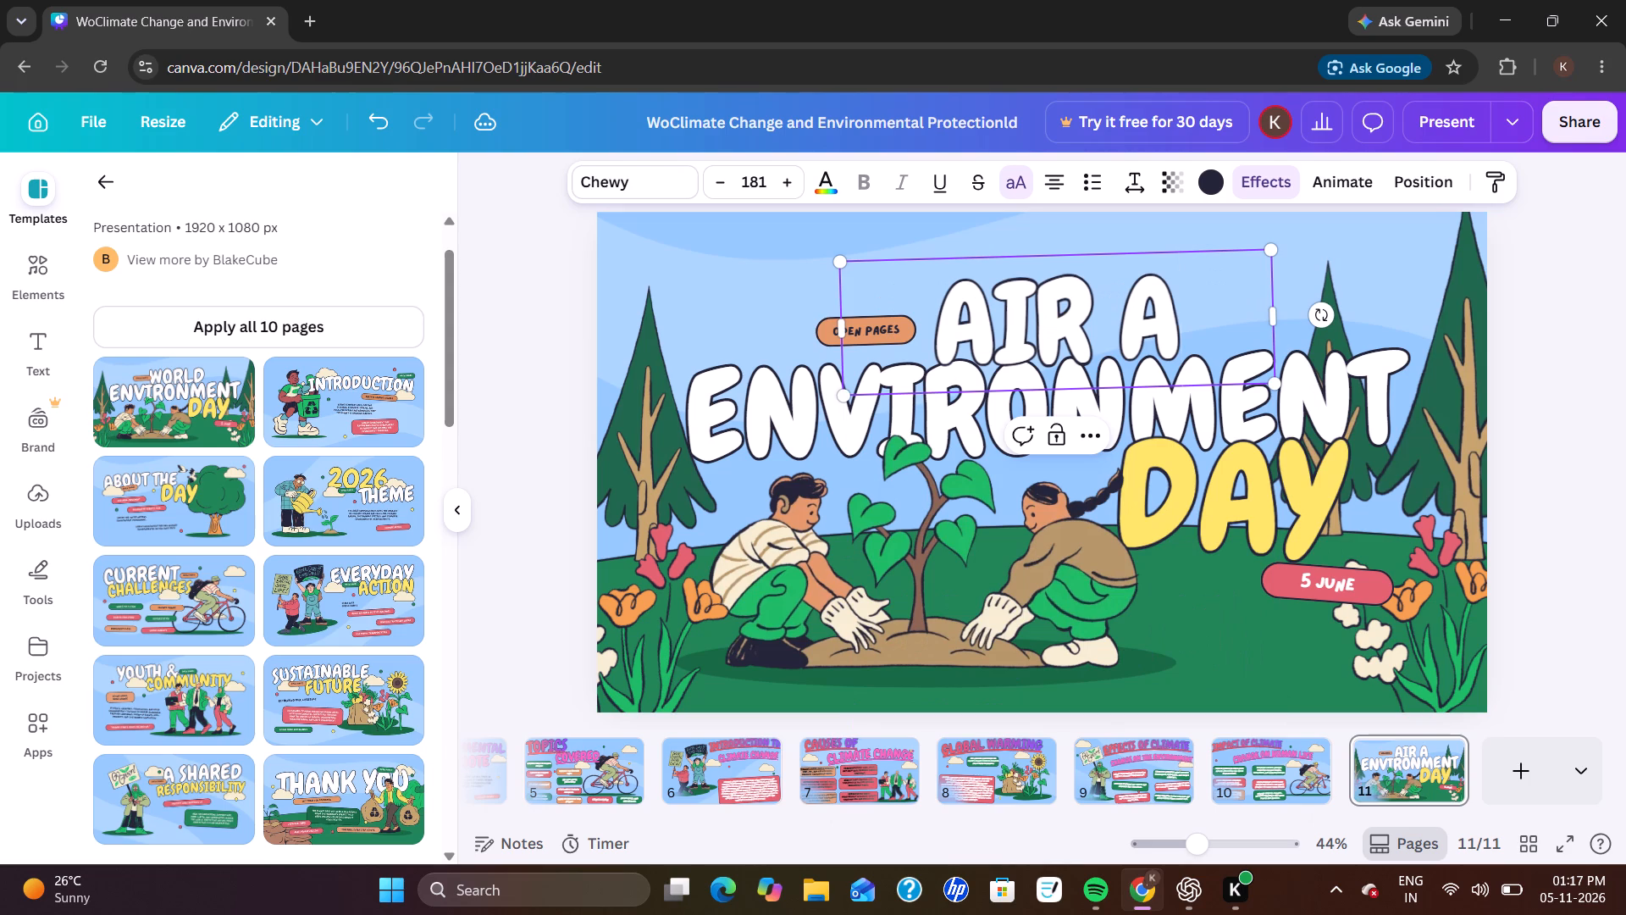
text(nd)
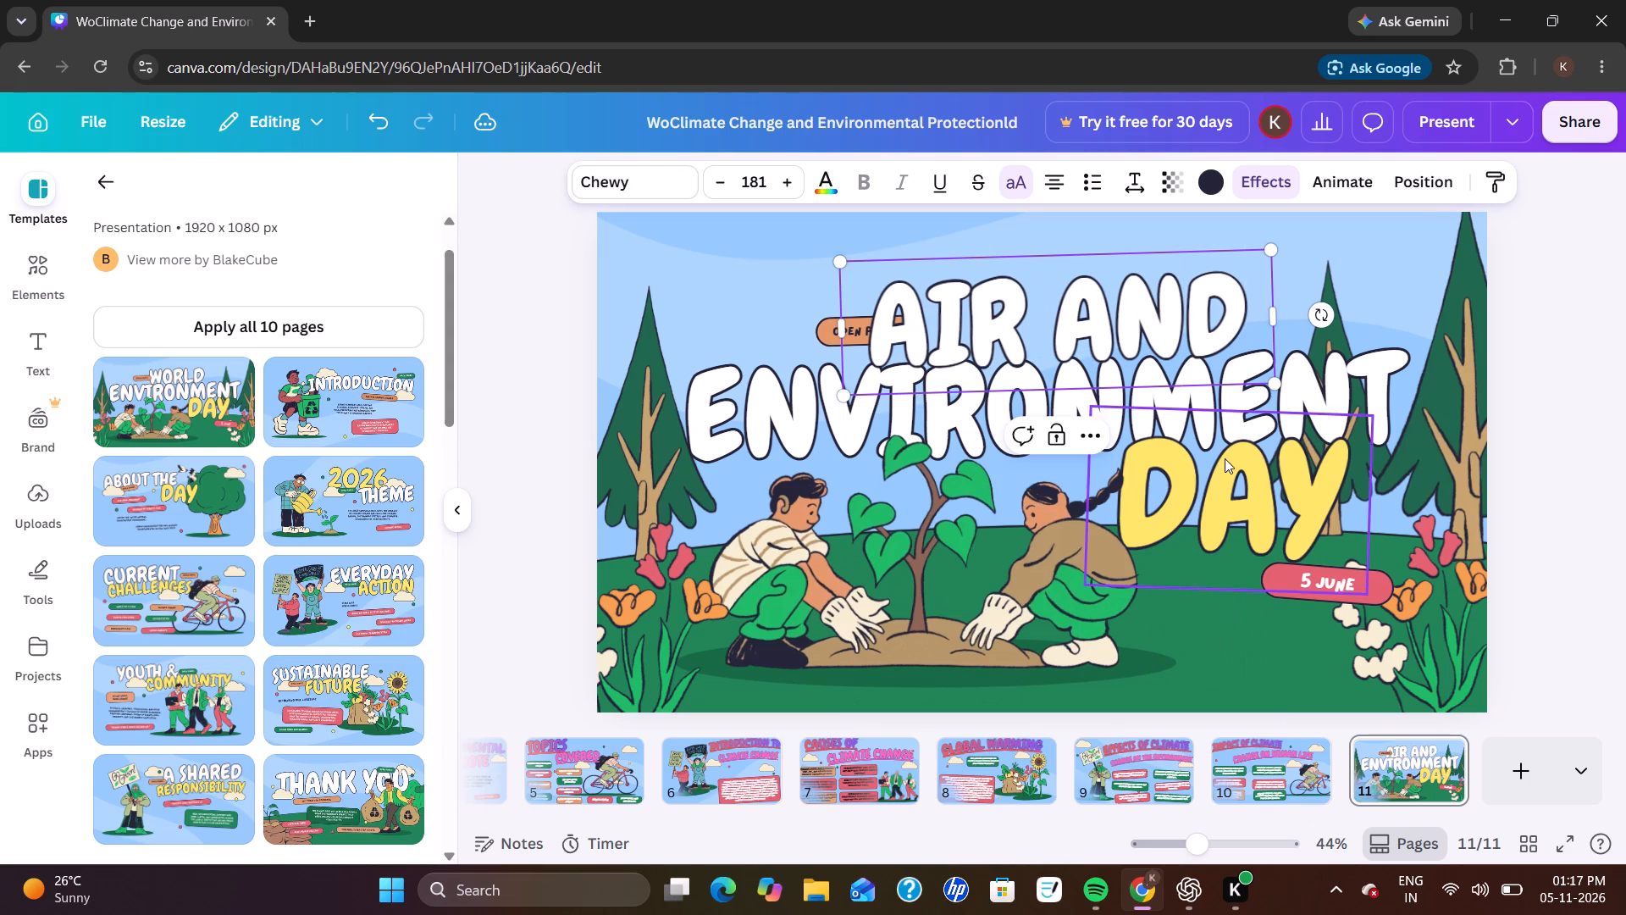
click(1558, 337)
Move the "Air and" heading up and left, above the start of "Environment".
drag(1192, 303, 1144, 277)
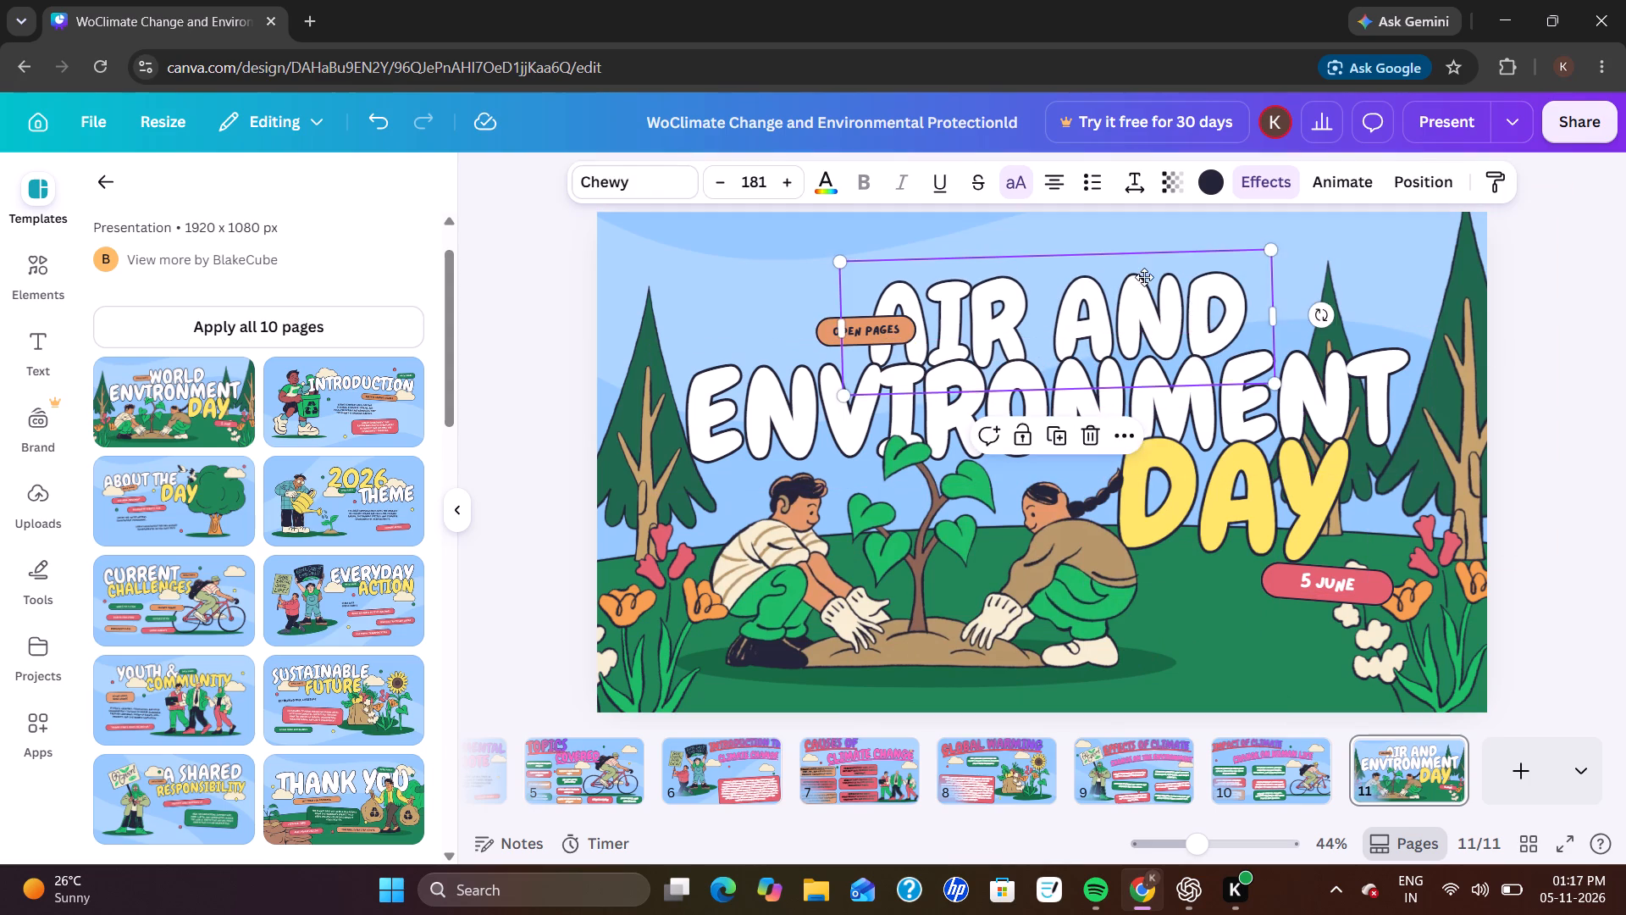
drag(1144, 277, 1014, 263)
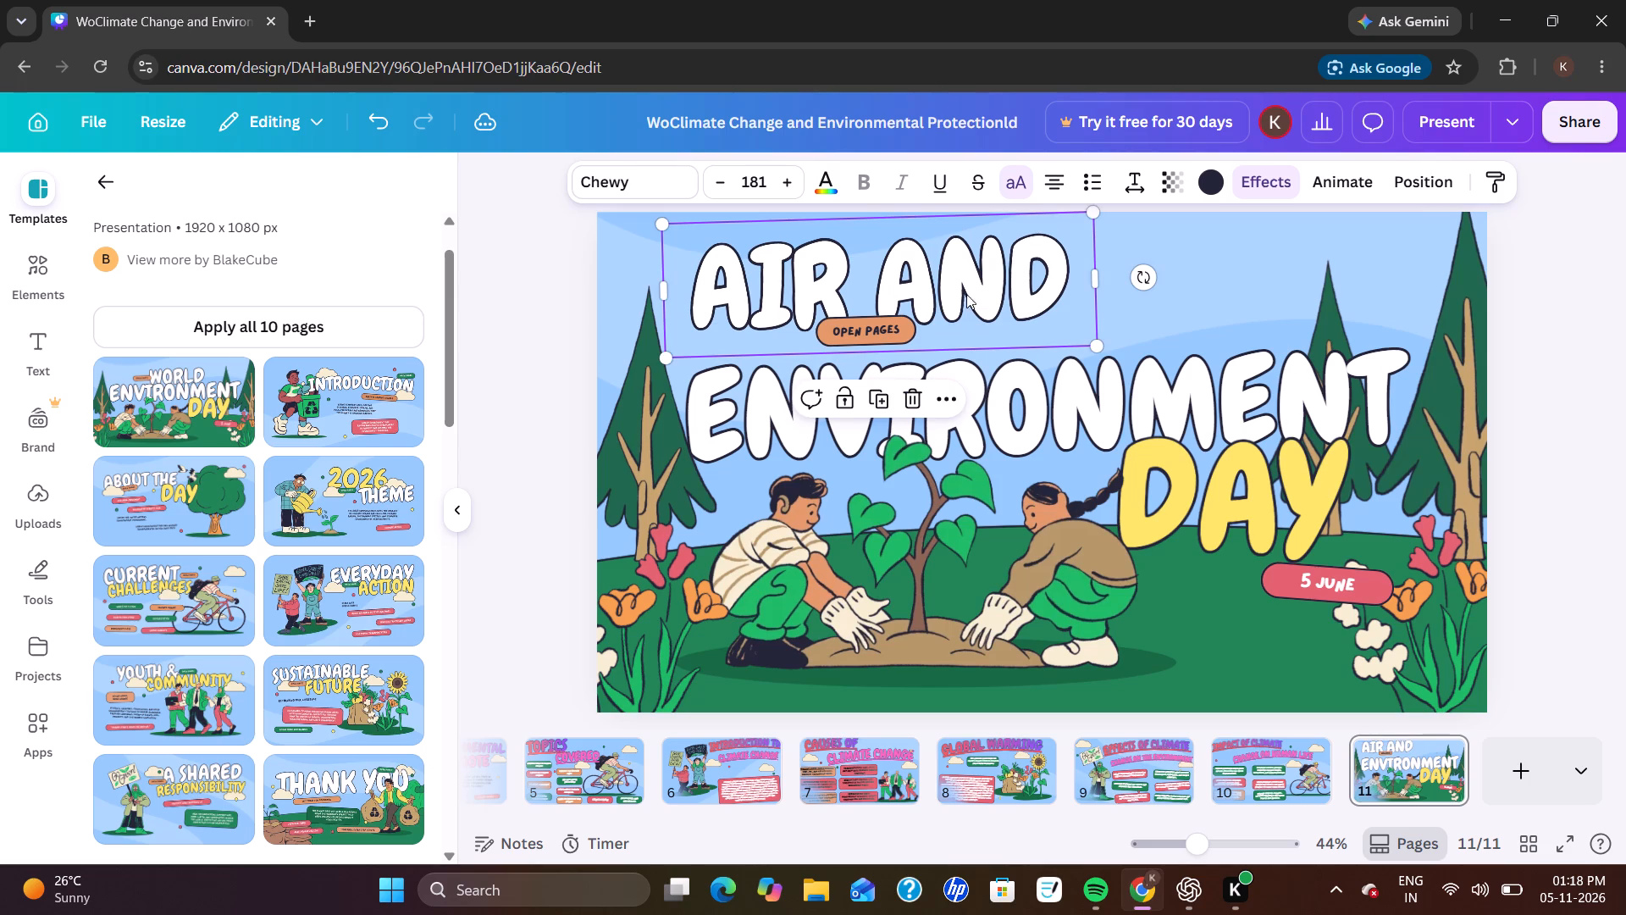
Delete the orange Open Pages label from page 11.
click(882, 331)
click(943, 261)
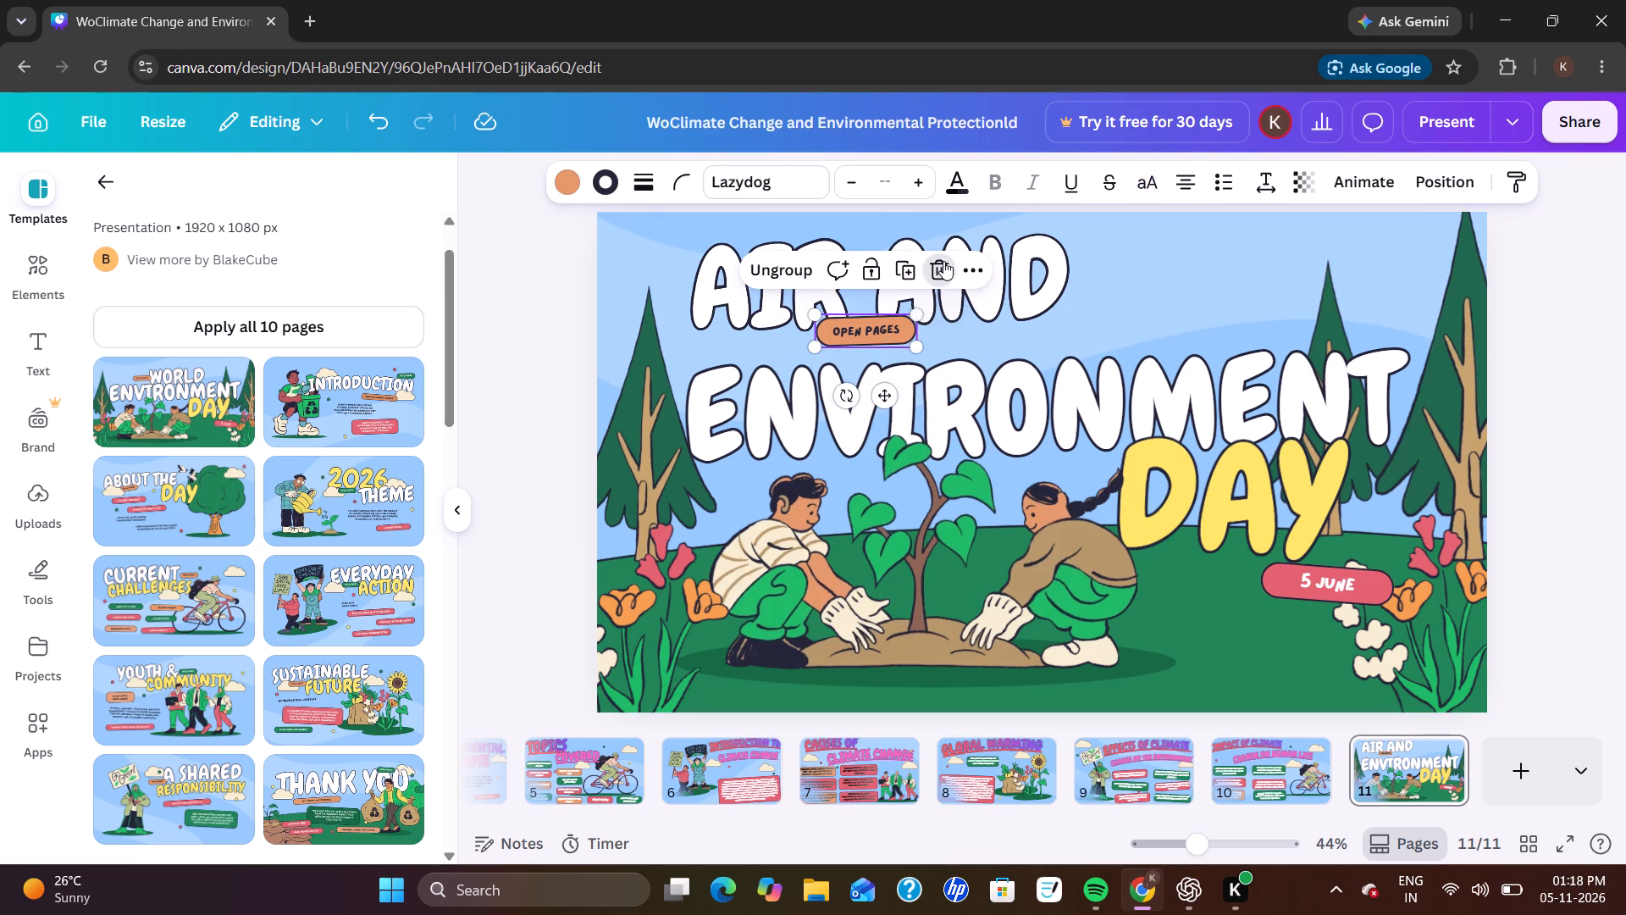
Replace the heading word "Environment" on page 11 with "Water Pollution".
double_click(1073, 418)
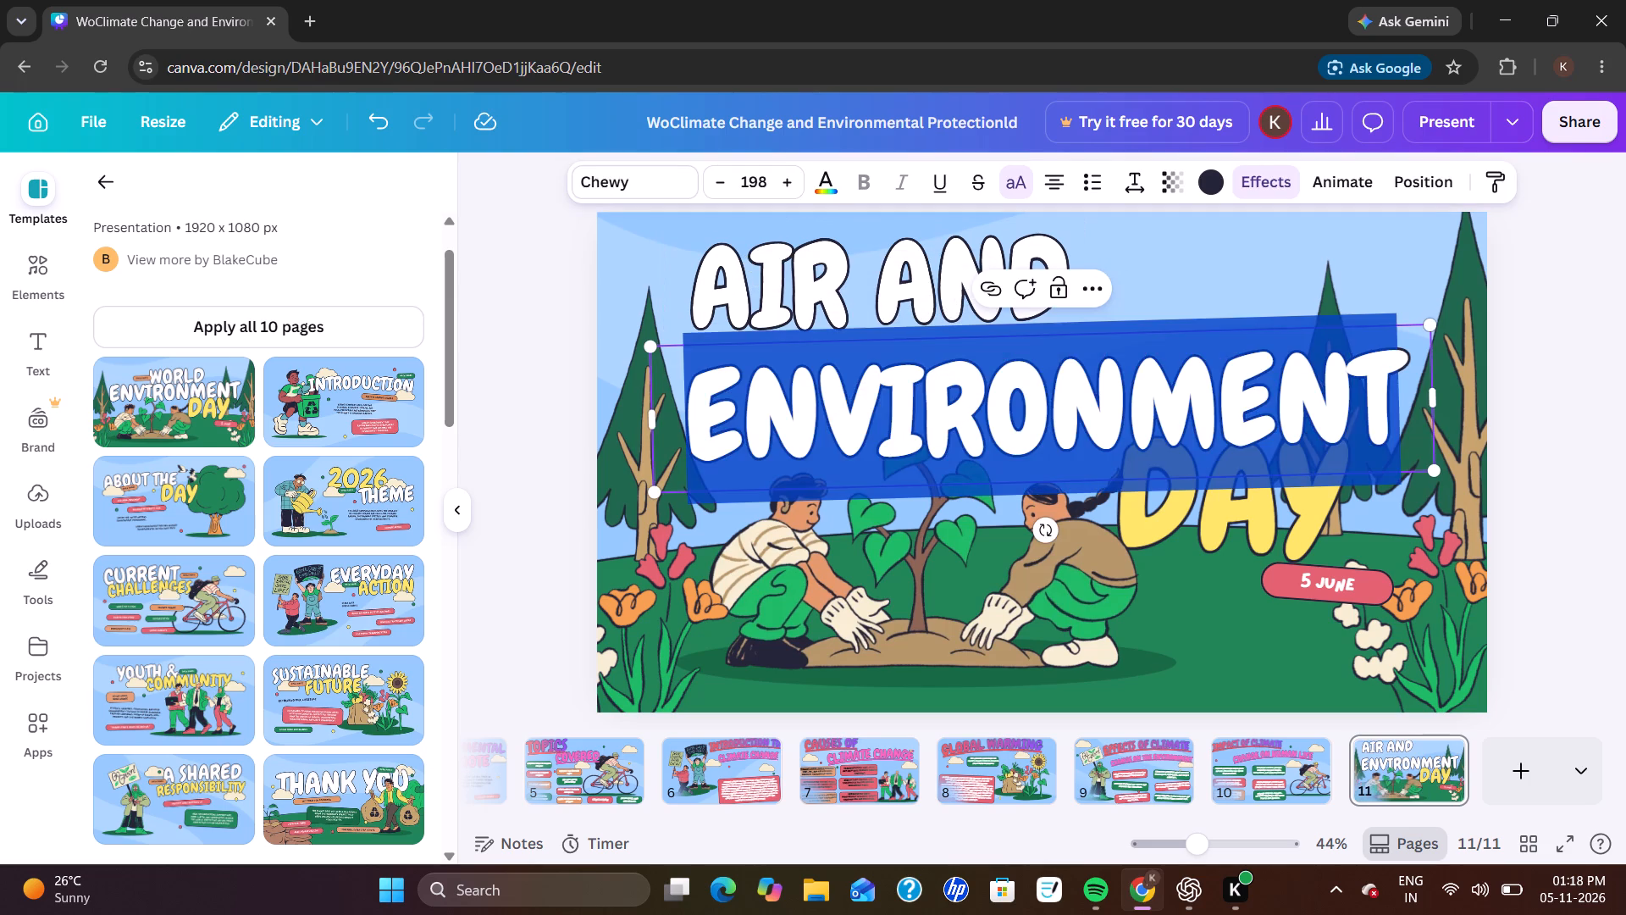
key(BackSpace)
key(ctrl+v)
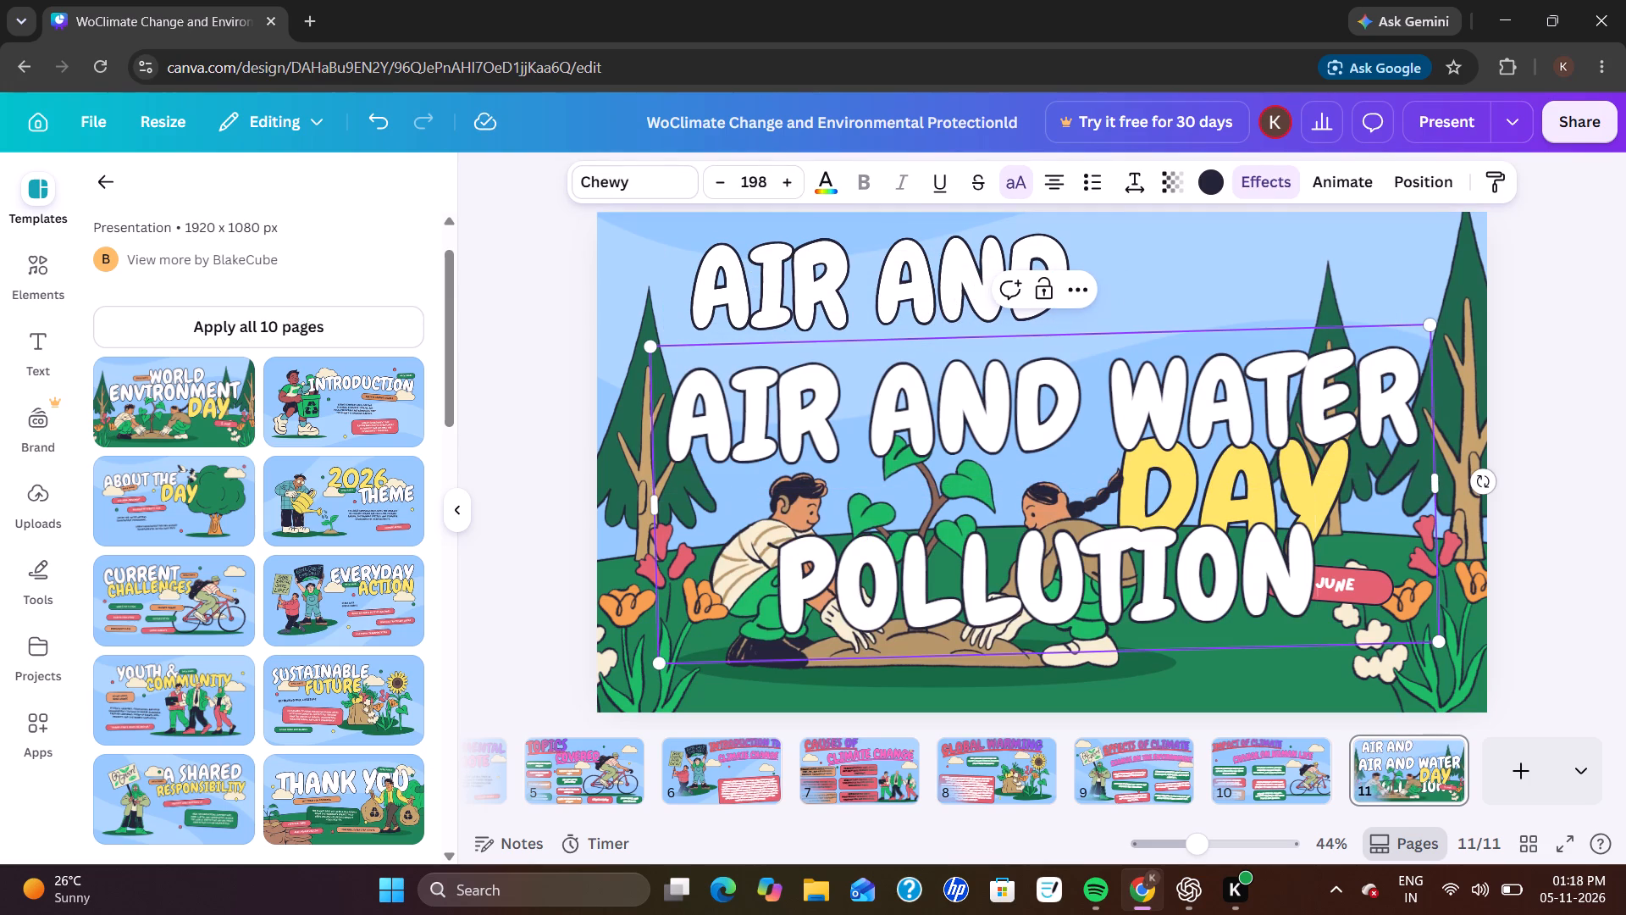
click(1113, 401)
key(BackSpace)
key(BackSpace)
key(BackSpace)
key(BackSpace)
key(BackSpace)
key(BackSpace)
key(BackSpace)
key(BackSpace)
key(BackSpace)
key(BackSpace)
key(BackSpace)
key(BackSpace)
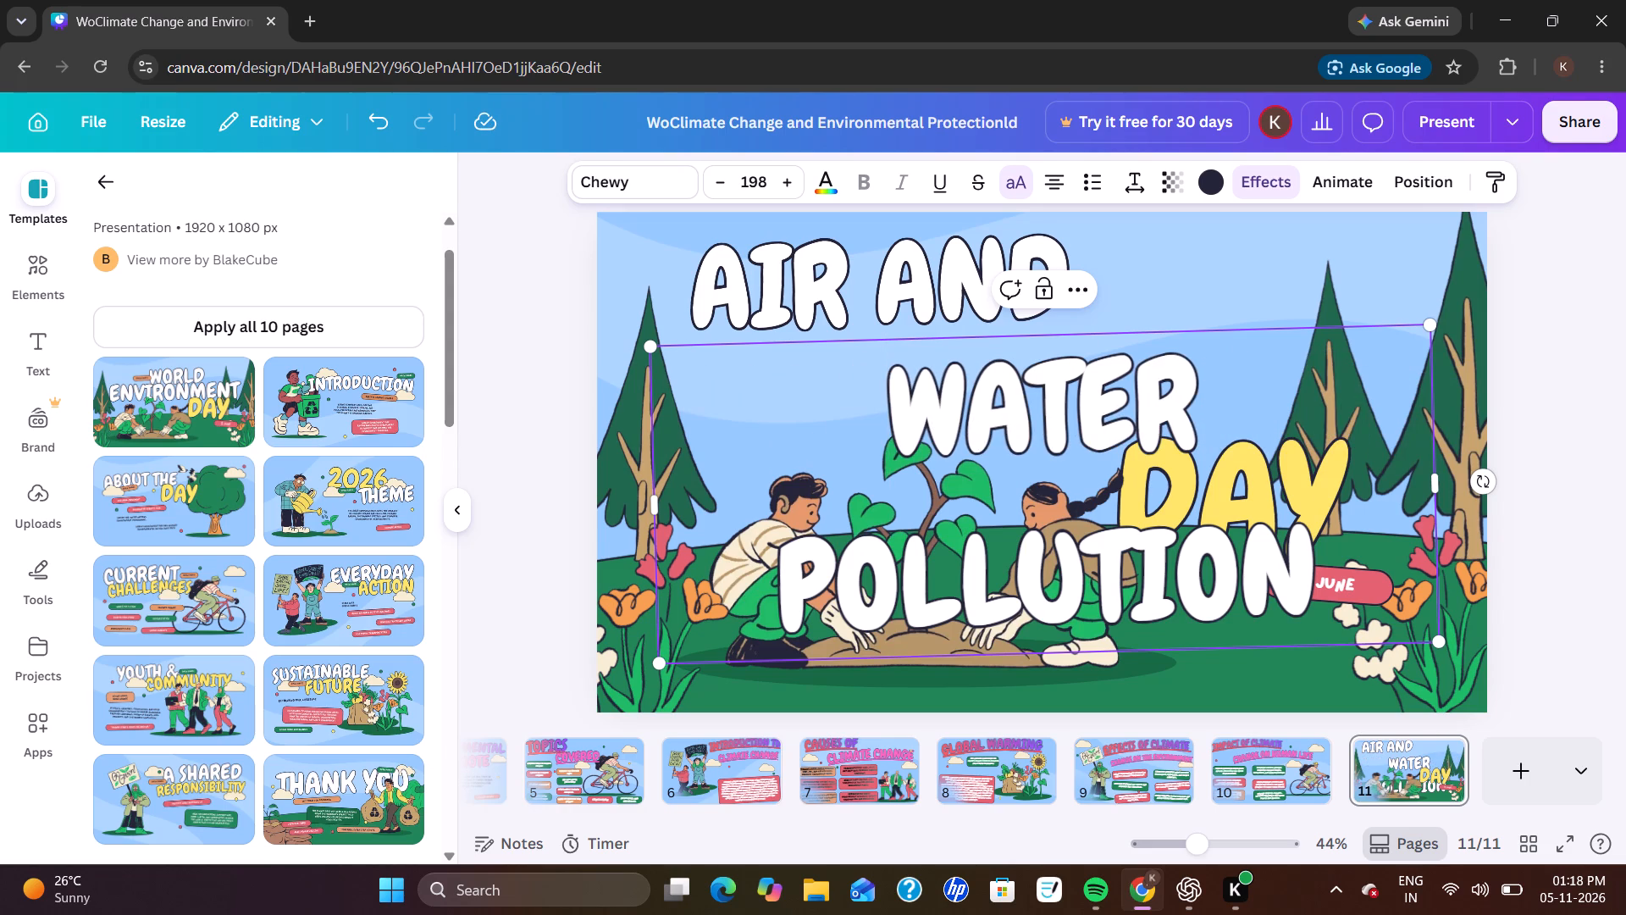
triple_click(736, 180)
triple_click(736, 180)
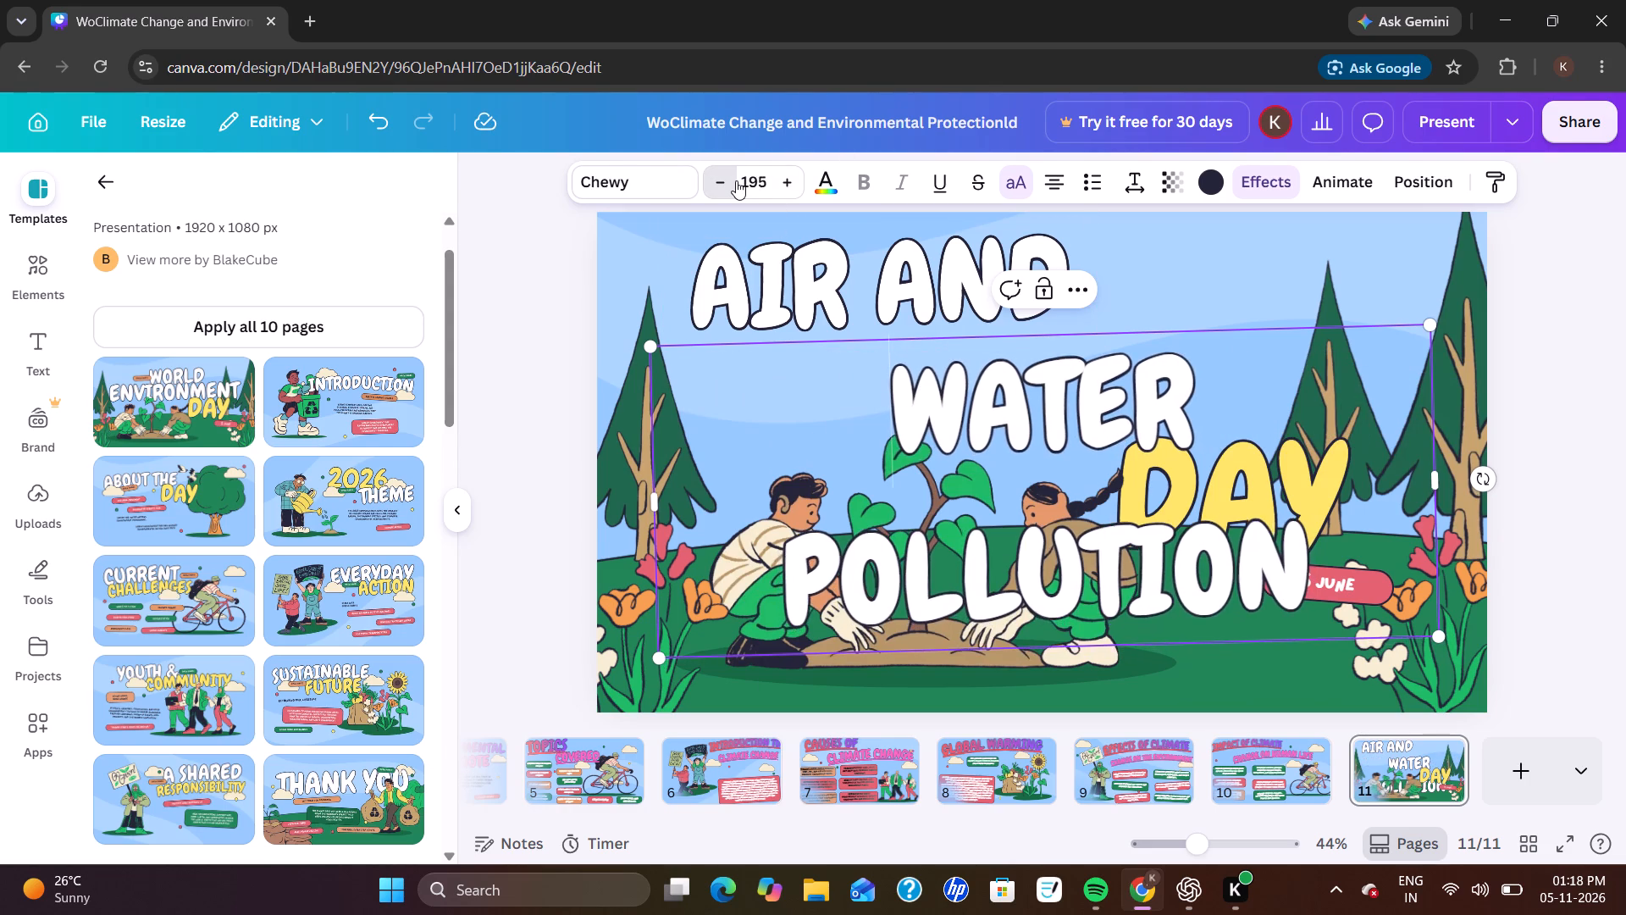
drag(736, 180, 718, 181)
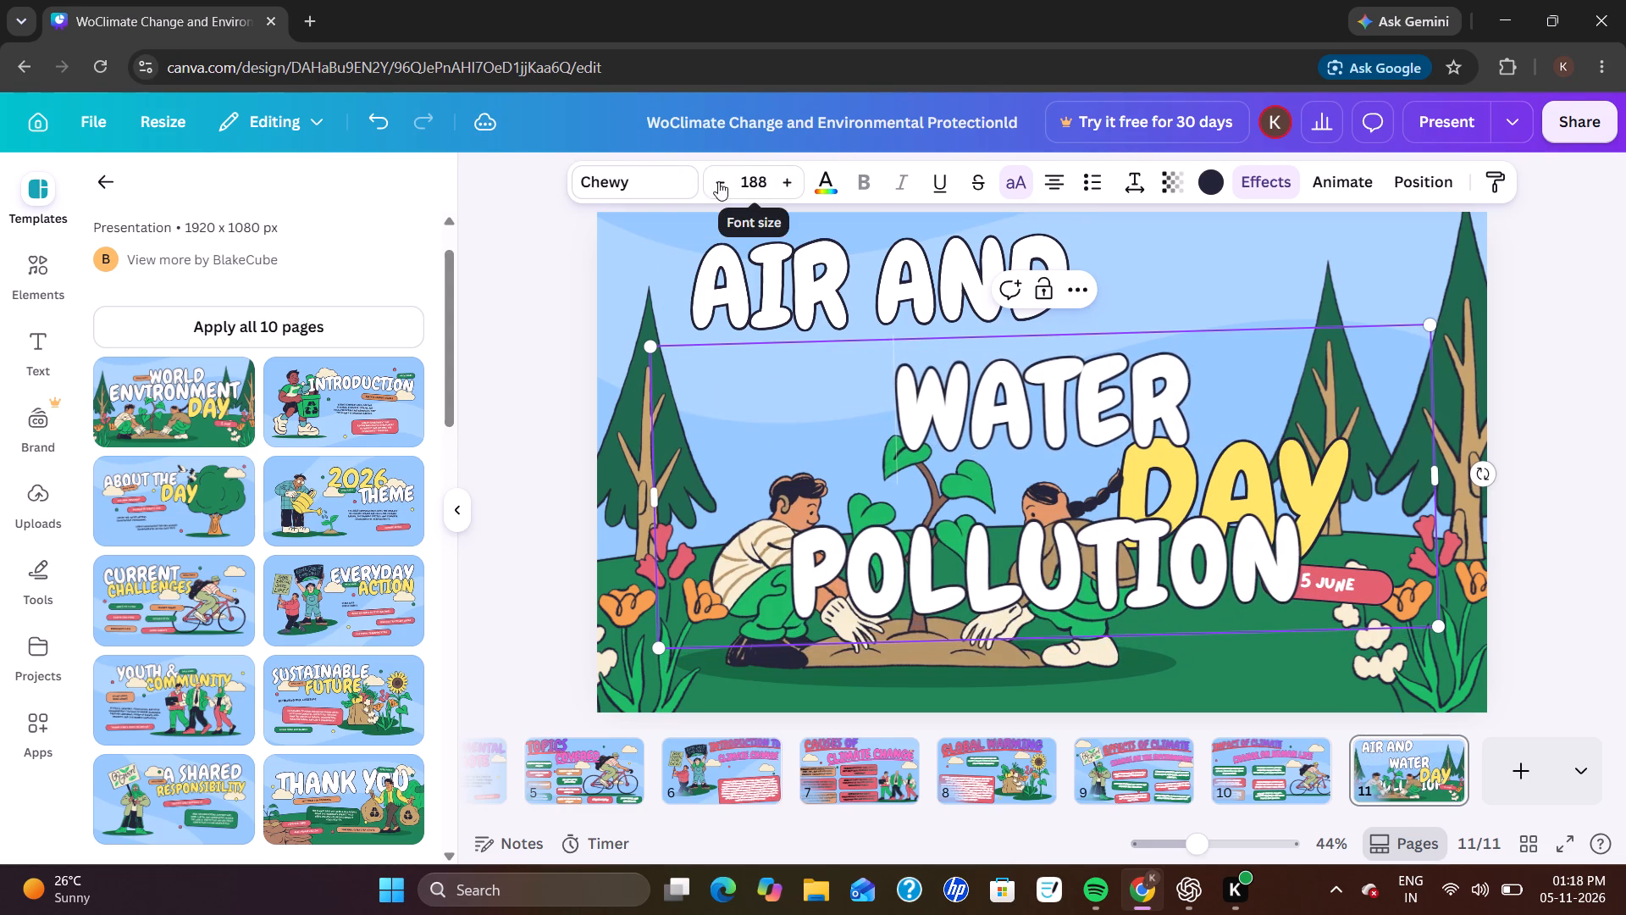
drag(718, 181, 724, 180)
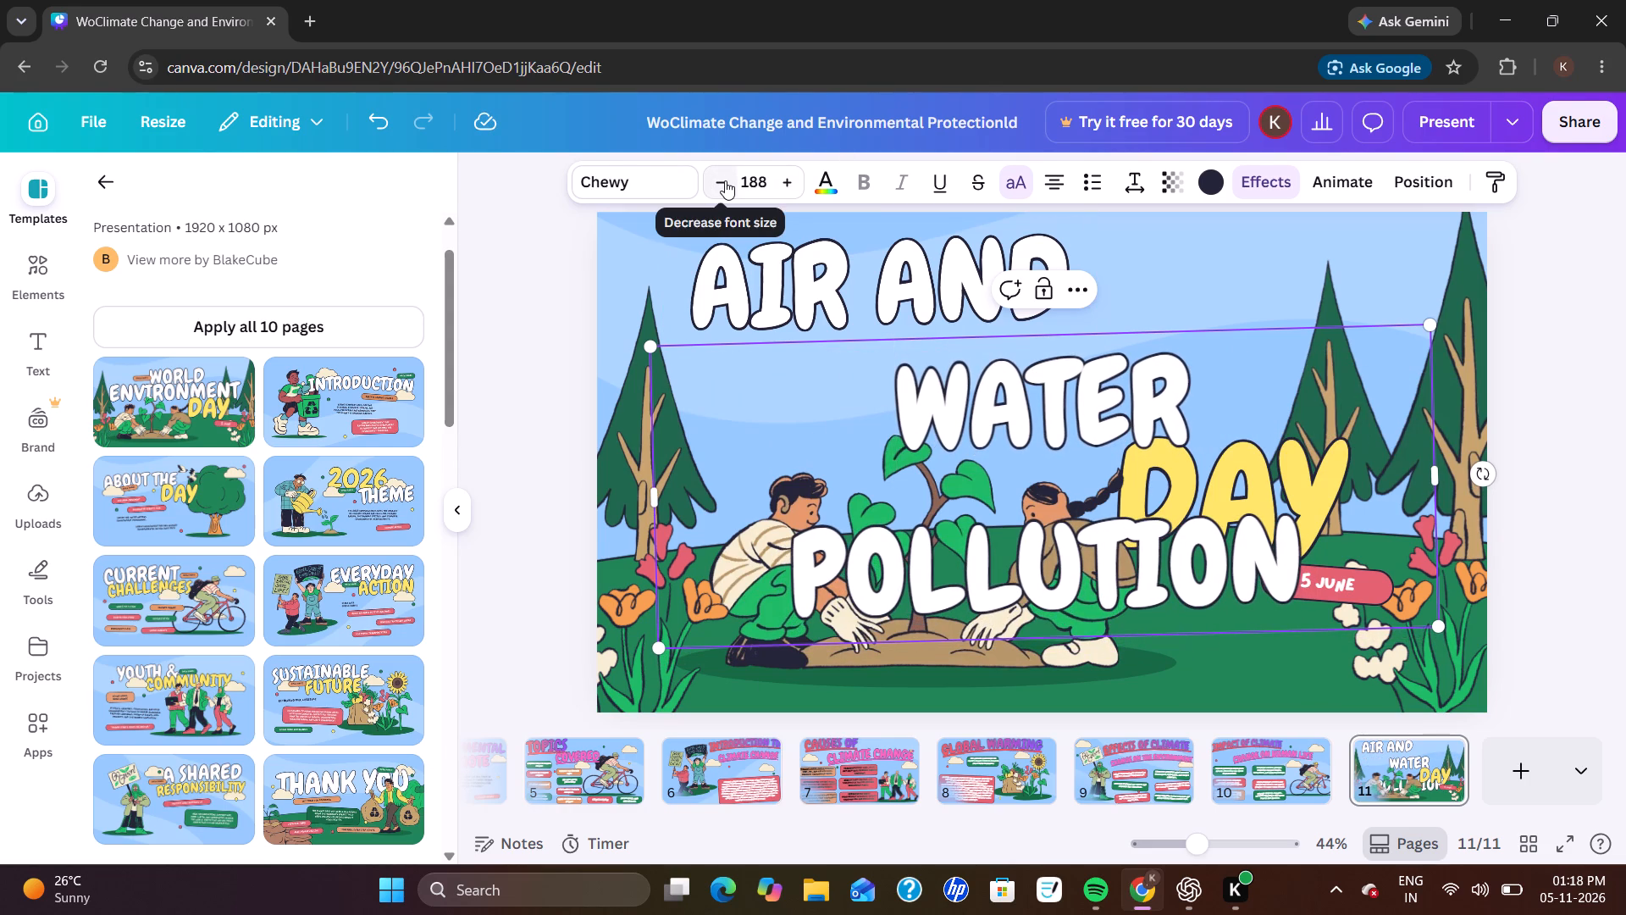
triple_click(727, 180)
triple_click(727, 180)
click(727, 180)
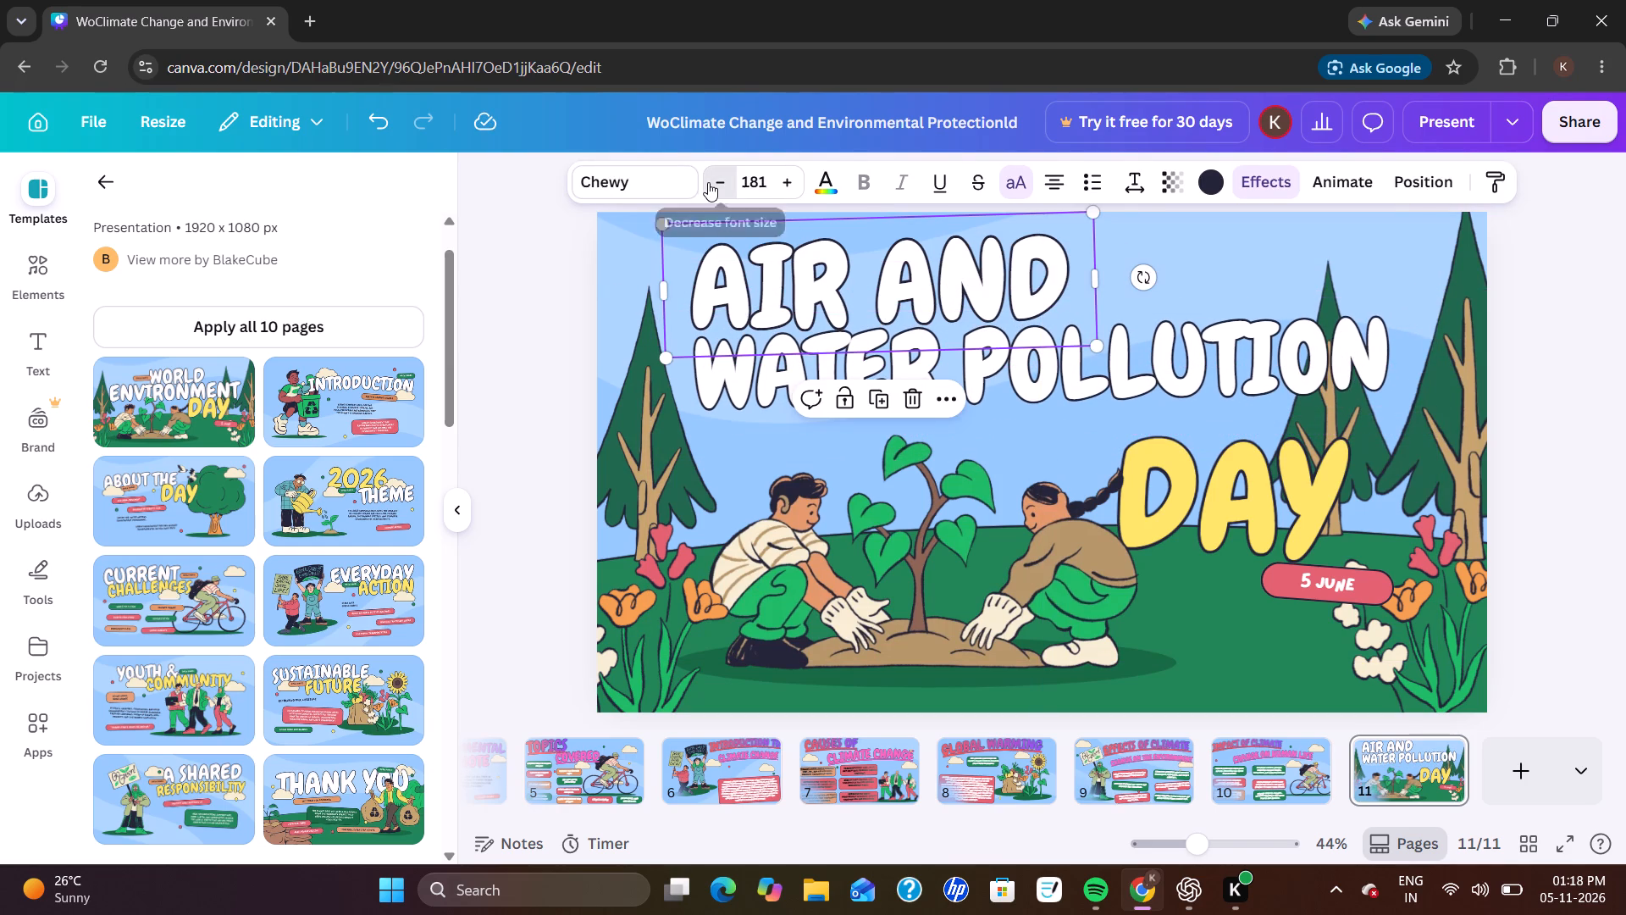
drag(708, 182, 714, 188)
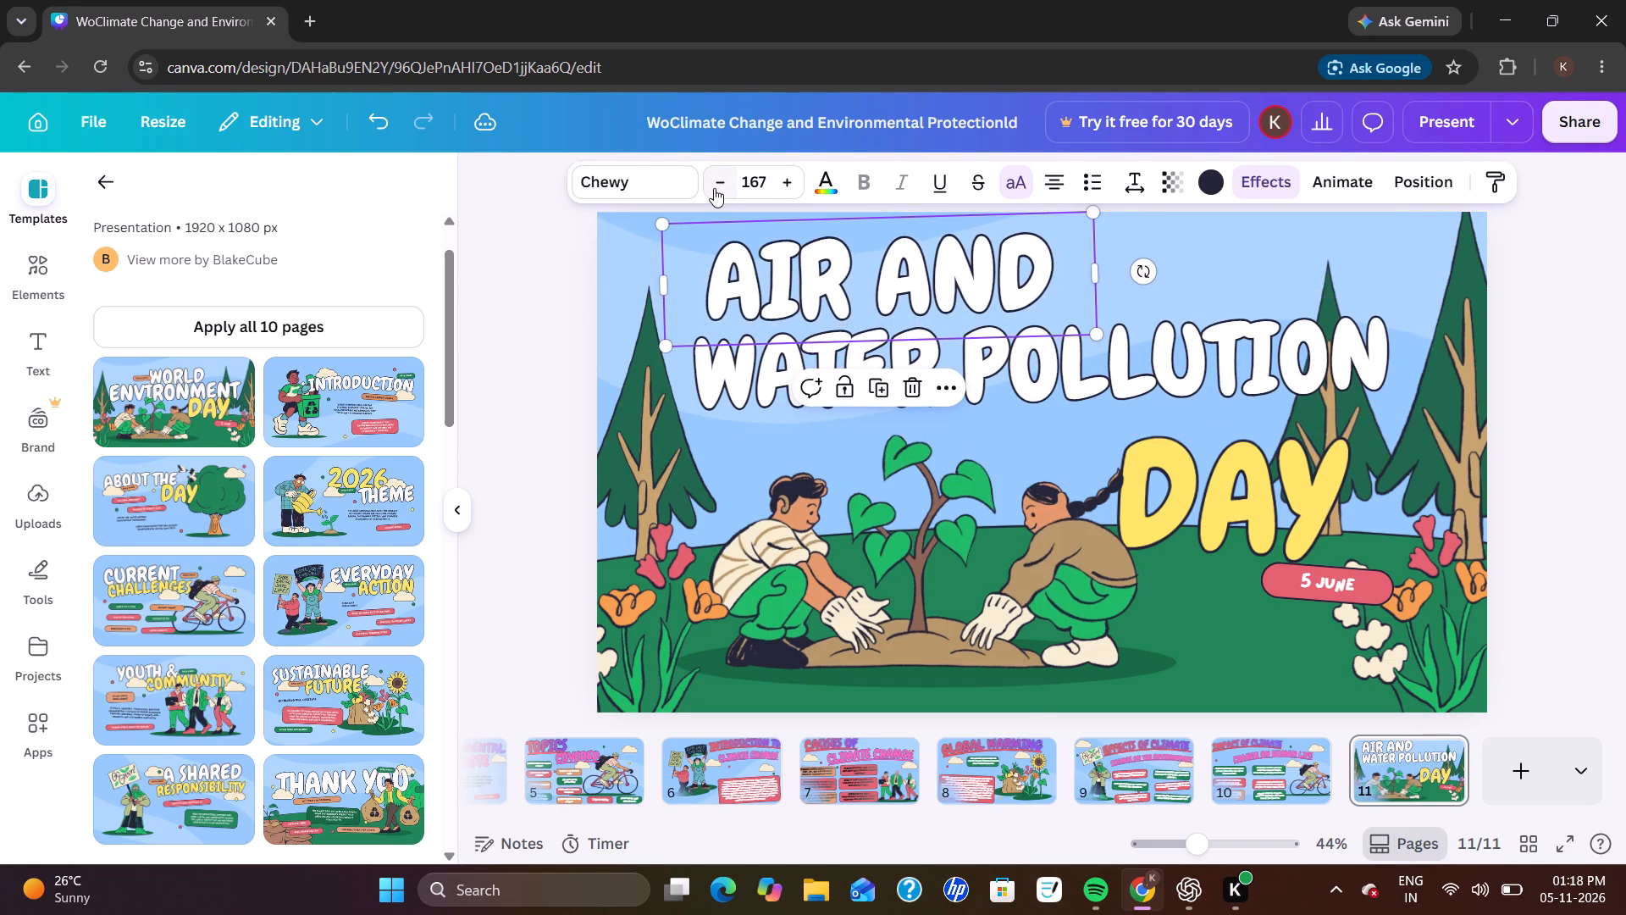
drag(714, 188, 718, 190)
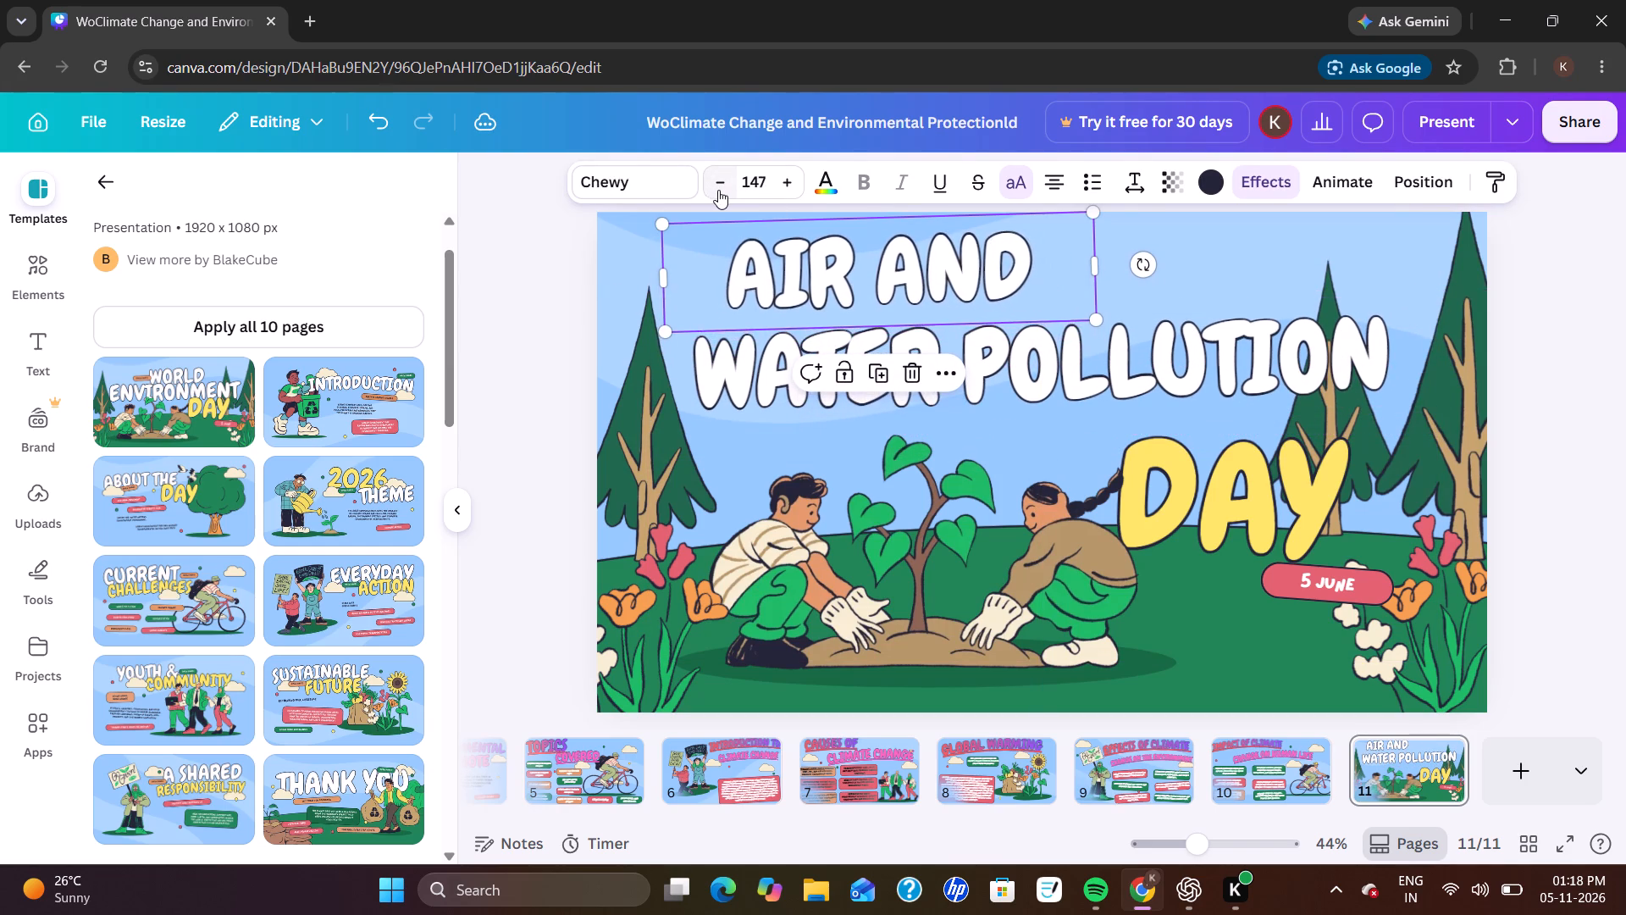
drag(718, 190, 724, 186)
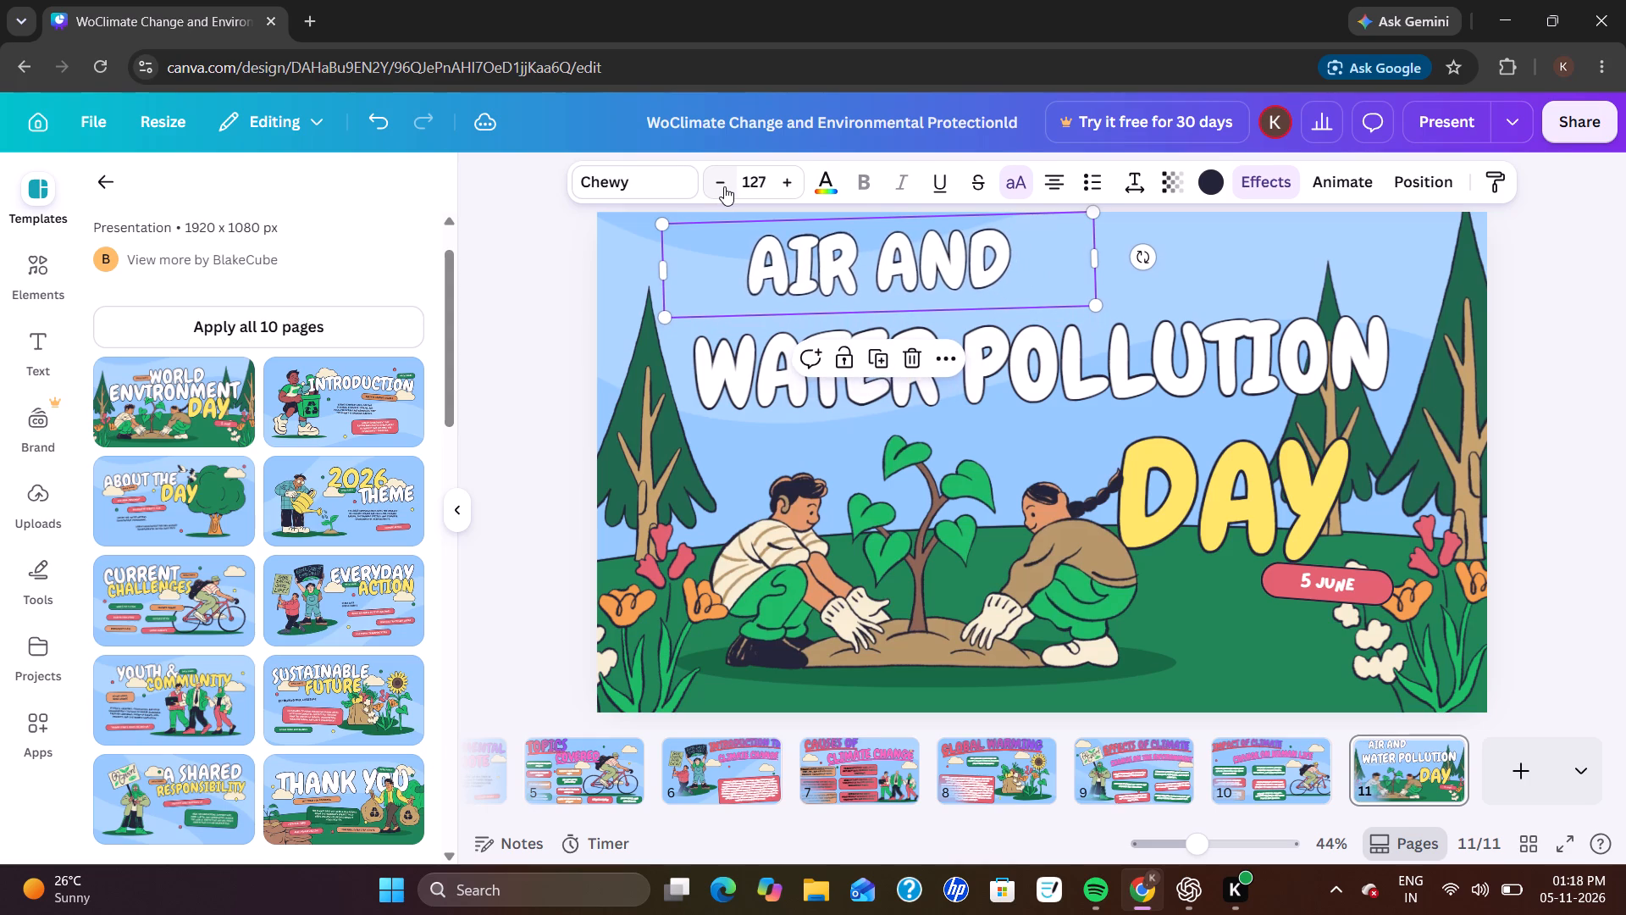
drag(724, 186, 725, 186)
drag(835, 248, 731, 252)
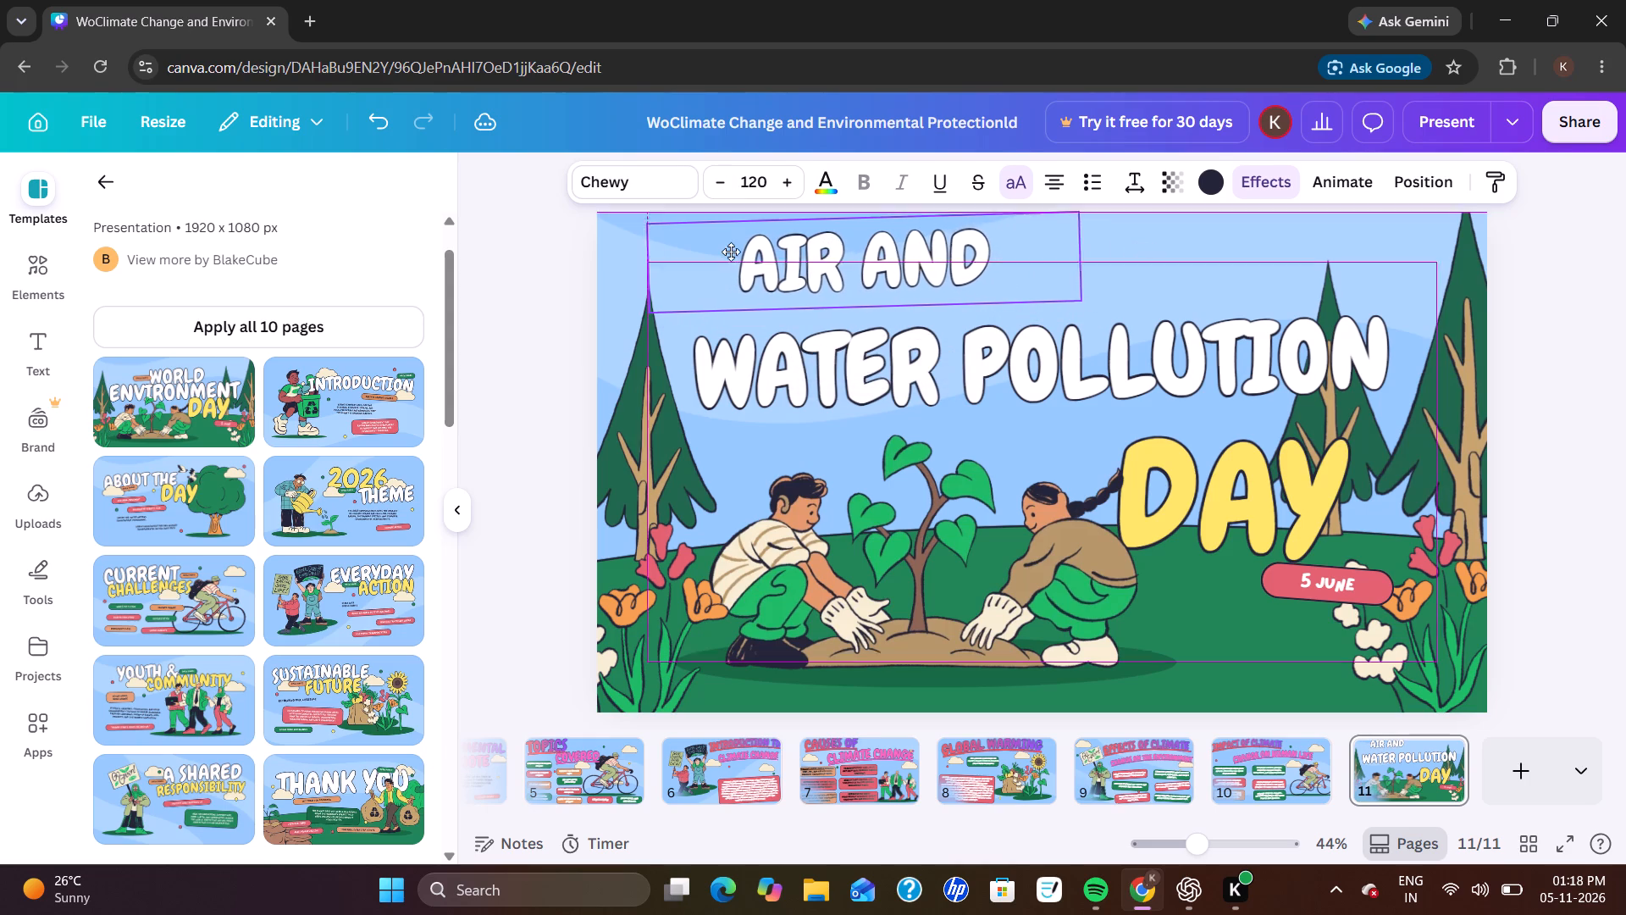
drag(731, 252, 734, 241)
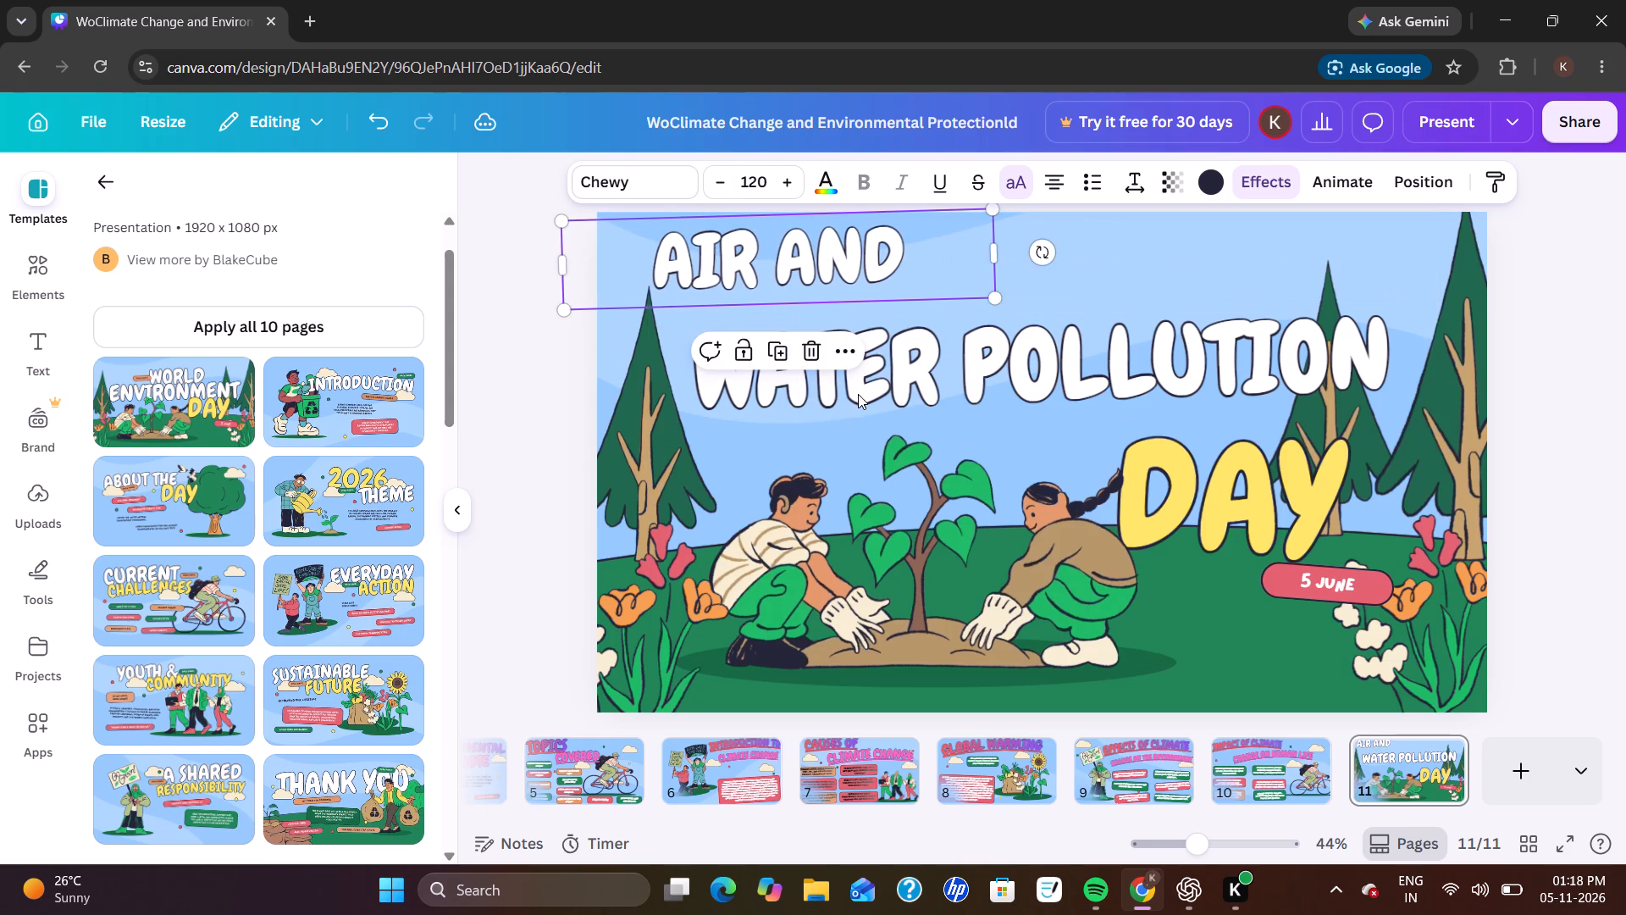
Set the "Water Pollution" heading to font size 117 and move it up, just beneath and offset right of "Air and".
click(899, 374)
drag(899, 374, 916, 342)
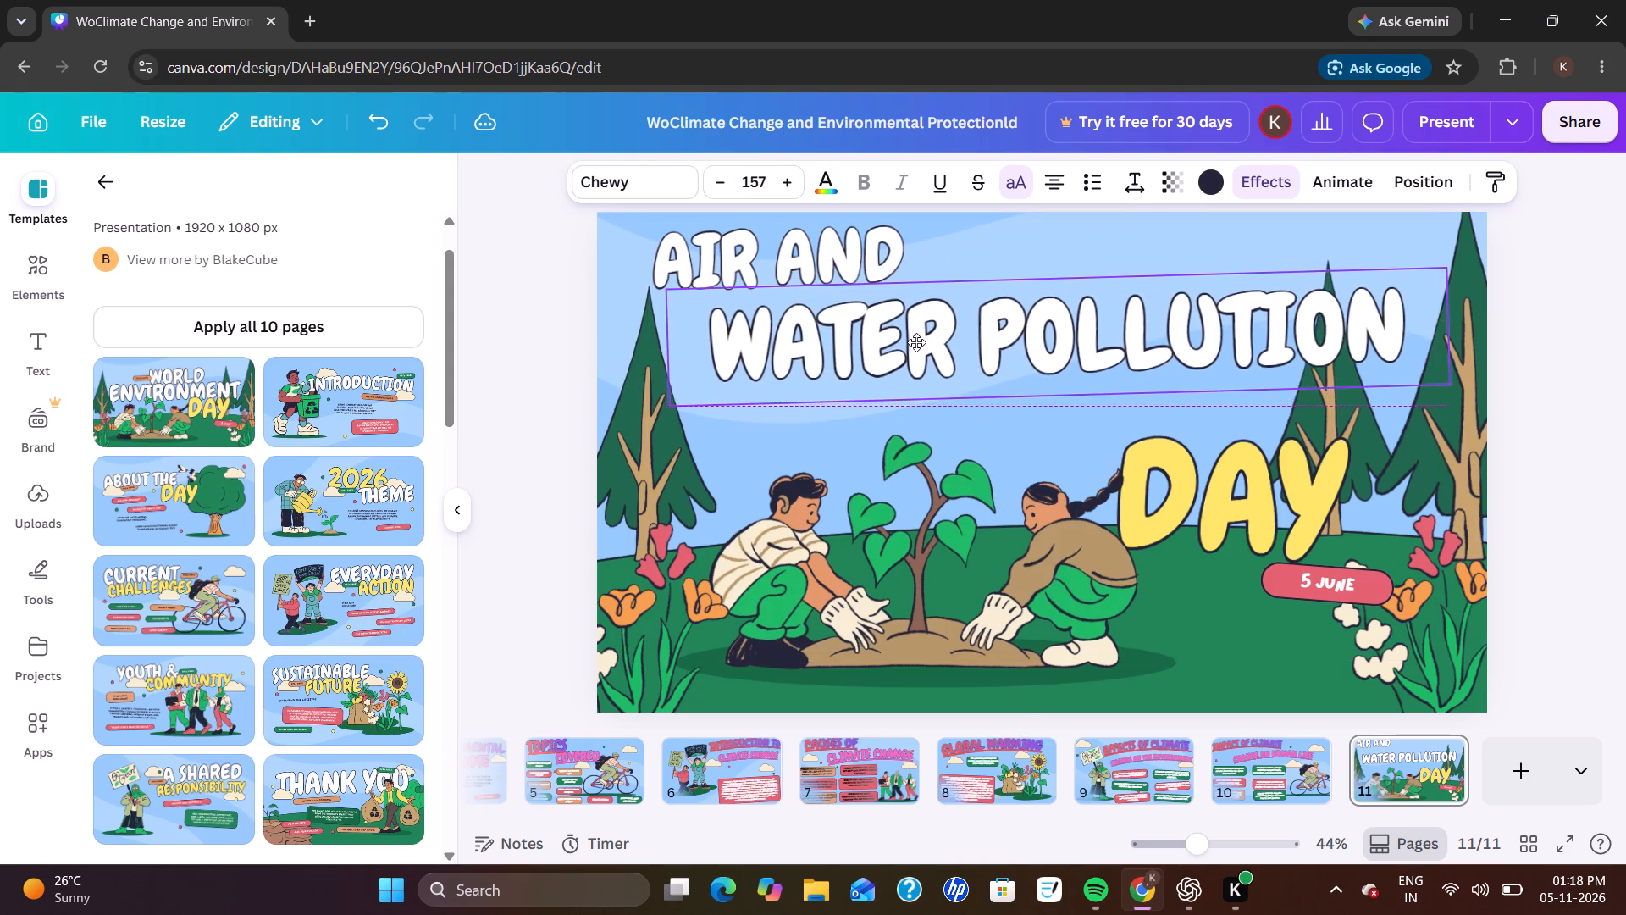
drag(916, 342, 934, 333)
double_click(714, 197)
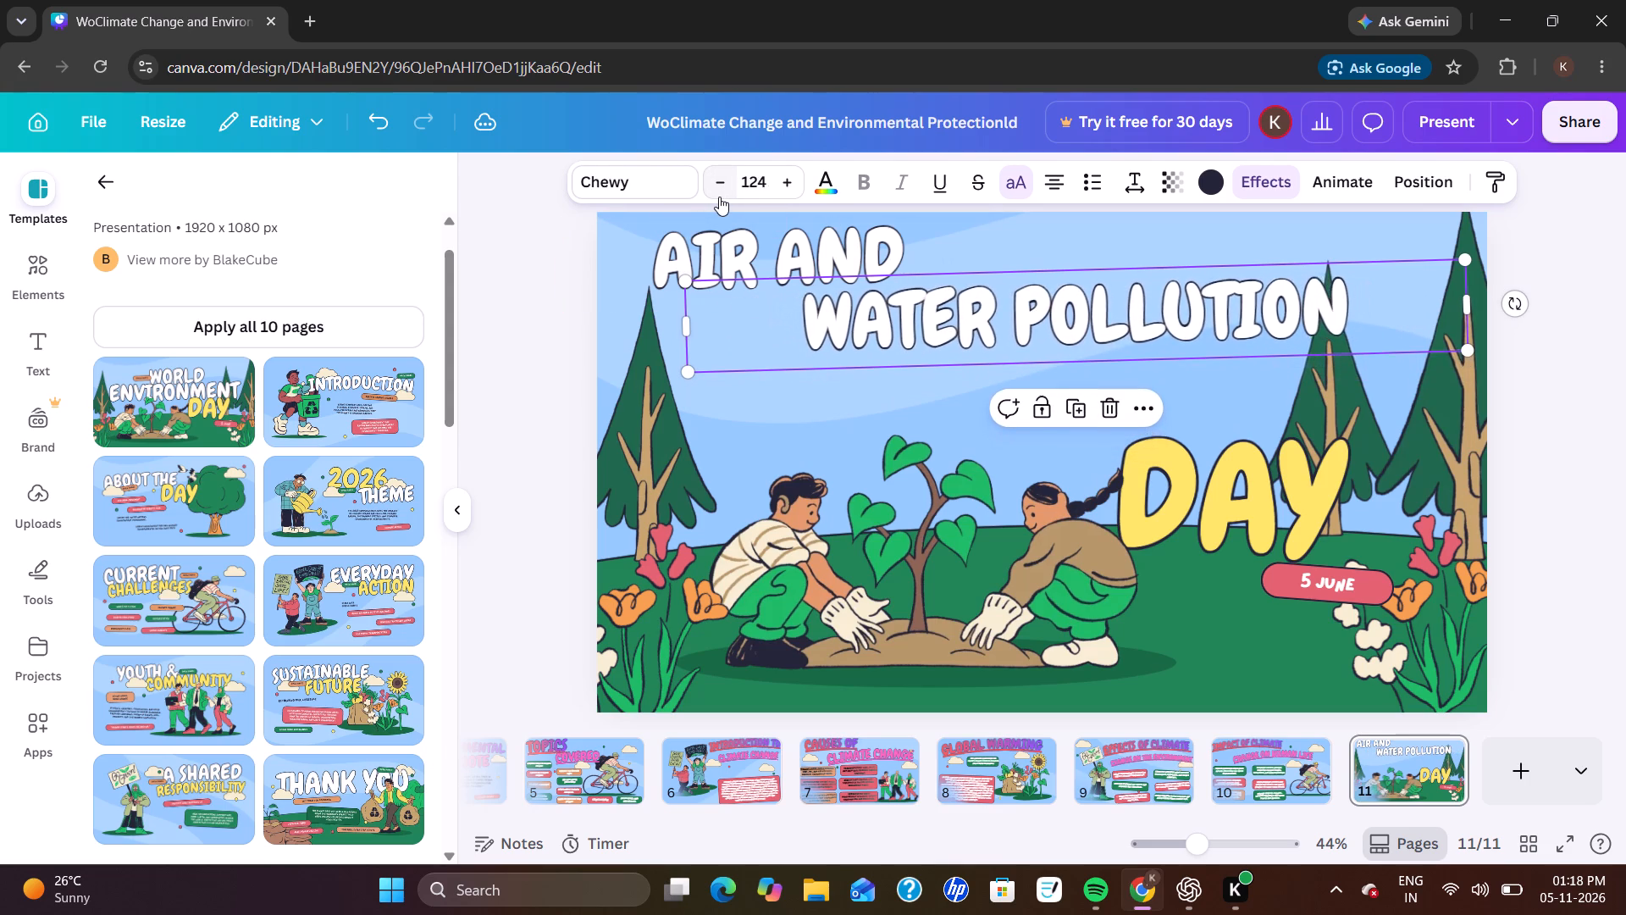
drag(899, 330, 873, 343)
Delete the yellow "Day" heading from page 11.
click(1259, 484)
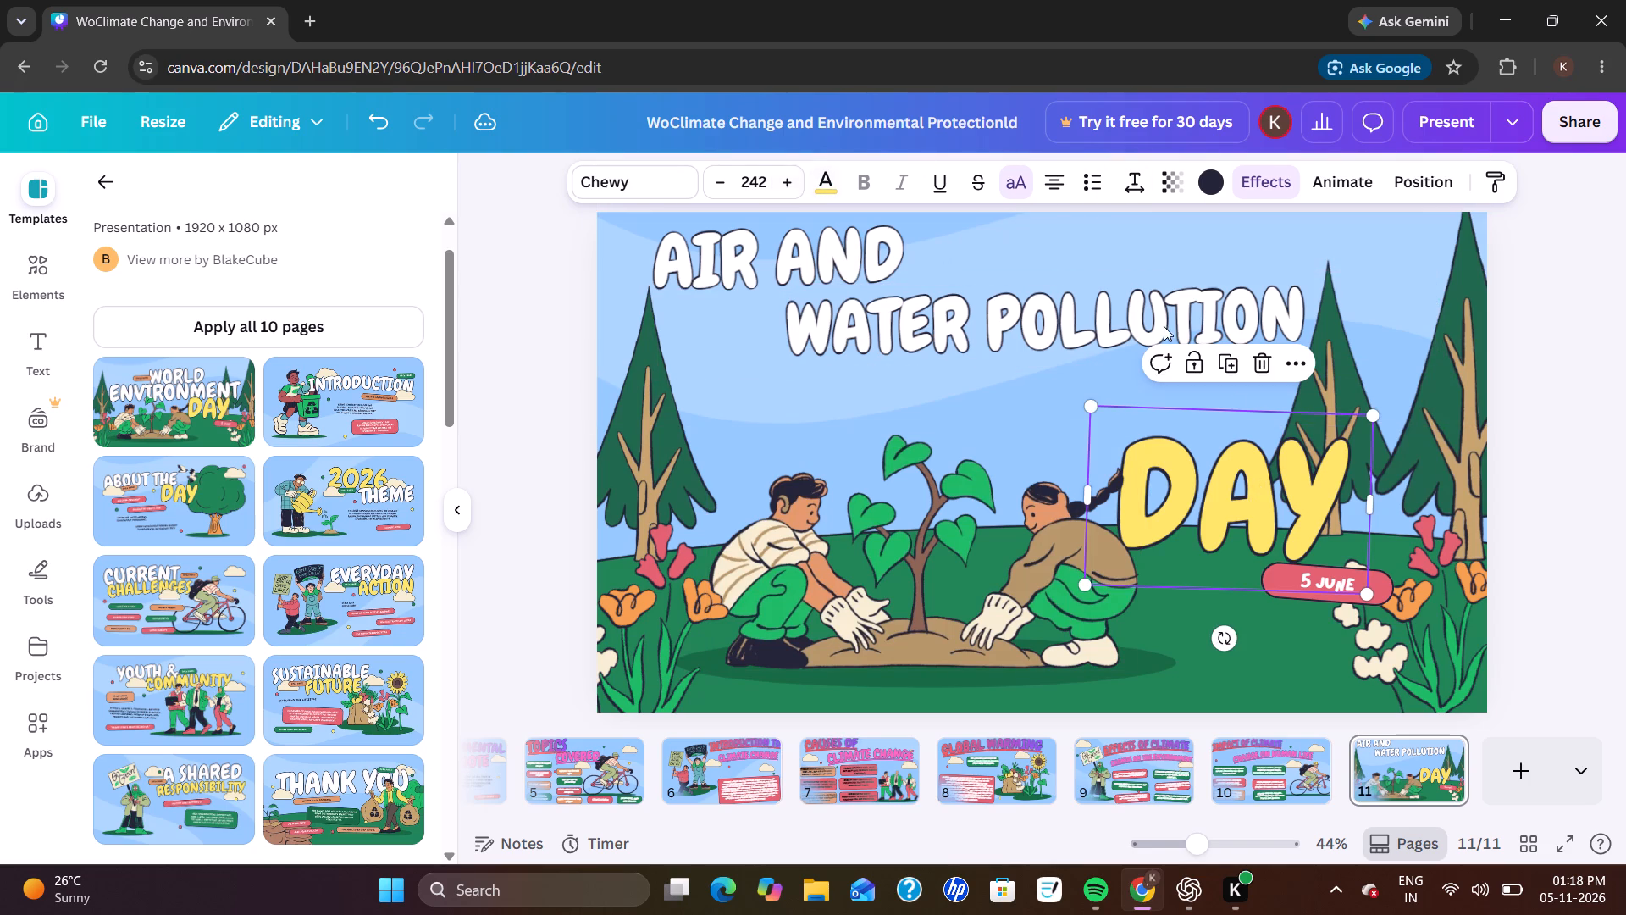
click(1260, 369)
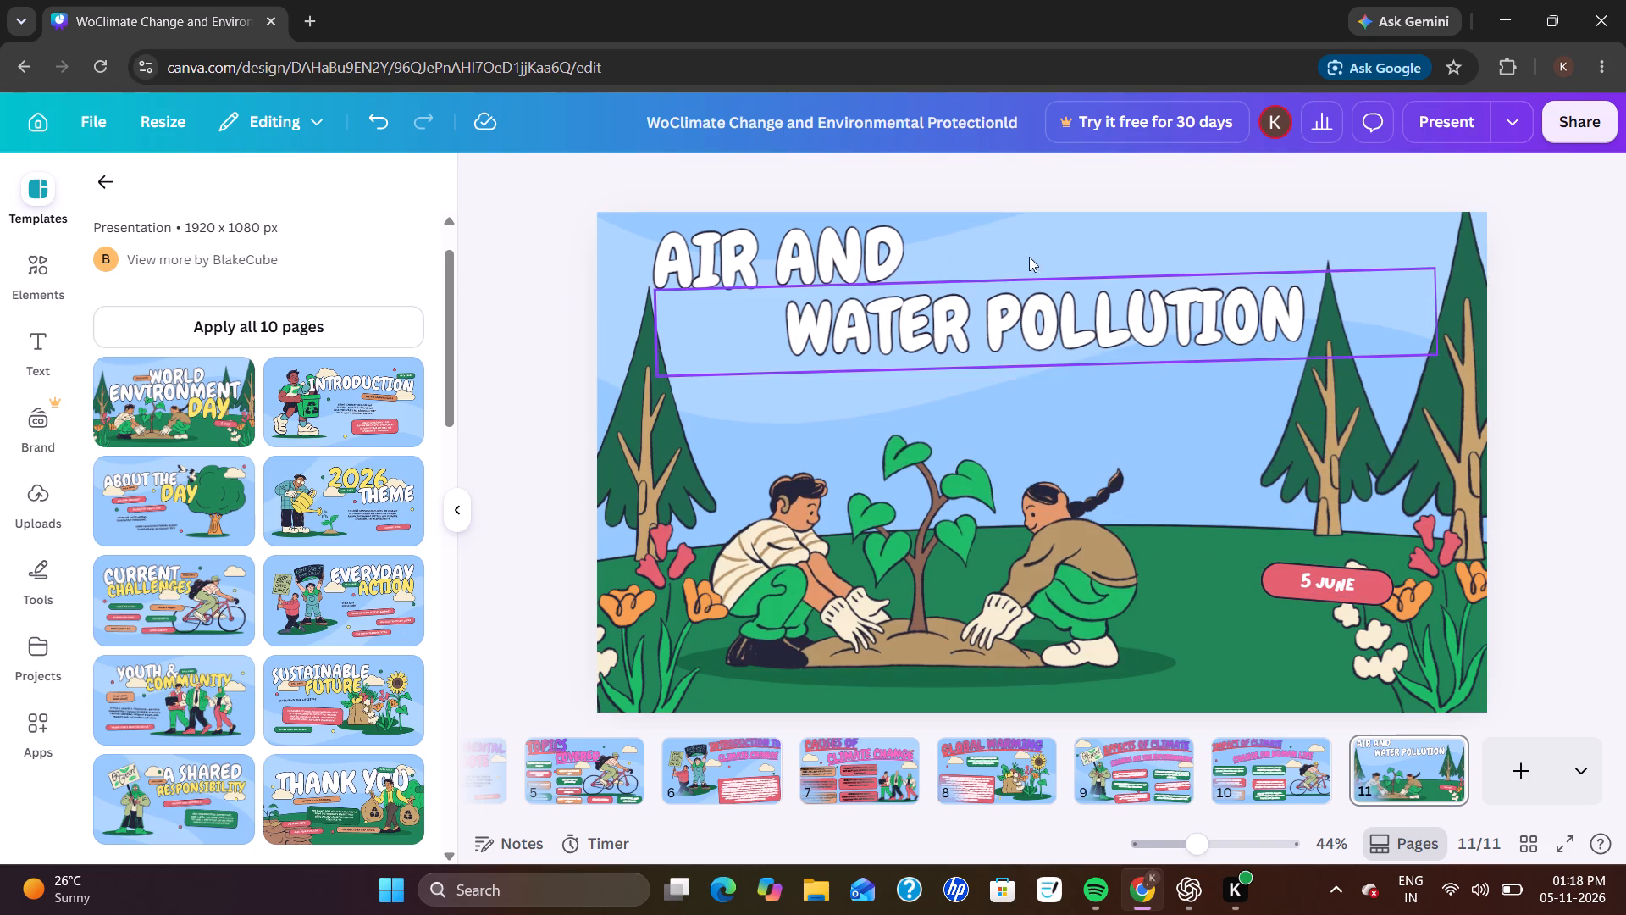
click(866, 258)
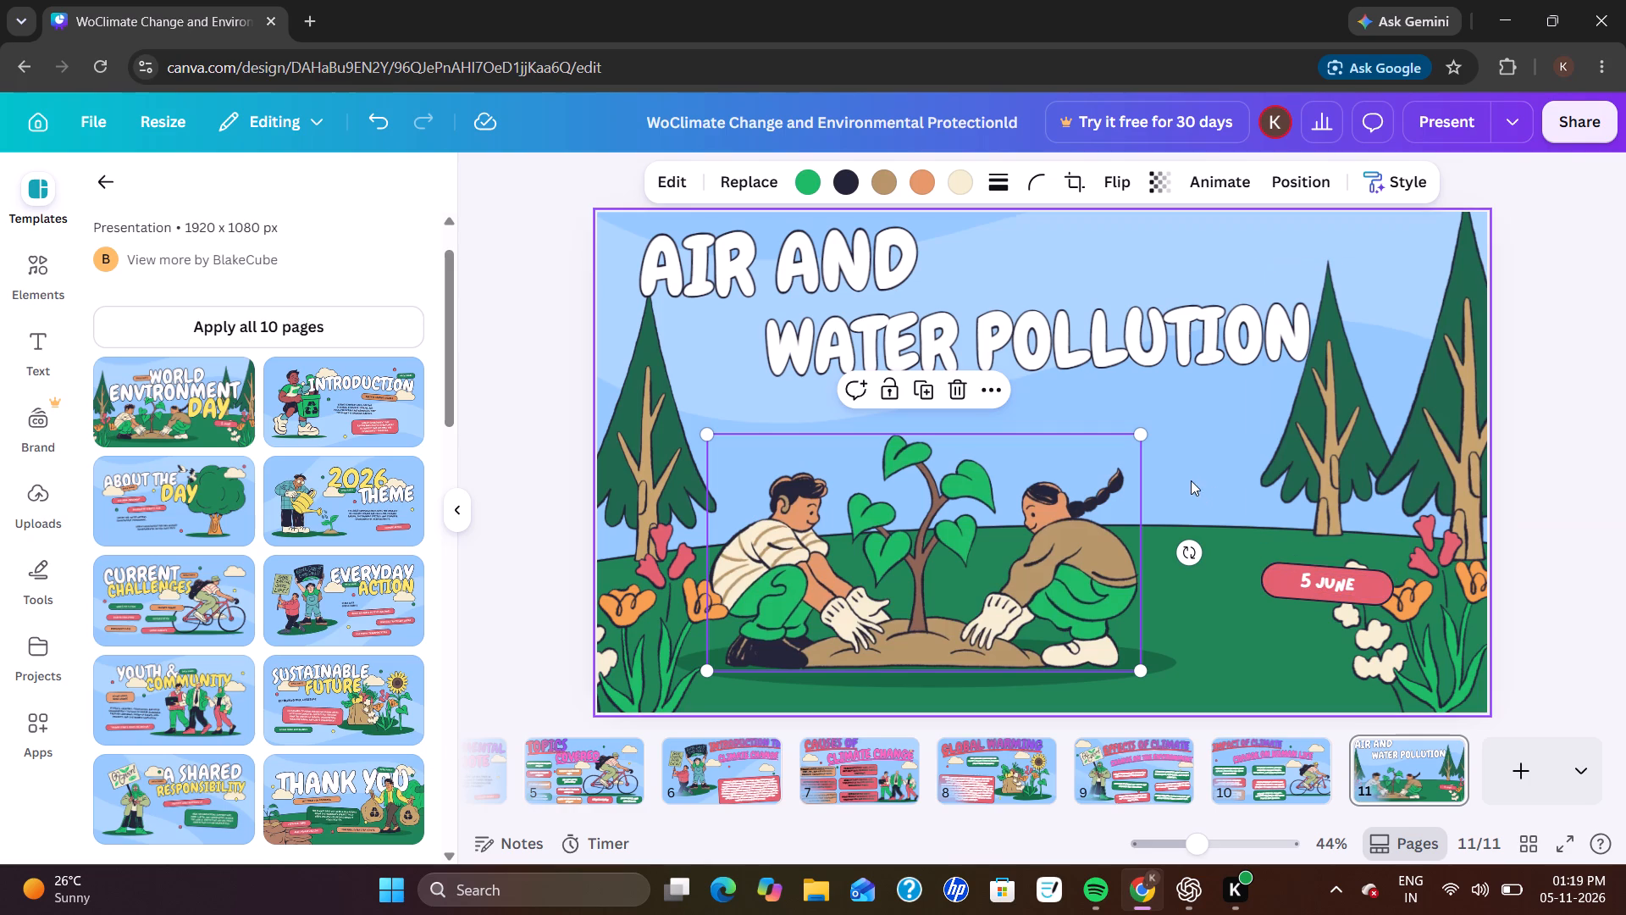
click(1170, 348)
click(1189, 452)
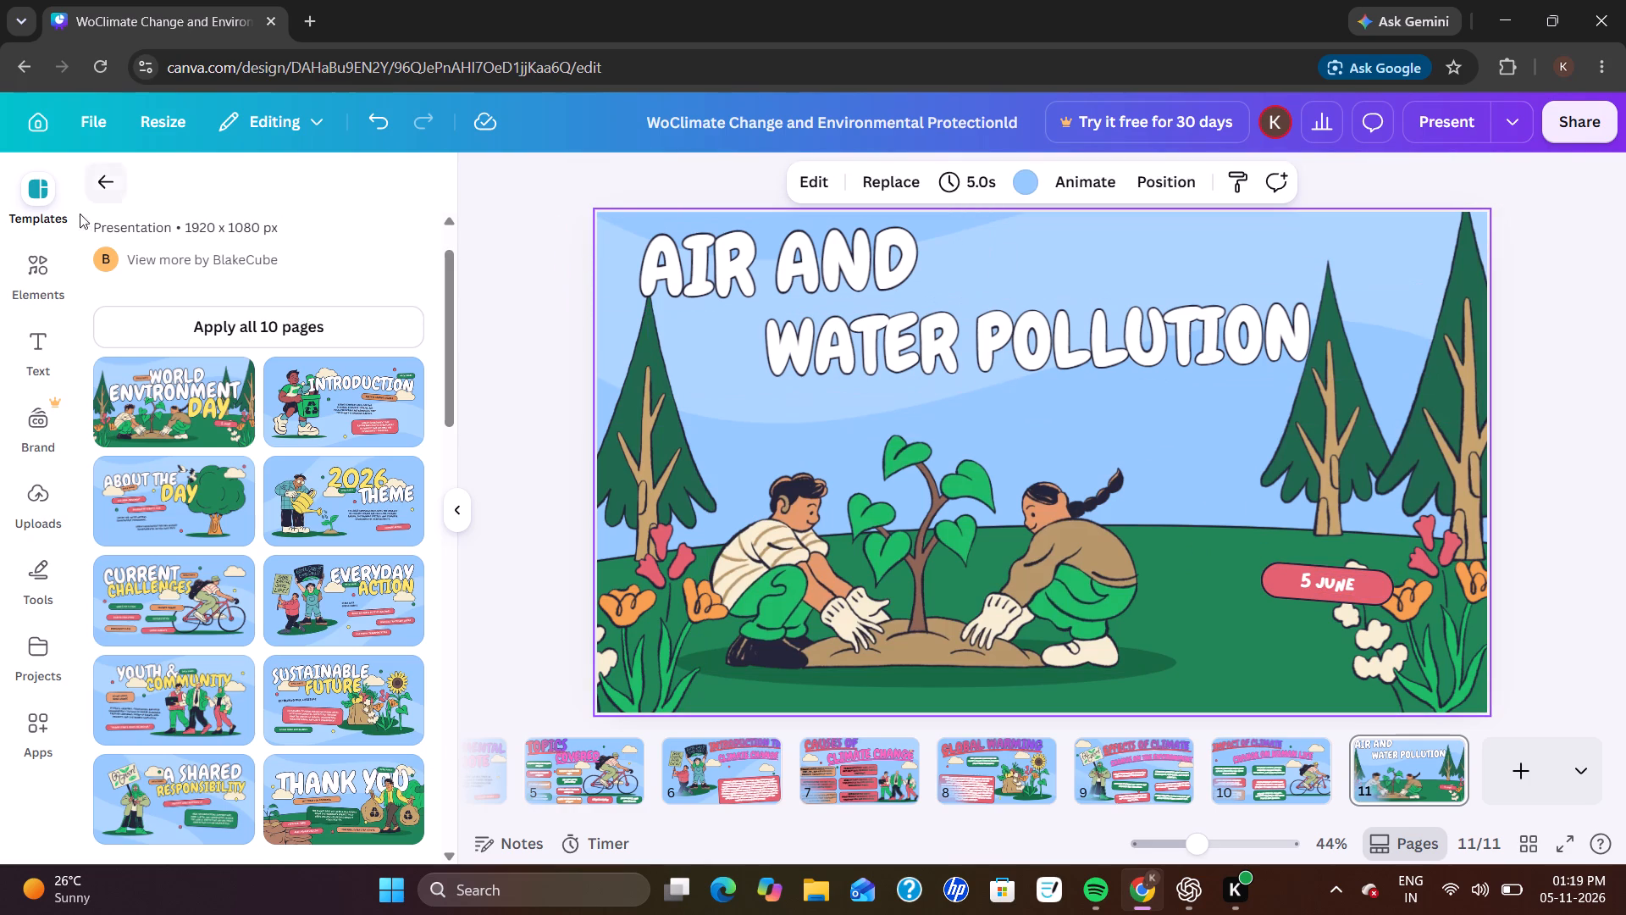
click(30, 340)
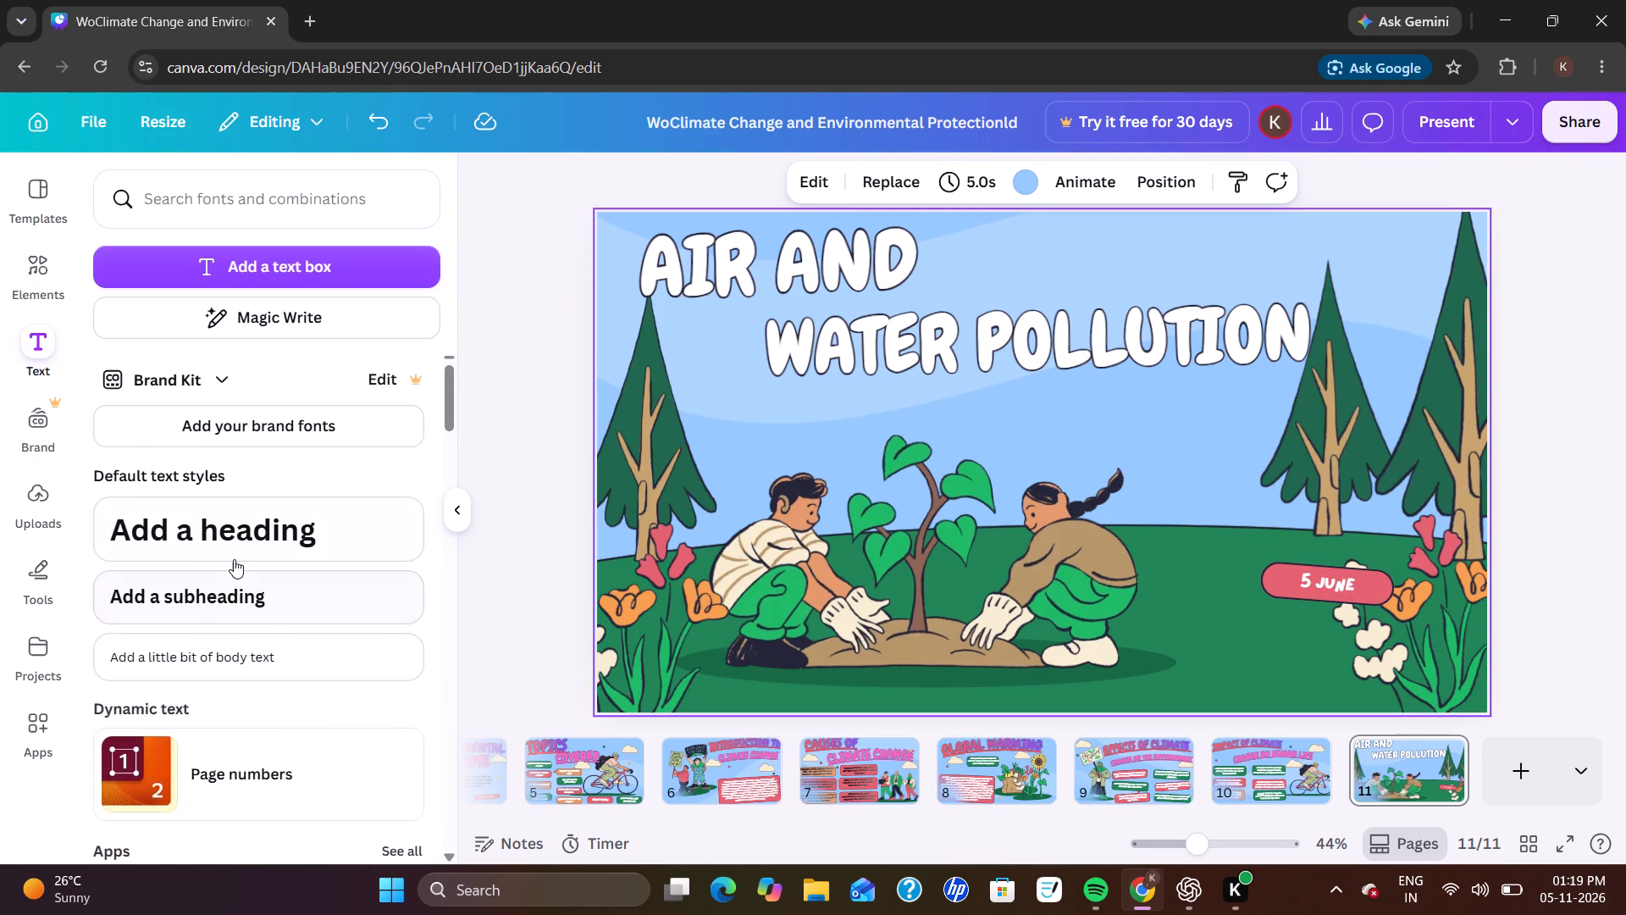
click(226, 597)
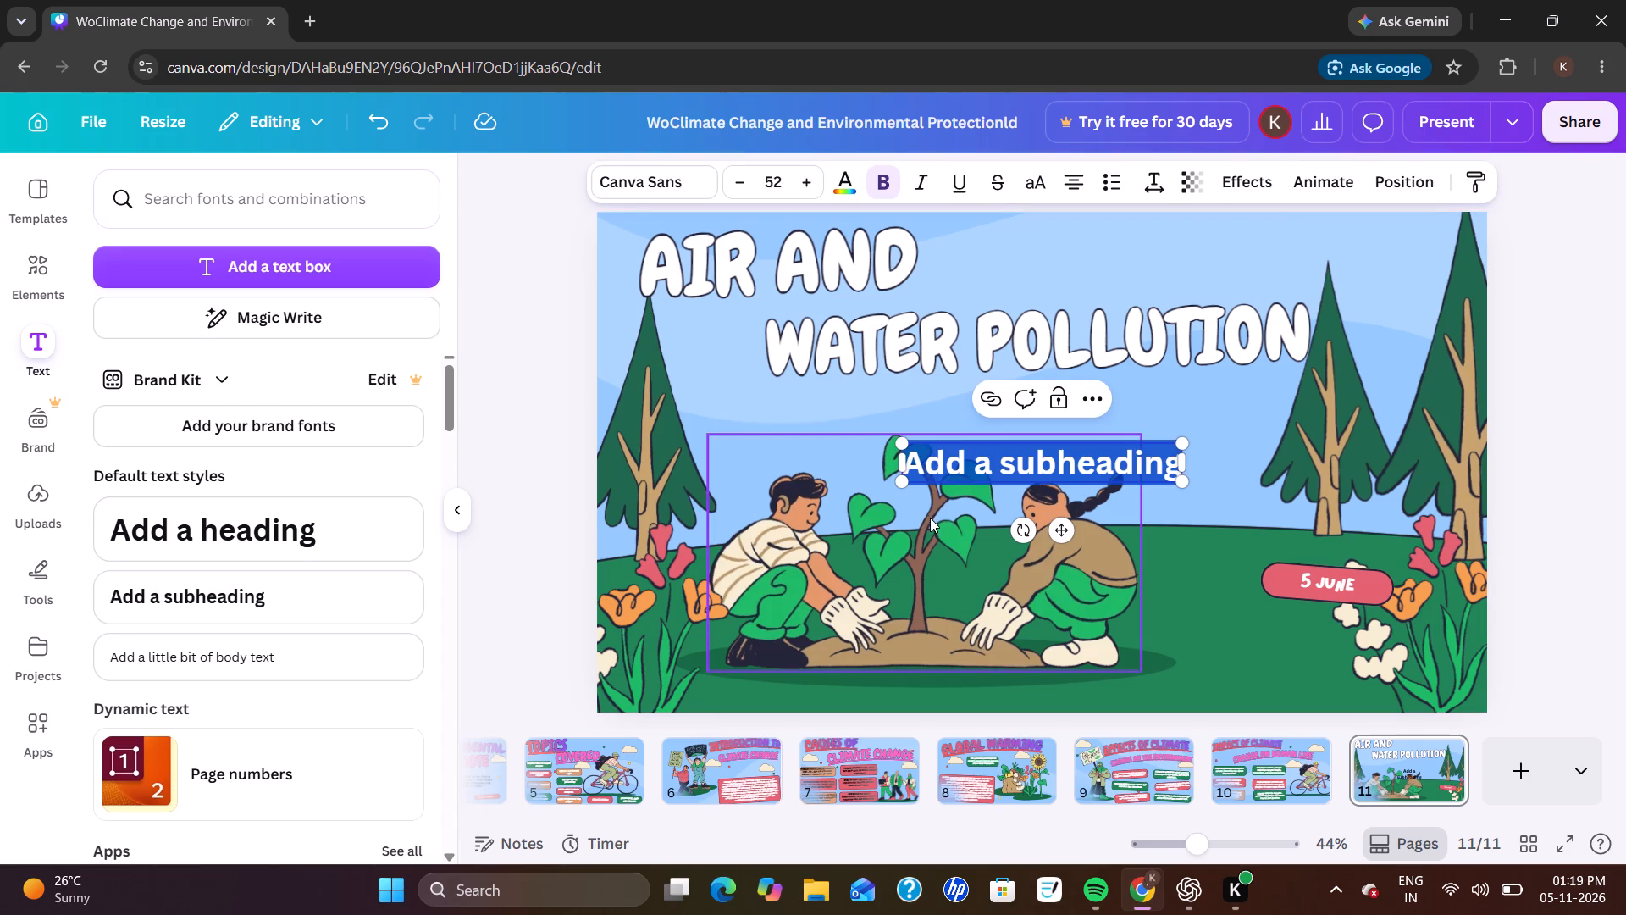
click(979, 447)
key(BackSpace)
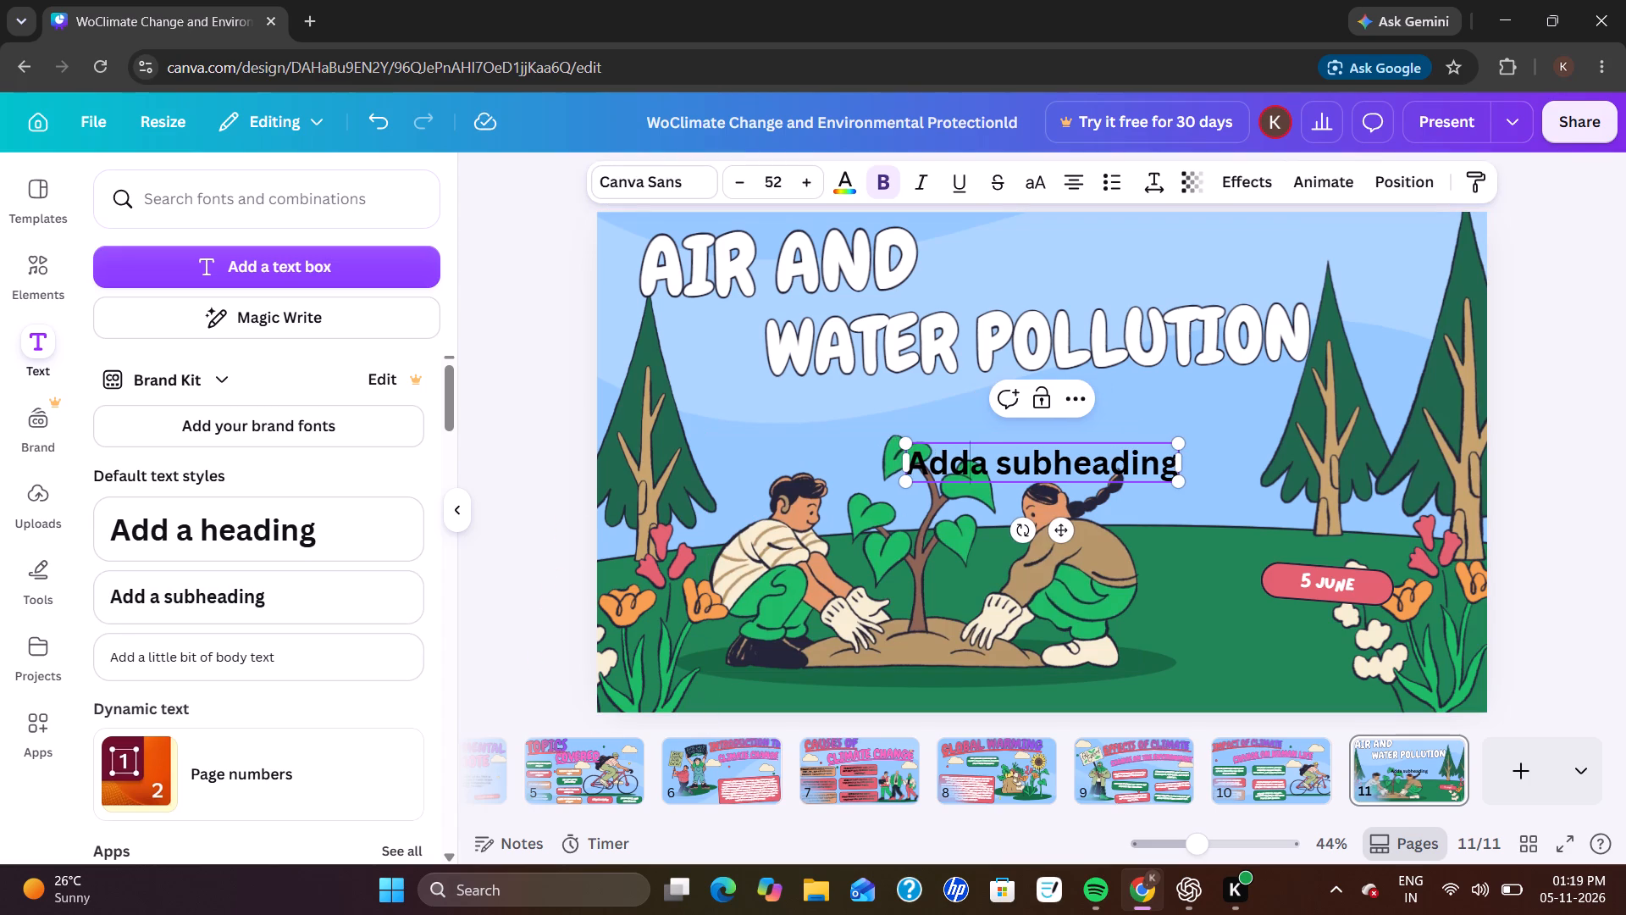
key(Right)
key(Right)
key(Right)
key(Right)
key(Right)
key(Right)
key(Right)
key(Right)
key(Right)
key(Right)
key(Right)
key(Right)
key(Right)
key(Right)
key(Right)
key(Right)
key(BackSpace)
key(BackSpace)
key(BackSpace)
key(BackSpace)
key(BackSpace)
key(BackSpace)
key(BackSpace)
key(BackSpace)
key(BackSpace)
key(BackSpace)
key(BackSpace)
key(BackSpace)
key(BackSpace)
key(BackSpace)
key(BackSpace)
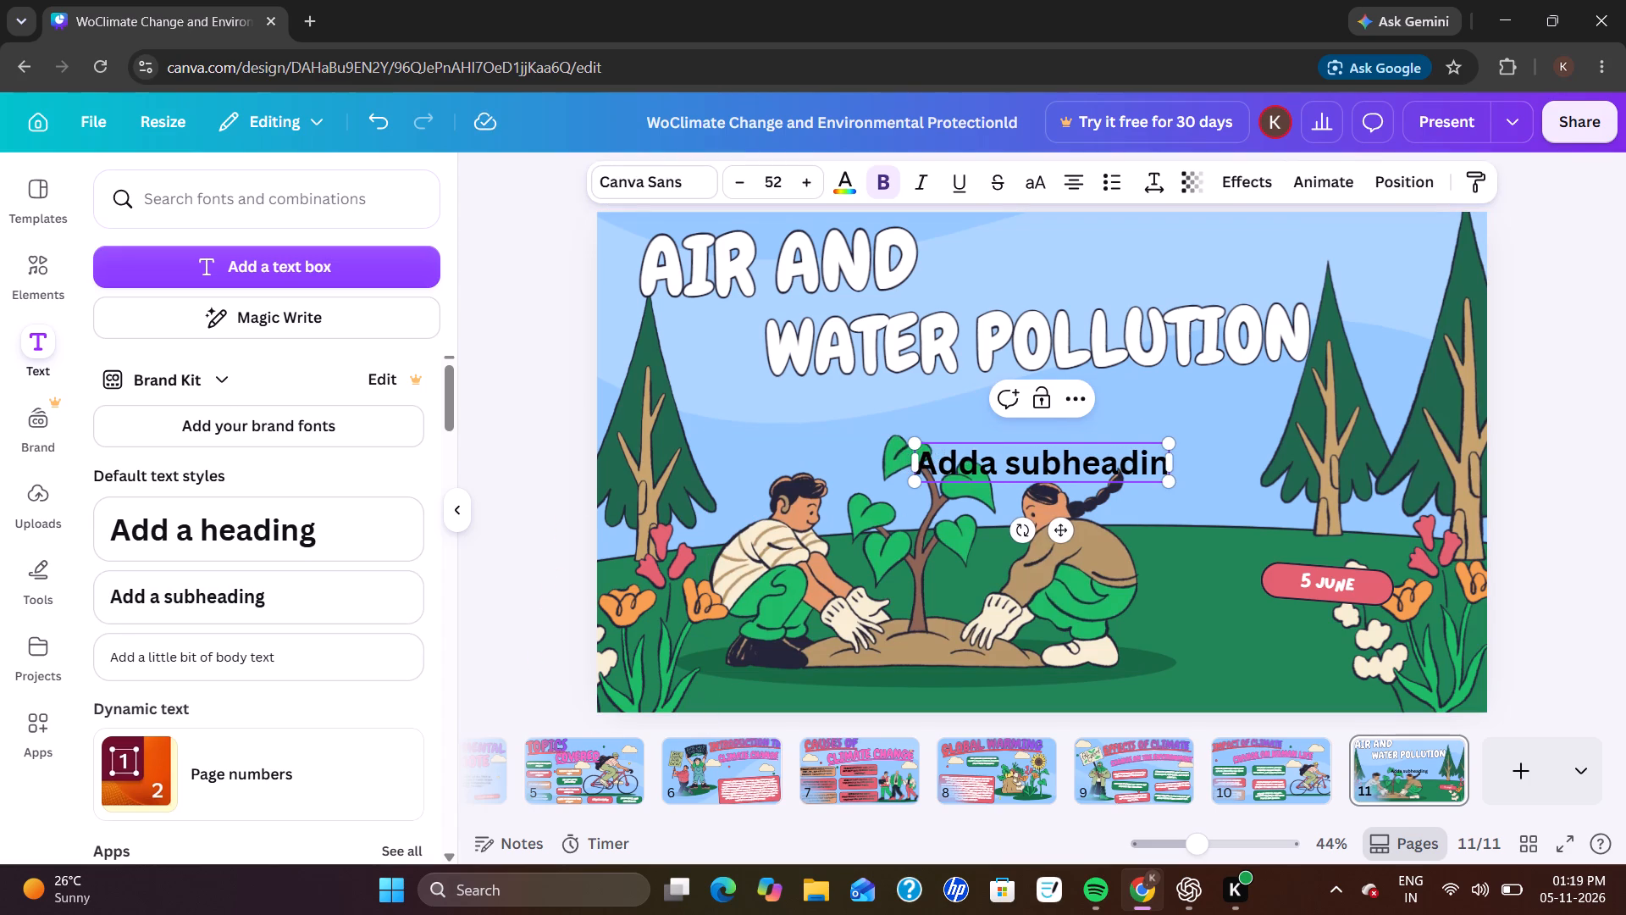
key(BackSpace)
key(BackSpace)
key(ctrl+v)
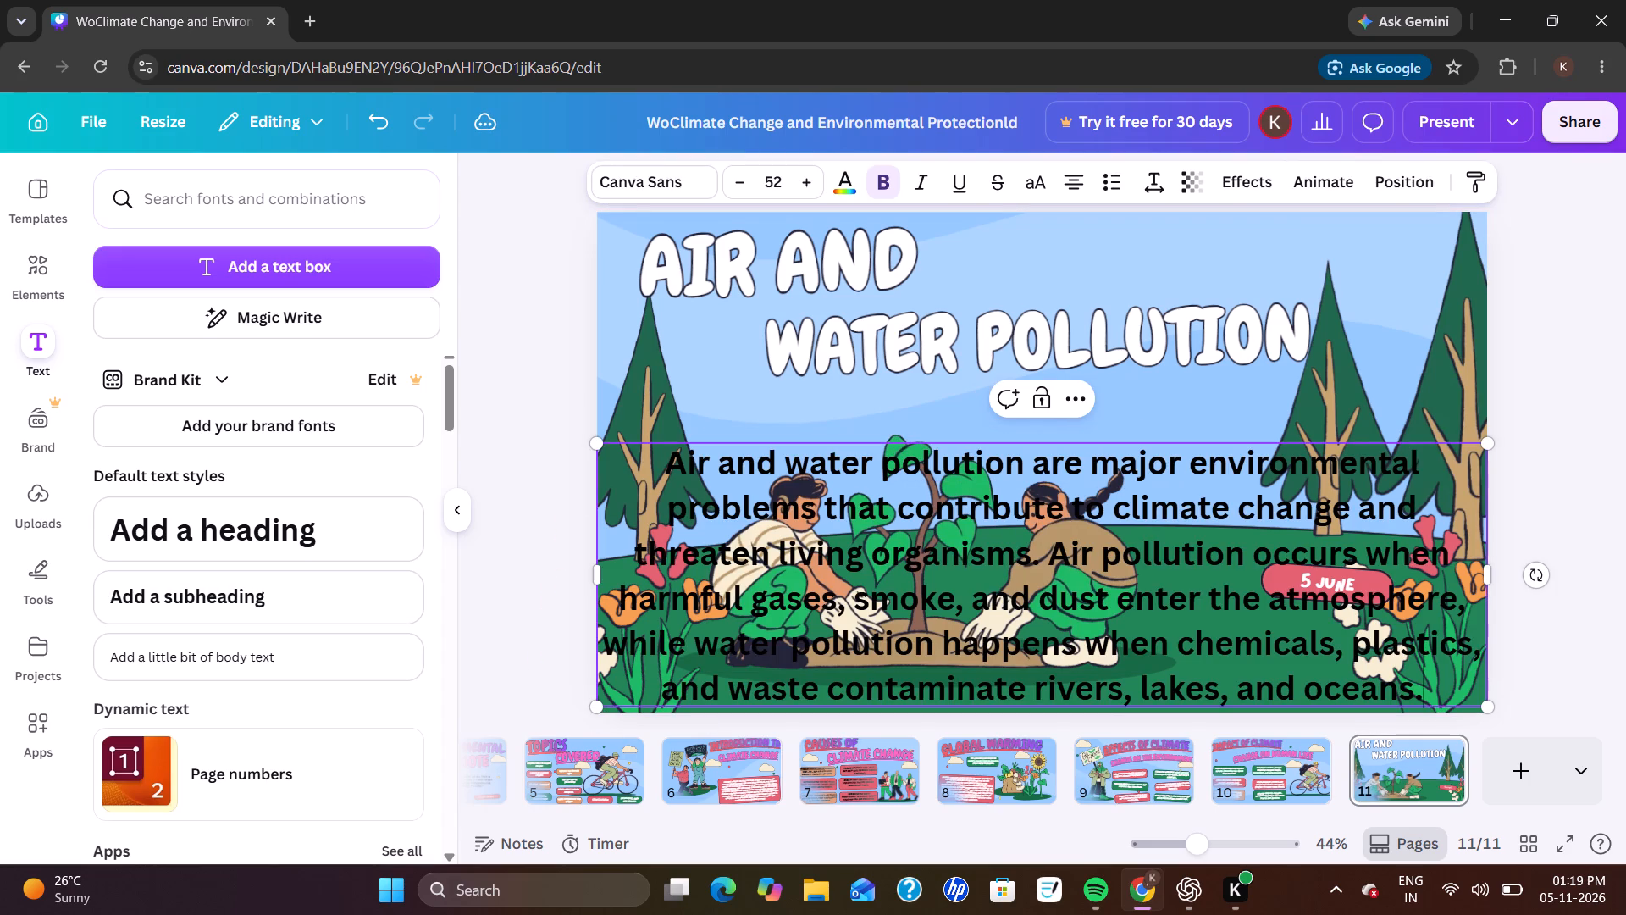
Reduce the pasted paragraph's font size and scale its text box down to size 24.4.
click(751, 195)
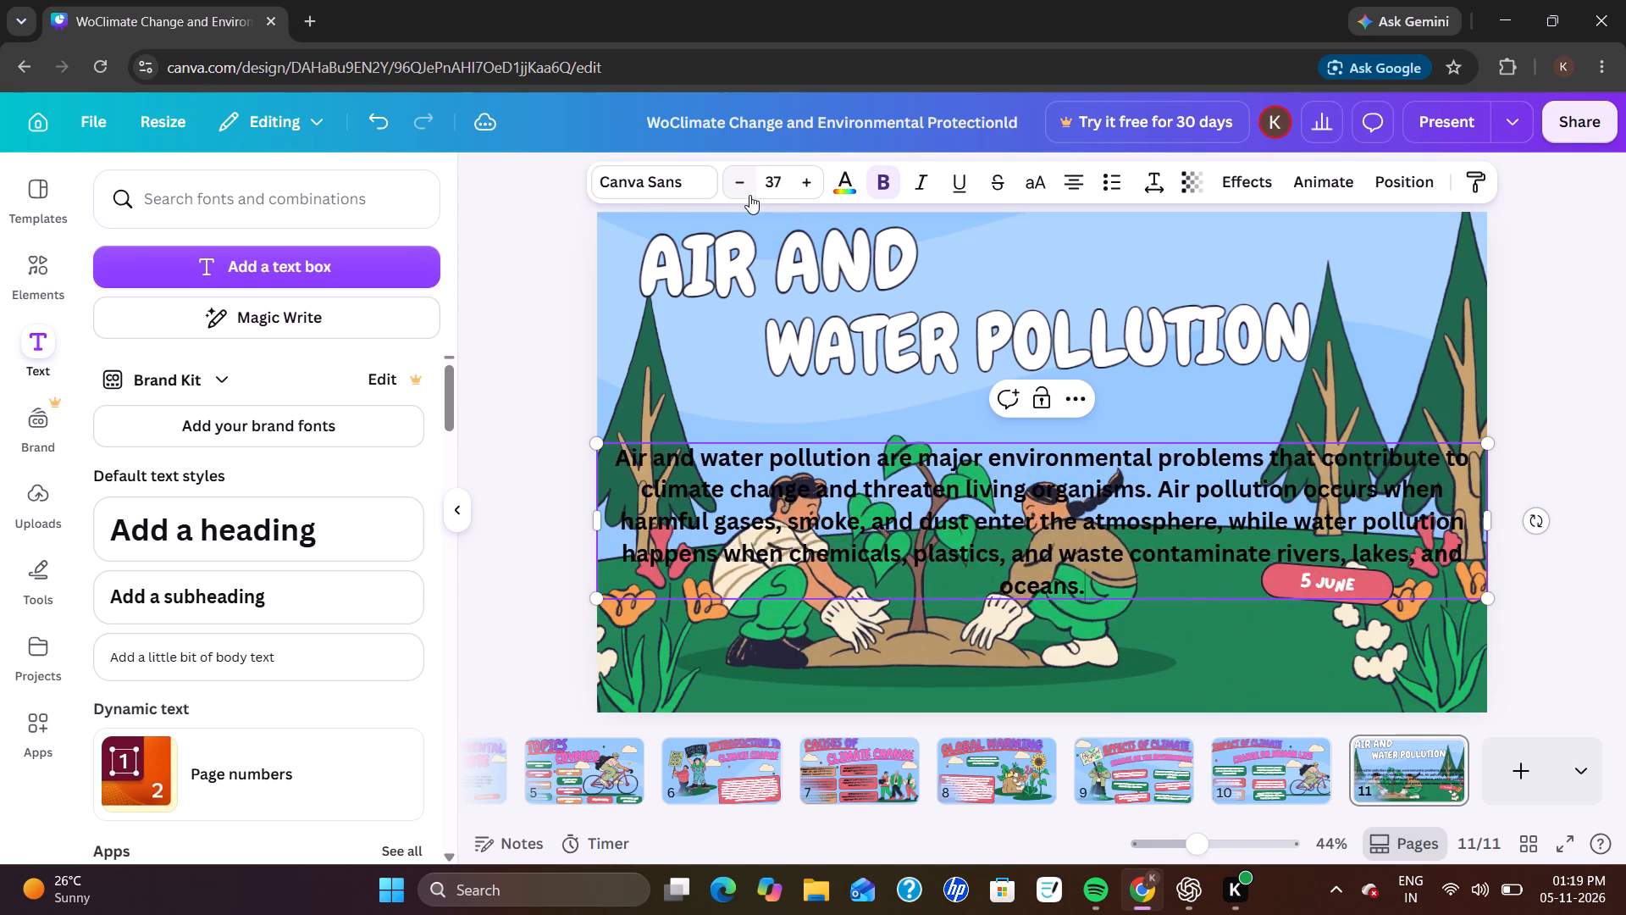
click(46, 214)
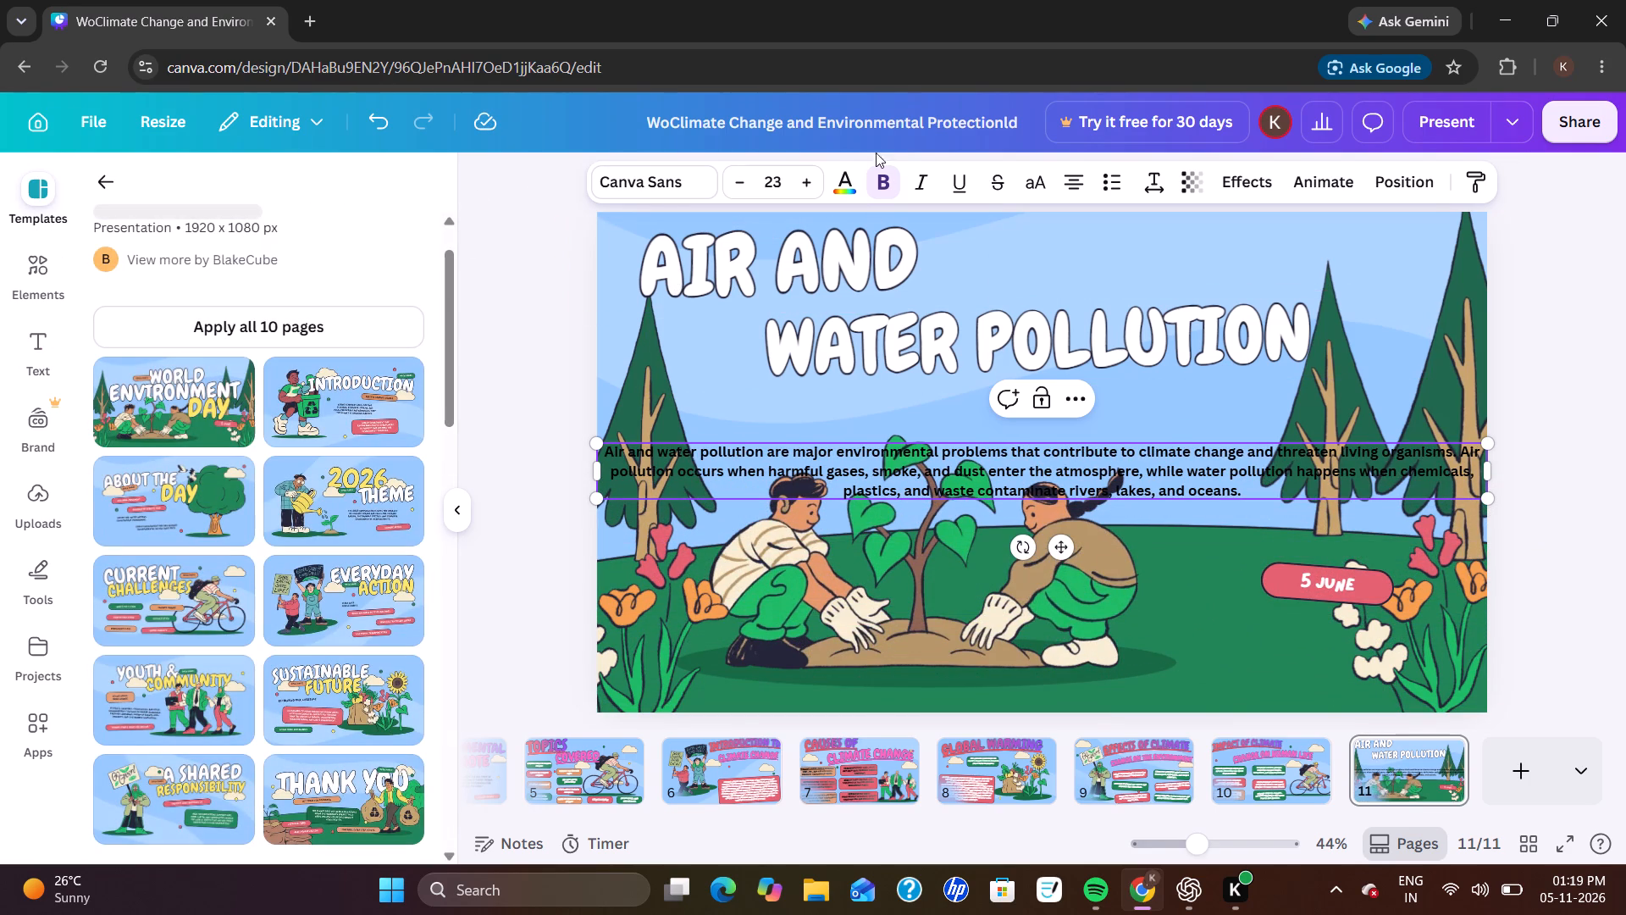
triple_click(807, 181)
triple_click(807, 181)
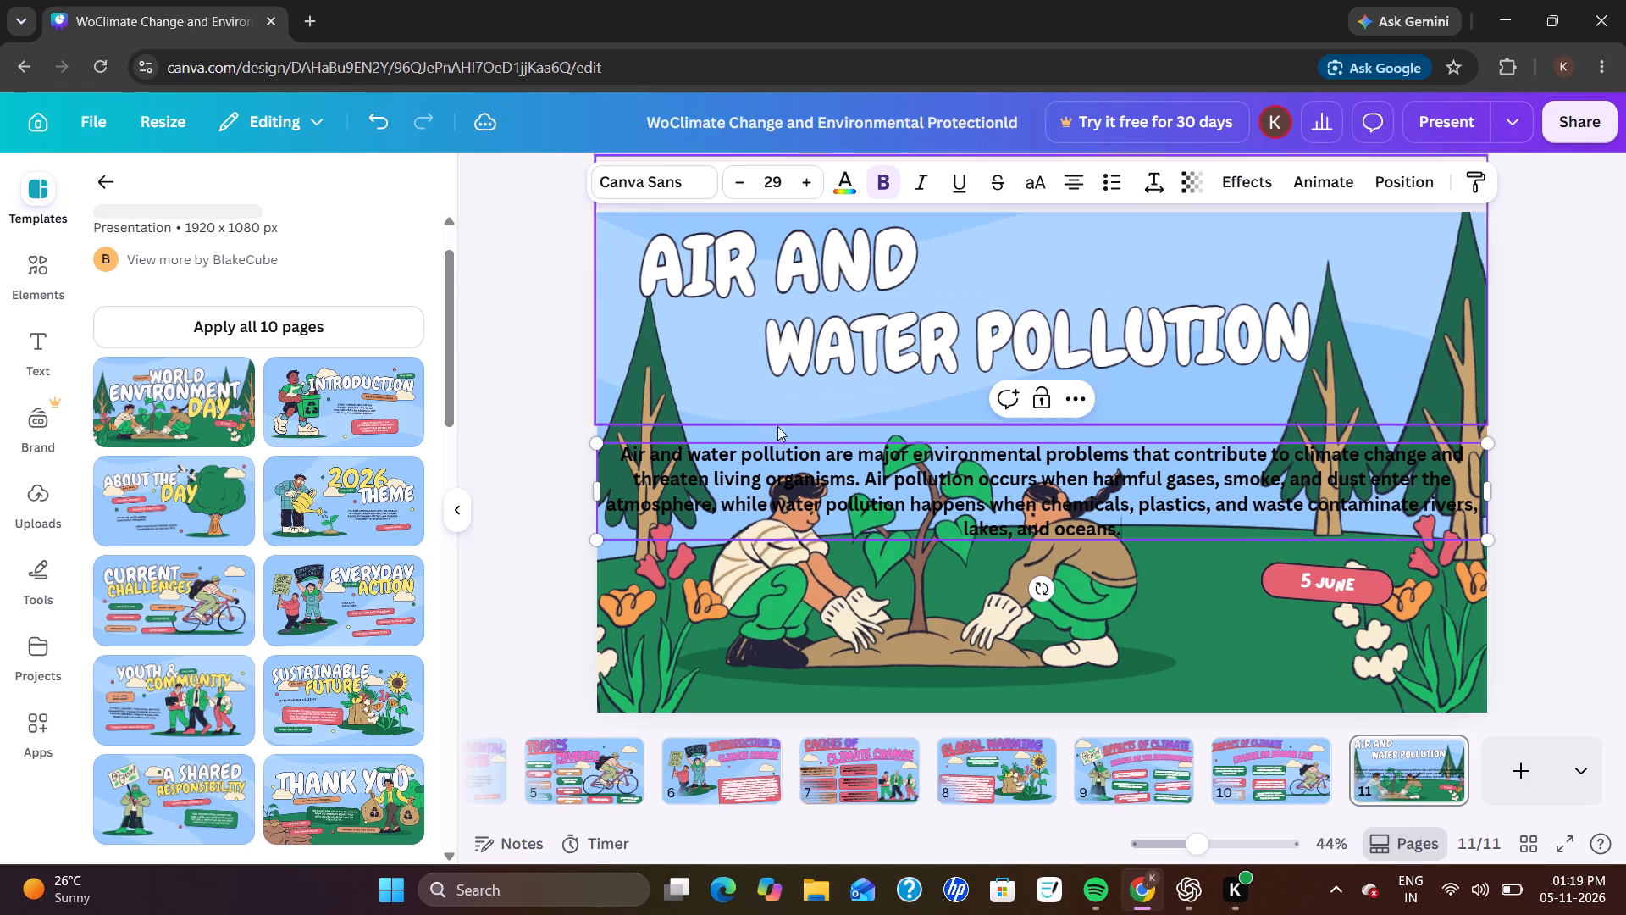
drag(595, 442, 738, 438)
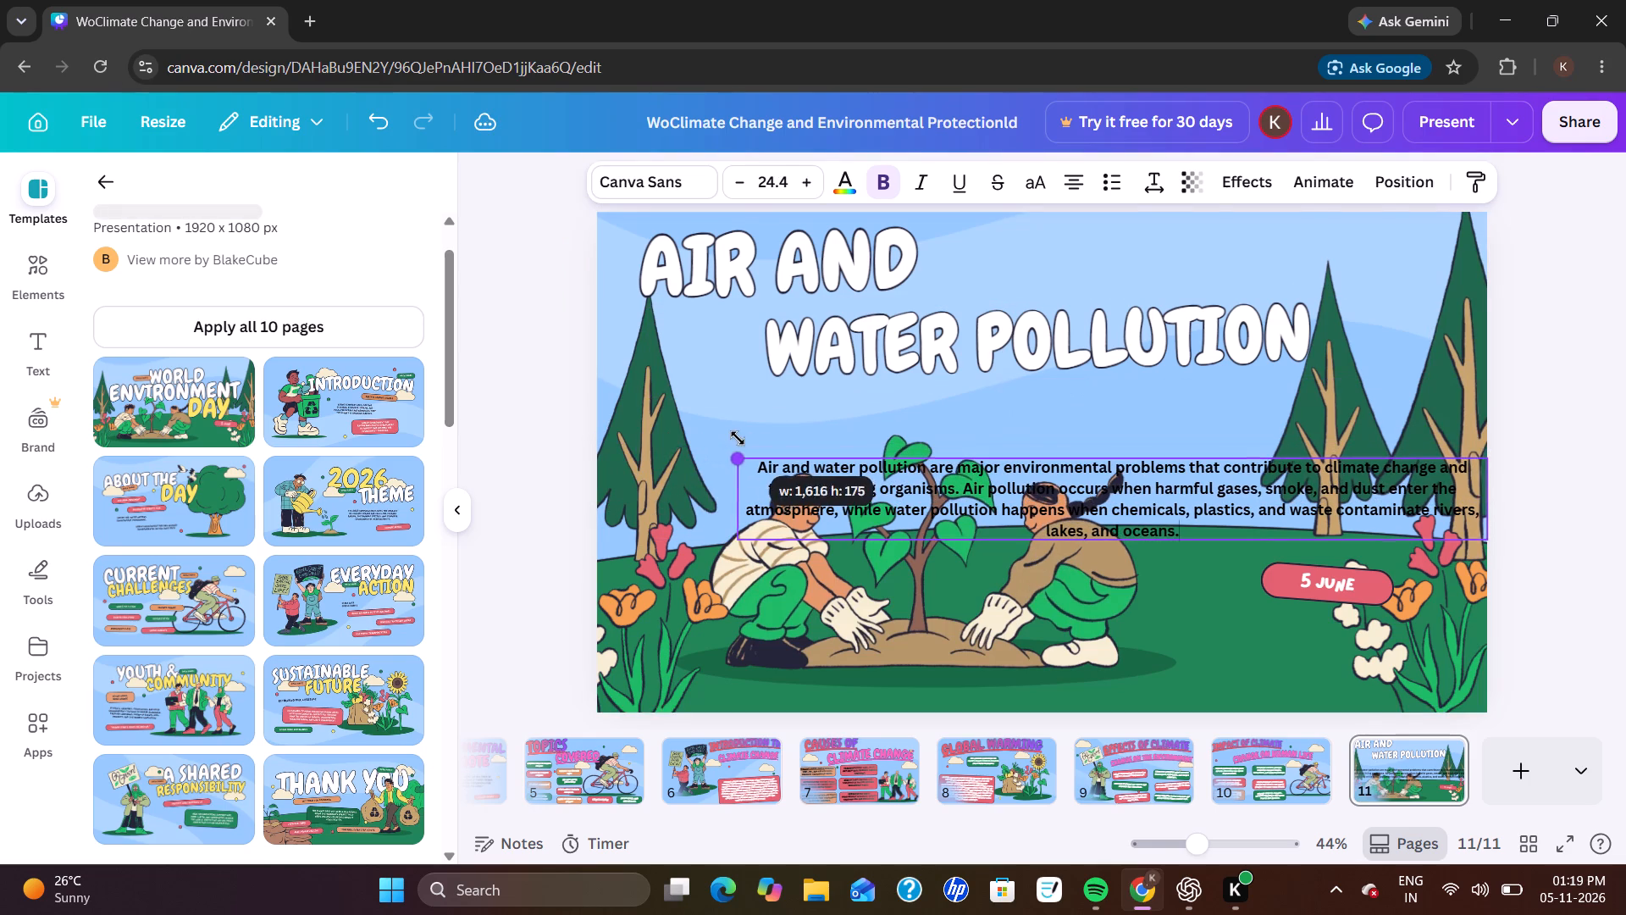
drag(738, 438, 737, 436)
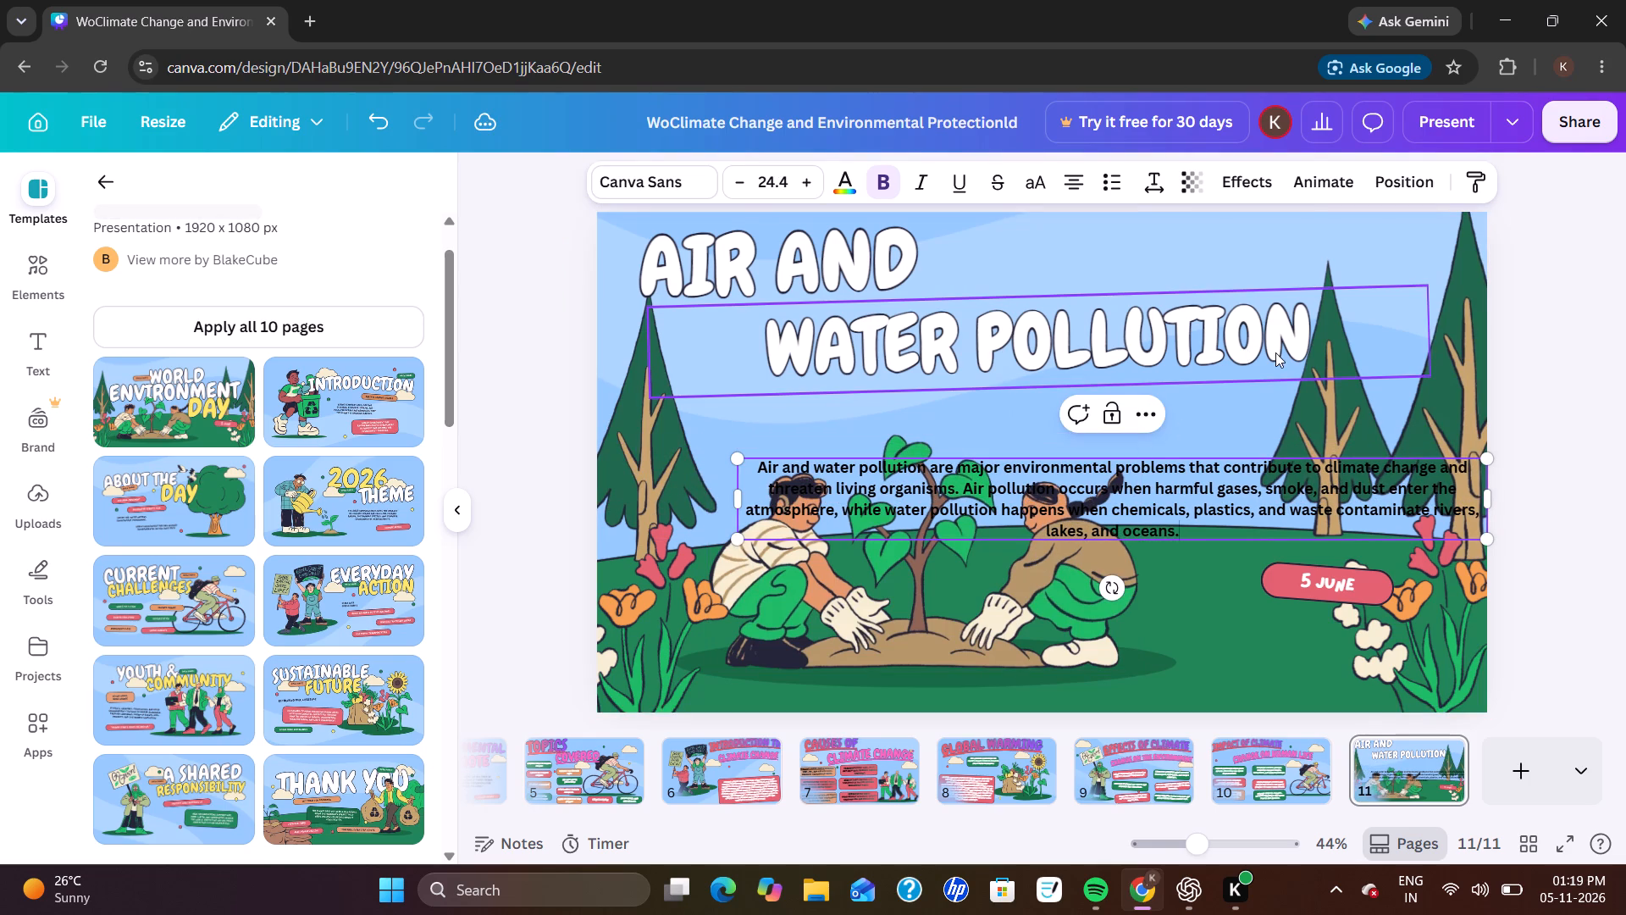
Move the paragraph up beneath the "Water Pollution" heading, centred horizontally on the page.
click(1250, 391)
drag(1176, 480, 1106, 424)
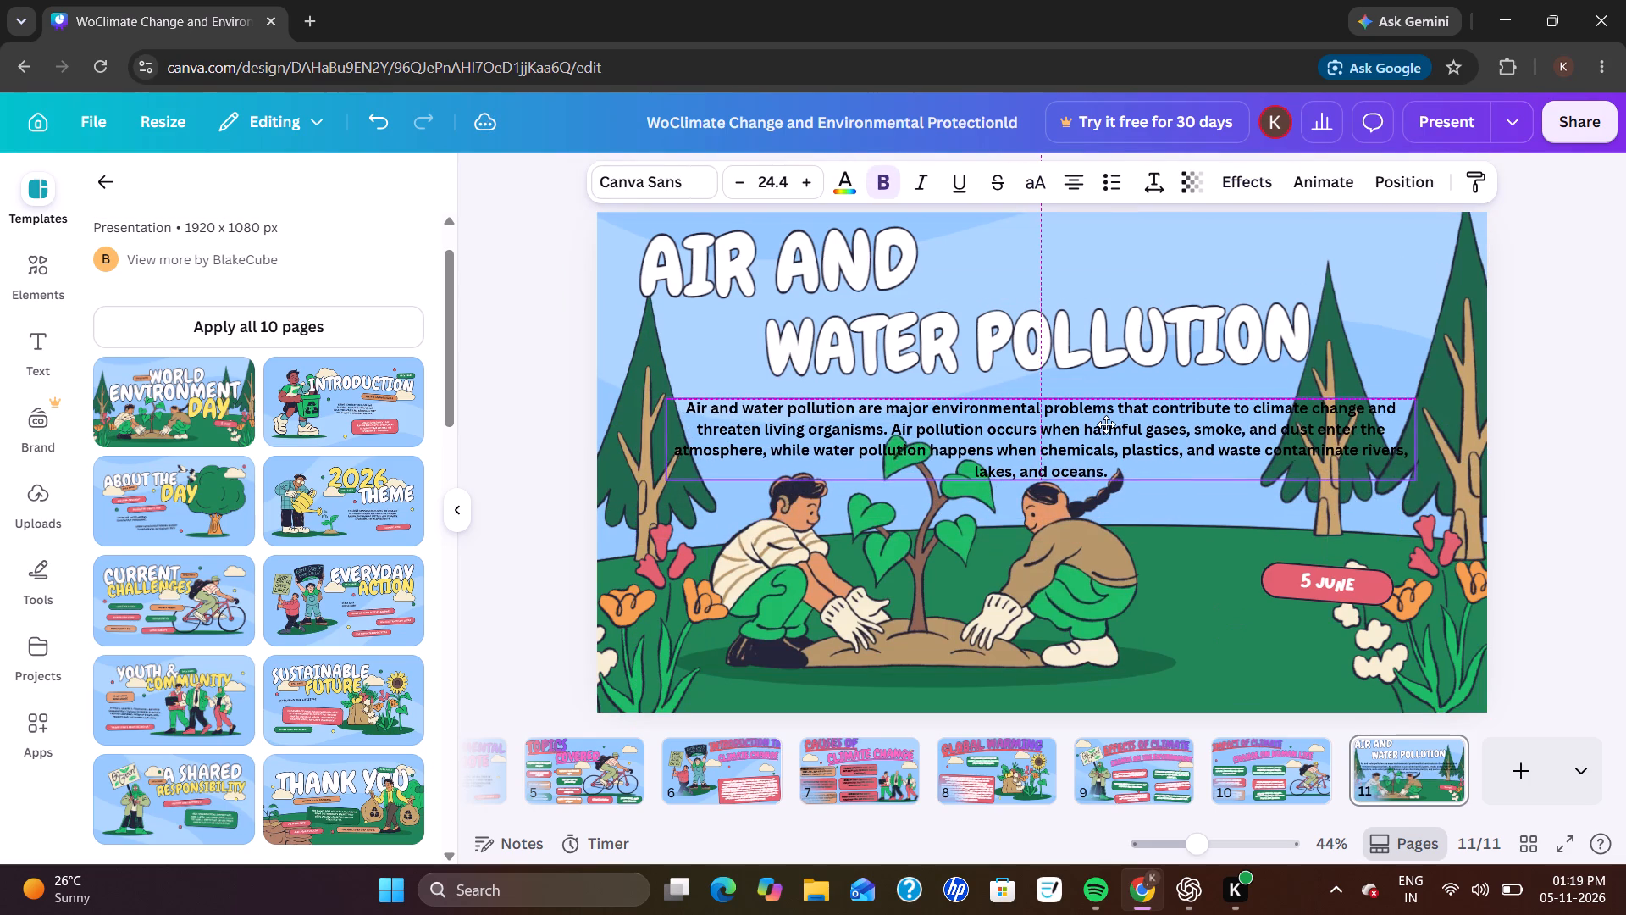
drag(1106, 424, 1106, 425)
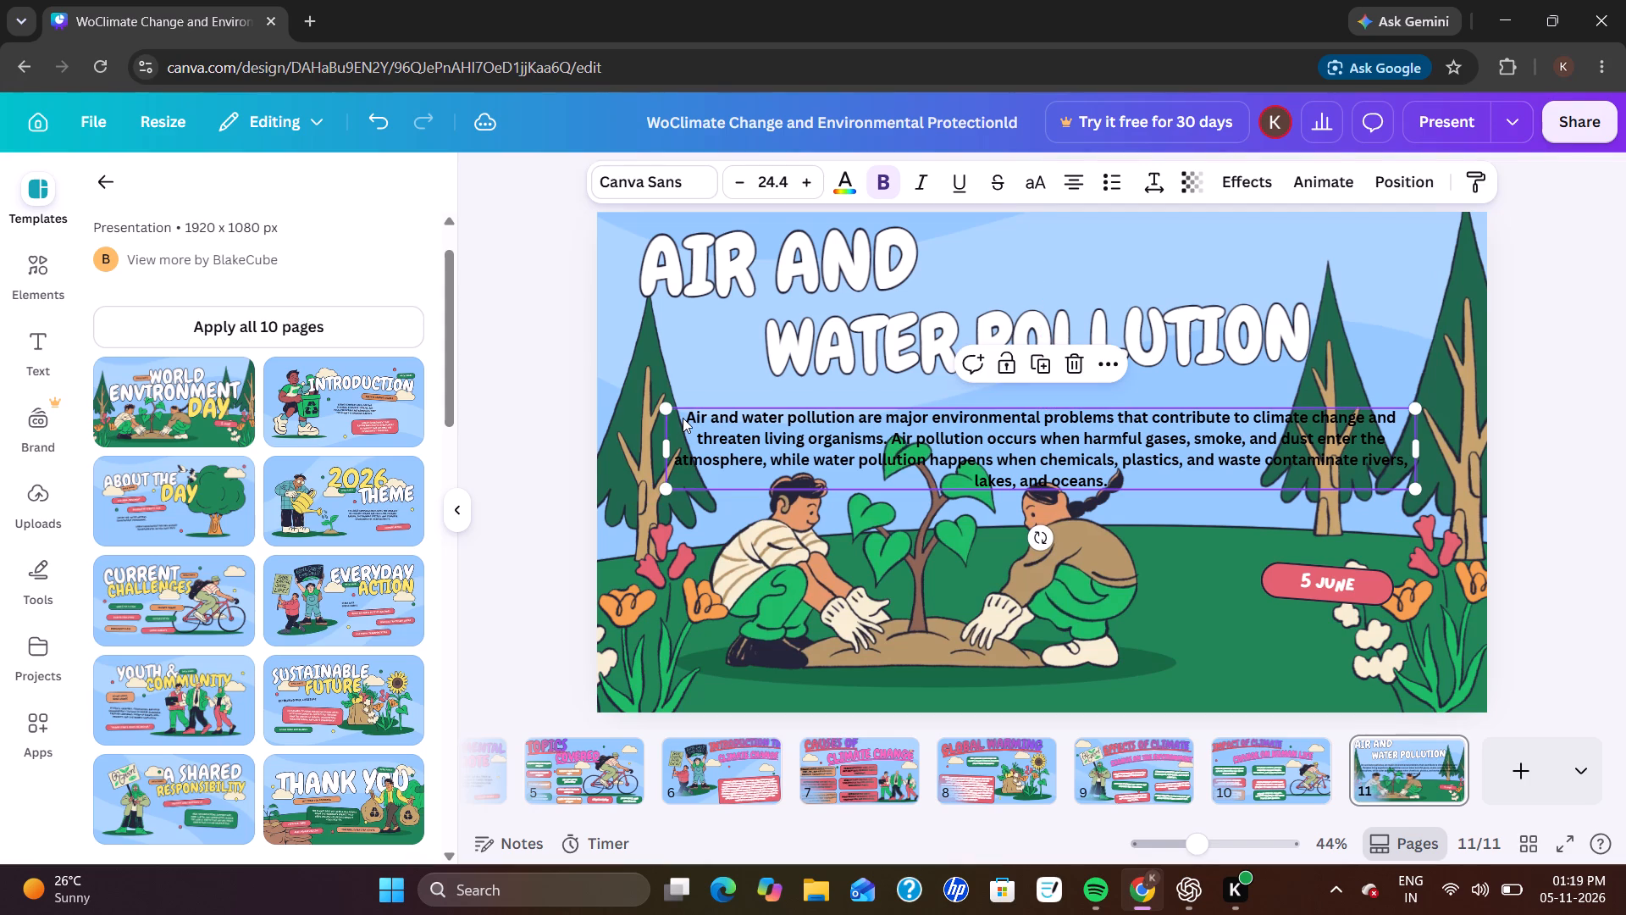
Change the text colour of the whole introductory paragraph to white.
click(683, 418)
drag(632, 420, 631, 418)
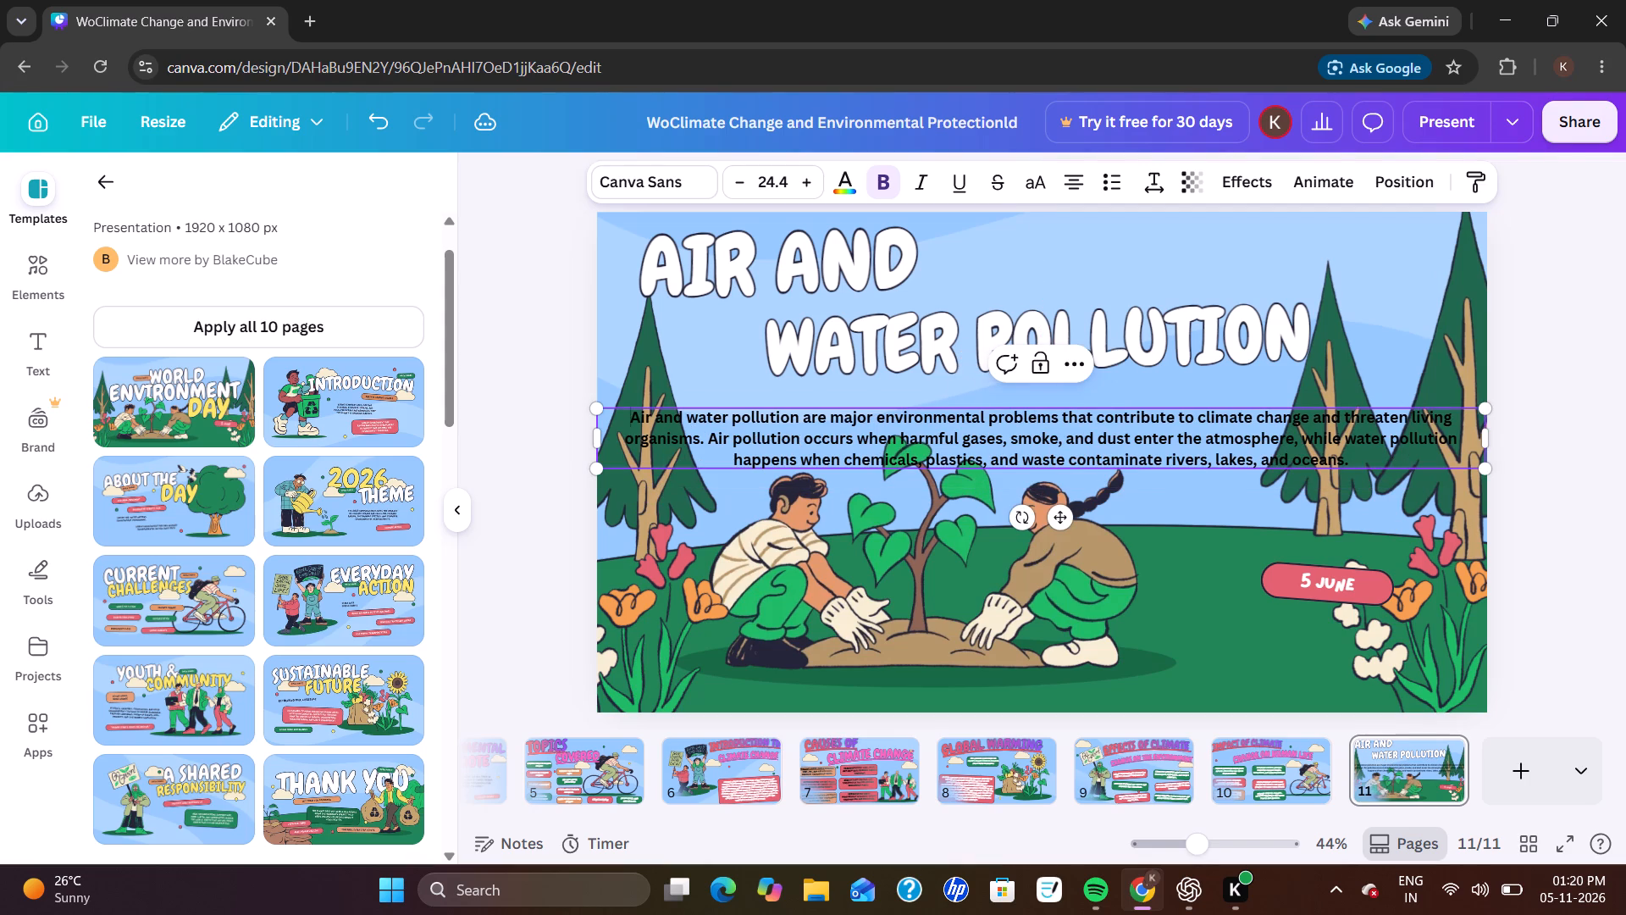
drag(631, 418, 1308, 476)
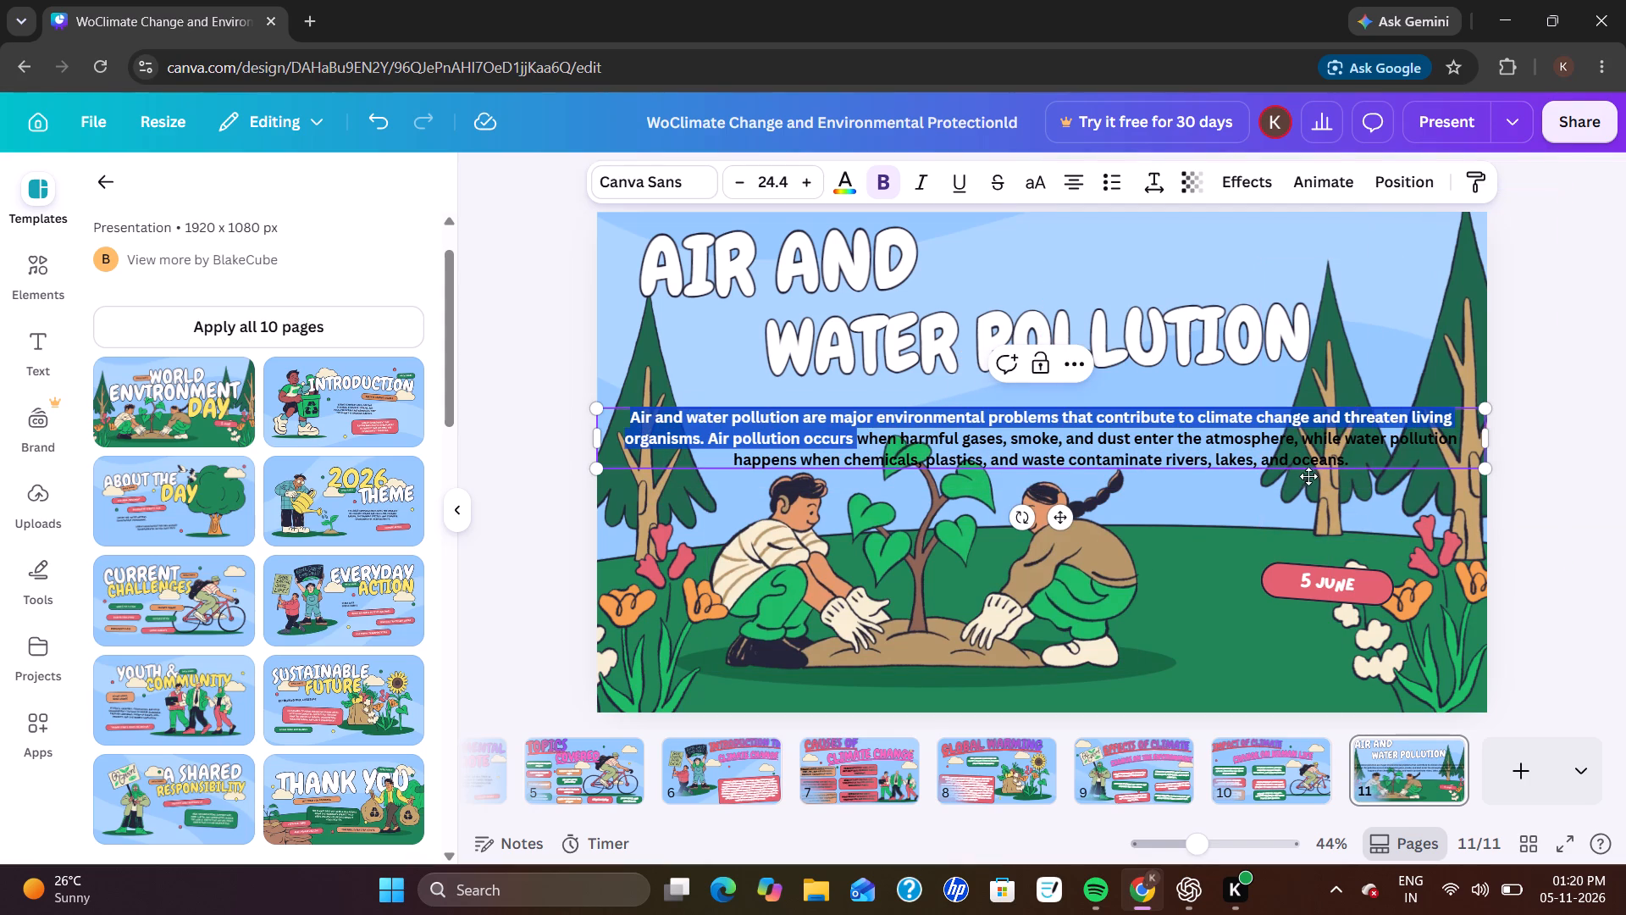
drag(1308, 476, 1355, 463)
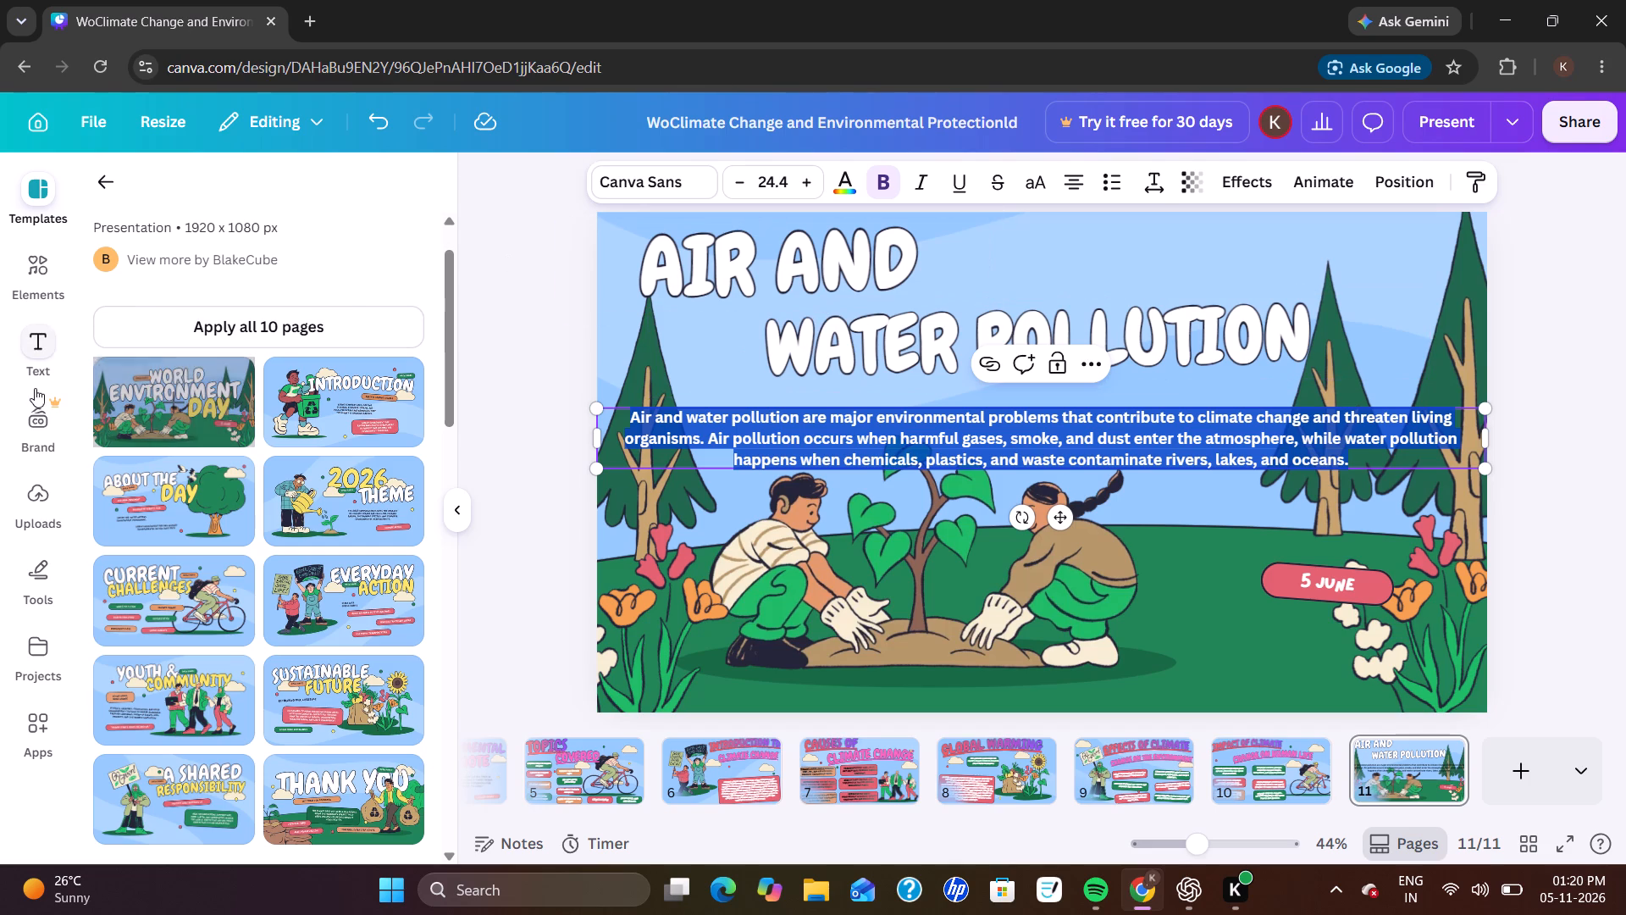
click(845, 182)
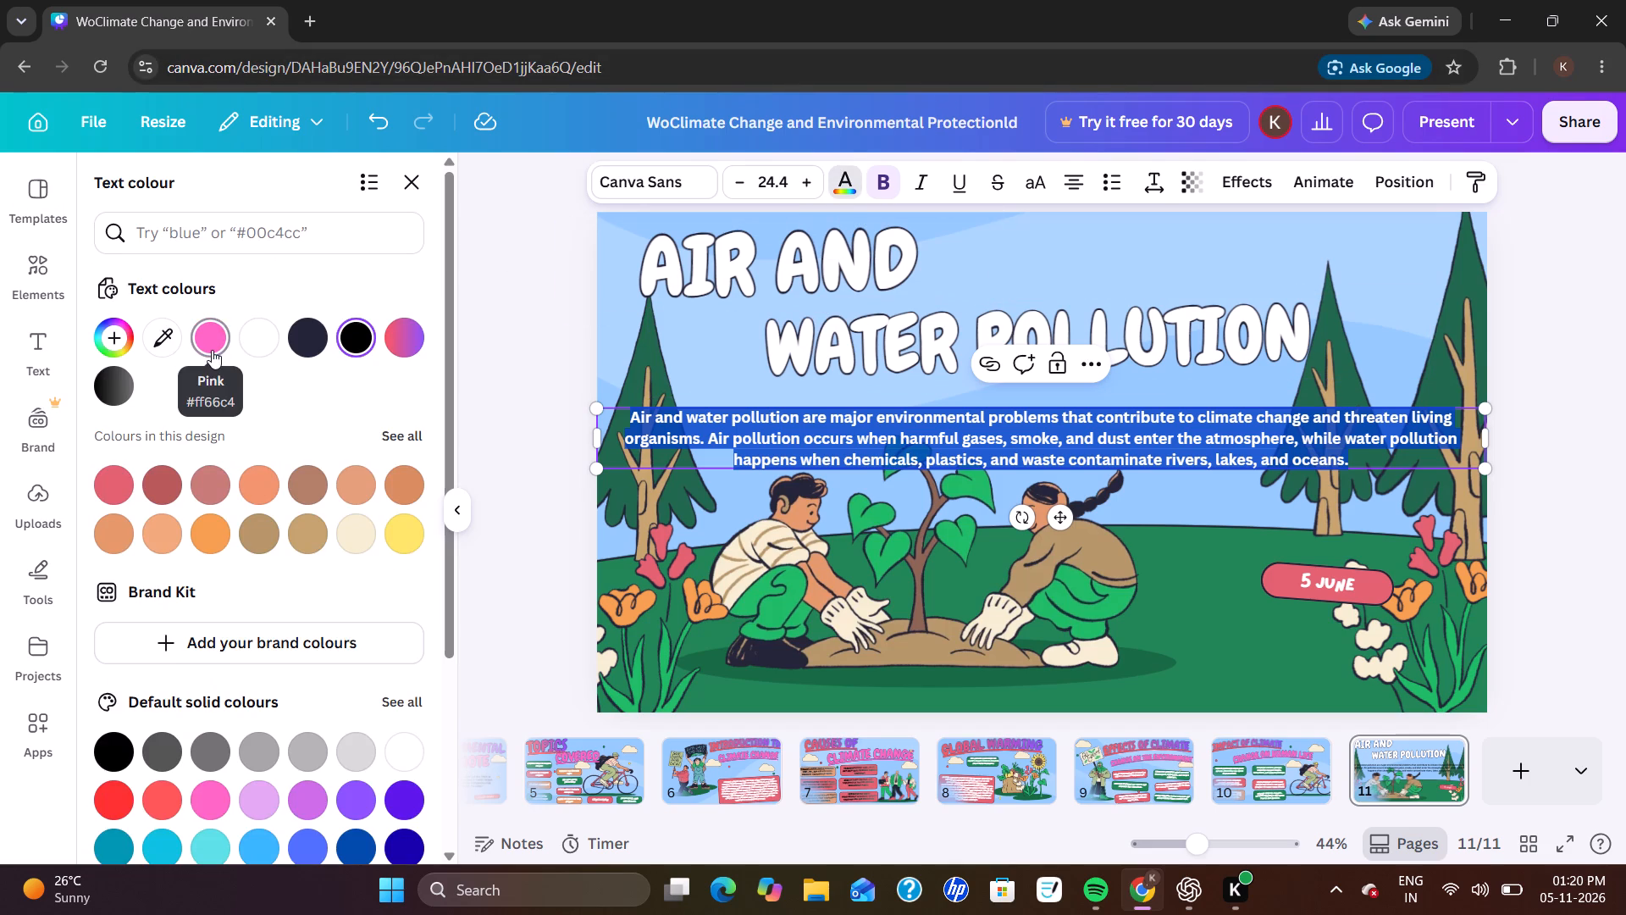
click(255, 344)
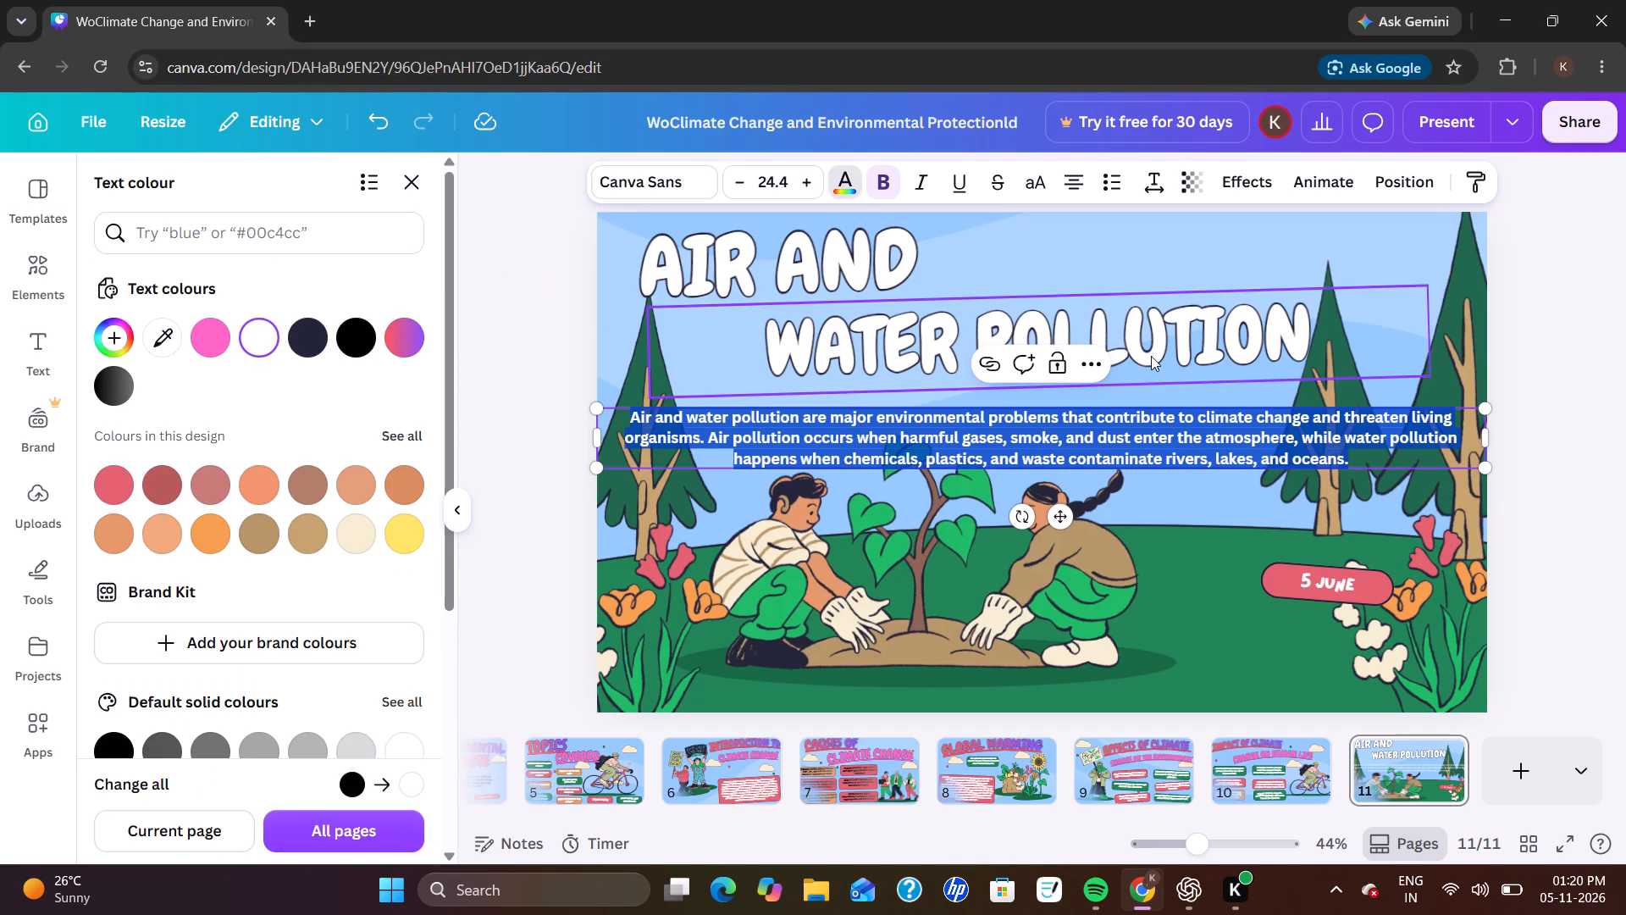
click(1596, 323)
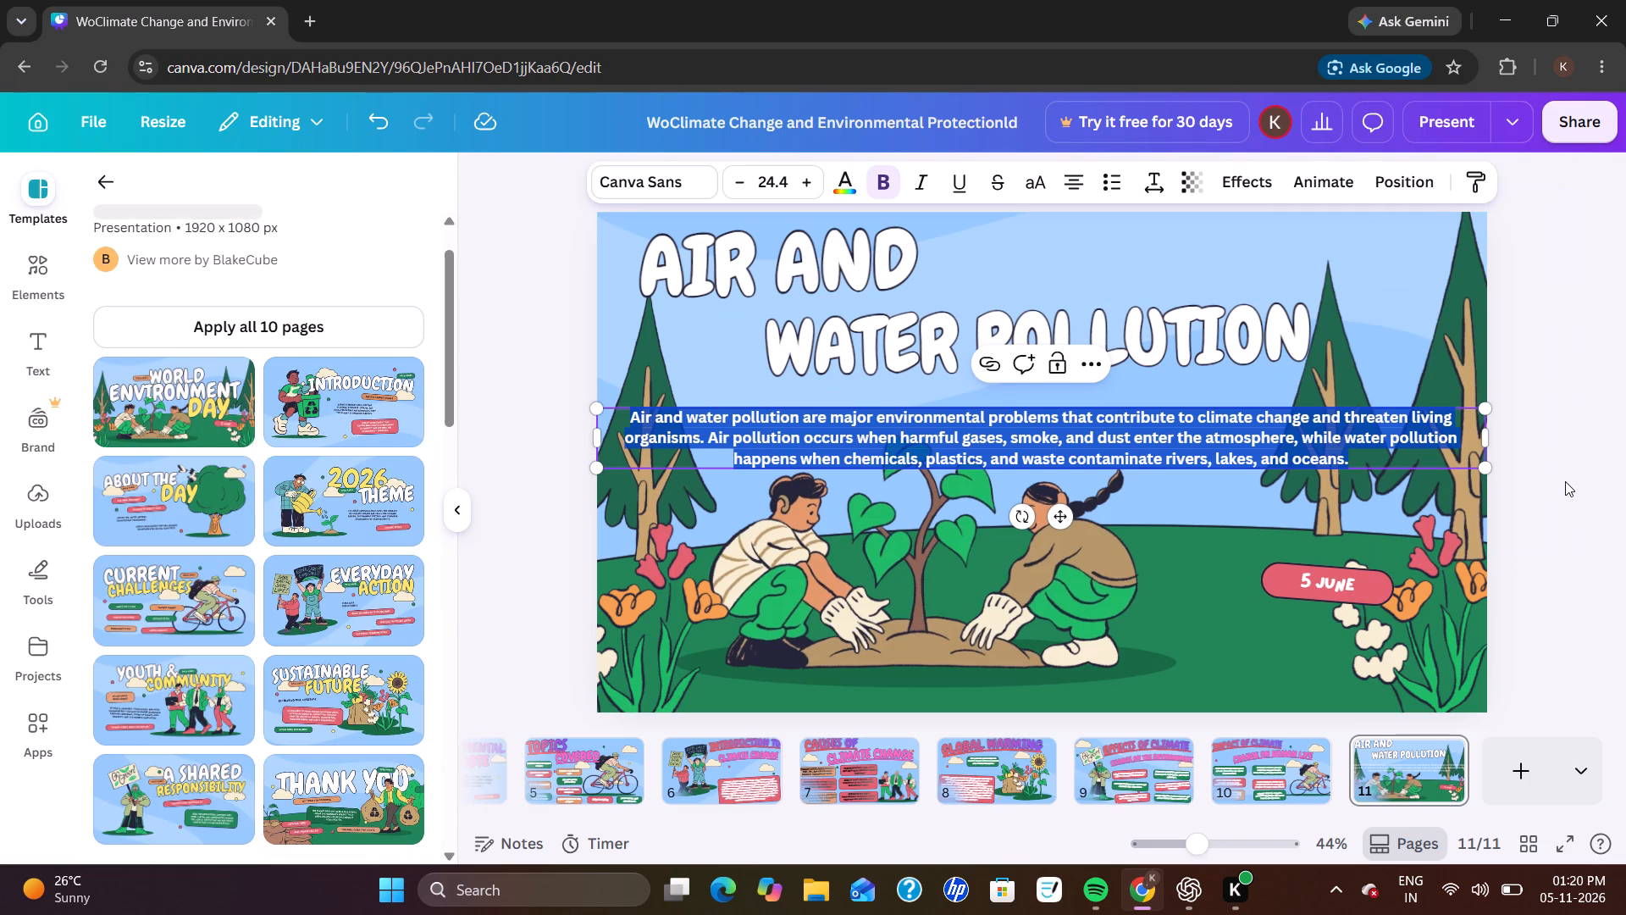
click(1565, 481)
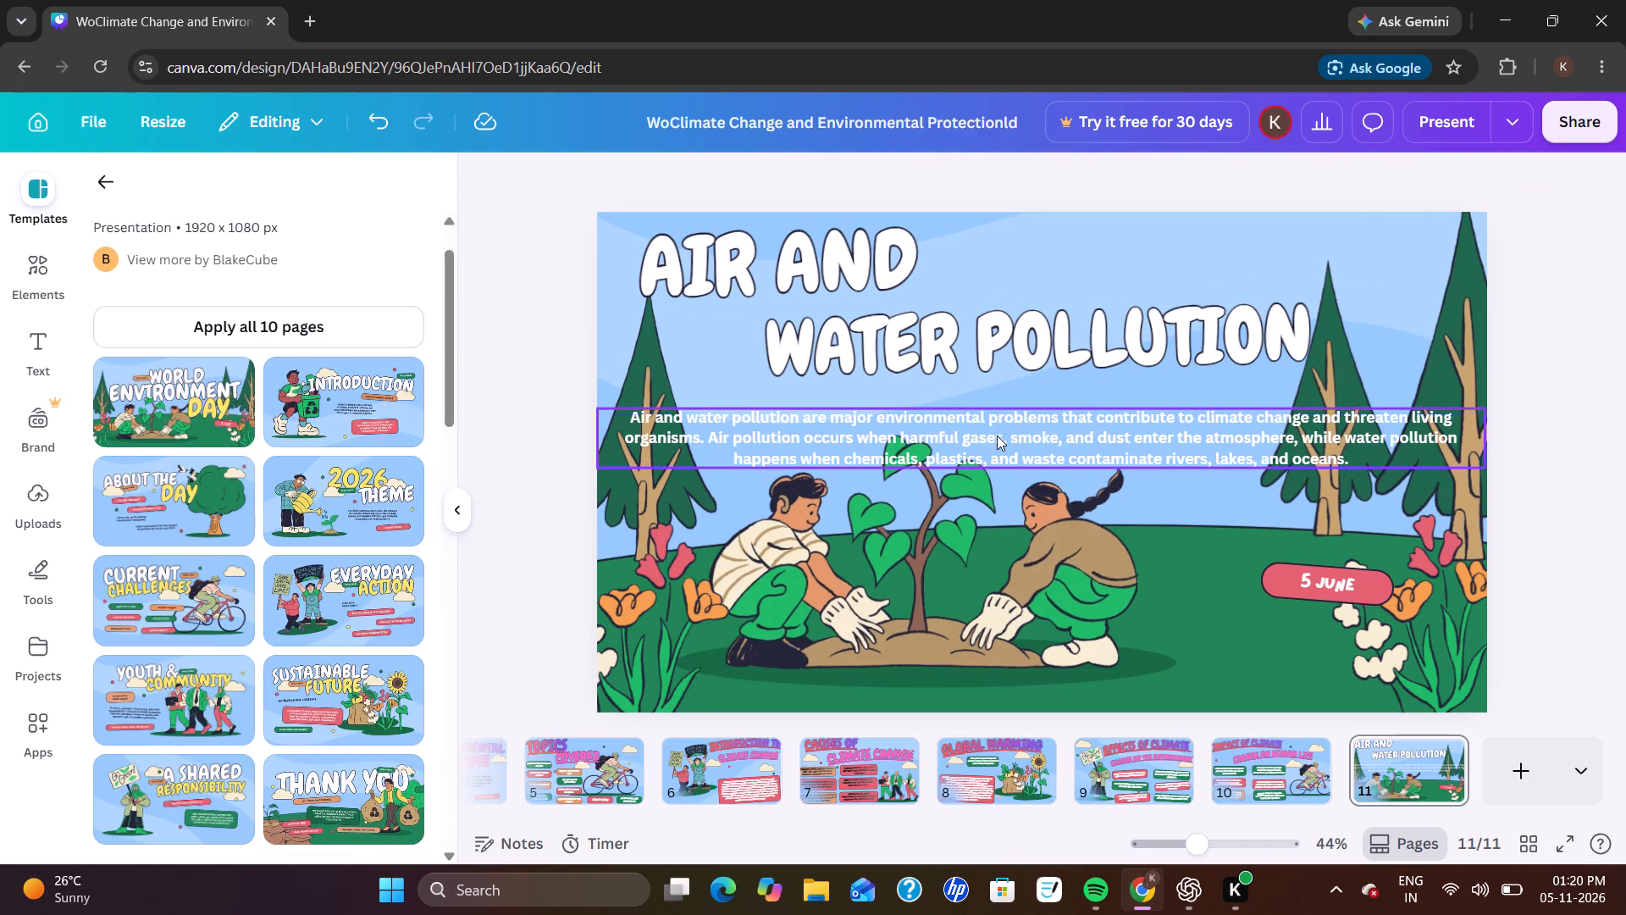
Move the white paragraph down onto the green ground along the bottom edge of the page.
drag(997, 435, 980, 659)
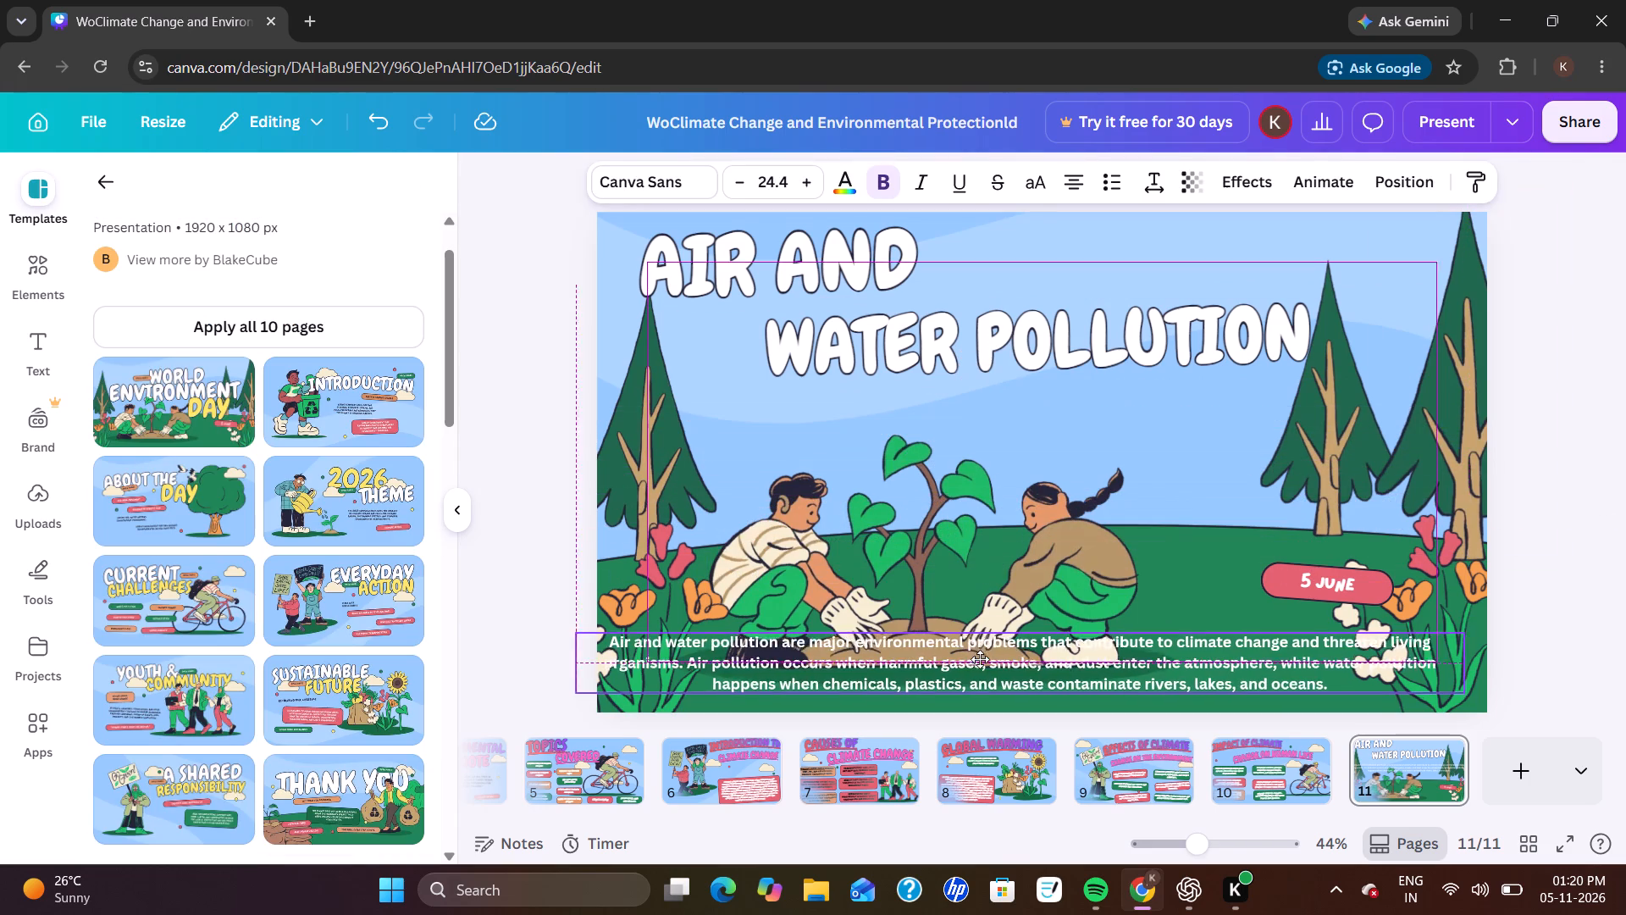
drag(980, 659, 998, 667)
Move the tree-planting illustration up, clear of the paragraph at the bottom of the page.
drag(955, 549, 953, 513)
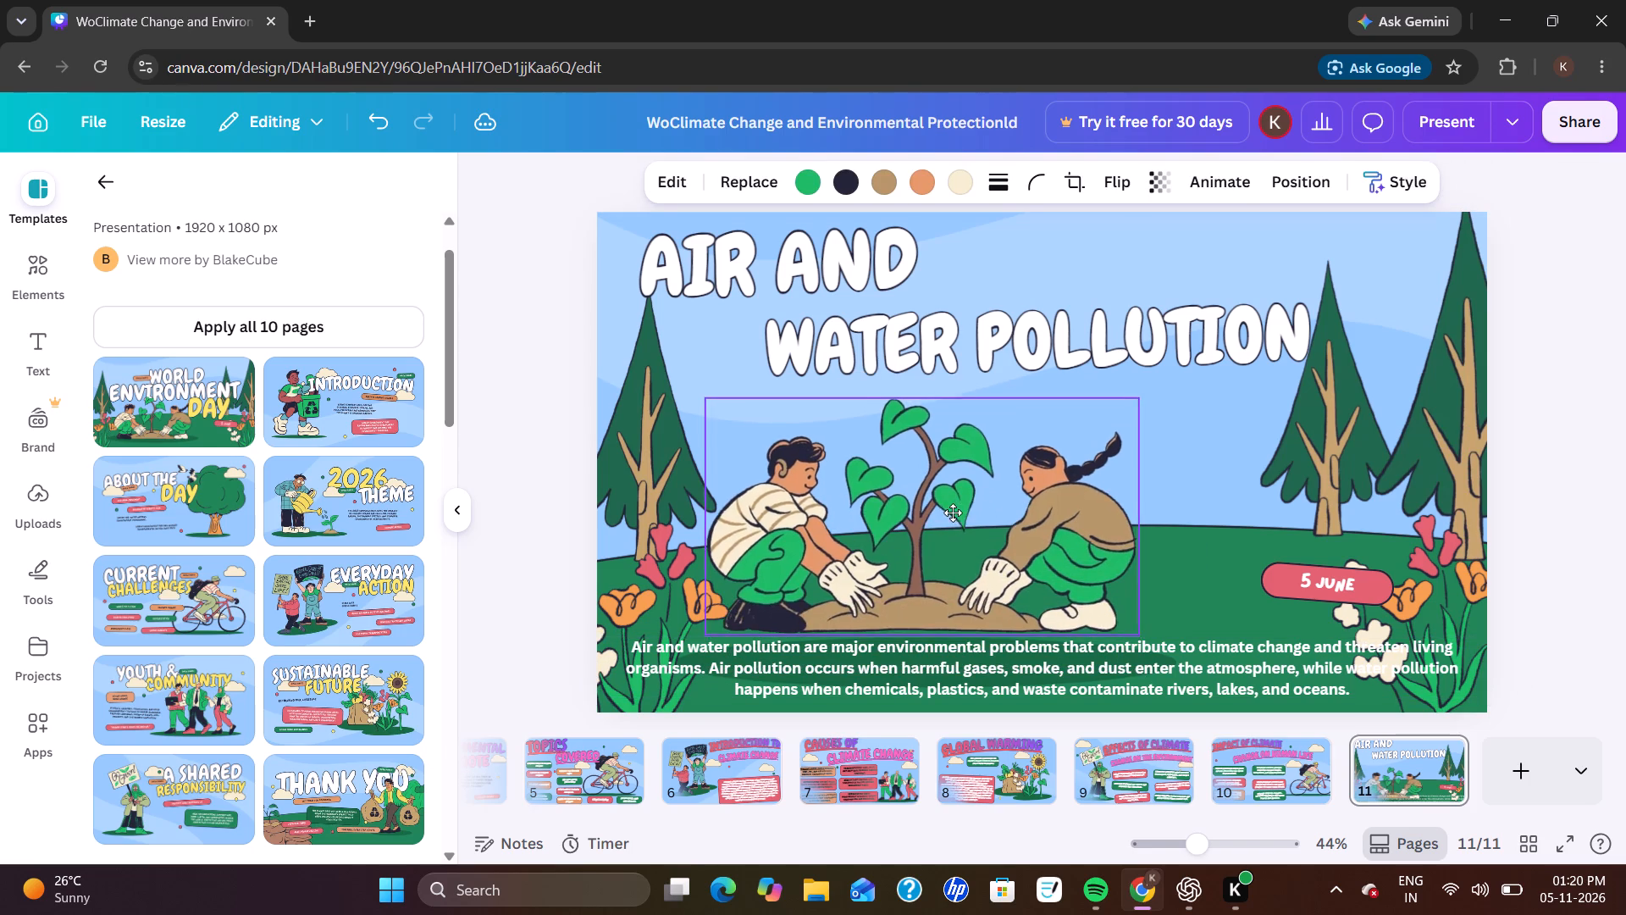
drag(953, 513, 948, 500)
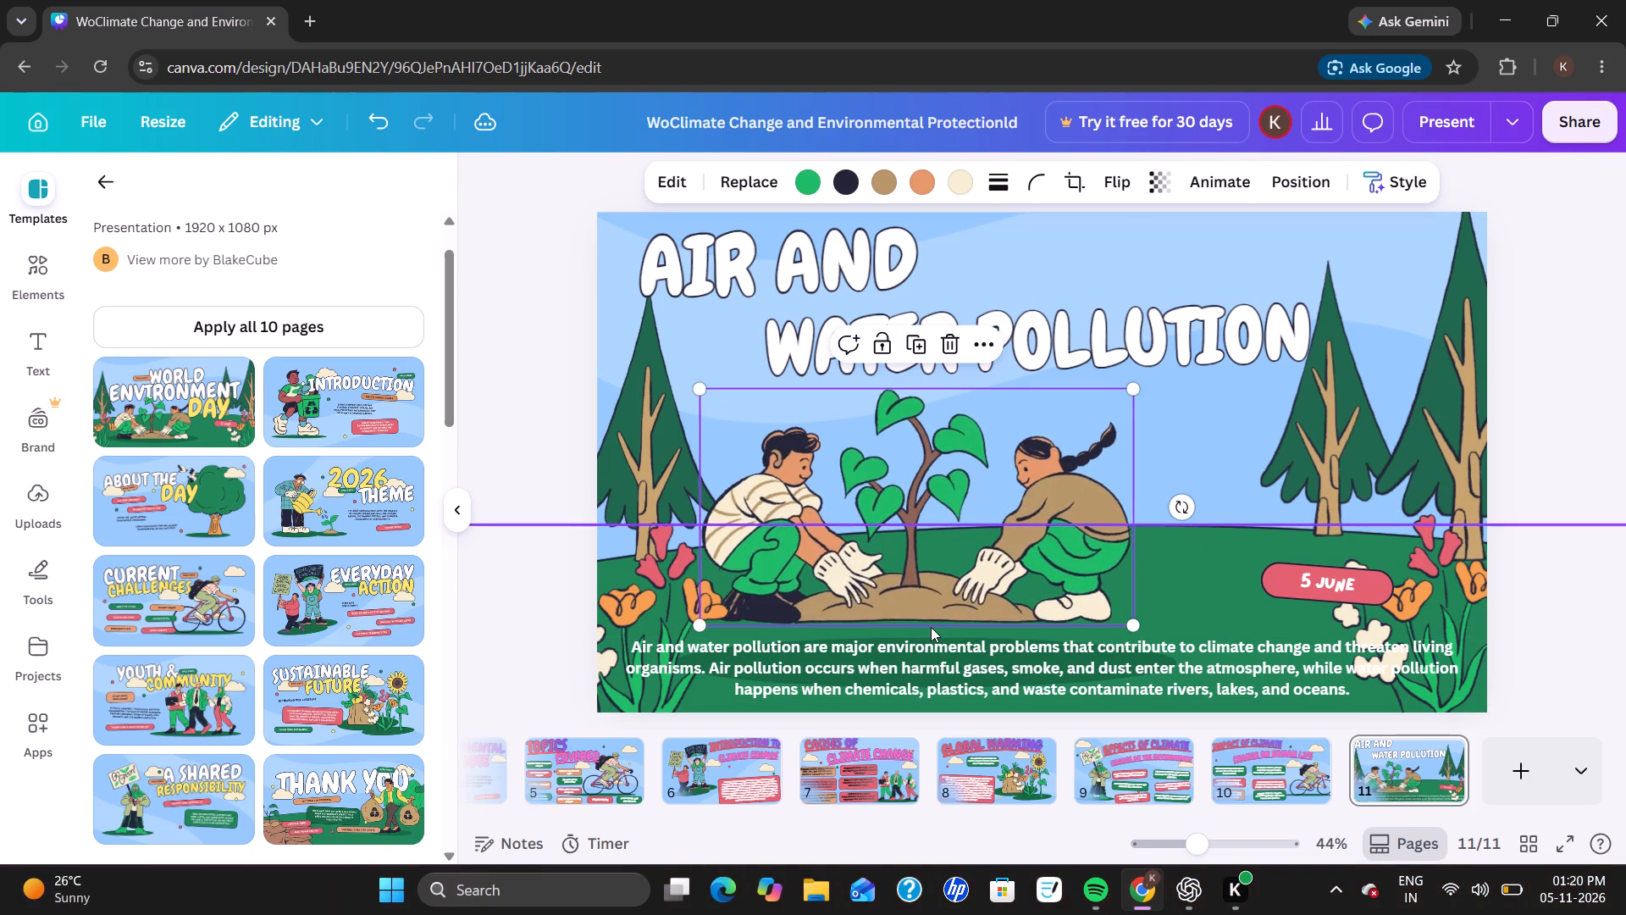
Narrow the paragraph's text box from its left side to a width of about 1,594.
click(921, 668)
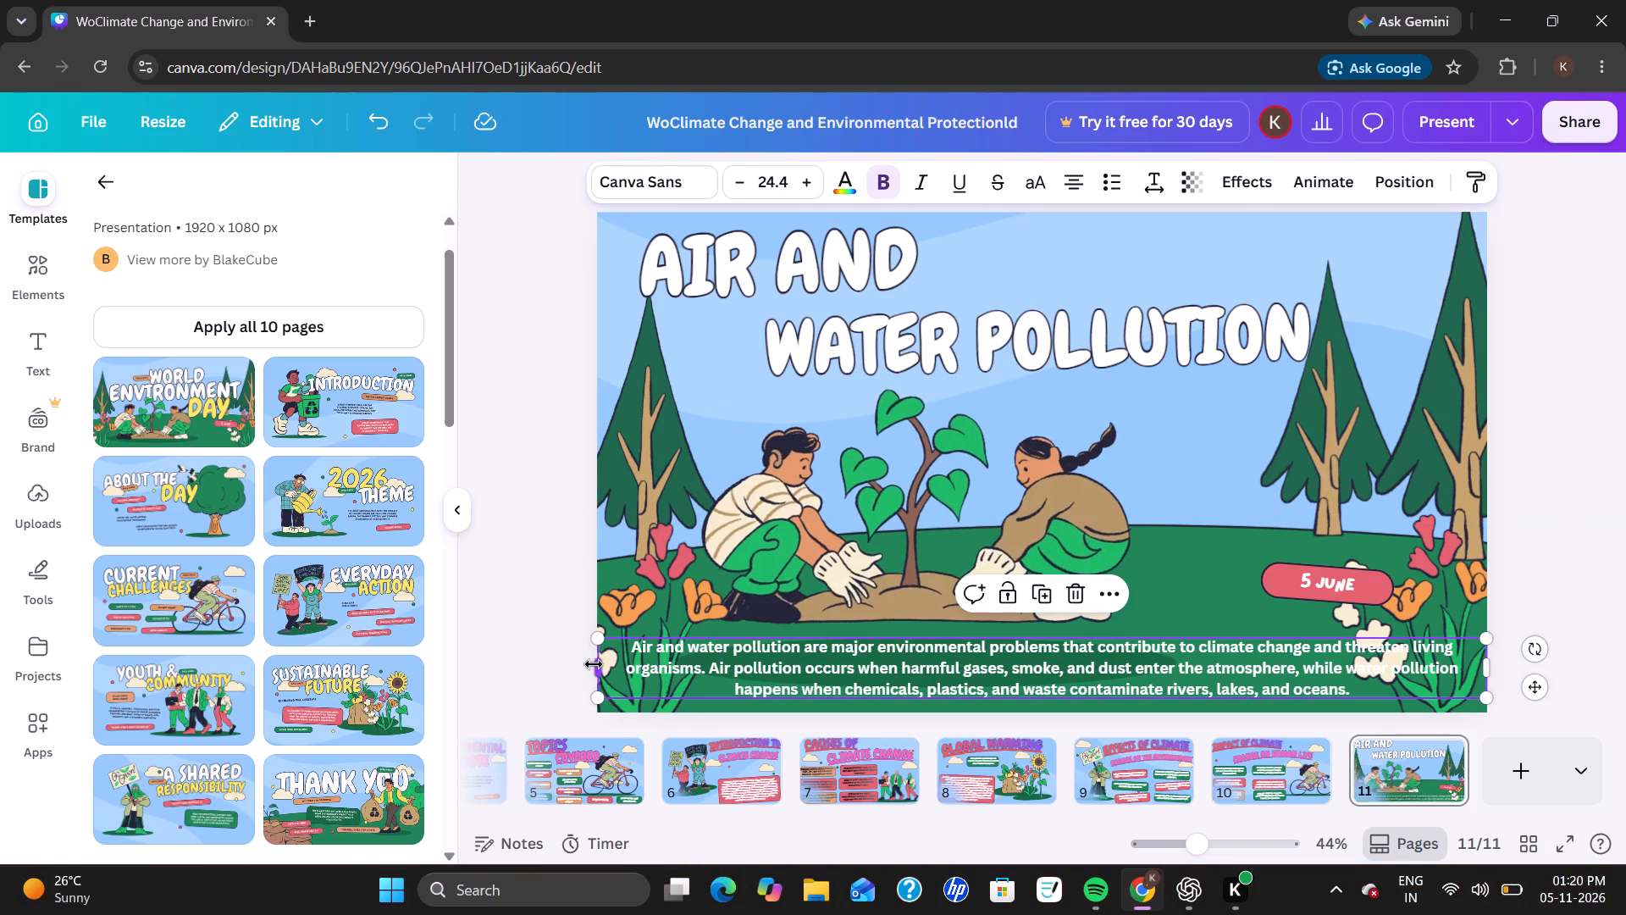
drag(594, 664, 744, 663)
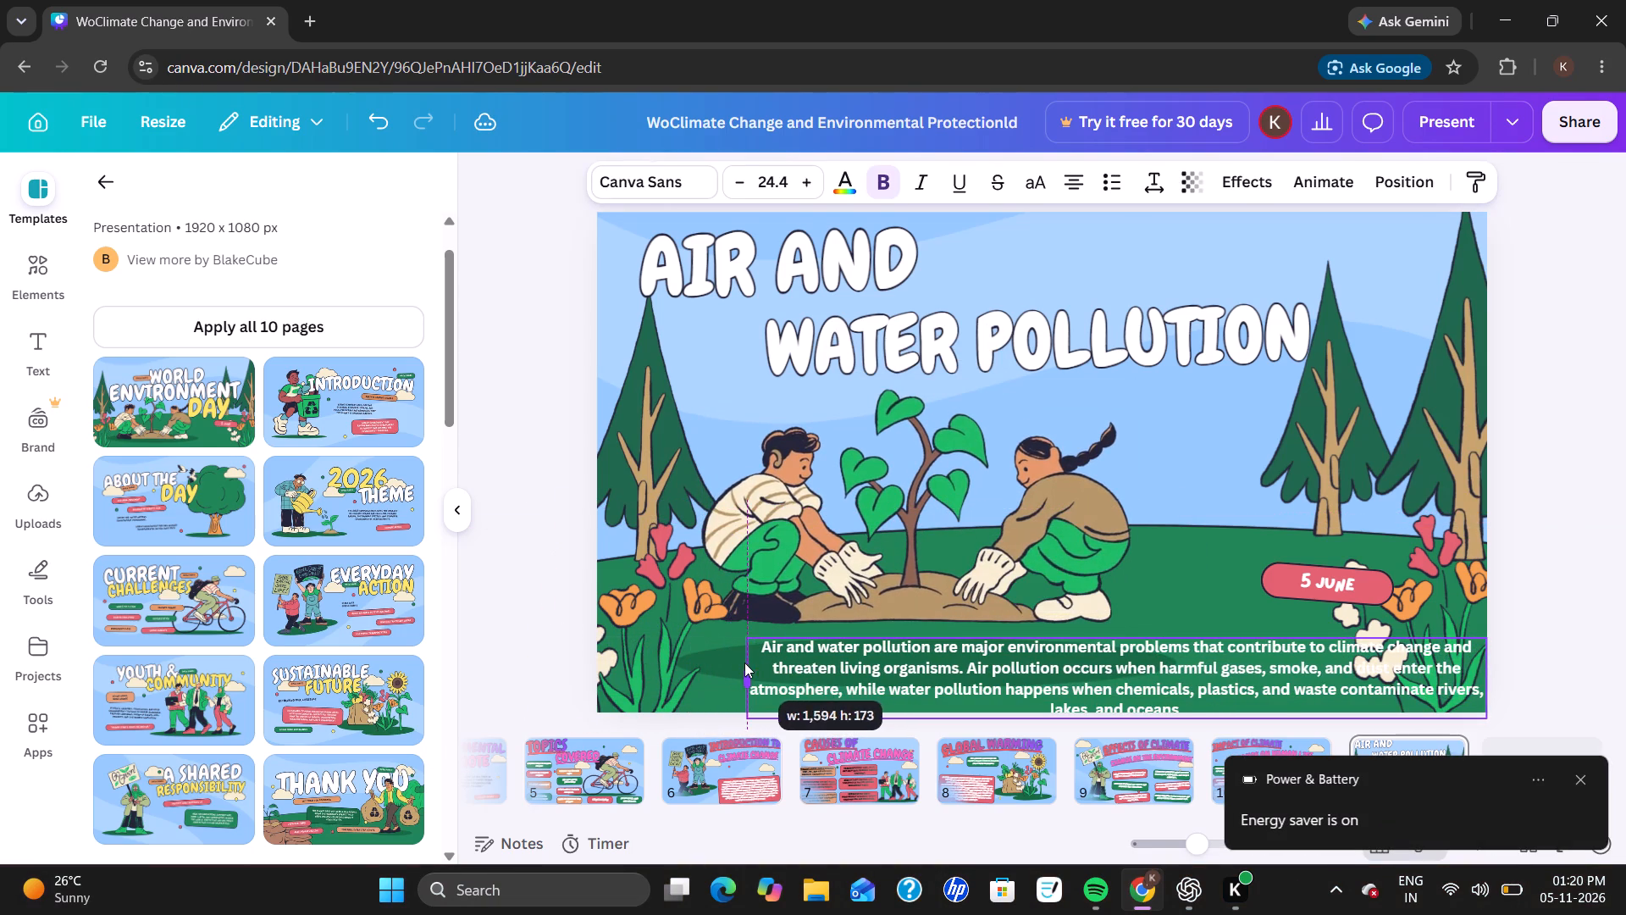
drag(744, 663, 743, 663)
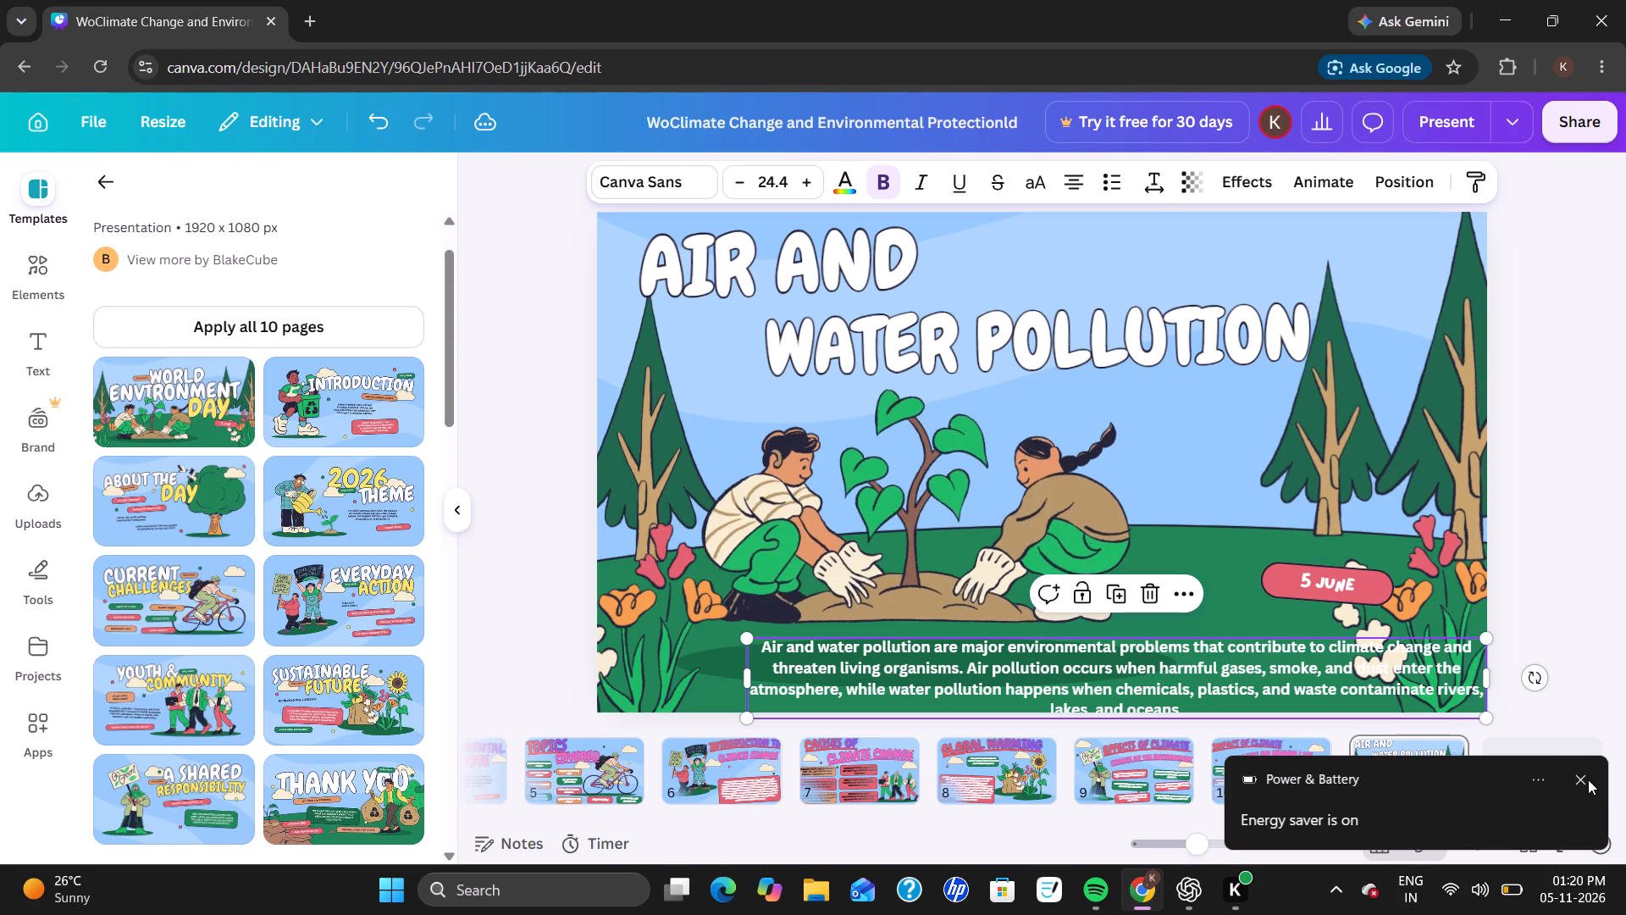
Dismiss the battery notification, raise the screen brightness to maximum, and return to the design.
click(1588, 779)
click(1471, 914)
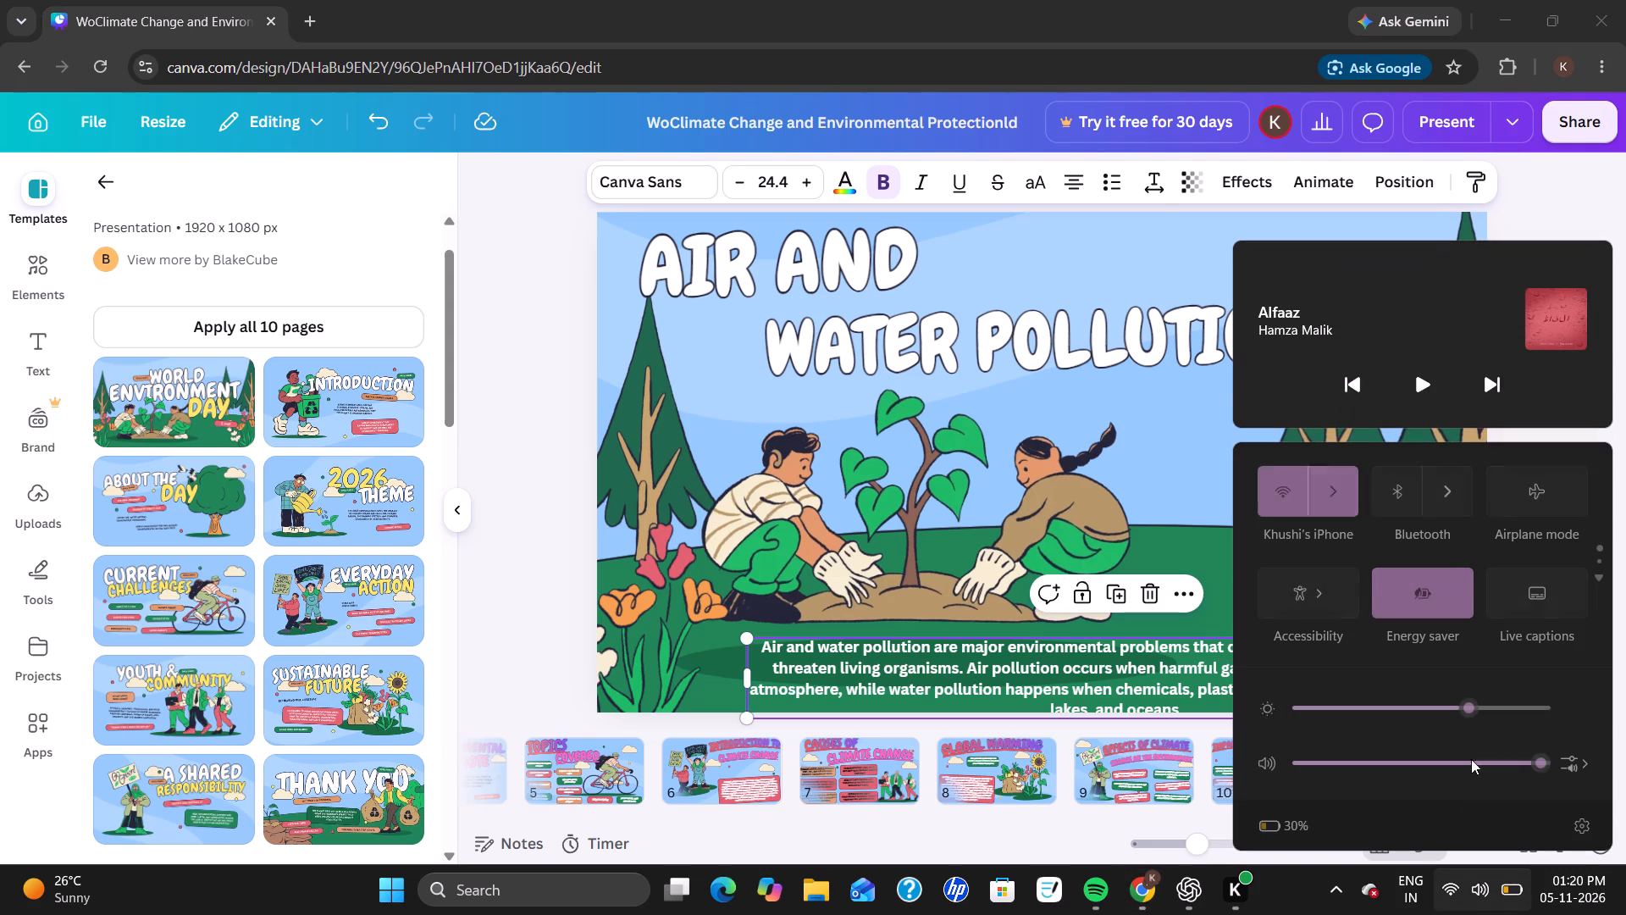
click(1548, 704)
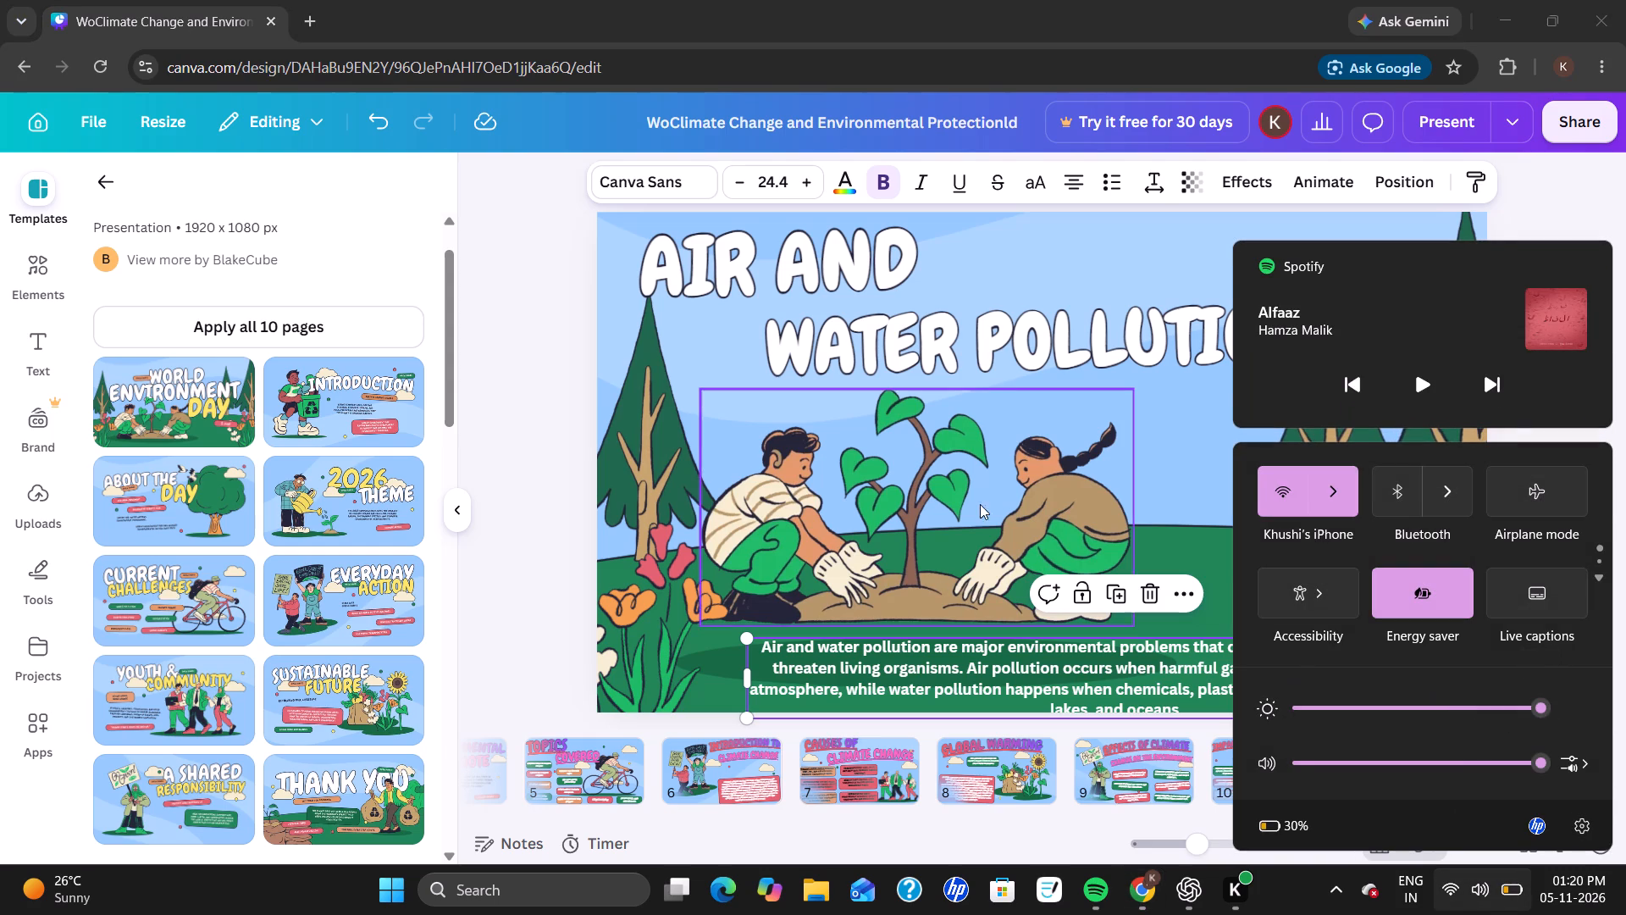
click(1172, 438)
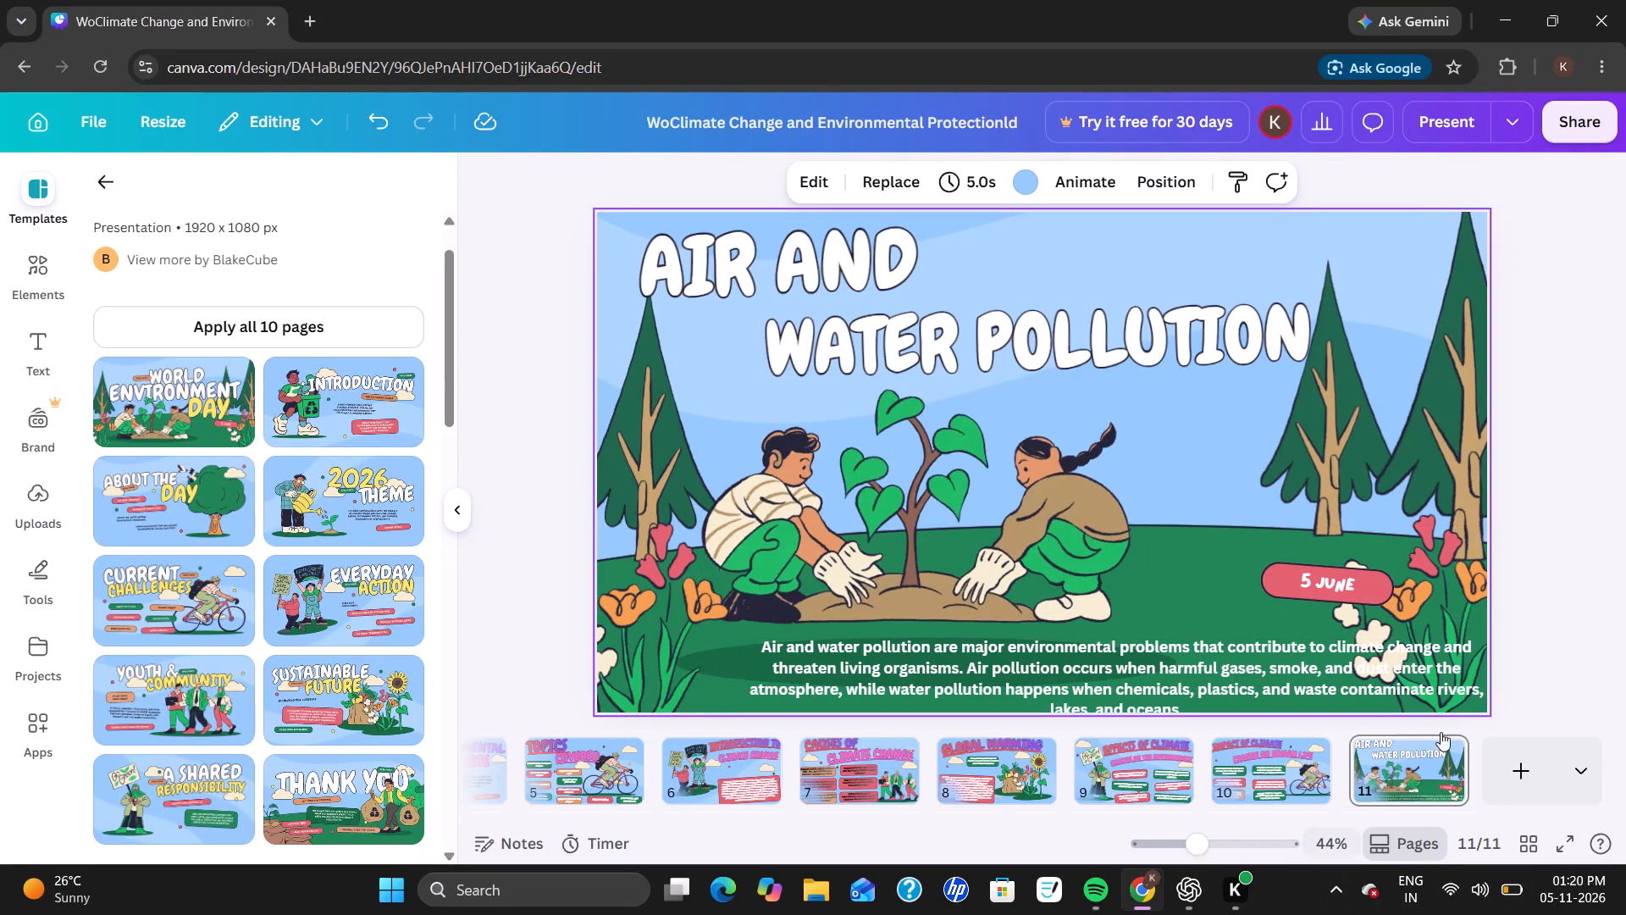
Narrow the paragraph's text box from its right side to about 1,300 wide and move it slightly up to fit on the page.
click(1454, 651)
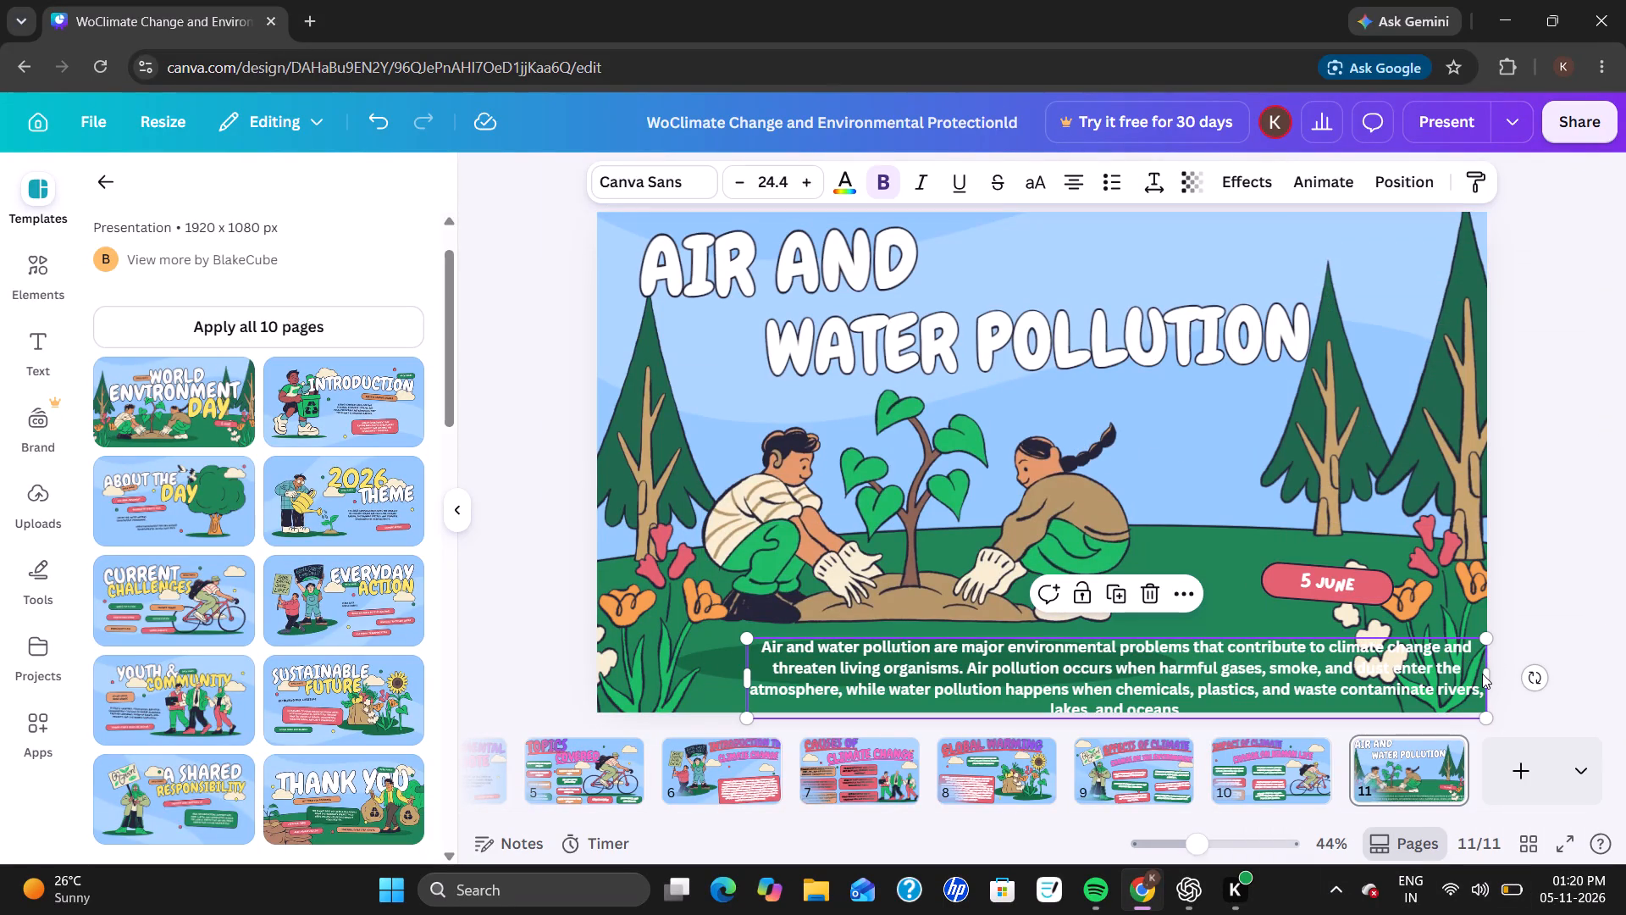
drag(1487, 674, 1357, 663)
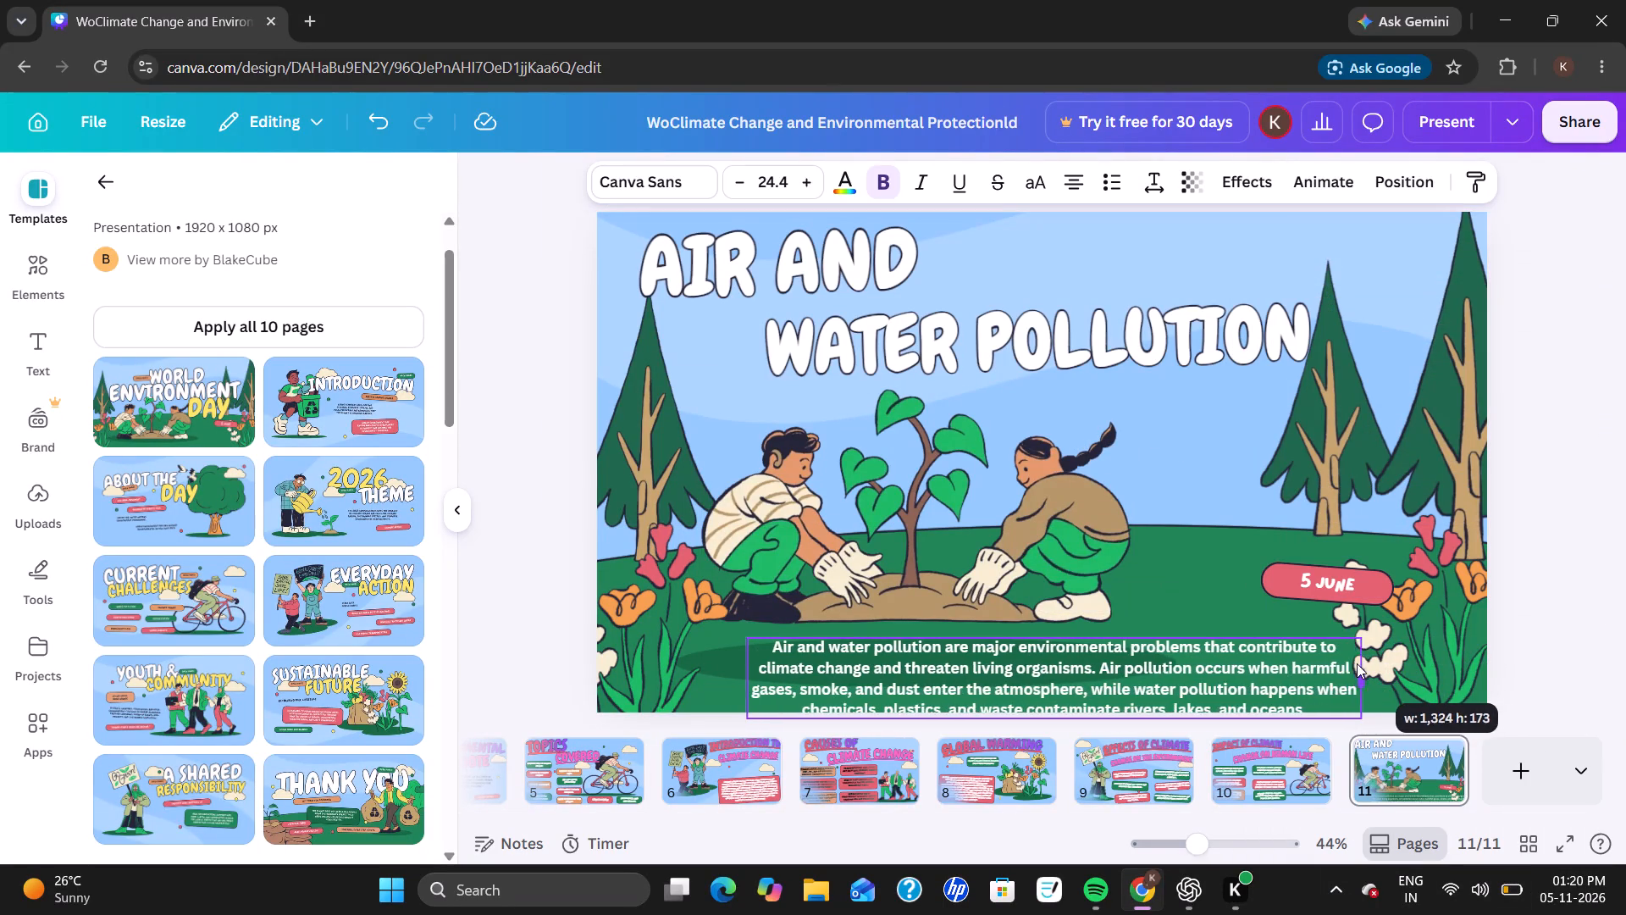
drag(1357, 663, 1353, 663)
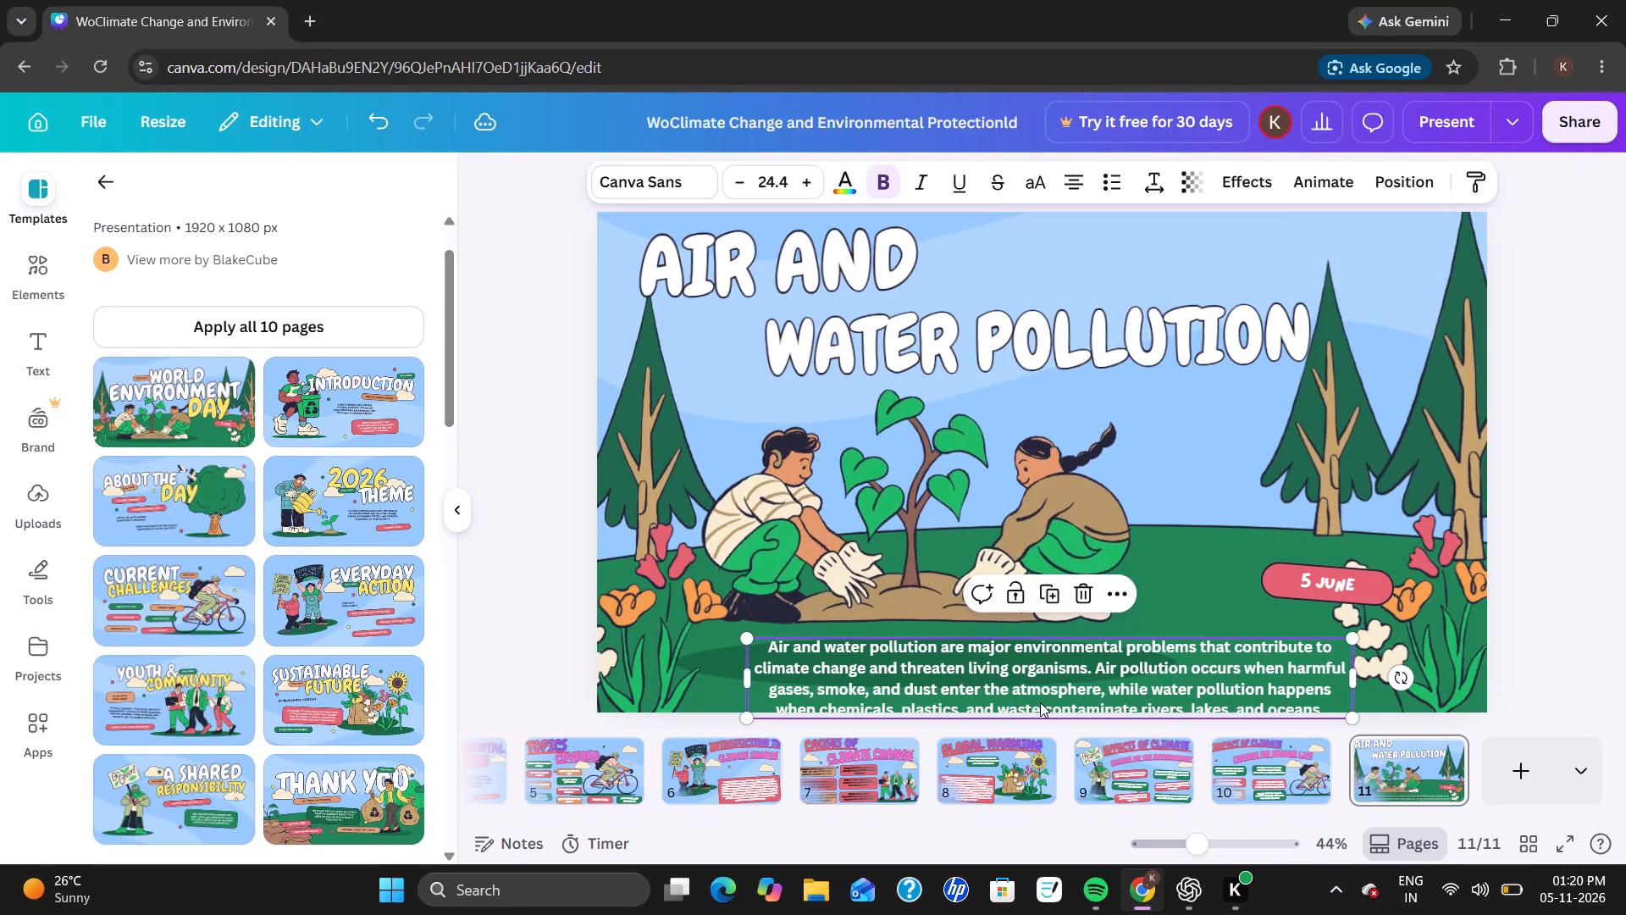
drag(1040, 702, 1044, 692)
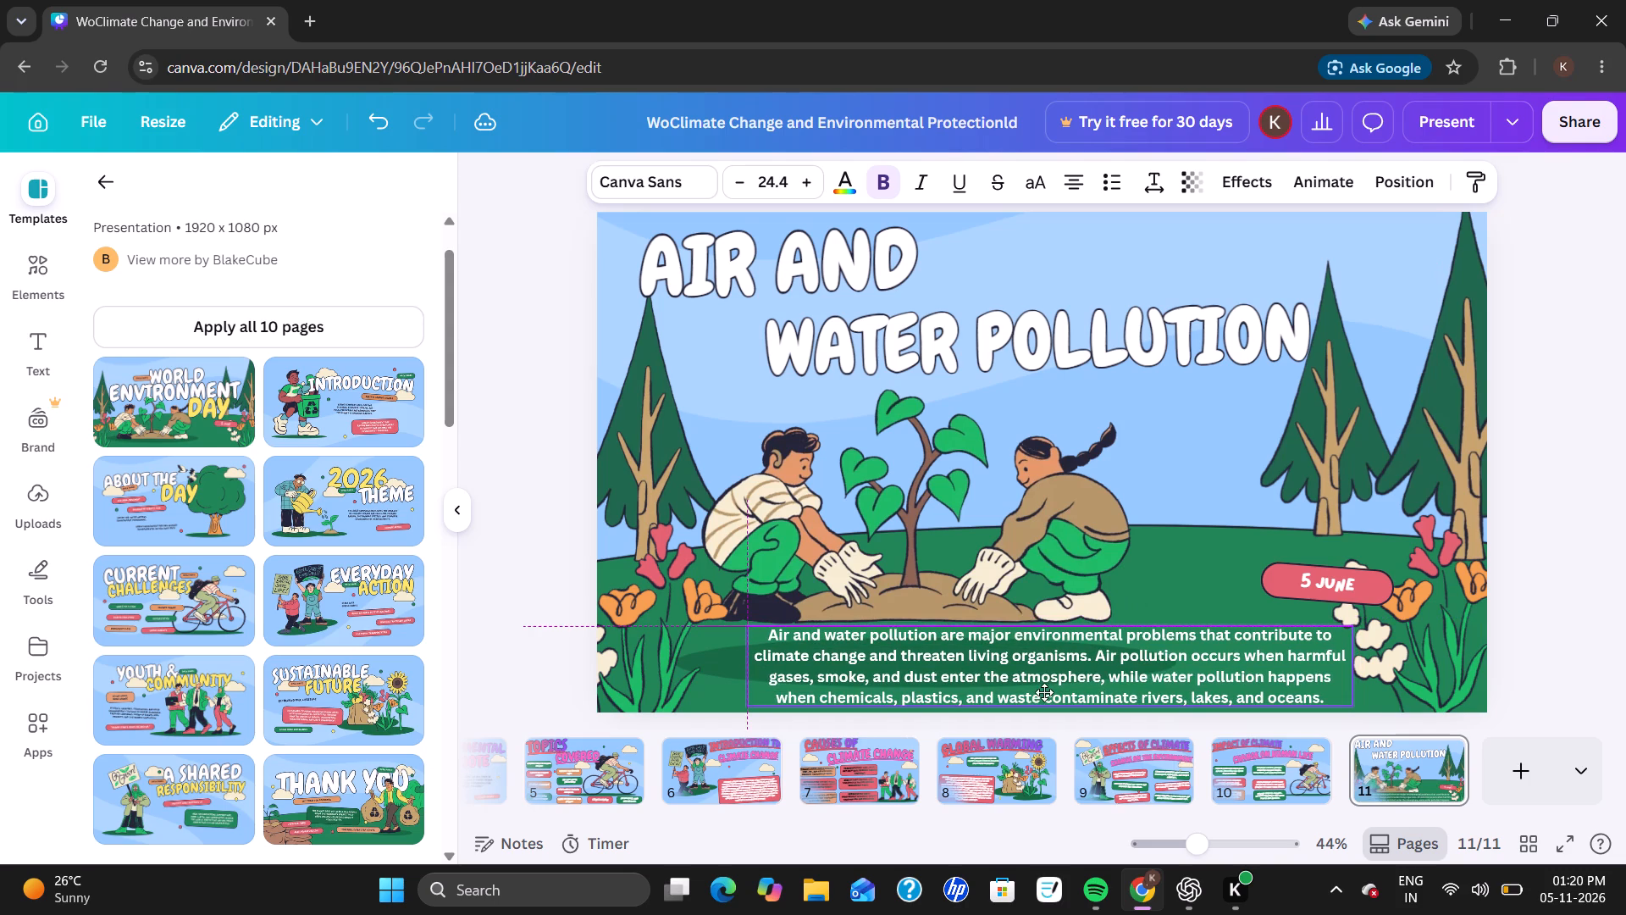
drag(1044, 692, 1043, 693)
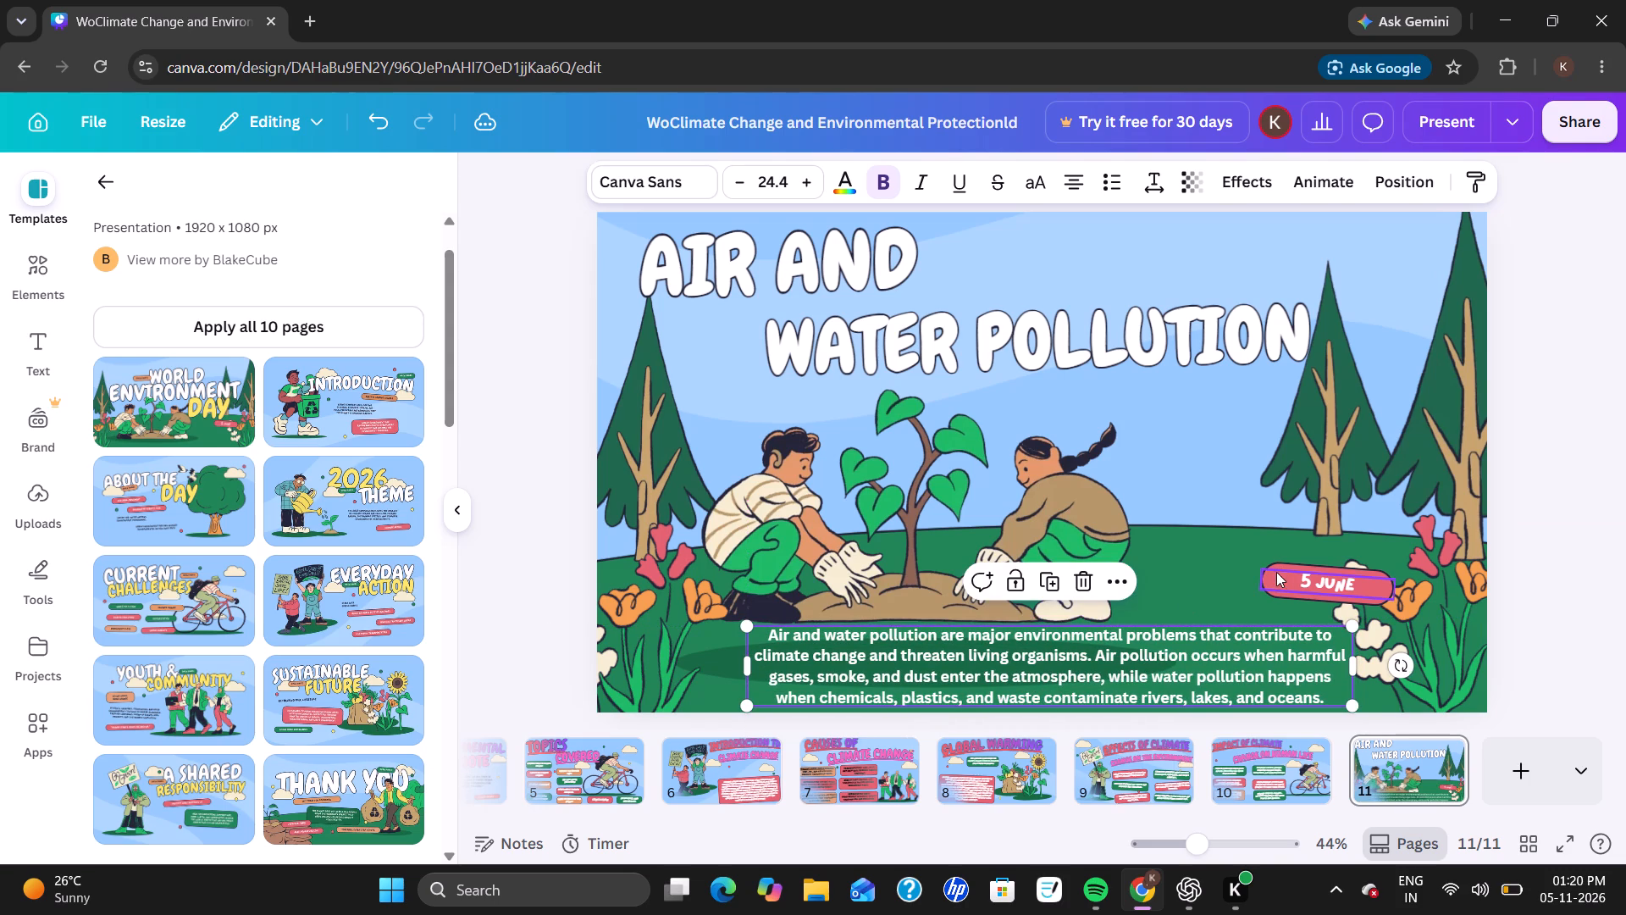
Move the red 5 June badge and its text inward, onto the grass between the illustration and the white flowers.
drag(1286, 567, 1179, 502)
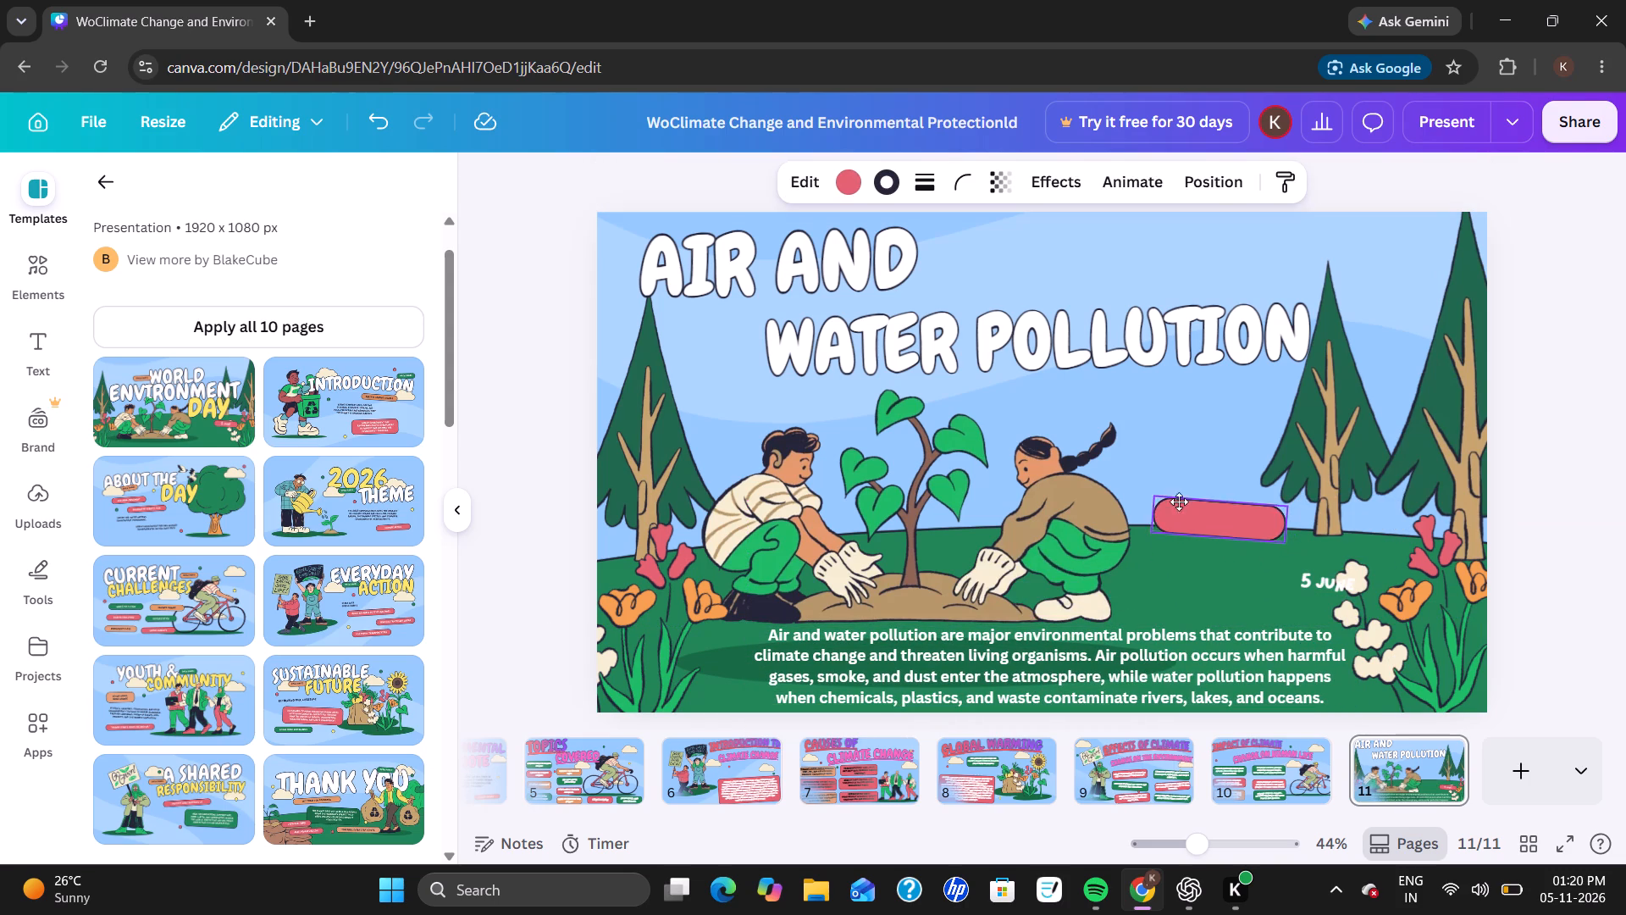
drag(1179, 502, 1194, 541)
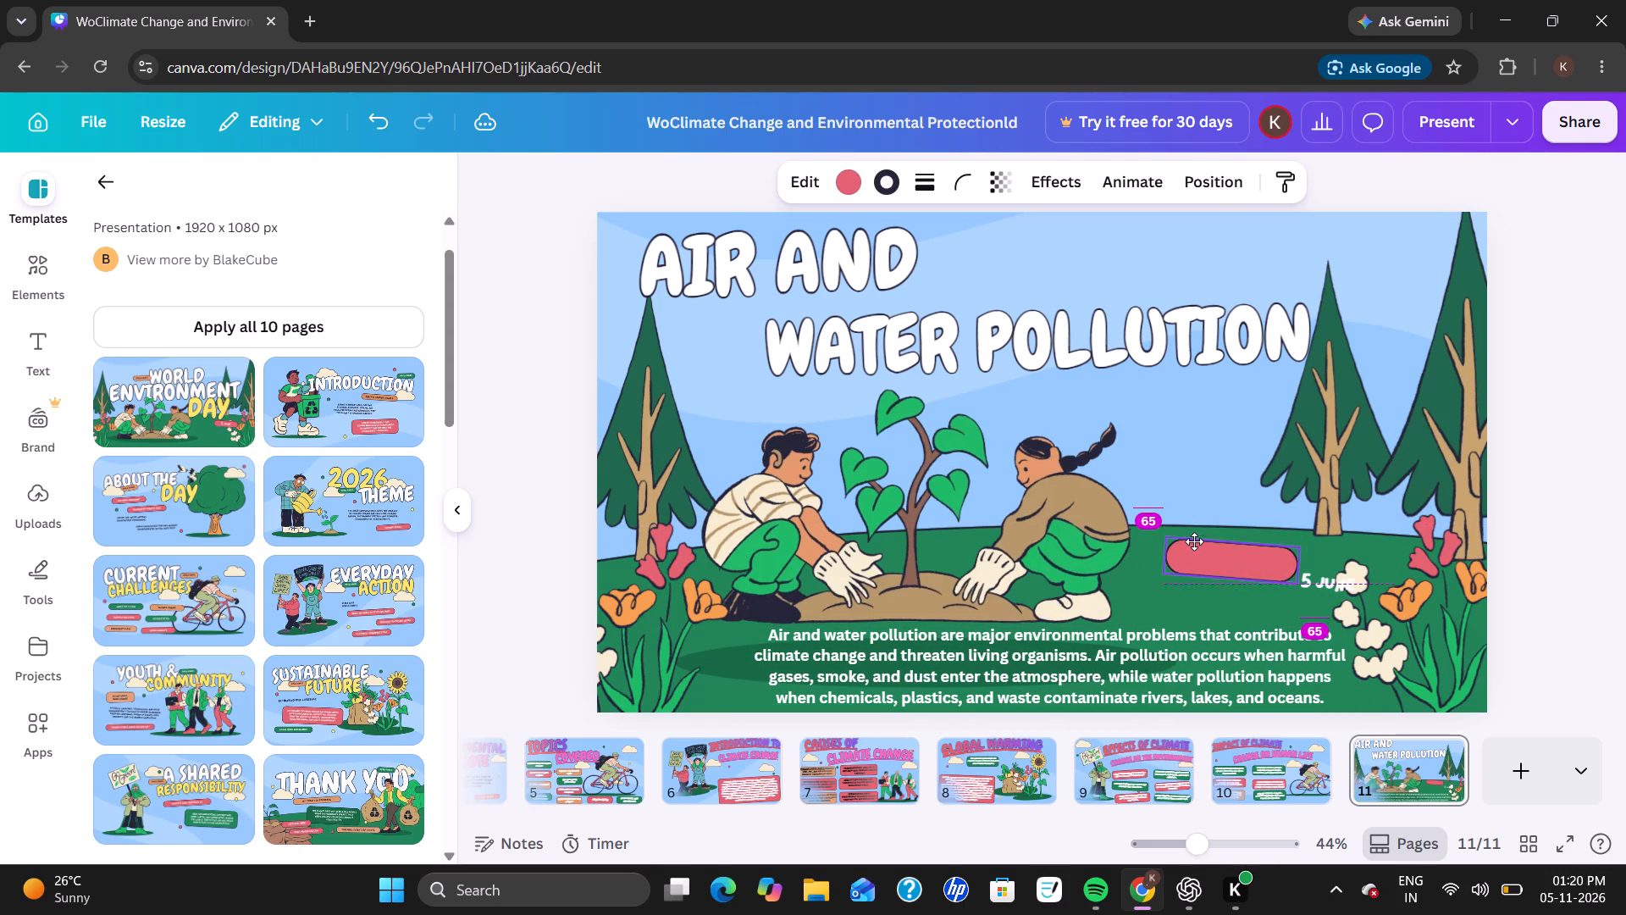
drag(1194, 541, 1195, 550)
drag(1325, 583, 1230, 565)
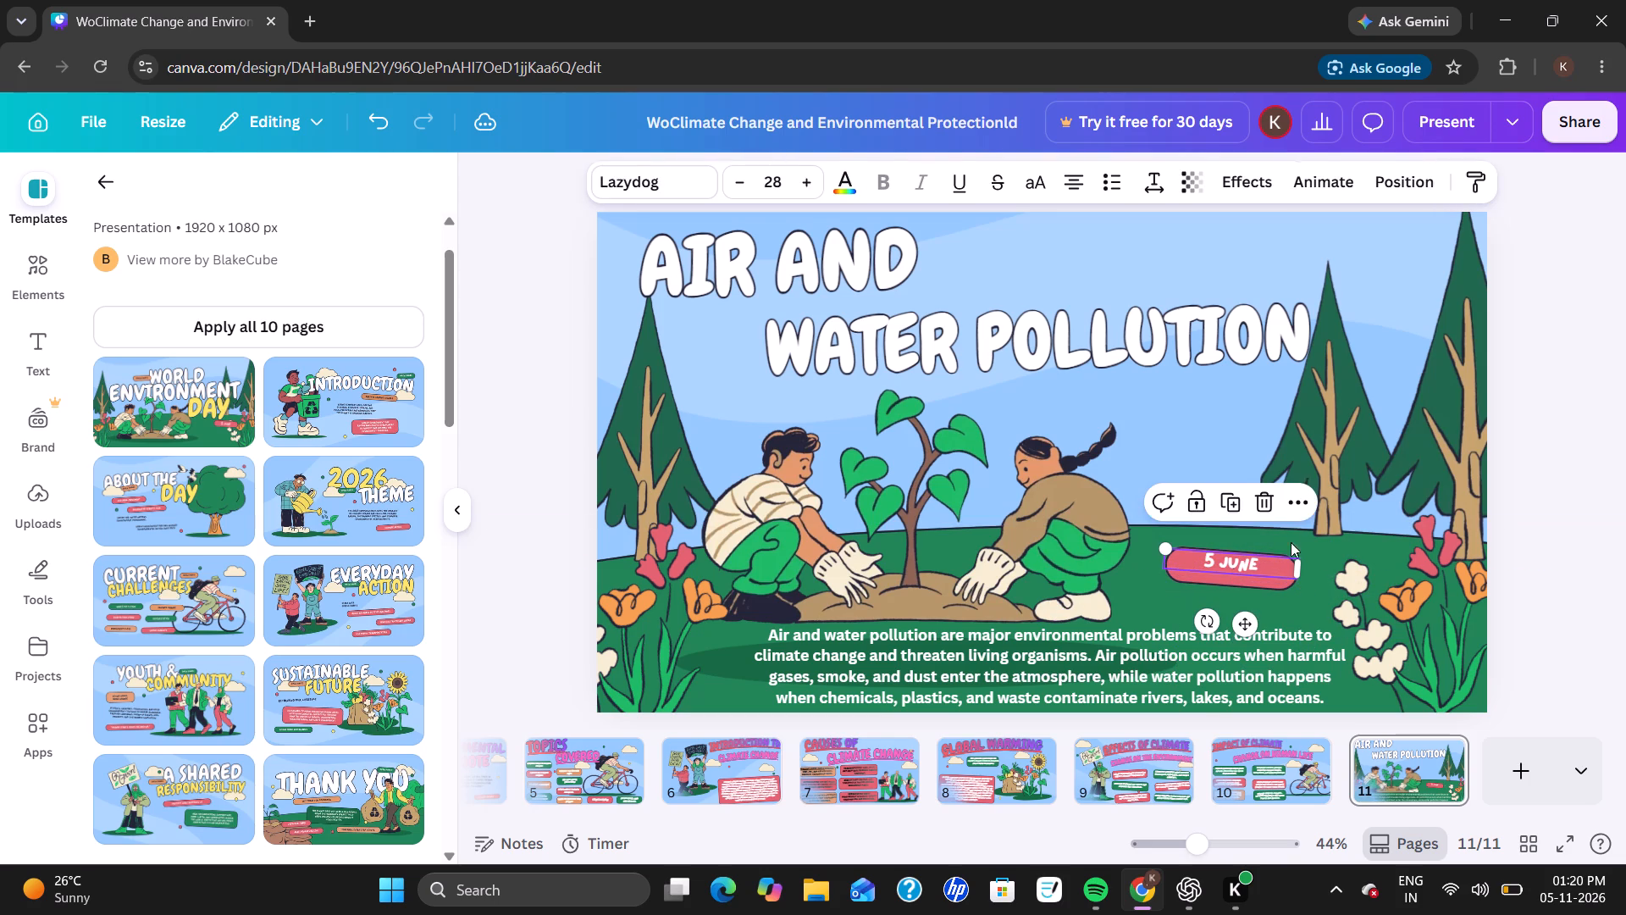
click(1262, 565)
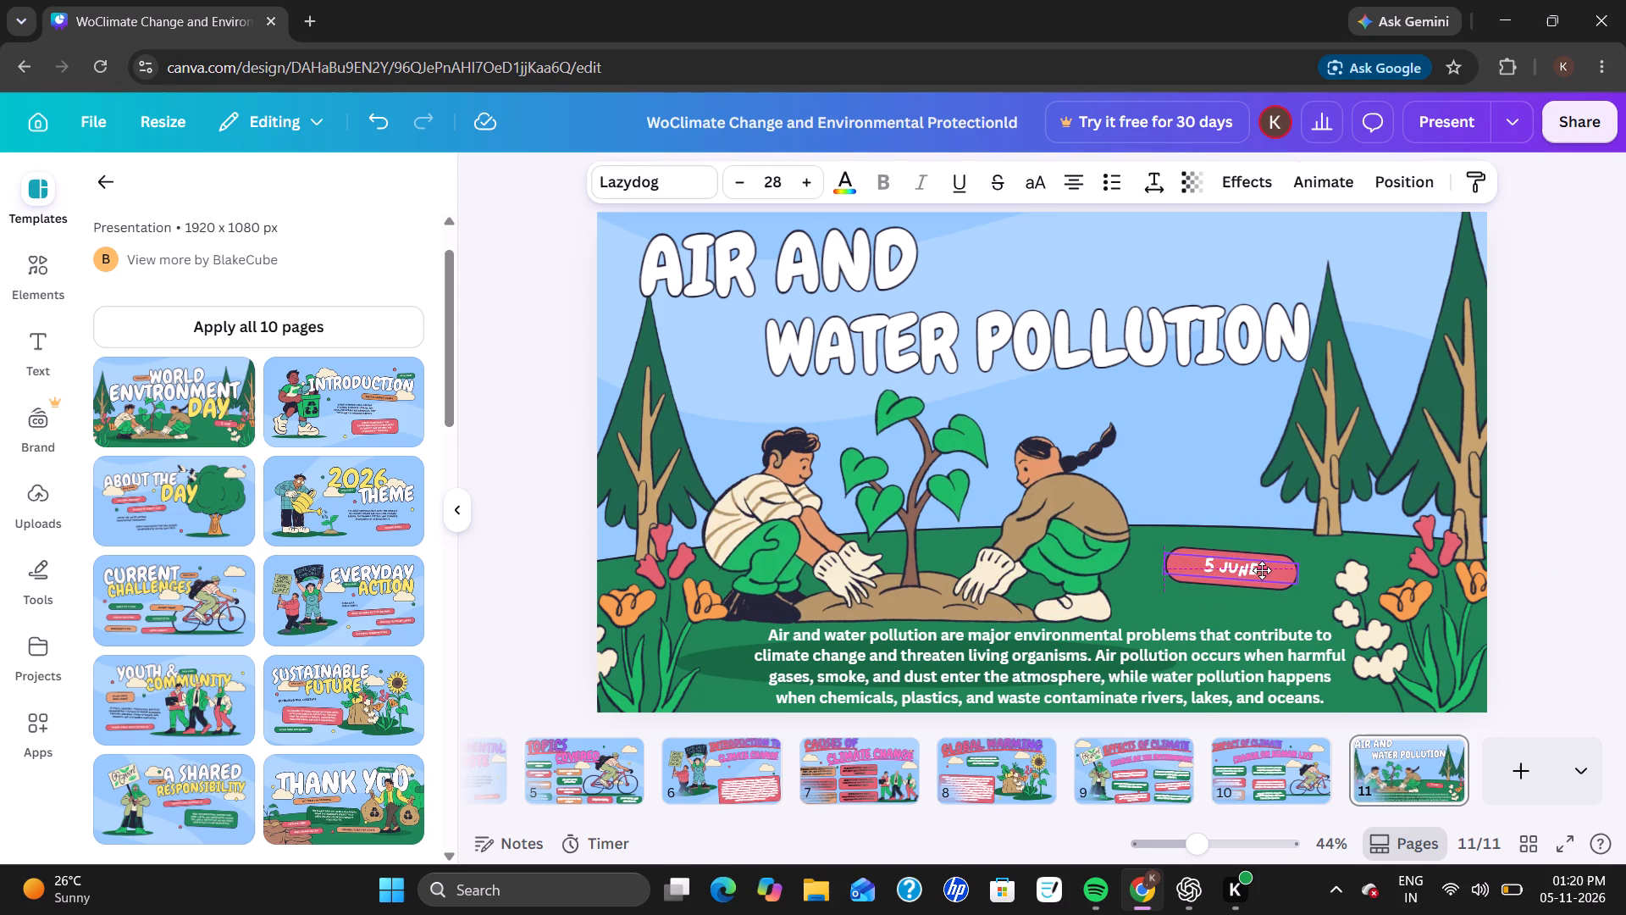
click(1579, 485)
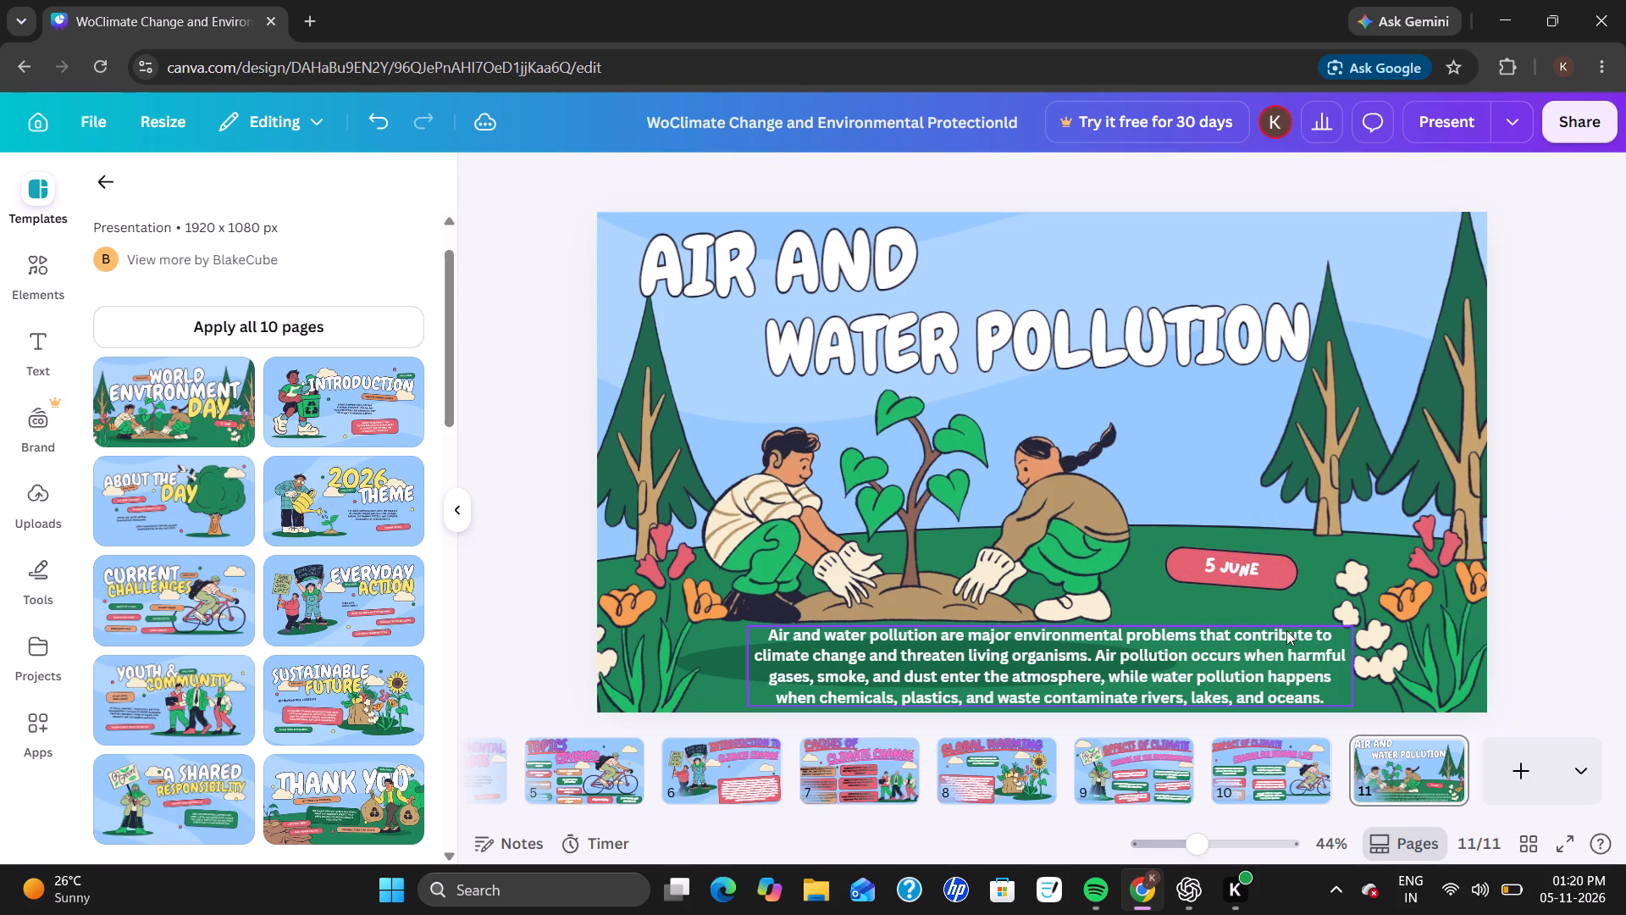
Reduce the bottom paragraph's font size to 22.4.
click(1255, 667)
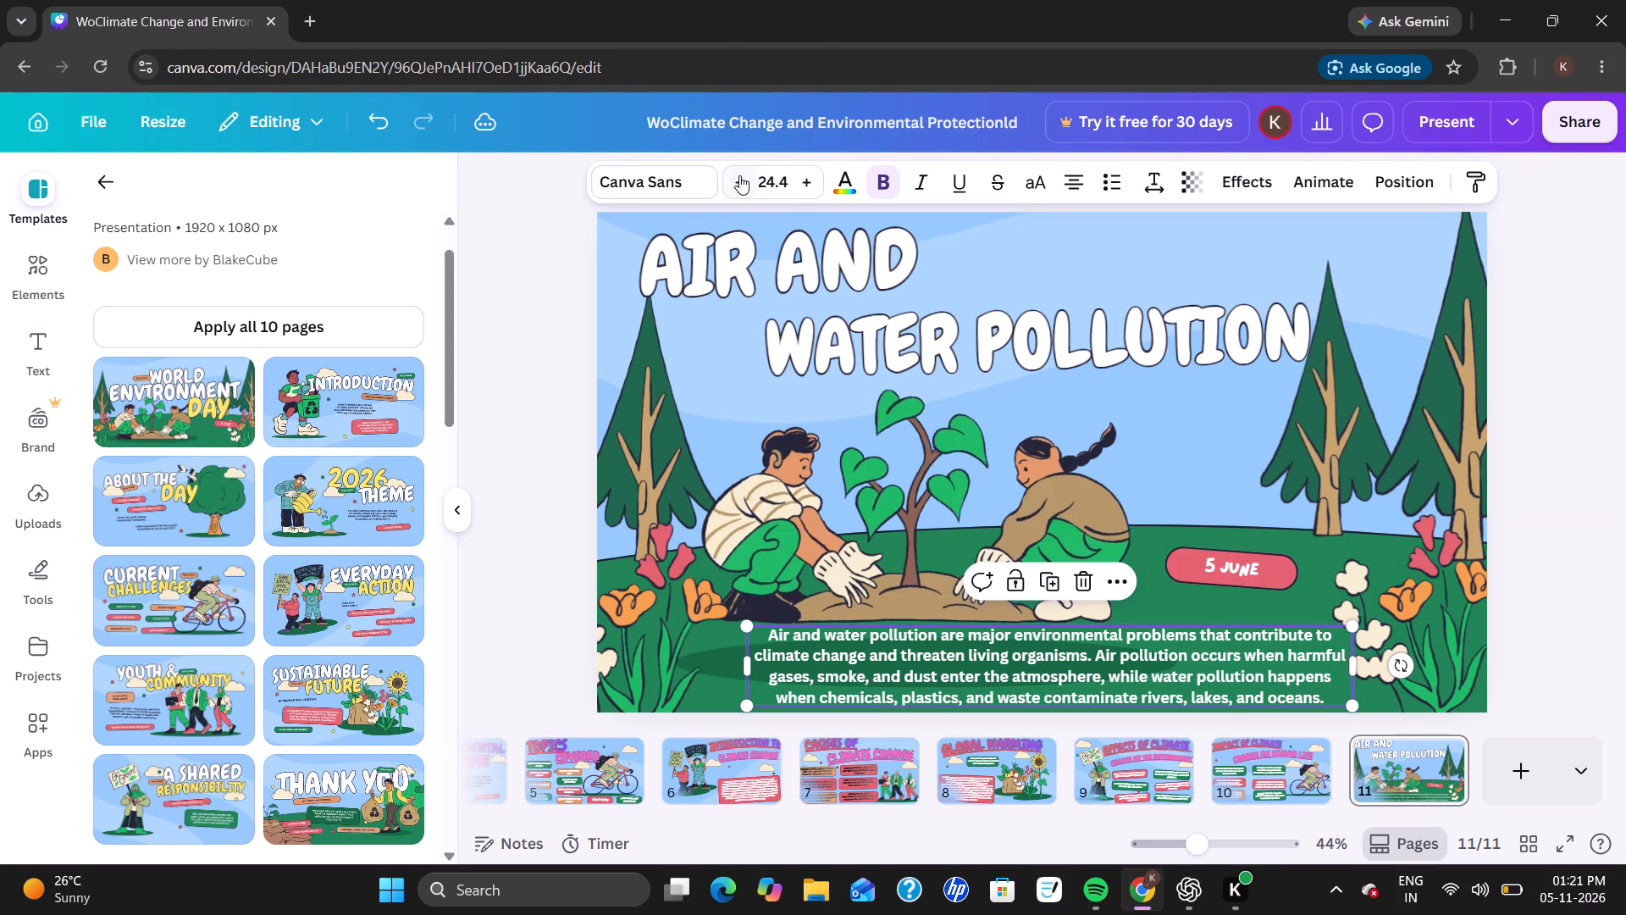
click(739, 175)
click(739, 175)
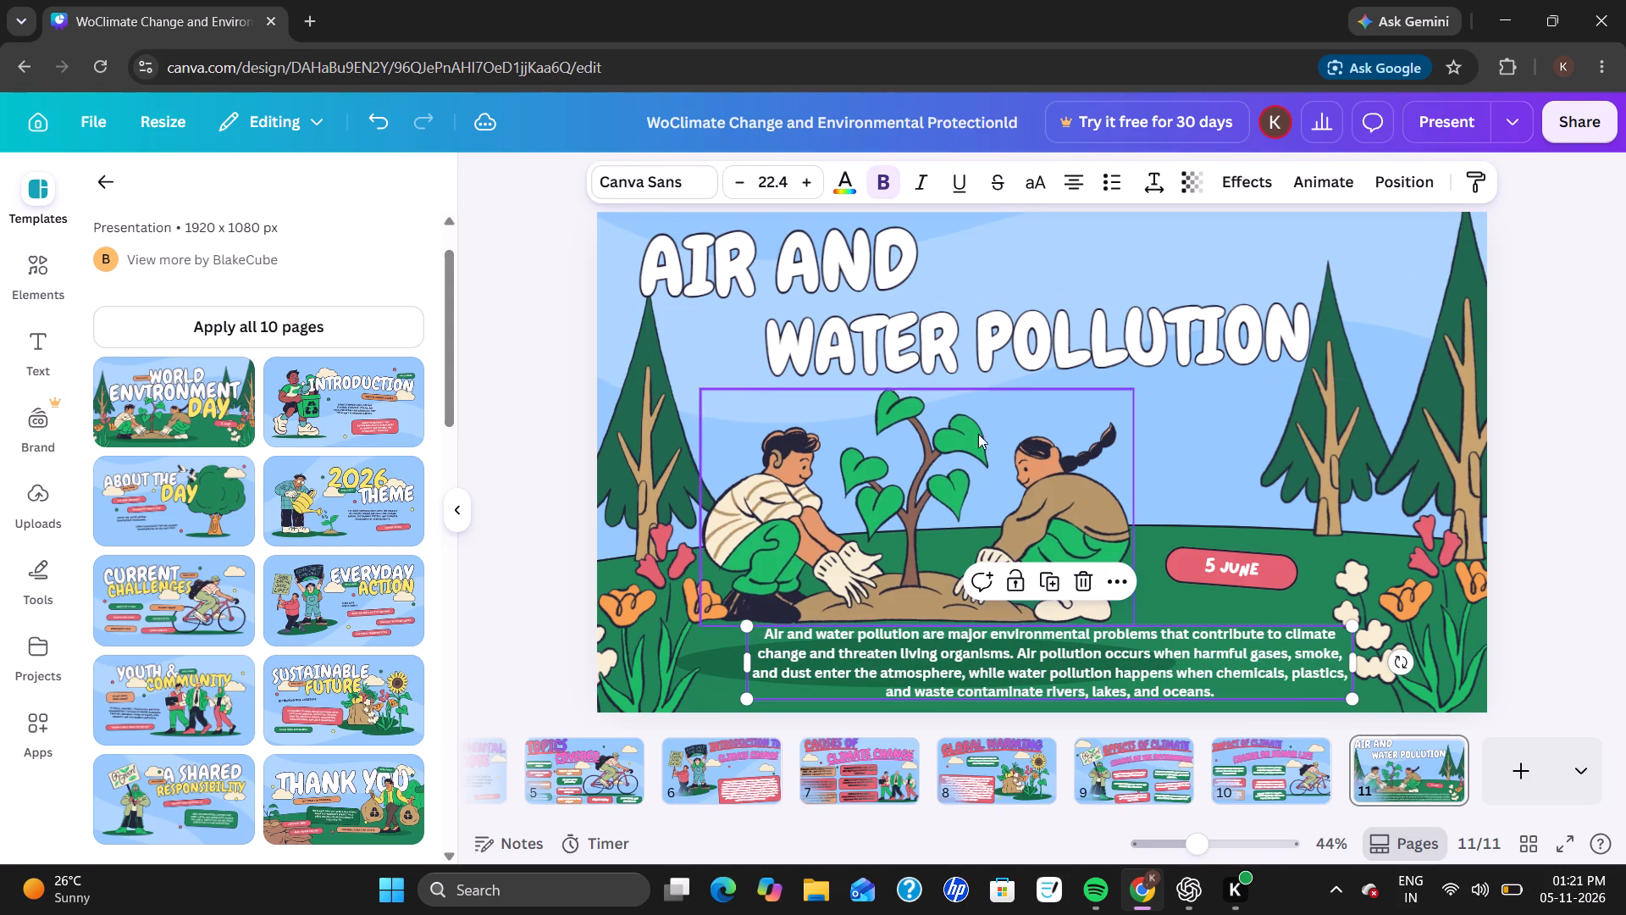
Colour the "AIR AND" title line with the #ff5757 to #8c52ff gradient and the "WATER POLLUTION" line pink.
click(820, 286)
click(834, 191)
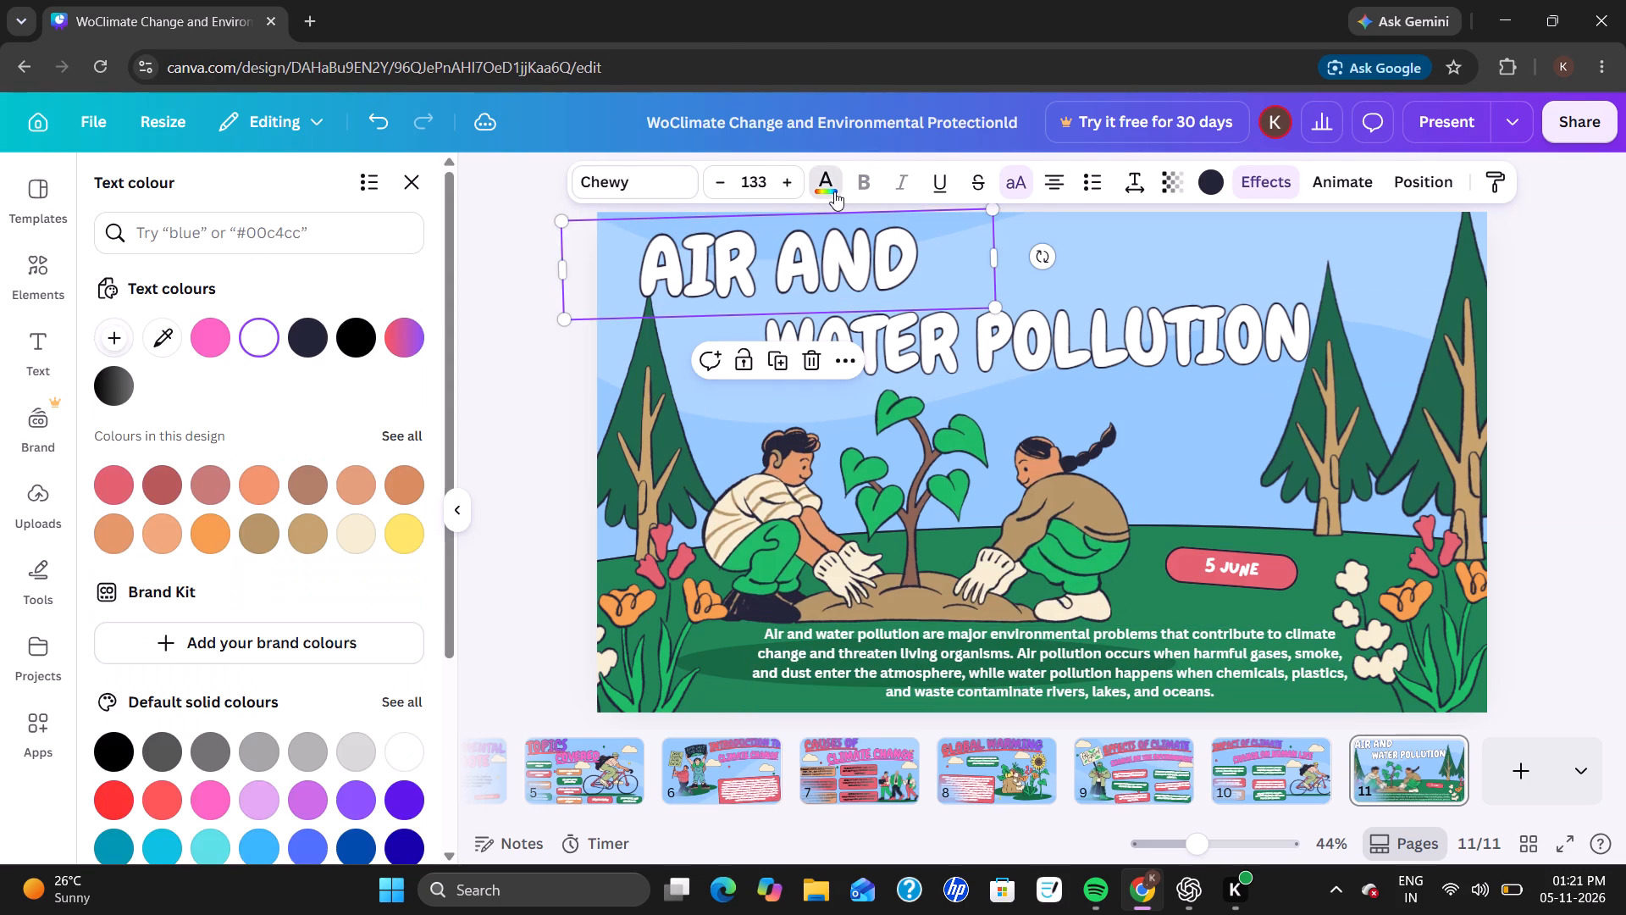
click(398, 340)
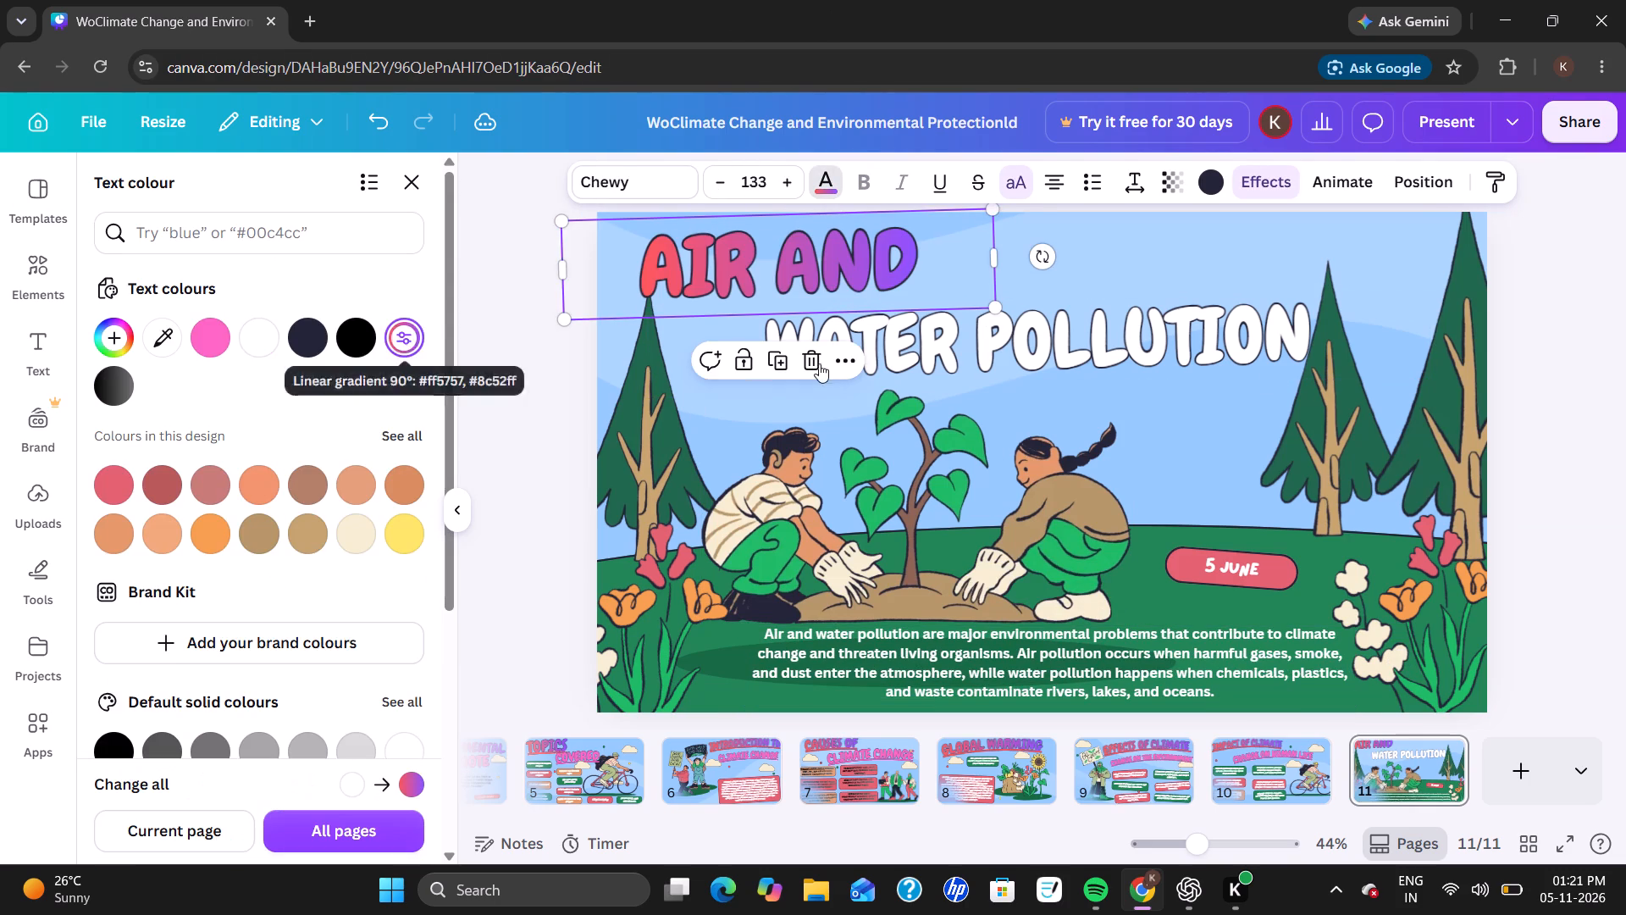
click(957, 333)
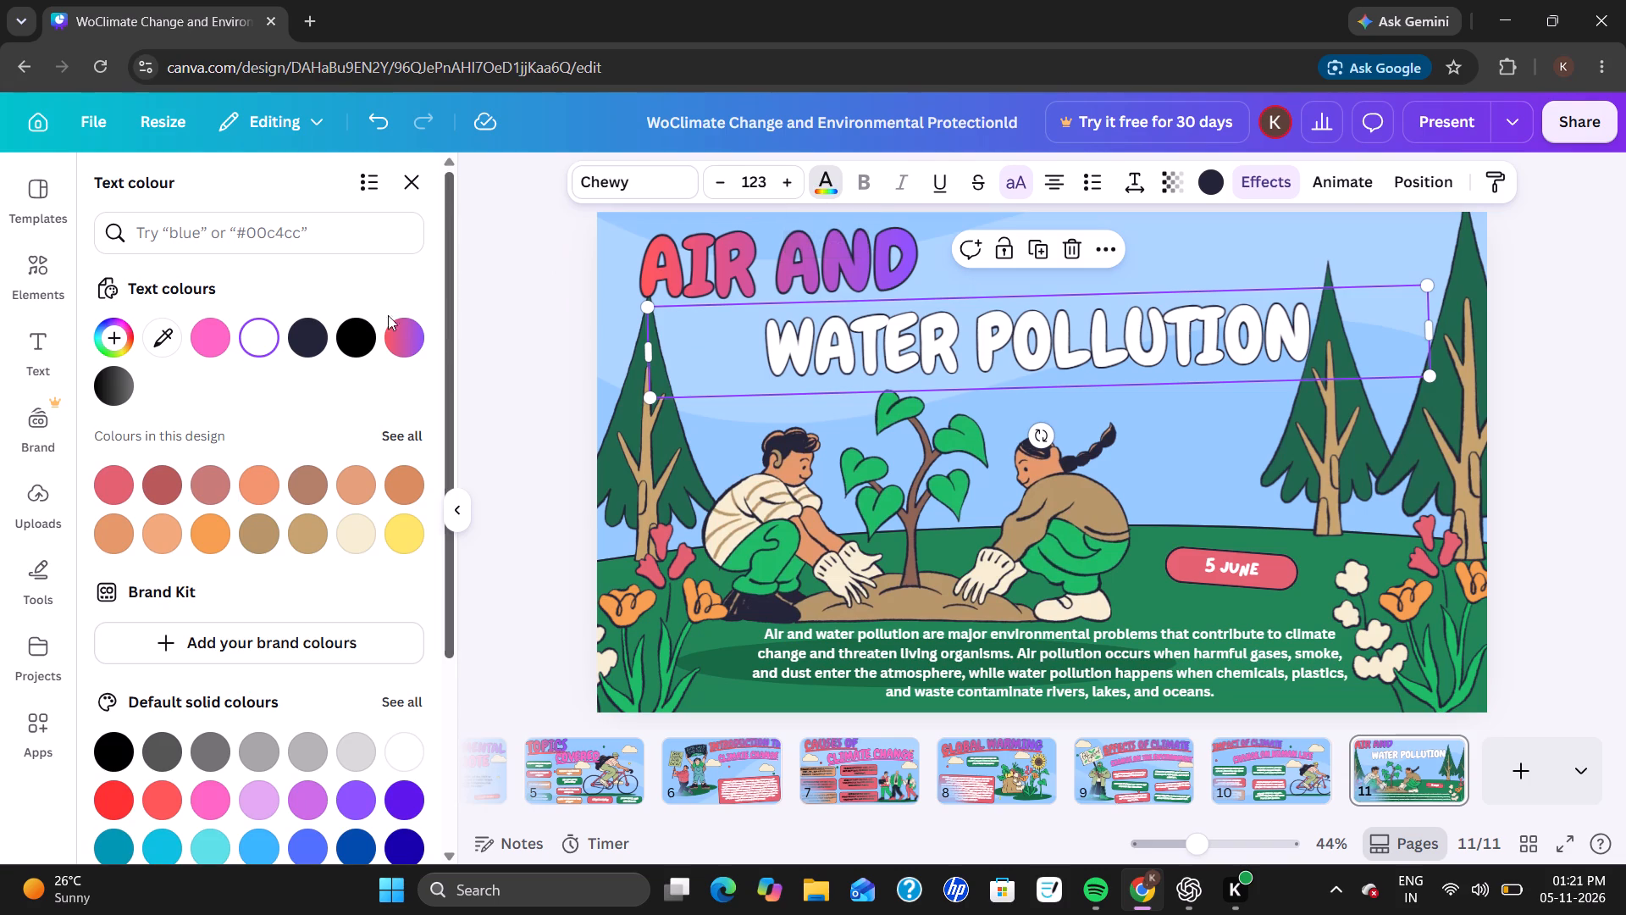
click(221, 341)
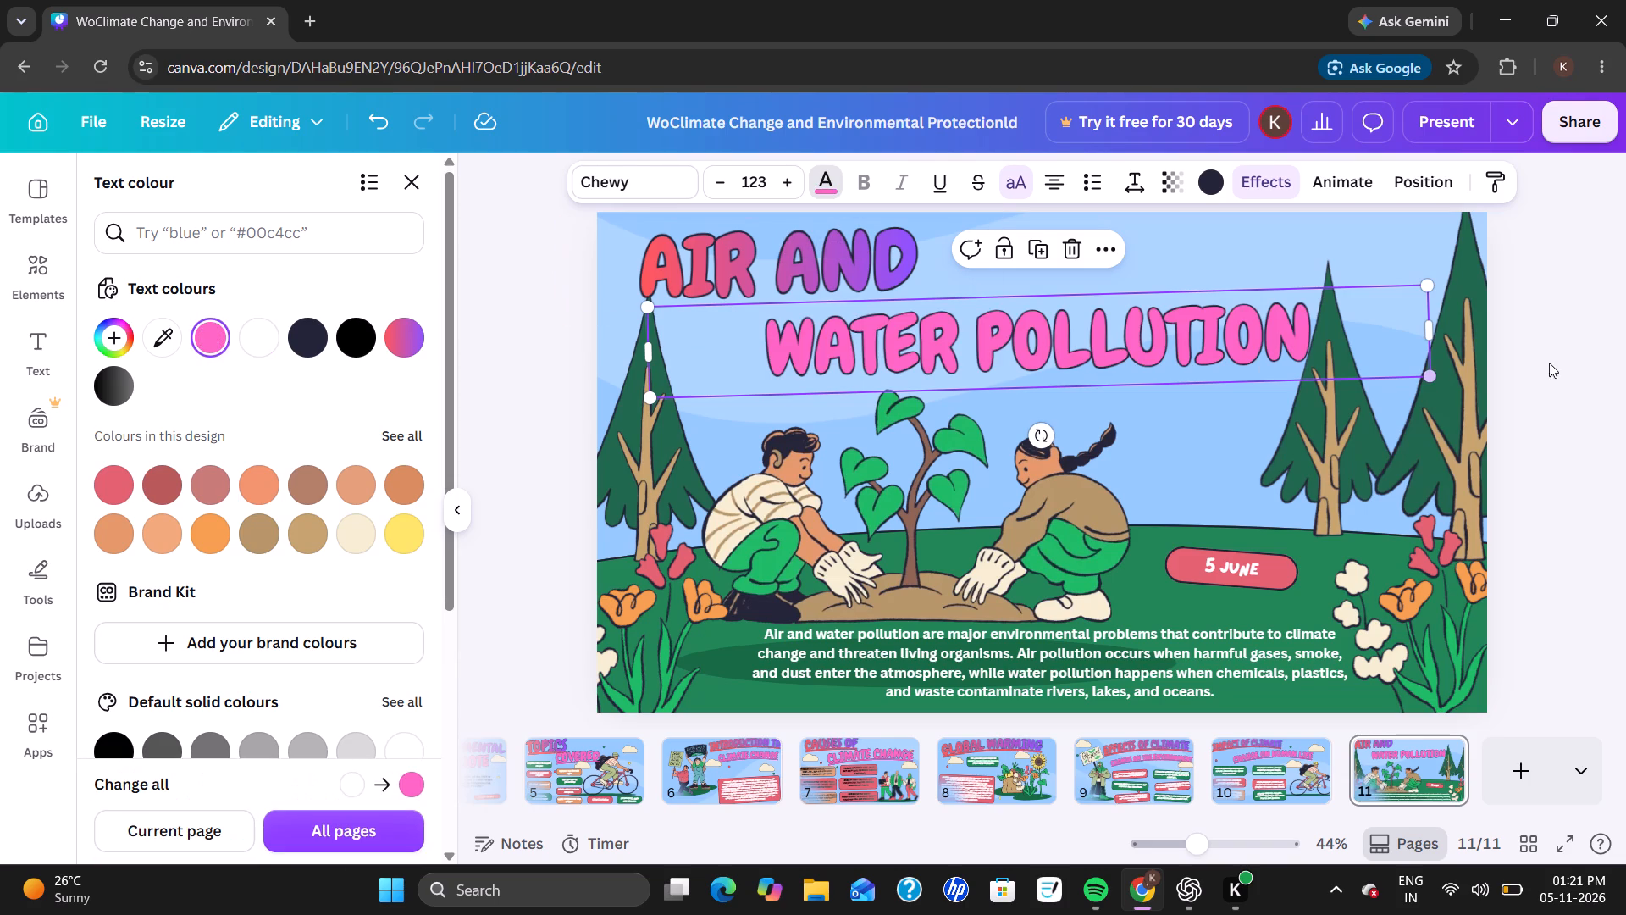
click(1567, 368)
click(1567, 368)
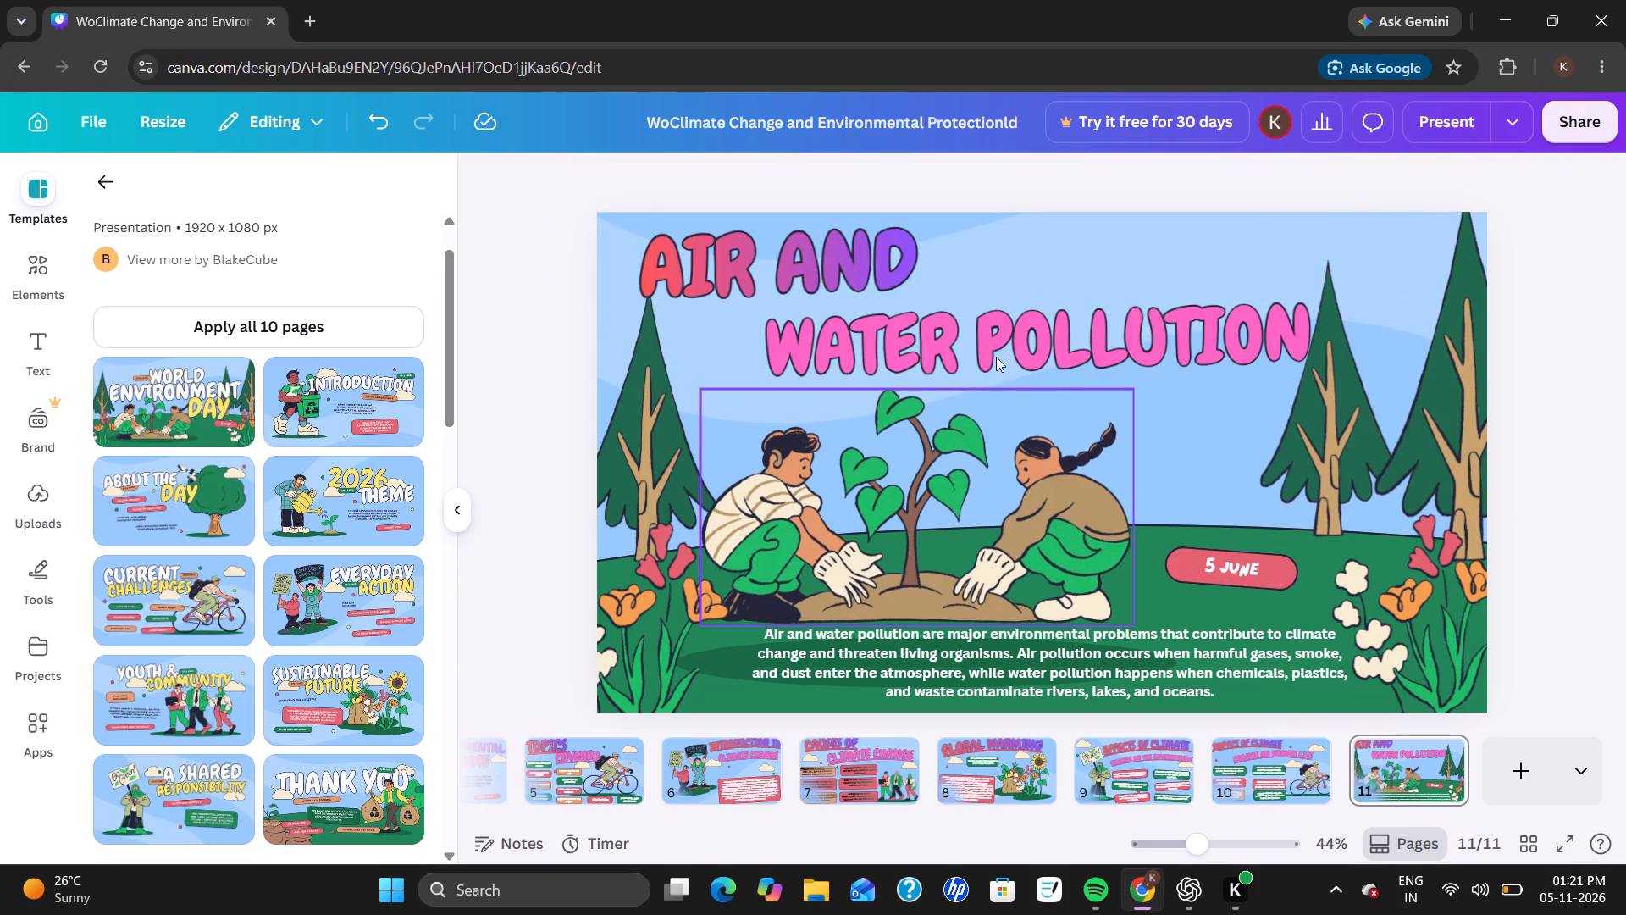
Underline both title lines, "AIR AND" and "WATER POLLUTION".
click(840, 279)
click(948, 182)
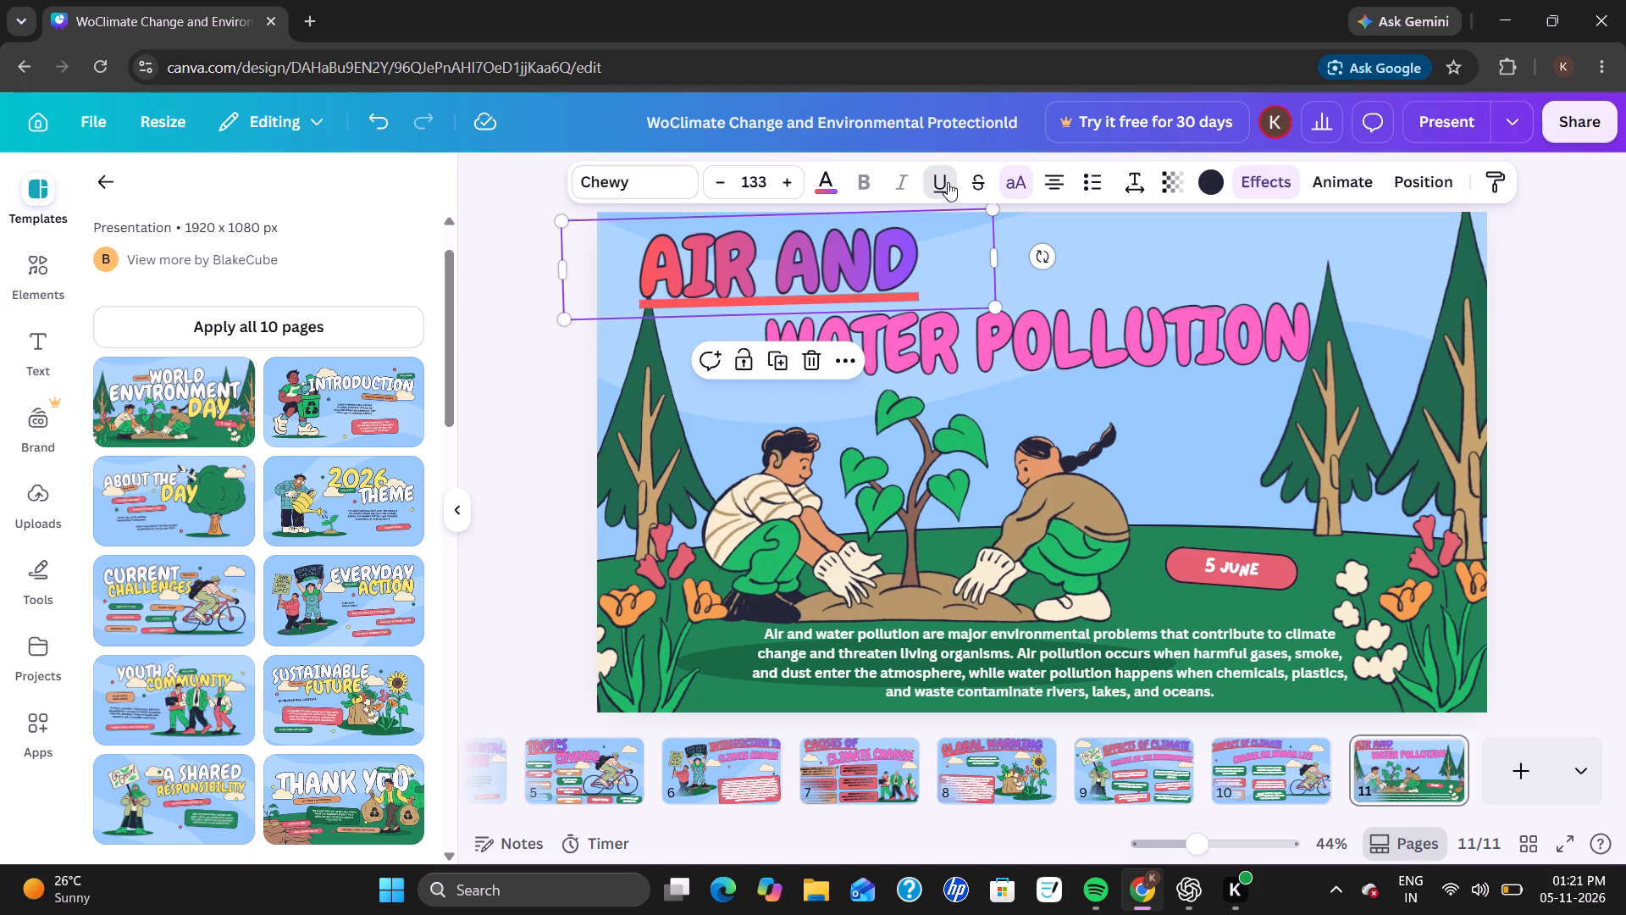
click(1056, 335)
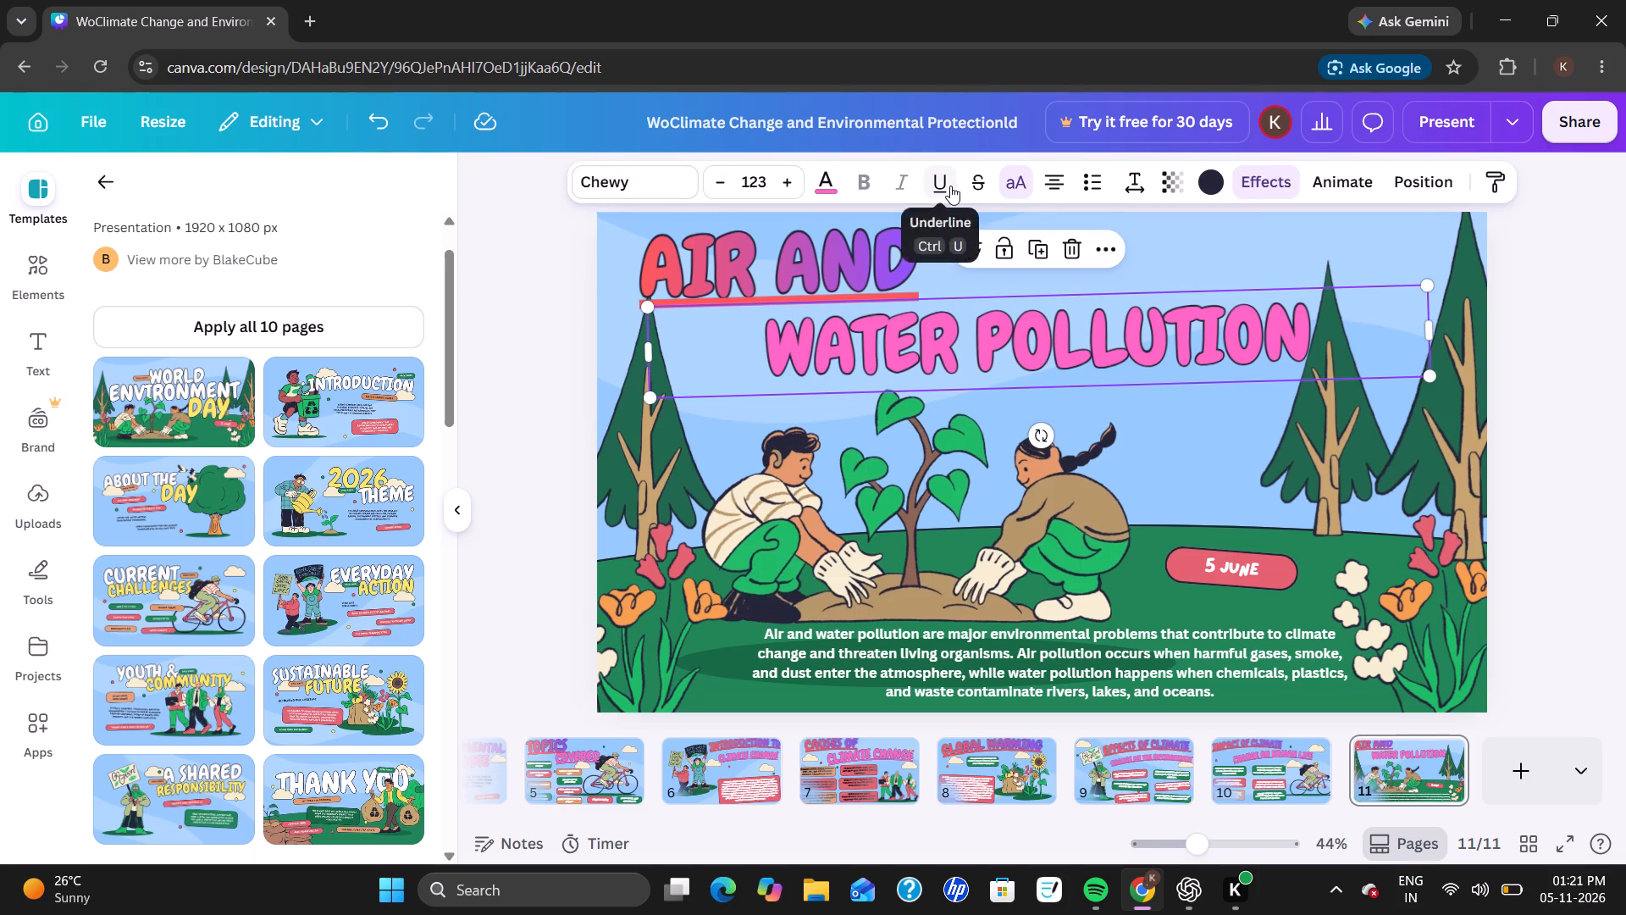
click(950, 186)
click(950, 186)
click(939, 193)
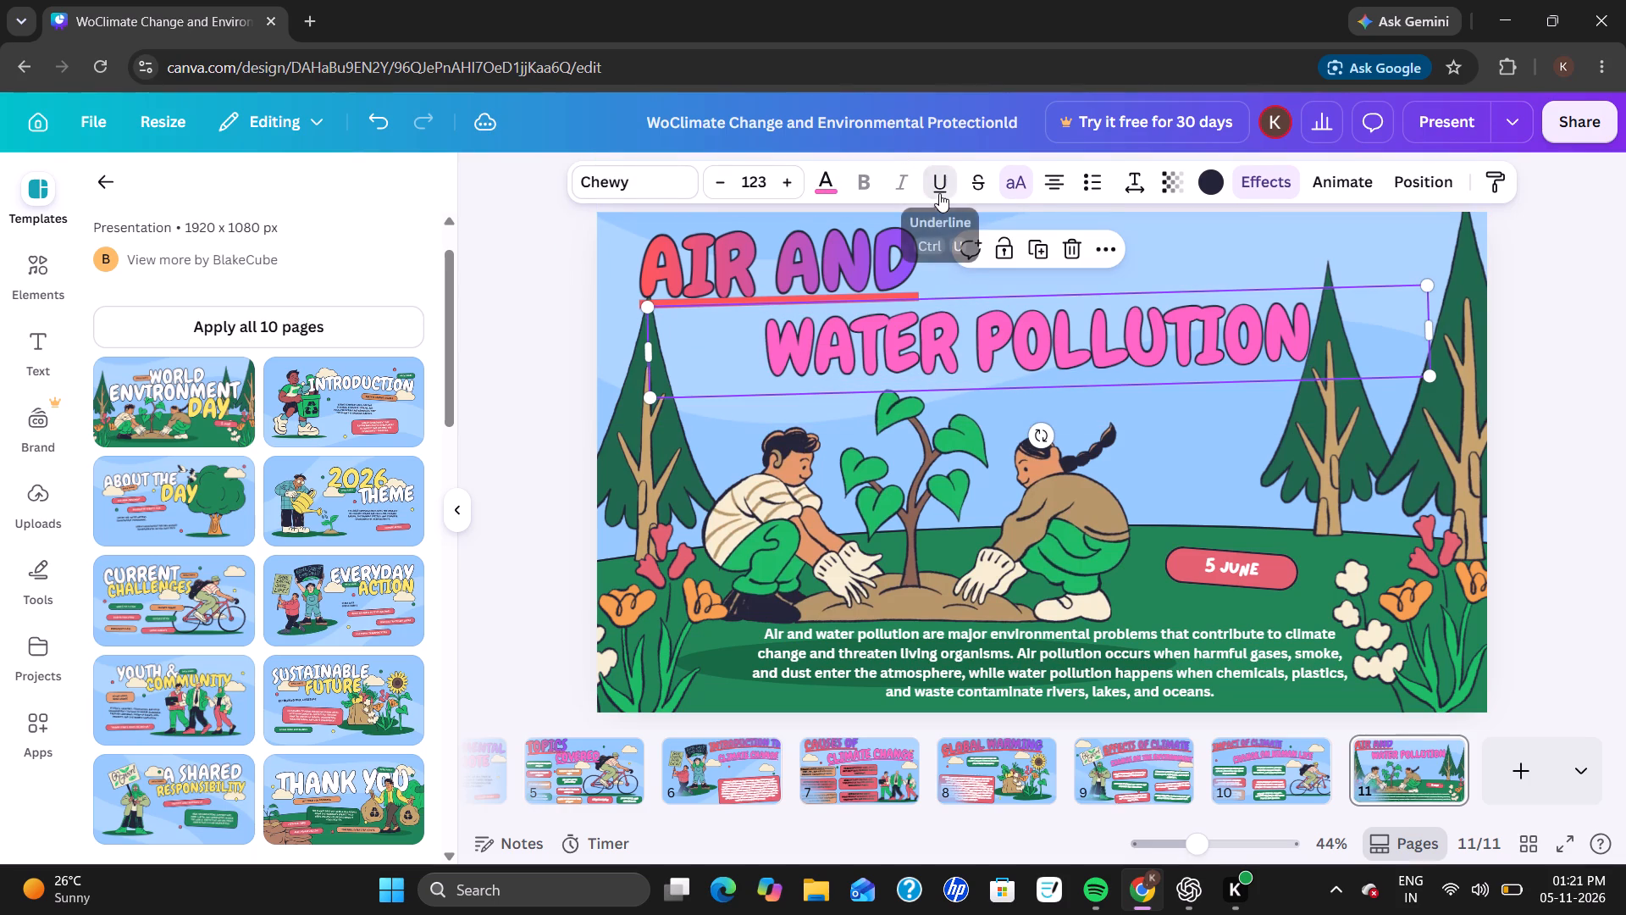
click(1511, 382)
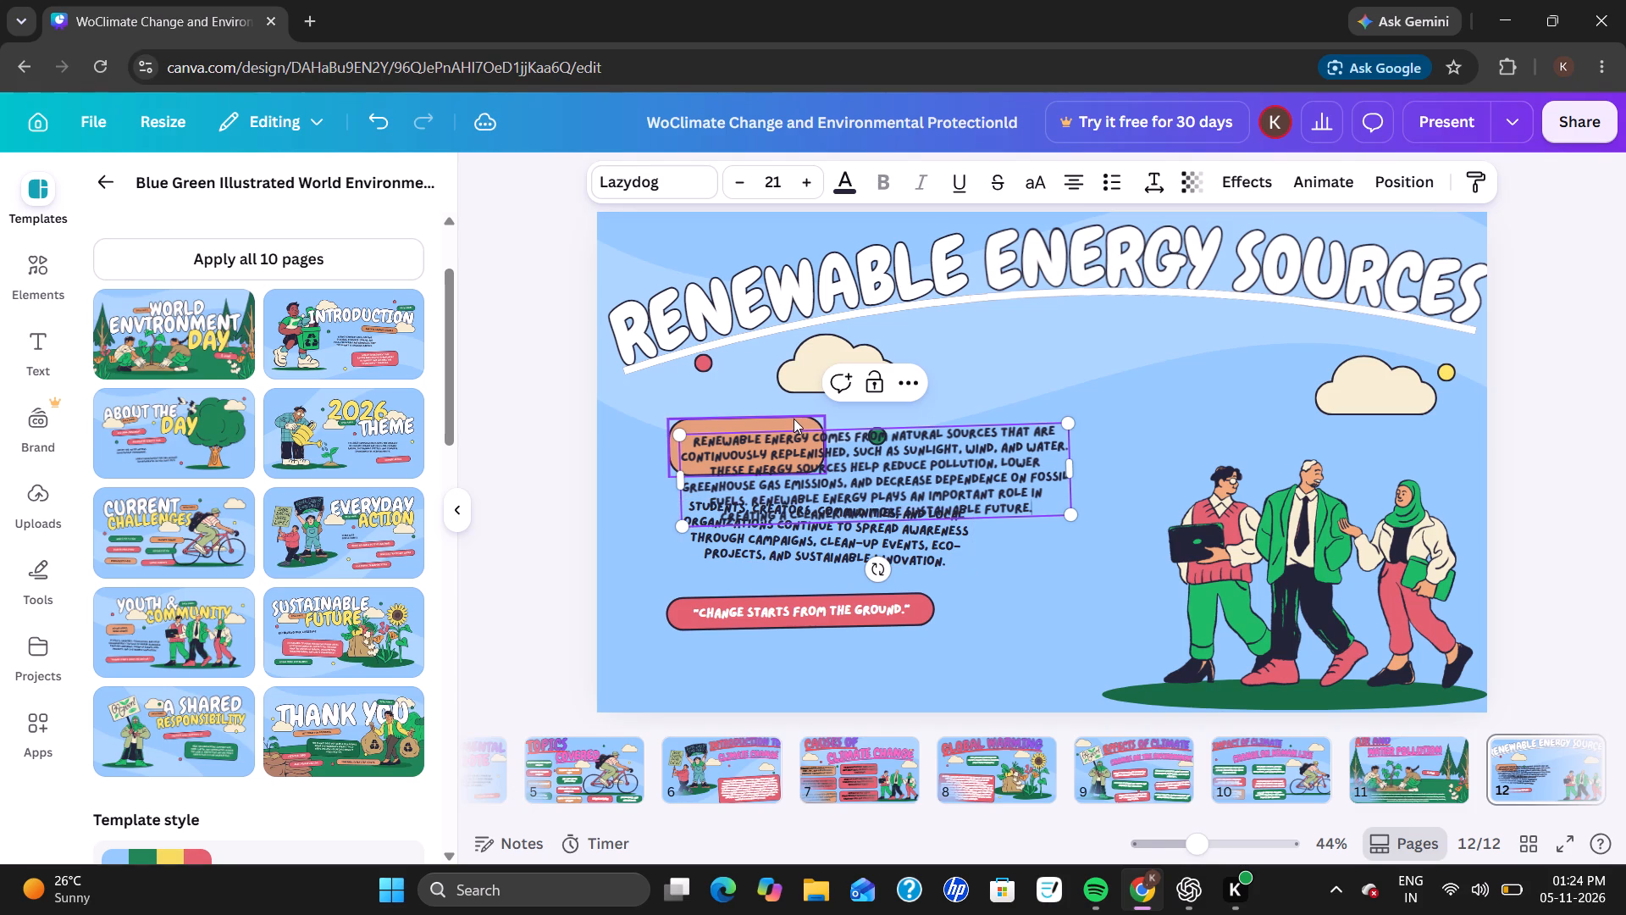
click(792, 420)
drag(753, 471, 752, 473)
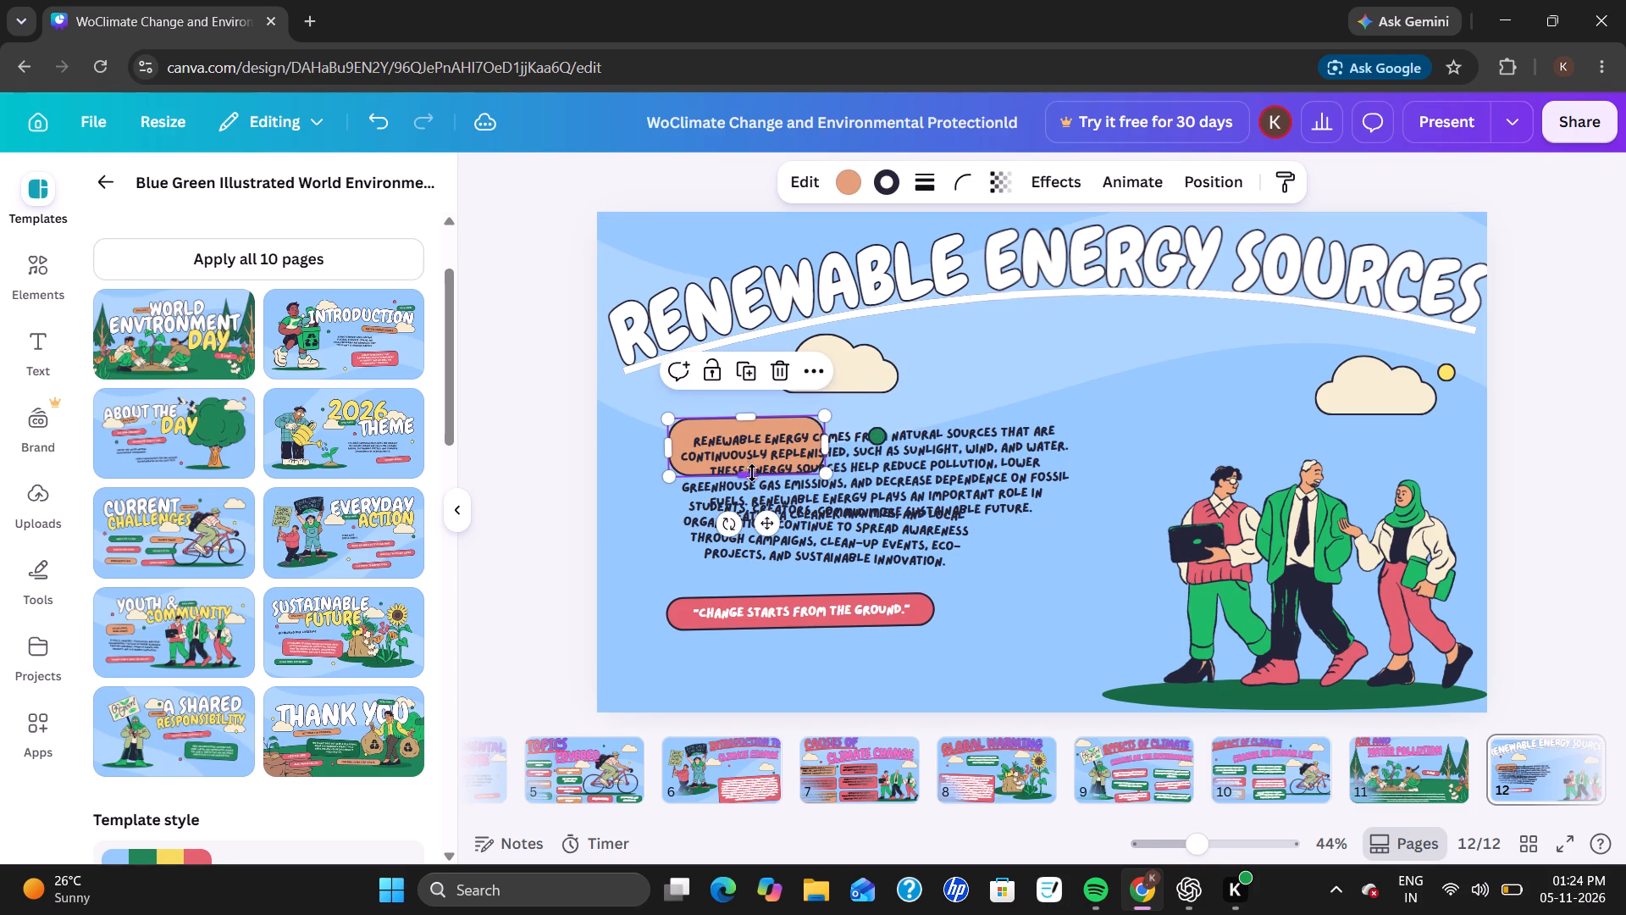
drag(752, 473, 792, 591)
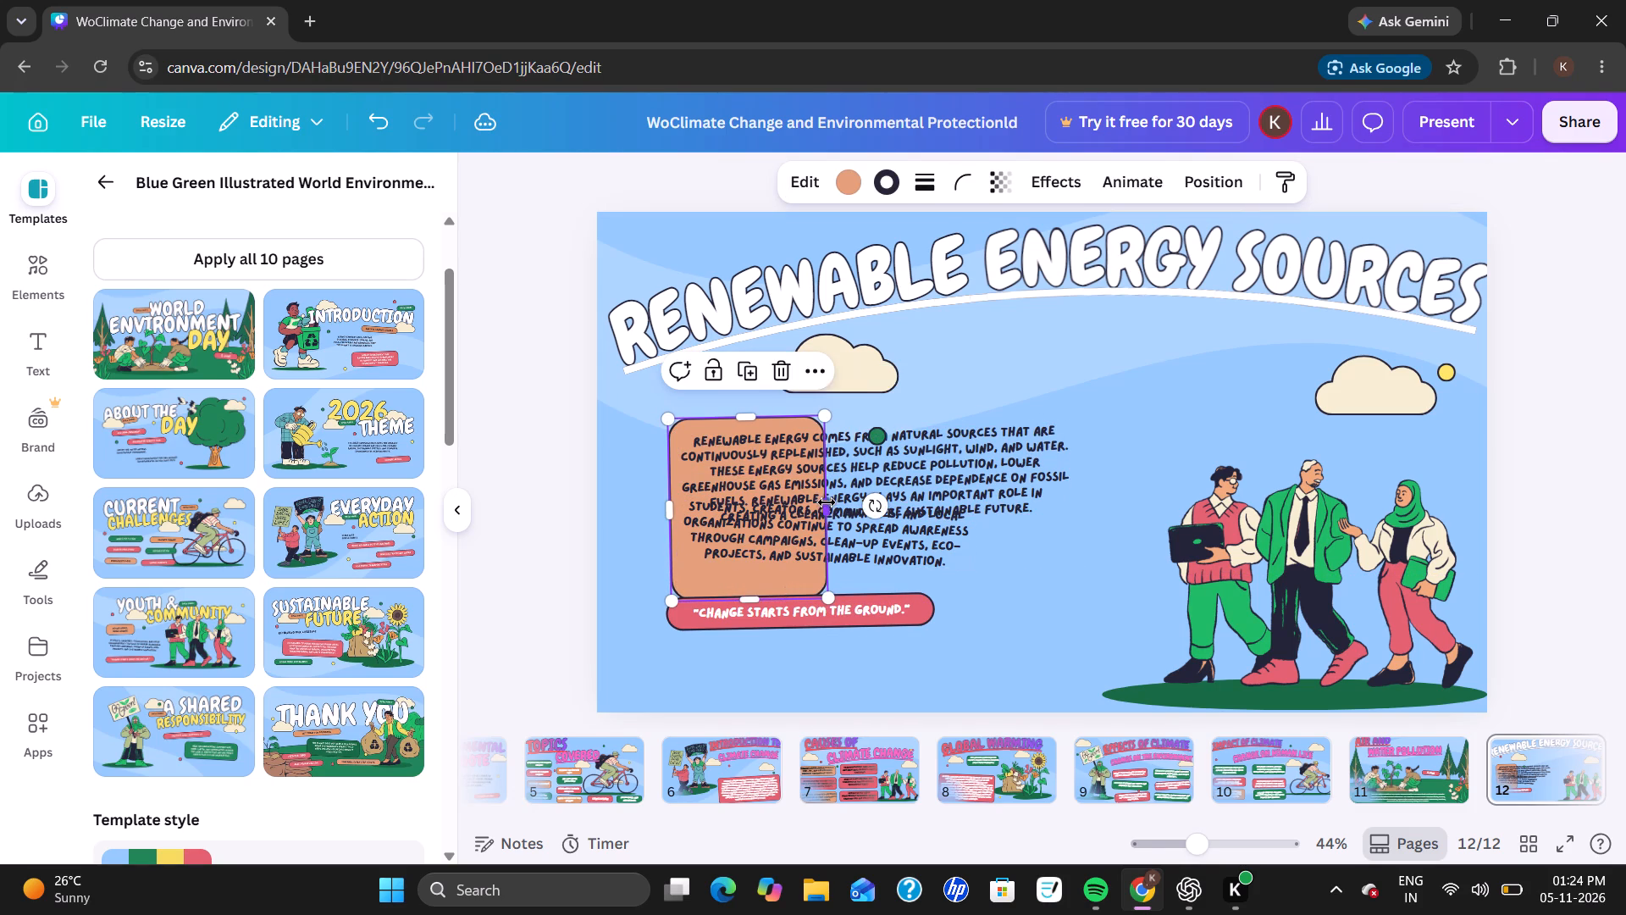
drag(824, 502, 1121, 506)
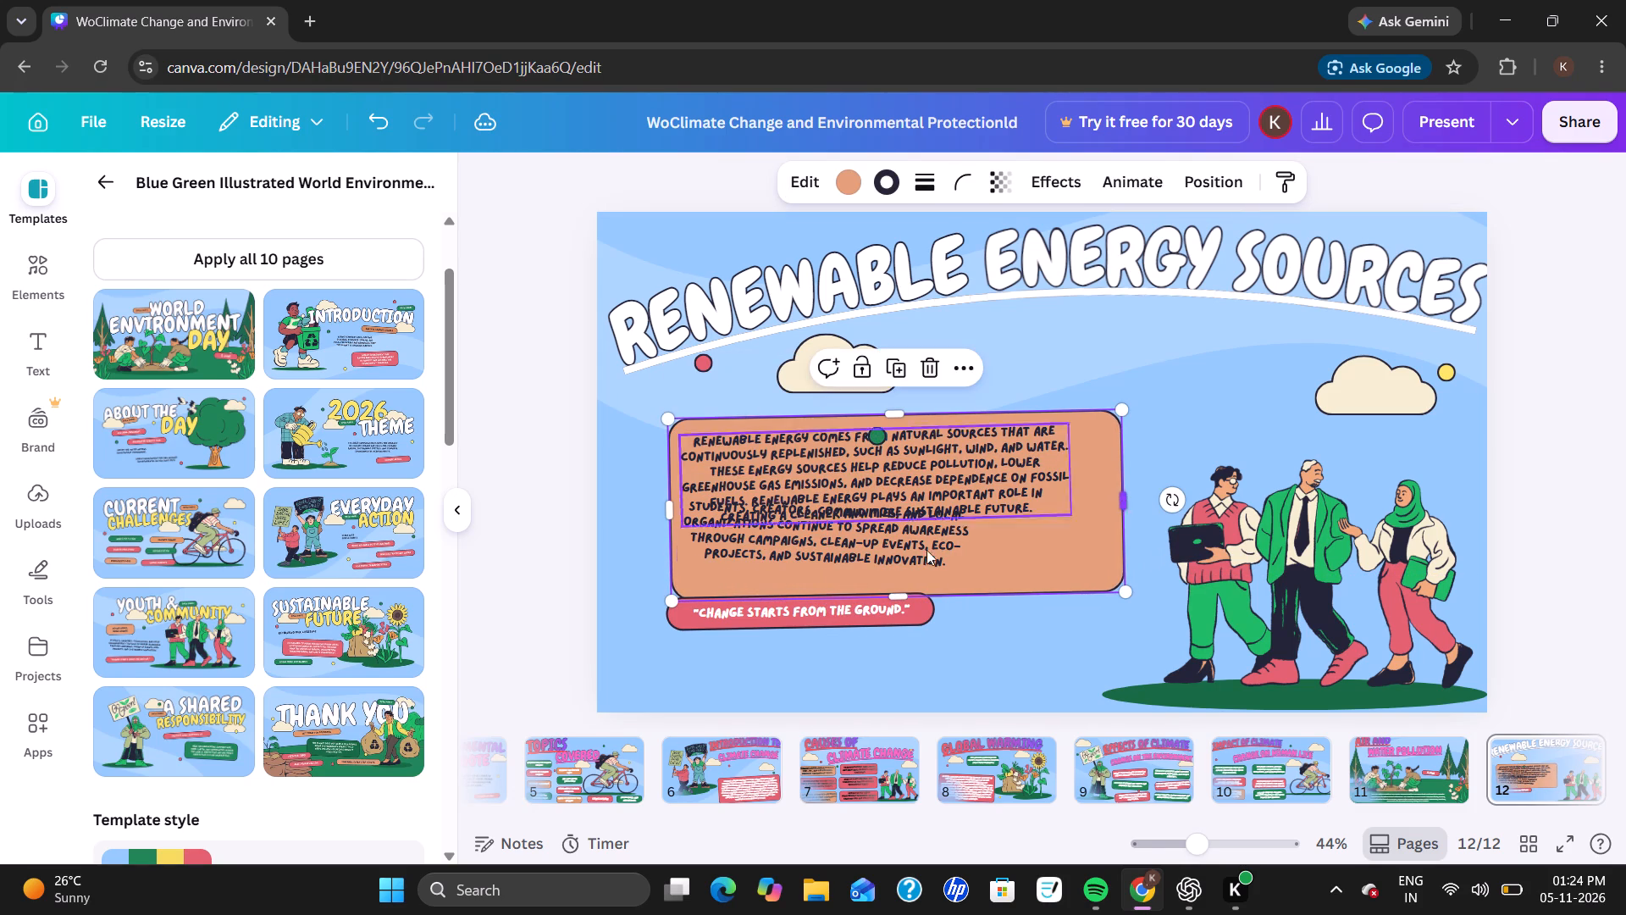
Delete the old "Students, creators, communities" paragraph overlapping the orange box.
click(886, 556)
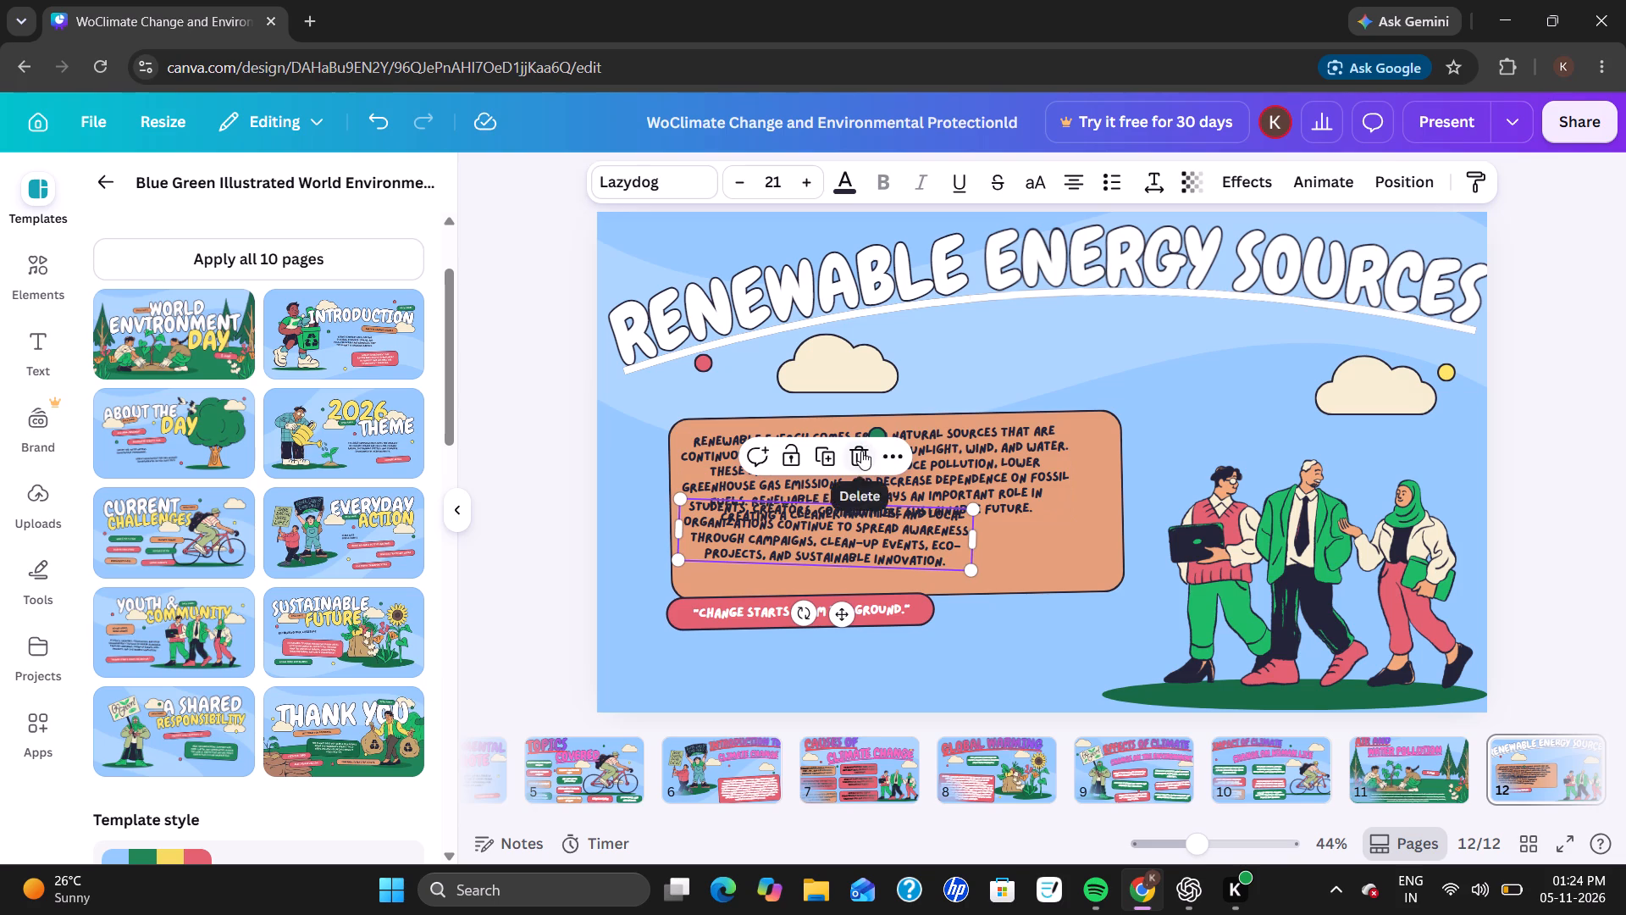
click(861, 451)
Increase the renewable energy paragraph's font size to 29 and widen its text box to nearly the orange box's full width.
click(871, 447)
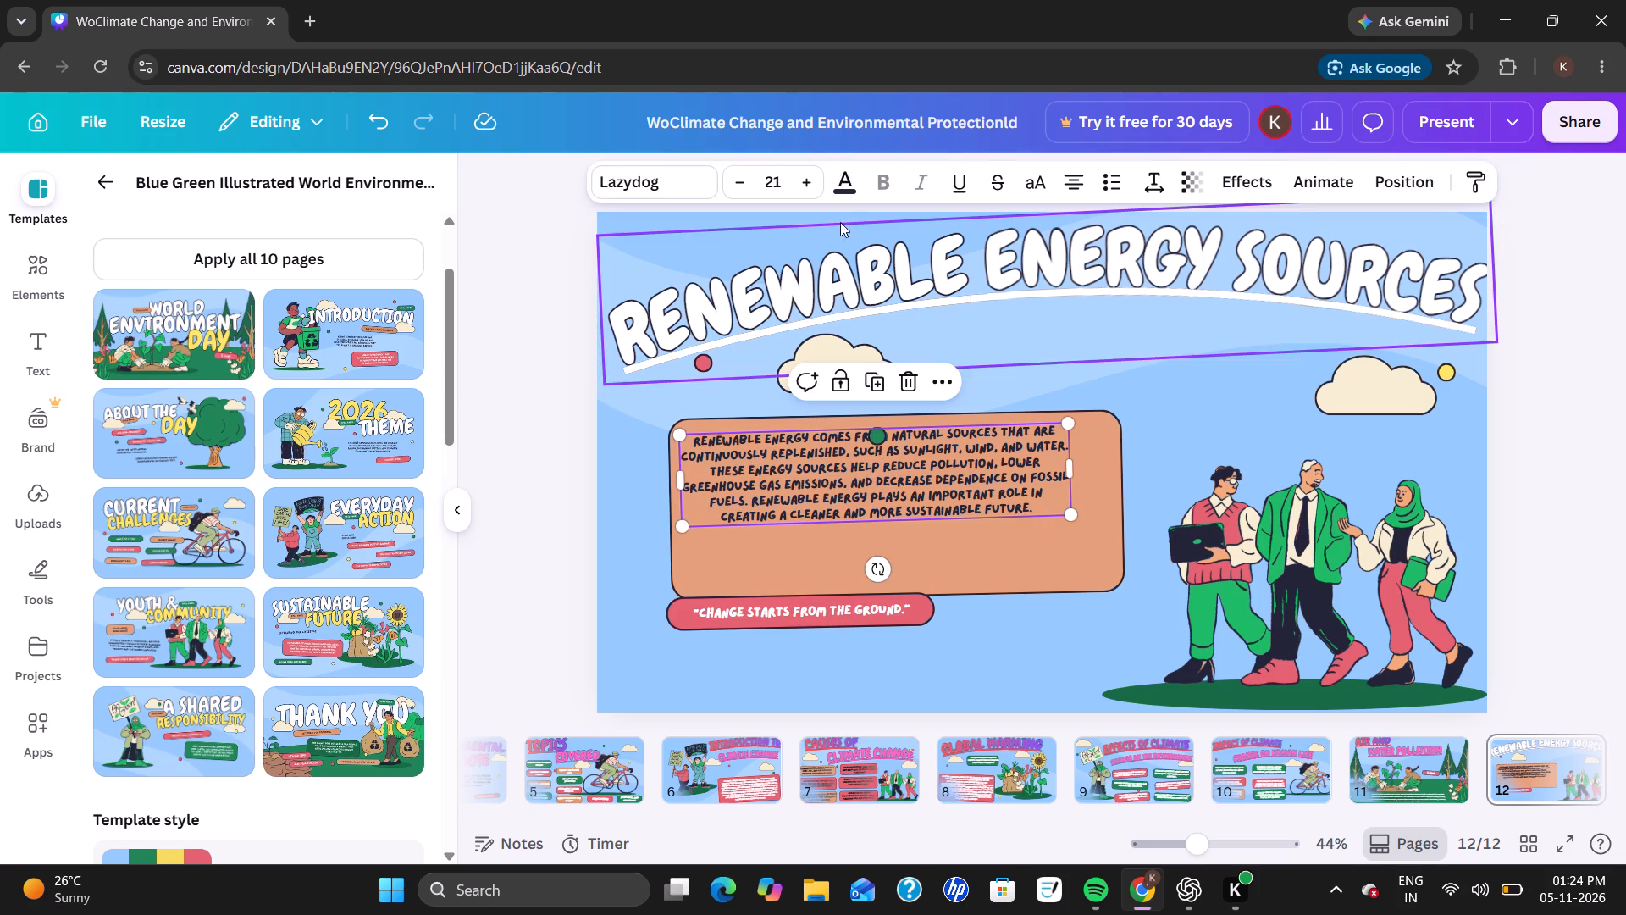
triple_click(809, 178)
triple_click(809, 178)
double_click(809, 178)
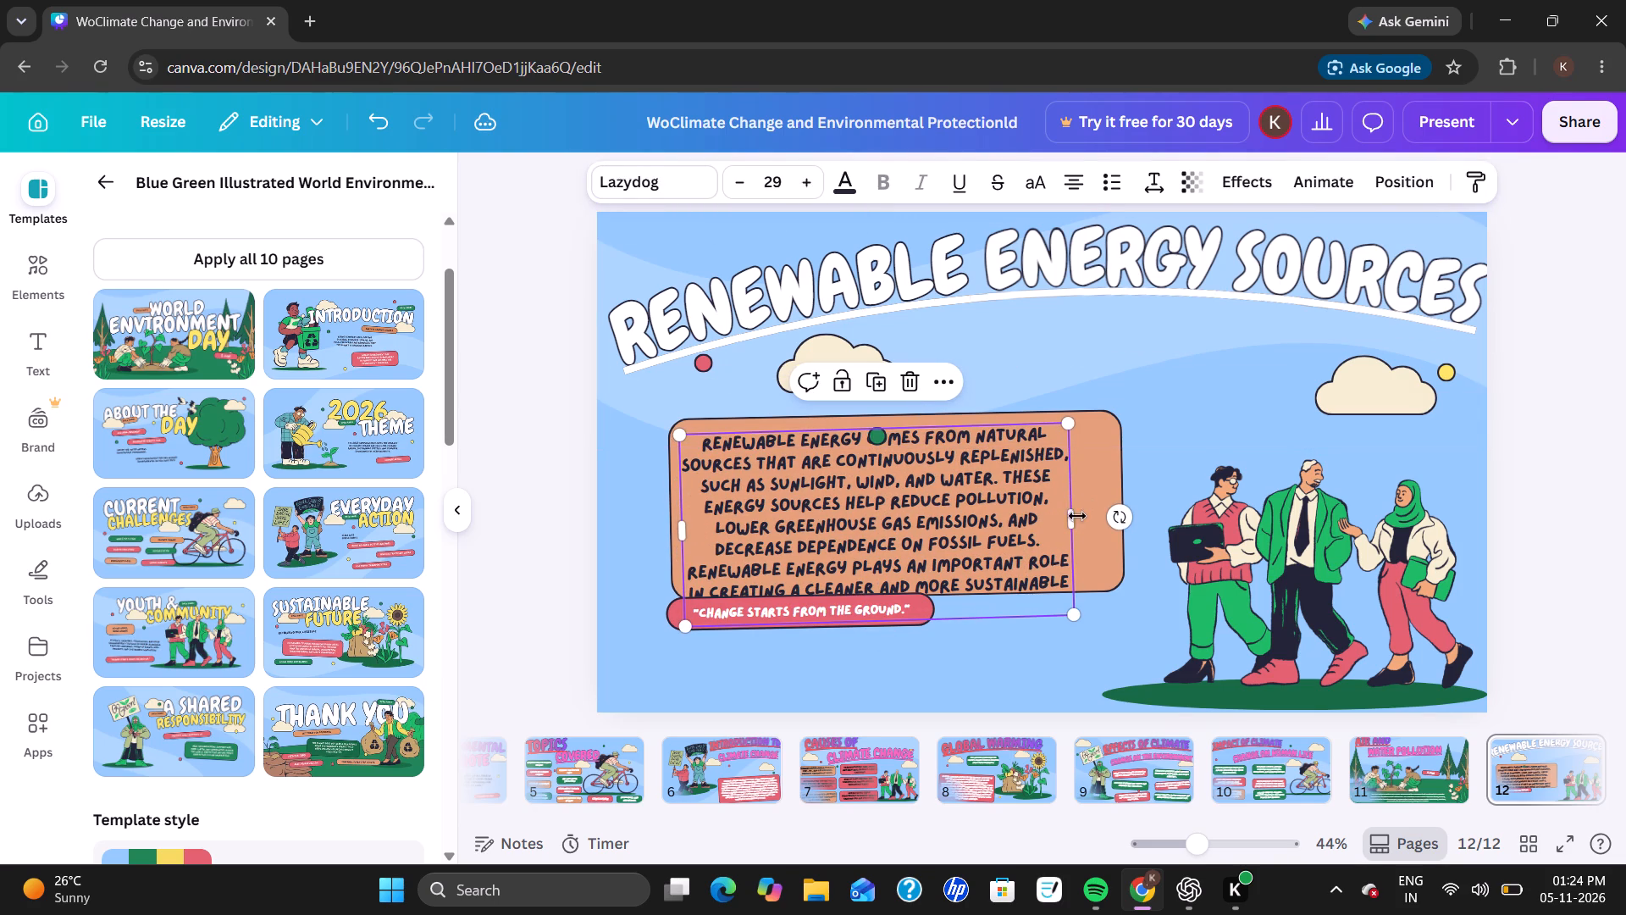
drag(1080, 513, 1119, 491)
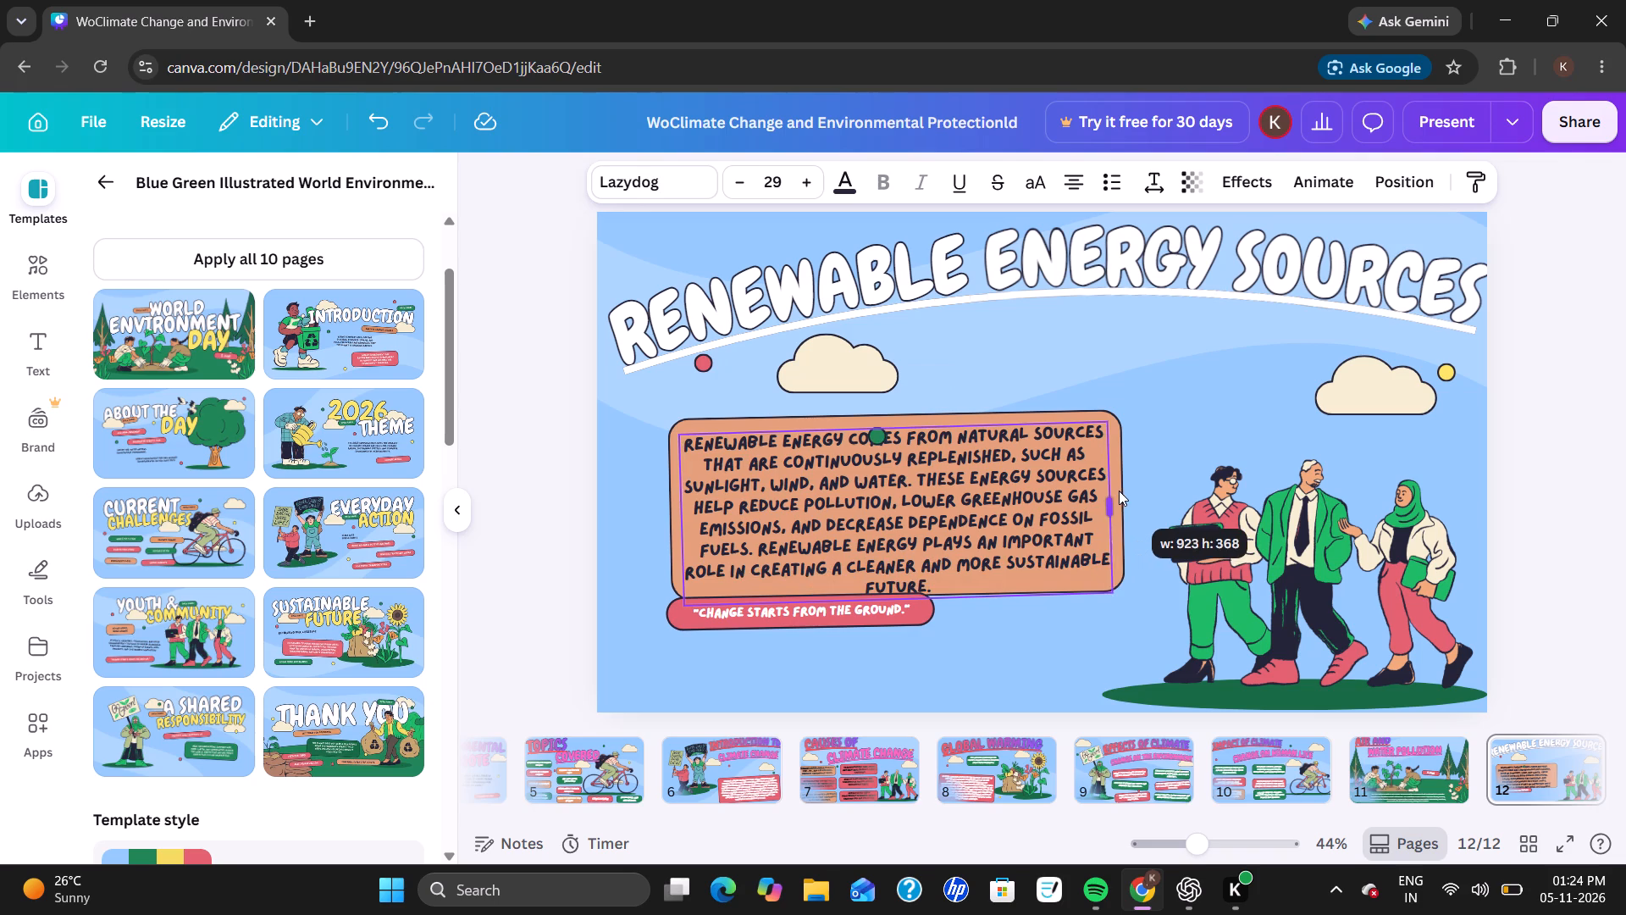
drag(1119, 491, 1125, 489)
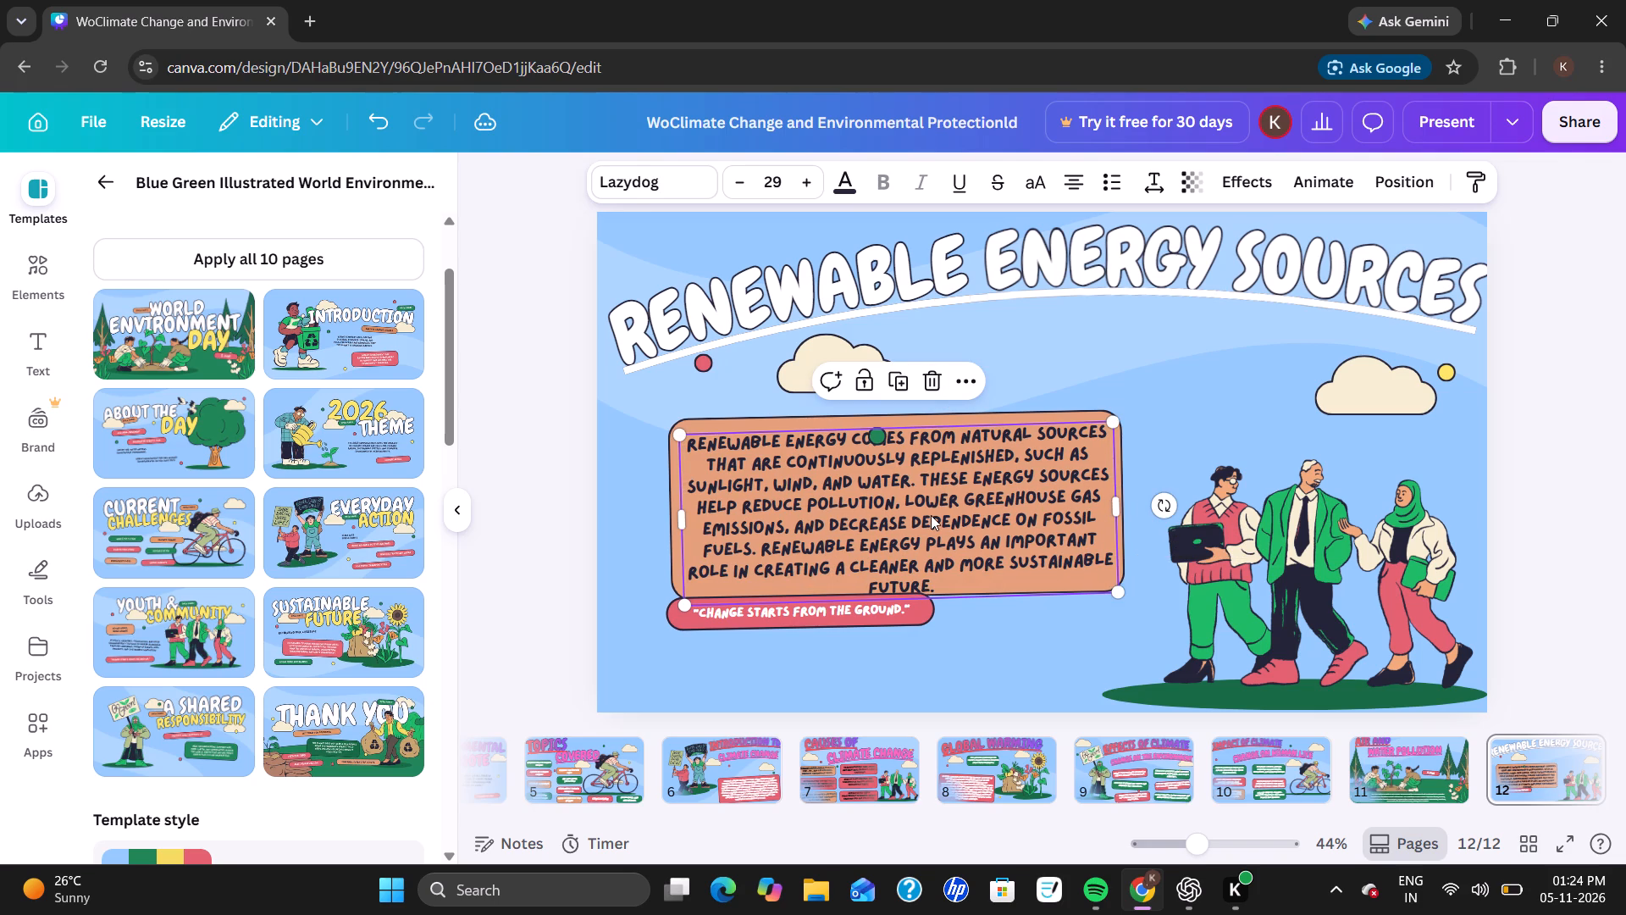
Select the whole renewable energy paragraph and reduce its font size to 27 to fit inside the orange box.
click(931, 515)
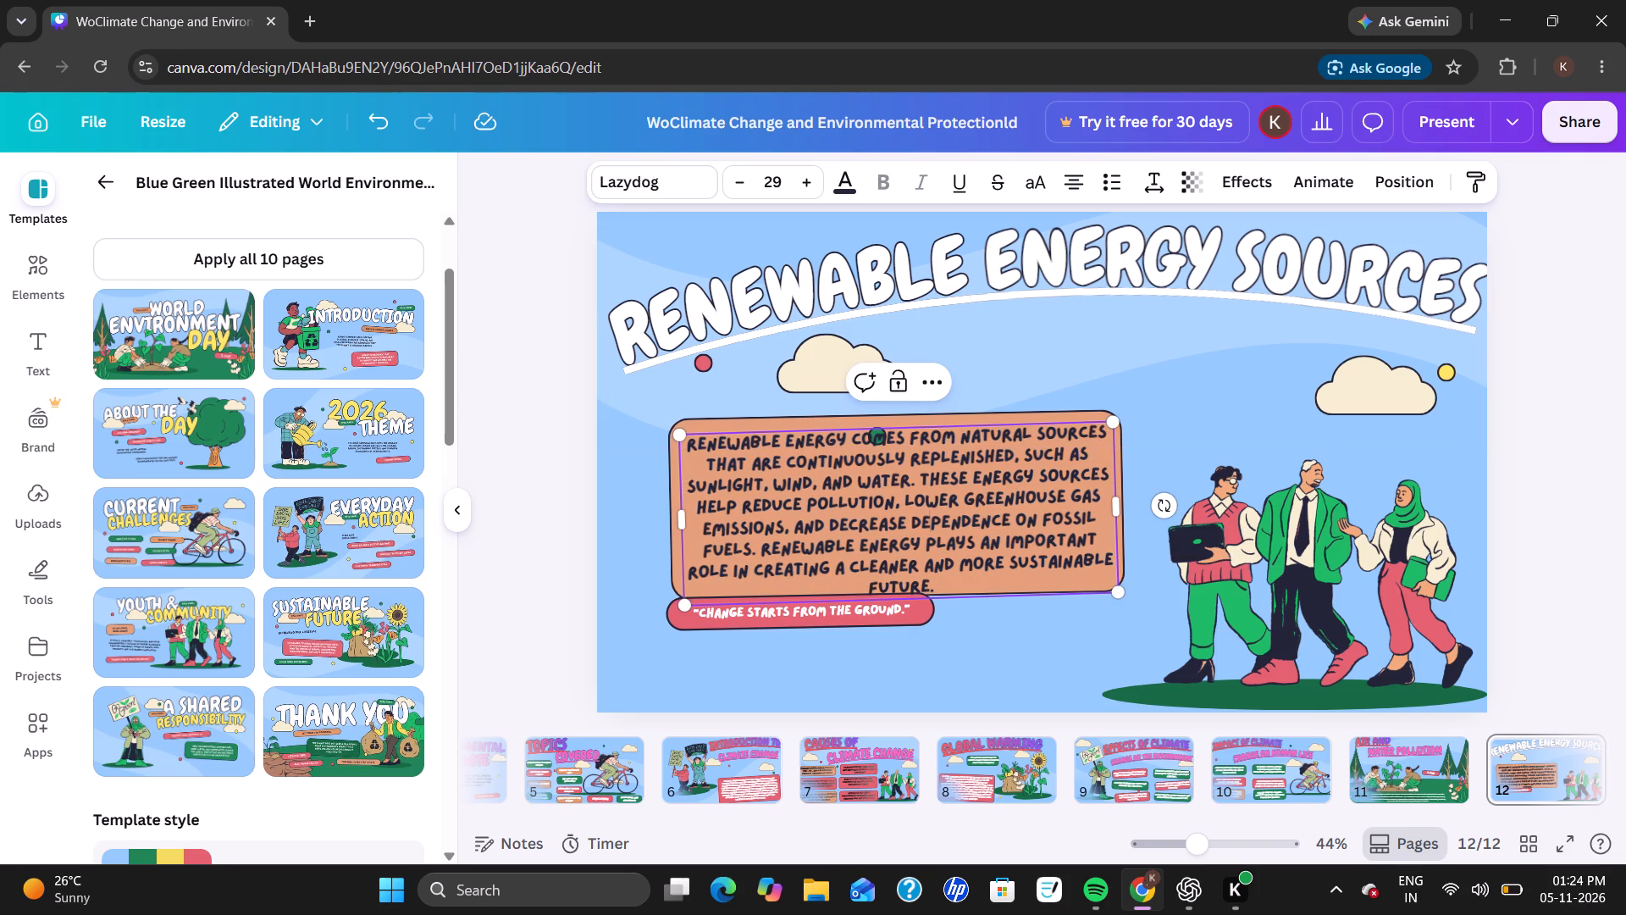
drag(690, 448, 965, 582)
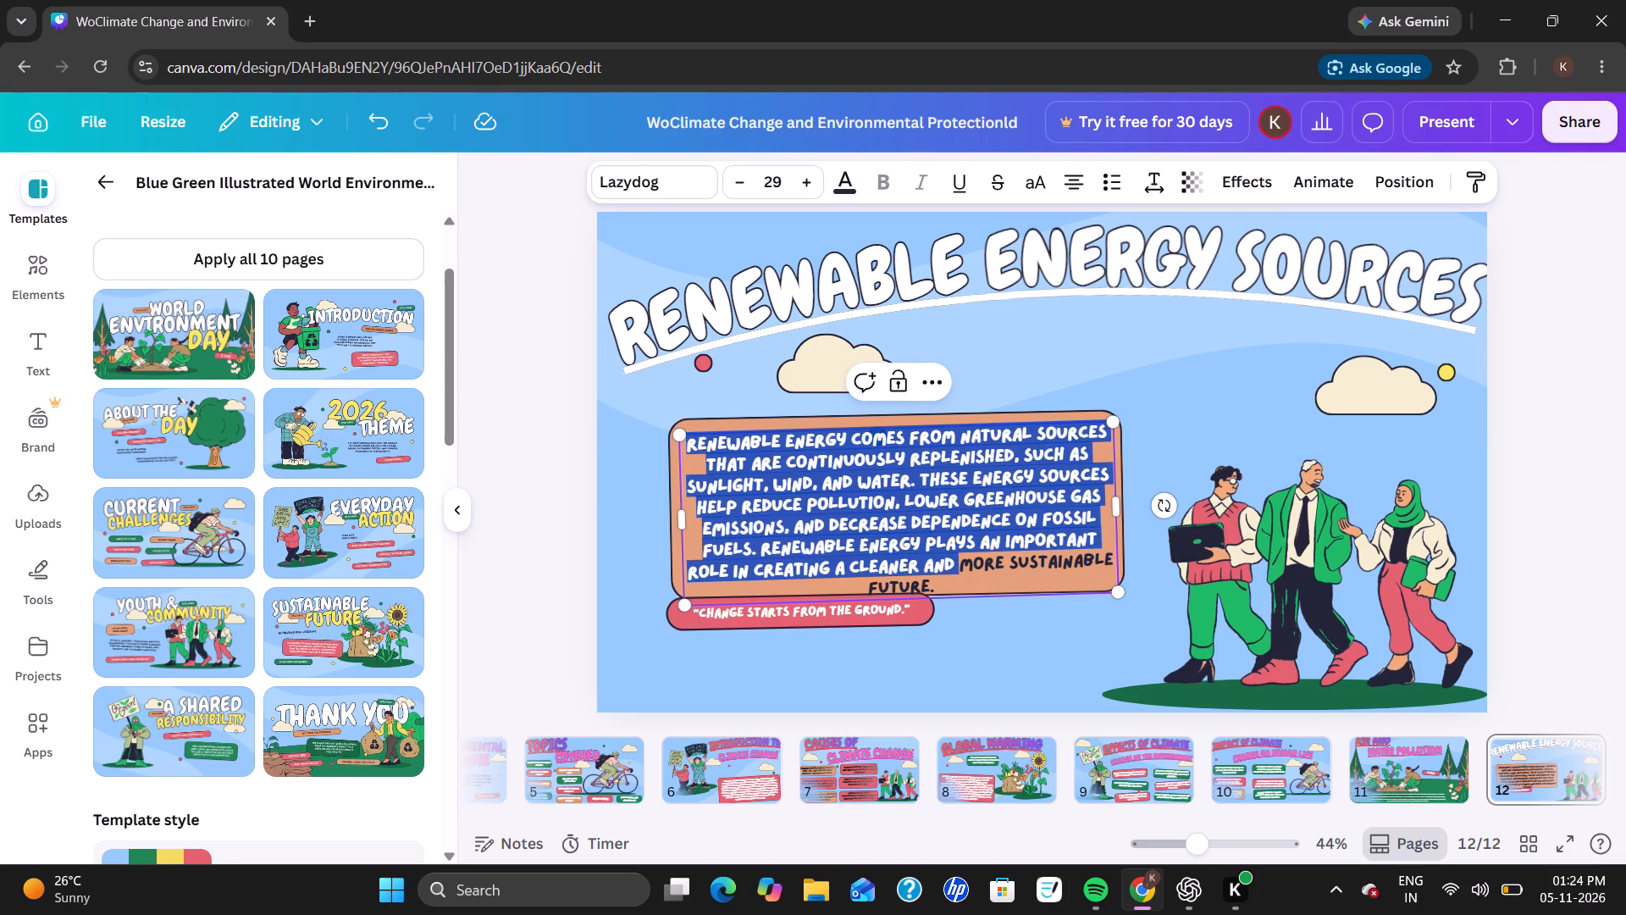
drag(965, 582, 965, 586)
click(851, 179)
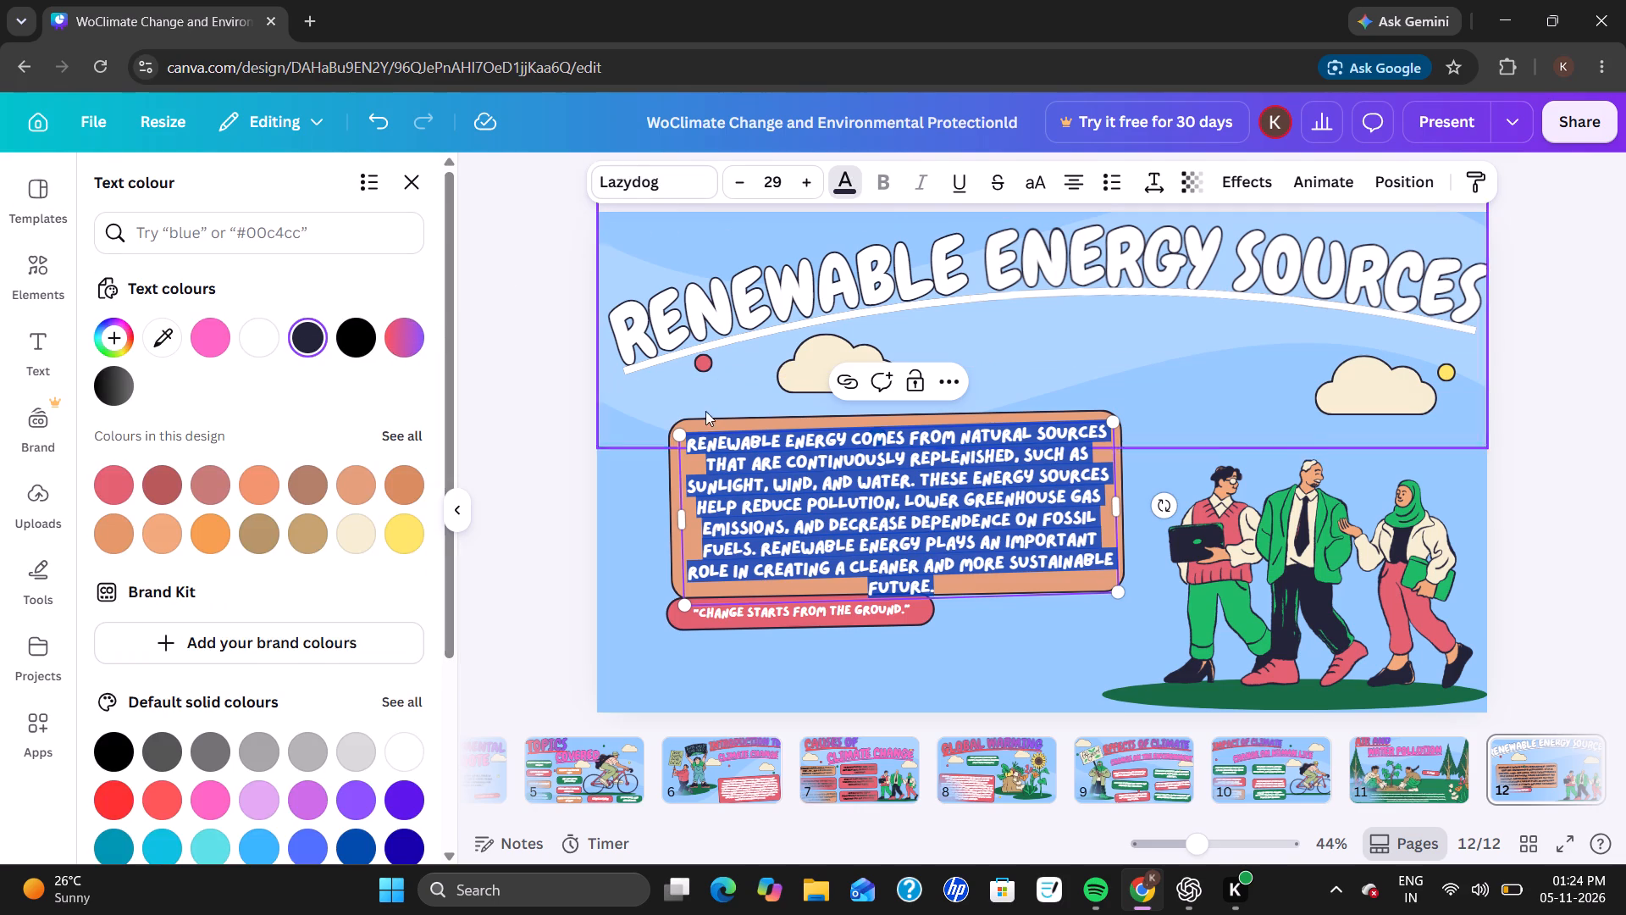
double_click(751, 189)
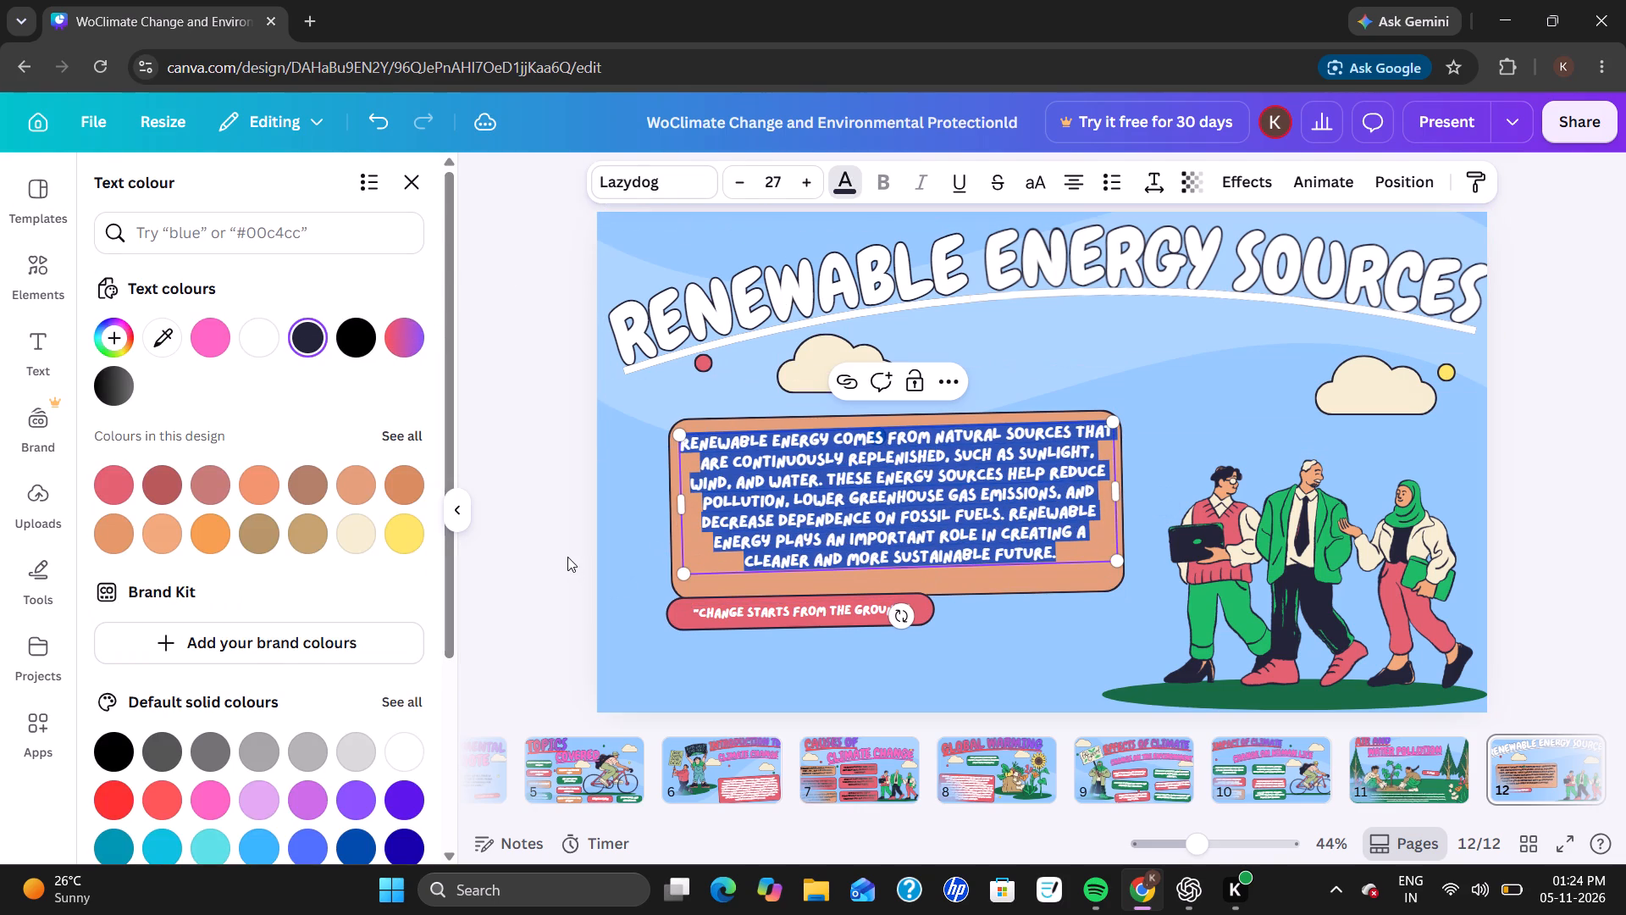
click(567, 557)
click(556, 586)
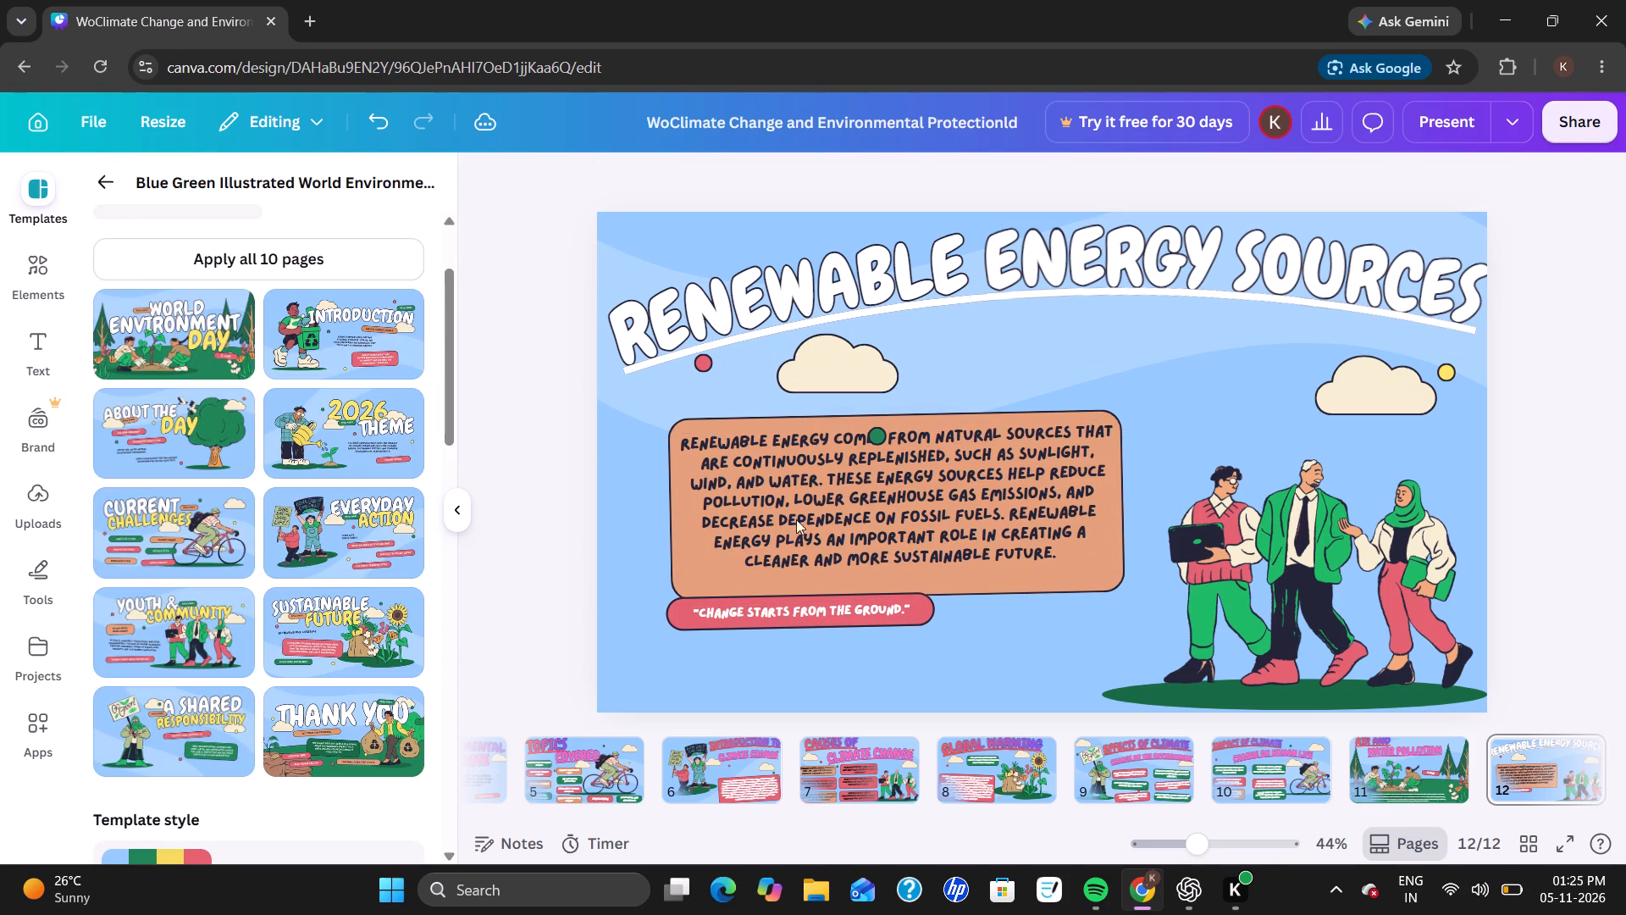
Shrink the green dot overlapping the renewable energy paragraph and move it into the open sky just above the orange box.
click(972, 469)
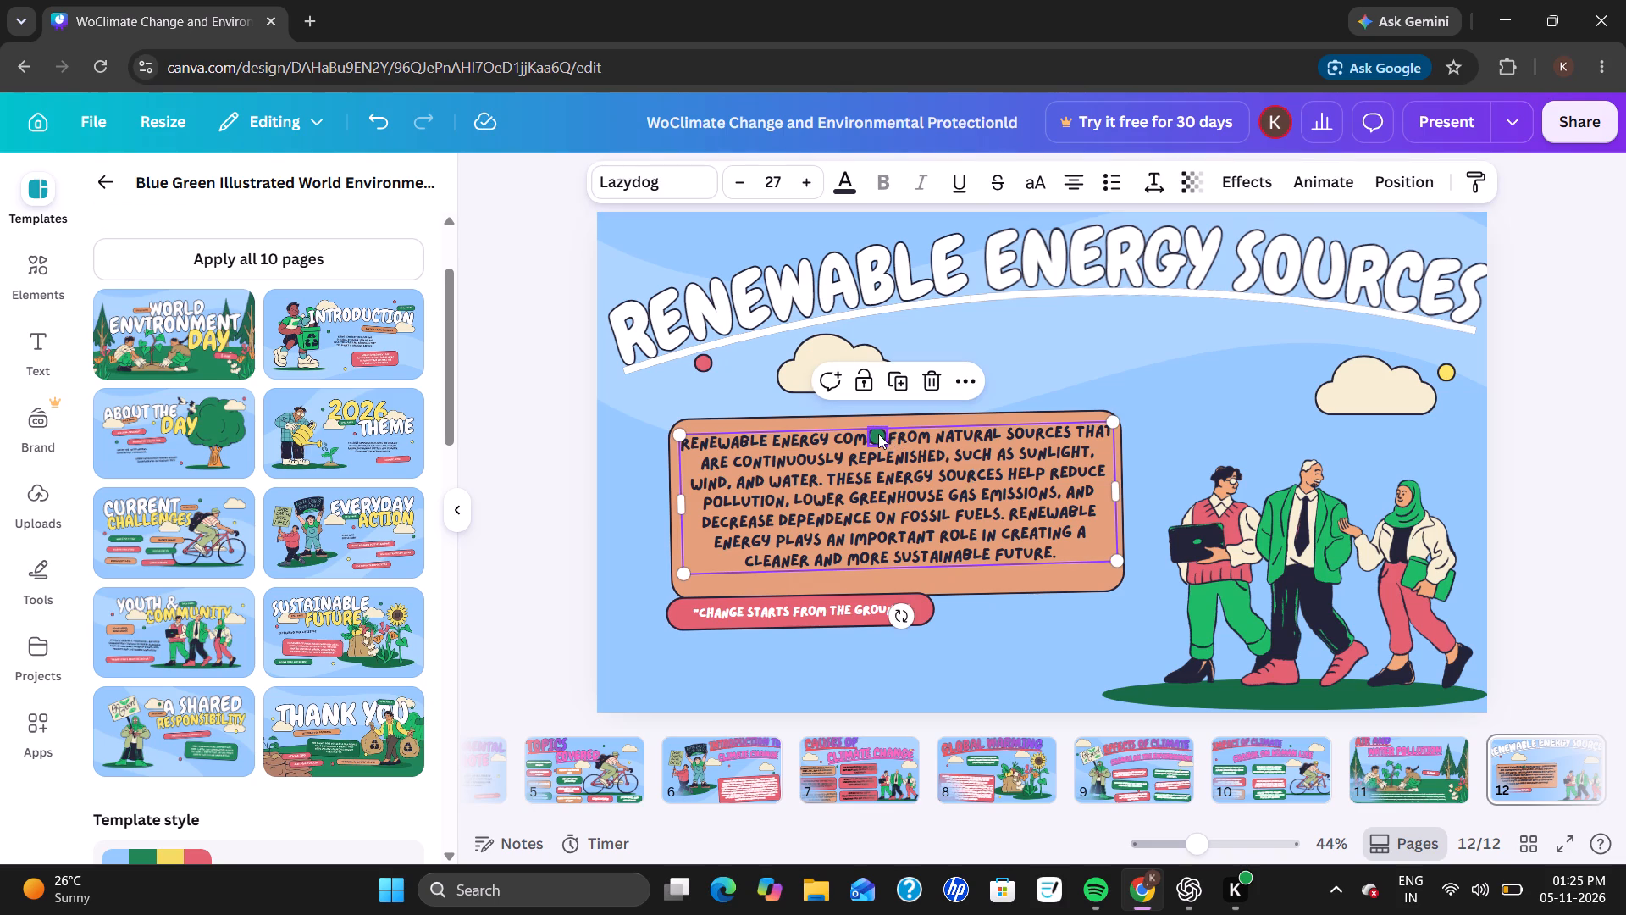
click(878, 434)
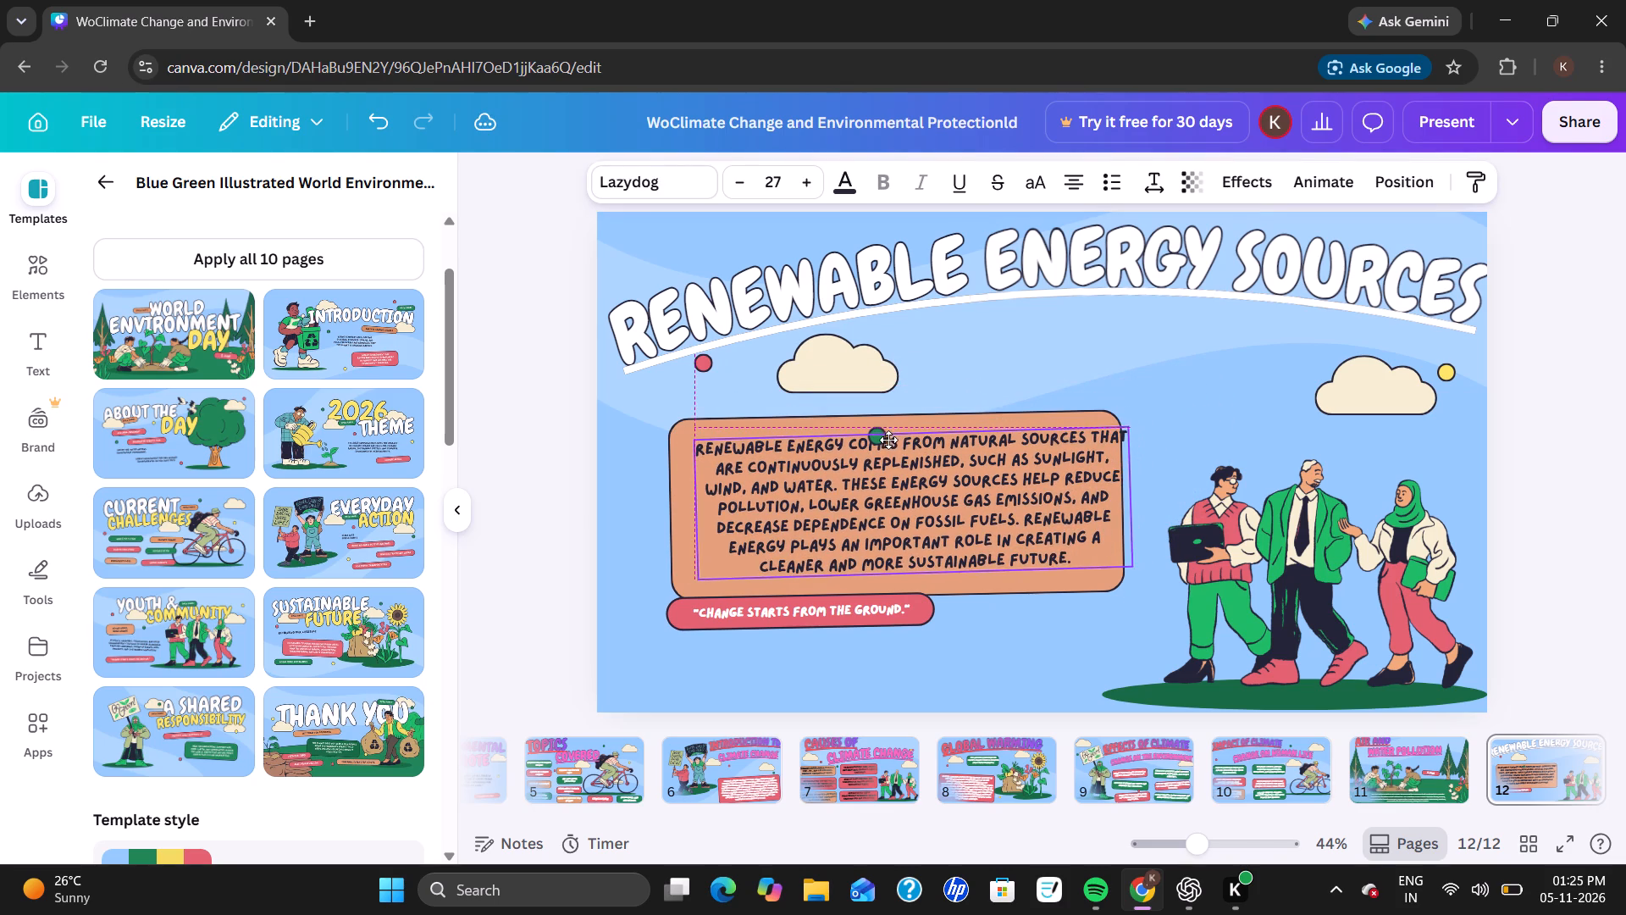
click(873, 438)
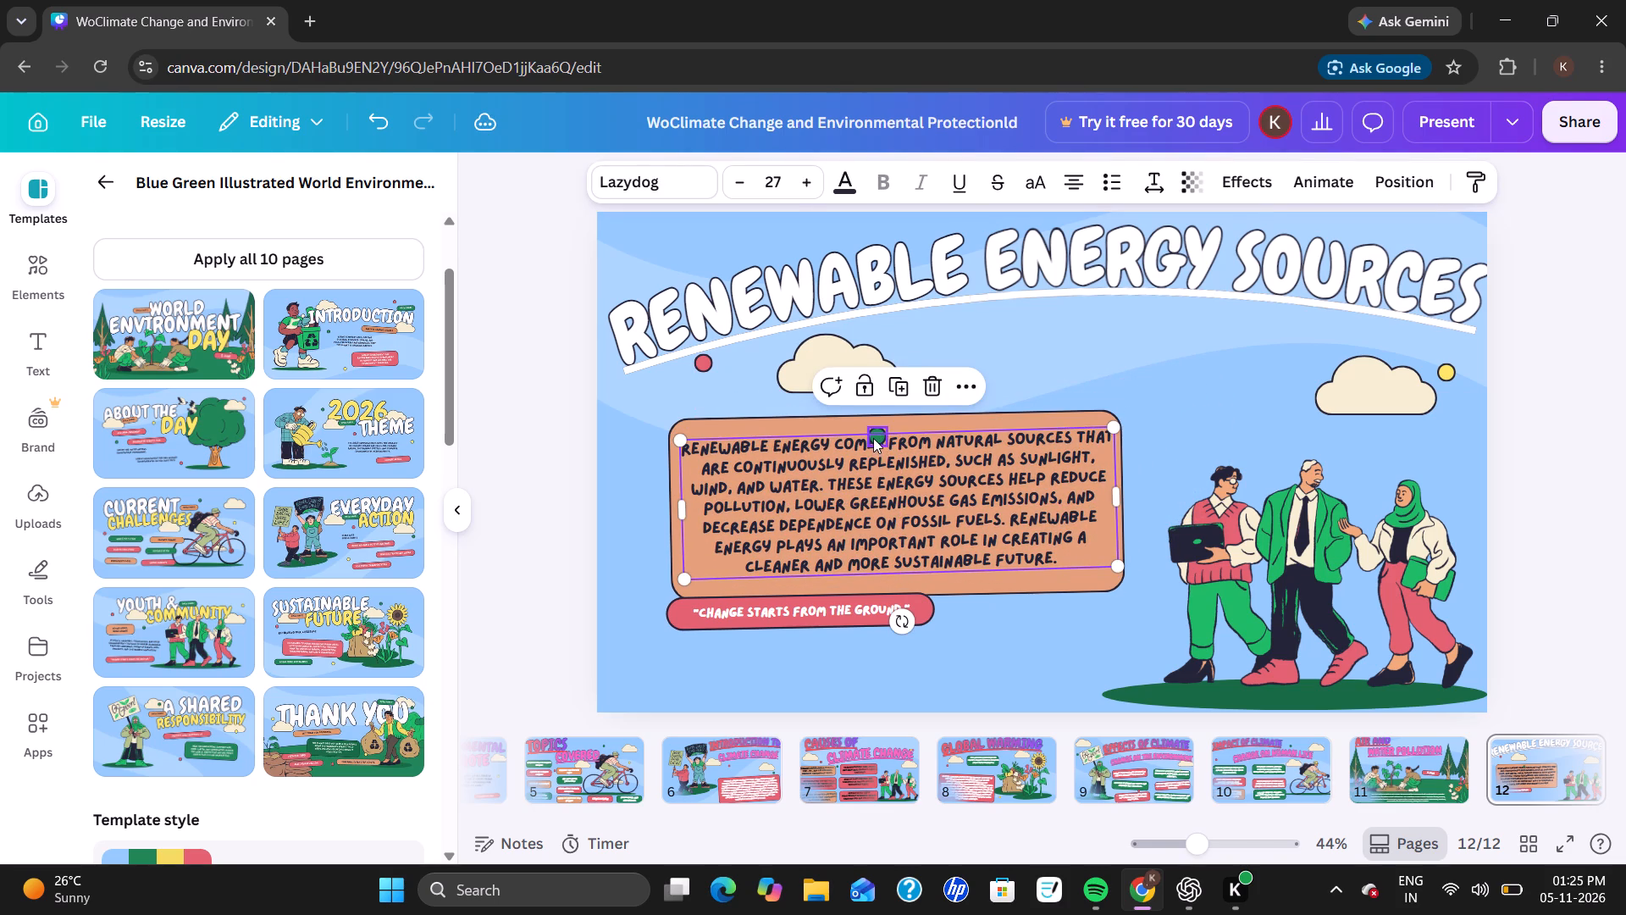
drag(873, 438, 896, 408)
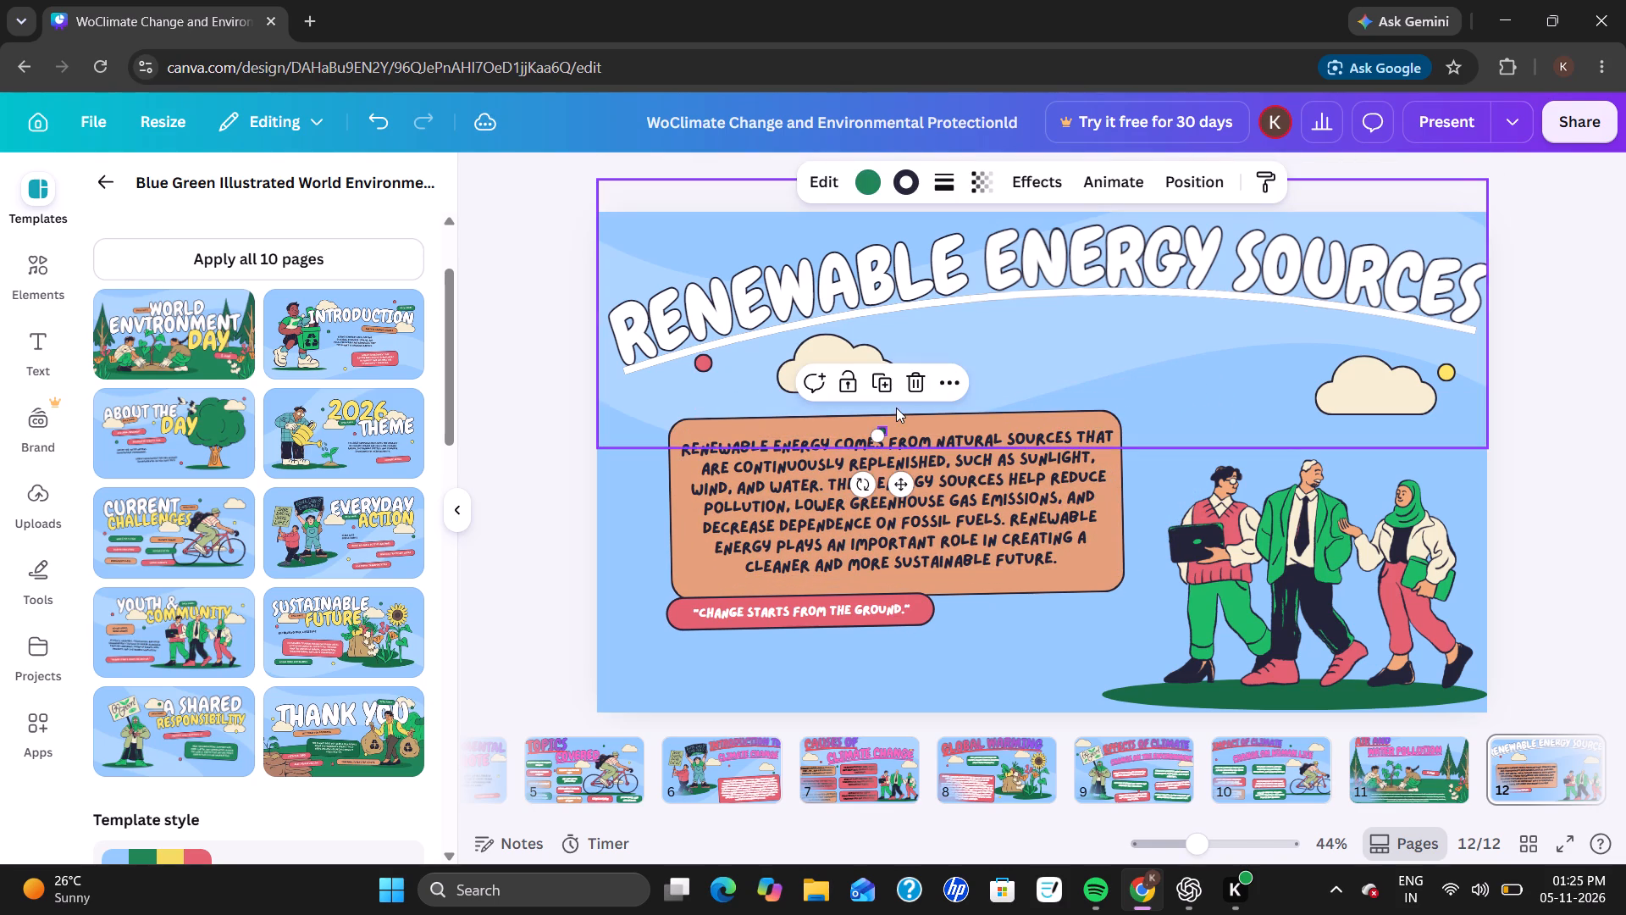
click(876, 433)
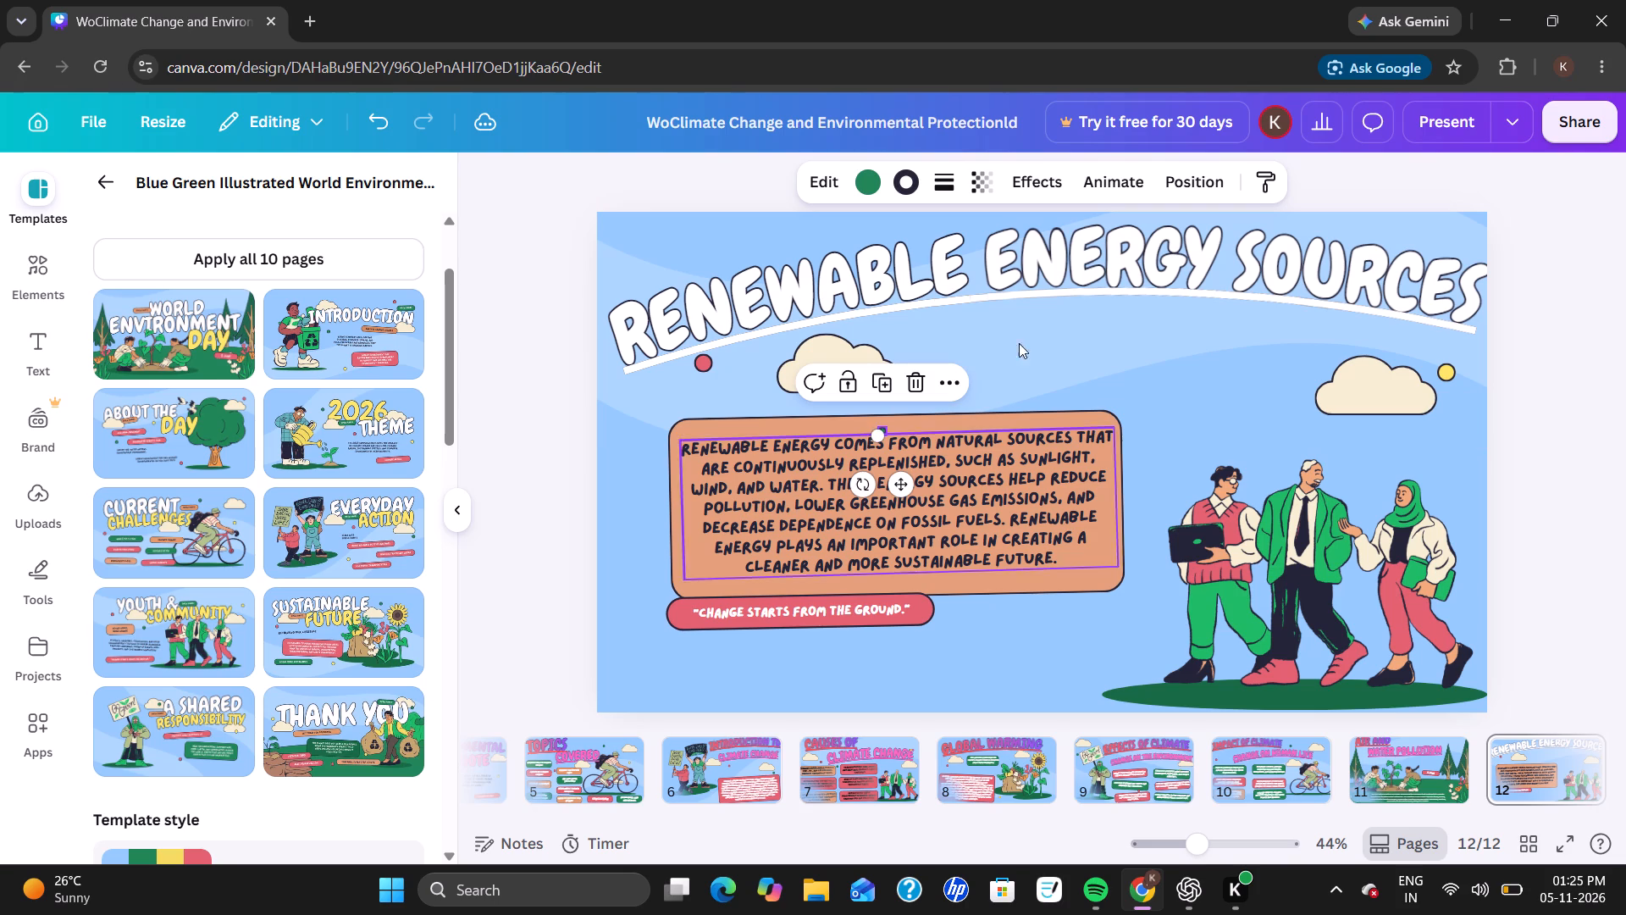
click(1036, 305)
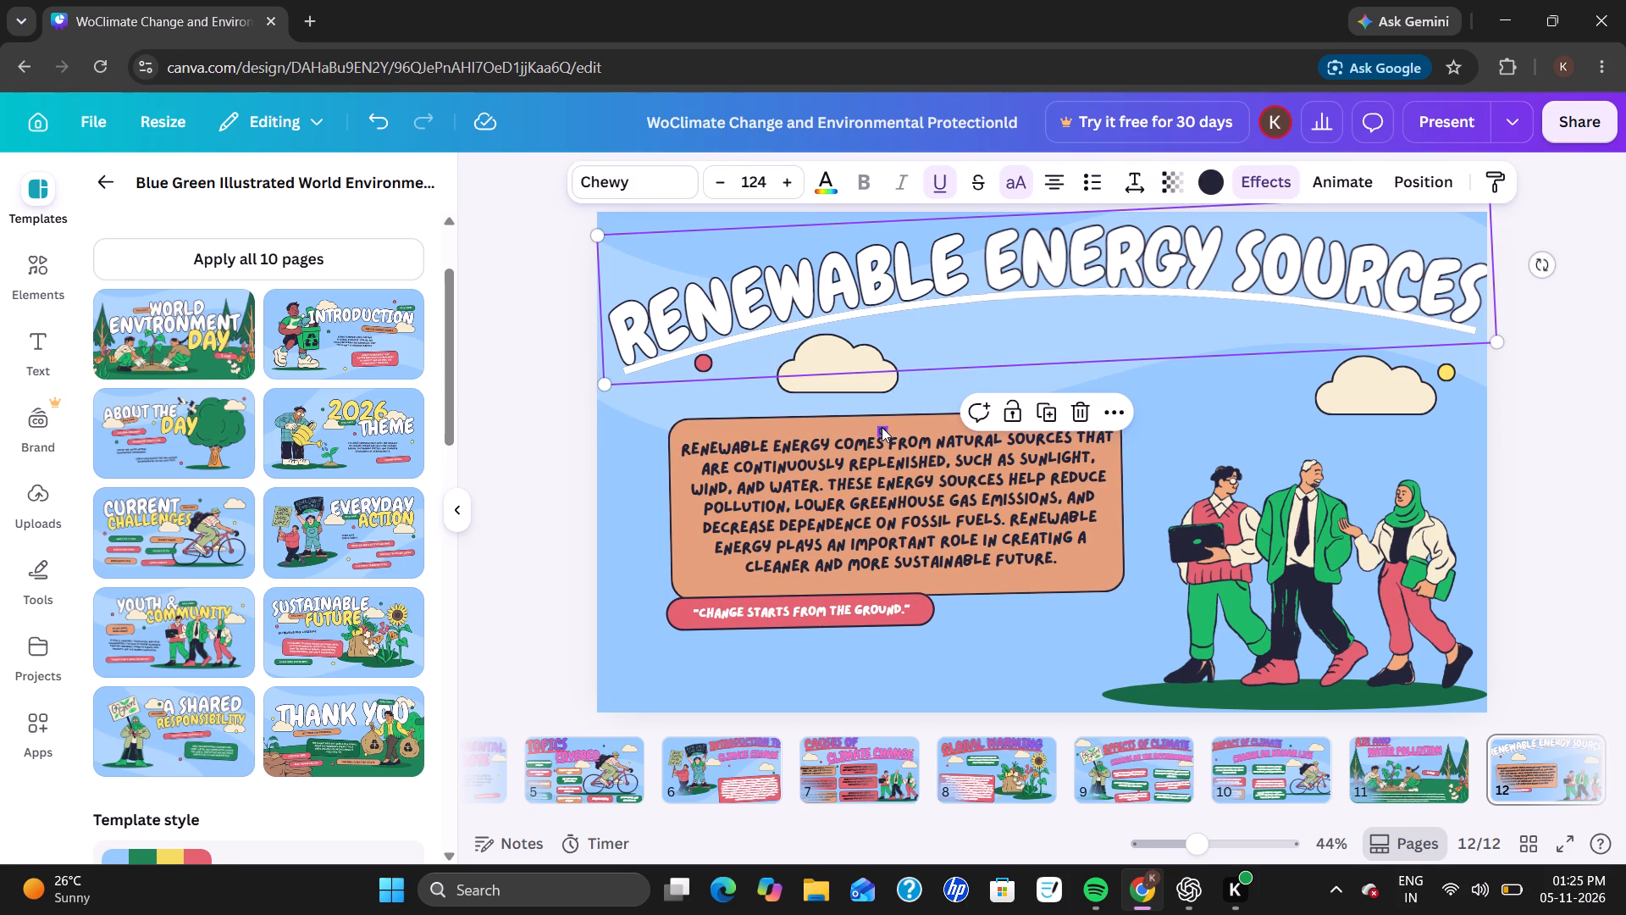
drag(882, 427, 958, 381)
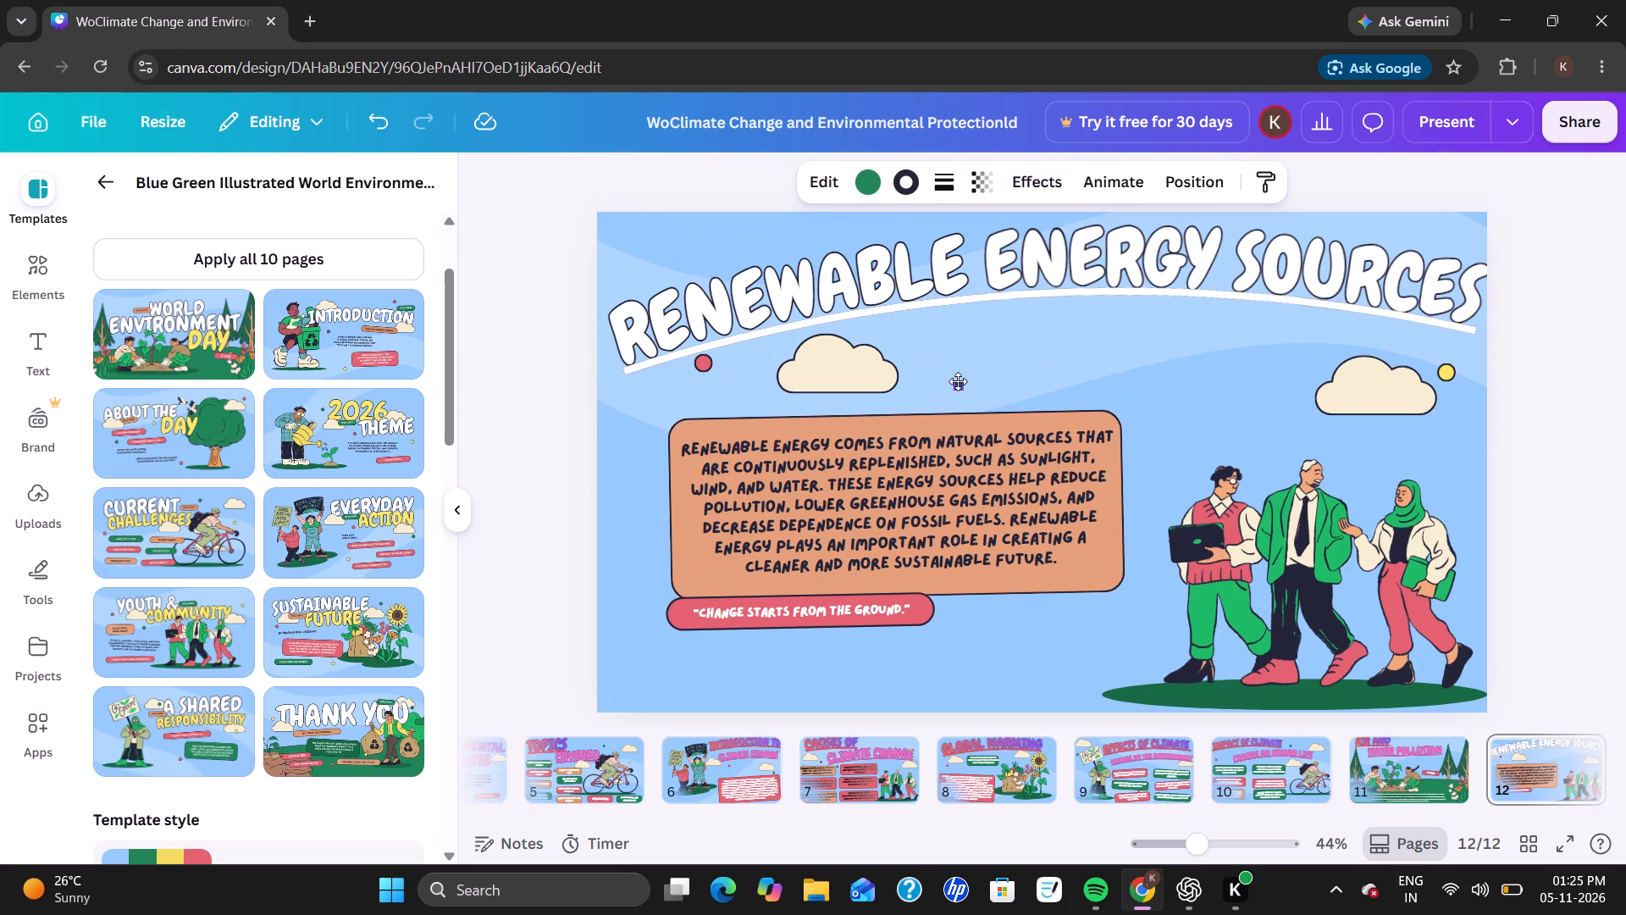
drag(958, 381, 960, 380)
Select the whole renewable energy paragraph in the orange box and change its text colour to white.
click(827, 504)
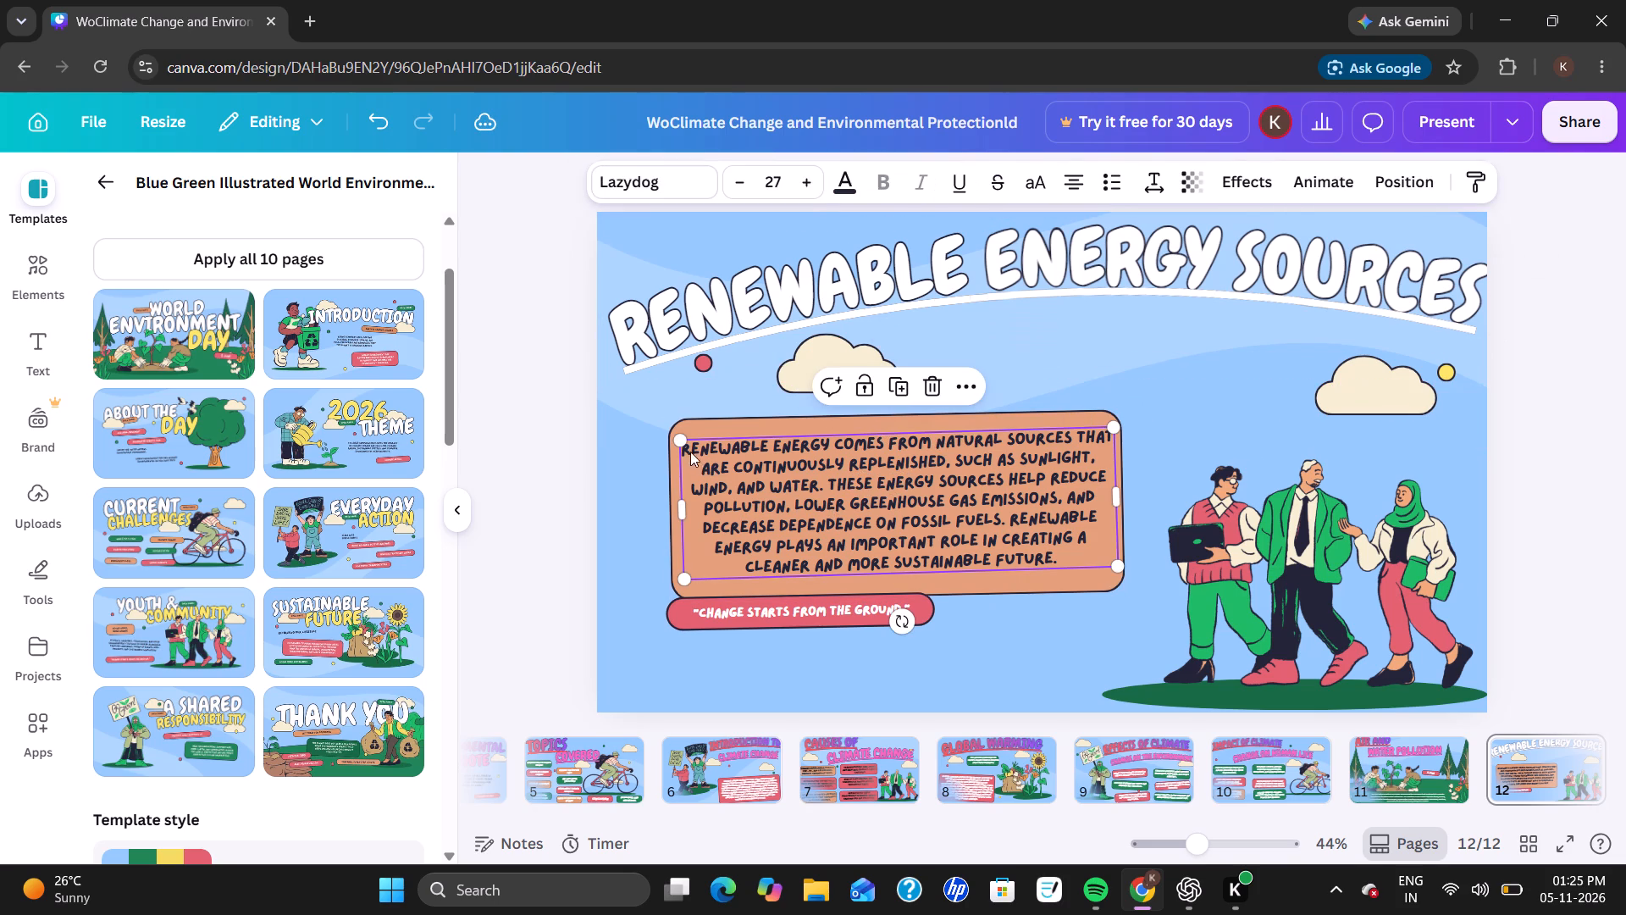
click(701, 446)
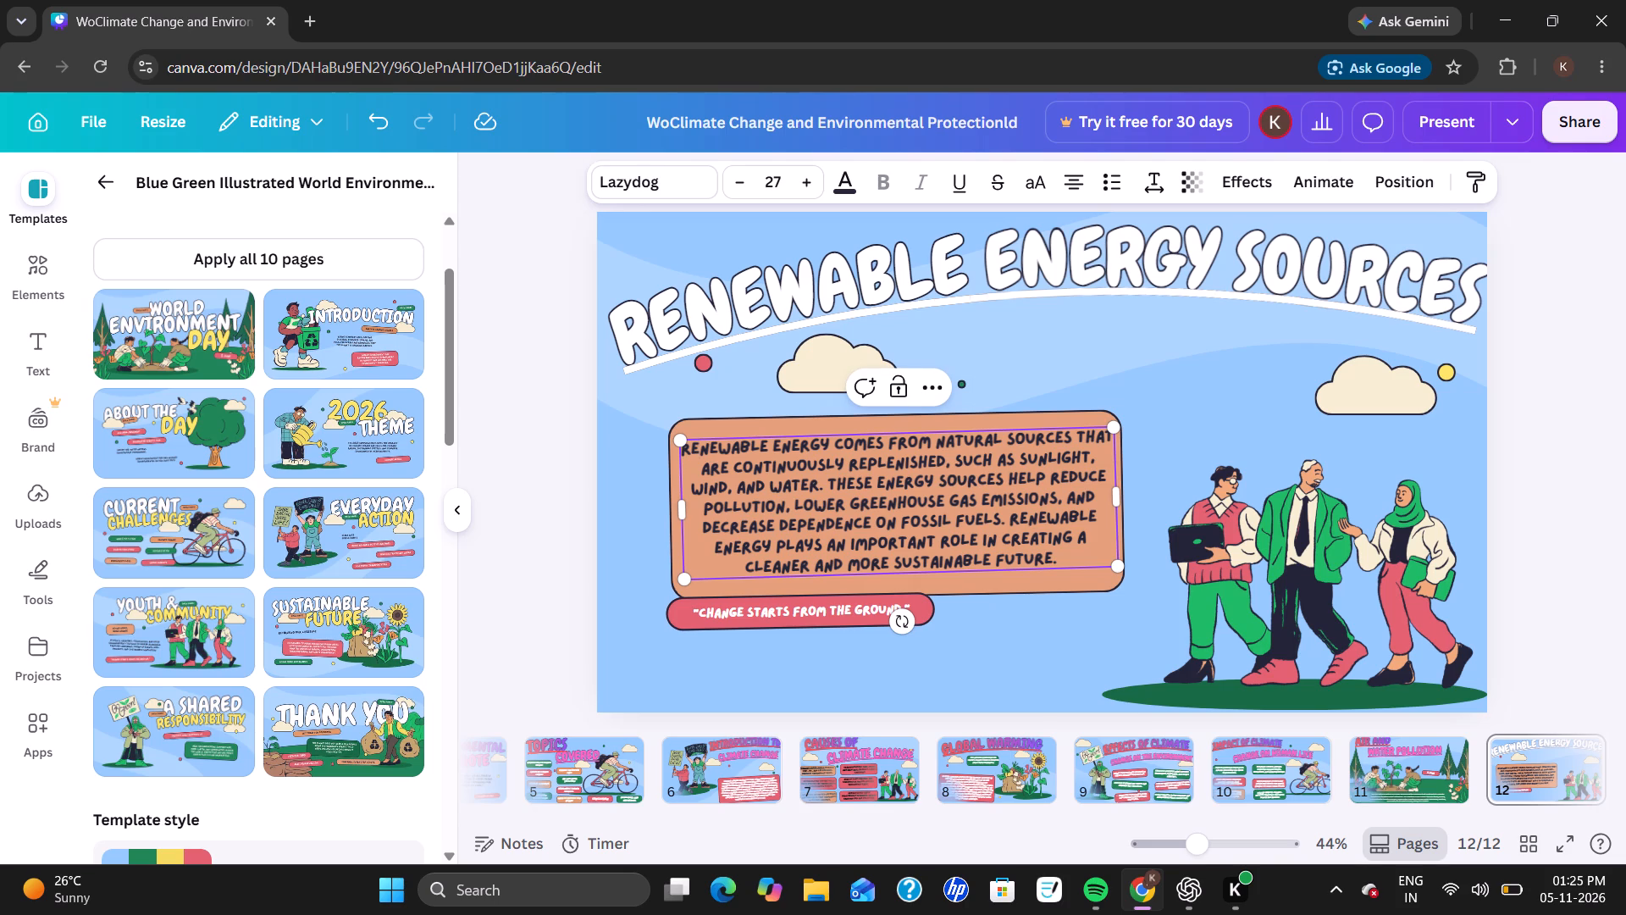
drag(685, 447, 1047, 585)
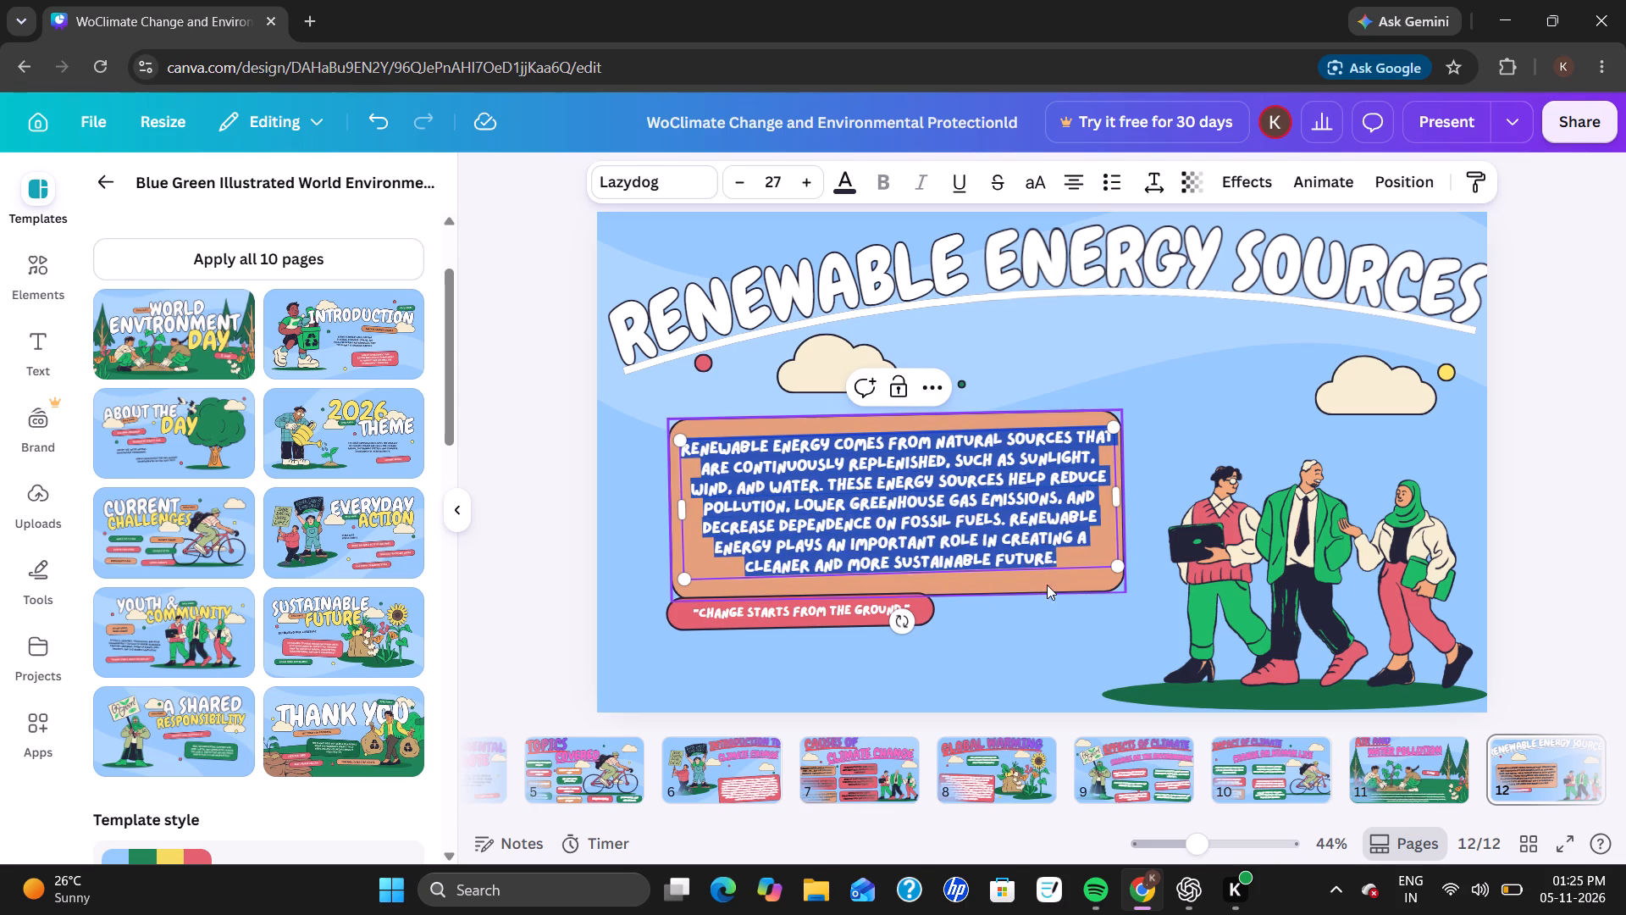
drag(1047, 585, 1057, 585)
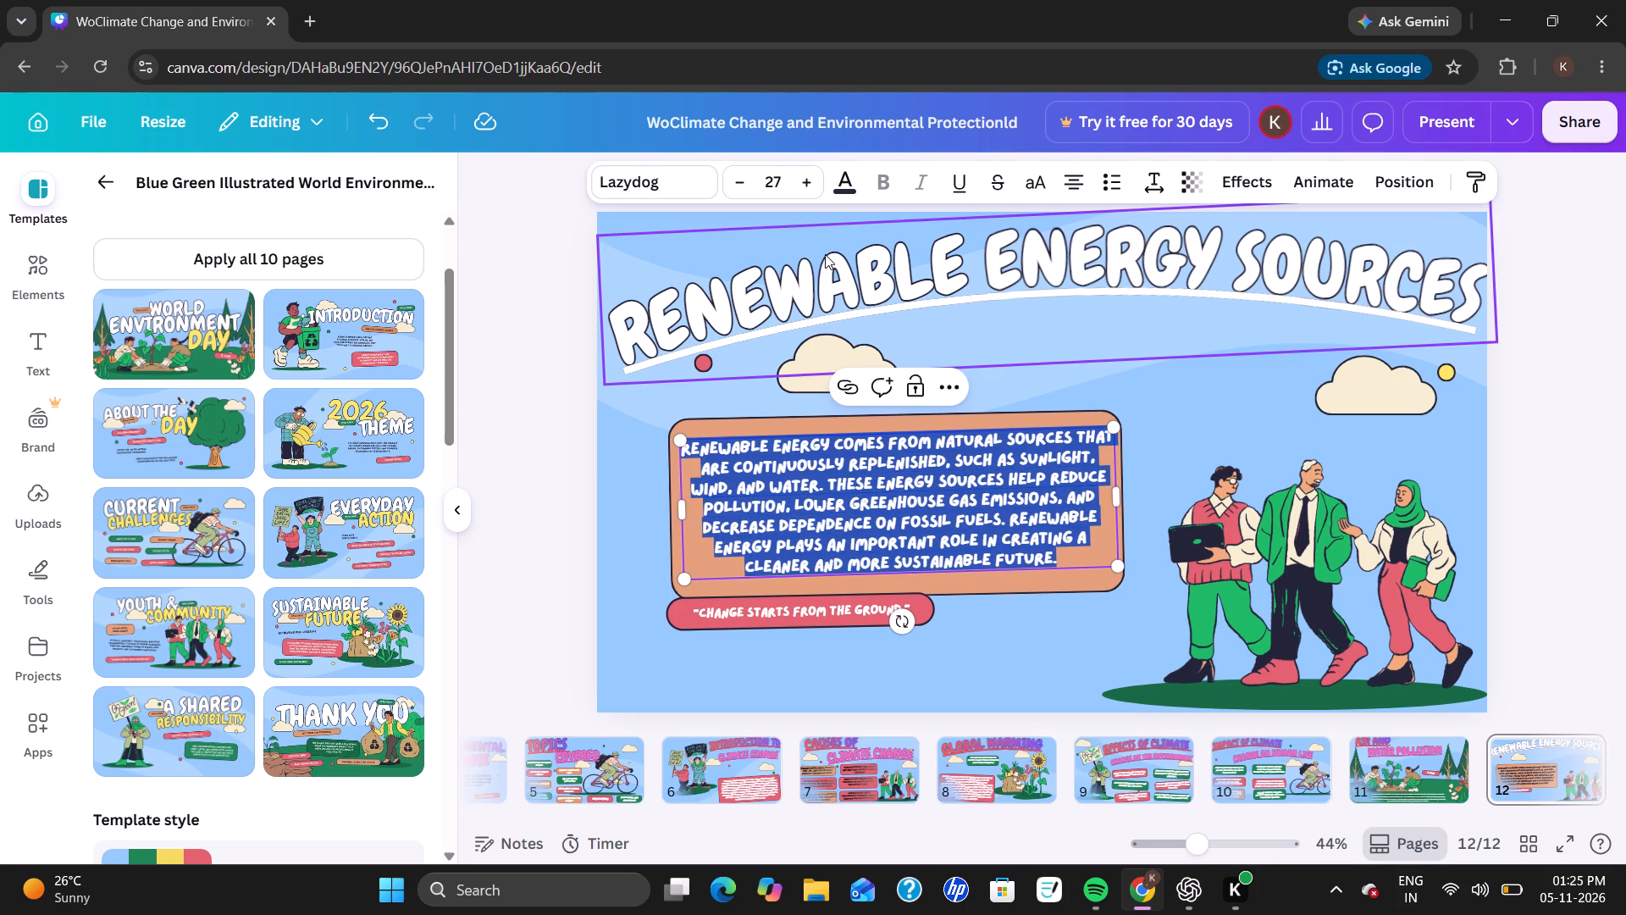
click(843, 172)
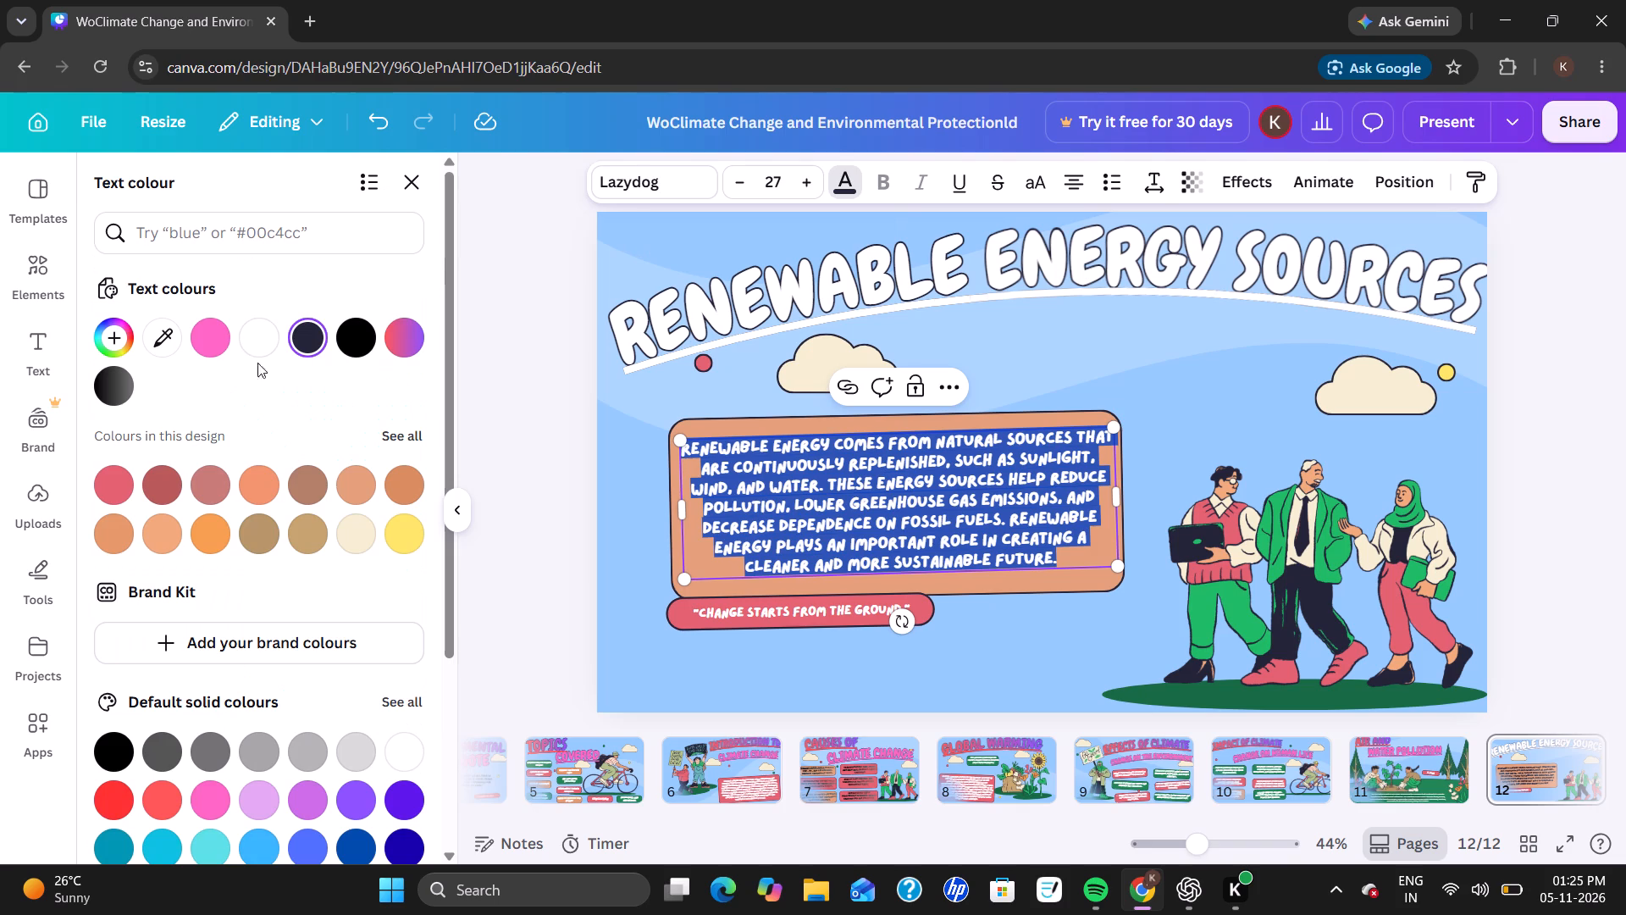
click(257, 346)
click(534, 362)
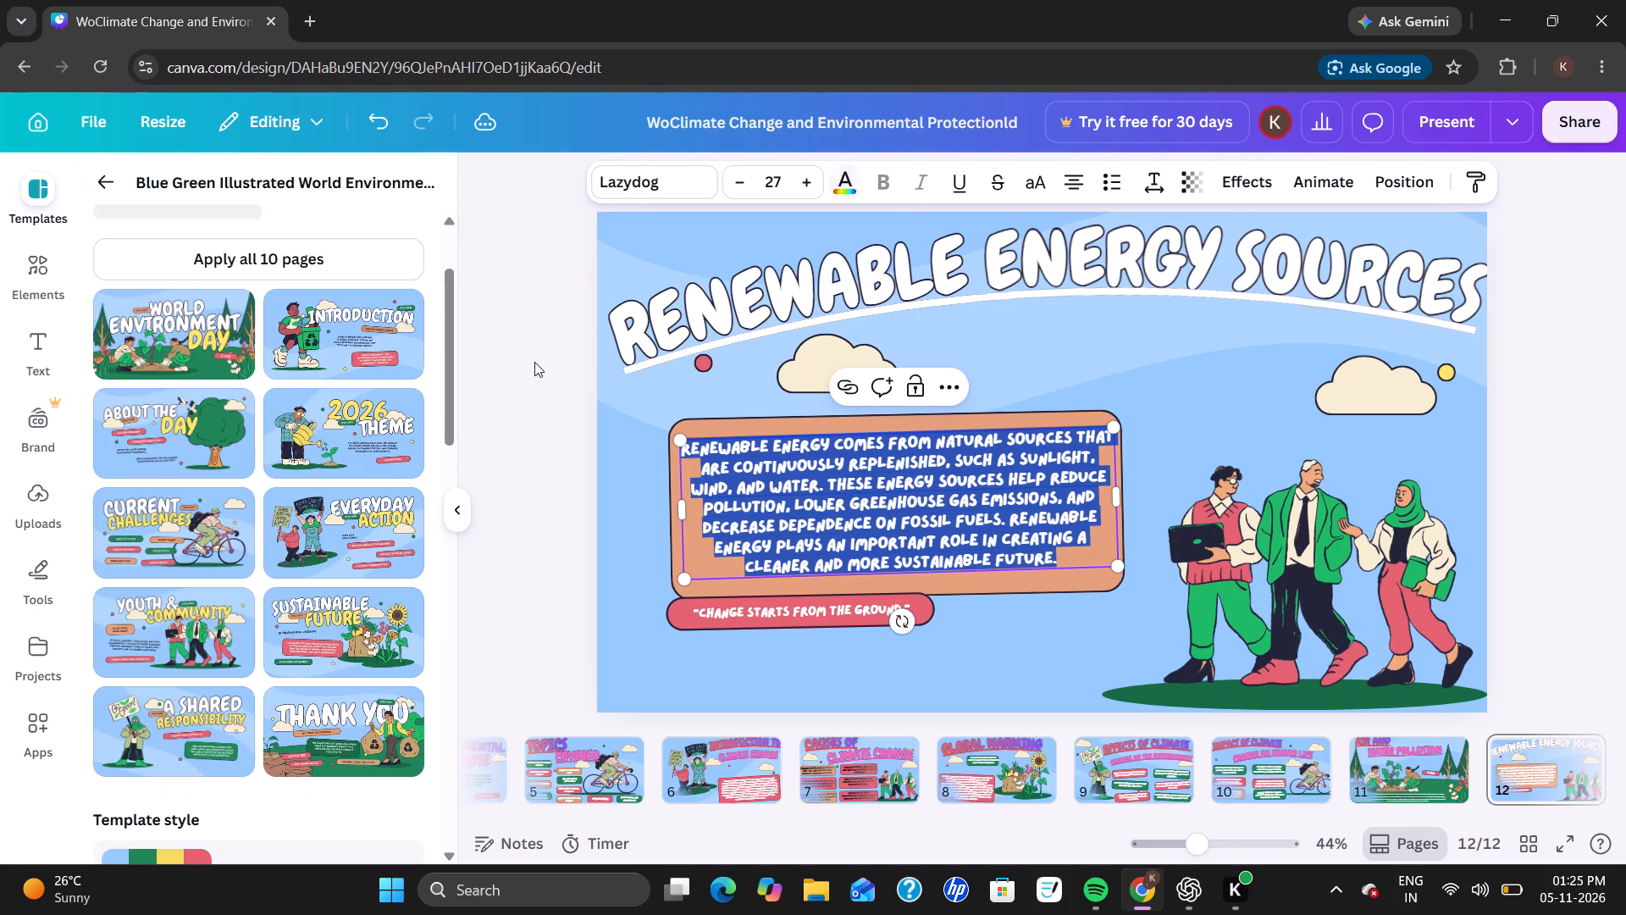
click(534, 362)
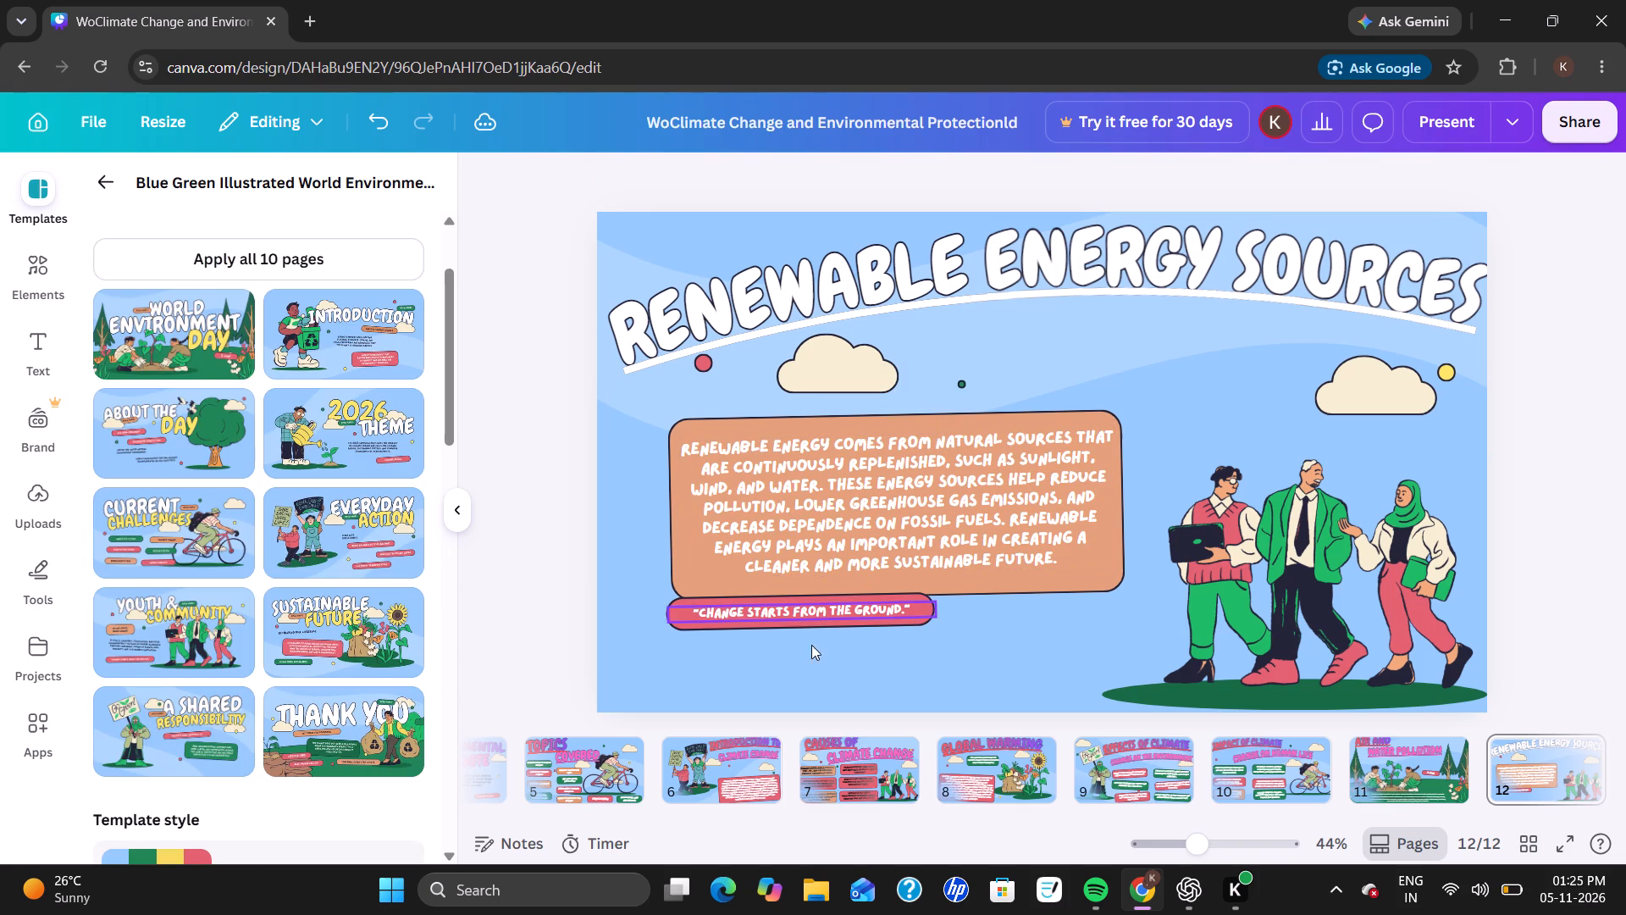
drag(786, 623, 784, 657)
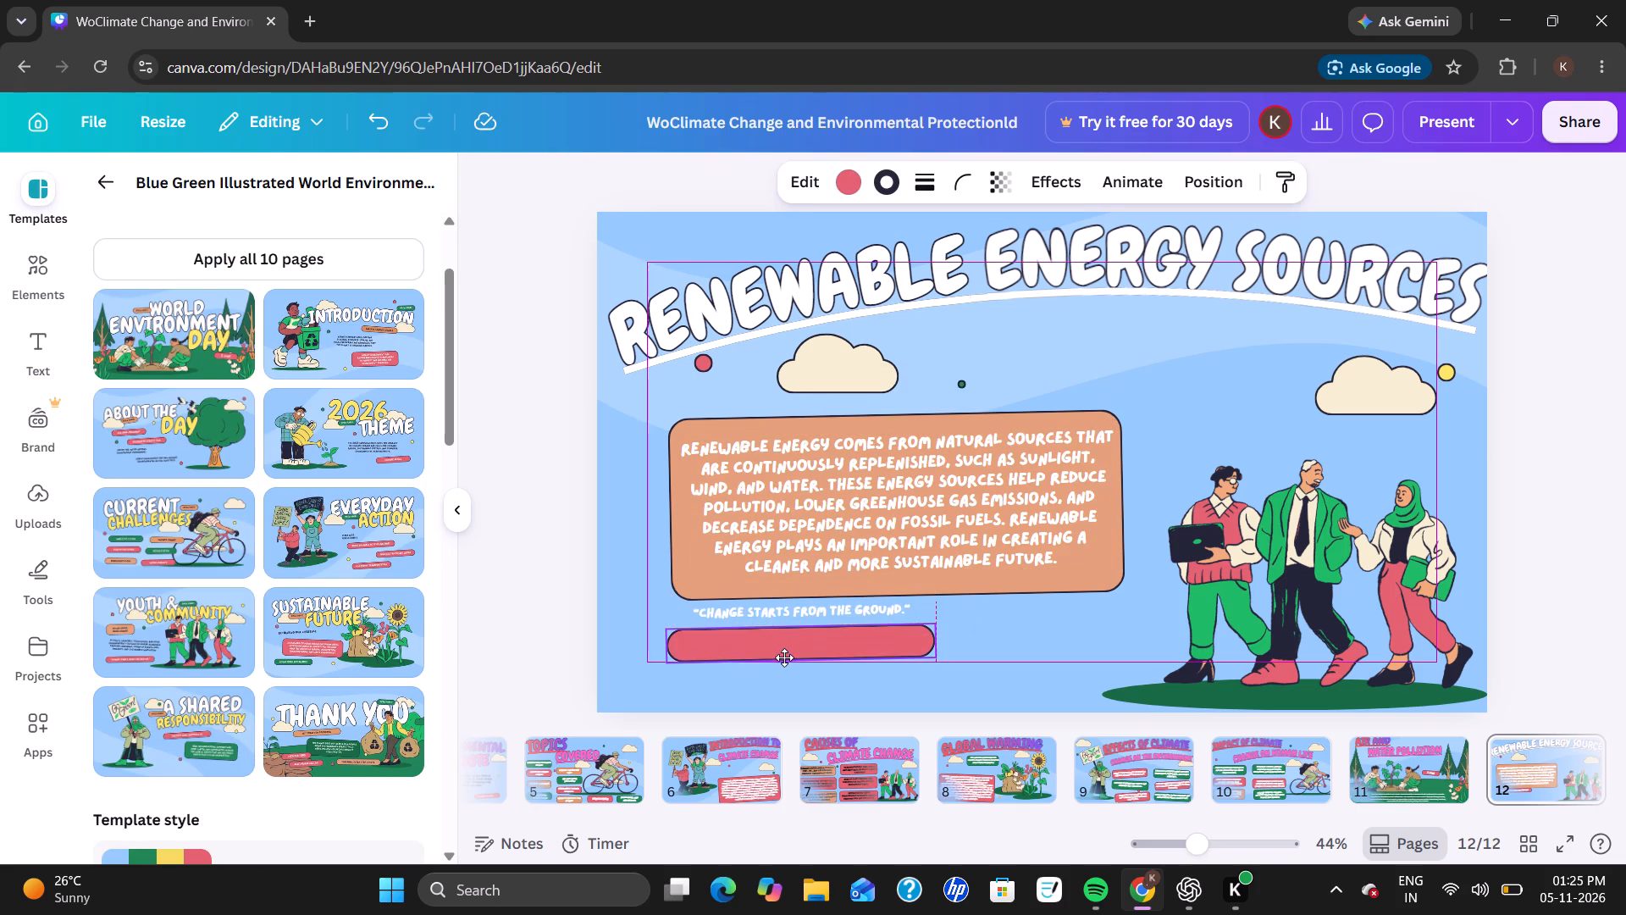
drag(784, 657, 779, 685)
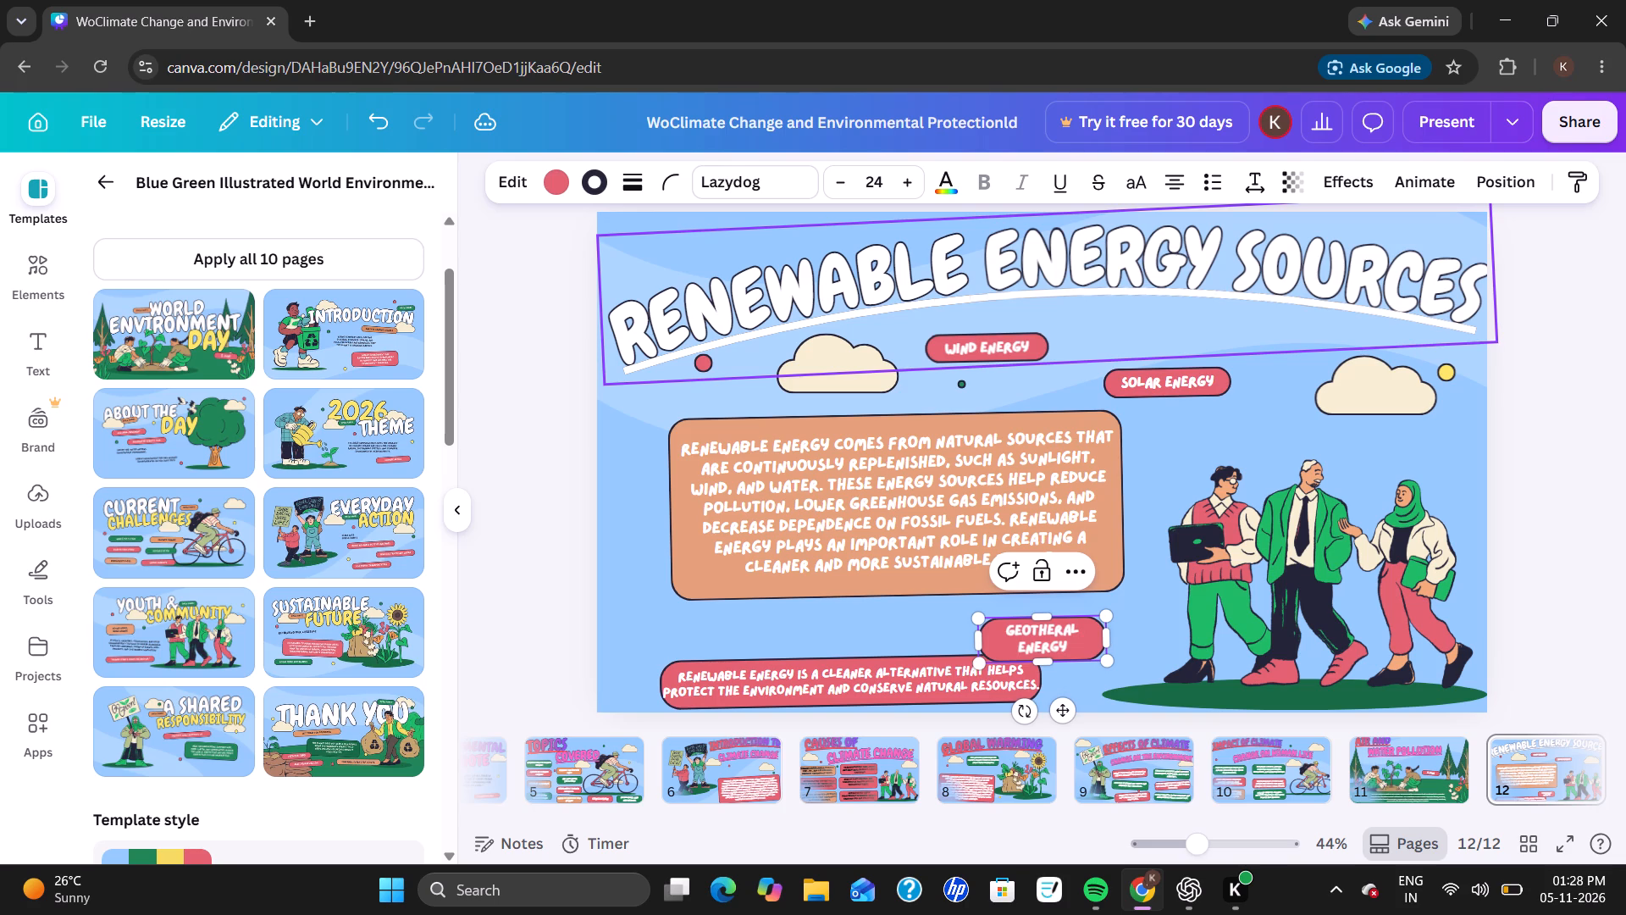
key(BackSpace)
key(BackSpace)
key(BackSpace)
text(mal)
key(space)
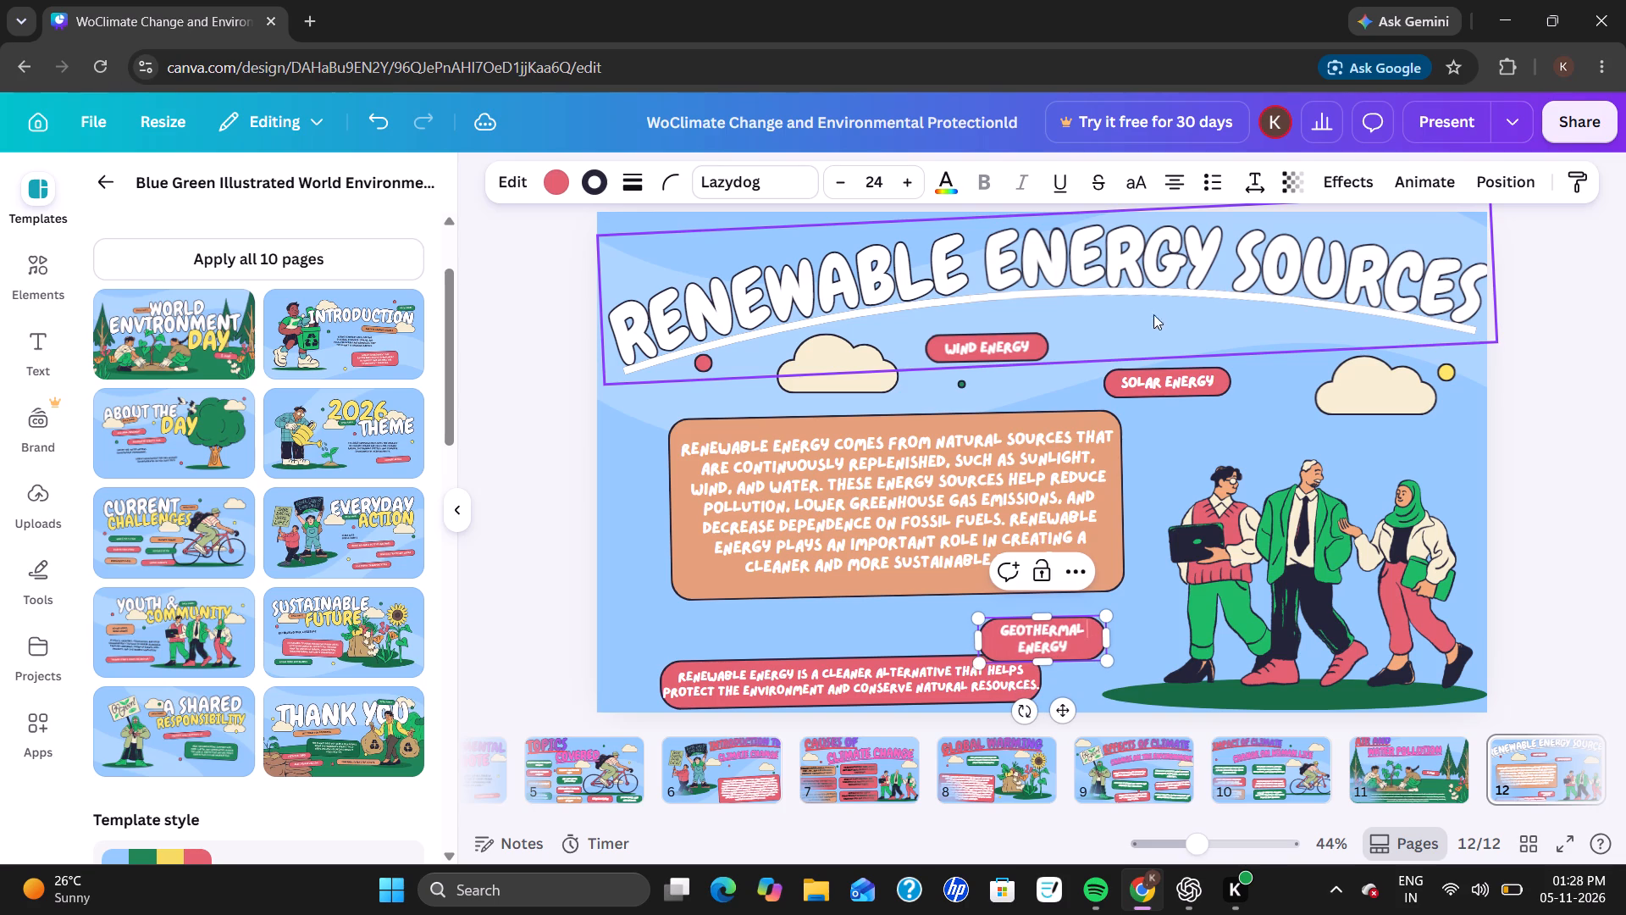
Widen the Geothermal Energy pill until its label fits on one line, and trim it close around the text.
drag(1105, 663, 1107, 662)
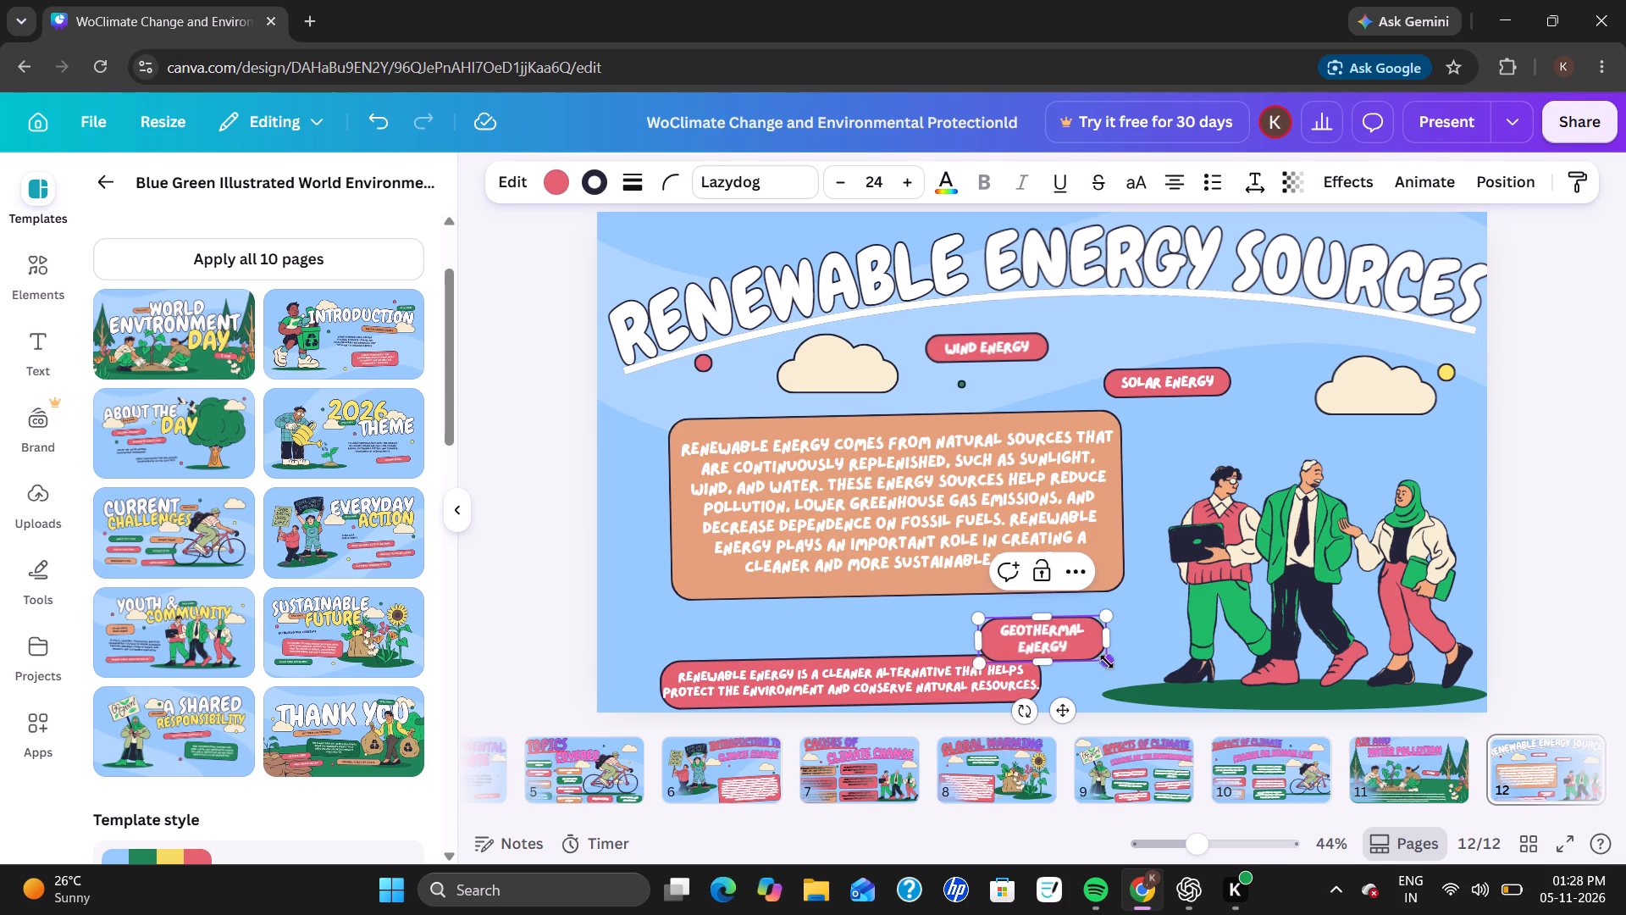
drag(1107, 662, 1117, 646)
drag(1116, 645, 1141, 631)
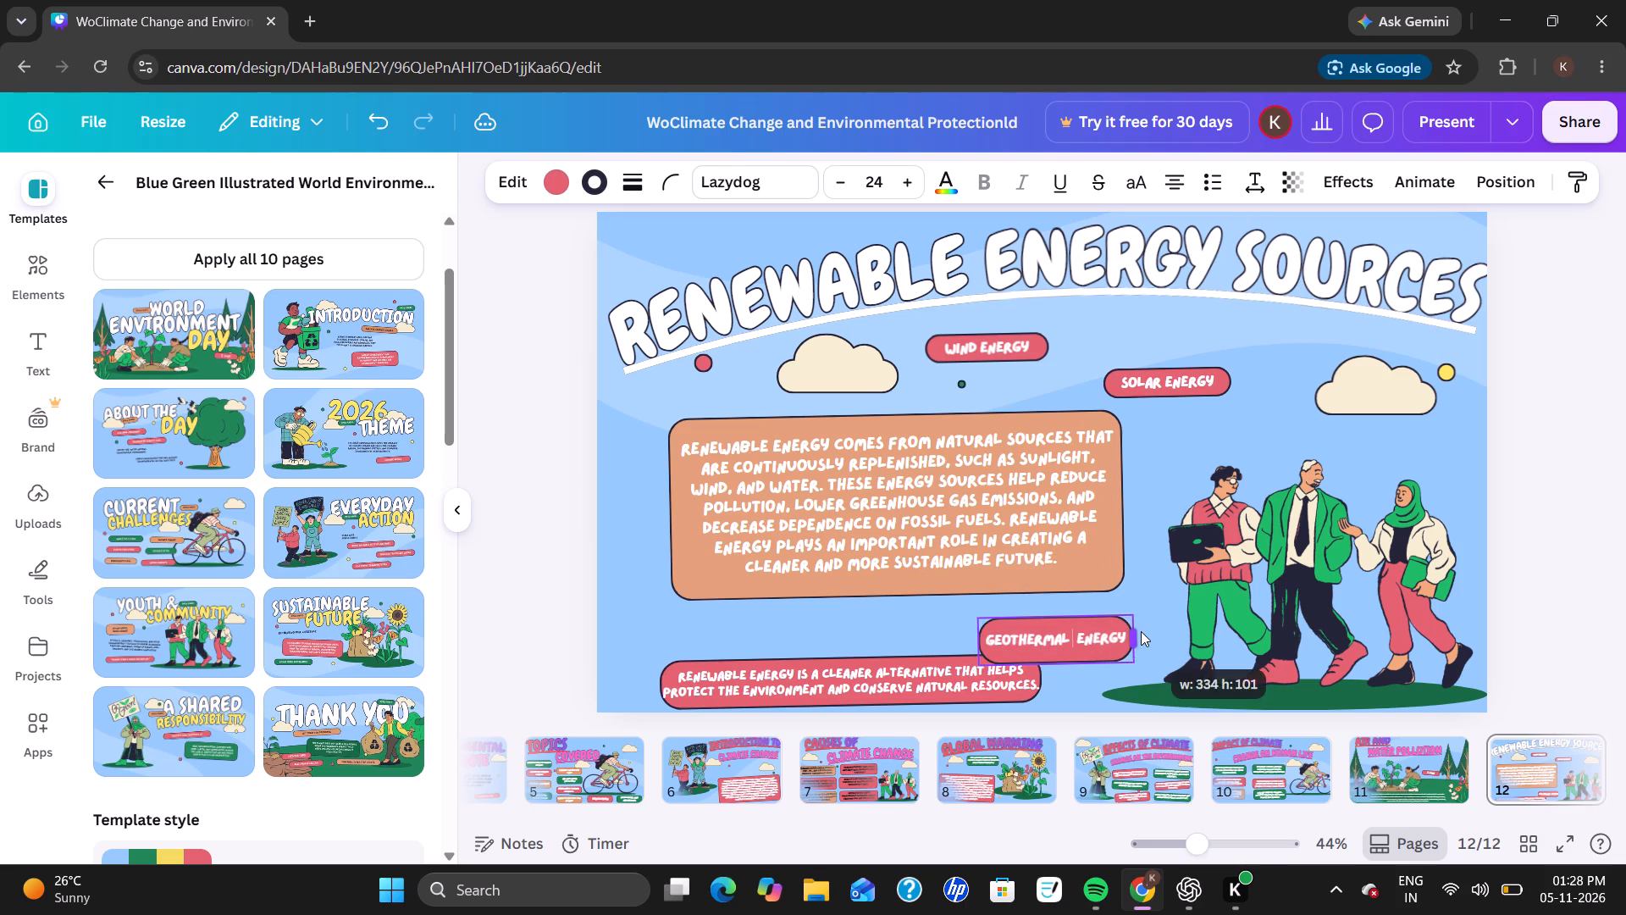
drag(1141, 631, 1142, 631)
drag(1139, 662, 1137, 662)
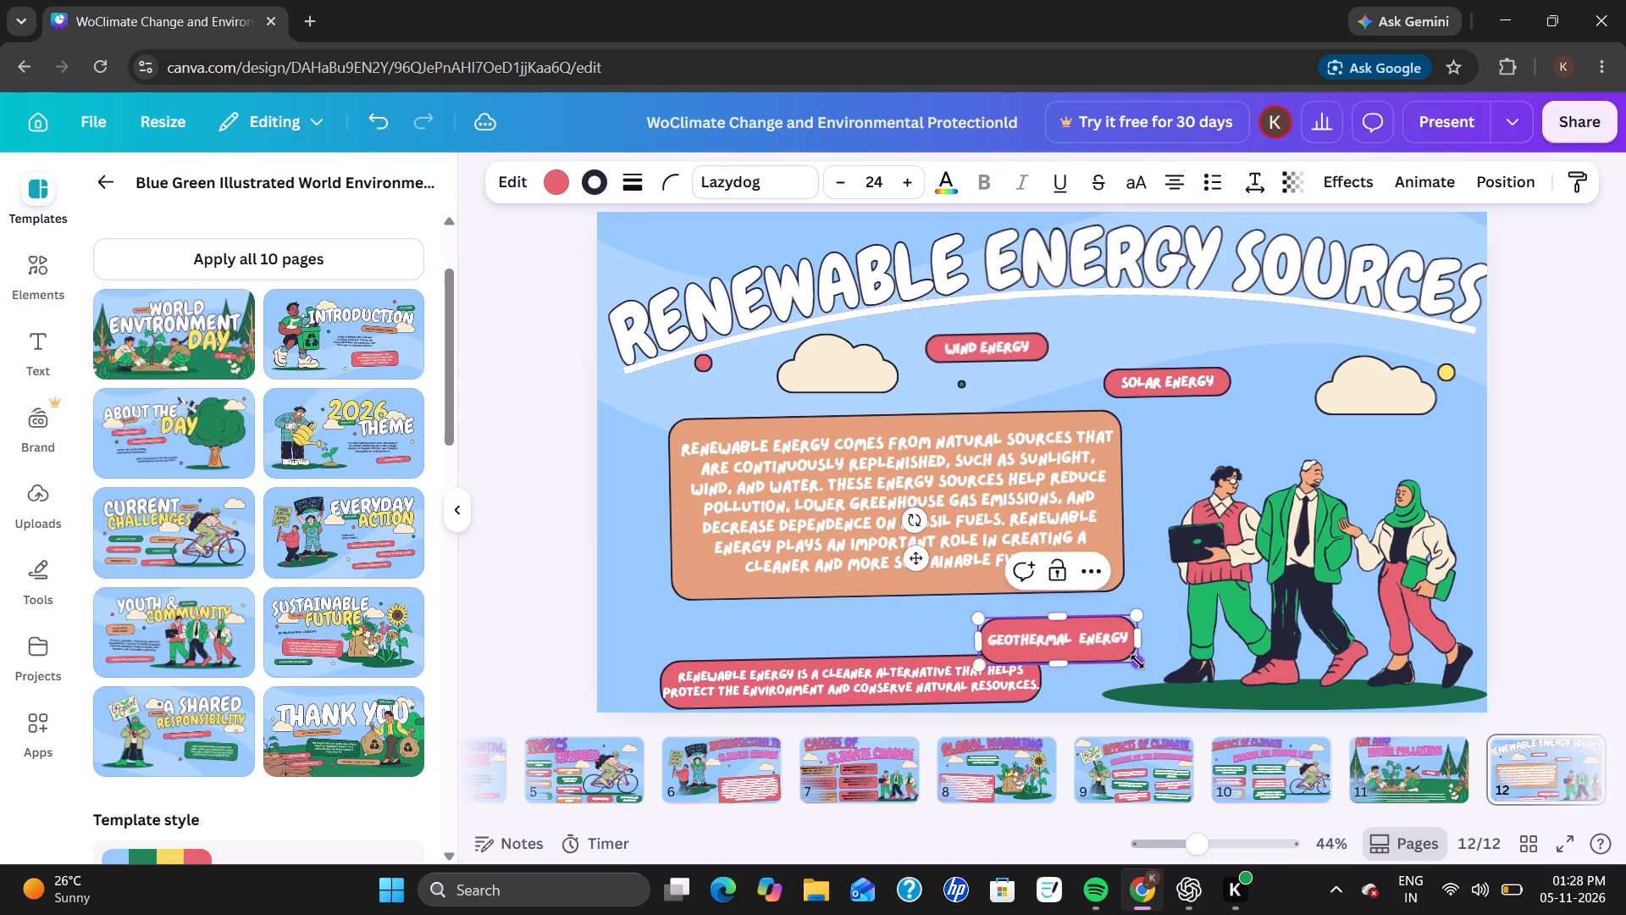
drag(1137, 662, 1110, 641)
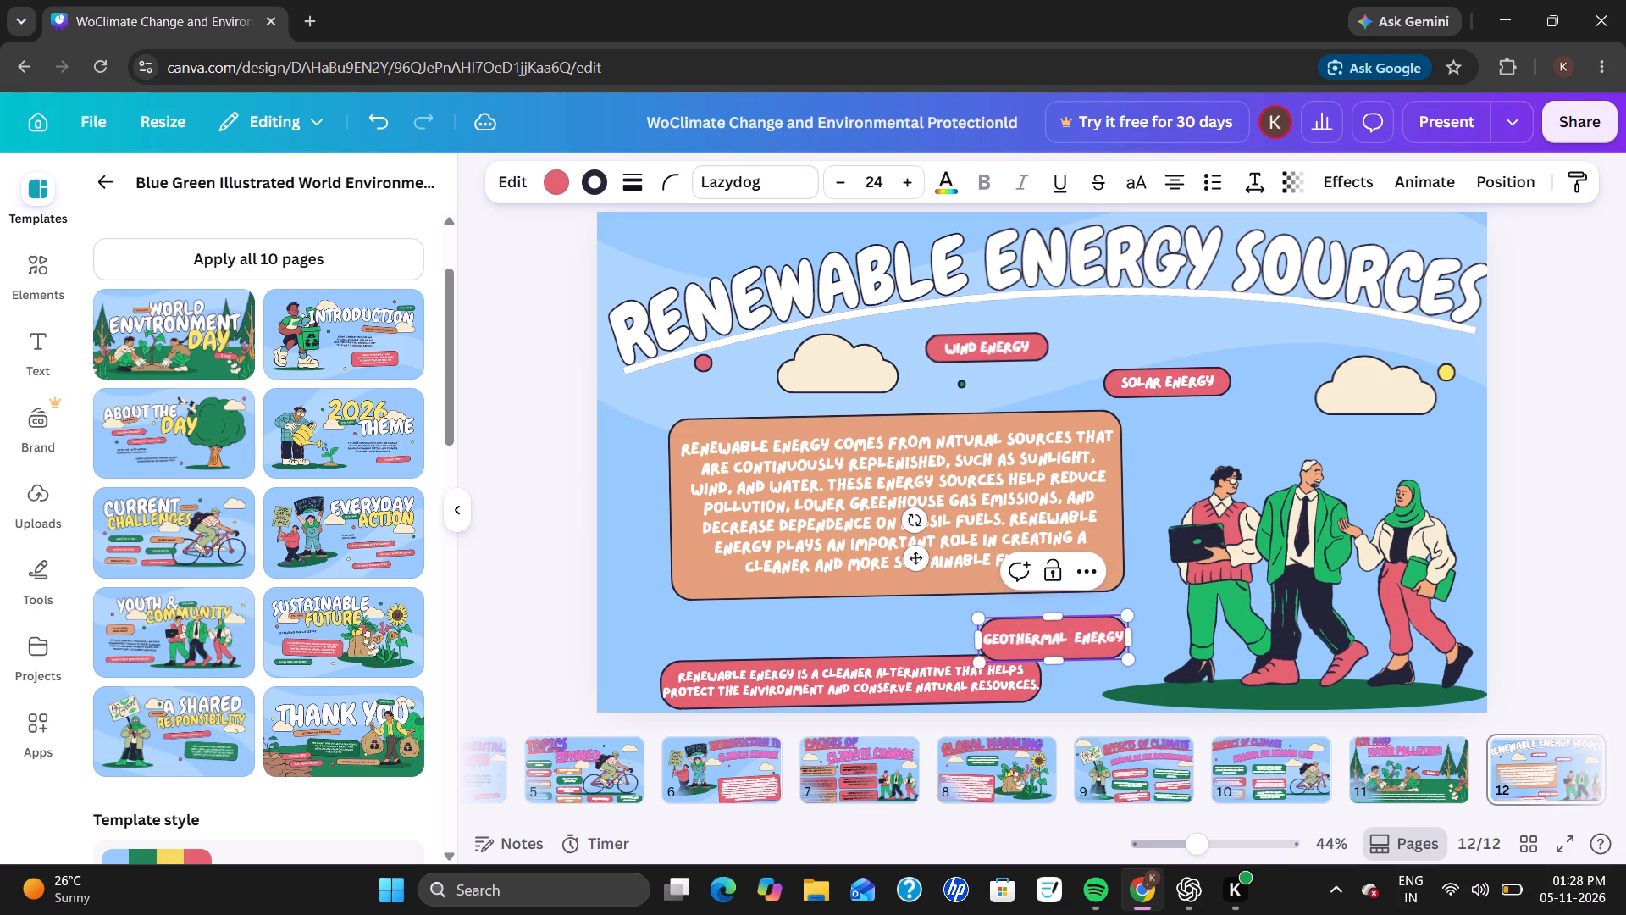
click(1374, 550)
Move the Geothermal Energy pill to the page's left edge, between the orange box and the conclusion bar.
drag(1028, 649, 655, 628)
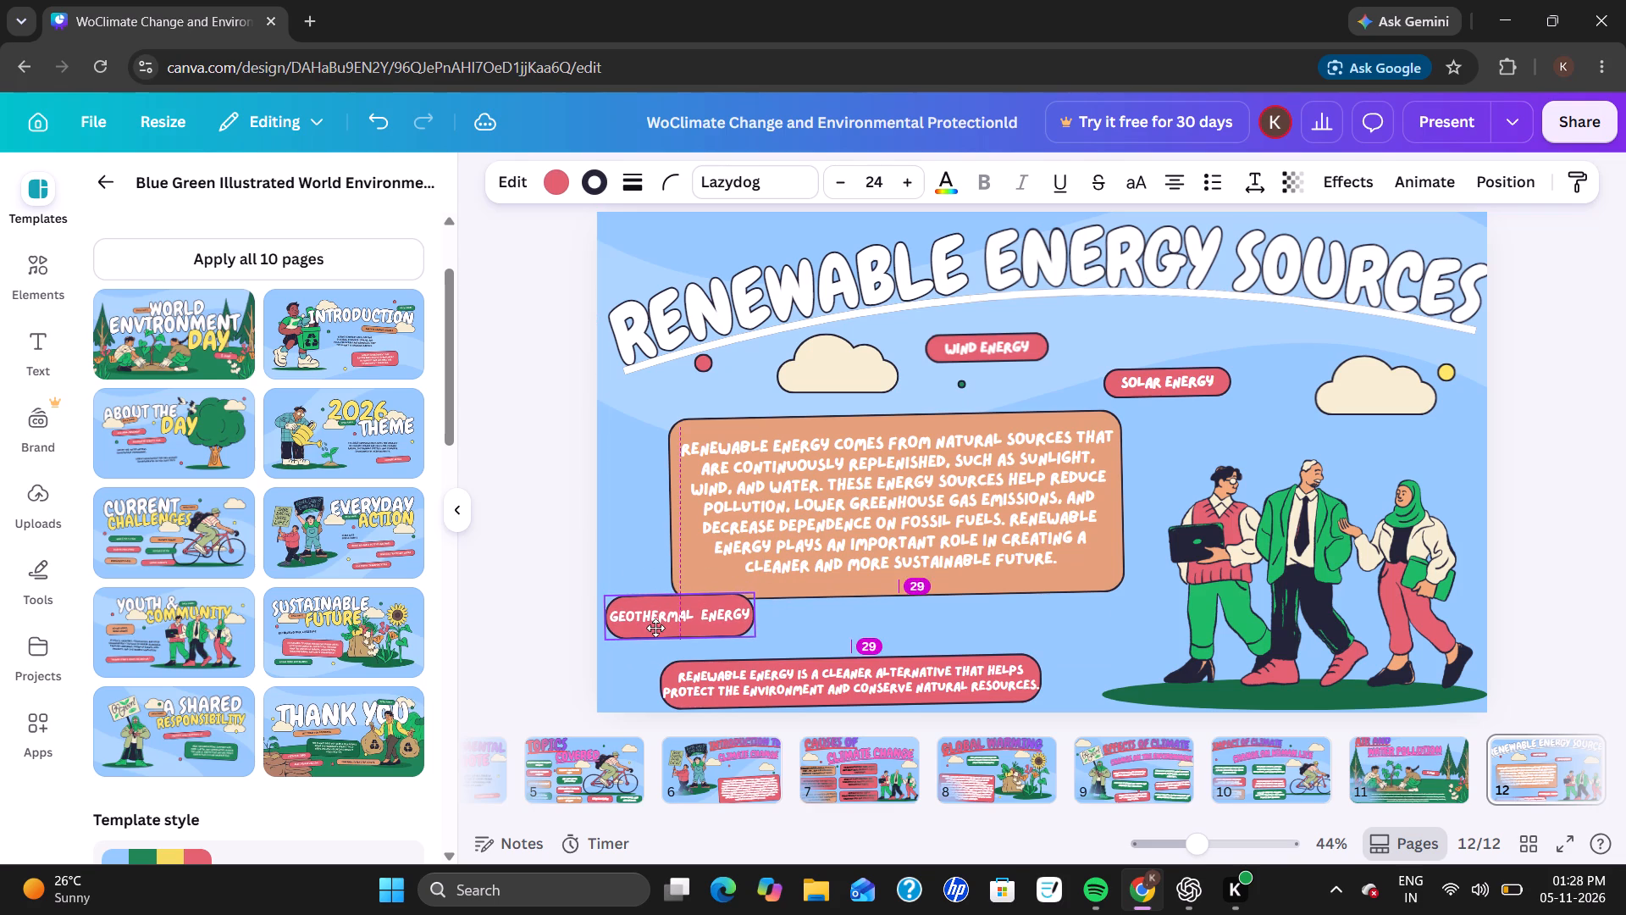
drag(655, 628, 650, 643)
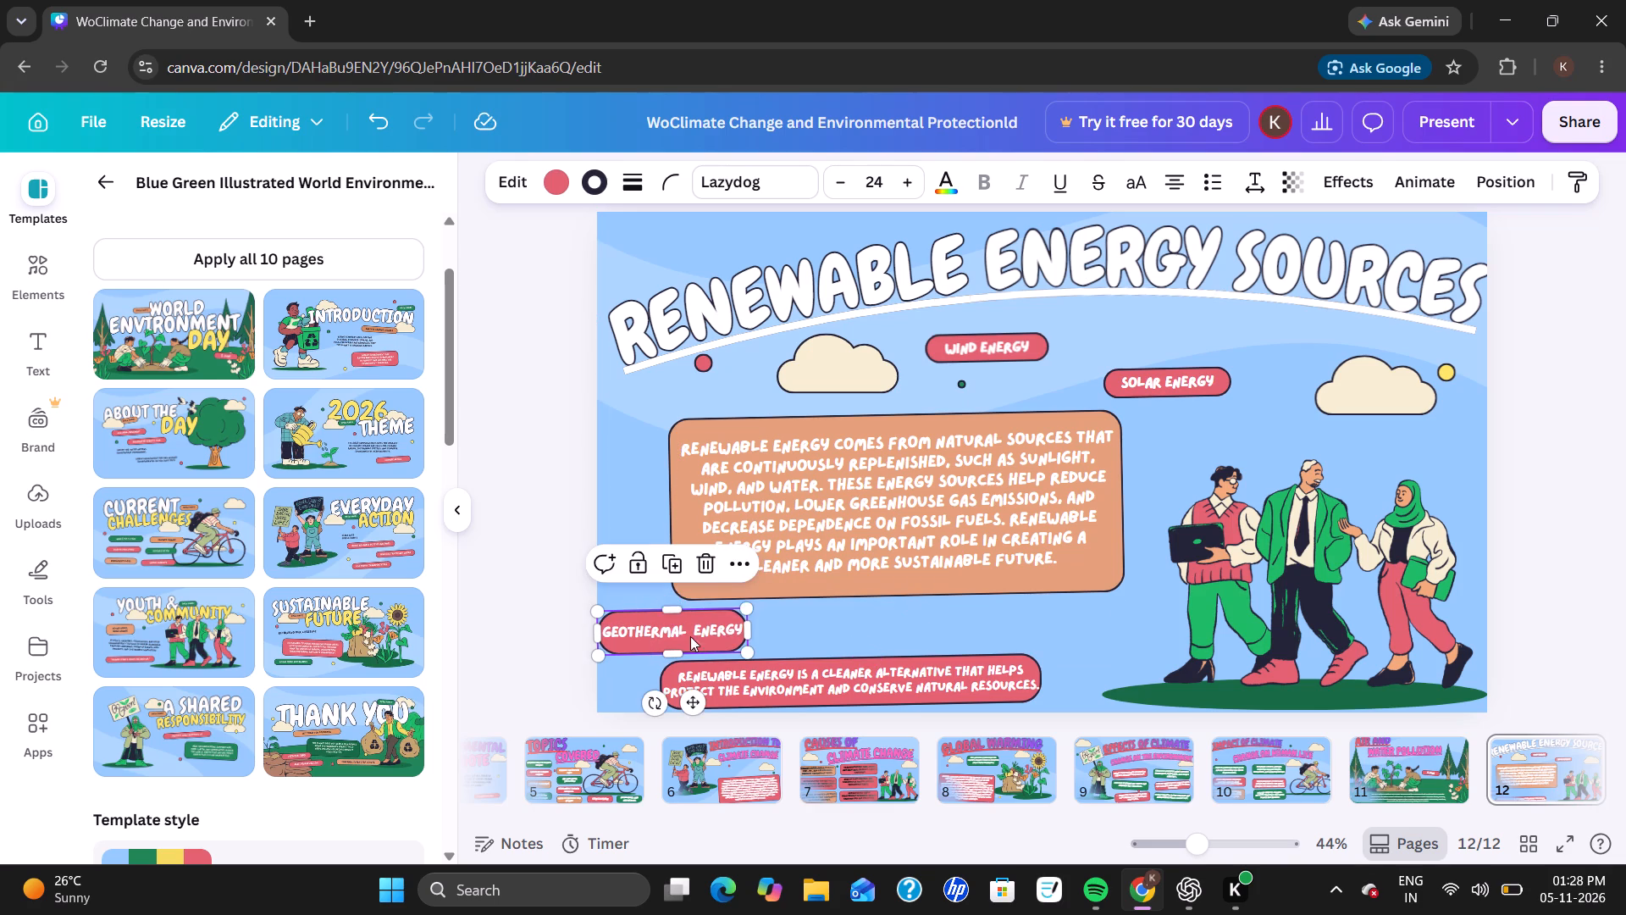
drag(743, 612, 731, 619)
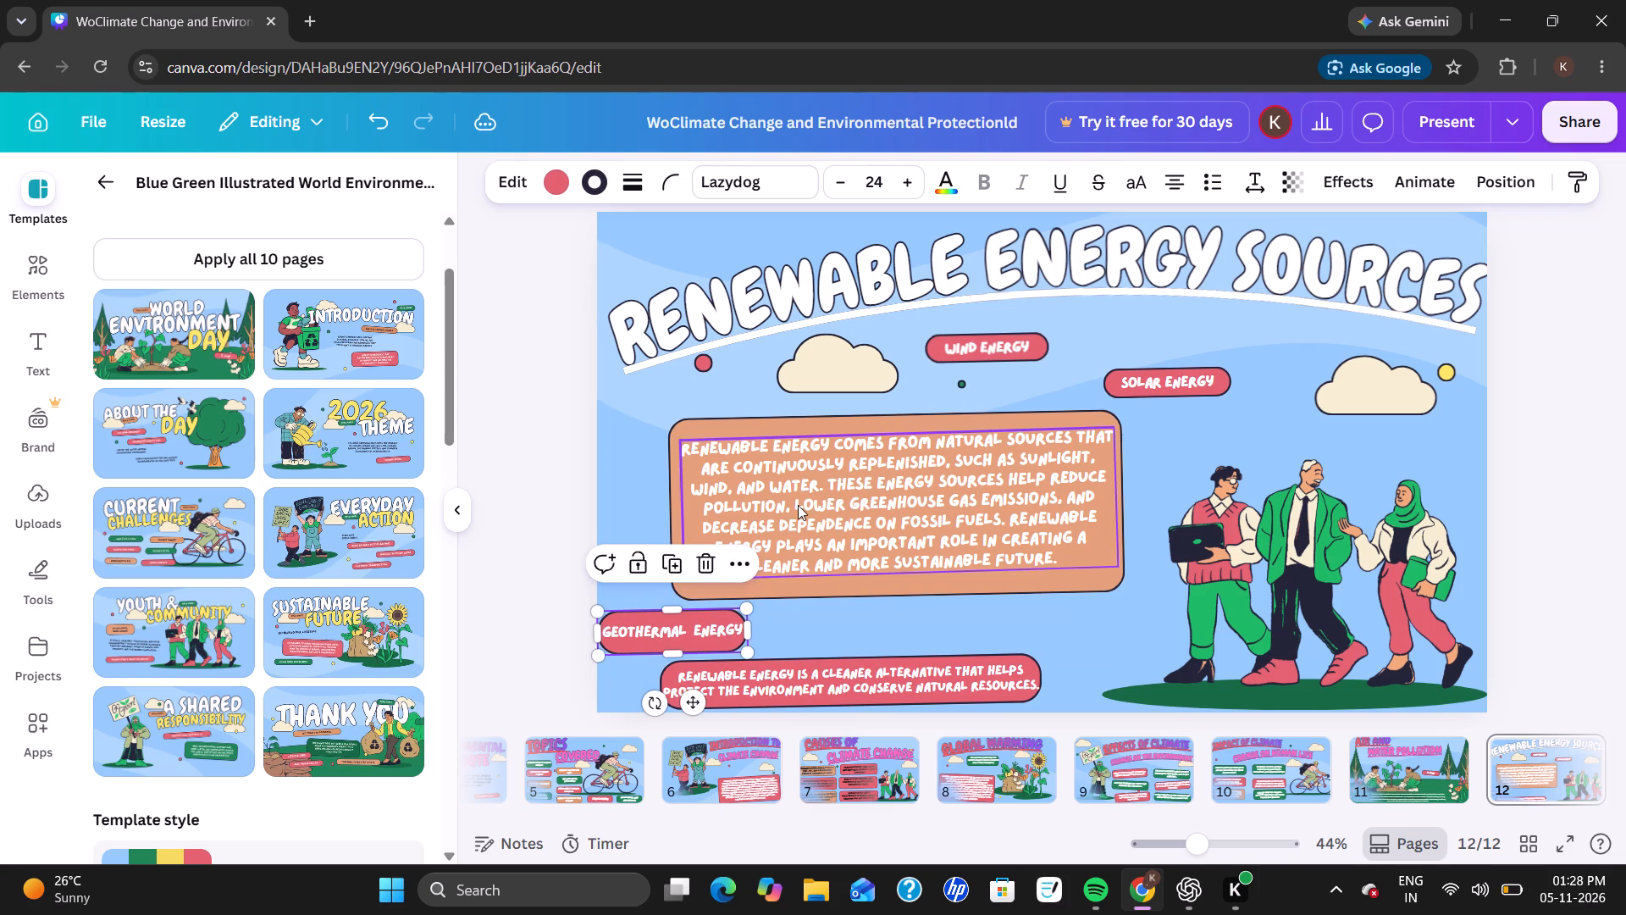
Duplicate the Wind Energy pill and change the copy's label to "hydropower".
click(1004, 356)
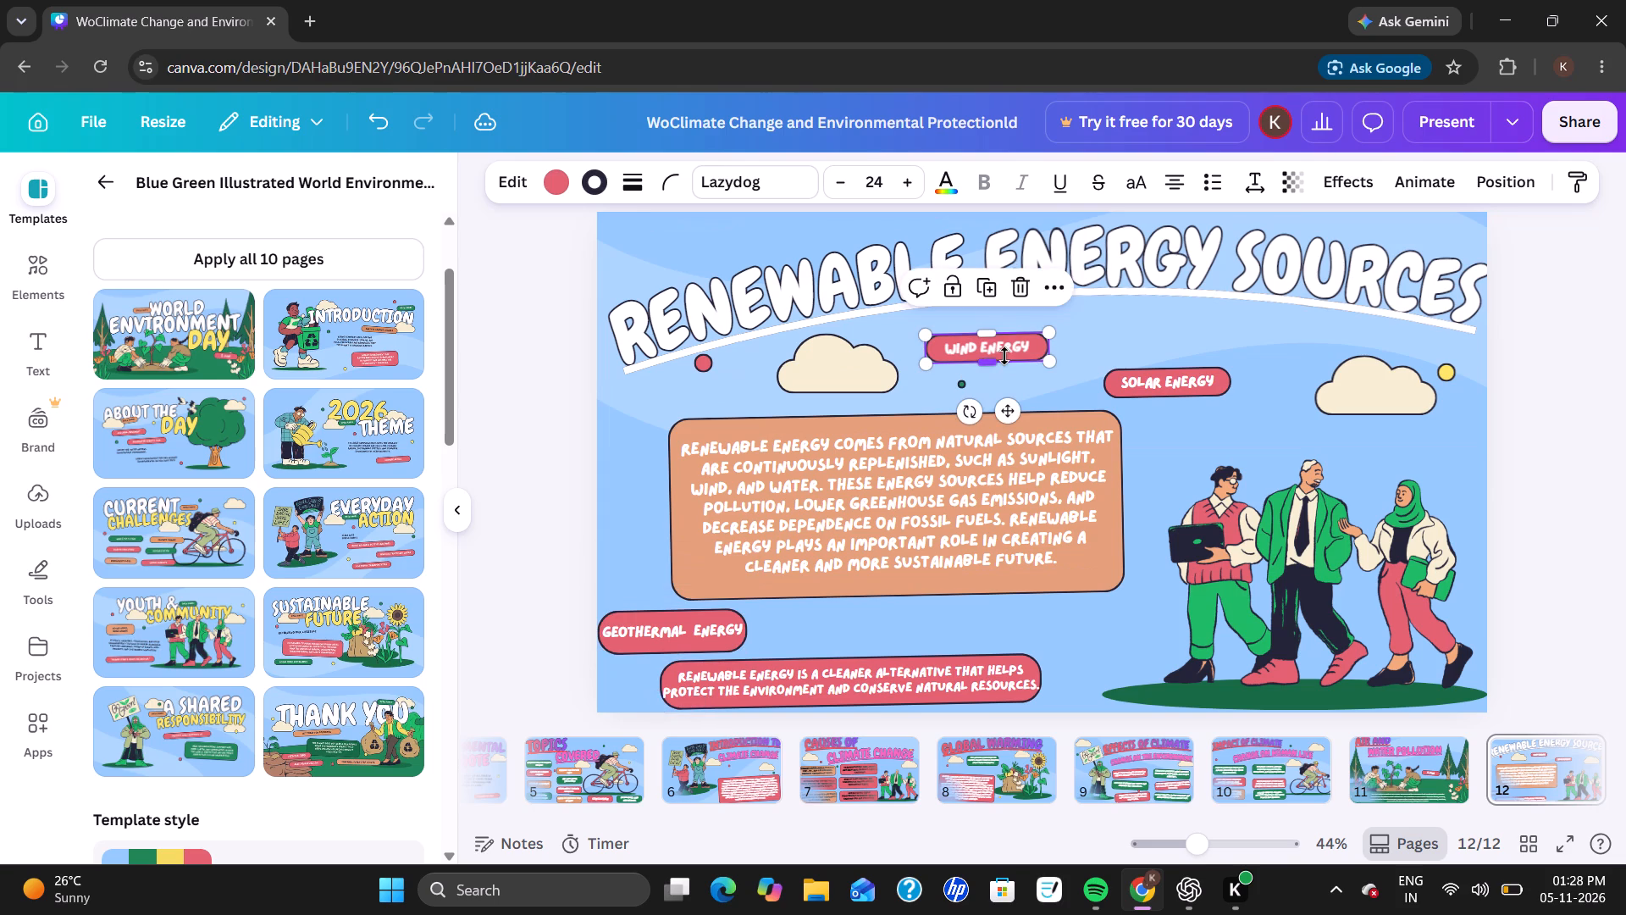
click(1050, 291)
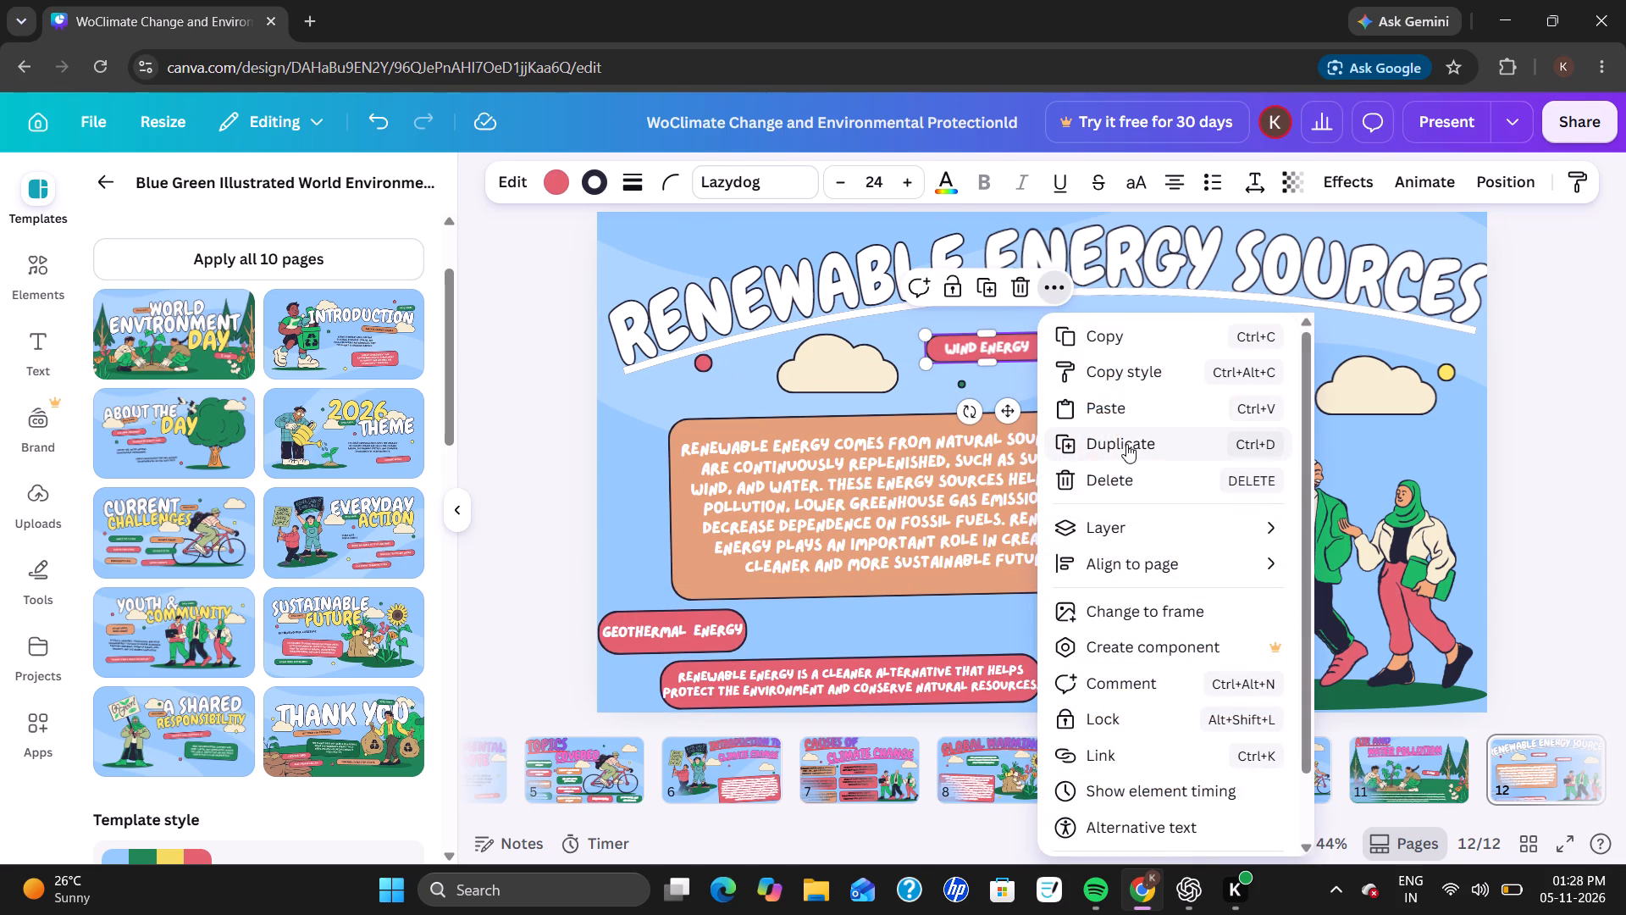
click(1111, 454)
double_click(1034, 349)
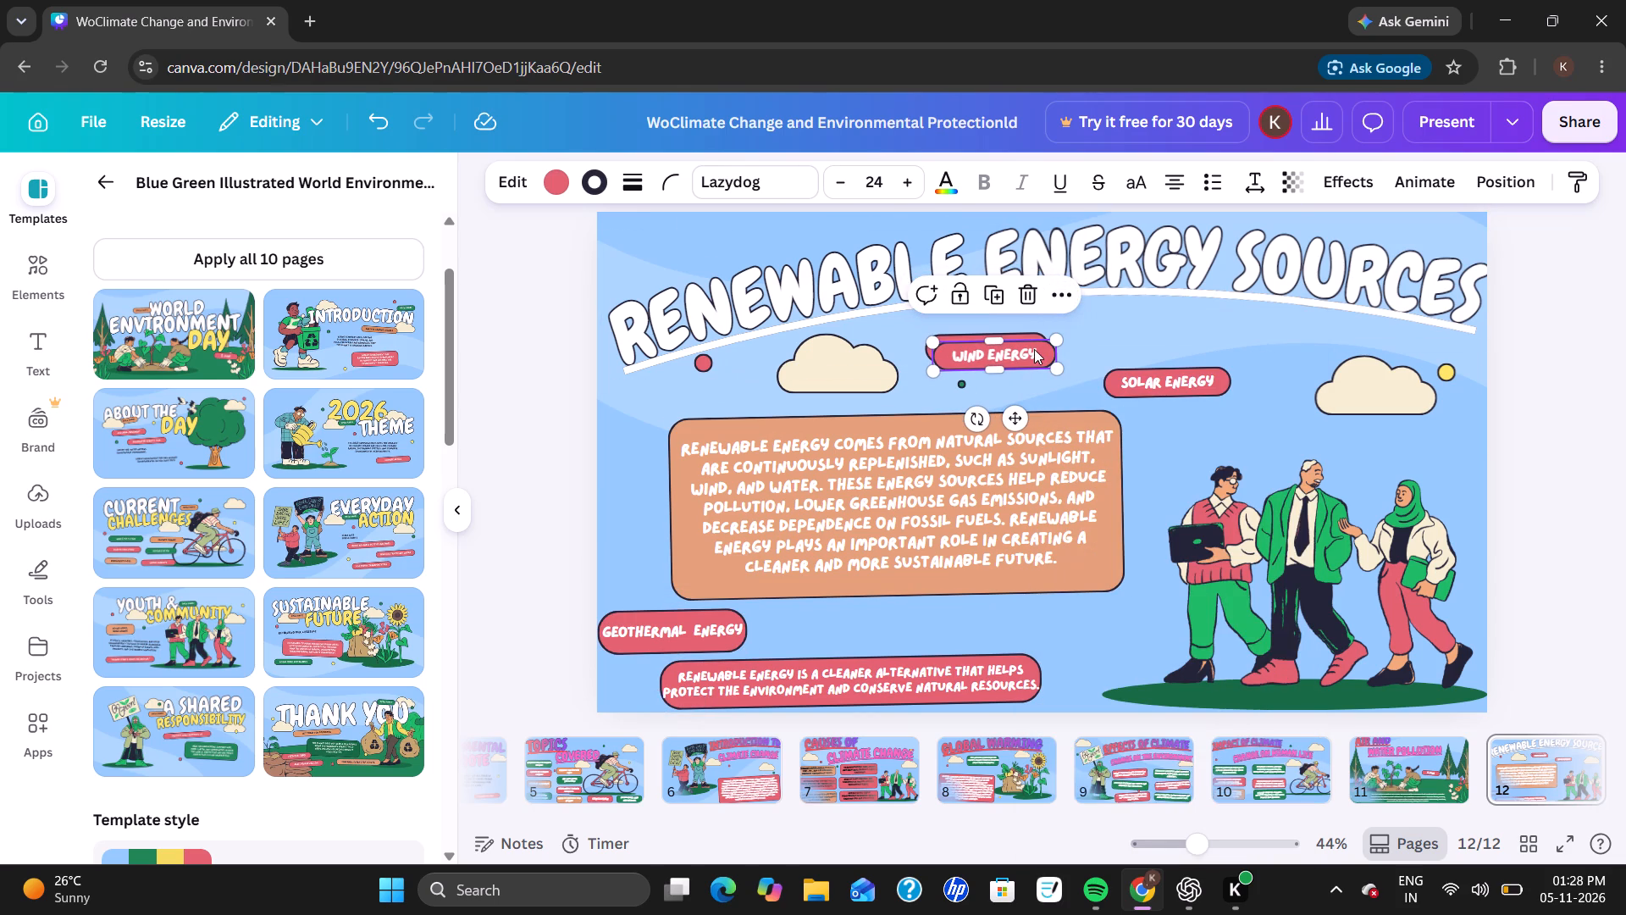
key(BackSpace)
key(BackSpace)
key(BackSpace)
key(BackSpace)
key(BackSpace)
key(BackSpace)
key(BackSpace)
key(BackSpace)
key(BackSpace)
key(BackSpace)
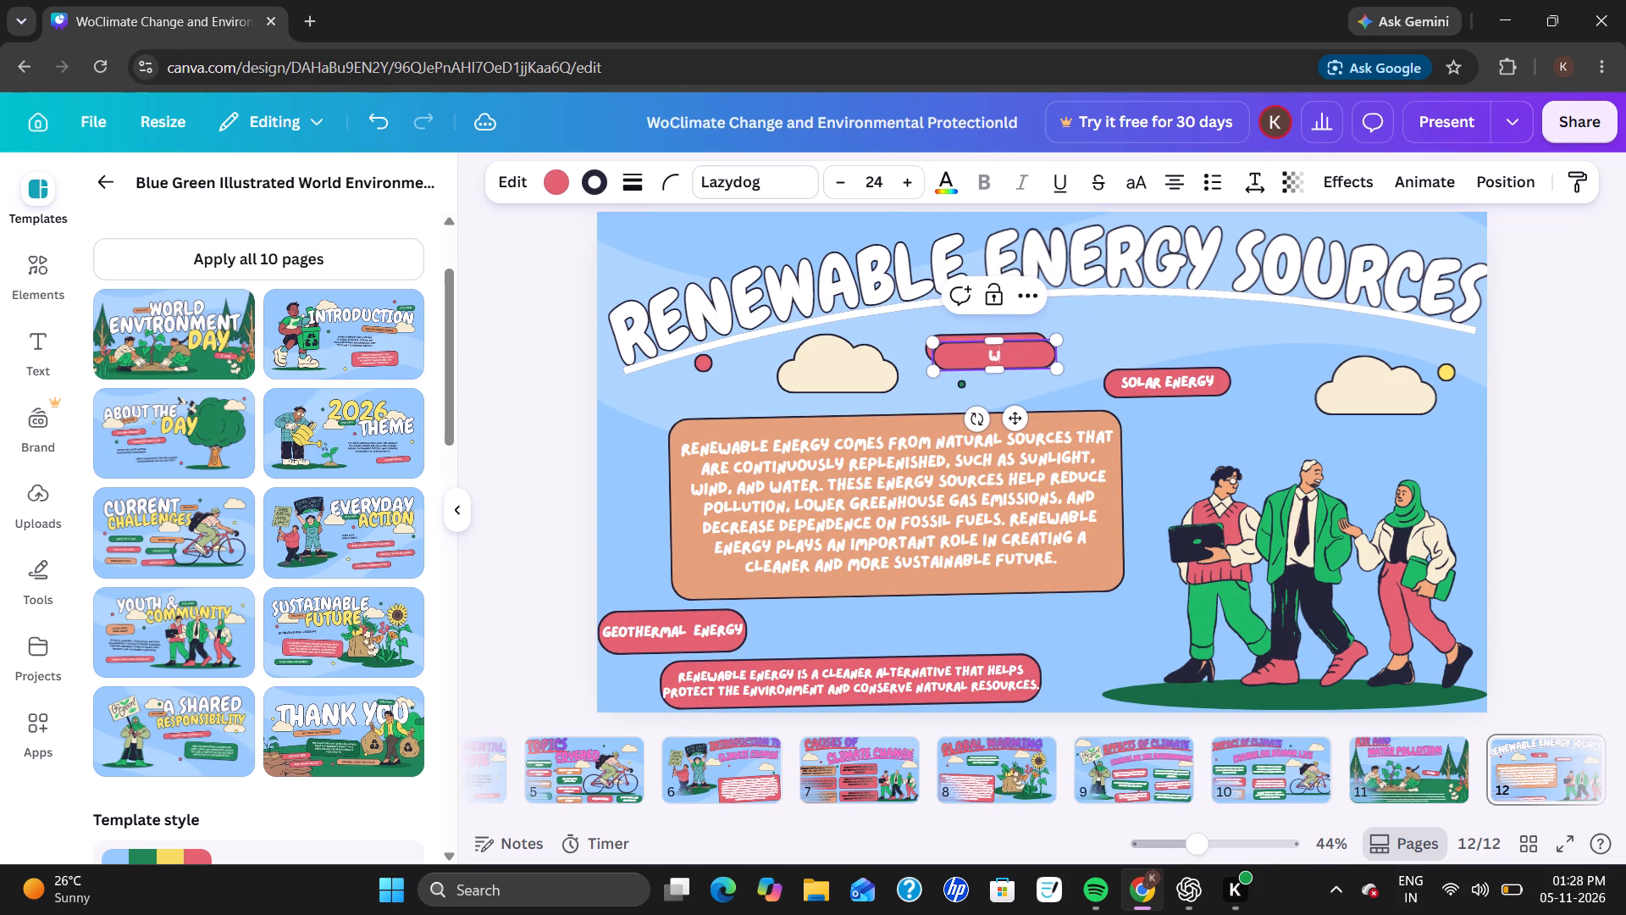
key(BackSpace)
text(hydropower)
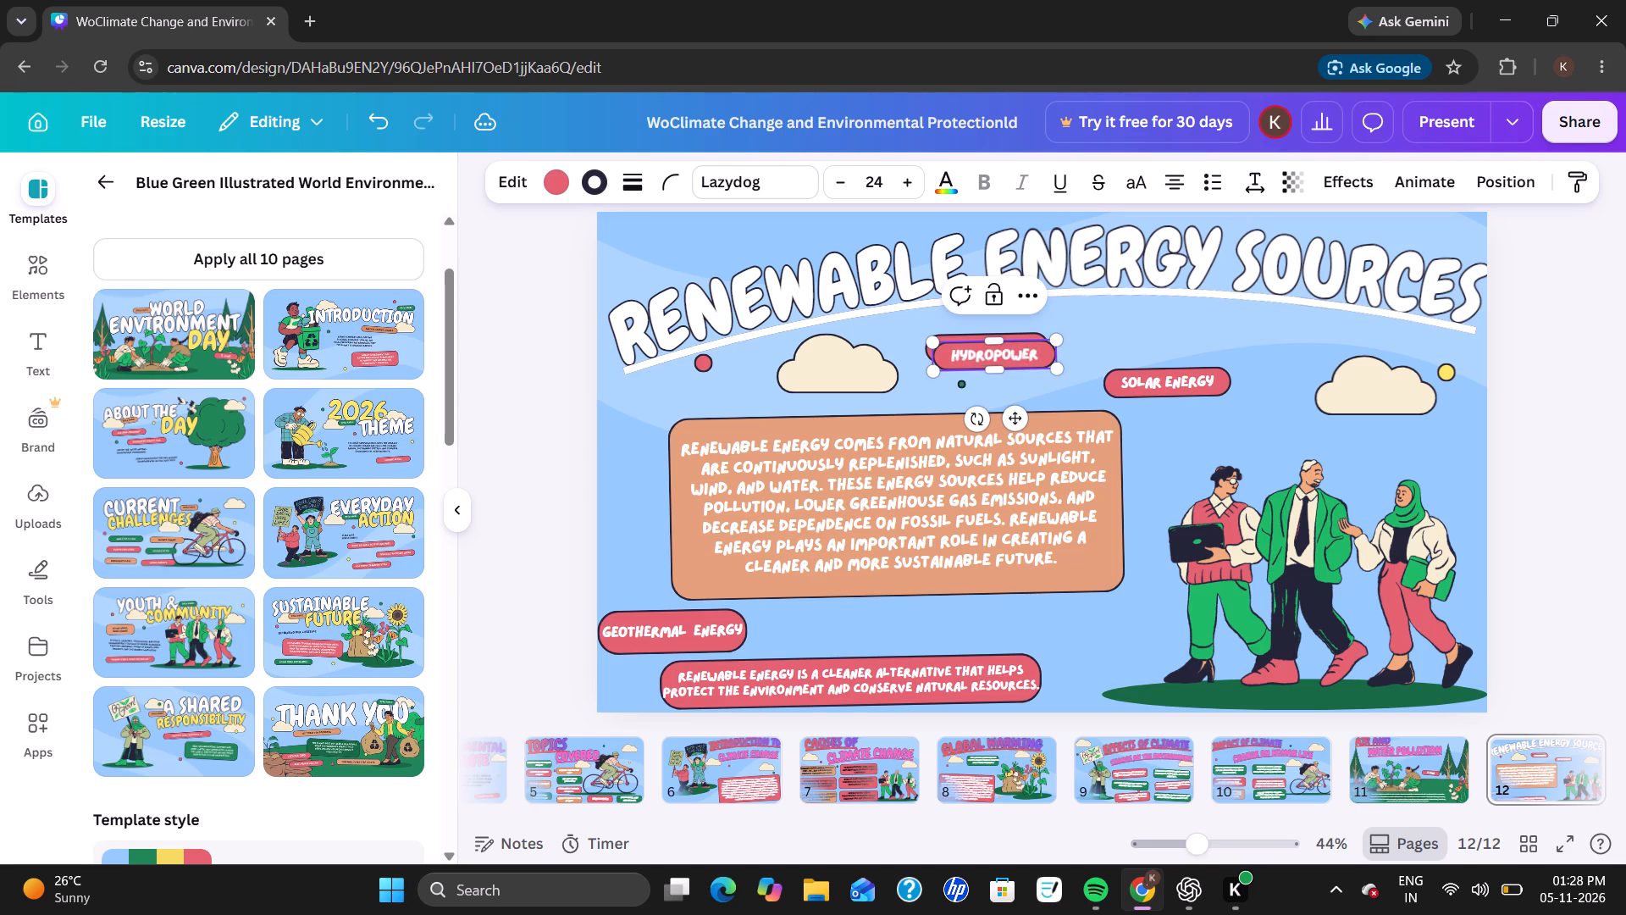
Enlarge the Hydropower pill slightly and place it at the page's left edge, just above the orange box's upper-left corner.
drag(1054, 369, 1063, 368)
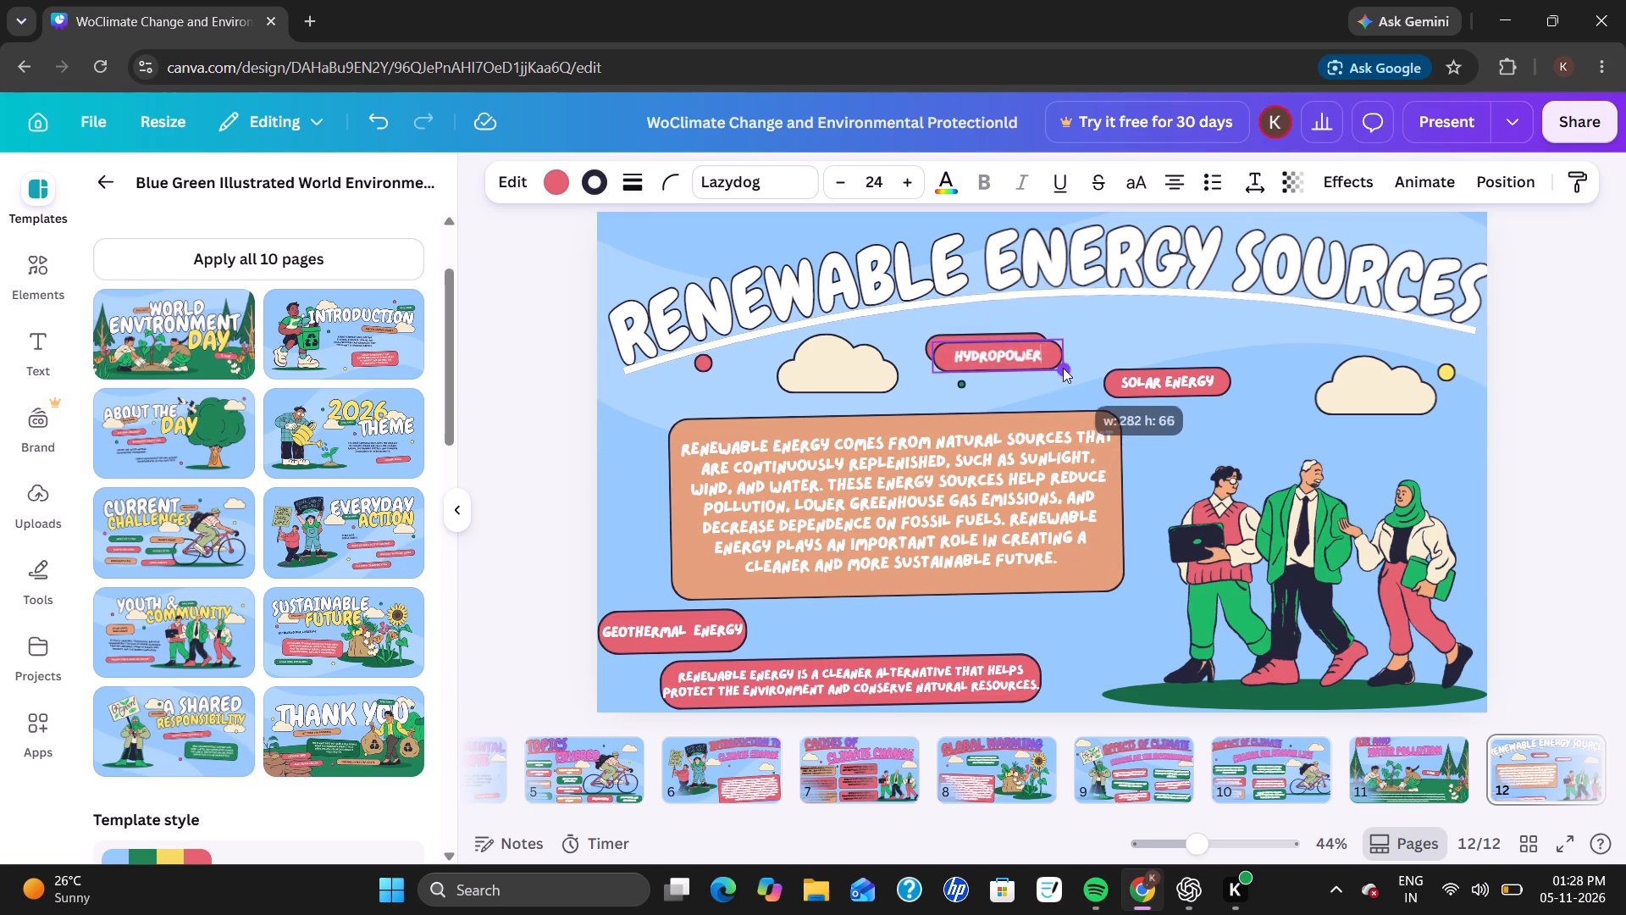
drag(1063, 368, 1065, 367)
click(1137, 328)
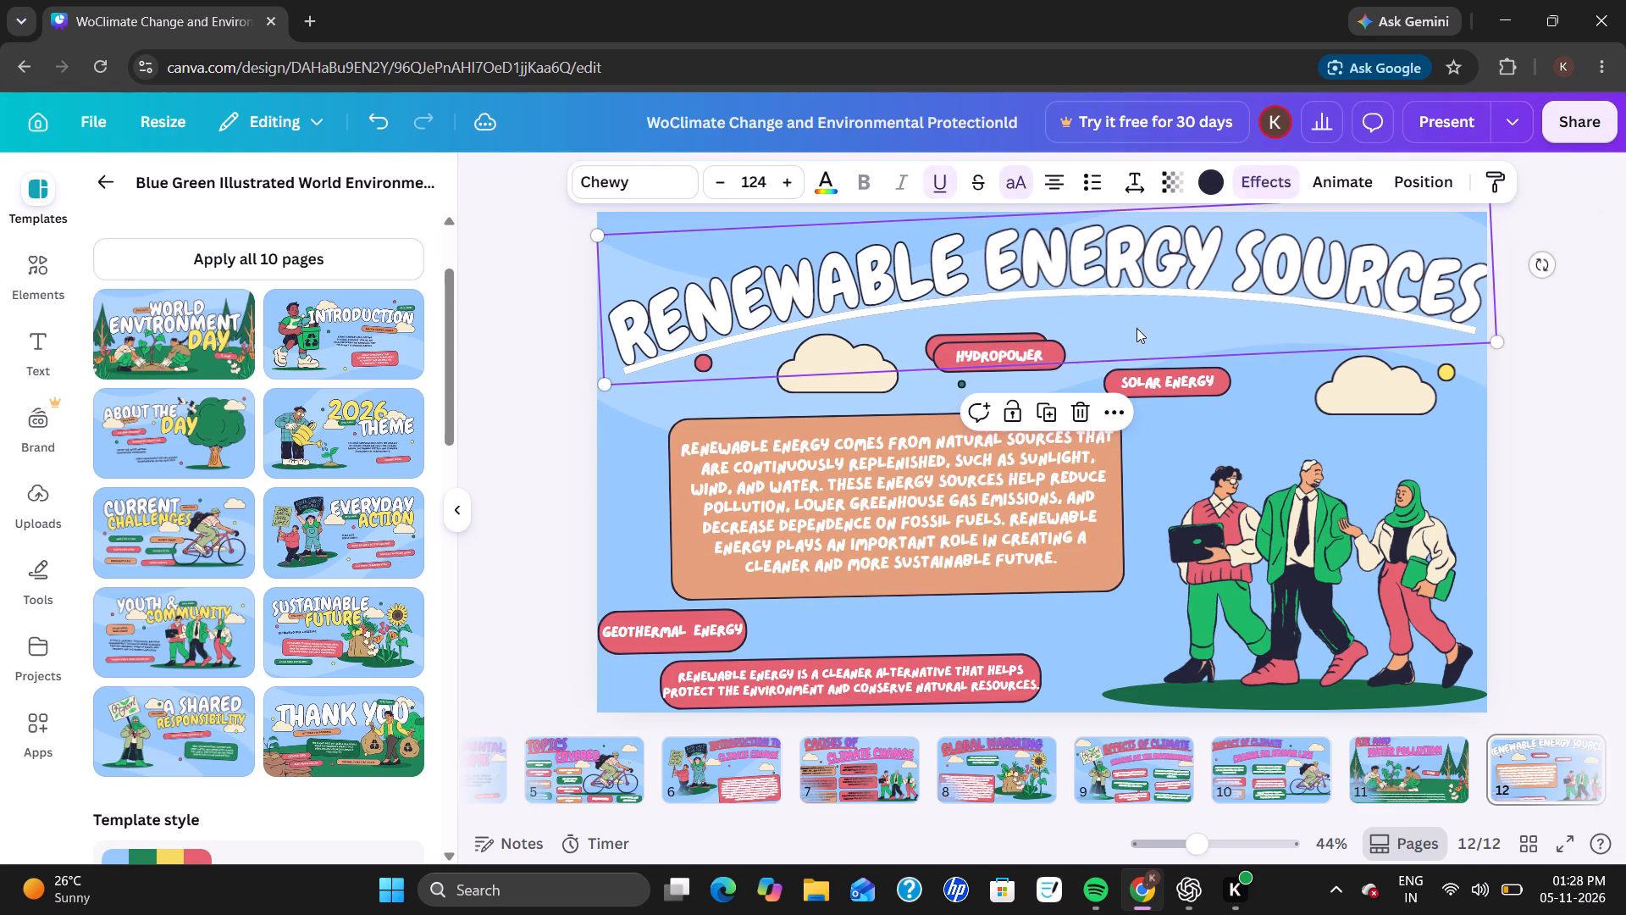
click(1043, 351)
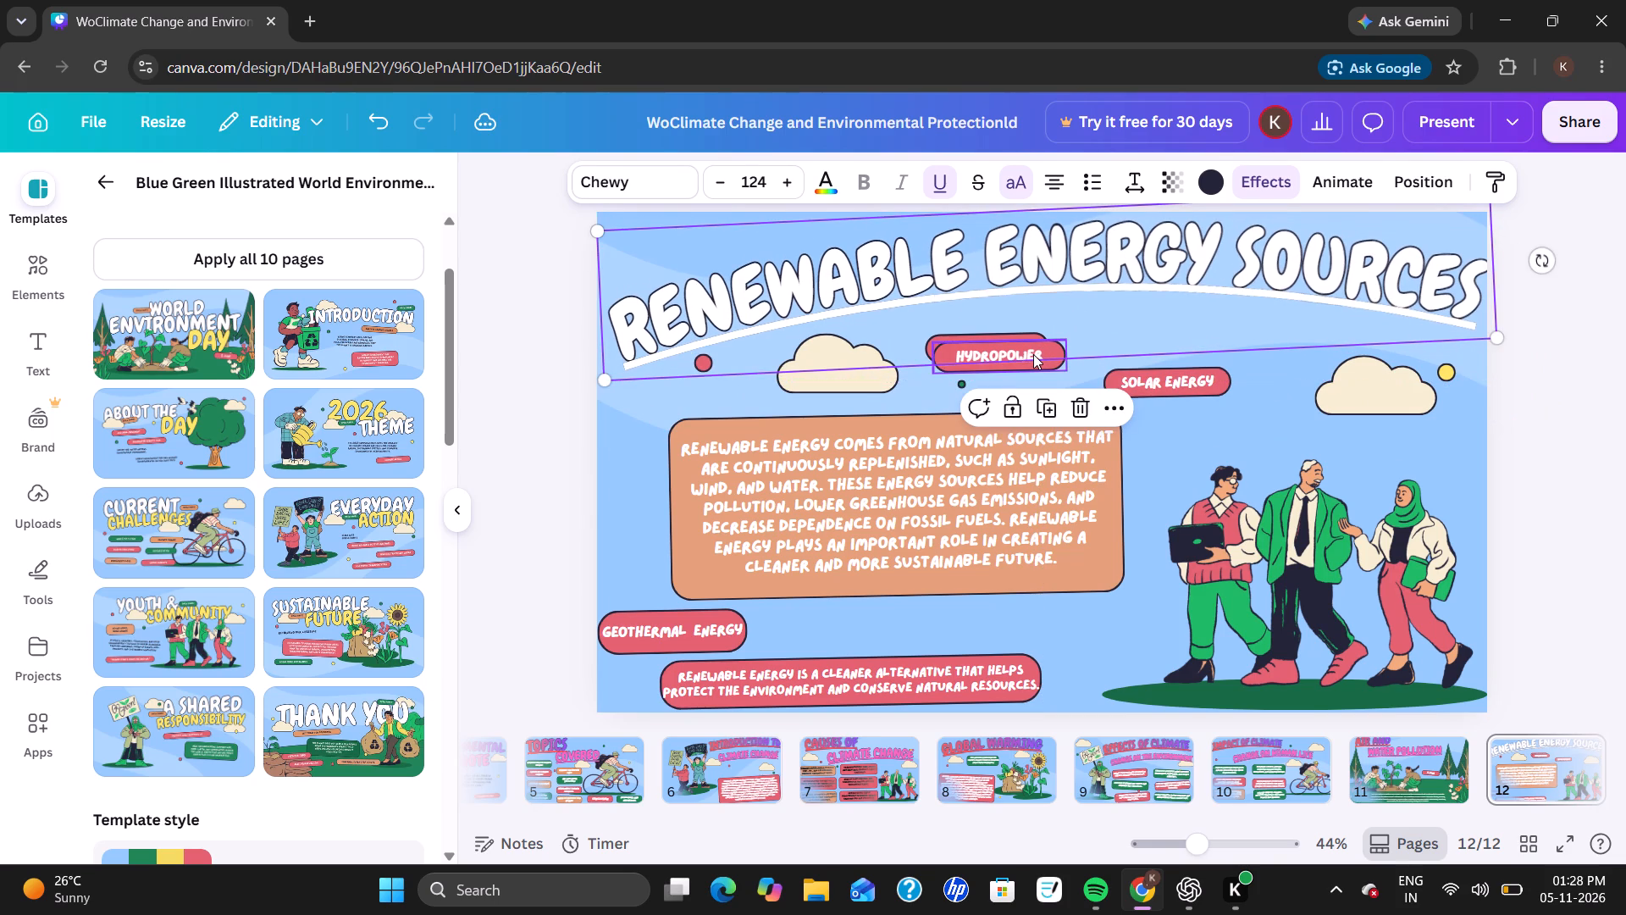
drag(1033, 354, 1041, 352)
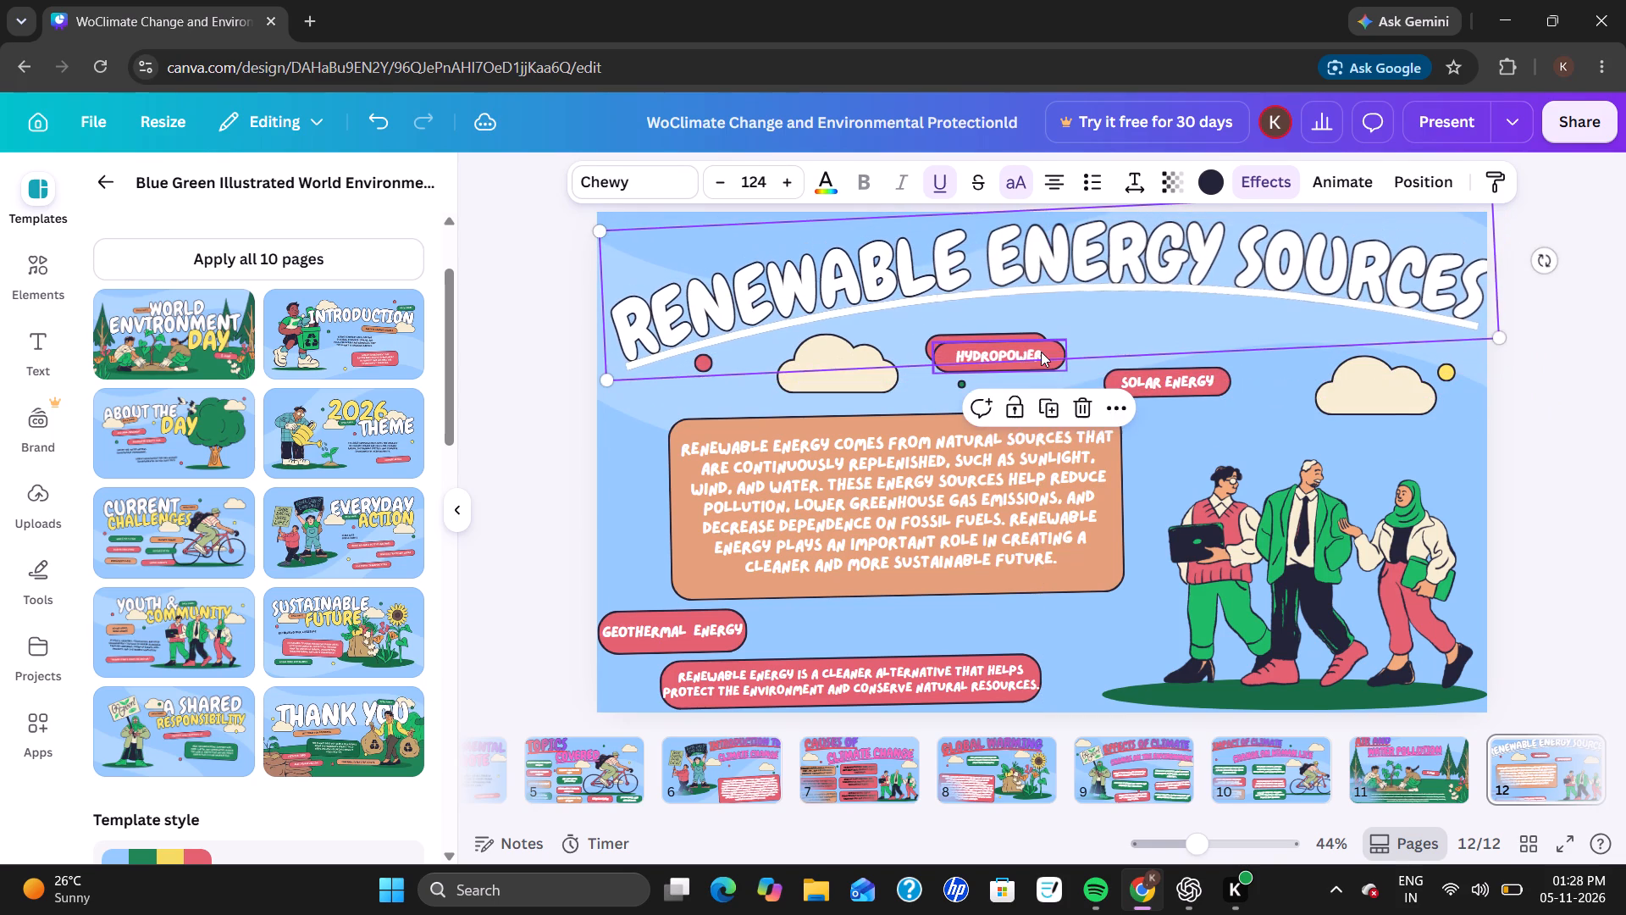
click(1028, 359)
drag(1028, 359, 821, 391)
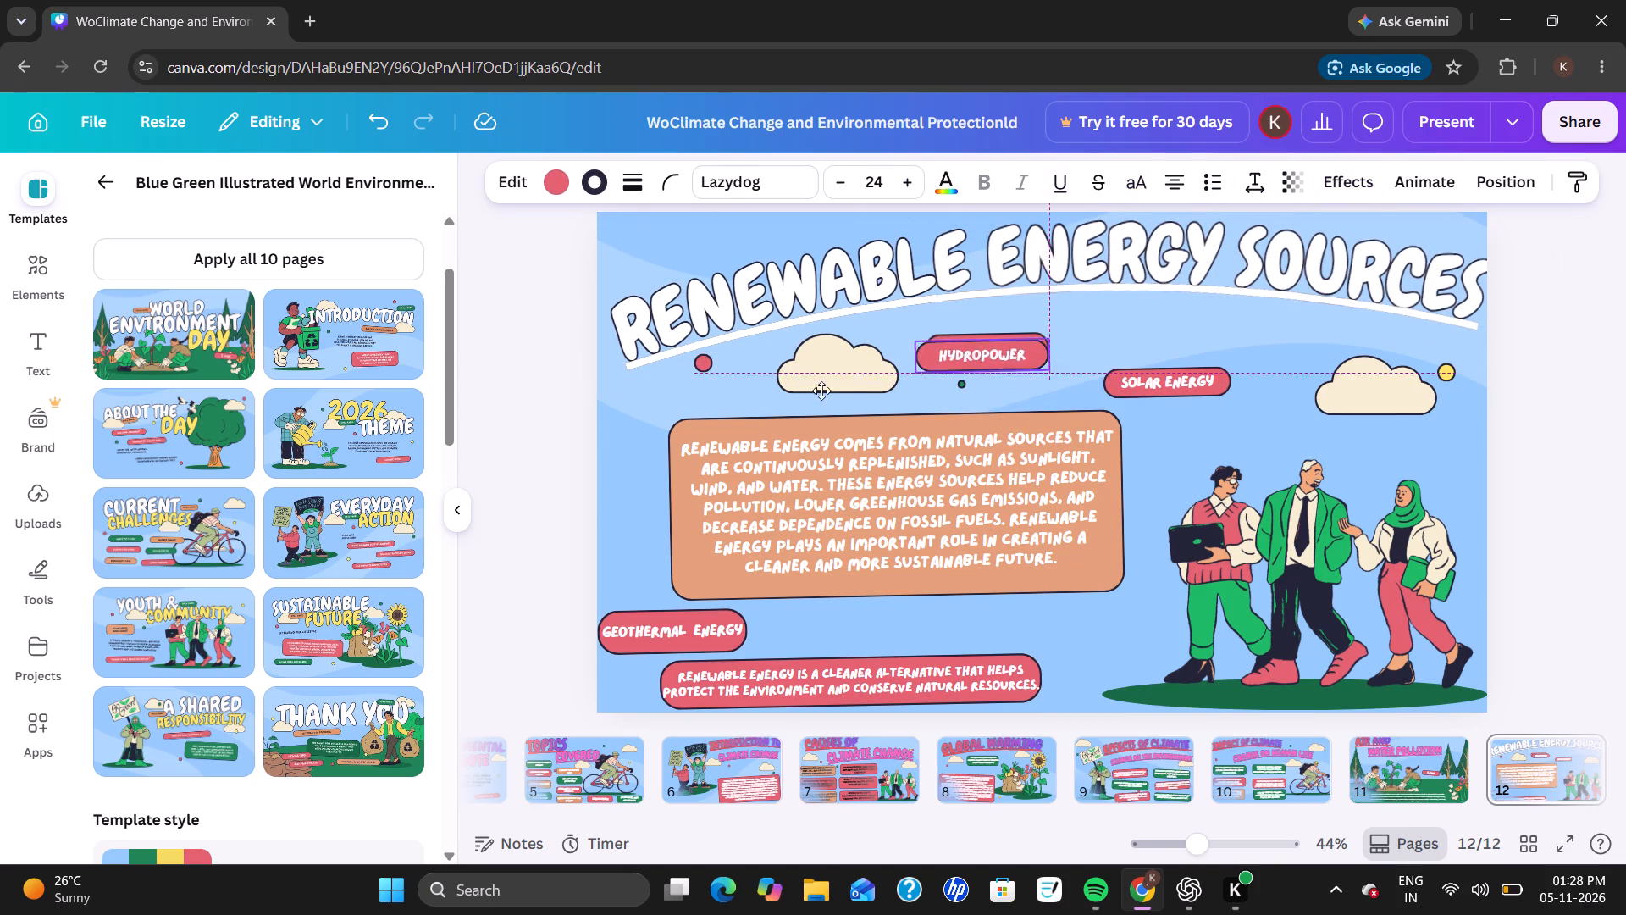
drag(821, 391, 697, 404)
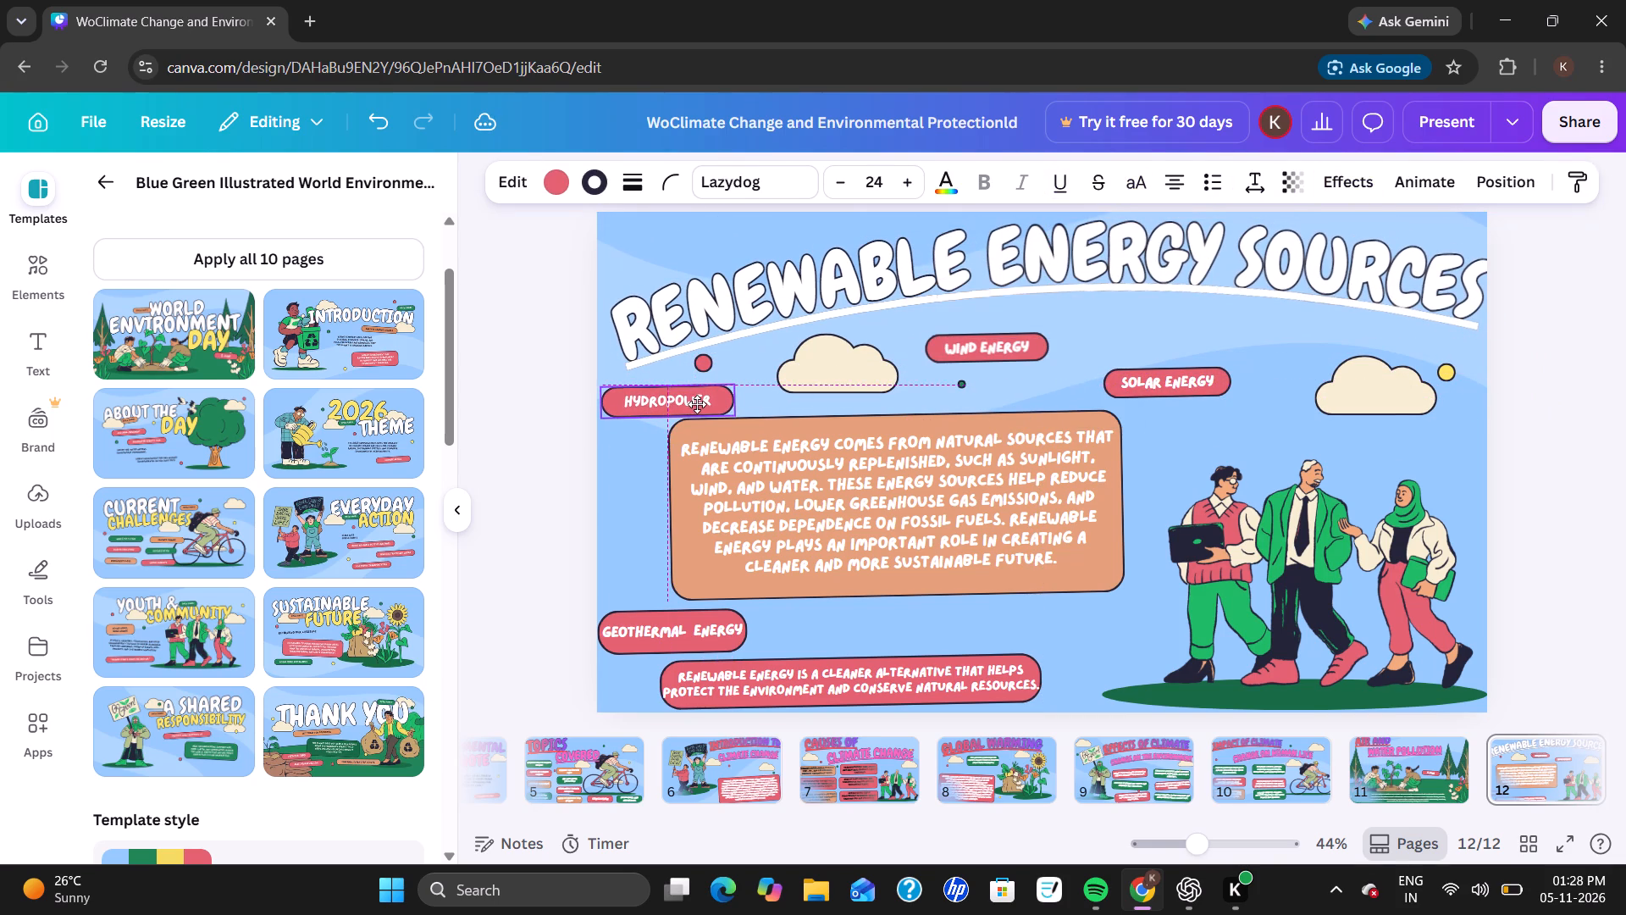
drag(697, 404, 697, 402)
Move the Wind Energy pill beneath the far cloud and the Solar Energy pill up under the middle of the heading.
double_click(1040, 340)
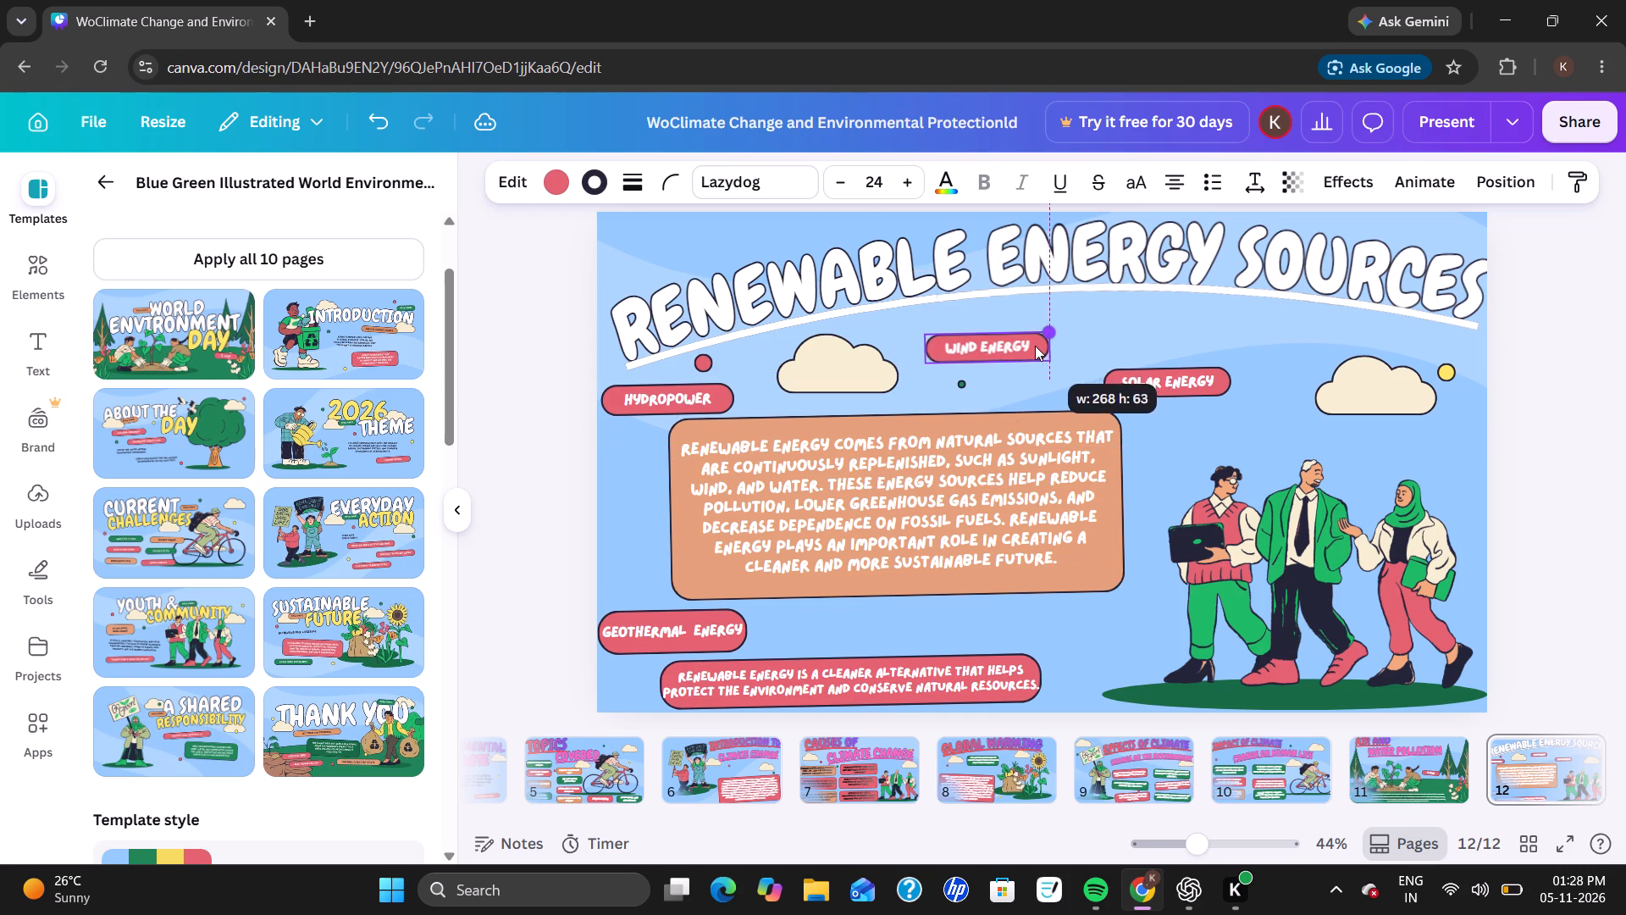
drag(1026, 349, 1132, 333)
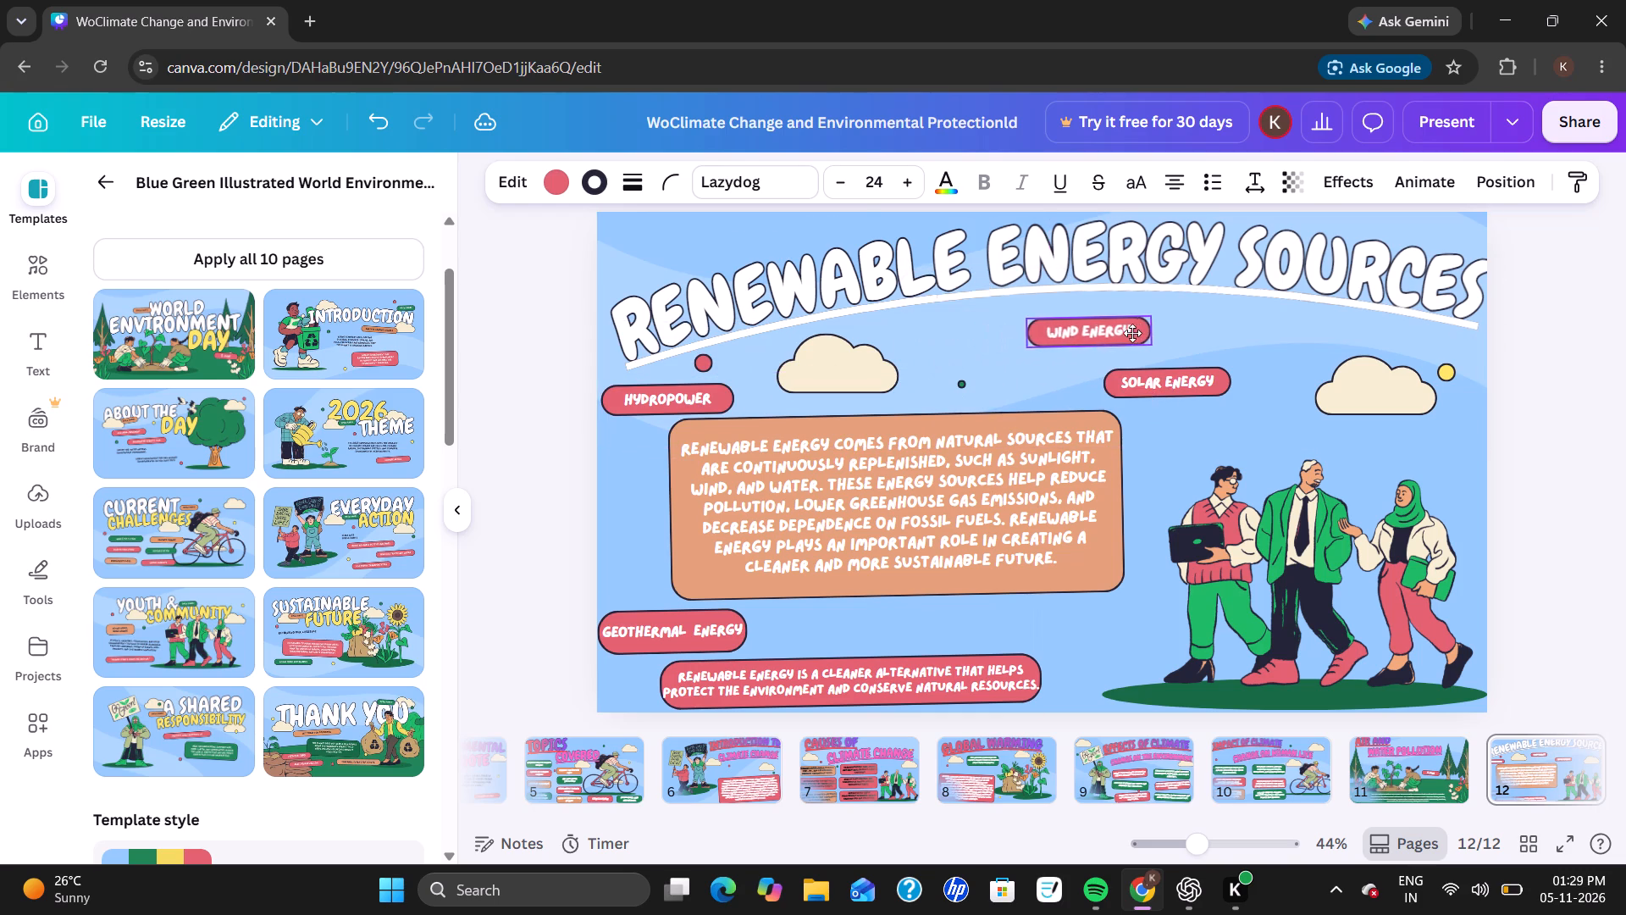
drag(1132, 333, 1421, 440)
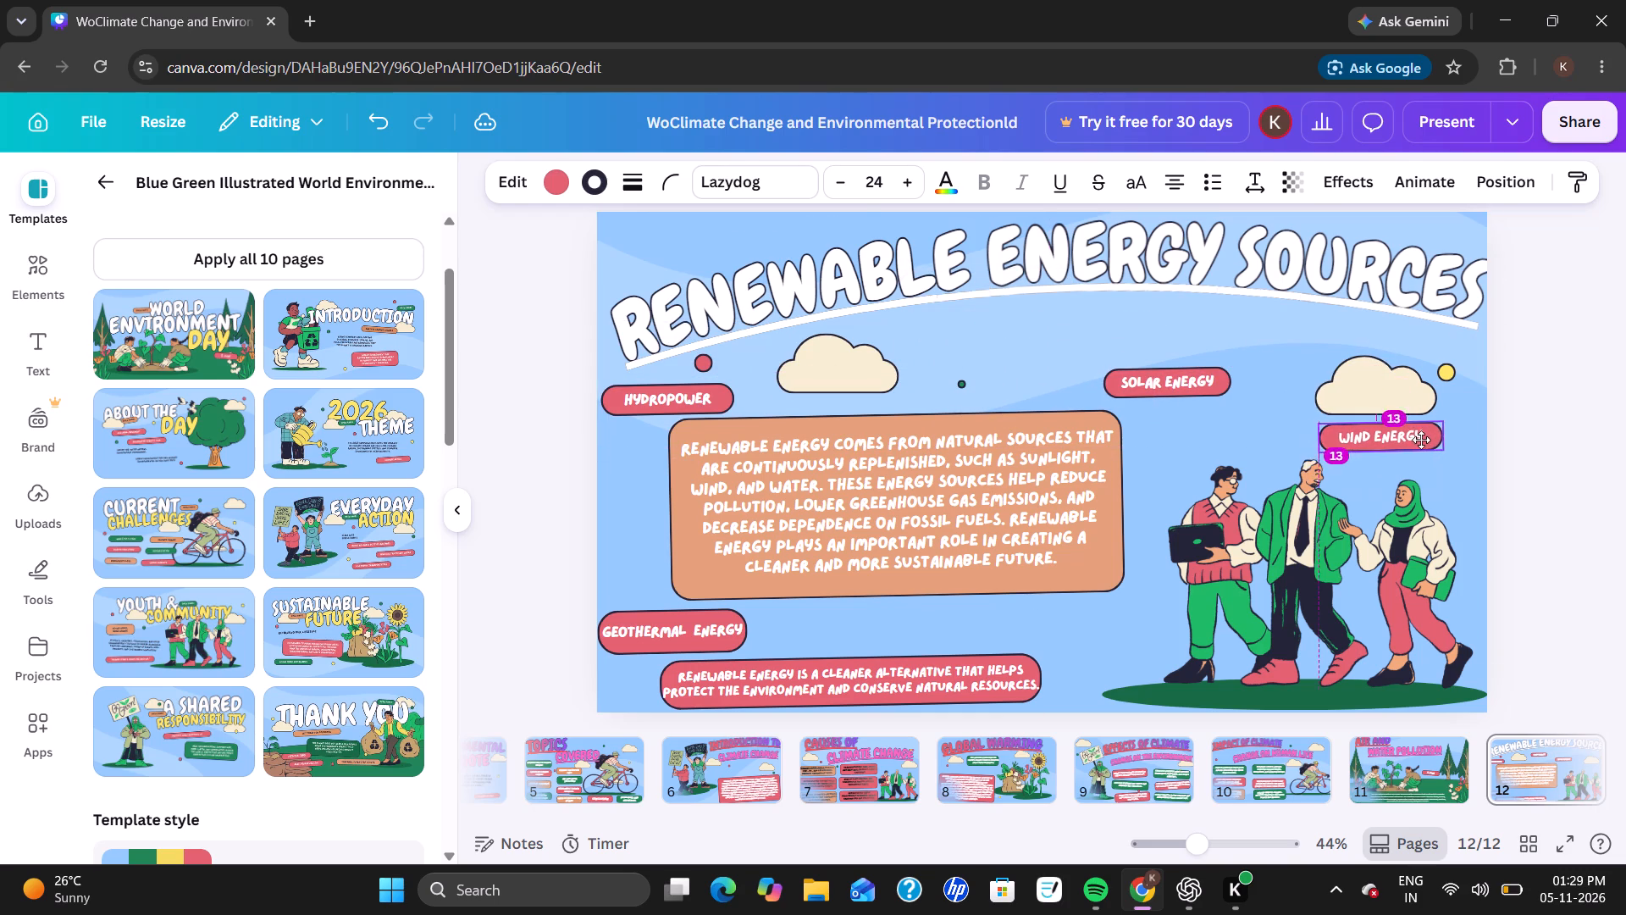
drag(1421, 440, 1426, 445)
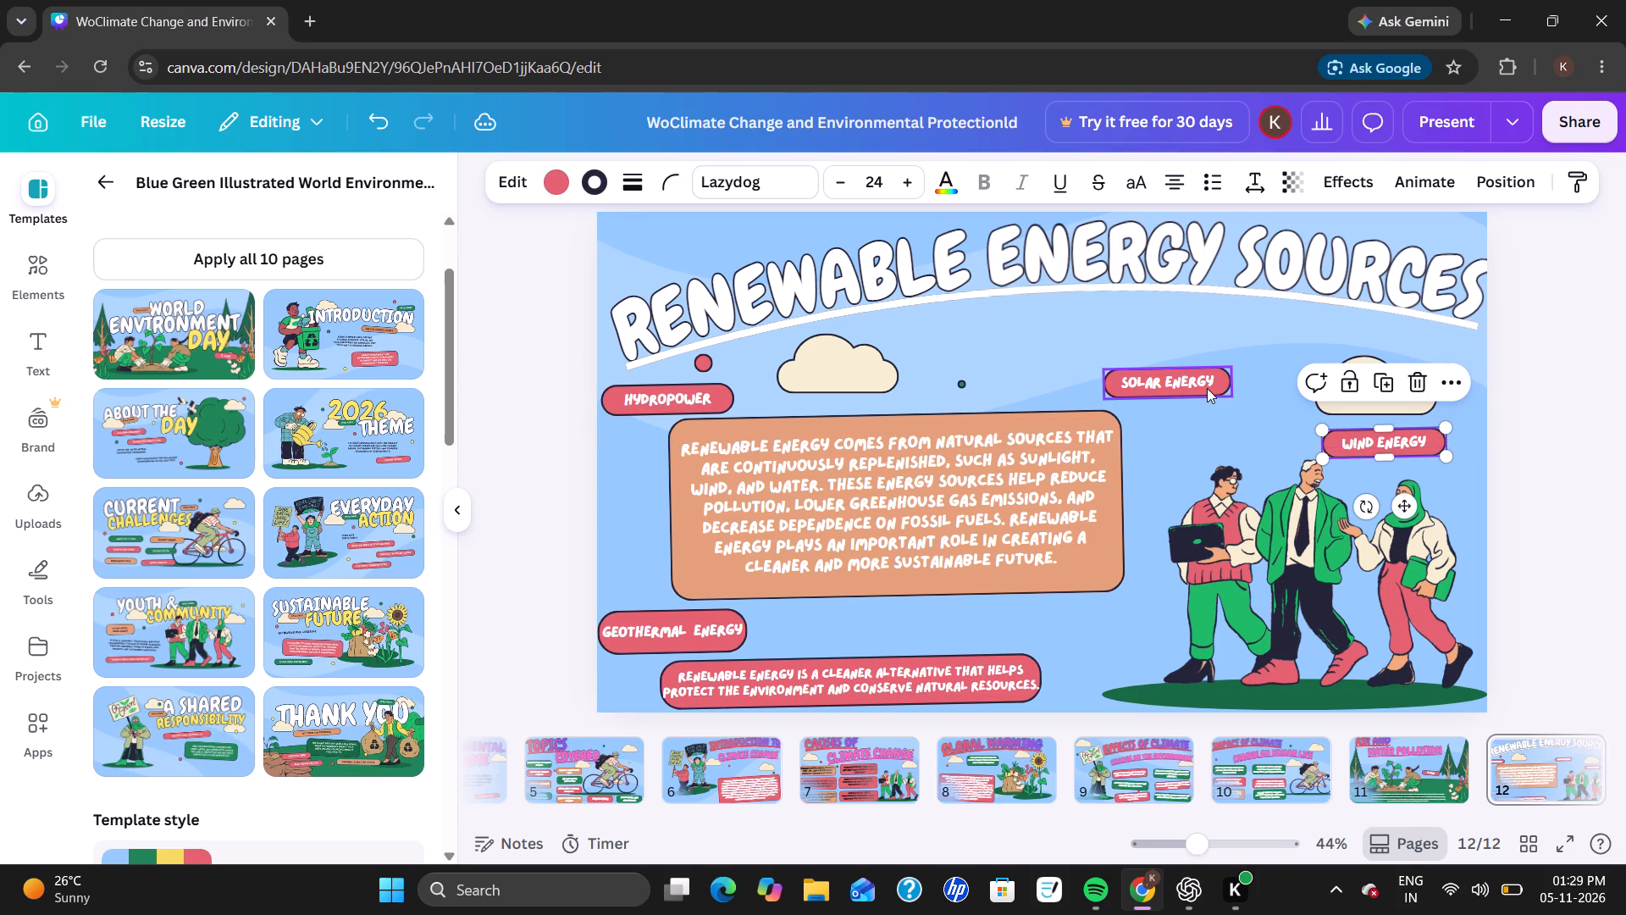
drag(1207, 388, 1140, 322)
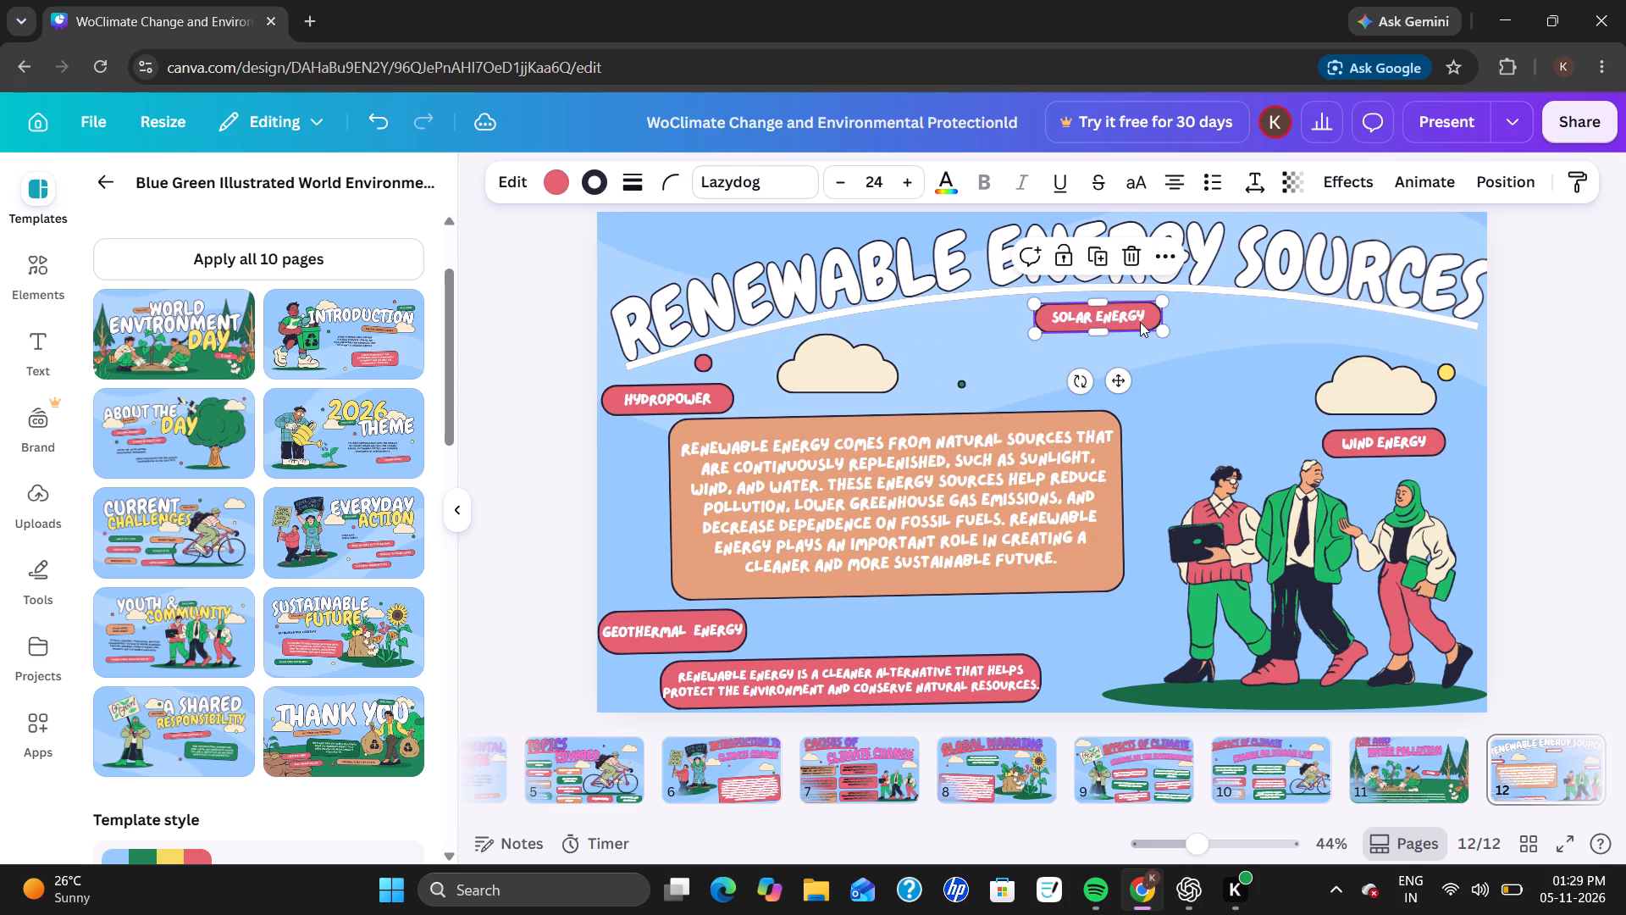
Reduce the Geothermal Energy pill's height and move it between the orange box's upper-right corner and the far cloud.
click(711, 639)
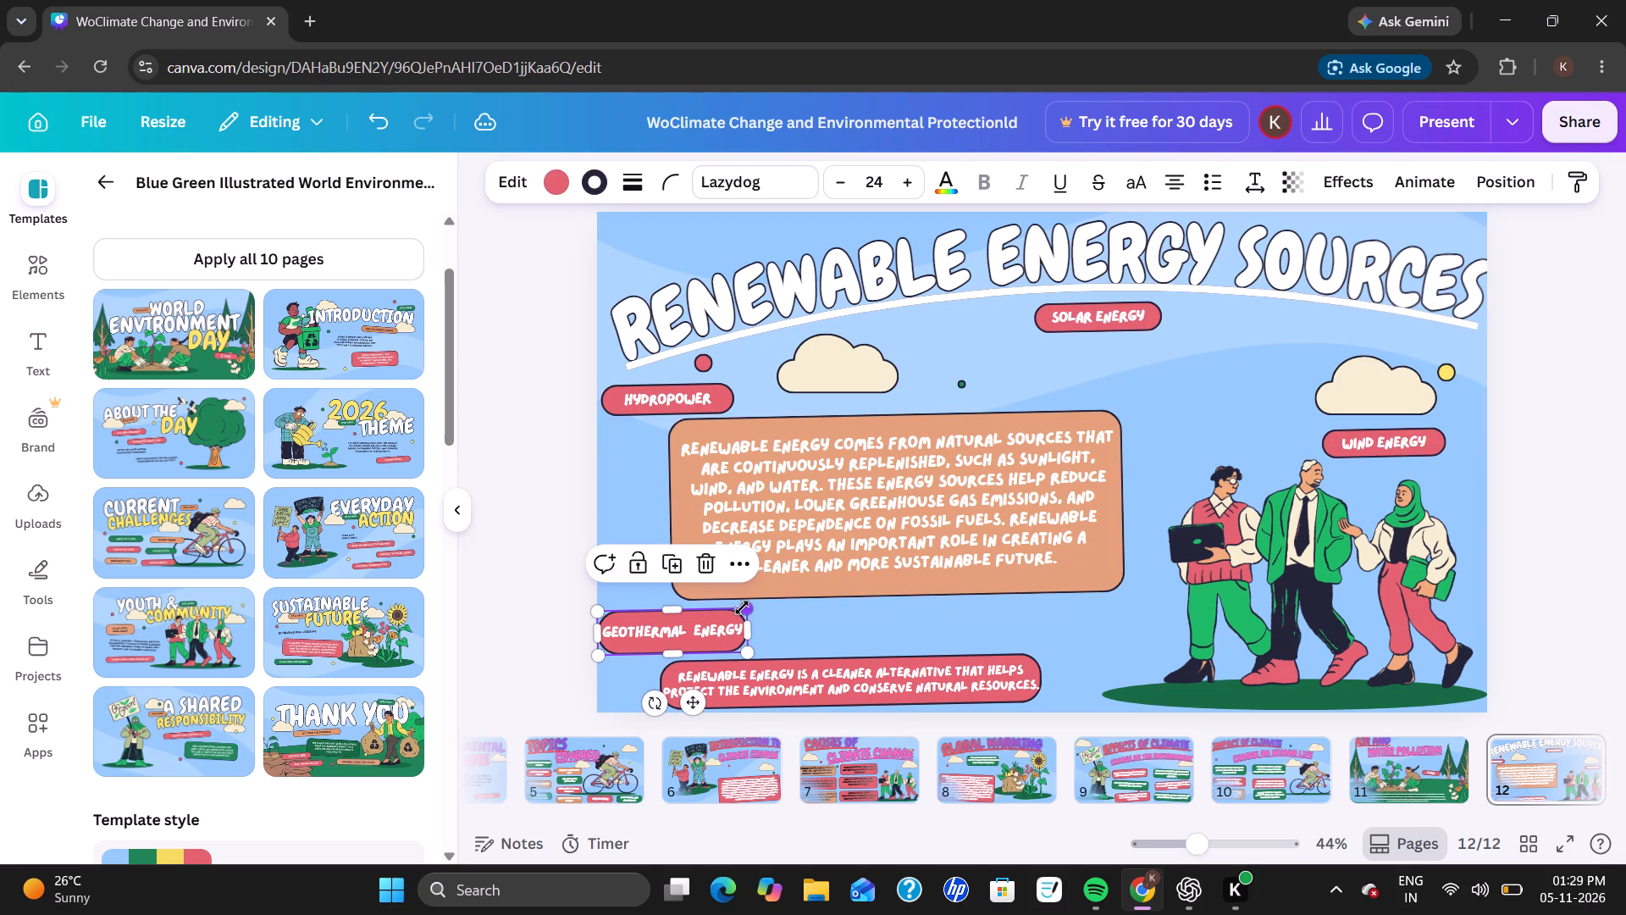
drag(742, 607, 694, 656)
drag(670, 607, 671, 617)
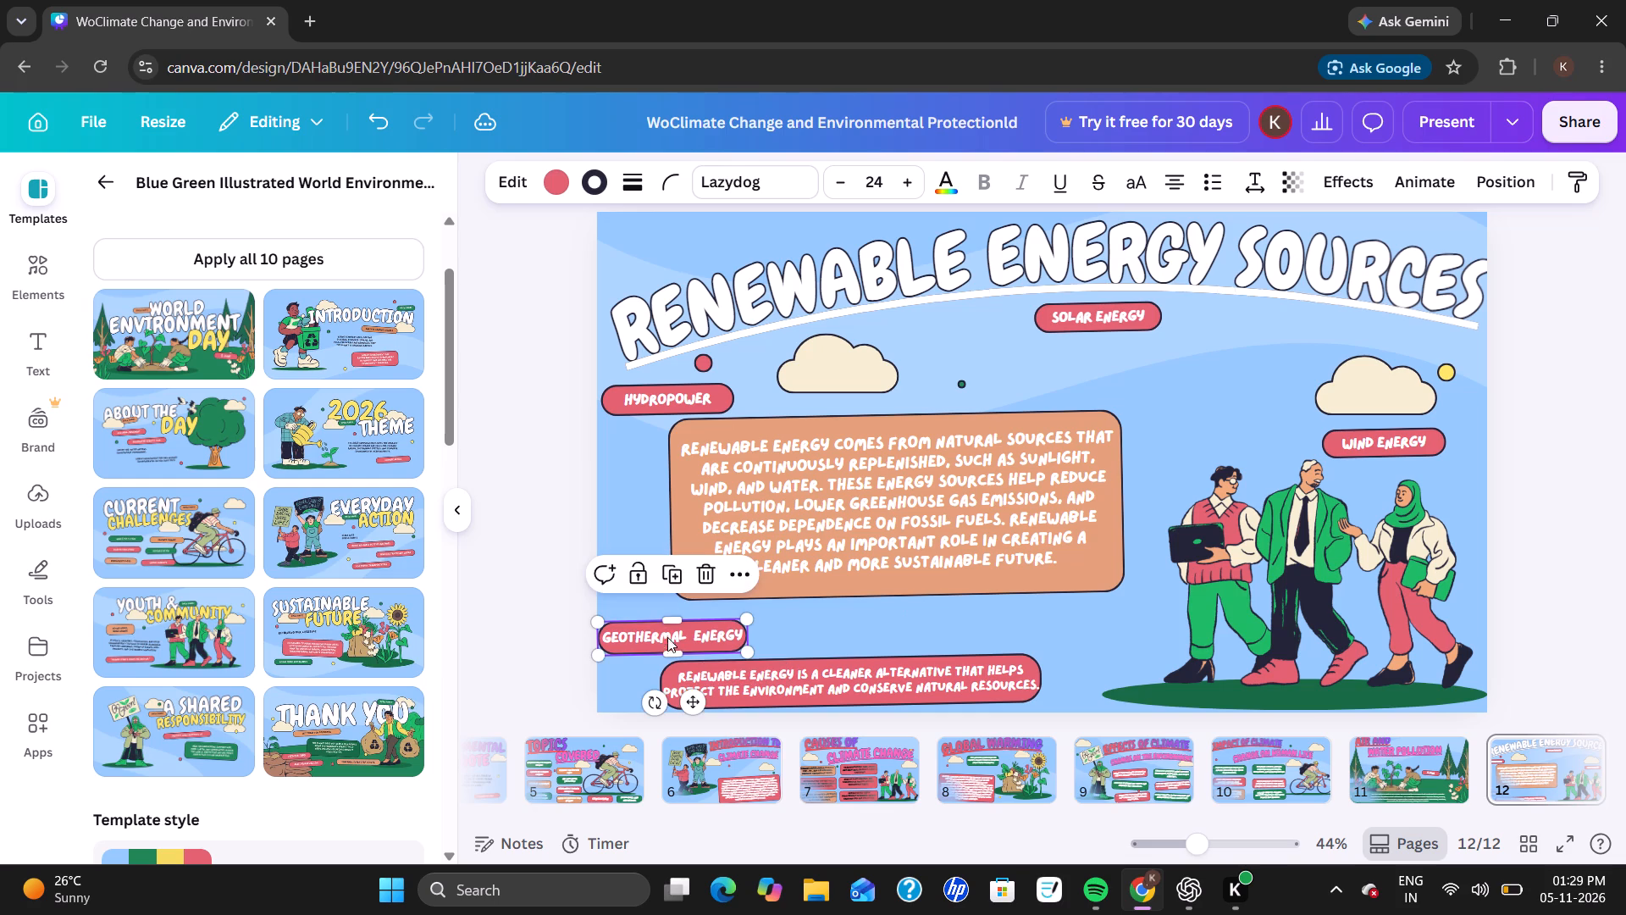
drag(688, 643, 1052, 554)
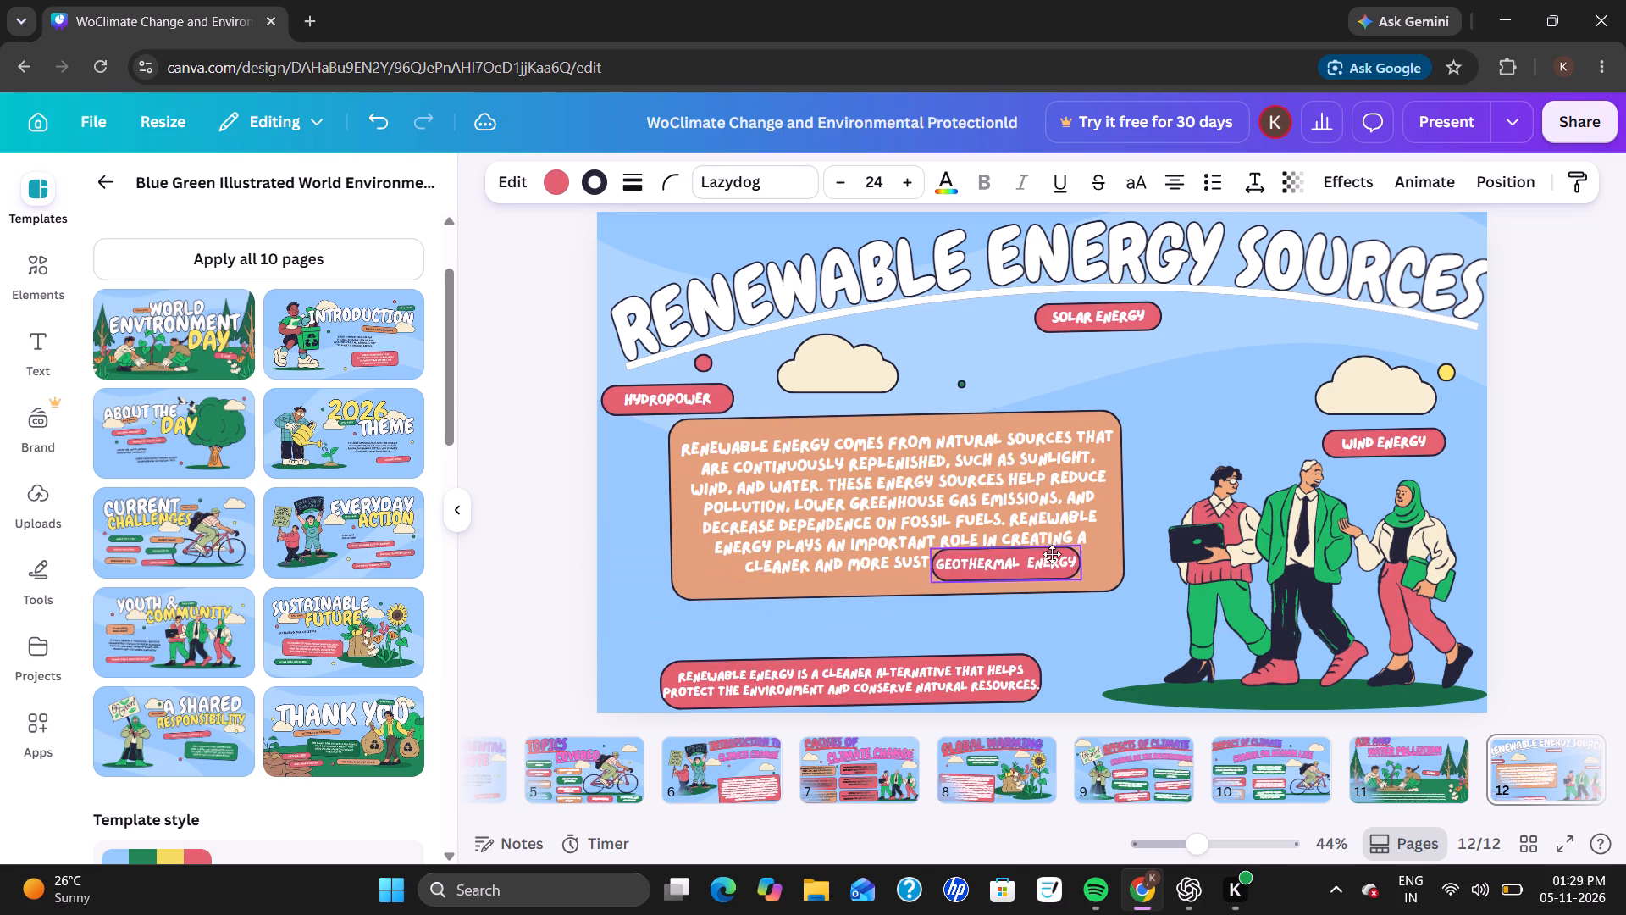
drag(1052, 554, 1221, 413)
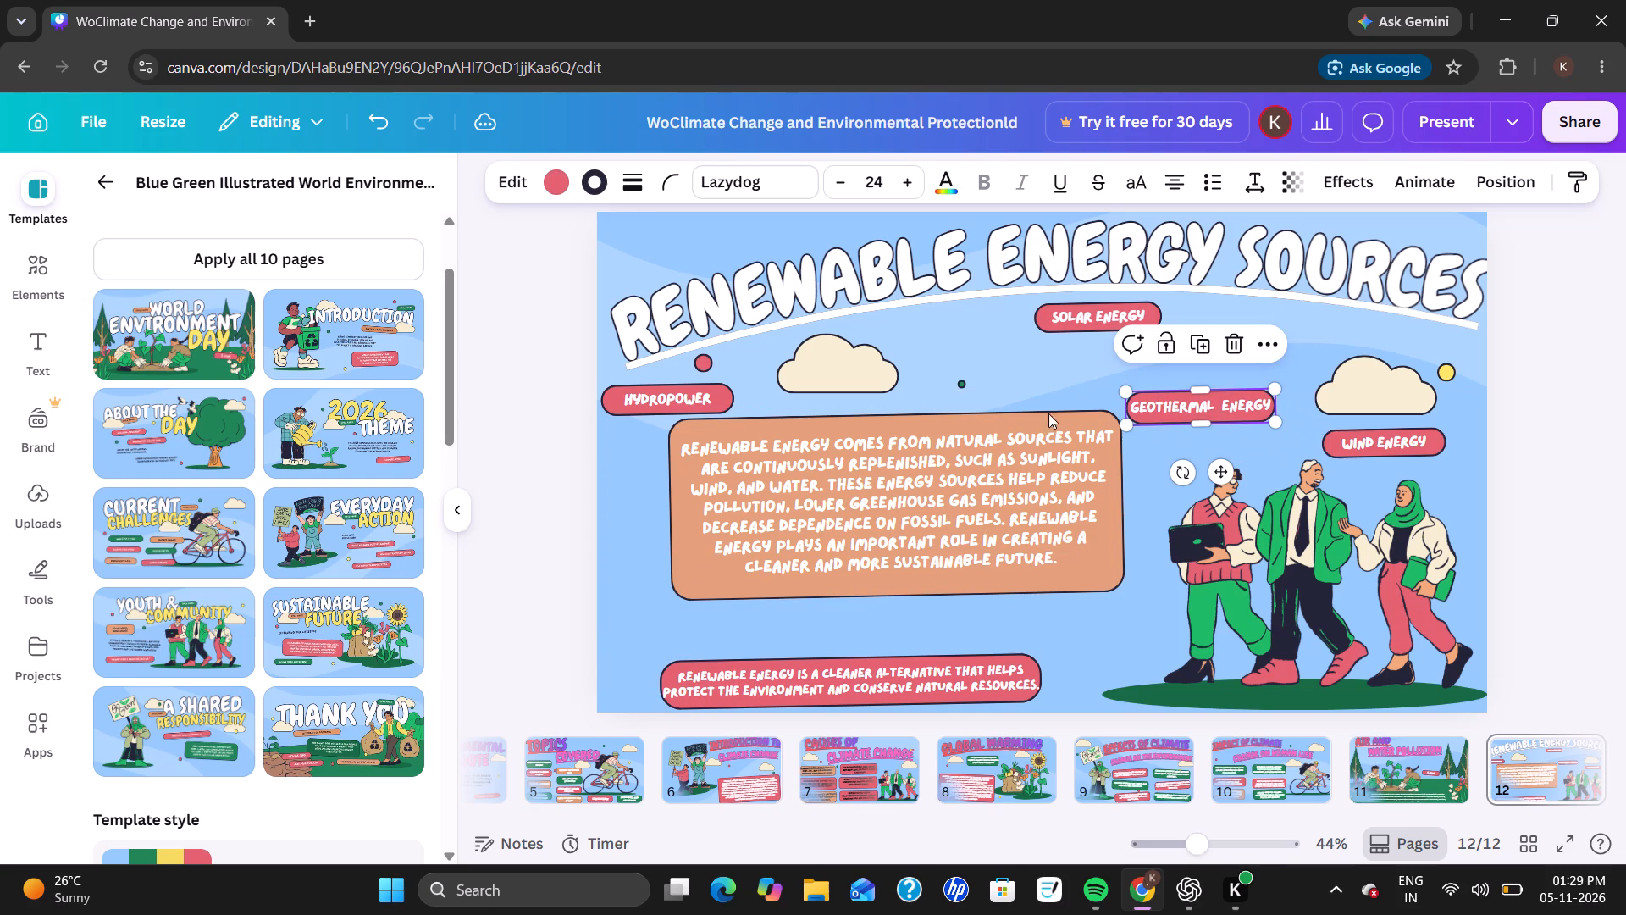
Shift the orange box down and toward the page's left edge, and move the renewable energy paragraph back onto it.
drag(917, 419, 911, 424)
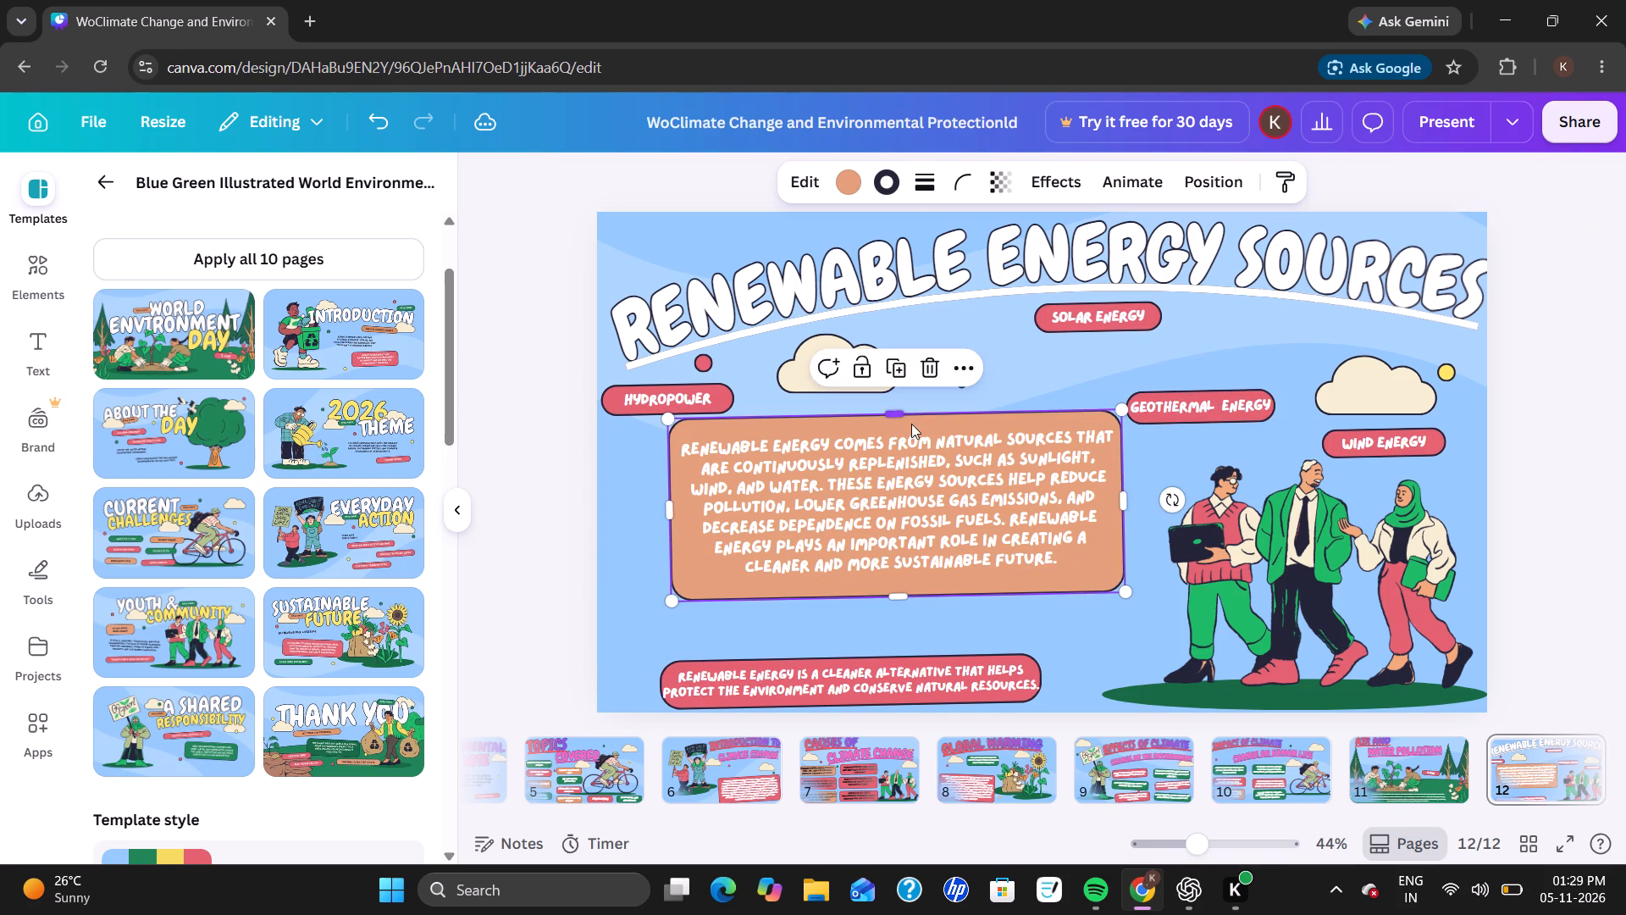
drag(911, 424, 897, 436)
drag(897, 436, 882, 454)
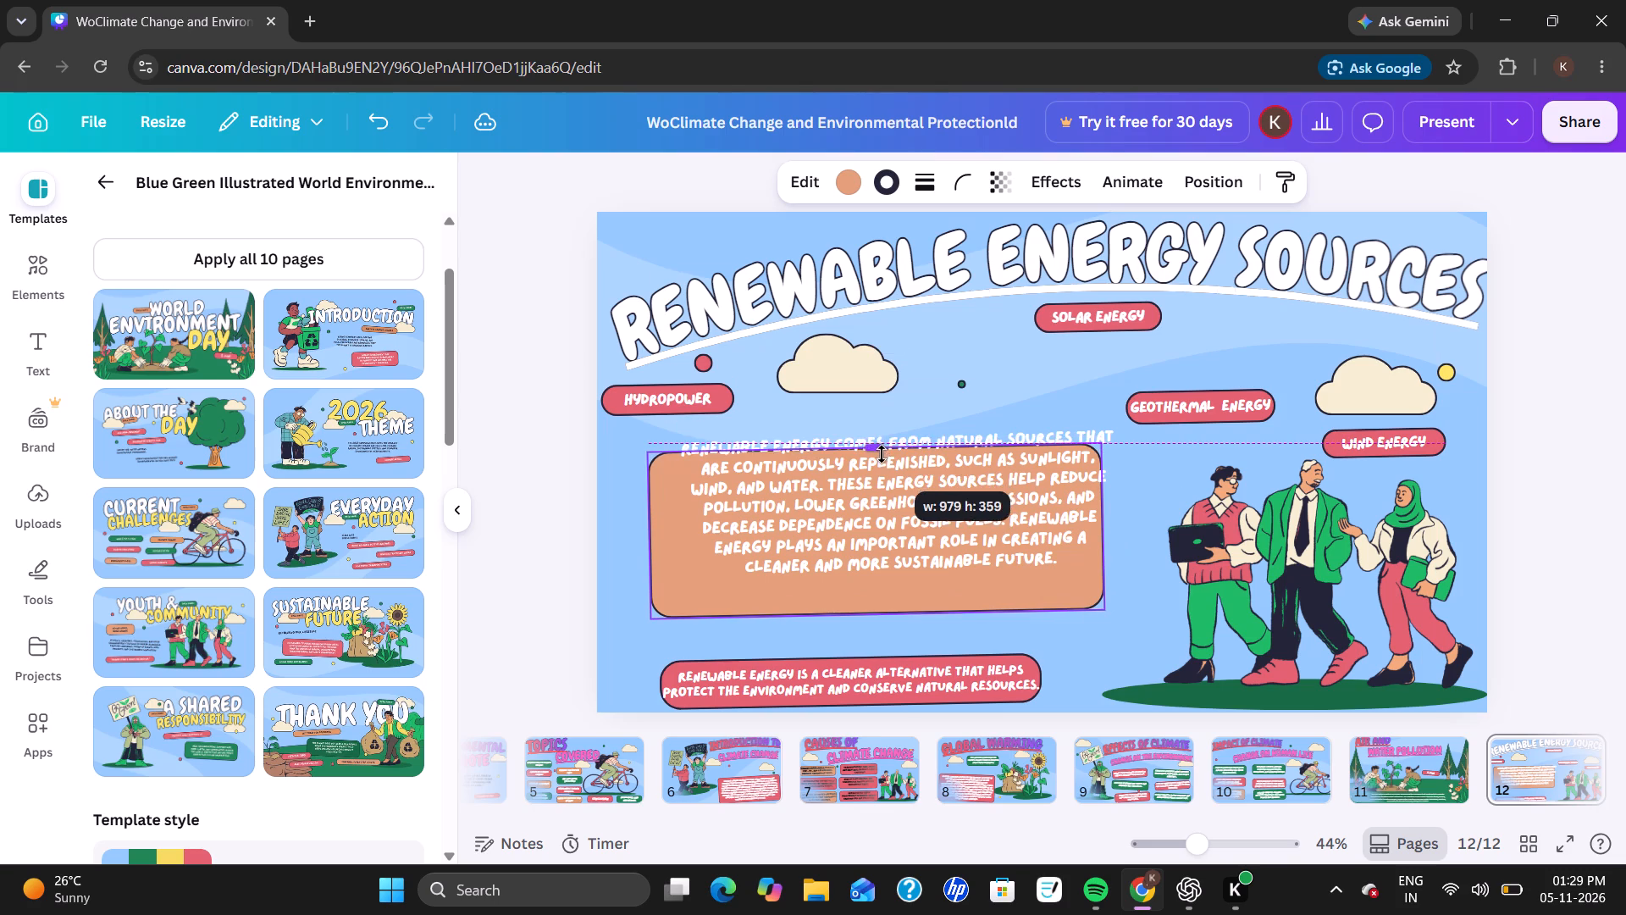
drag(882, 454, 883, 438)
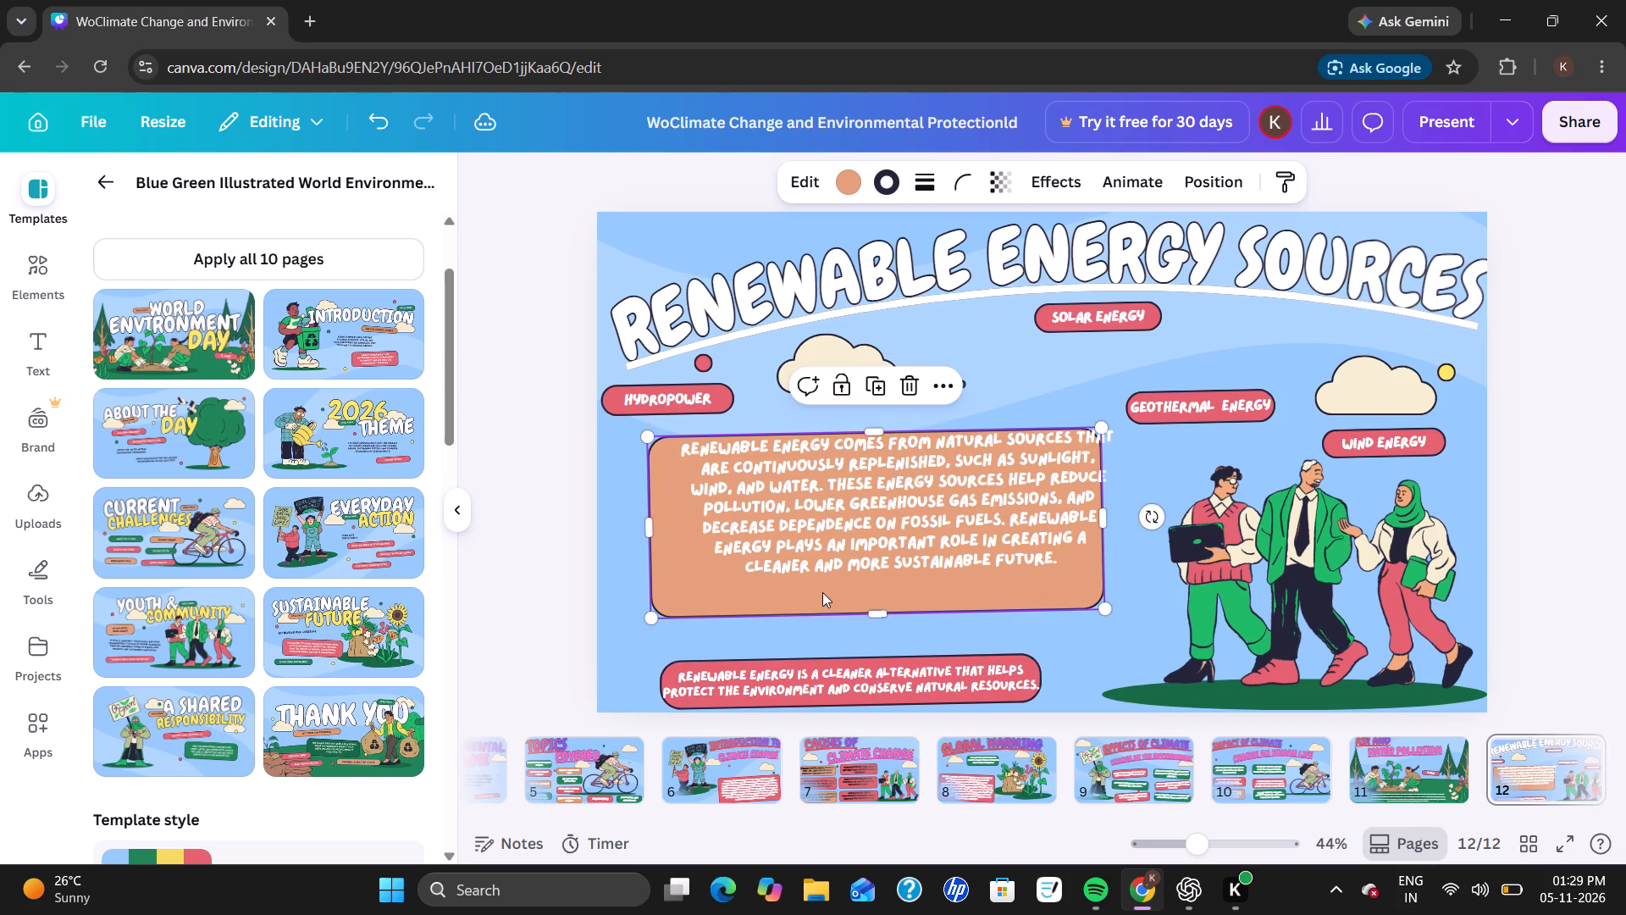
drag(822, 592, 791, 619)
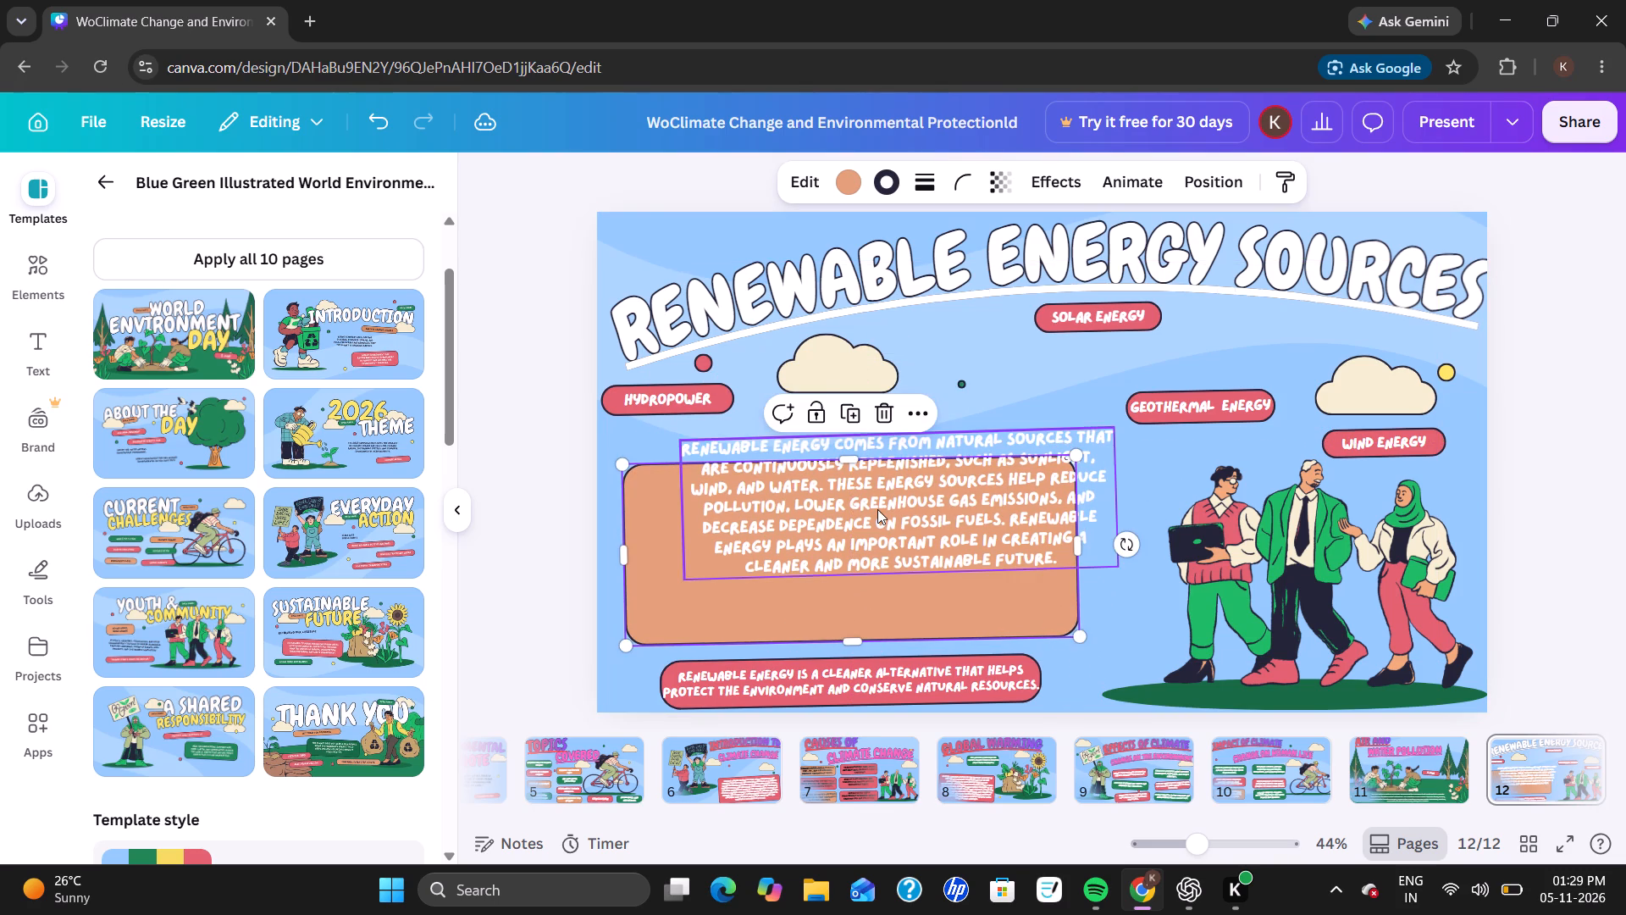
click(877, 509)
drag(877, 509, 830, 548)
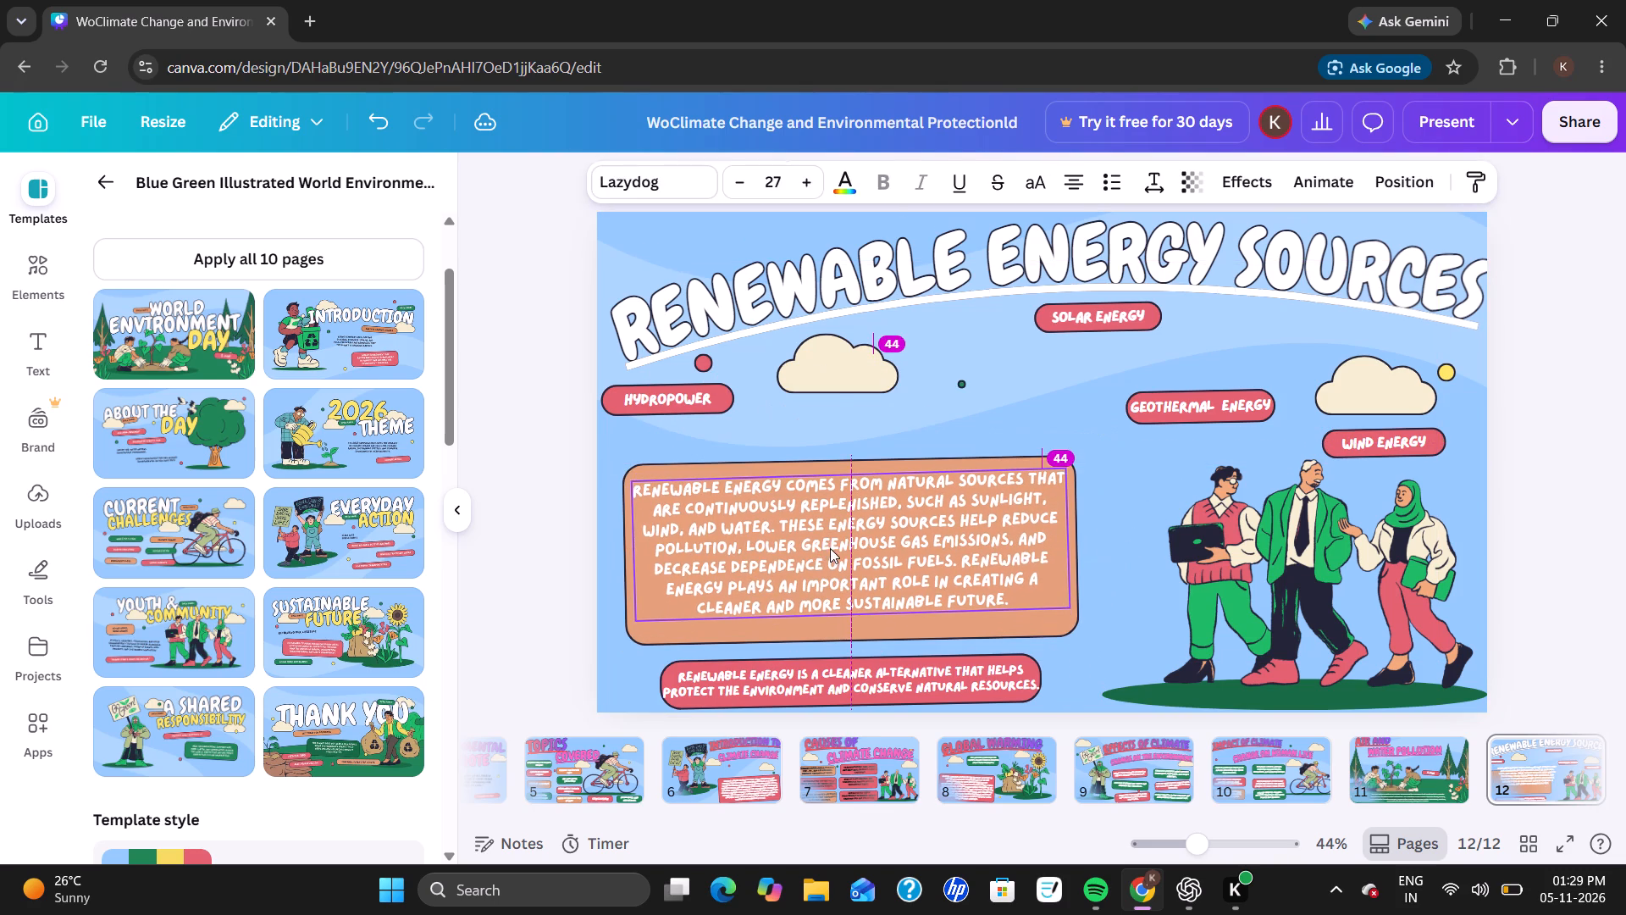
Reduce the orange box's height from its bottom edge to about 356, leaving a gap above the conclusion pill.
click(867, 624)
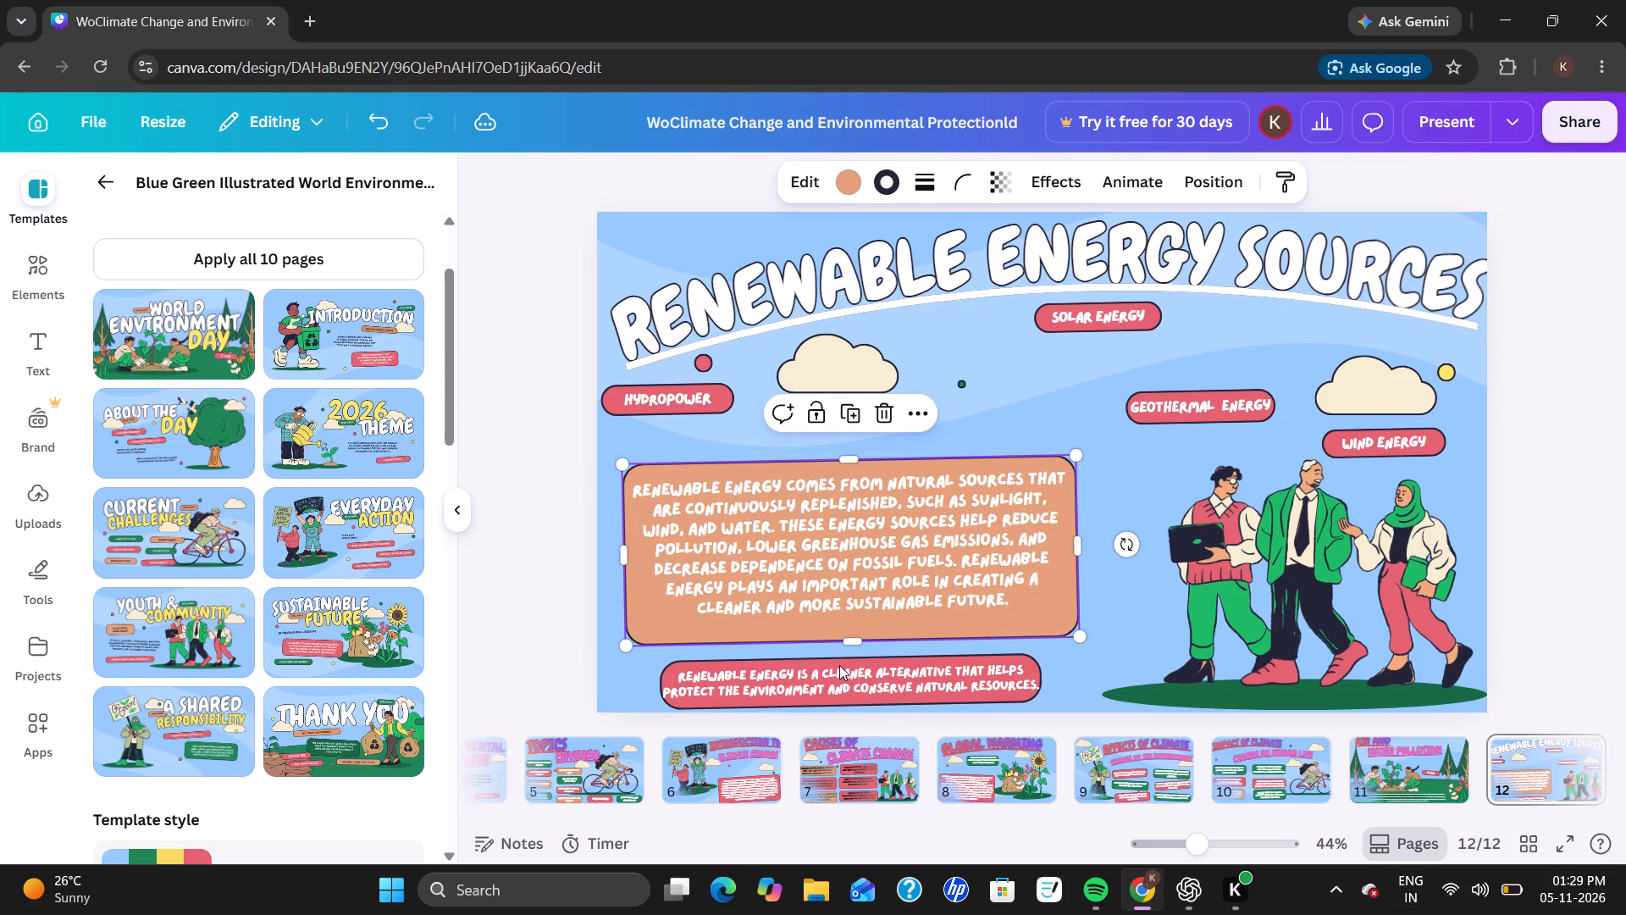
drag(853, 644, 854, 628)
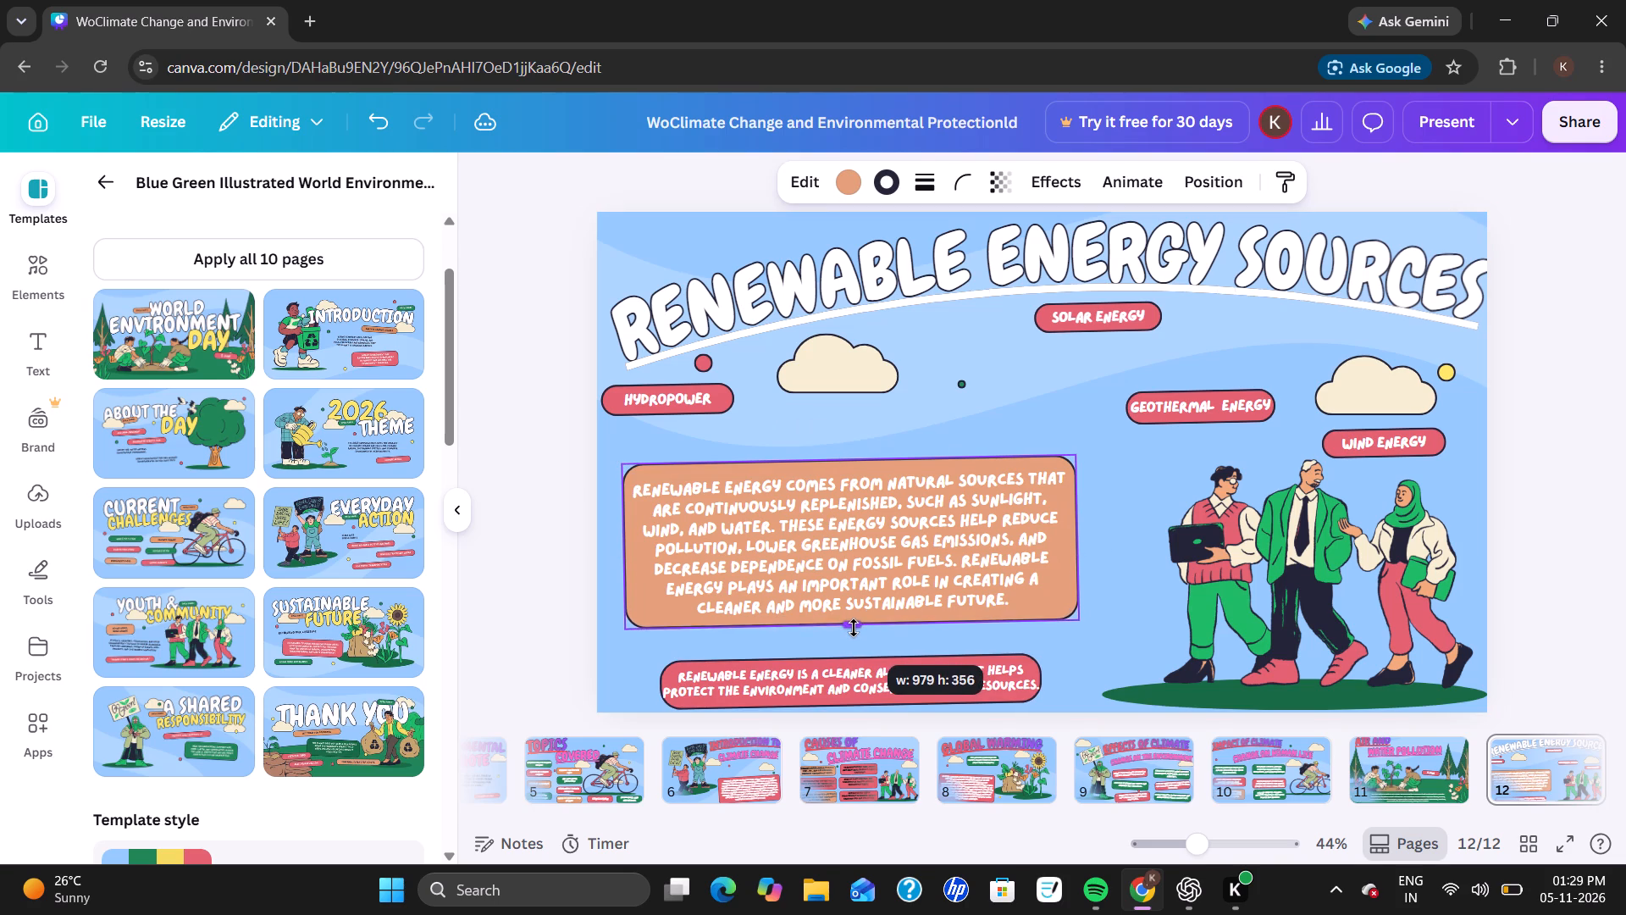
drag(854, 628, 854, 629)
click(1062, 362)
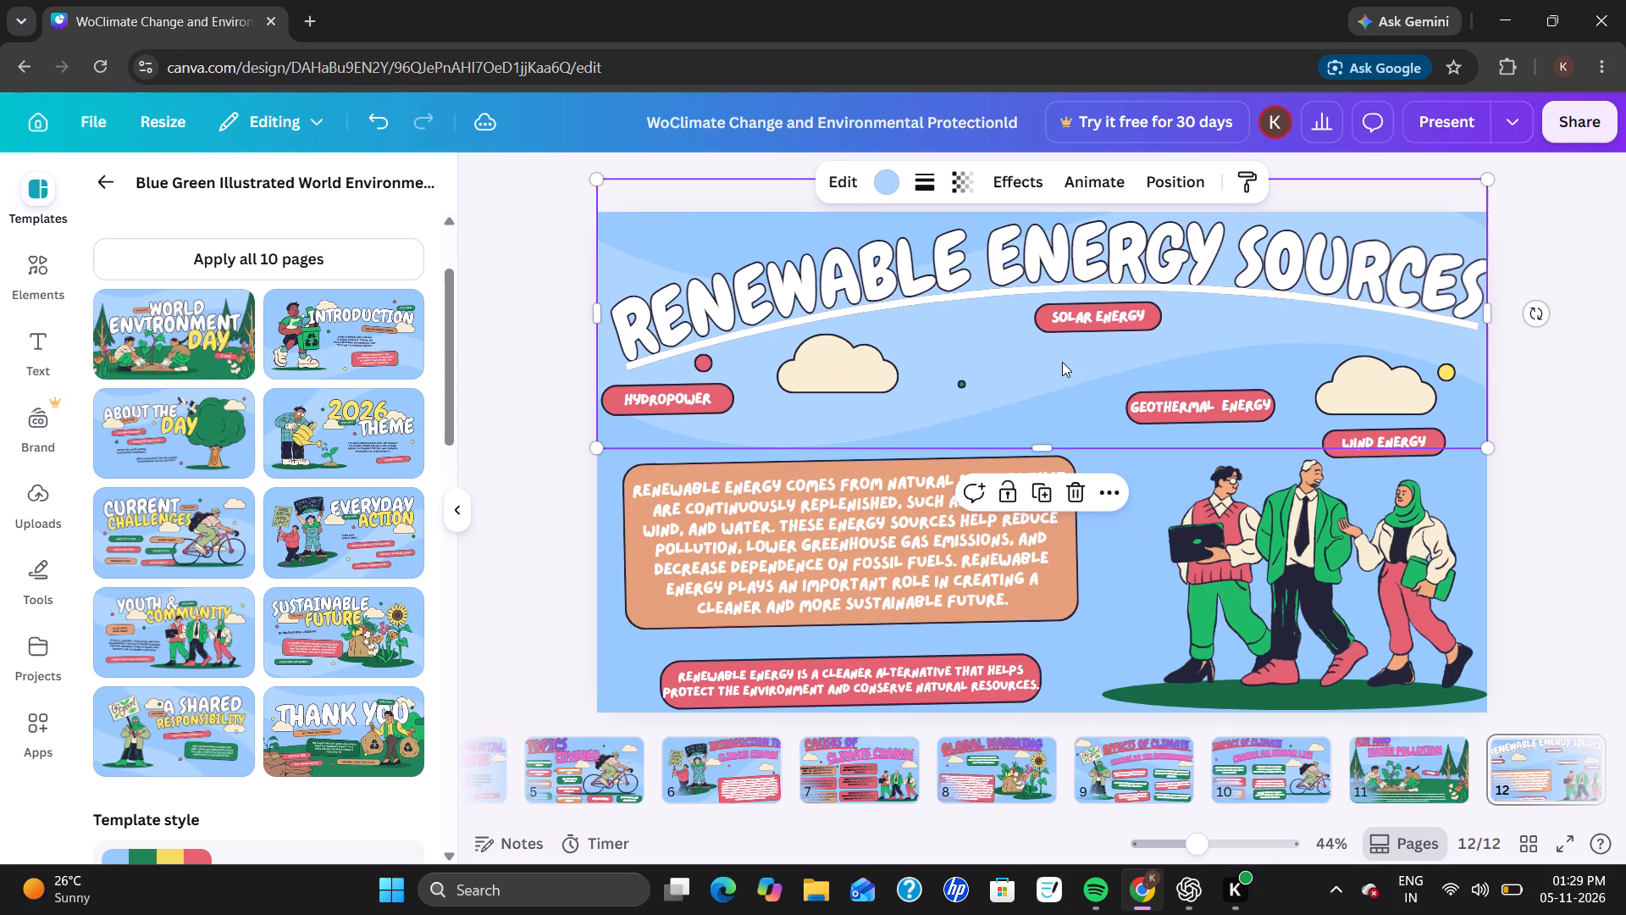
Duplicate the Solar Energy pill and place the copy between the near cloud and the orange box's upper edge.
click(1109, 325)
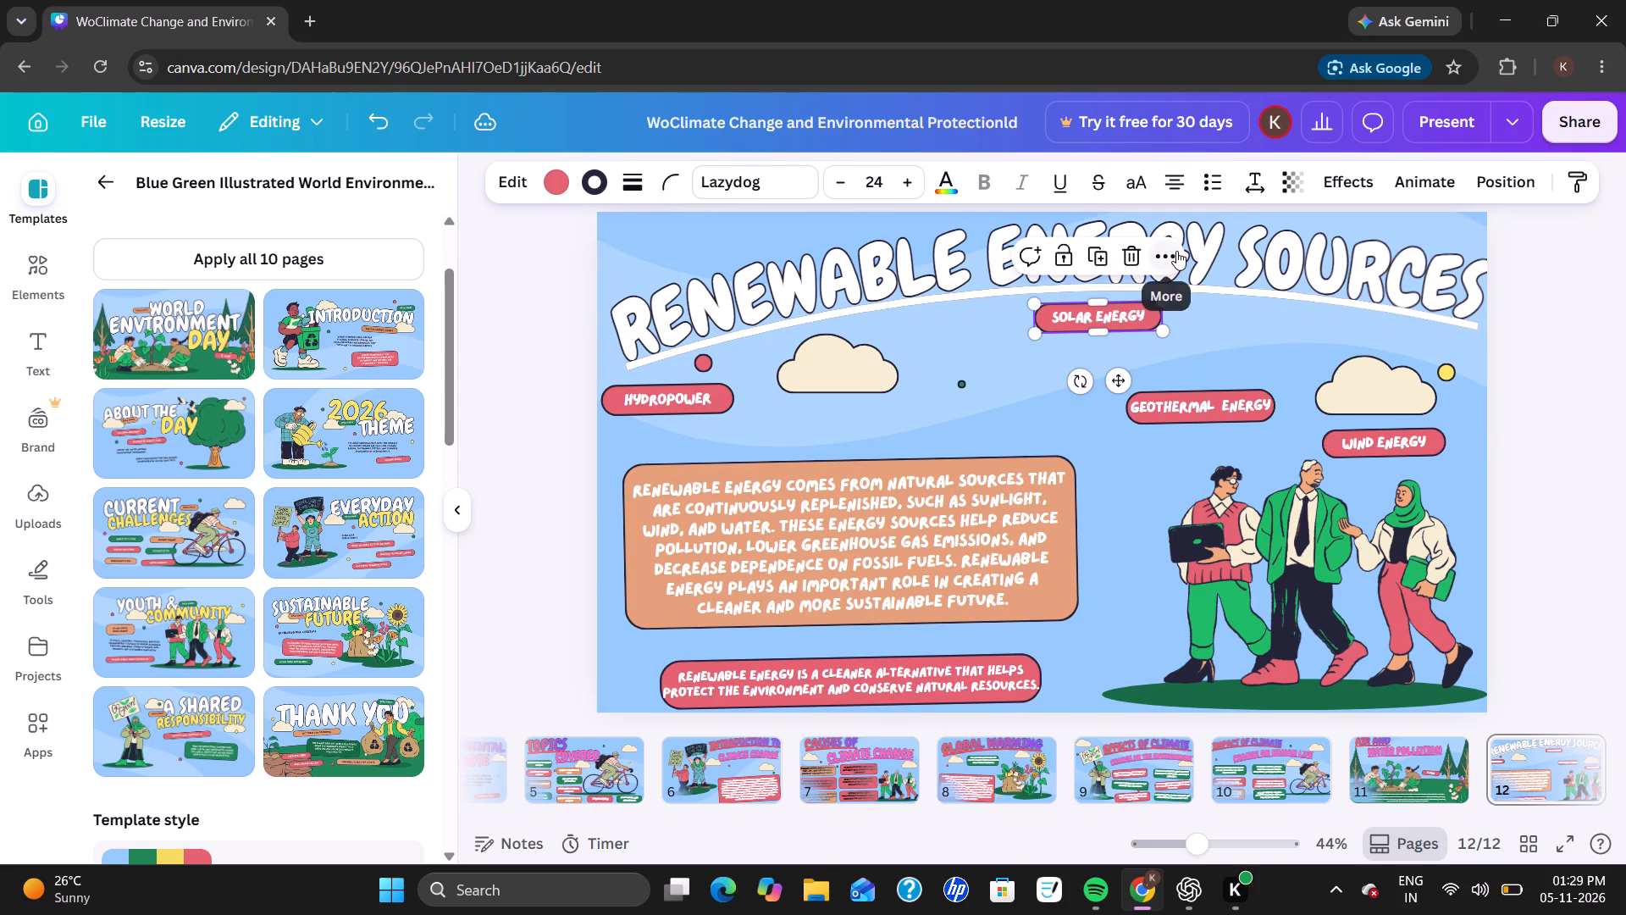
click(1176, 251)
click(1209, 406)
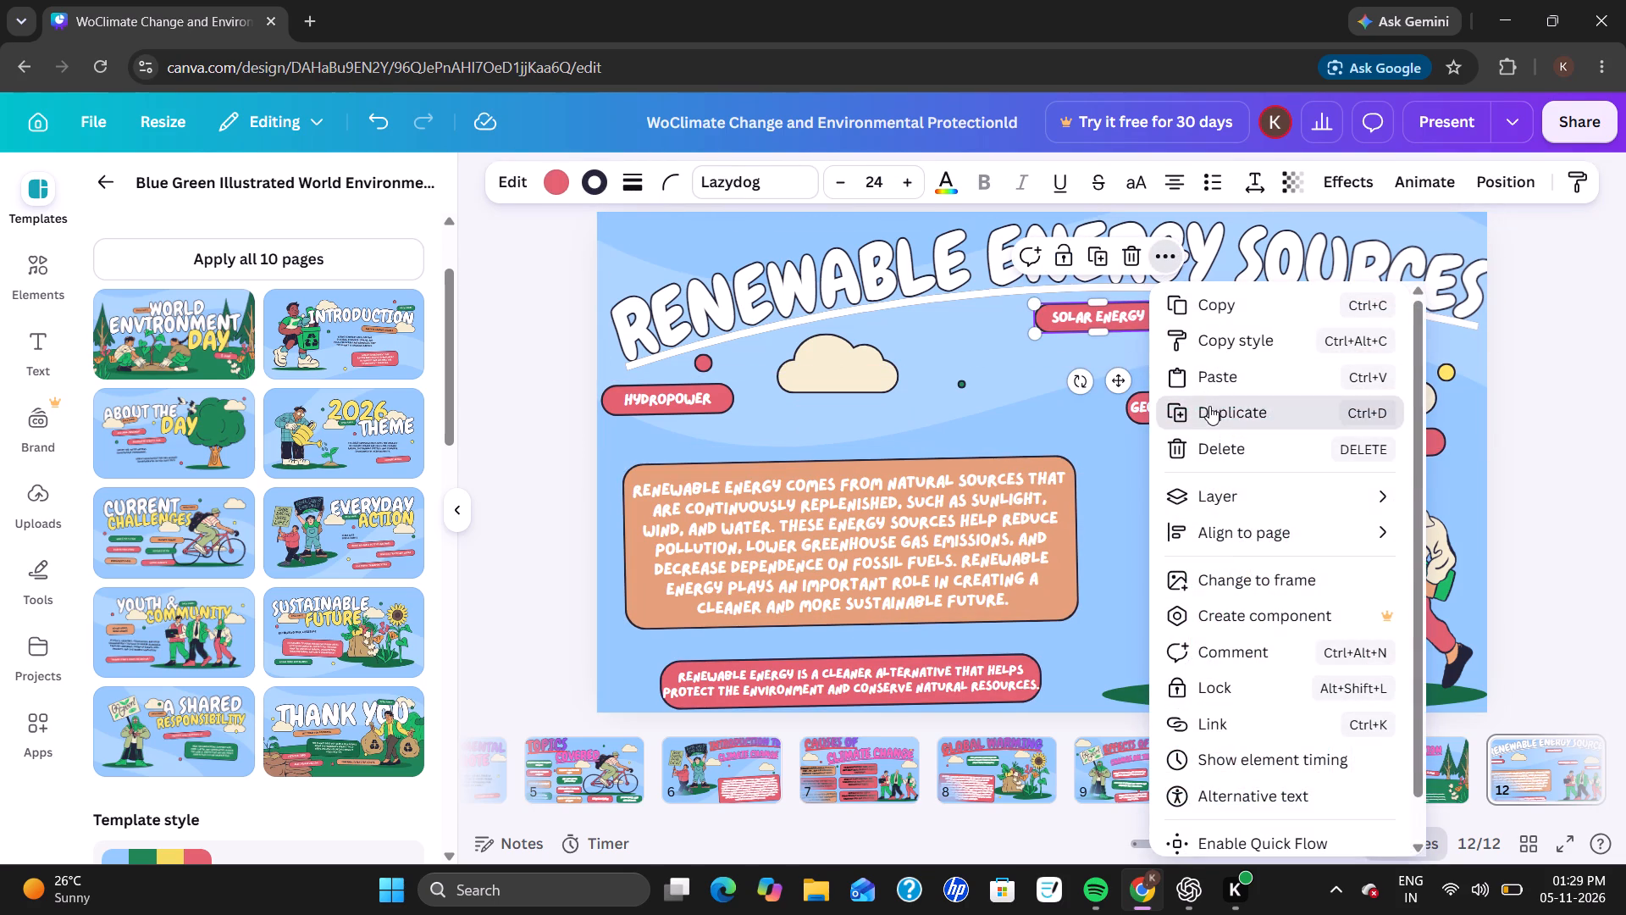
drag(1154, 326, 1131, 339)
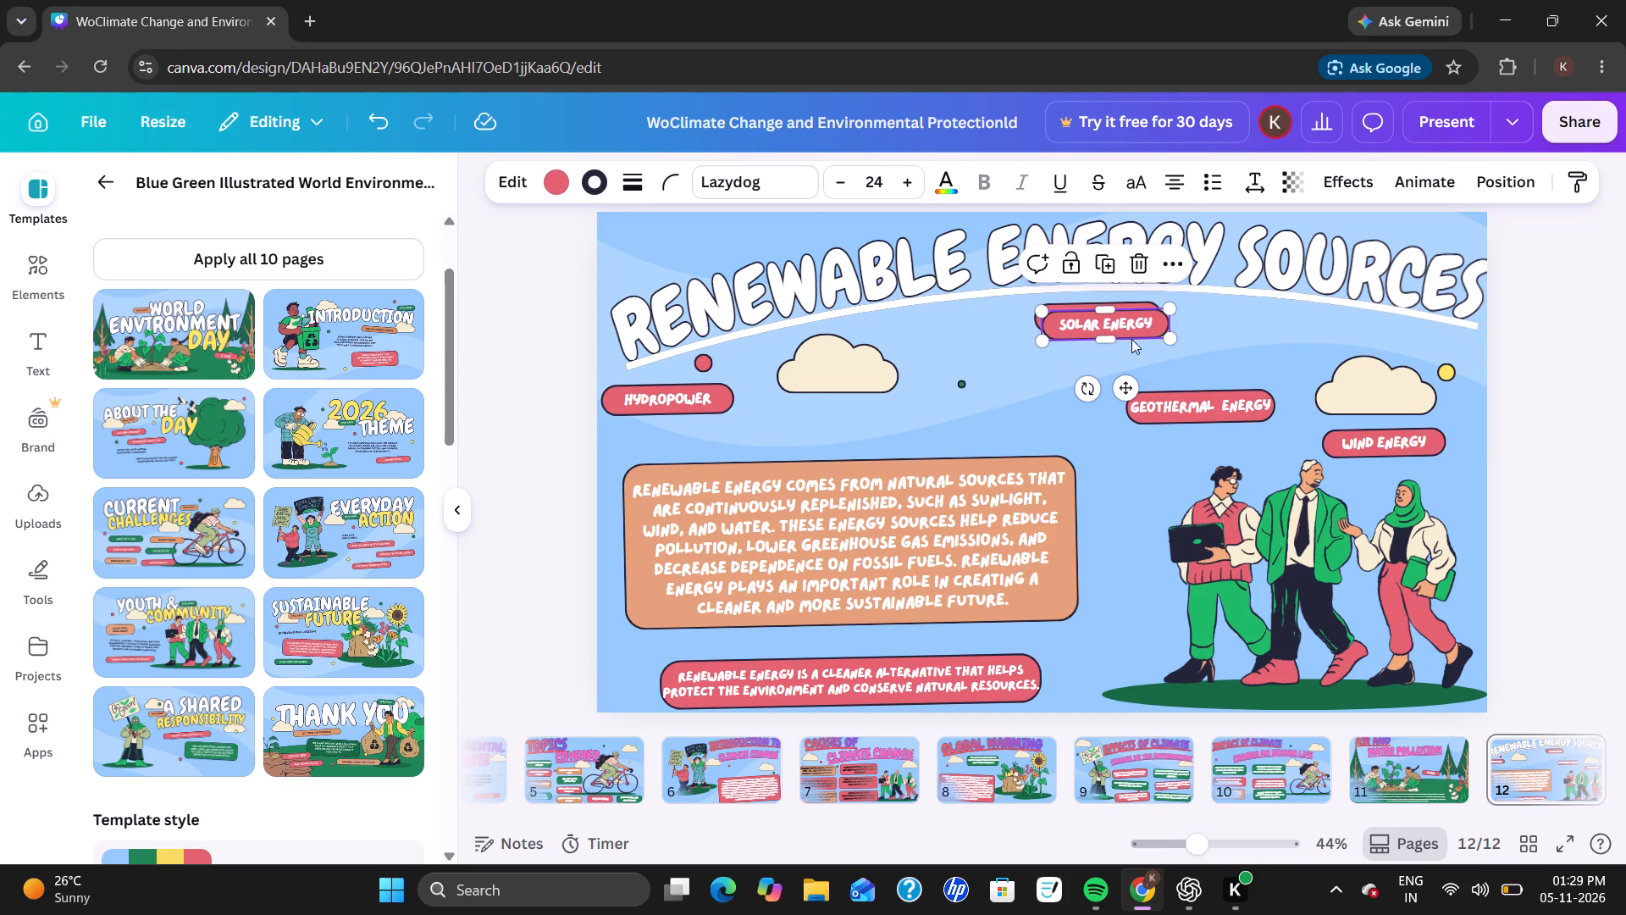
drag(1131, 339, 1016, 423)
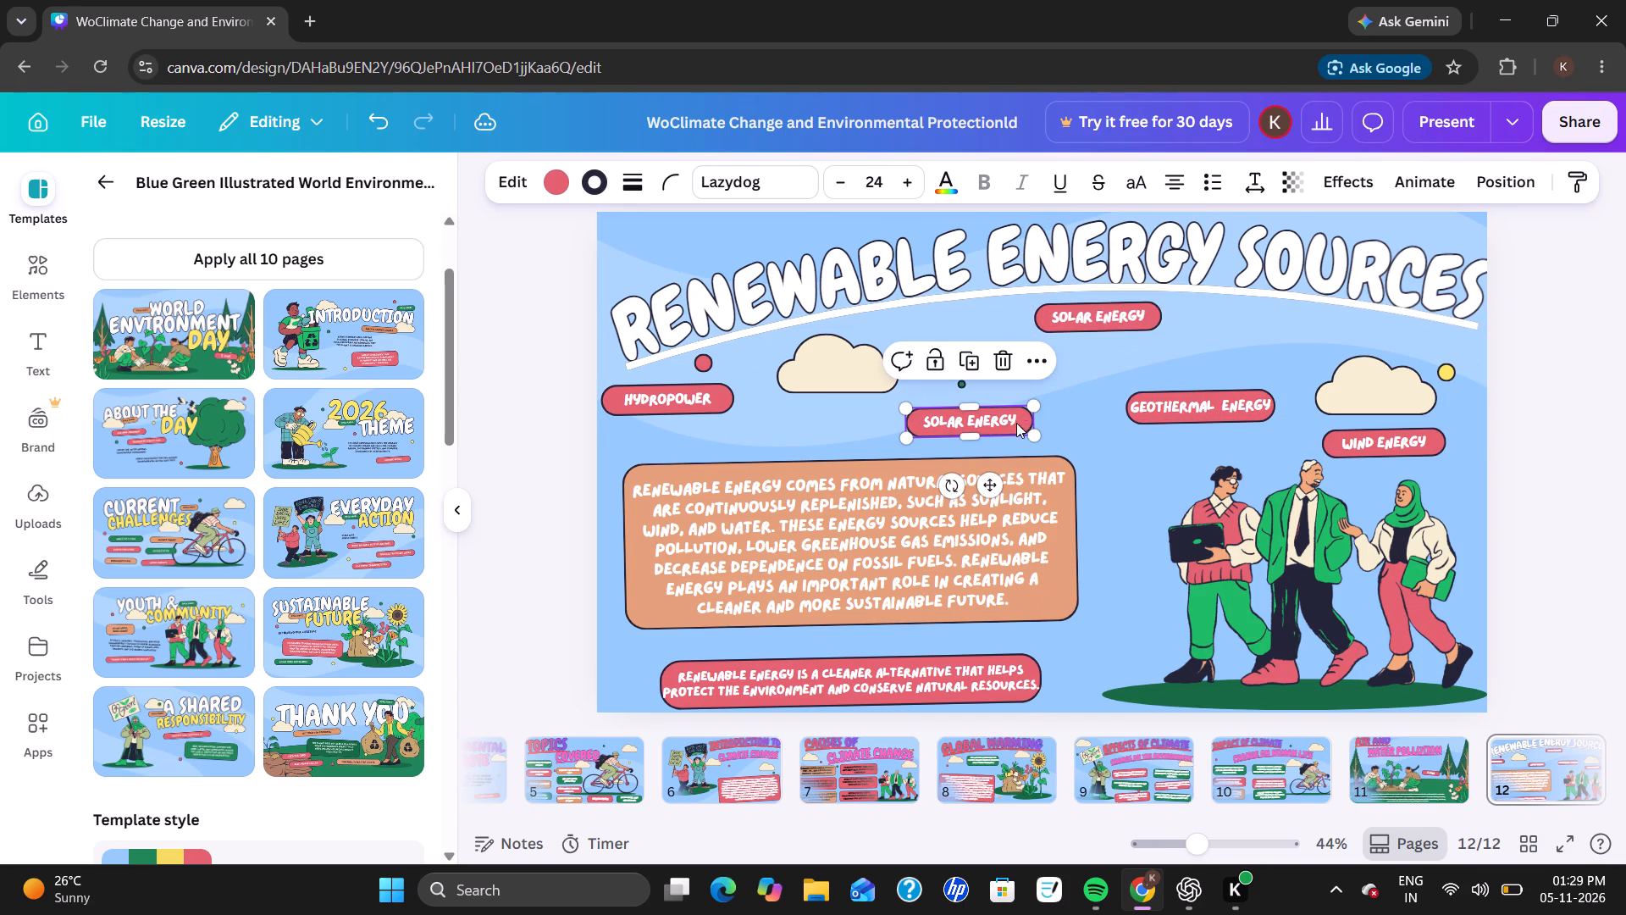
click(1005, 419)
click(1005, 419)
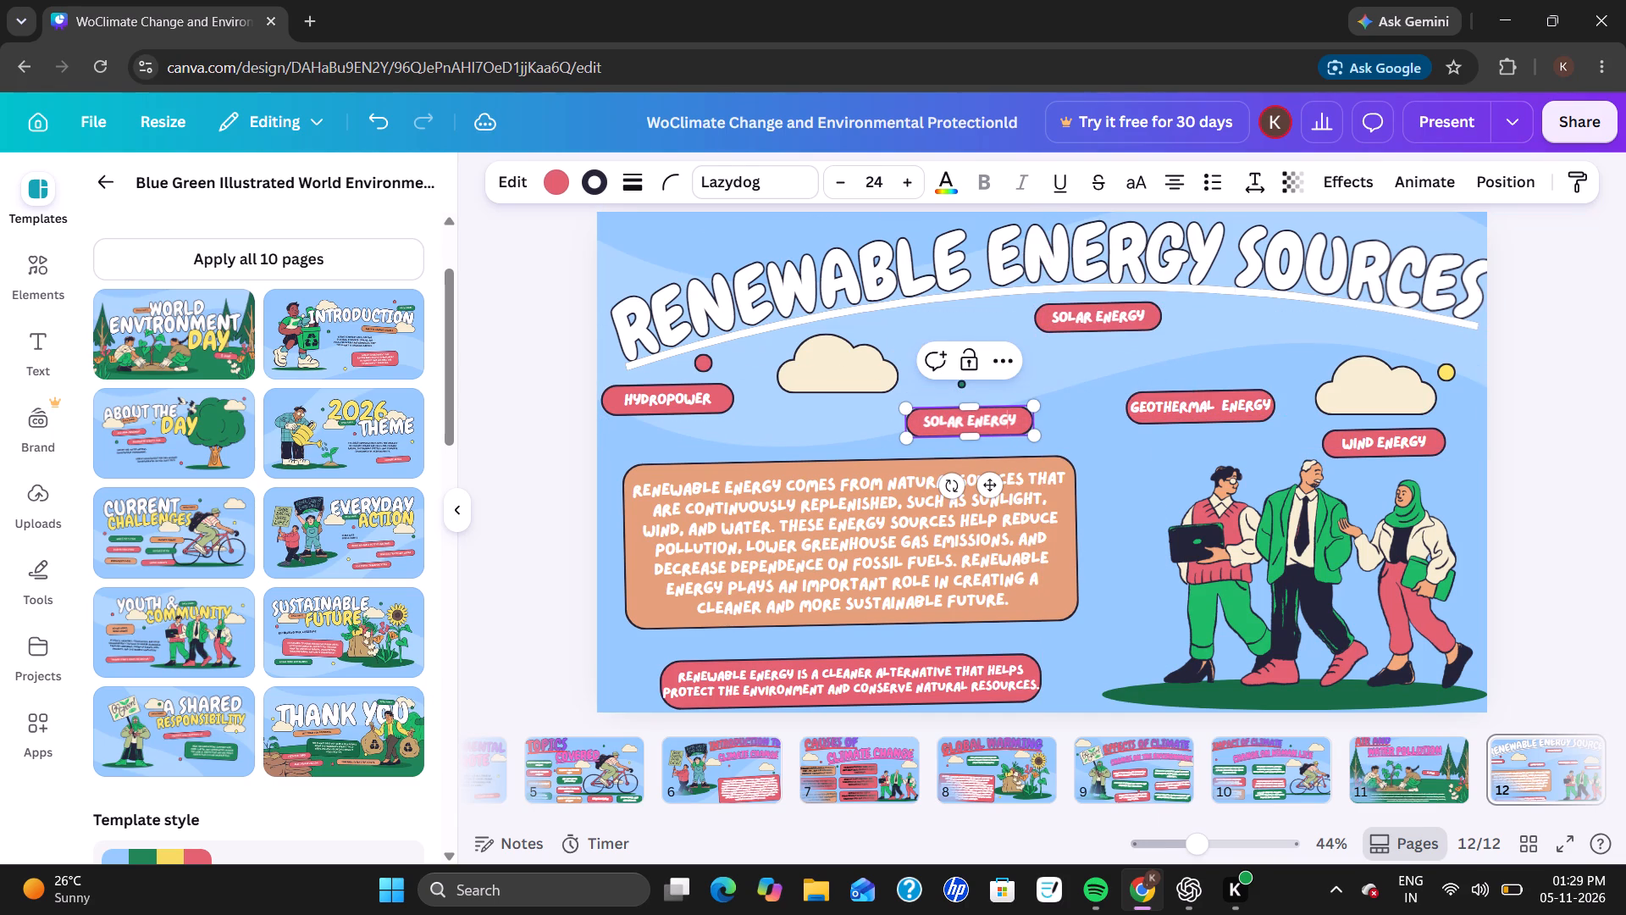
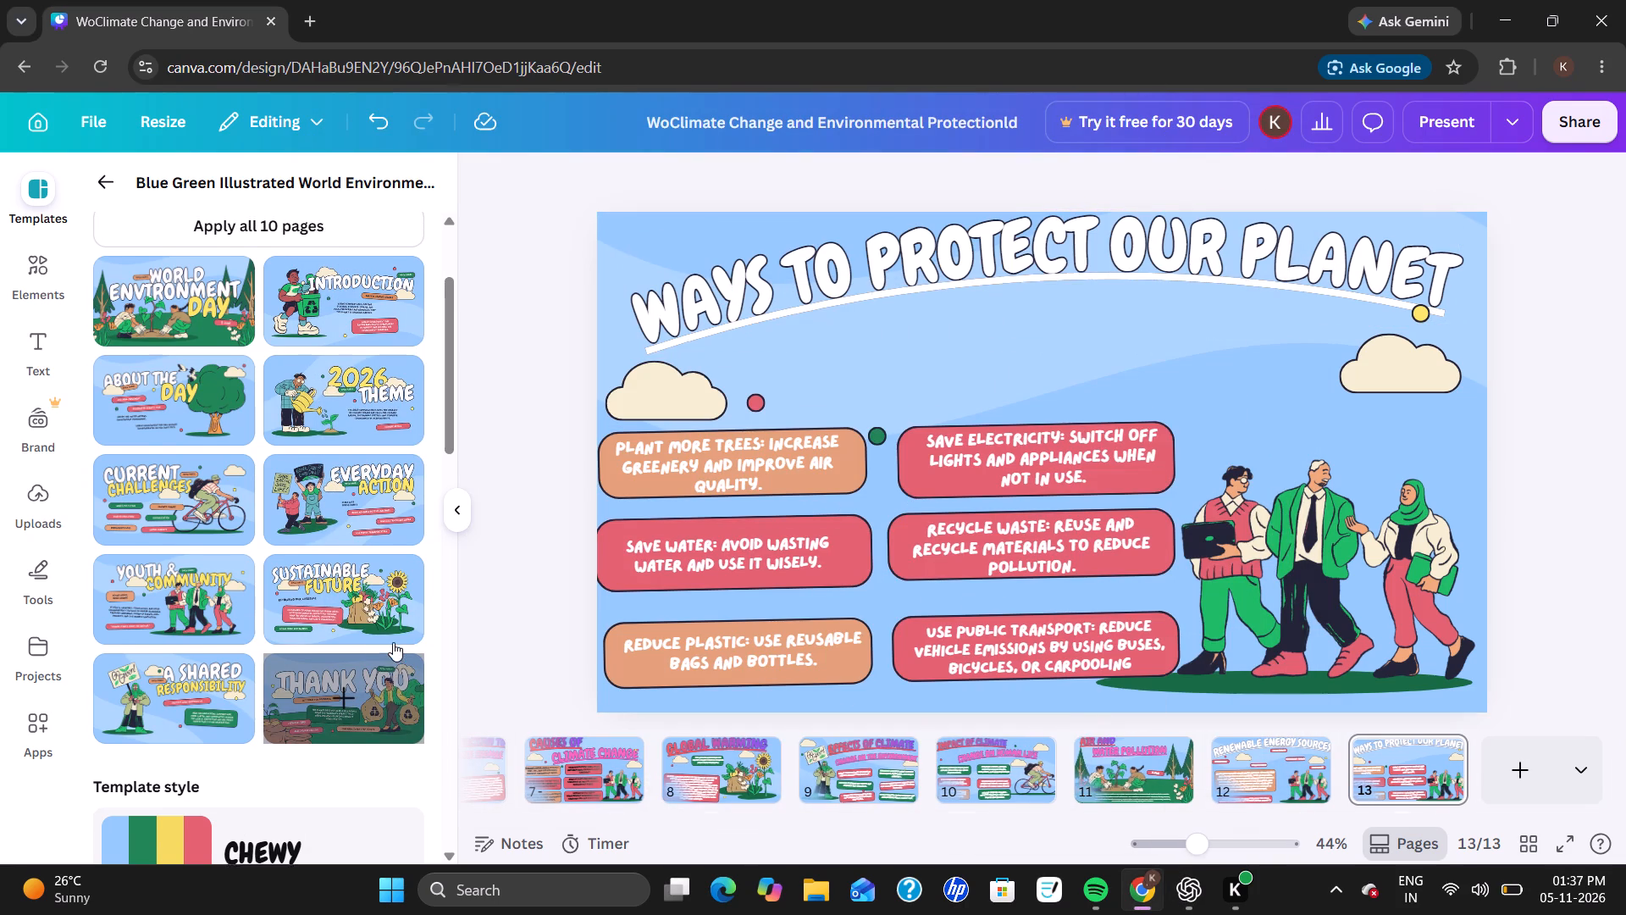
scroll(393, 642, up, 3)
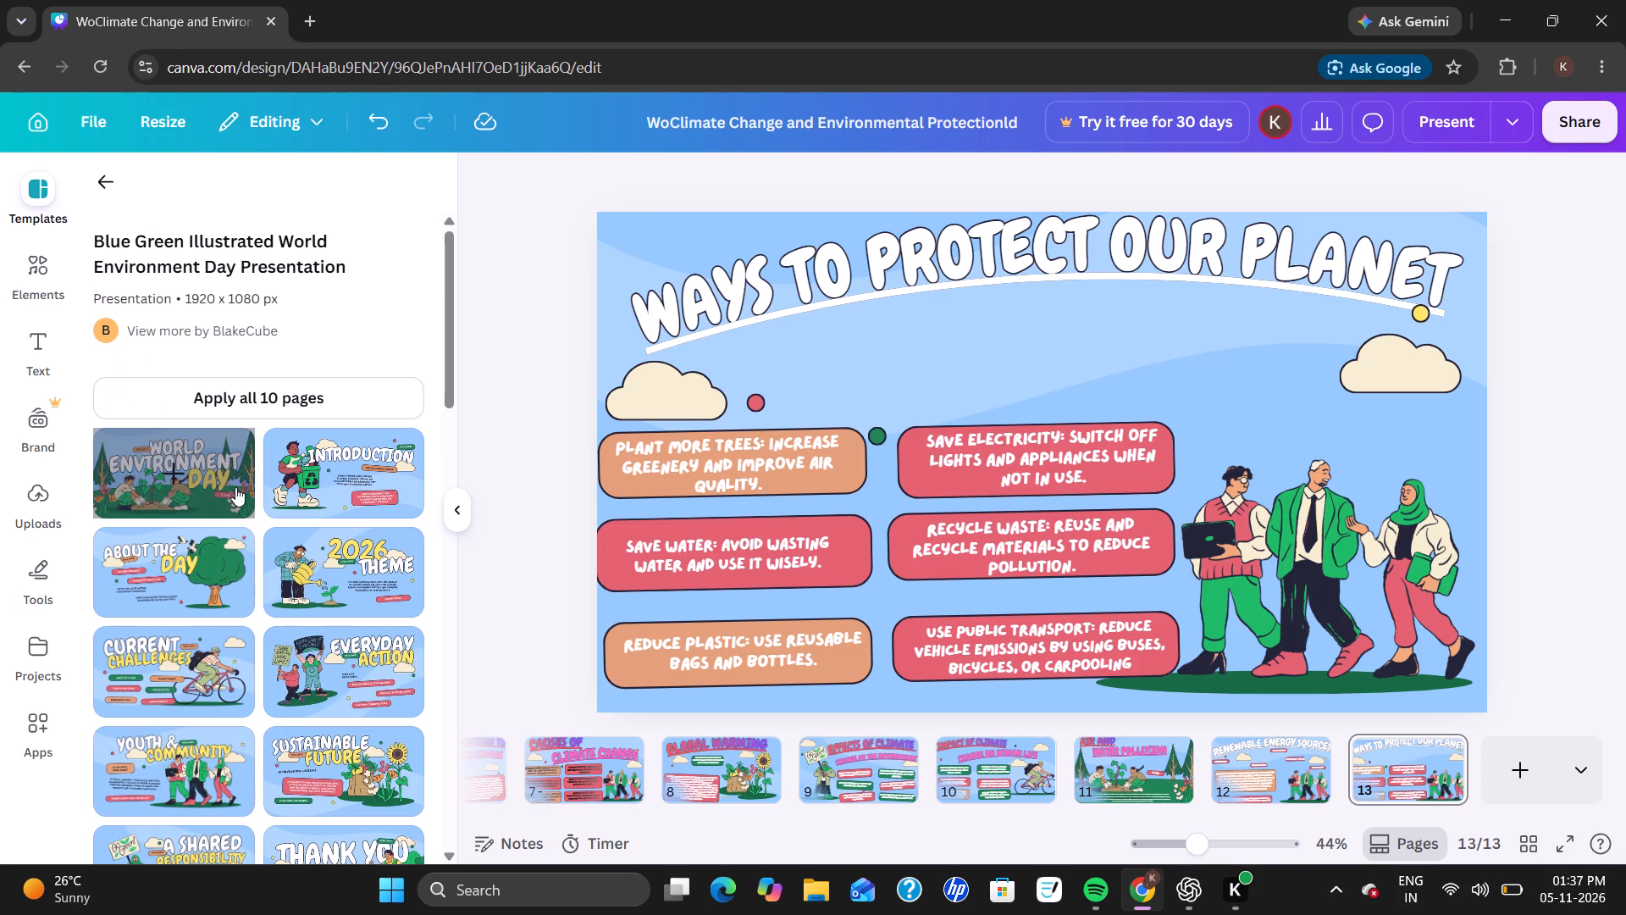
click(343, 465)
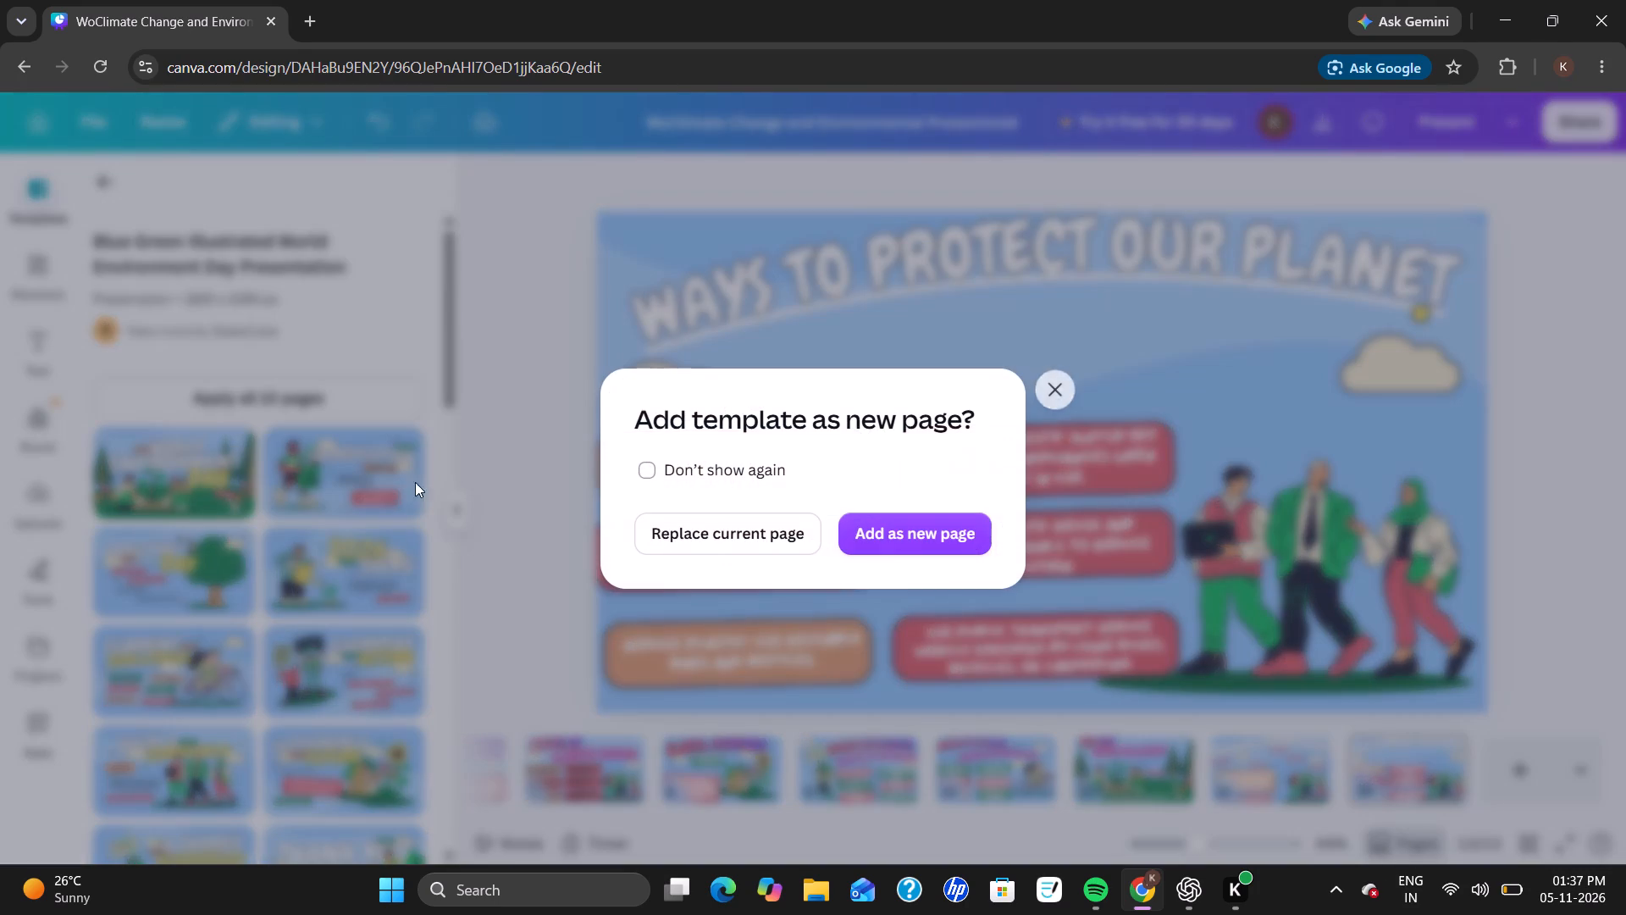
click(888, 546)
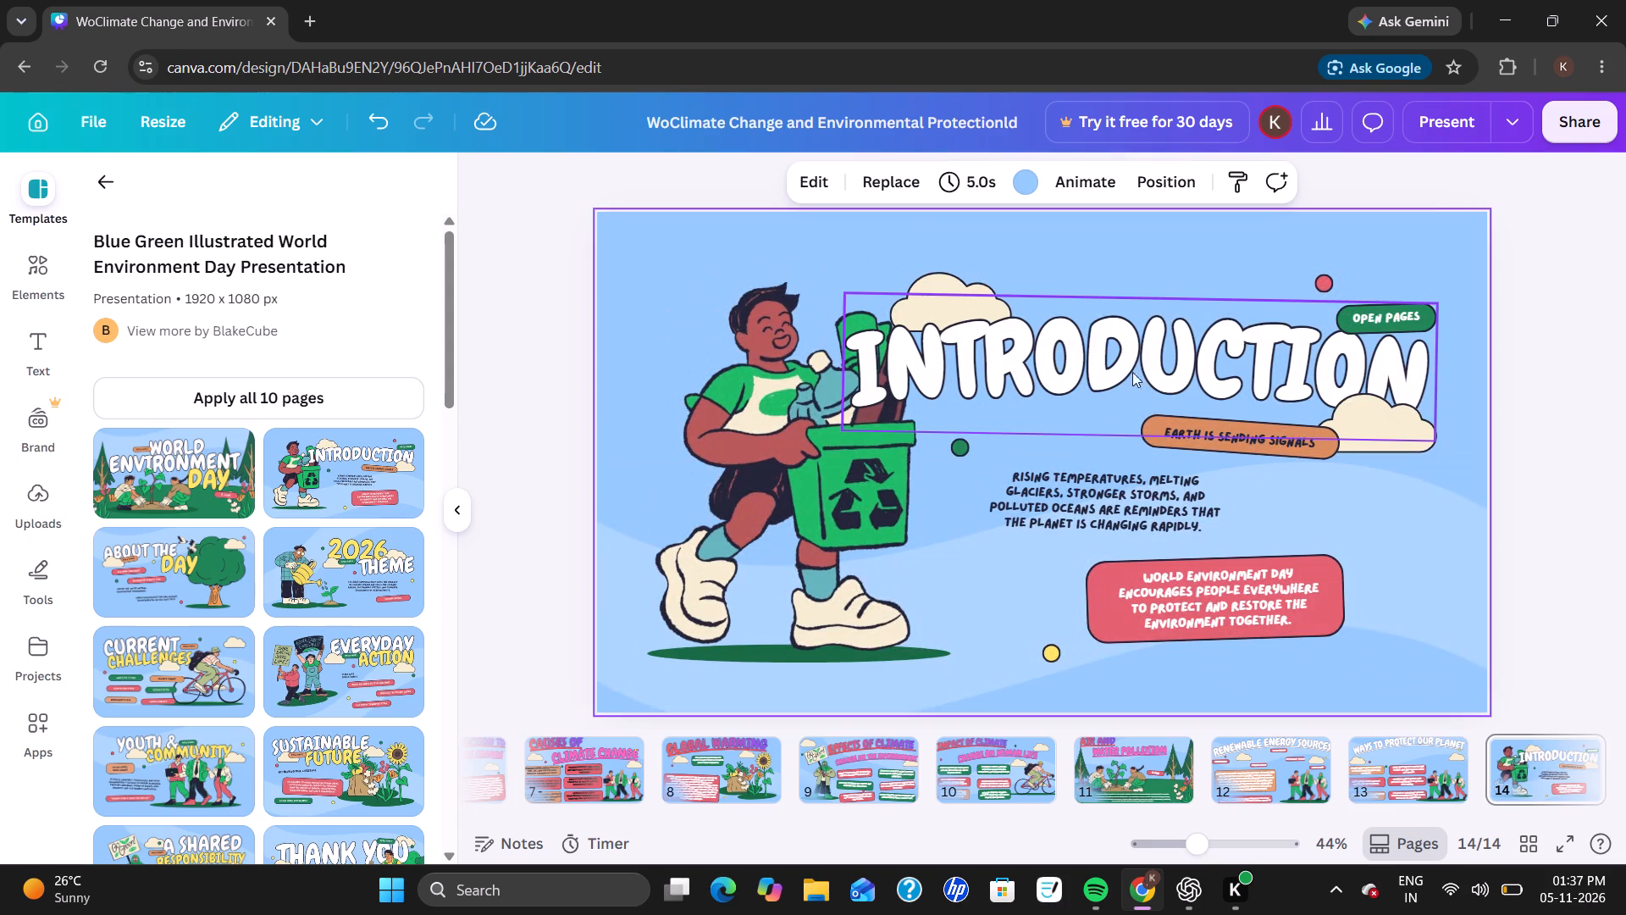
Replace the Rising Temperatures body text on page 14 with the copied sustainability paragraph.
click(1127, 350)
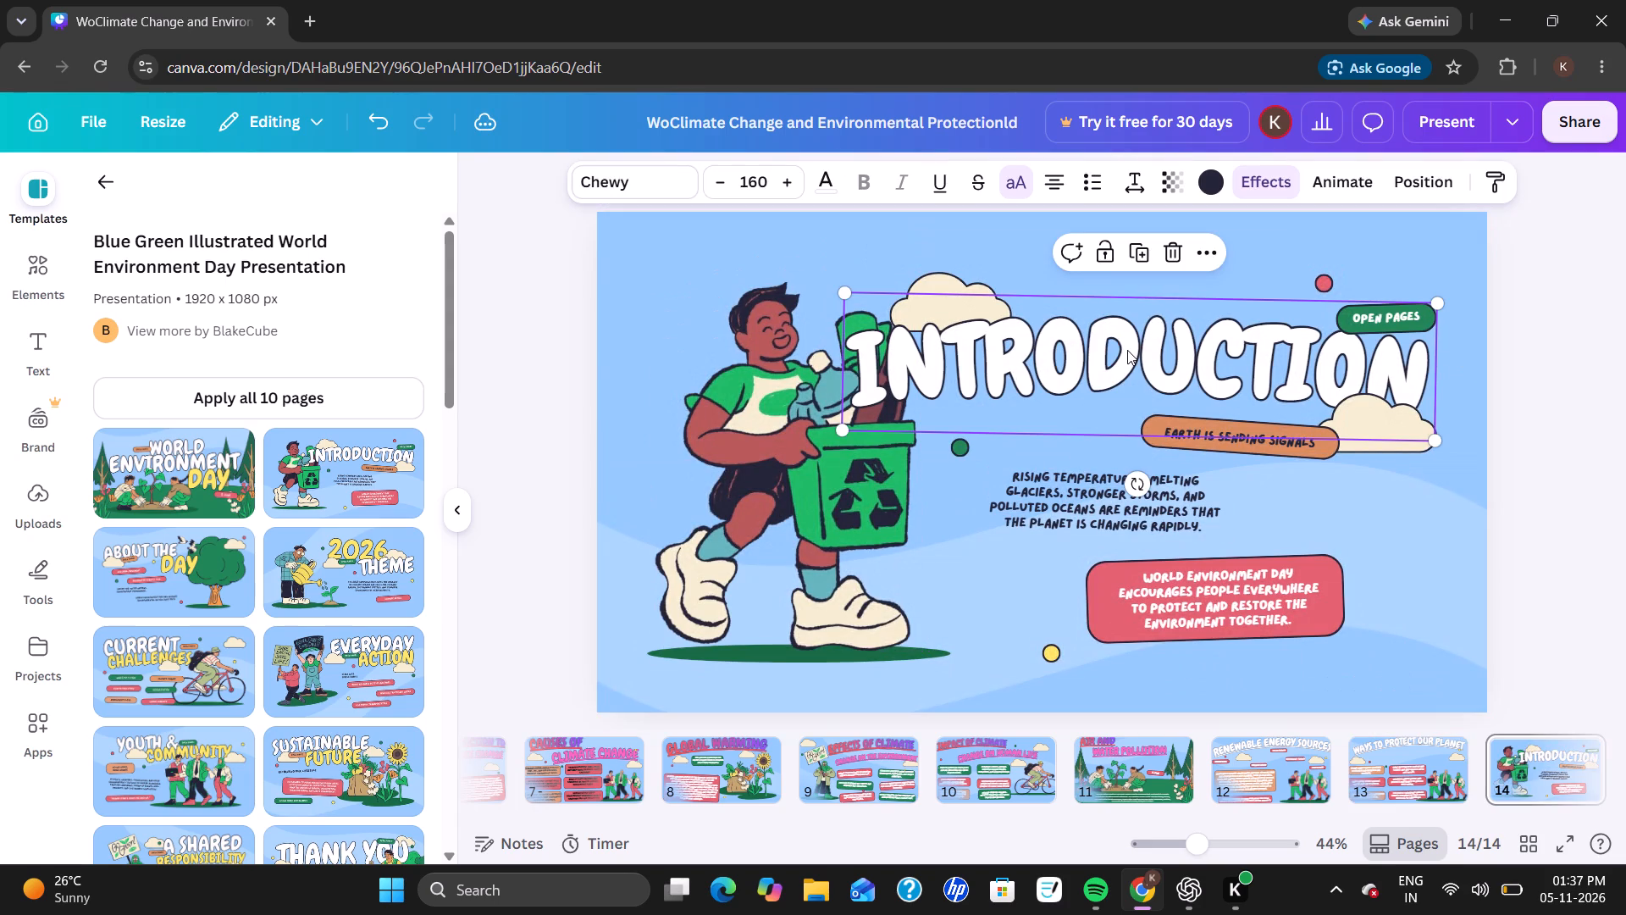
click(1125, 517)
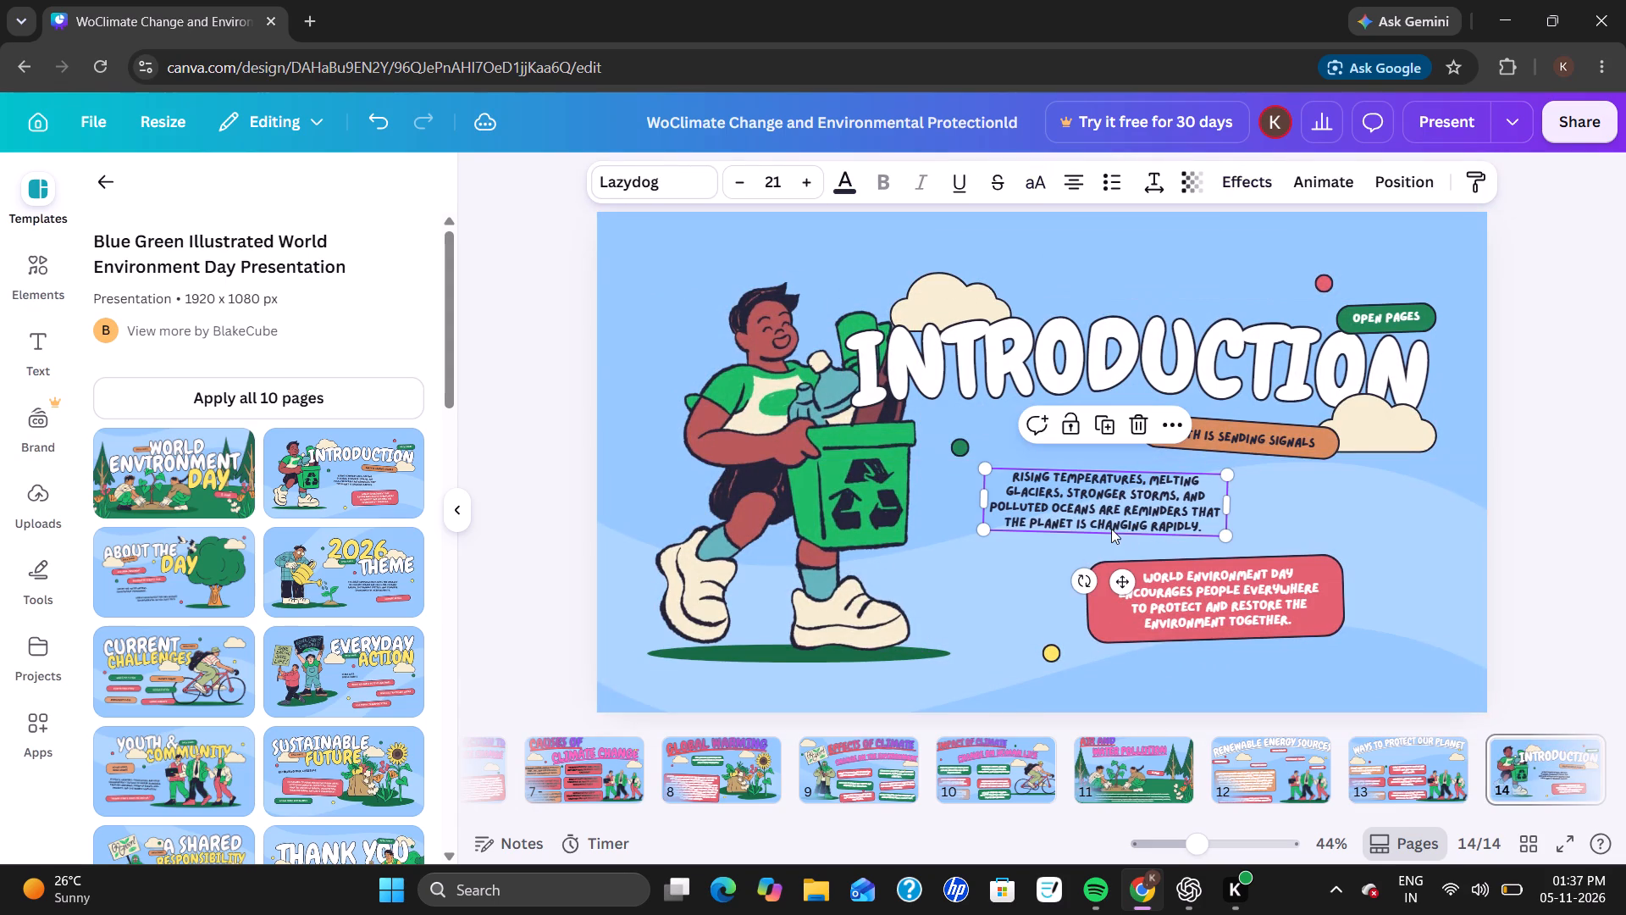
click(1111, 529)
key(BackSpace)
key(ctrl+v)
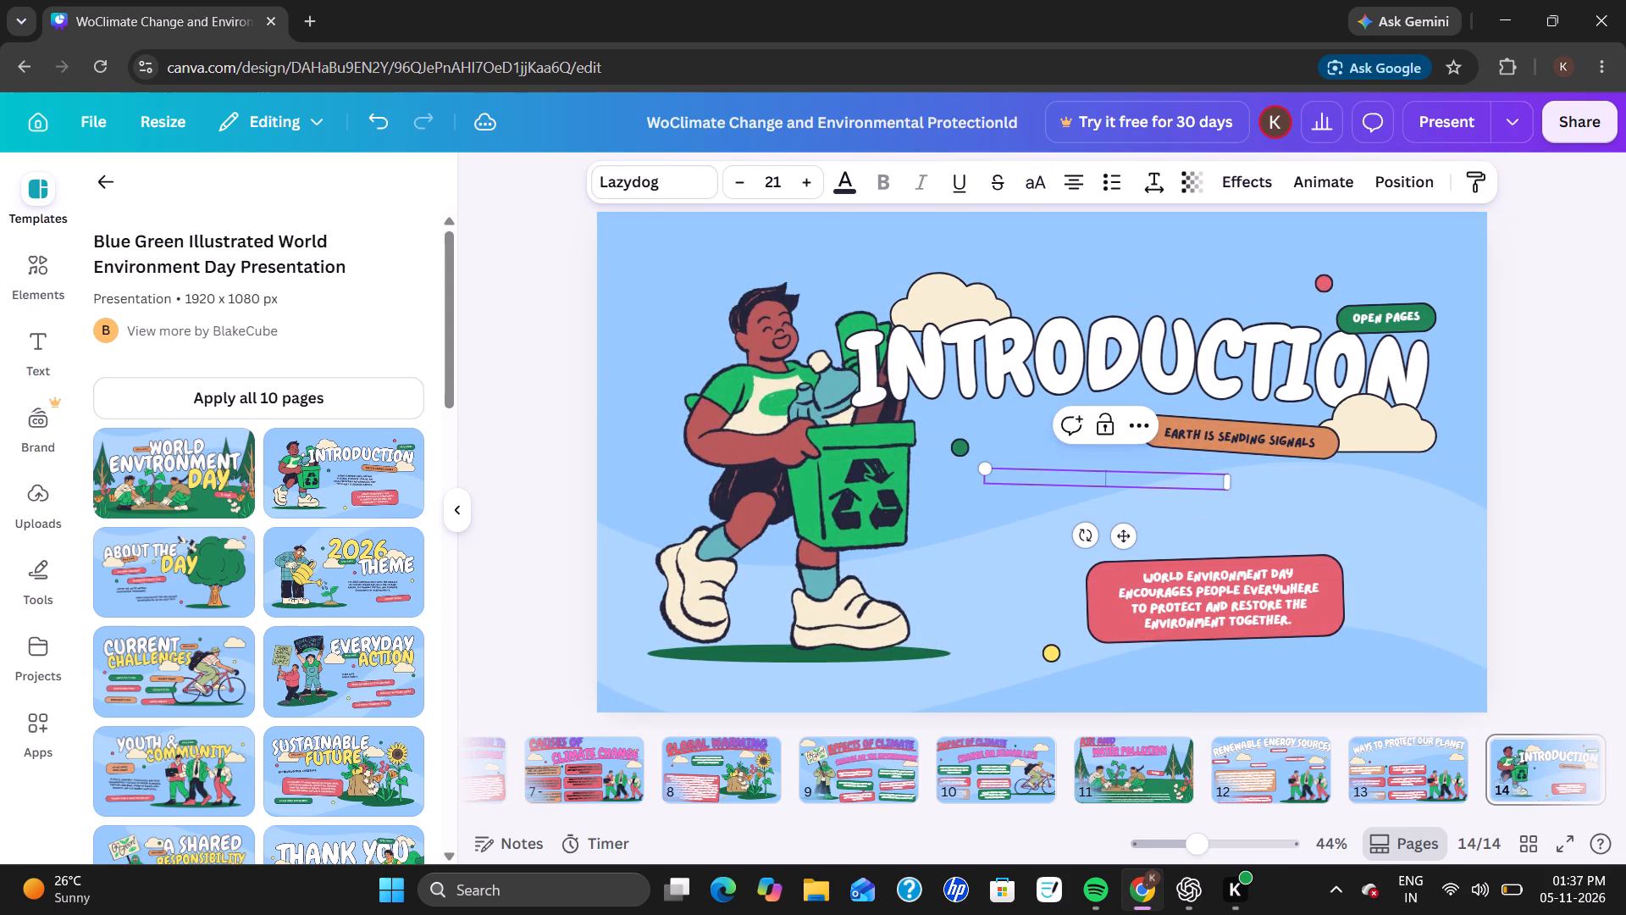
Widen the sustainability paragraph's text frame towards the page's right edge and try to raise its font size to 25.
drag(1227, 629, 1429, 579)
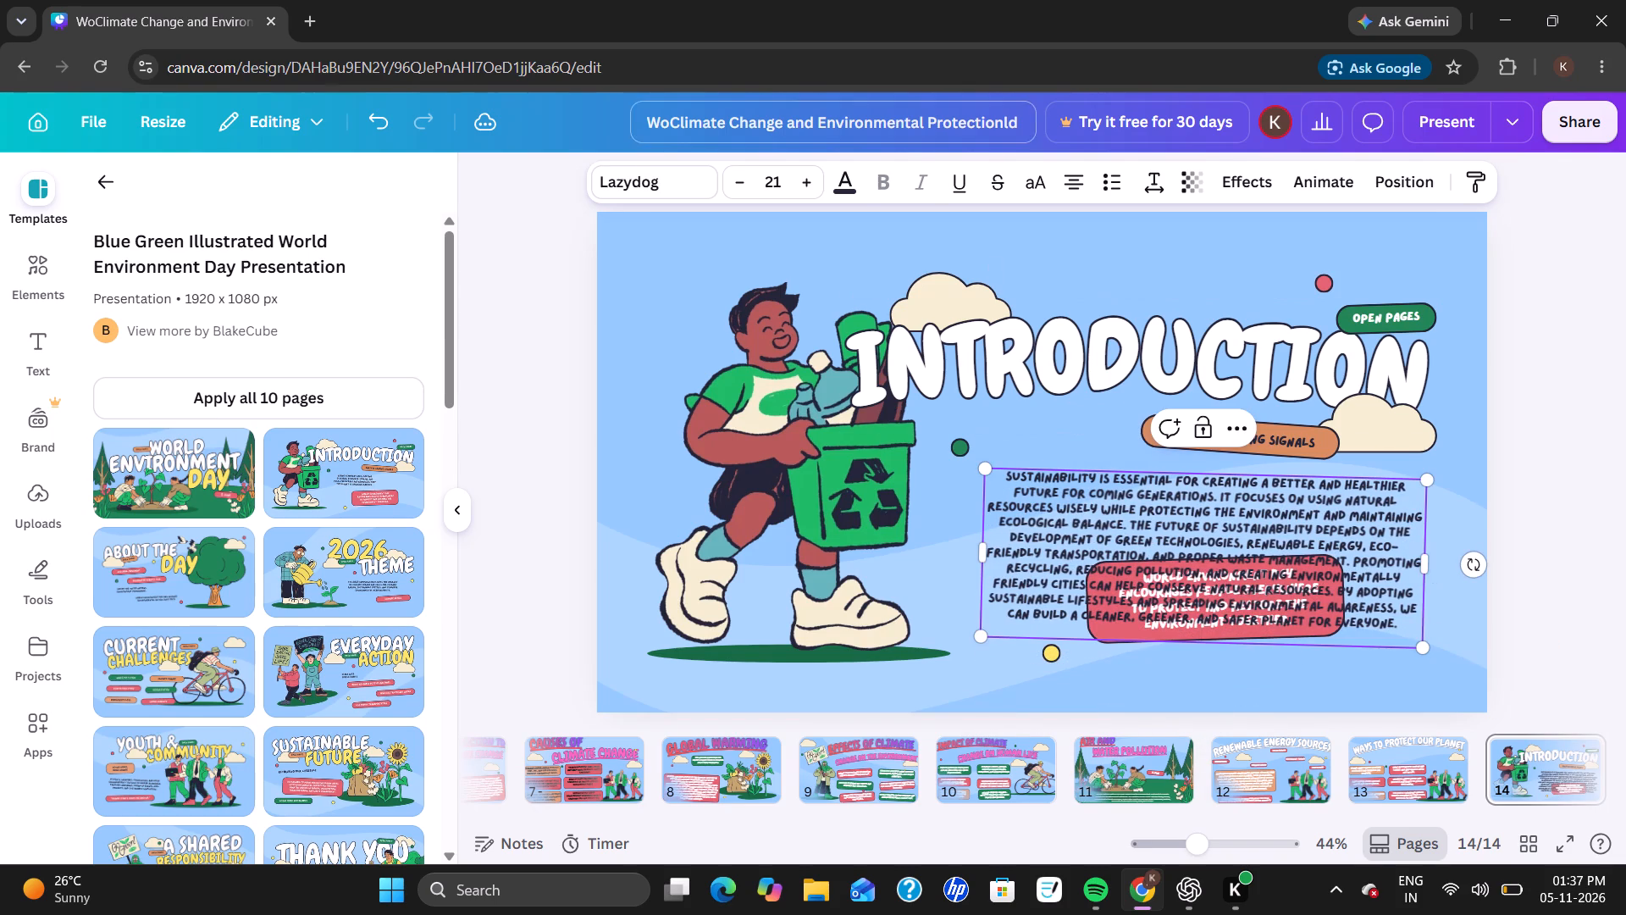
triple_click(808, 179)
click(808, 179)
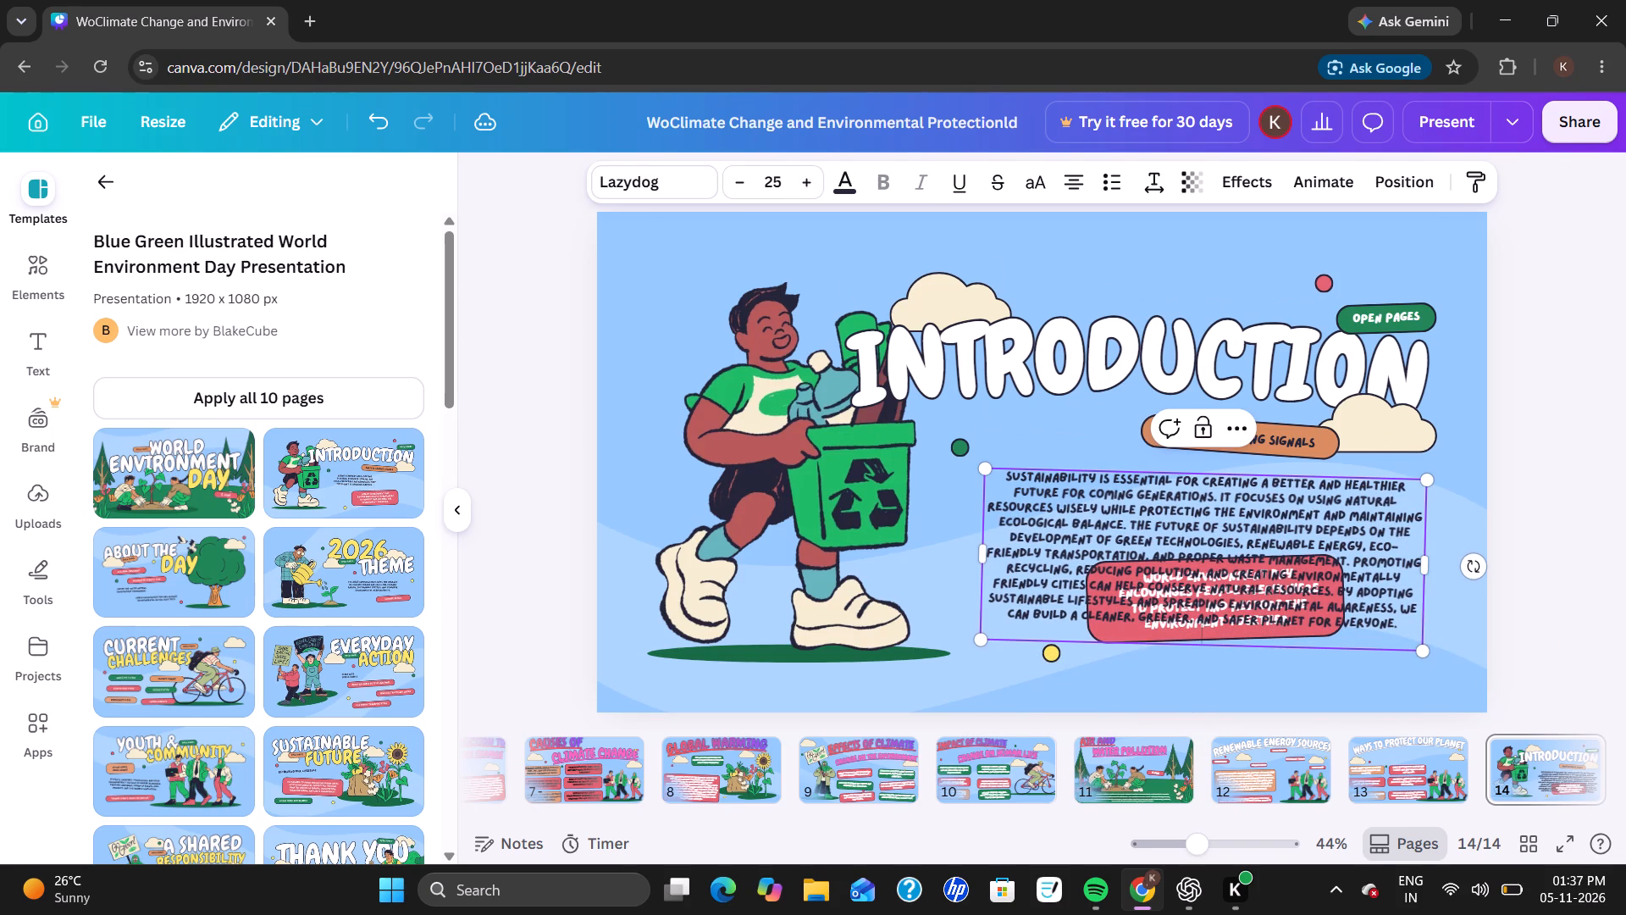
click(1204, 637)
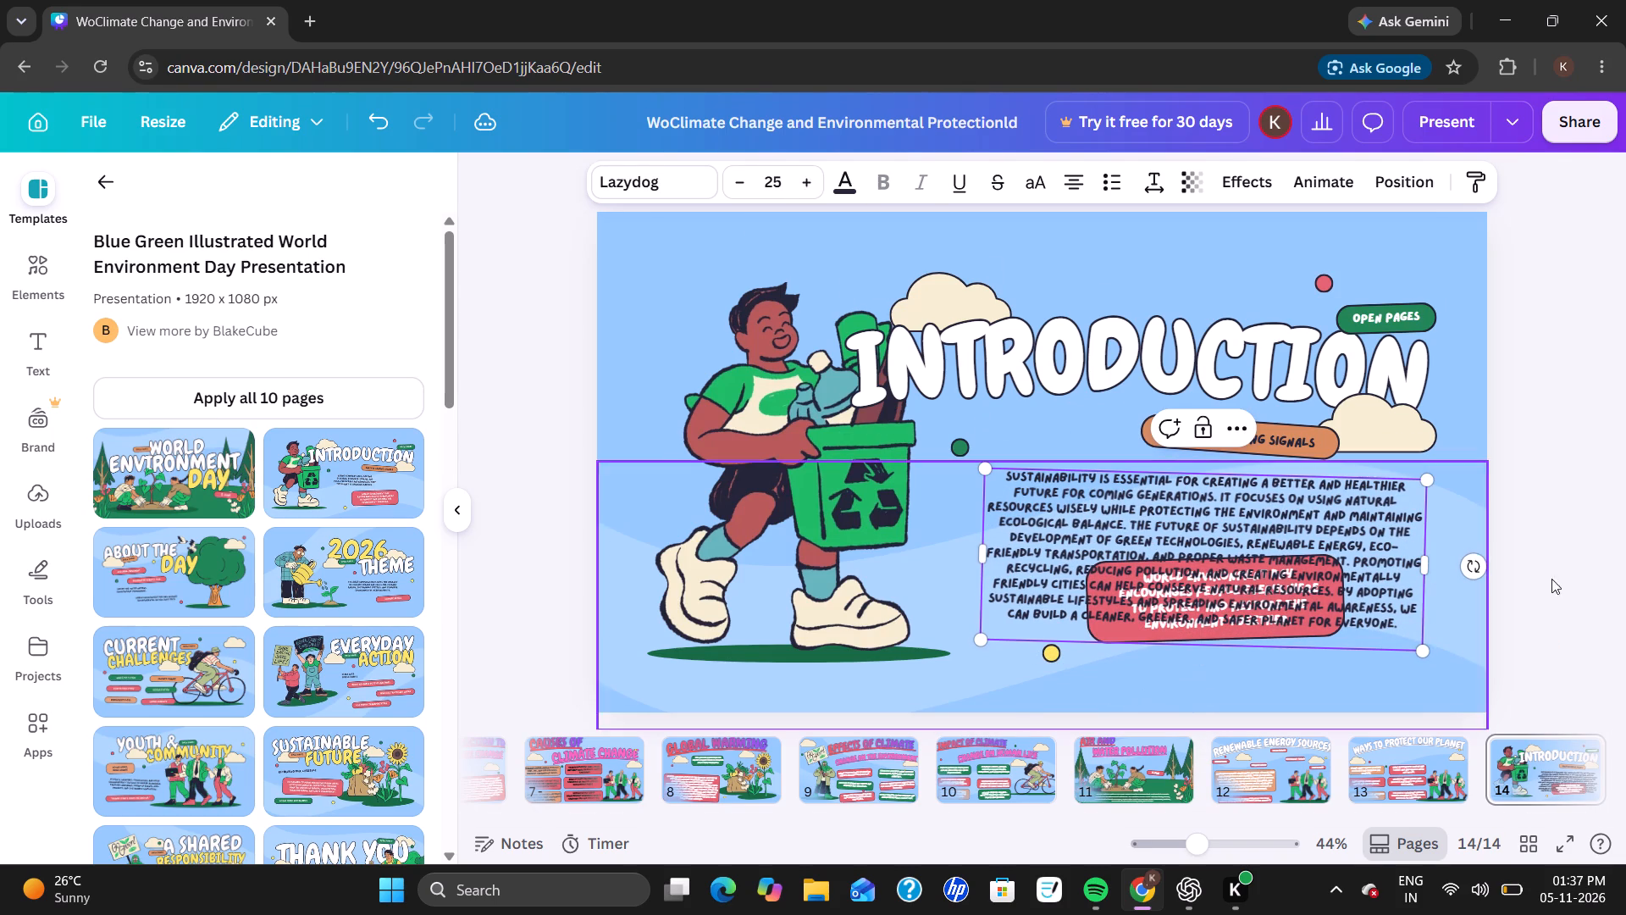
click(1625, 414)
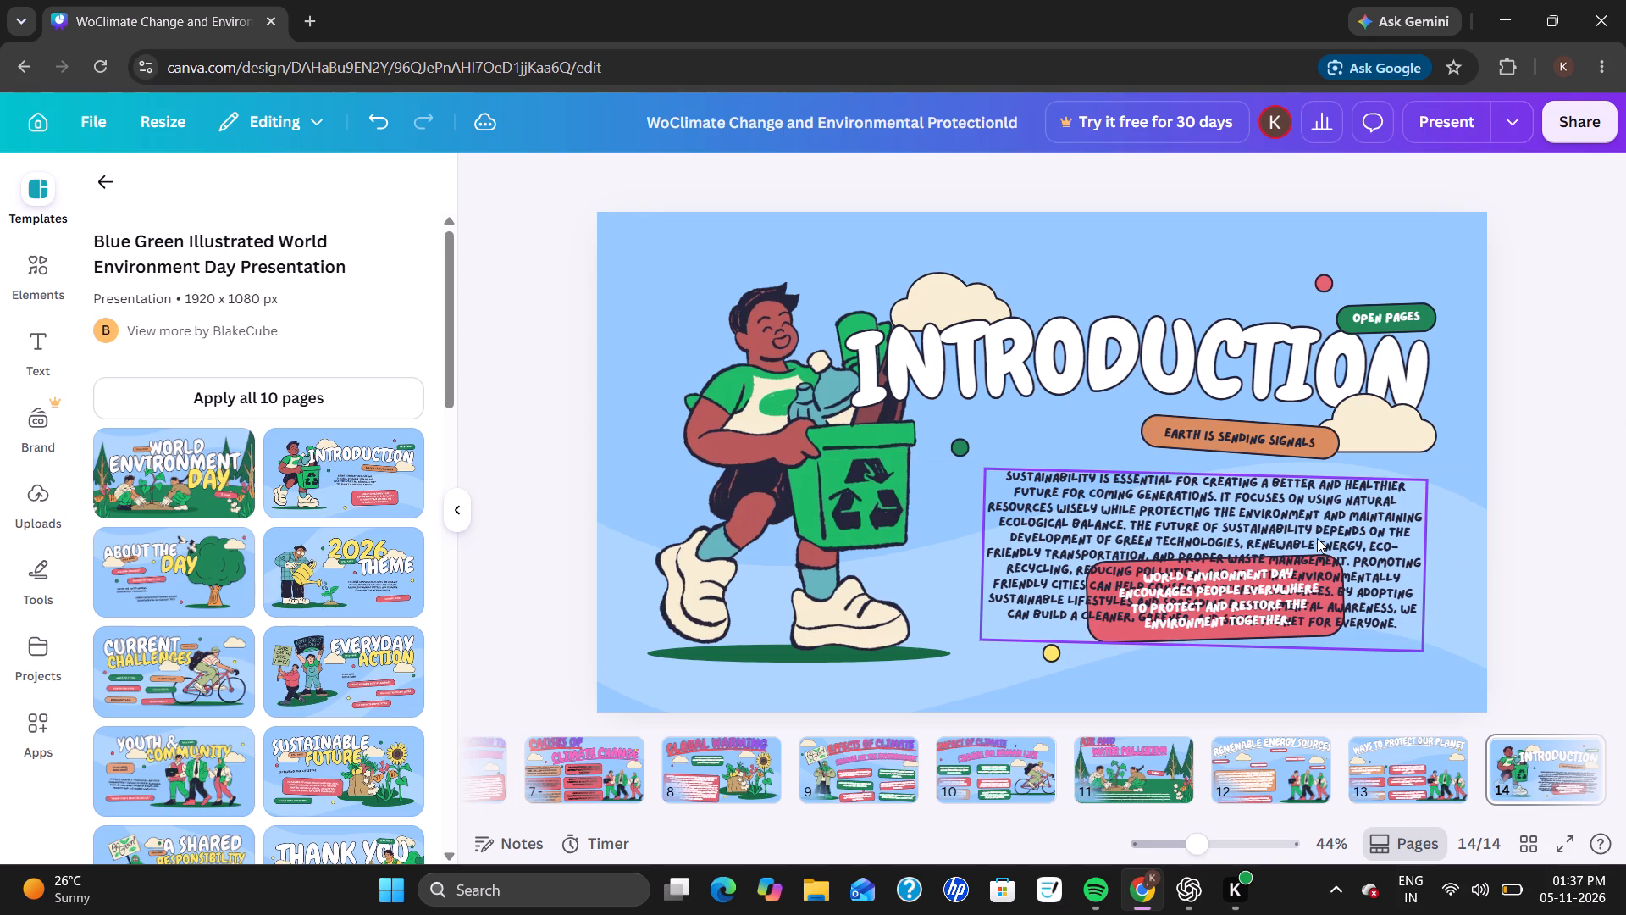
Shift the paragraph aside and move the pink World Environment Day box with its text to the page's lower-right corner.
drag(1317, 538, 1095, 491)
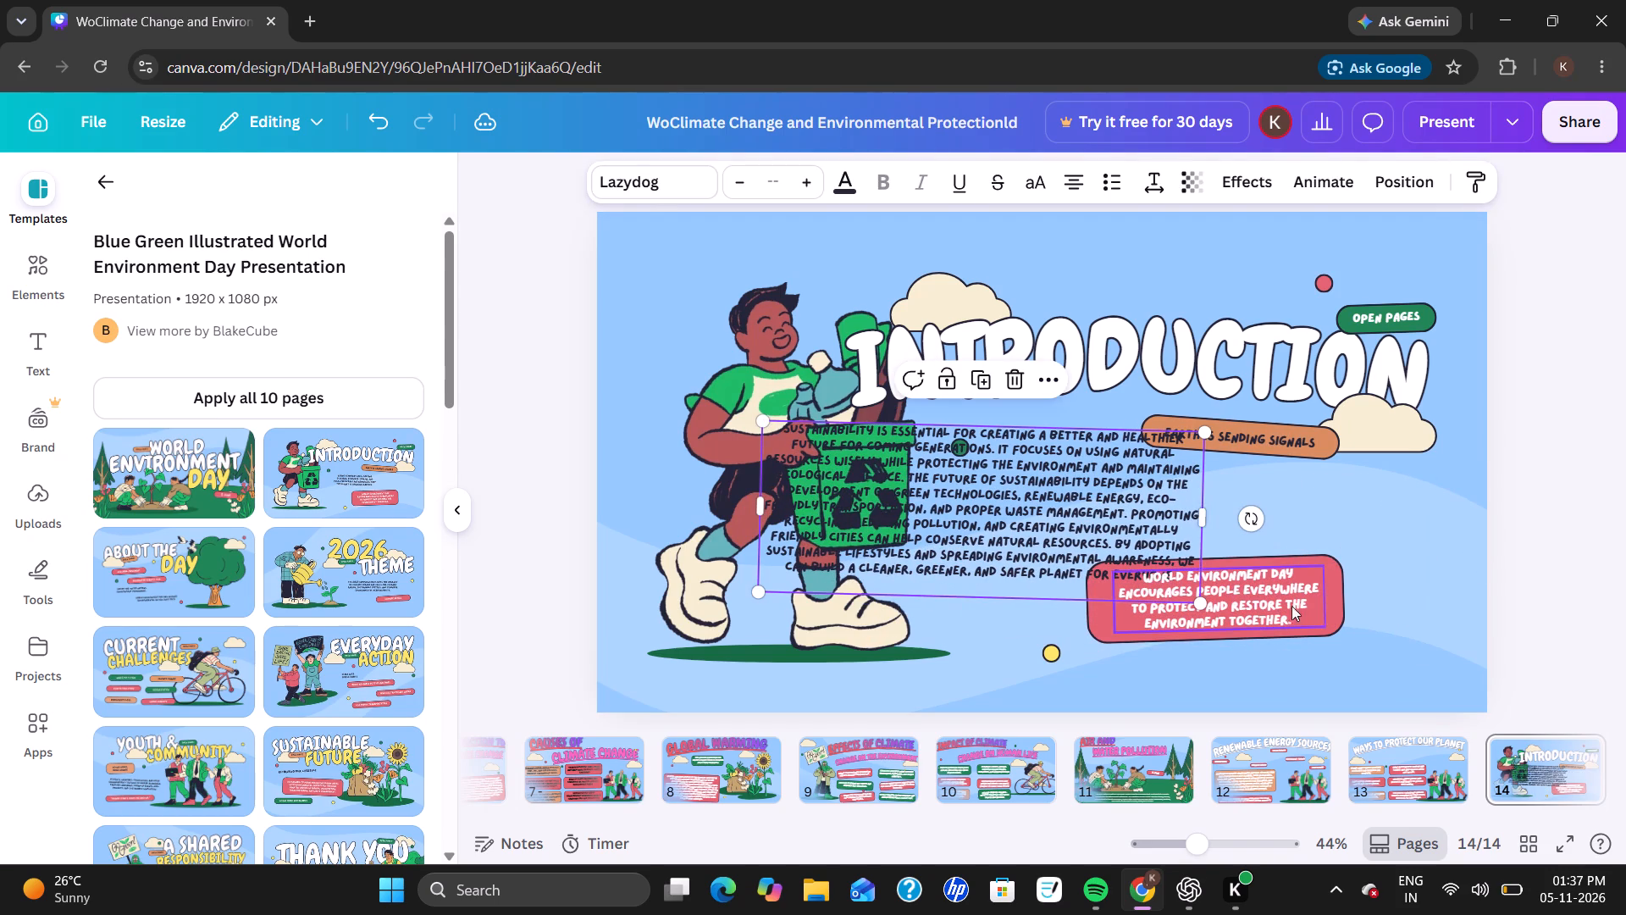
drag(1335, 618, 1415, 673)
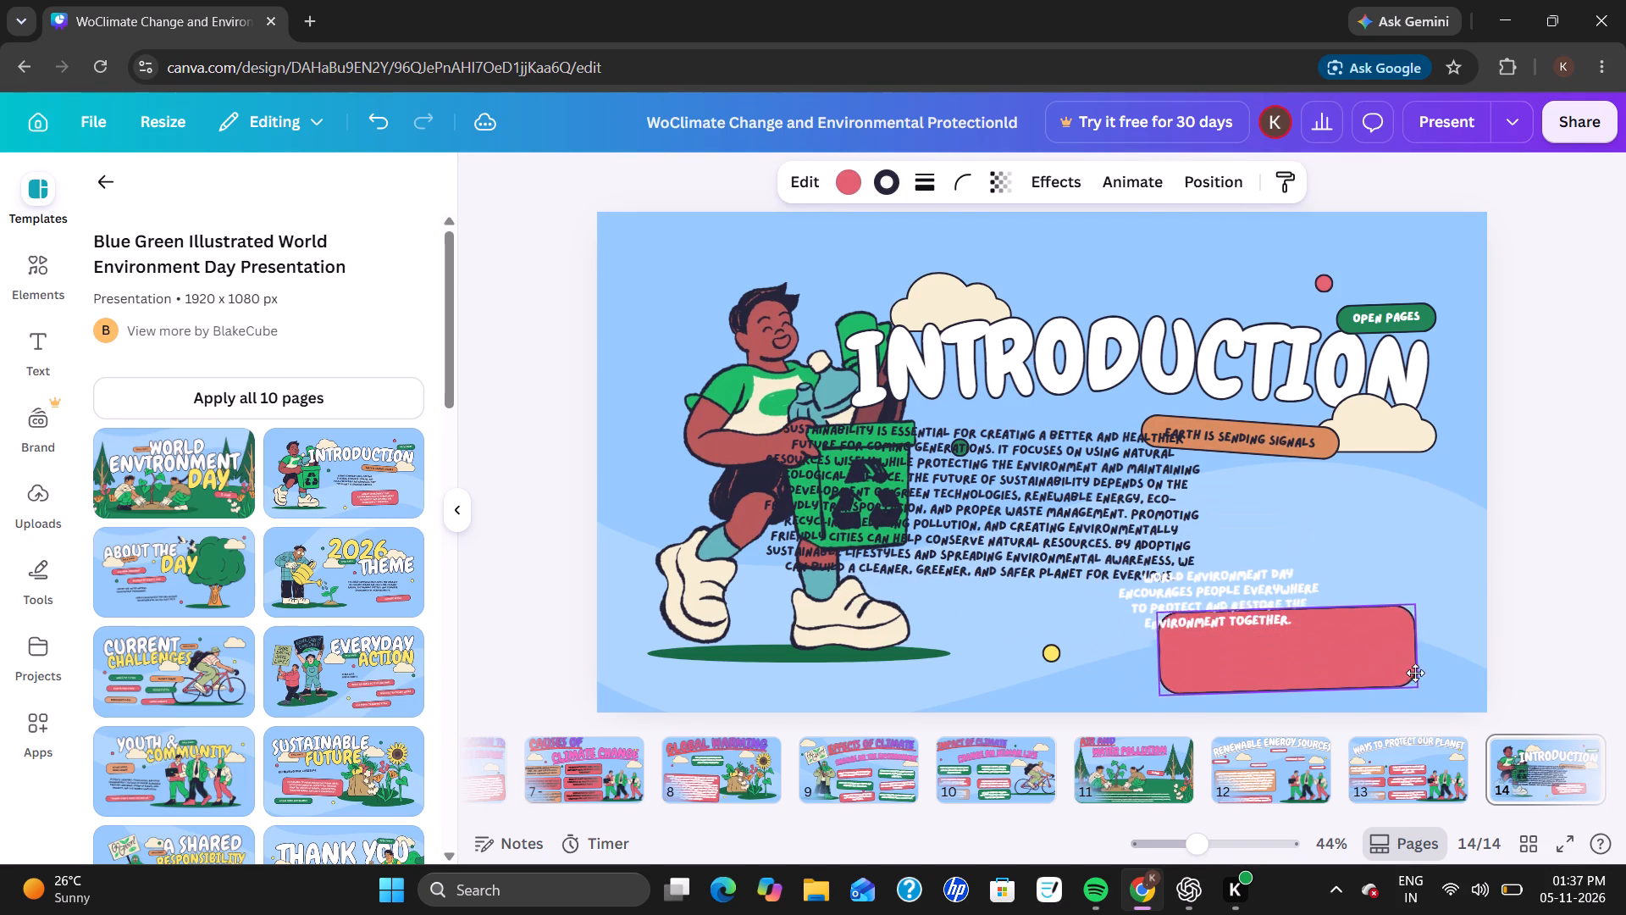
drag(1415, 673, 1450, 684)
drag(1272, 610, 1377, 676)
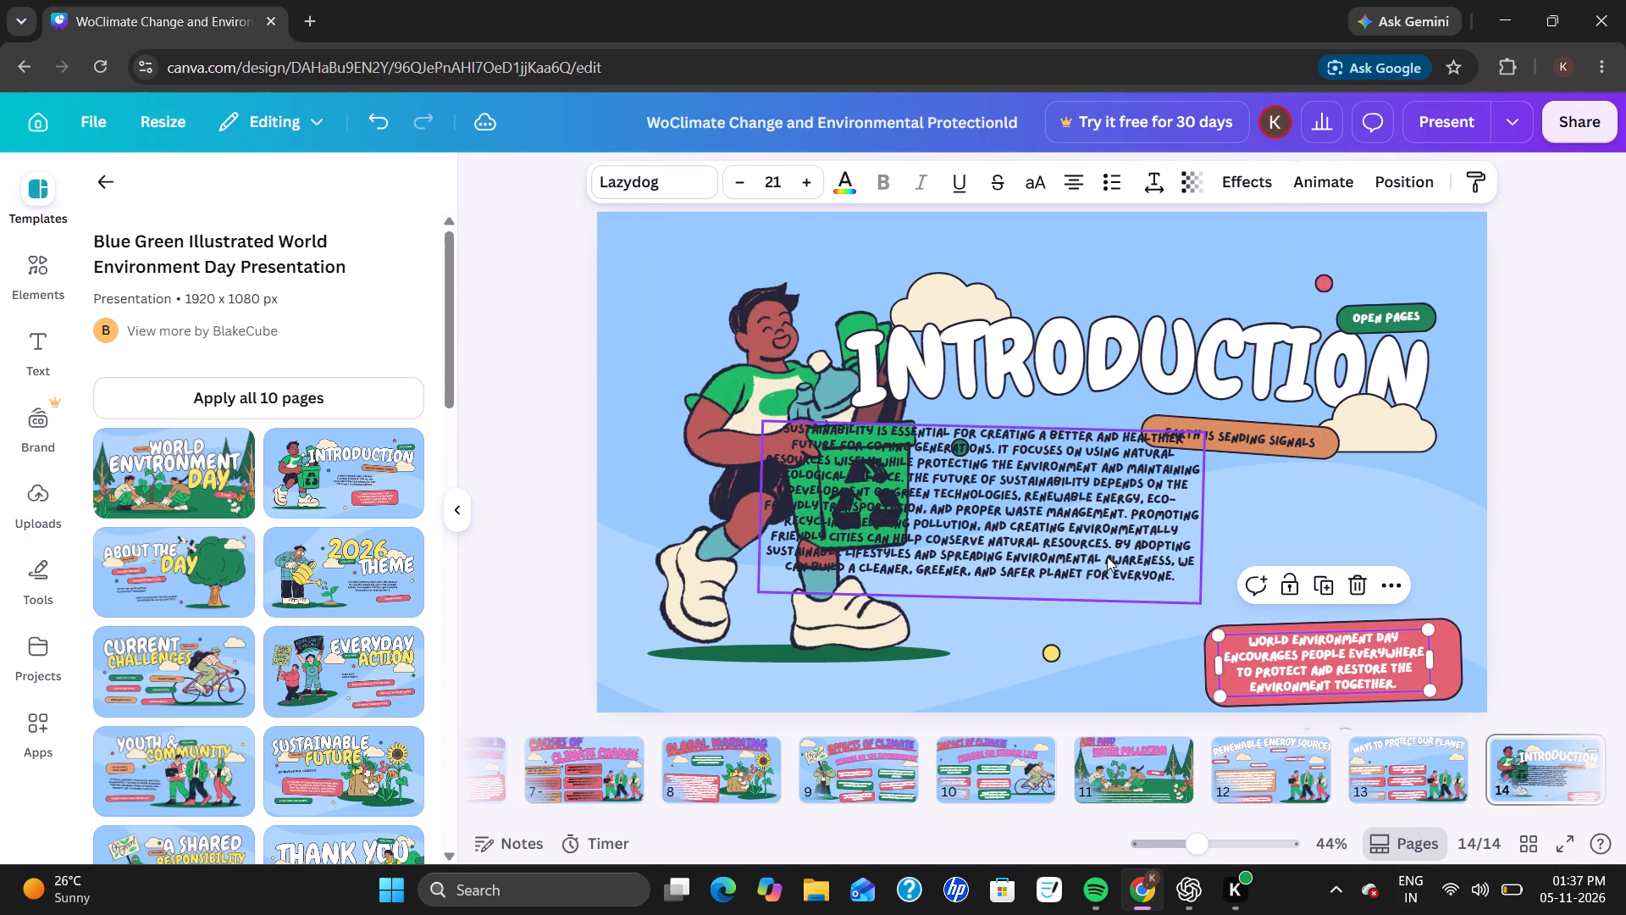
Move the sustainability paragraph back below the Introduction title, enlarge its text by three size increments and widen its frame almost to the page's right edge.
click(1107, 557)
drag(1107, 557, 1278, 593)
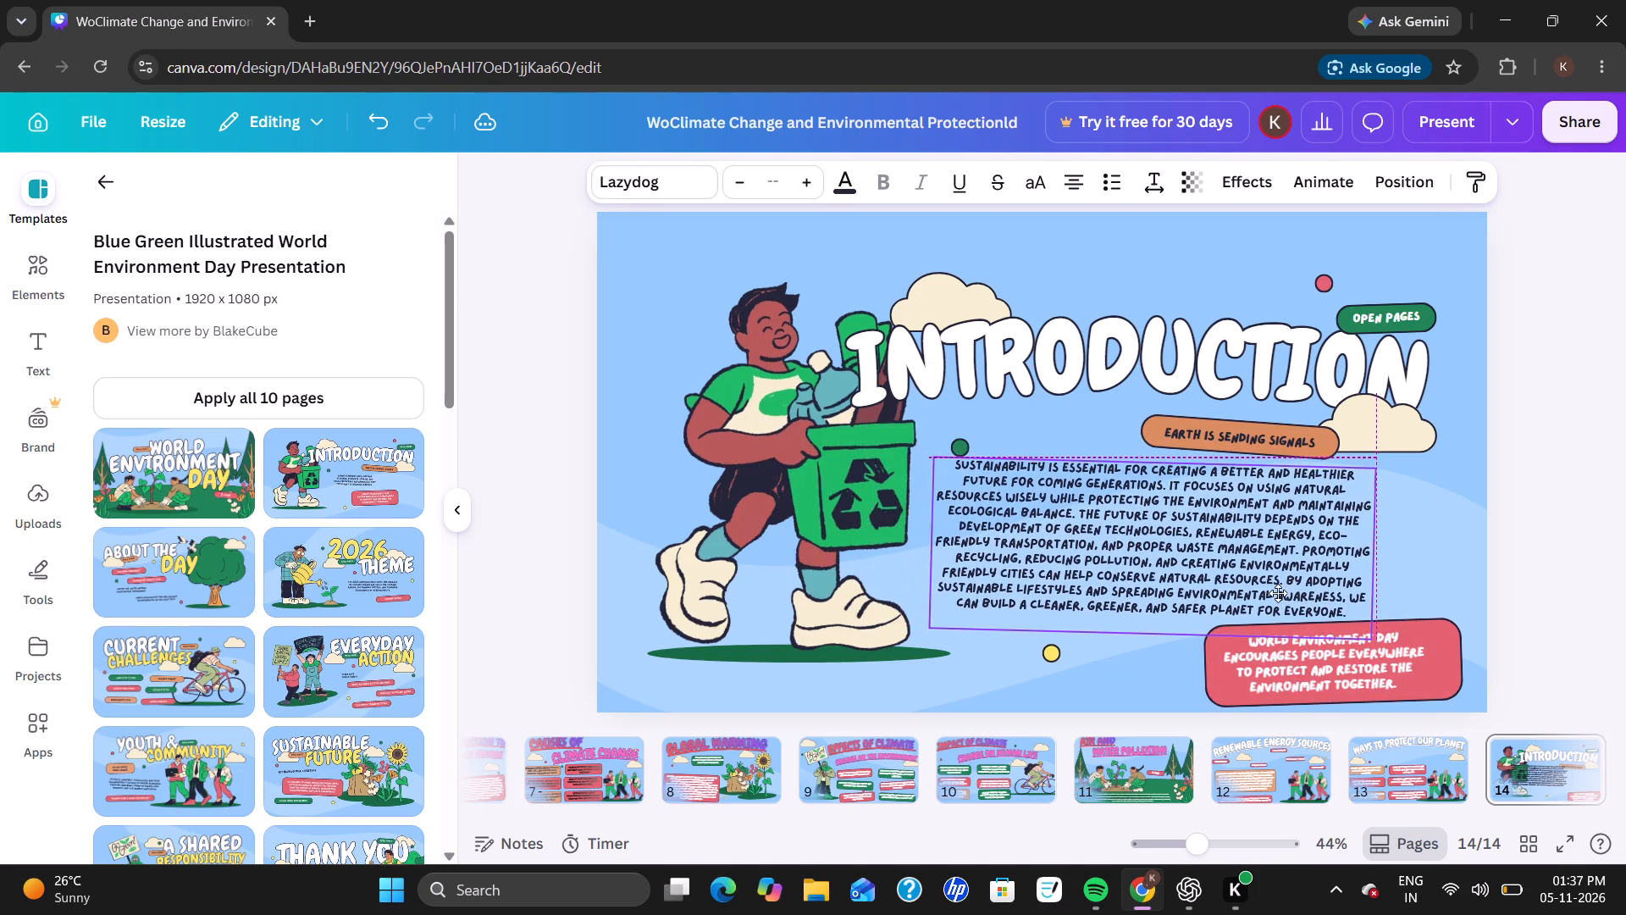
drag(1278, 593, 1269, 602)
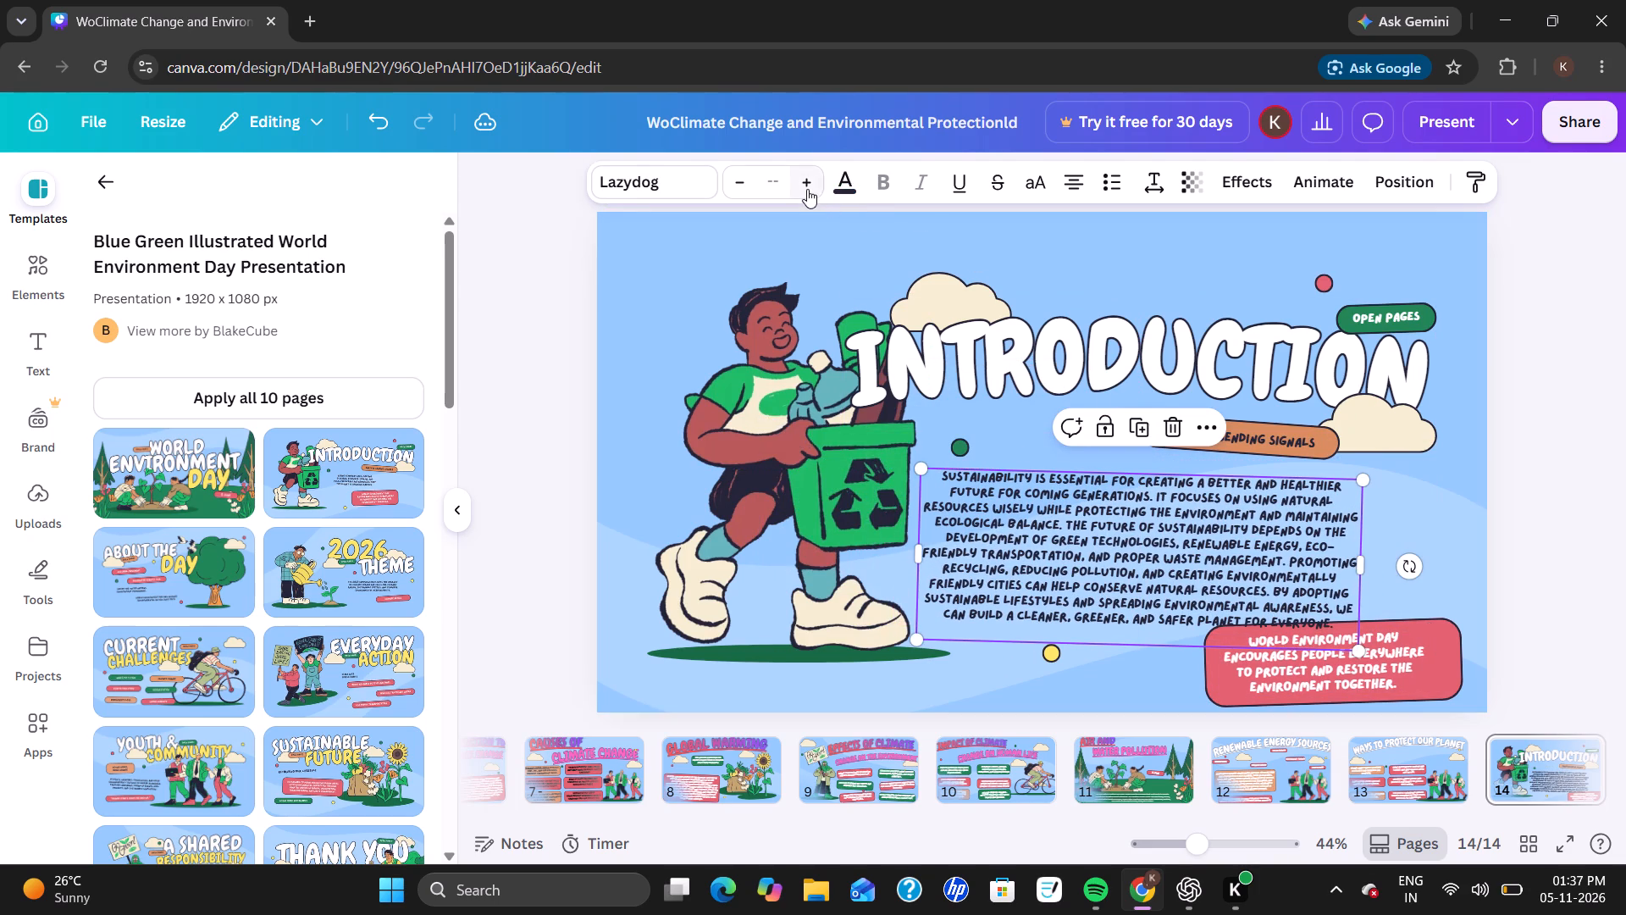
triple_click(807, 189)
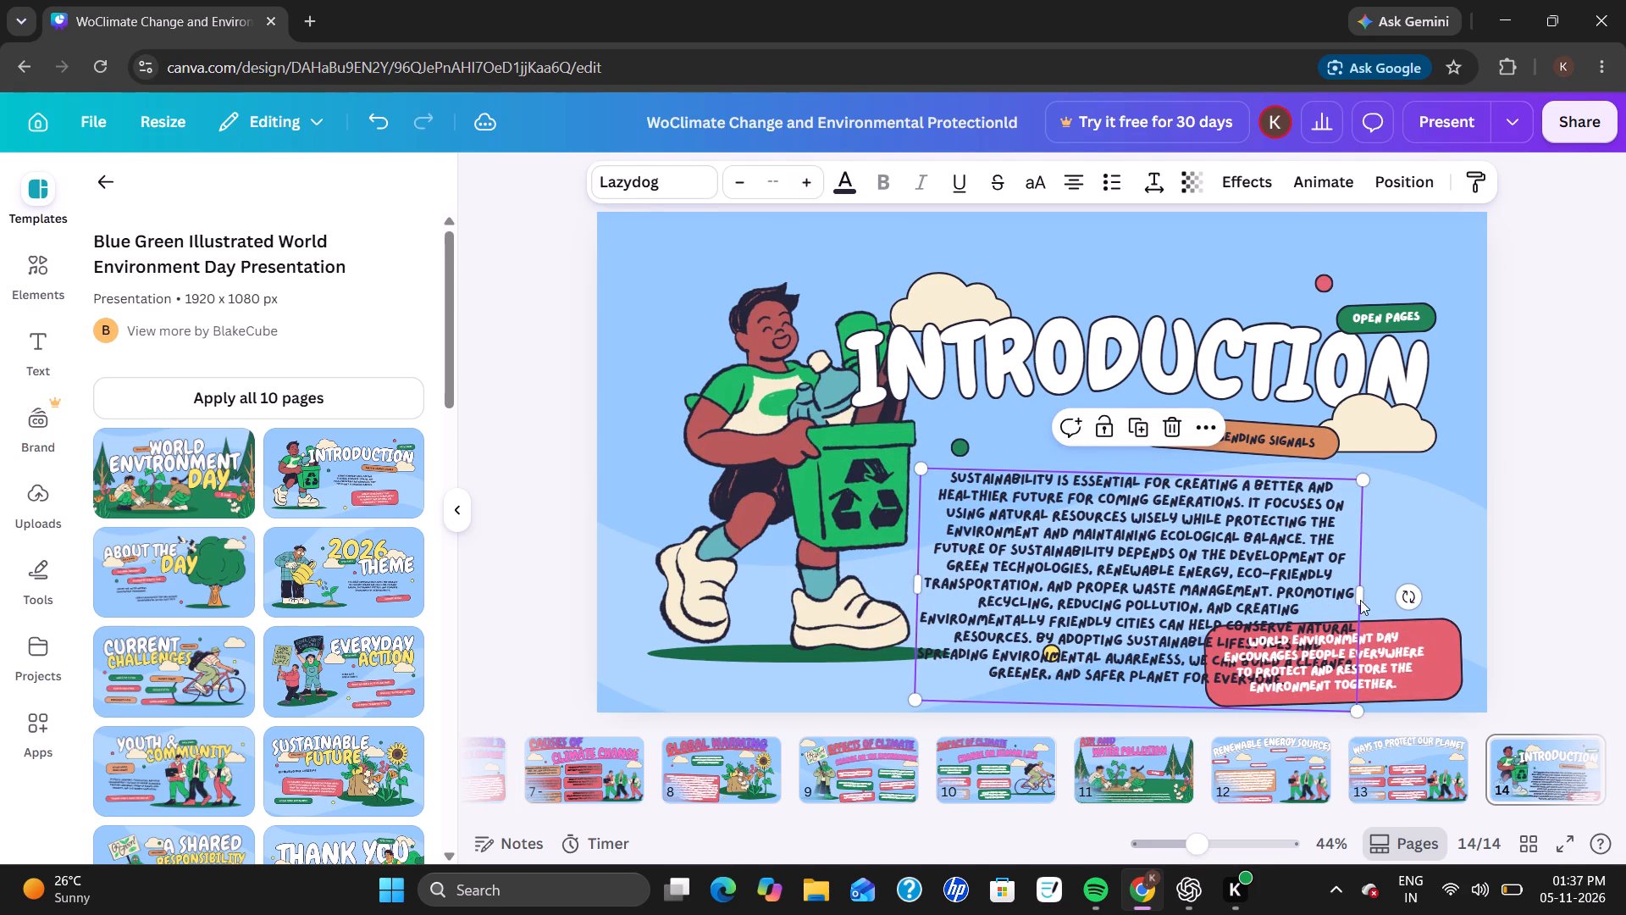
drag(1362, 600, 1457, 569)
click(1509, 437)
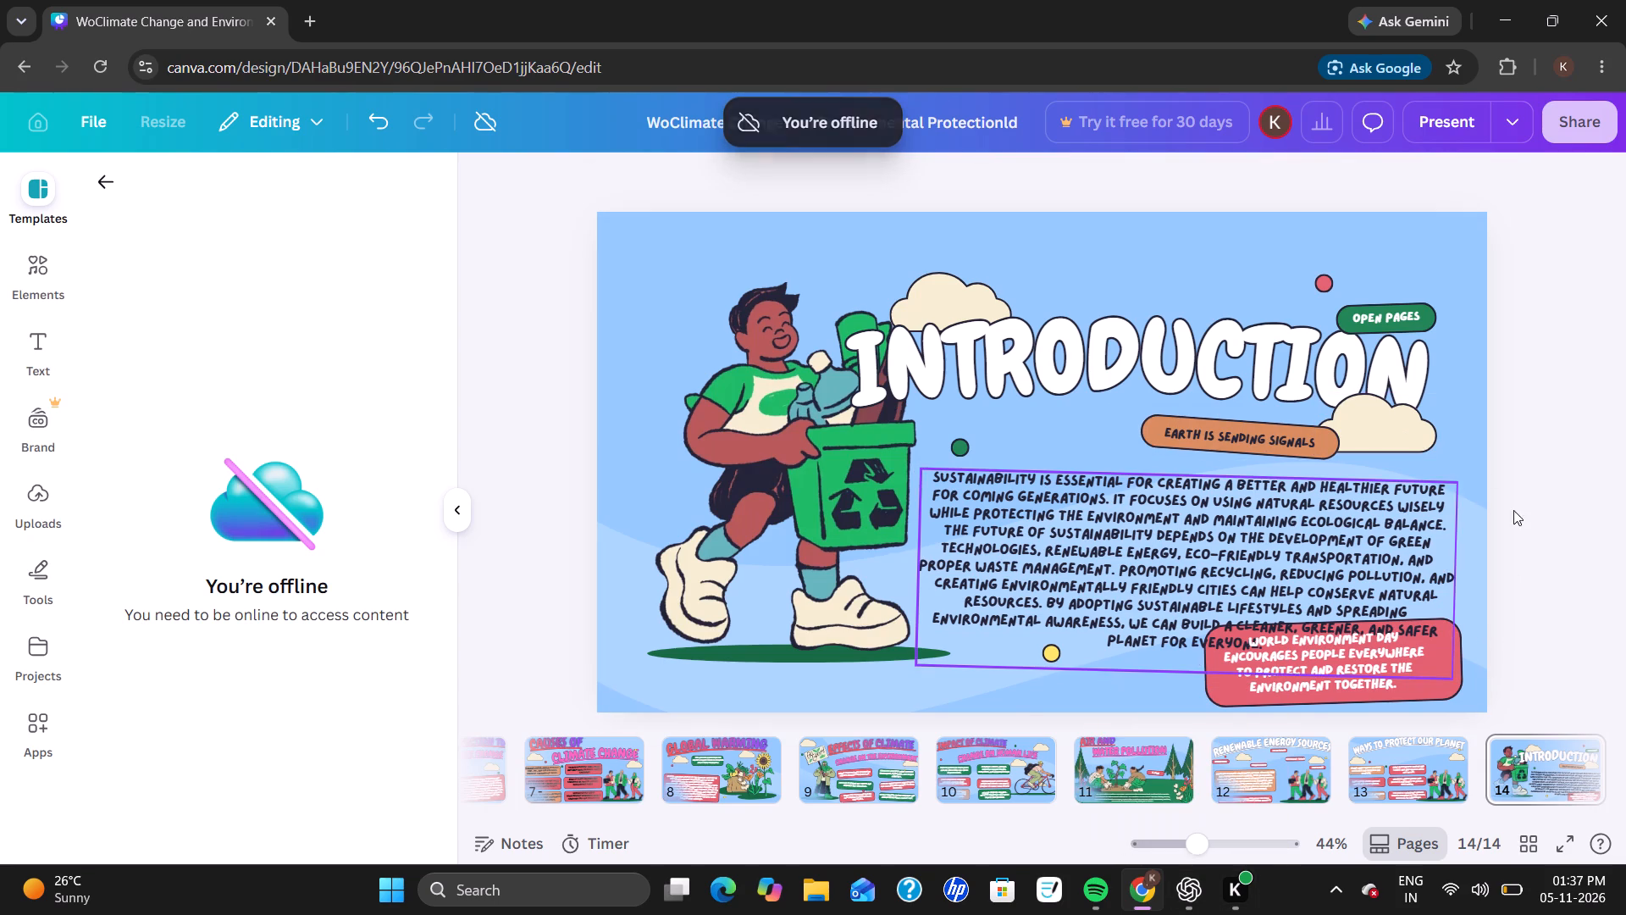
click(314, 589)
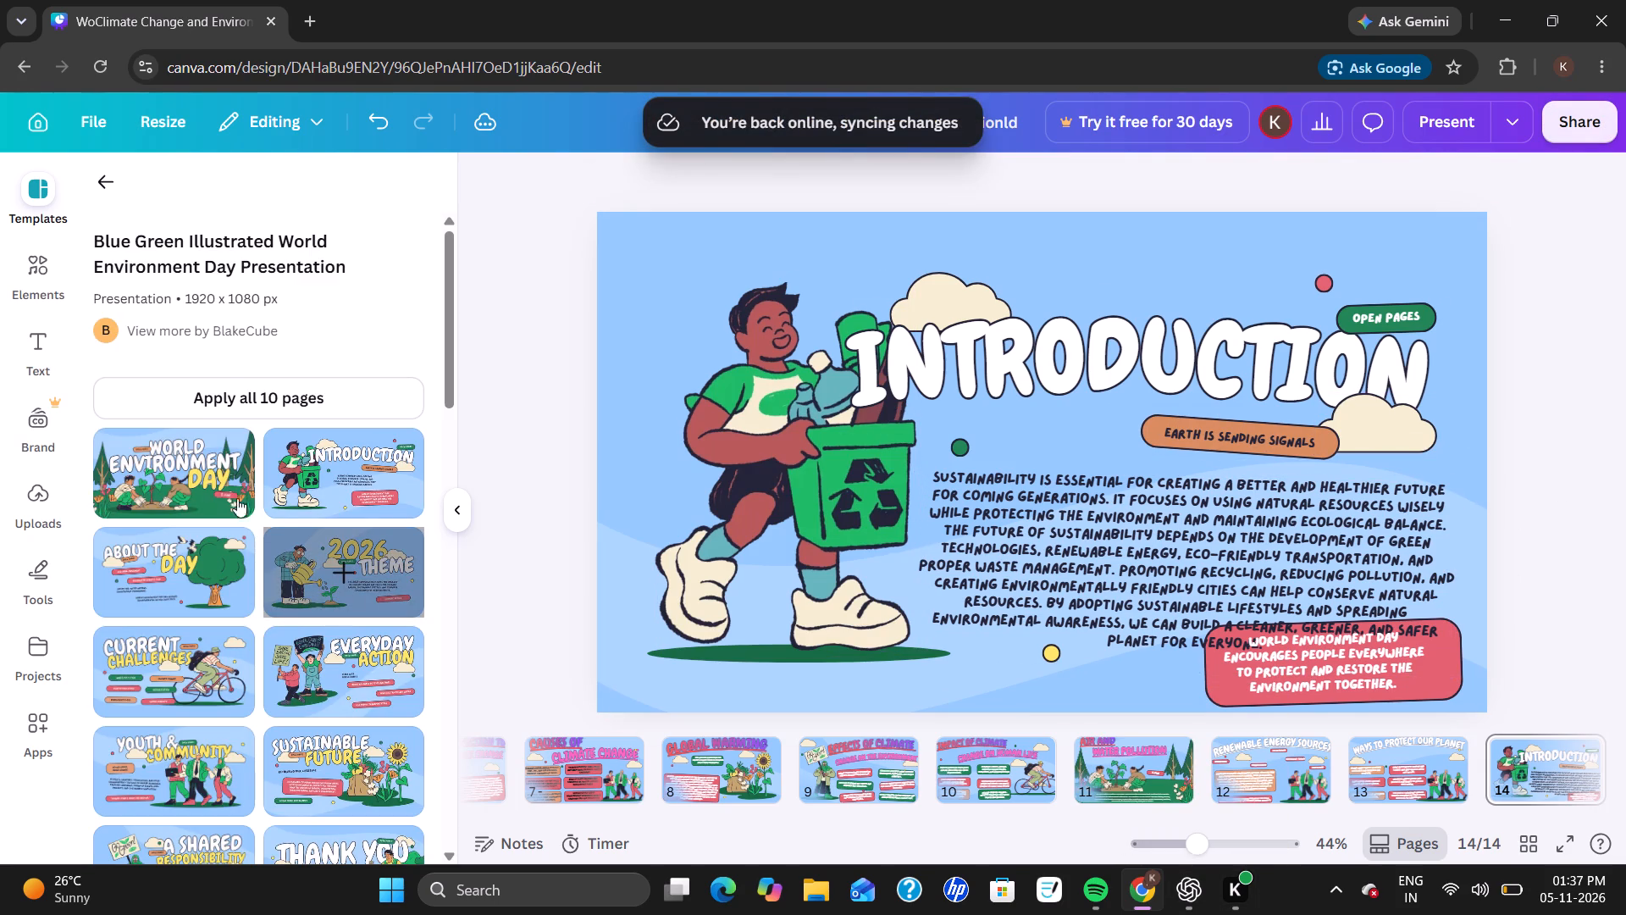
Move the boy with the recycling bin to page 14's lower-left area, shrink him slightly and place the dark green ellipse beneath his feet.
drag(784, 388, 707, 413)
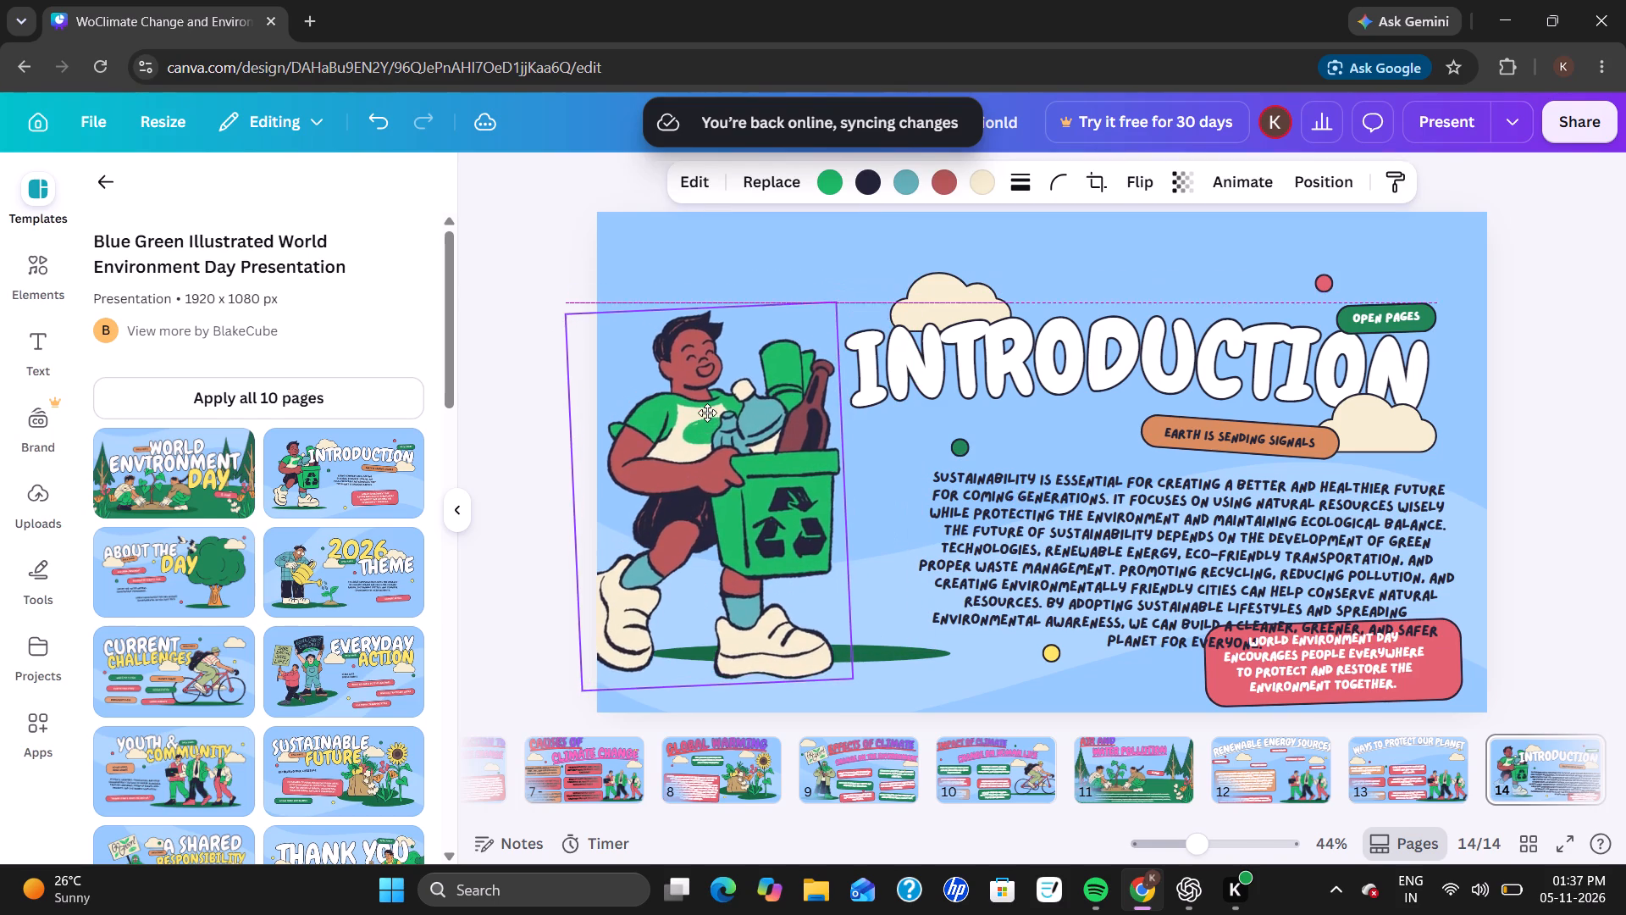
drag(707, 413, 733, 429)
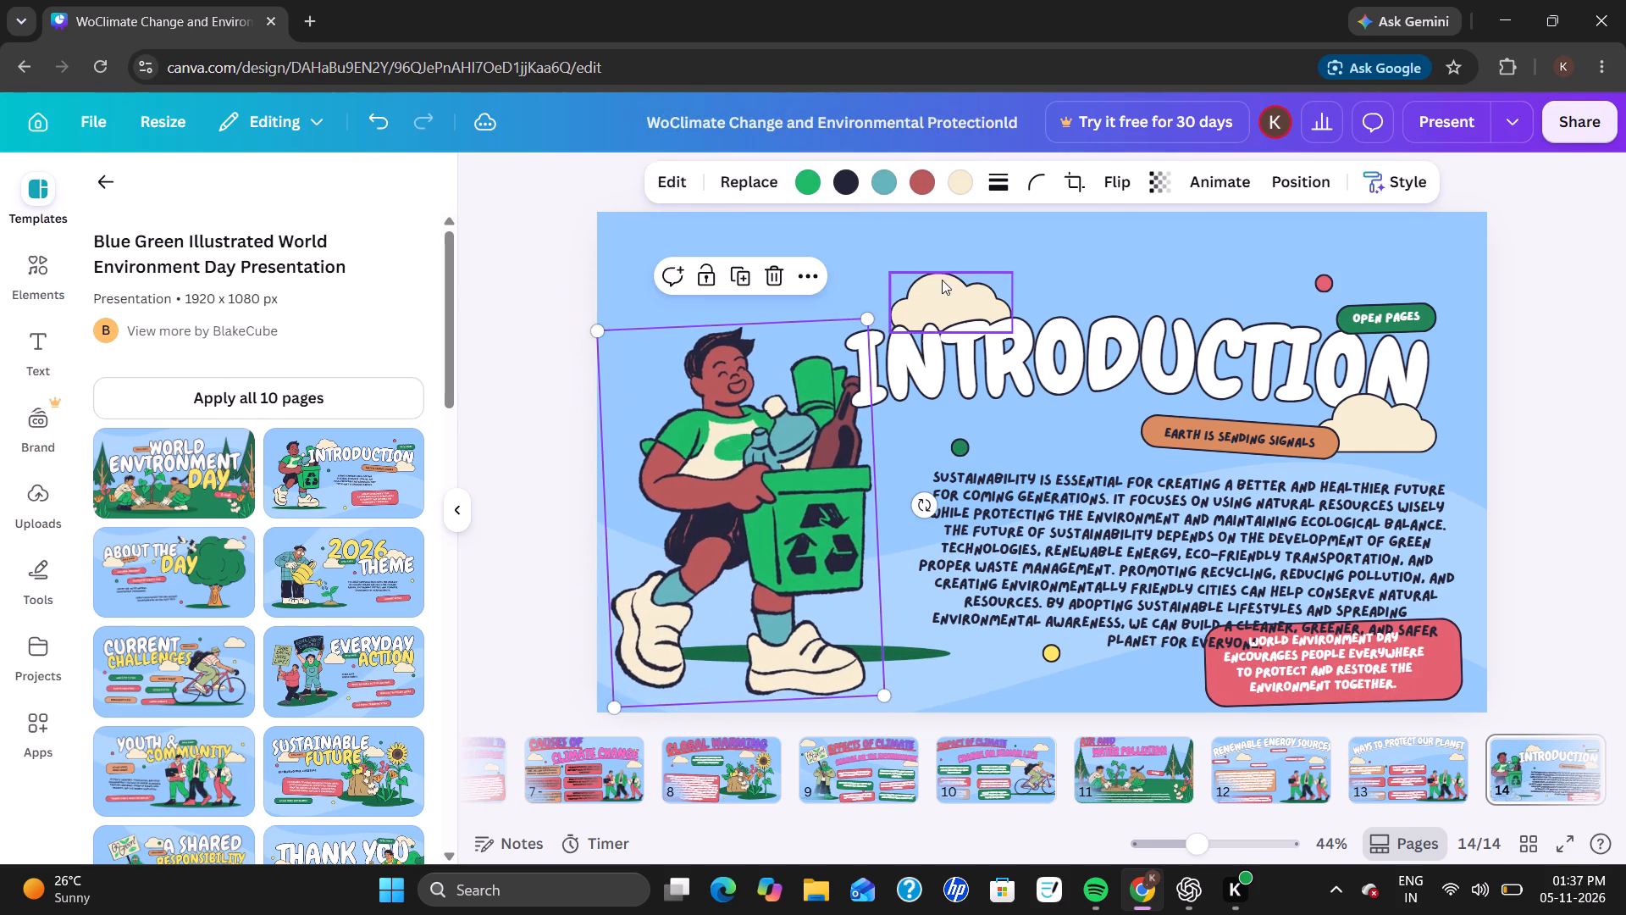
drag(869, 319, 831, 373)
click(876, 654)
drag(876, 654, 850, 665)
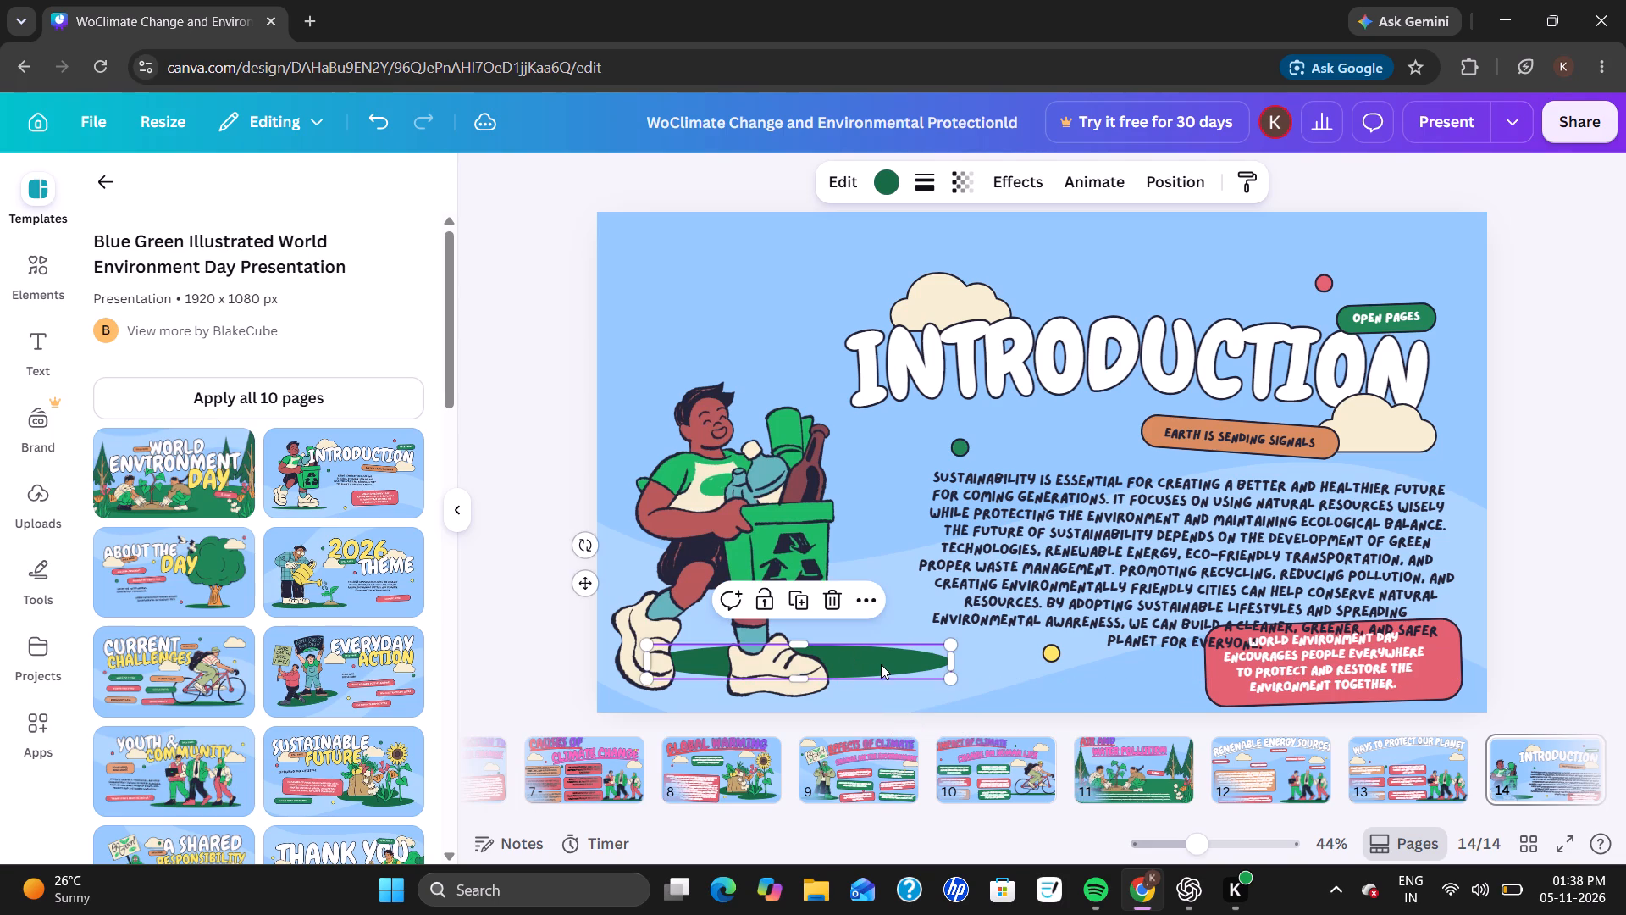
drag(881, 664, 821, 703)
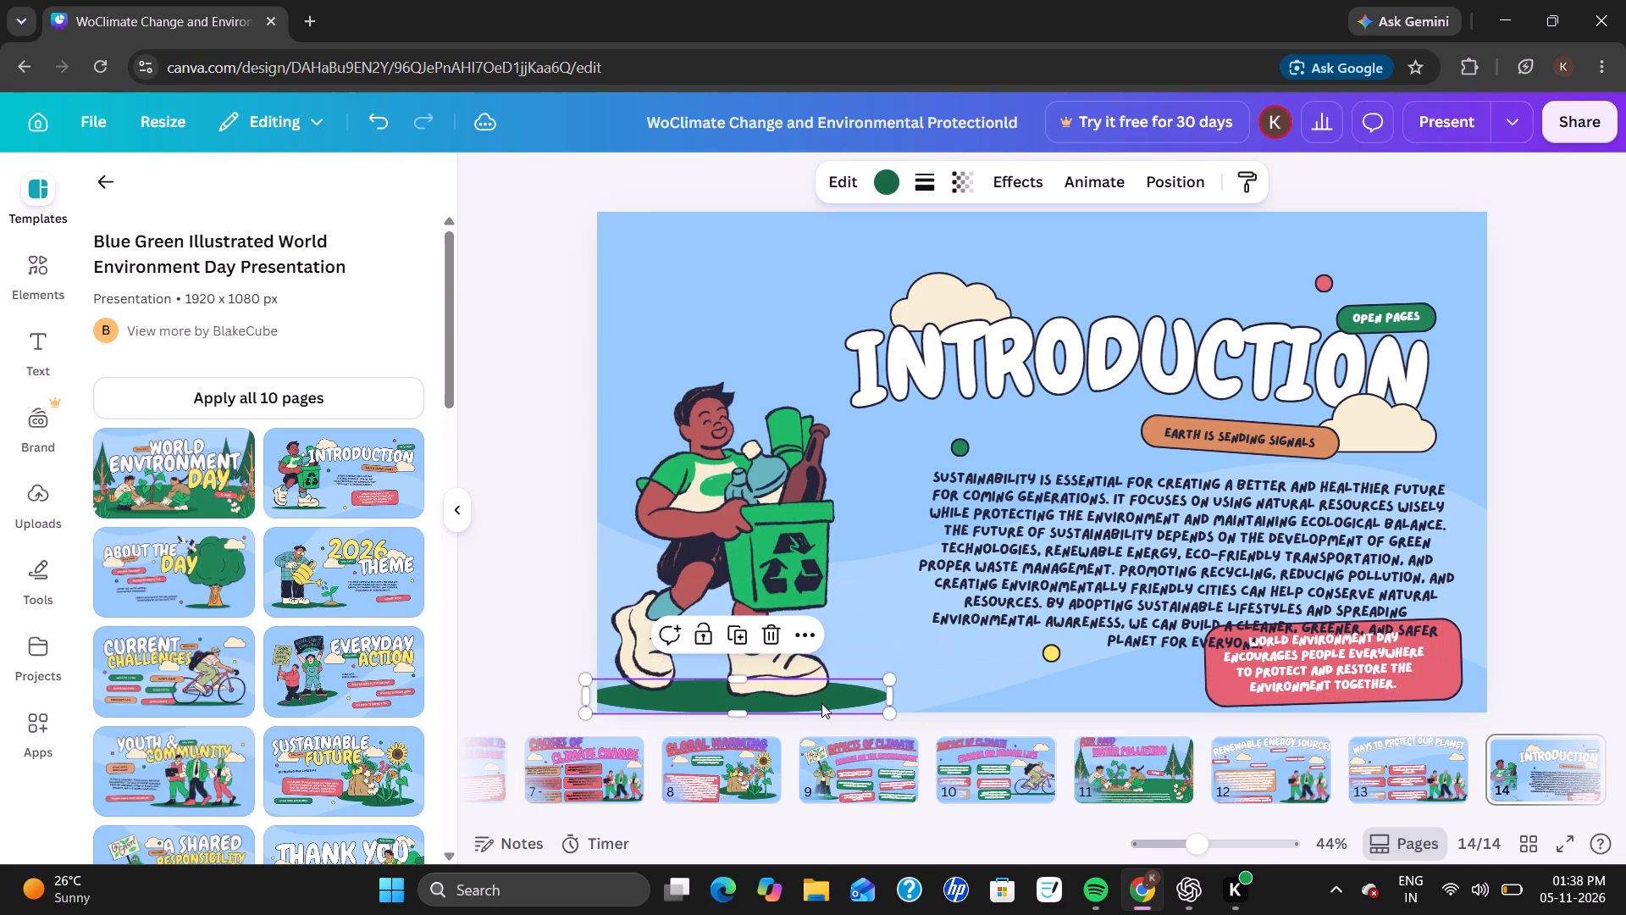
Move the cloud from behind the Introduction title to above the boy, and raise the title towards the page's top edge.
drag(962, 282, 760, 244)
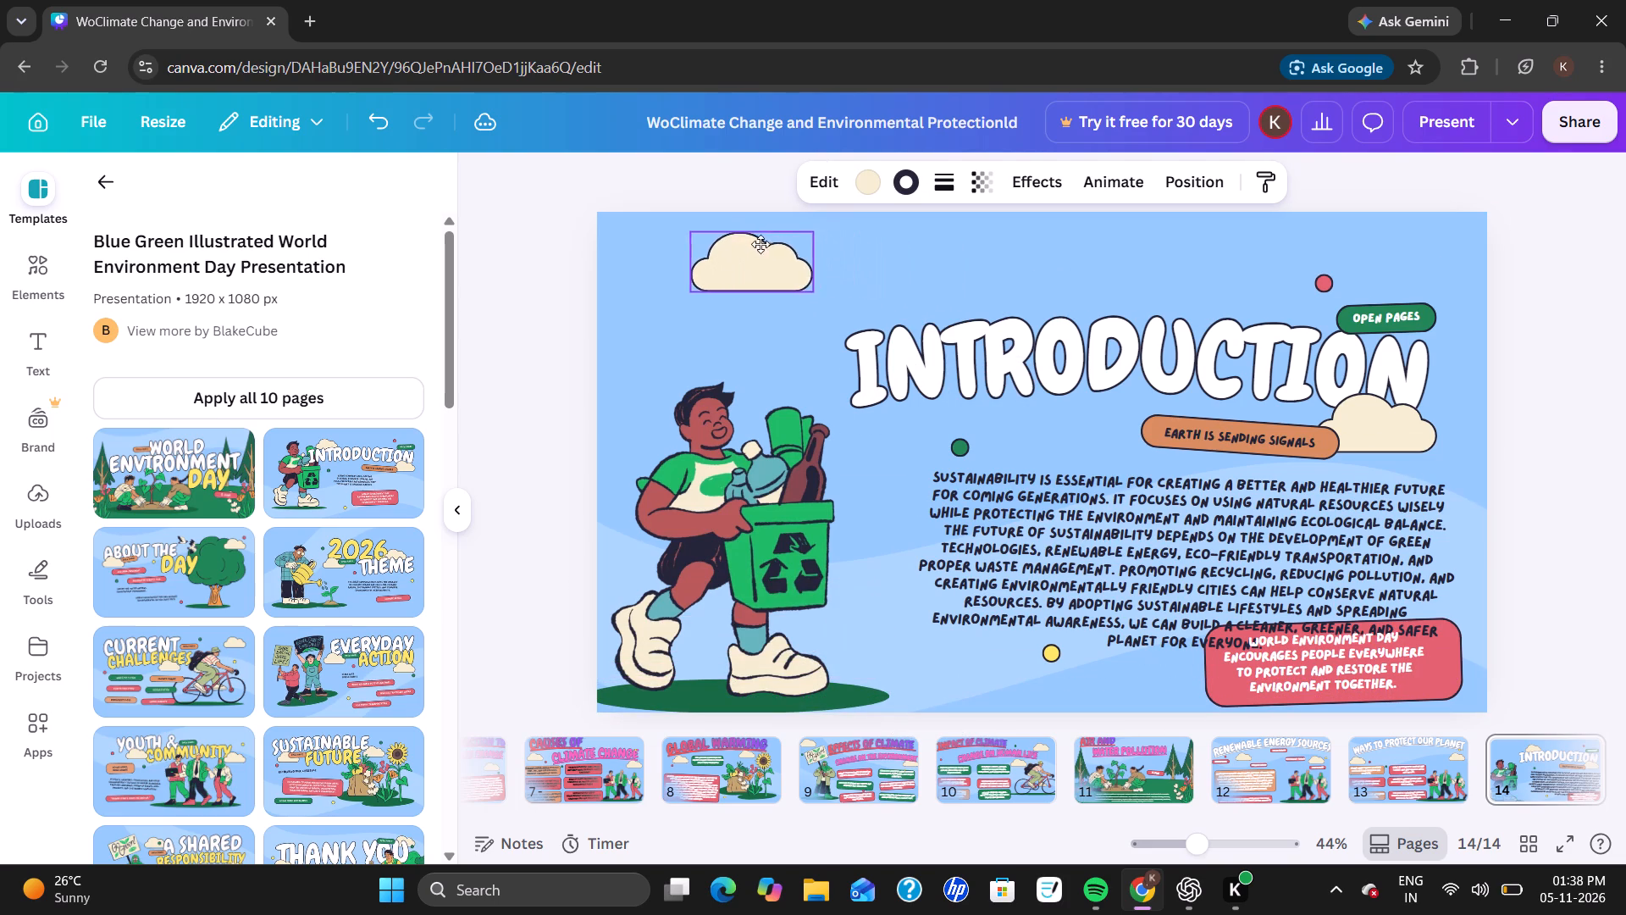
drag(760, 244, 781, 264)
drag(923, 342, 920, 288)
Delete the green Open Pages label overlapping the title.
click(1389, 307)
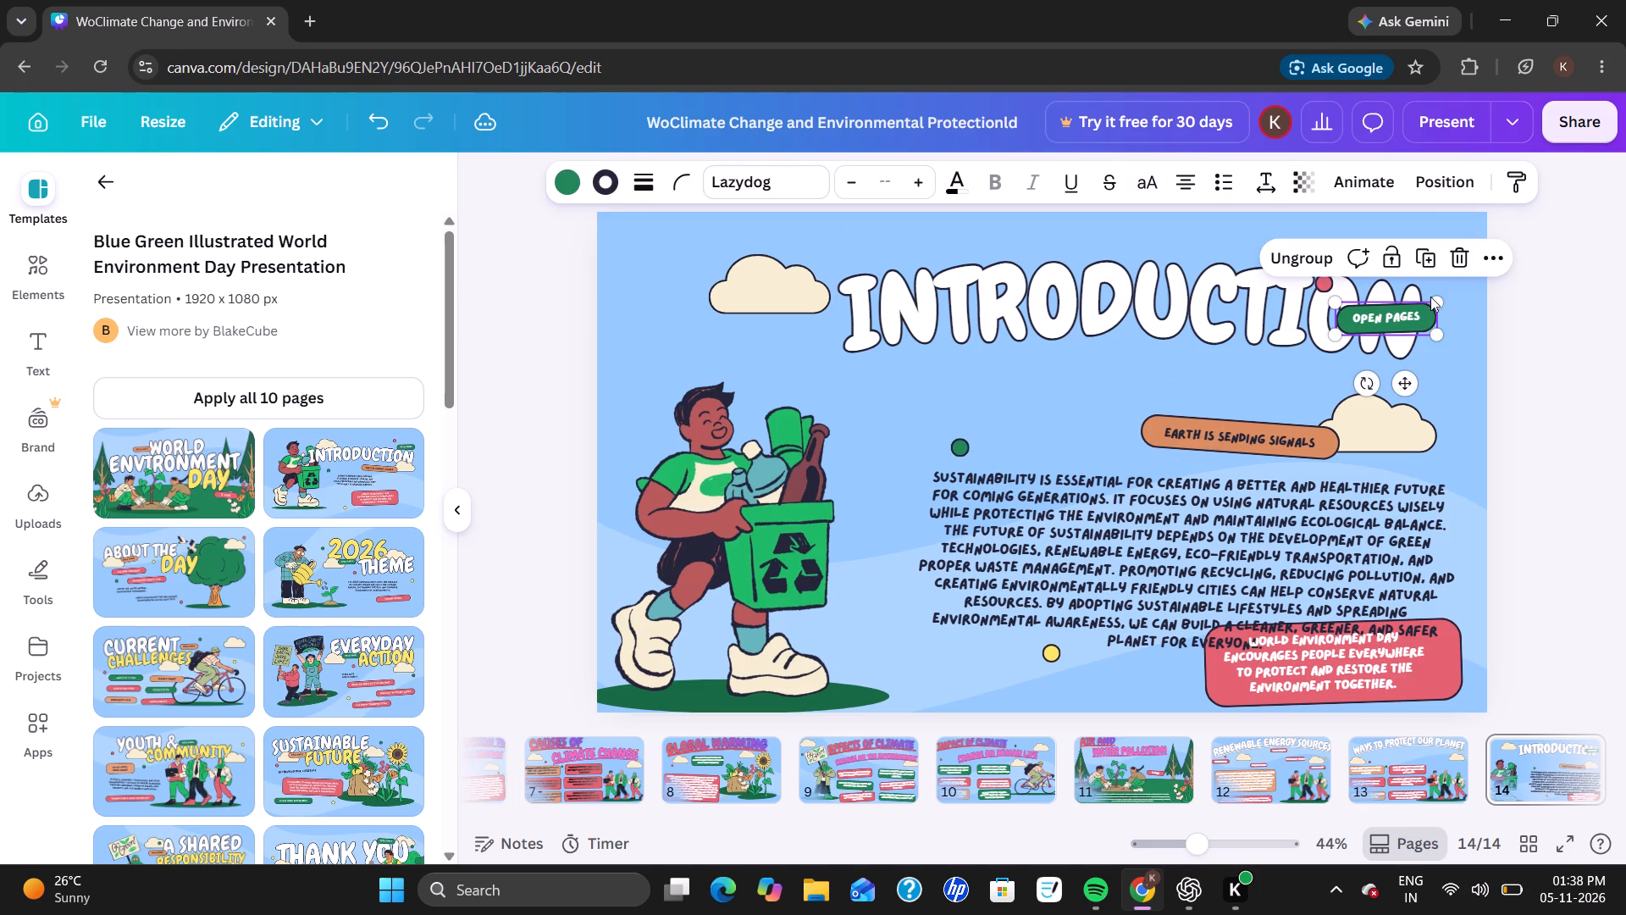
click(1467, 260)
double_click(1291, 289)
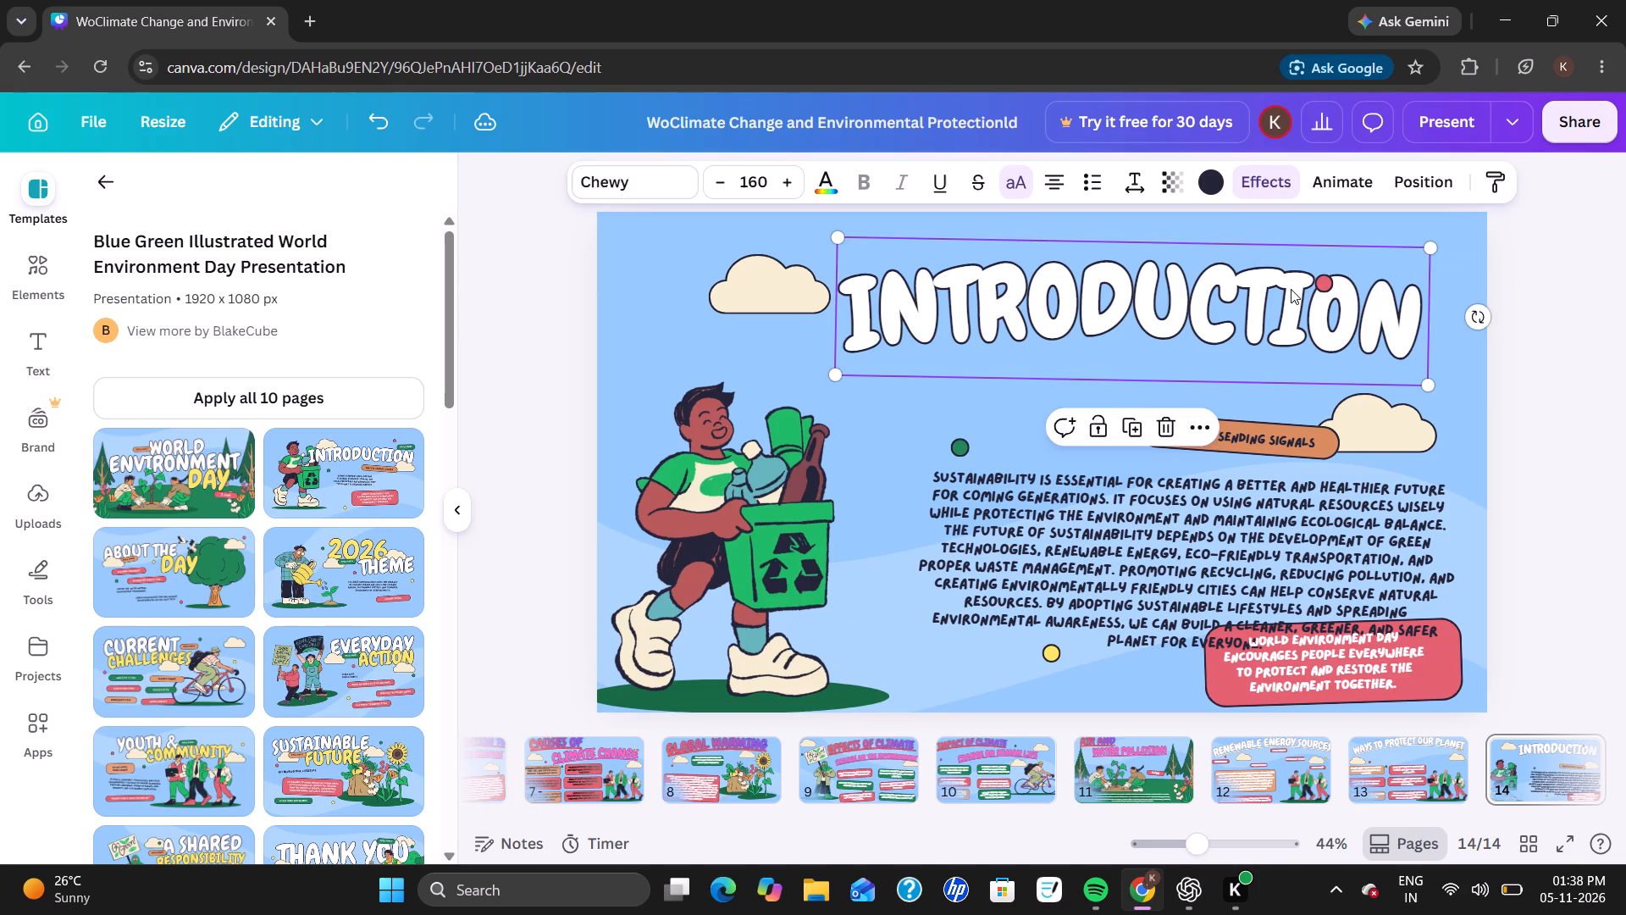
key(BackSpace)
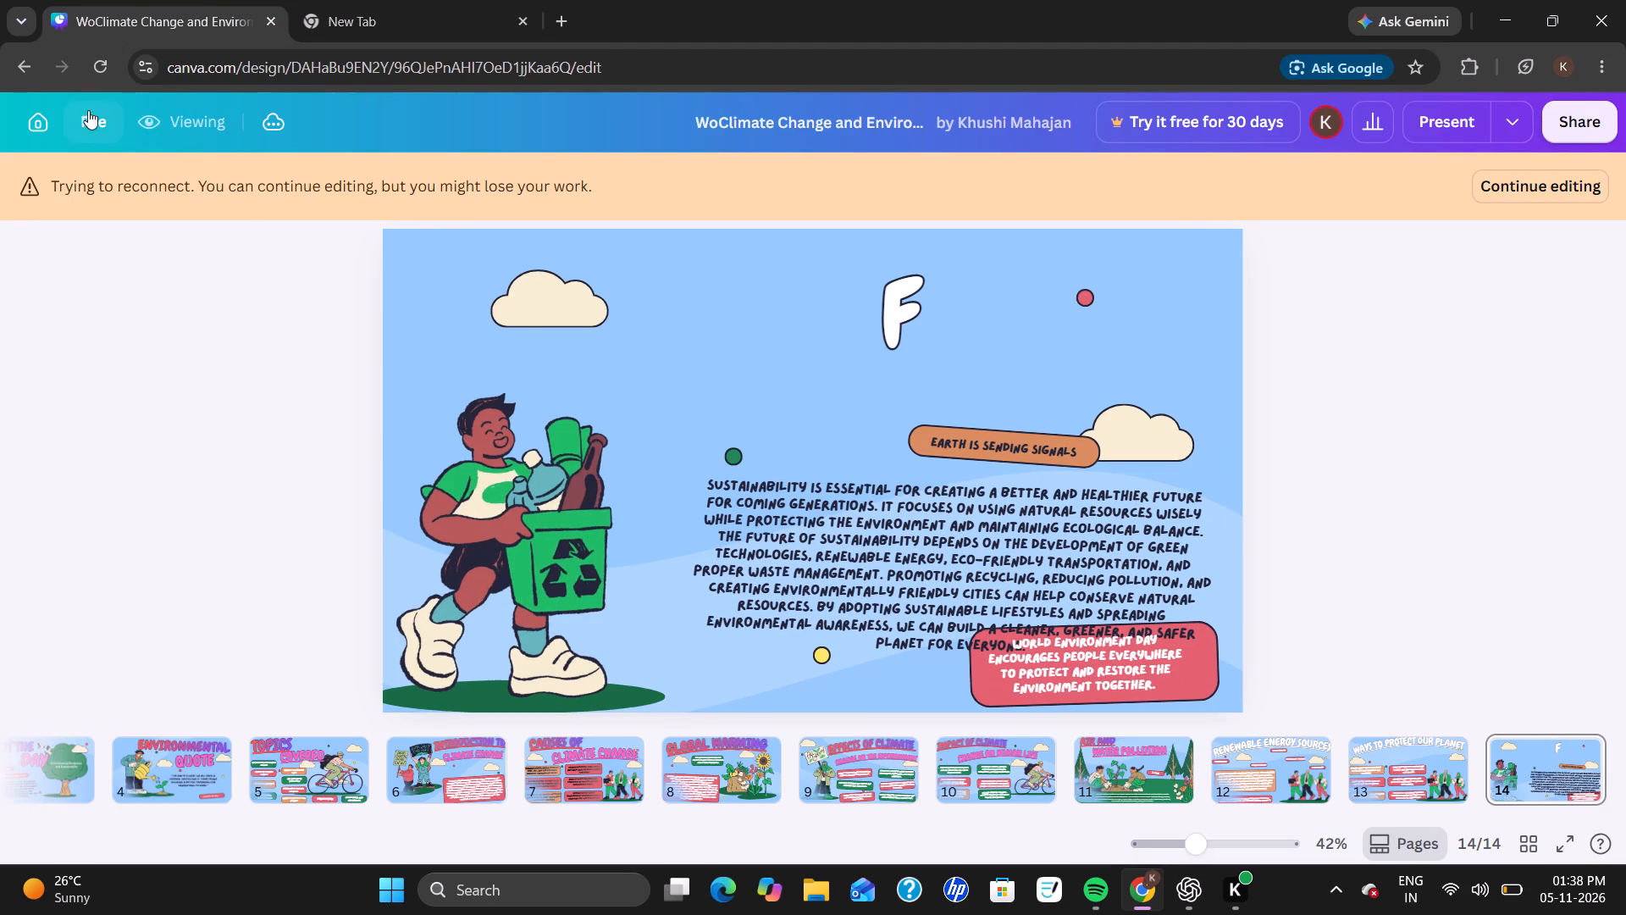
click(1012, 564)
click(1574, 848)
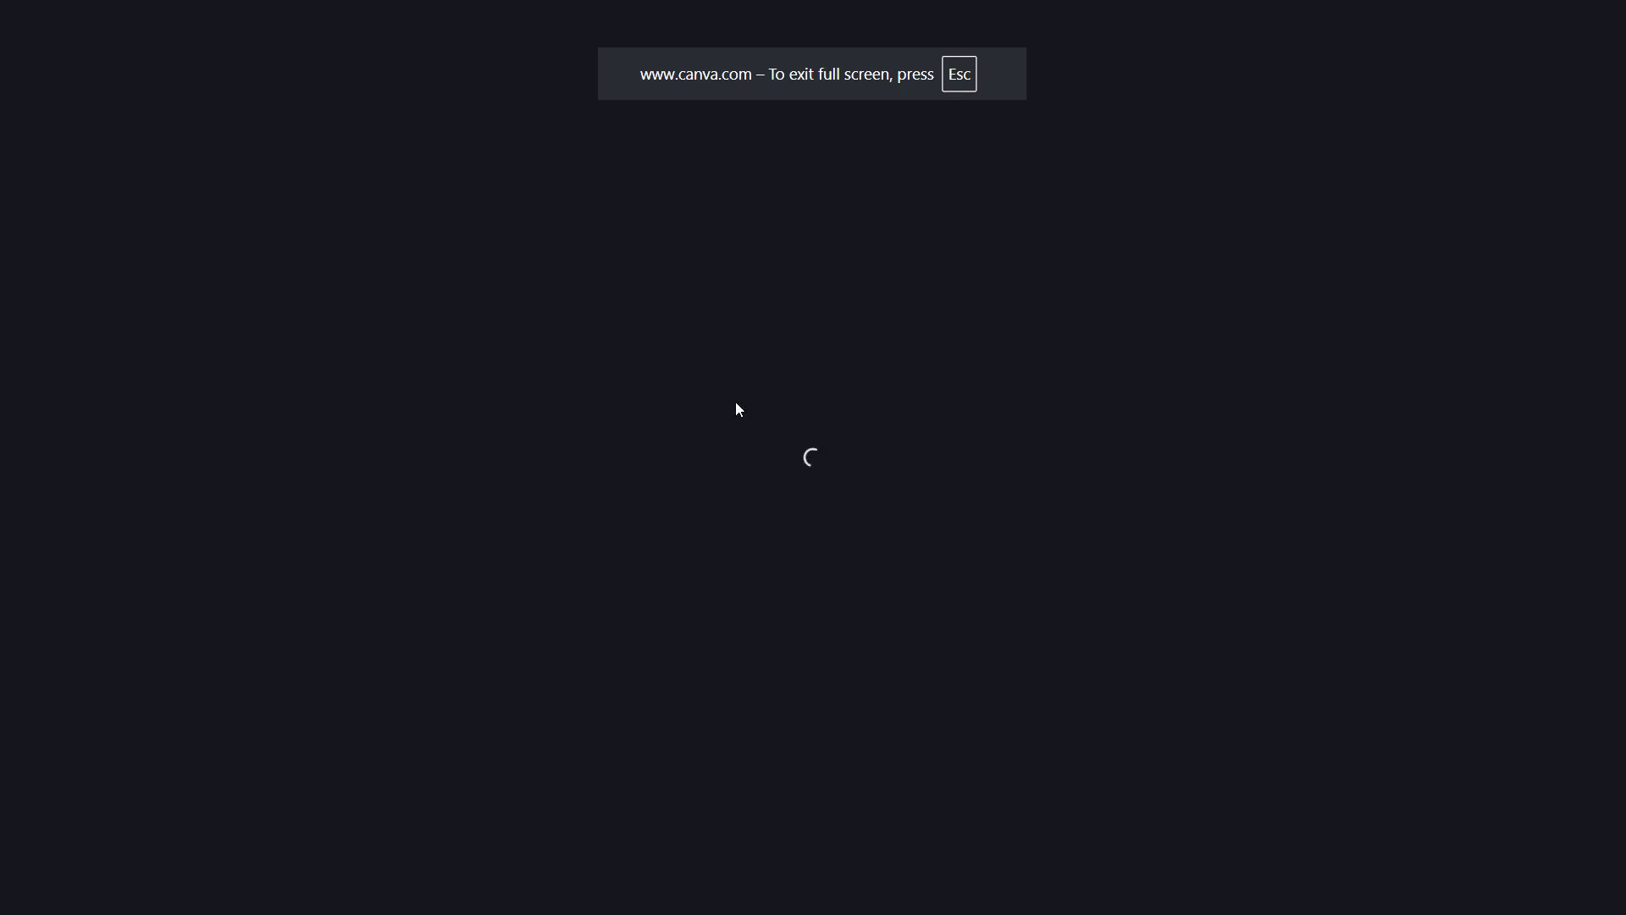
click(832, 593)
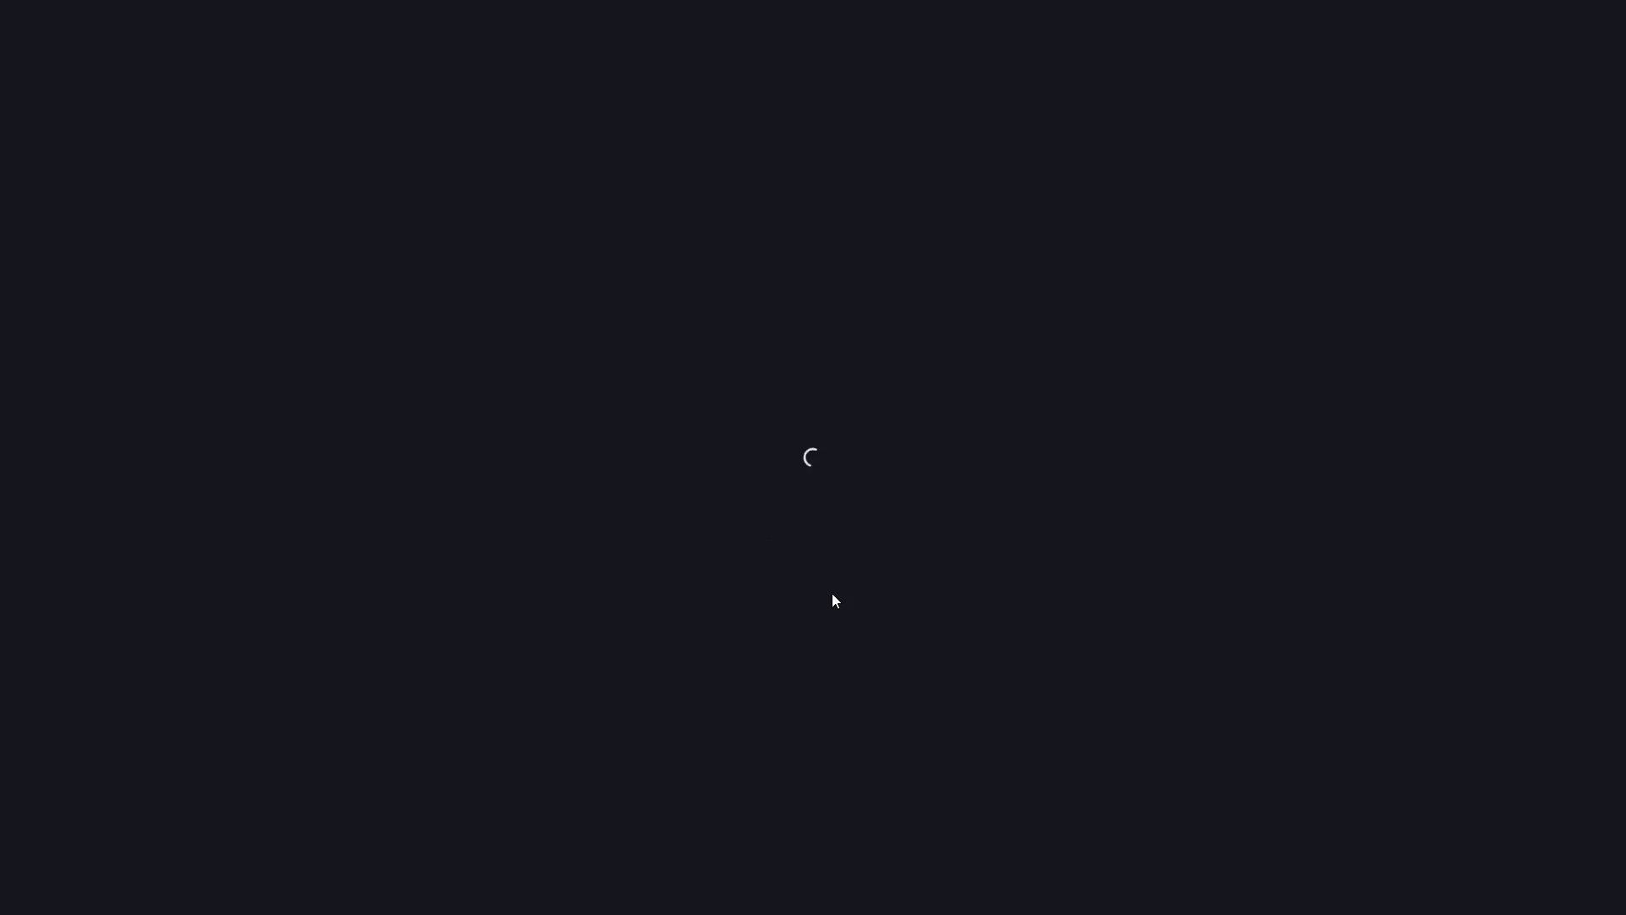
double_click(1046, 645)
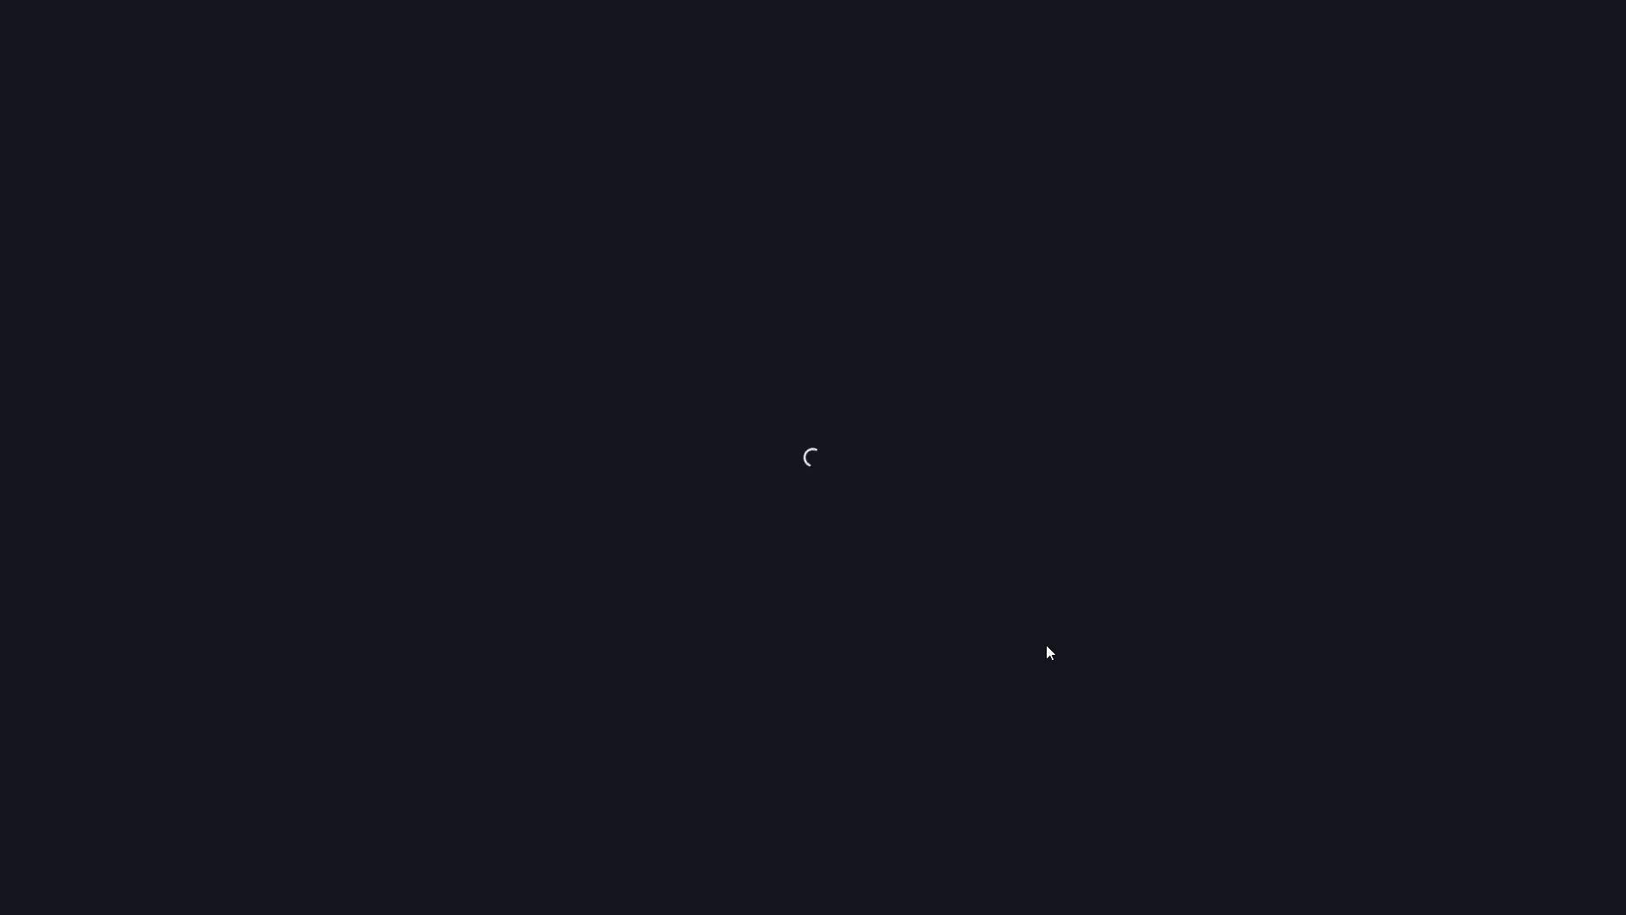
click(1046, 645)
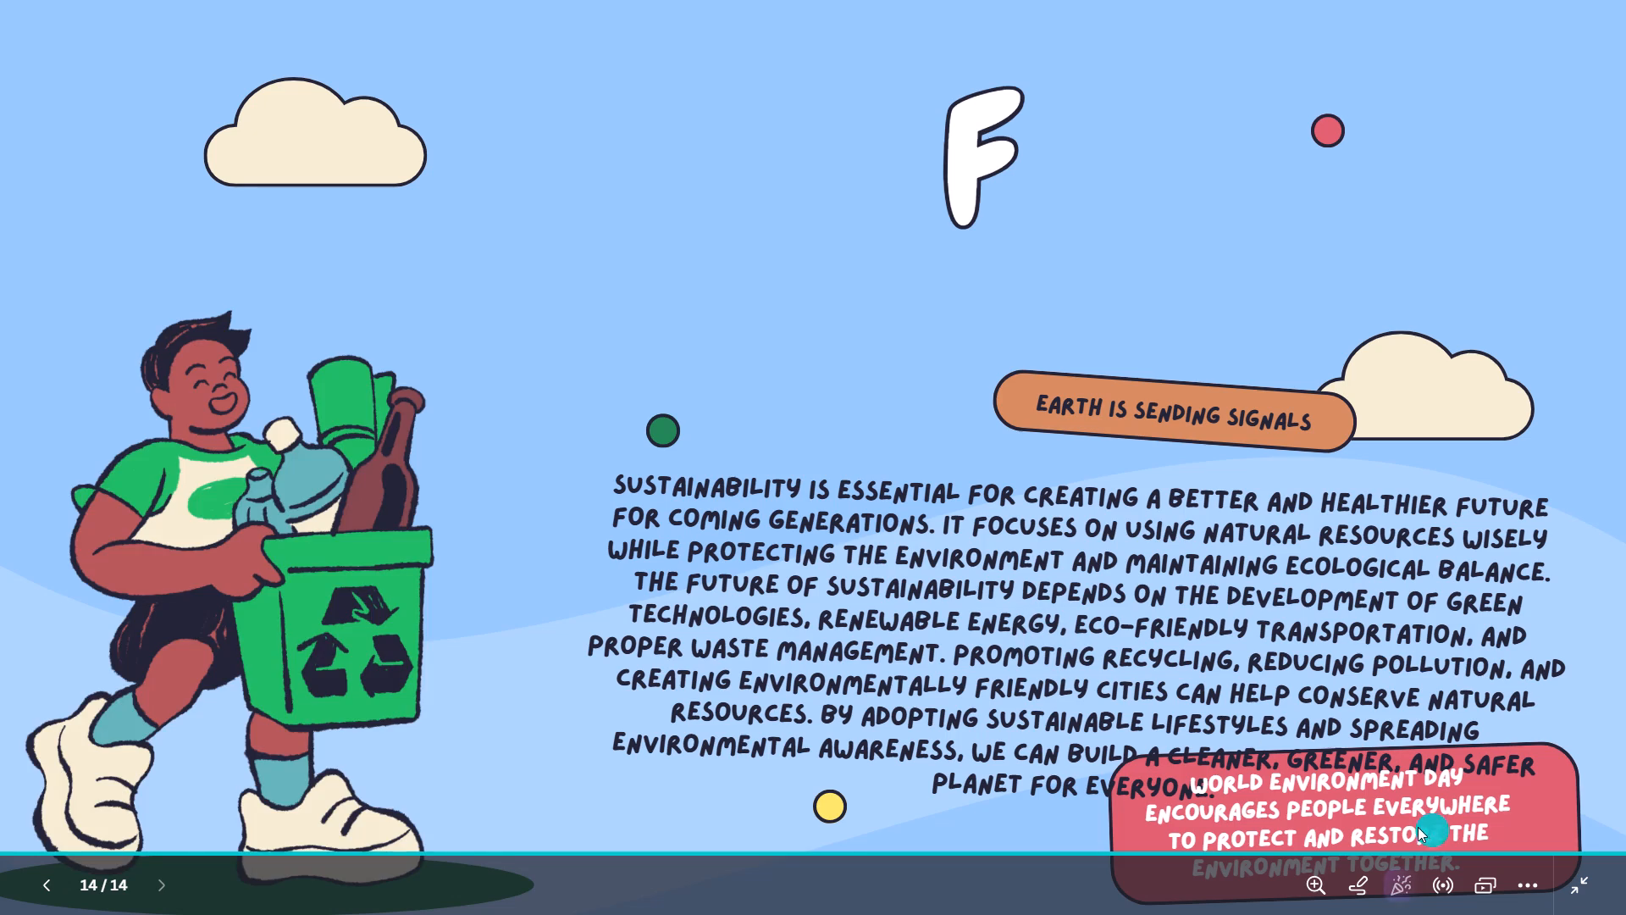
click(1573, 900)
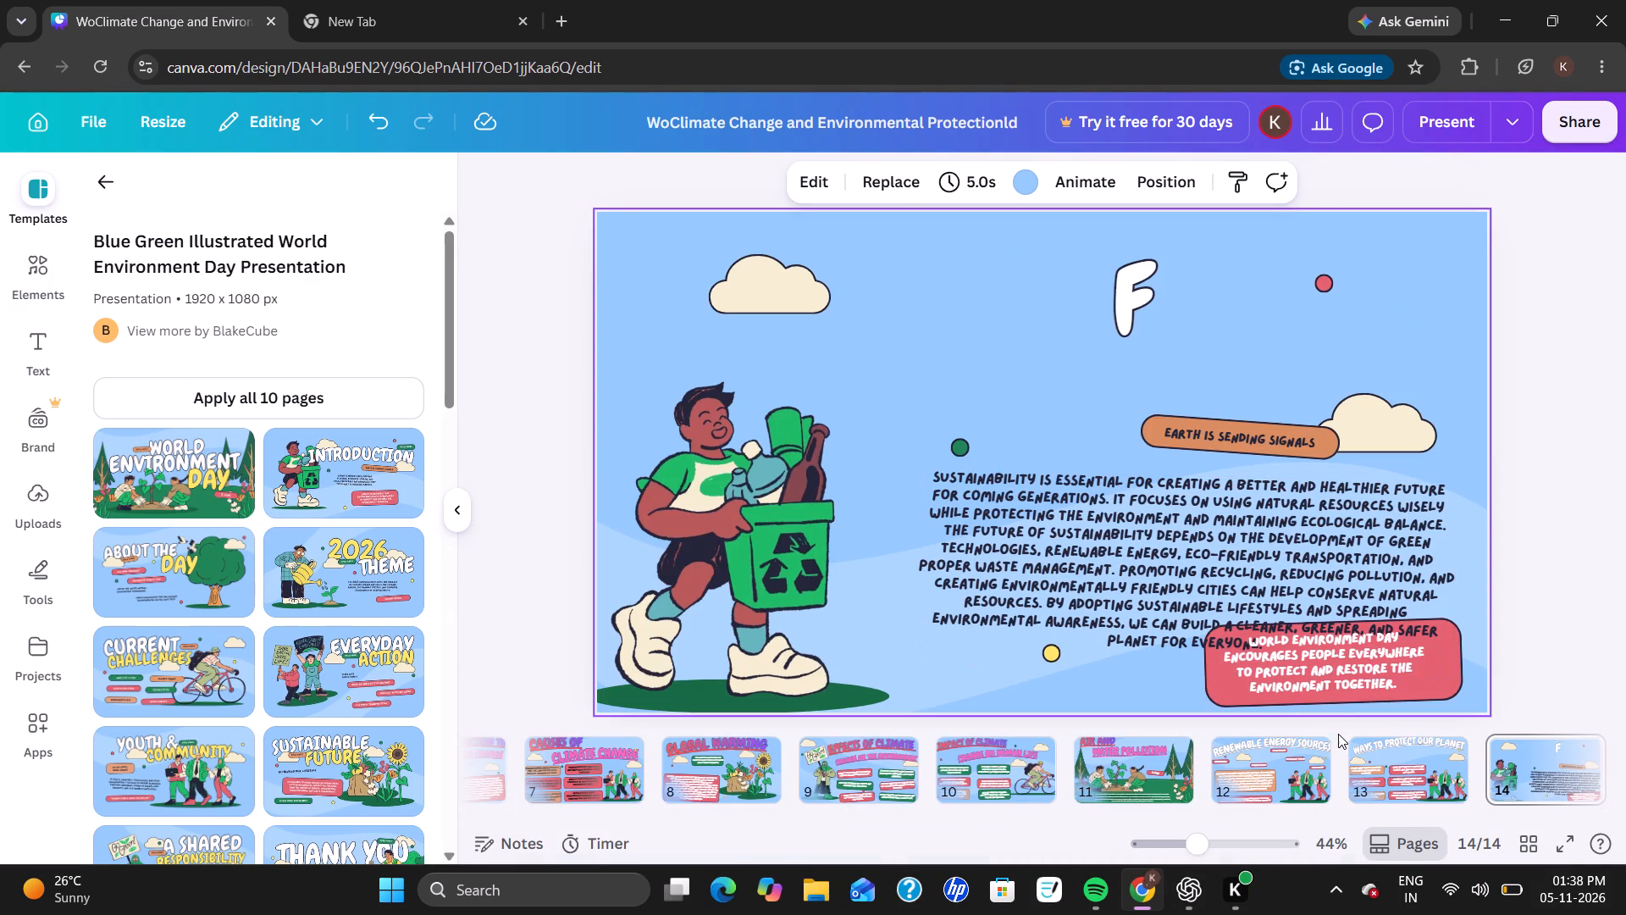
Complete the page 14 title text as Future of Sustainability.
scroll(1338, 734, left, 3)
click(1160, 307)
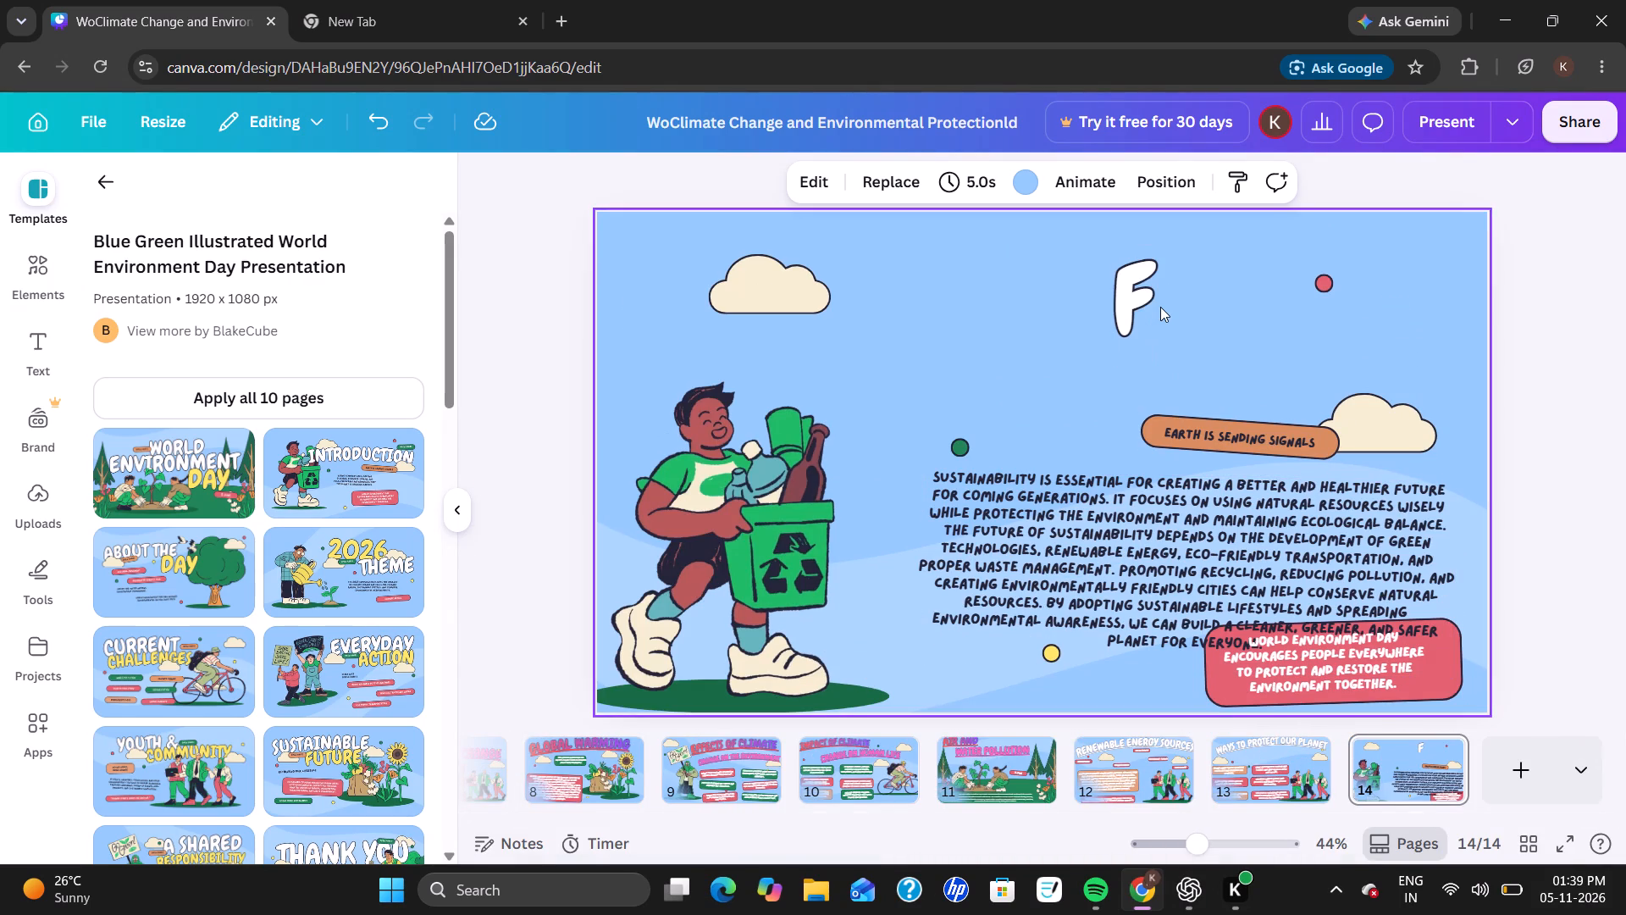
click(1147, 297)
click(1147, 297)
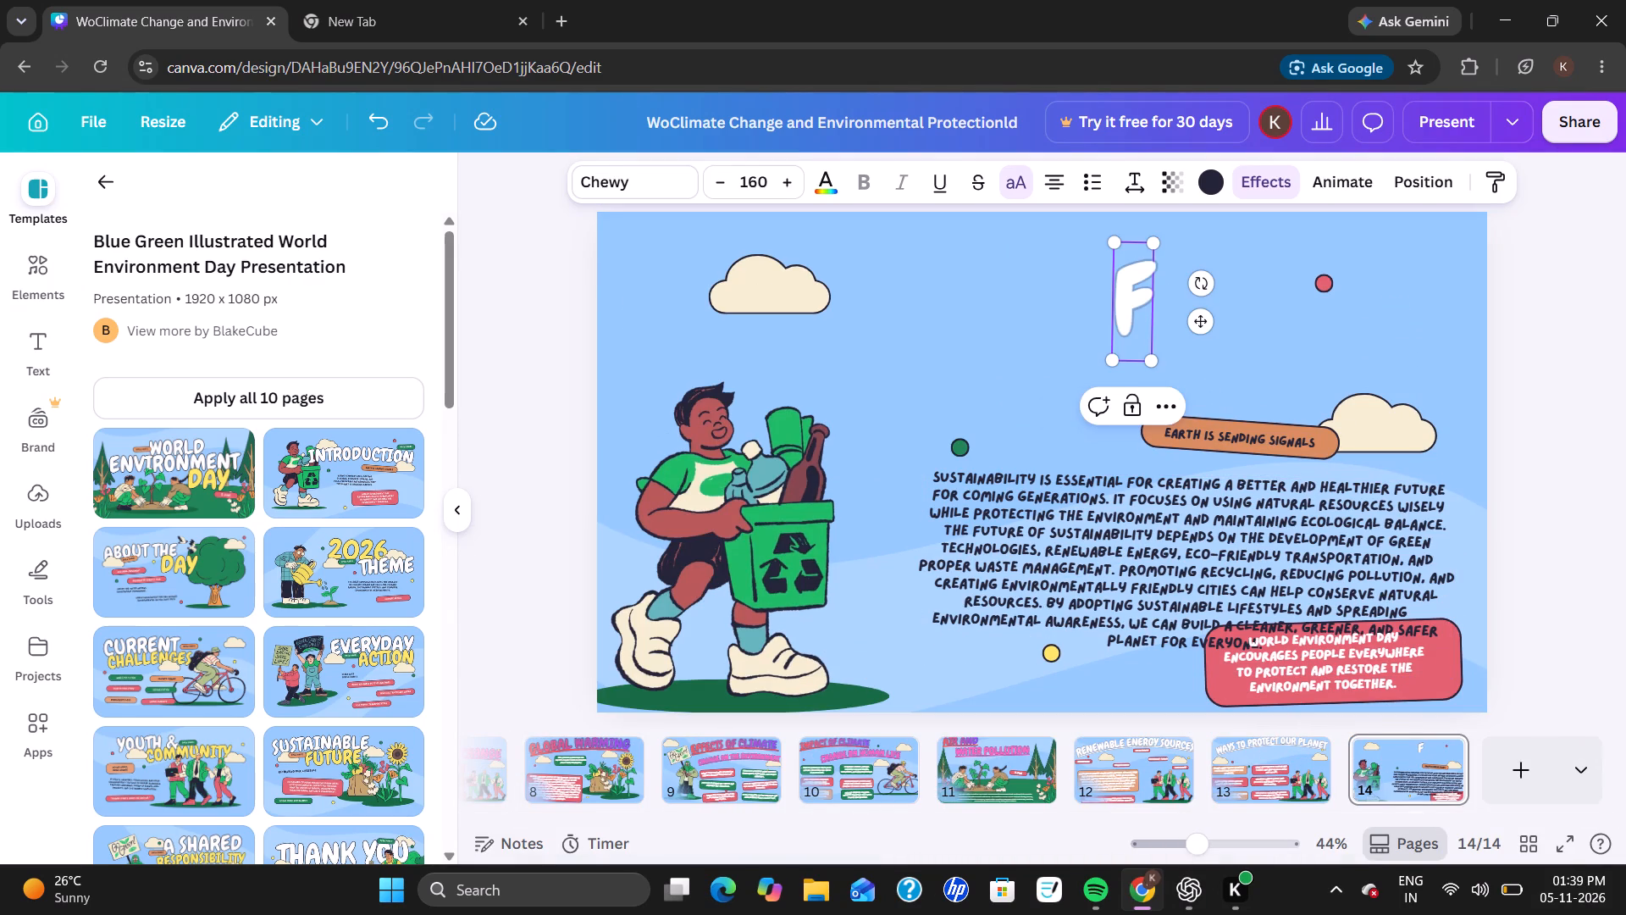
key(u)
text(ture of)
key(space)
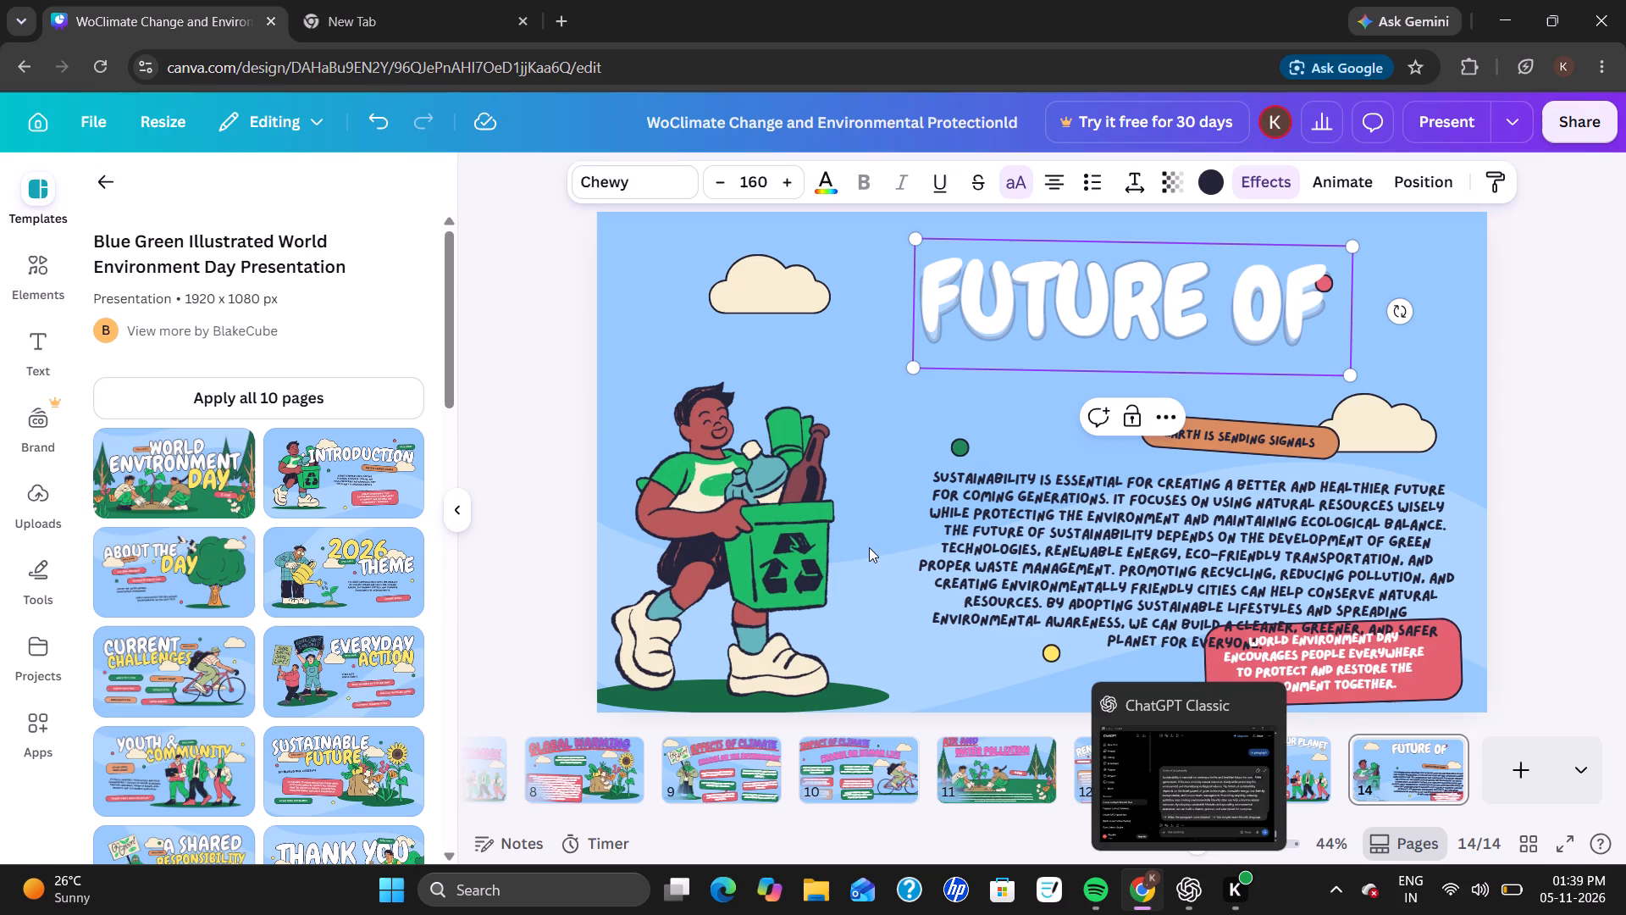
key(space)
text(sy)
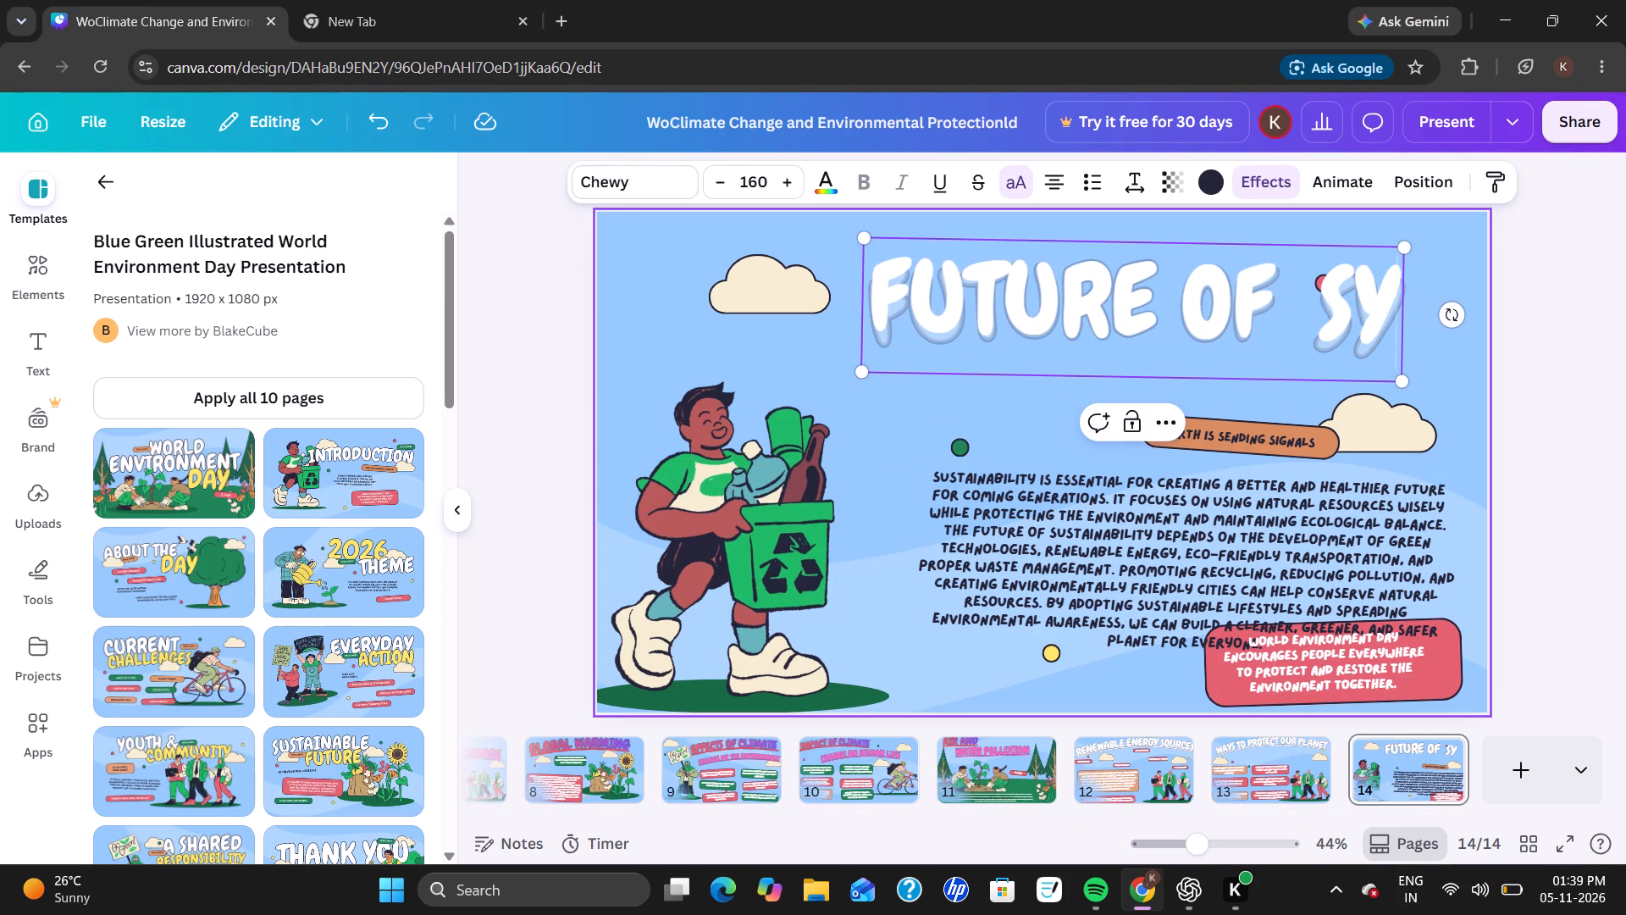
key(BackSpace)
text(ustainability)
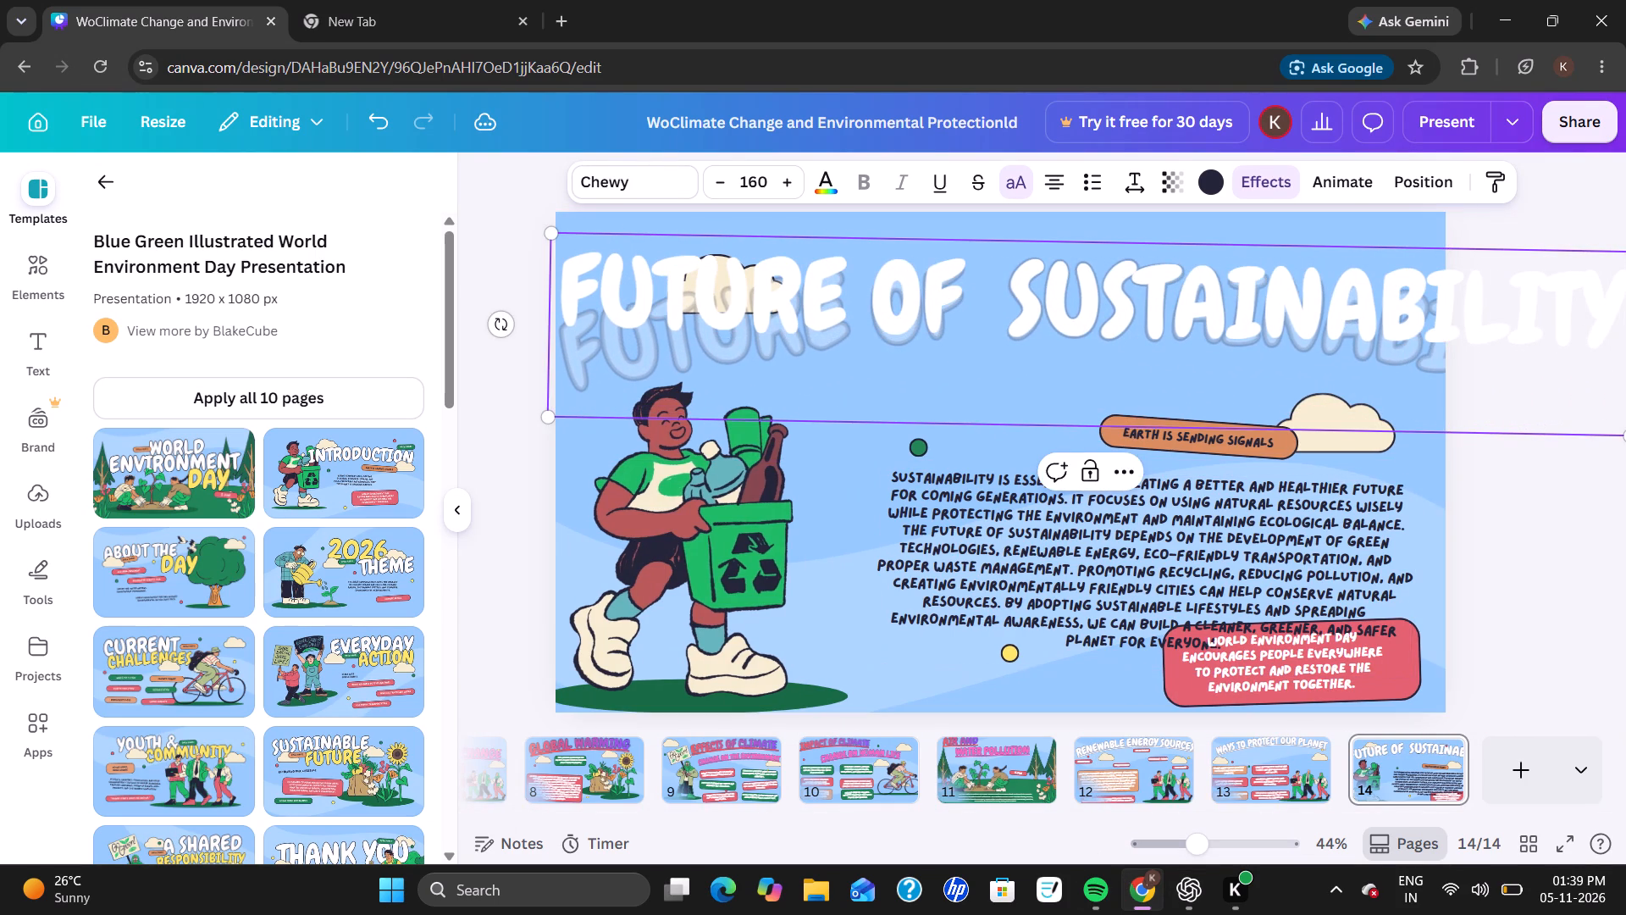
Reduce the Future of Sustainability title's font size to 110.
triple_click(736, 181)
click(736, 181)
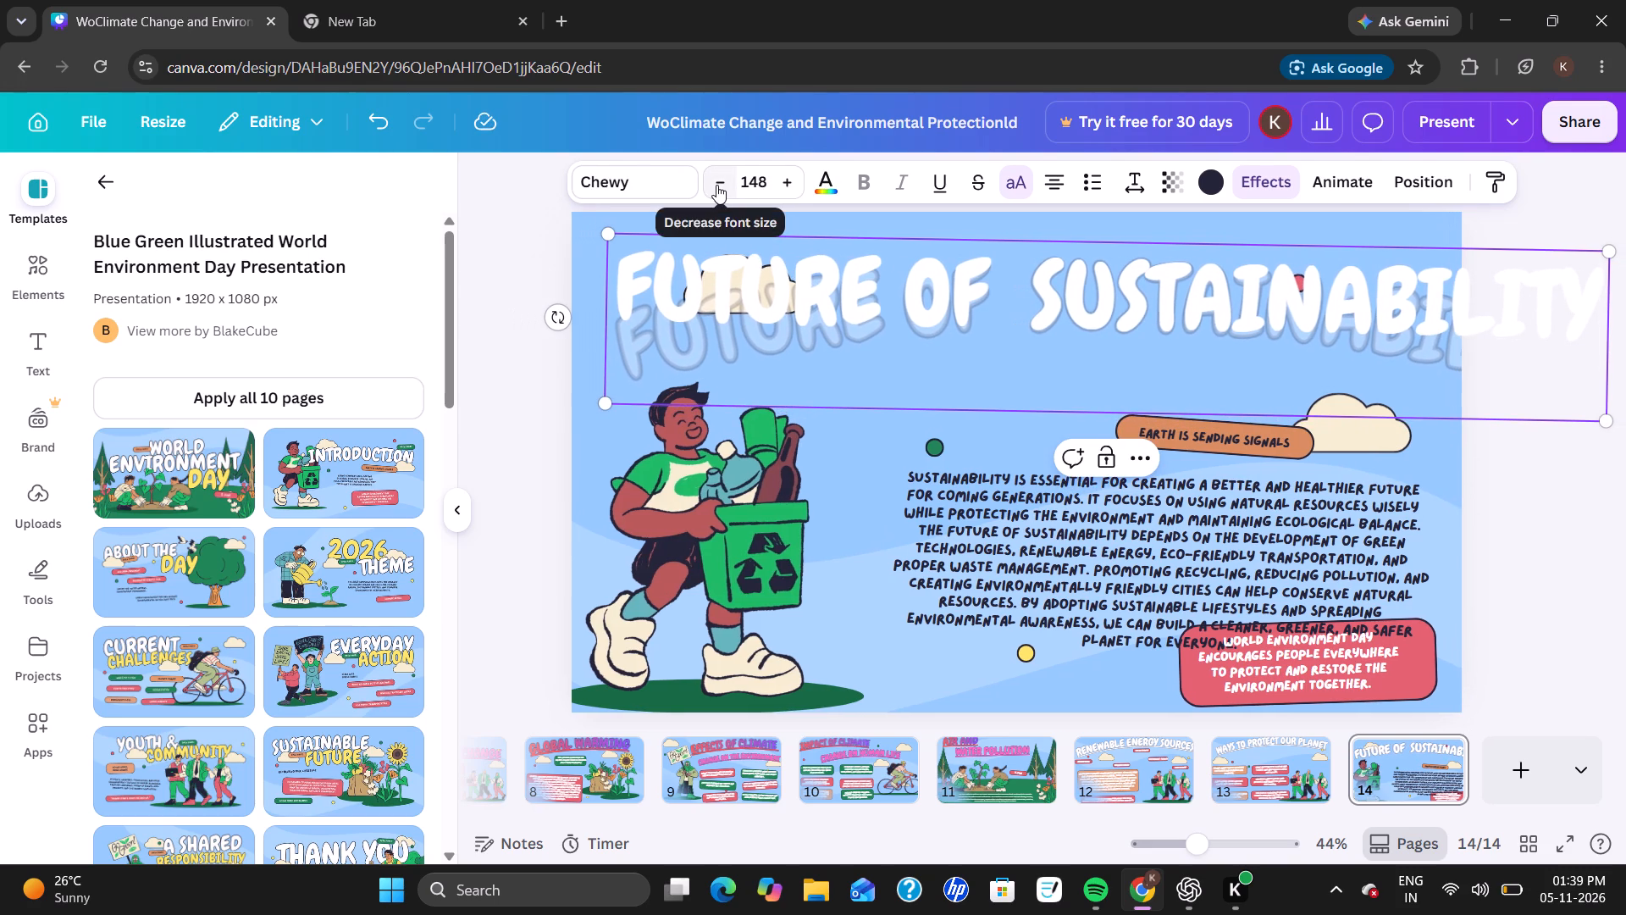
triple_click(716, 185)
double_click(716, 185)
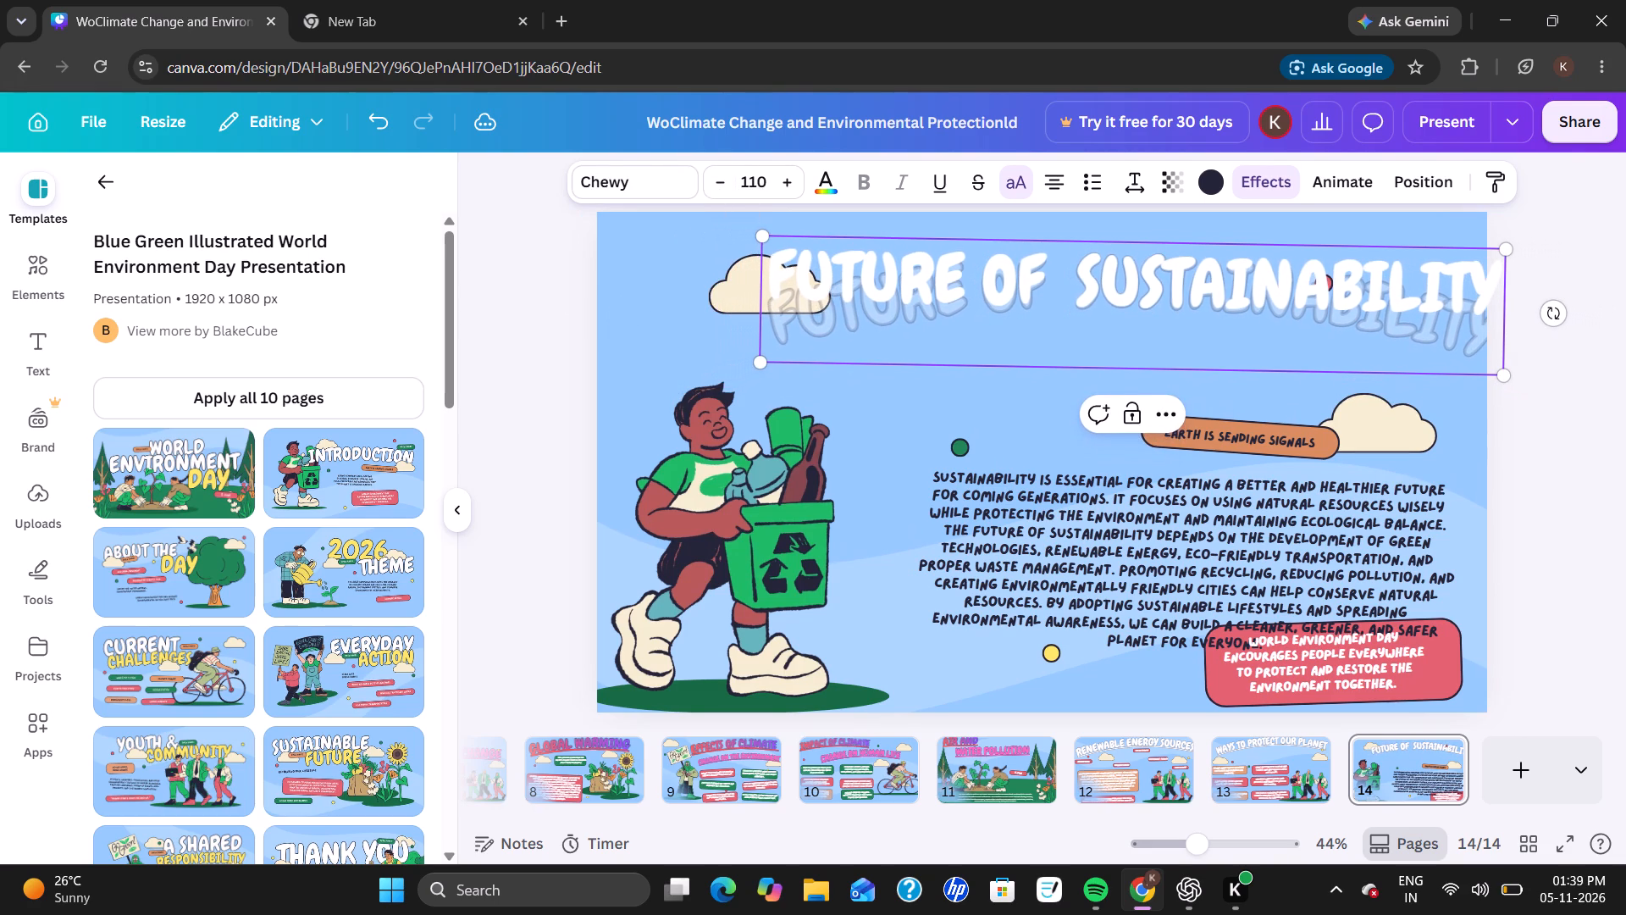
drag(904, 337, 909, 346)
click(742, 306)
drag(742, 306, 700, 304)
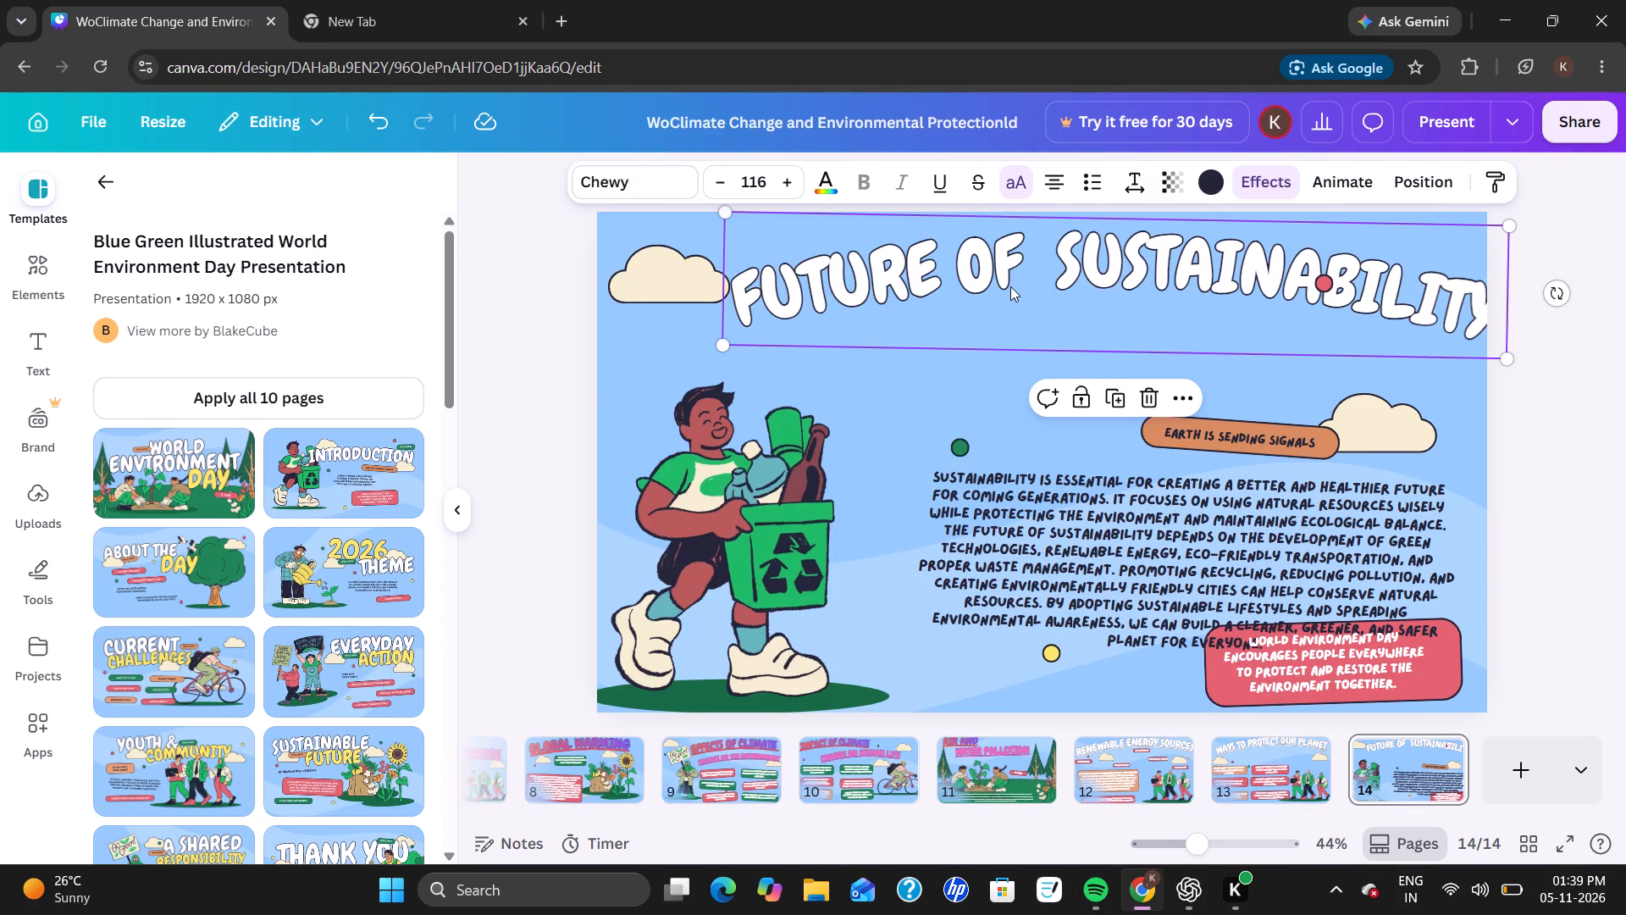
drag(1010, 286, 964, 281)
click(1559, 386)
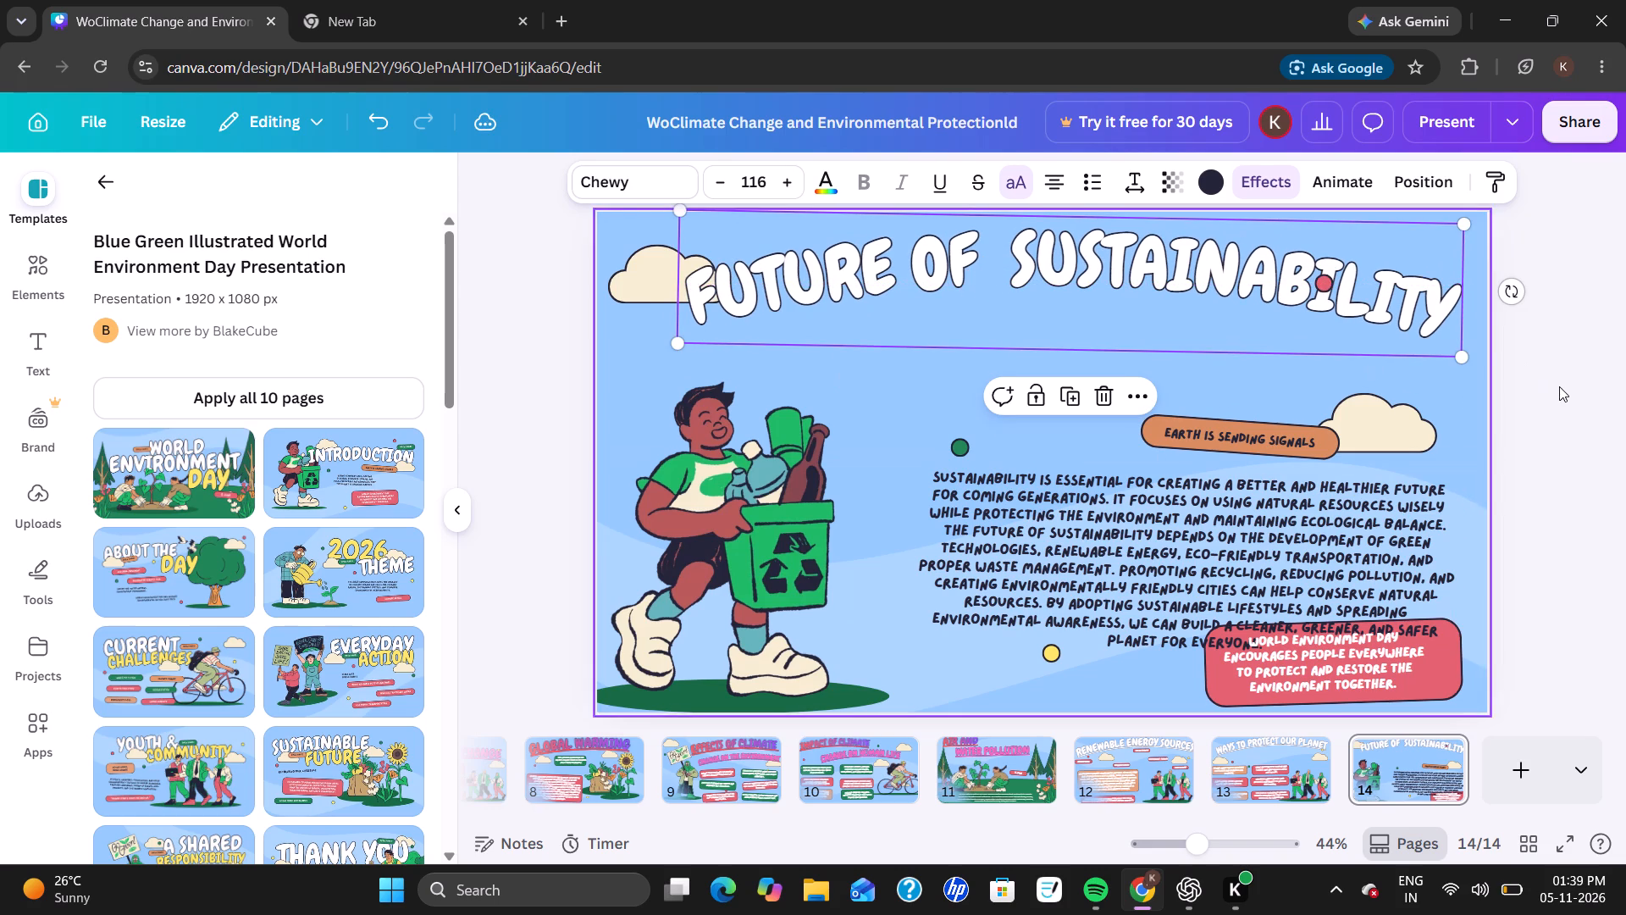
click(1289, 252)
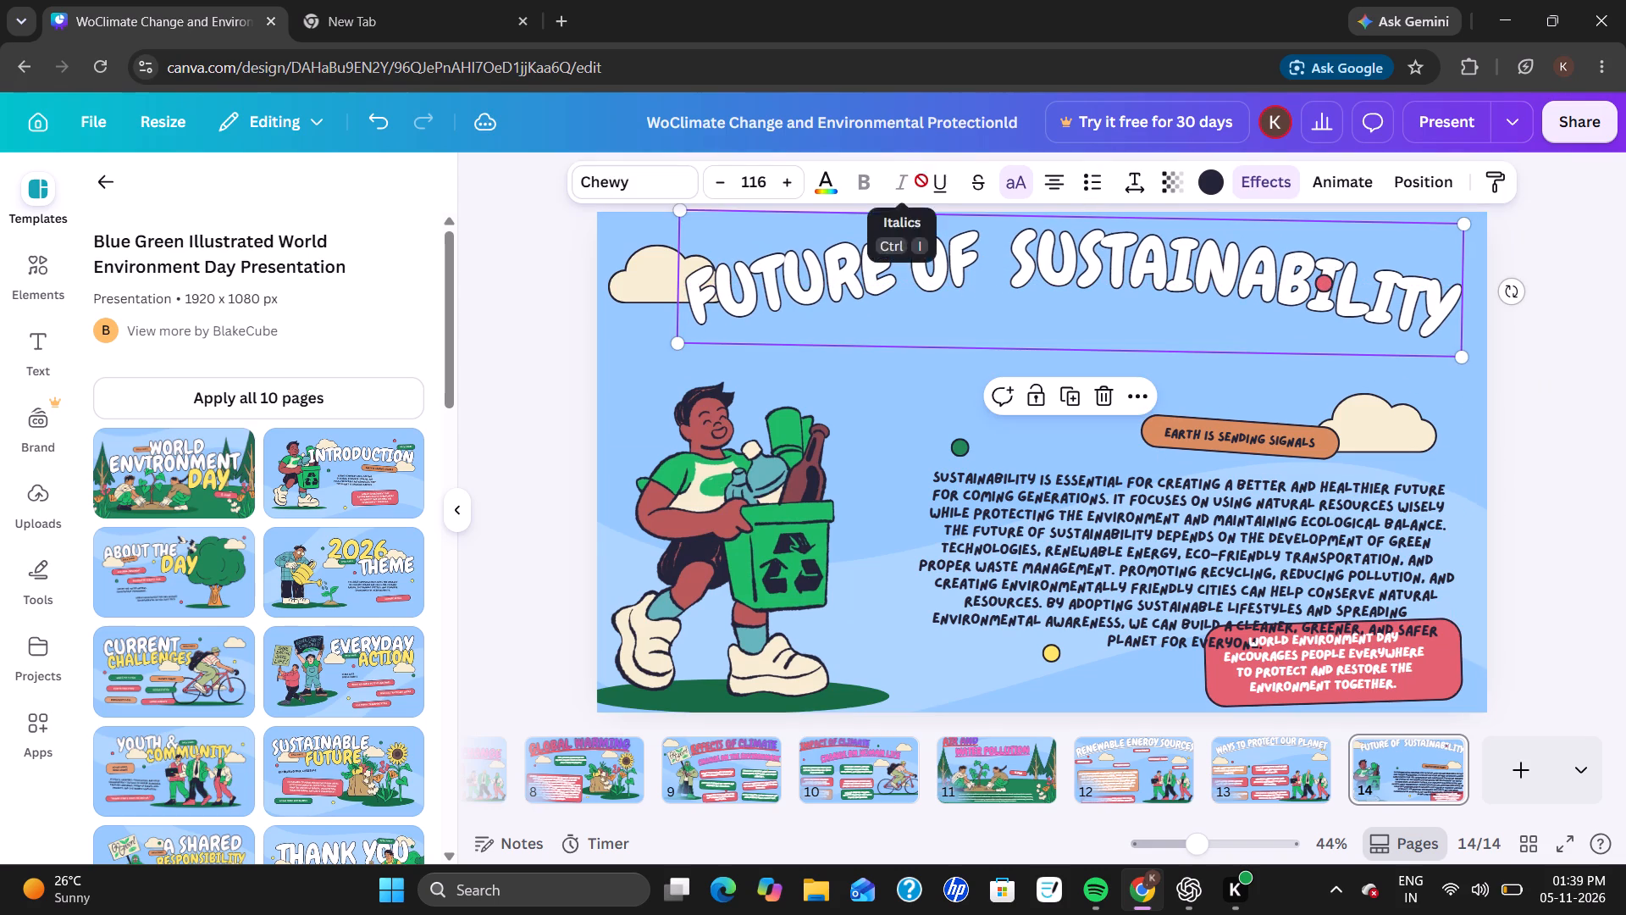
Underline the Future of Sustainability title on page 14.
click(941, 185)
click(1482, 371)
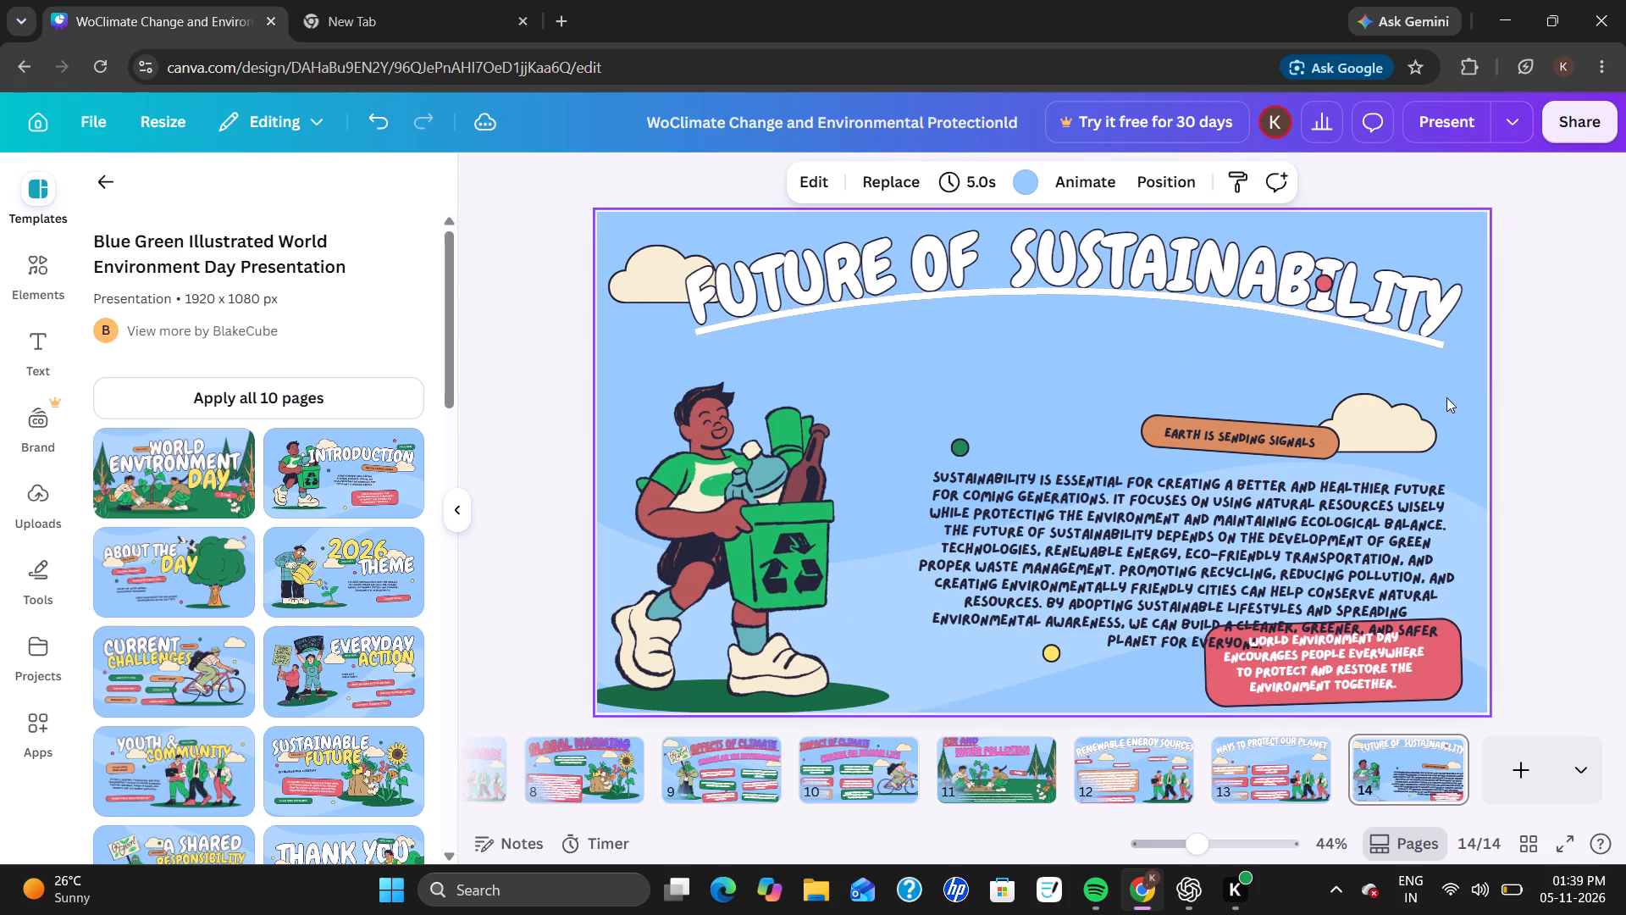
Move the lower cloud and the orange Earth Is Sending Signals label with its text up beneath the title.
drag(1416, 416, 1444, 373)
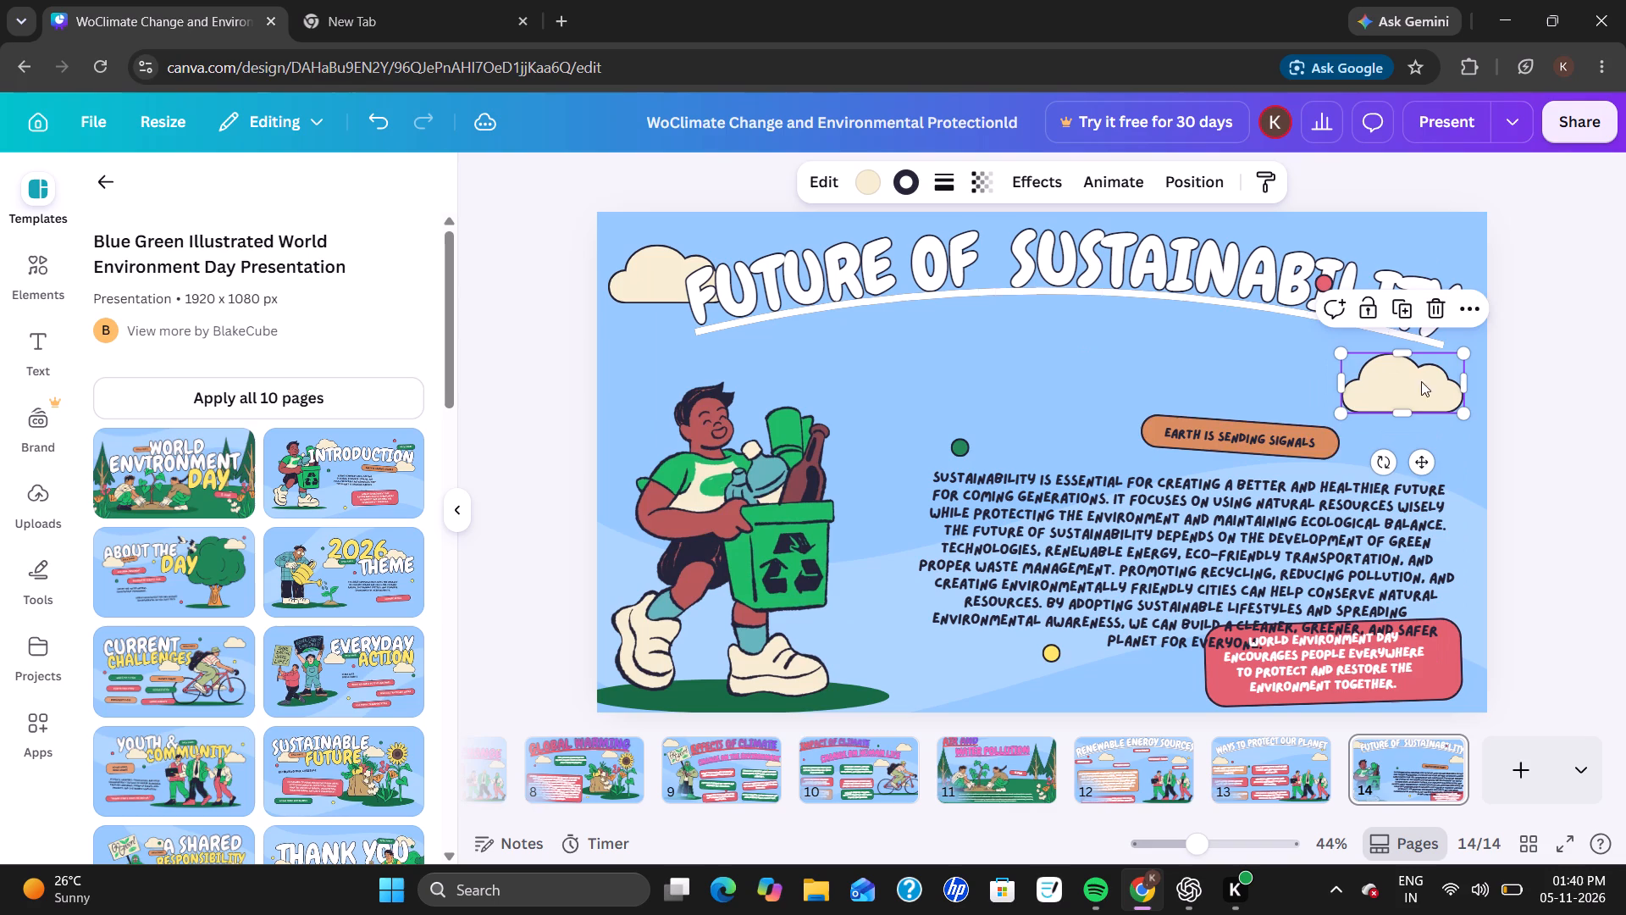
drag(1320, 428, 1198, 378)
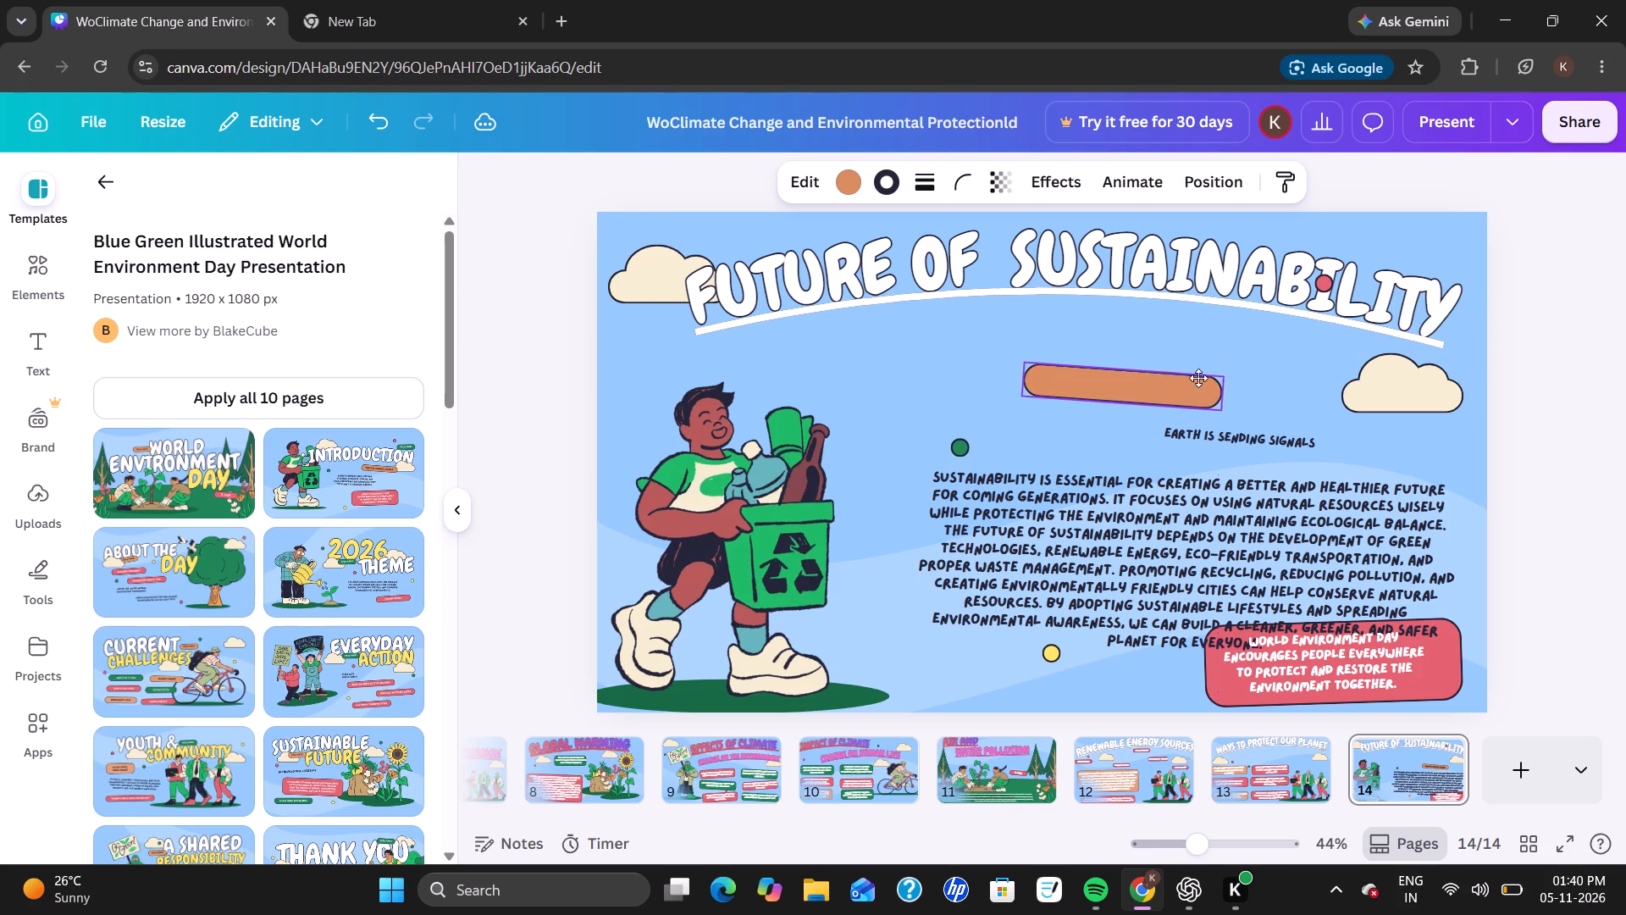
drag(1198, 378, 1175, 341)
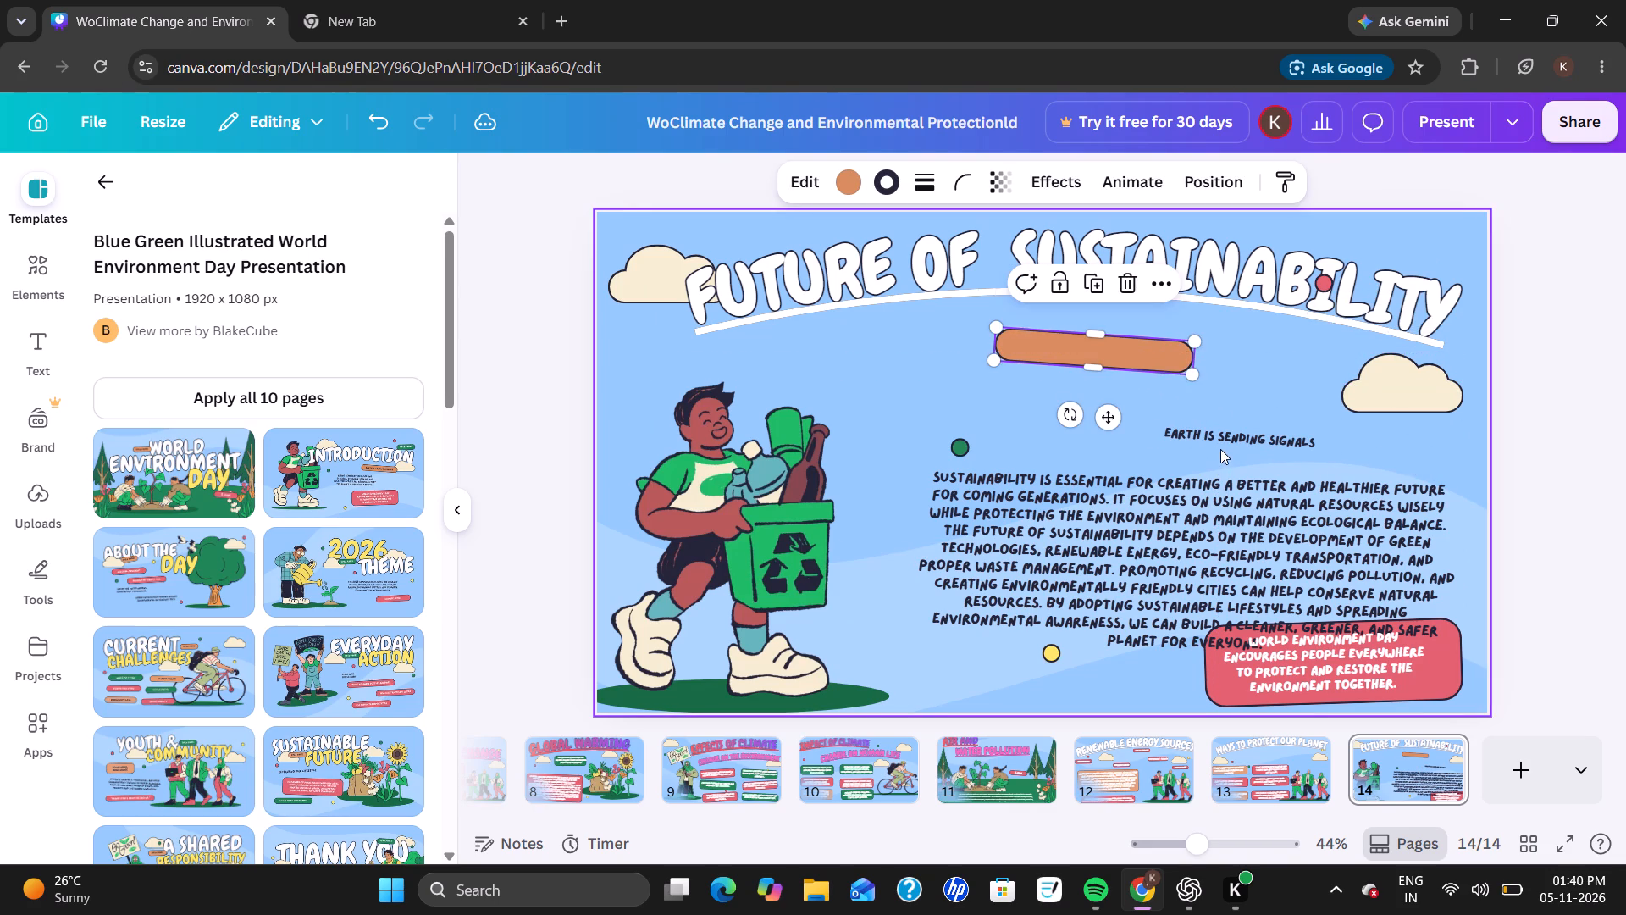
click(1222, 445)
click(1224, 441)
drag(1224, 441, 1072, 357)
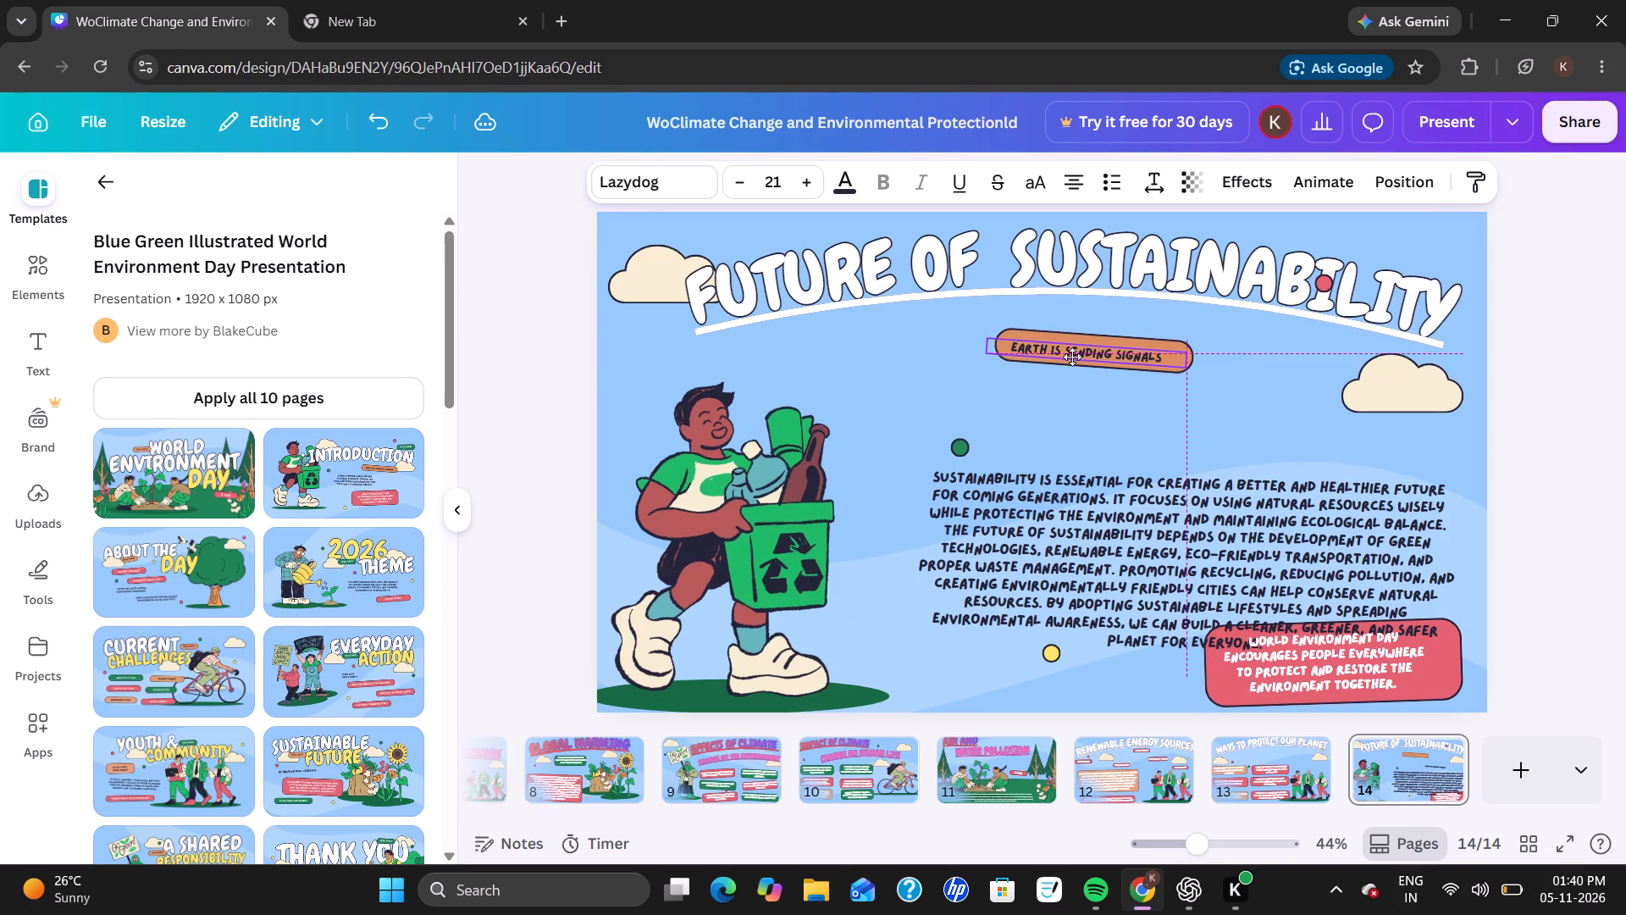
drag(1072, 357, 1080, 357)
click(1625, 485)
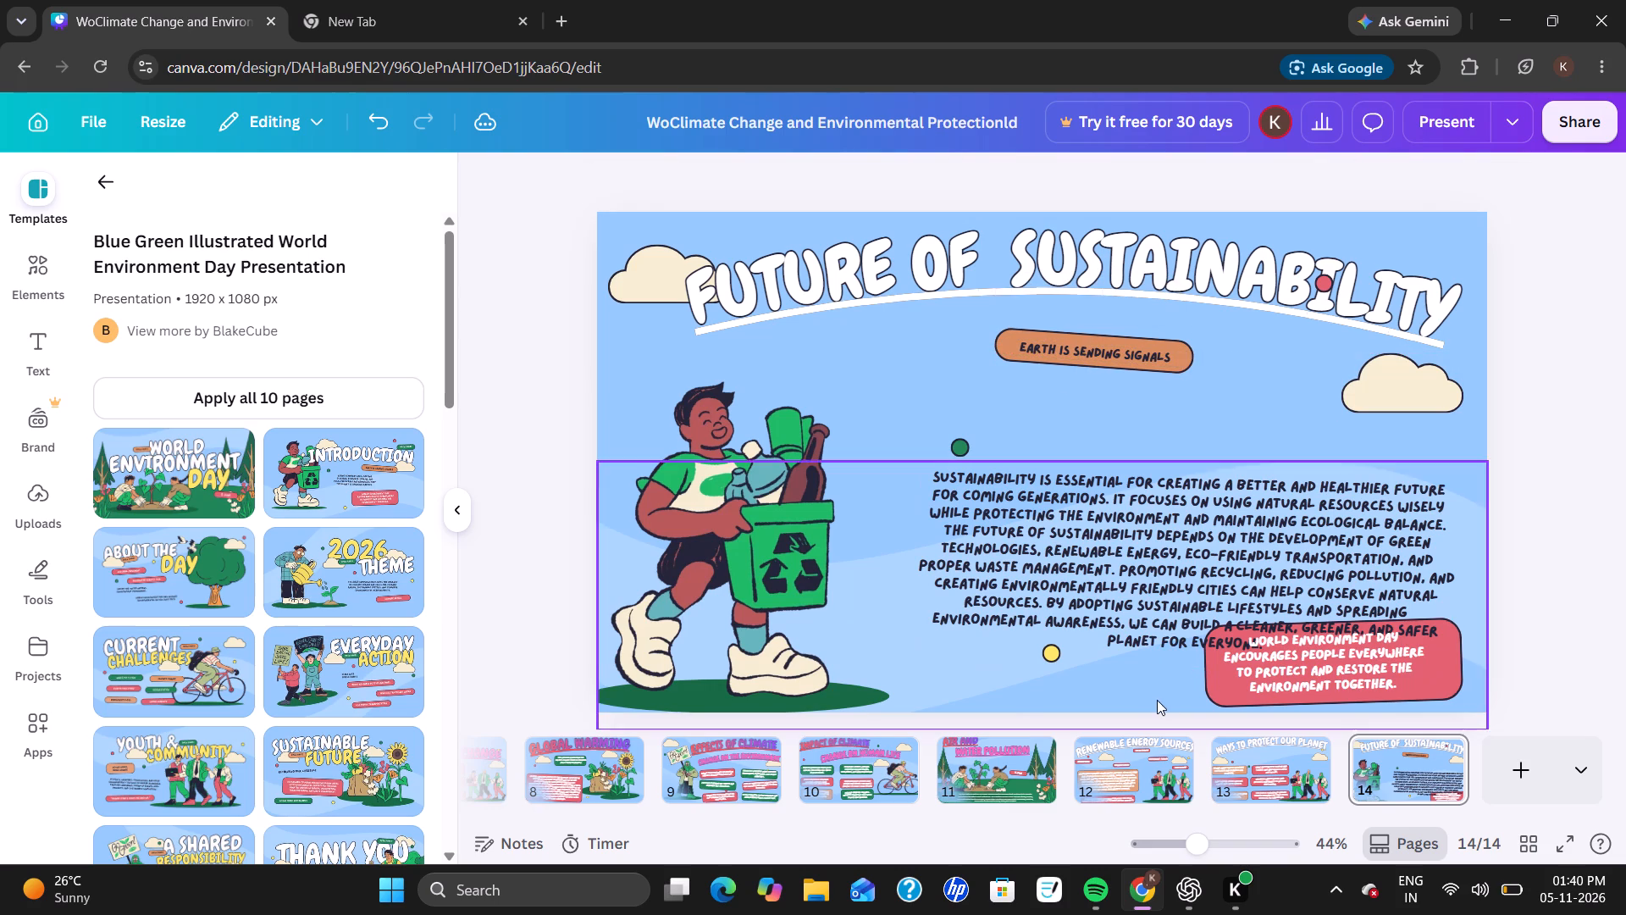
Move the green dot up beside the recycling figure's head and raise the sustainability paragraph clear of the red box.
drag(1151, 595, 1122, 530)
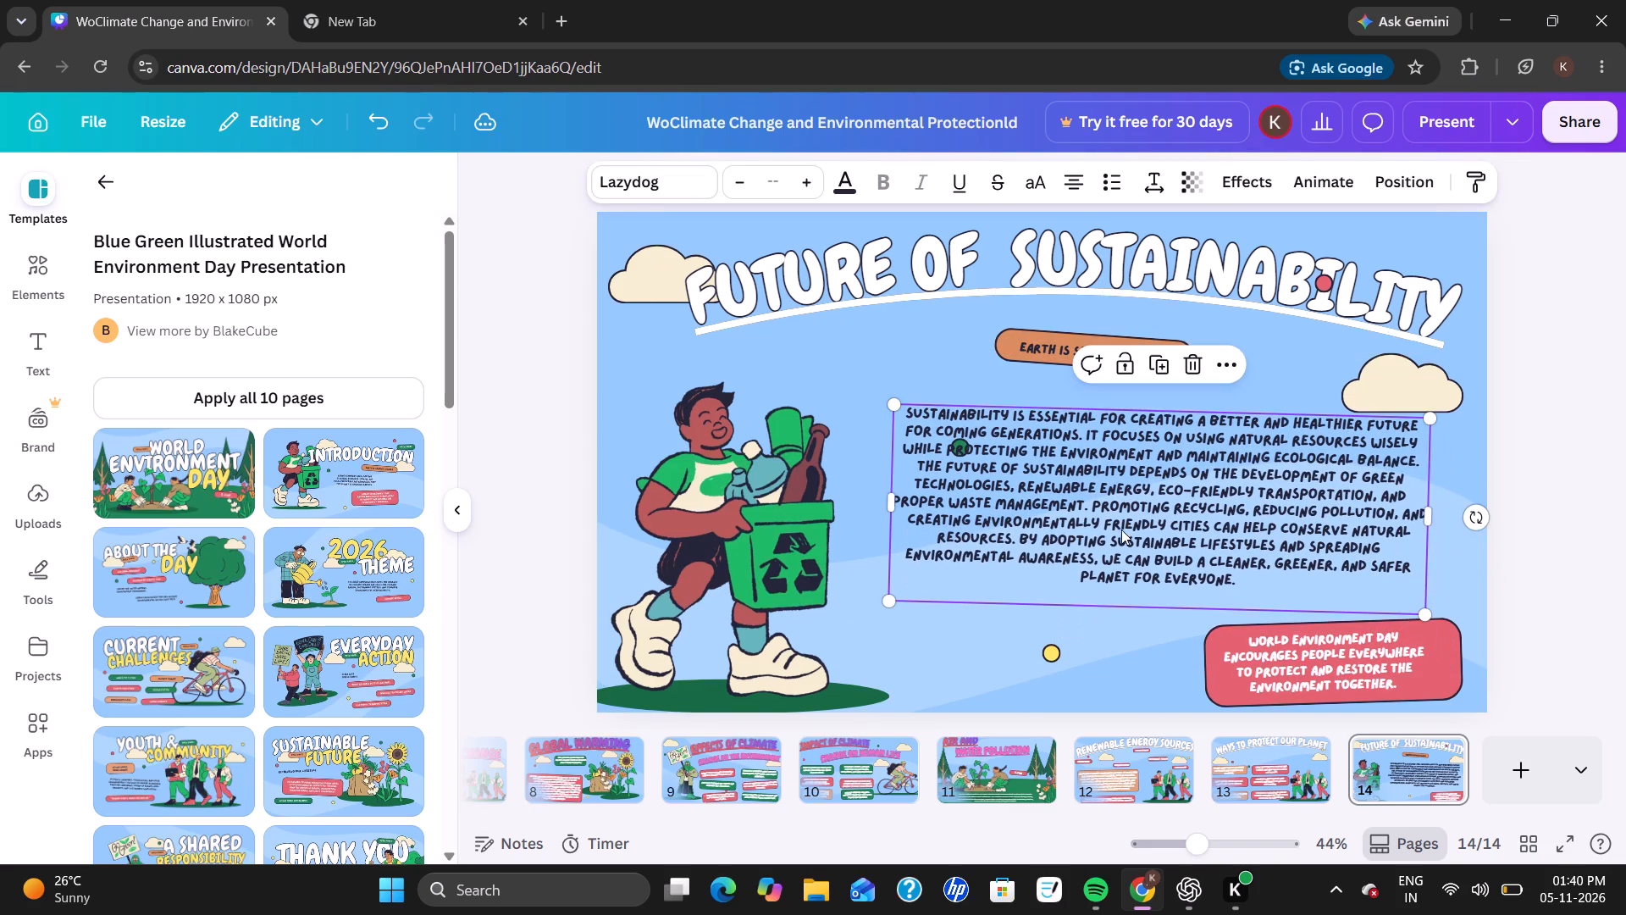
click(959, 439)
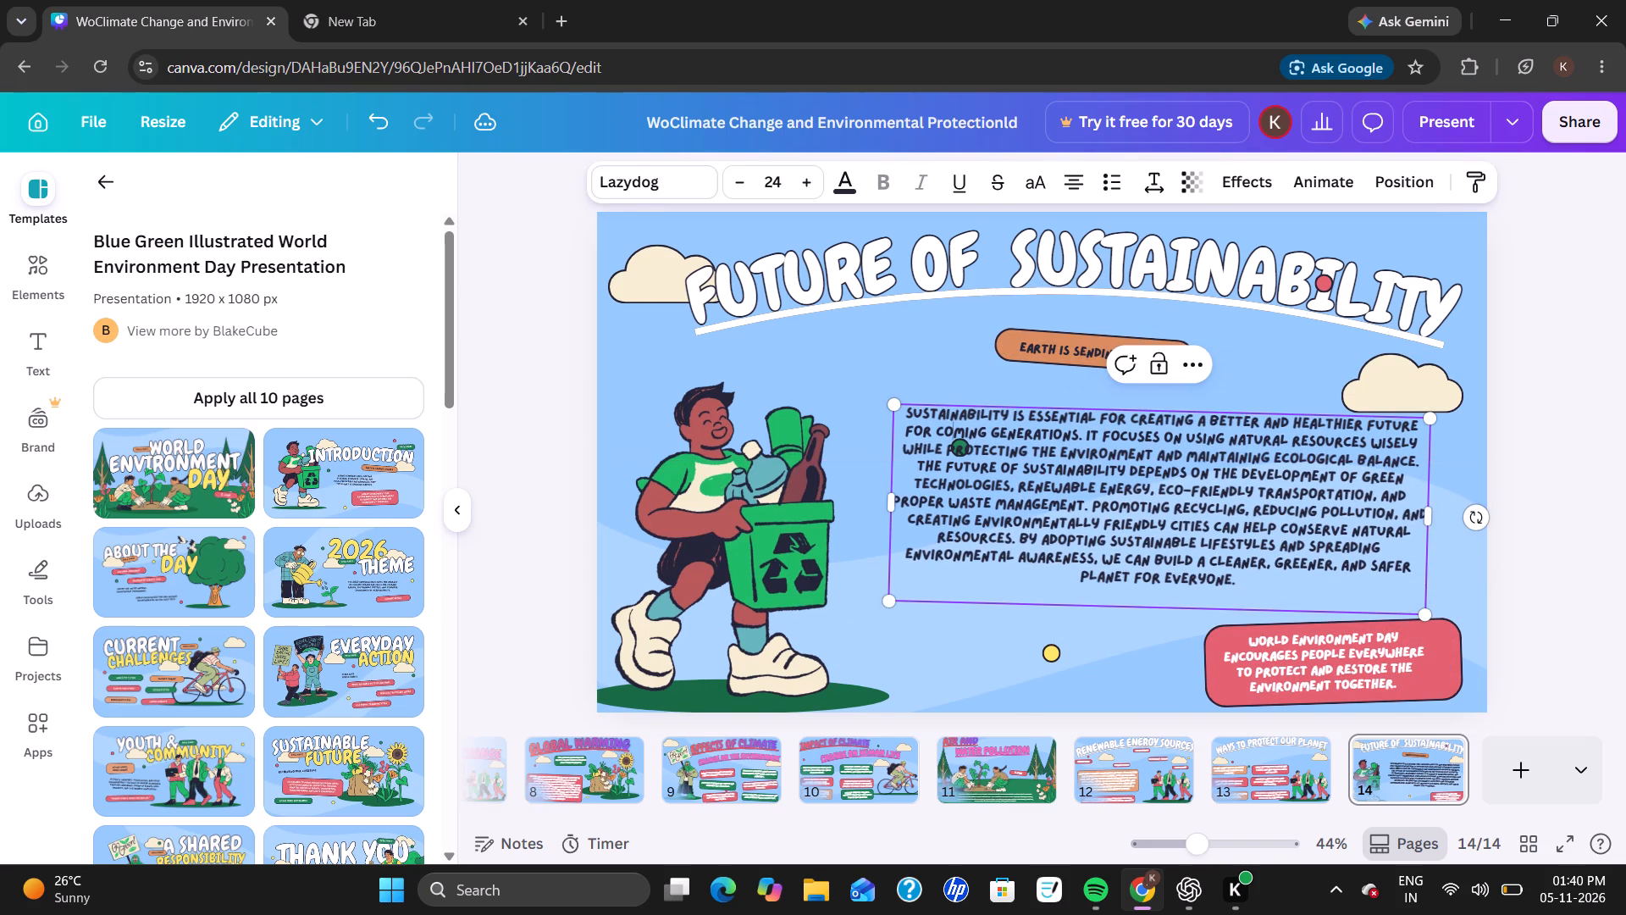
click(959, 447)
click(1528, 403)
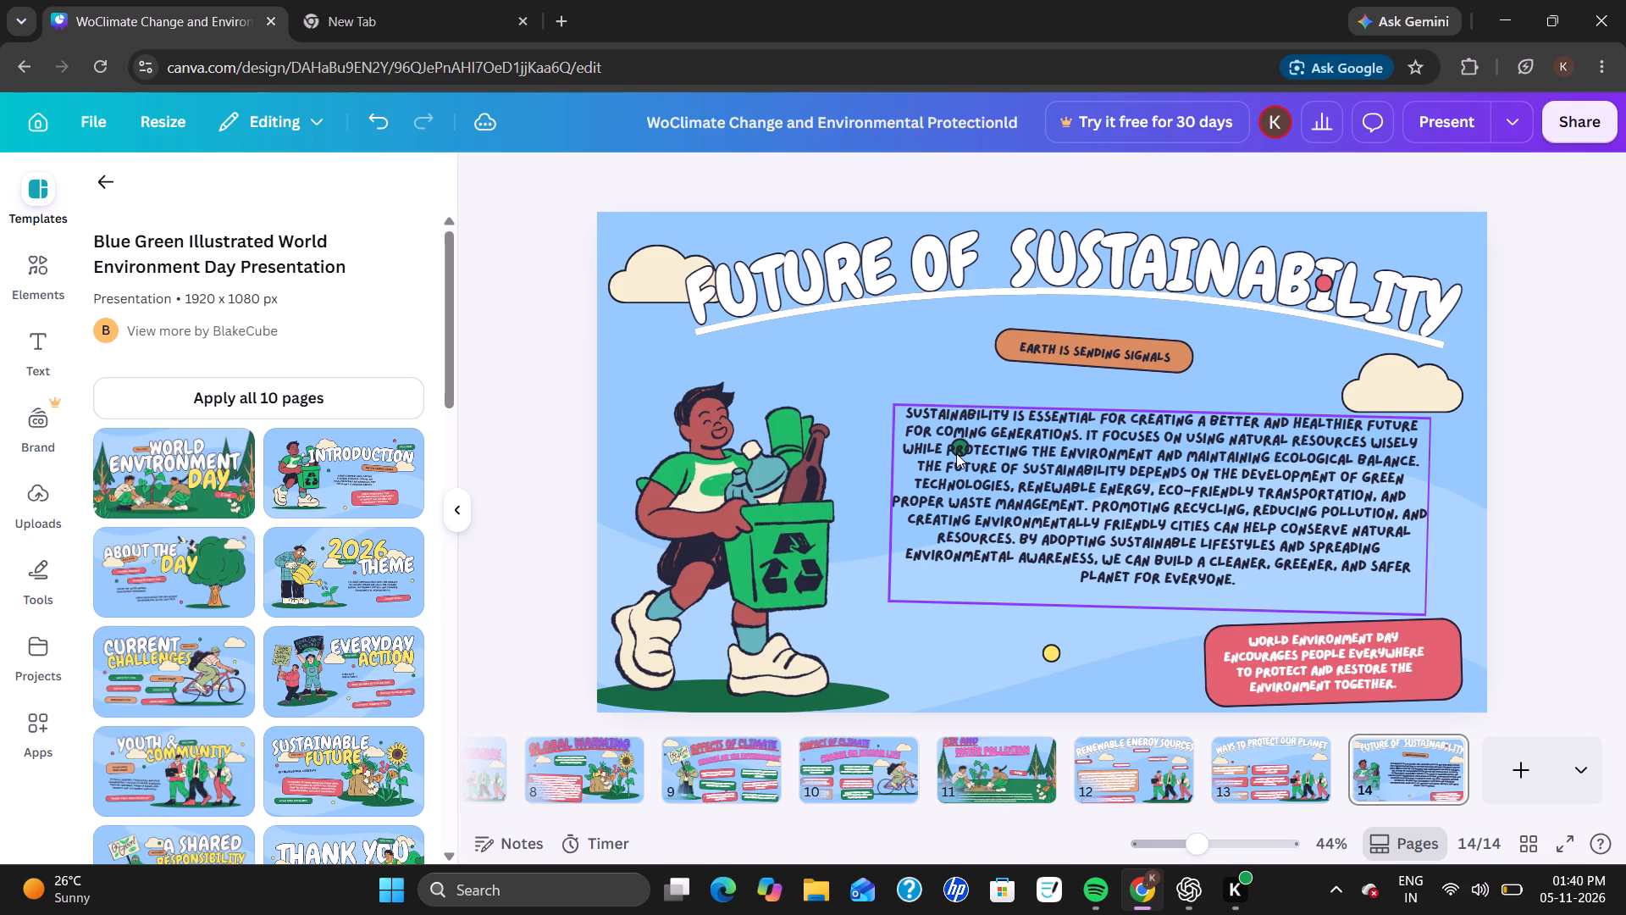
drag(959, 473, 1019, 518)
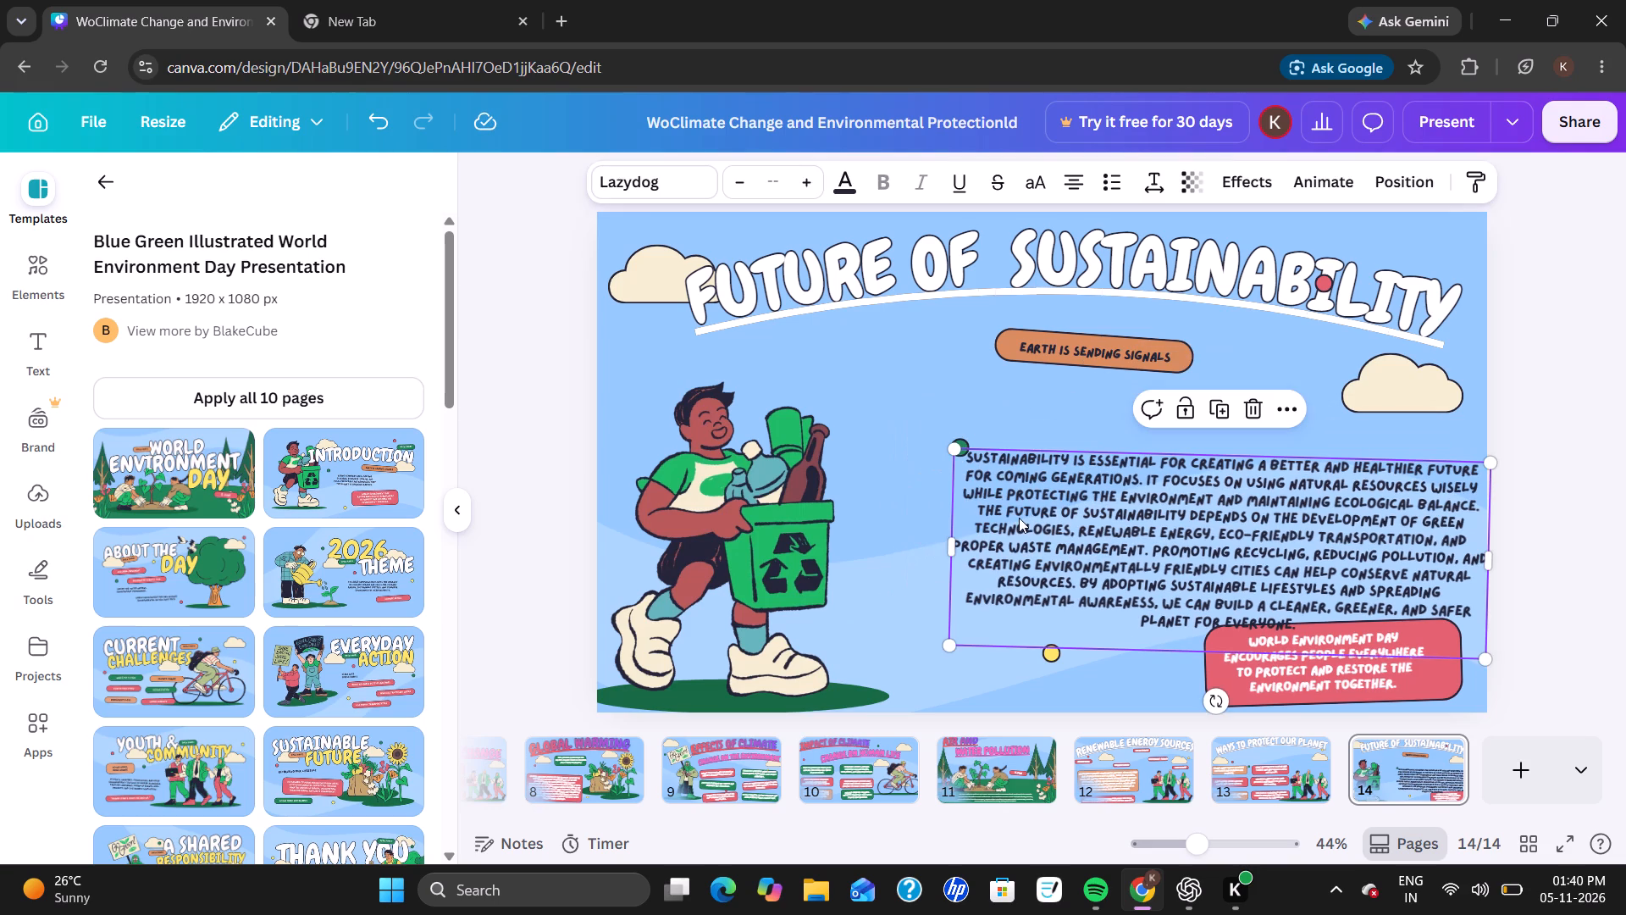
drag(963, 441, 853, 400)
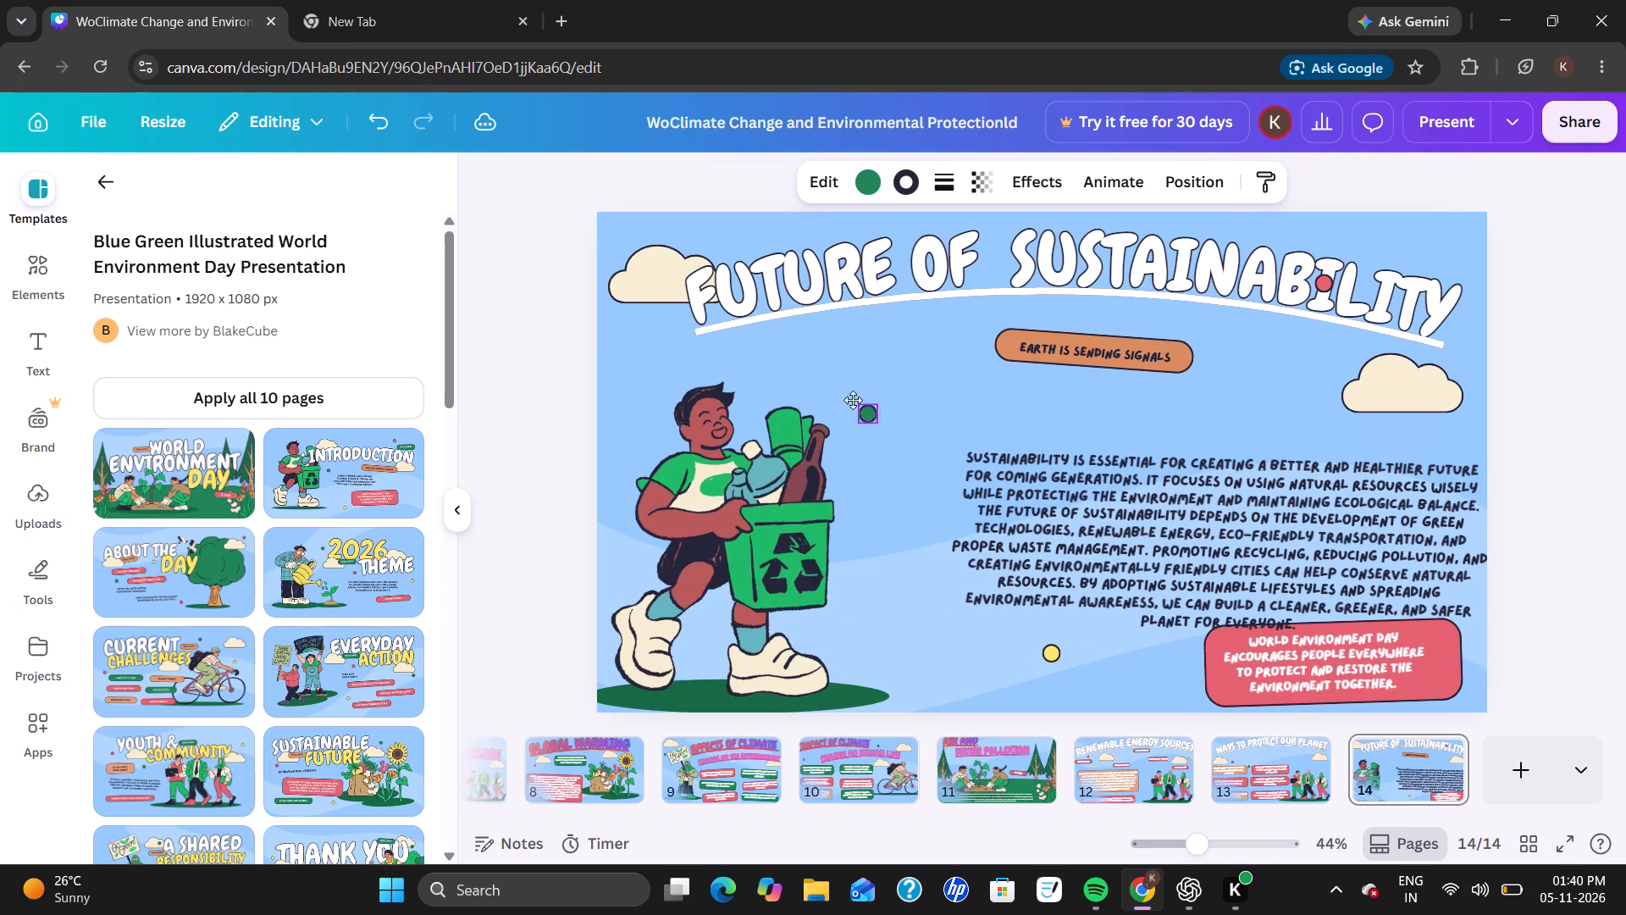
drag(853, 400, 848, 374)
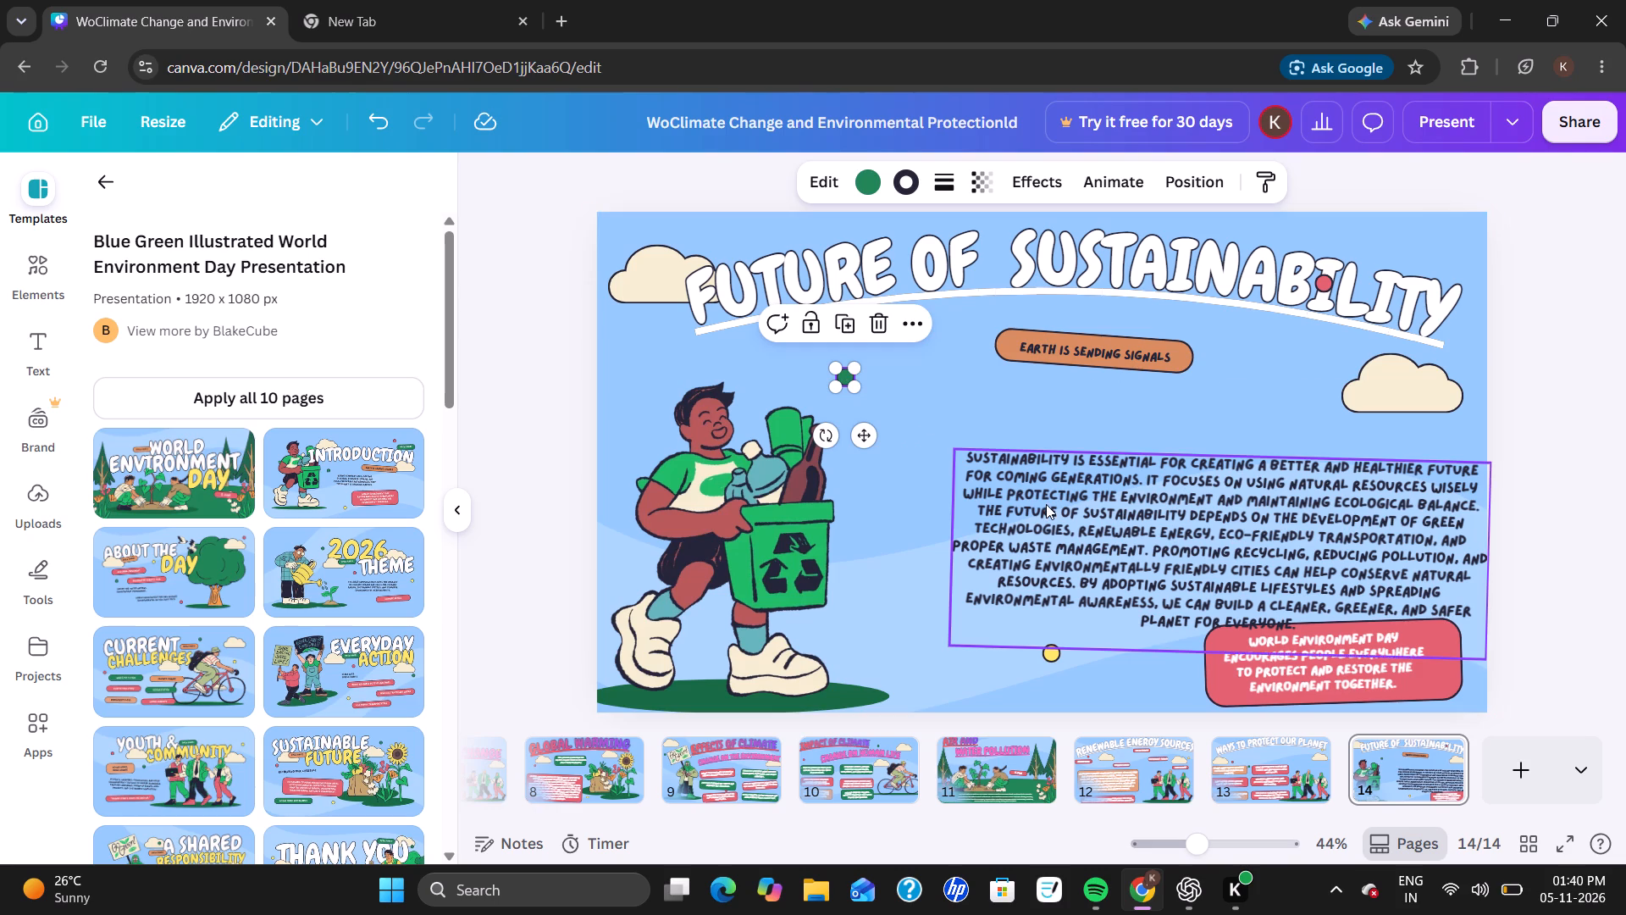
drag(1046, 504, 978, 454)
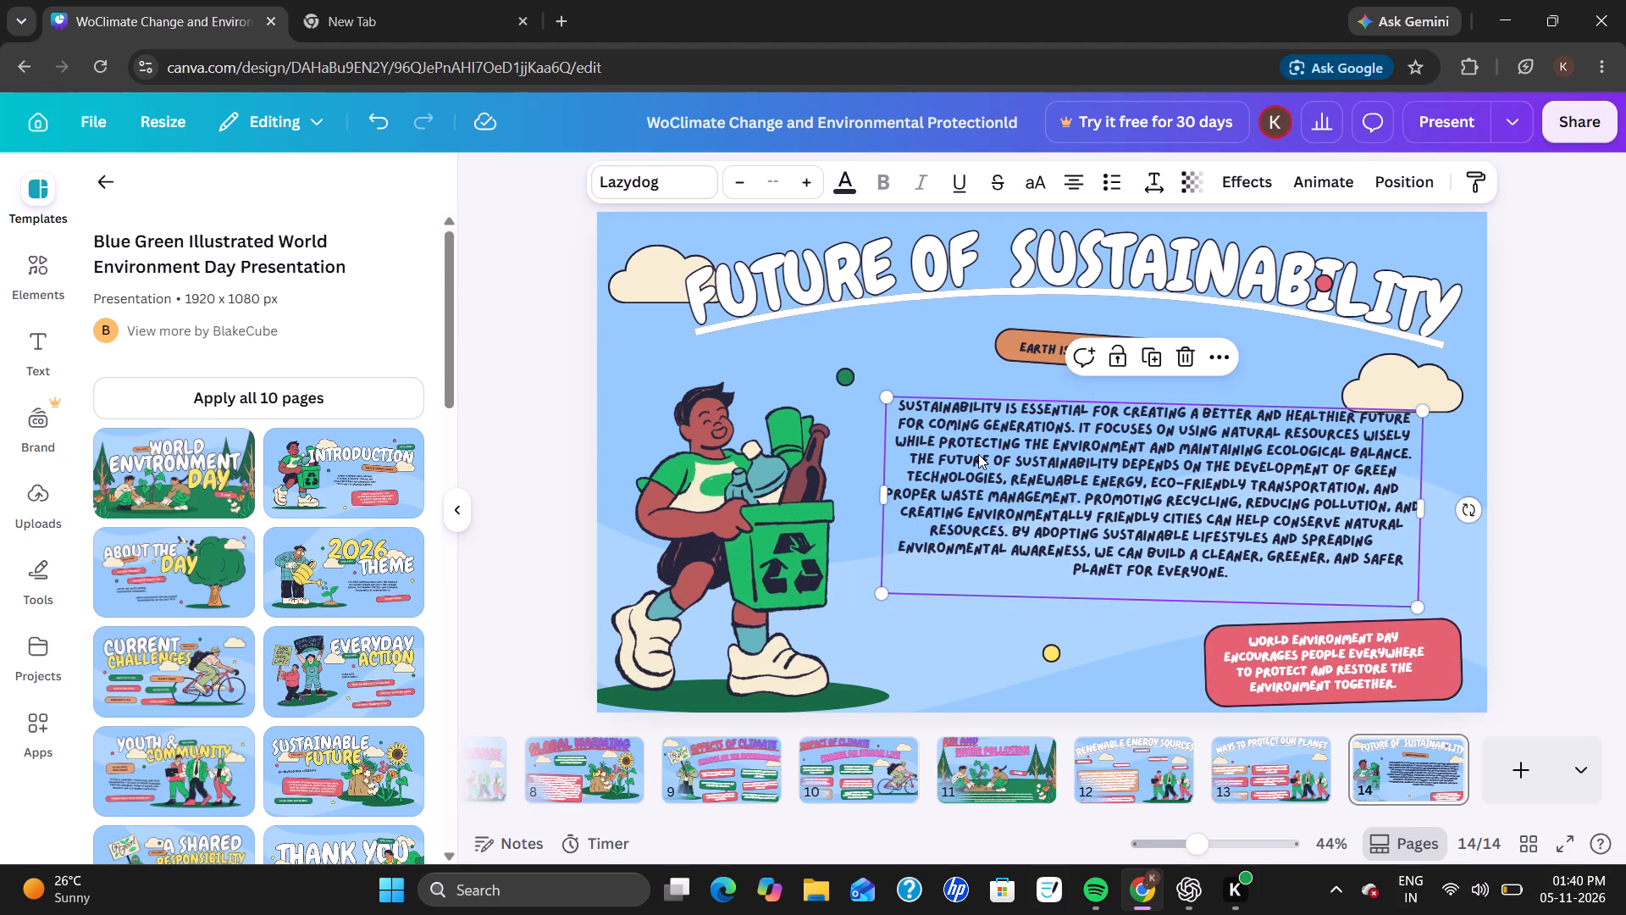
Recolour the whole sustainability paragraph with the black-to-grey gradient.
click(905, 402)
drag(898, 403, 1293, 579)
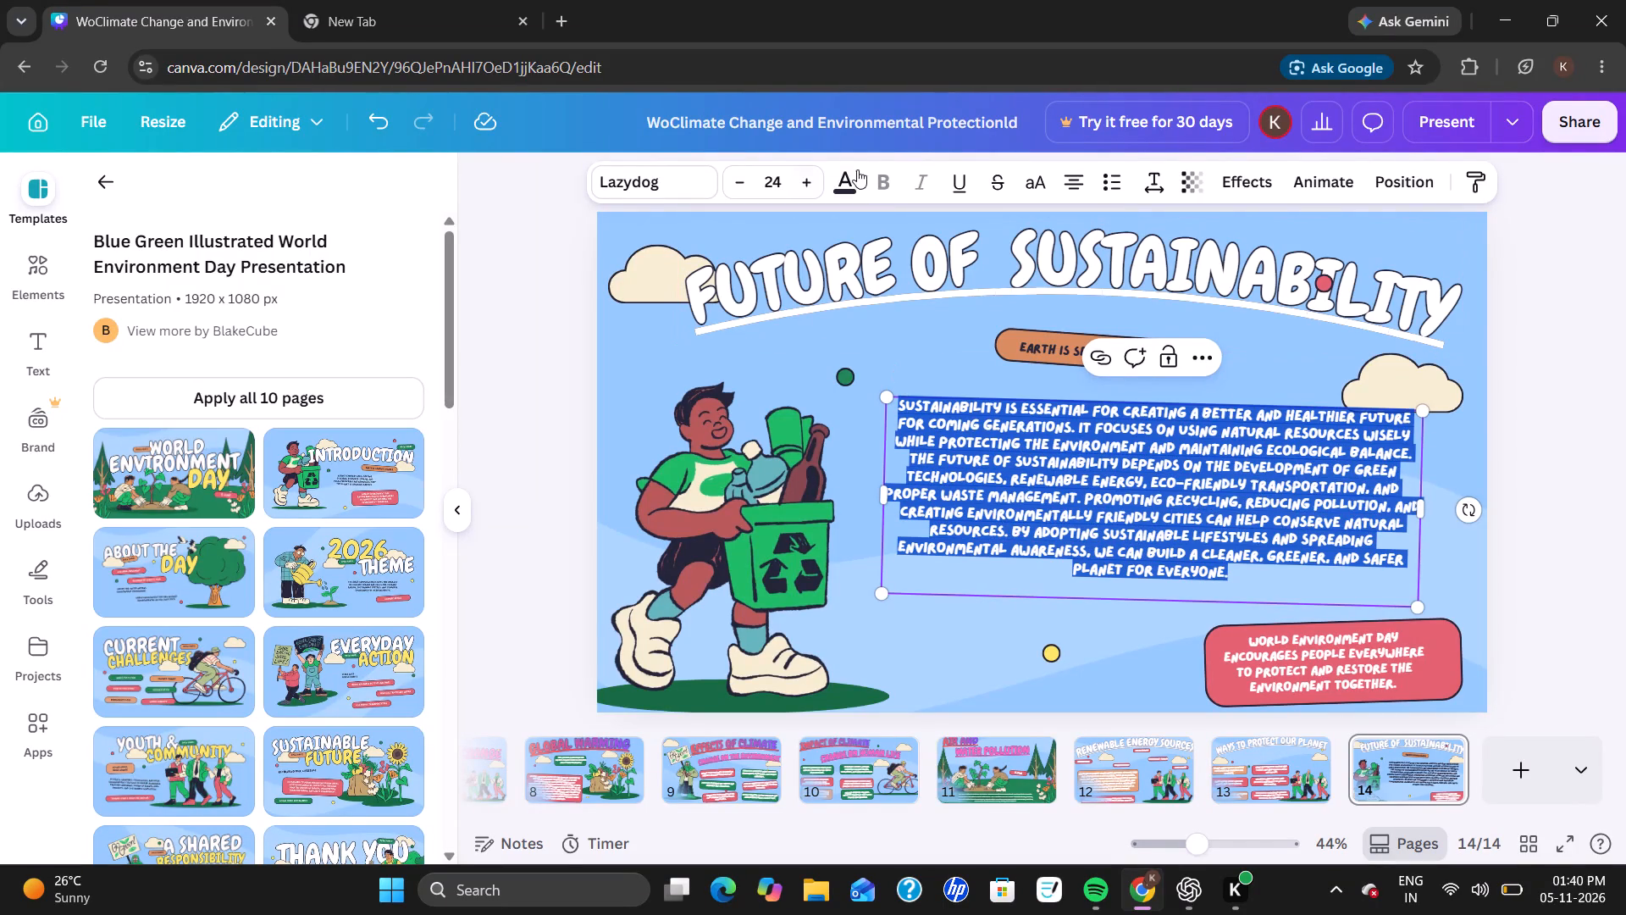
click(850, 178)
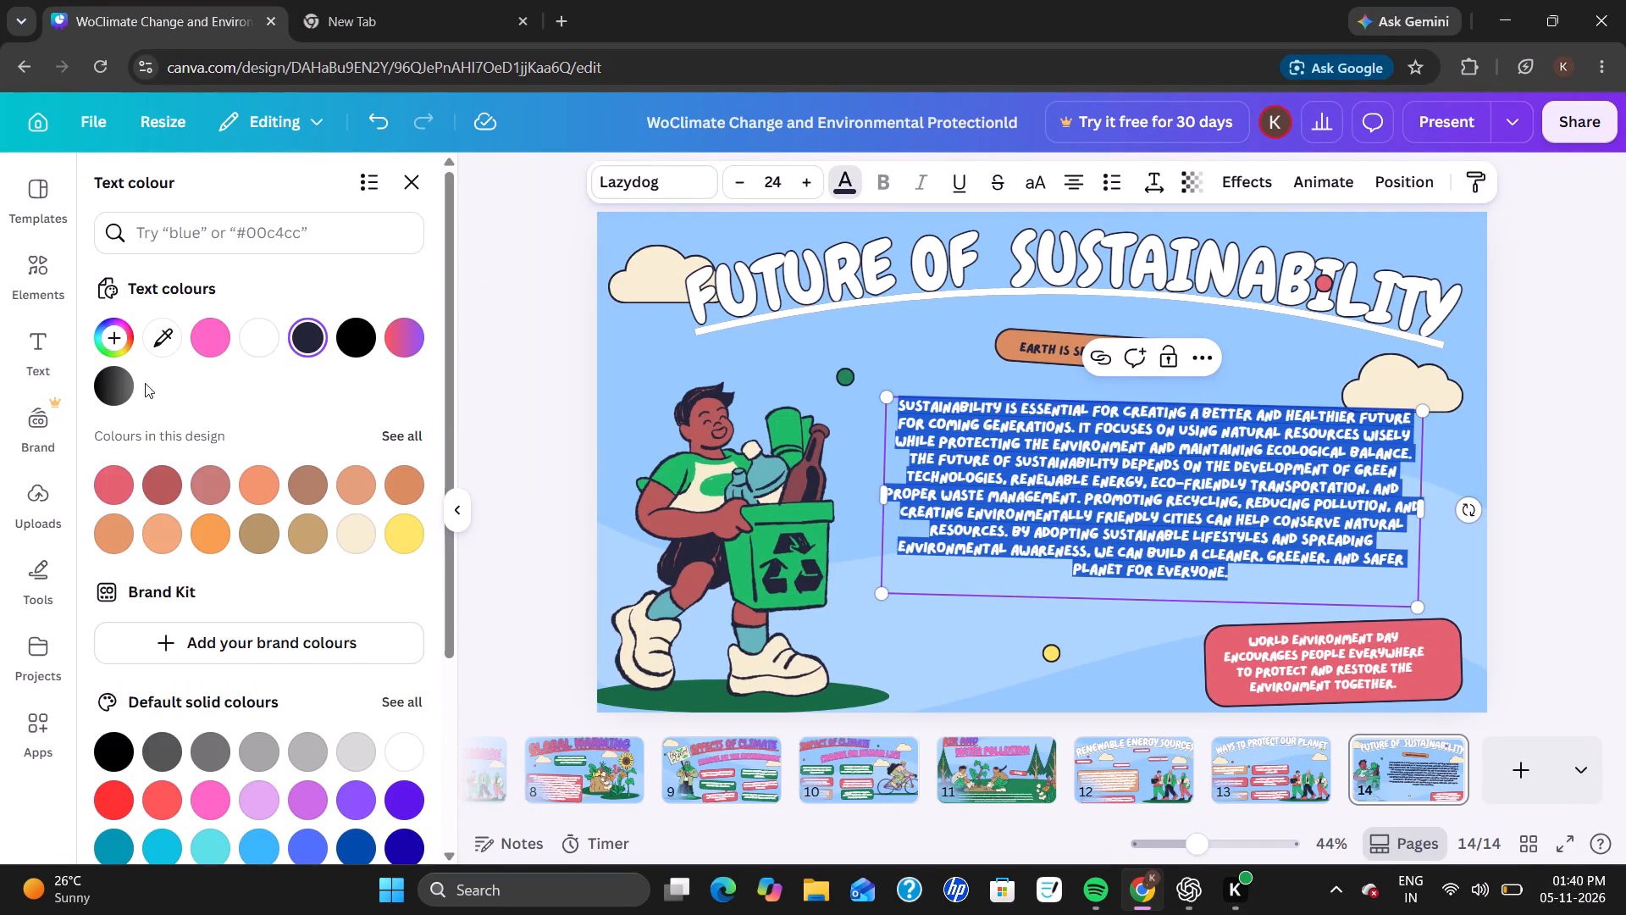
click(124, 392)
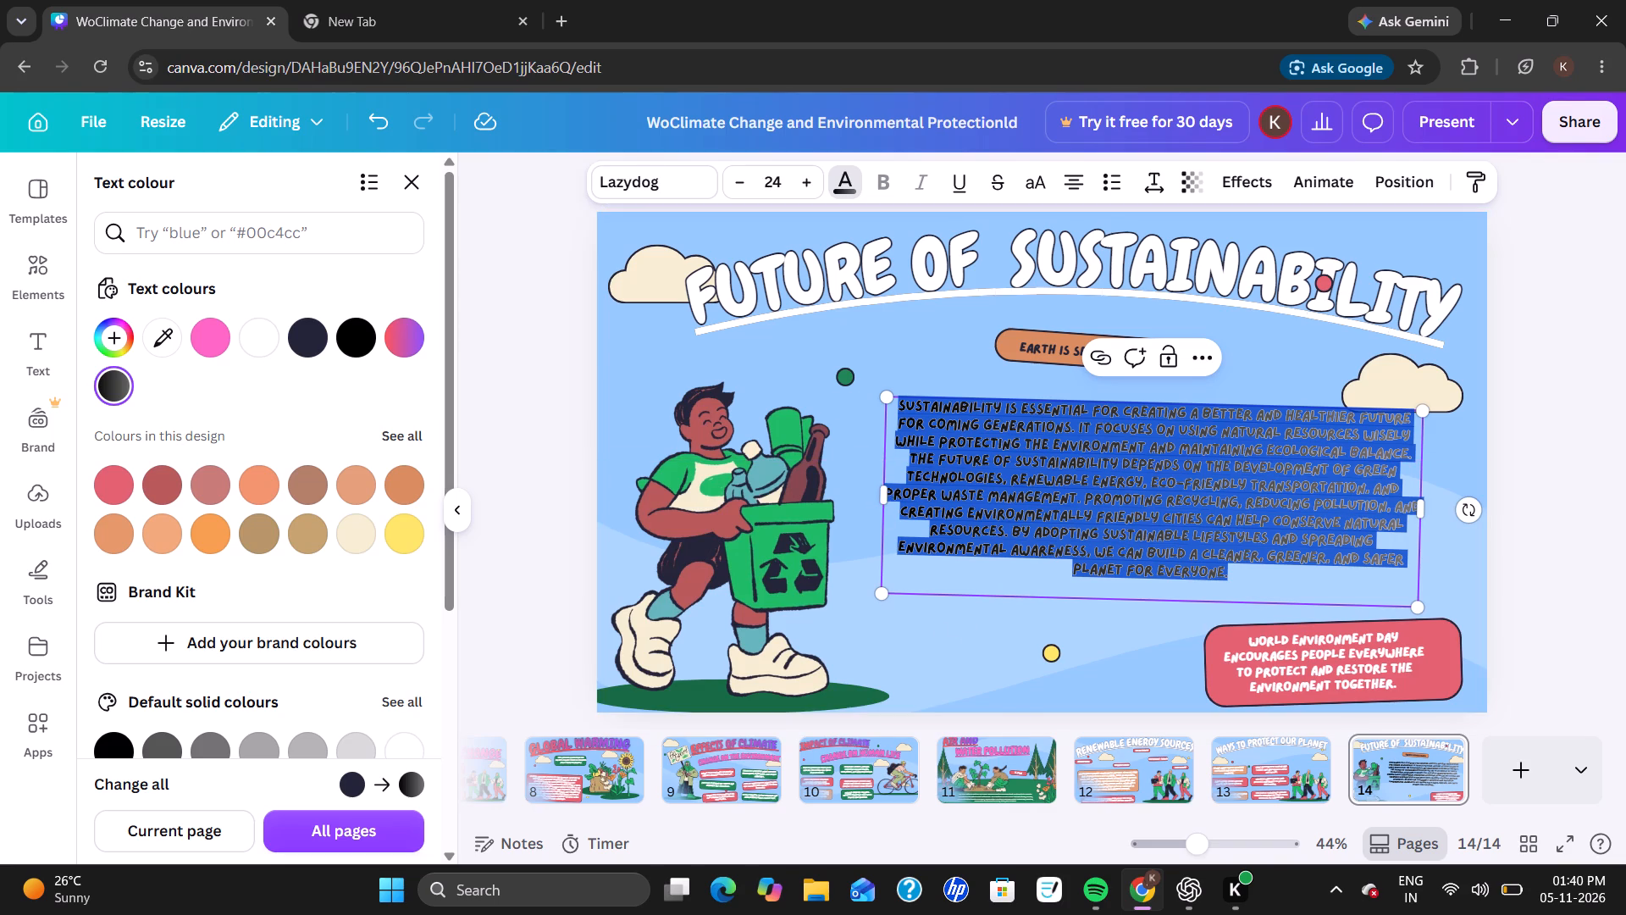
Enlarge the sustainability paragraph to font size 25.7 and shift it slightly left and down, closer to the recycling figure.
drag(1415, 601, 1415, 604)
drag(1415, 604, 1443, 638)
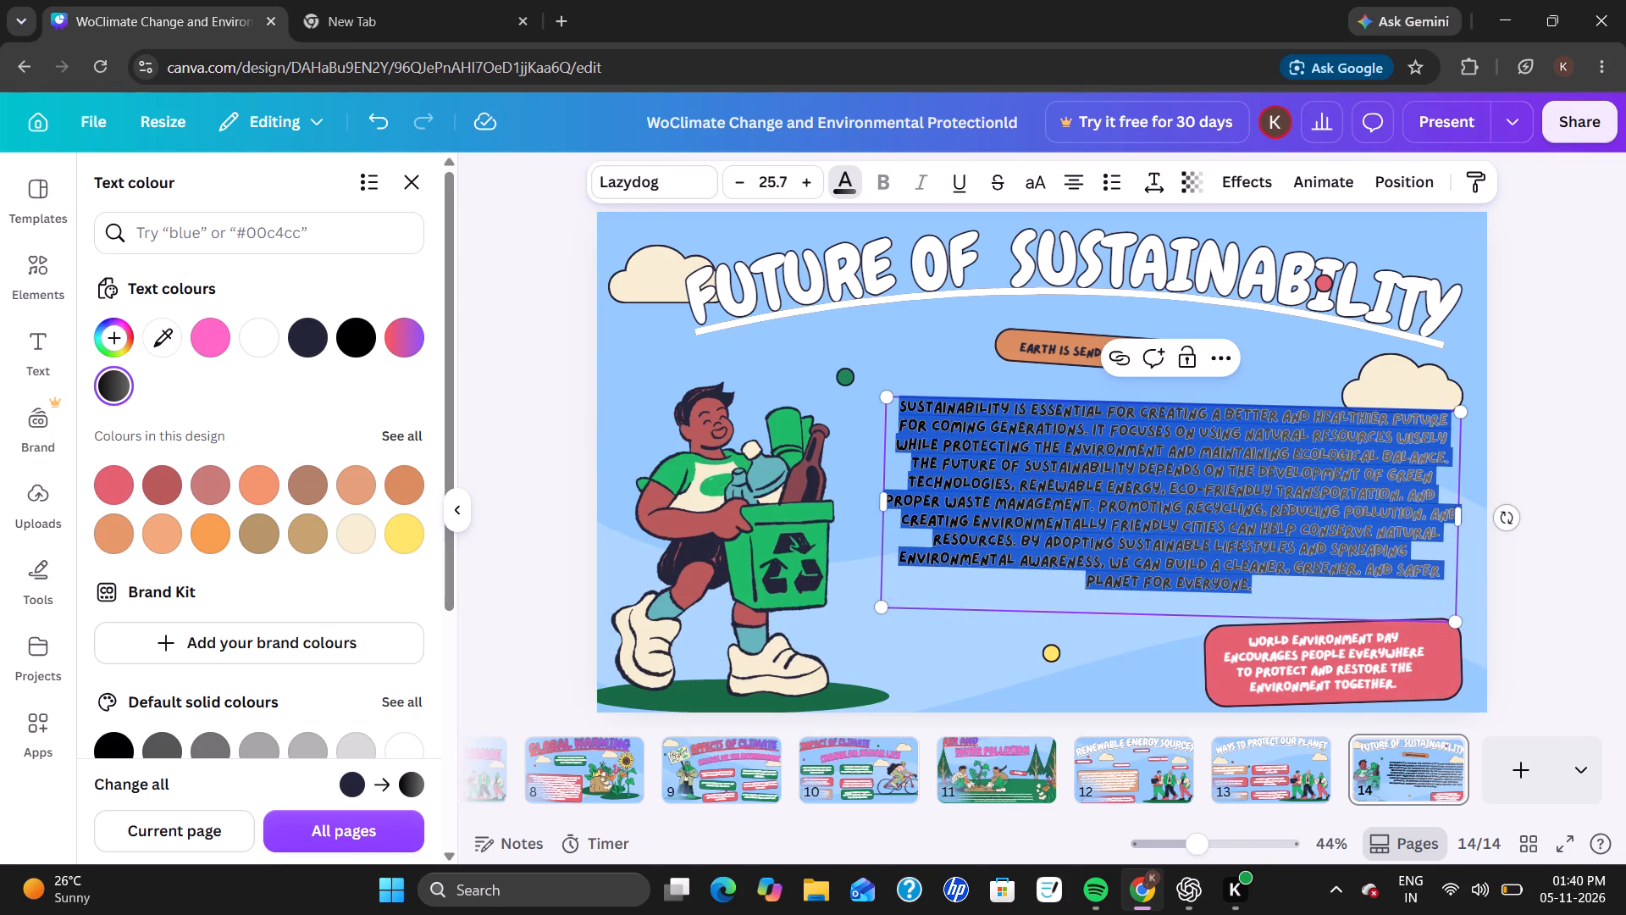
click(1235, 513)
click(1510, 463)
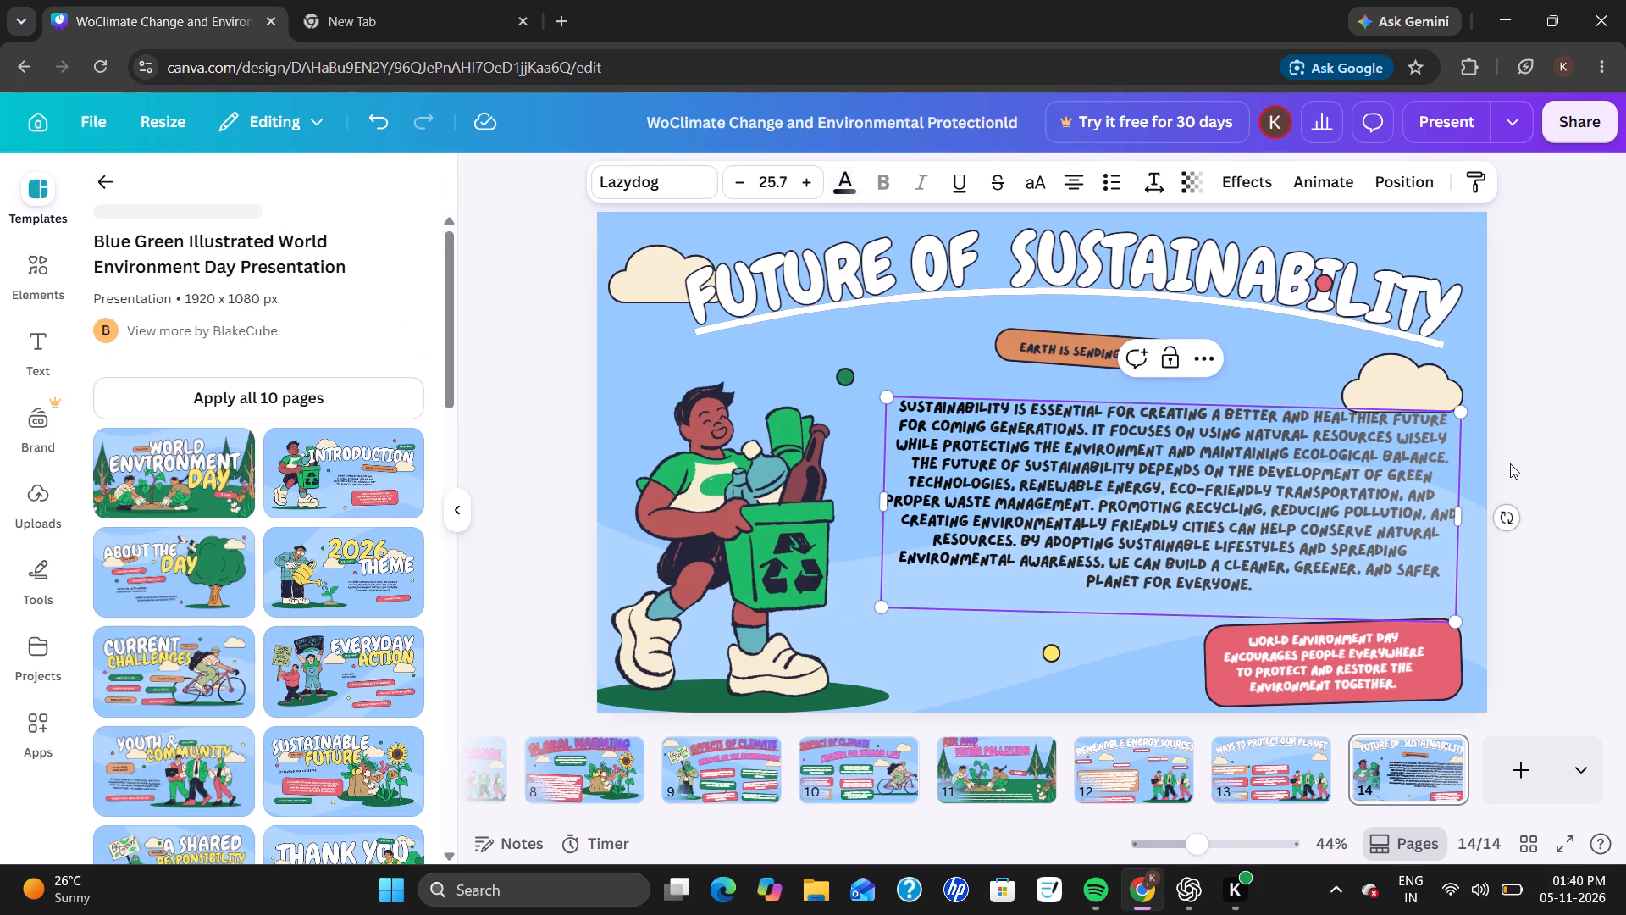
click(1512, 409)
drag(1280, 478, 1249, 494)
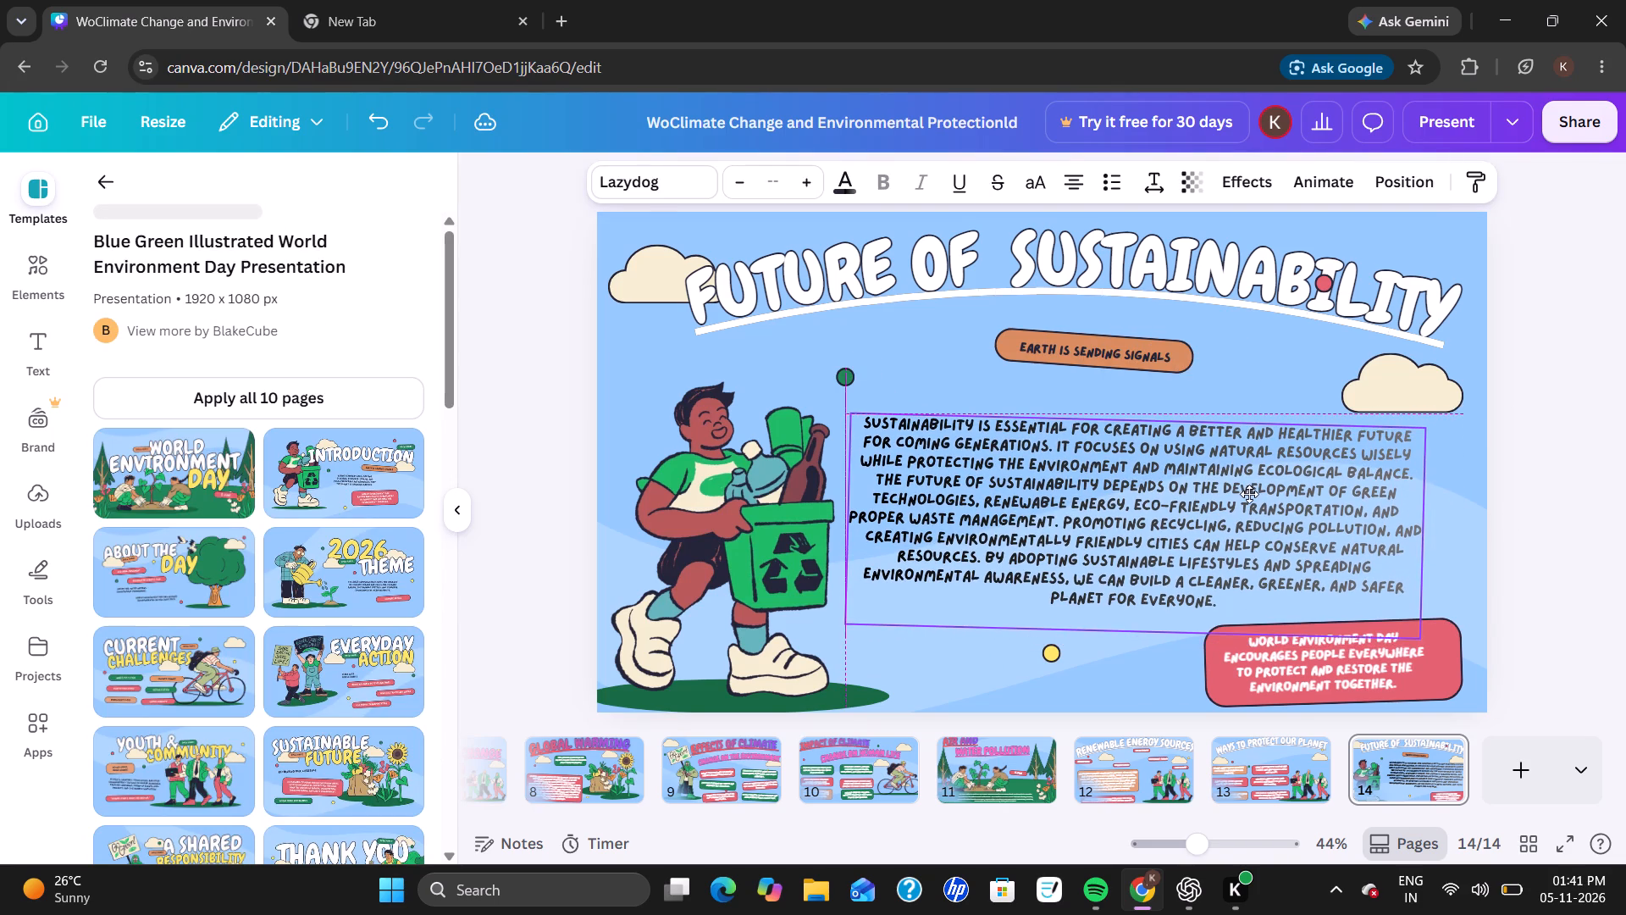
drag(1249, 494, 1249, 496)
click(1551, 575)
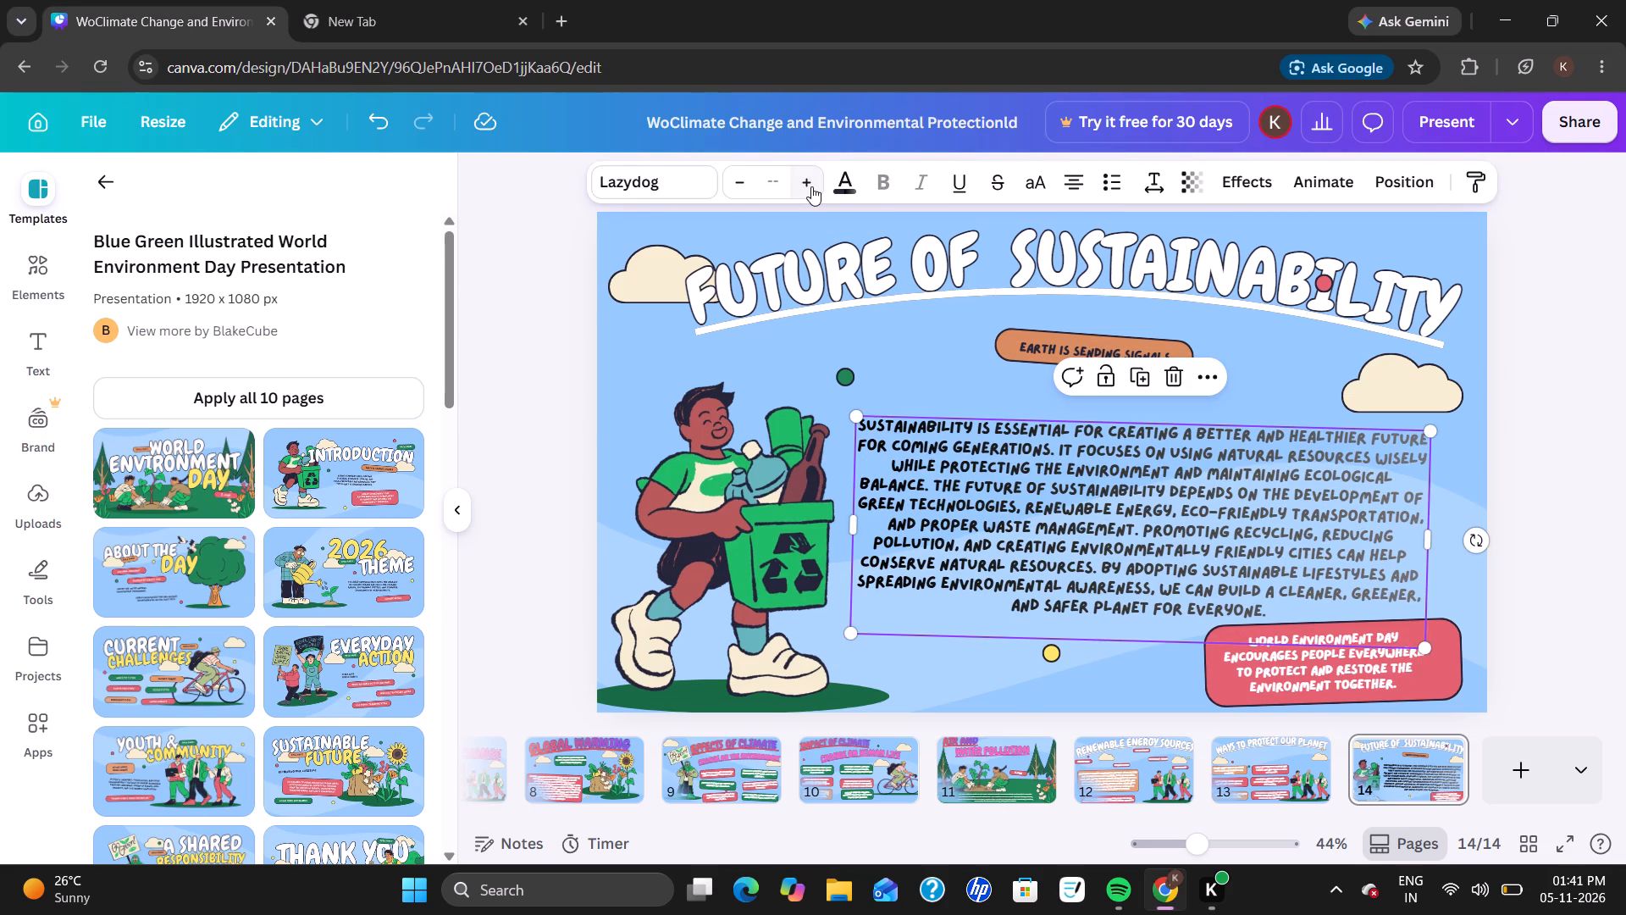
click(1596, 390)
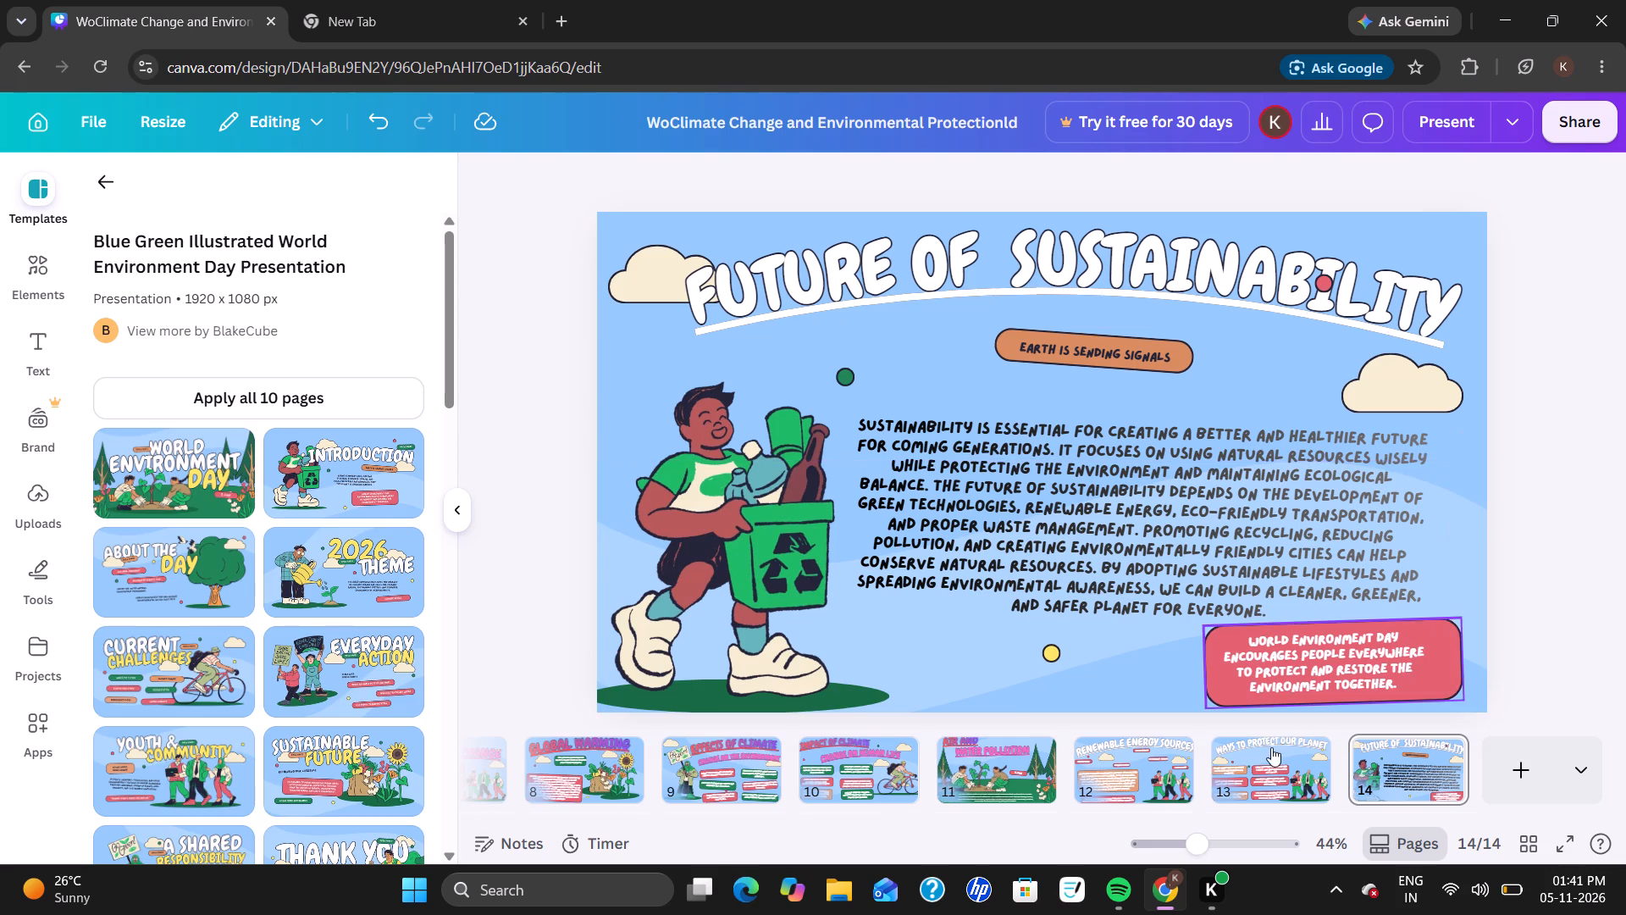
Add the template's A Shared Responsibility page as a new page after page 14.
click(1266, 768)
click(1397, 762)
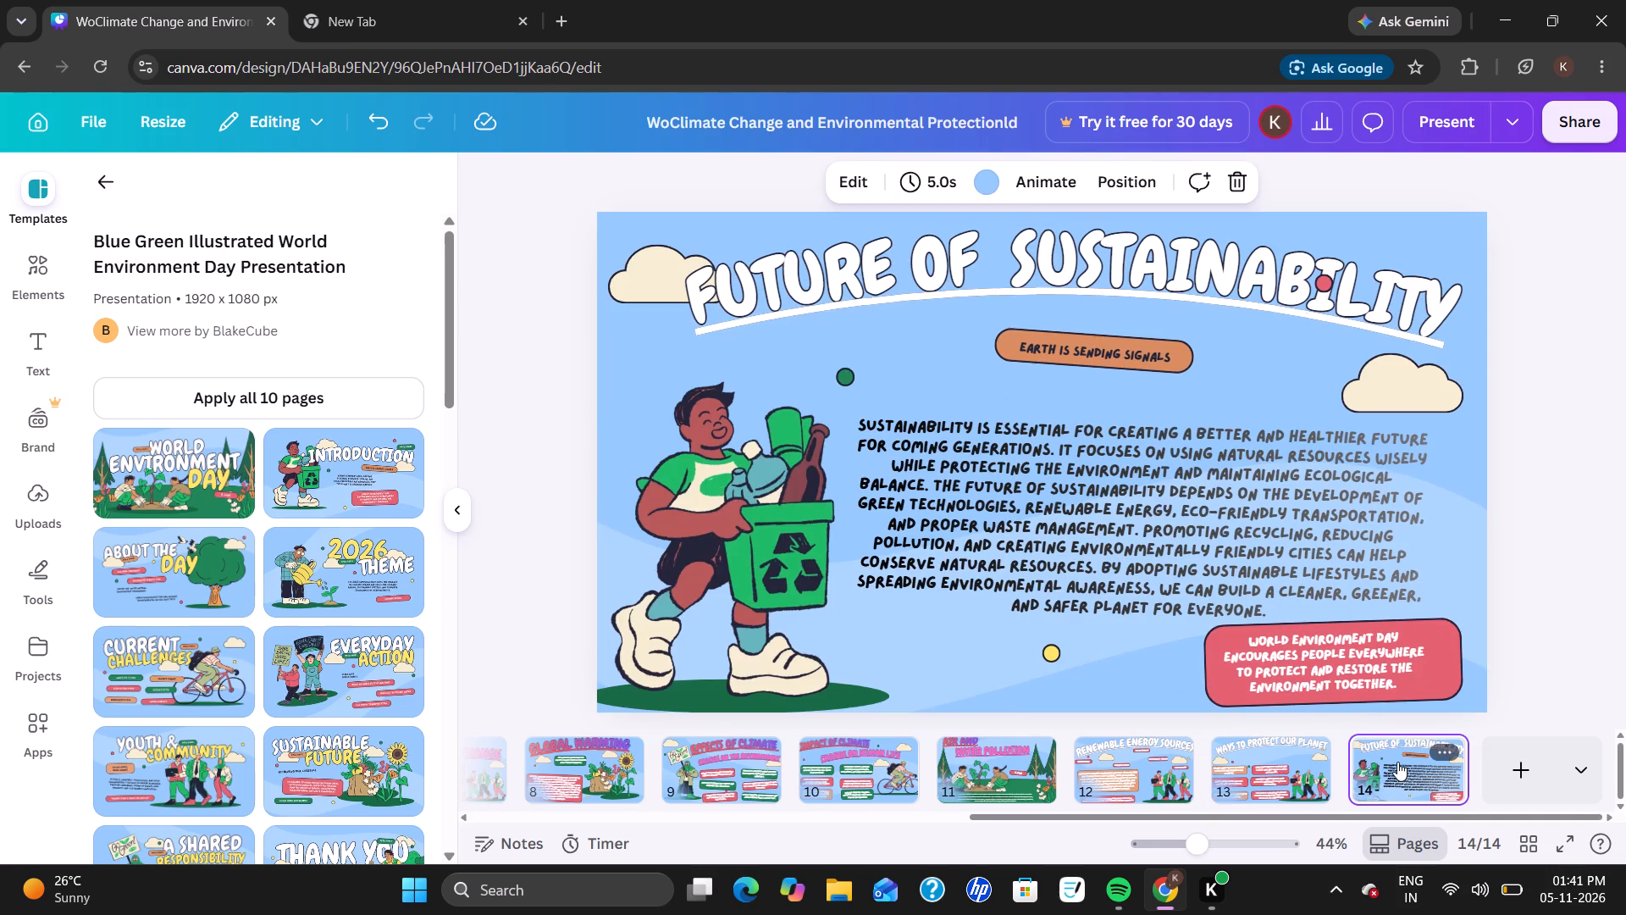
scroll(195, 597, down, 4)
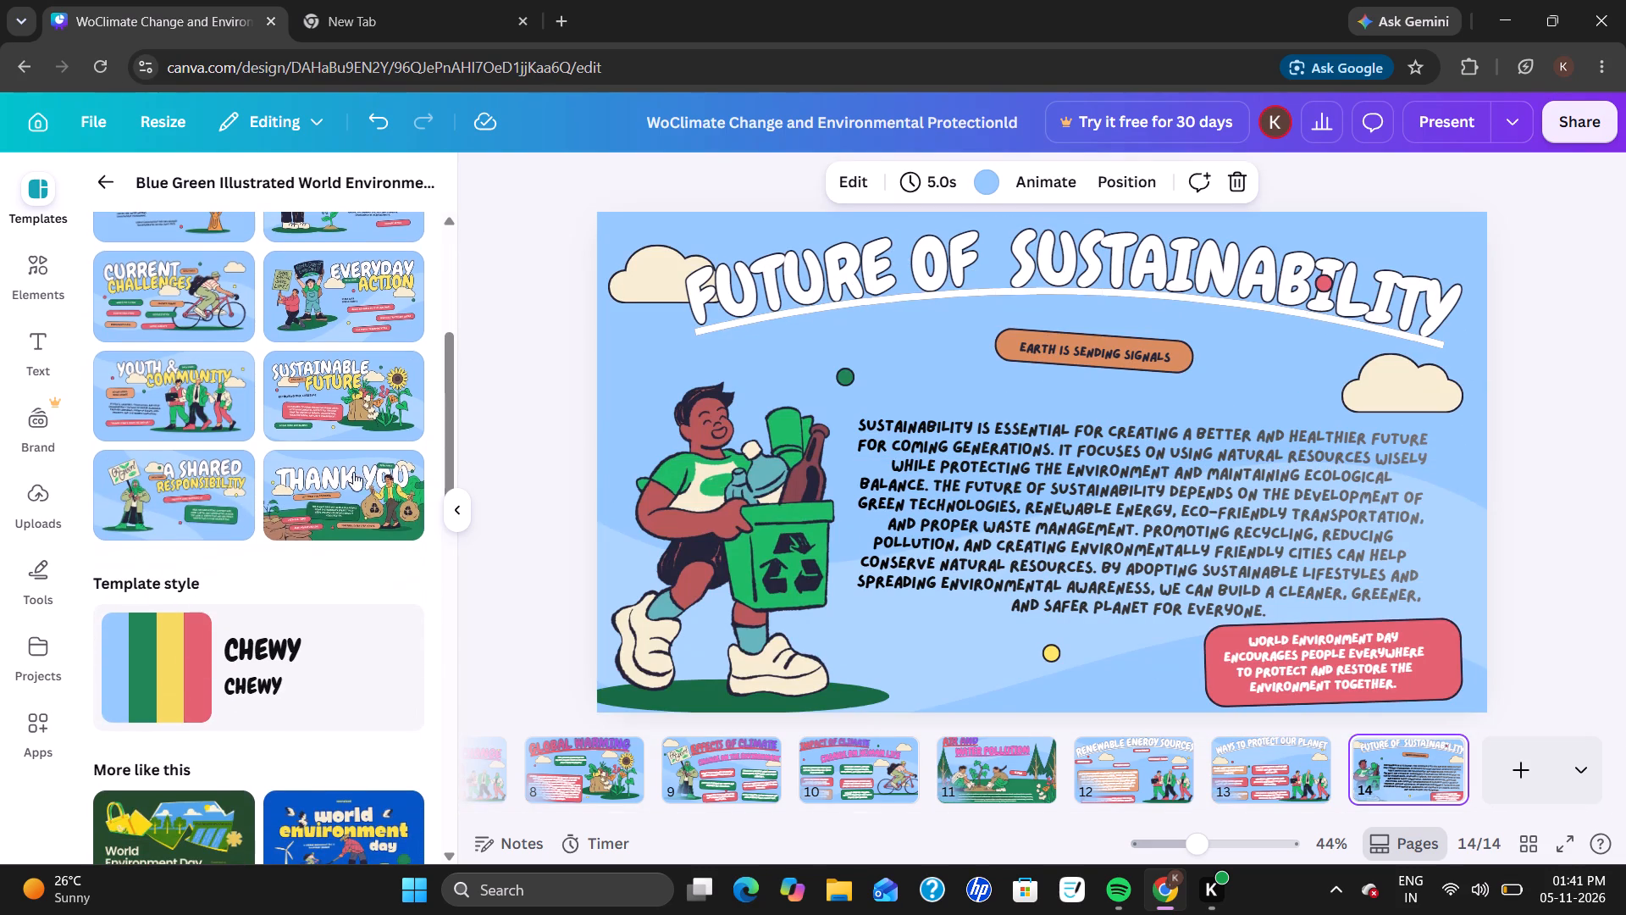
click(183, 496)
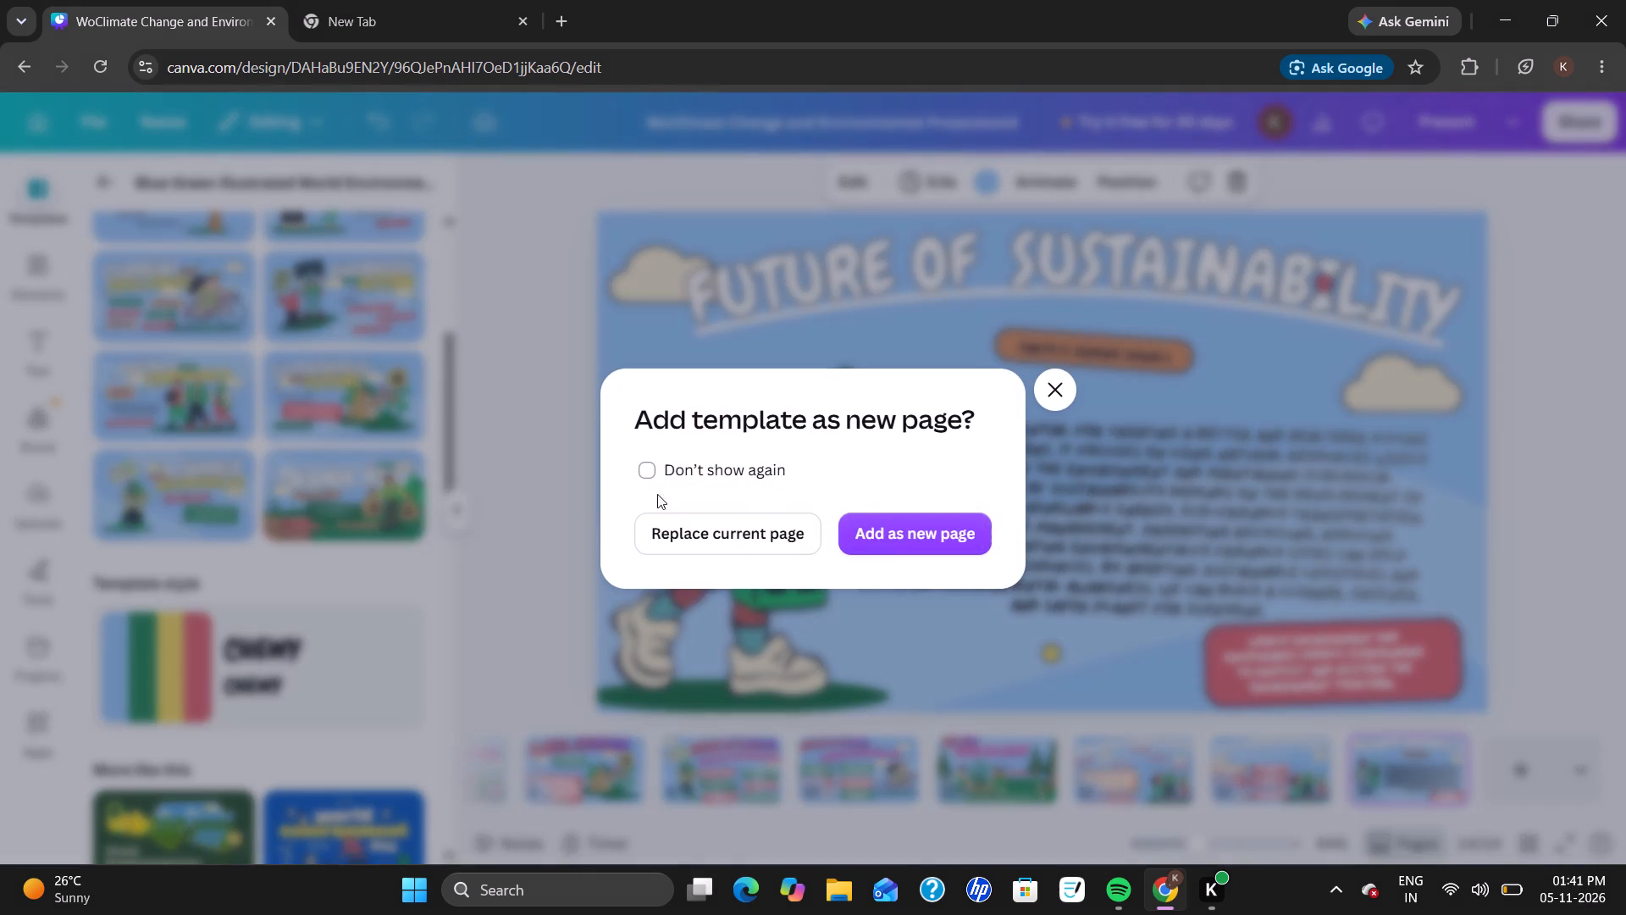
click(888, 540)
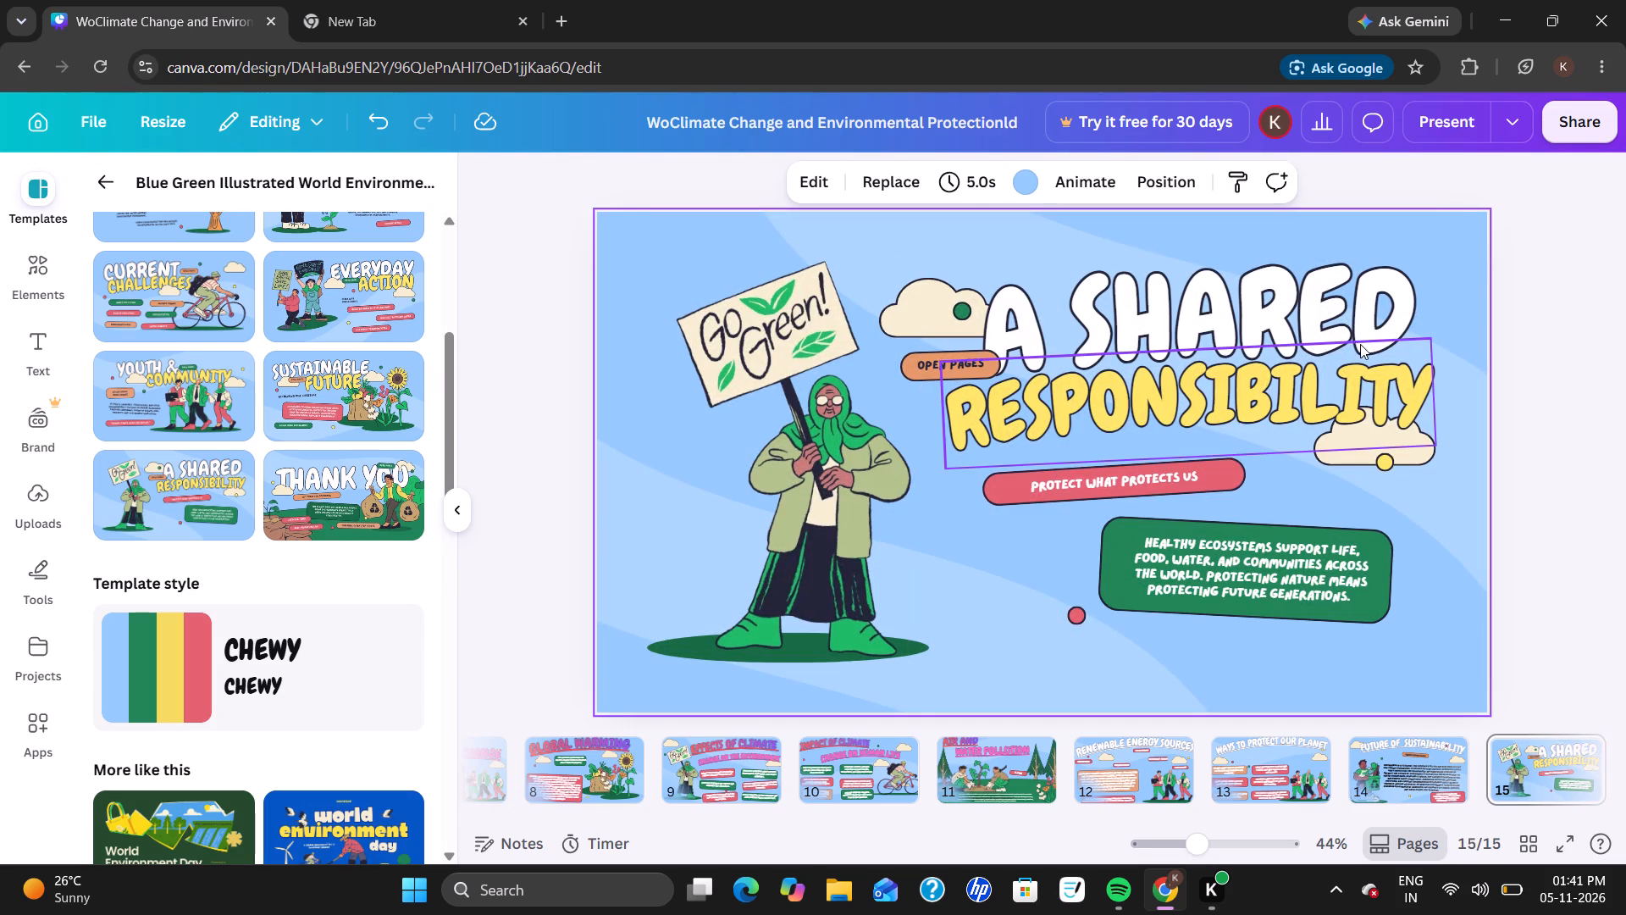
Replace the A Shared text in page 15's title with Conclusion.
click(1347, 311)
click(1347, 311)
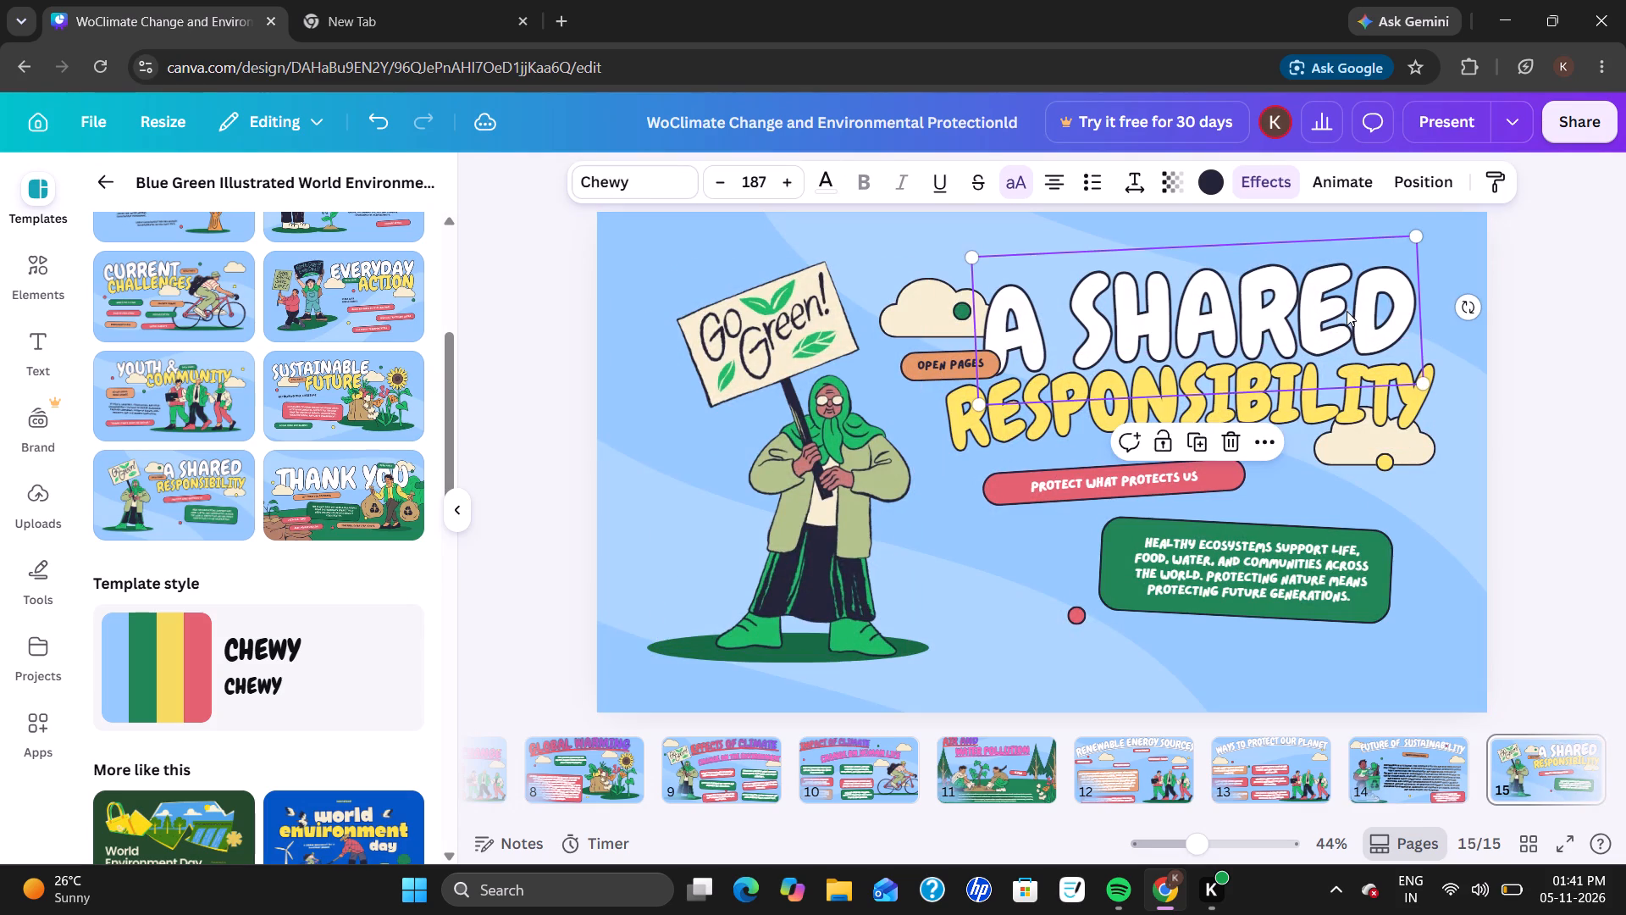
key(BackSpace)
text(conclusion)
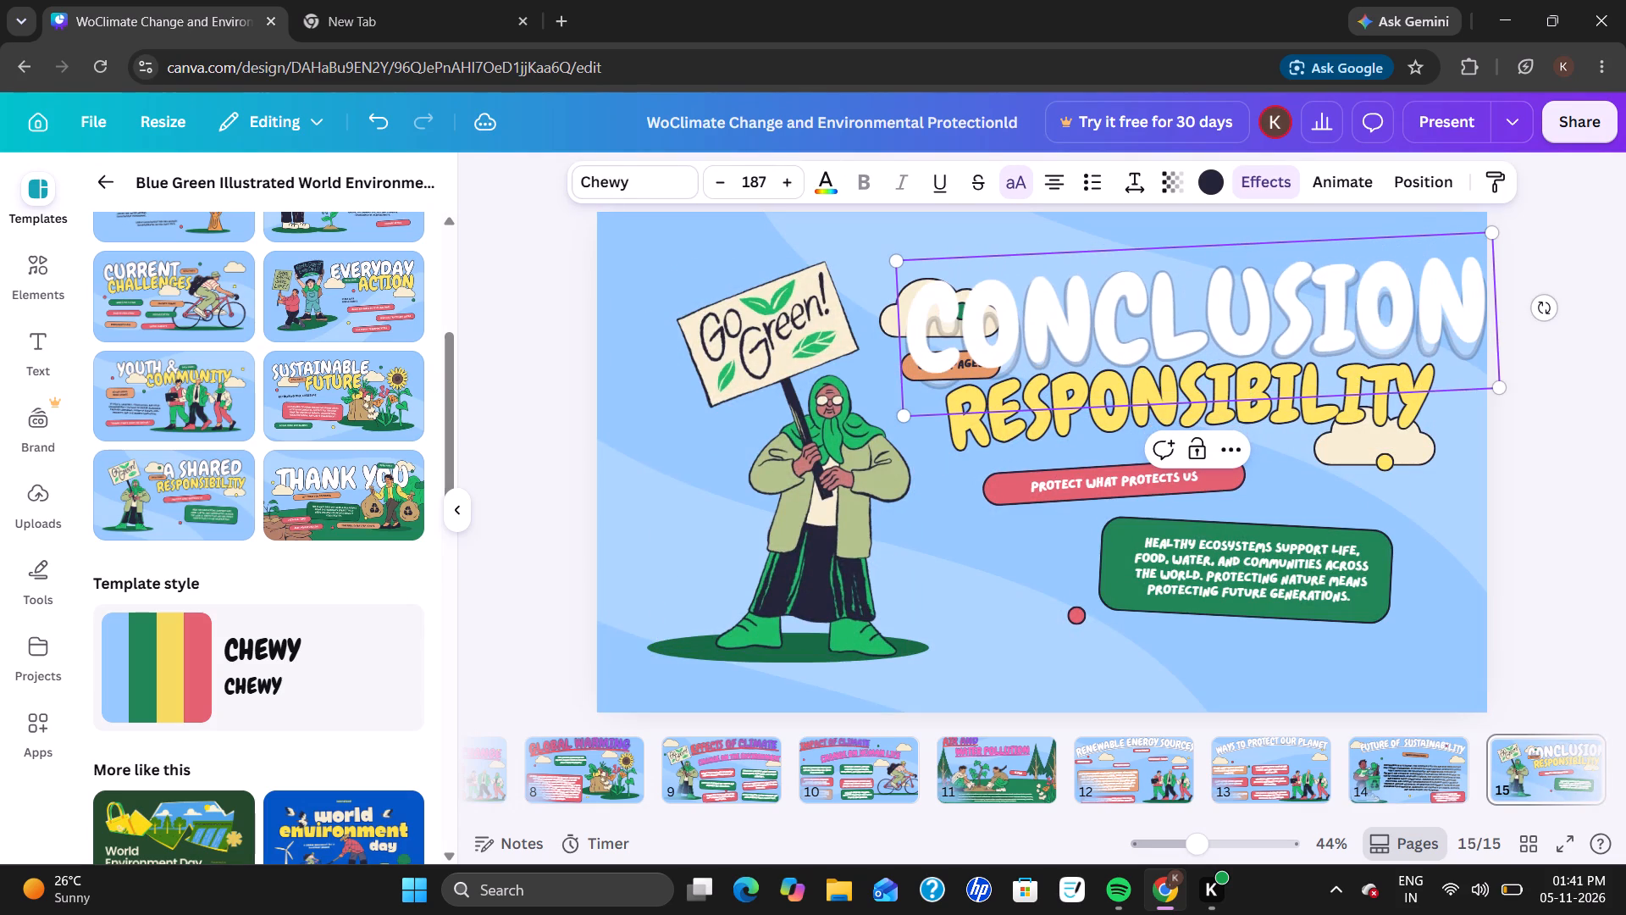
Delete the yellow Responsibility text under page 15's Conclusion title.
click(1334, 403)
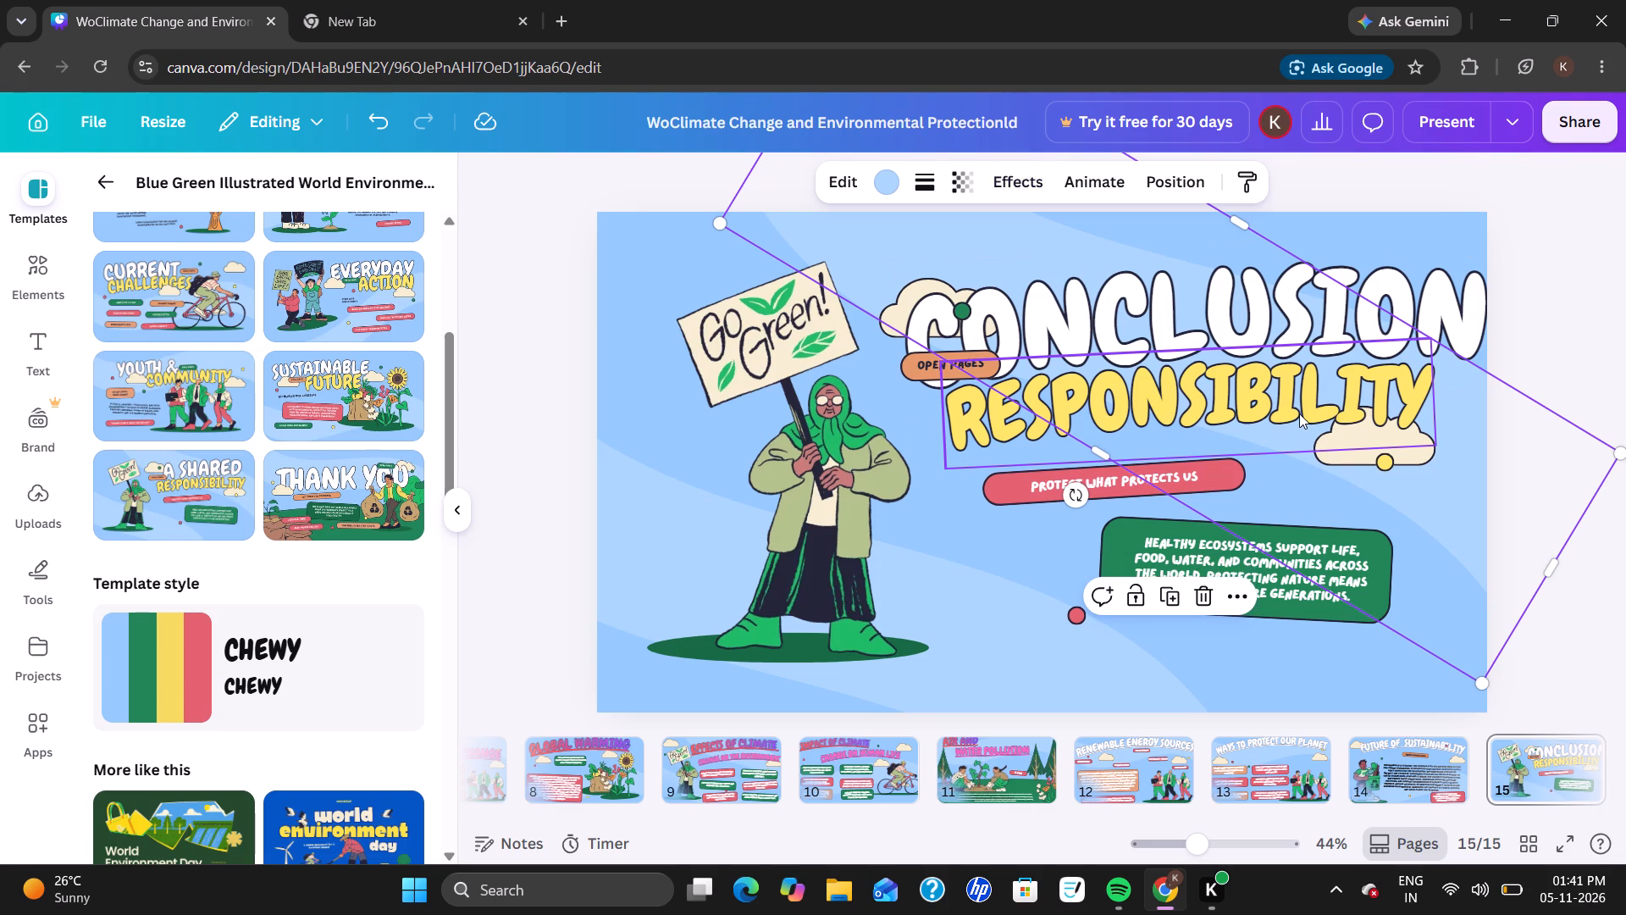
click(1299, 413)
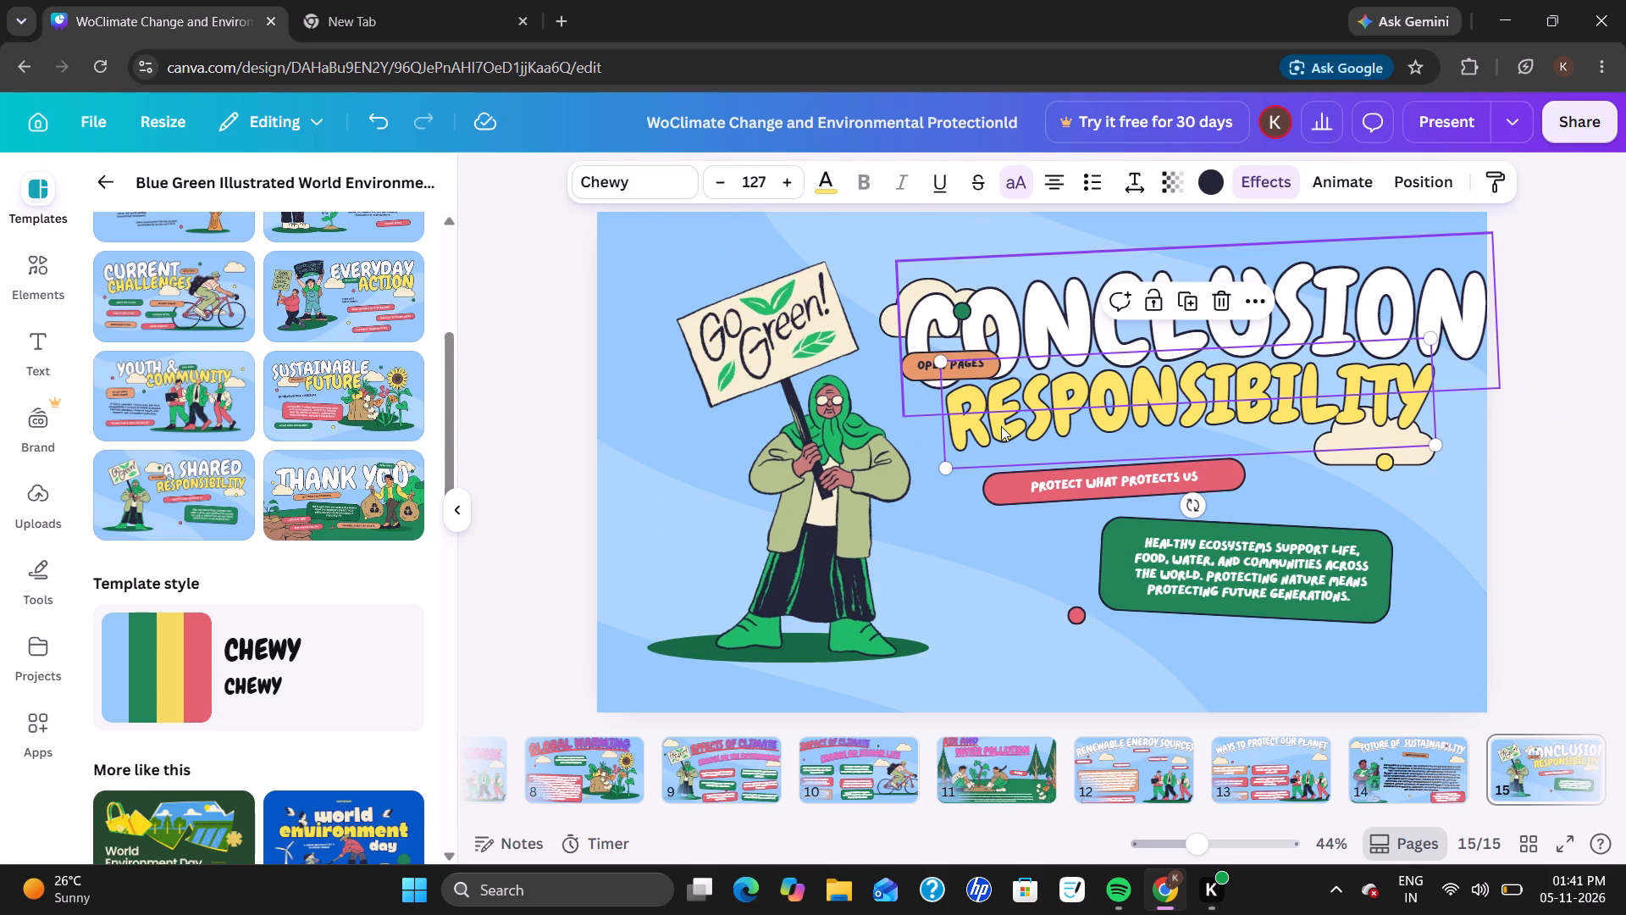
click(1001, 426)
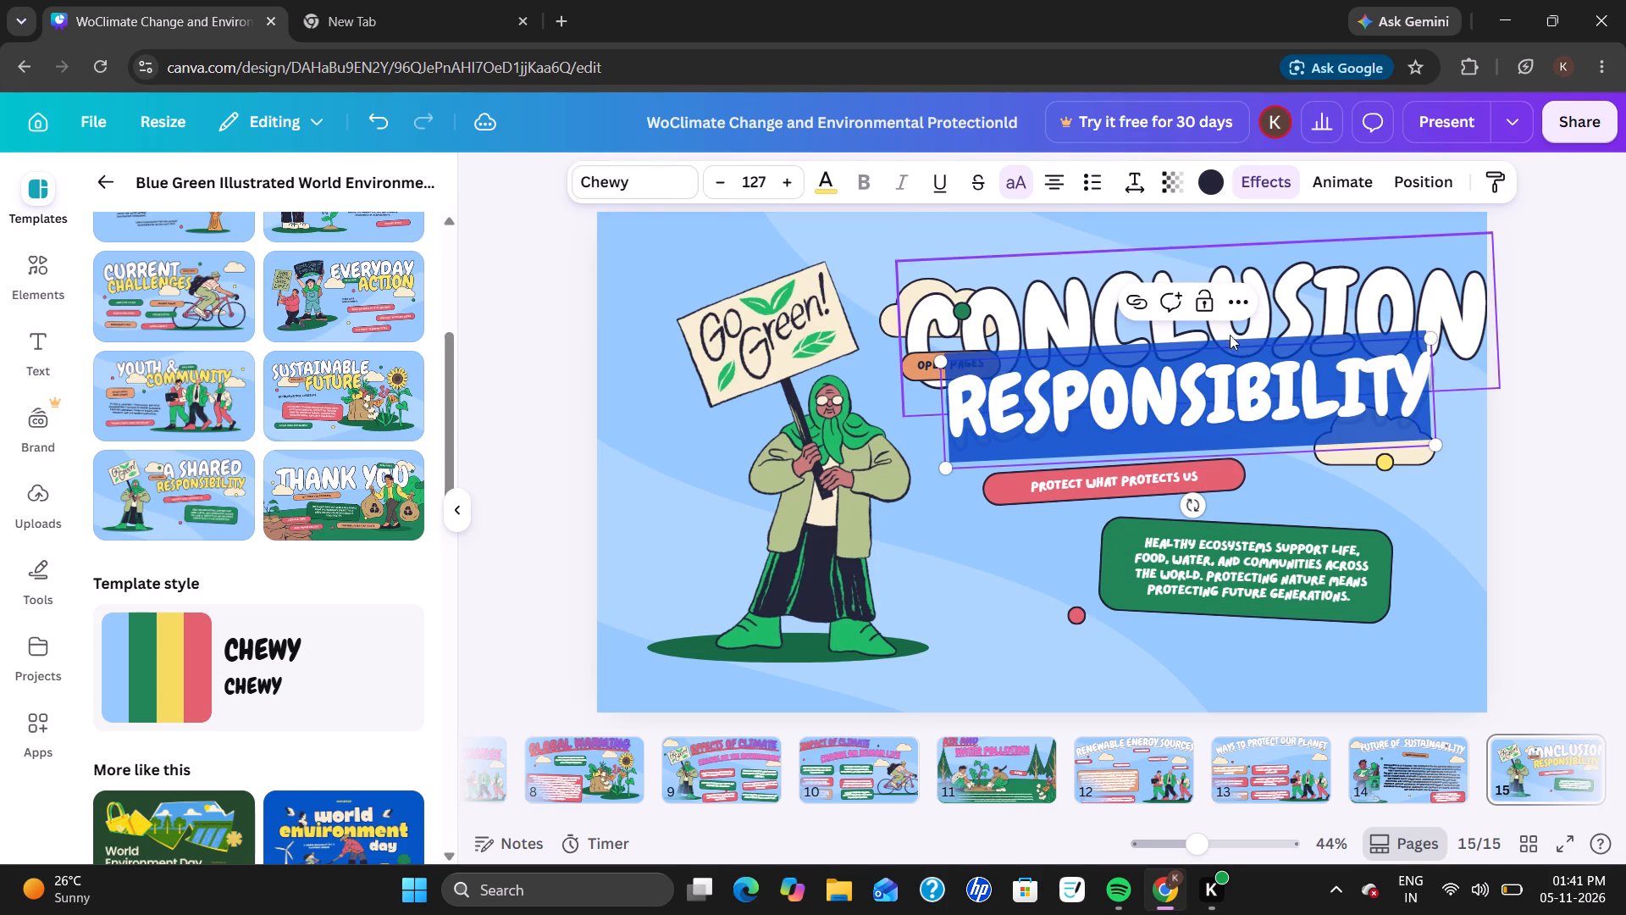
click(1240, 295)
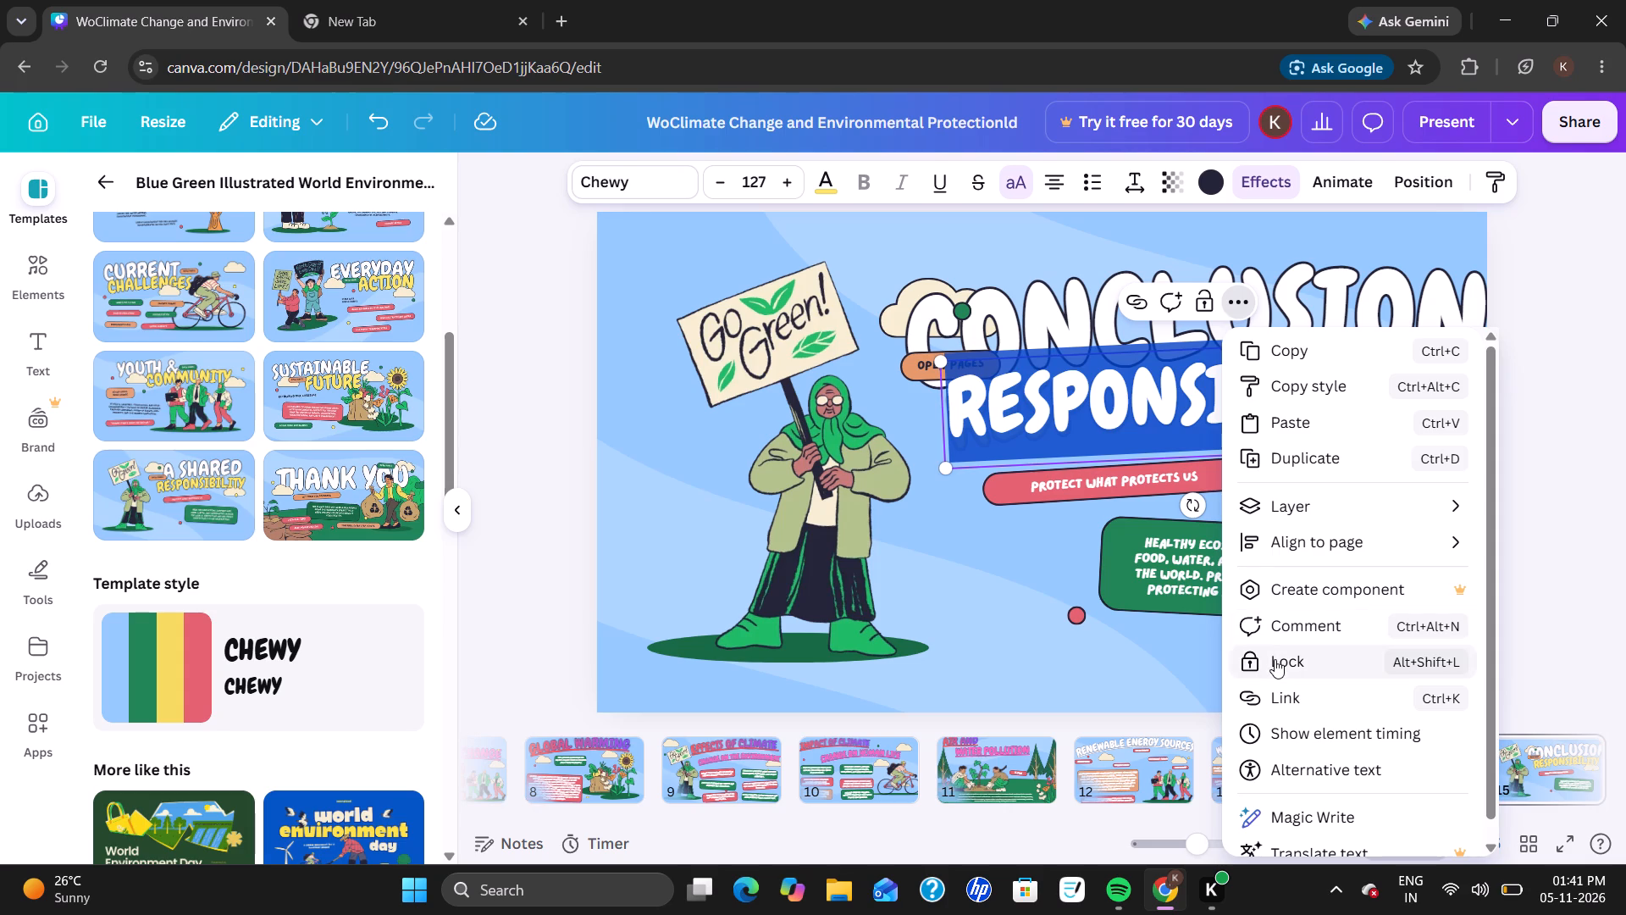
click(1565, 476)
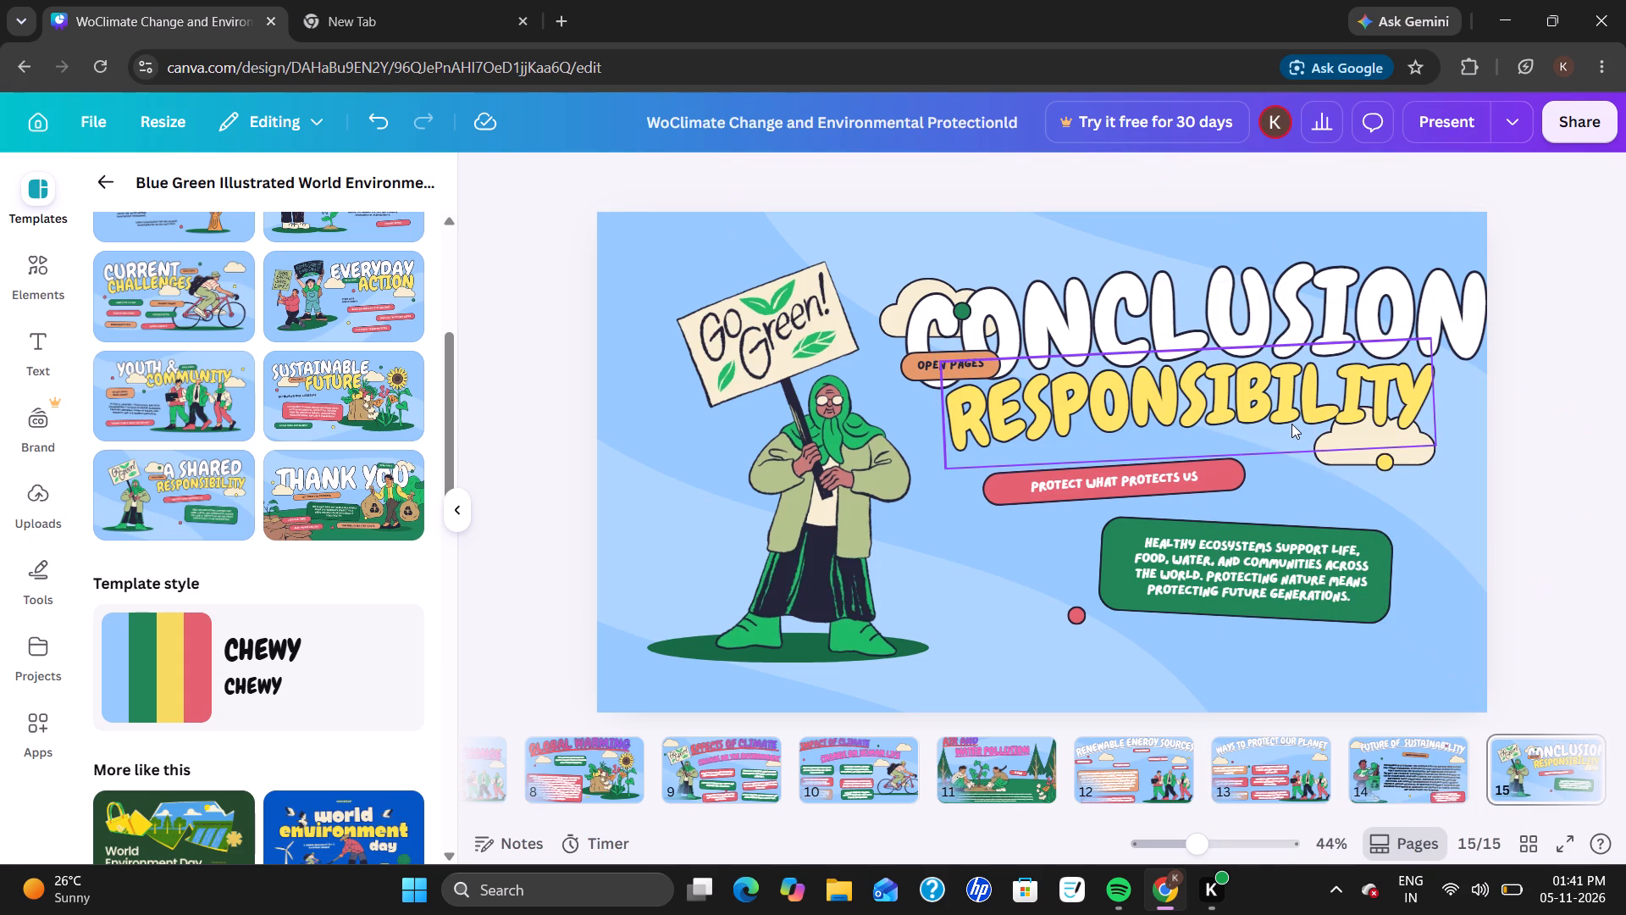
click(1291, 424)
click(1231, 302)
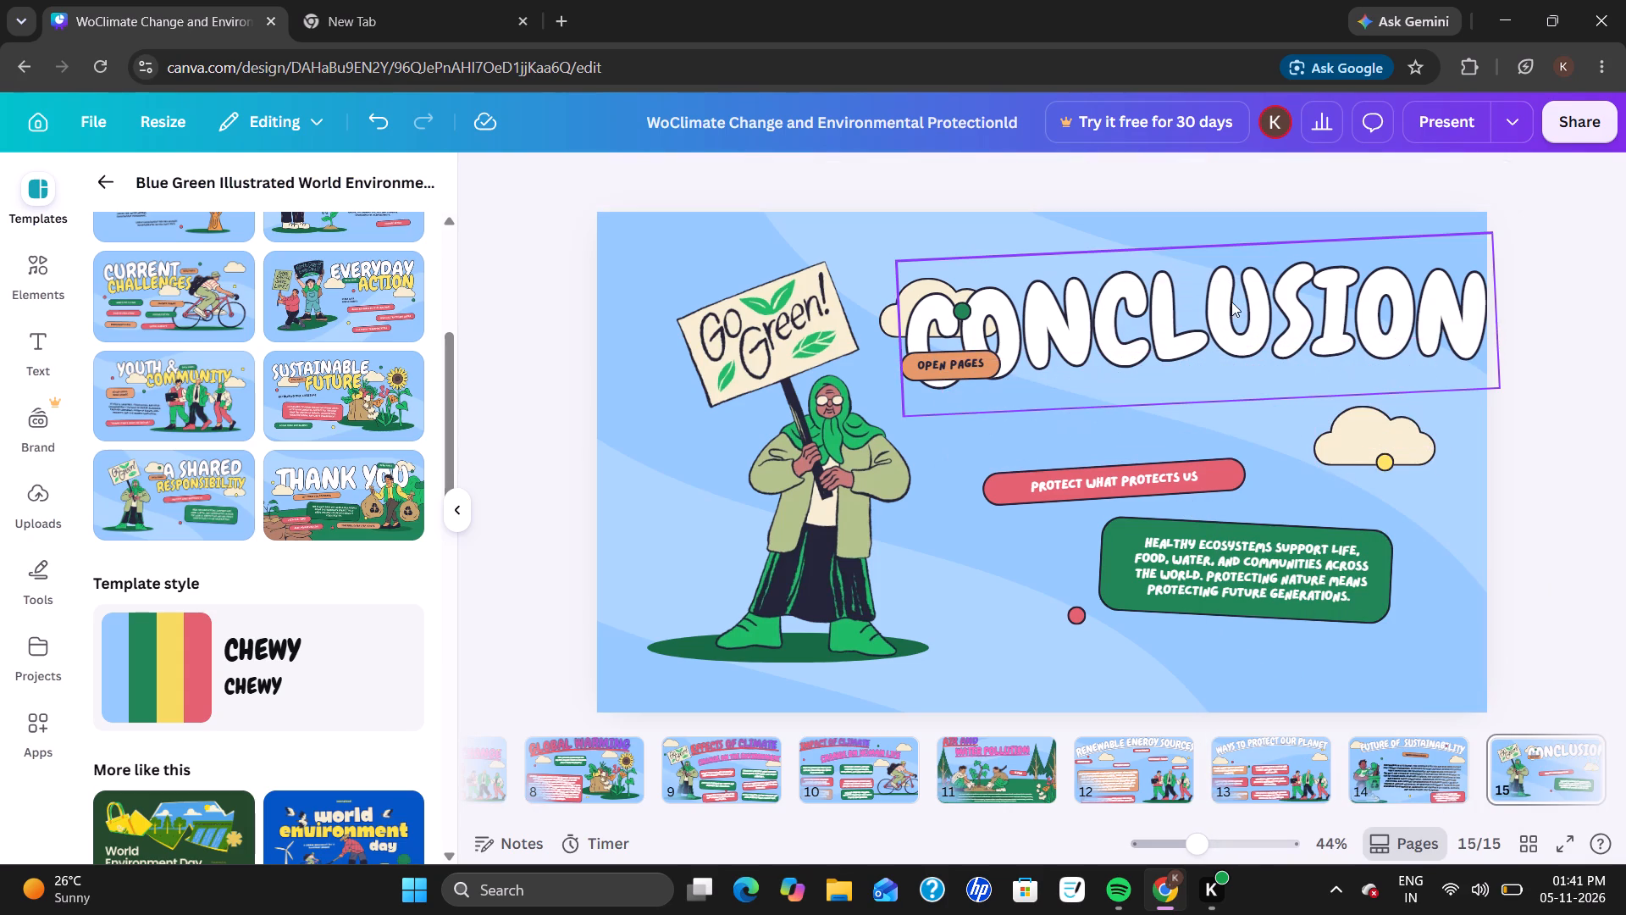
Delete the orange Open Pages label beside page 15's title.
click(981, 365)
click(1017, 300)
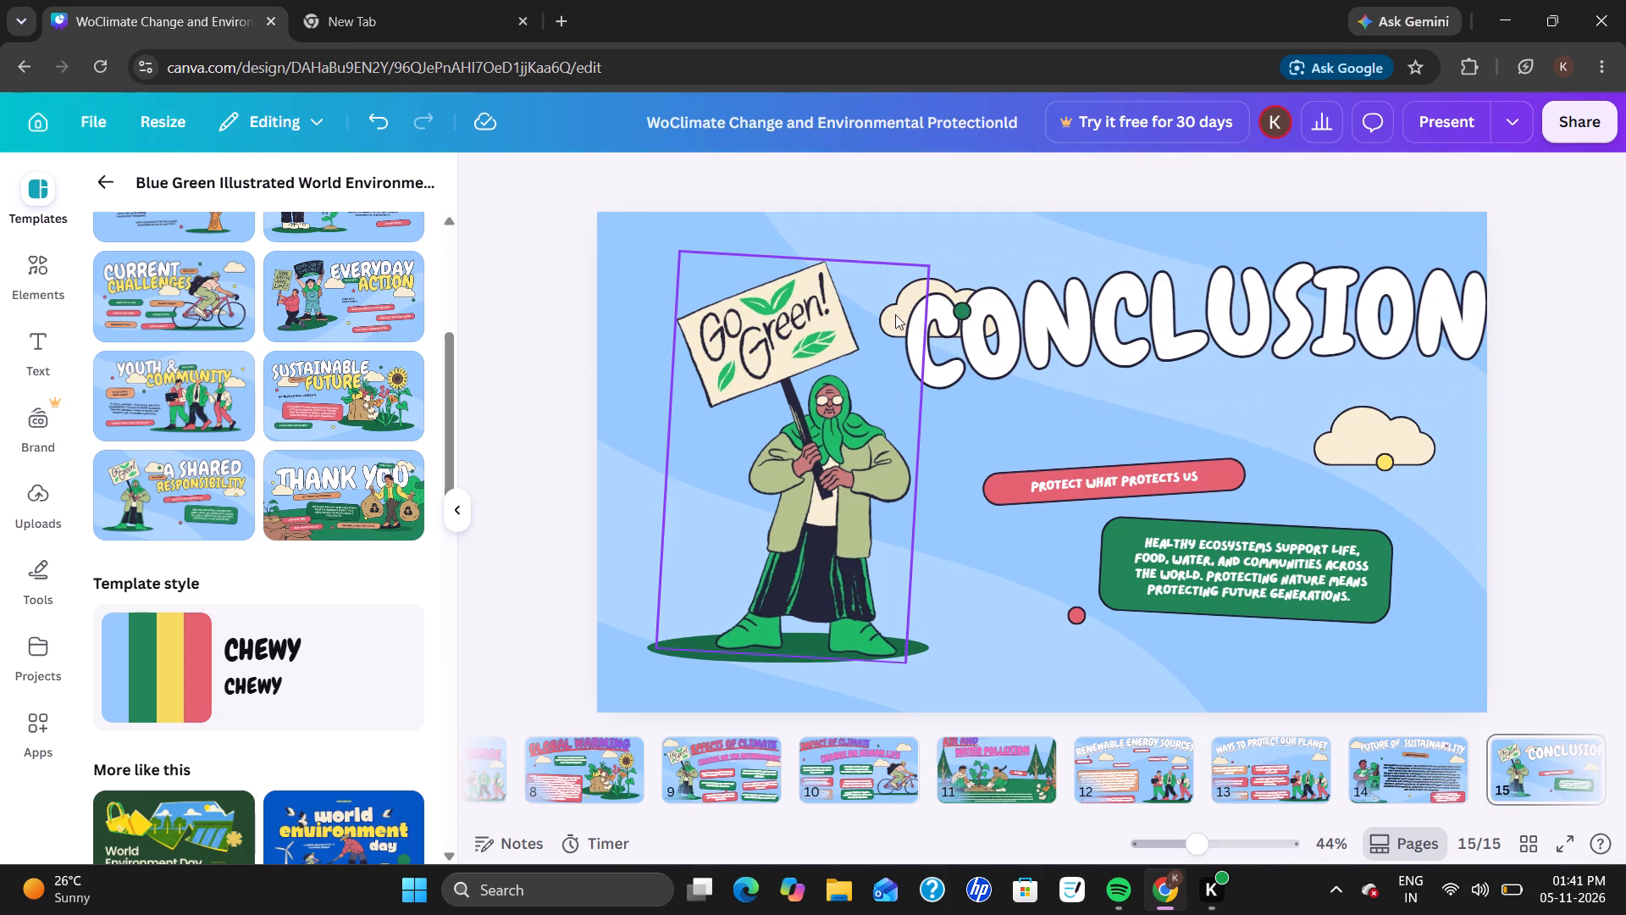
Move the Conclusion title down out of the way and shift the upper cloud to just above the Go Green sign.
click(912, 287)
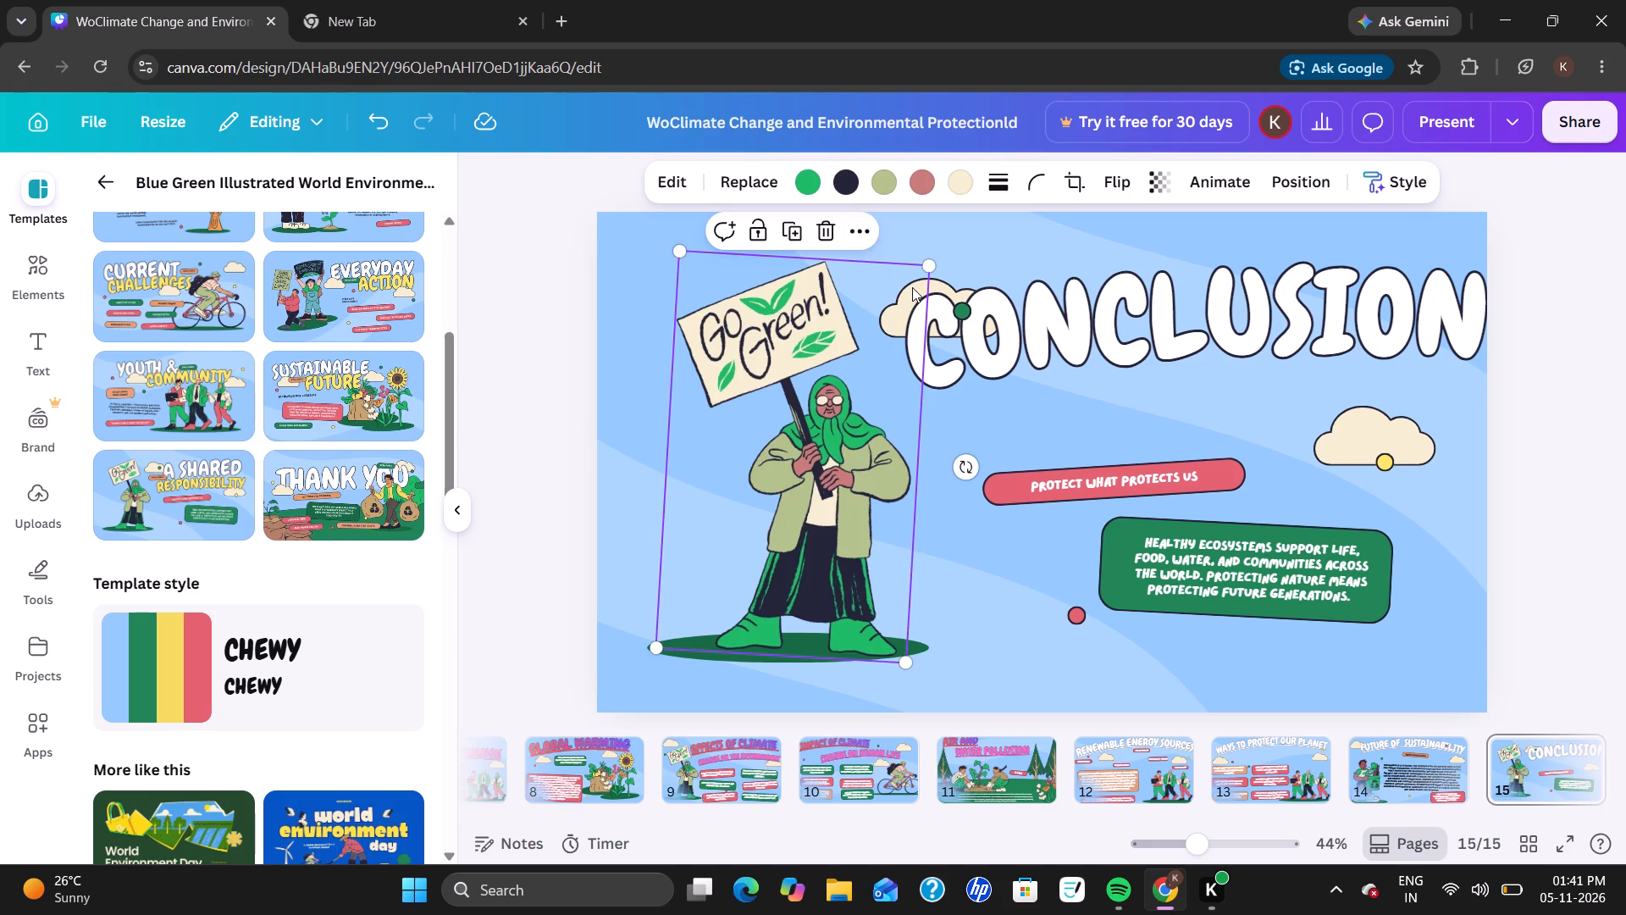
click(941, 290)
drag(991, 283, 951, 230)
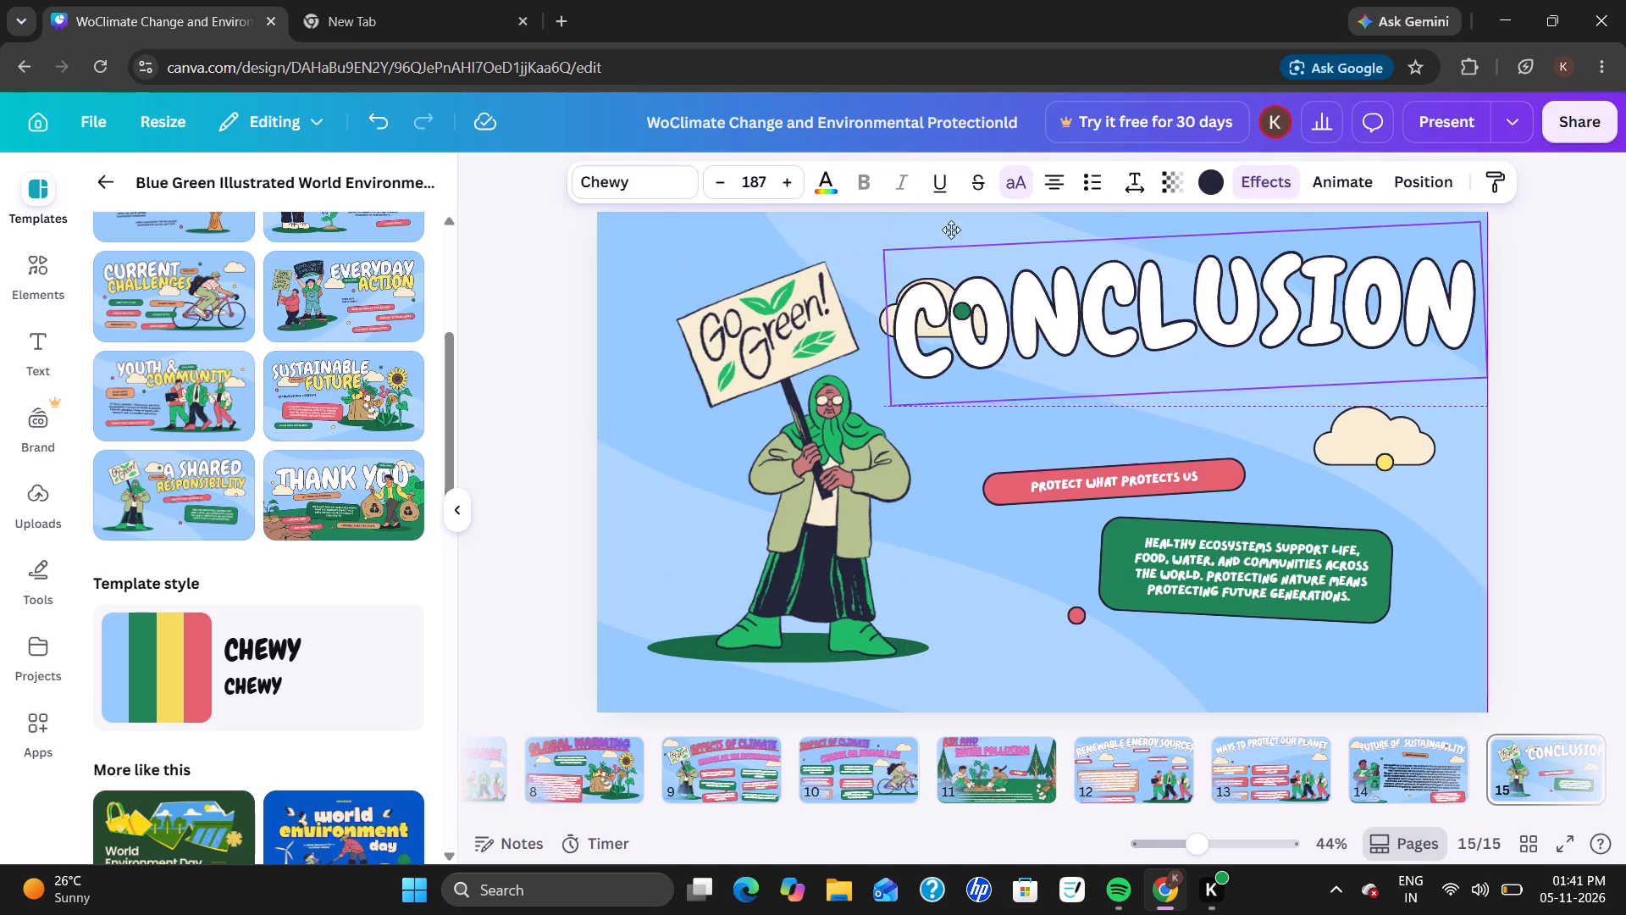
drag(951, 230, 1015, 403)
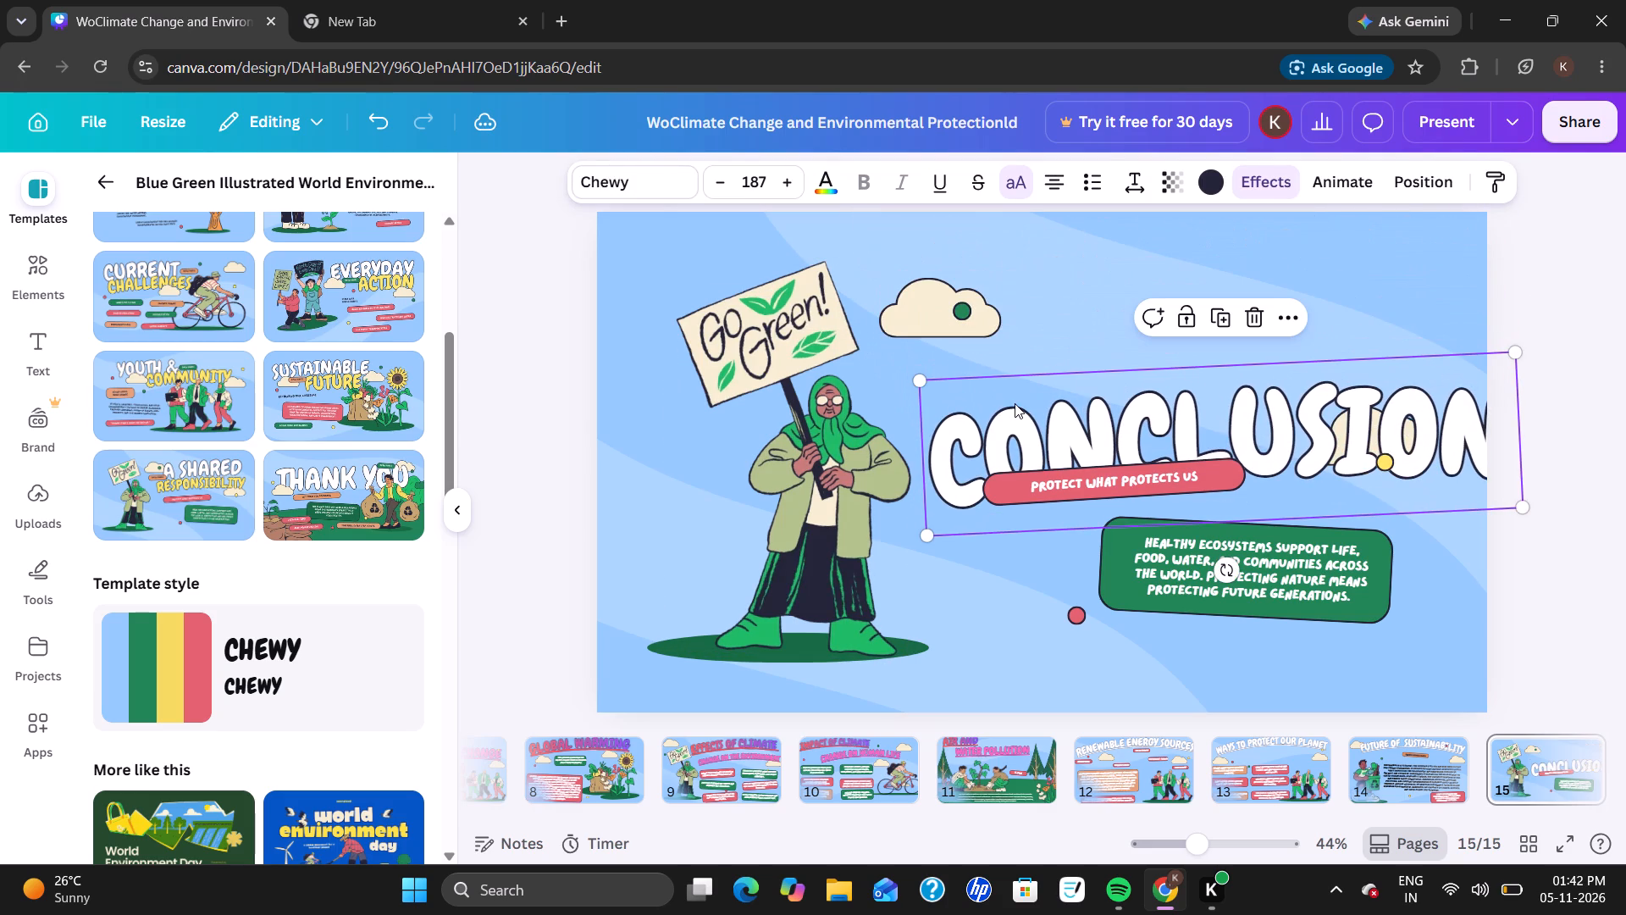
drag(936, 315, 884, 283)
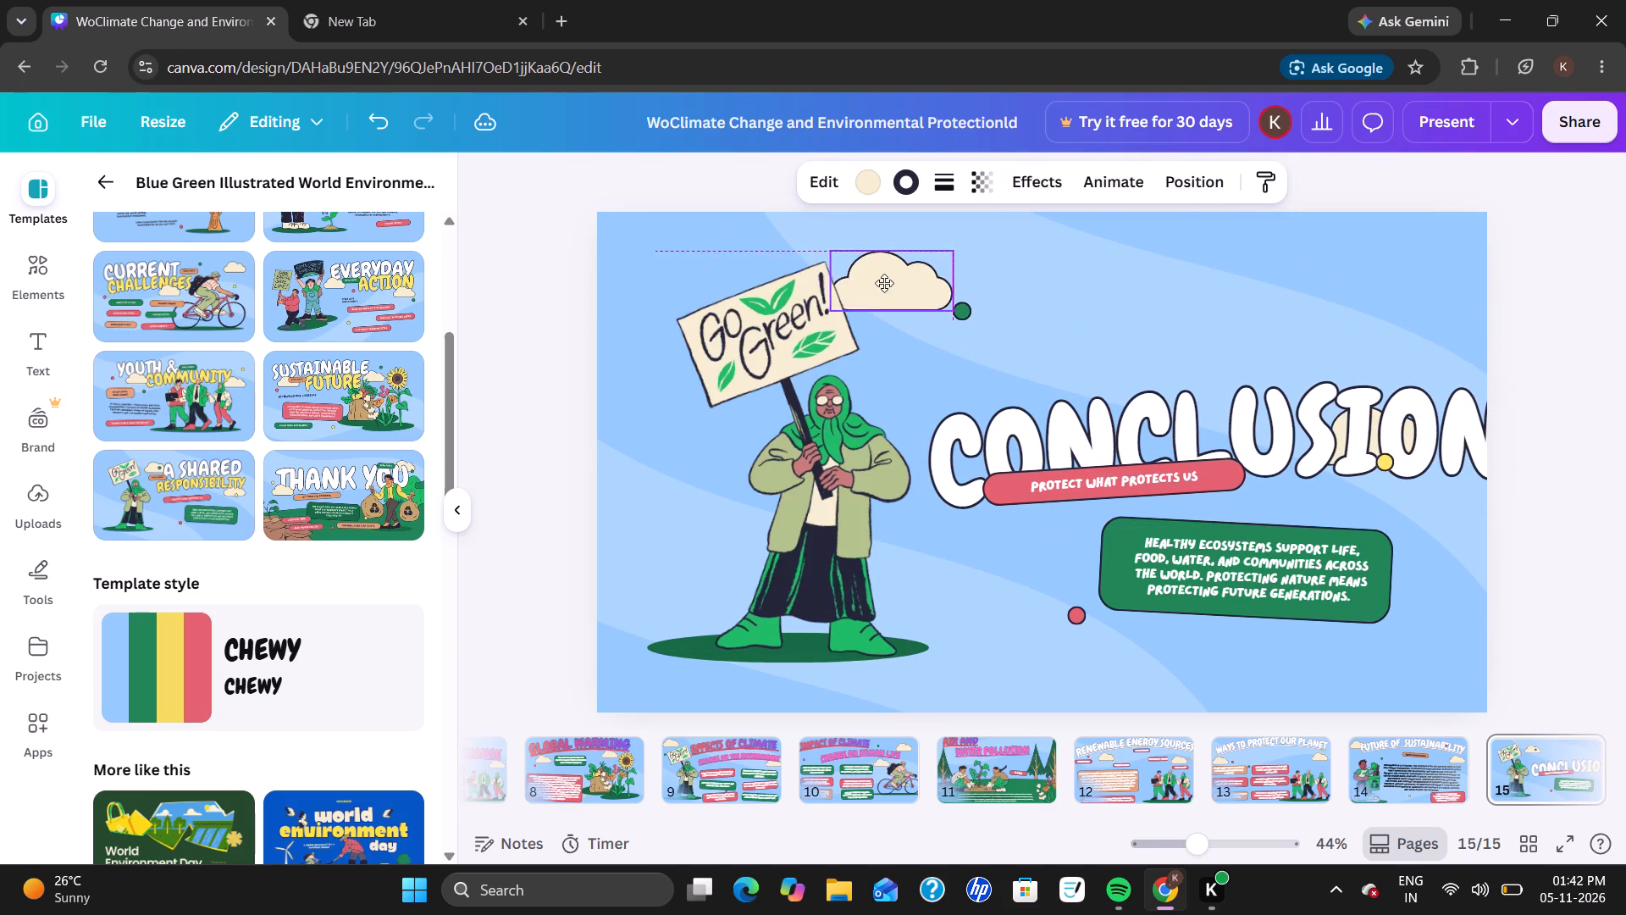
drag(884, 283, 847, 259)
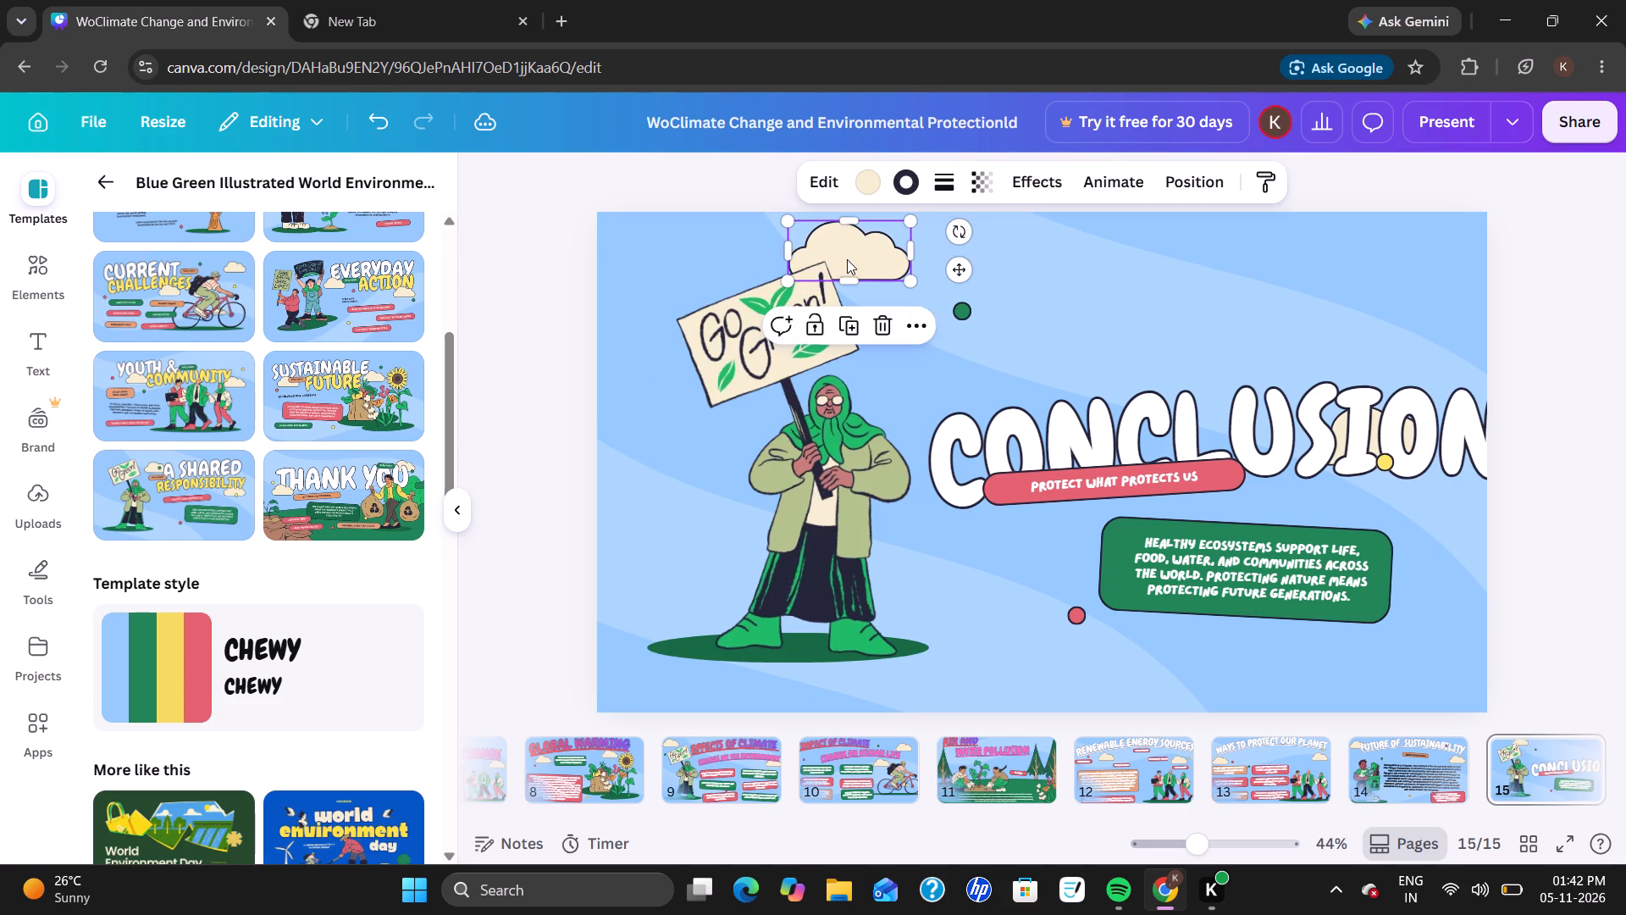
Move the Conclusion title back up near the page's top edge so the whole word fits inside the page.
drag(1047, 431, 1037, 315)
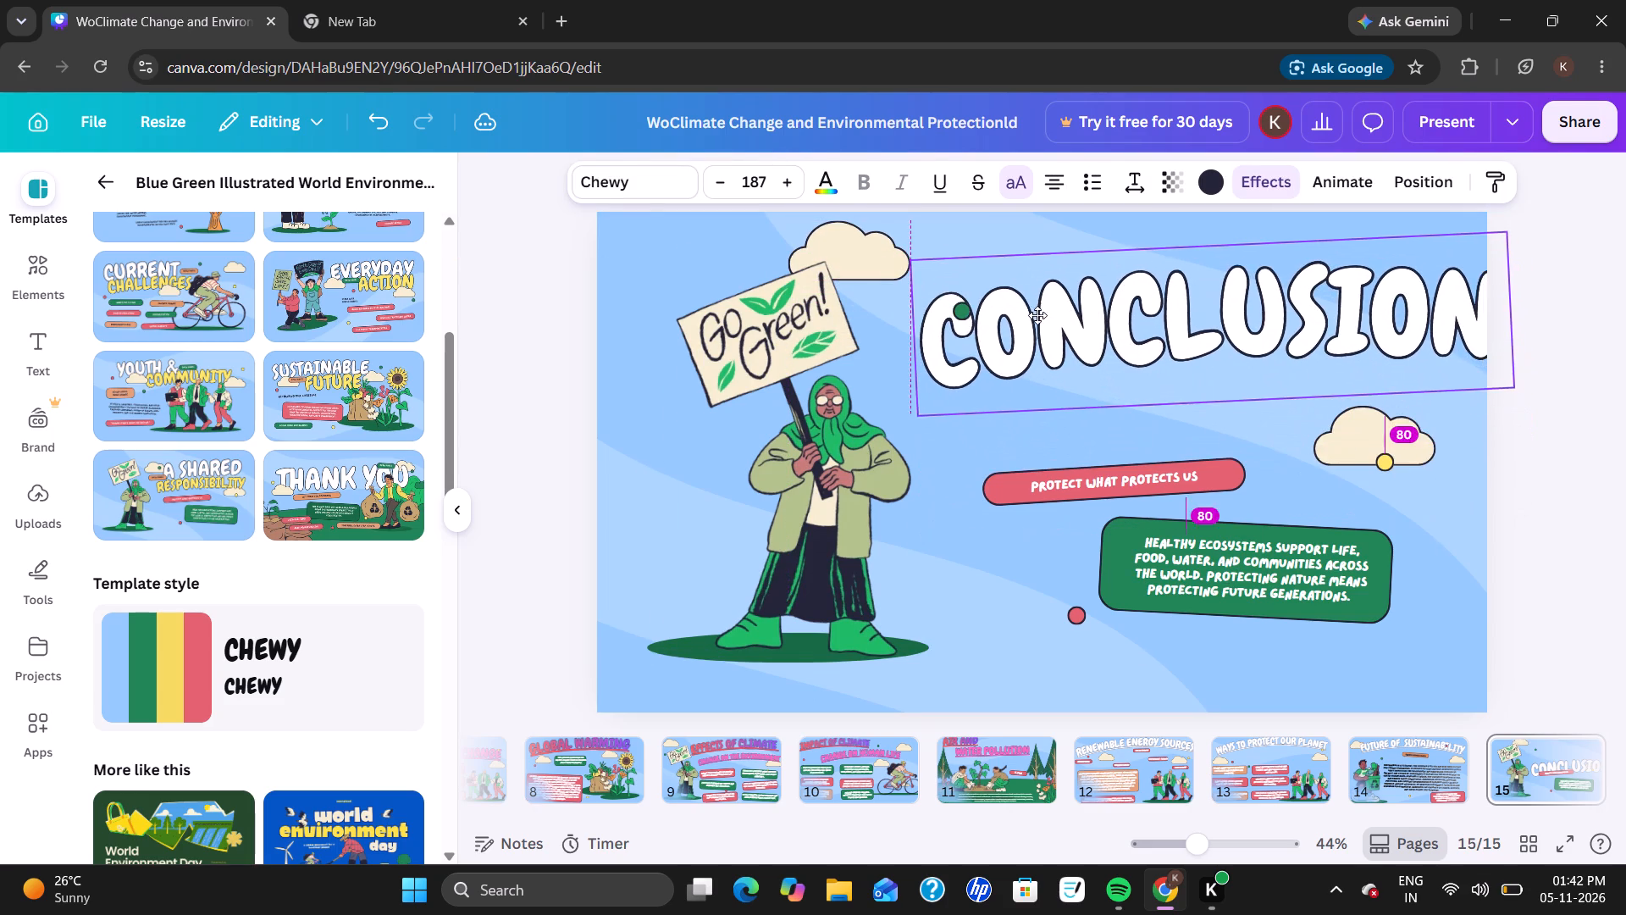
drag(1037, 315, 1026, 277)
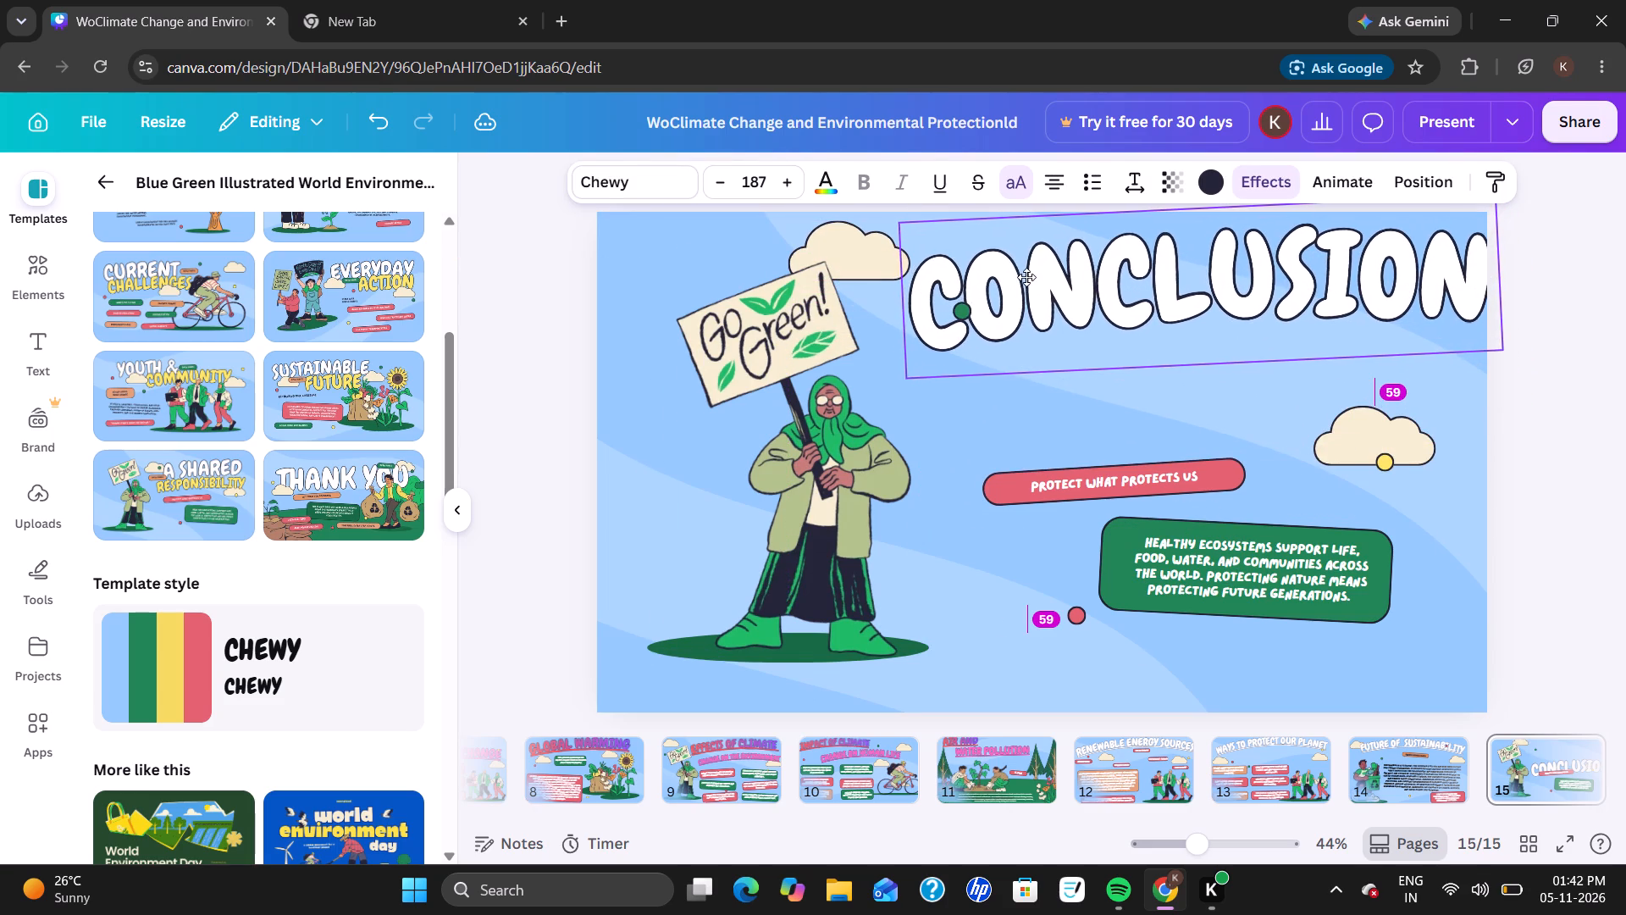
drag(1026, 277, 1011, 292)
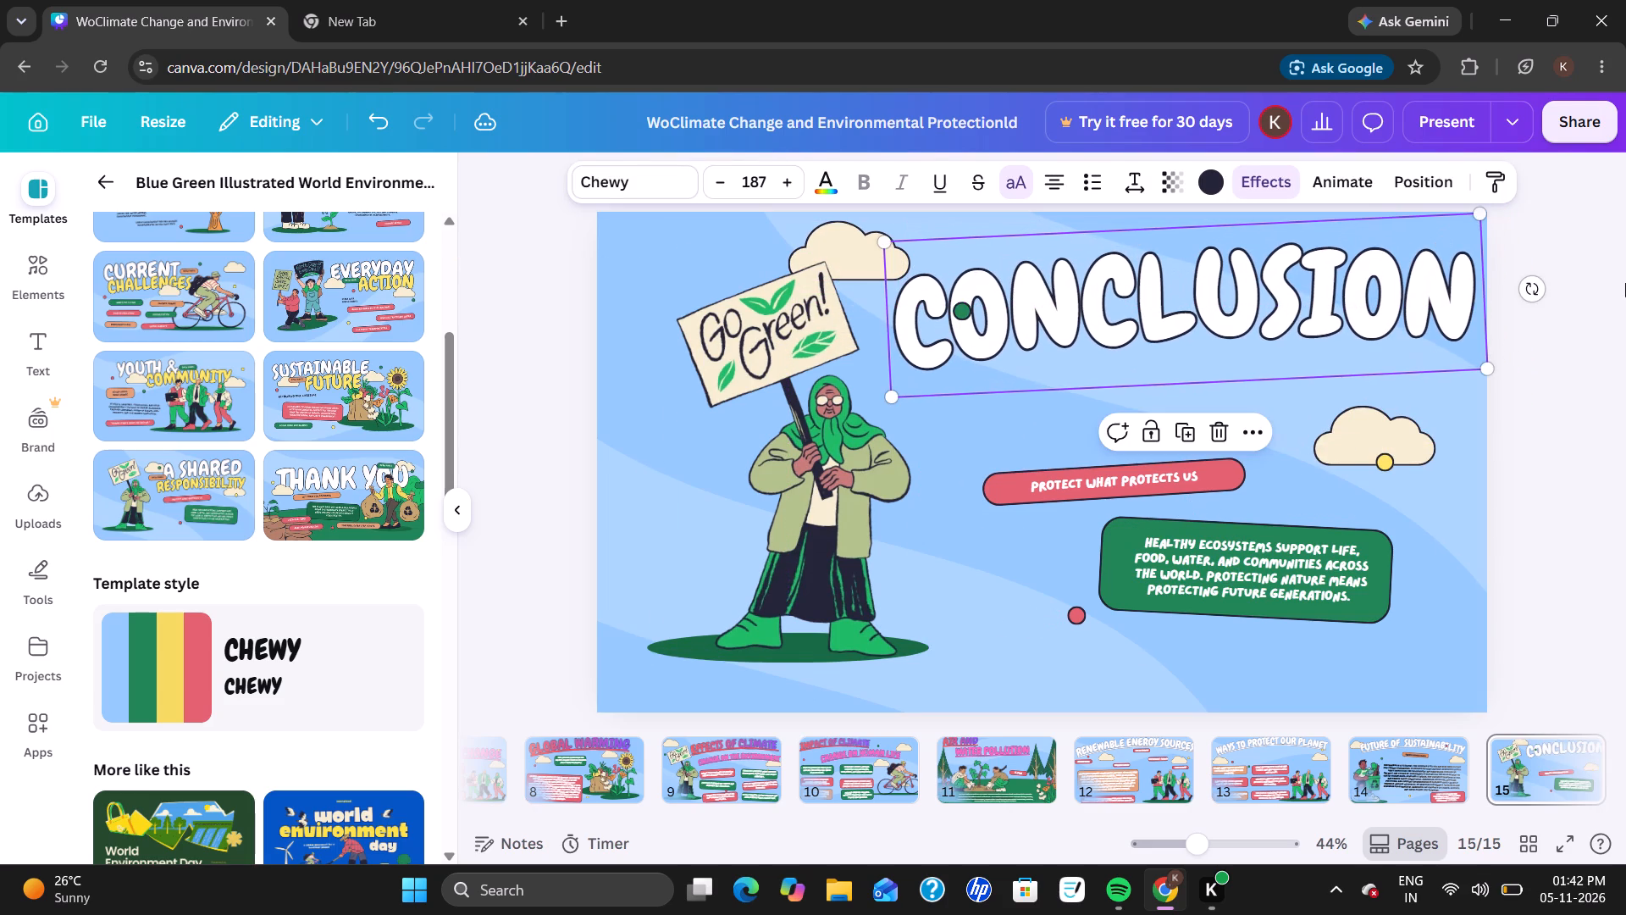
click(1593, 324)
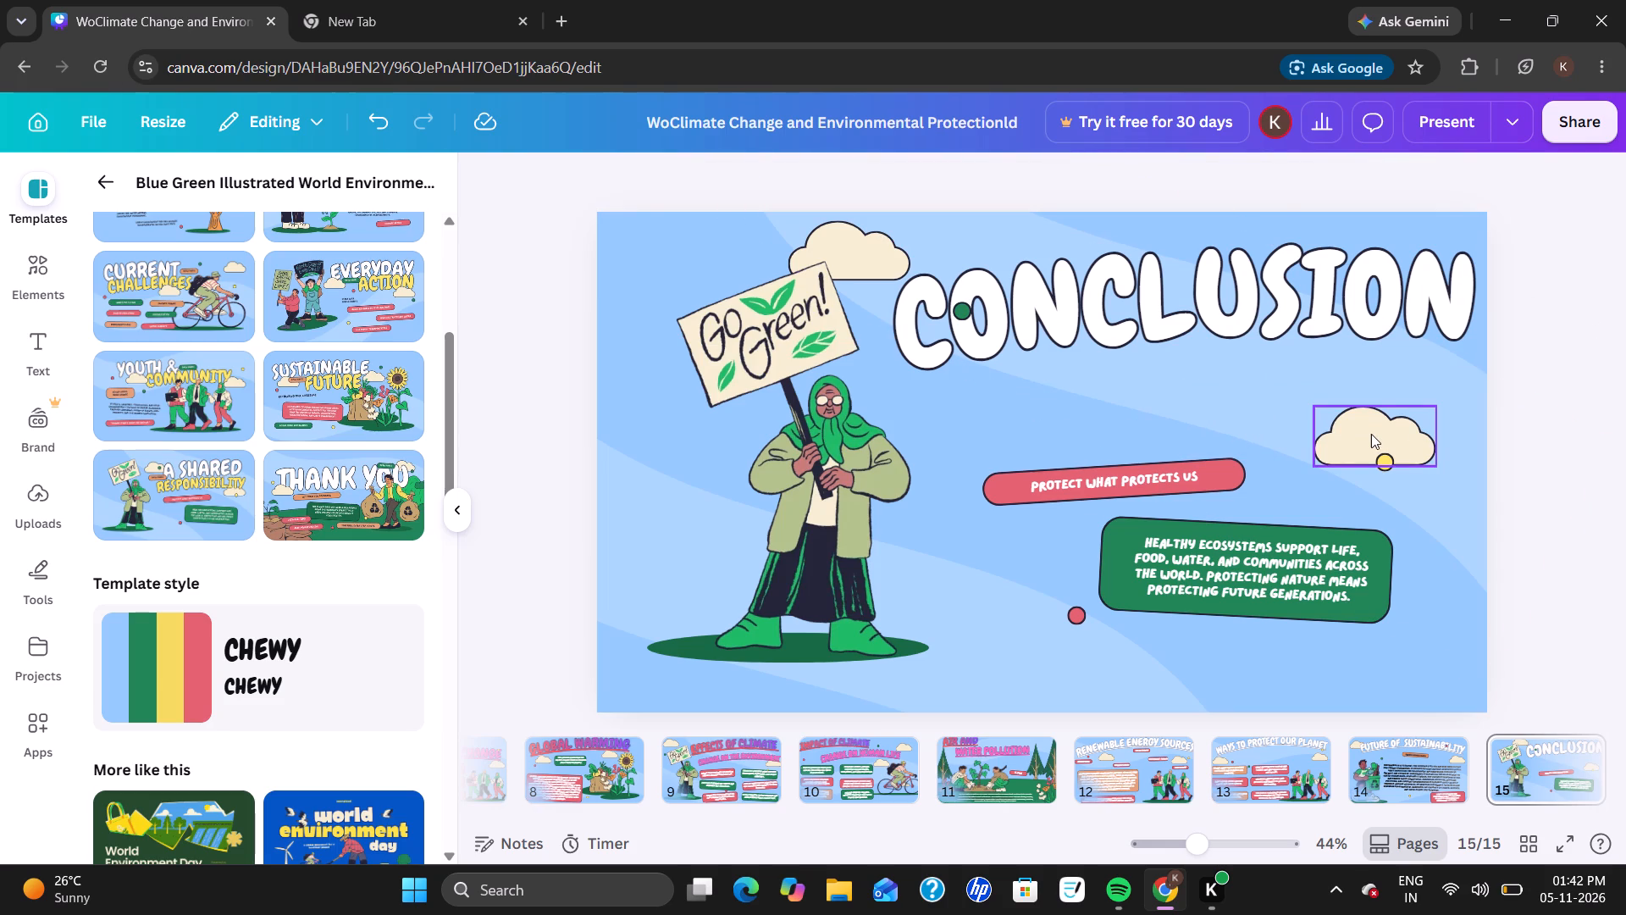
Move the lower cloud up beneath the end of the Conclusion title and place the yellow dot at its lower-right edge.
drag(1371, 434, 1397, 390)
drag(1383, 457, 1397, 446)
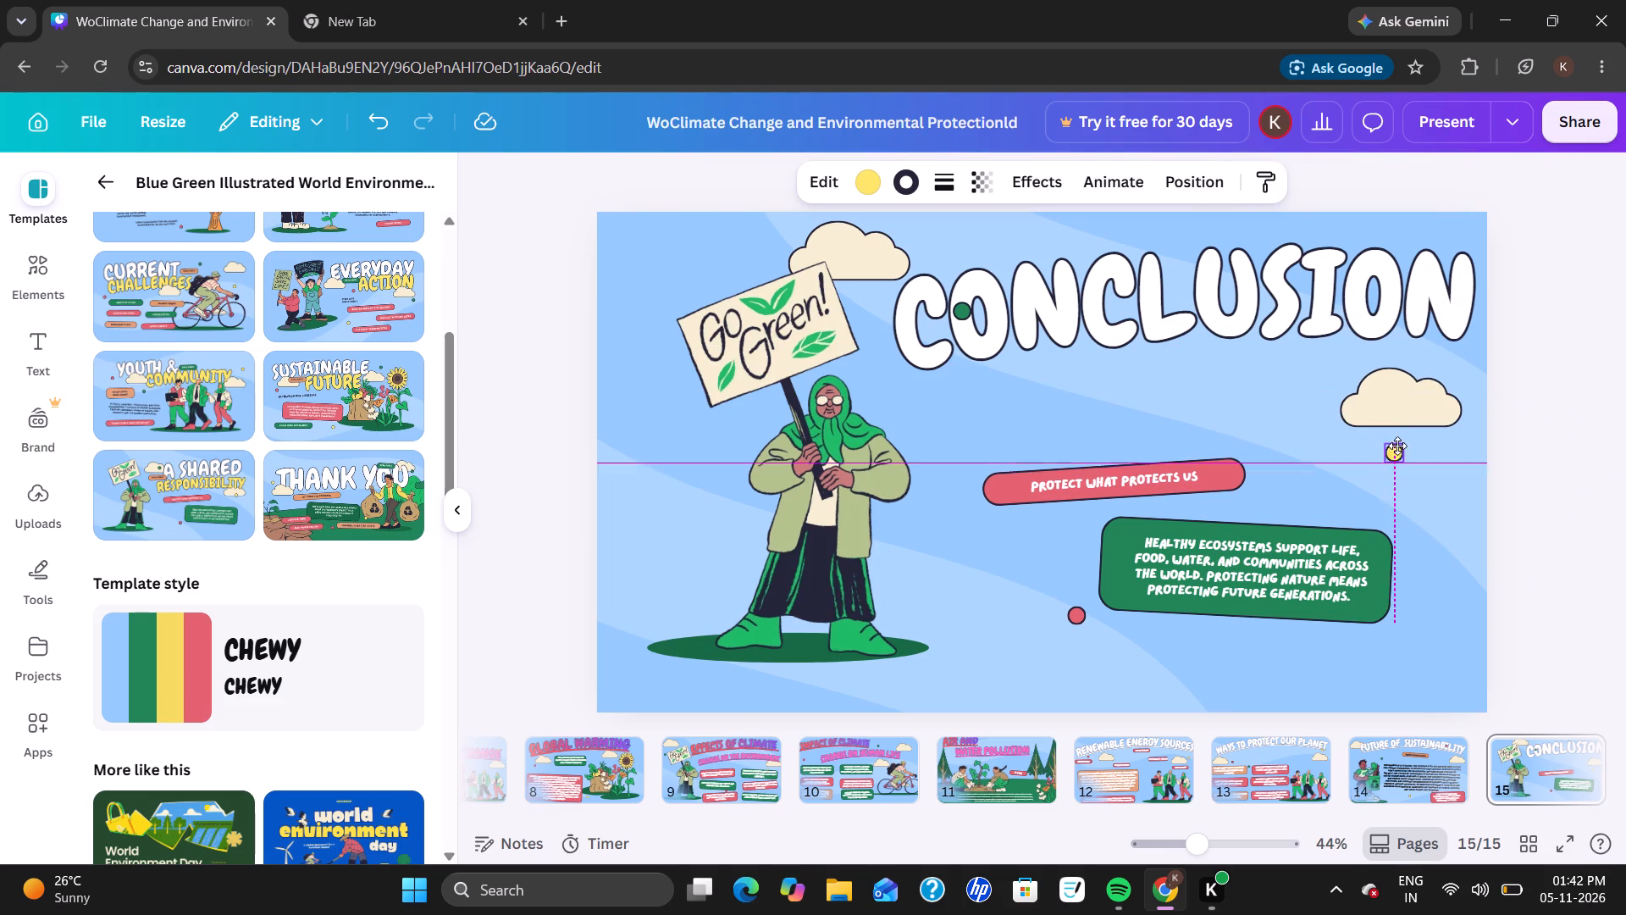
drag(1397, 446, 1442, 429)
click(1577, 405)
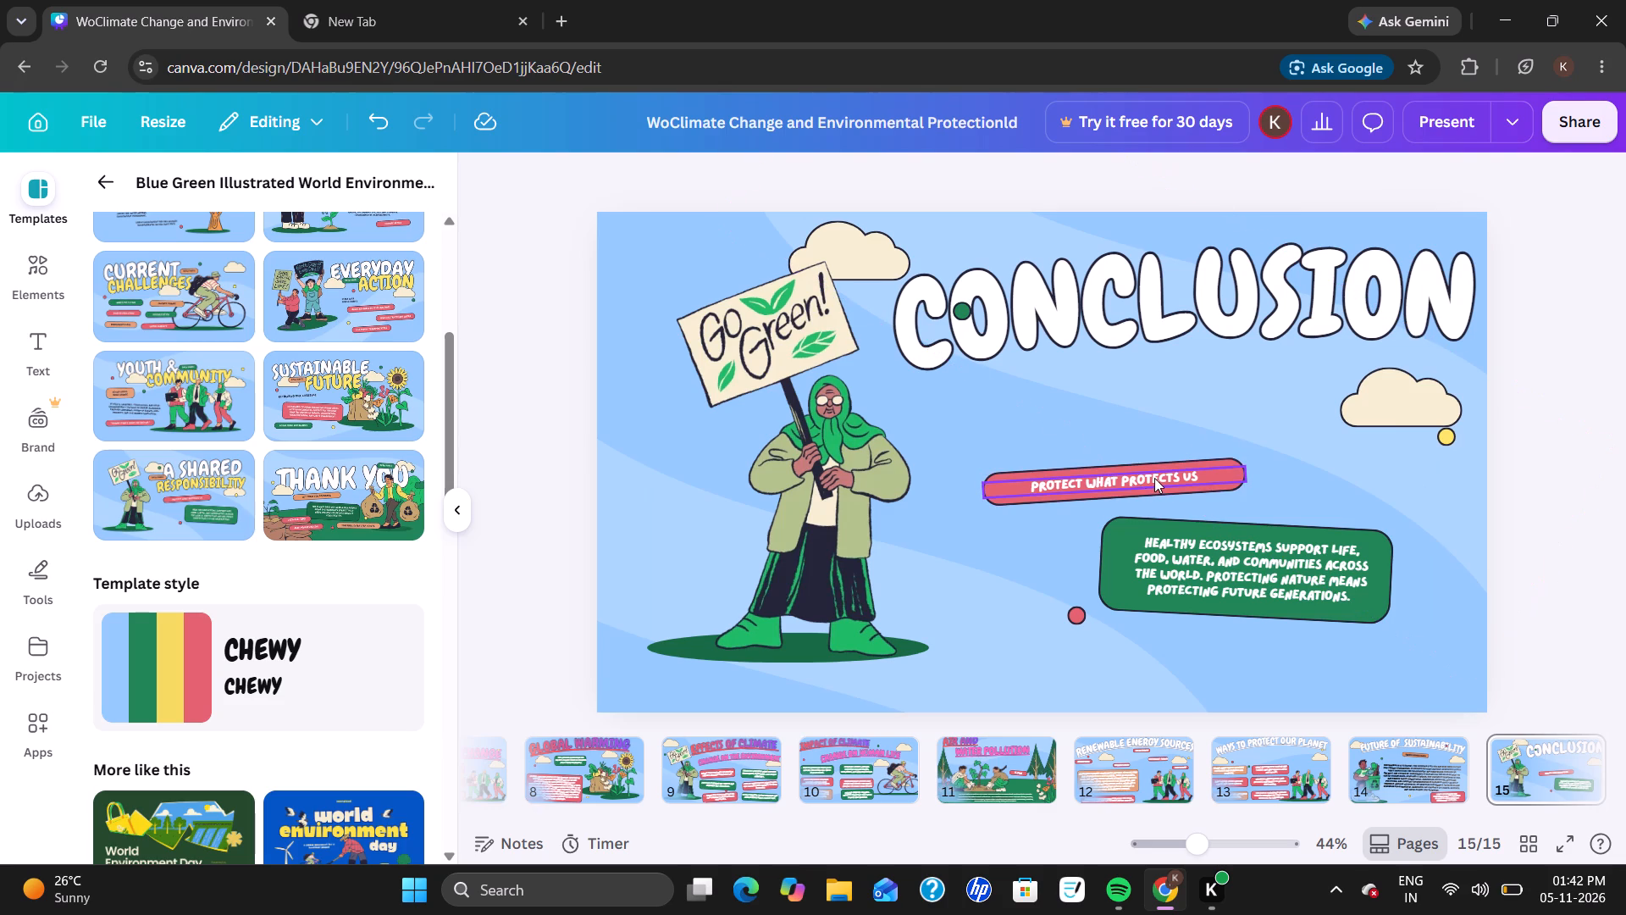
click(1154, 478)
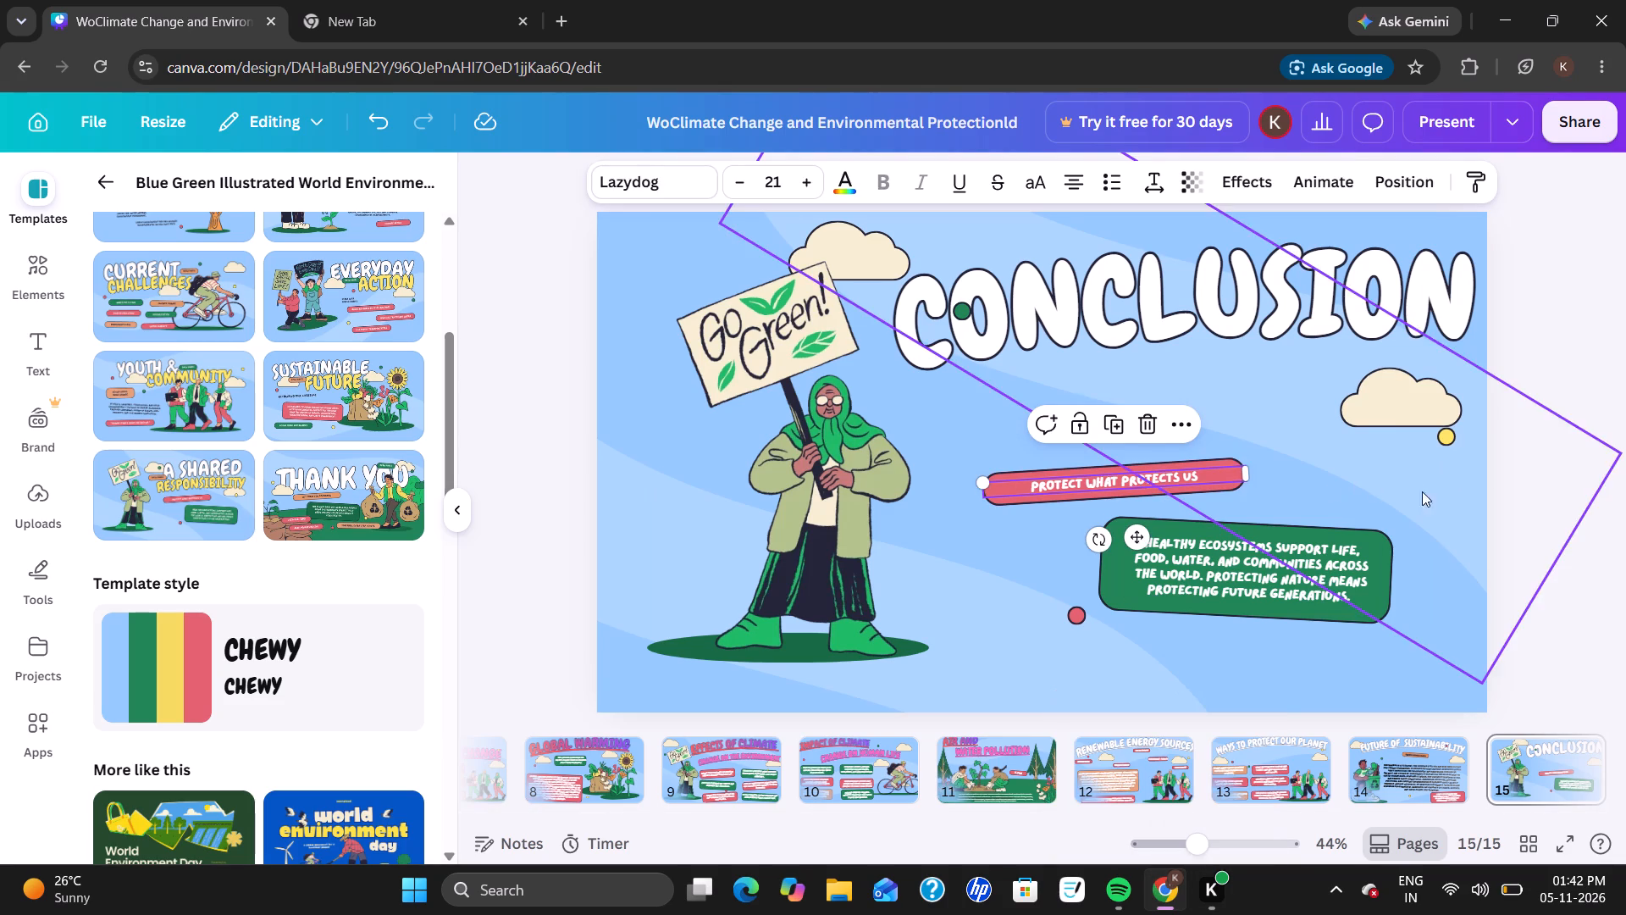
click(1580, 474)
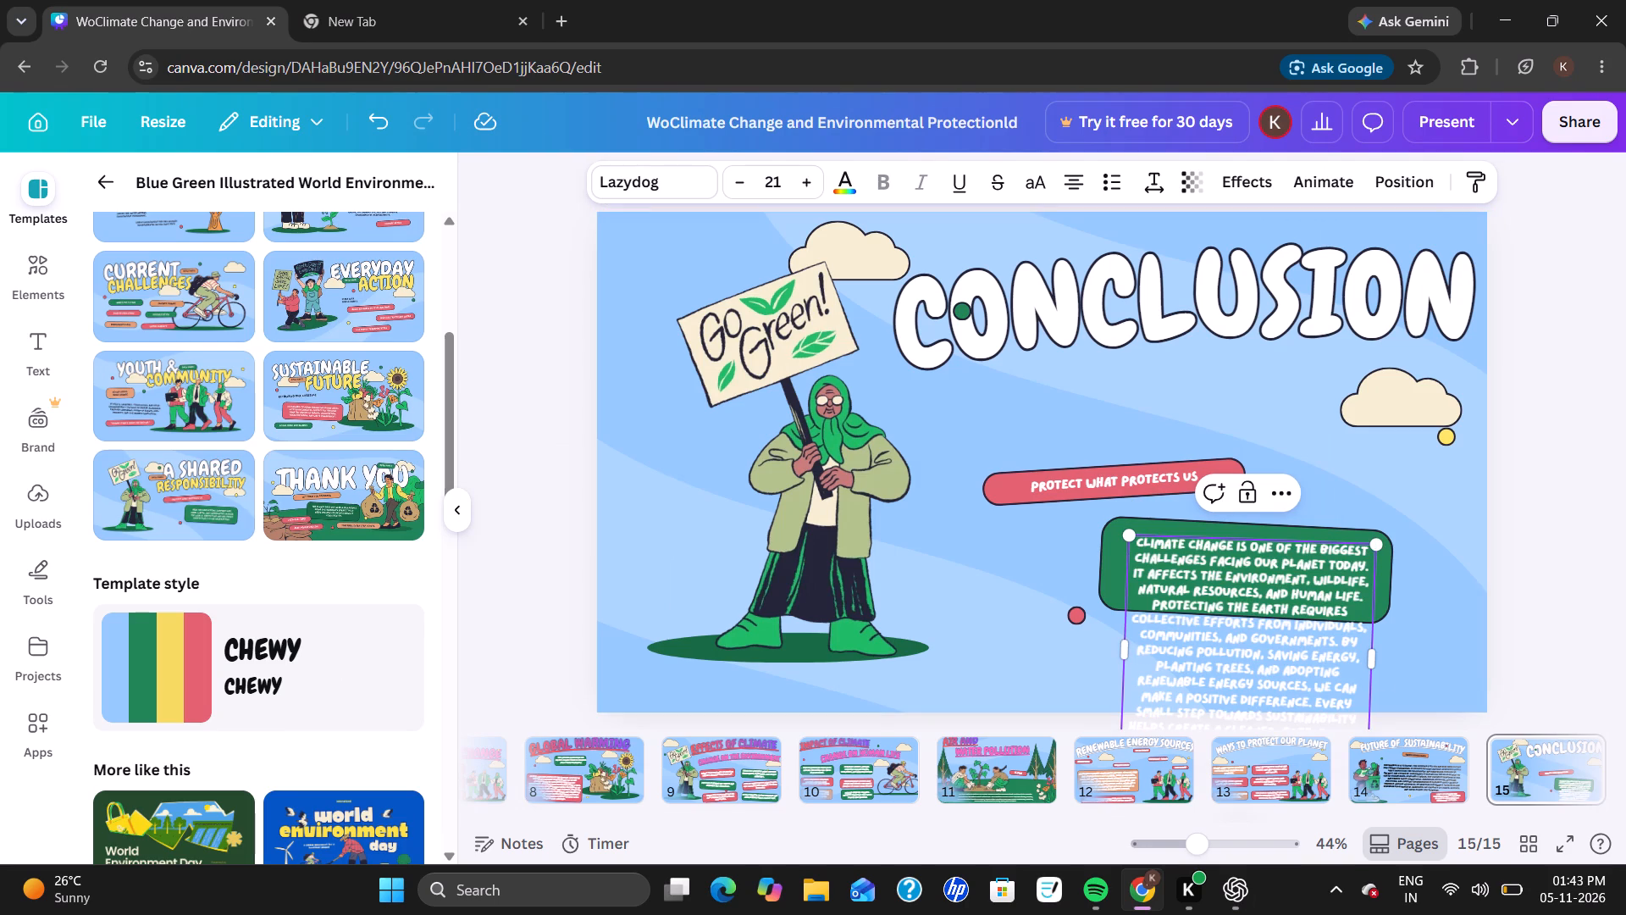
drag(1378, 661, 1510, 628)
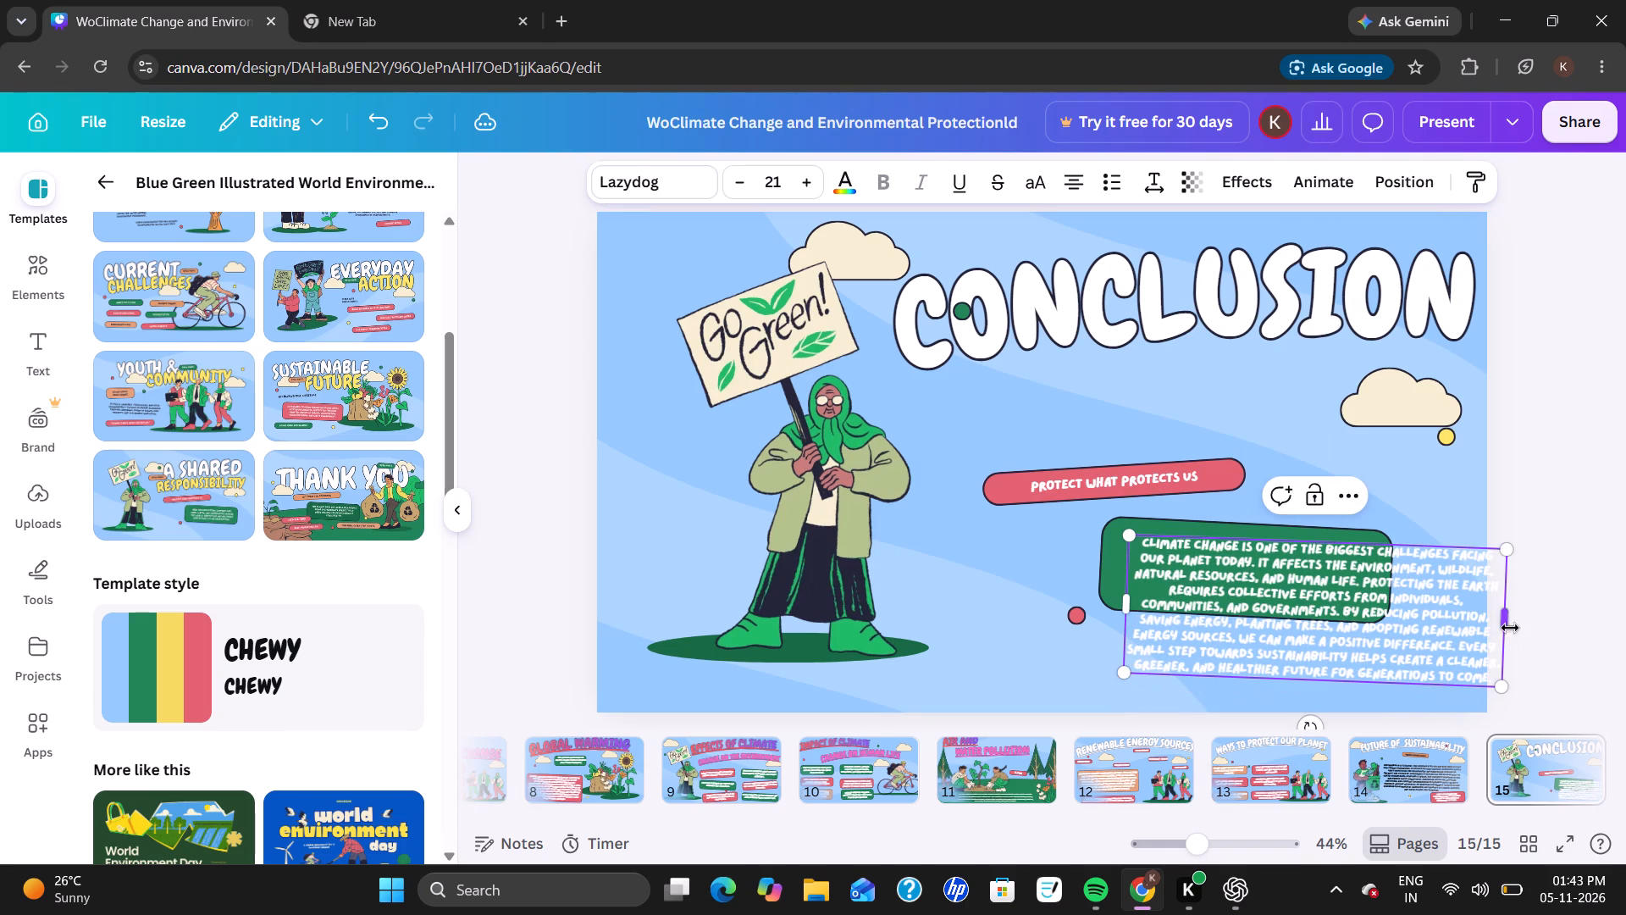
Enlarge the green box behind the paragraph downward and to the left, and reposition it in the slide's lower right area.
click(1109, 585)
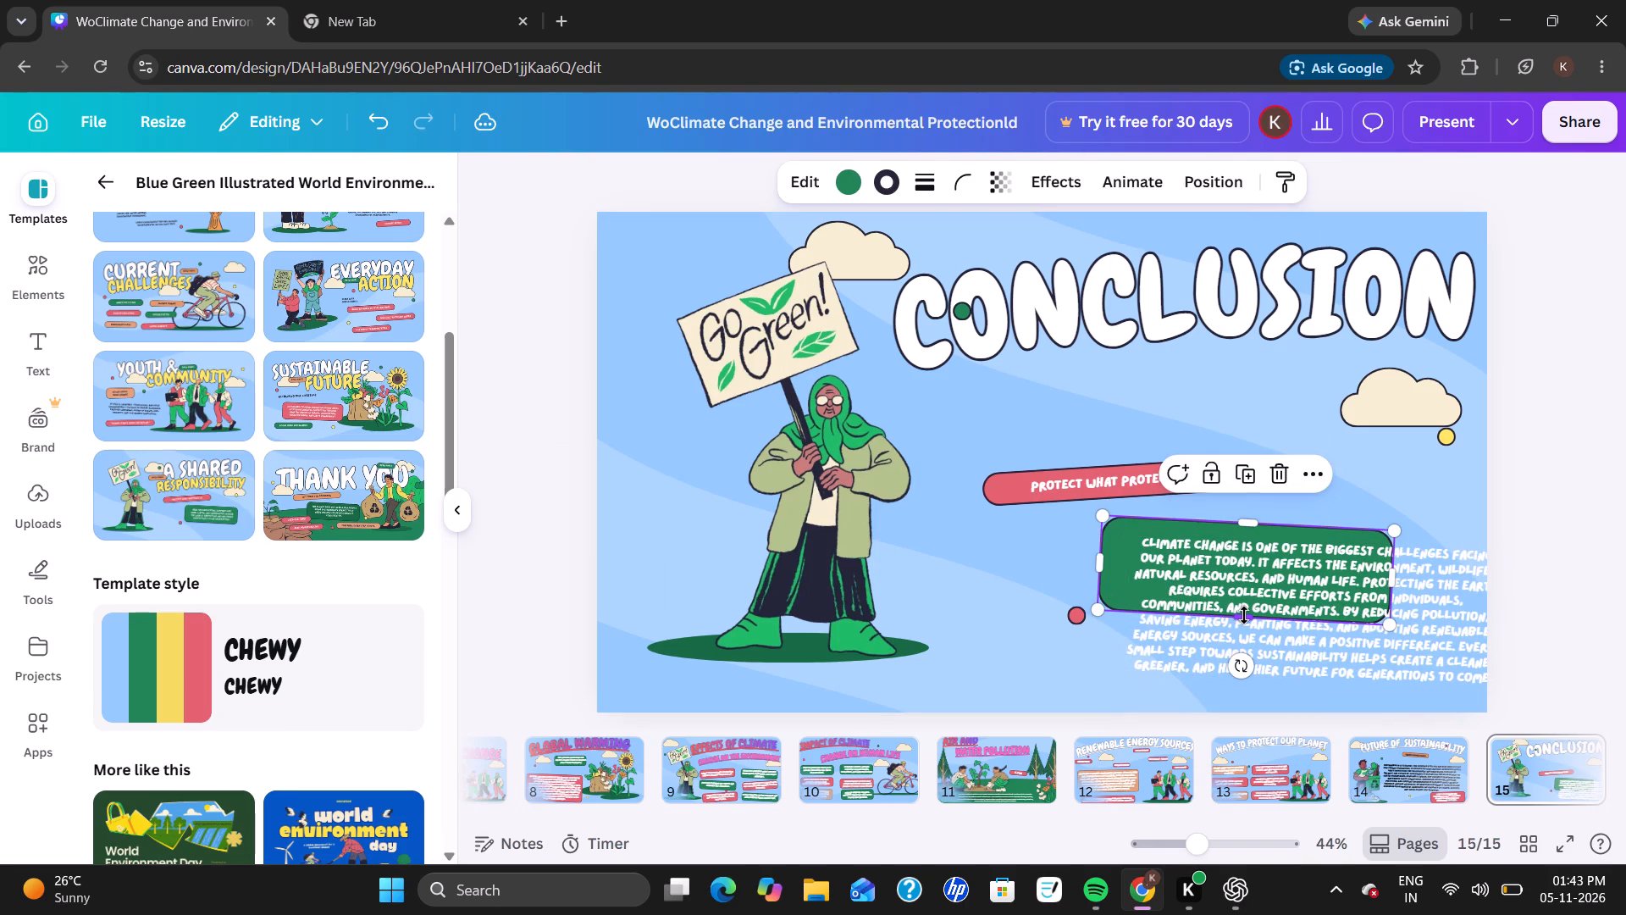
drag(1244, 615, 1253, 685)
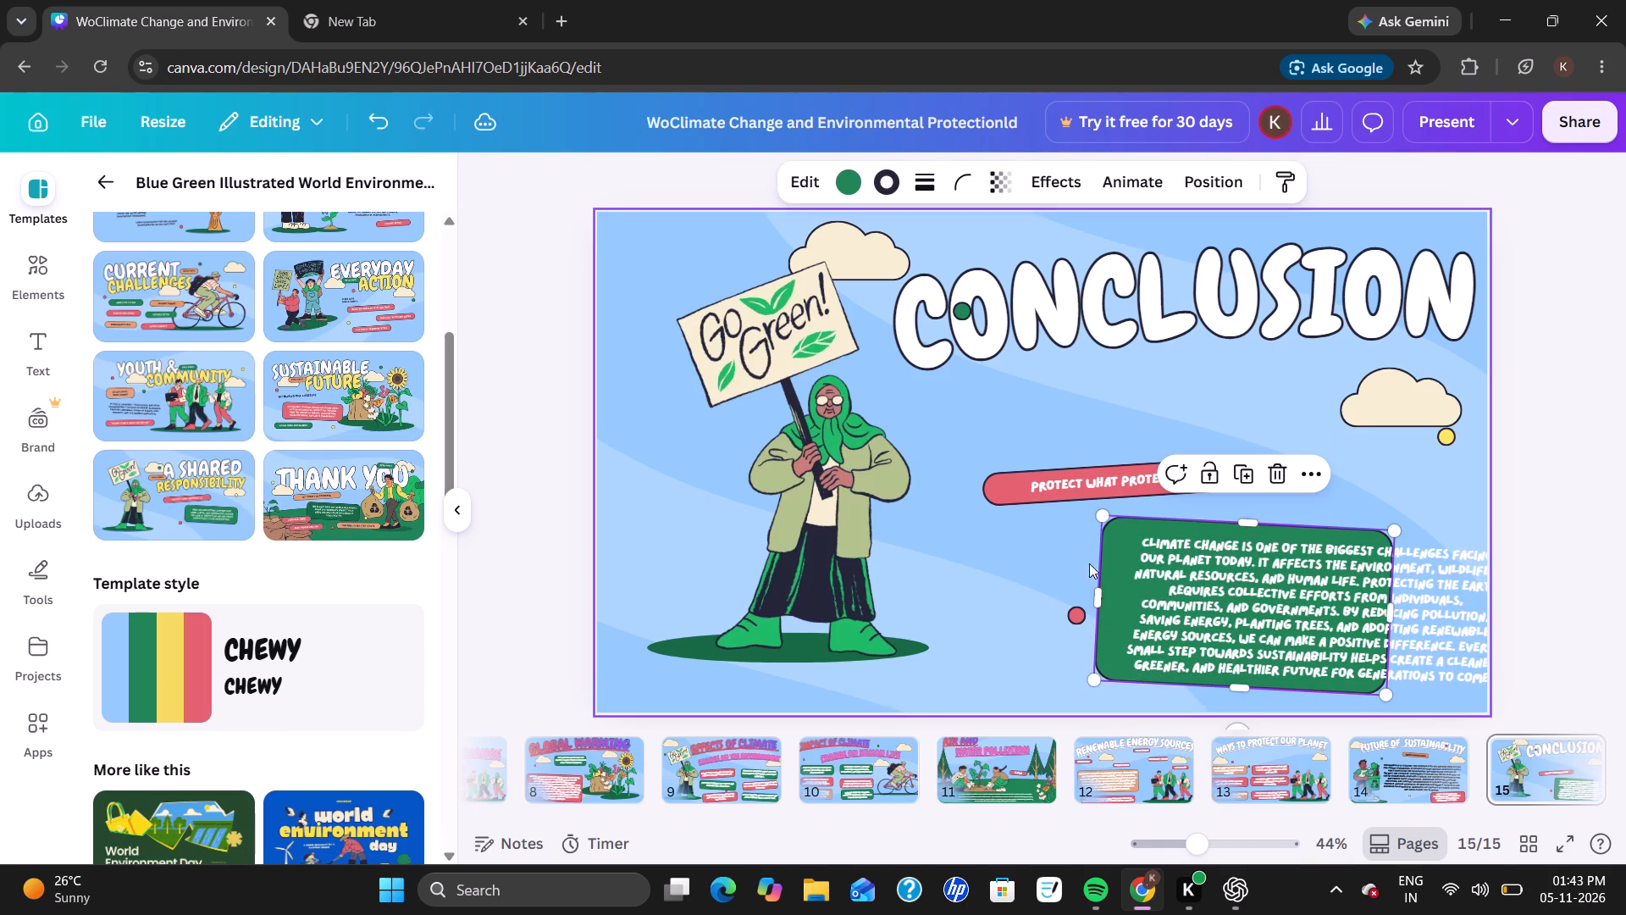
drag(1099, 592, 988, 574)
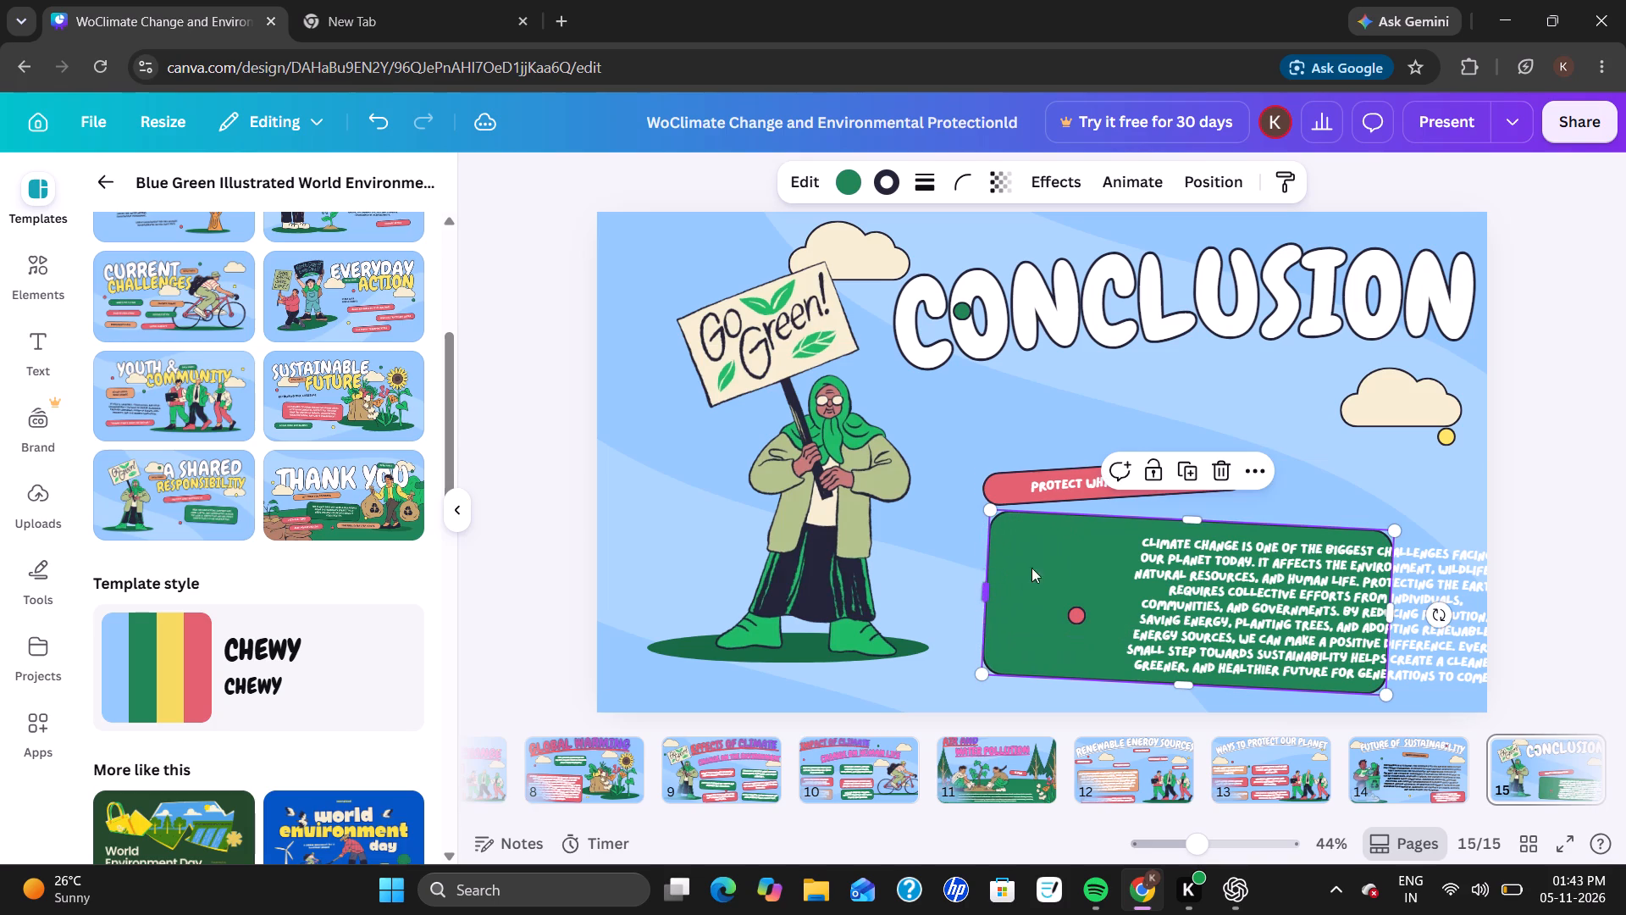
drag(1341, 591, 1220, 579)
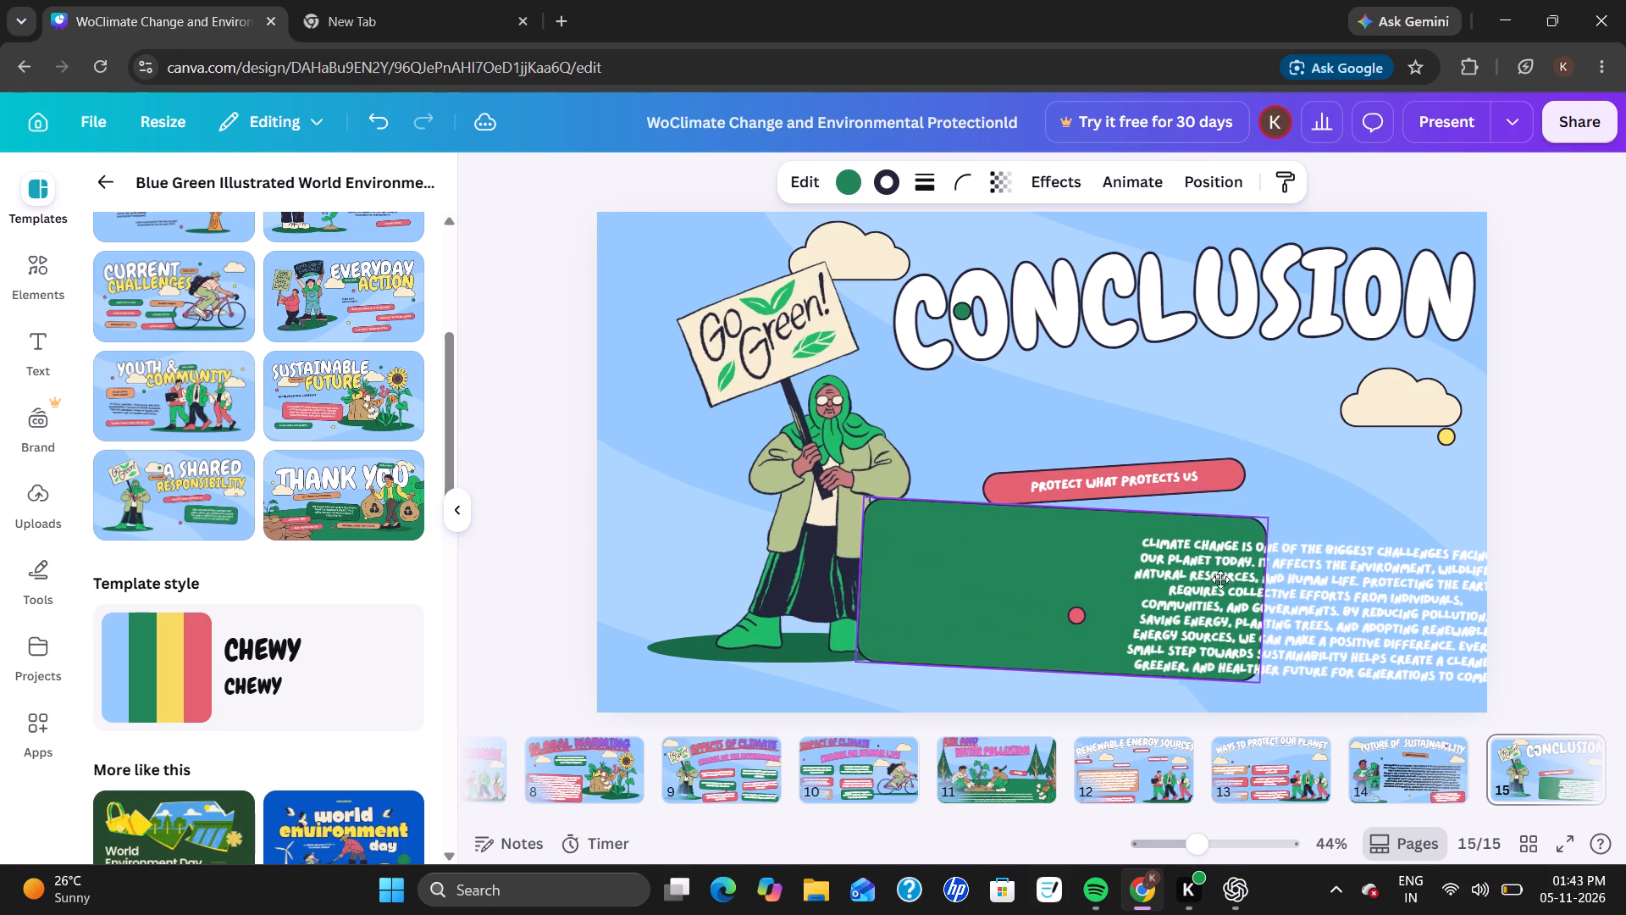
drag(1220, 579, 1358, 599)
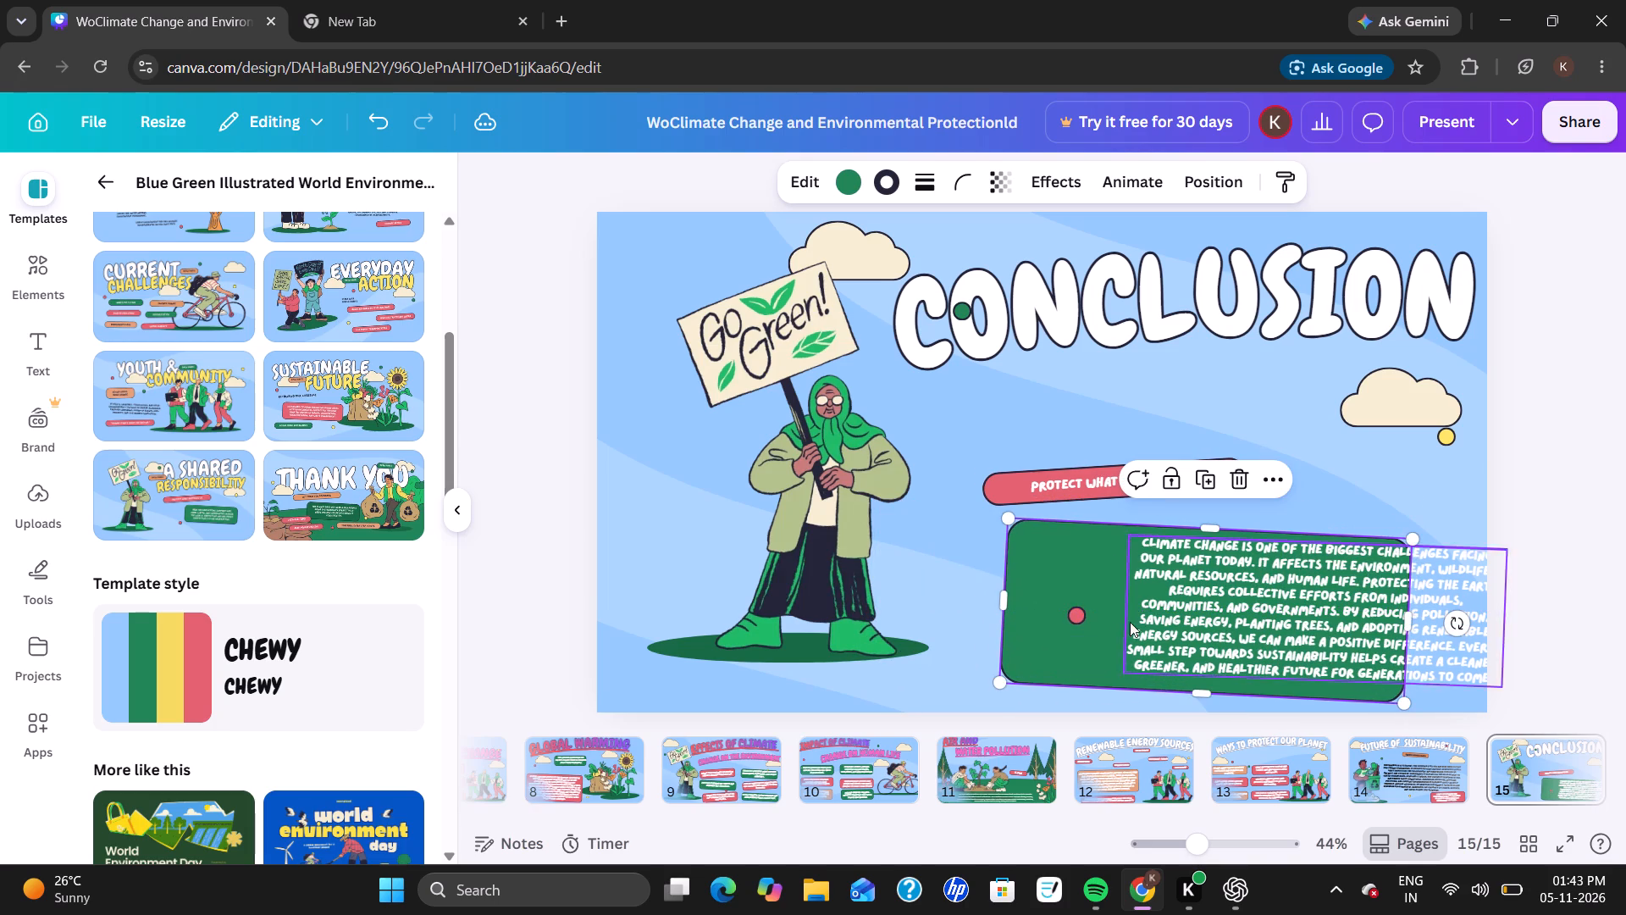
Move the small red dot out of the green box to just below the woman's feet.
drag(1076, 614, 900, 679)
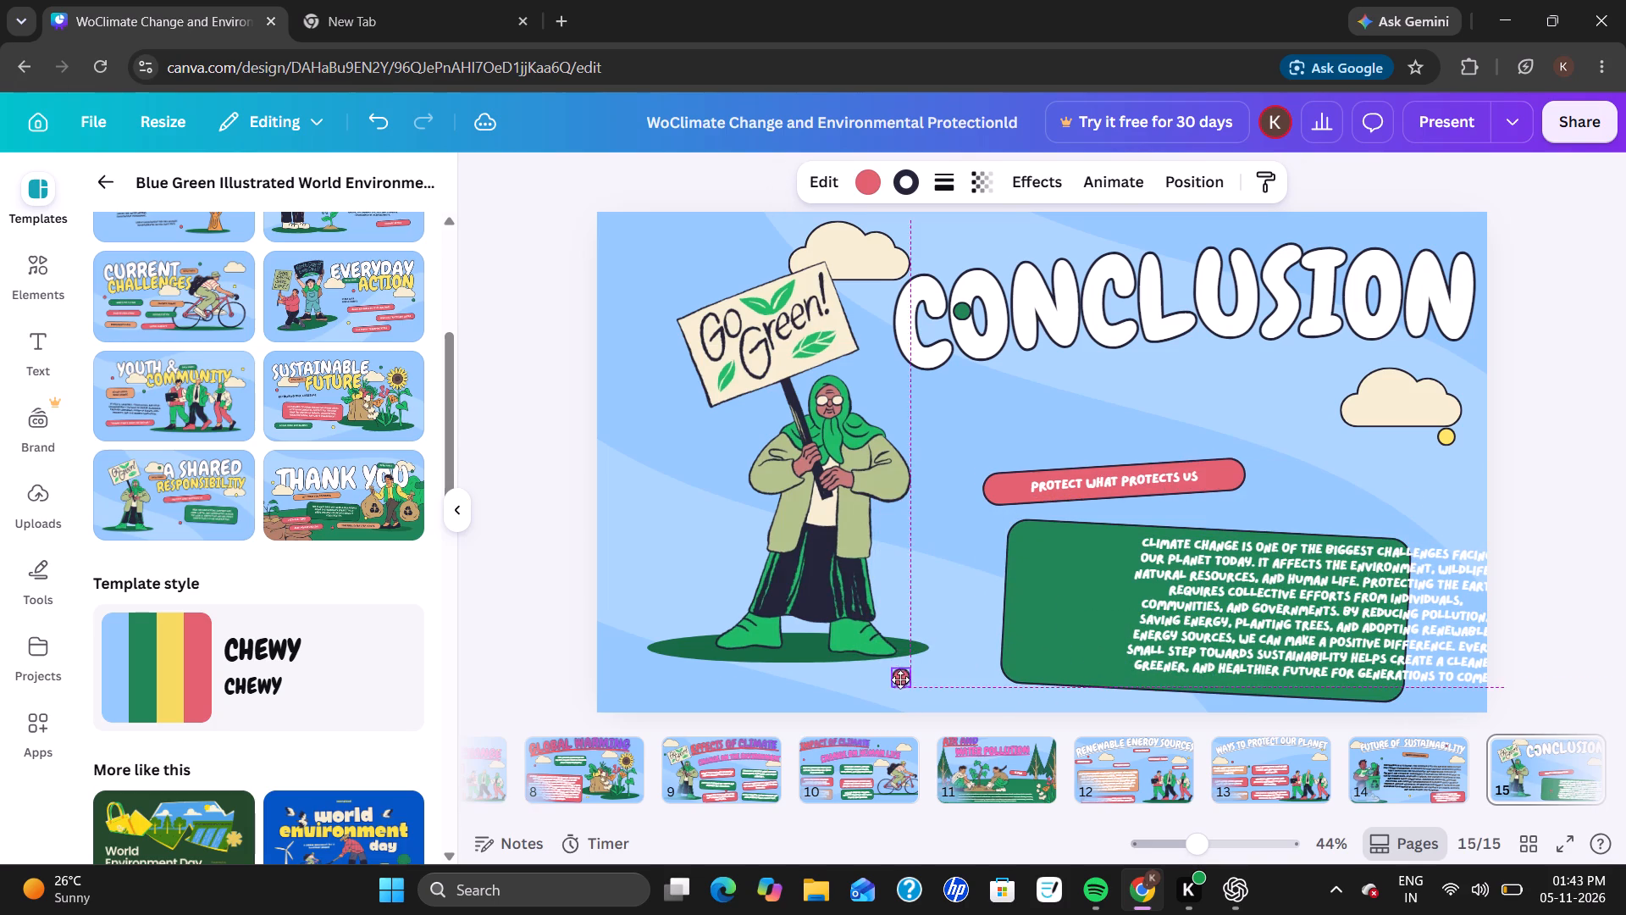
drag(900, 679, 902, 682)
Move the Conclusion paragraph inside the green box and set its font size to 25.
drag(1288, 635, 1189, 636)
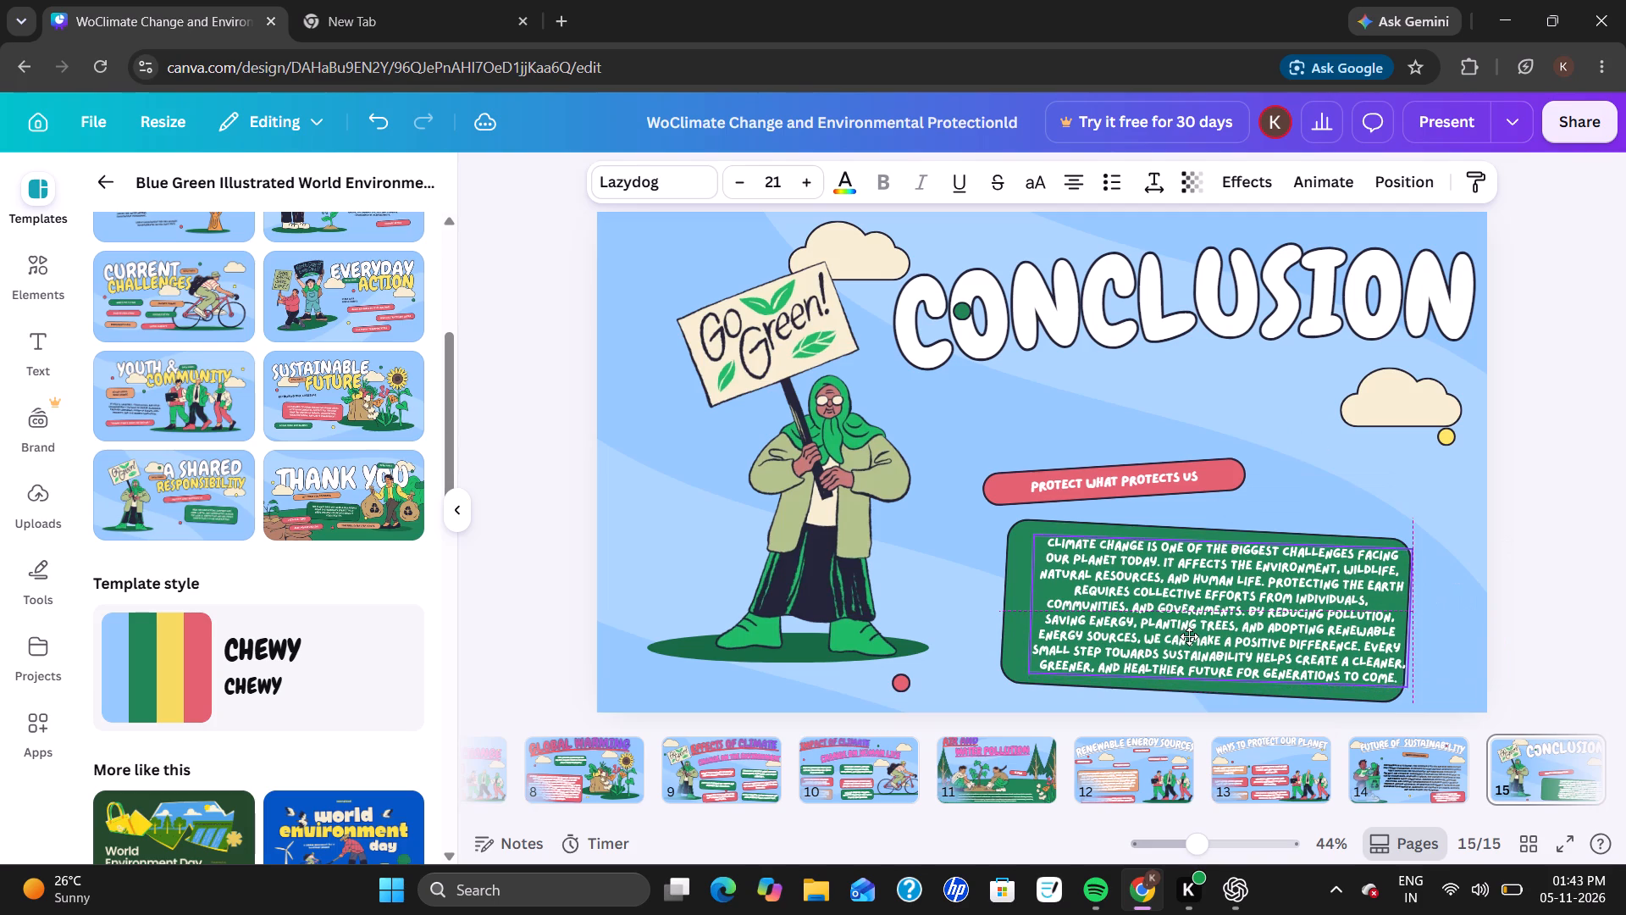
drag(1189, 636, 1182, 635)
triple_click(818, 185)
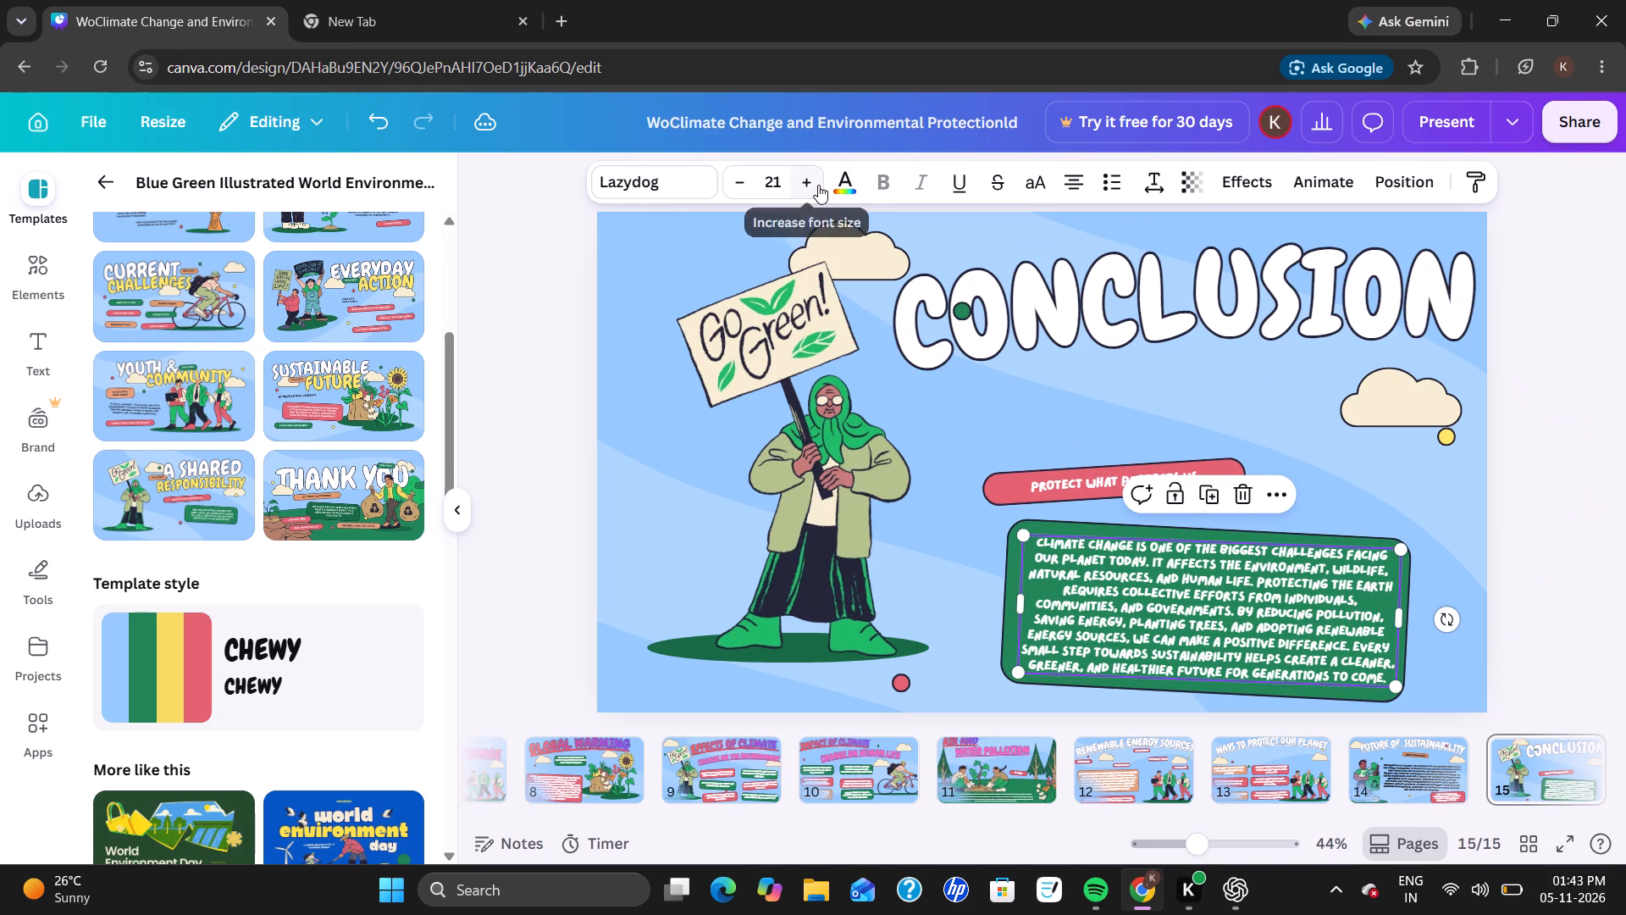
click(818, 185)
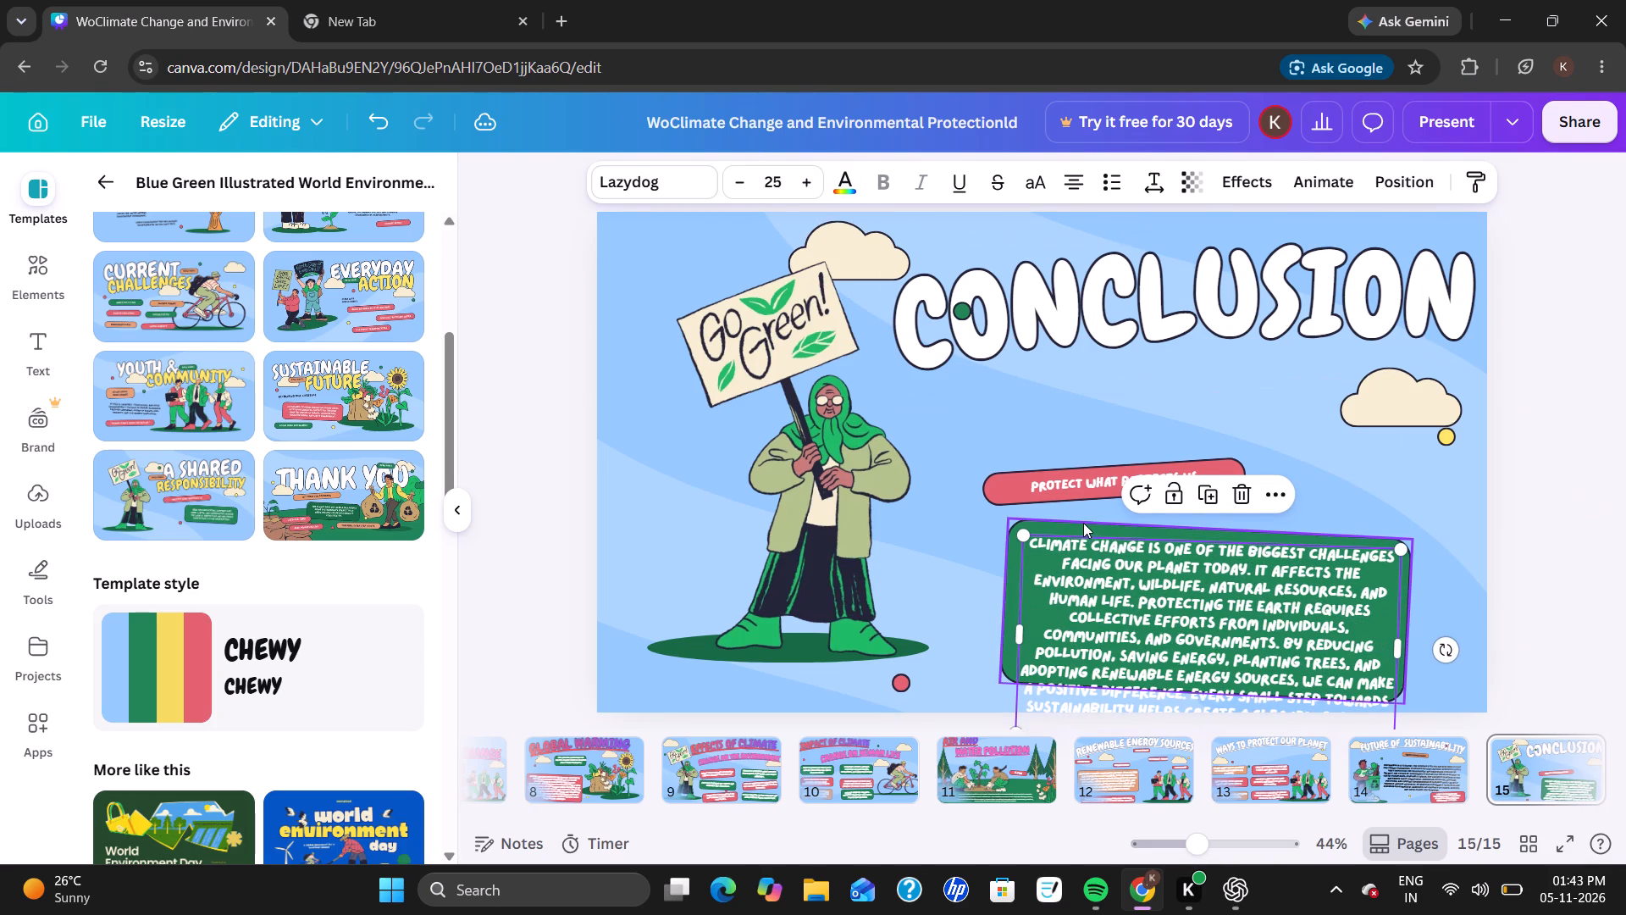
Widen the green box to the left, shift it slightly right and down, and extend its top edge upward.
click(1083, 523)
drag(1002, 596, 968, 573)
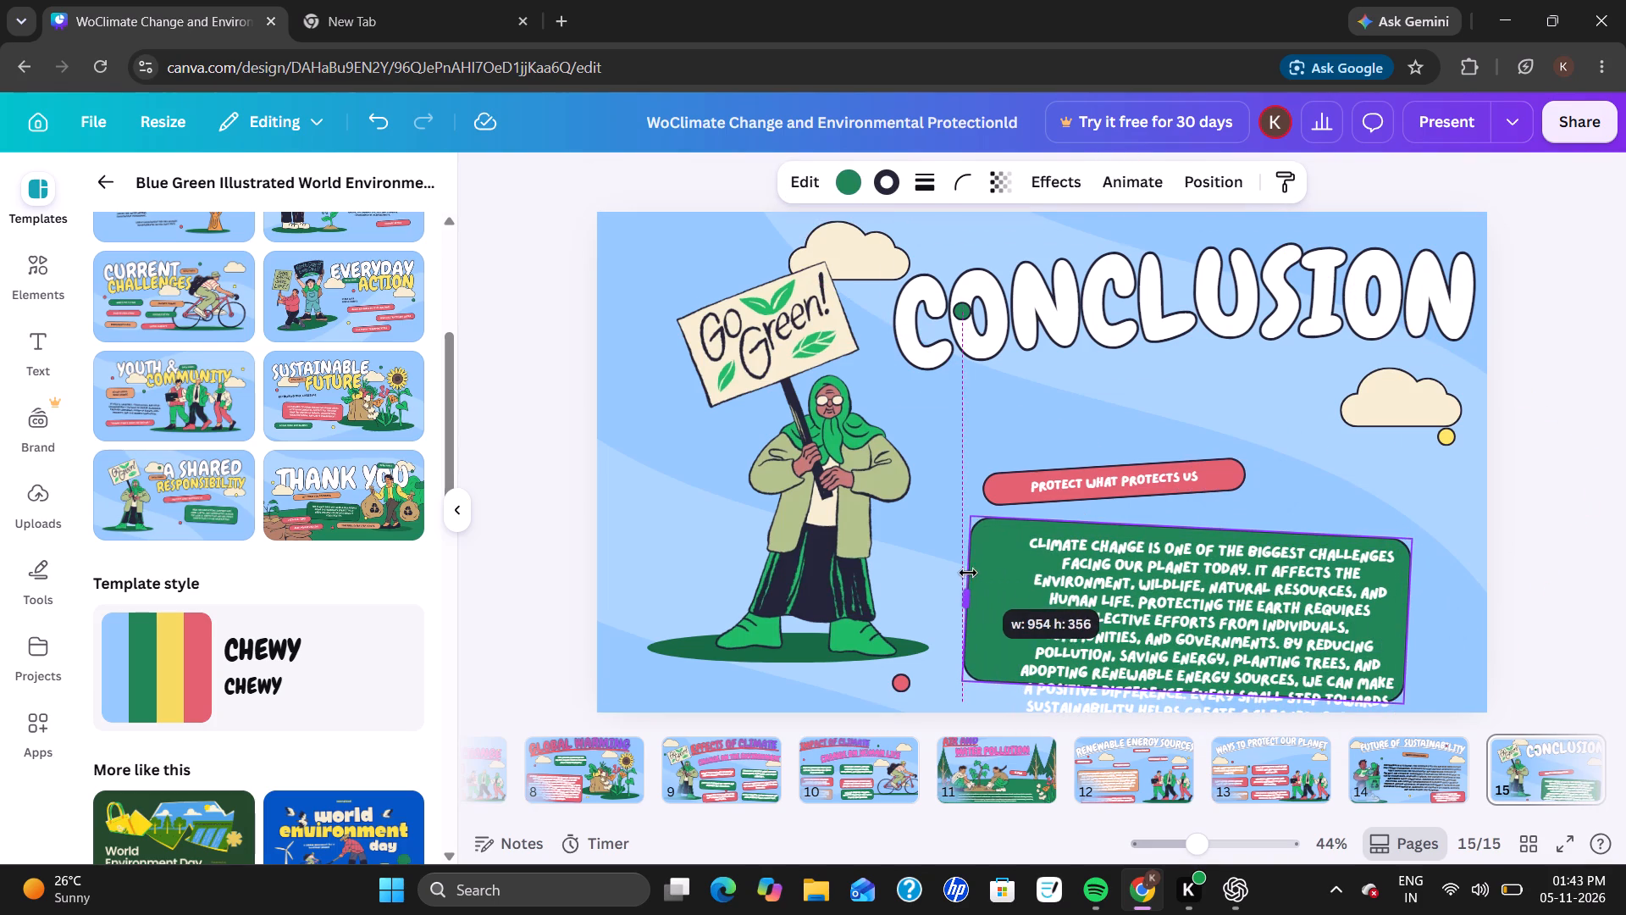
drag(968, 573, 943, 573)
drag(1176, 570, 1131, 550)
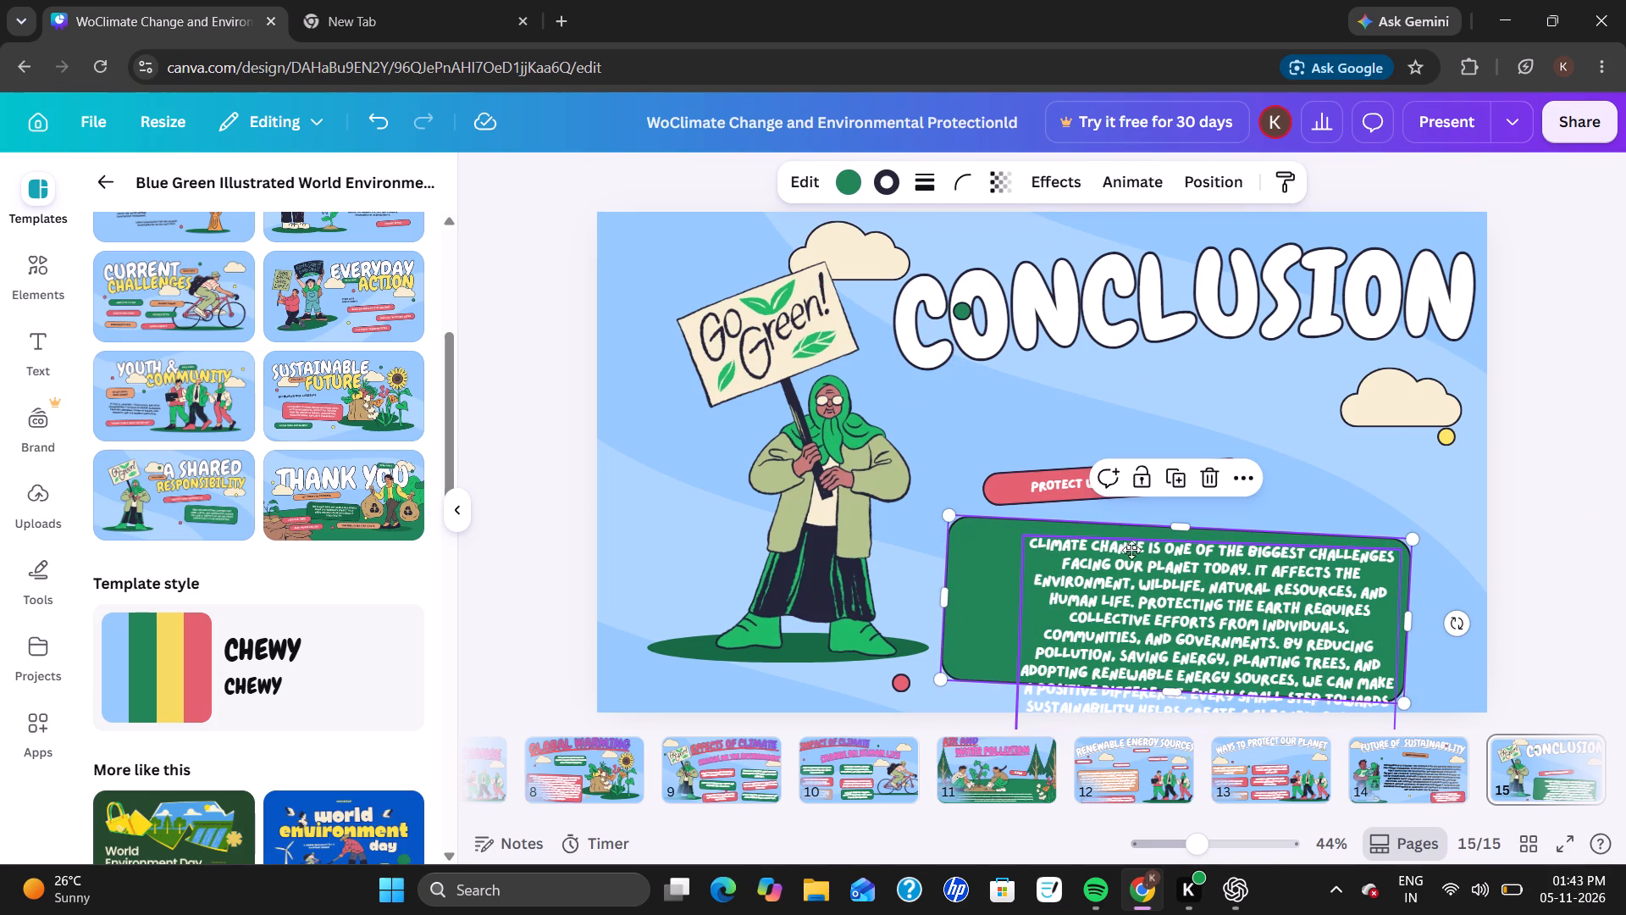
drag(1131, 550, 1196, 579)
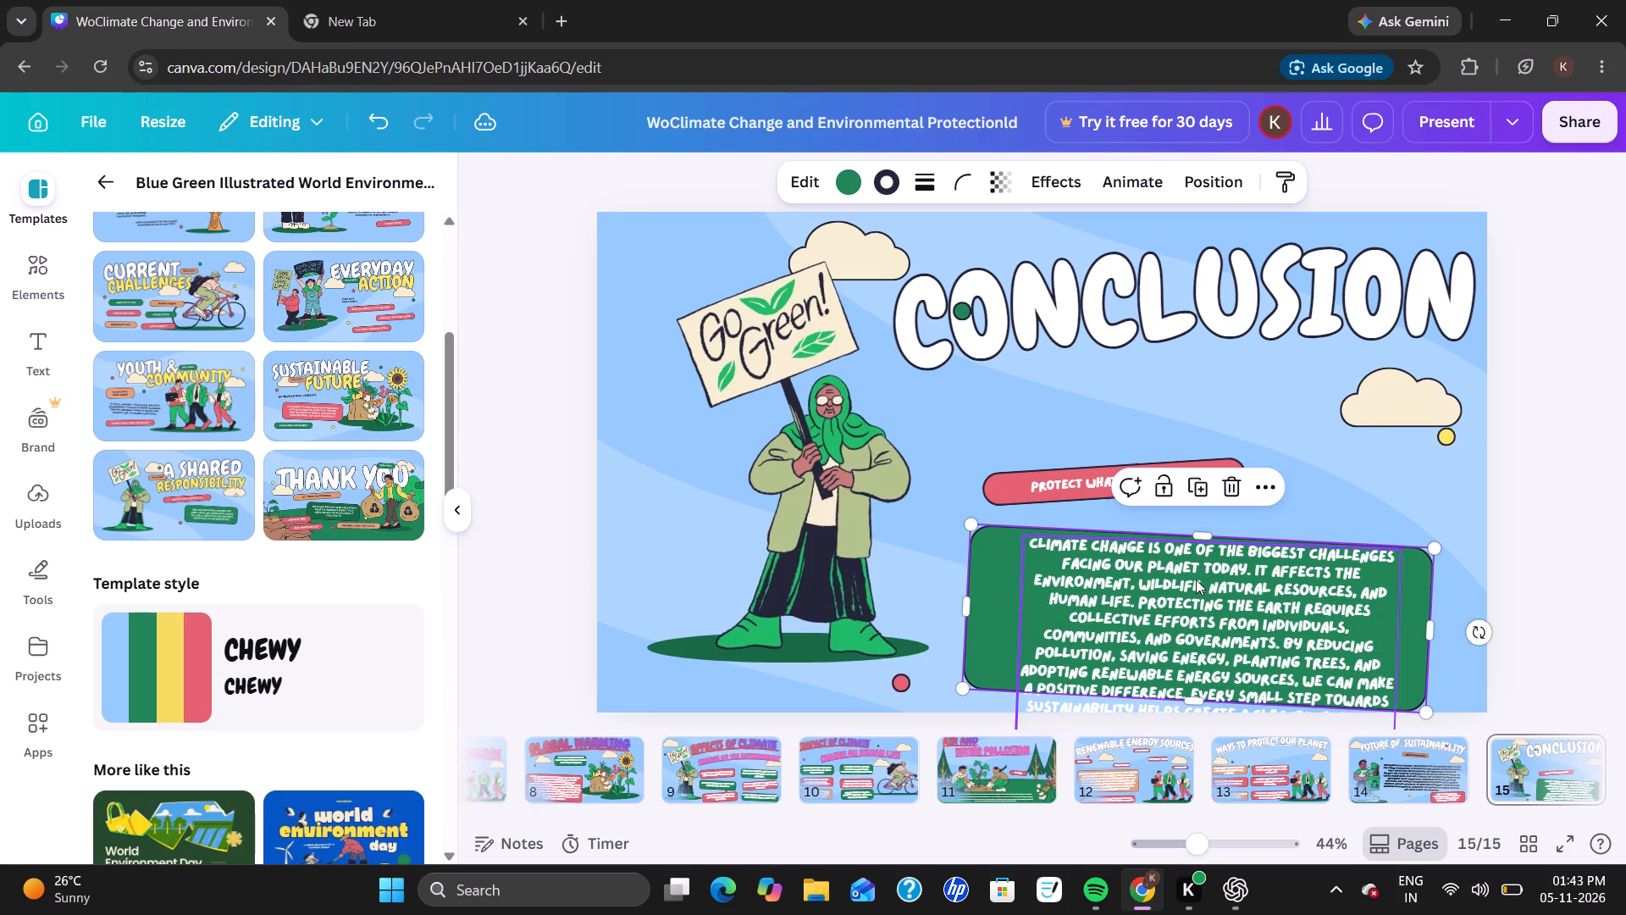
drag(1204, 535, 1220, 513)
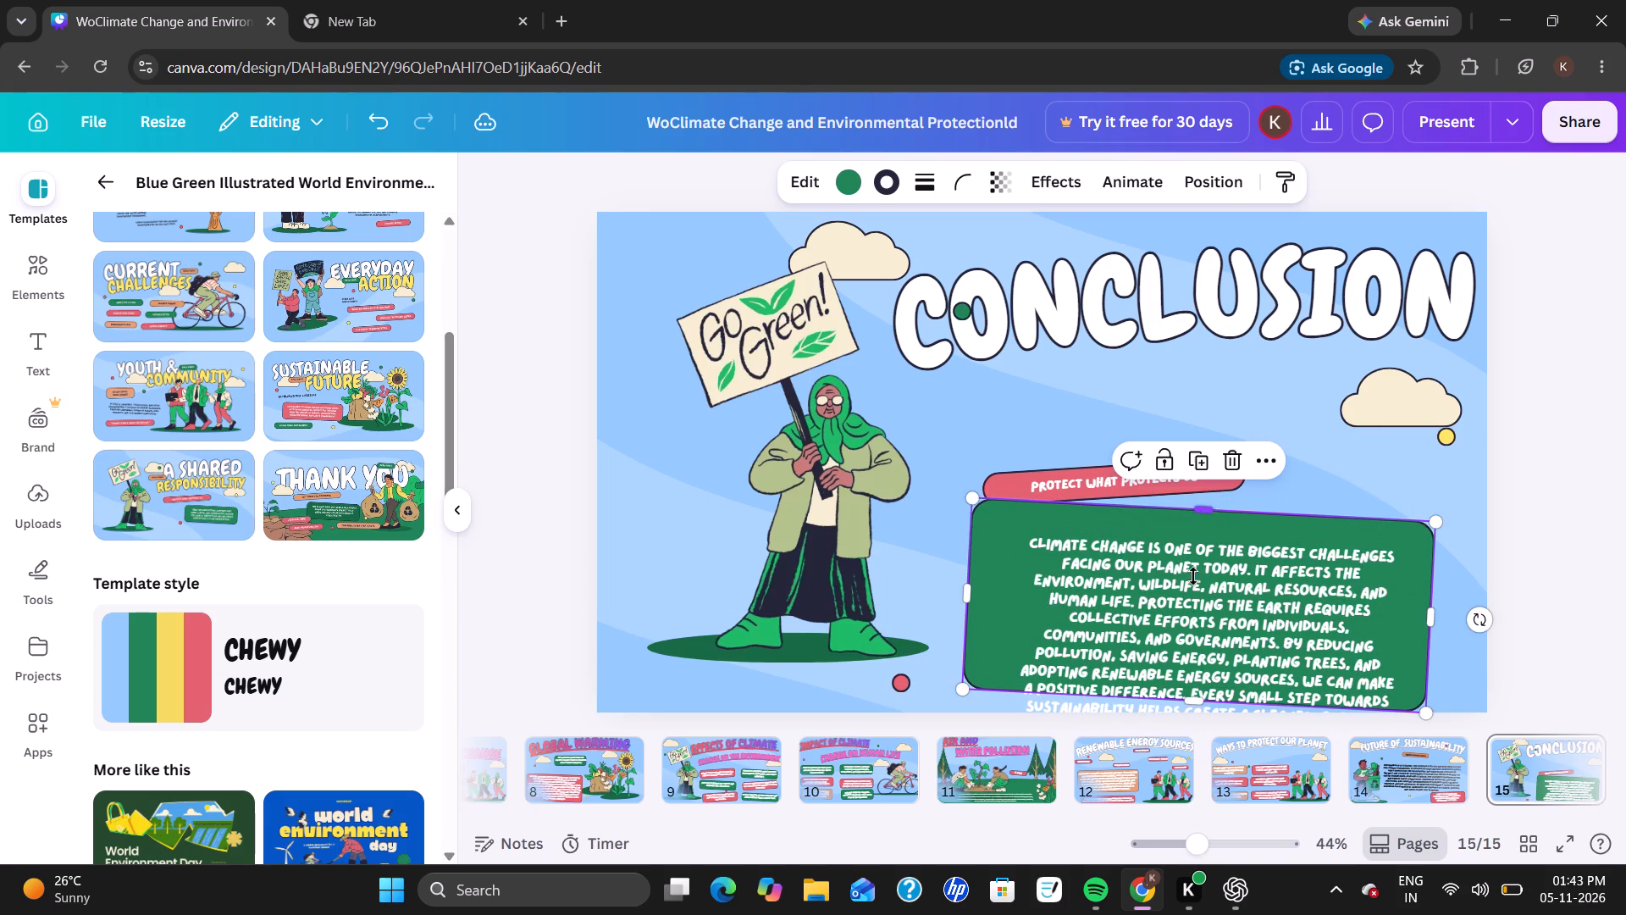
Move the paragraph to the green box's upper left and widen its text box to span the green box.
click(1184, 613)
drag(1184, 613, 1152, 582)
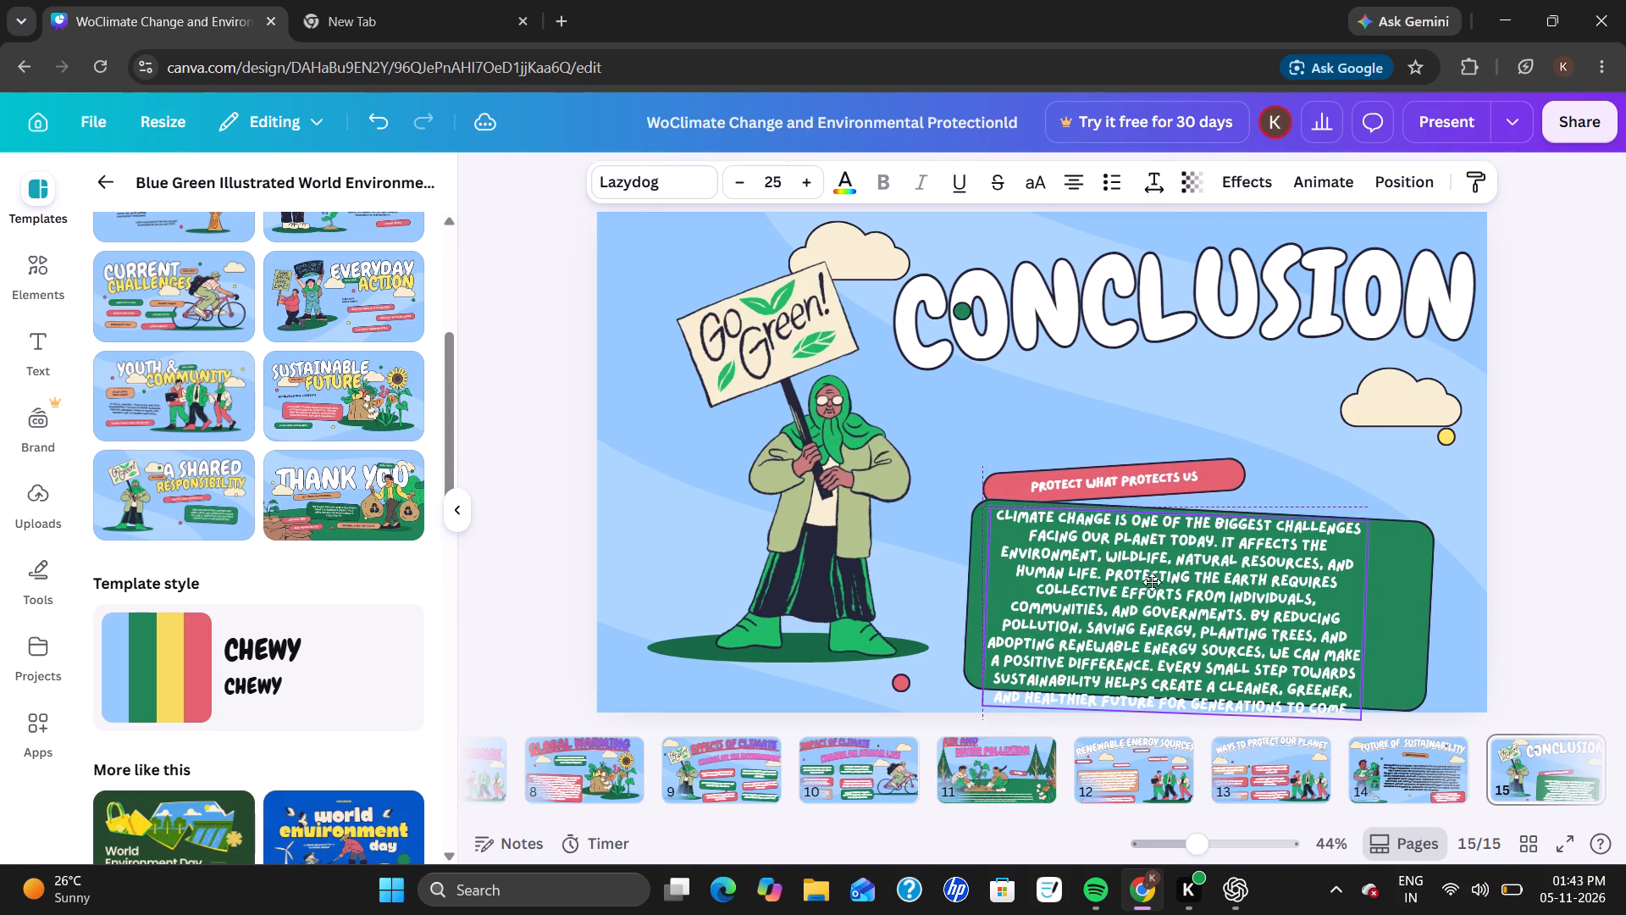
drag(1152, 582, 1140, 583)
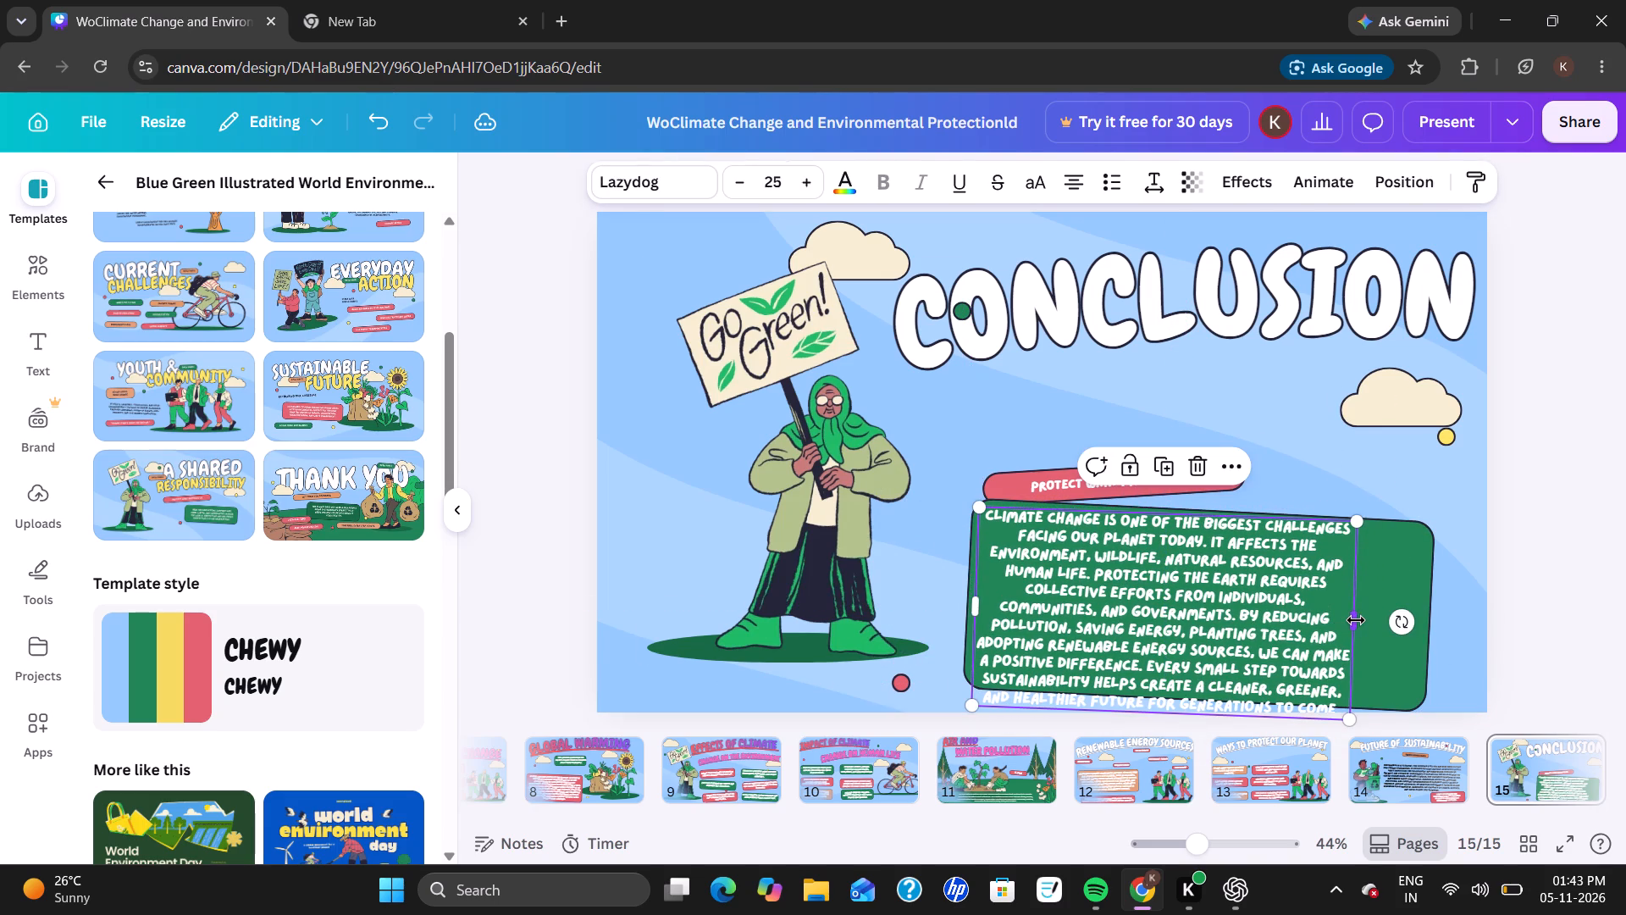
drag(1356, 620, 1428, 613)
drag(1358, 627, 1352, 637)
click(1510, 553)
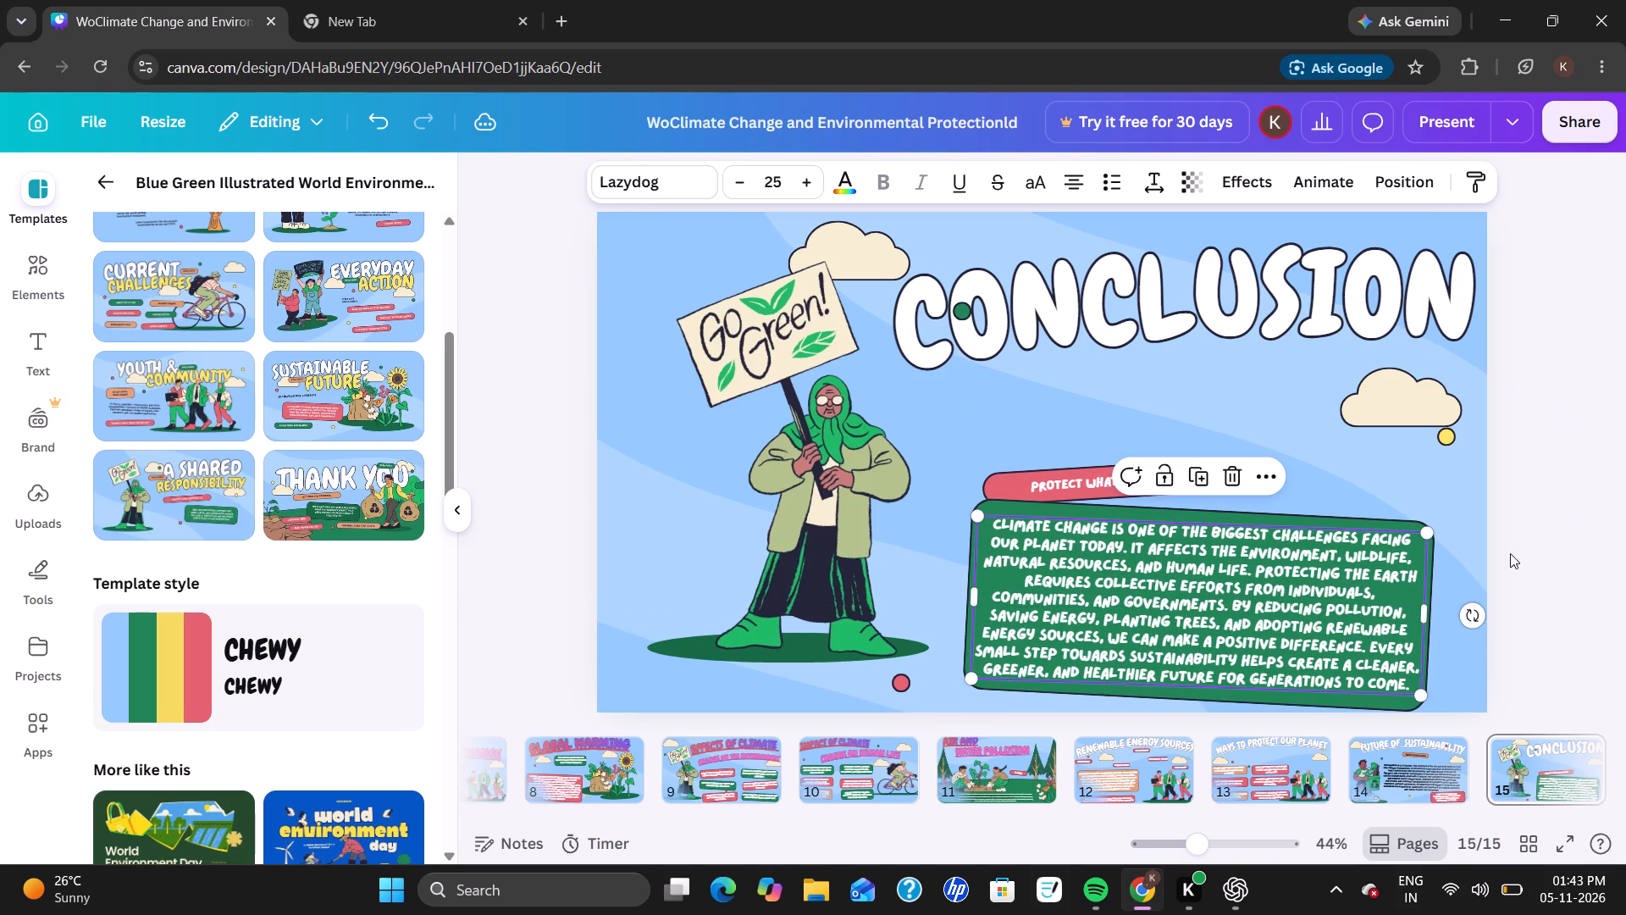
Make the red label shape slightly taller and move it up and left, away from the green box.
click(1201, 476)
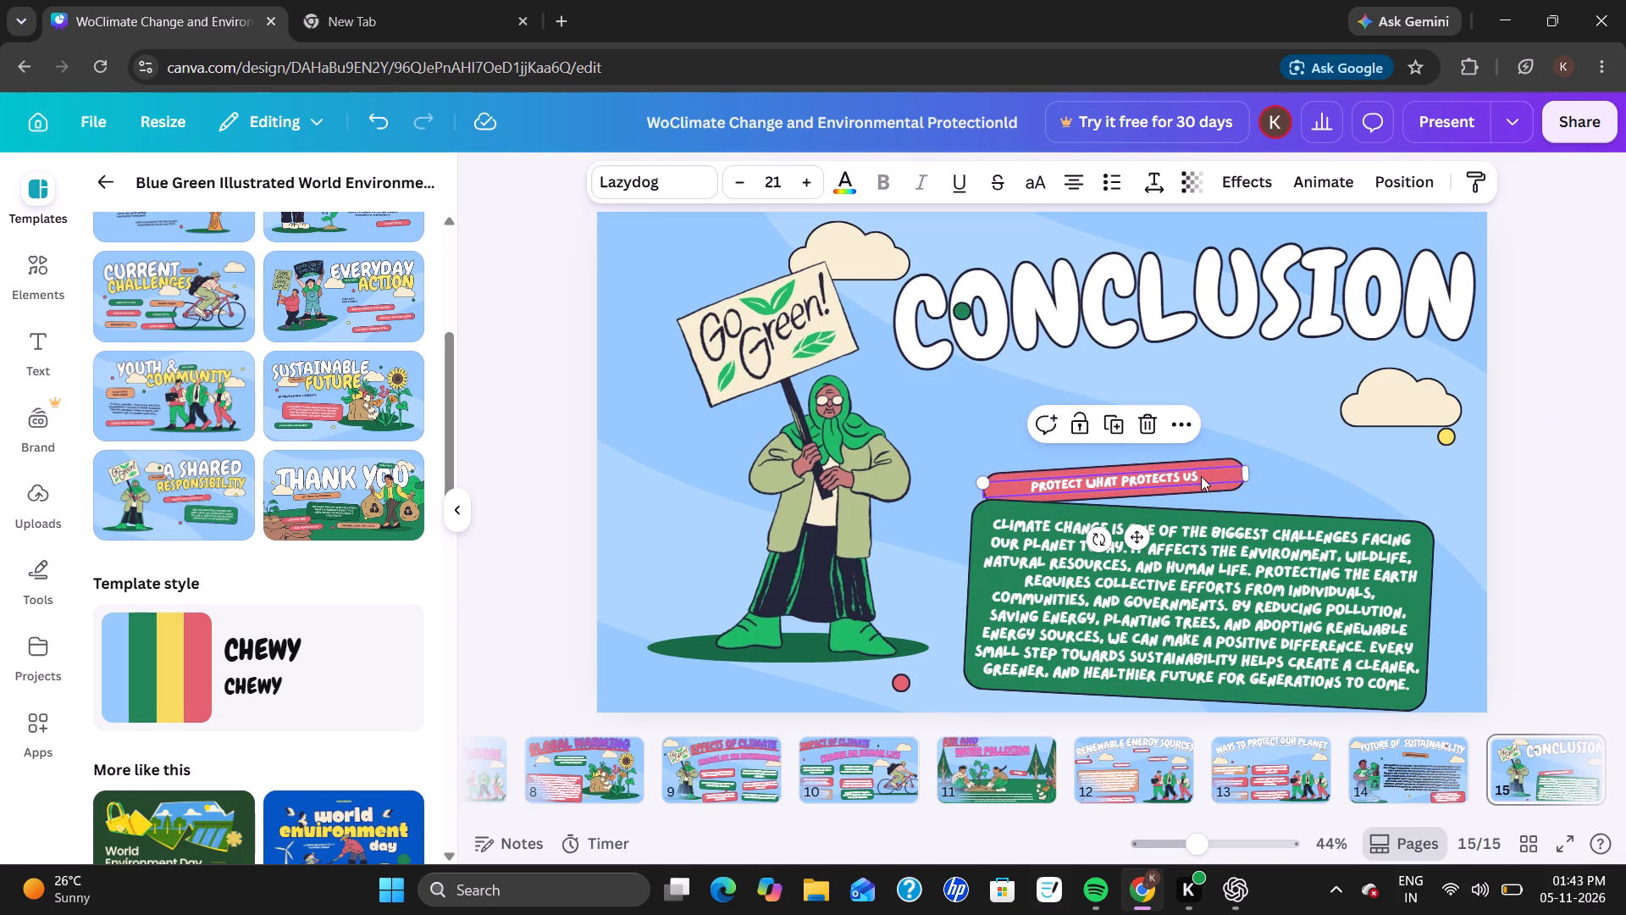
click(1230, 460)
drag(1230, 460, 1231, 446)
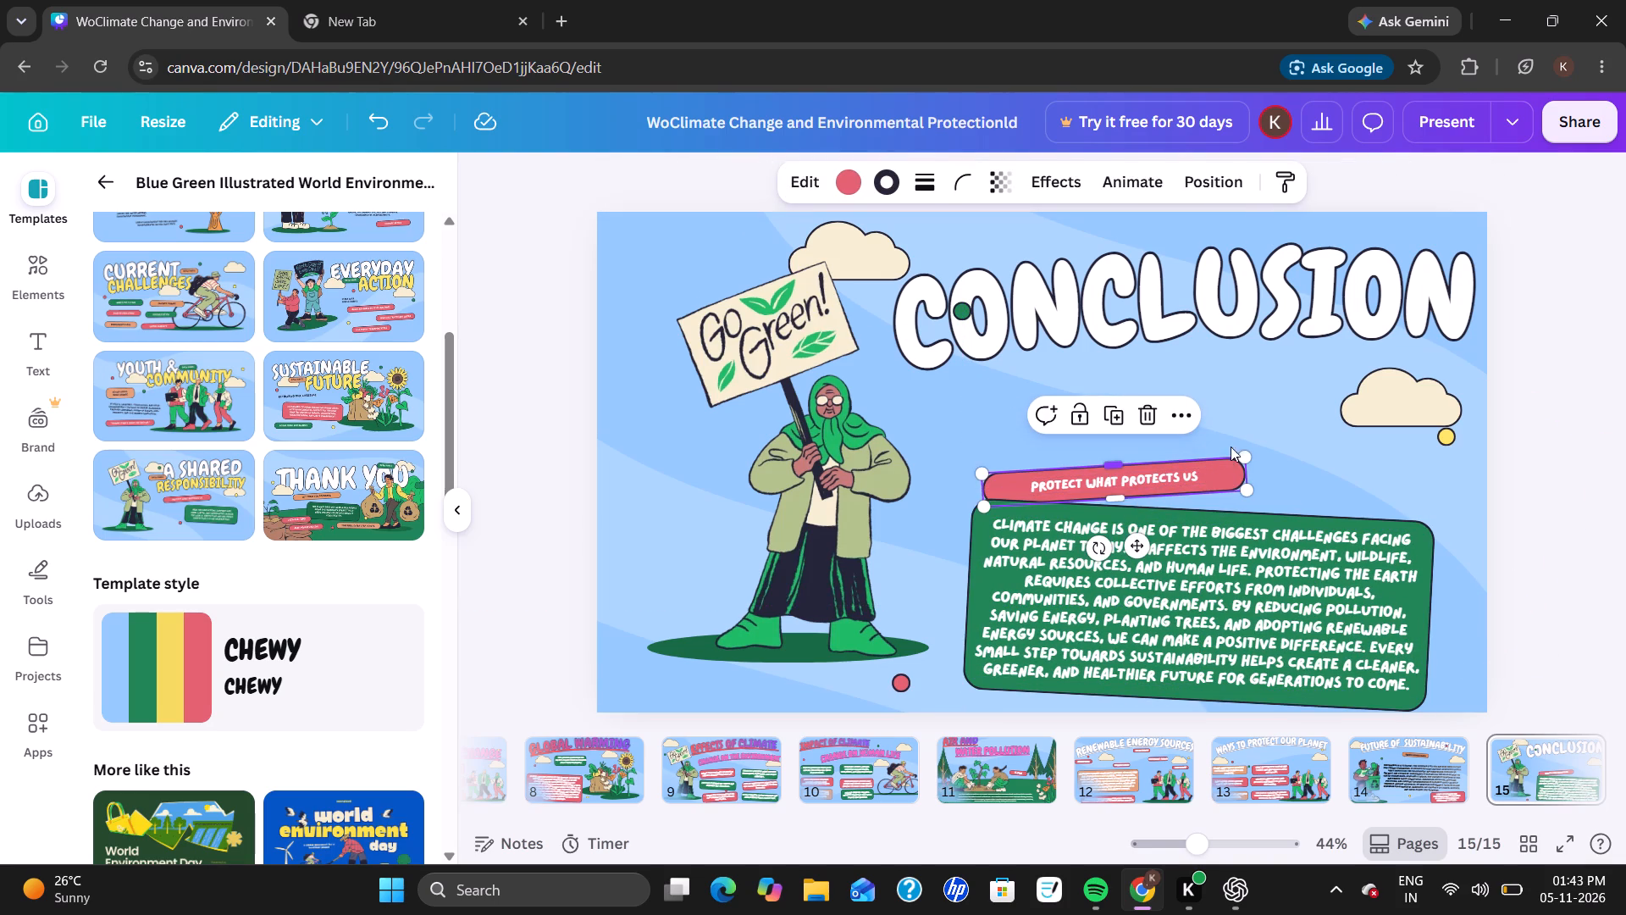
drag(1231, 446, 1218, 459)
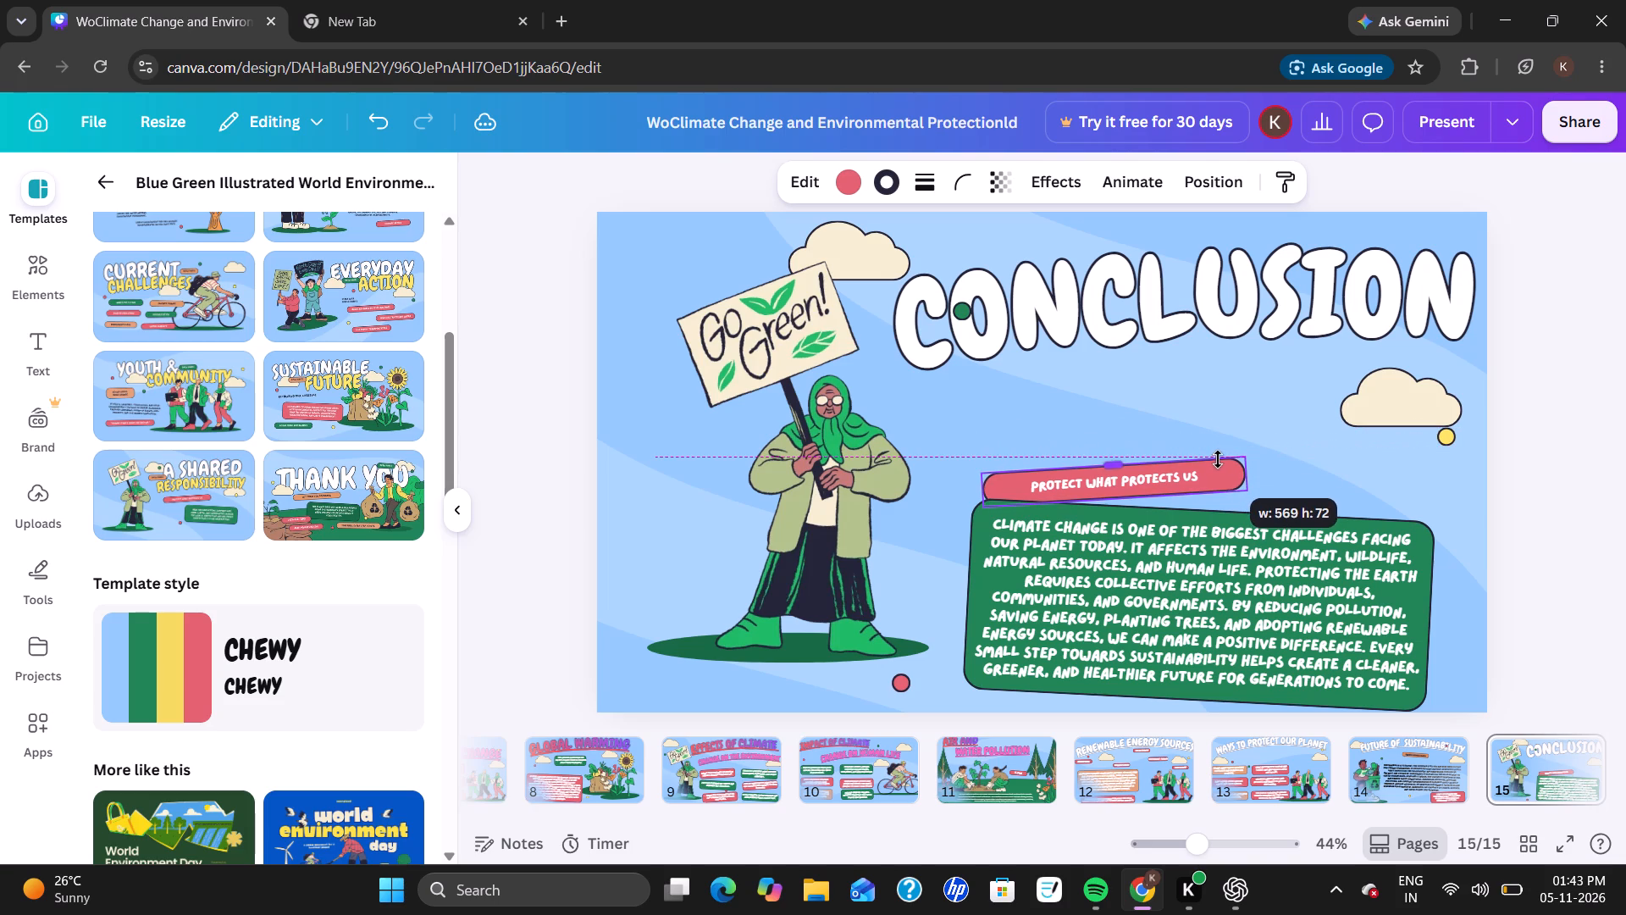
drag(1218, 459, 1220, 452)
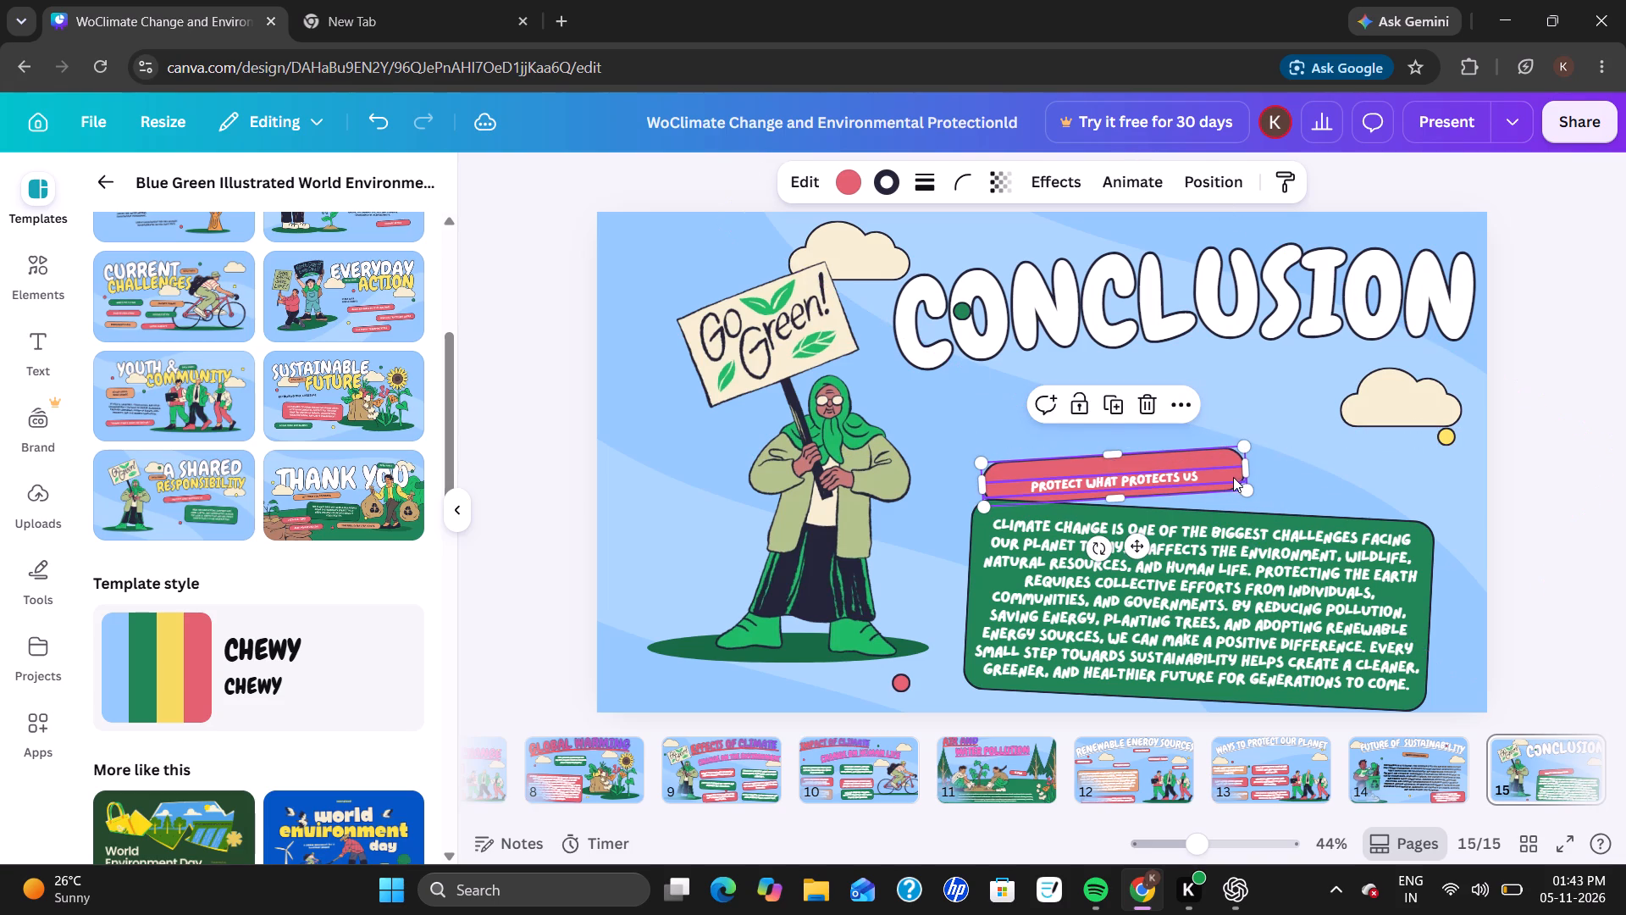
click(1225, 458)
drag(1225, 458, 1225, 442)
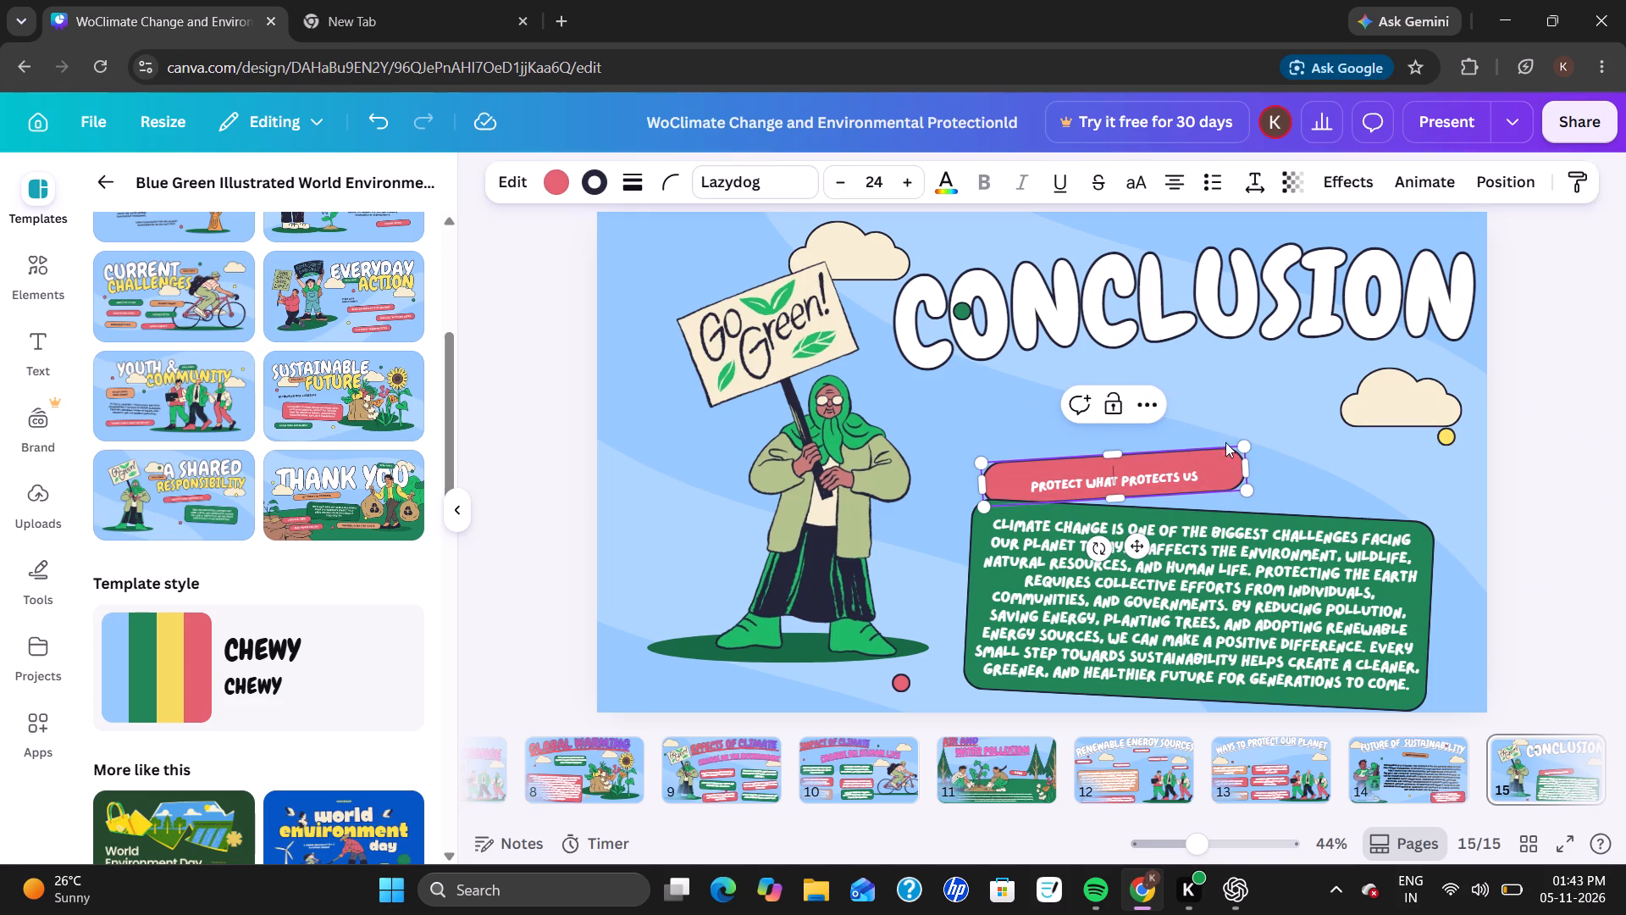
drag(1225, 442, 1176, 418)
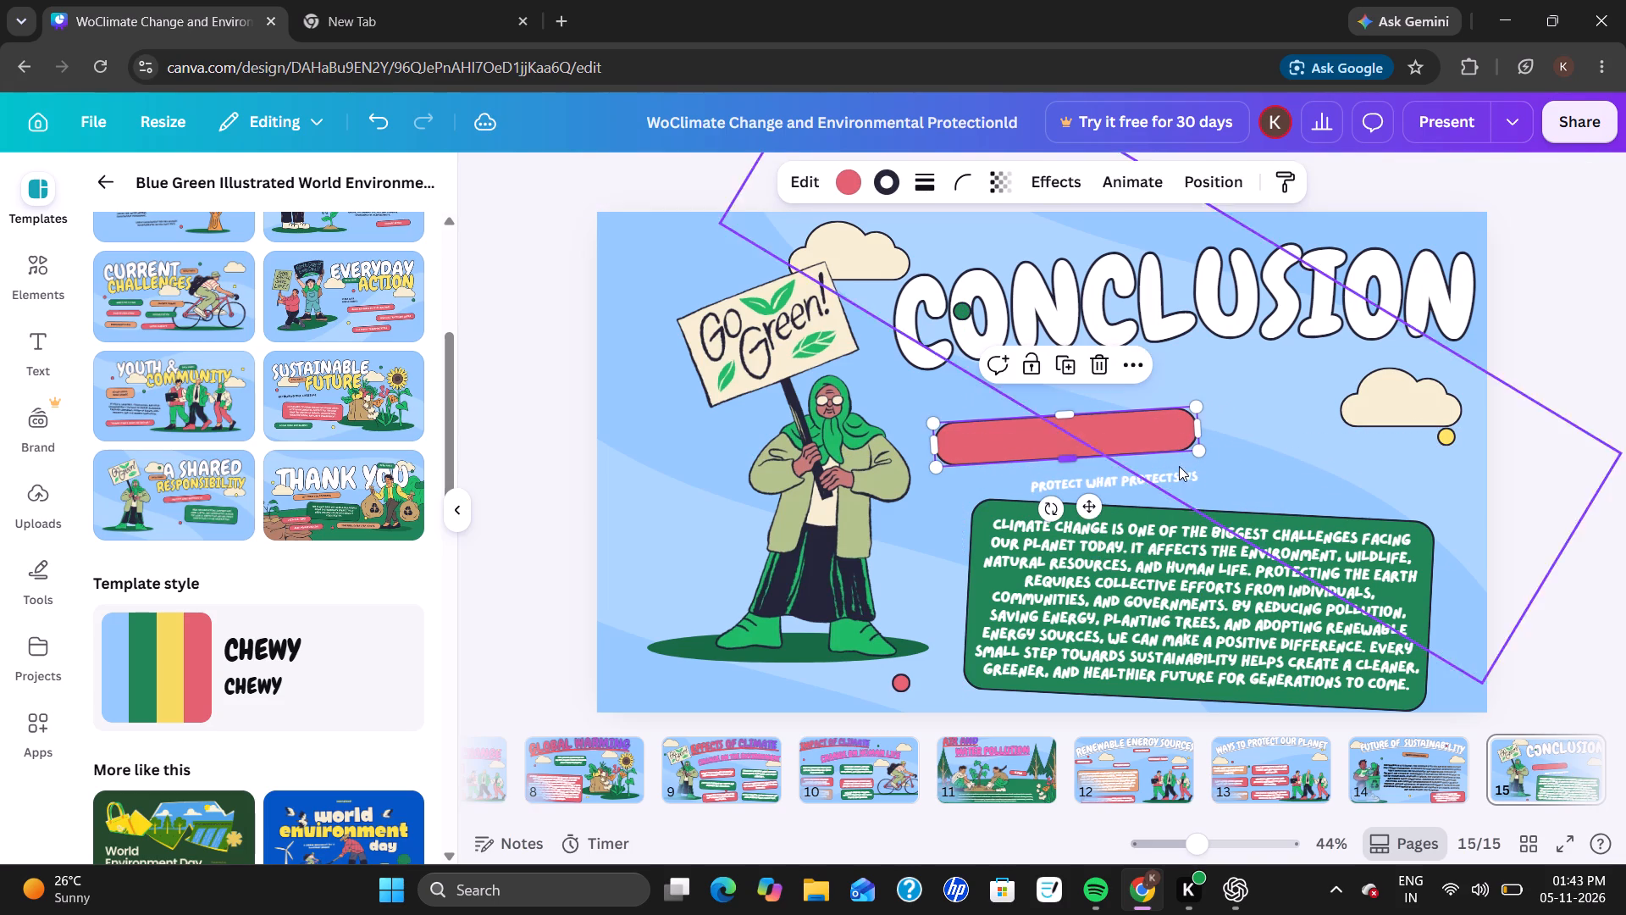
Move the "Protect what protects us" text onto the relocated red label shape and centre it there.
click(1177, 471)
drag(1177, 471, 1115, 426)
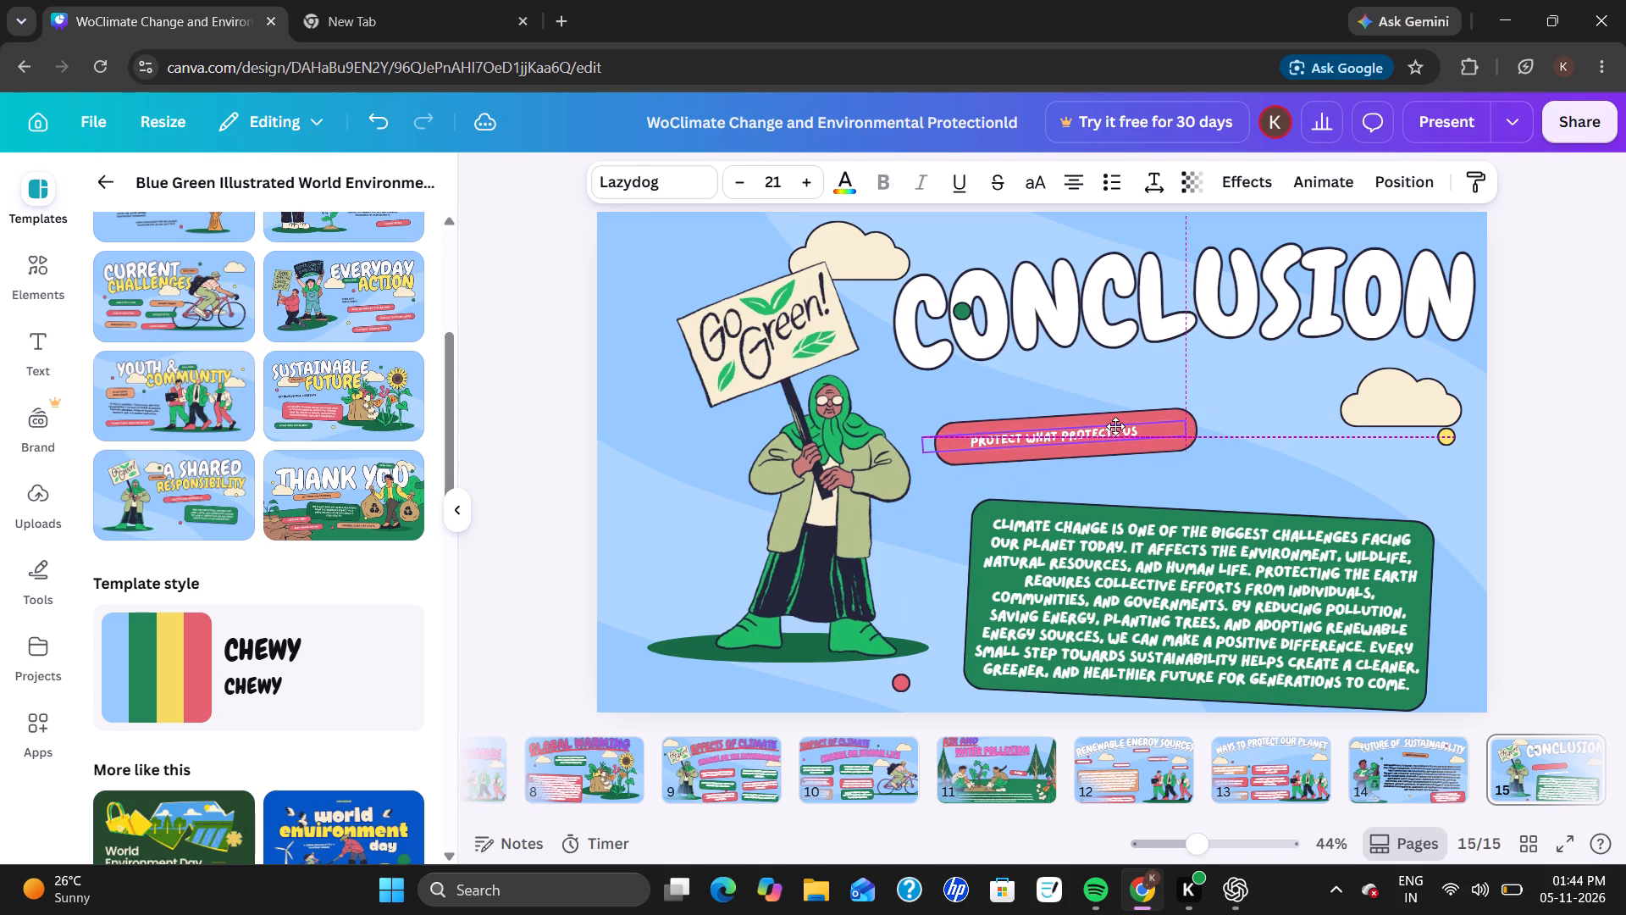
drag(1115, 426, 1127, 424)
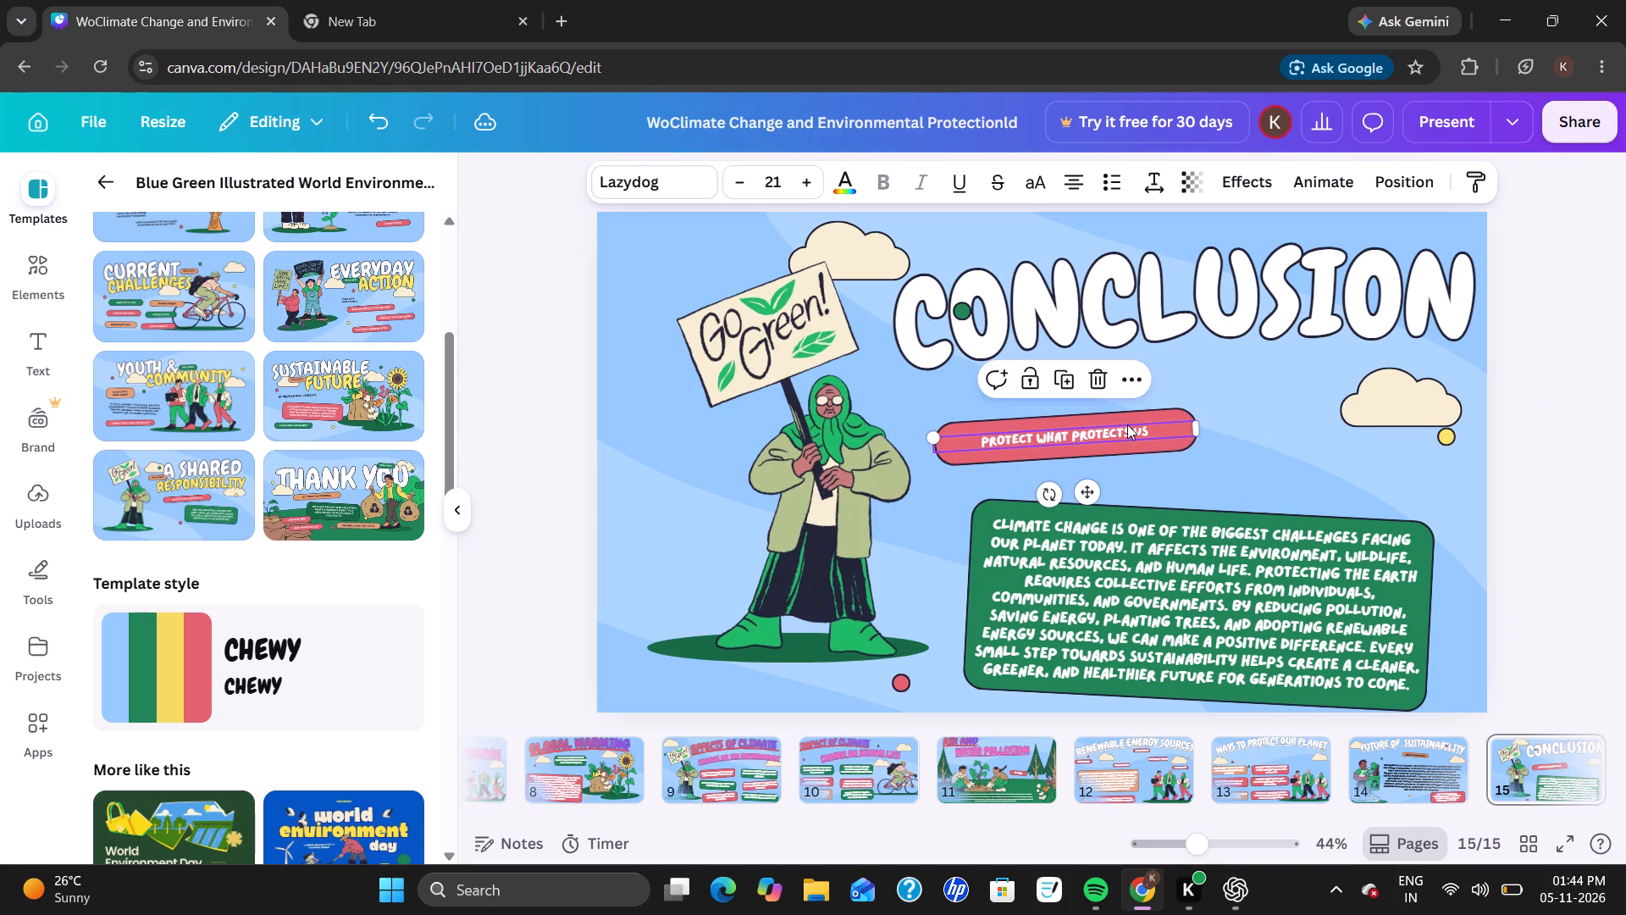
click(1607, 374)
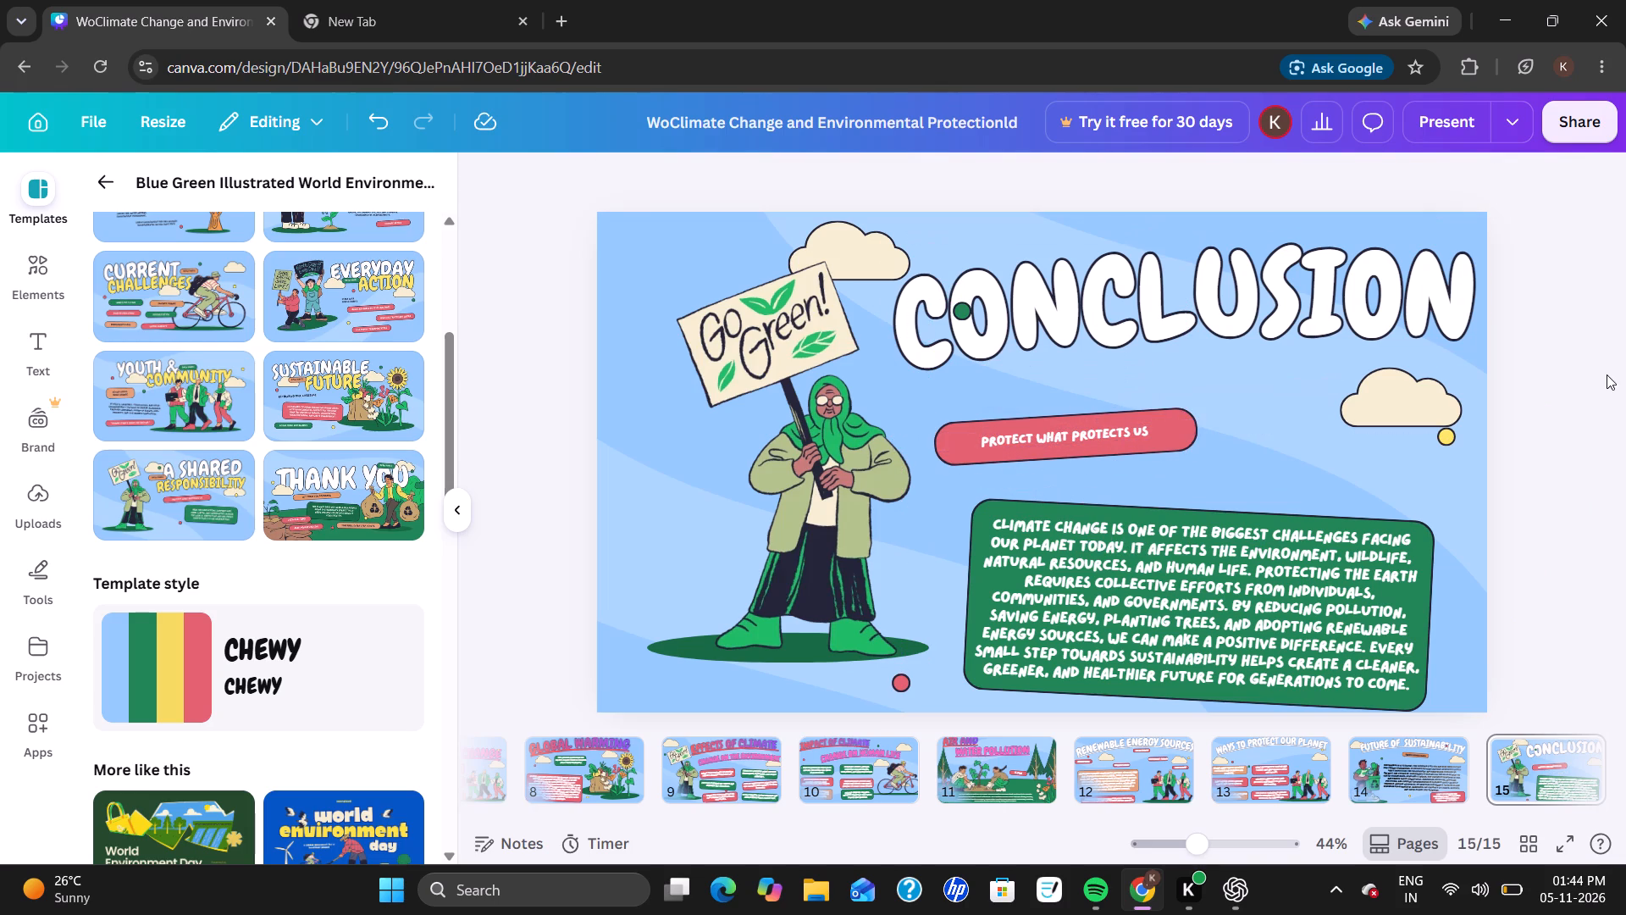
Underline the "Conclusion" title.
click(1411, 288)
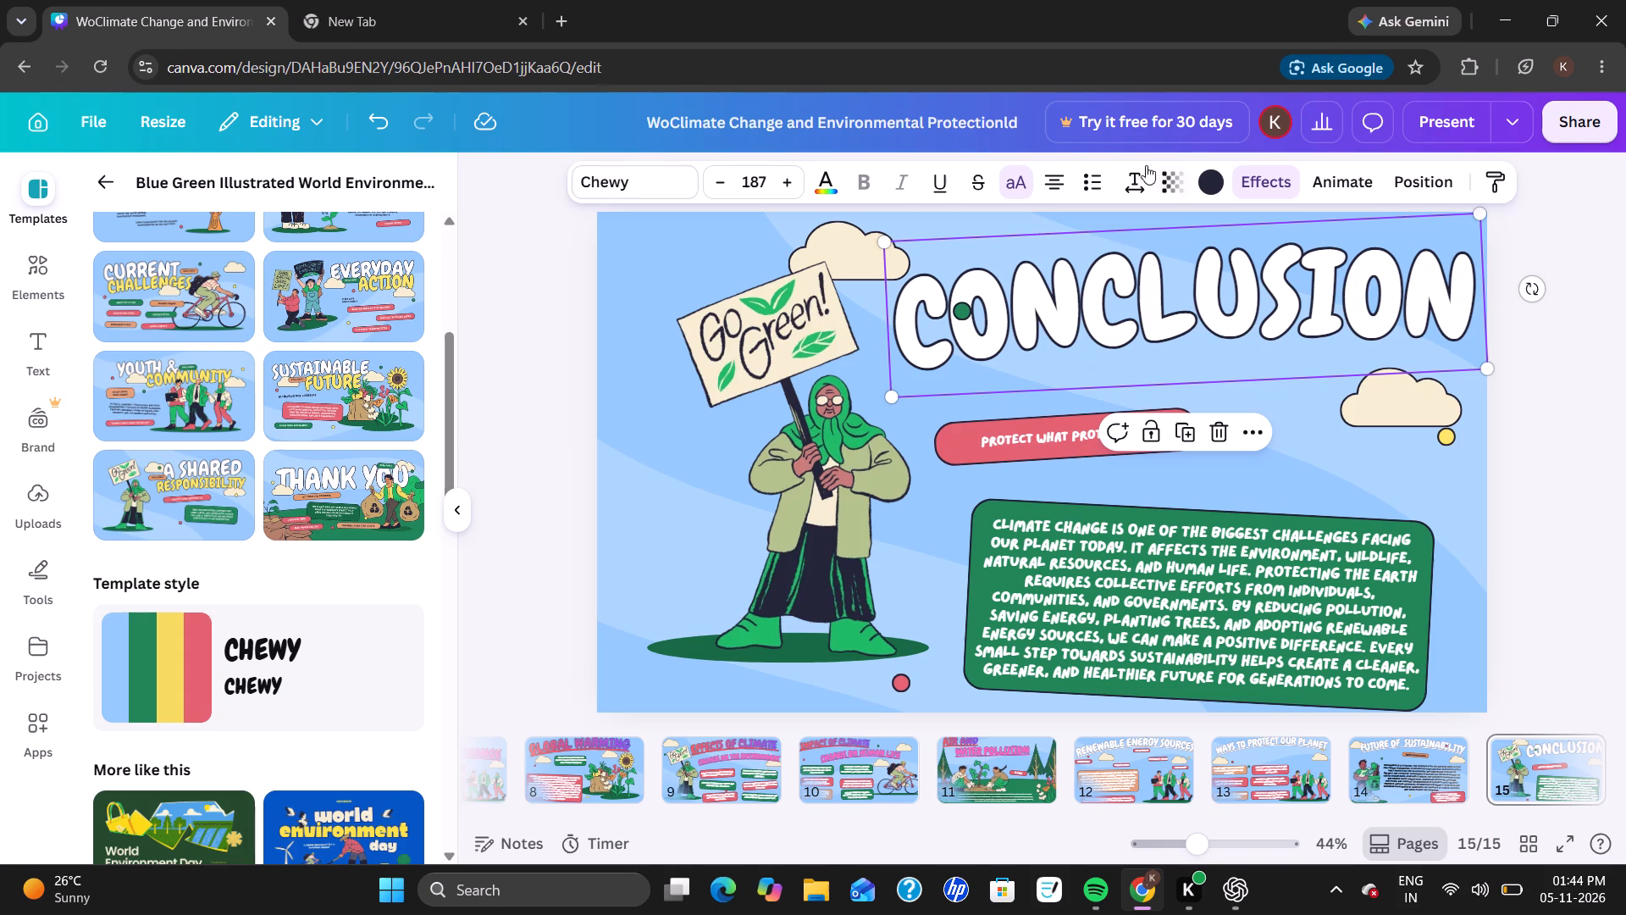
click(933, 175)
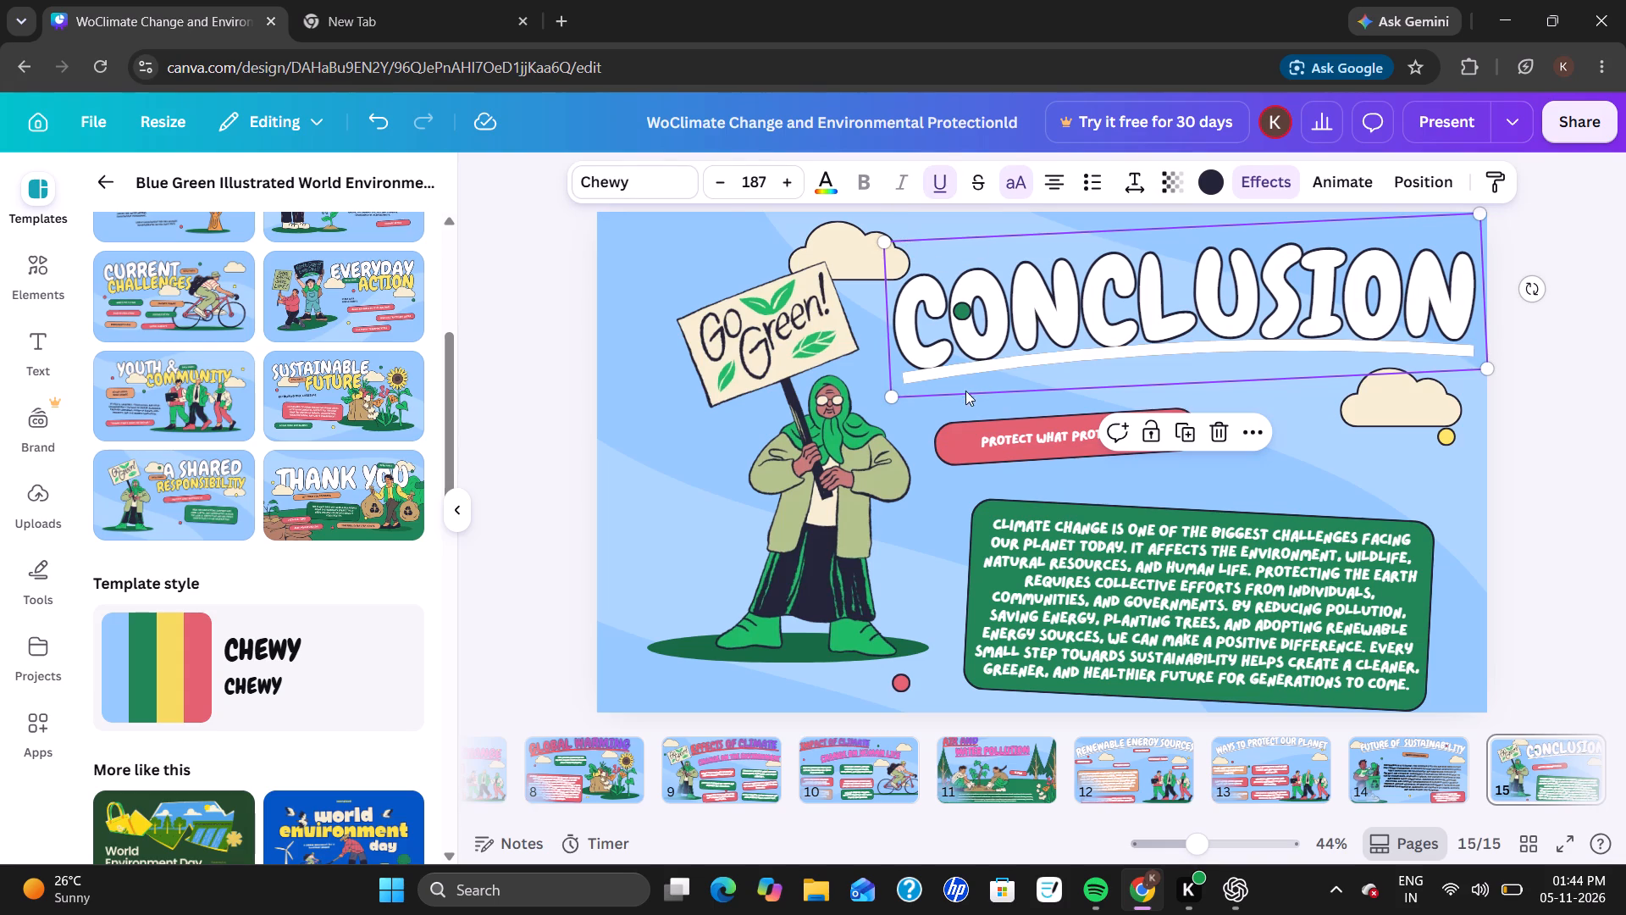
click(964, 307)
click(964, 307)
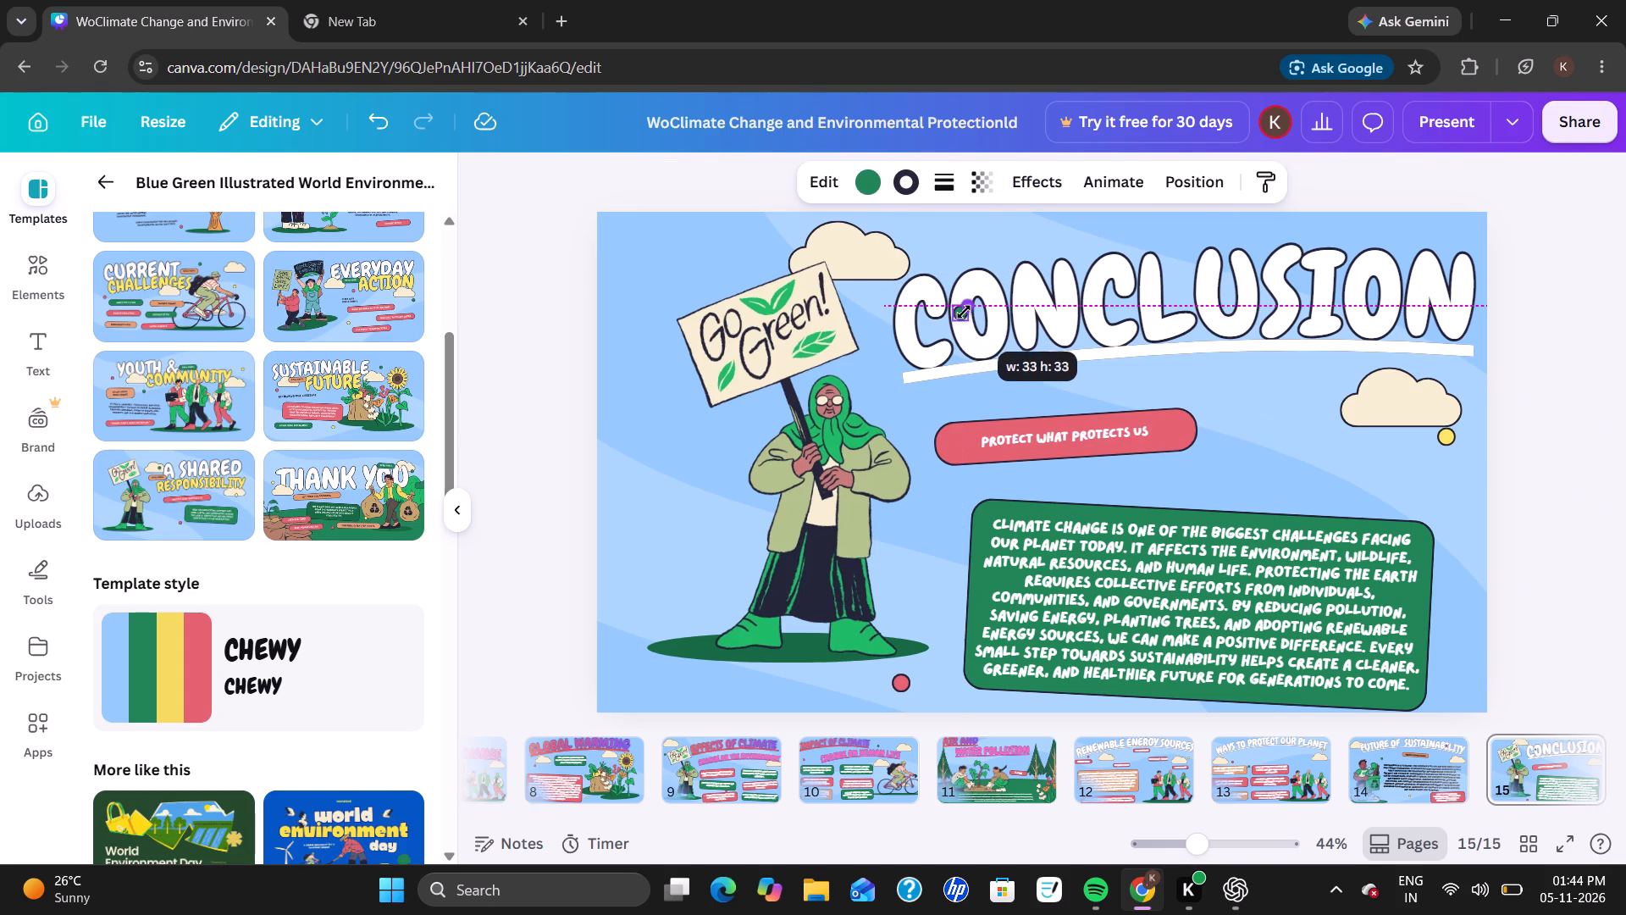
click(1540, 244)
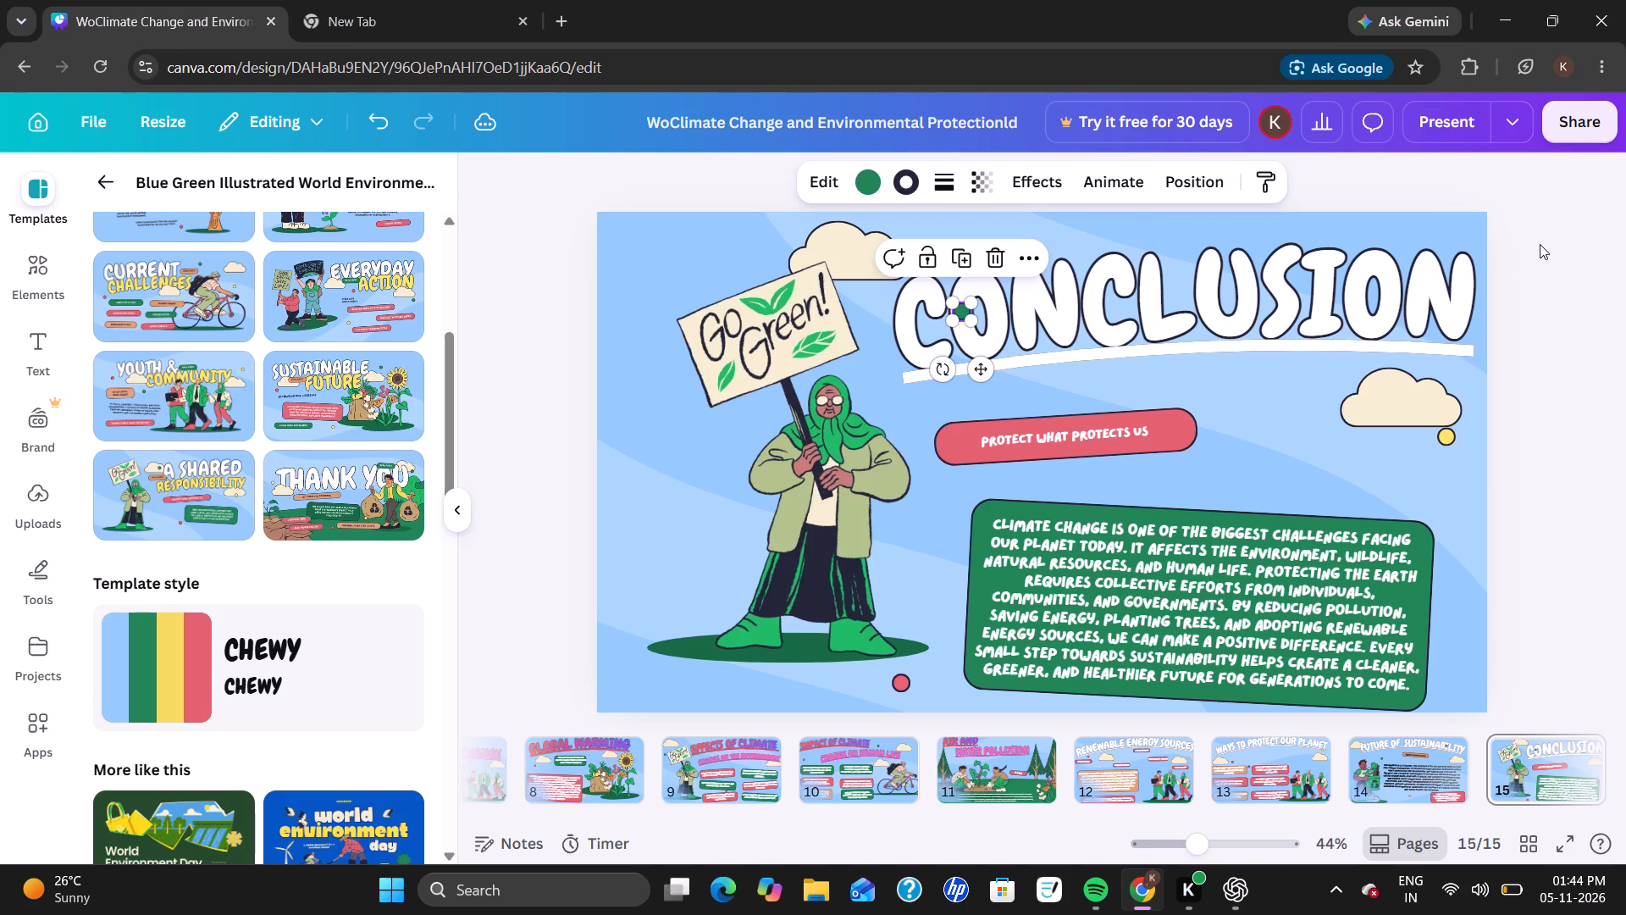
drag(966, 316, 943, 340)
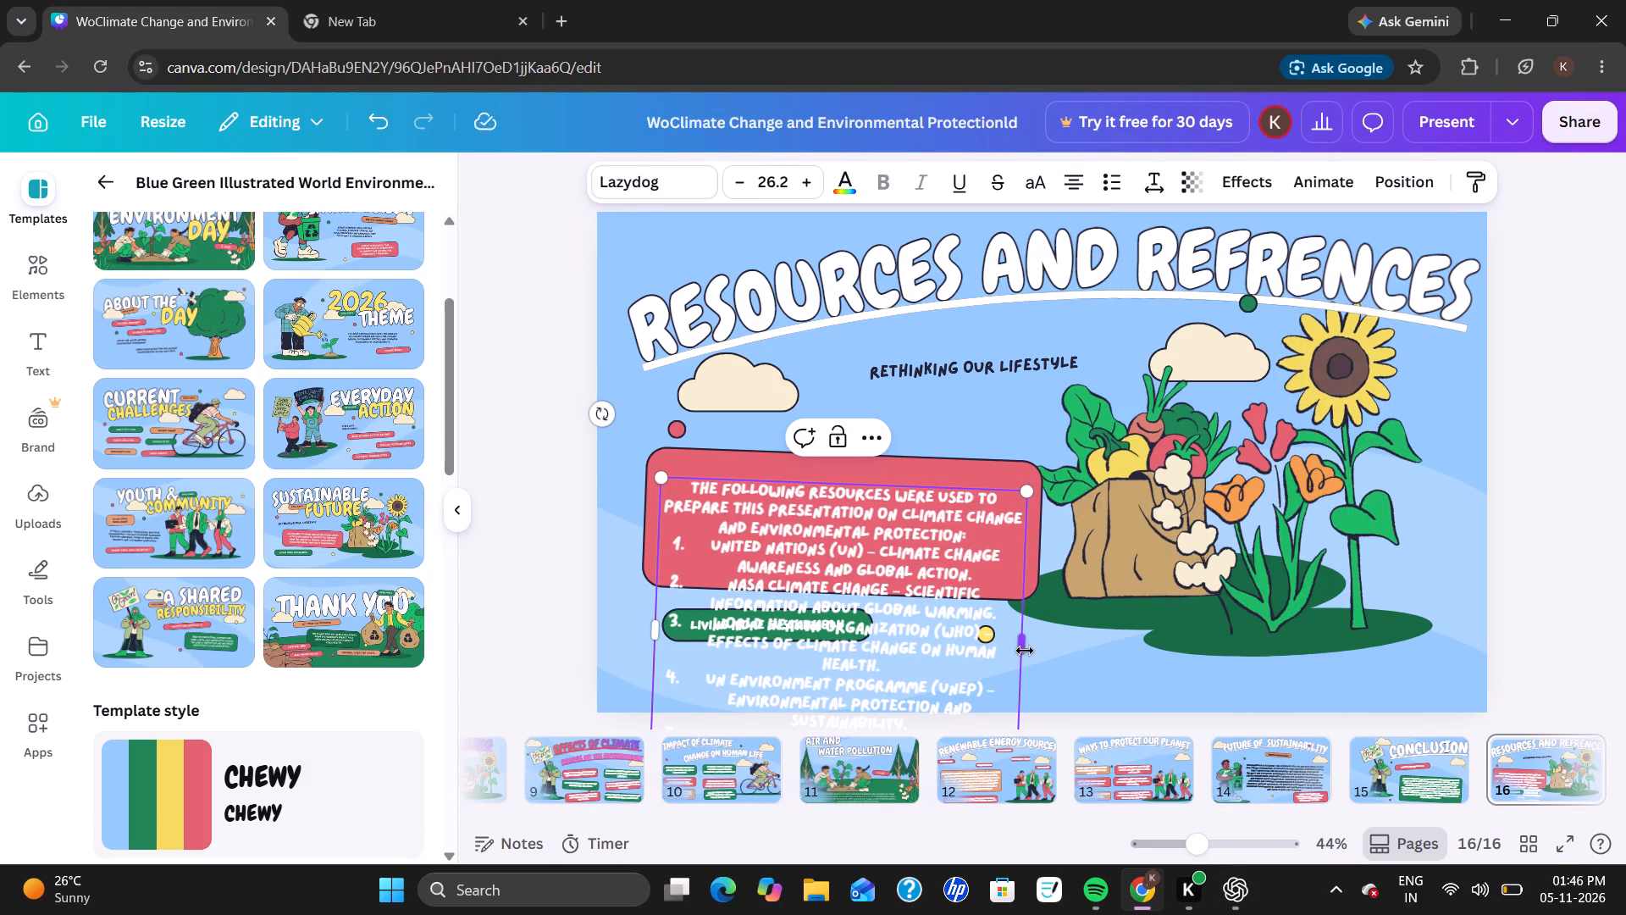
drag(1025, 645, 1069, 637)
Move the front green ground ellipse, the sunflower and the flower cluster toward page 16's lower-right corner.
click(1140, 484)
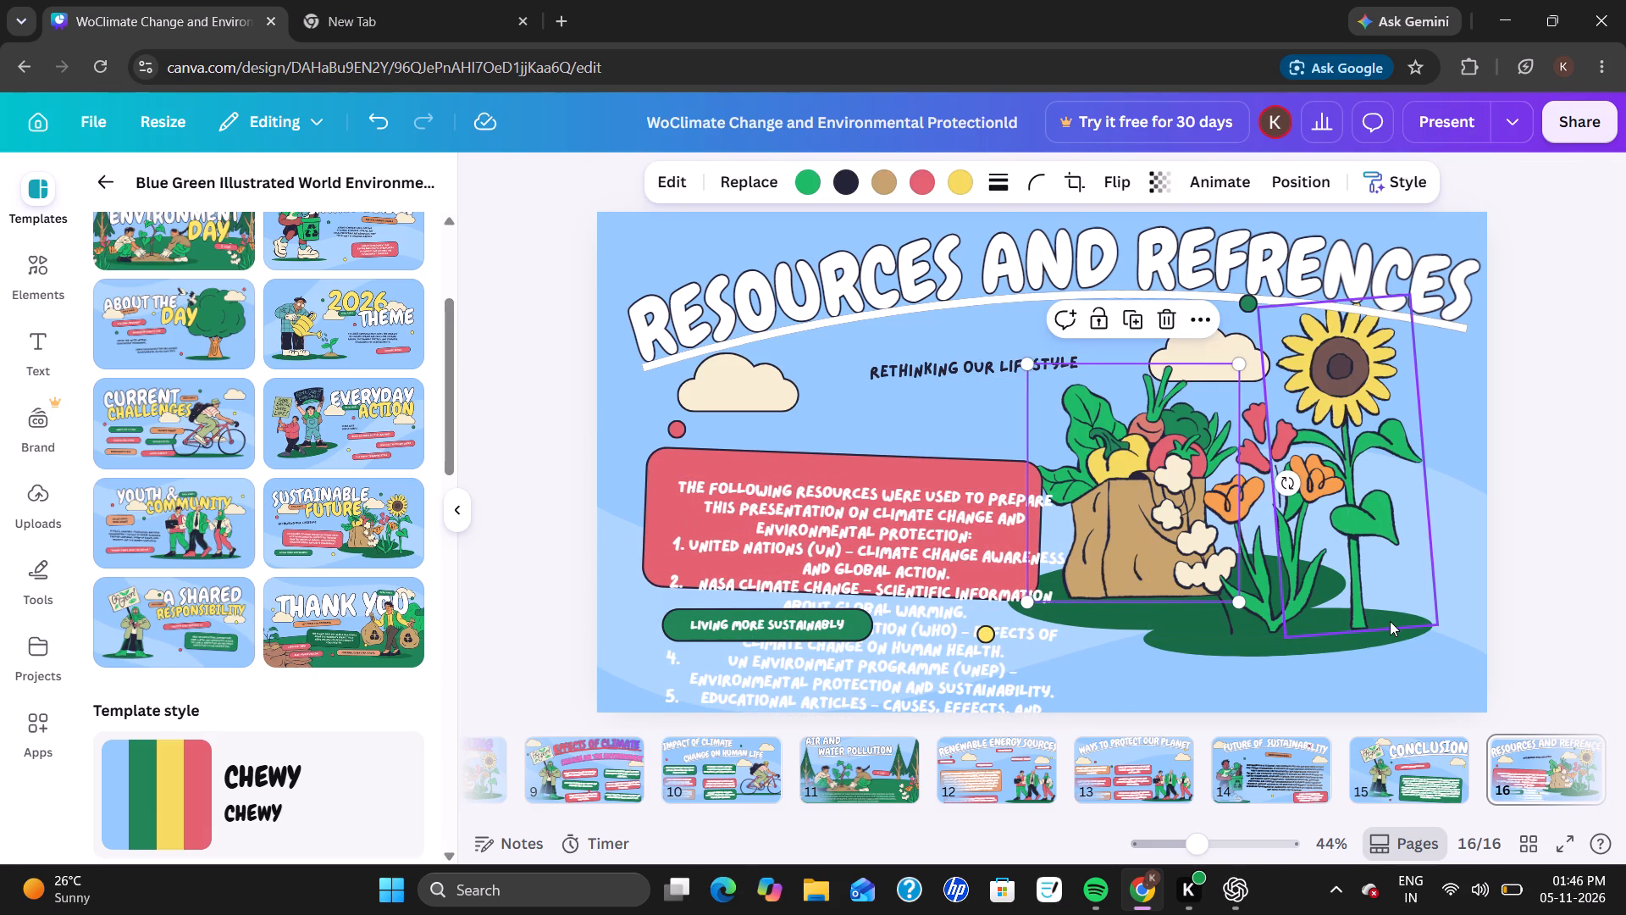
drag(1374, 638, 1427, 650)
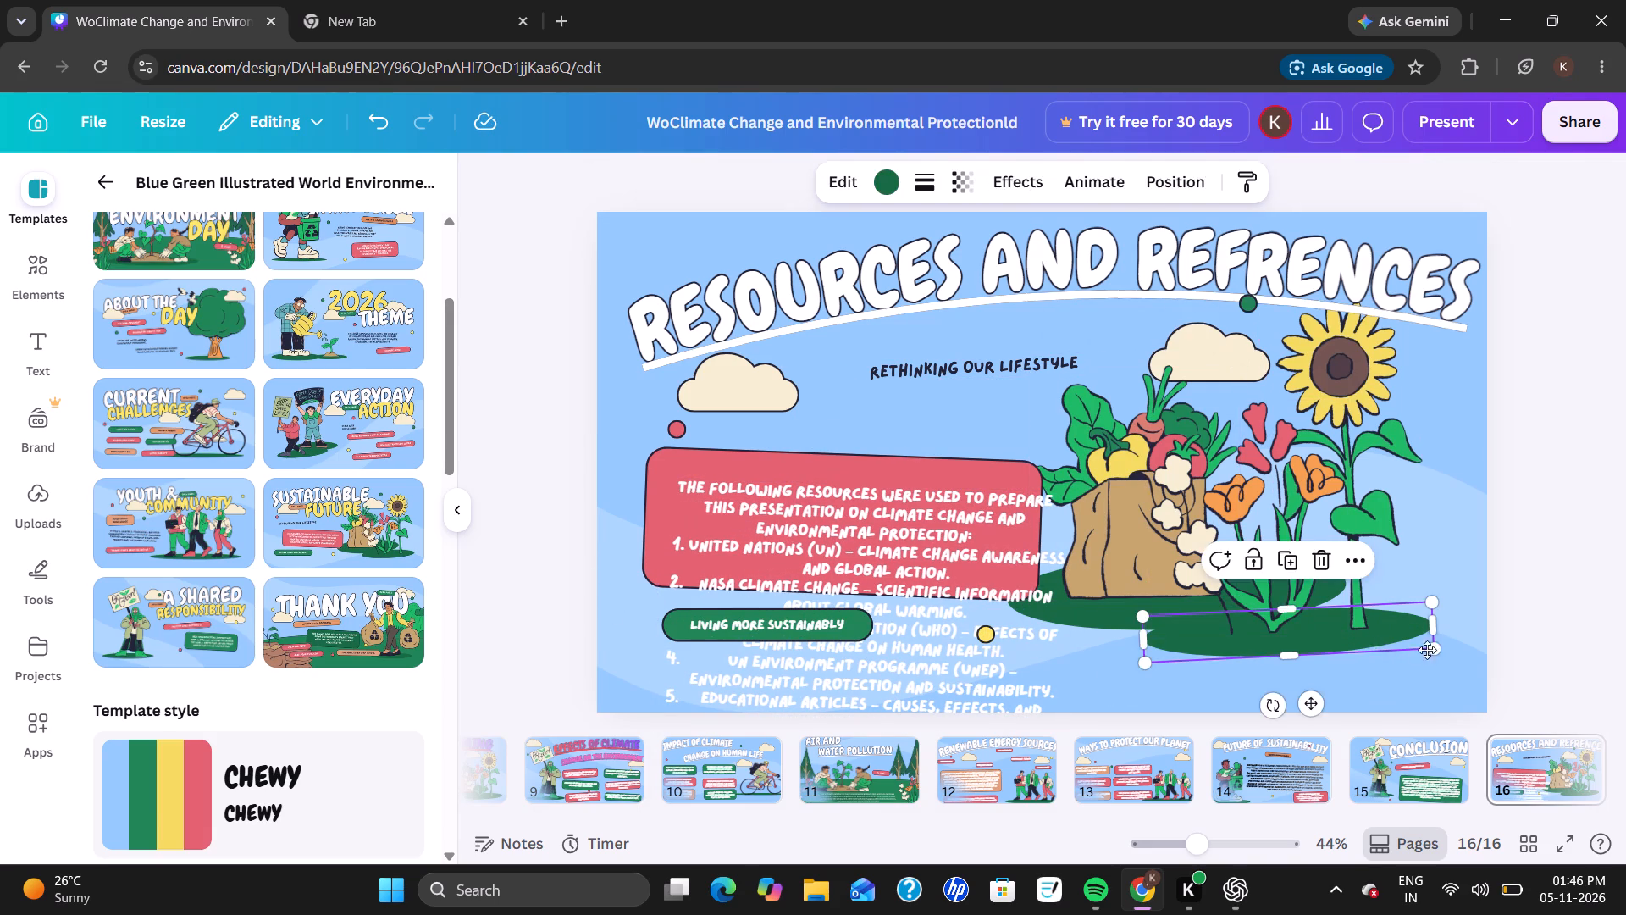
drag(1427, 650, 1451, 693)
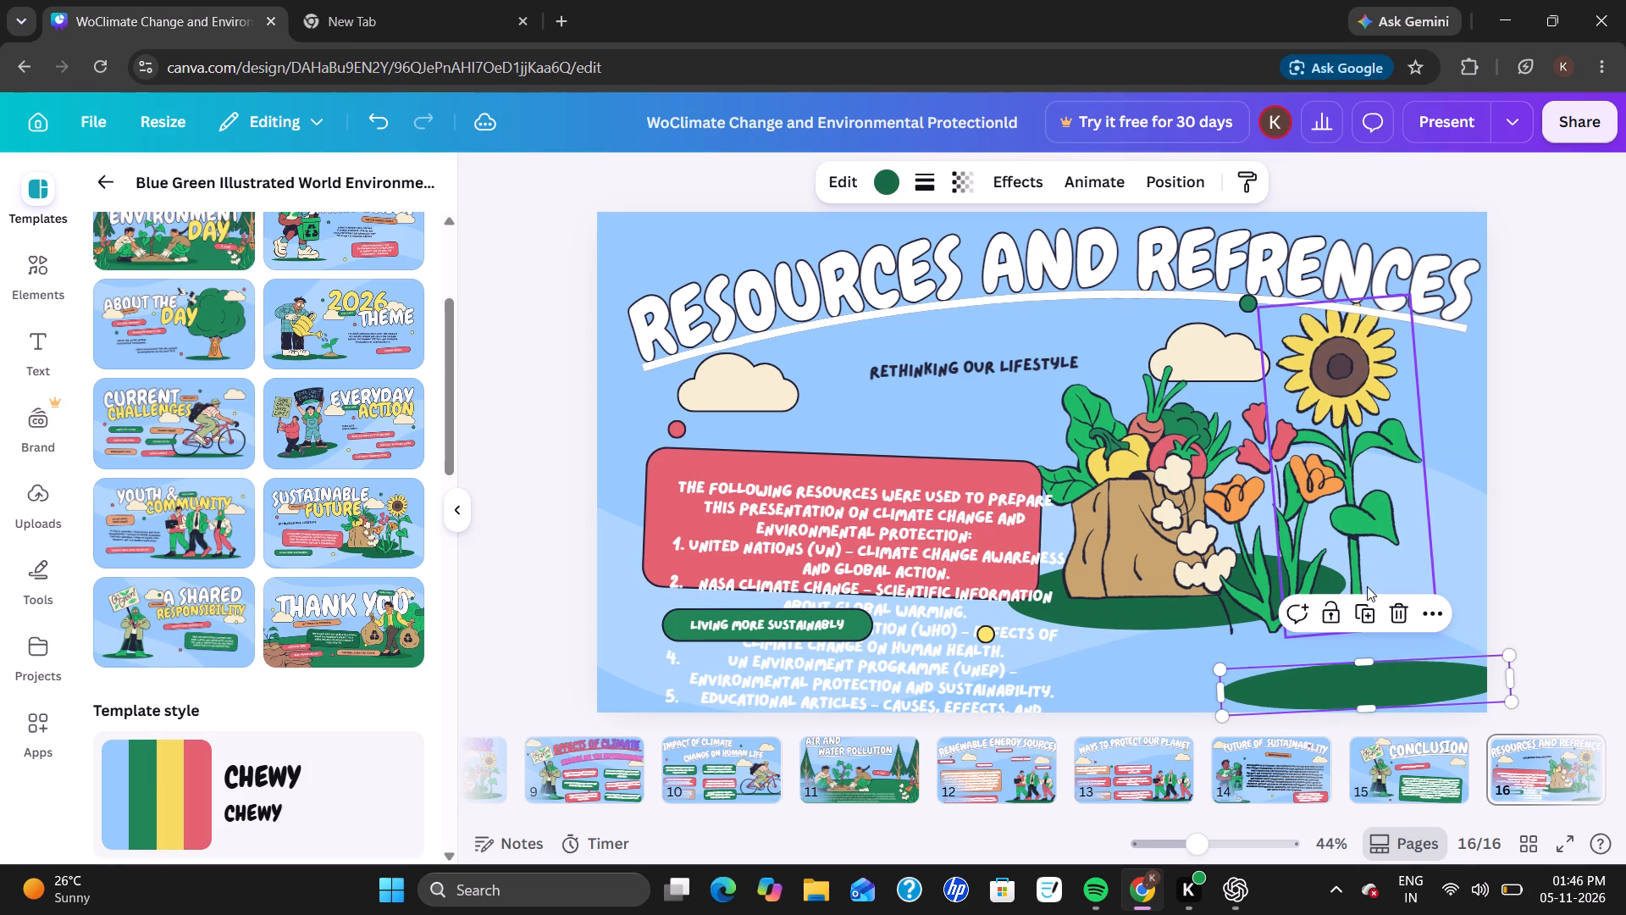
drag(1358, 555, 1459, 613)
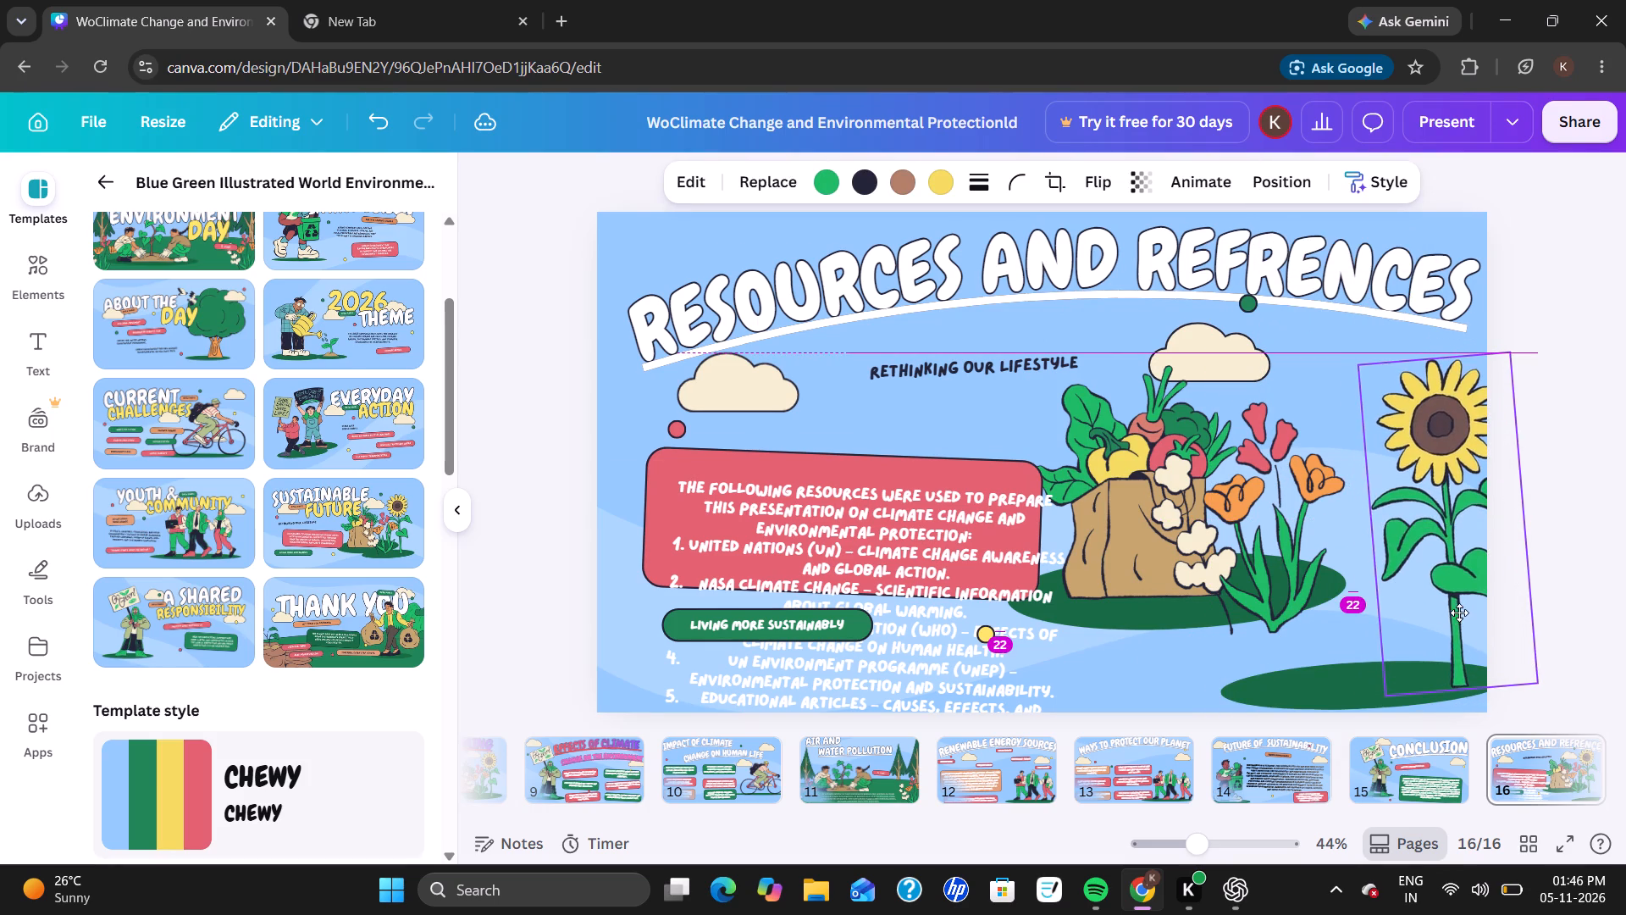
drag(1459, 613, 1463, 613)
drag(1274, 538, 1330, 586)
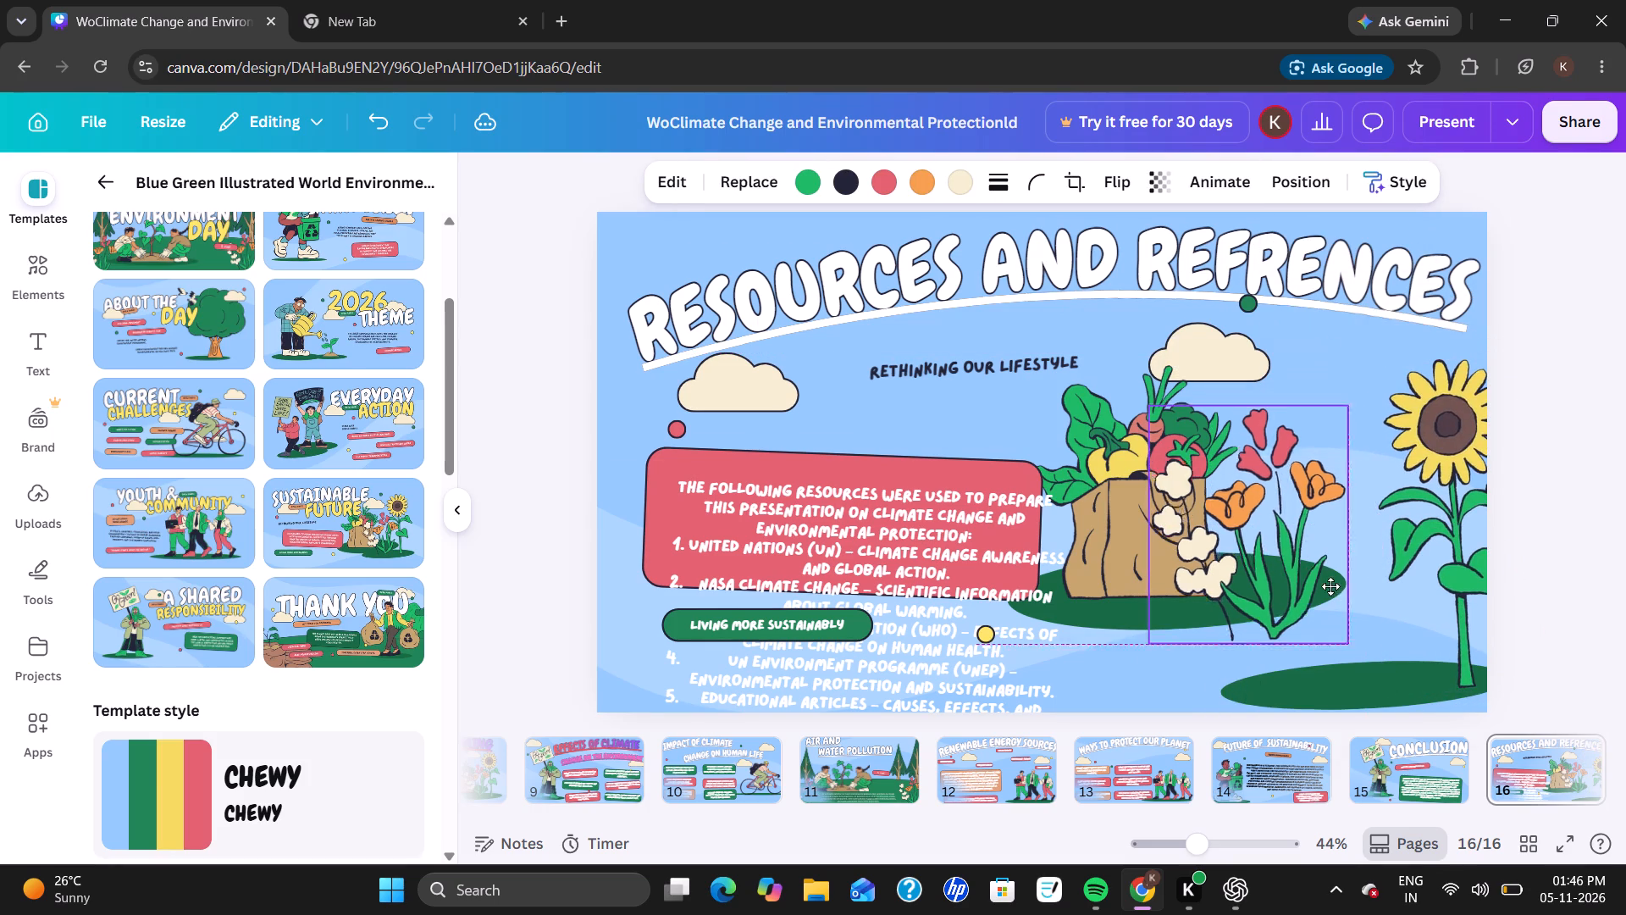
drag(1330, 586, 1366, 589)
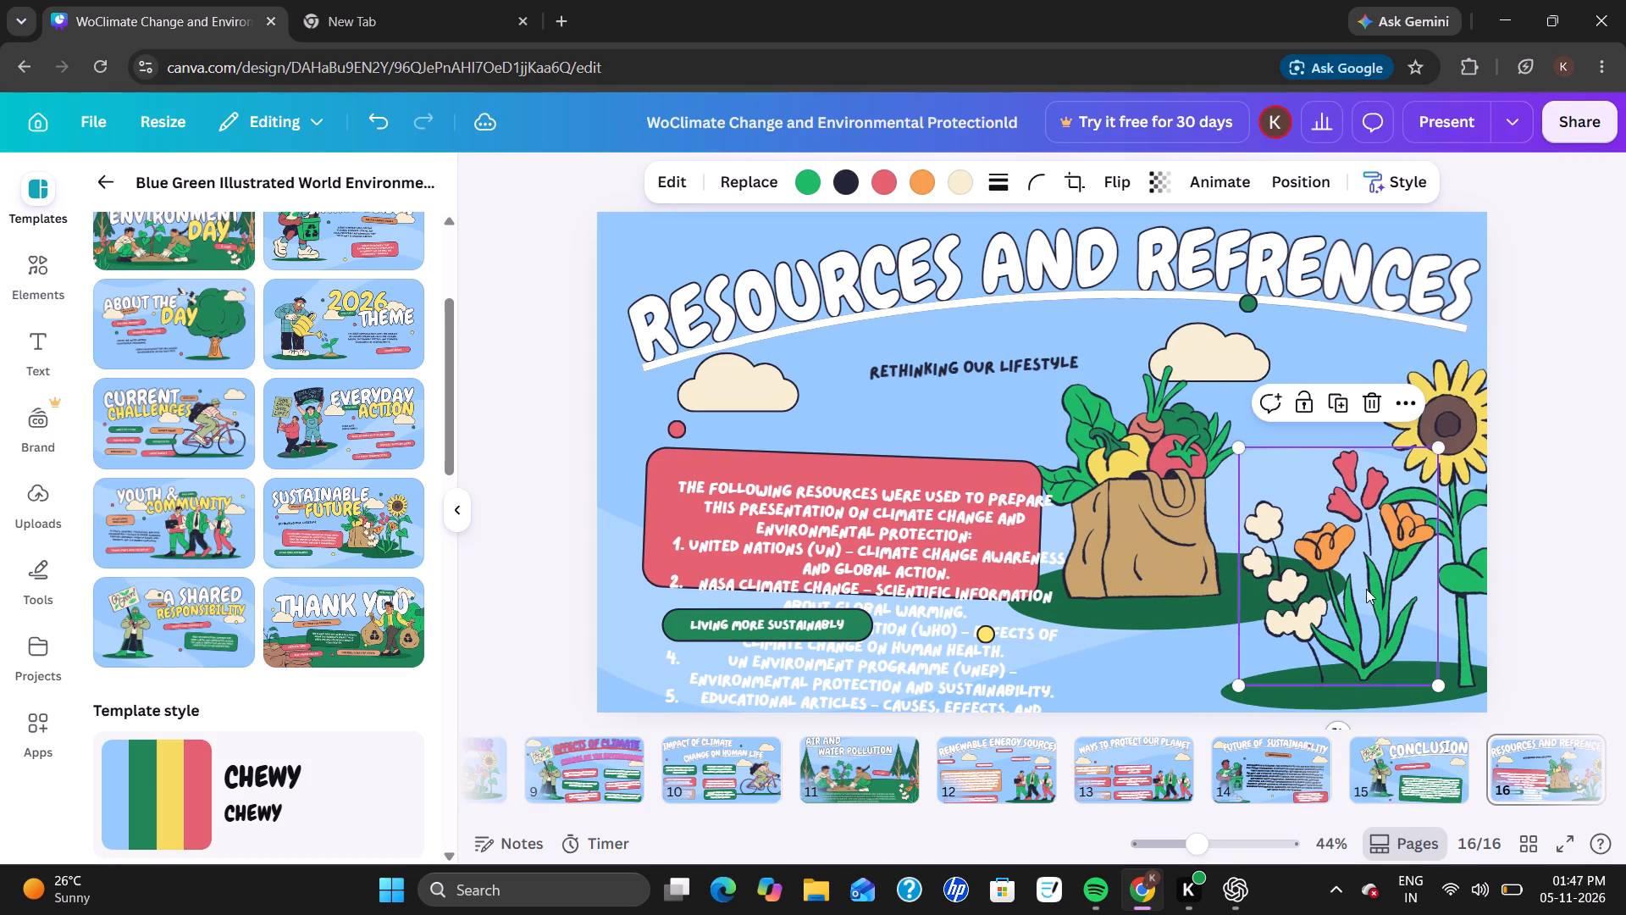
Move the other green ground ellipse and the grocery bag down beside the flowers, and shrink the bag.
drag(1164, 611, 1188, 669)
drag(1146, 499, 1228, 545)
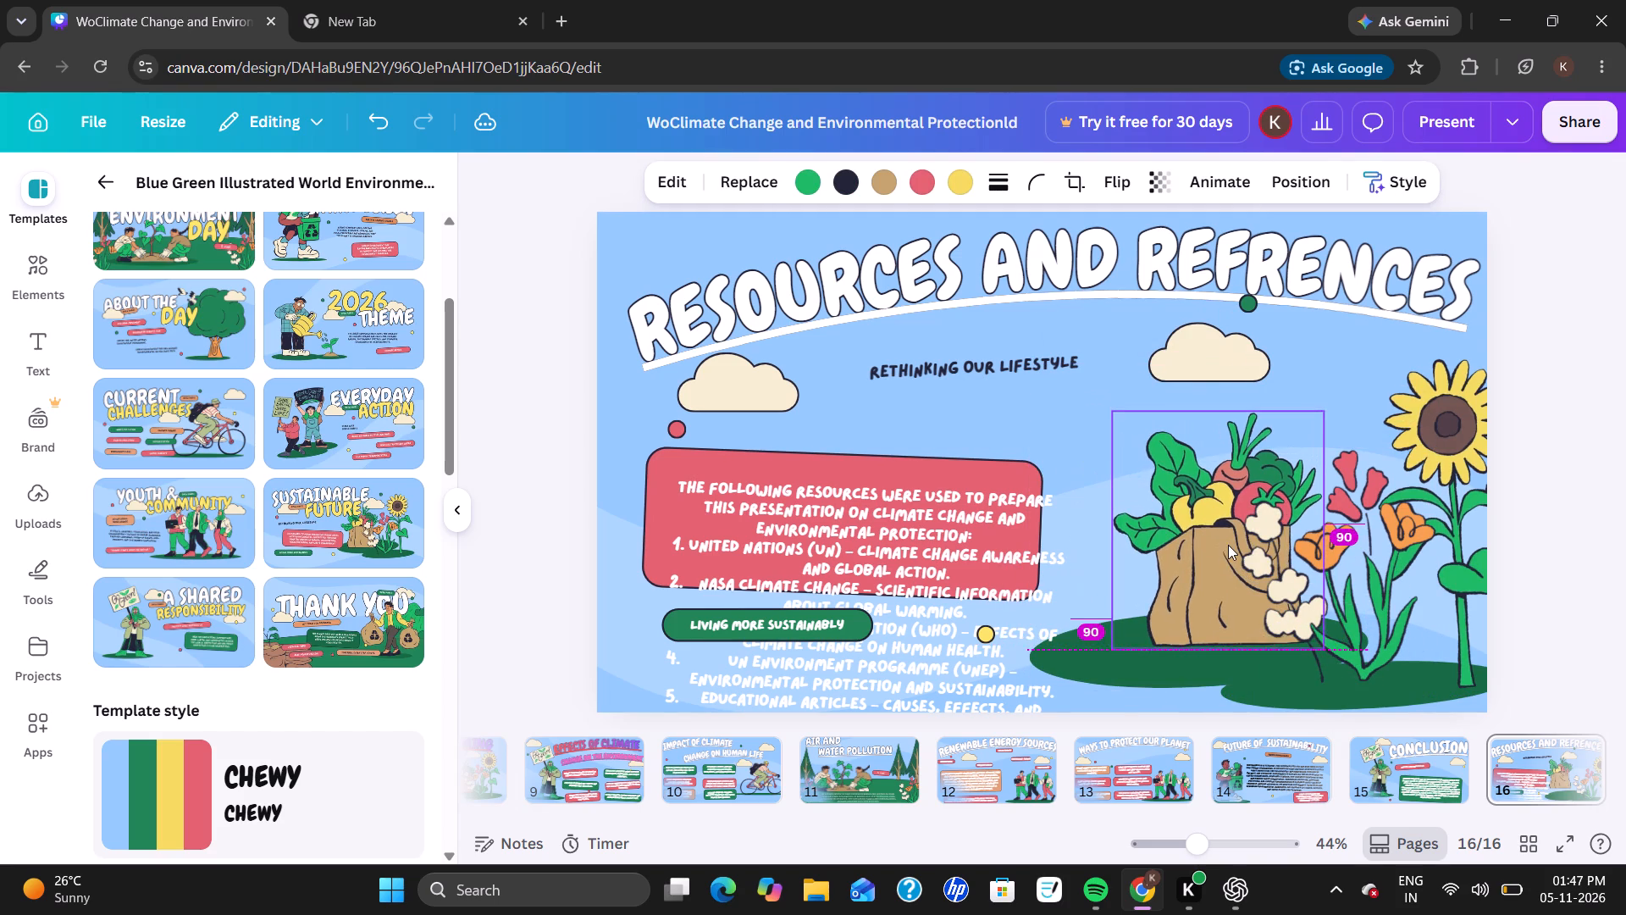
drag(1109, 408, 1141, 446)
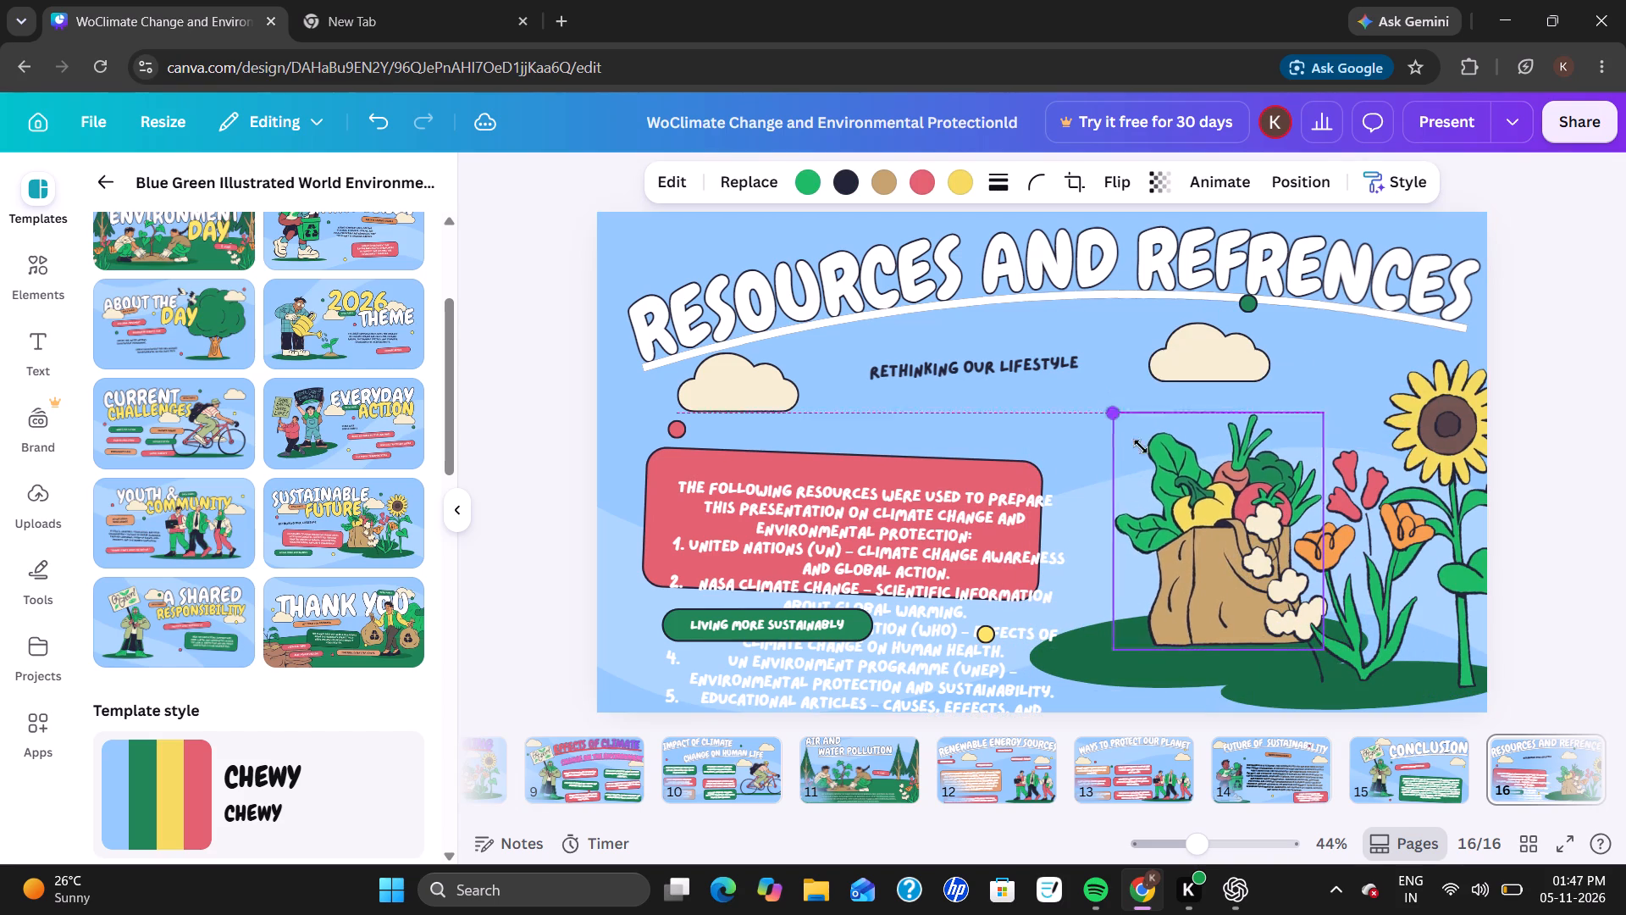
drag(1141, 446, 1166, 478)
drag(1214, 587, 1193, 579)
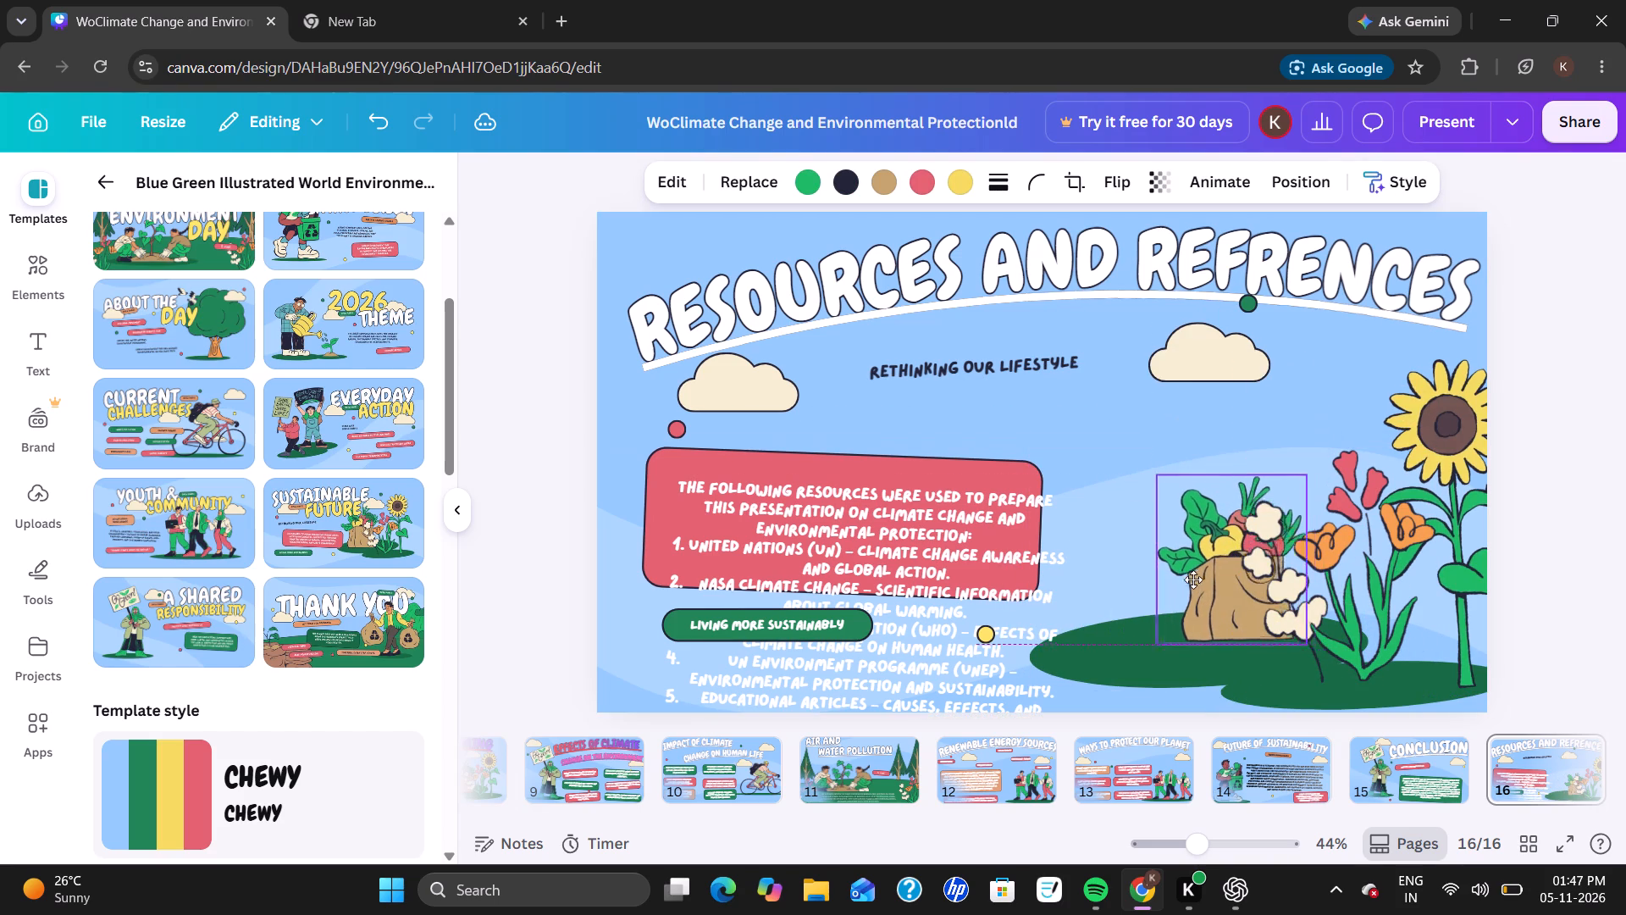
Nudge the grocery bag slightly and shrink the green ground ellipse beneath it to about 552 by 123.
drag(1193, 579, 1187, 579)
click(1103, 672)
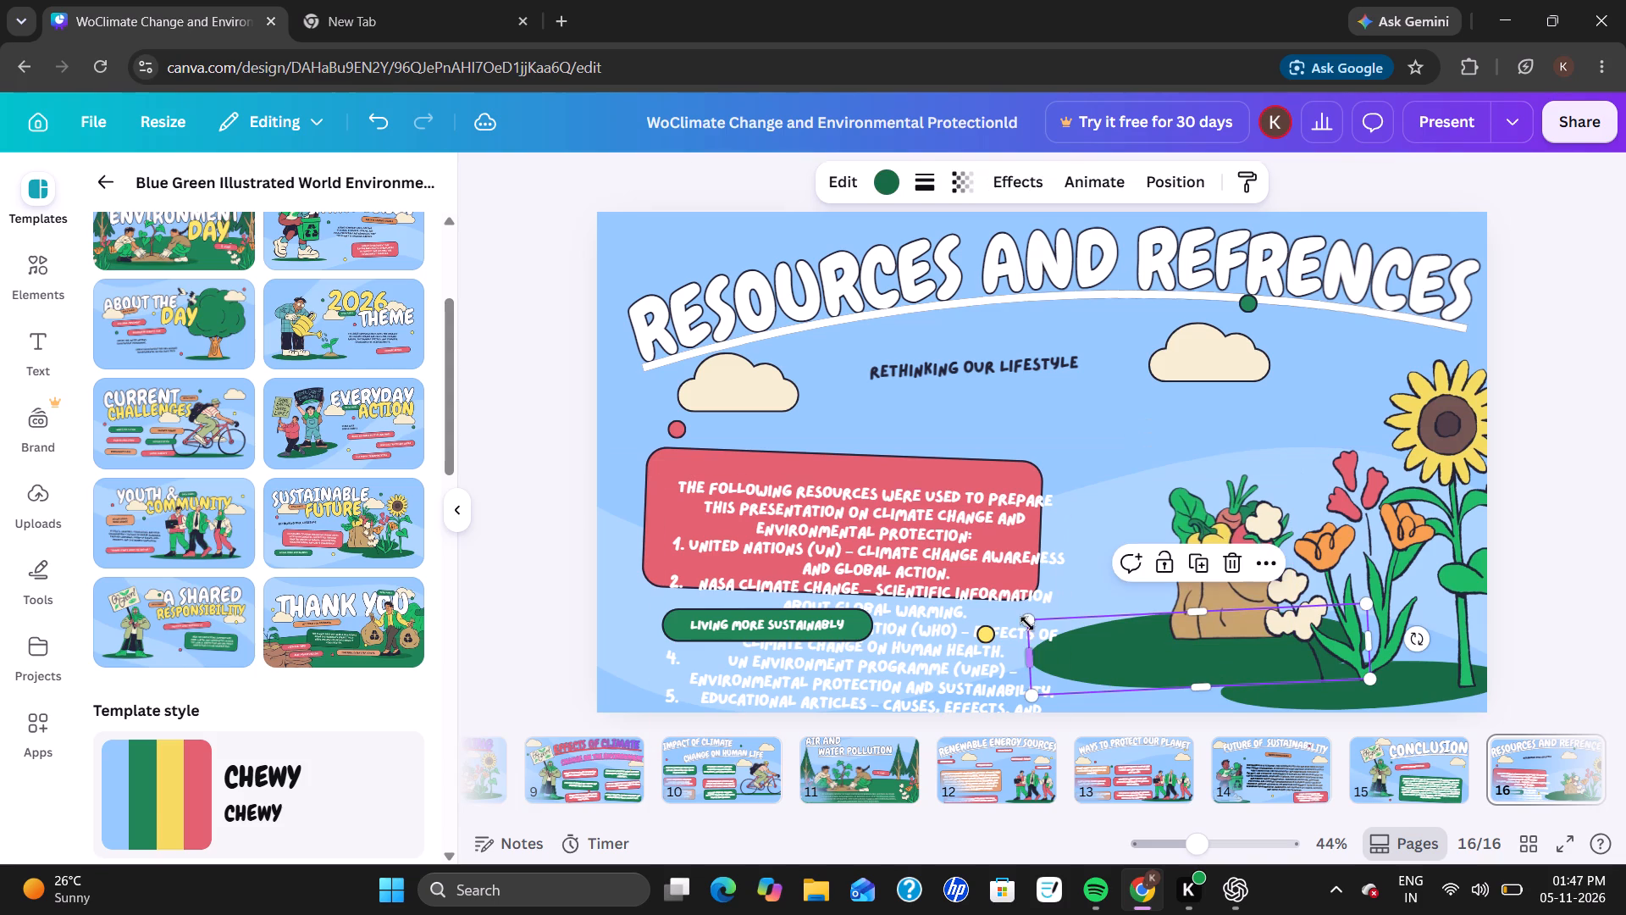
drag(1026, 621, 1114, 624)
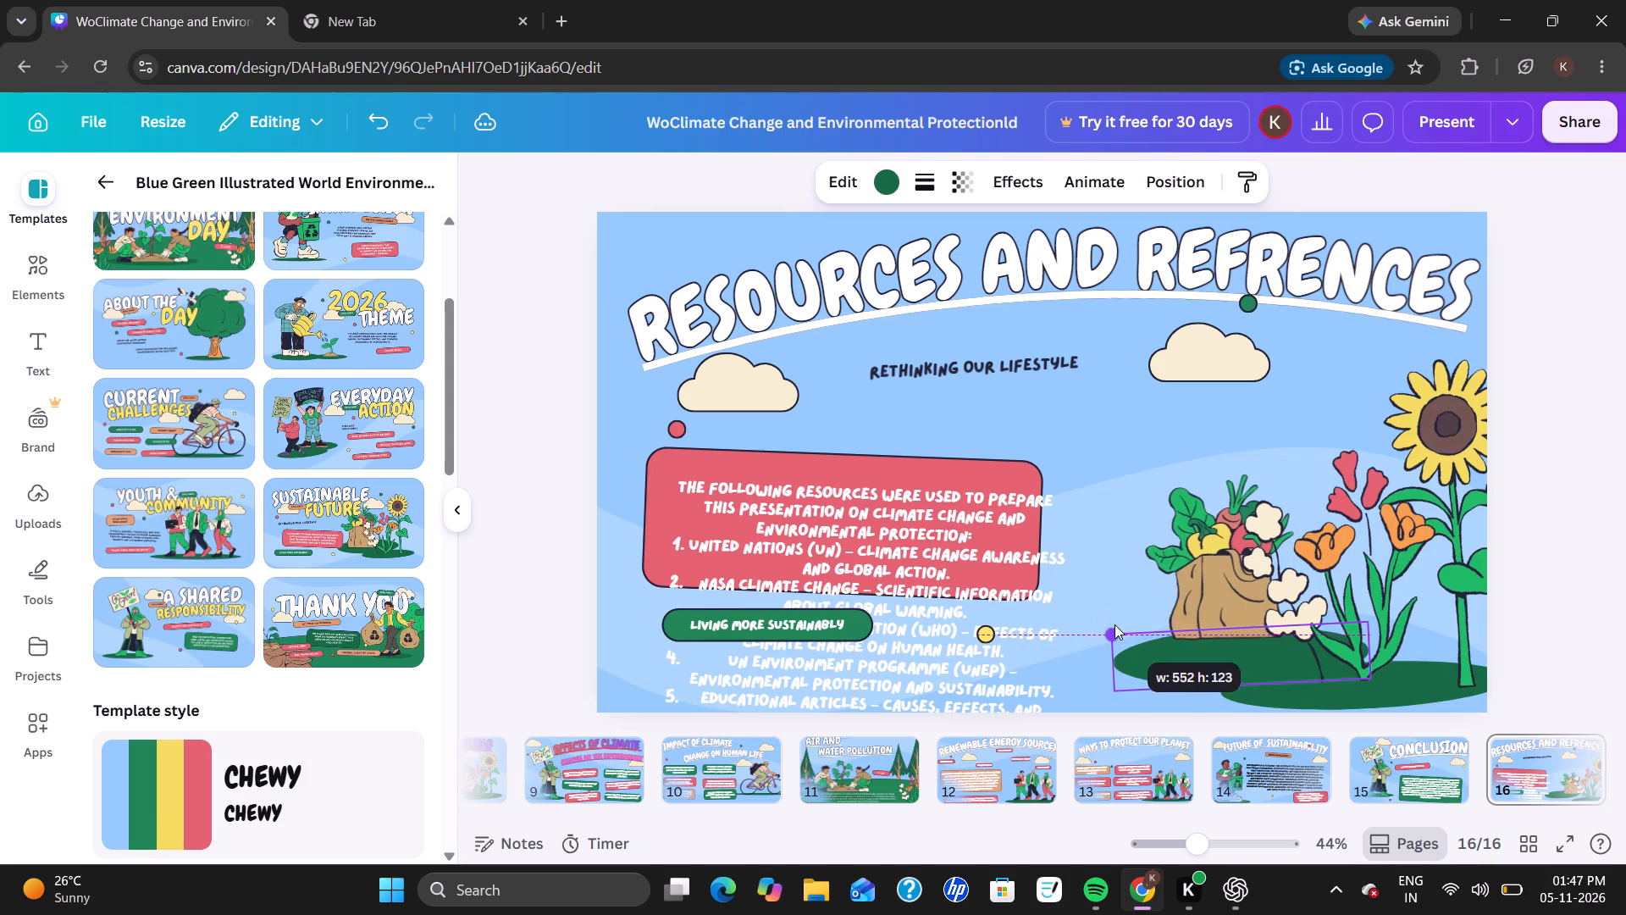
click(1591, 380)
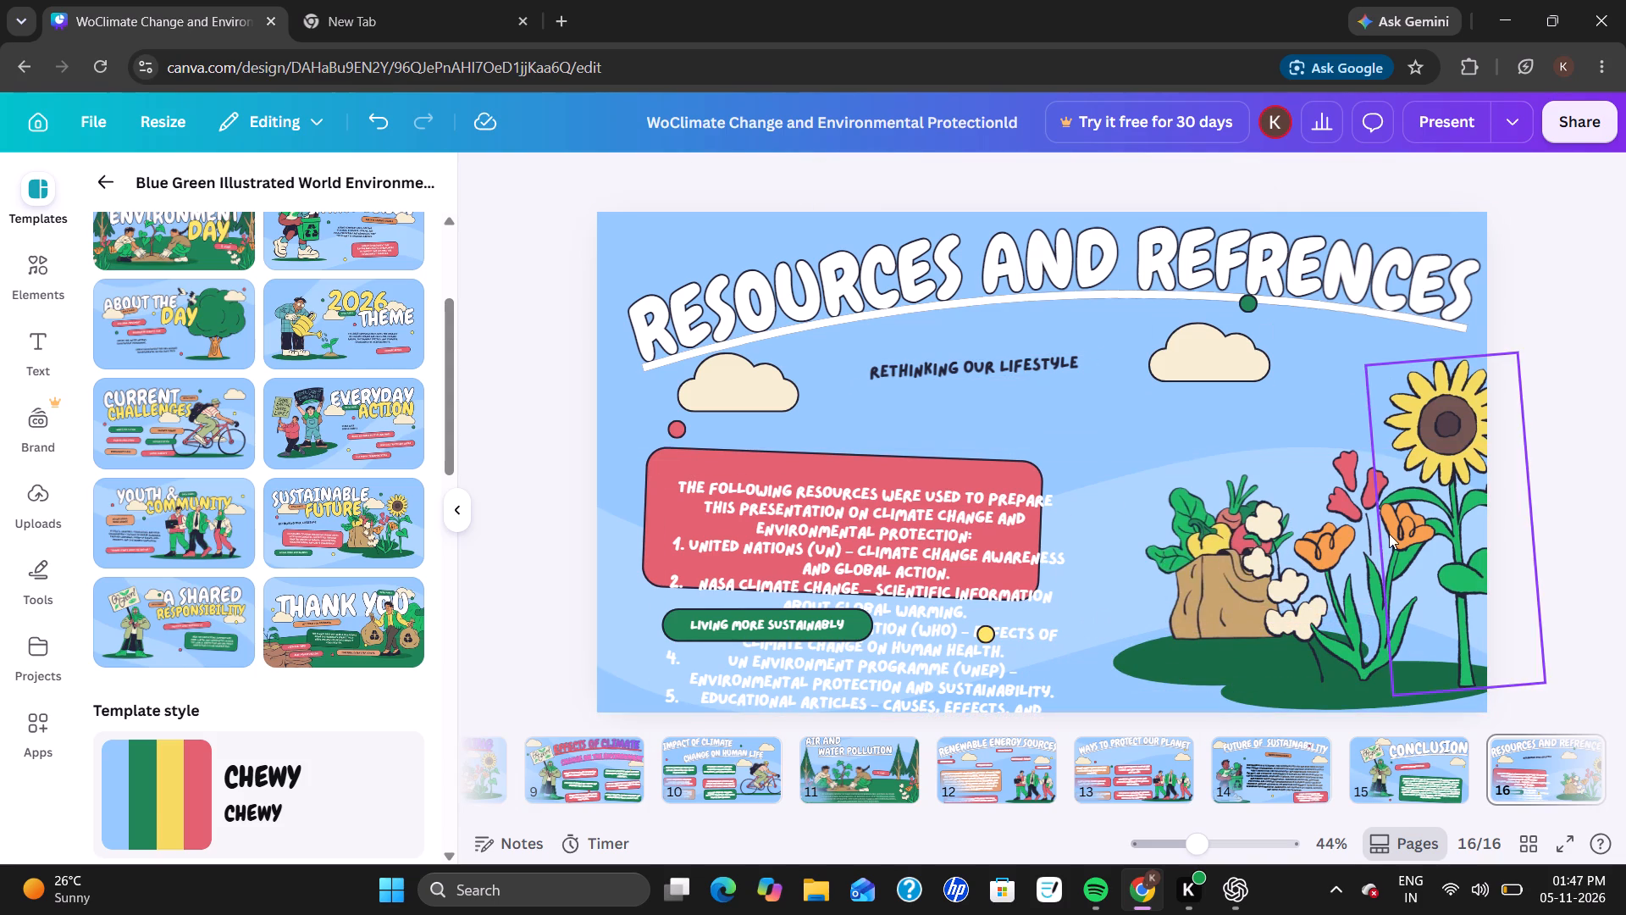
Enlarge the red box by extending its right, top and bottom edges to make room for the source list.
click(1003, 476)
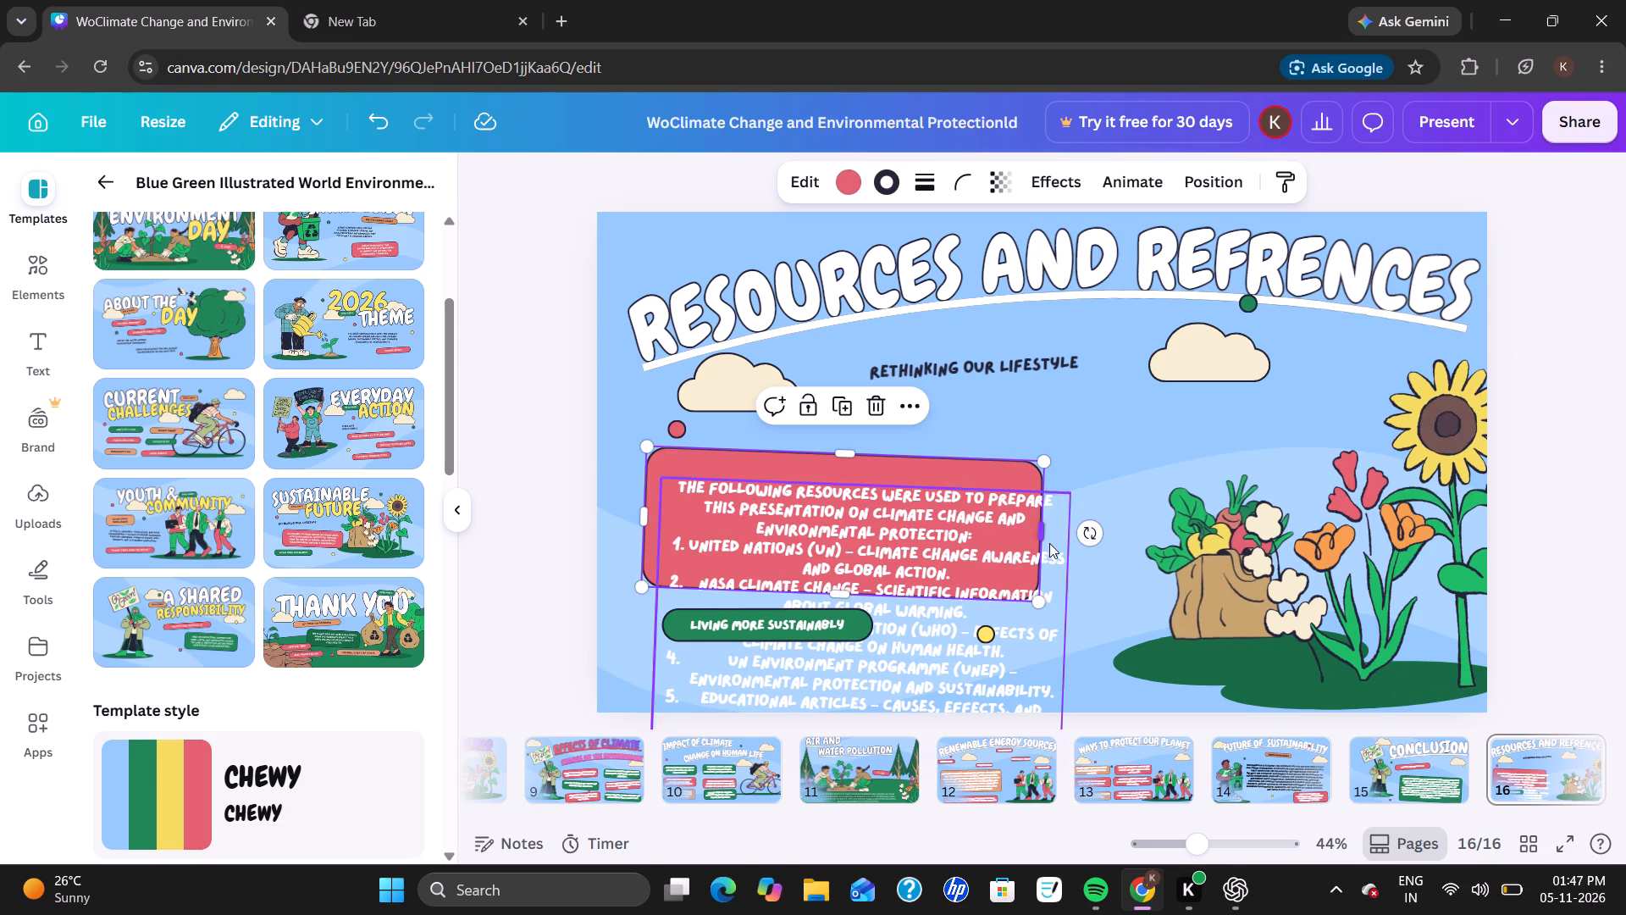
drag(1043, 529, 1142, 546)
drag(903, 451, 916, 430)
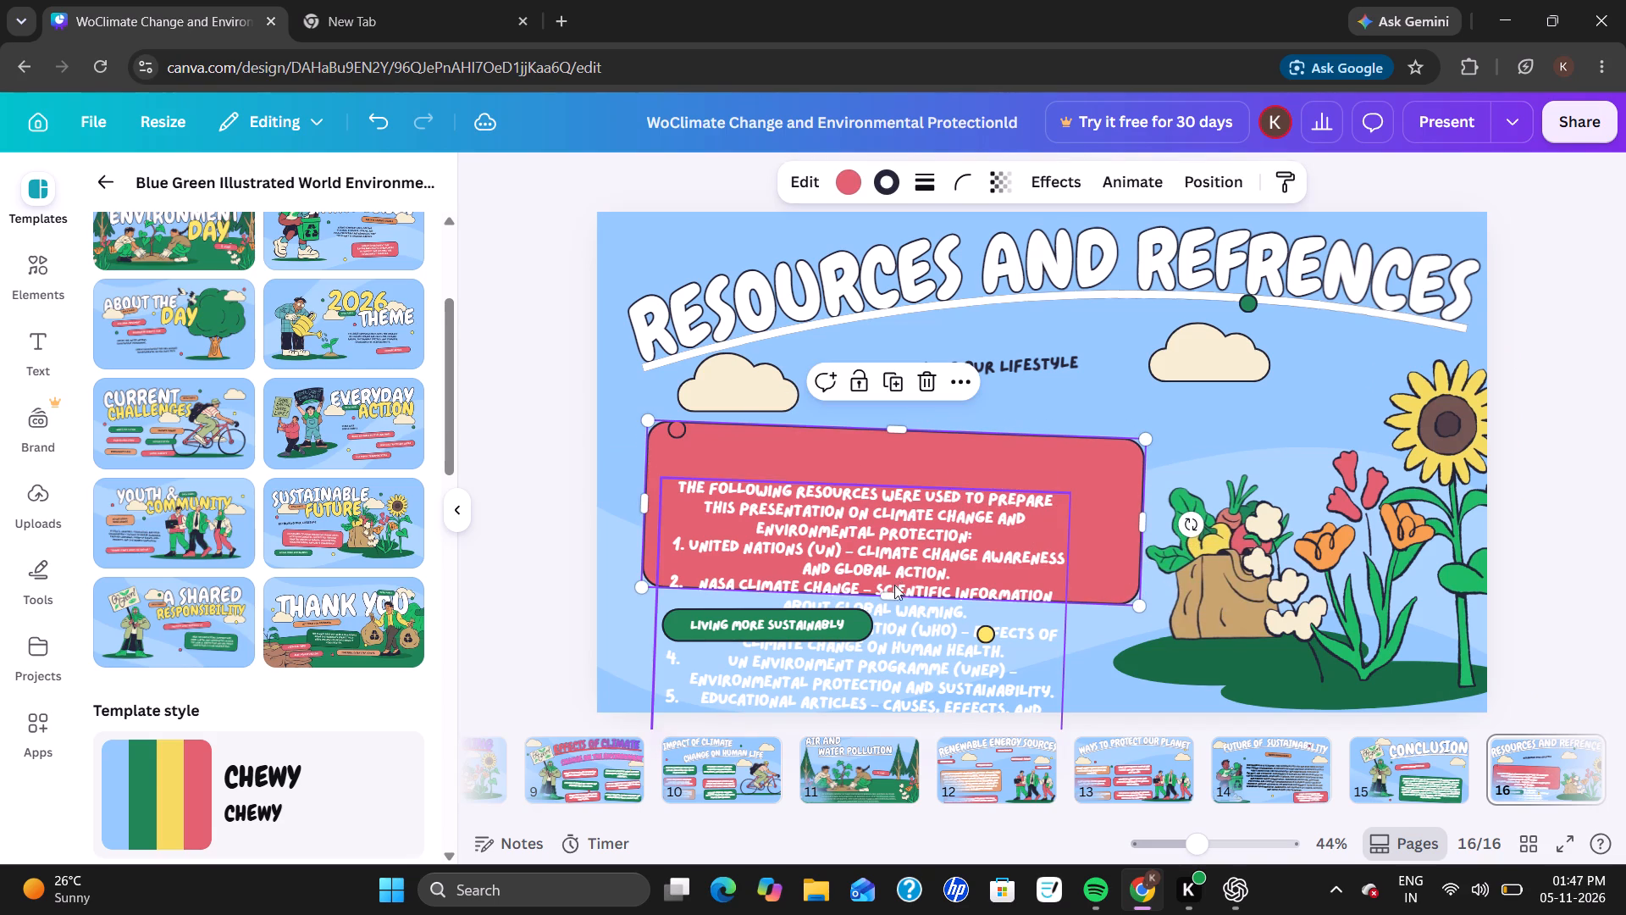
drag(890, 593, 893, 624)
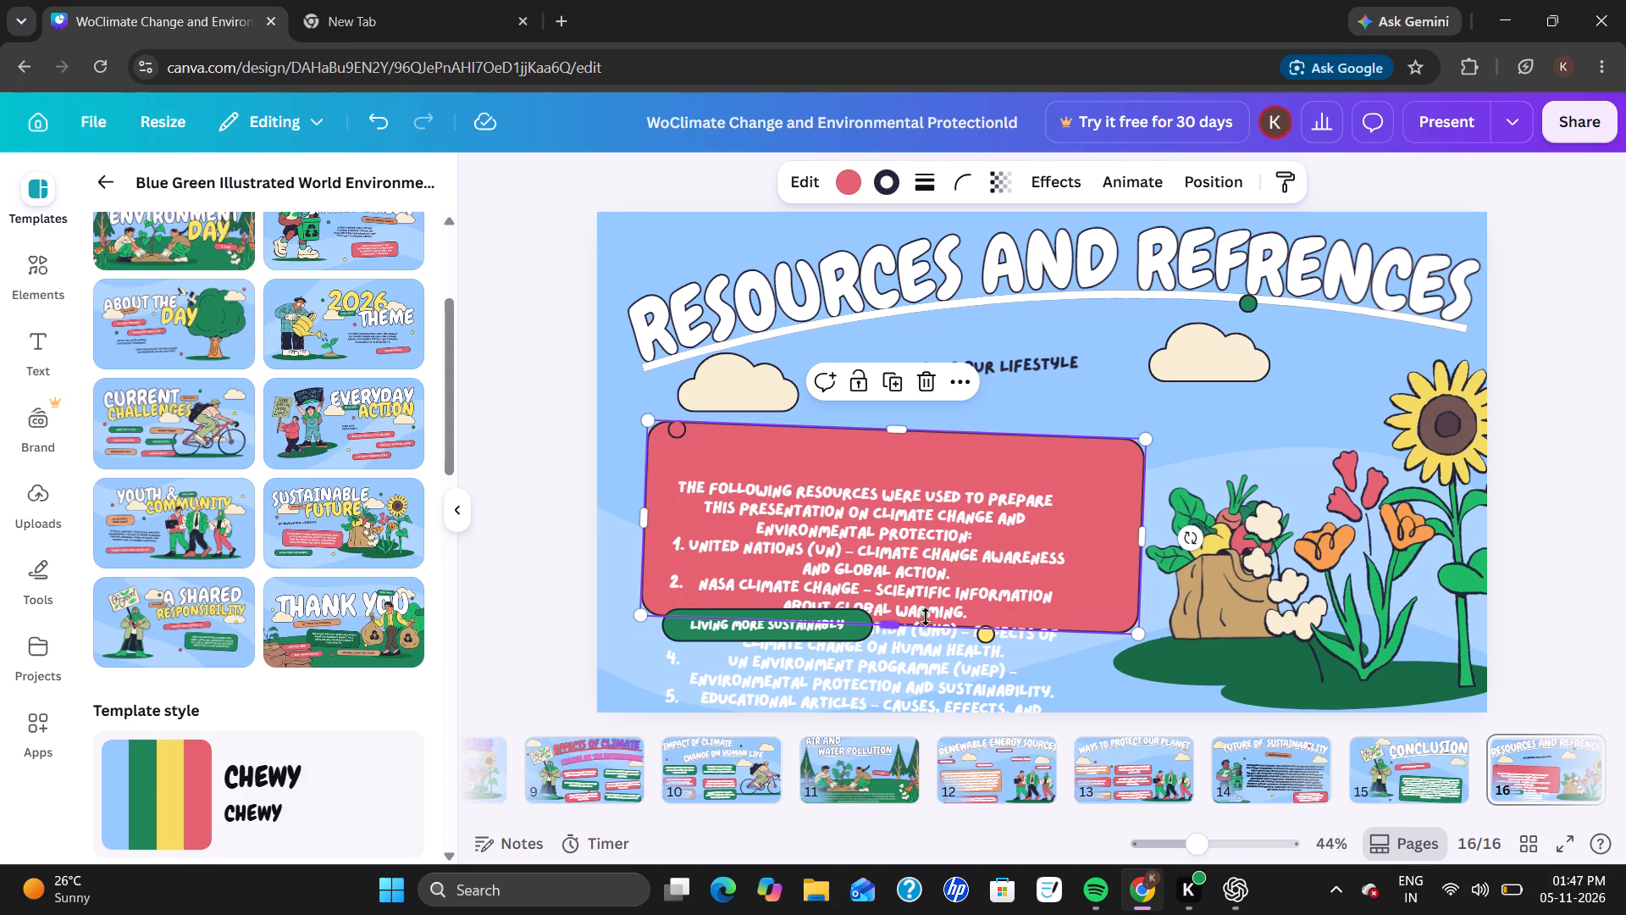
Move the source list up into the red box, scale its text down to font size 16.9, and widen it to the box's width.
click(940, 594)
drag(940, 594, 942, 550)
drag(1062, 579, 1069, 574)
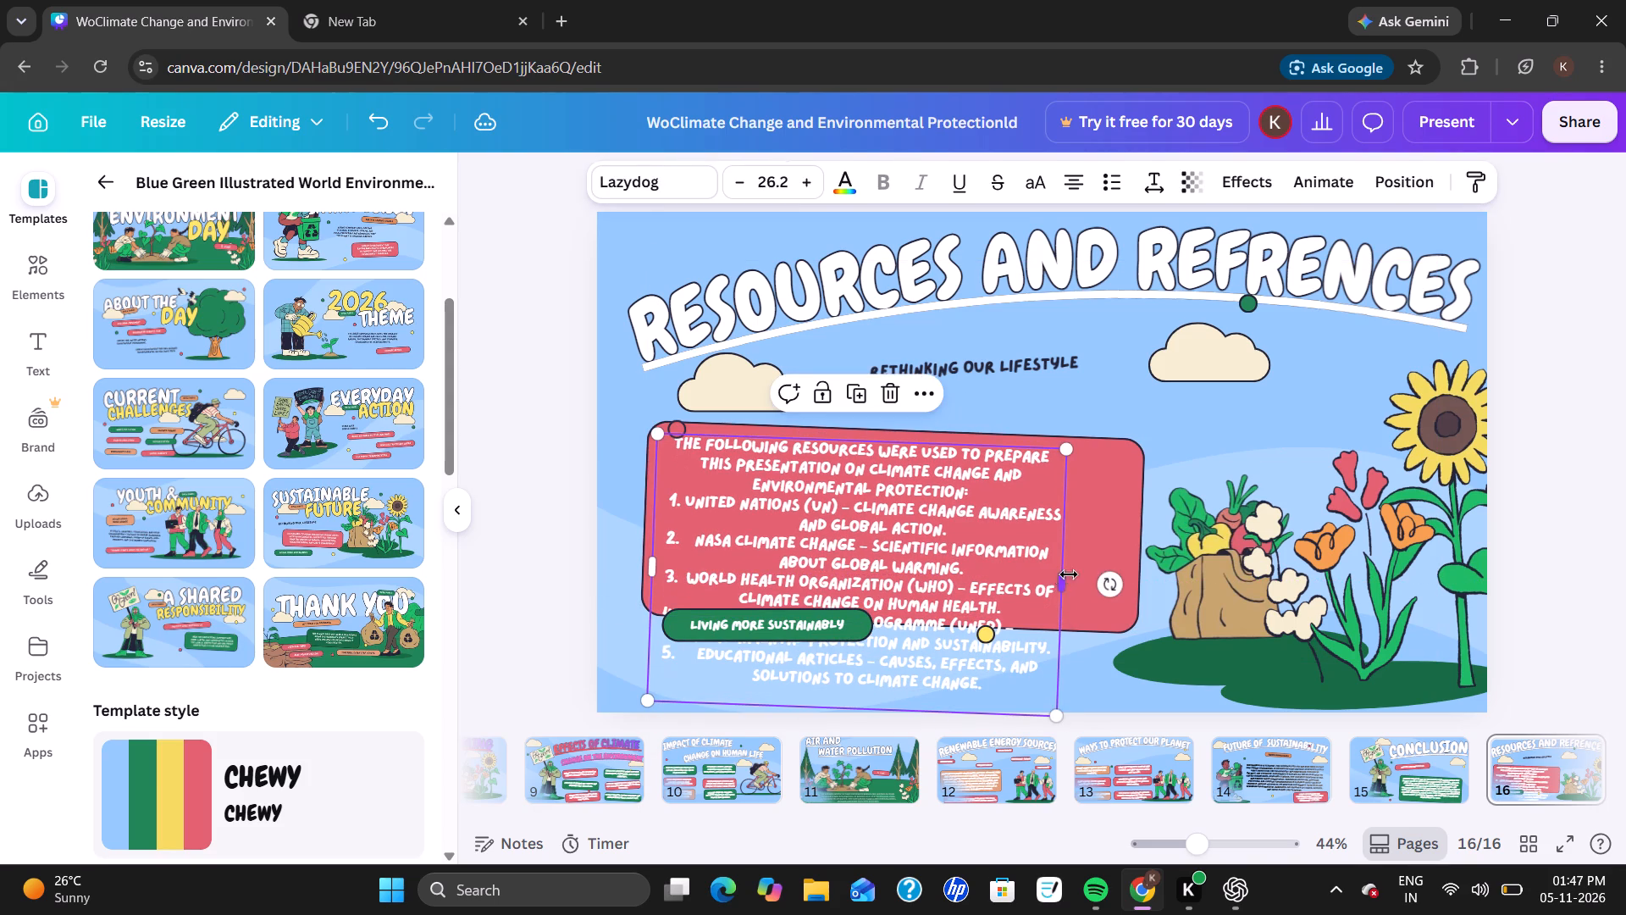
drag(1069, 574, 1130, 564)
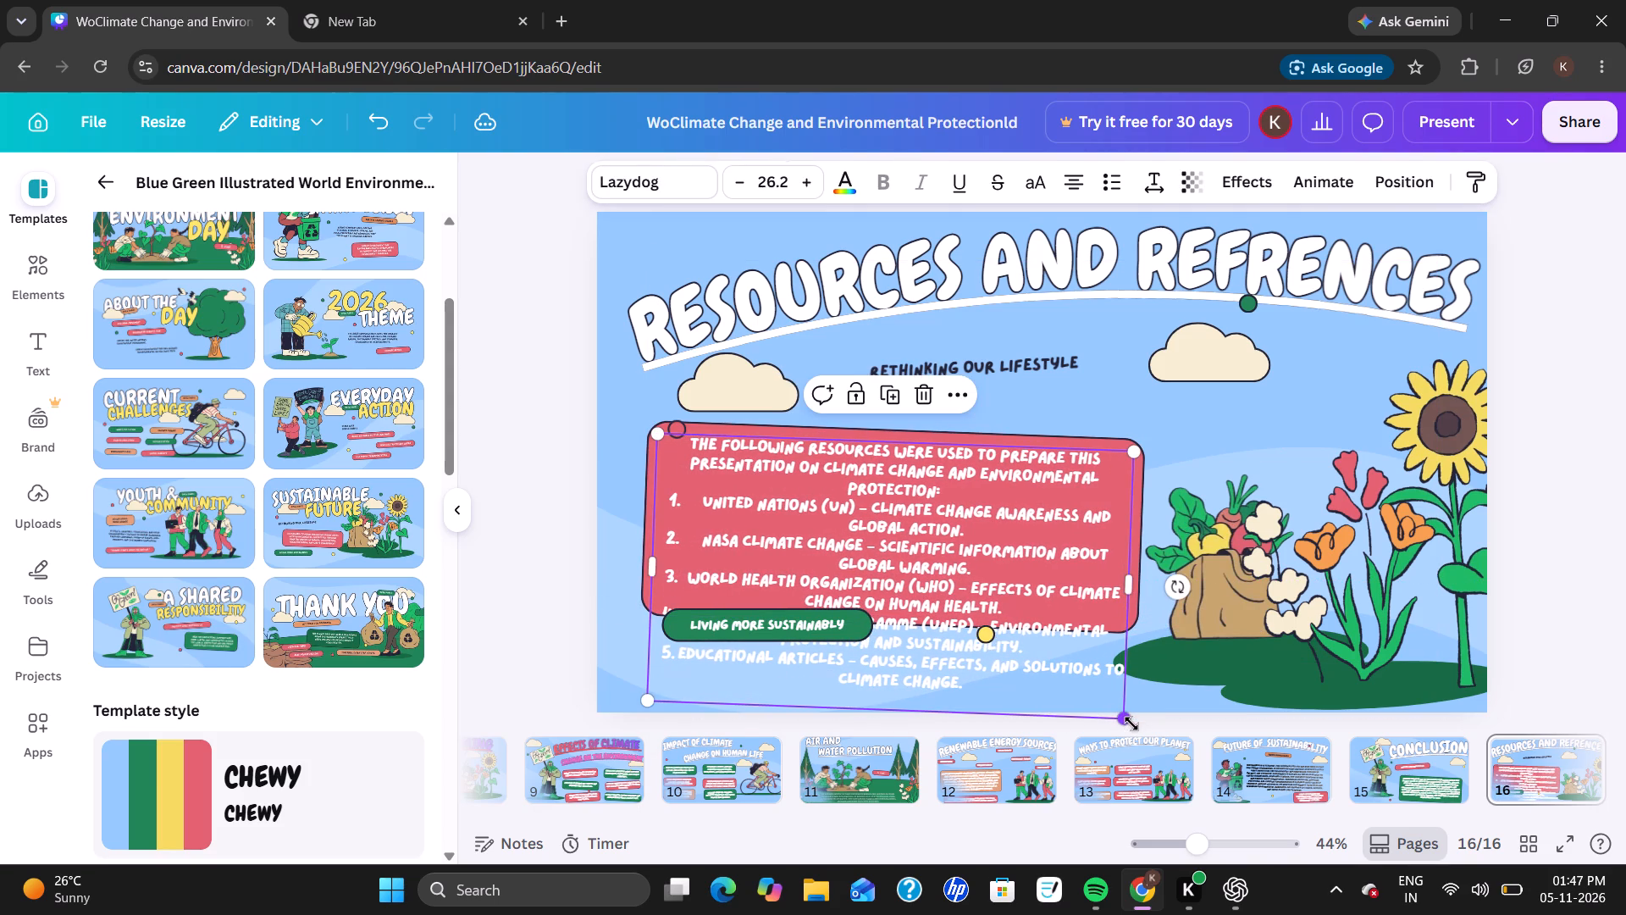
drag(1131, 724, 1018, 529)
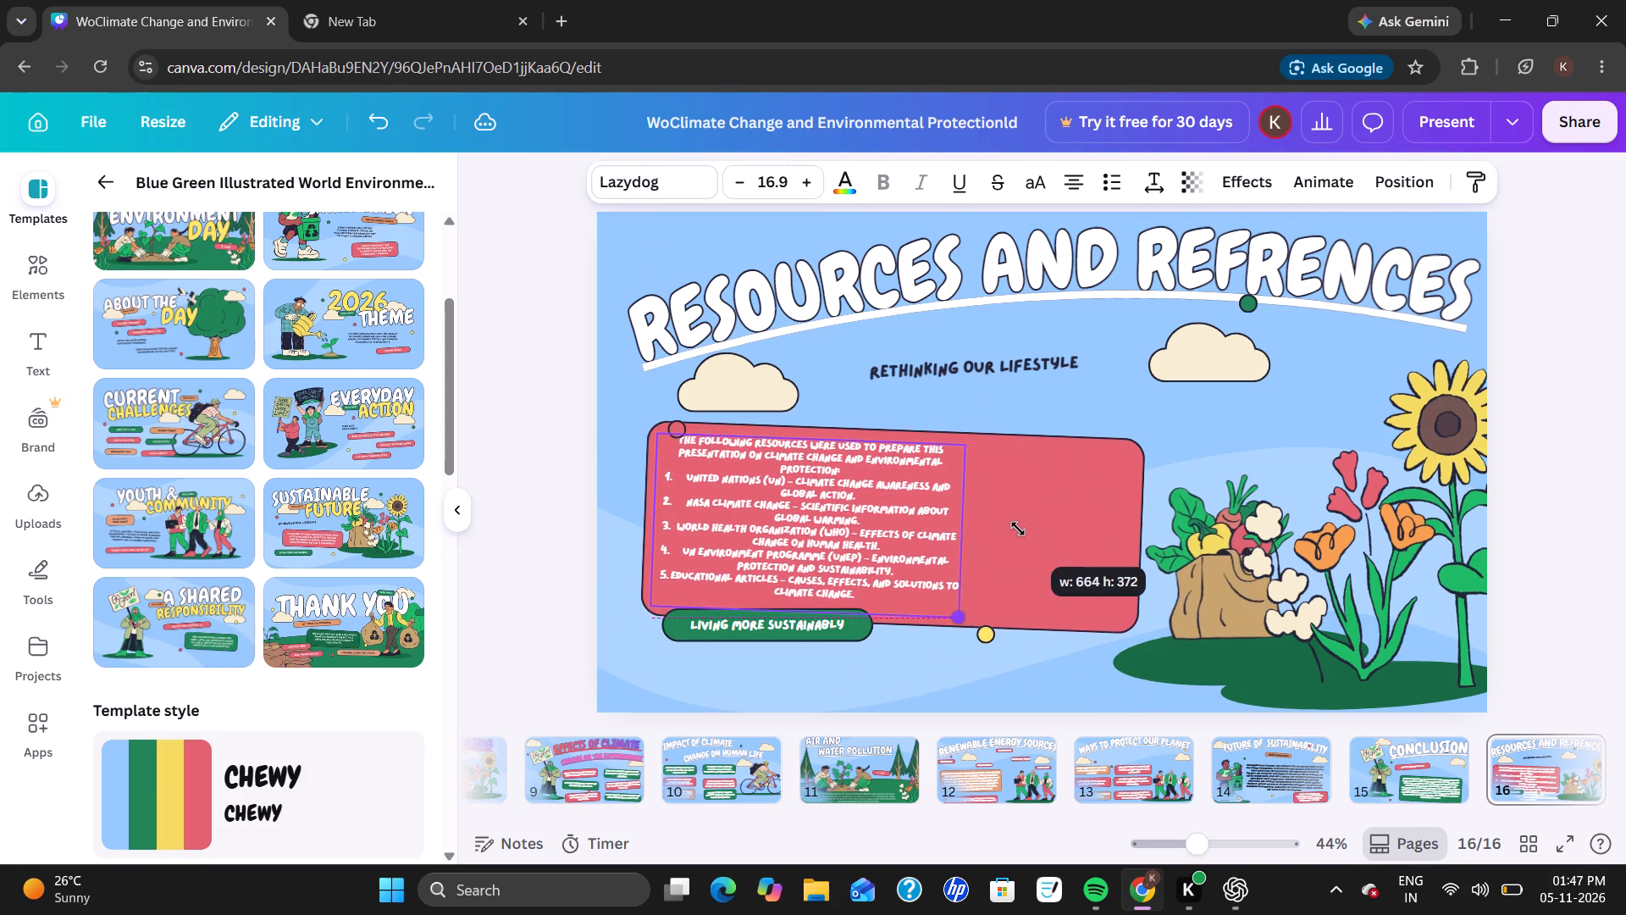
drag(1018, 529, 1019, 535)
click(961, 530)
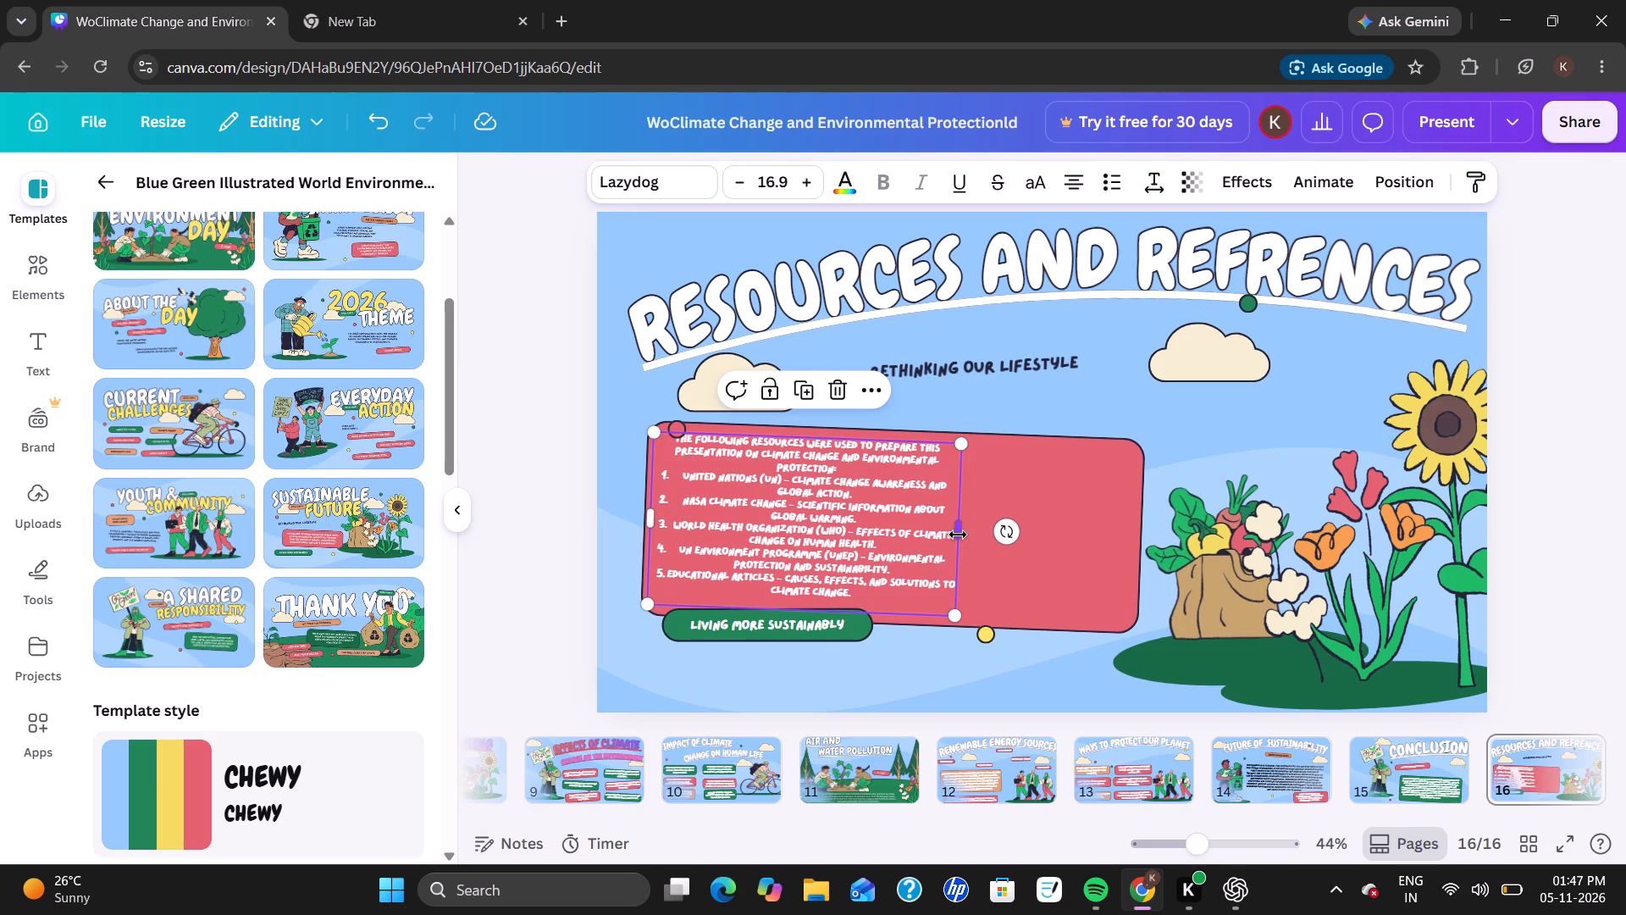
drag(962, 528, 1018, 529)
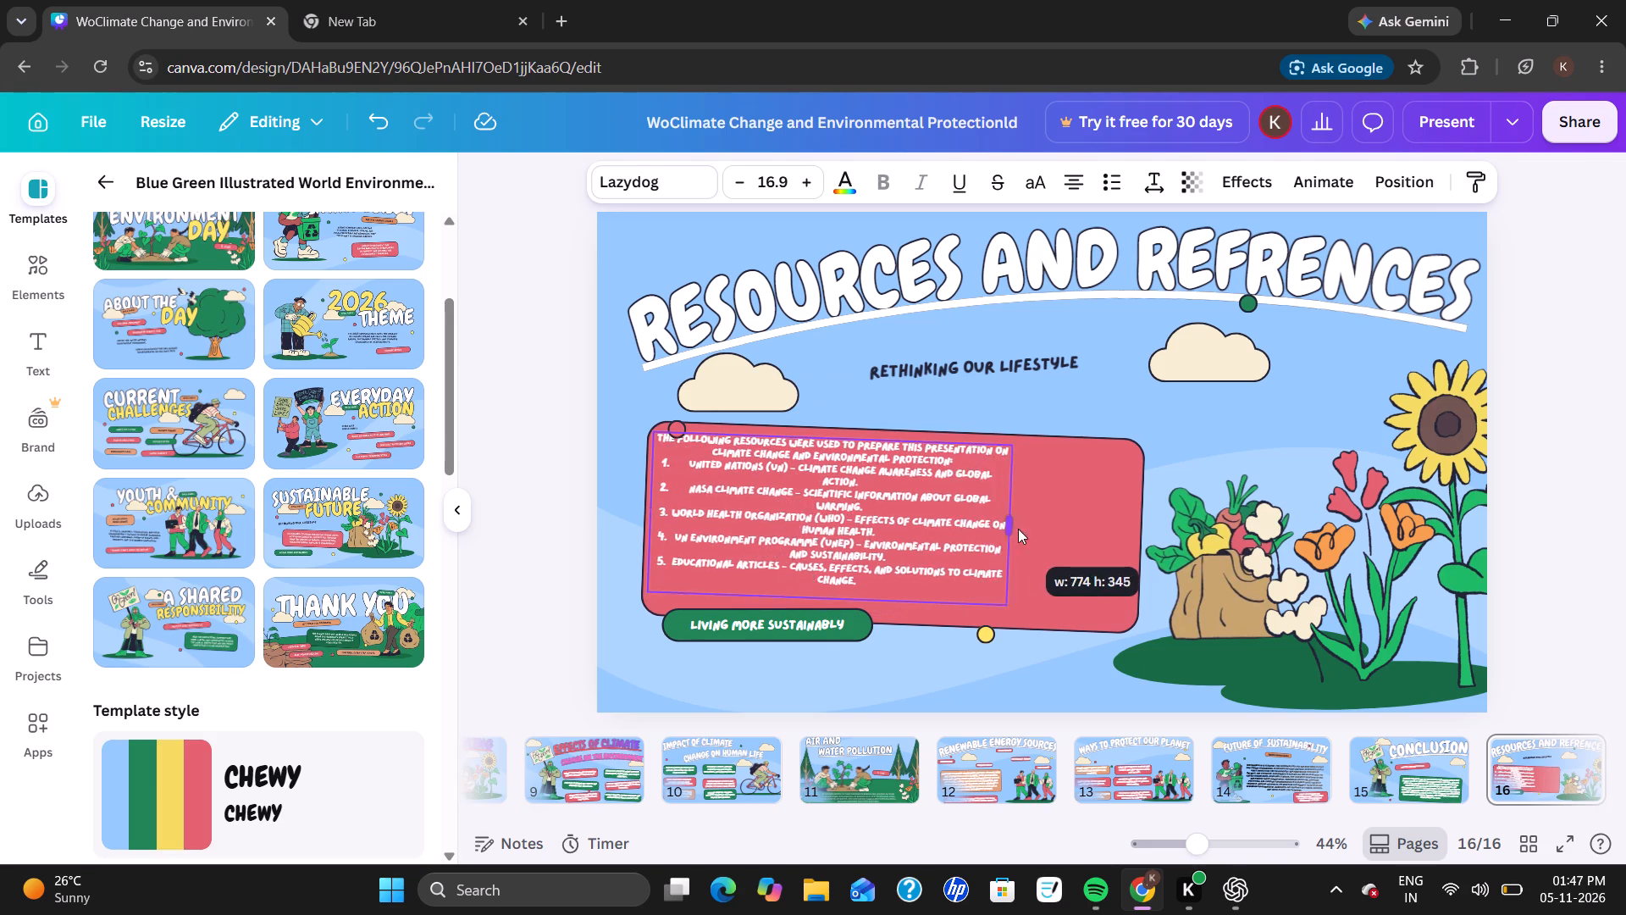
drag(1018, 529, 1136, 545)
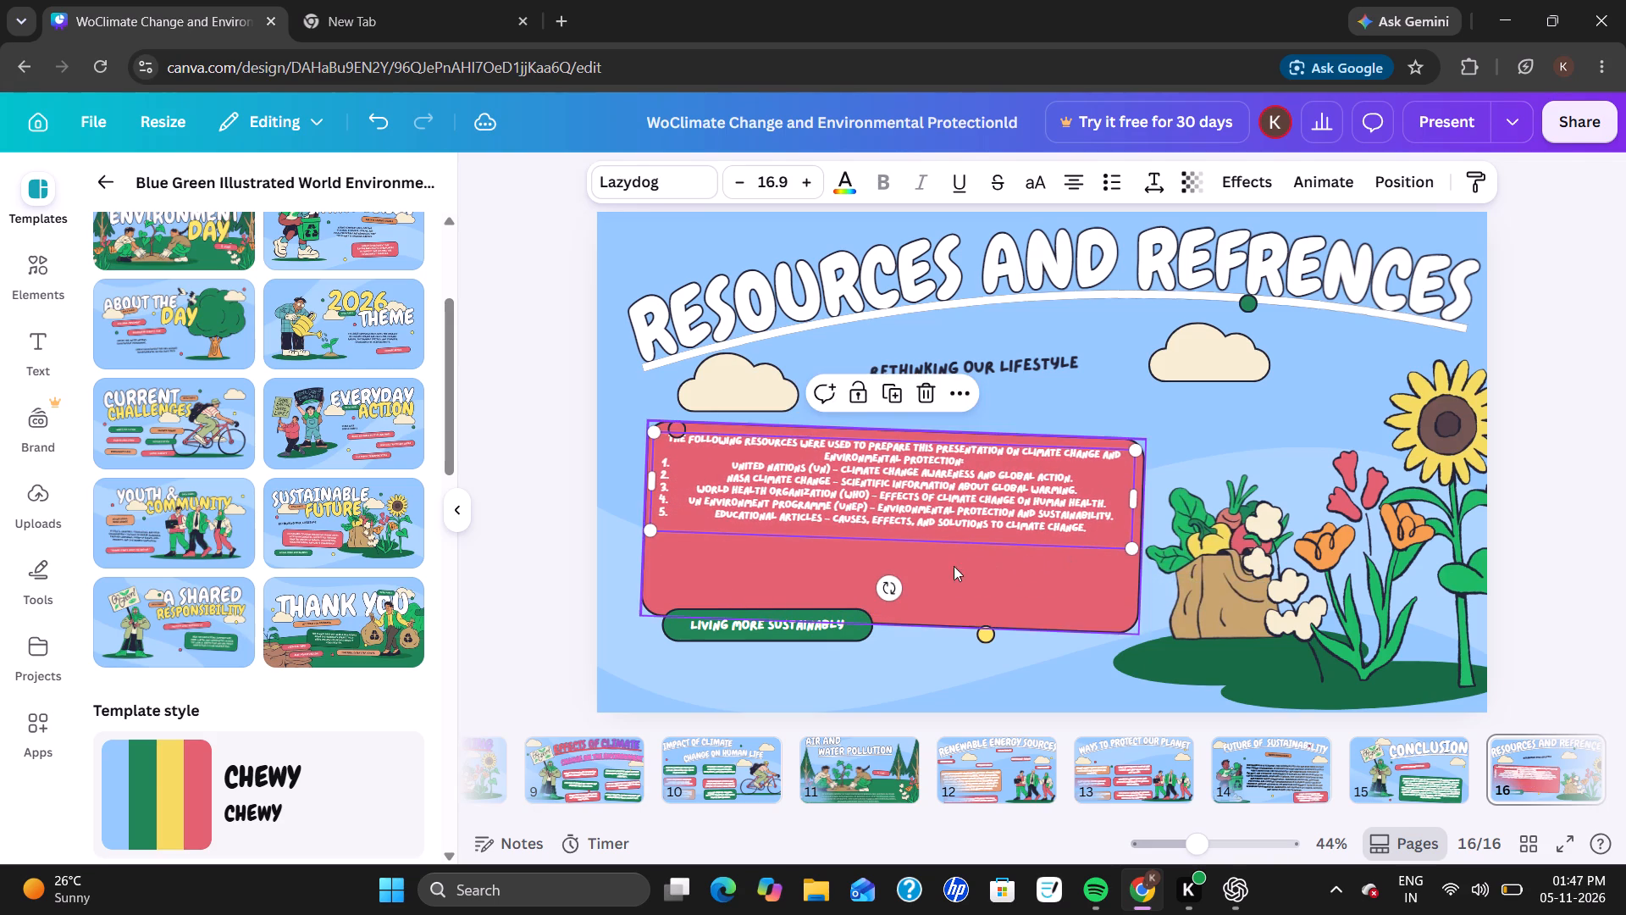
Select all of the source list text and increase its font size to 21.9.
click(914, 530)
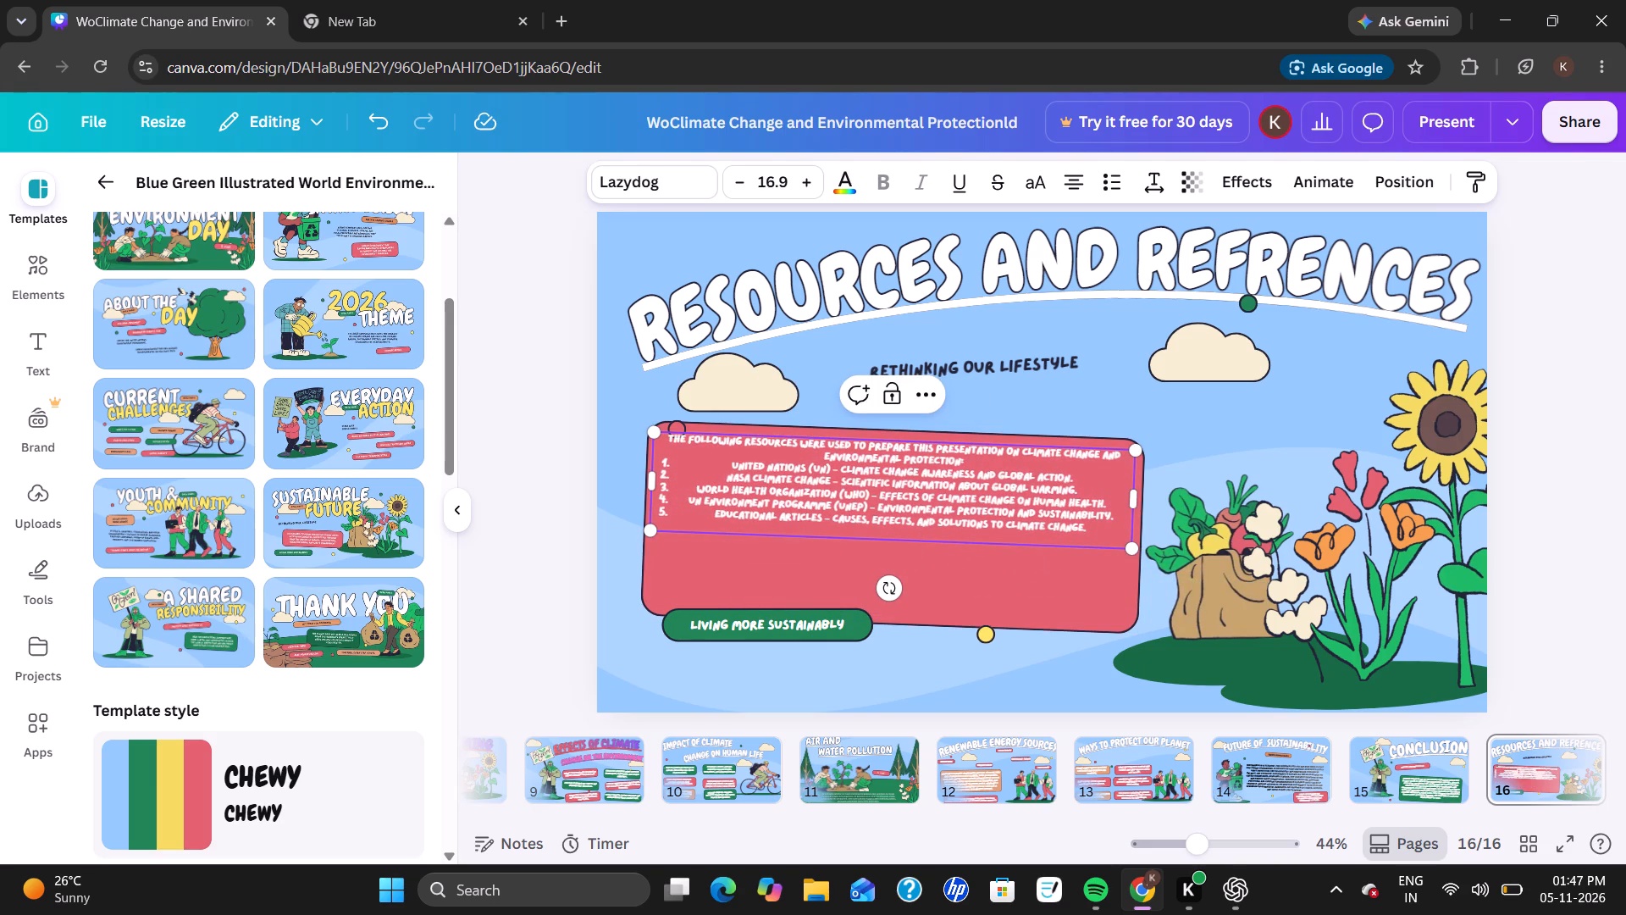
triple_click(802, 183)
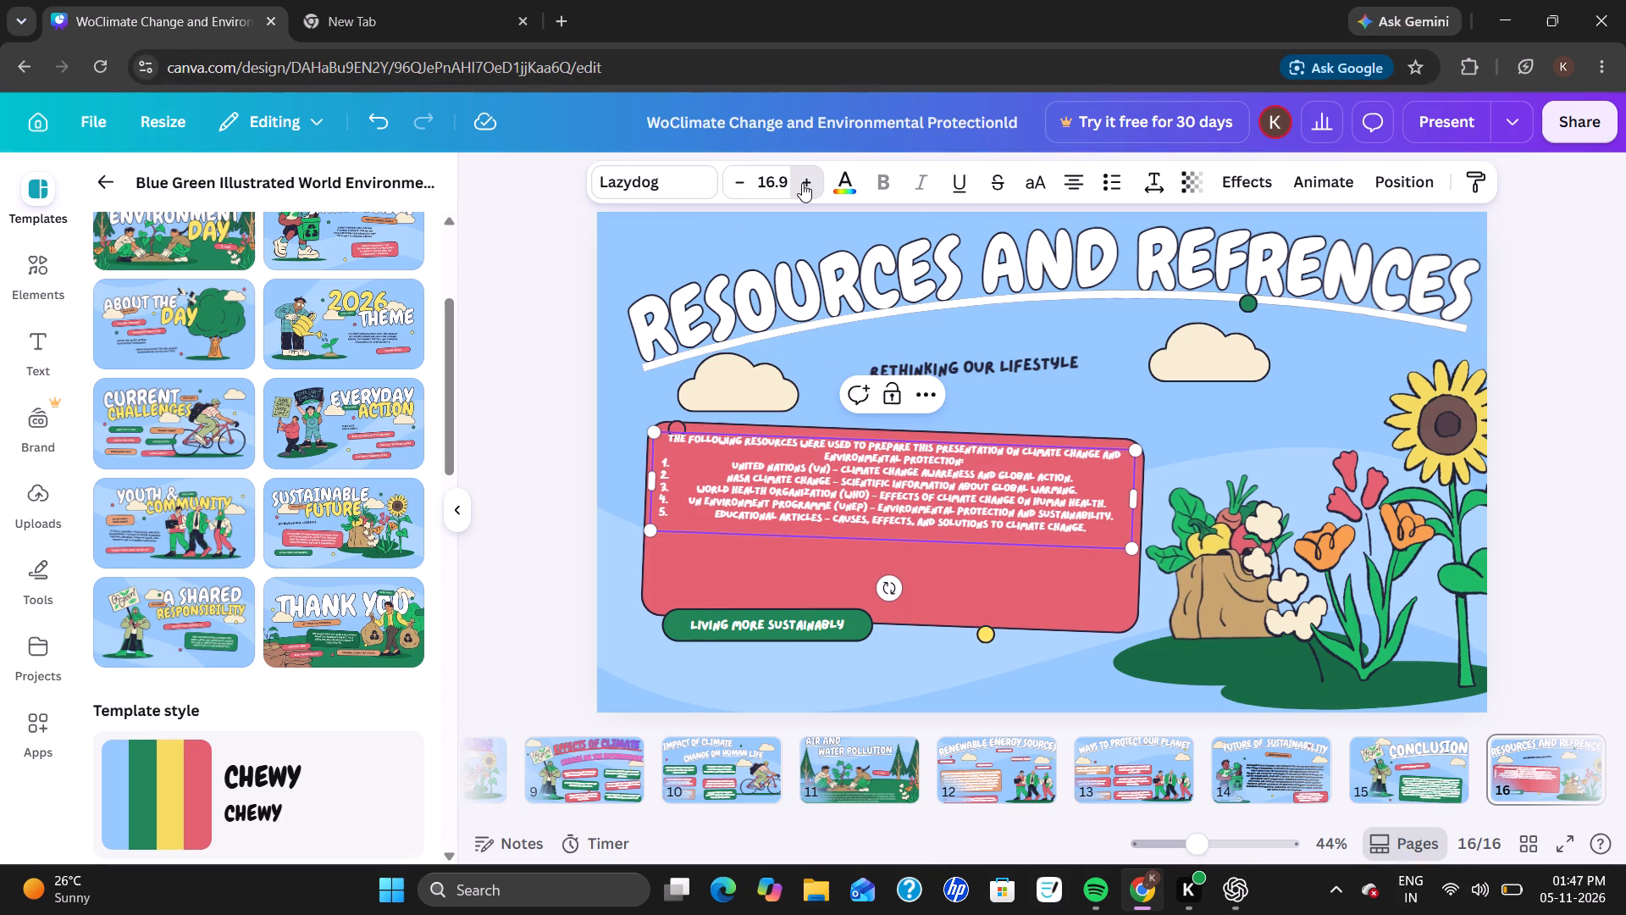
triple_click(802, 183)
triple_click(802, 183)
double_click(802, 183)
drag(802, 183, 762, 264)
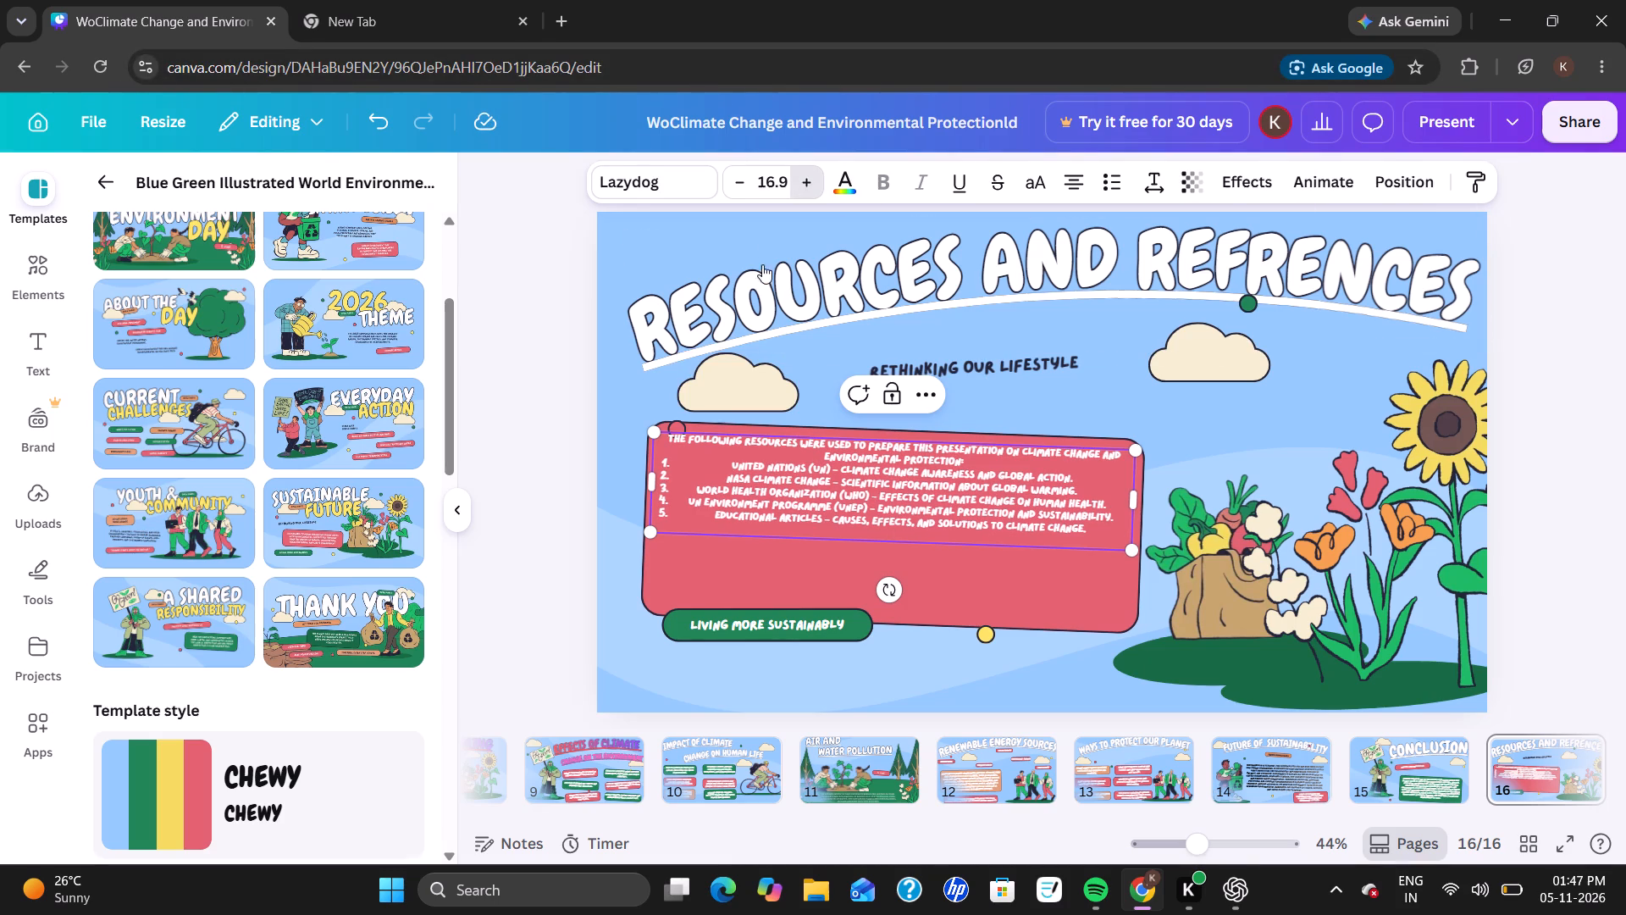
drag(762, 264, 668, 442)
drag(668, 442, 671, 441)
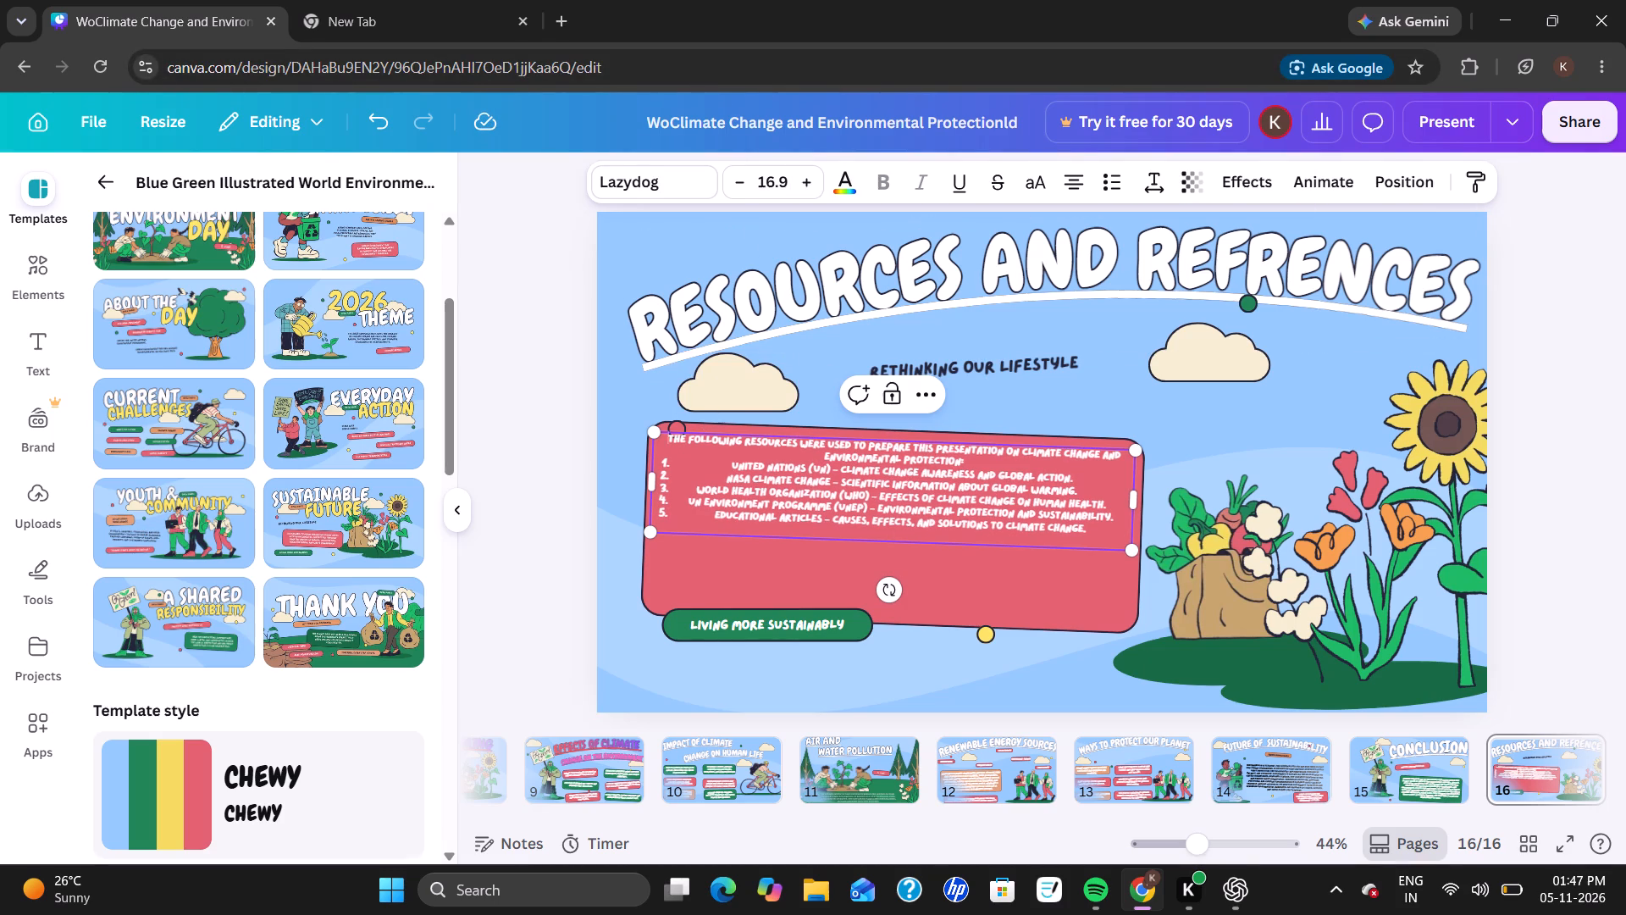
drag(671, 441, 1120, 535)
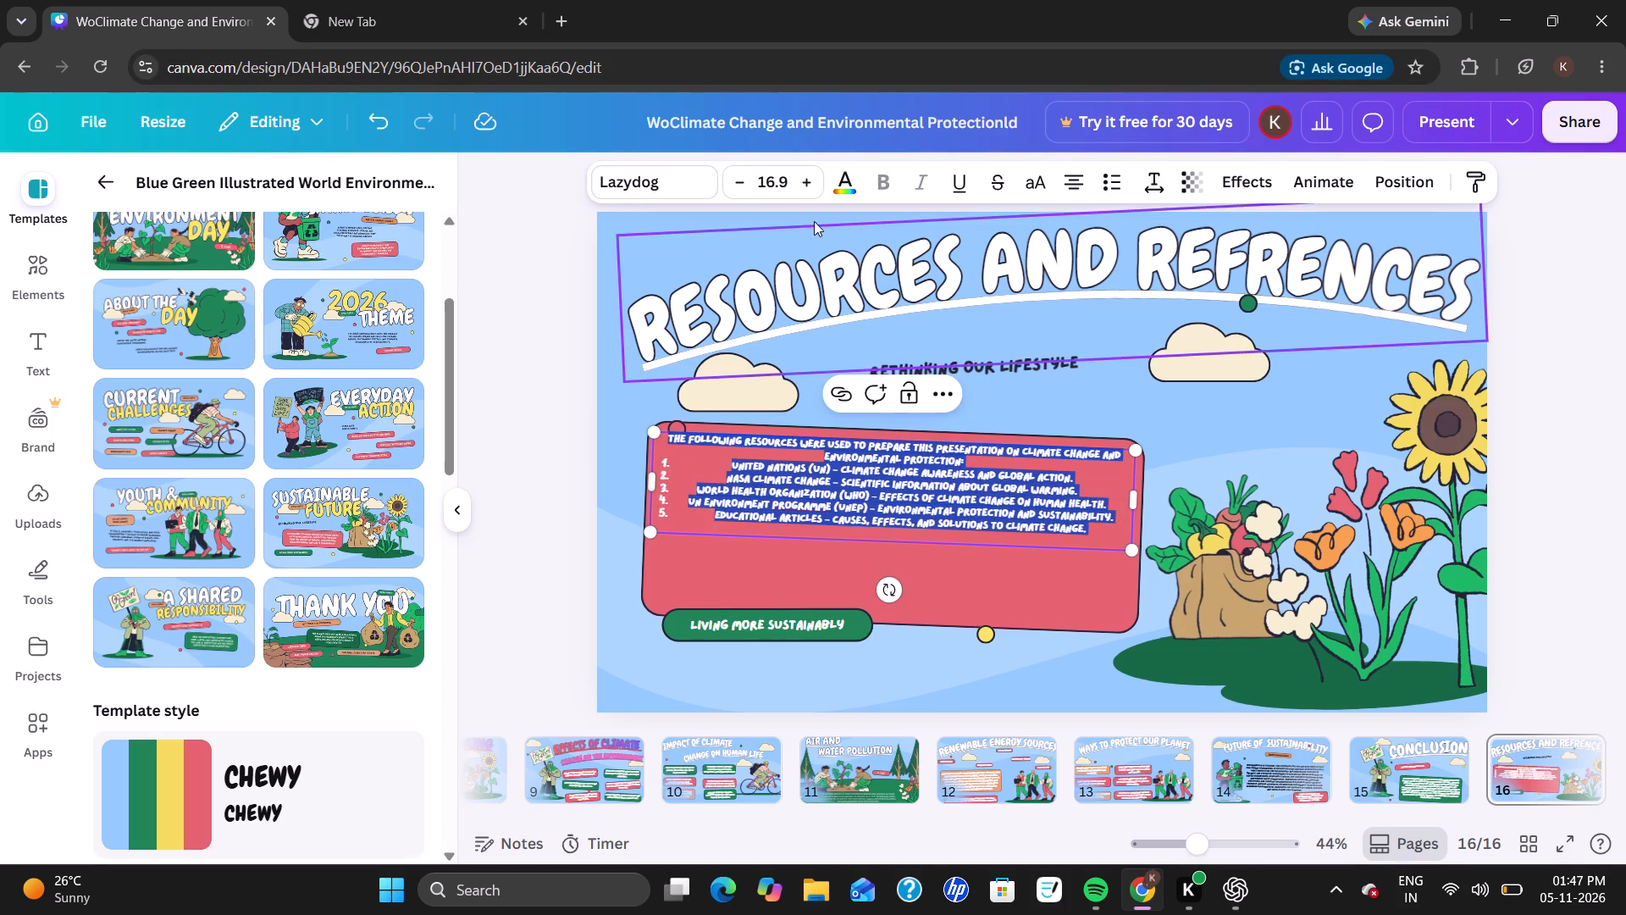
triple_click(806, 191)
click(806, 191)
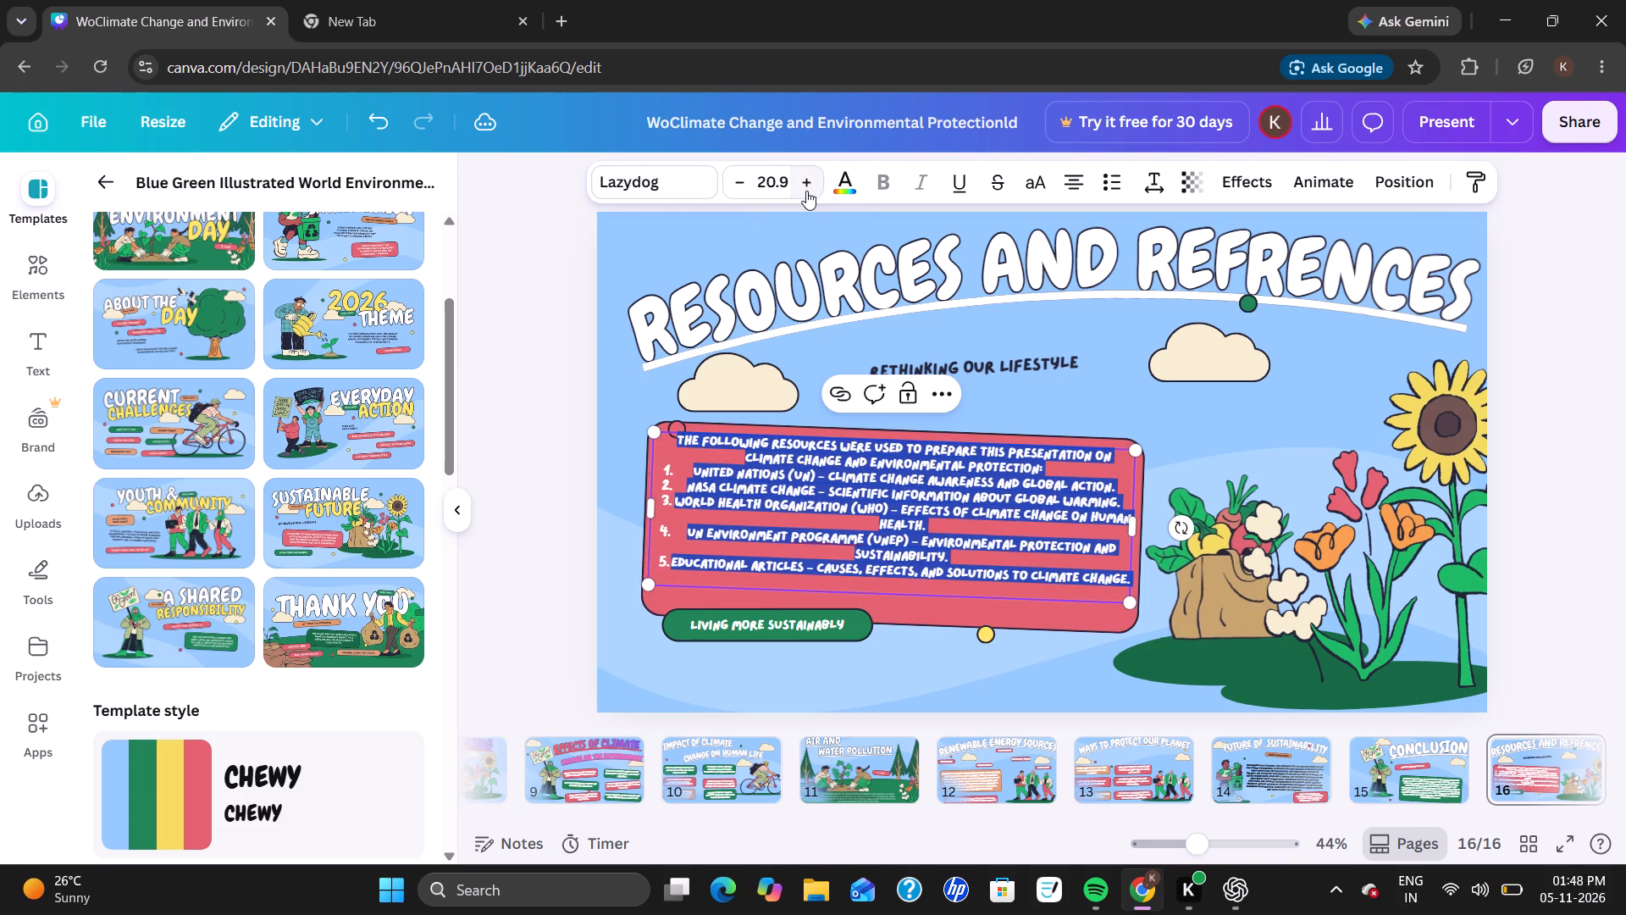
click(806, 191)
click(806, 191)
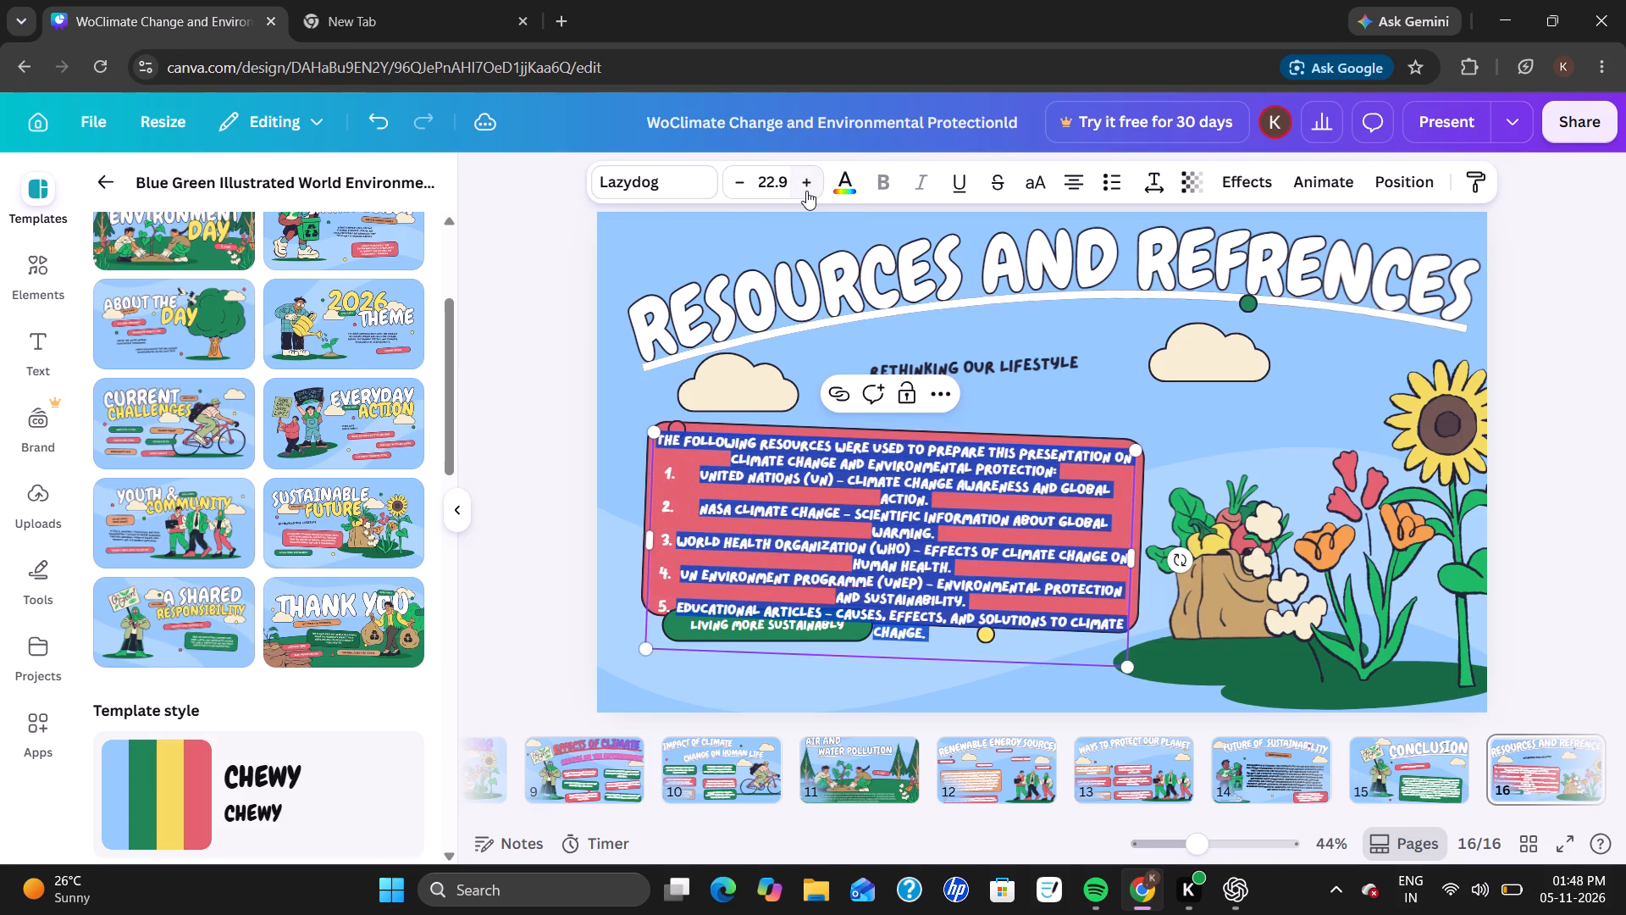
click(739, 179)
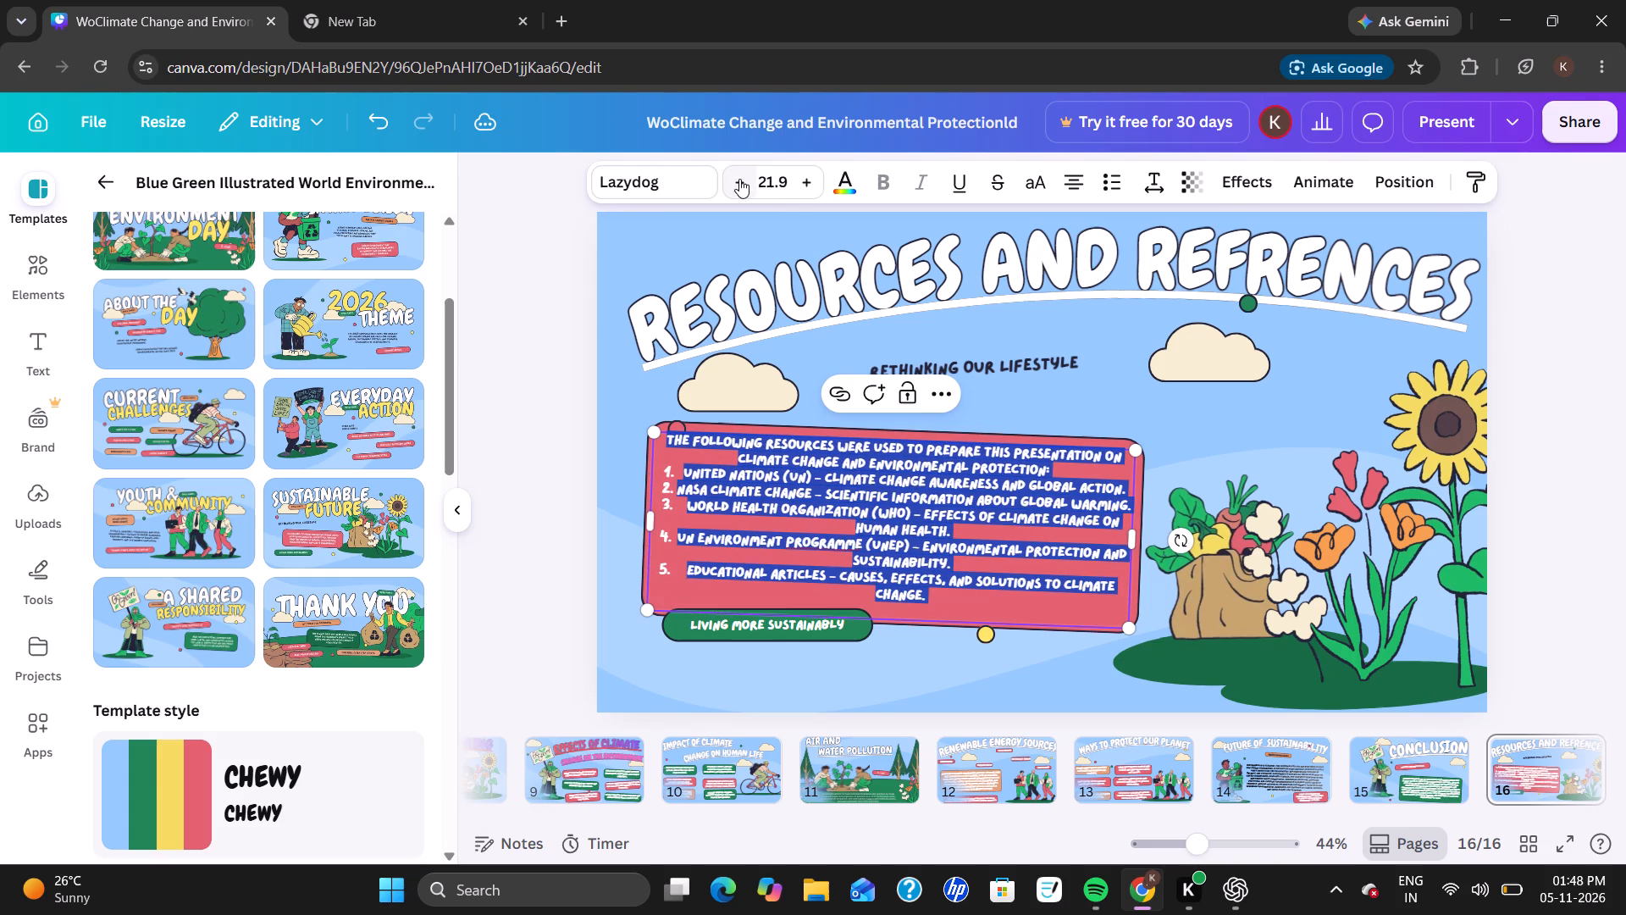
click(565, 525)
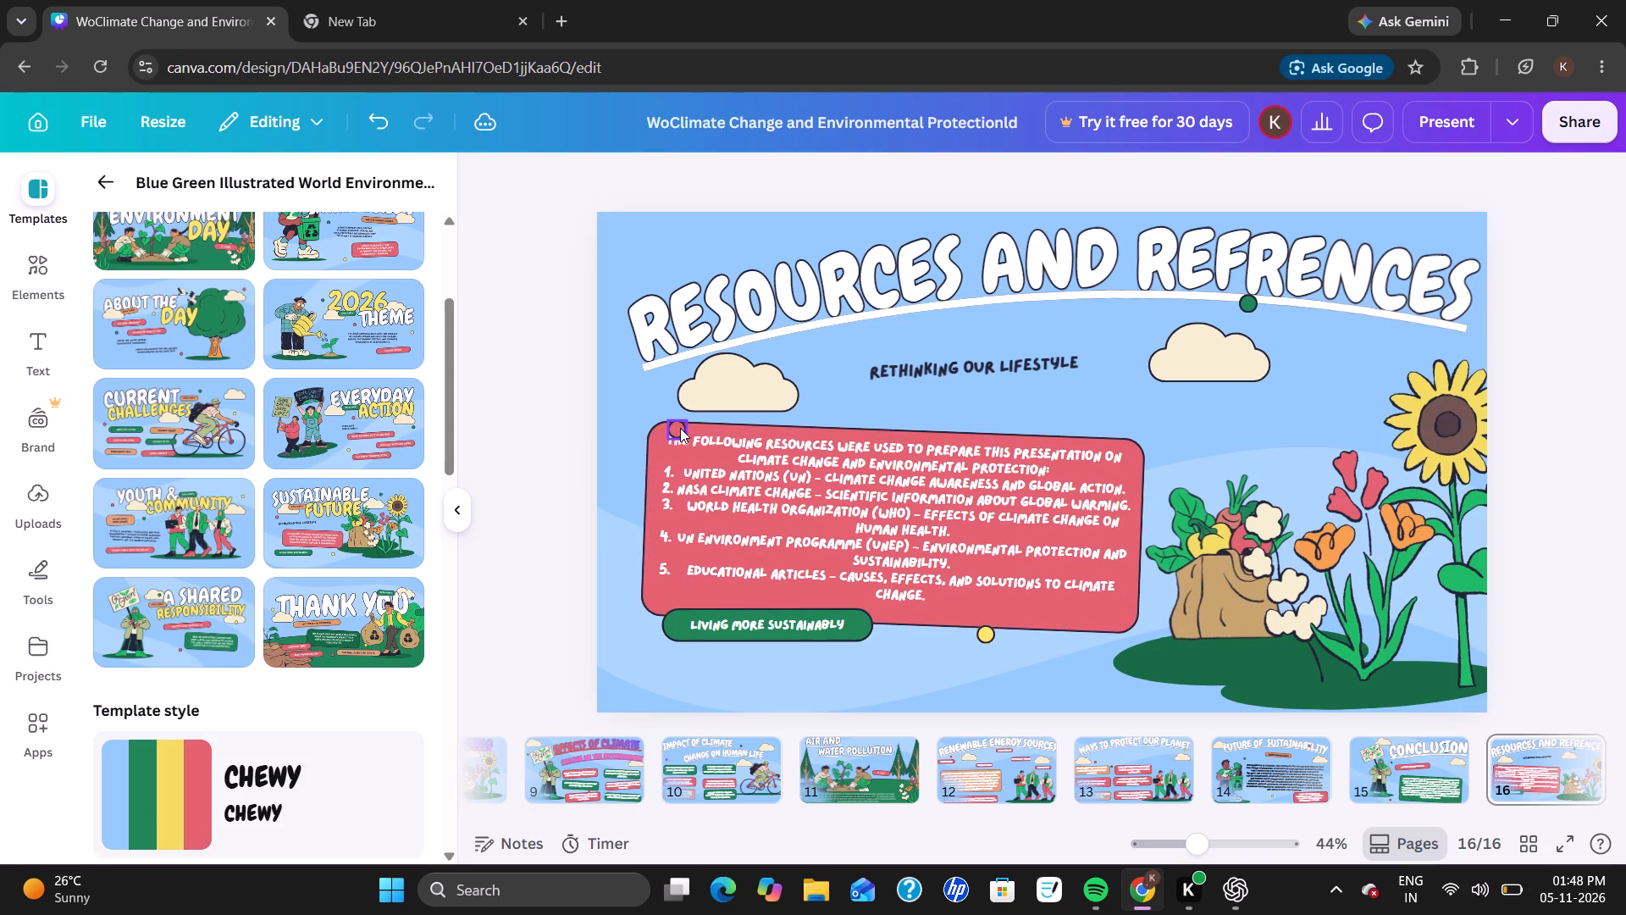
Move the small red dot off the red box to the blank area beyond its upper-left corner.
drag(680, 428, 632, 409)
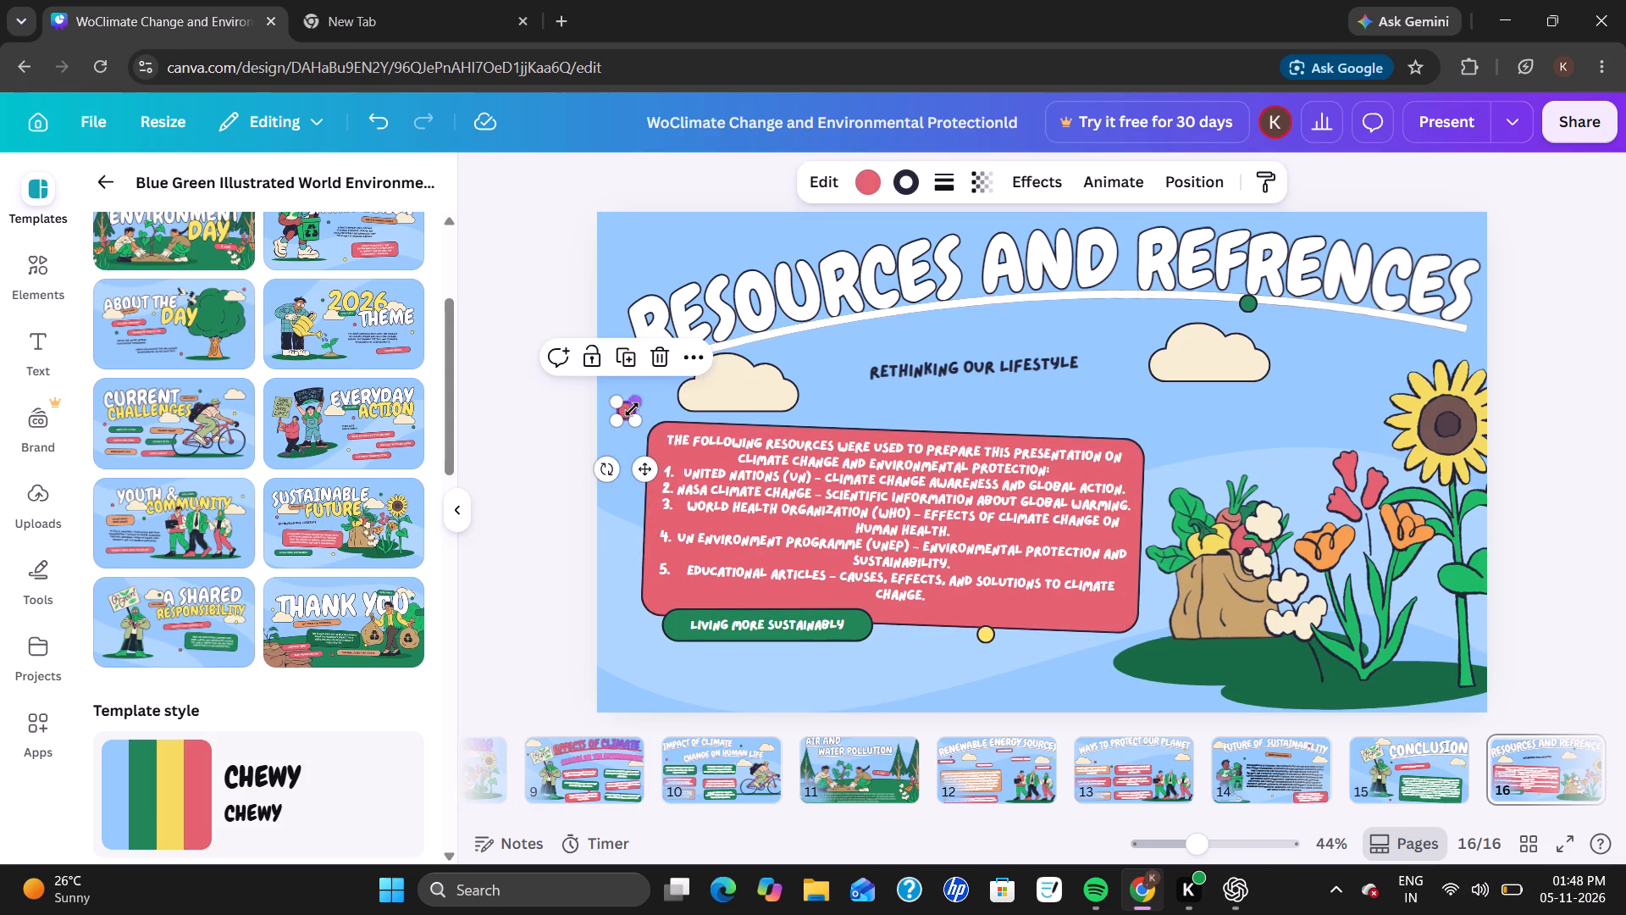
click(528, 527)
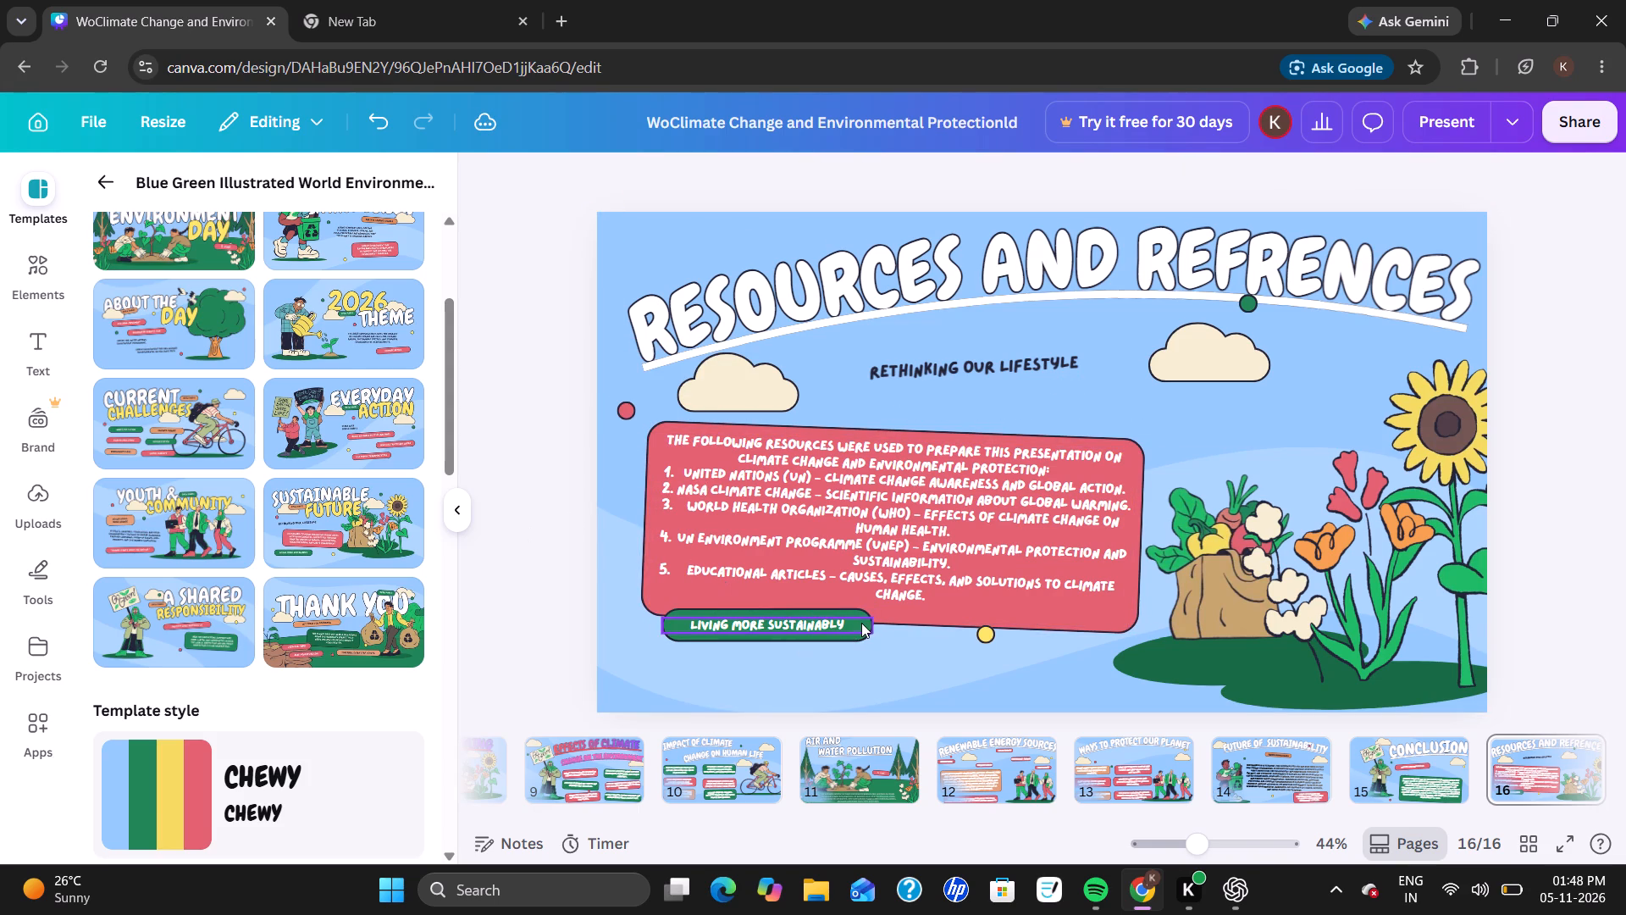
drag(862, 623, 870, 692)
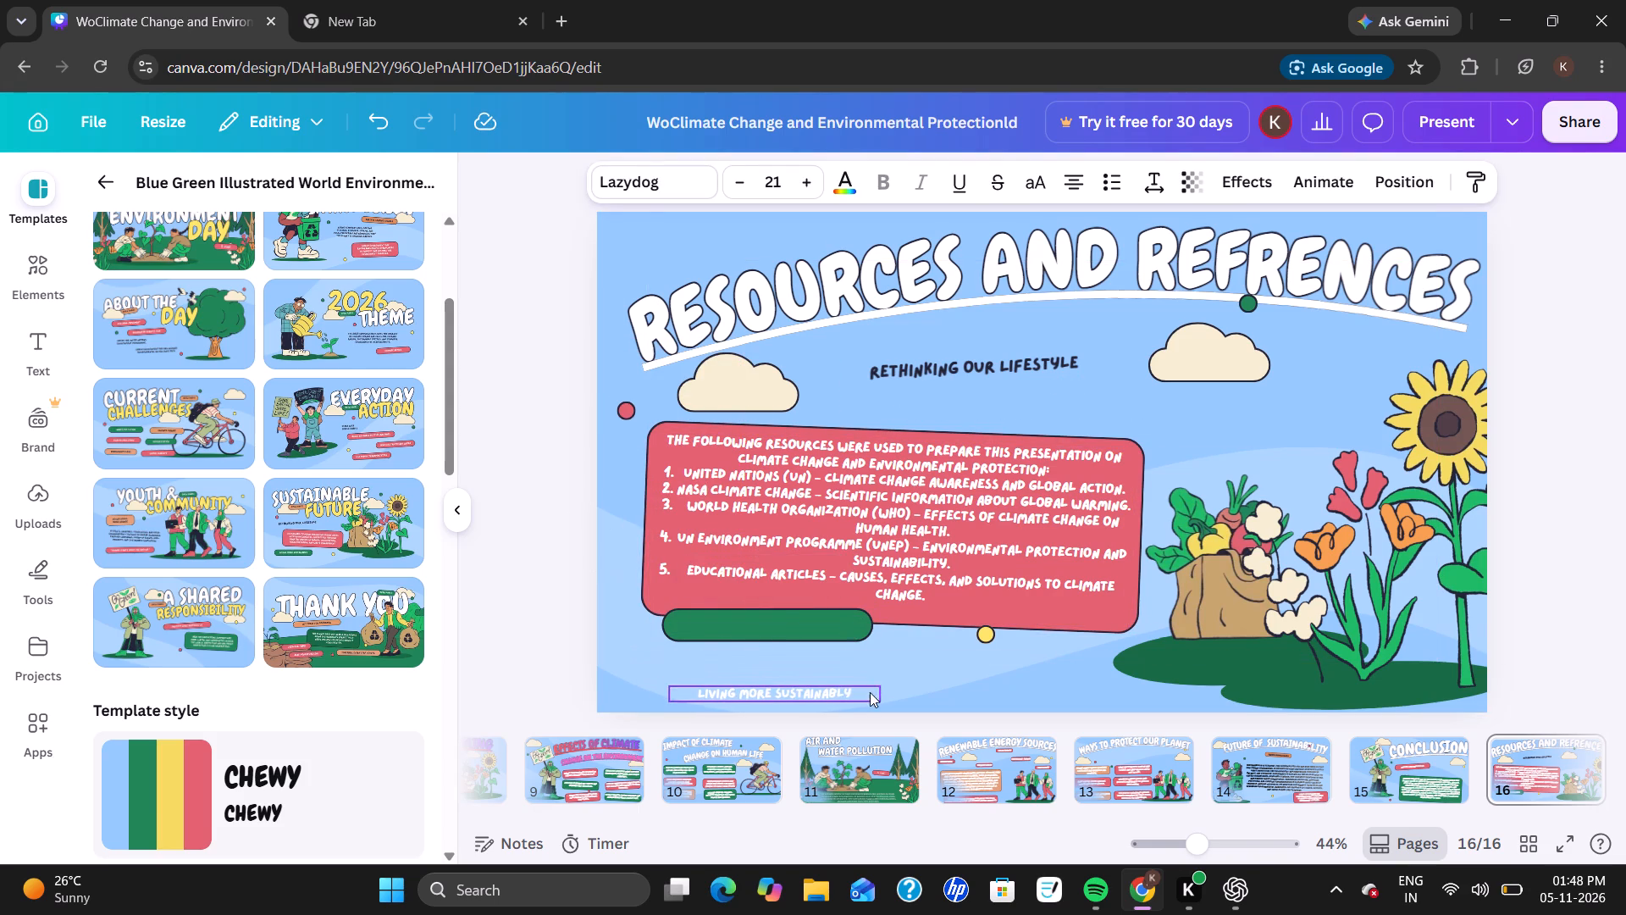
click(864, 618)
drag(864, 618, 840, 645)
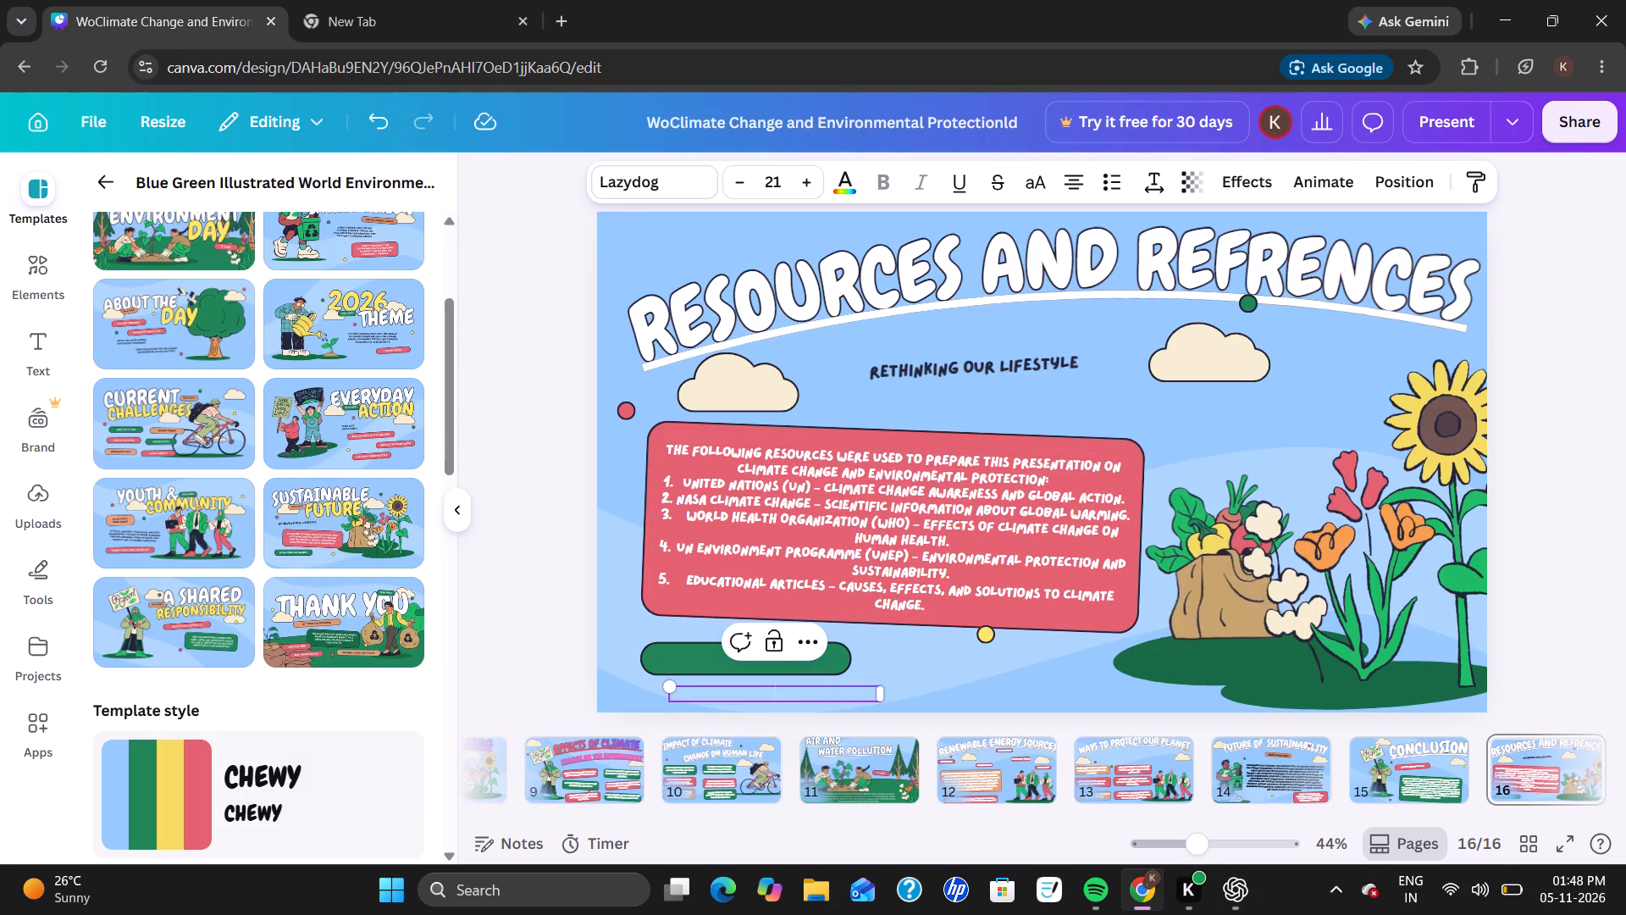
key(v)
key(BackSpace)
key(ctrl+v)
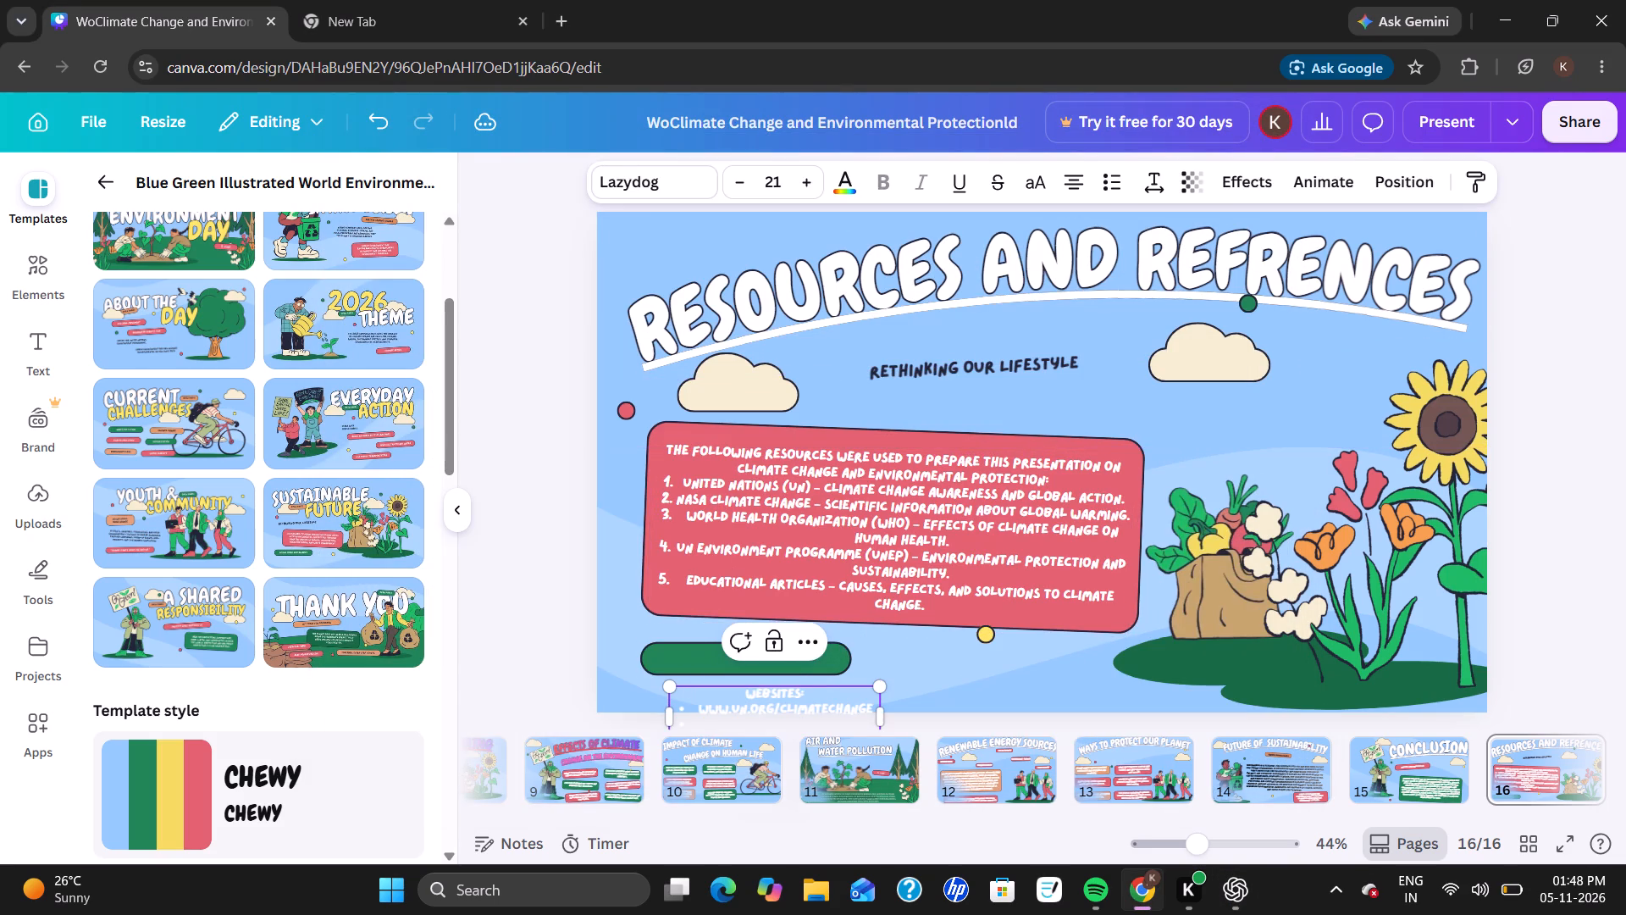
Enlarge the green pill below the red box and move the websites text onto its left part.
click(846, 659)
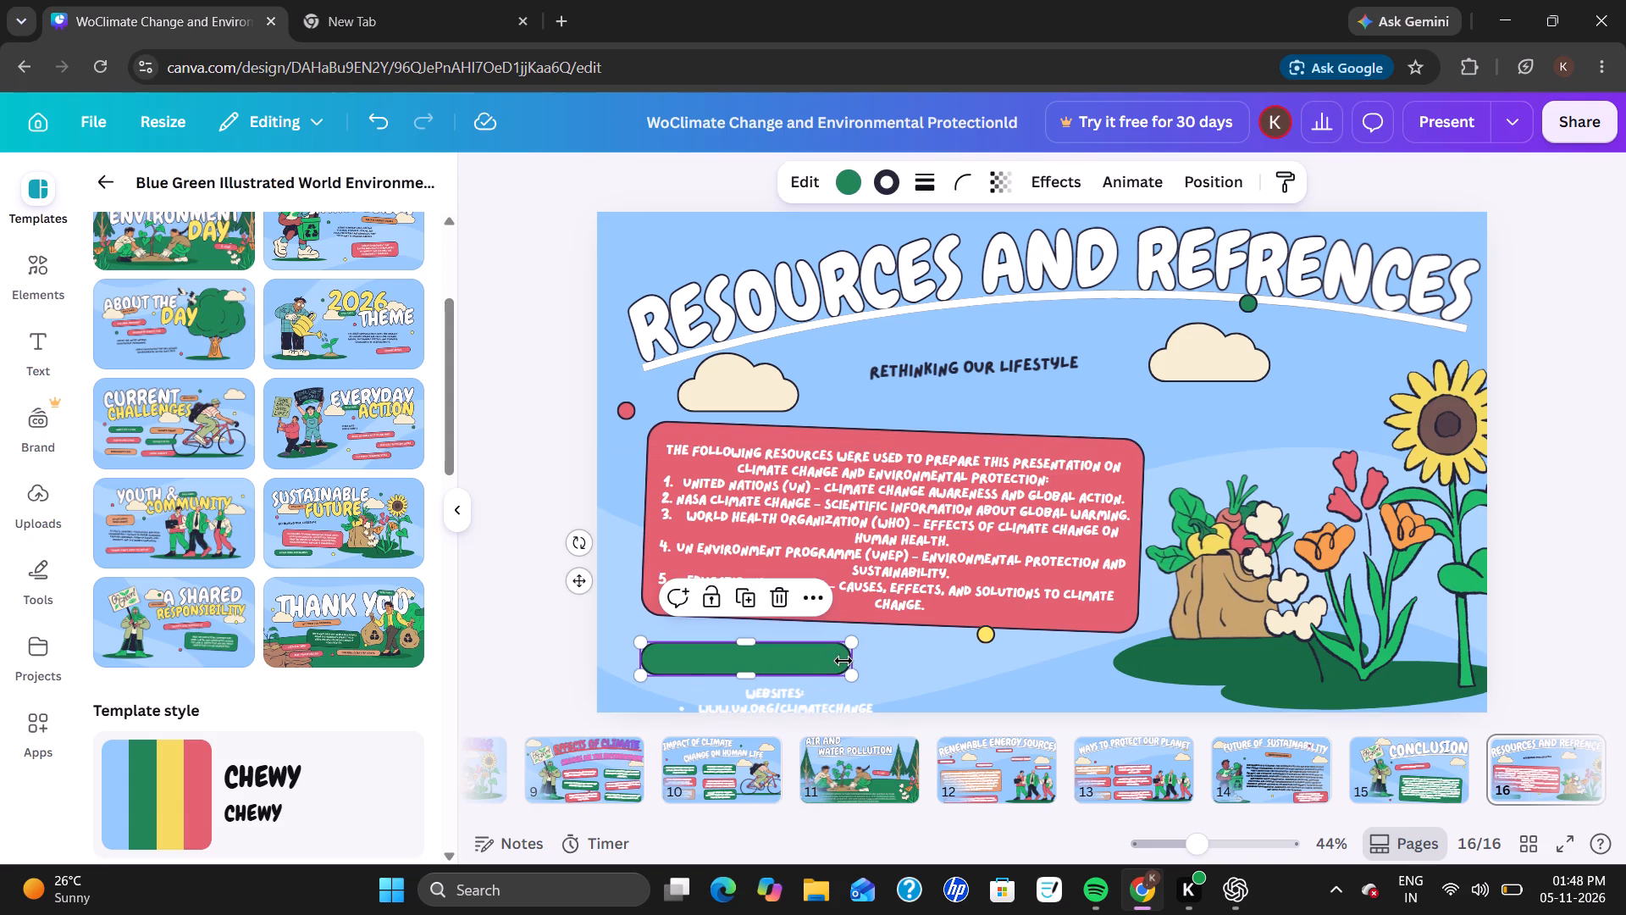
drag(852, 673, 1026, 728)
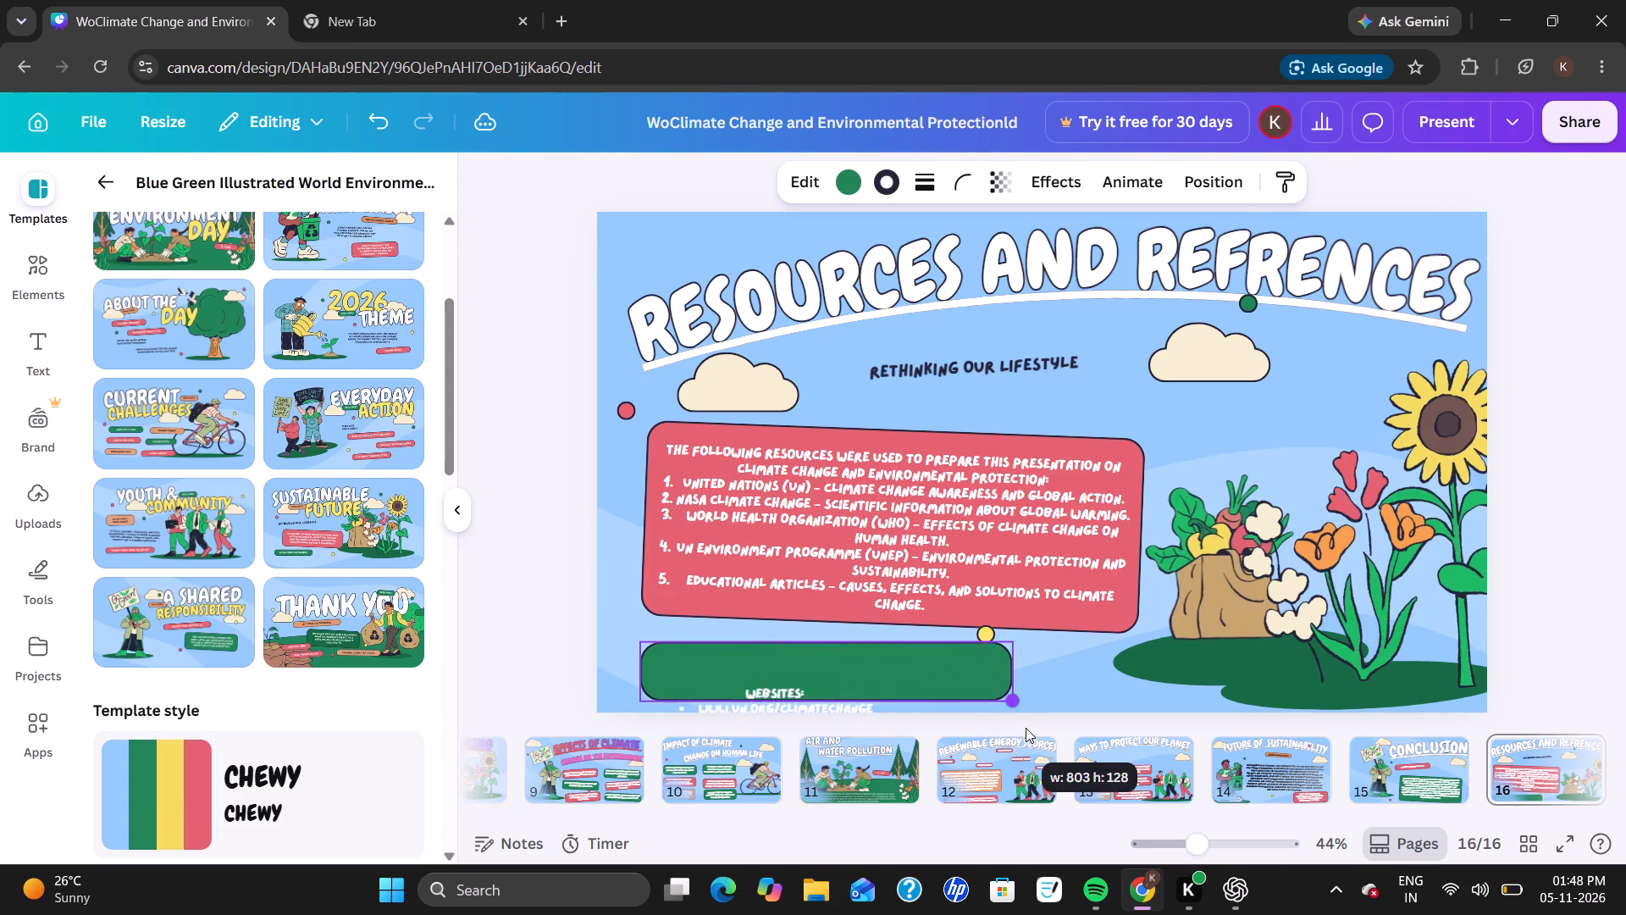
drag(1026, 728, 1041, 727)
click(781, 700)
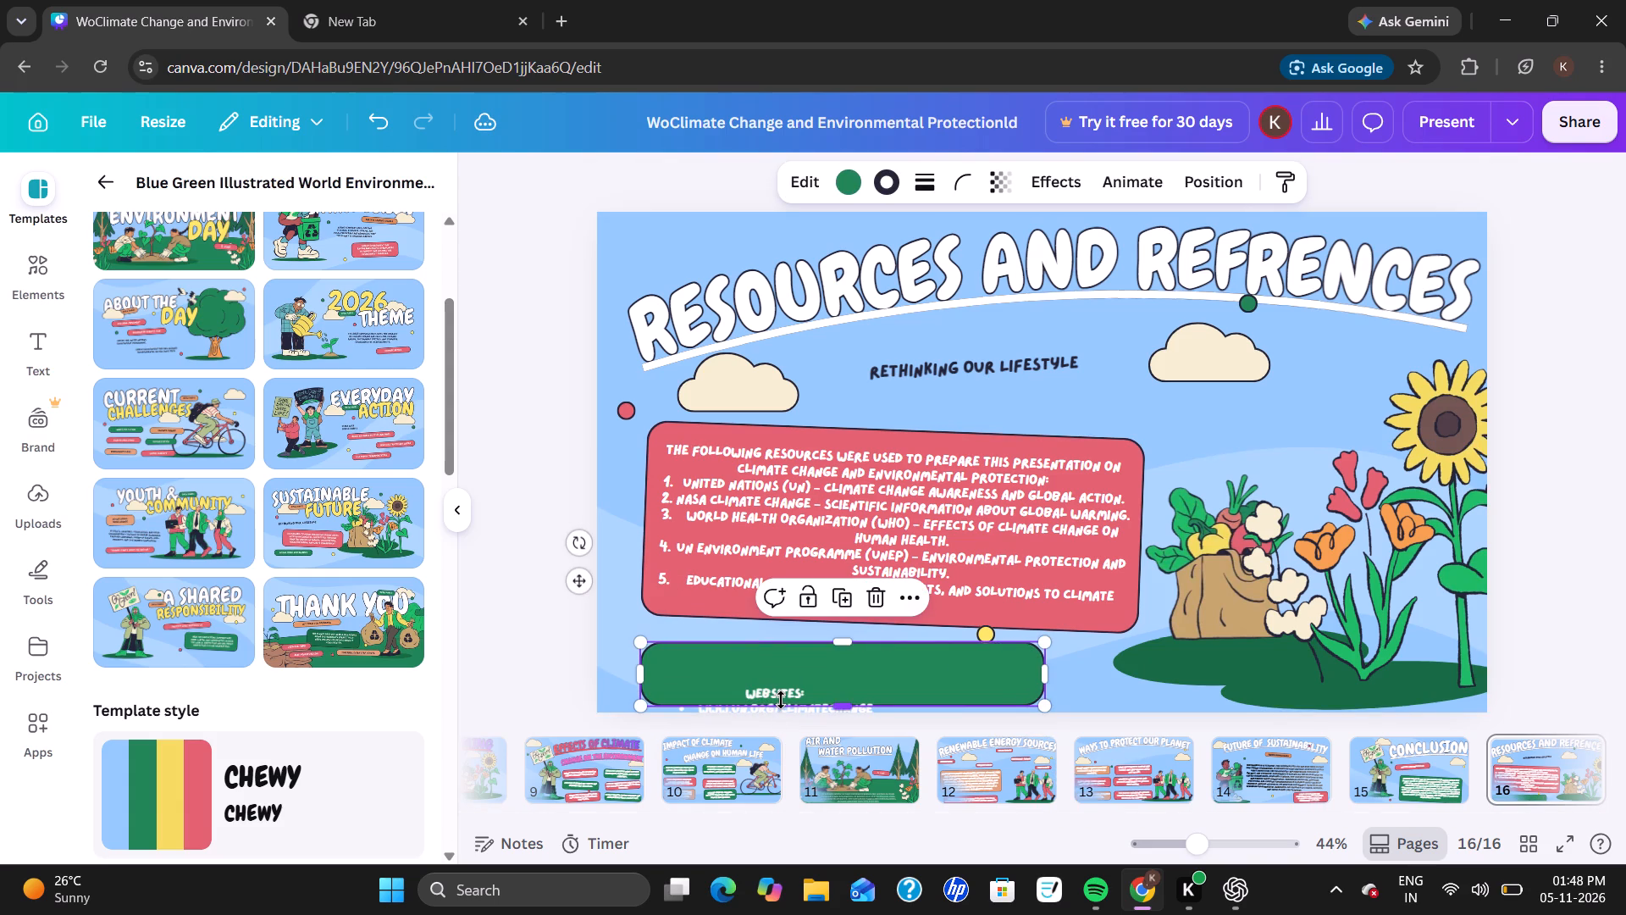
click(788, 687)
drag(788, 687, 784, 647)
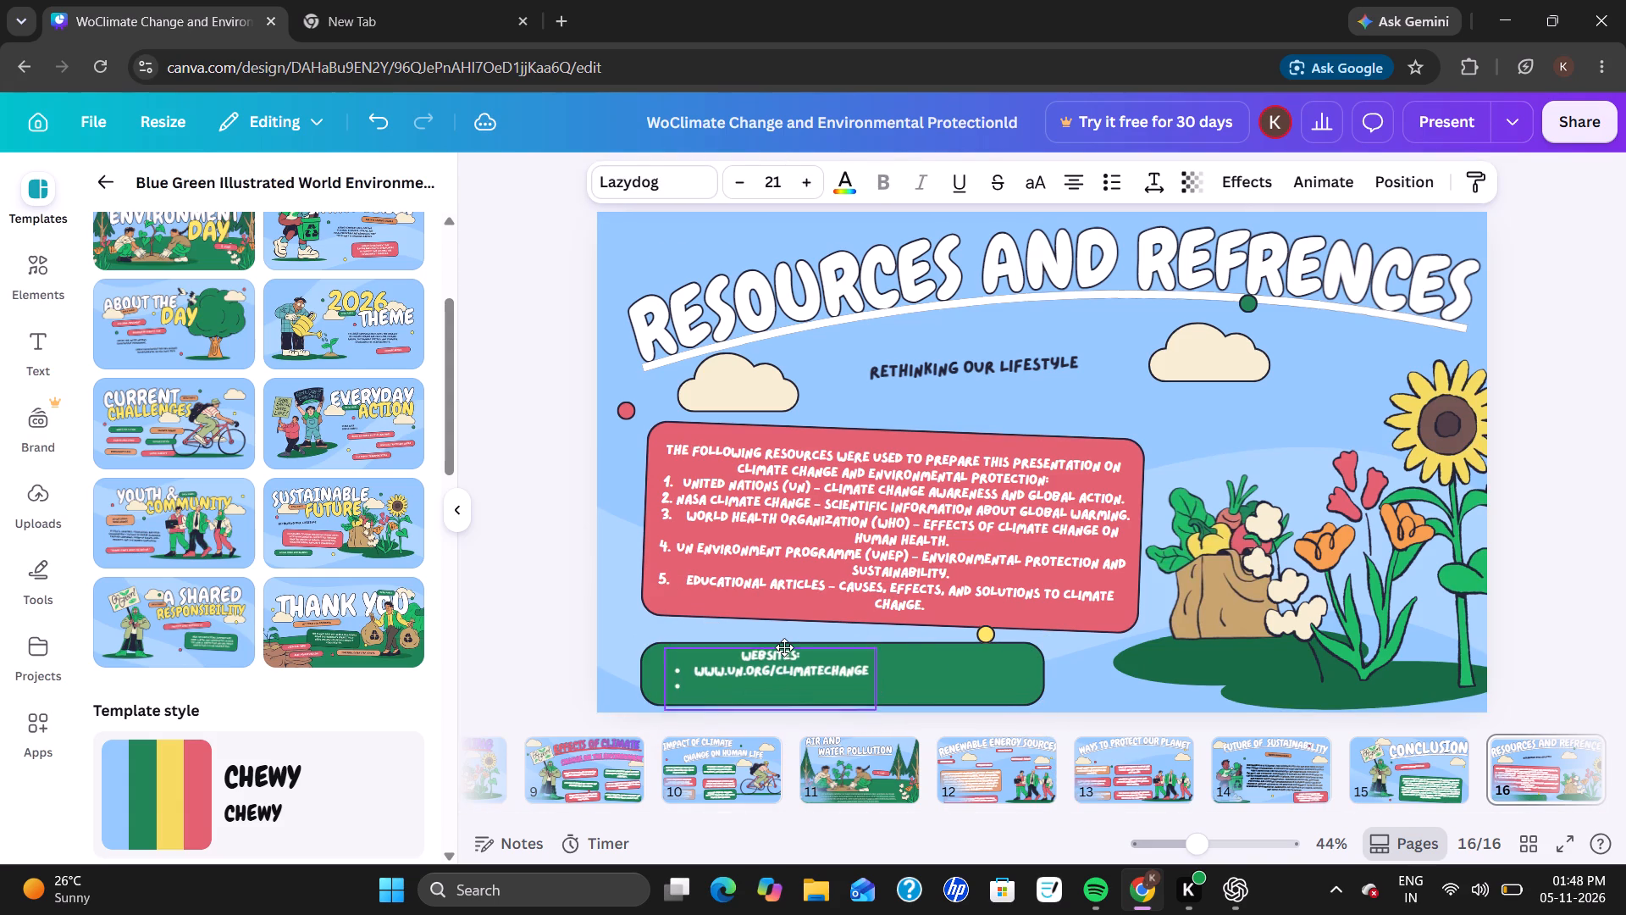
drag(784, 647, 766, 650)
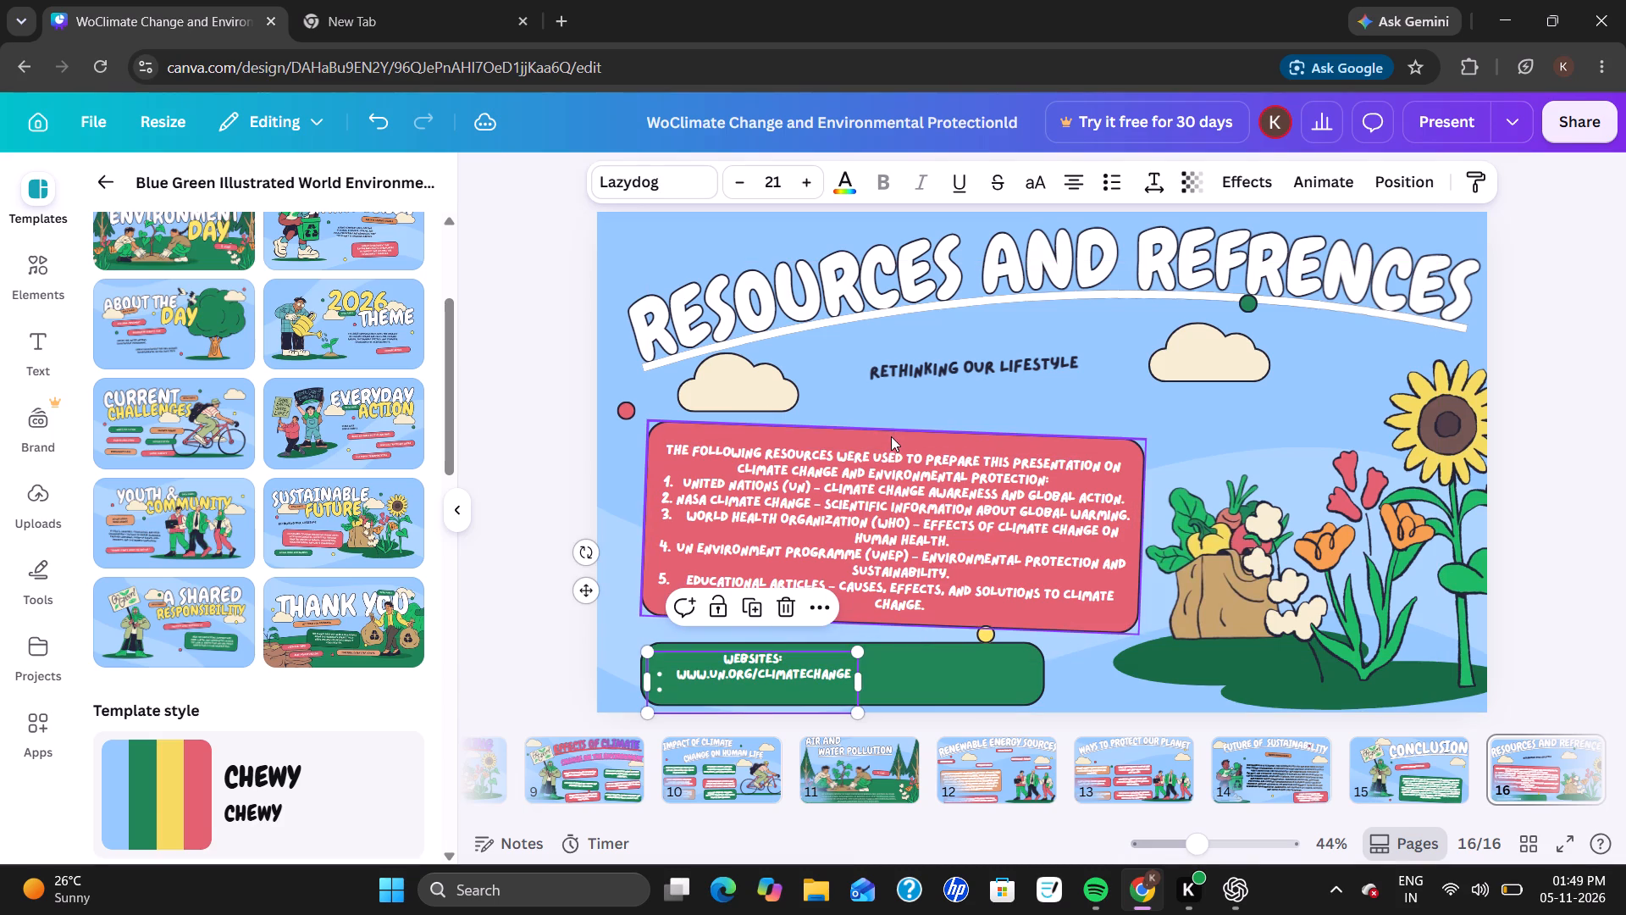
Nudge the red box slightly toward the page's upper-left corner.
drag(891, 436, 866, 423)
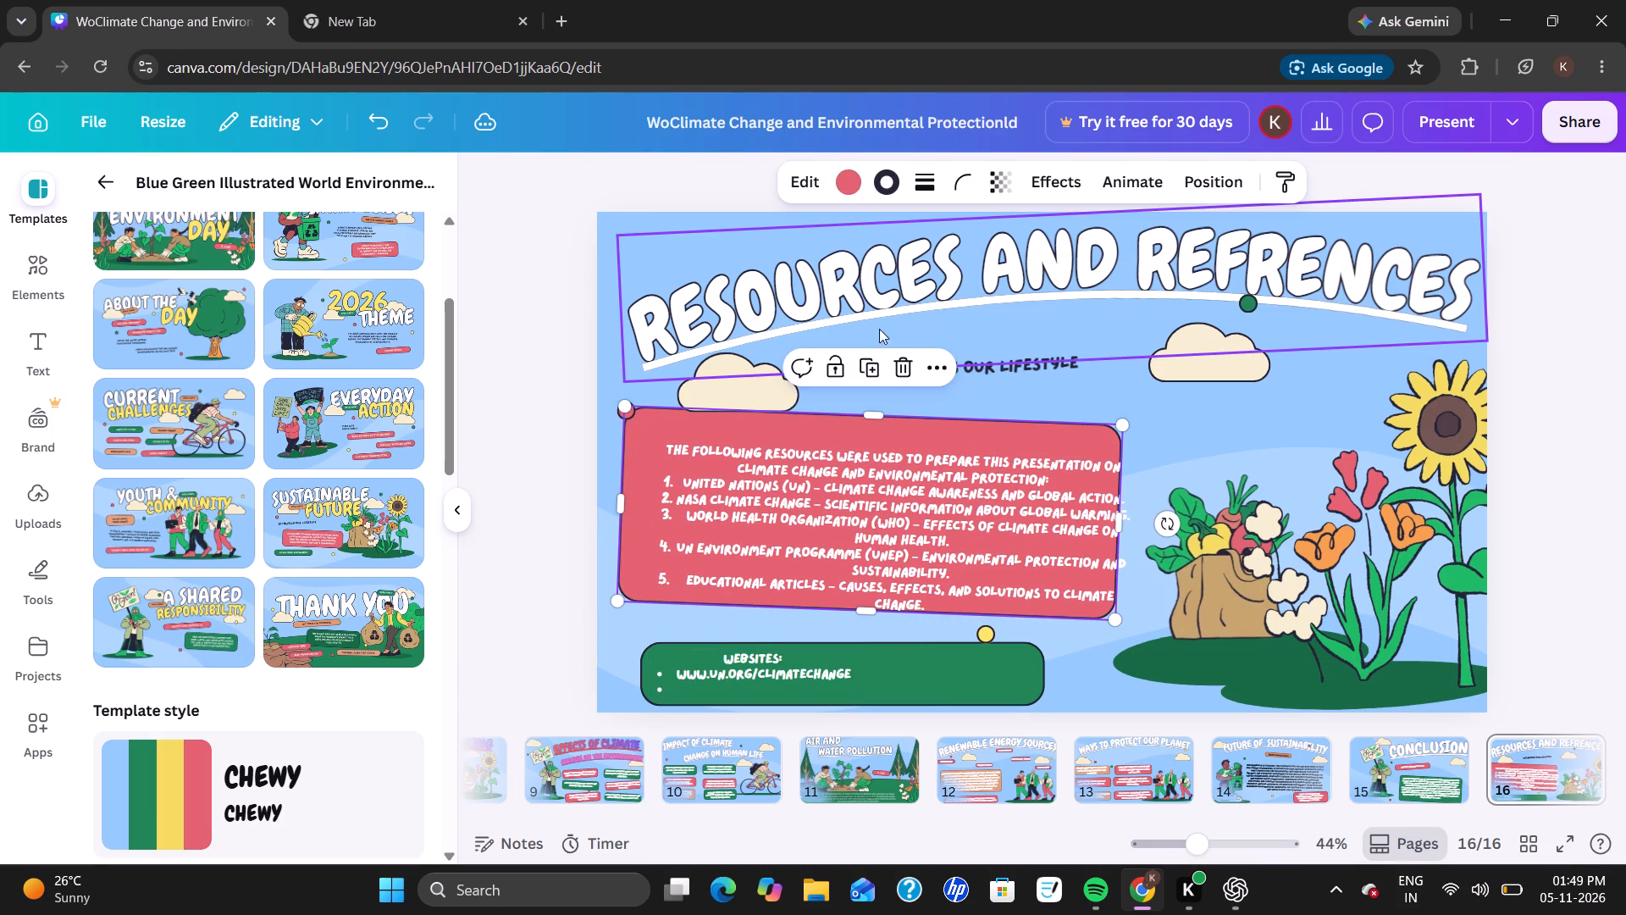
Reduce the page title's font size to 119 and reposition it near the top of the page.
drag(879, 304, 881, 284)
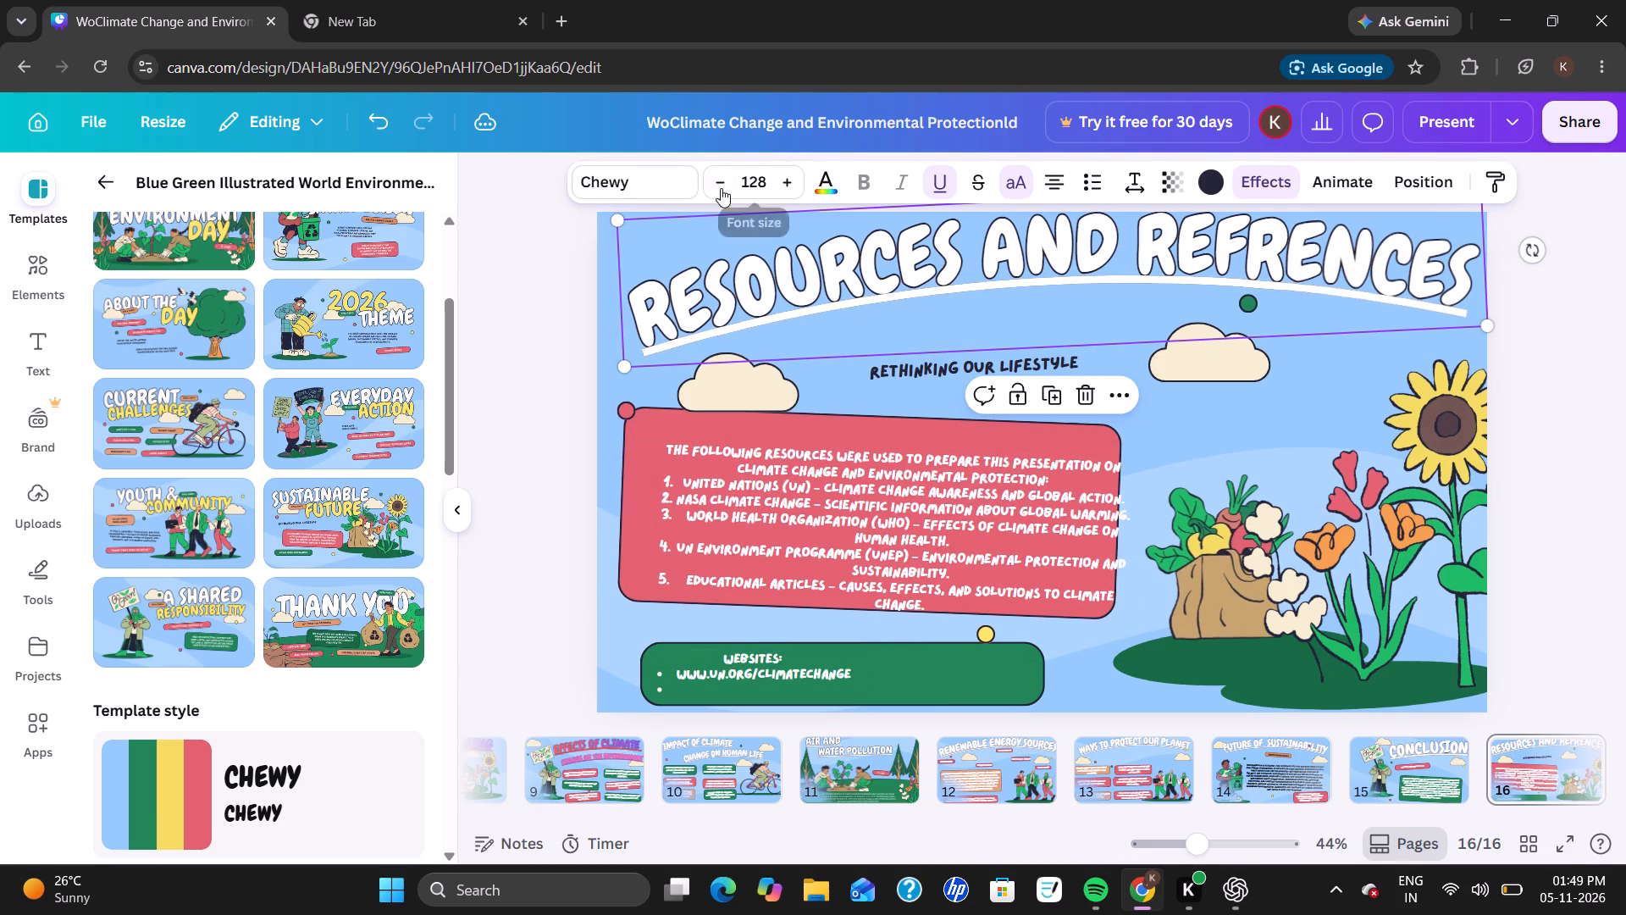
triple_click(720, 188)
triple_click(720, 188)
triple_click(720, 188)
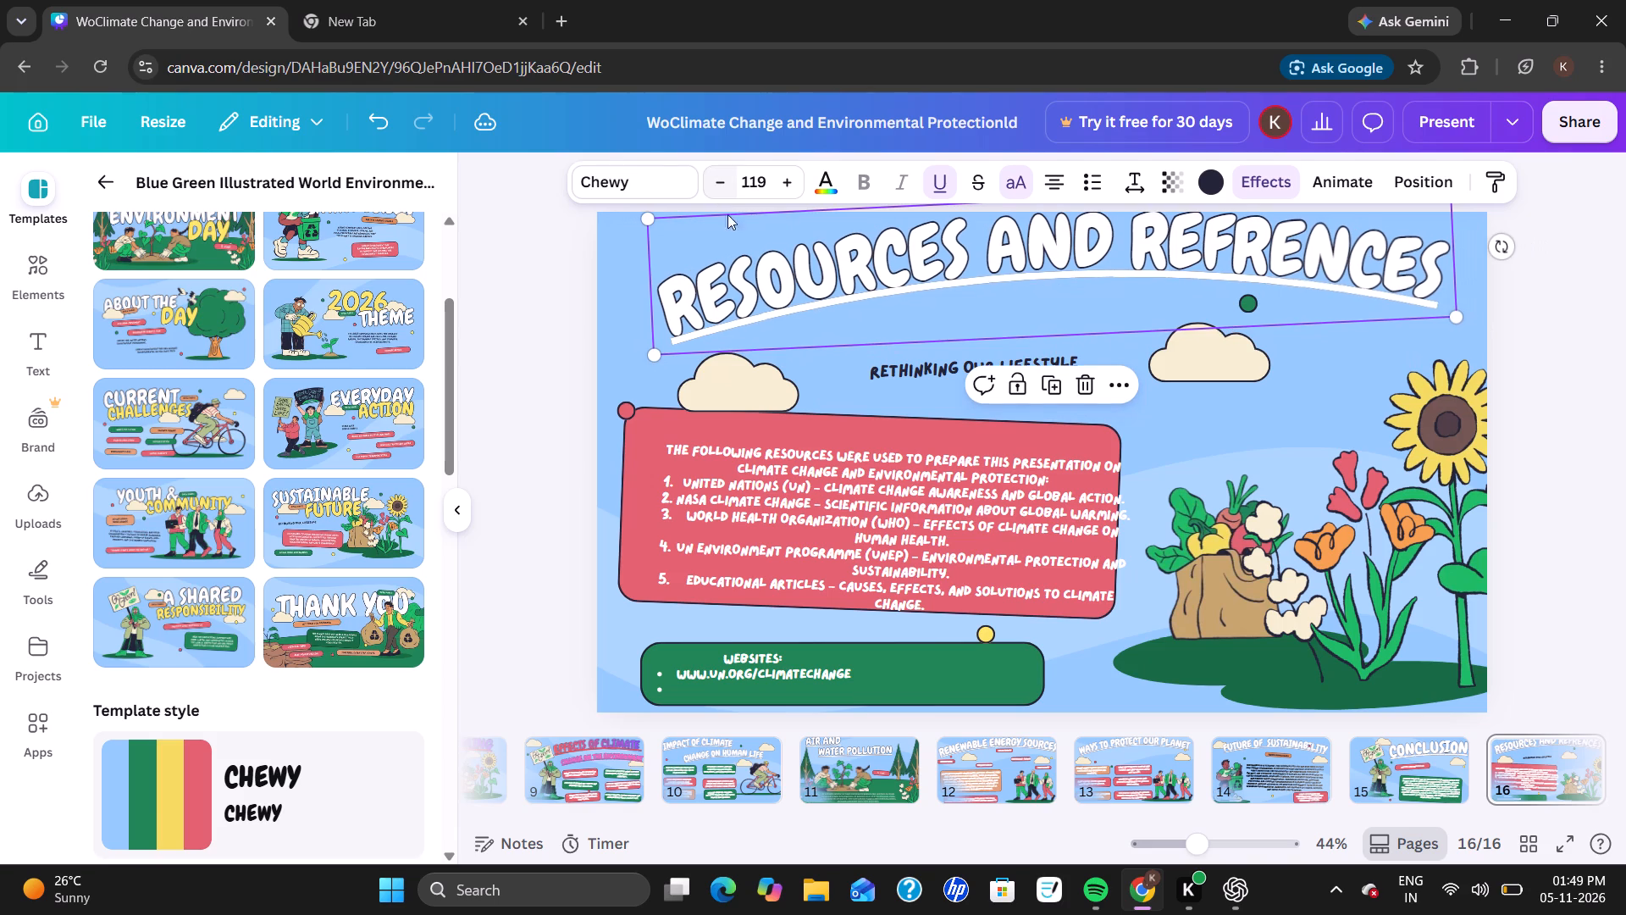
drag(744, 257, 739, 266)
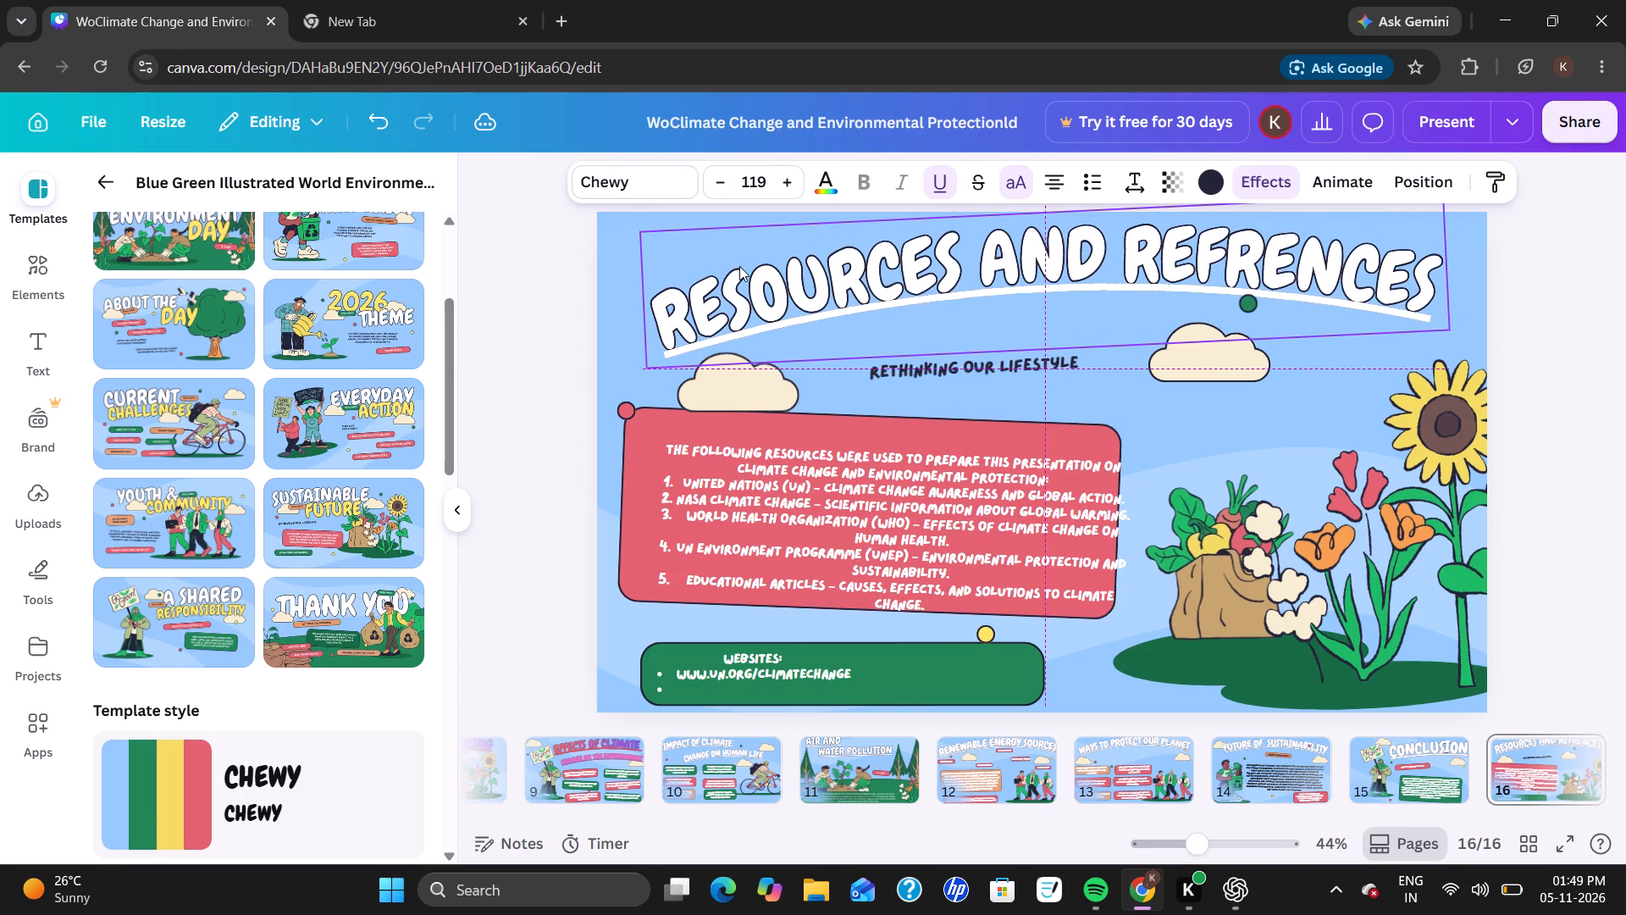
Move the "Rethinking our lifestyle" subtitle up, closer beneath the title's underline.
drag(937, 364, 953, 341)
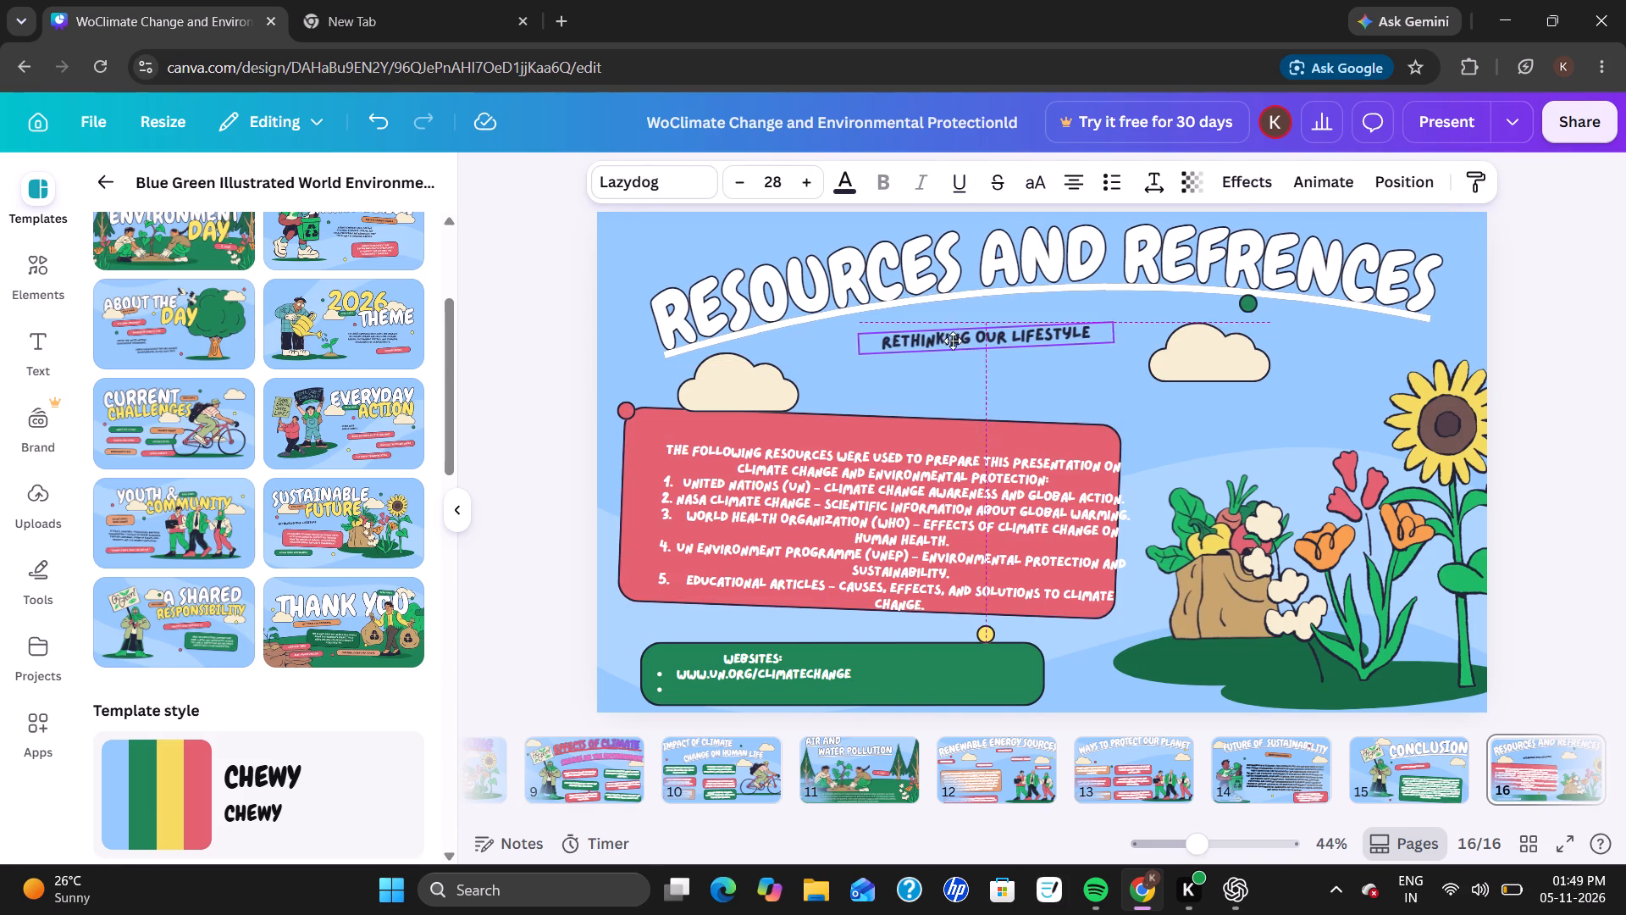
drag(953, 341, 959, 338)
Move the left cloud into the page's upper-left corner and shrink both clouds to about 200 × 99.
drag(772, 374, 695, 270)
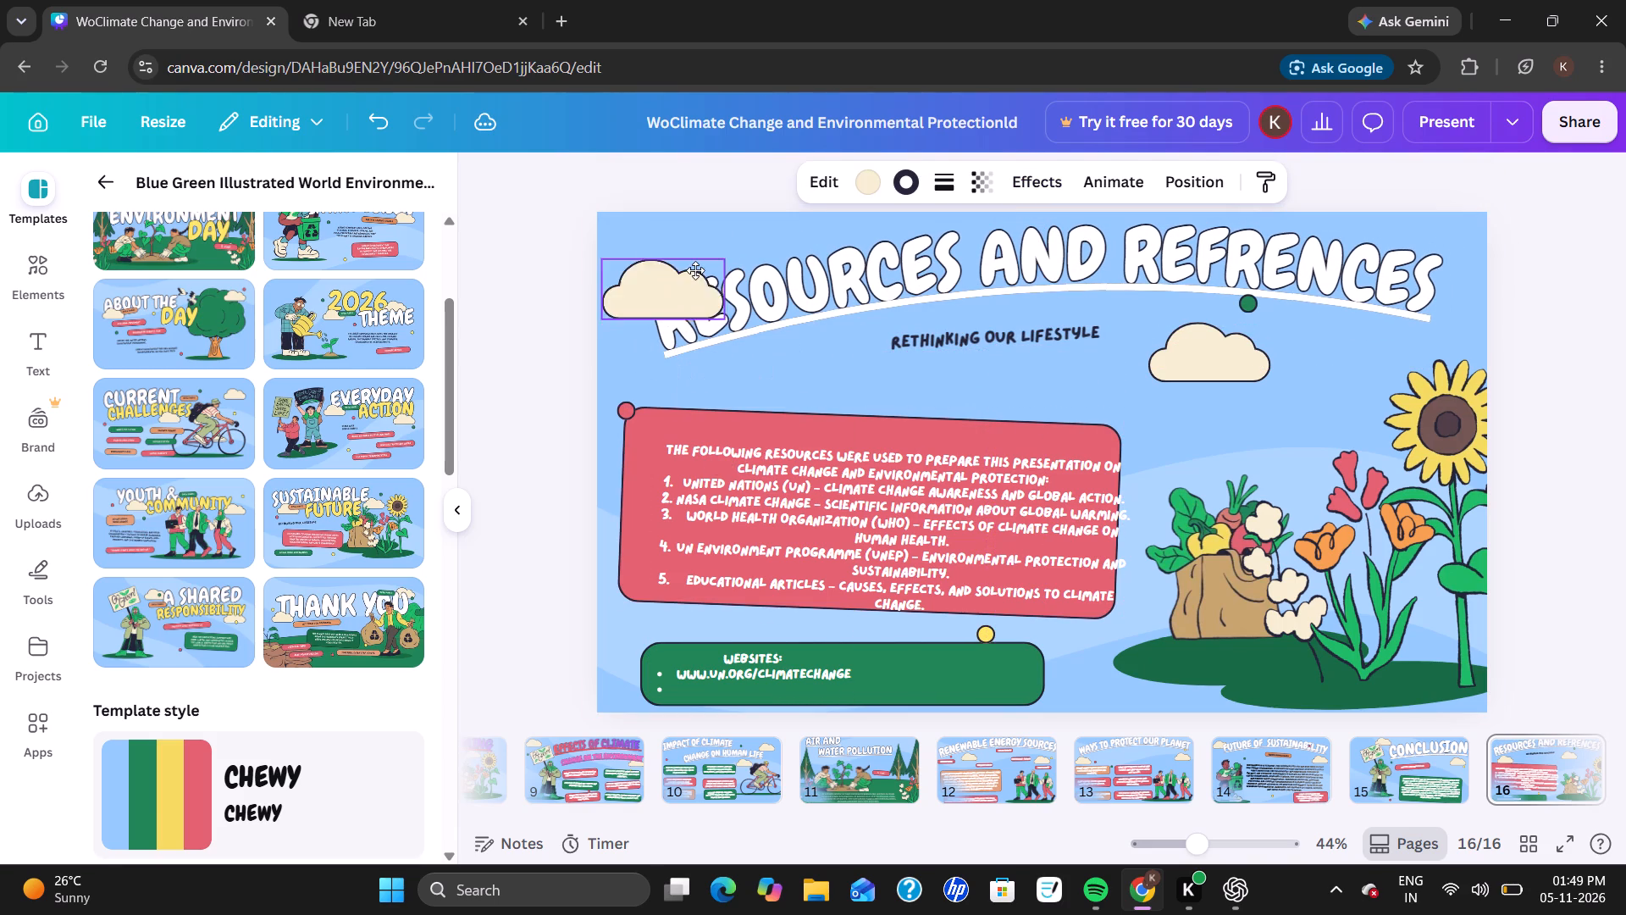
drag(695, 270, 697, 235)
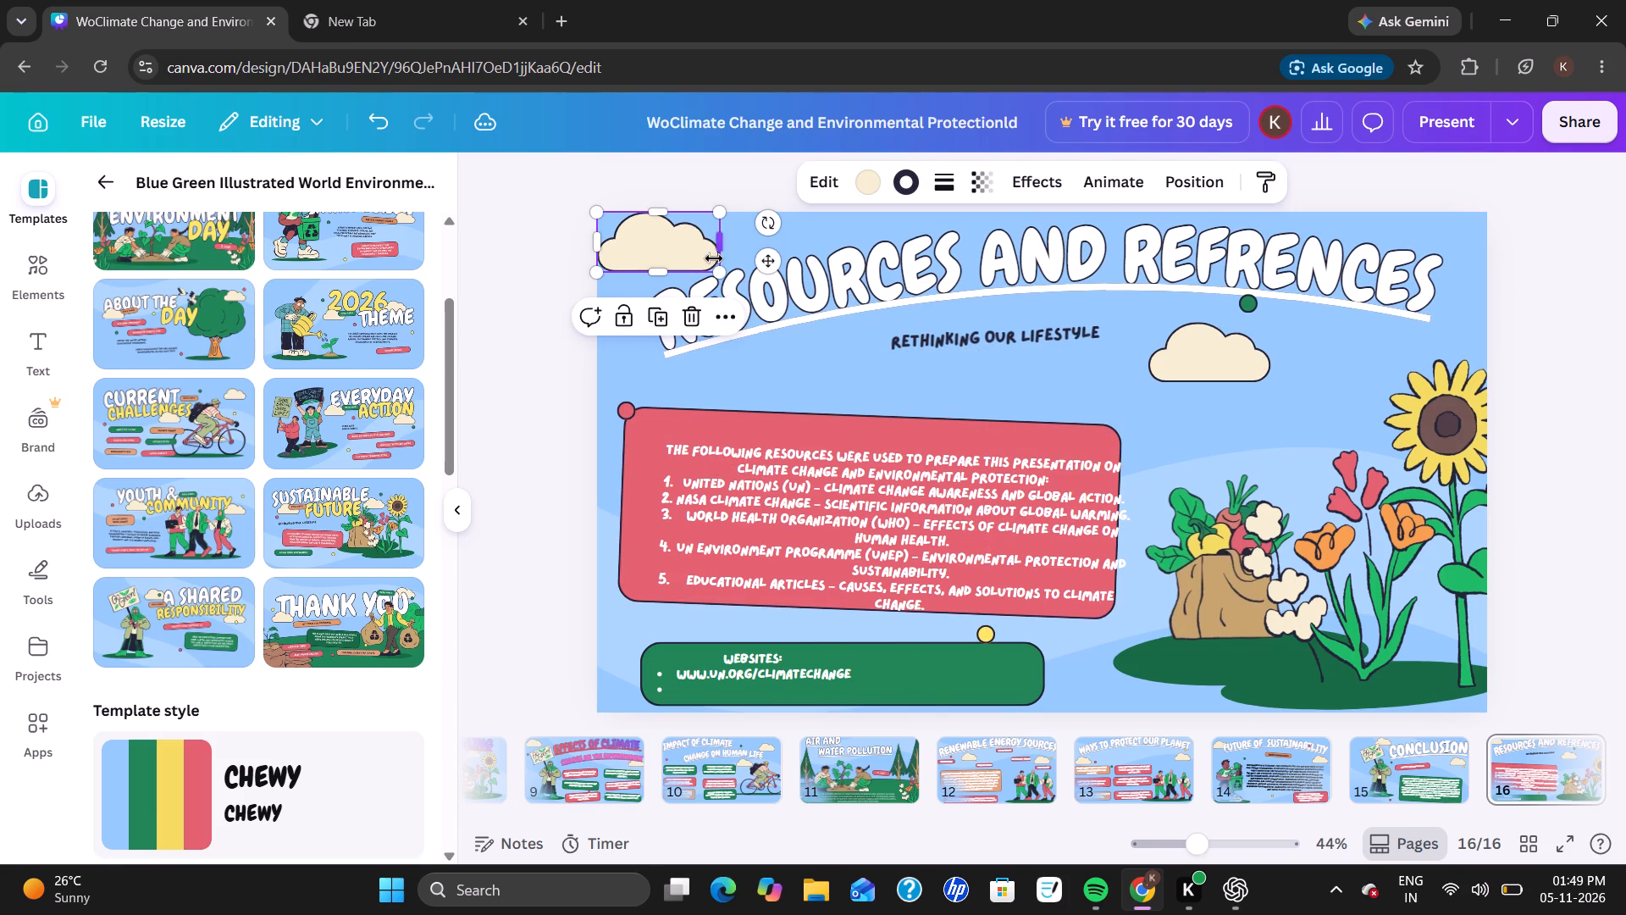
drag(717, 270, 681, 273)
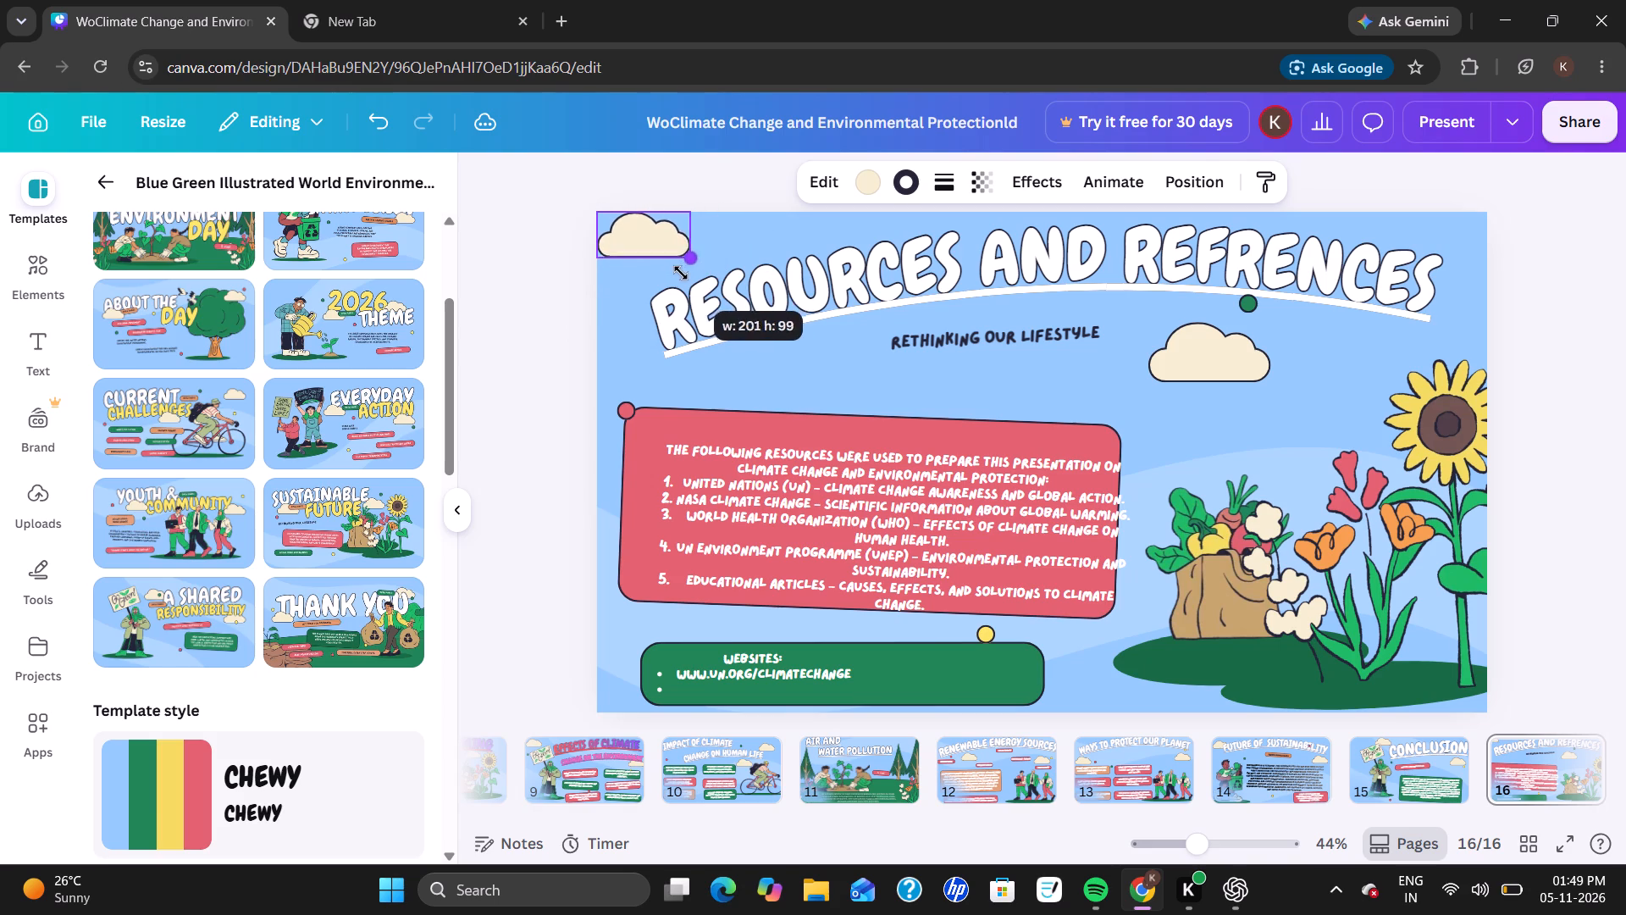
drag(681, 273, 683, 273)
click(1229, 375)
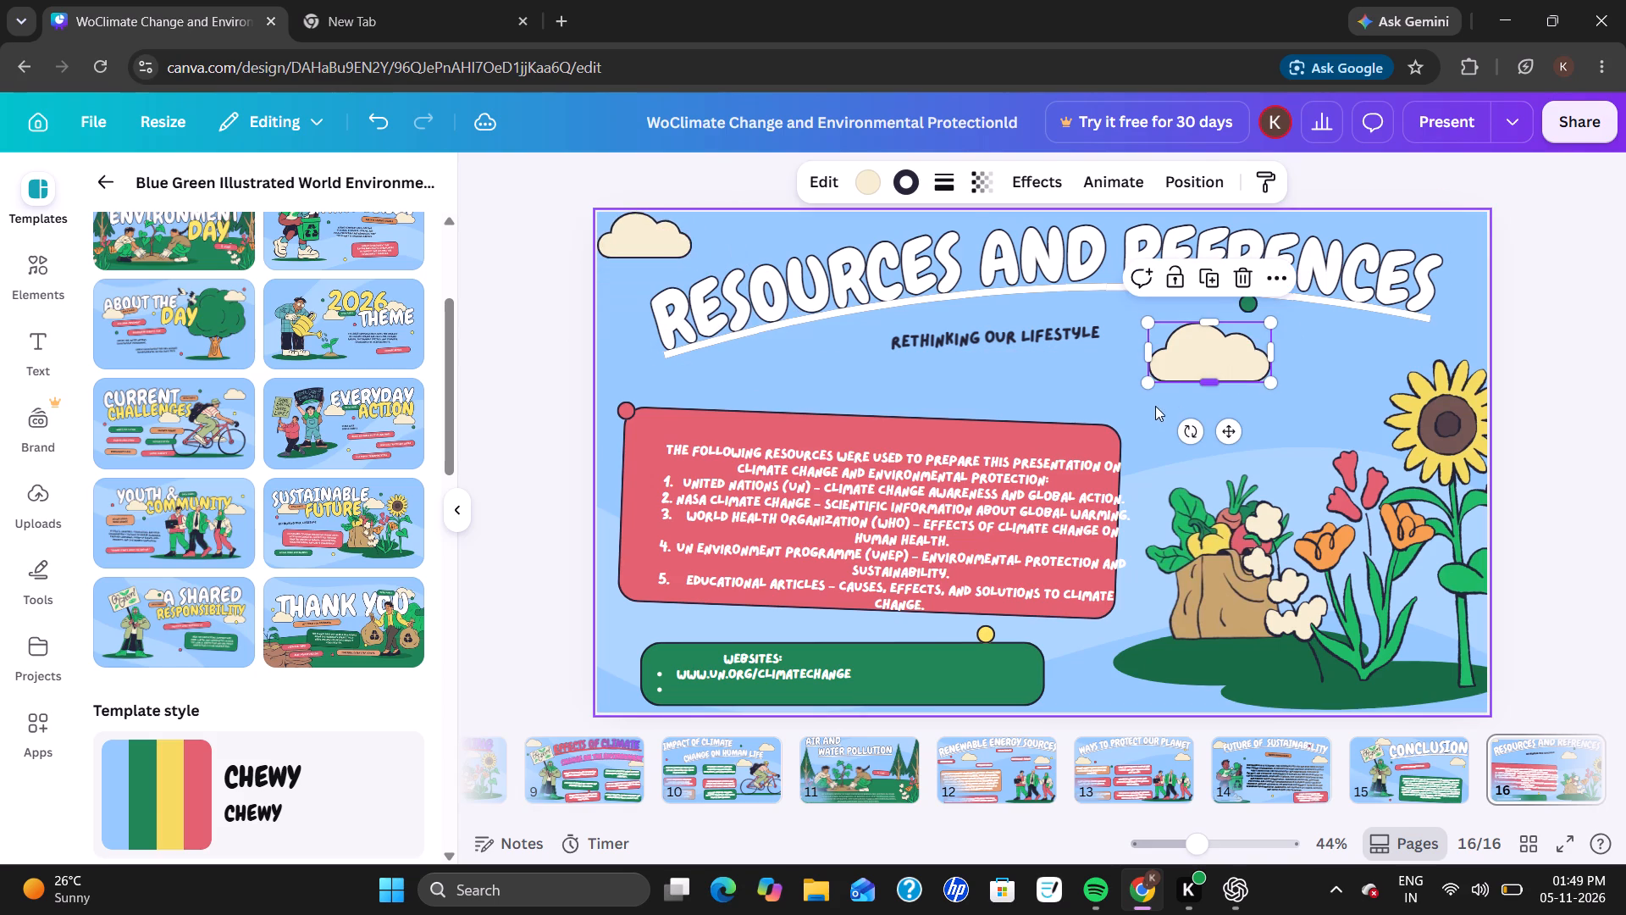
drag(1148, 381, 1183, 385)
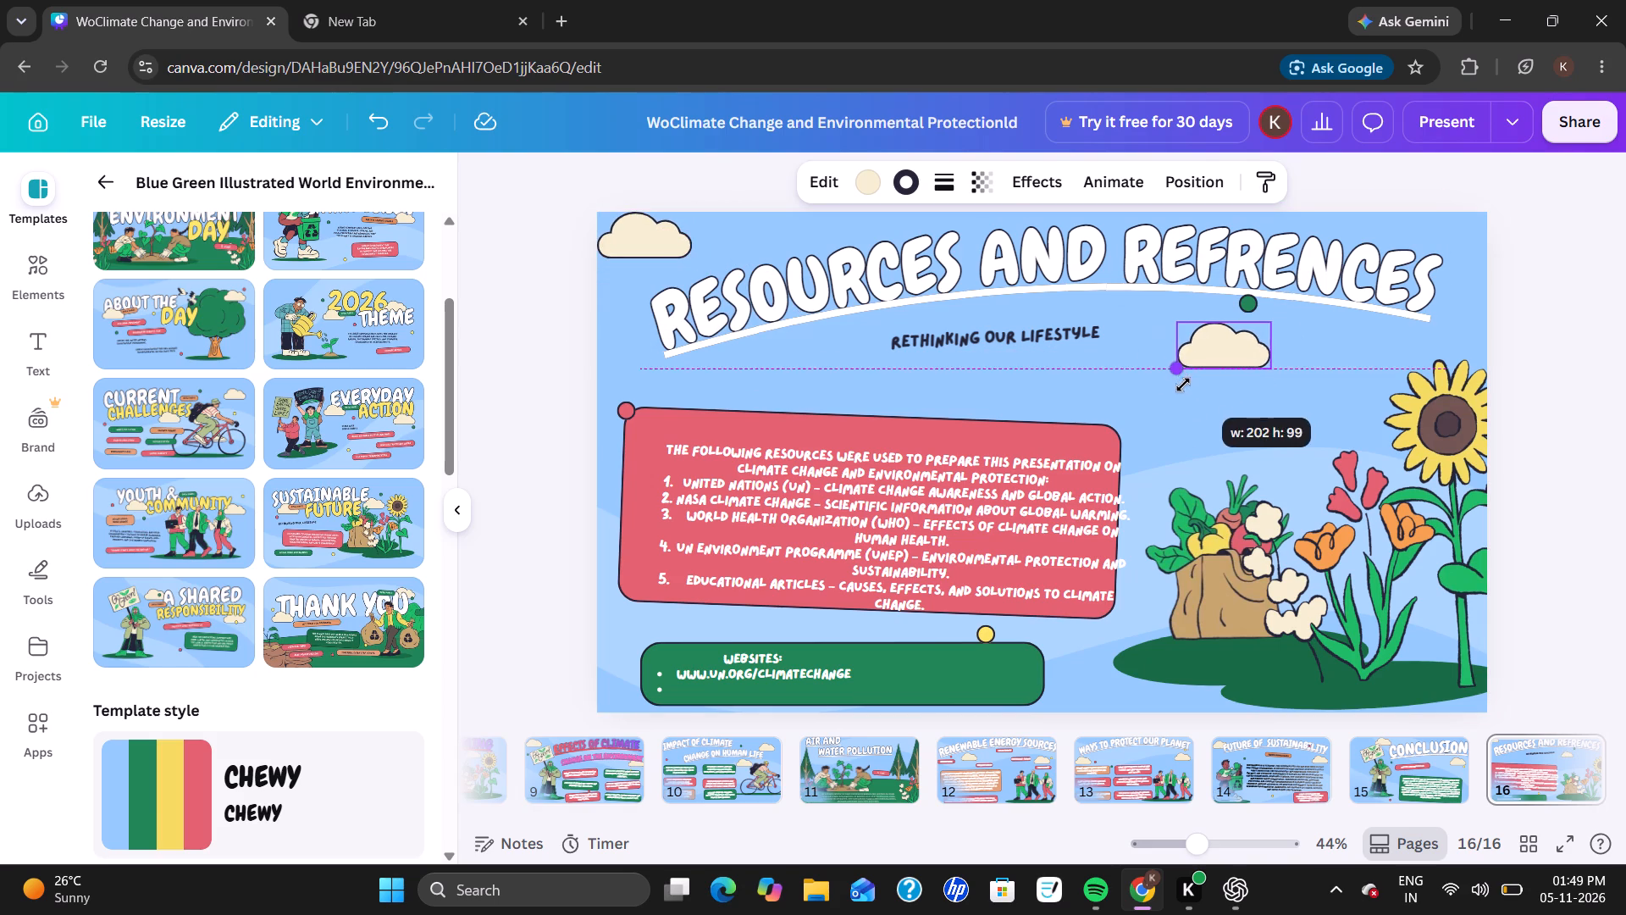
drag(1183, 385, 1183, 386)
click(1016, 335)
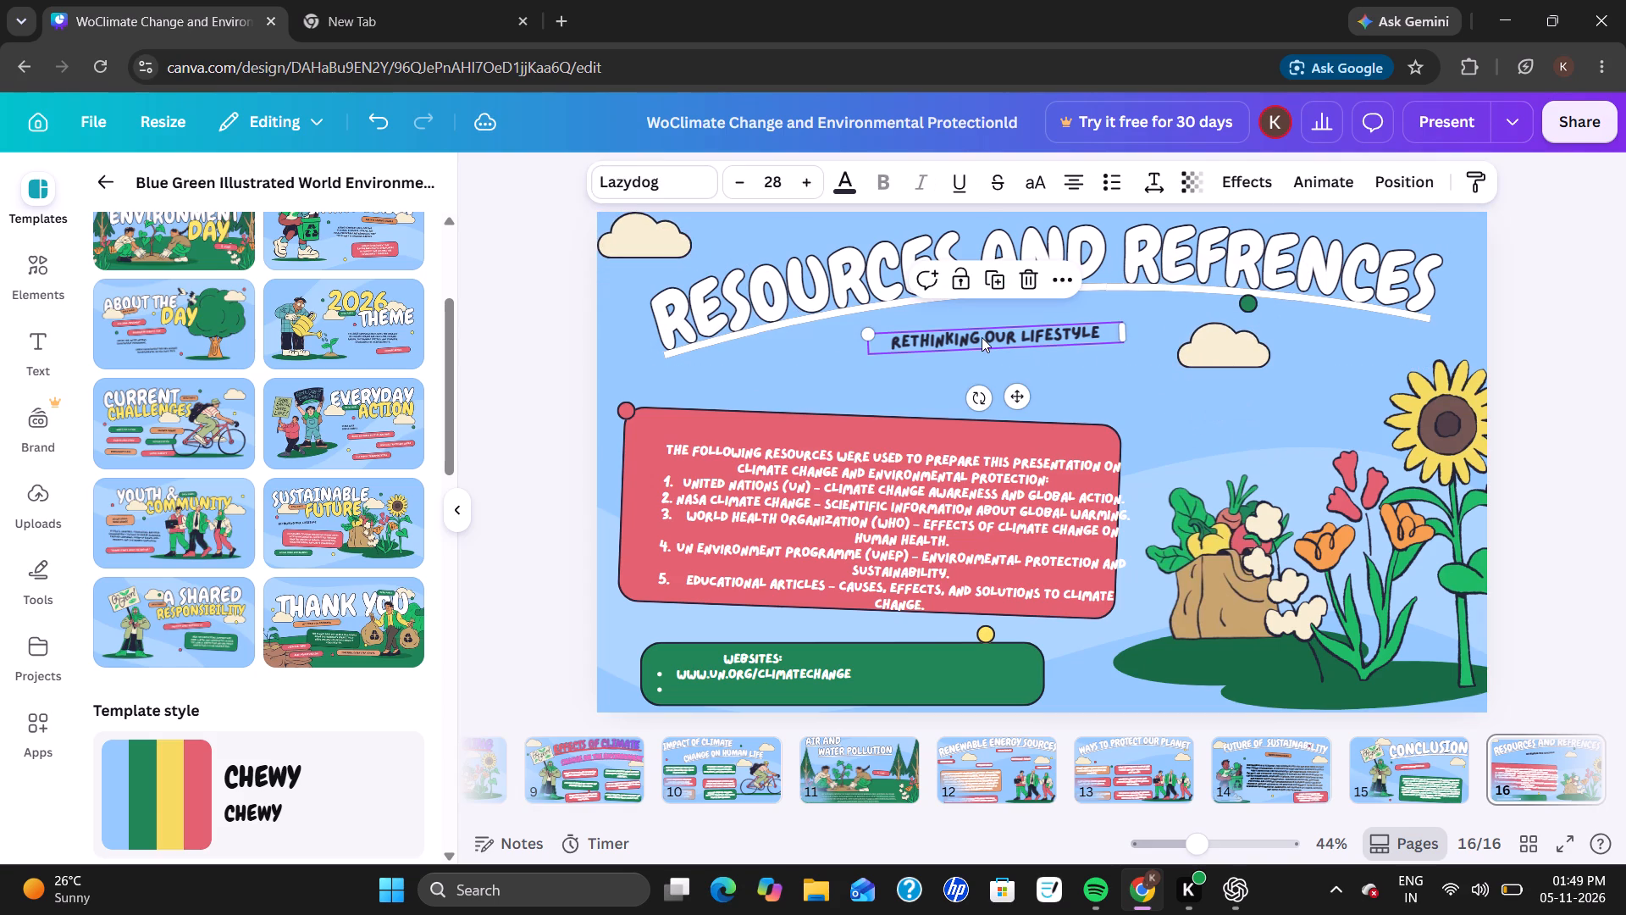
Move the red box up beneath the subtitle and shift the source list text up inside it.
click(823, 439)
drag(823, 439, 836, 403)
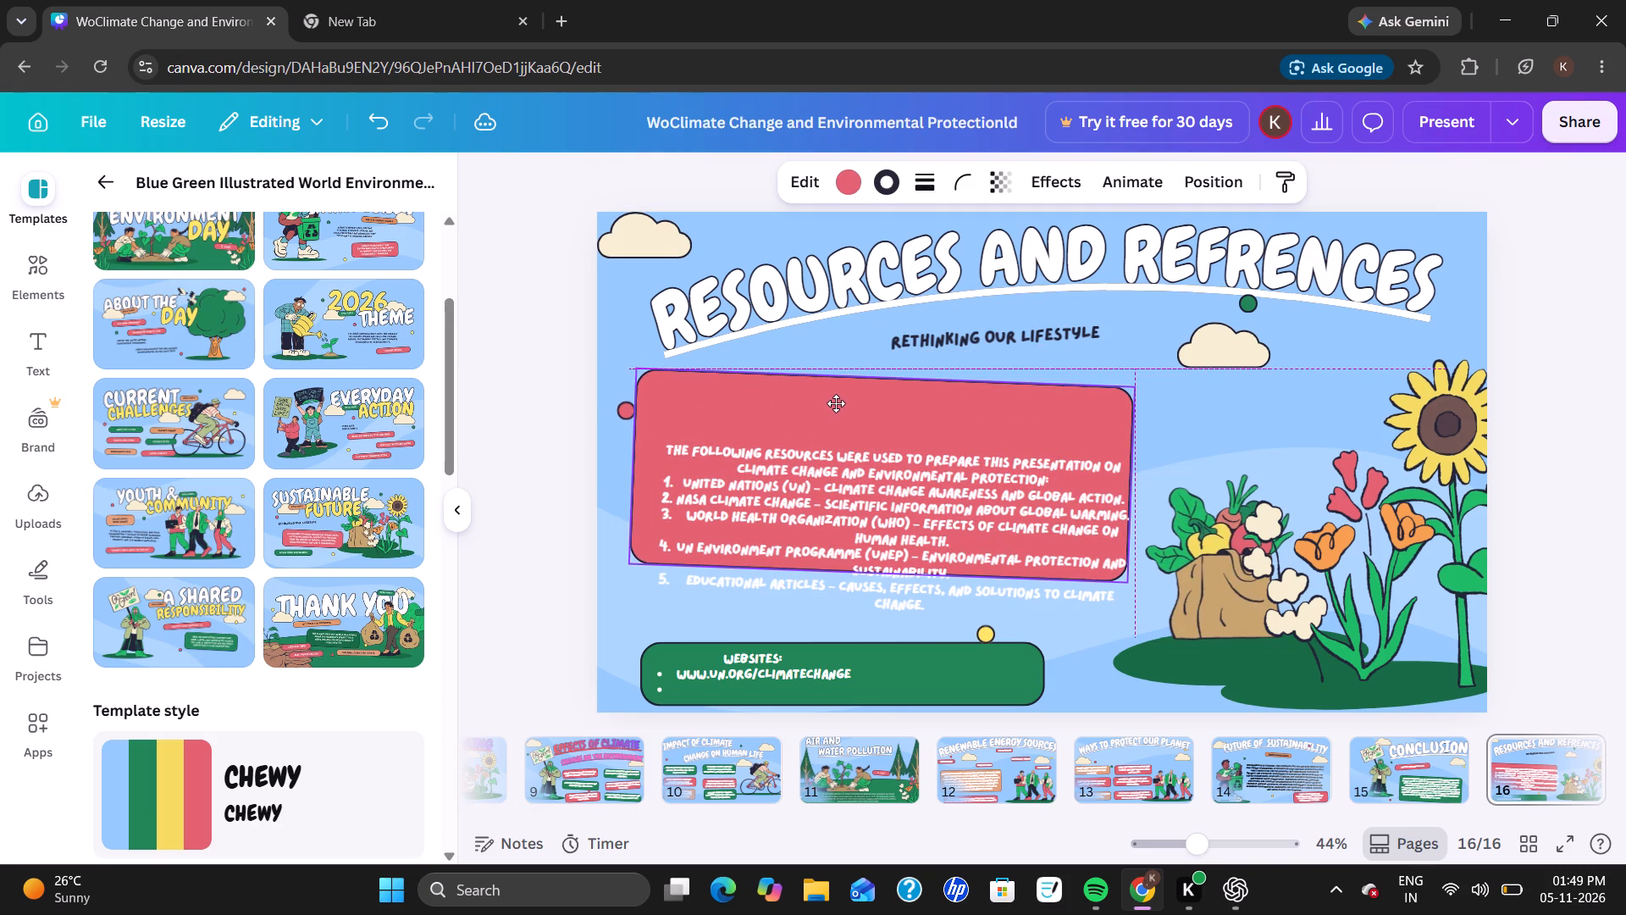
drag(836, 403, 838, 403)
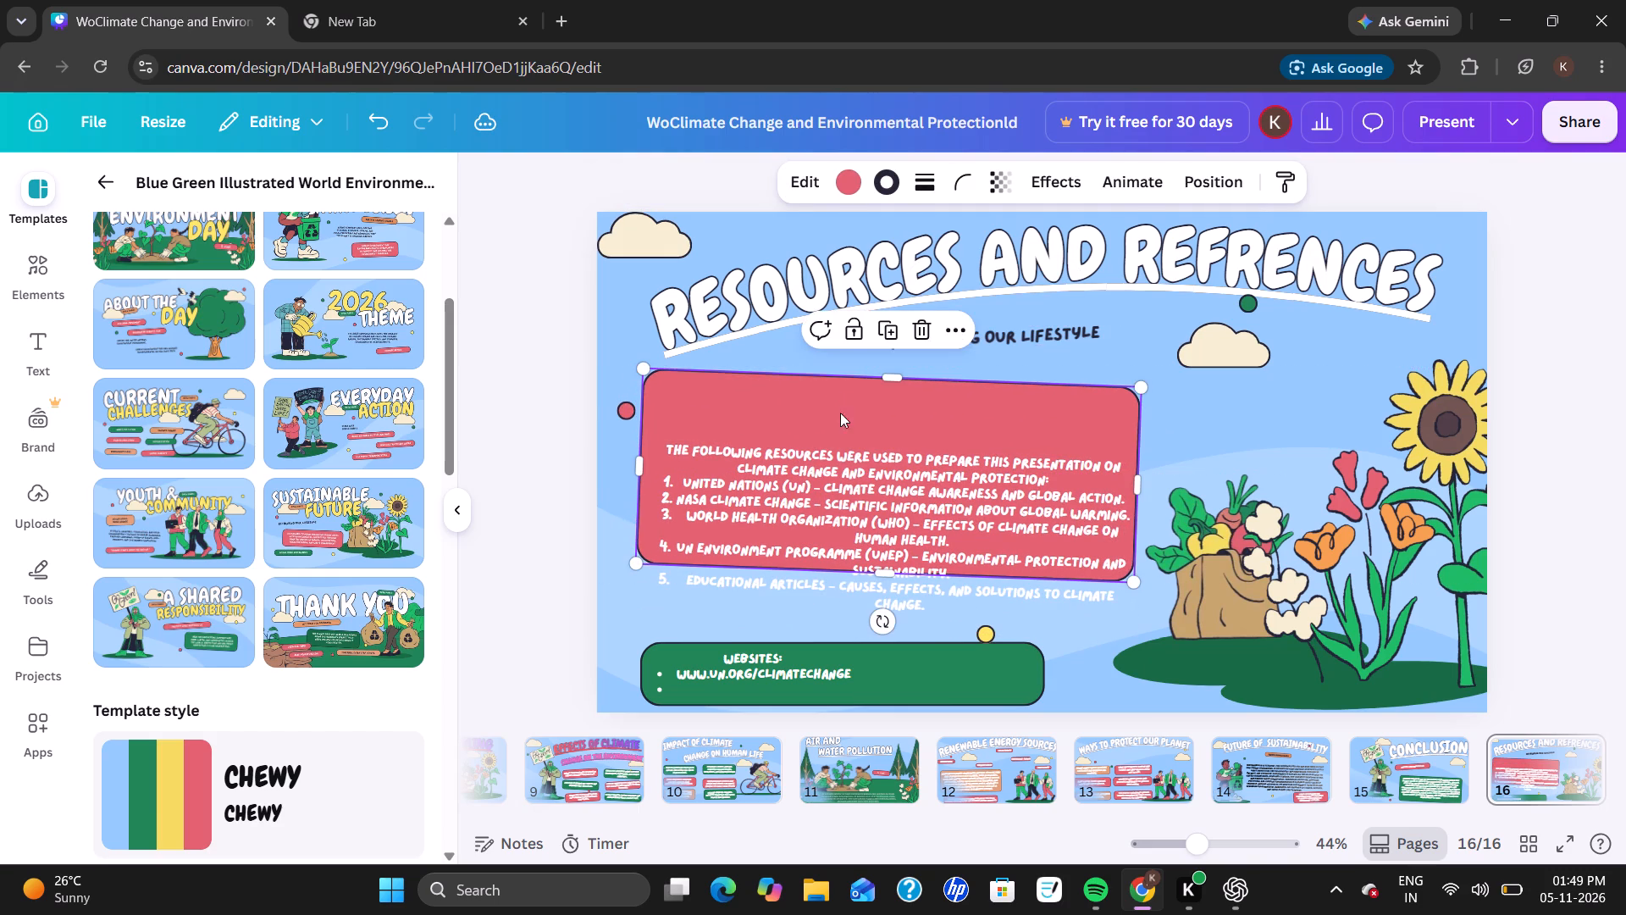
click(852, 499)
drag(852, 499, 844, 441)
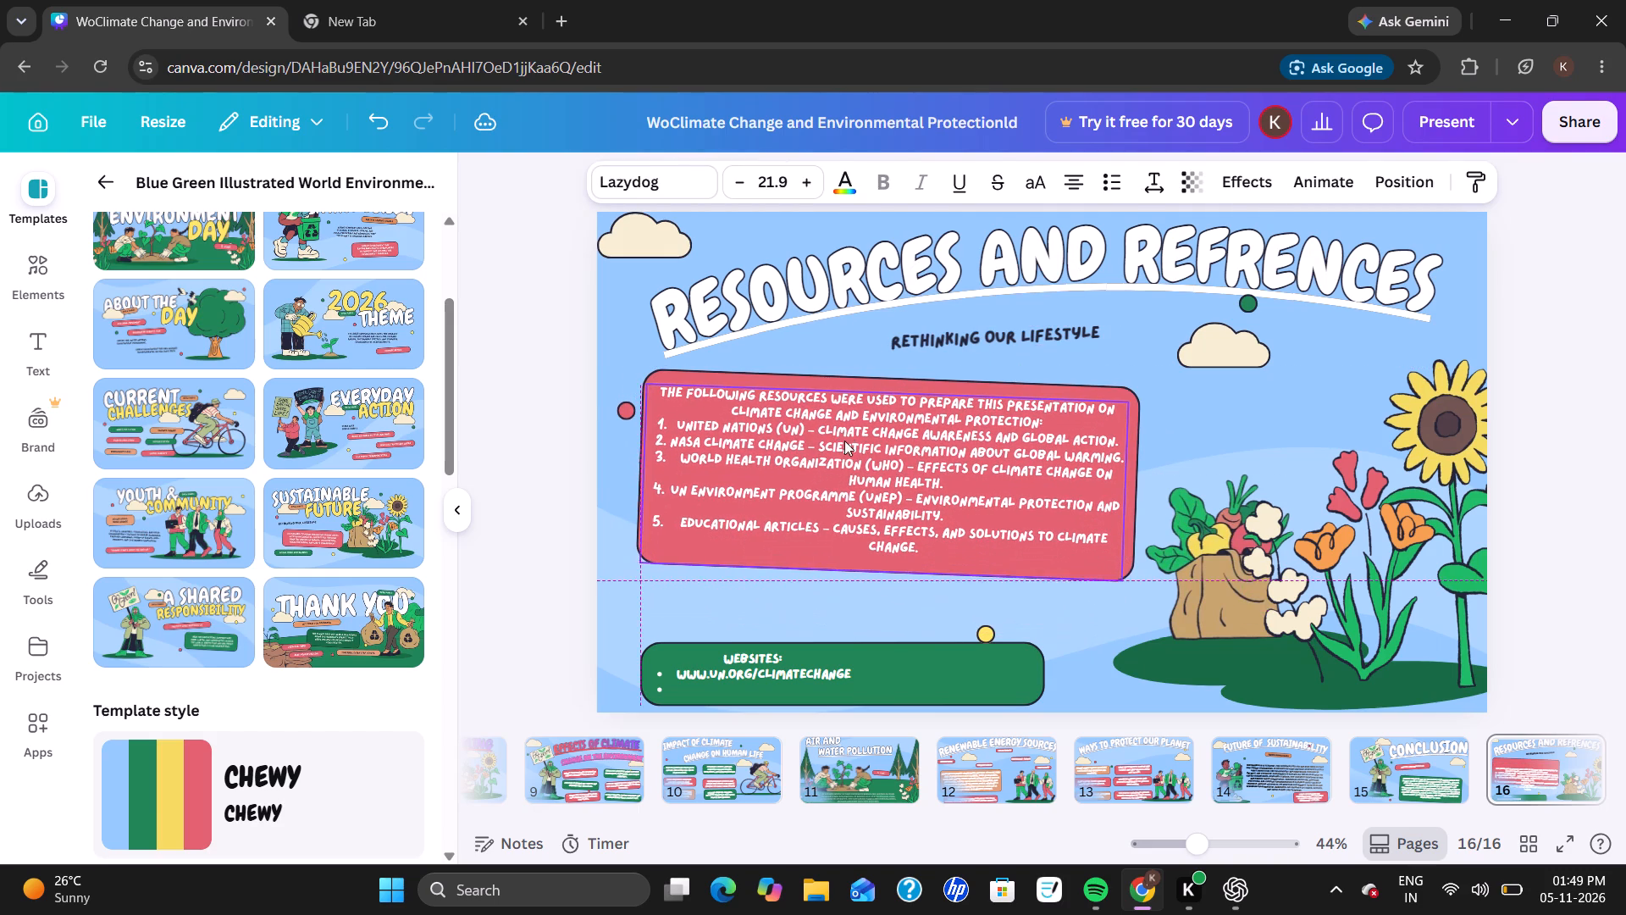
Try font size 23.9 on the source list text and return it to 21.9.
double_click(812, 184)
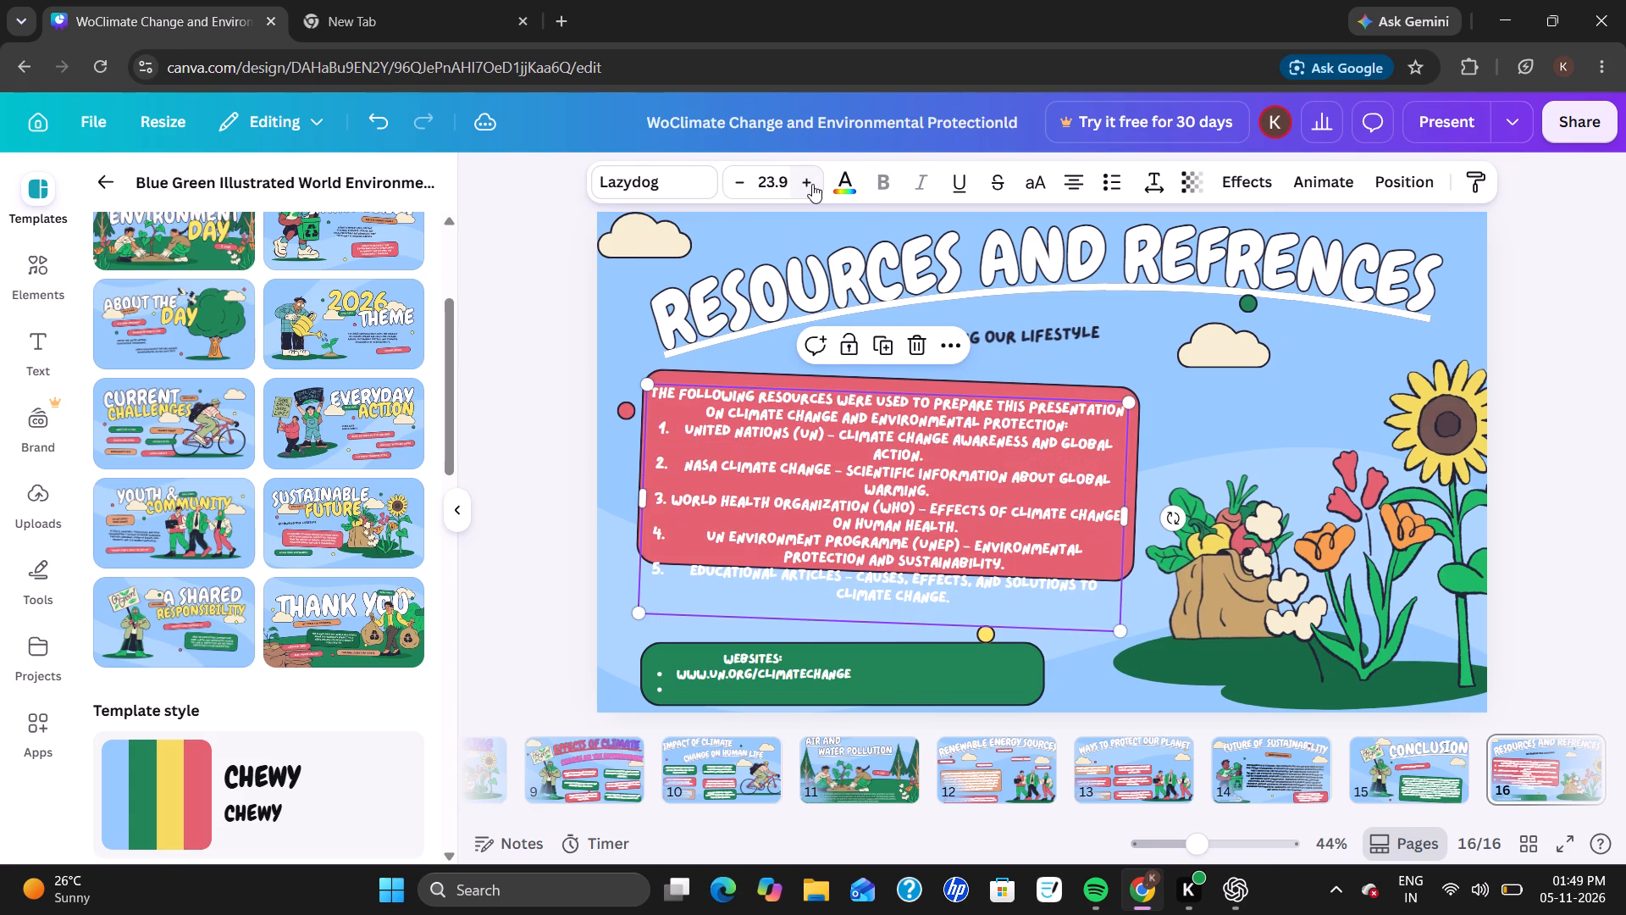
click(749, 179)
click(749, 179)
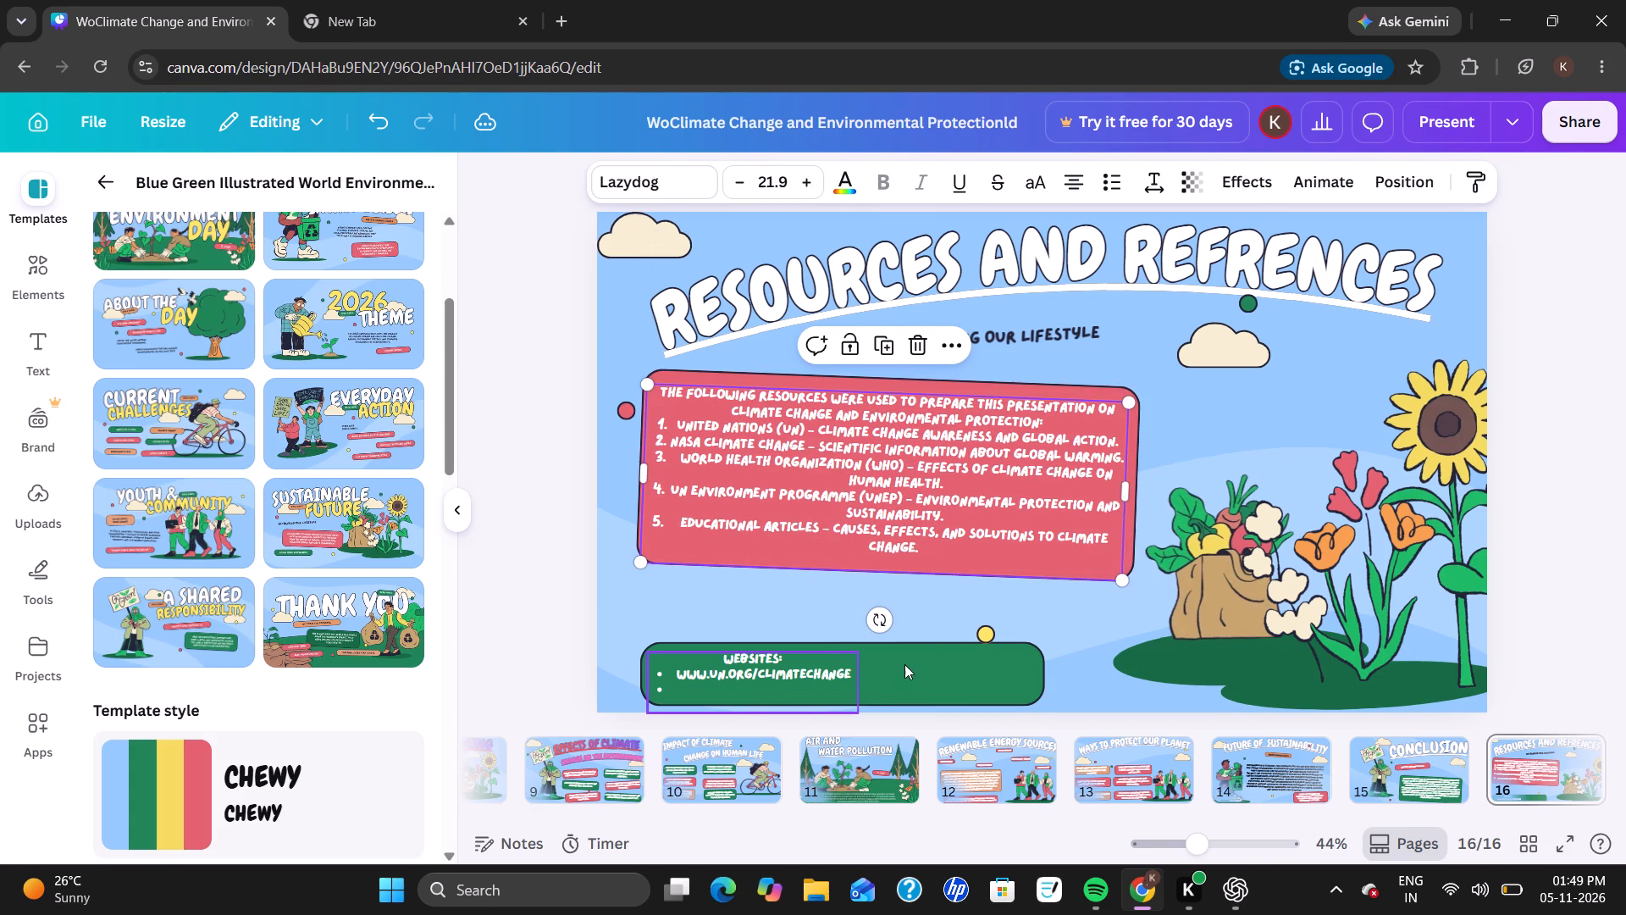
Enlarge the green box to about 1,051 × 243 and place it along the page's bottom edge beneath the red box.
drag(904, 664, 896, 605)
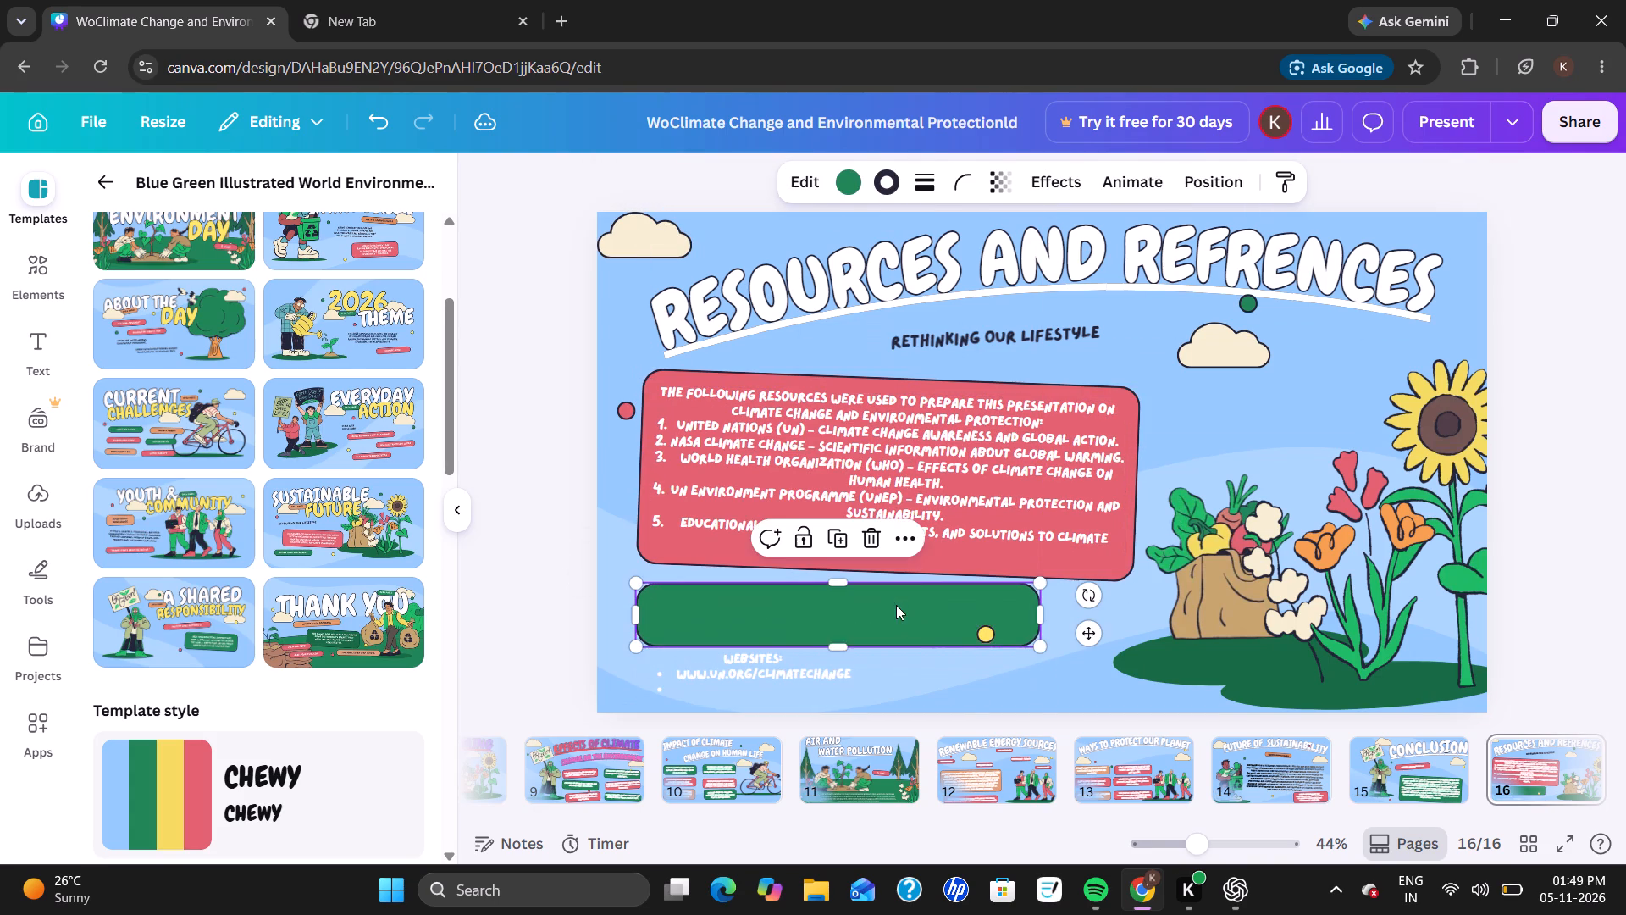
drag(1037, 645, 1105, 688)
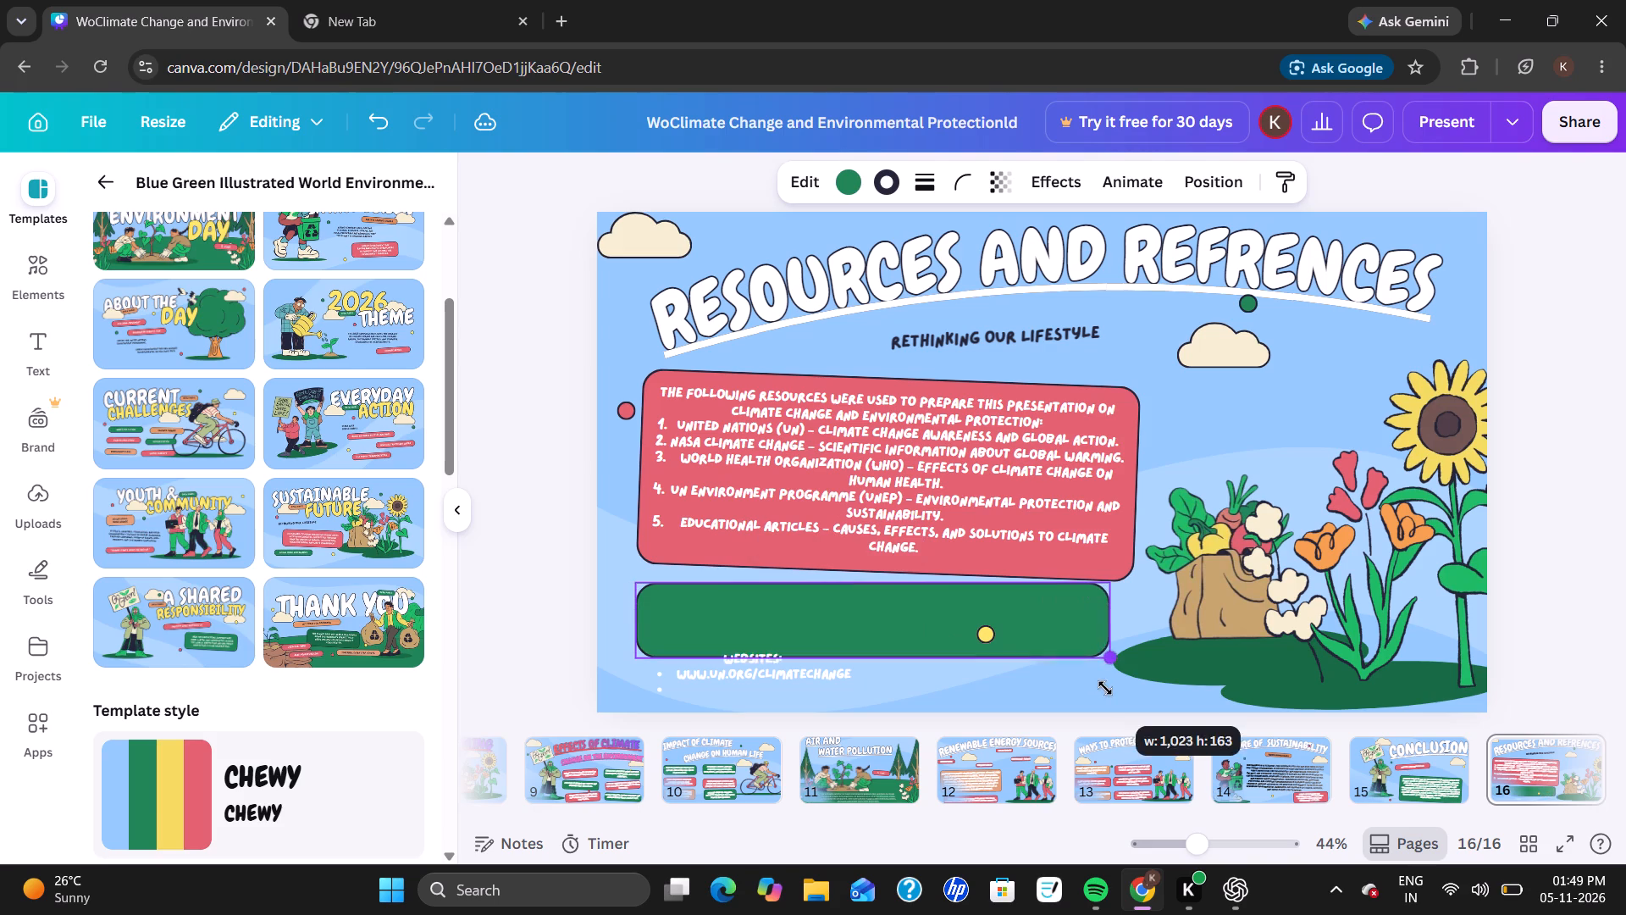
drag(1105, 688, 1114, 705)
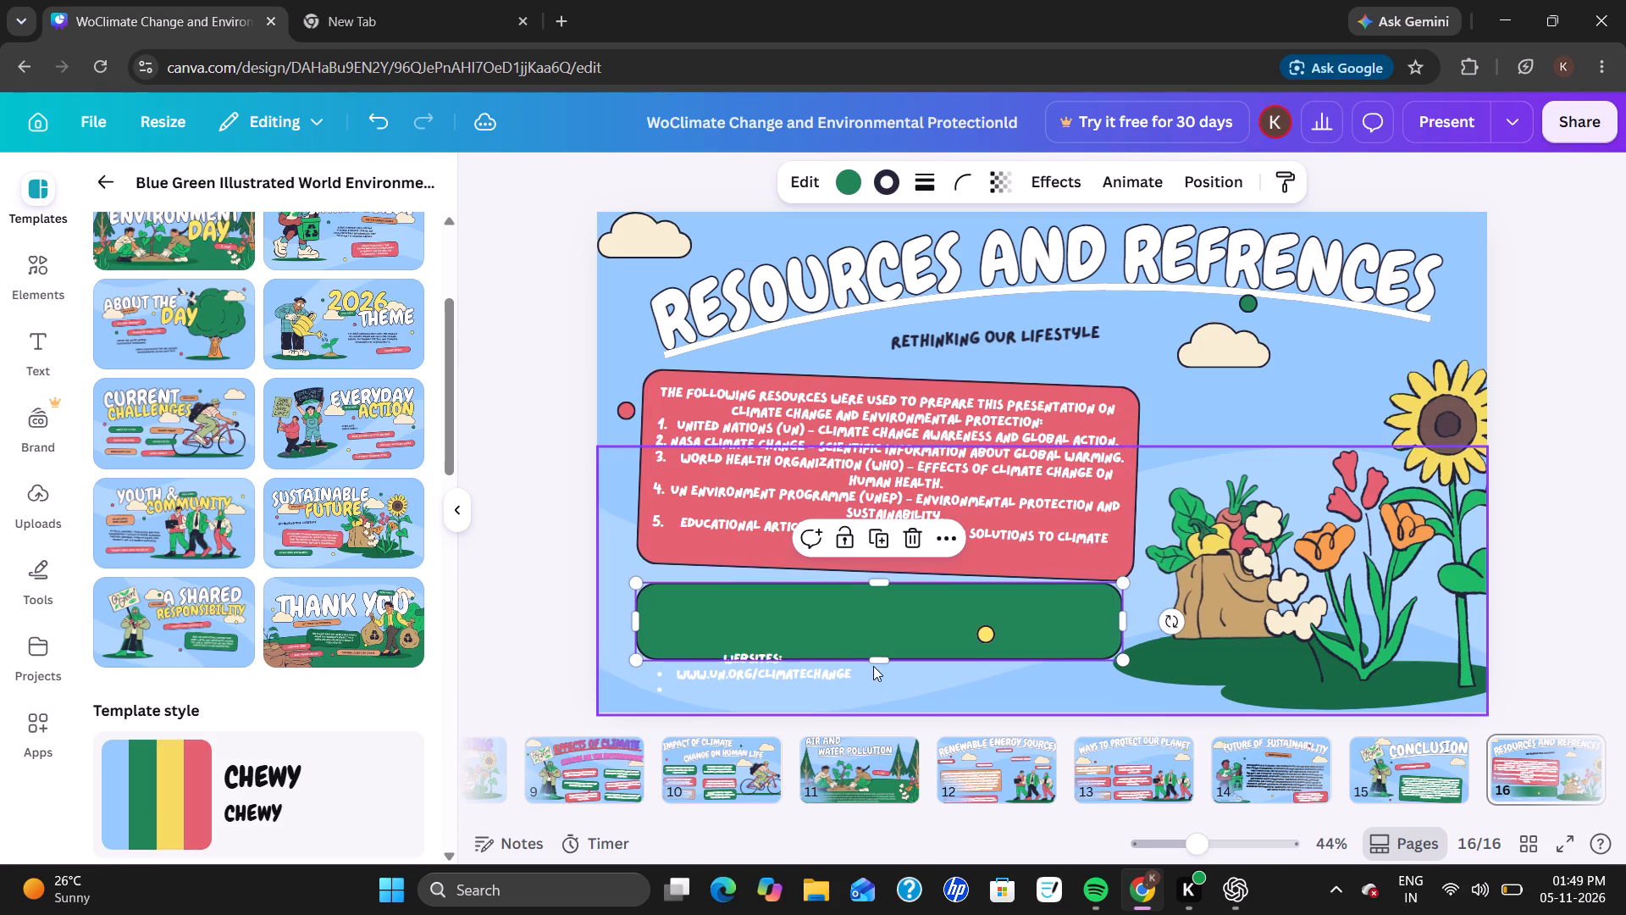
drag(881, 654, 874, 702)
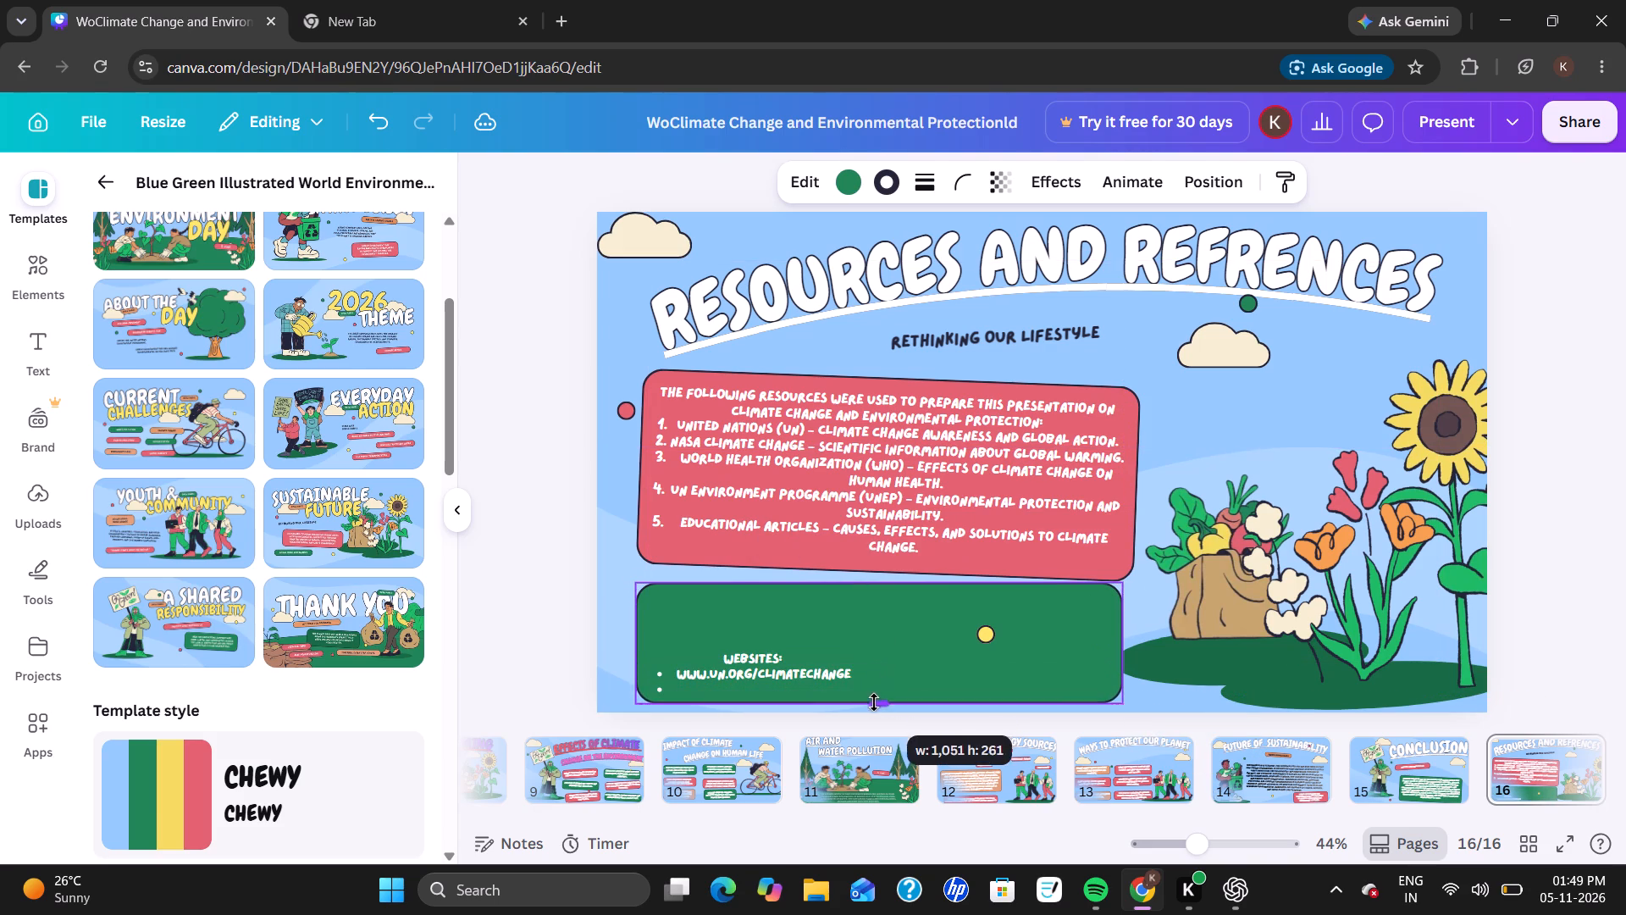
drag(874, 702, 873, 696)
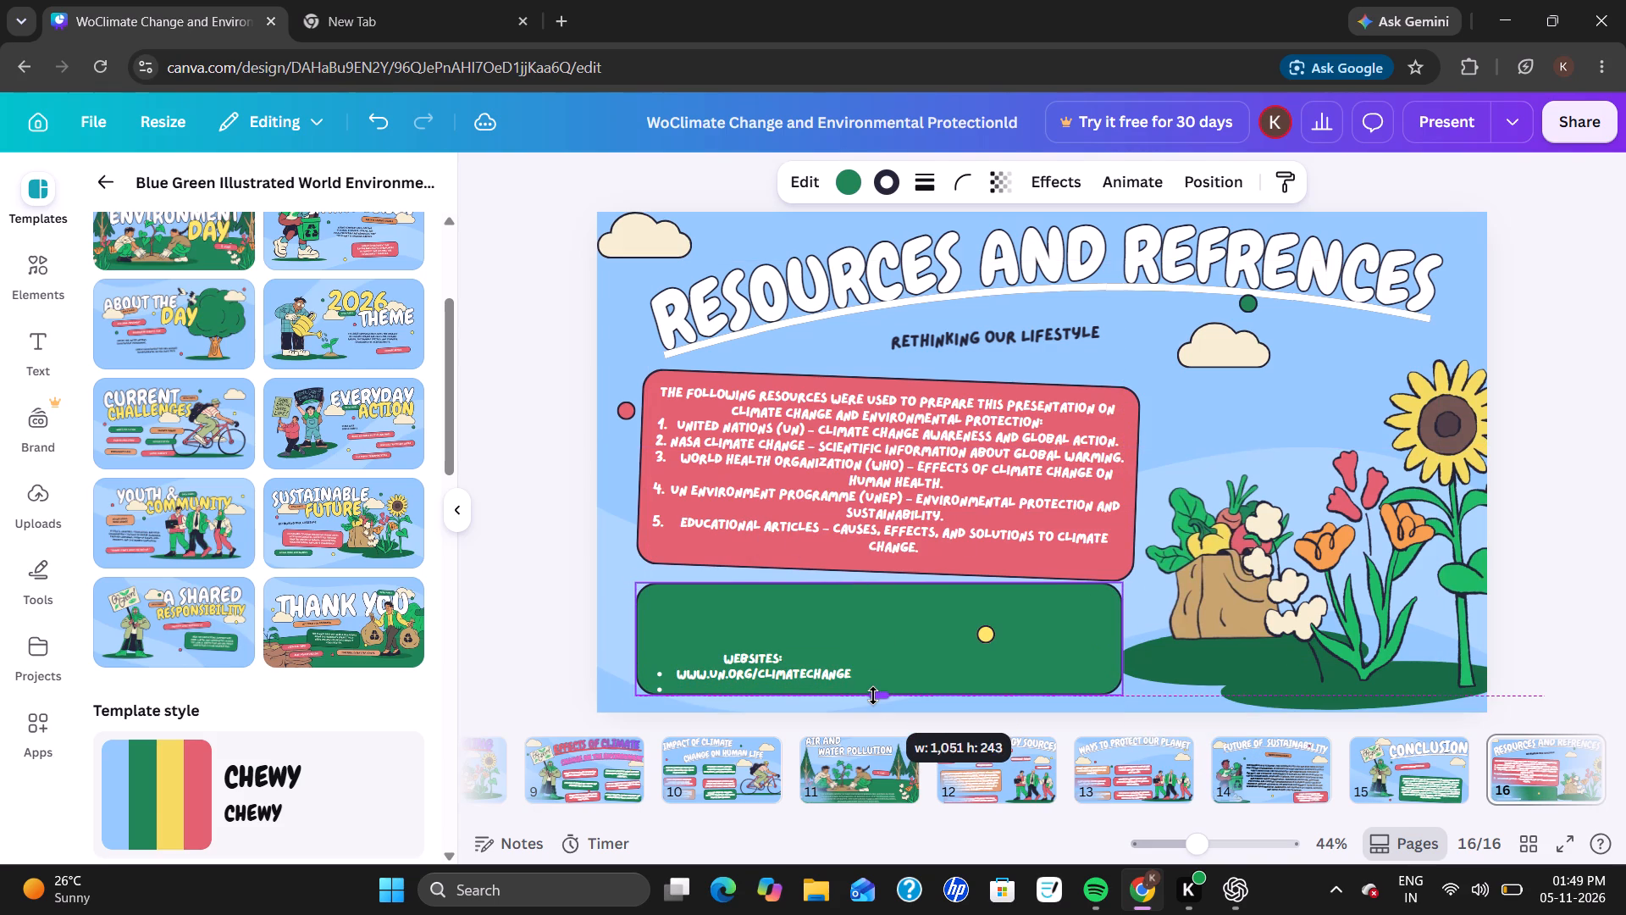
drag(825, 674, 832, 622)
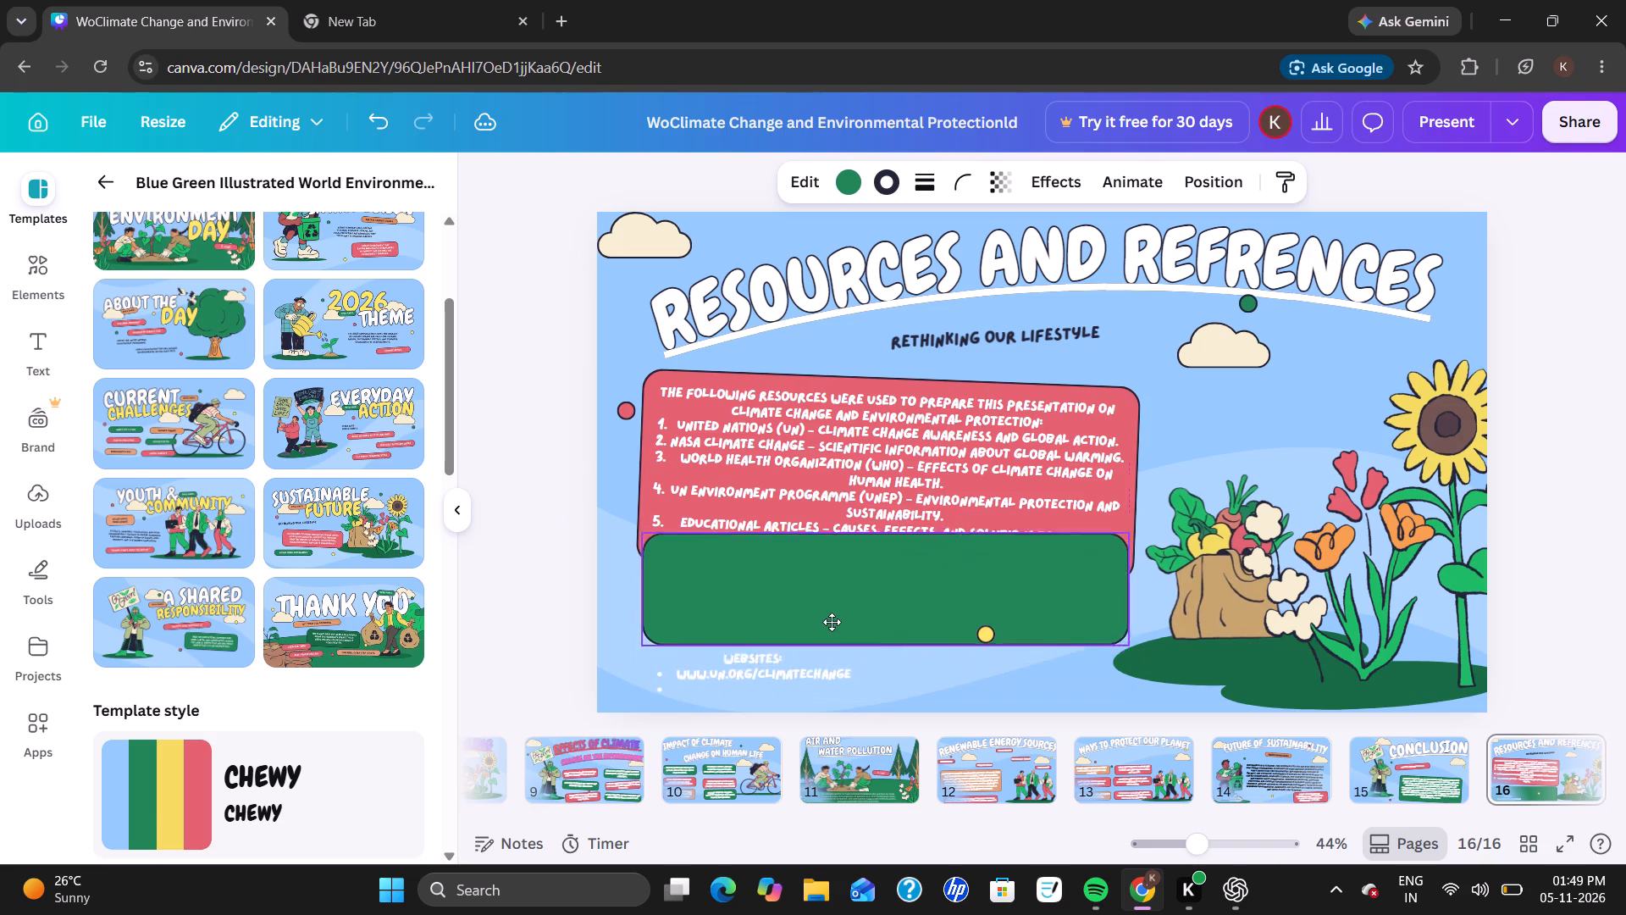
drag(832, 622, 820, 690)
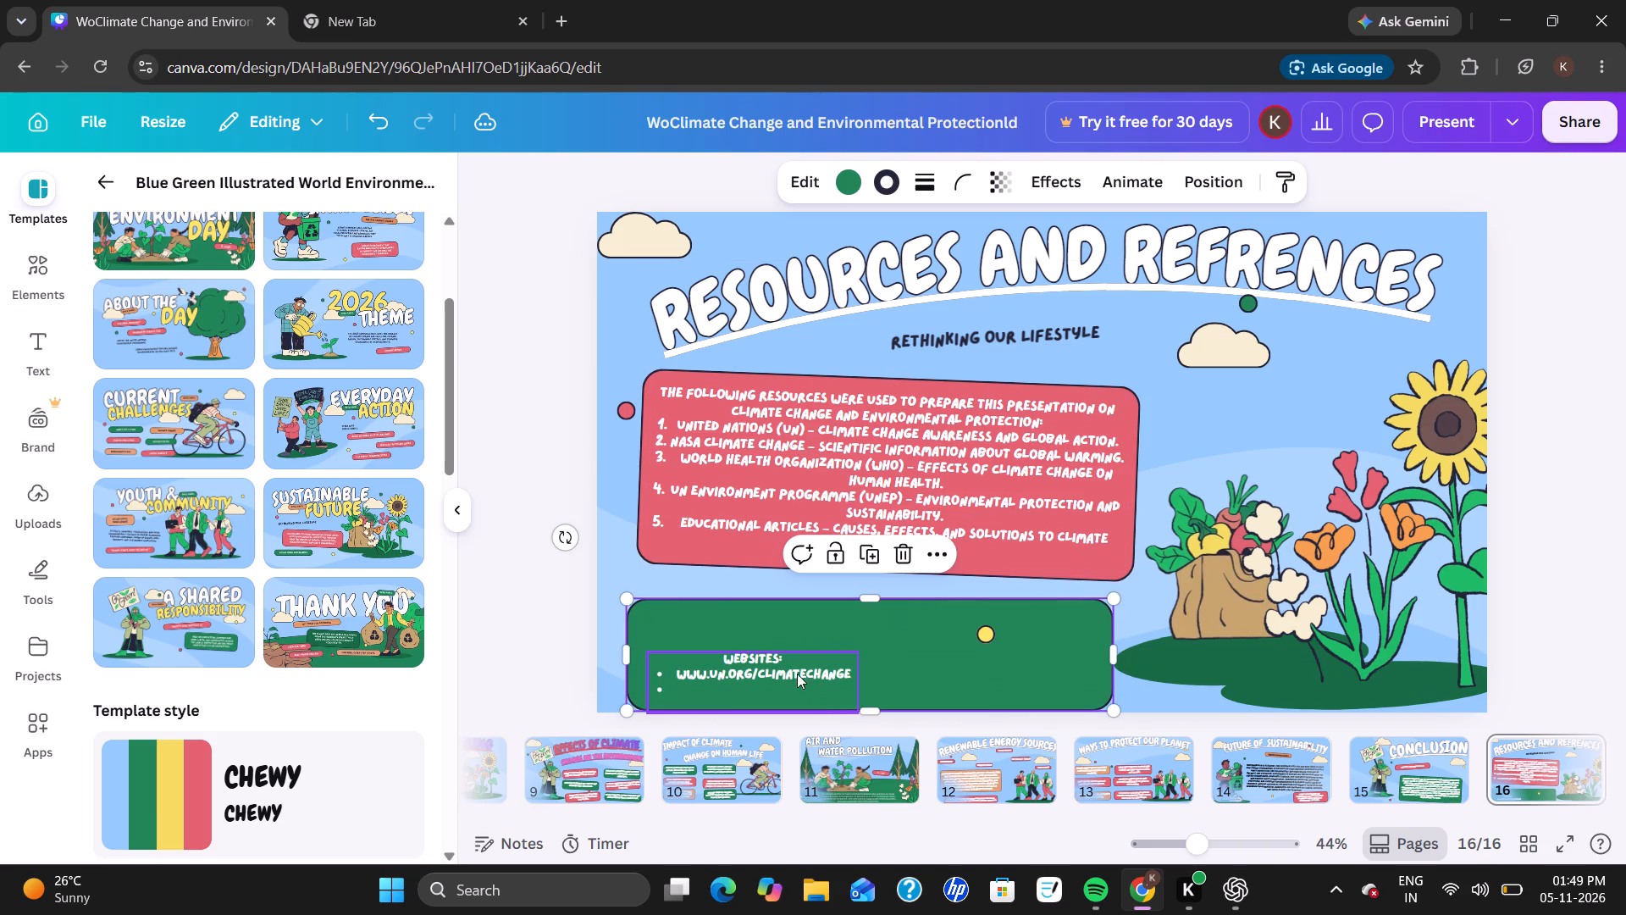
drag(789, 671, 791, 678)
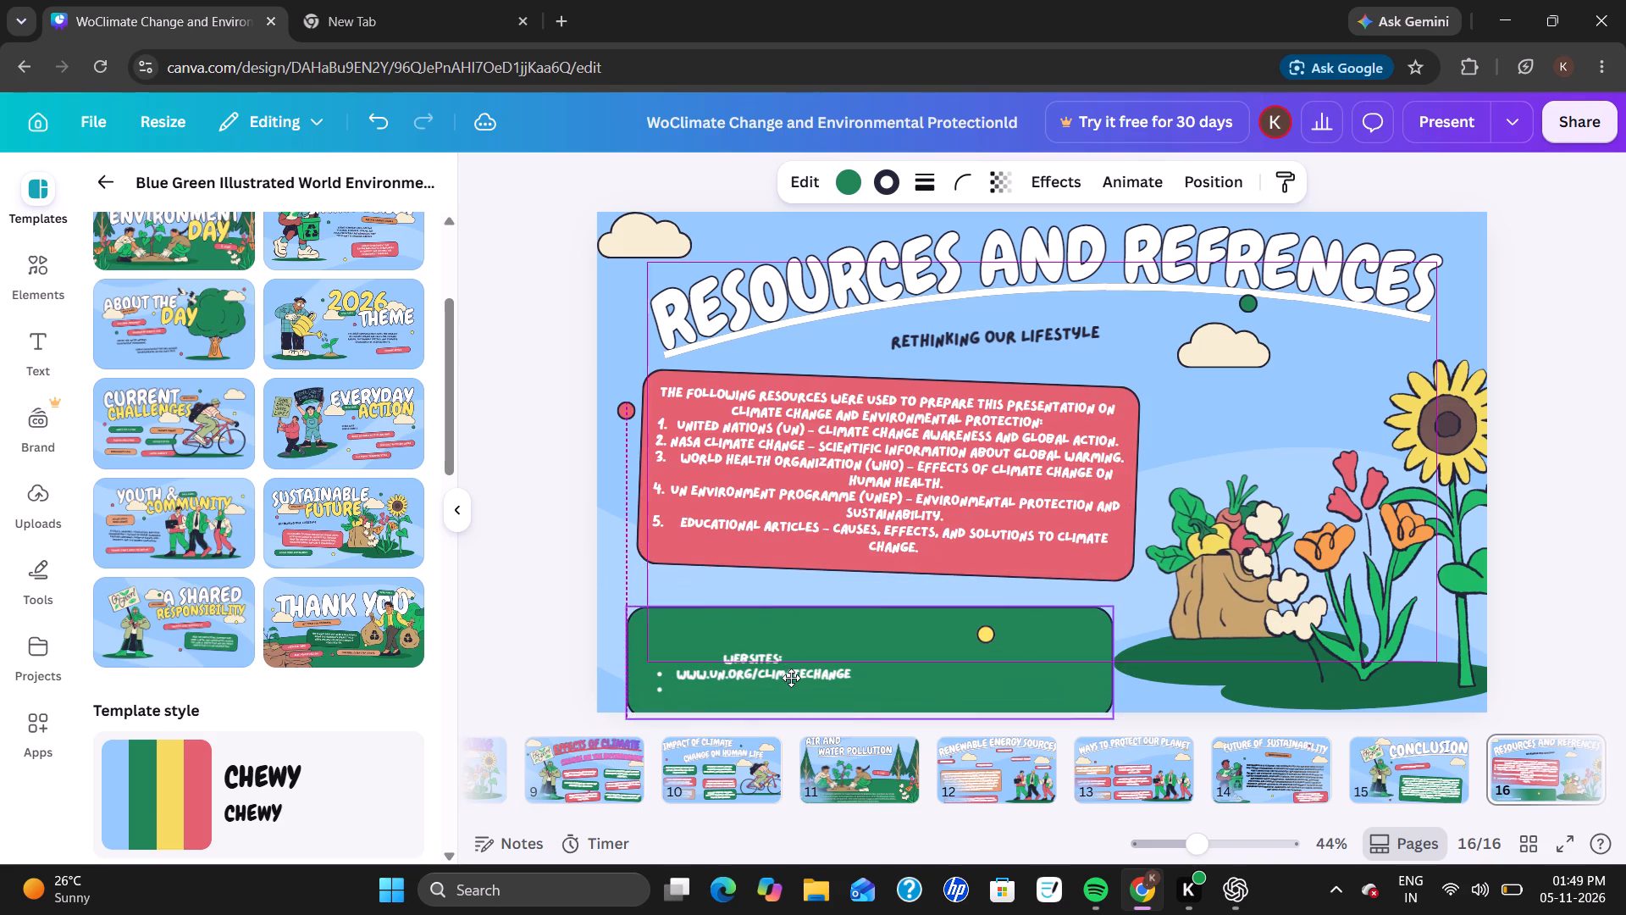
drag(791, 678, 791, 679)
Move the websites text up into the green box's upper-left corner.
click(766, 669)
drag(766, 669, 763, 640)
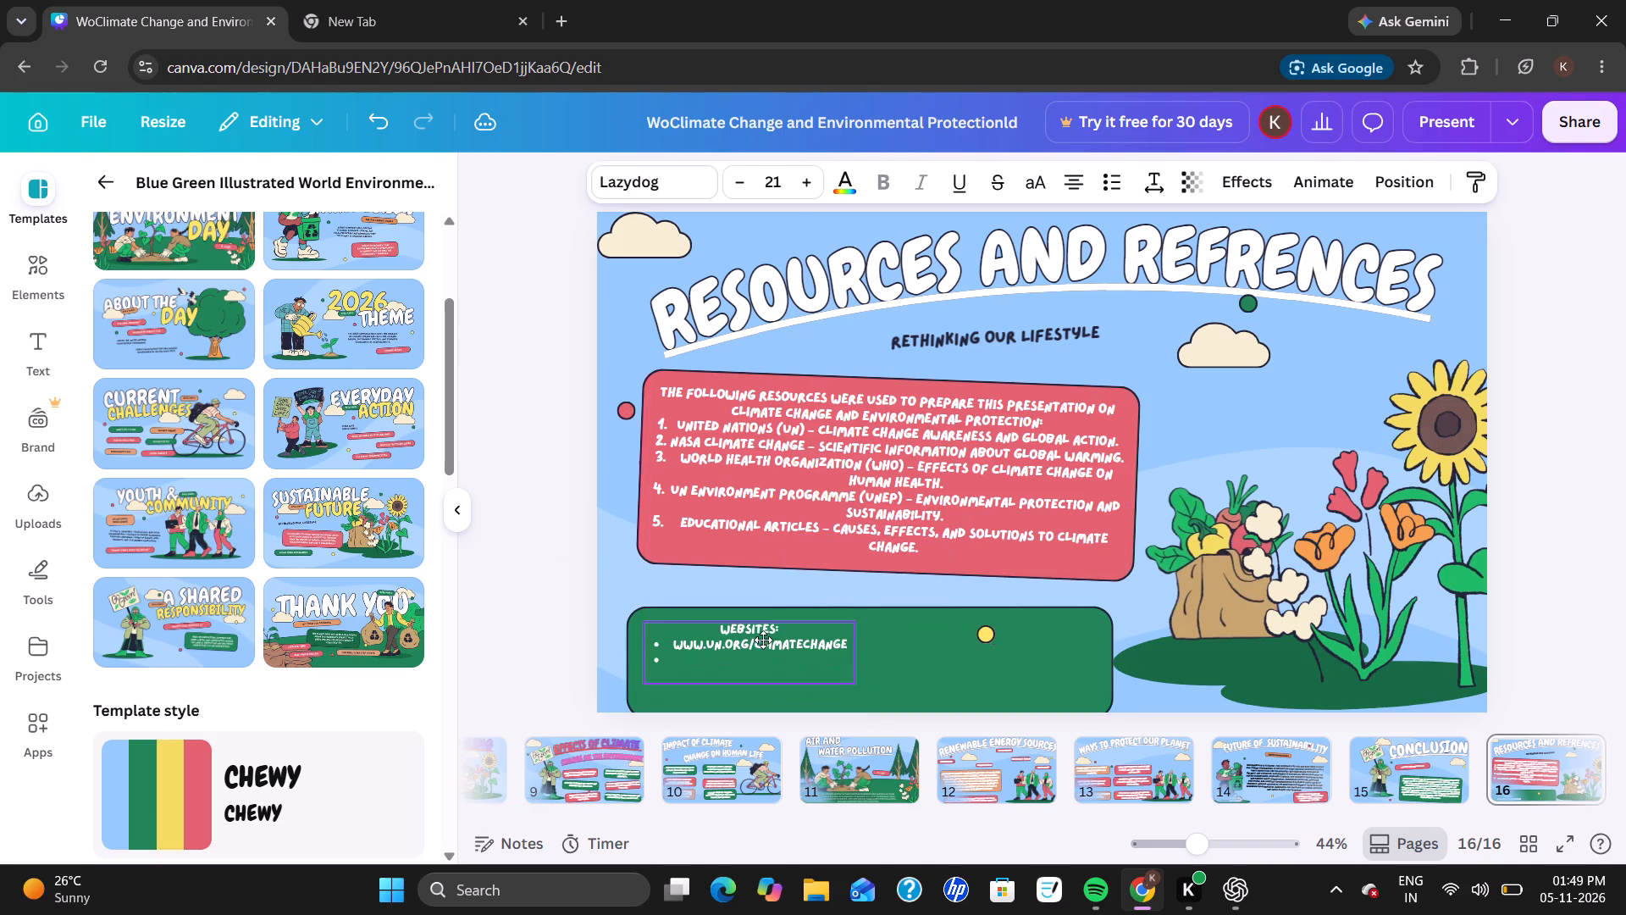
drag(763, 640, 755, 641)
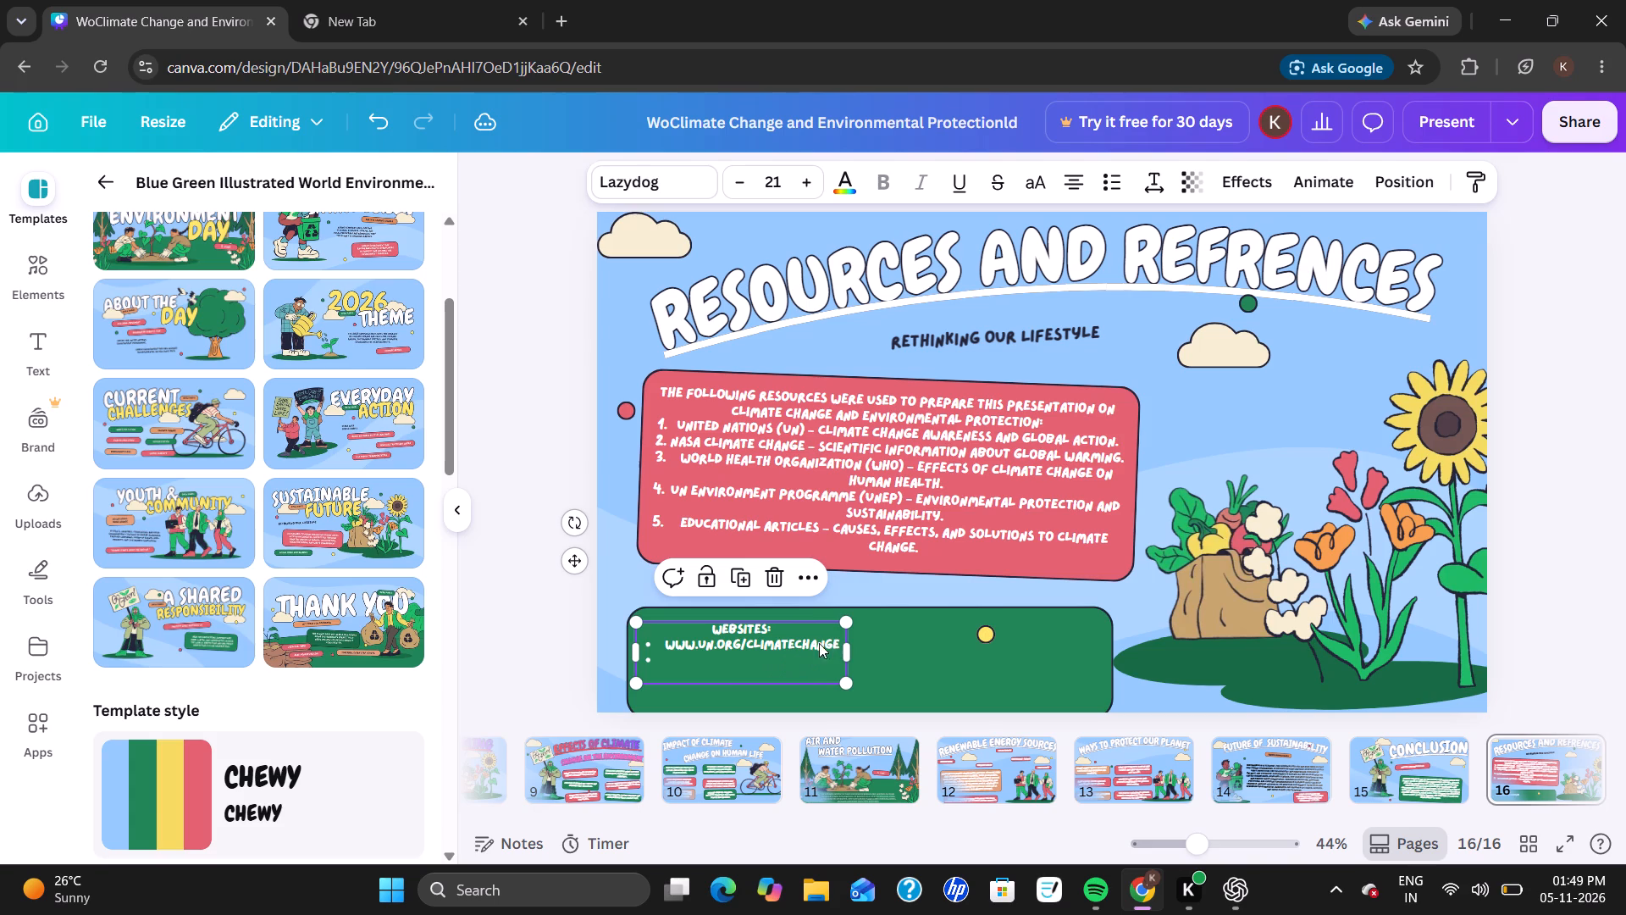
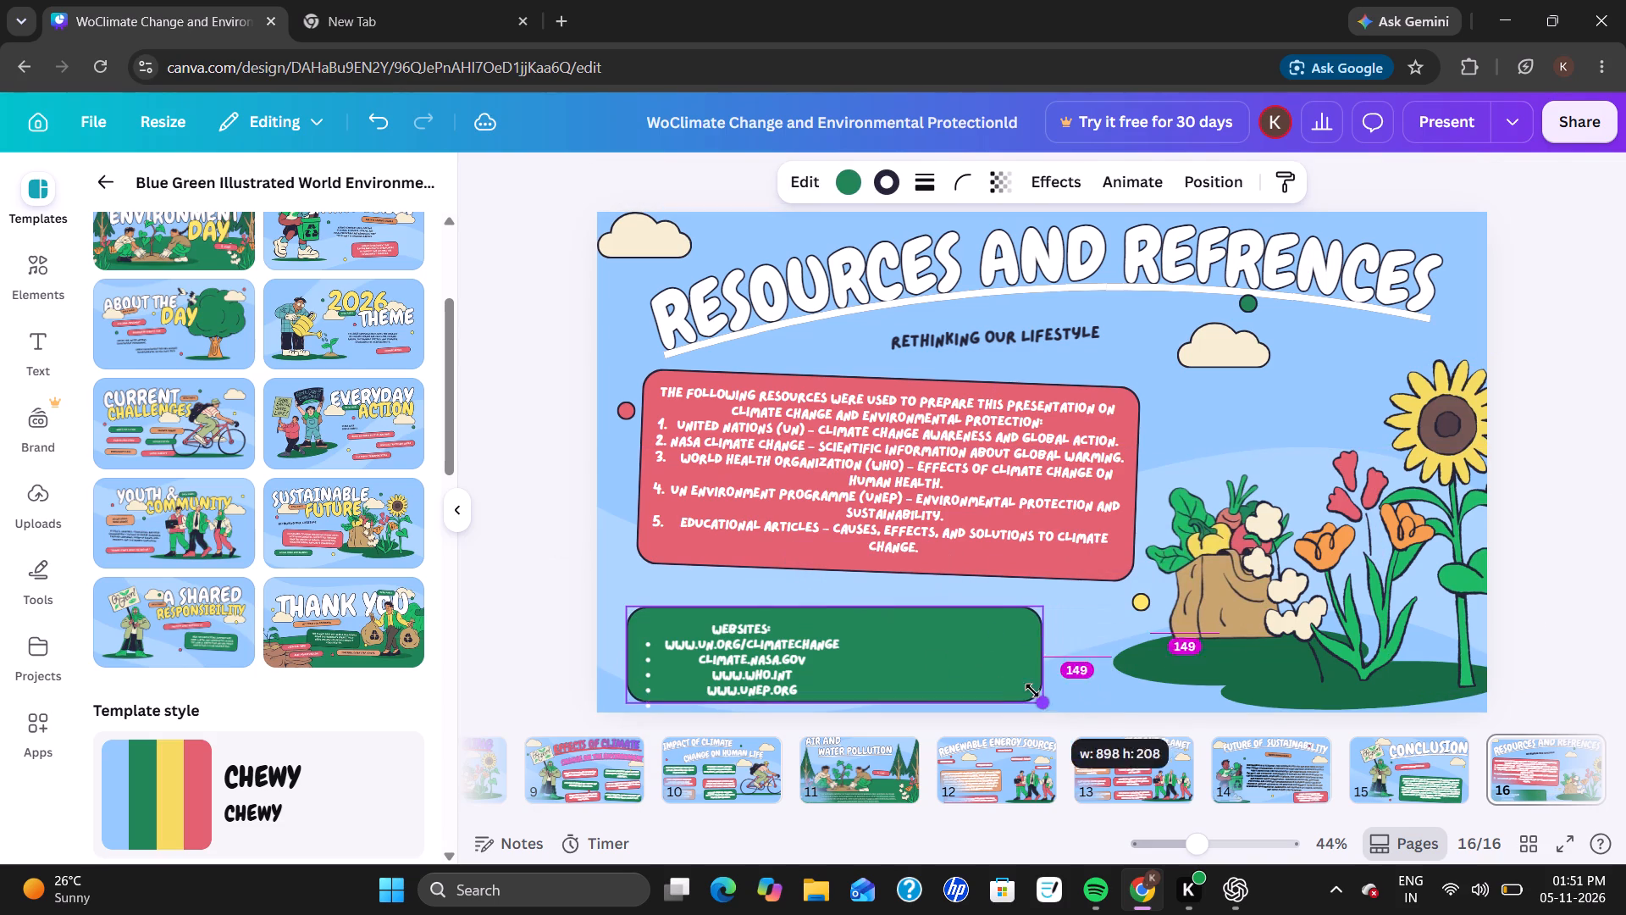
drag(1032, 690, 1059, 701)
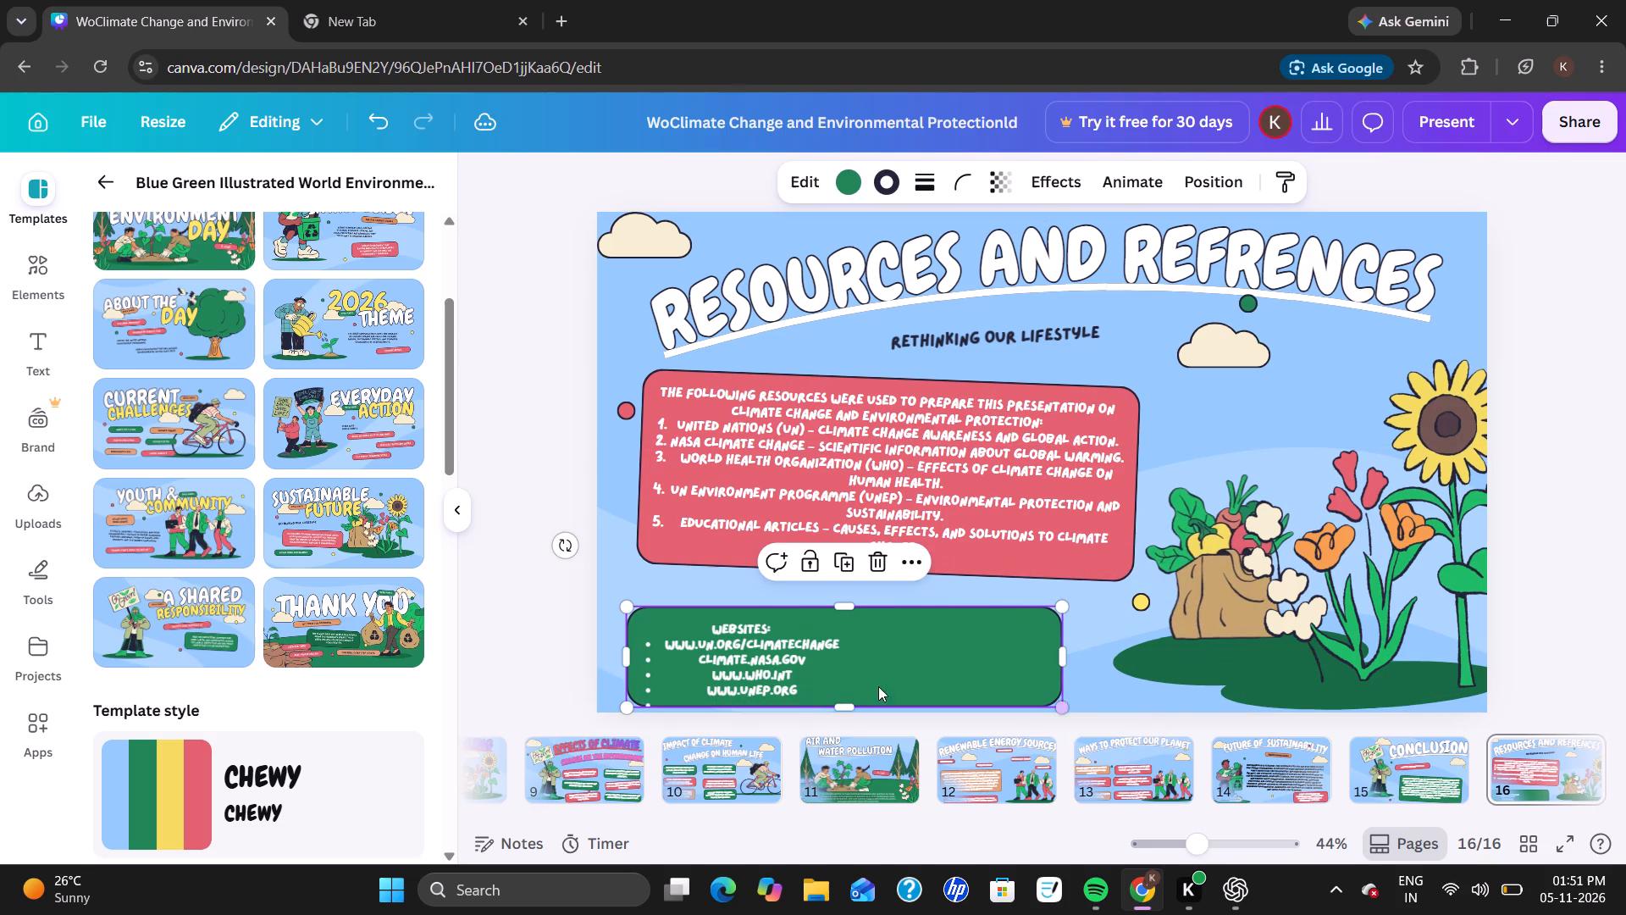
click(789, 697)
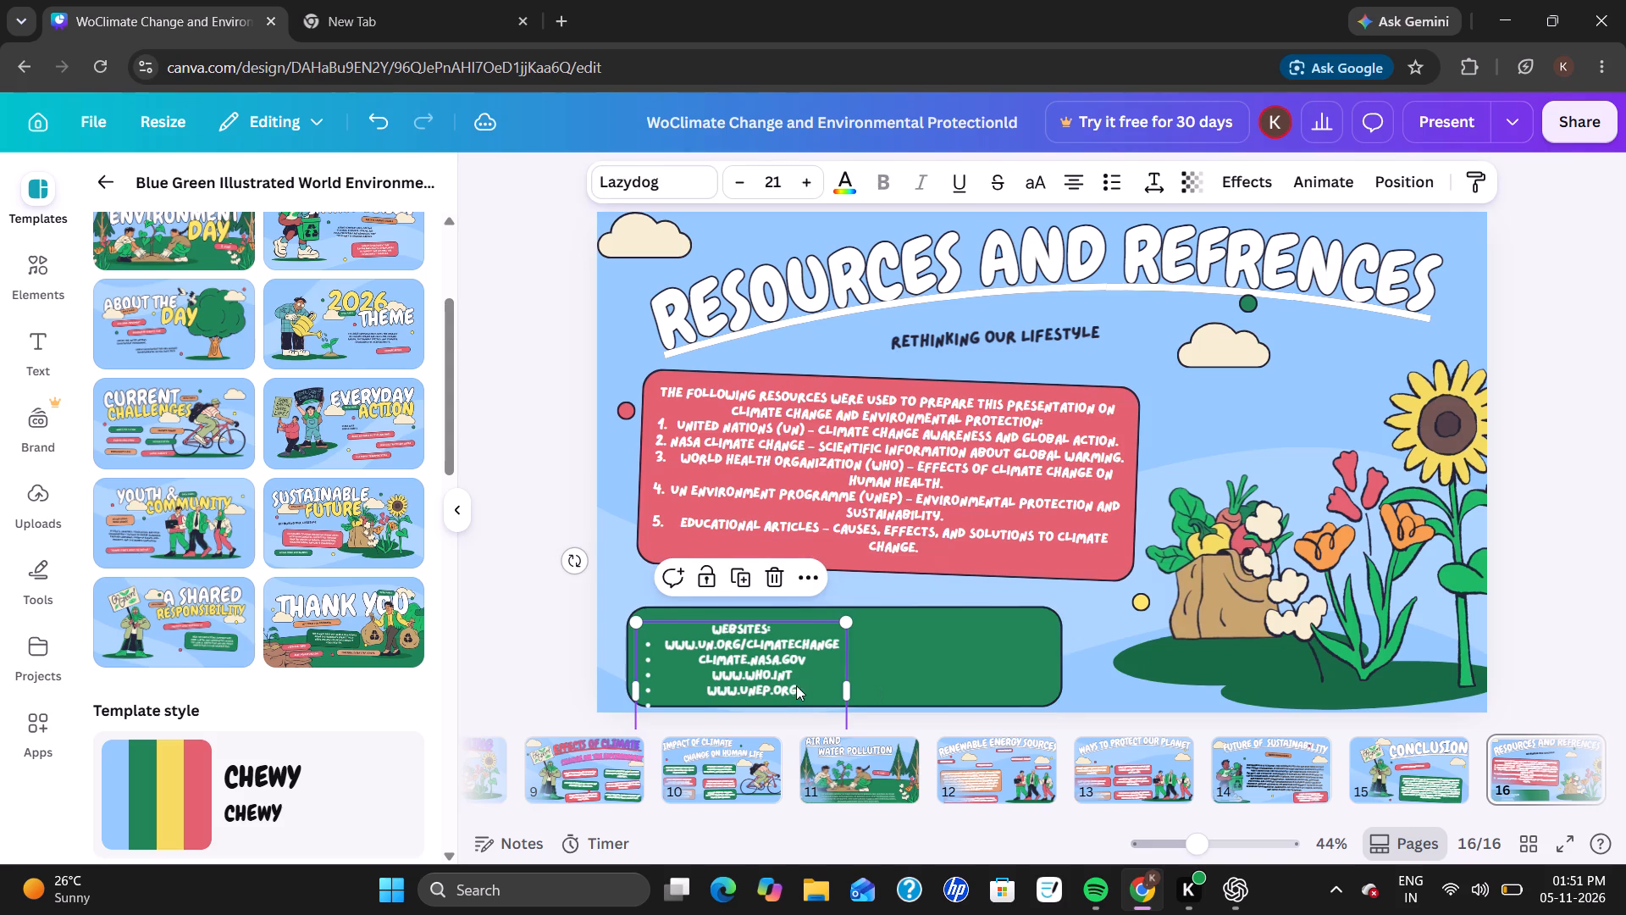
click(811, 679)
click(801, 698)
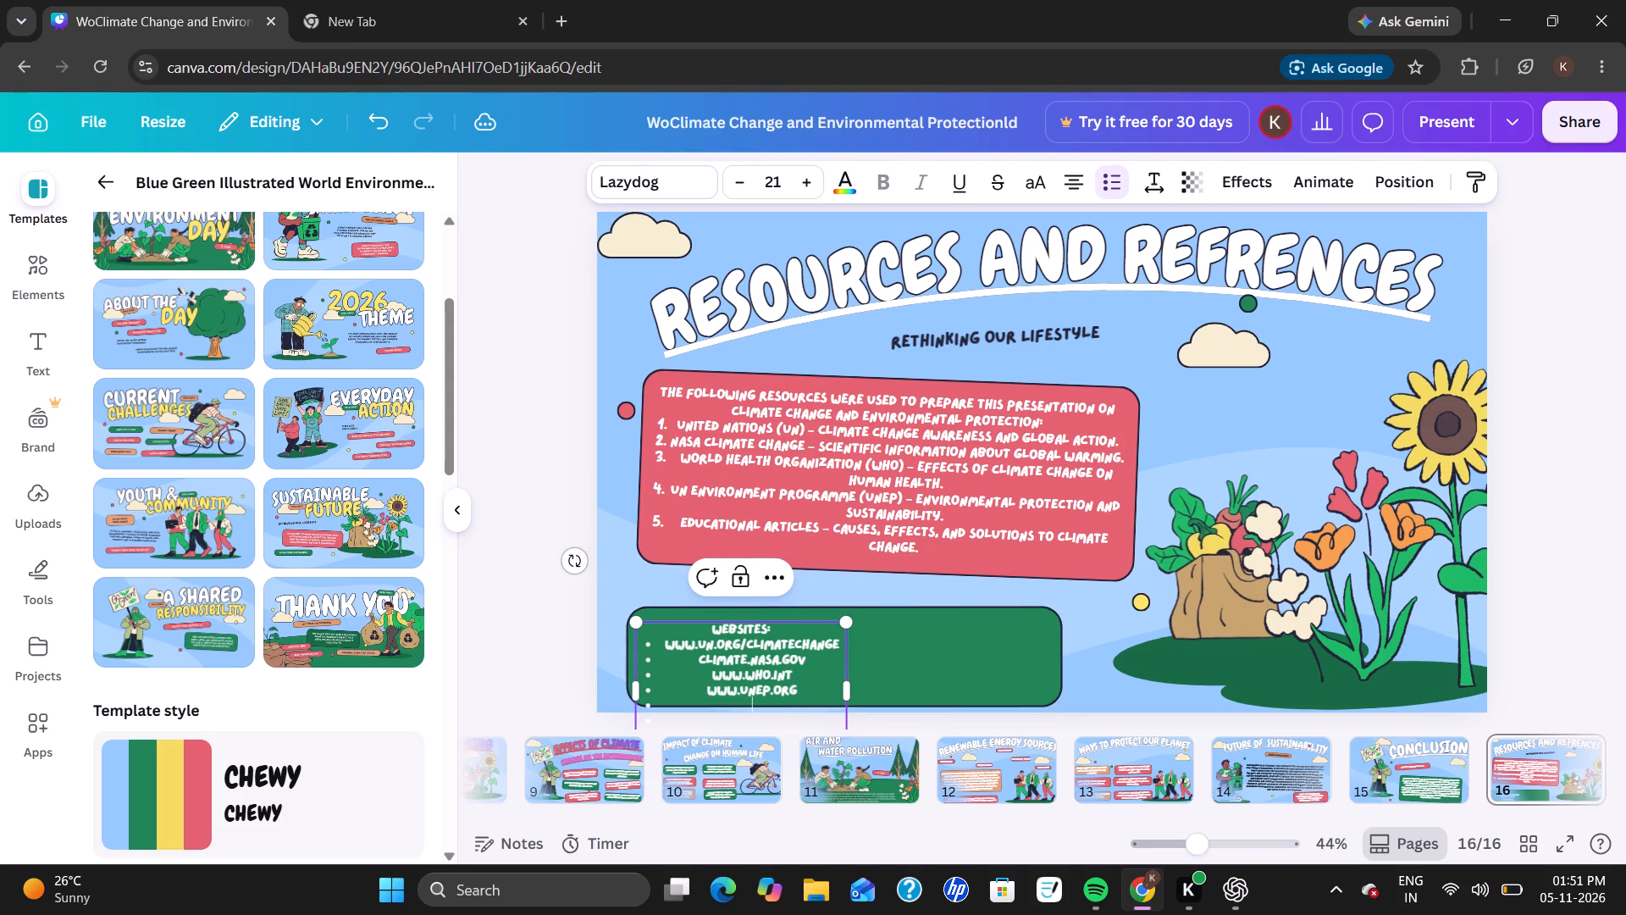
key(BackSpace)
key(BackSpace)
key(Down)
key(BackSpace)
key(Down)
key(BackSpace)
key(BackSpace)
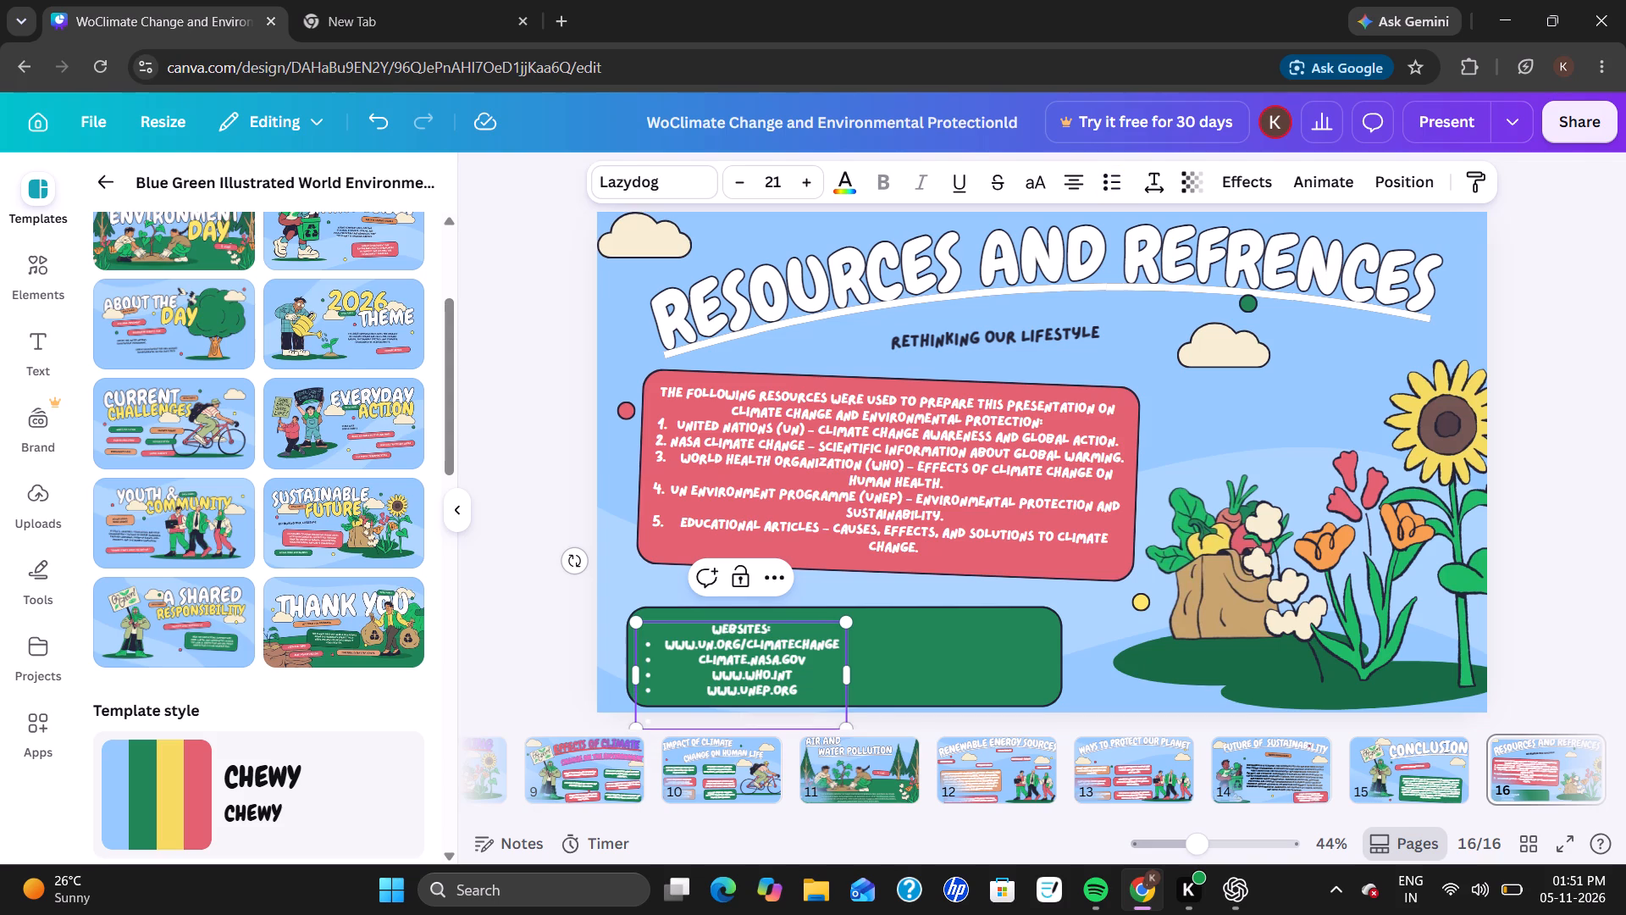
key(Down)
key(BackSpace)
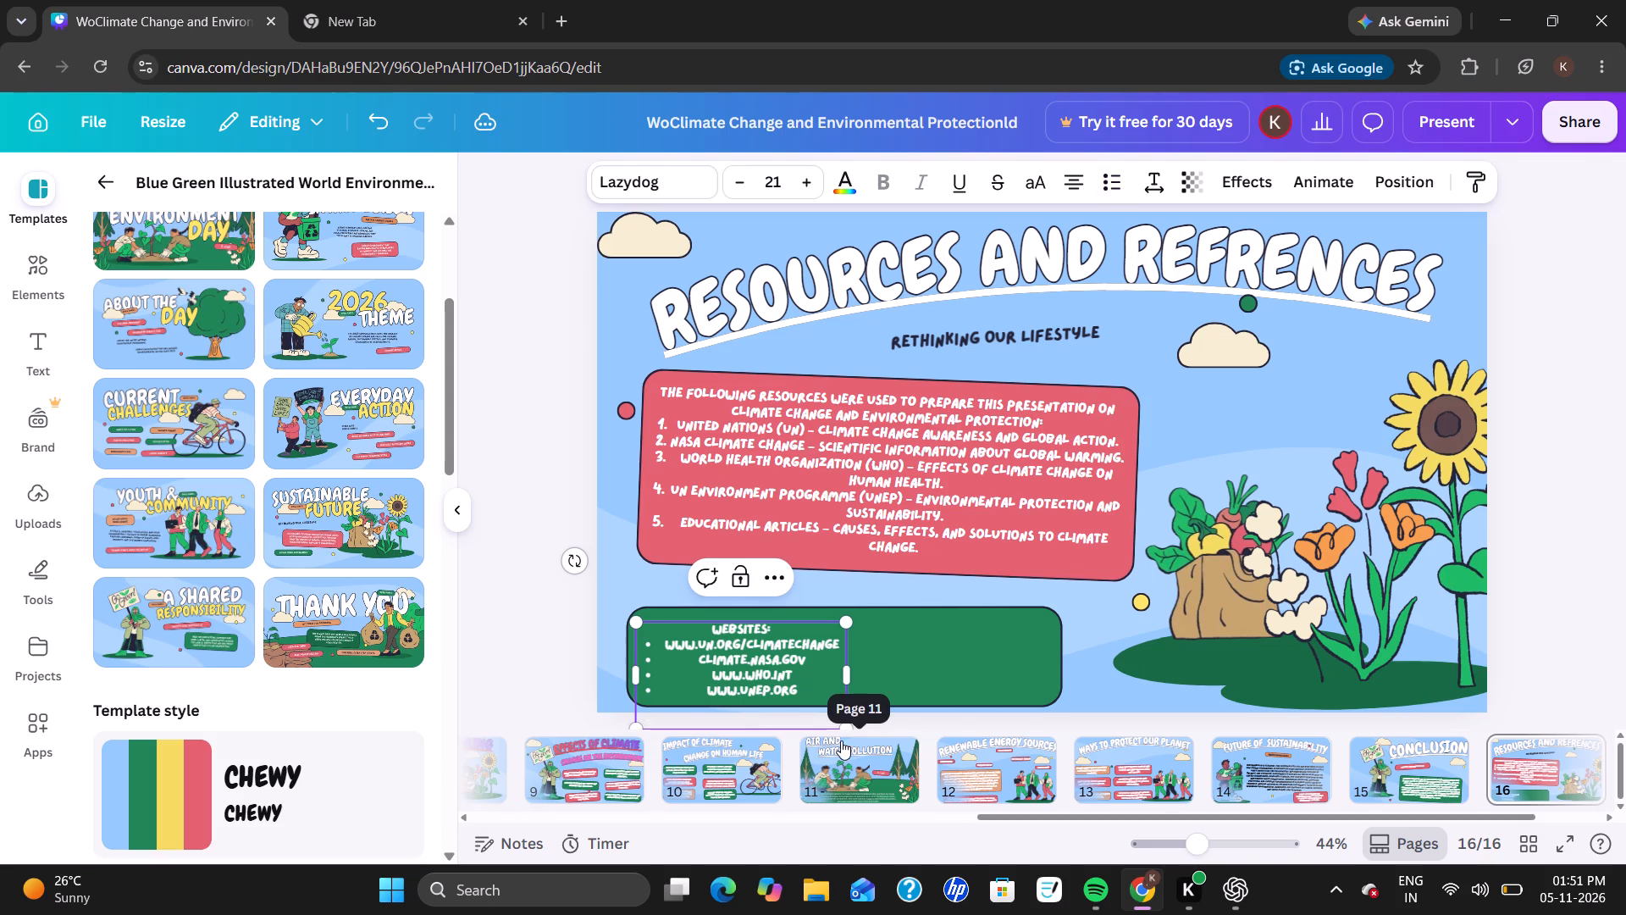
click(783, 716)
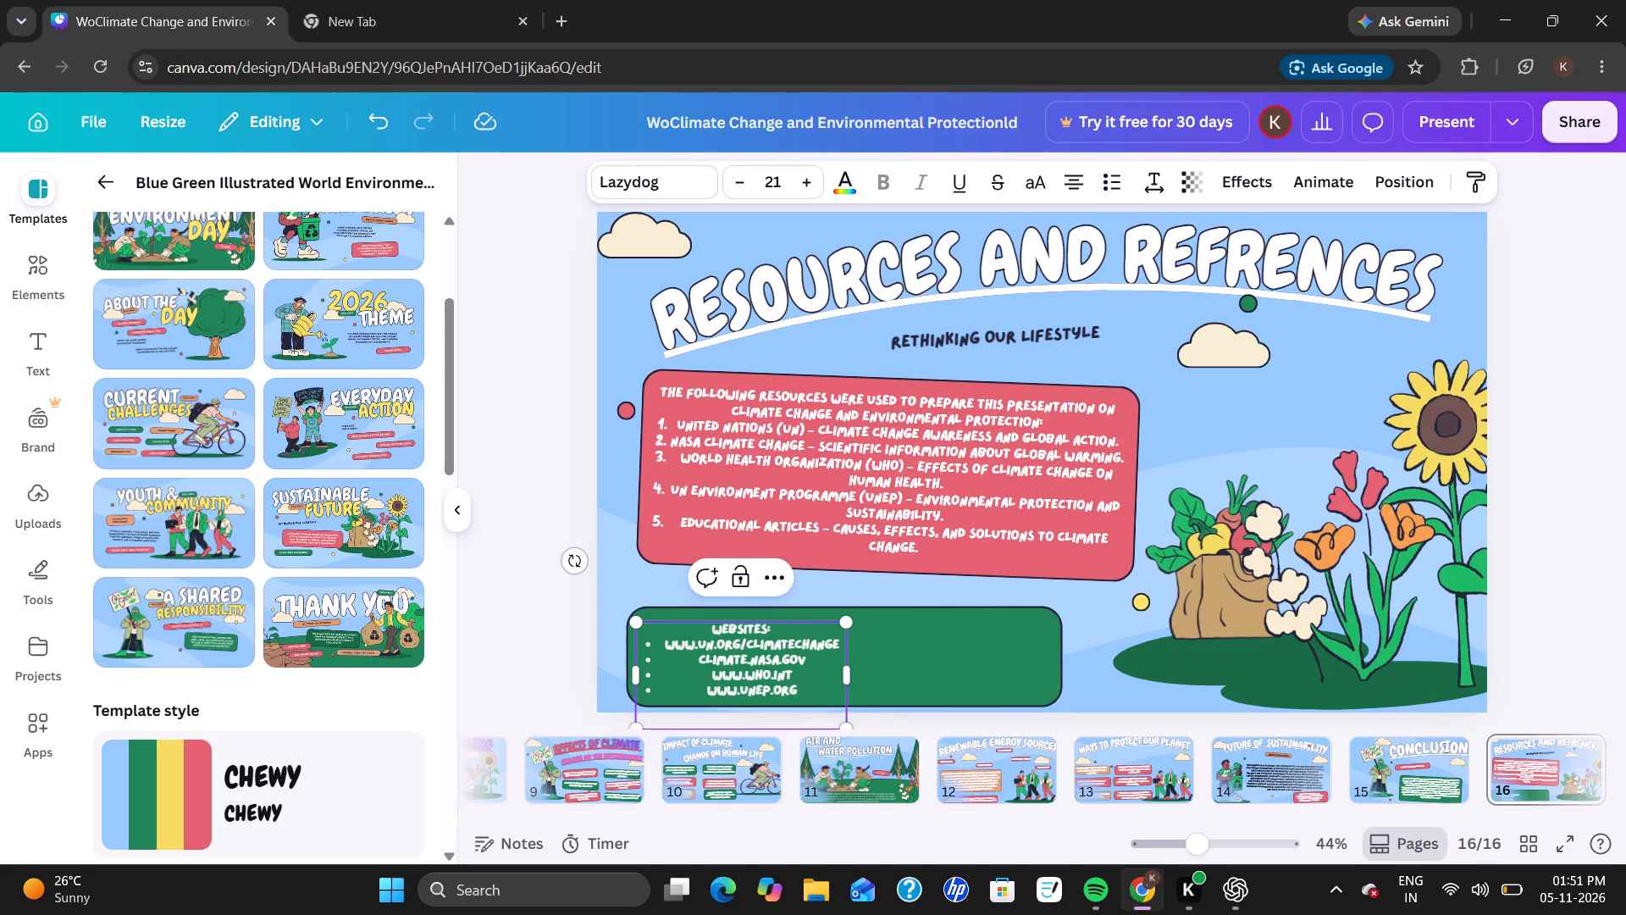
key(BackSpace)
key(BackSpace)
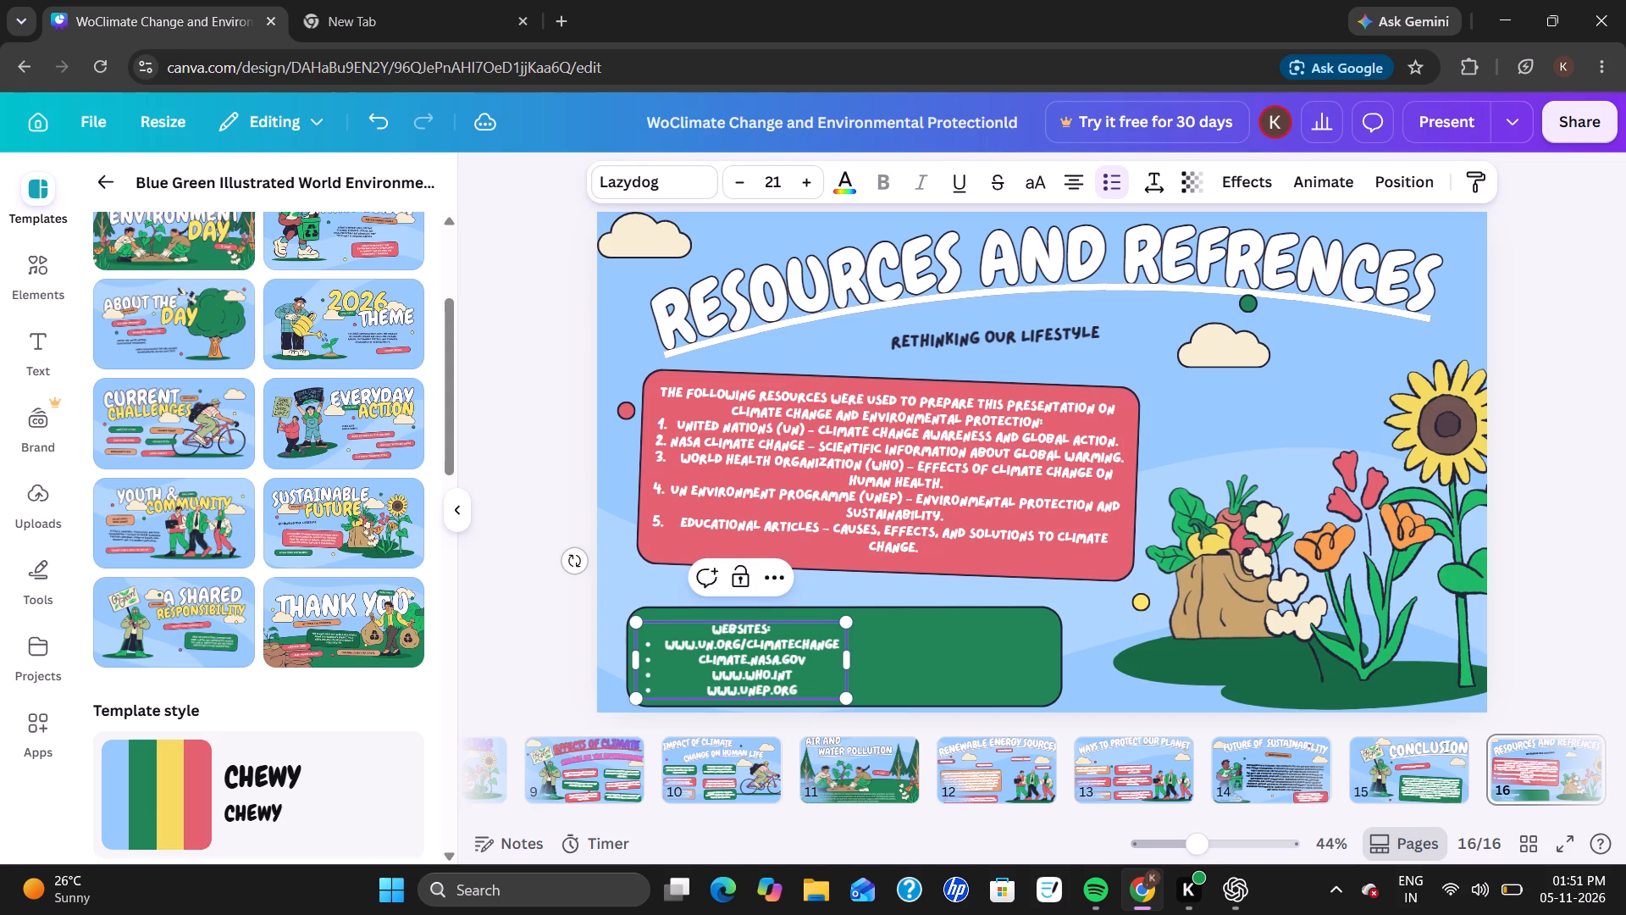
Widen the websites text box to about 500.
drag(849, 664, 966, 672)
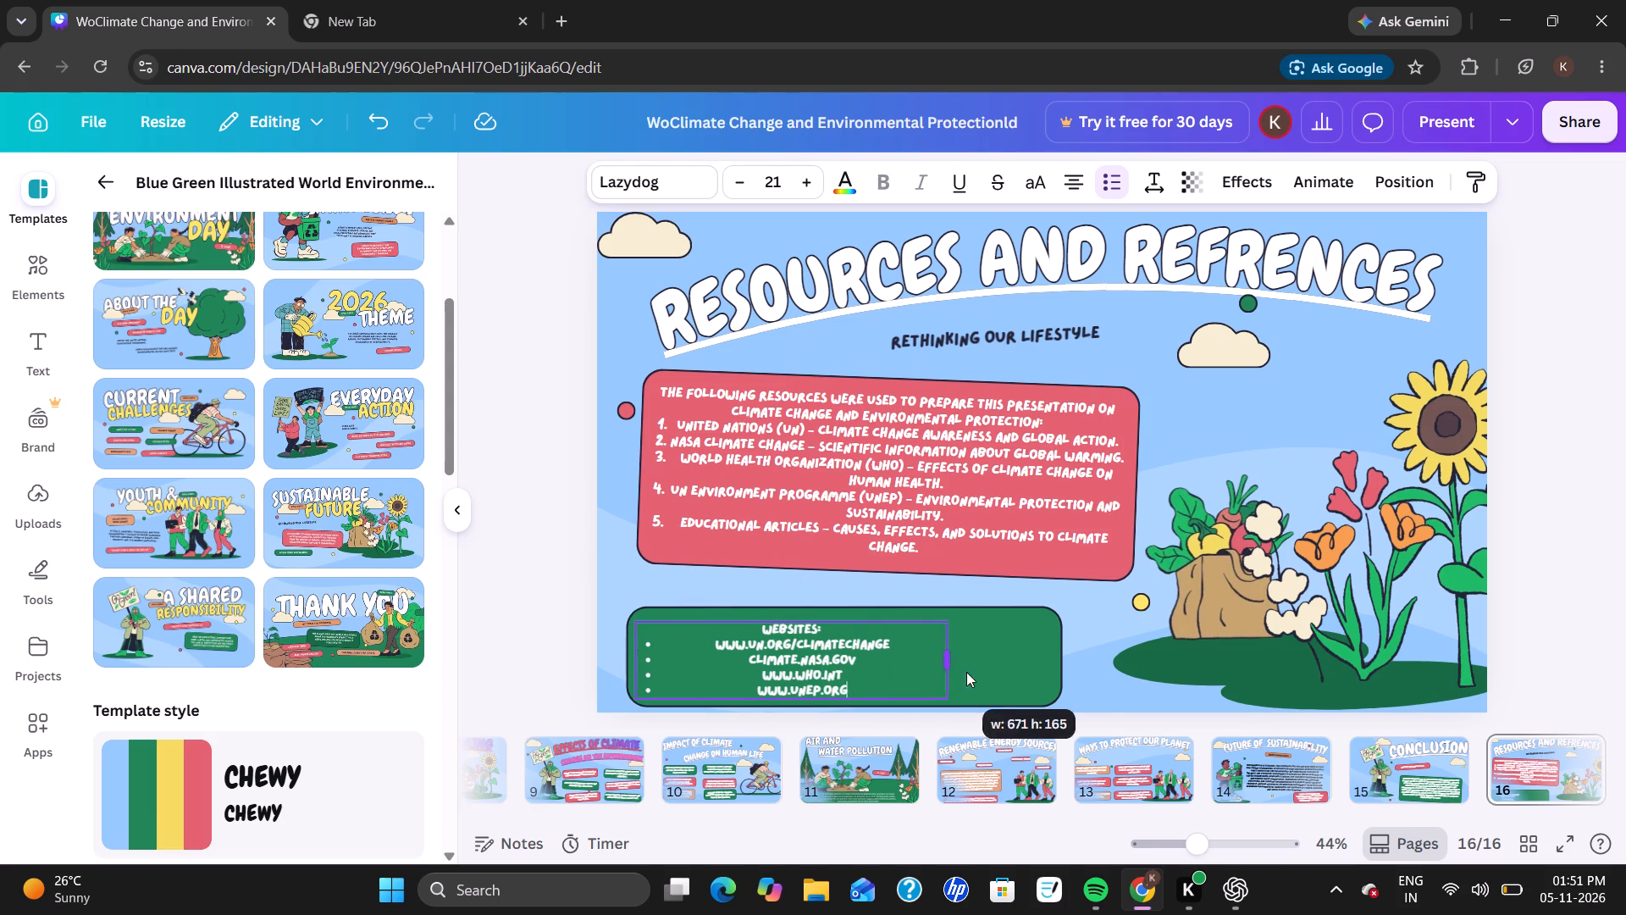
drag(966, 672, 726, 669)
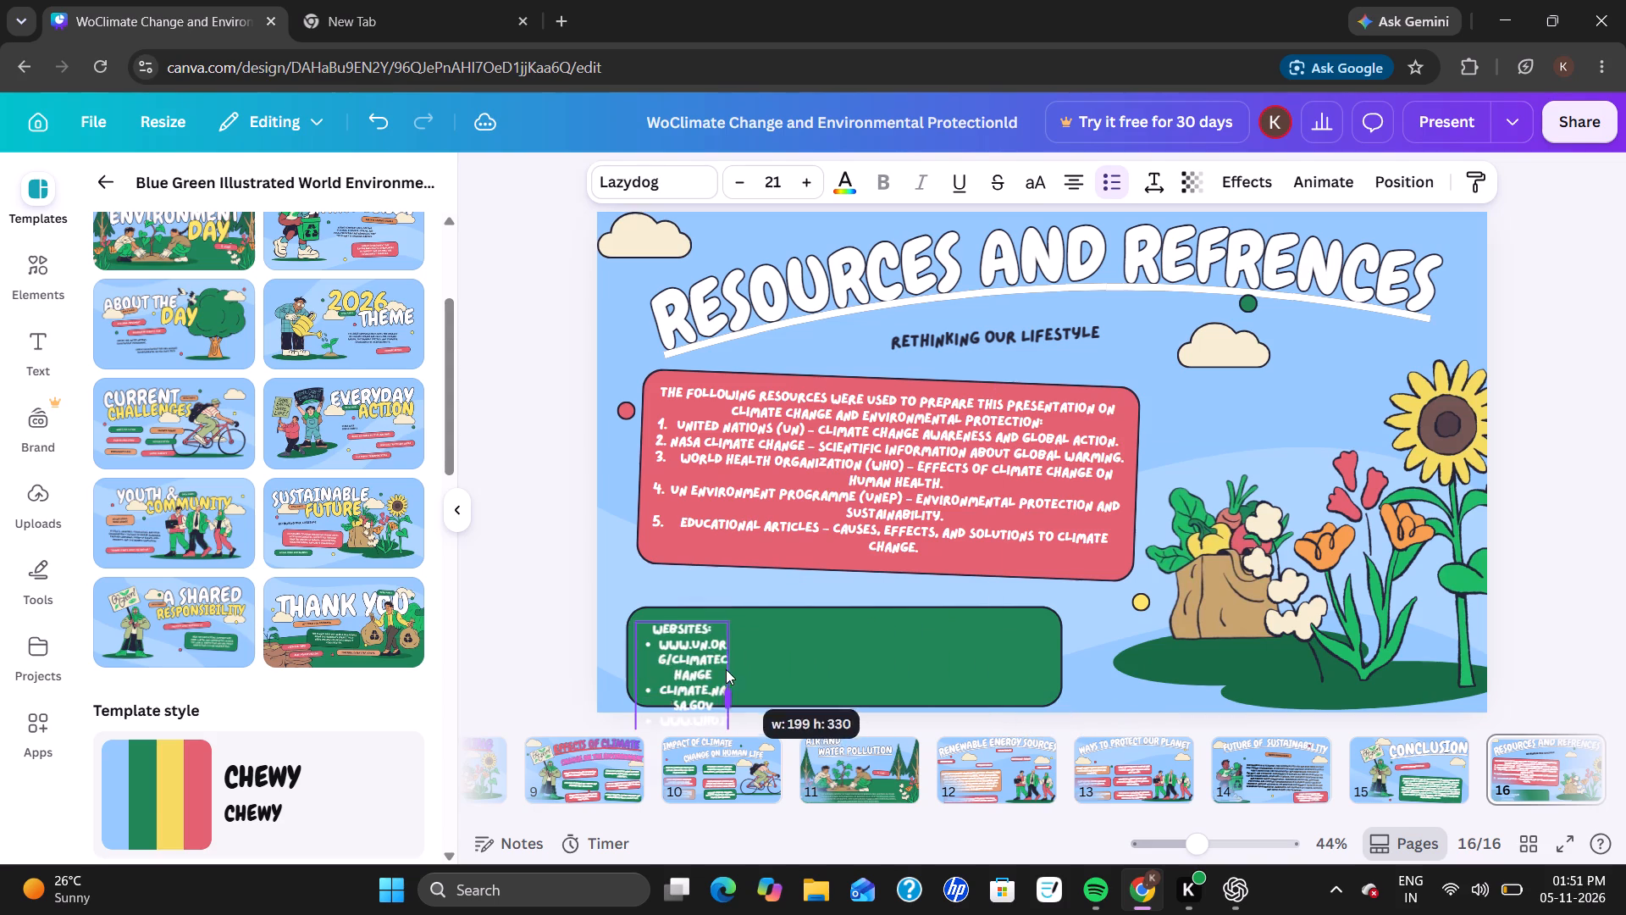
drag(726, 669, 865, 648)
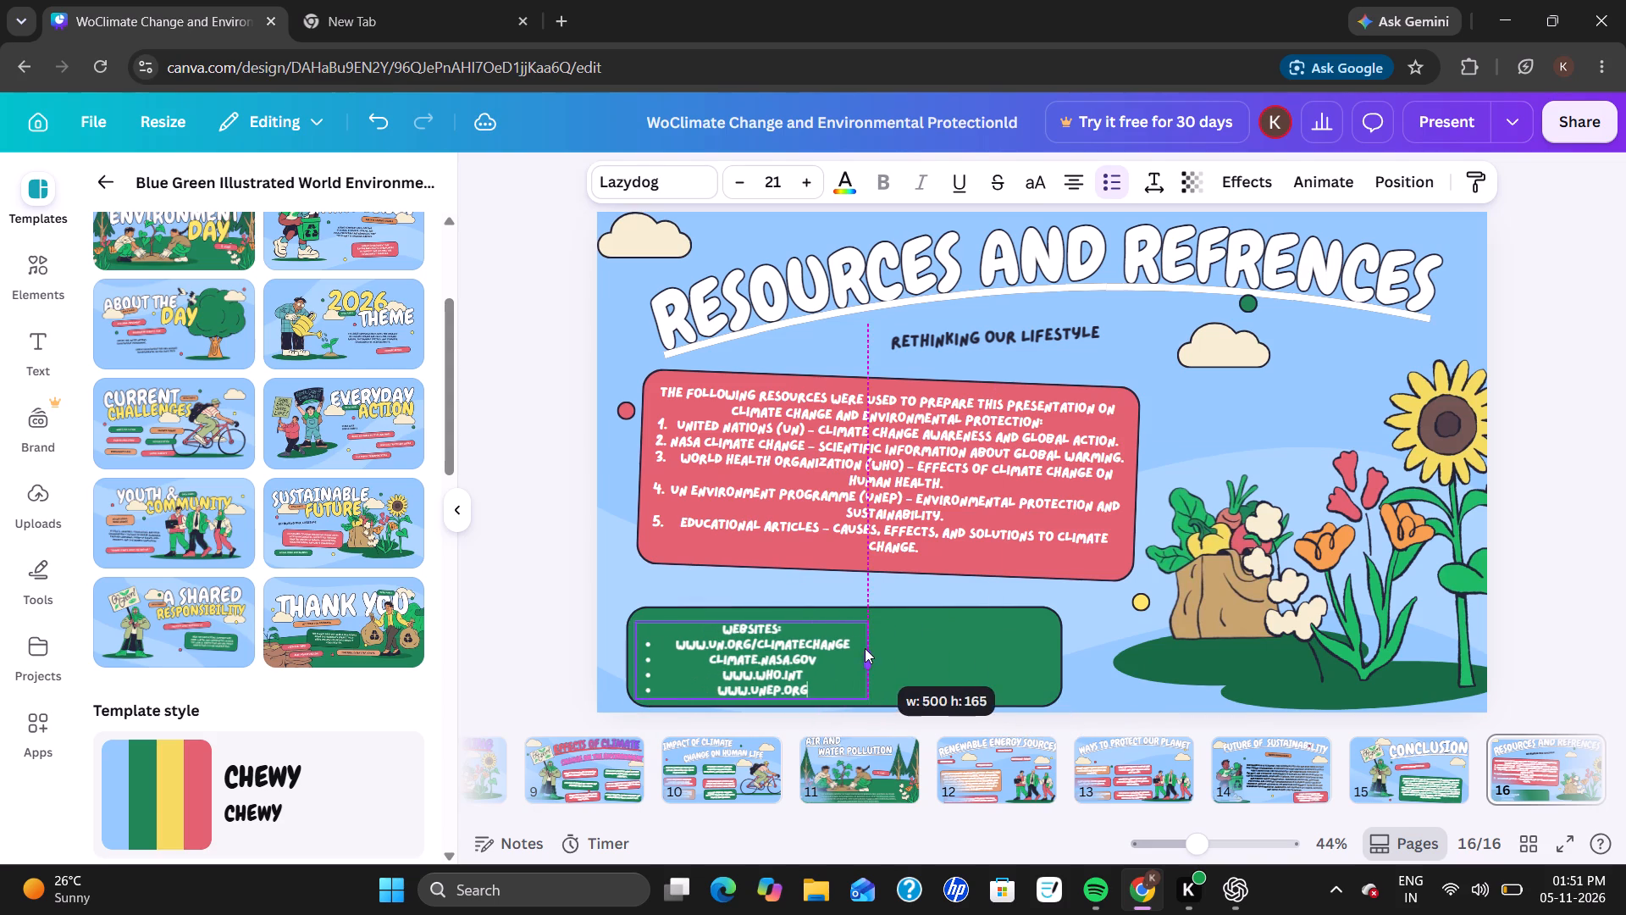
drag(865, 648, 868, 647)
Narrow the green box so that it closely frames the websites list.
click(1043, 635)
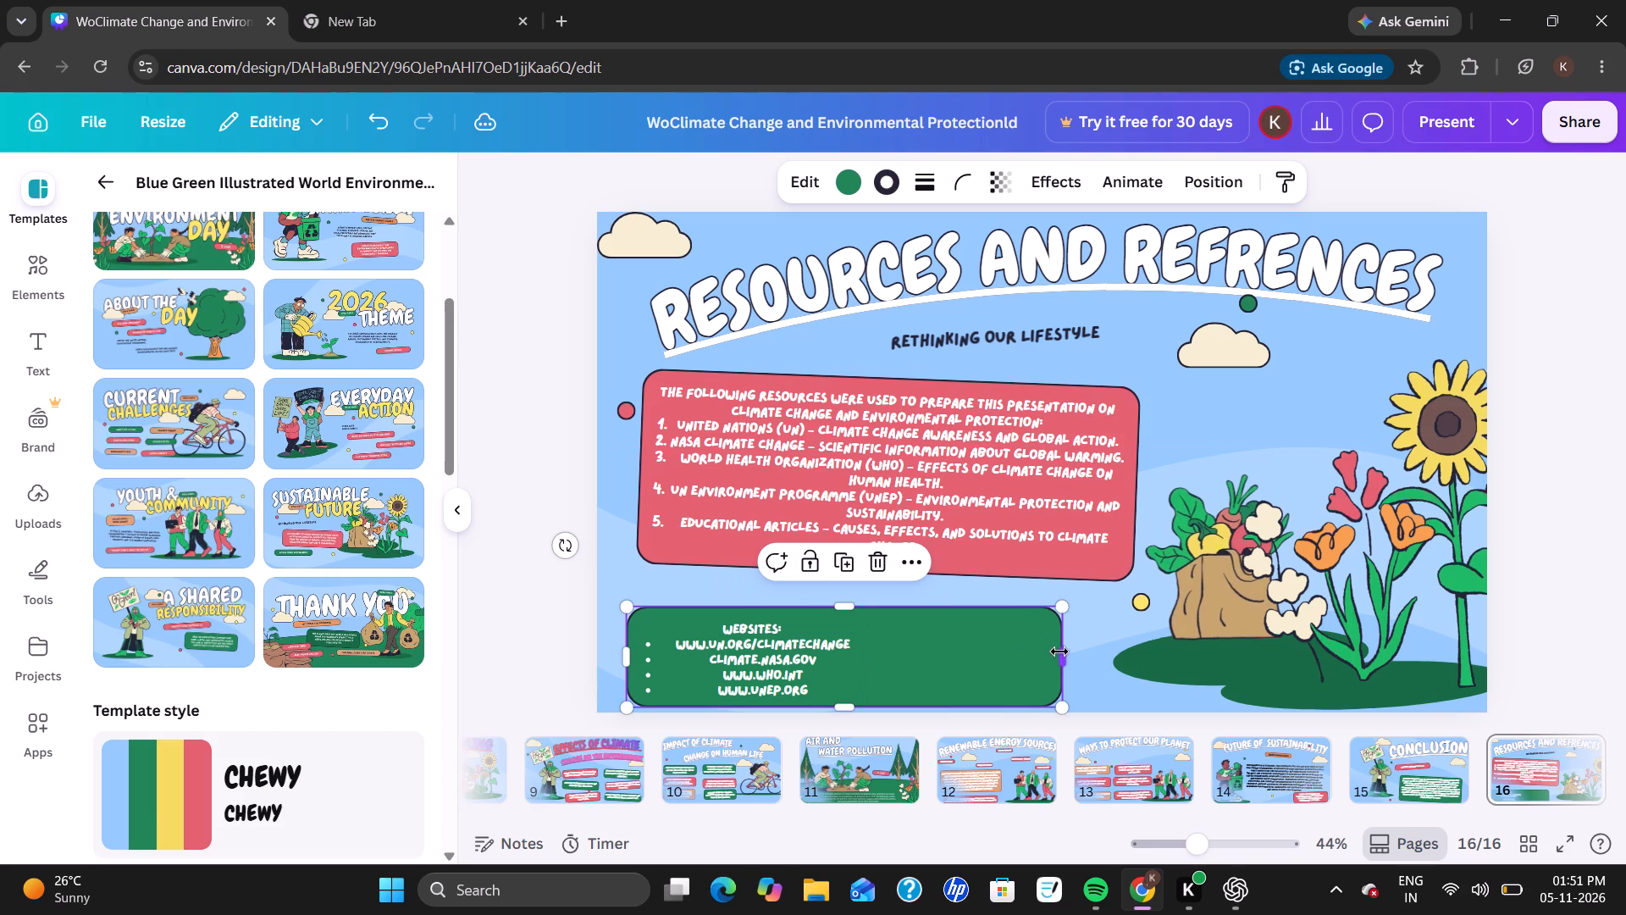
drag(1059, 652, 875, 687)
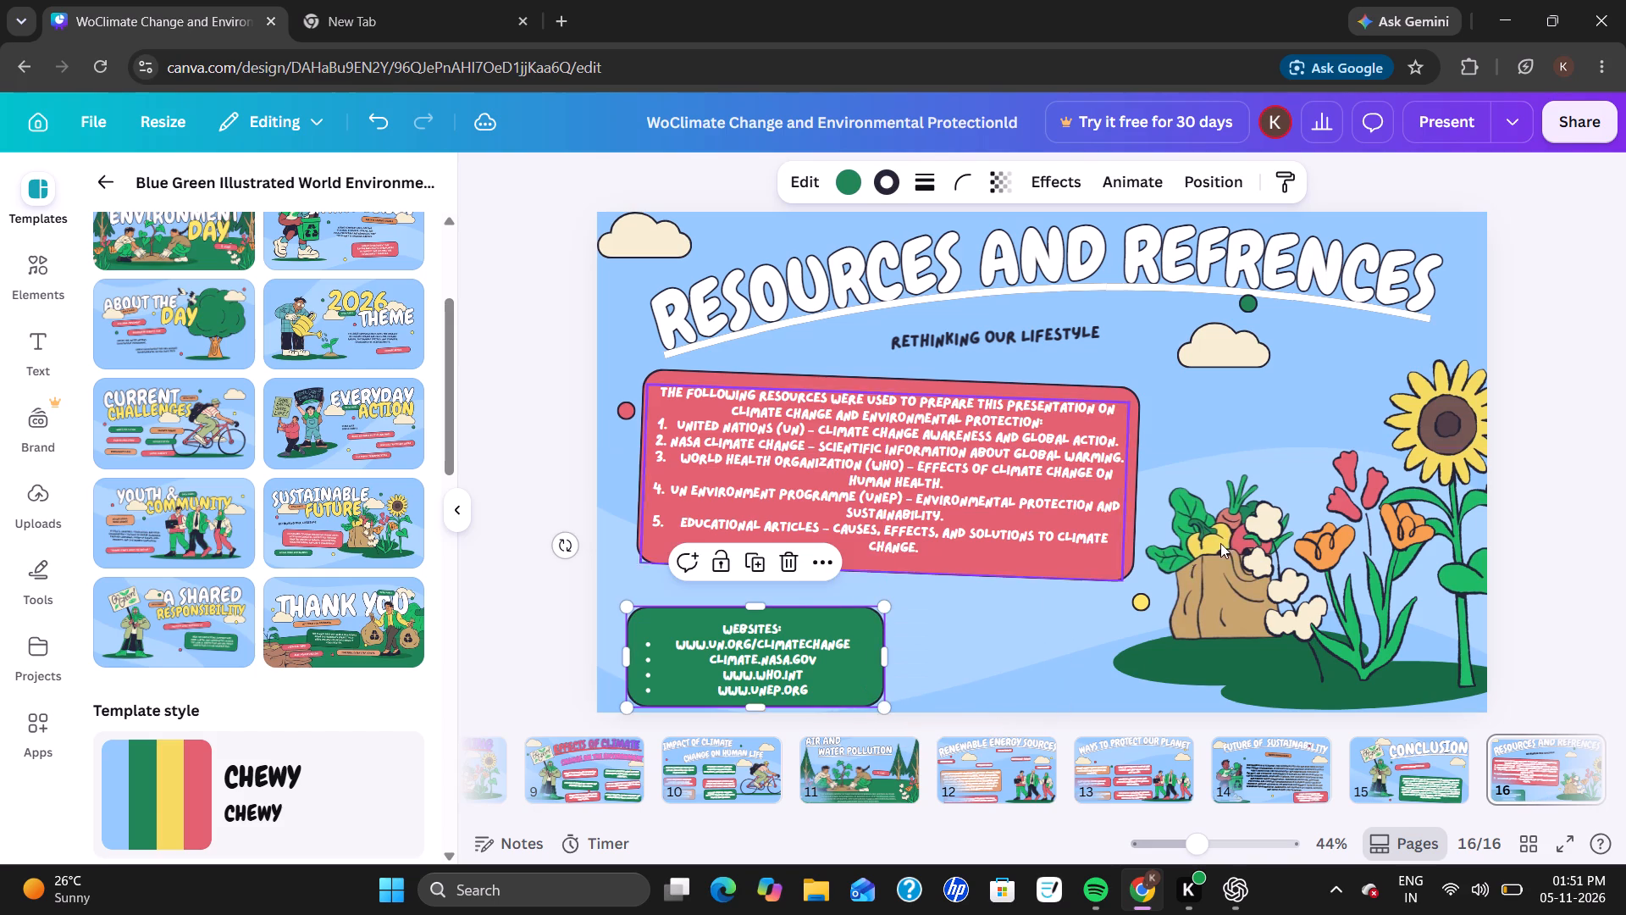
Move the green box slightly upward and reposition the websites text inside it.
click(866, 614)
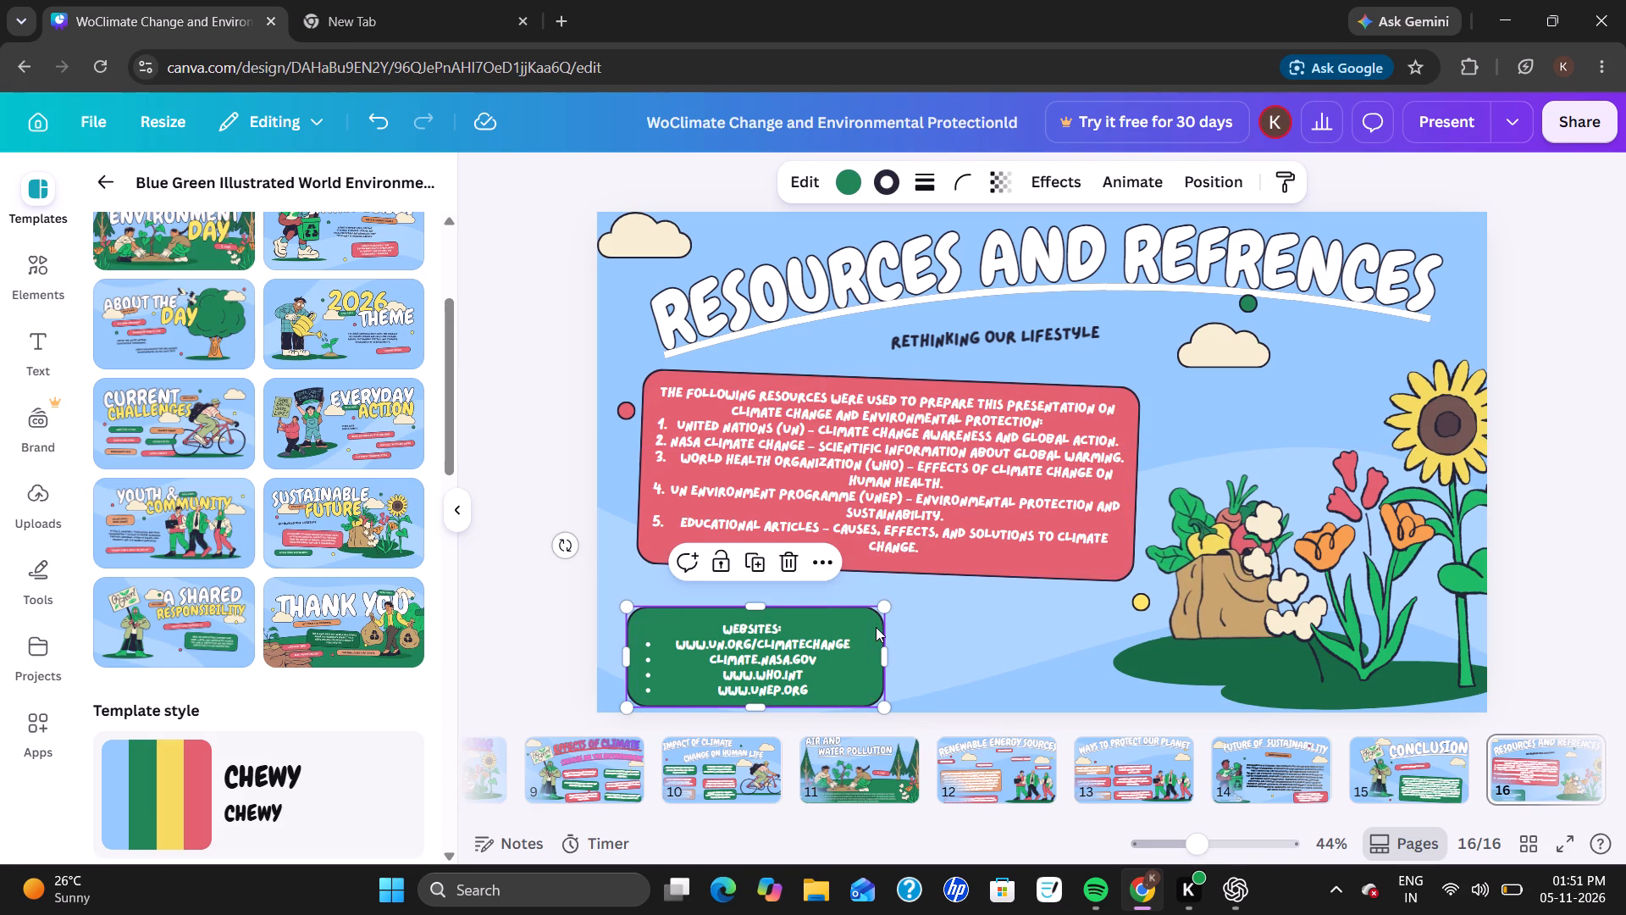
drag(876, 627, 876, 619)
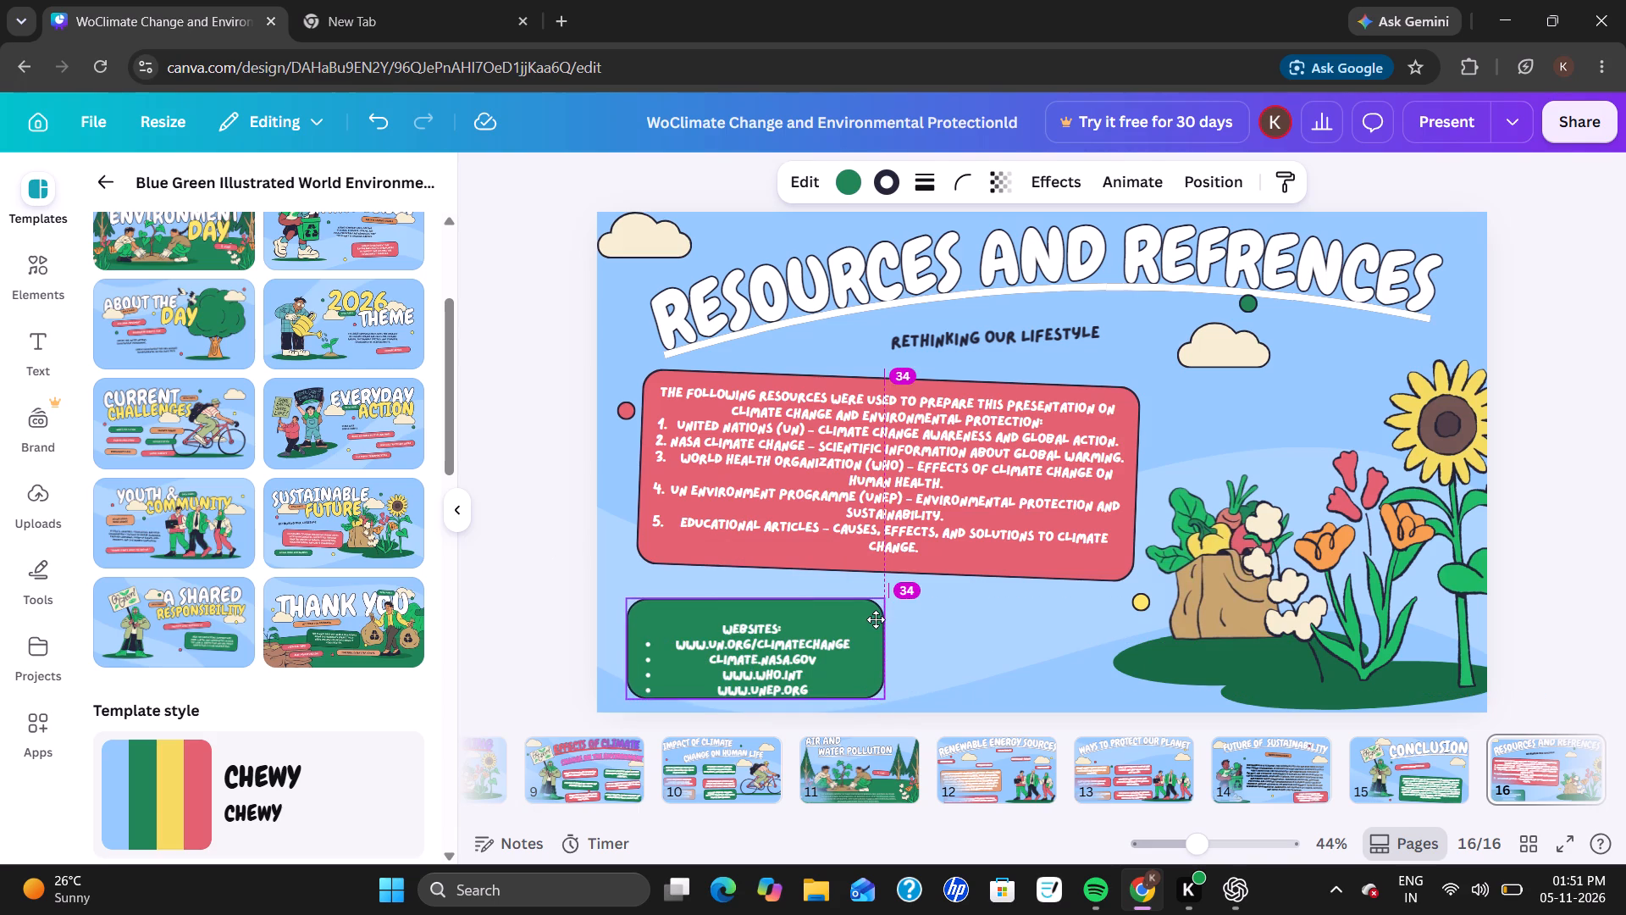
drag(876, 619, 878, 613)
click(790, 640)
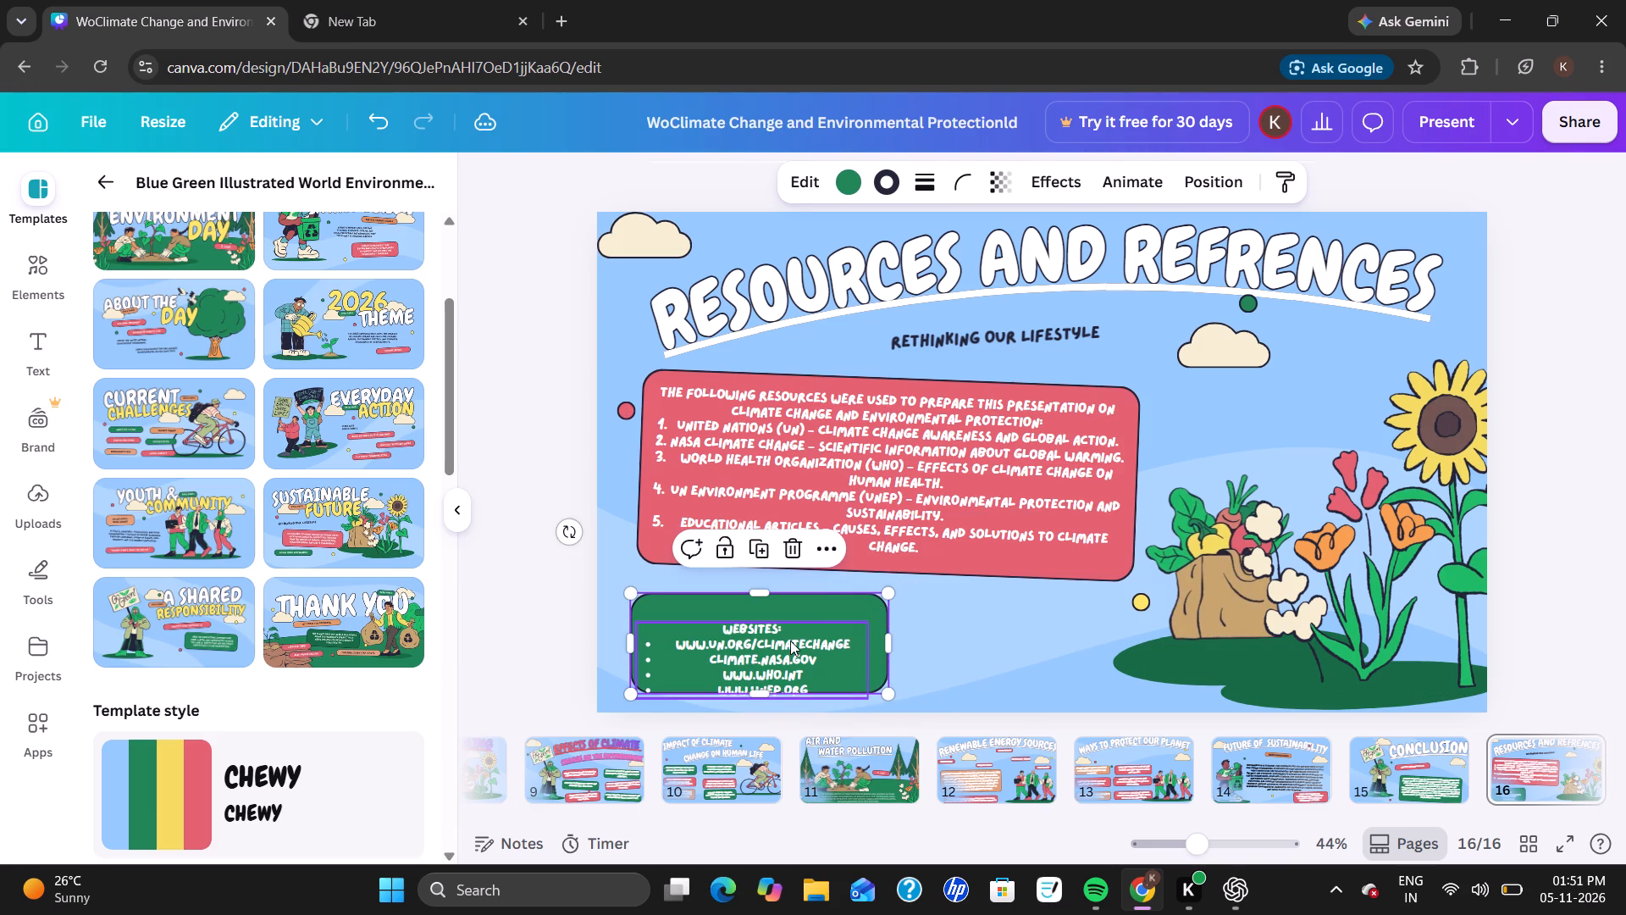
drag(790, 640, 783, 627)
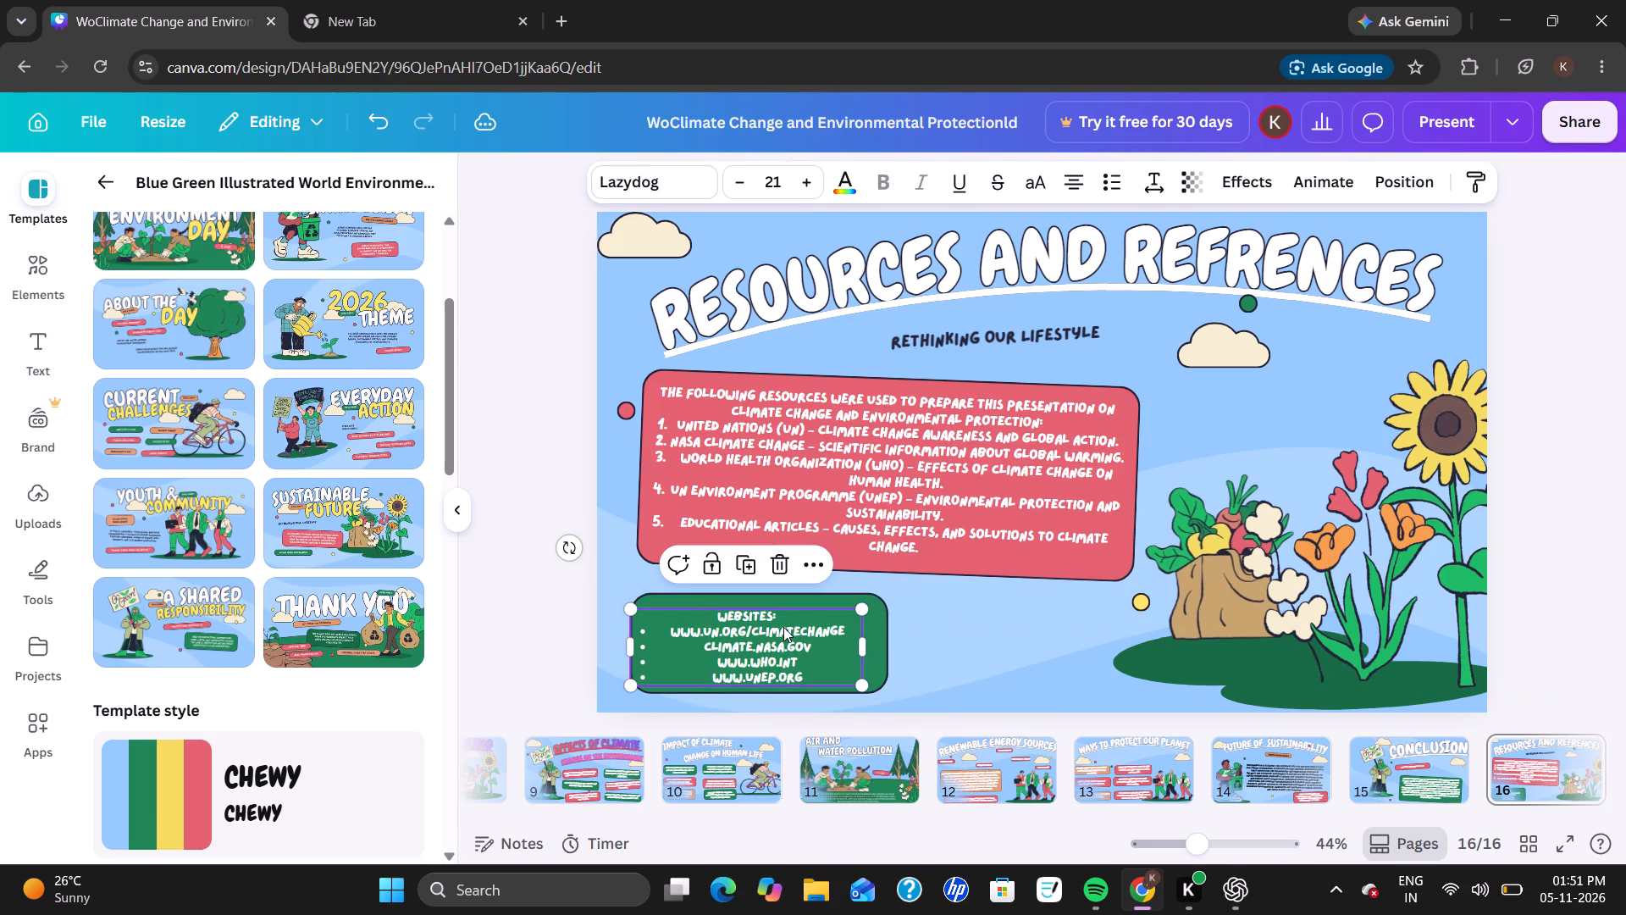
drag(783, 627, 785, 618)
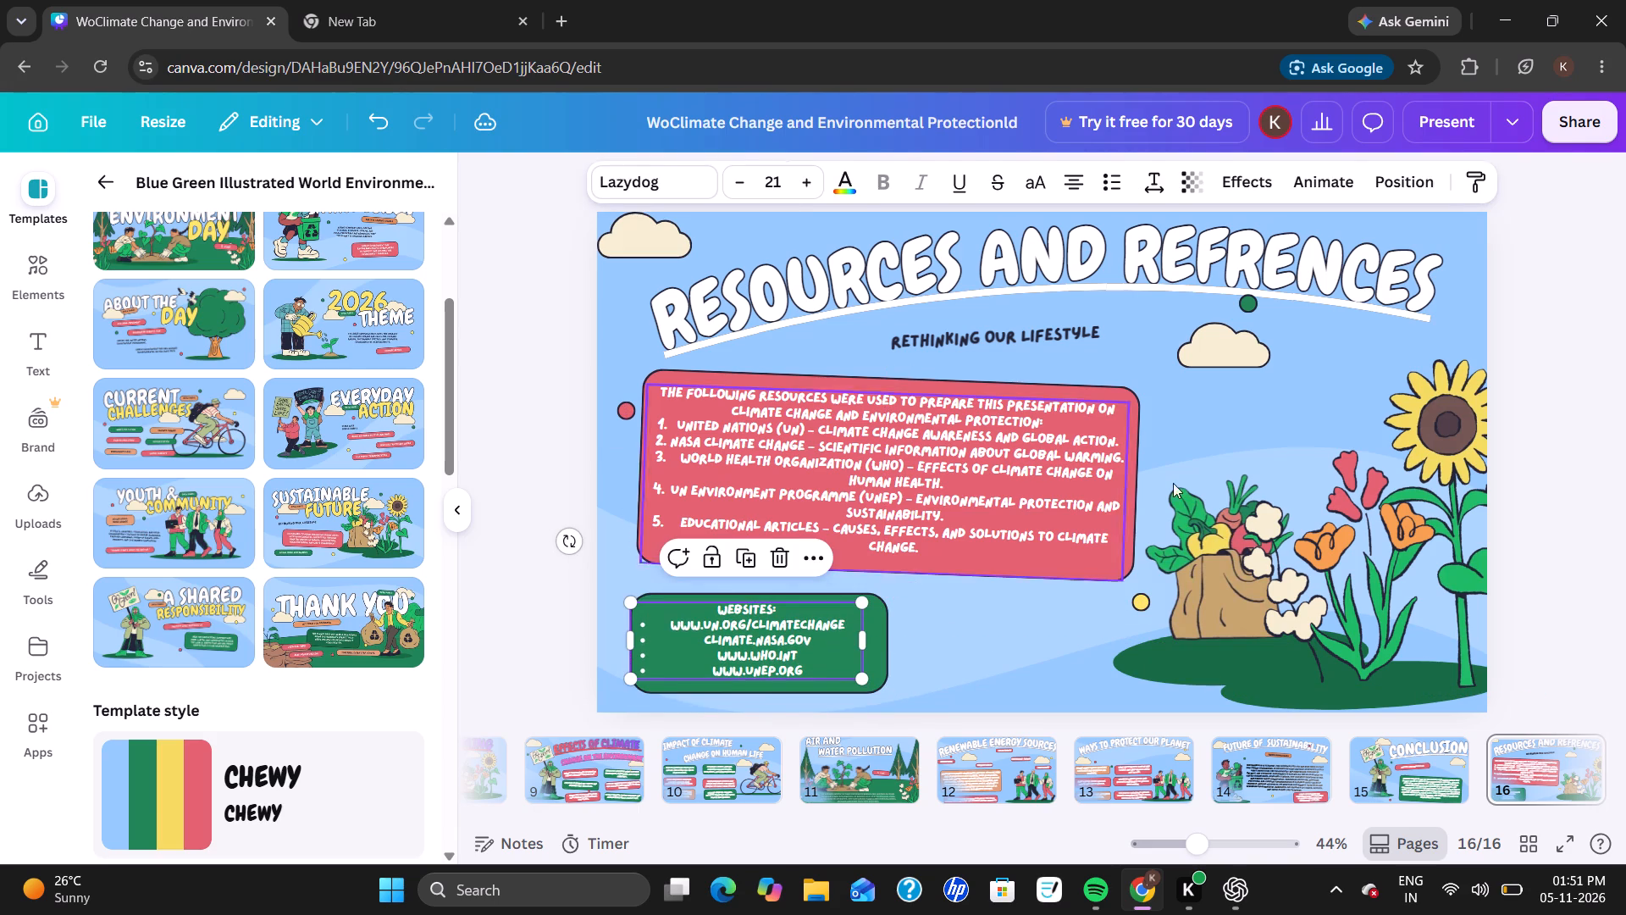
Add the template's "Thank You" layout as a new page after the resources slide.
click(1612, 374)
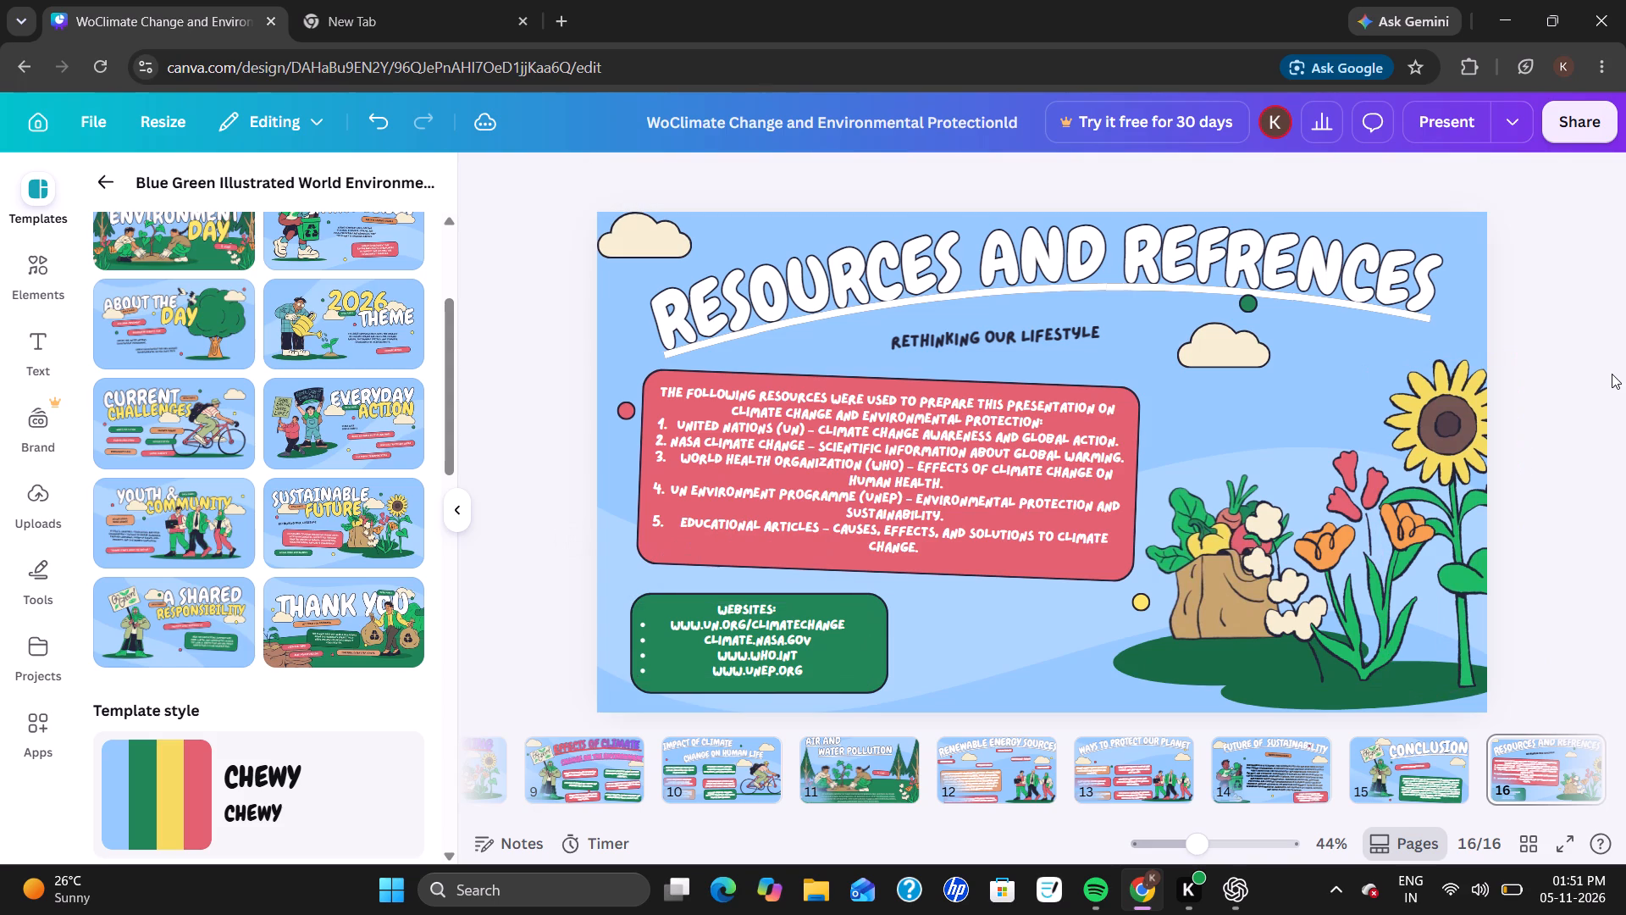
click(534, 497)
click(337, 606)
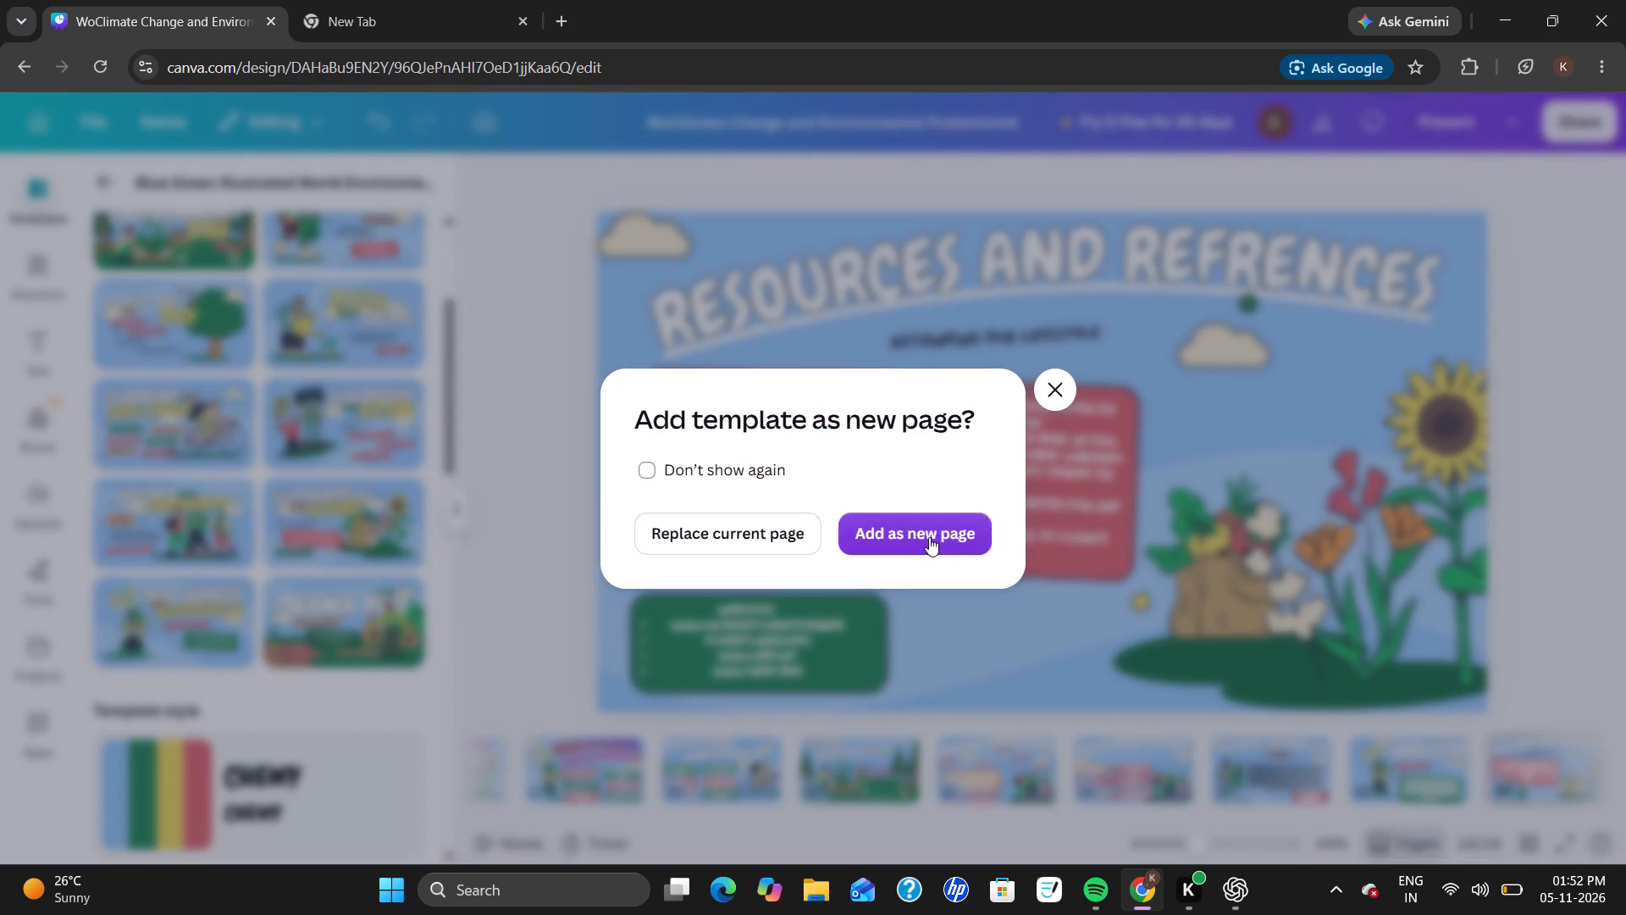
click(929, 537)
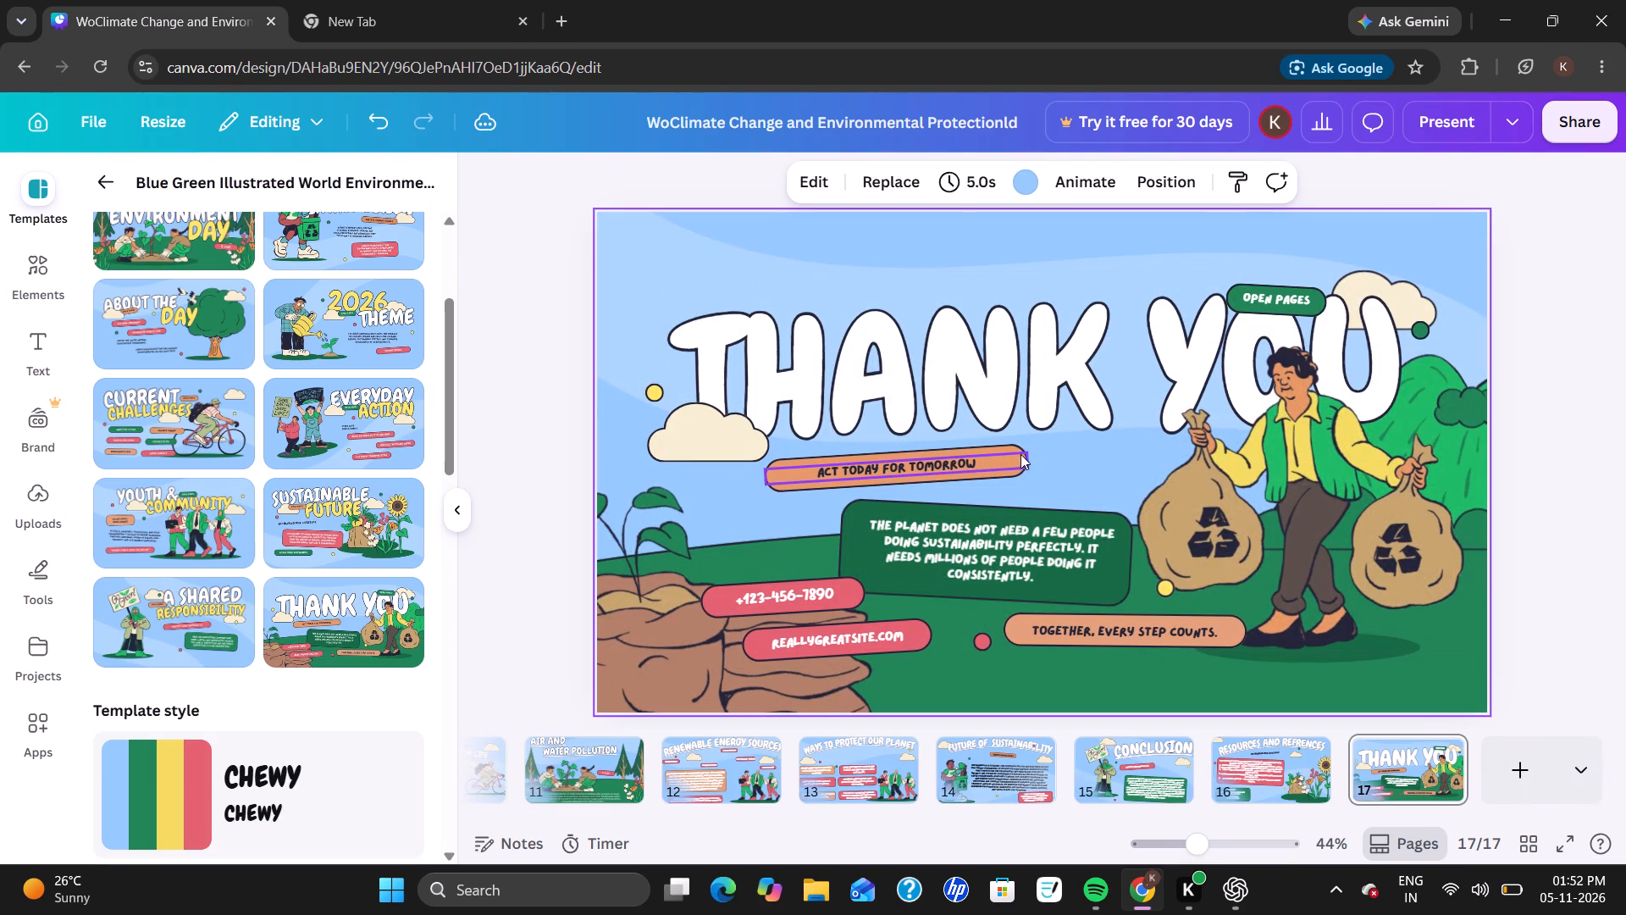
Move the THANK YOU heading higher on the slide, clear of the "Act today for tomorrow" label.
click(1003, 457)
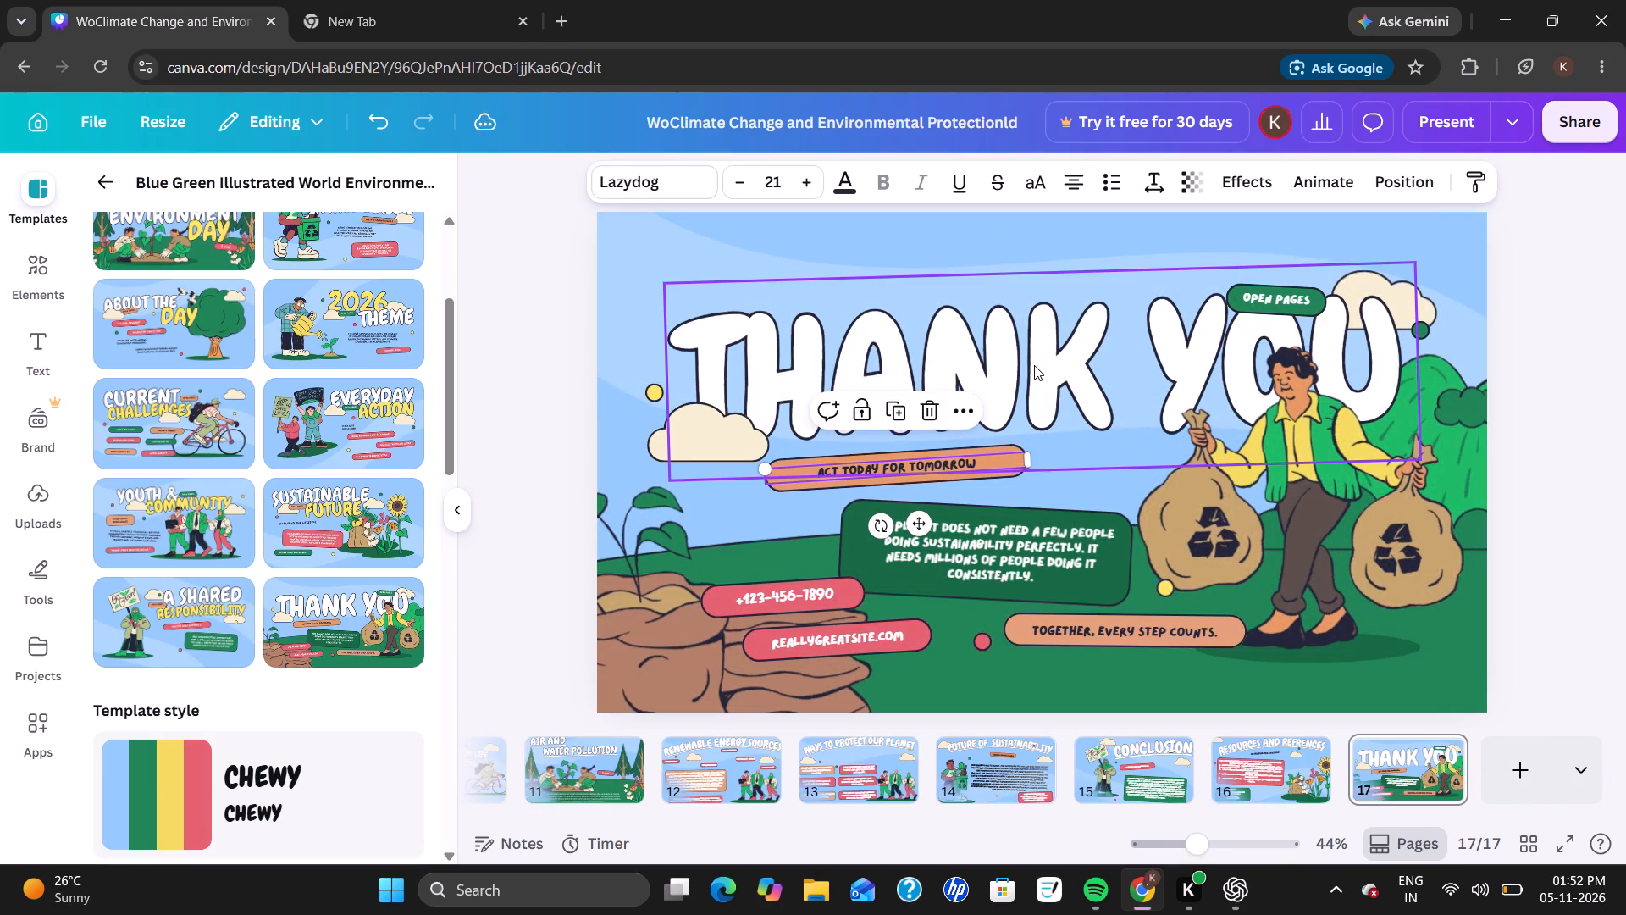
click(1034, 365)
drag(1034, 365, 1015, 317)
Delete the green "Open pages" label overlapping the THANK YOU heading.
click(1319, 308)
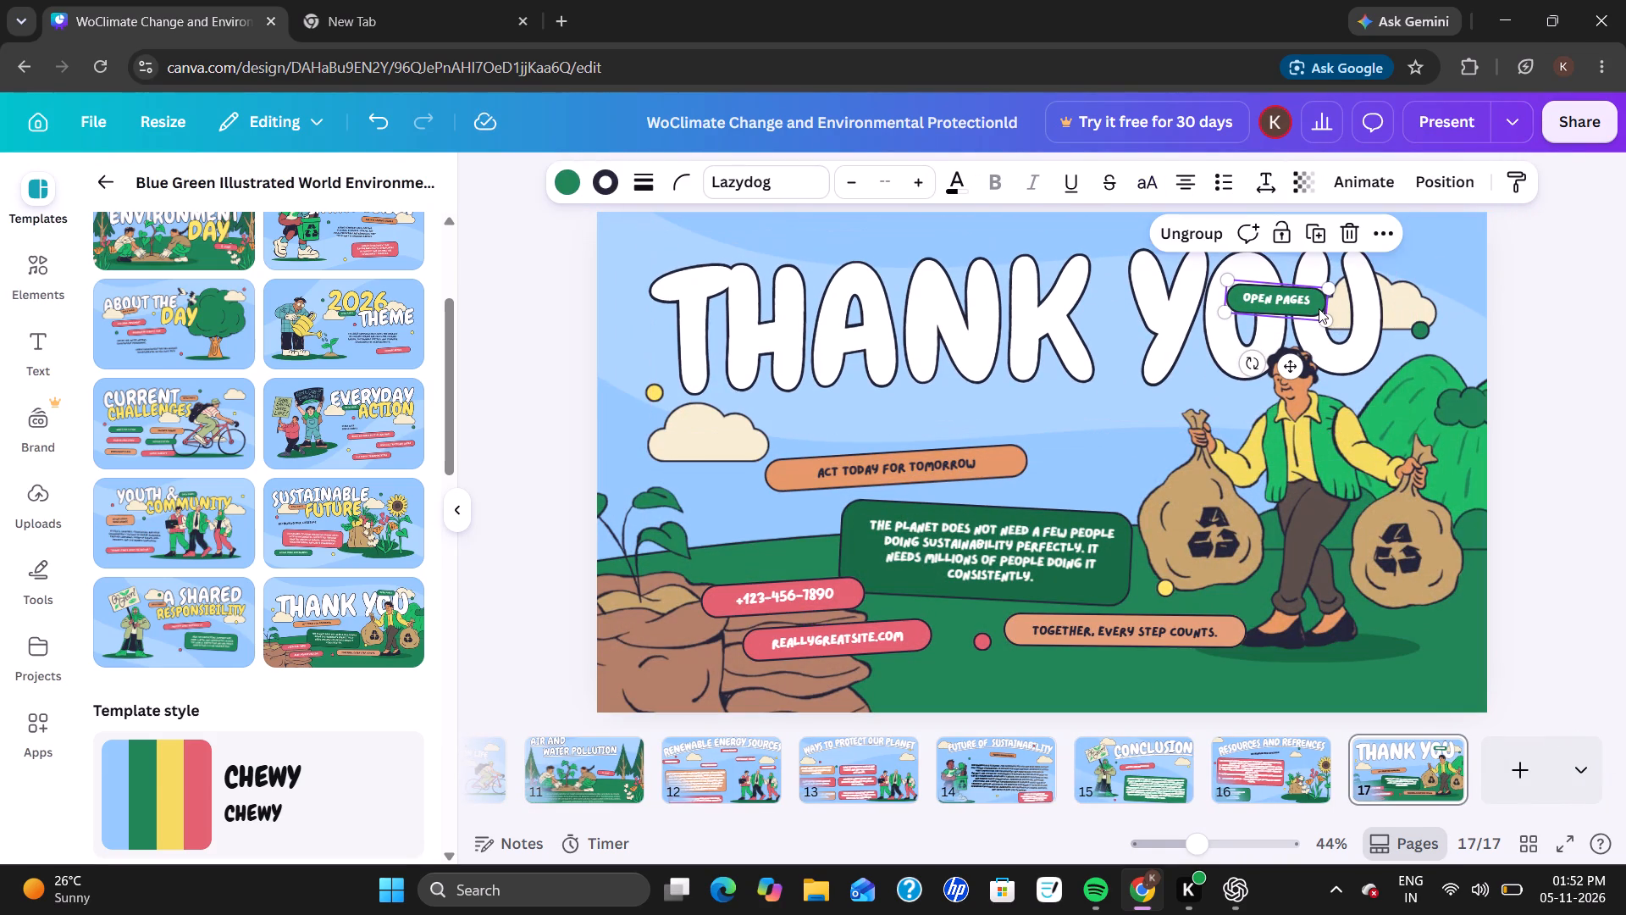
click(1358, 234)
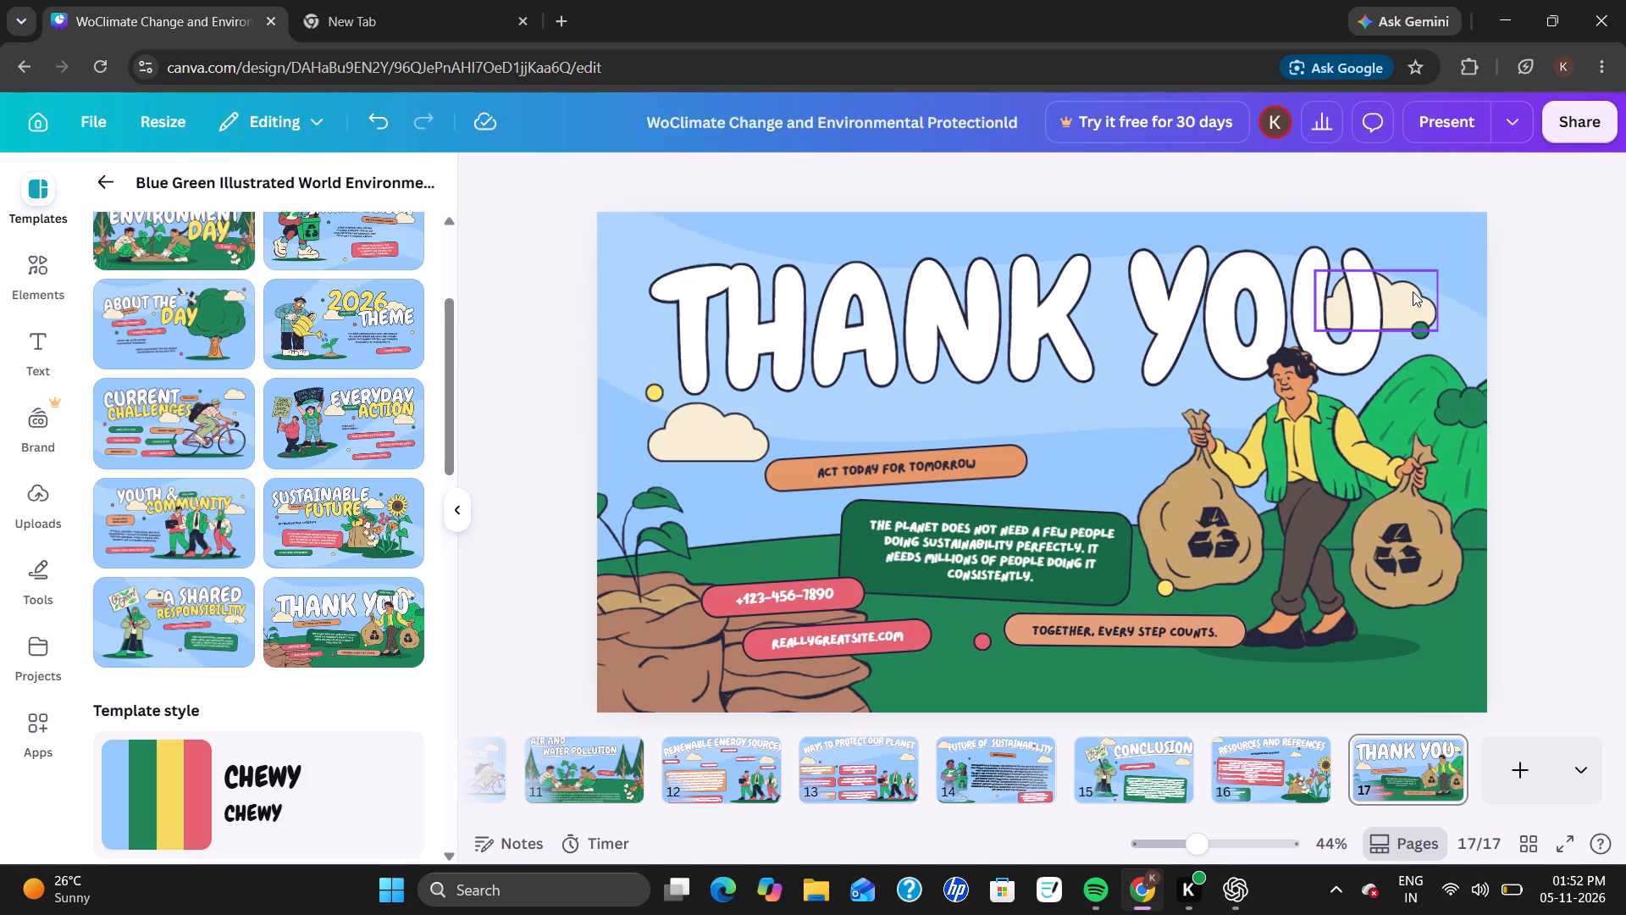
Move the cloud behind the heading's last letter out to the slide's upper right corner.
click(1413, 291)
drag(1413, 291, 1484, 261)
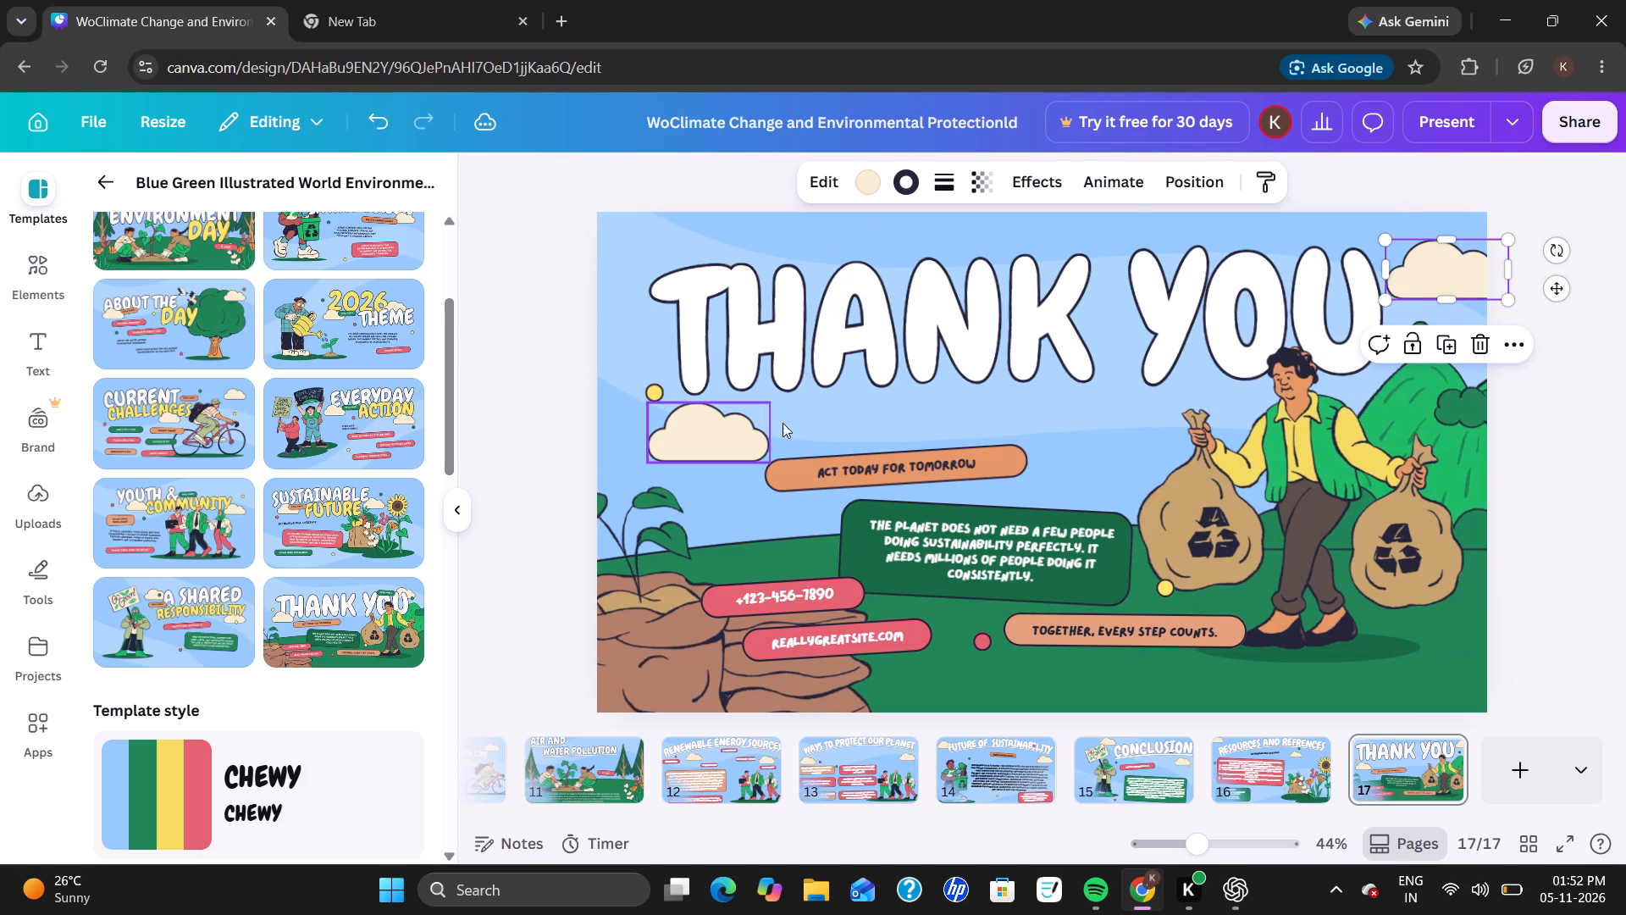
Reduce the THANK YOU heading's font size to 264.
click(974, 301)
click(974, 301)
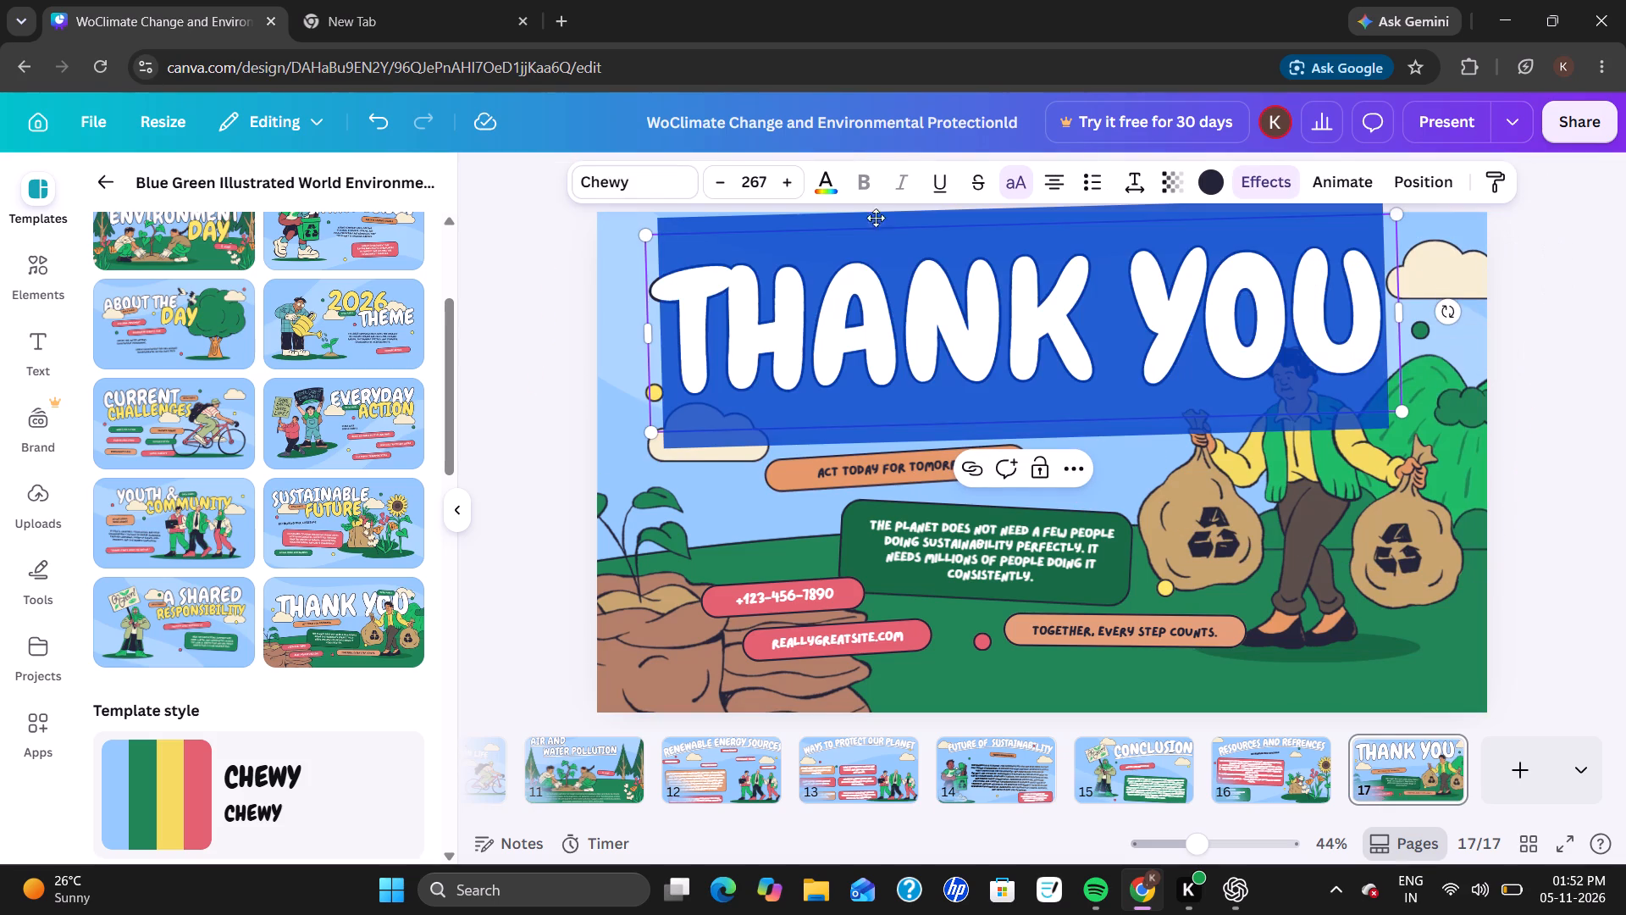
click(782, 289)
drag(729, 199, 725, 191)
double_click(725, 191)
click(725, 191)
Apply the linear gradient #ff5757 to #8c52ff as the THANK YOU heading's text colour.
click(842, 171)
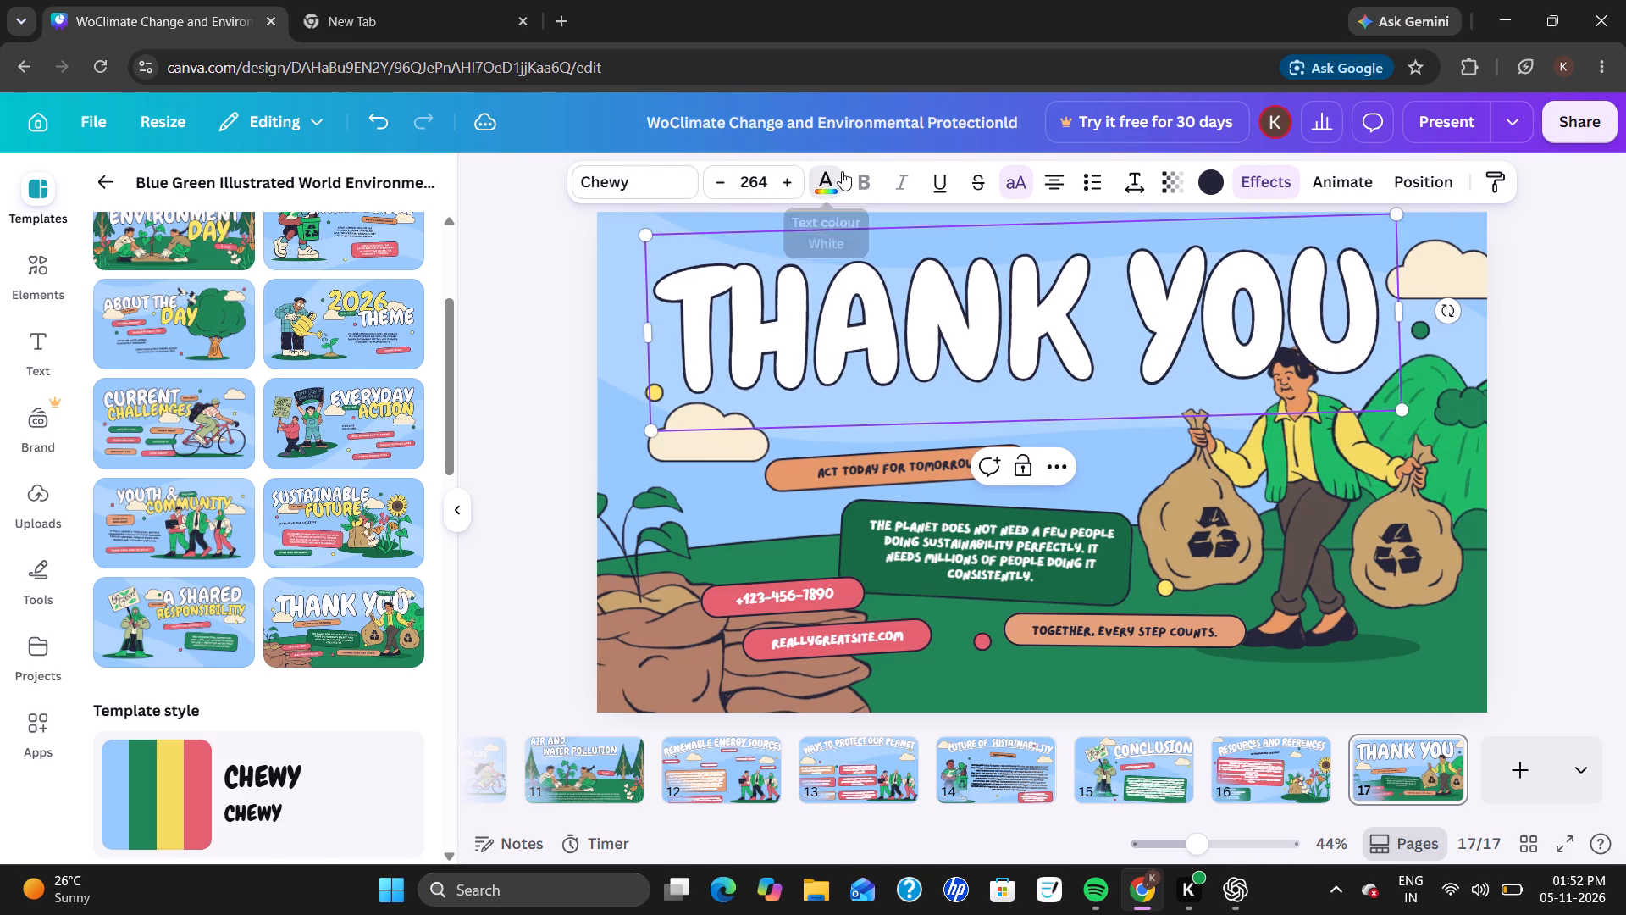
click(412, 347)
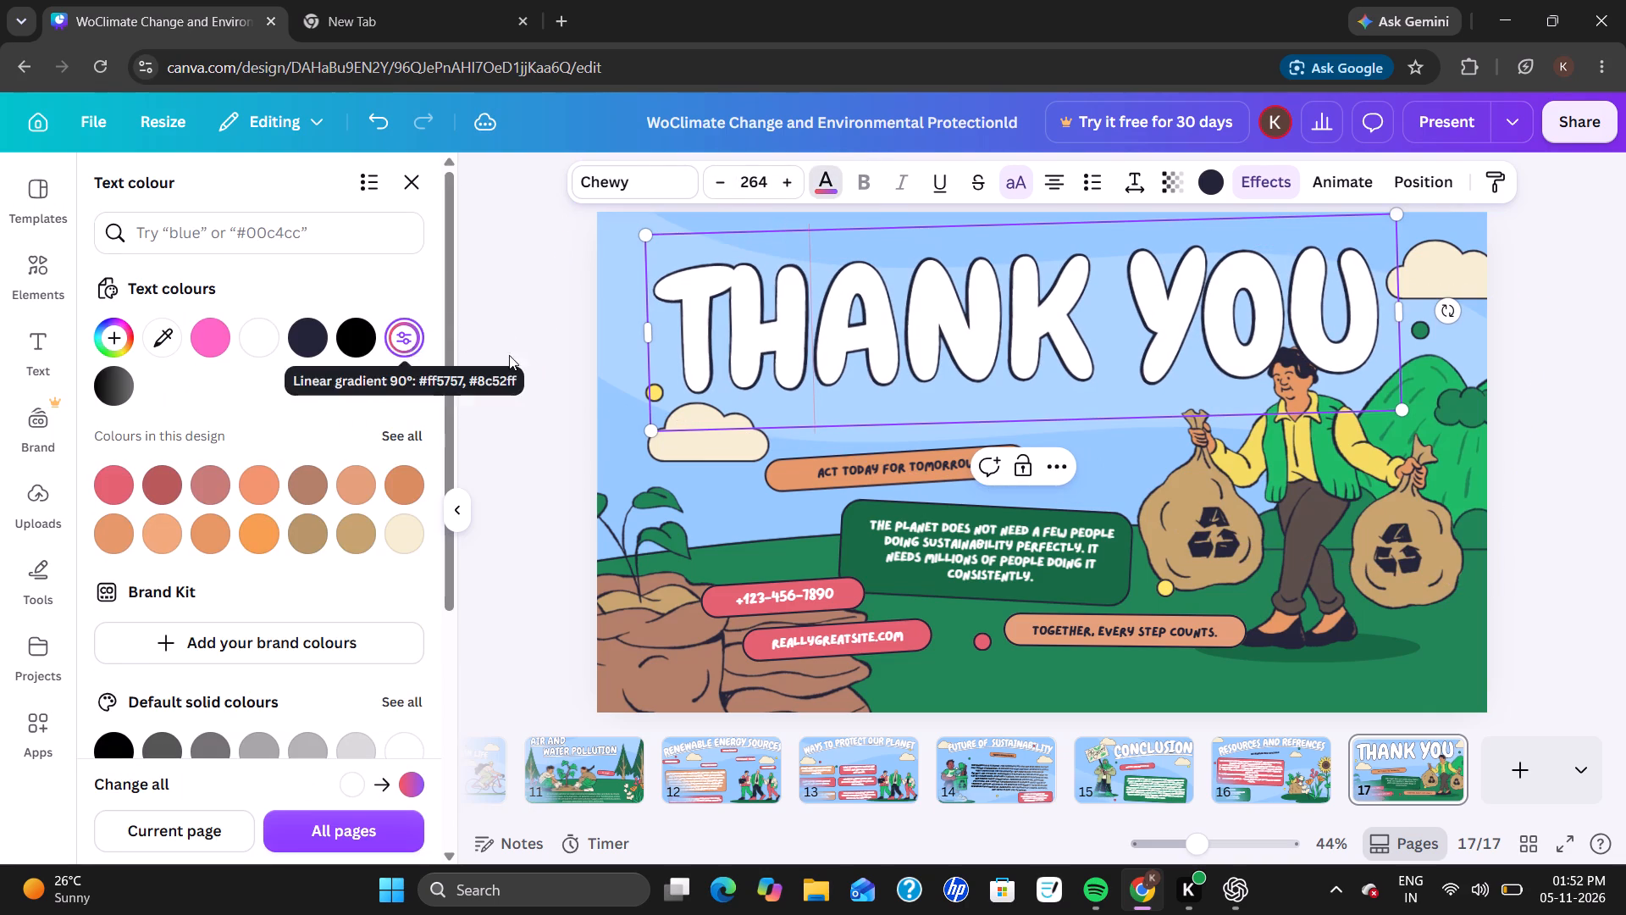
click(572, 382)
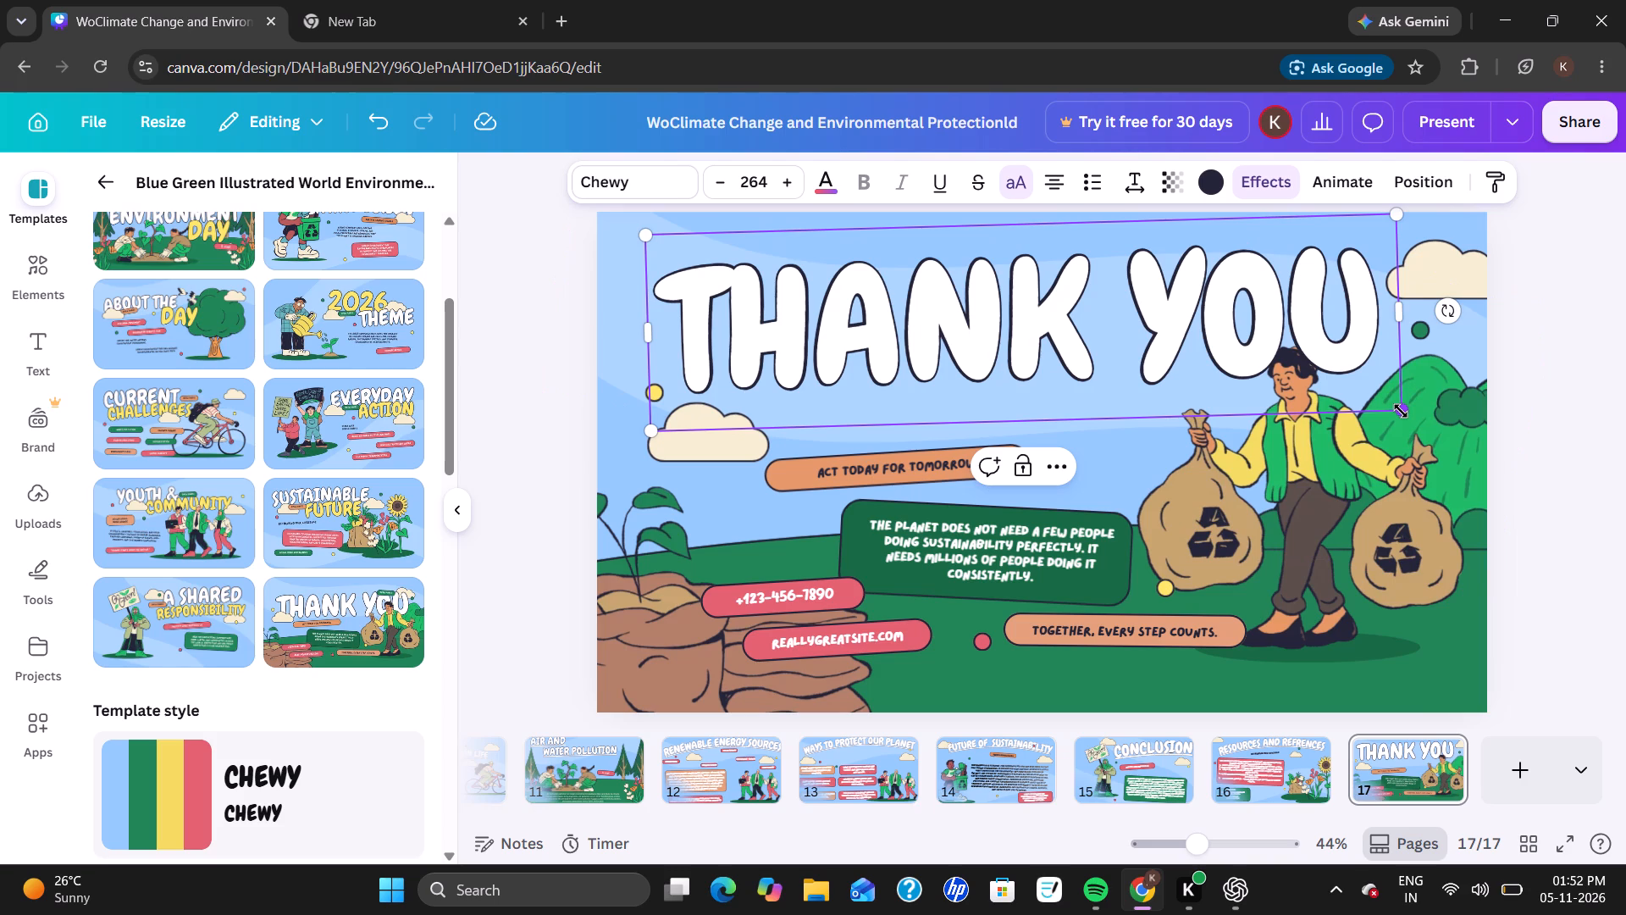
Shrink the THANK YOU heading slightly by its corner to a font size of 256.
drag(1401, 411, 1382, 391)
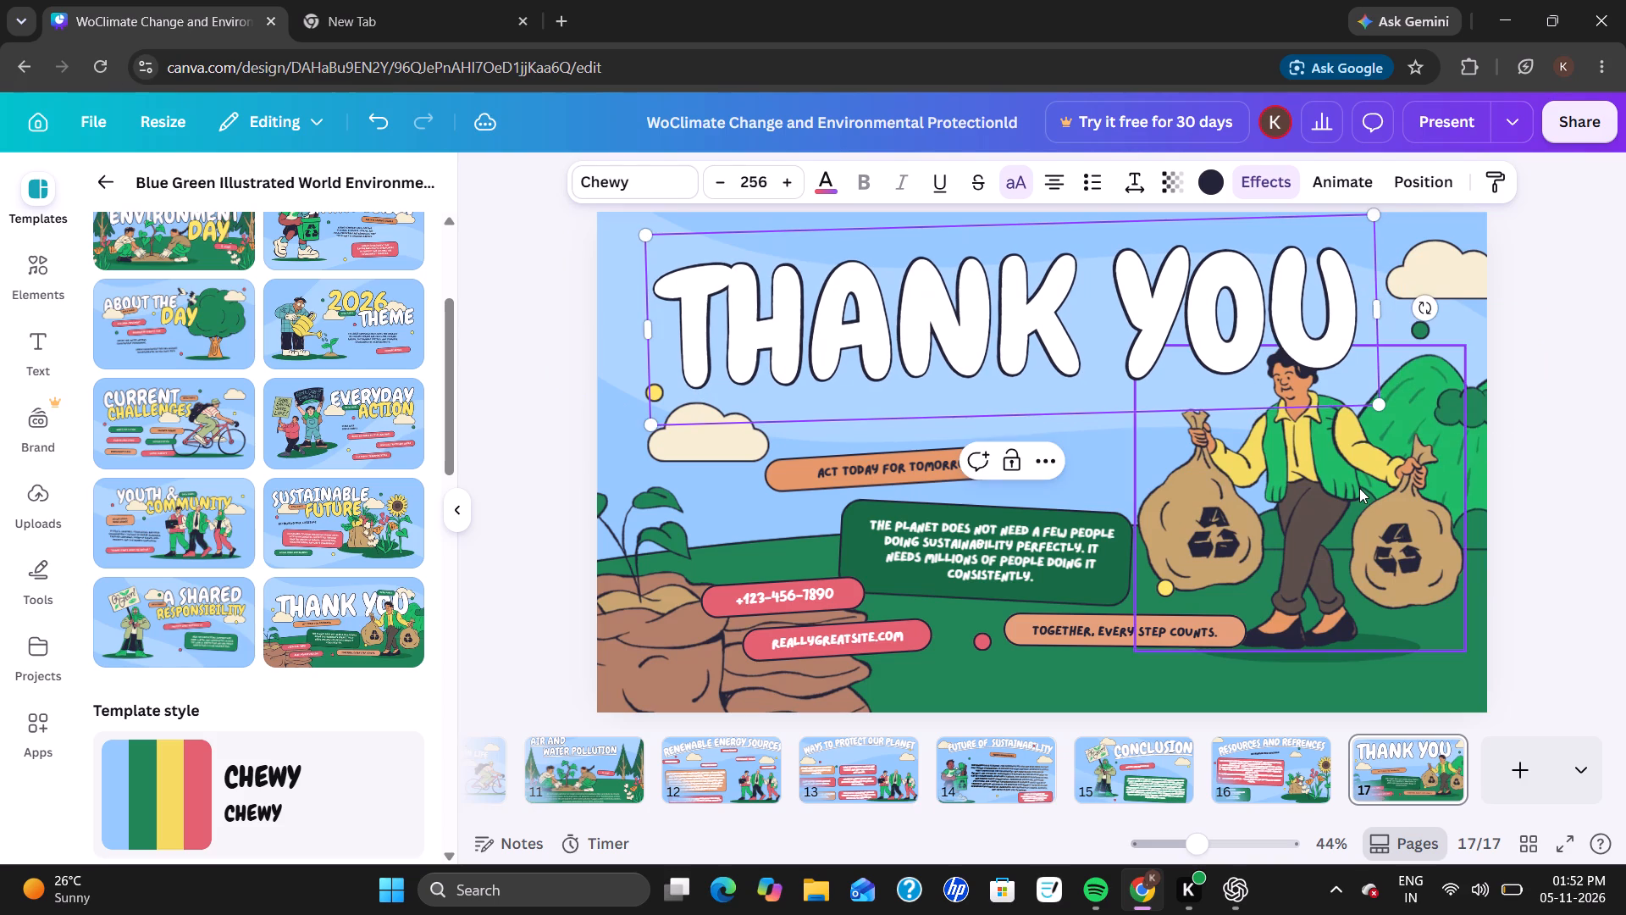
Move the illustration of the man with recycling bags down to the slide's right edge, clear of the THANK YOU heading.
click(1359, 488)
drag(1359, 488, 1384, 519)
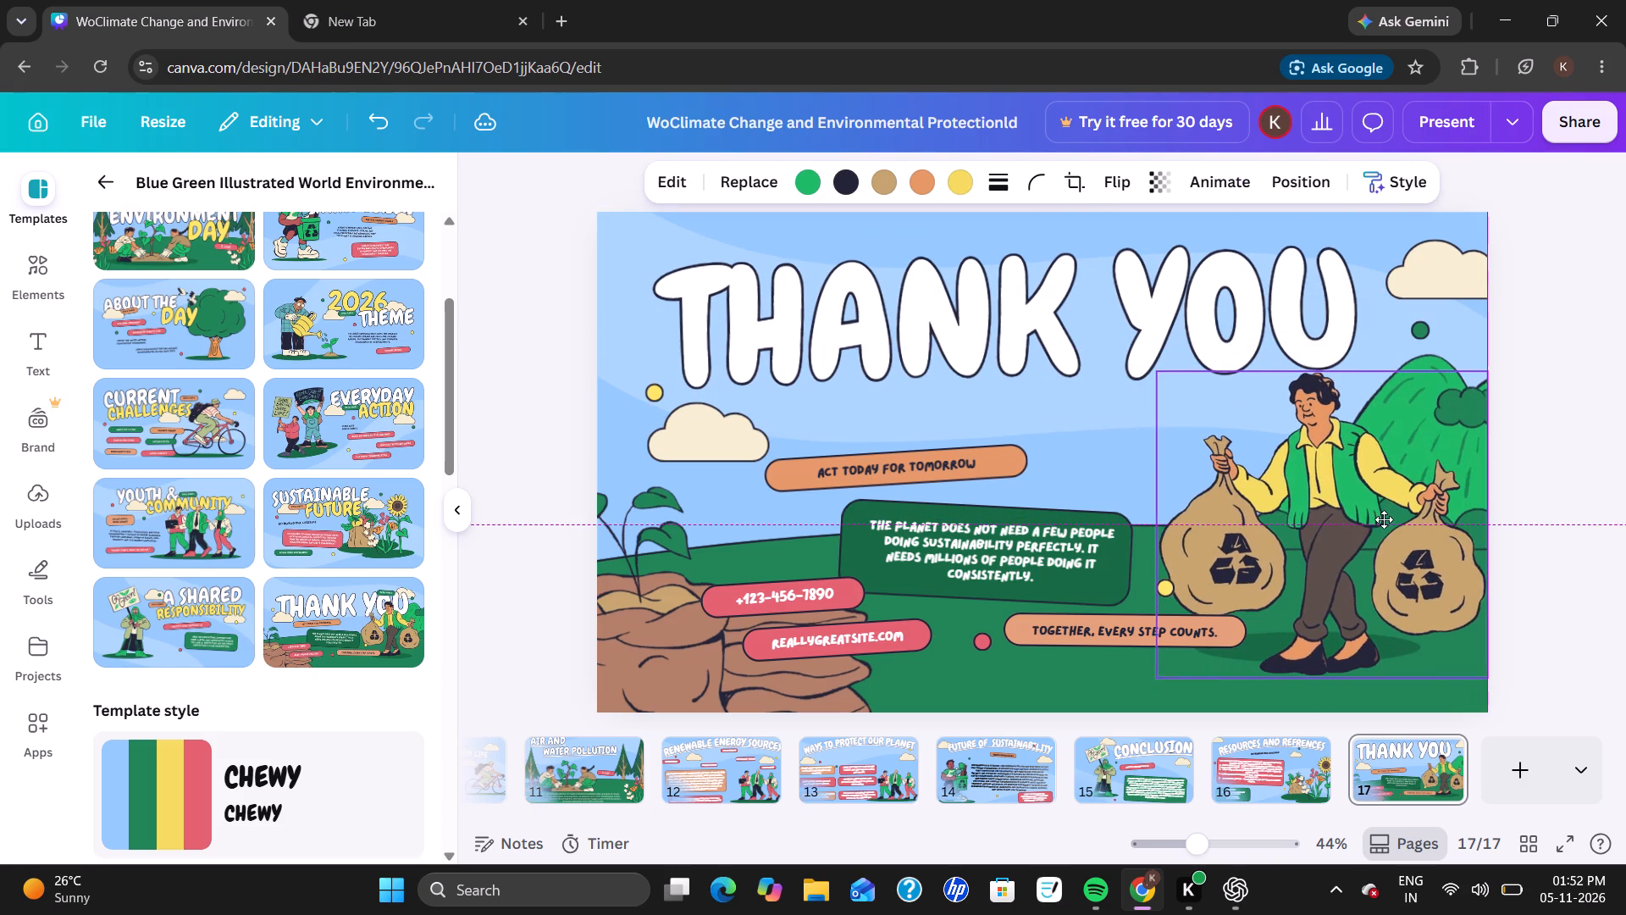
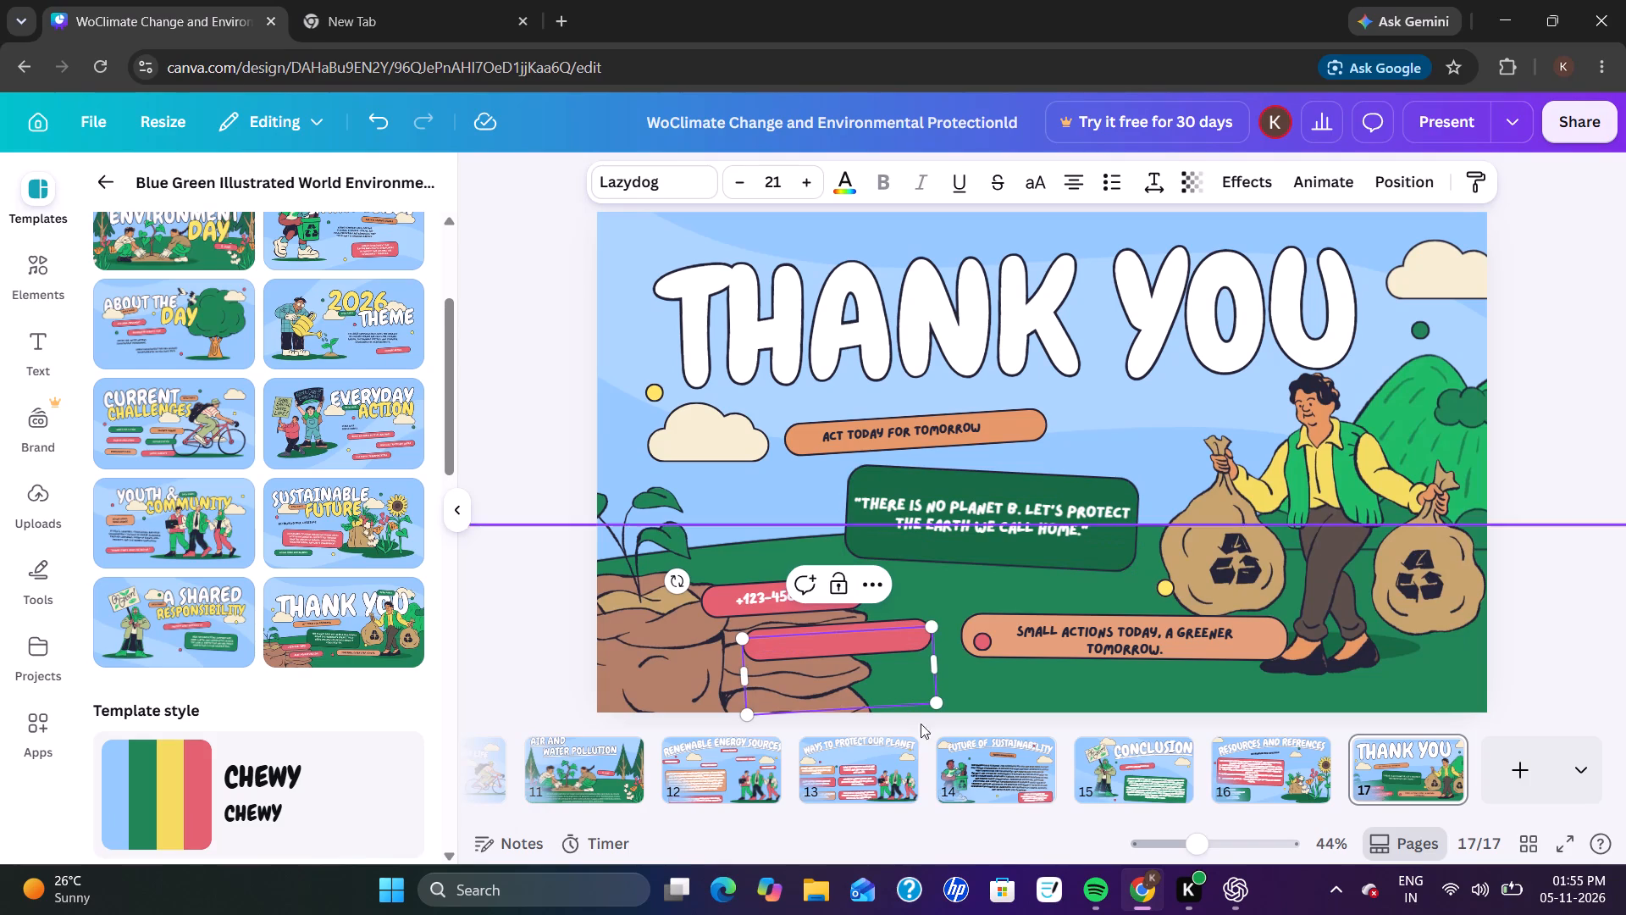
key(BackSpace)
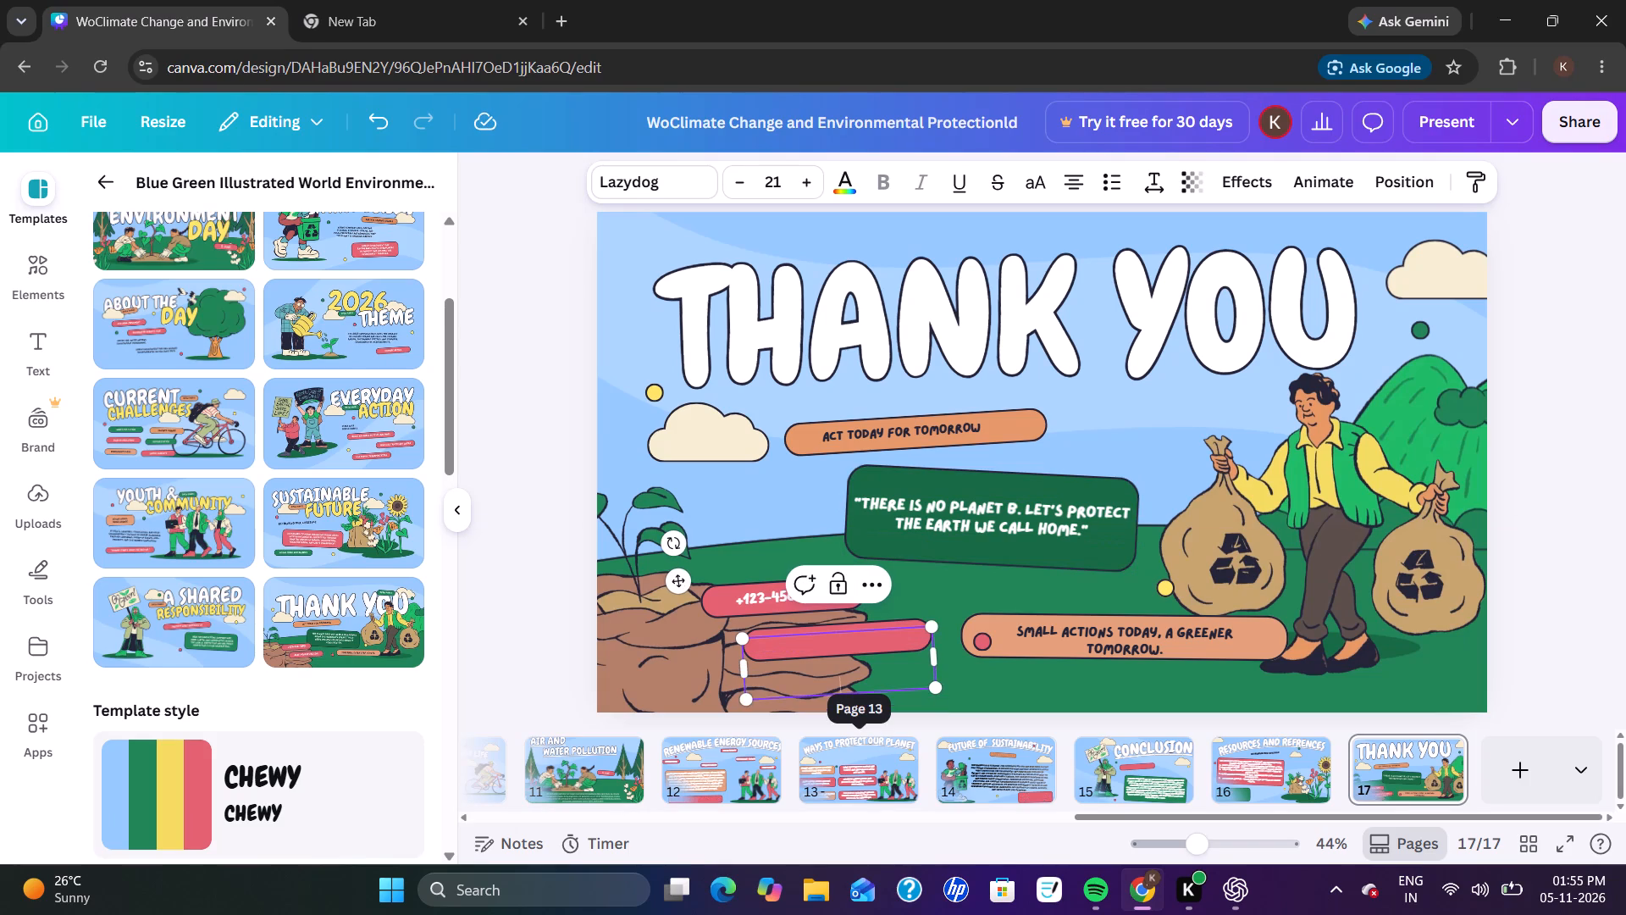
key(BackSpace)
key(BackSpace)
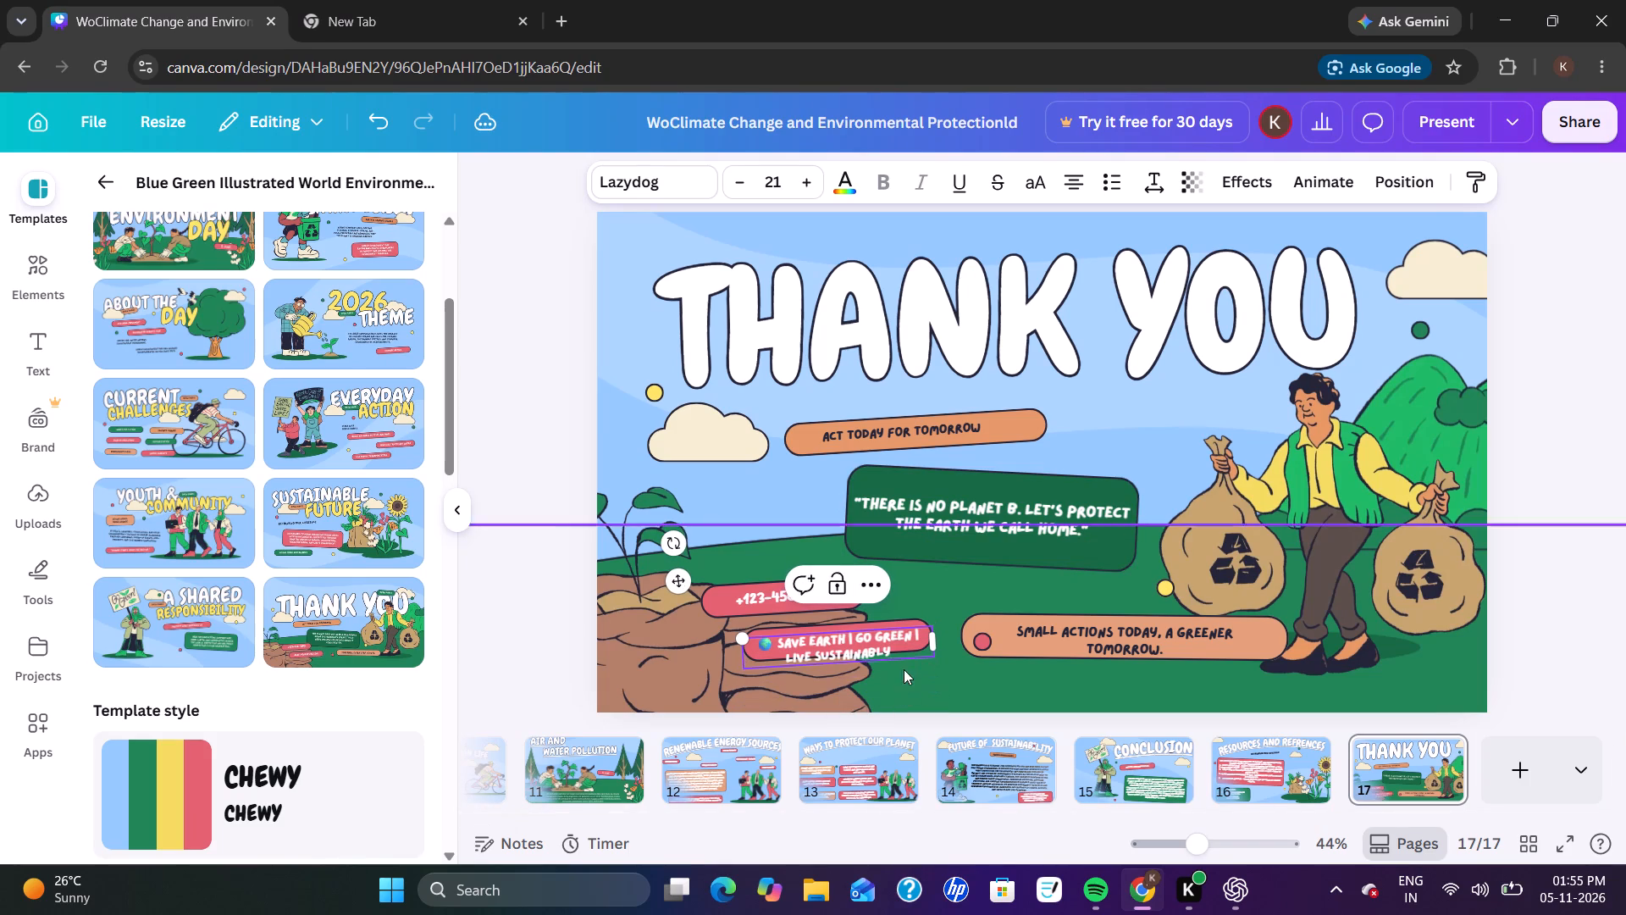
Enlarge the pink pill behind "Save Earth | Go Green | Live Sustainably" and shift it to enclose both text lines.
click(899, 624)
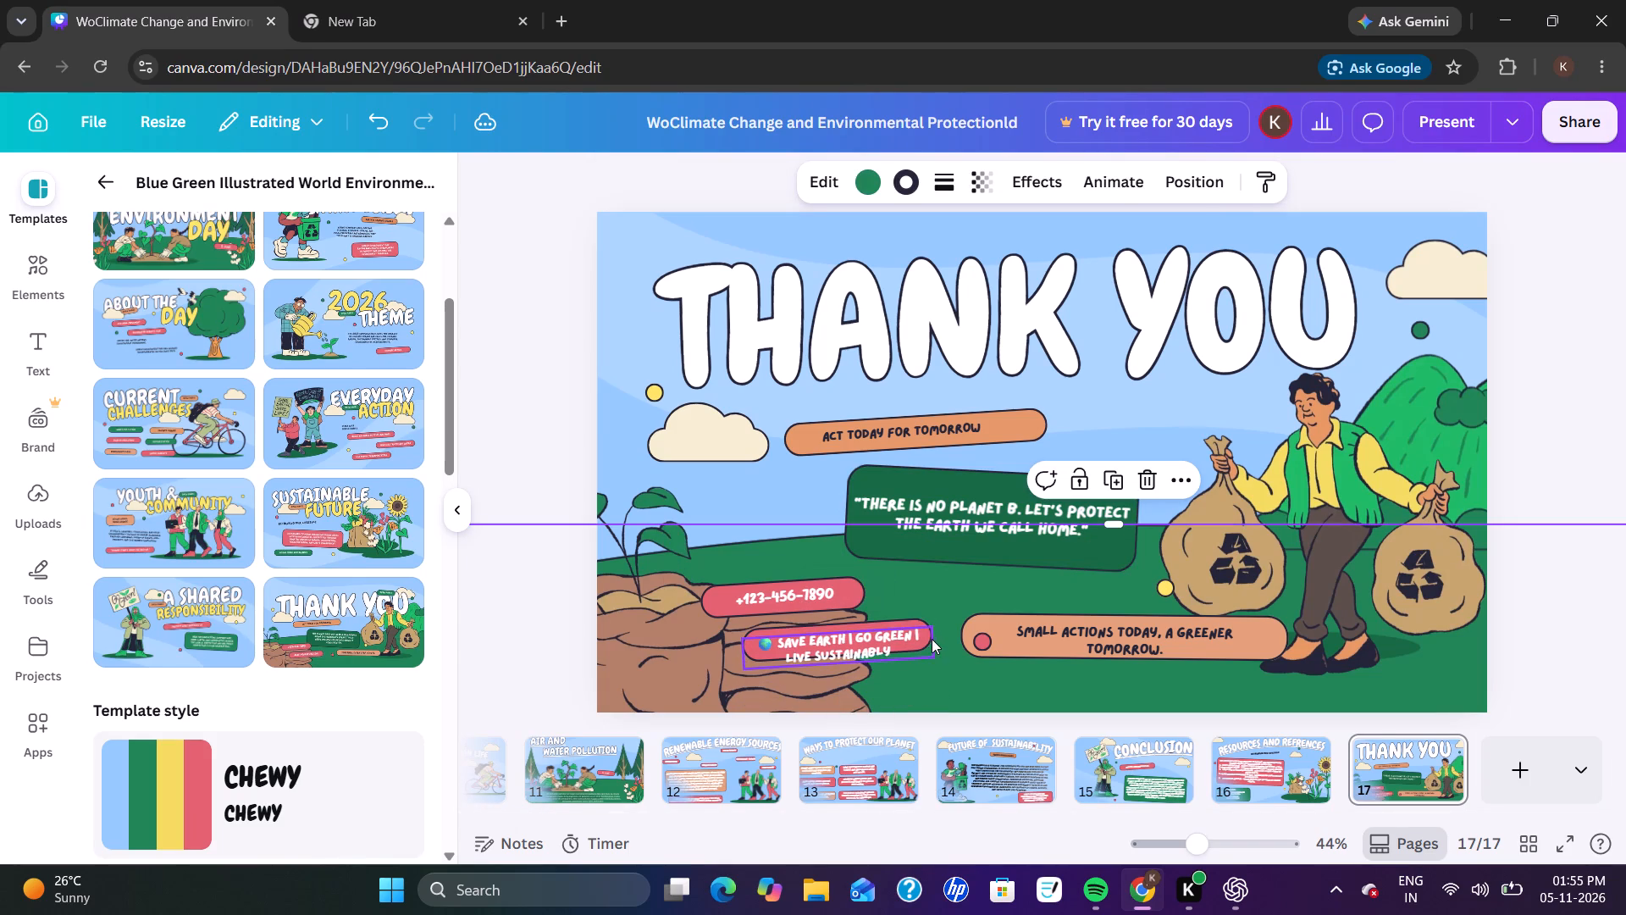
click(917, 621)
drag(933, 650, 974, 698)
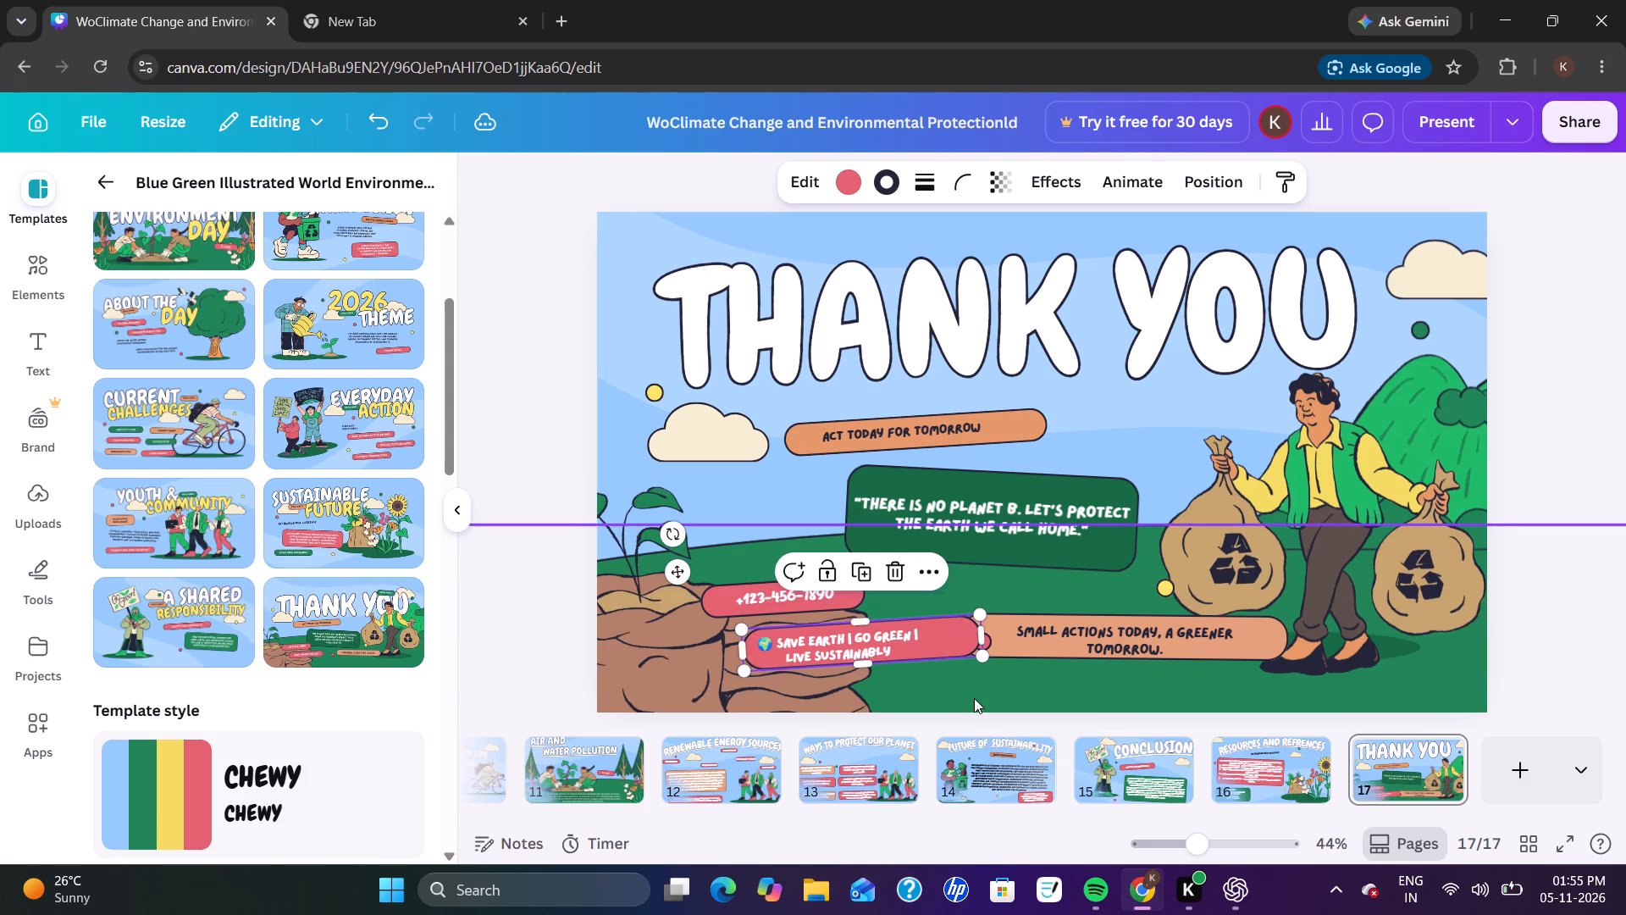
drag(947, 634, 921, 634)
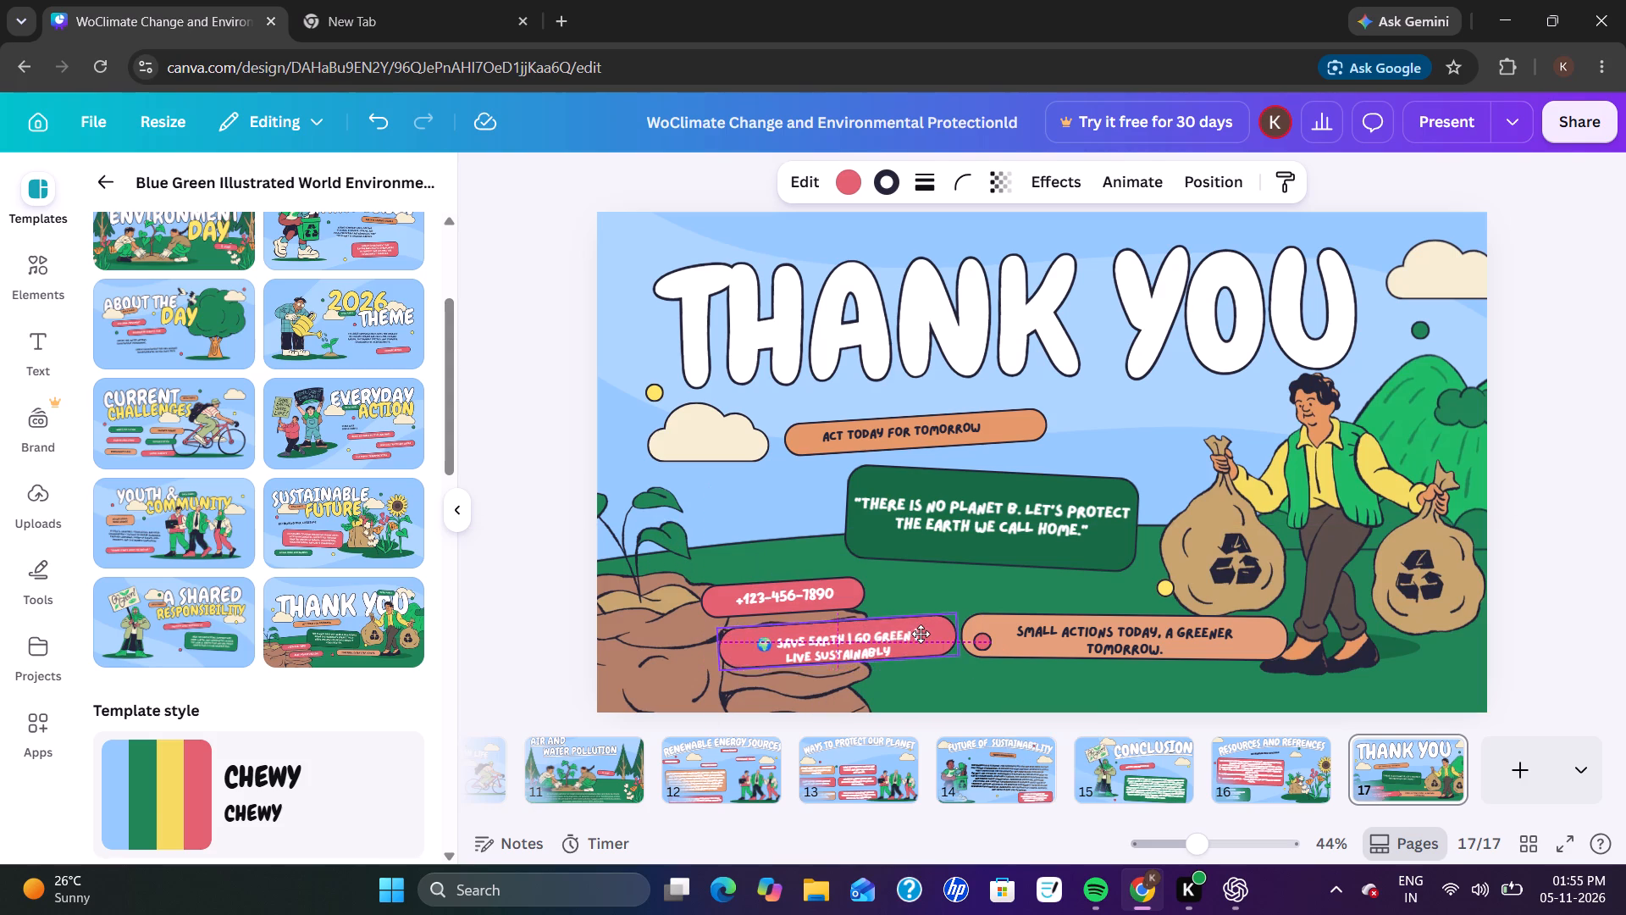
drag(921, 634, 921, 636)
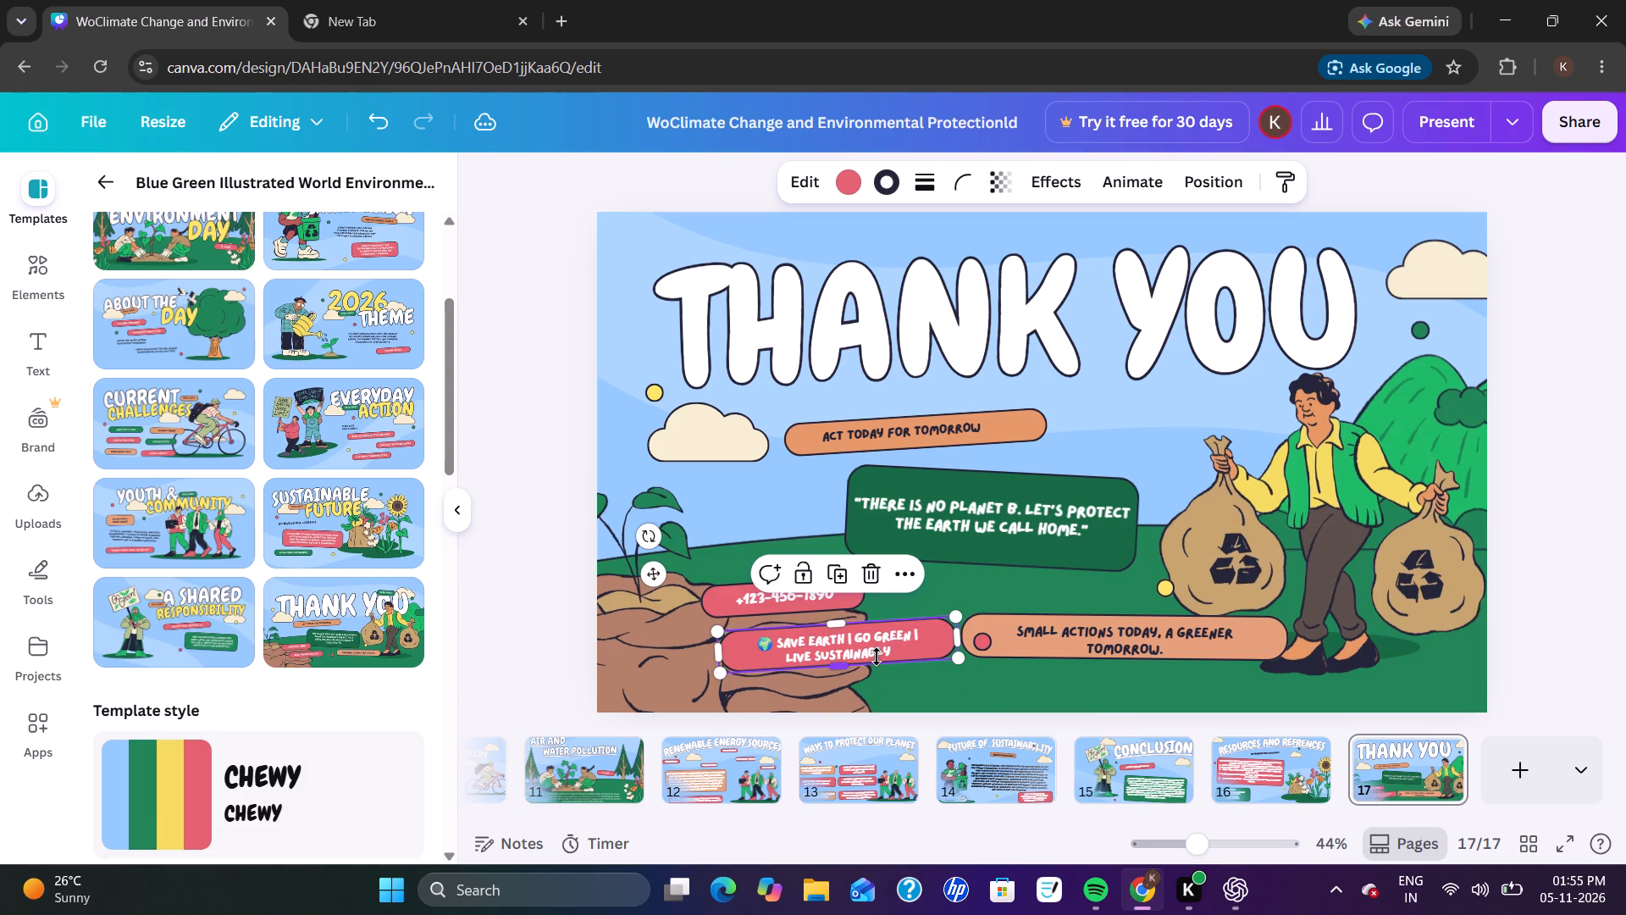
click(877, 657)
drag(726, 673, 713, 685)
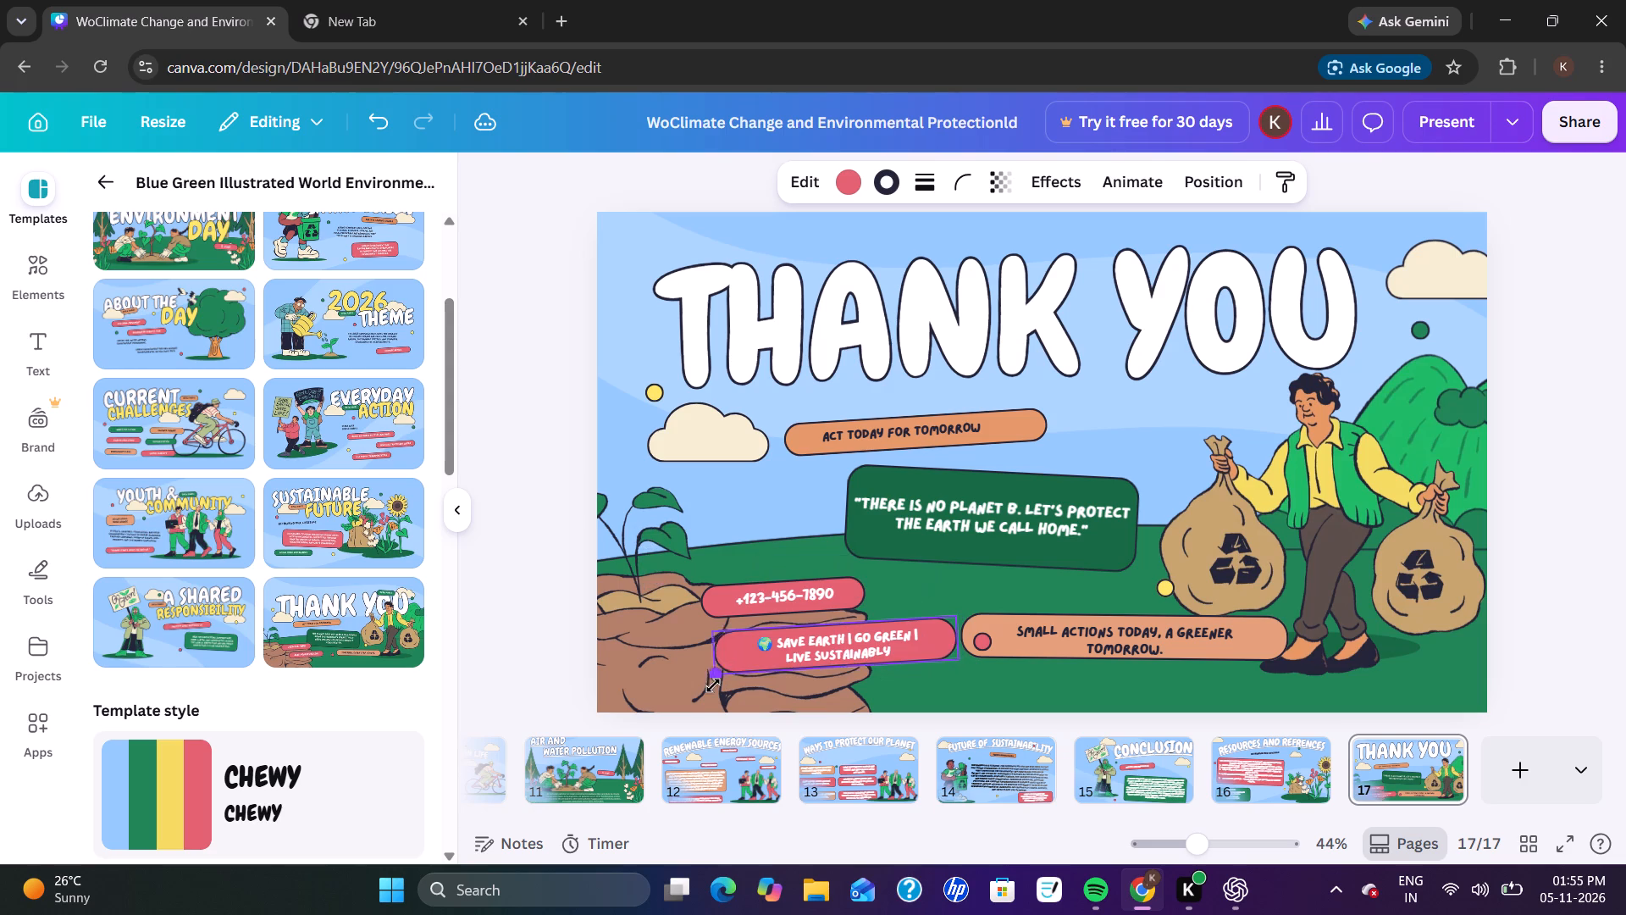
drag(713, 685, 694, 689)
Select the "Save Earth | Go Green | Live Sustainably" text box on the pink pill.
click(811, 653)
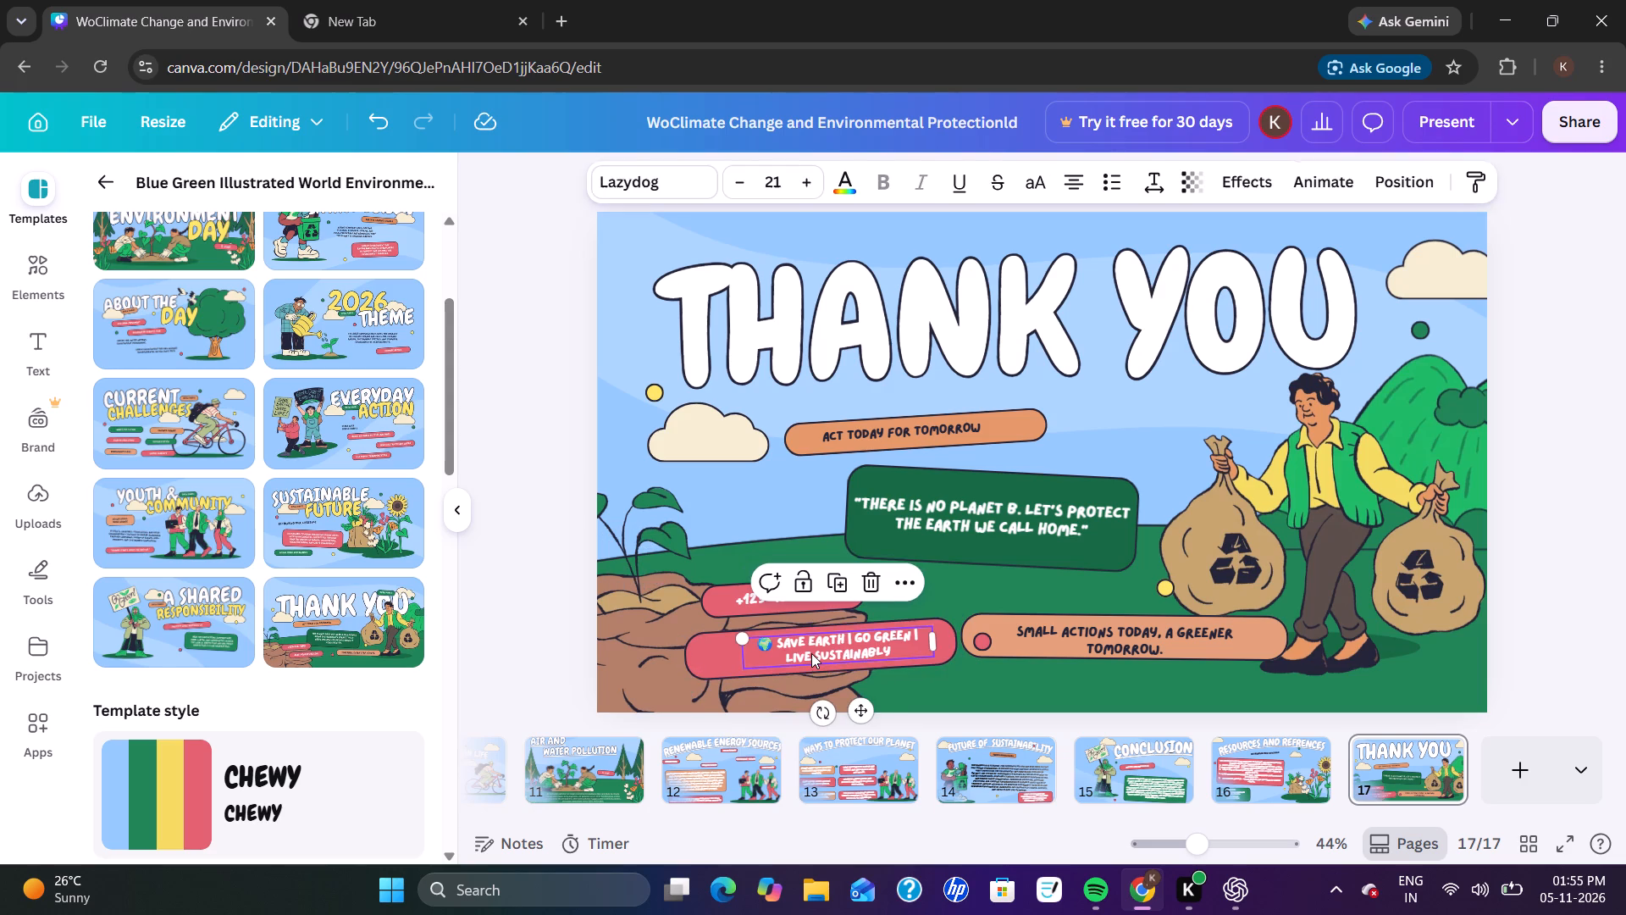
Centre the "Save Earth | Go Green | Live Sustainably" text on its pink pill and scale it up to font size 23.
drag(811, 653, 789, 657)
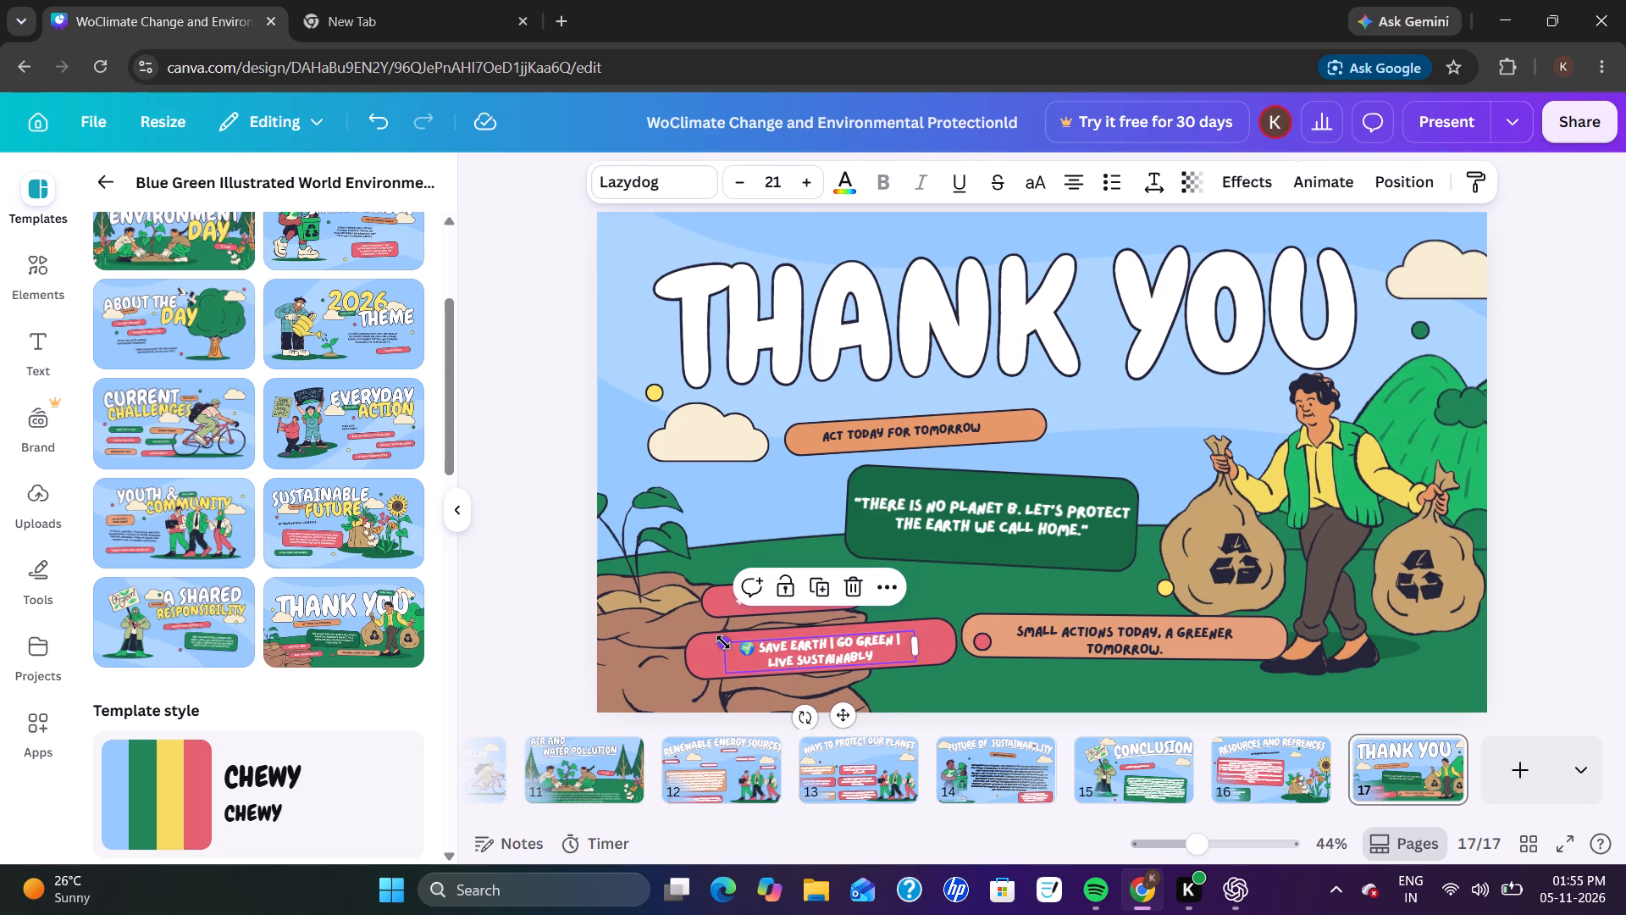
drag(720, 643, 700, 642)
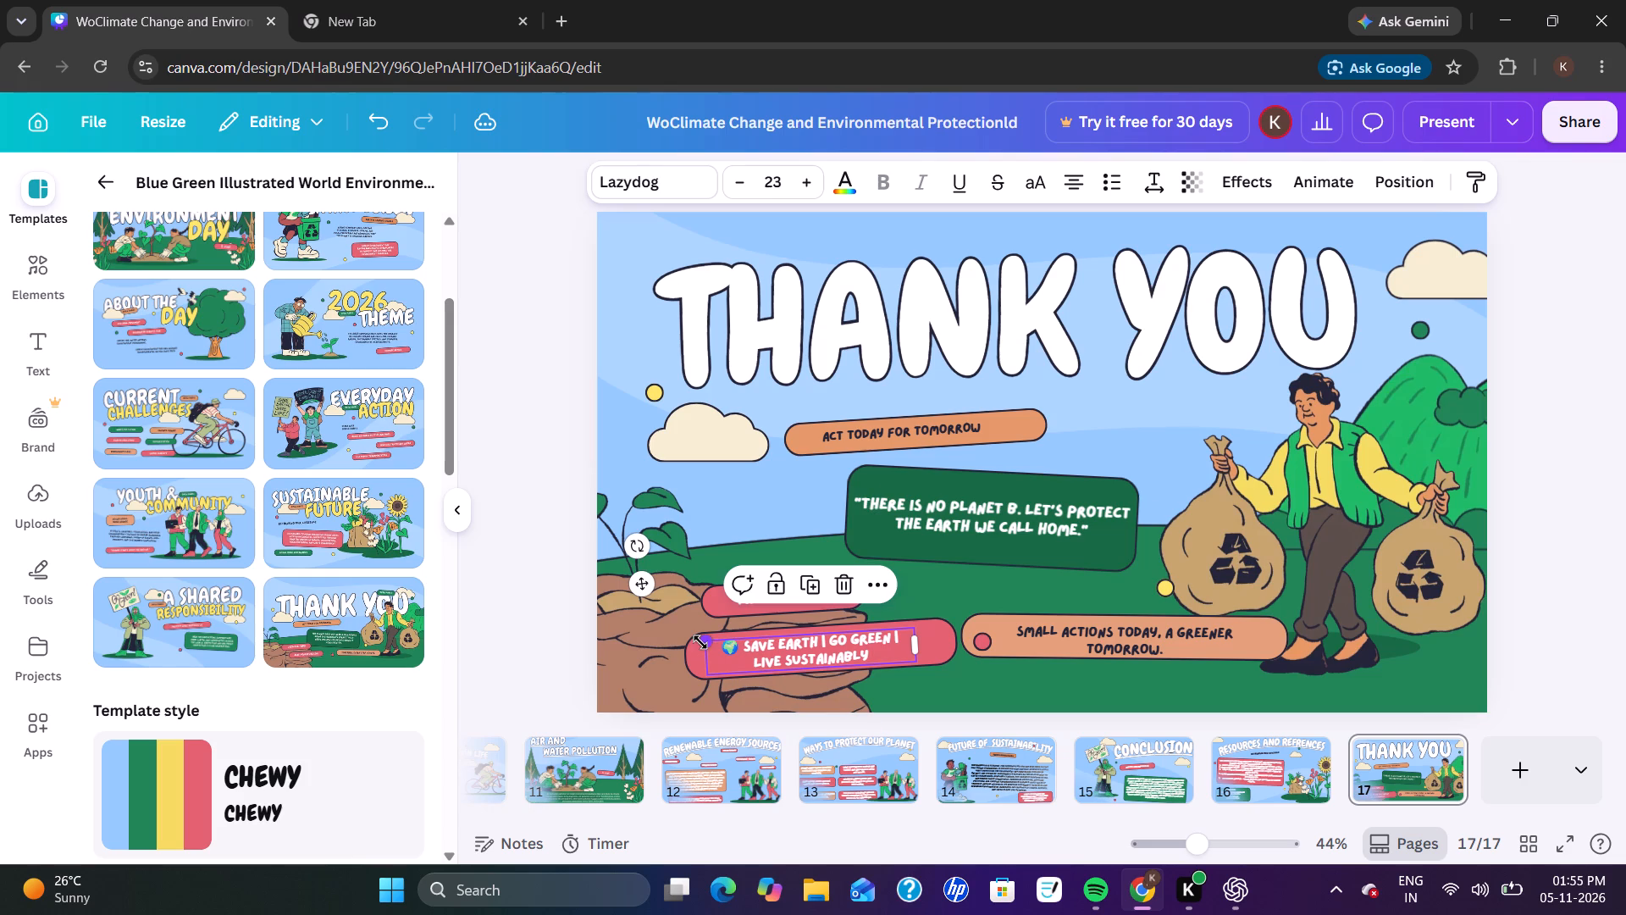
click(1600, 317)
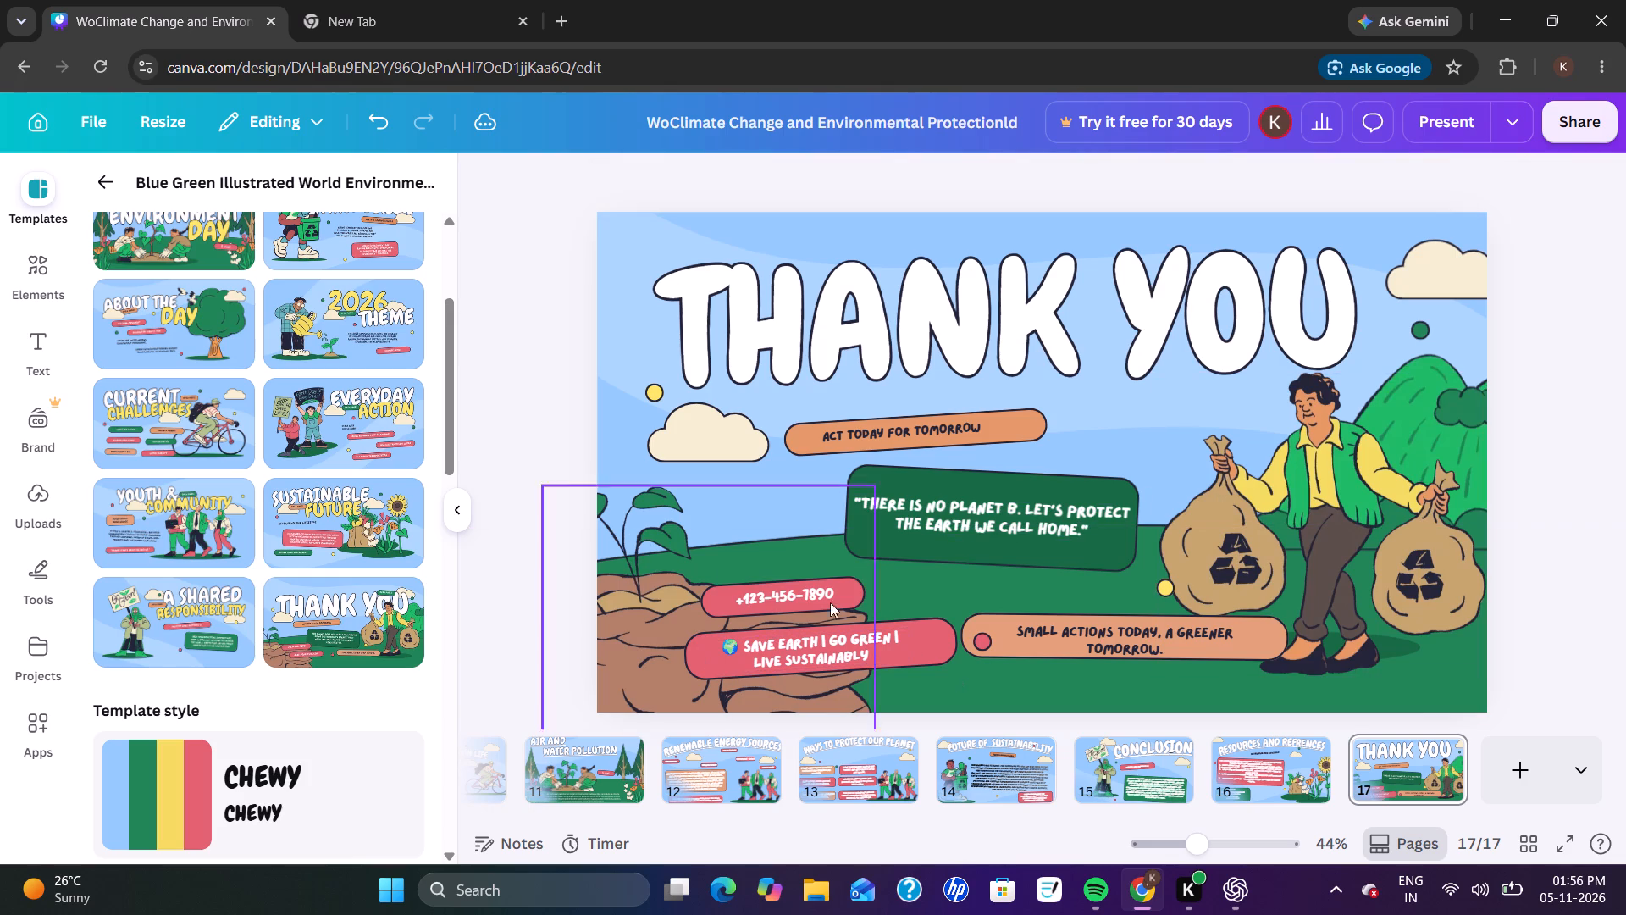
Shift the small pink pill and its placeholder phone number slightly up and left, keeping the number centred on the pill.
drag(828, 581, 827, 580)
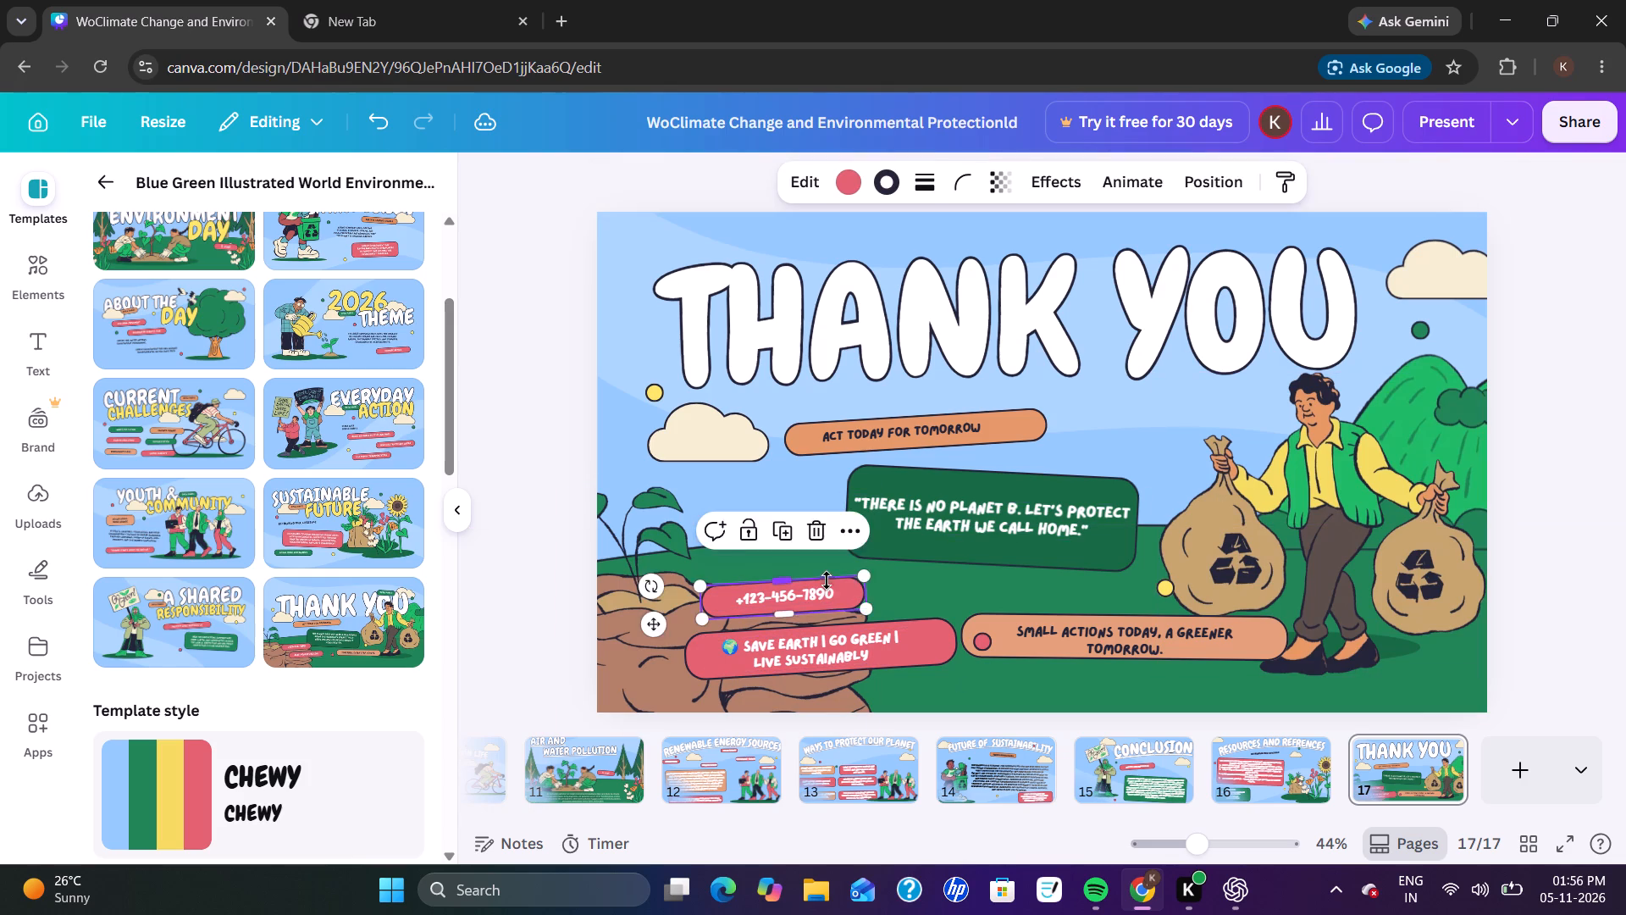
drag(827, 580, 795, 571)
click(801, 591)
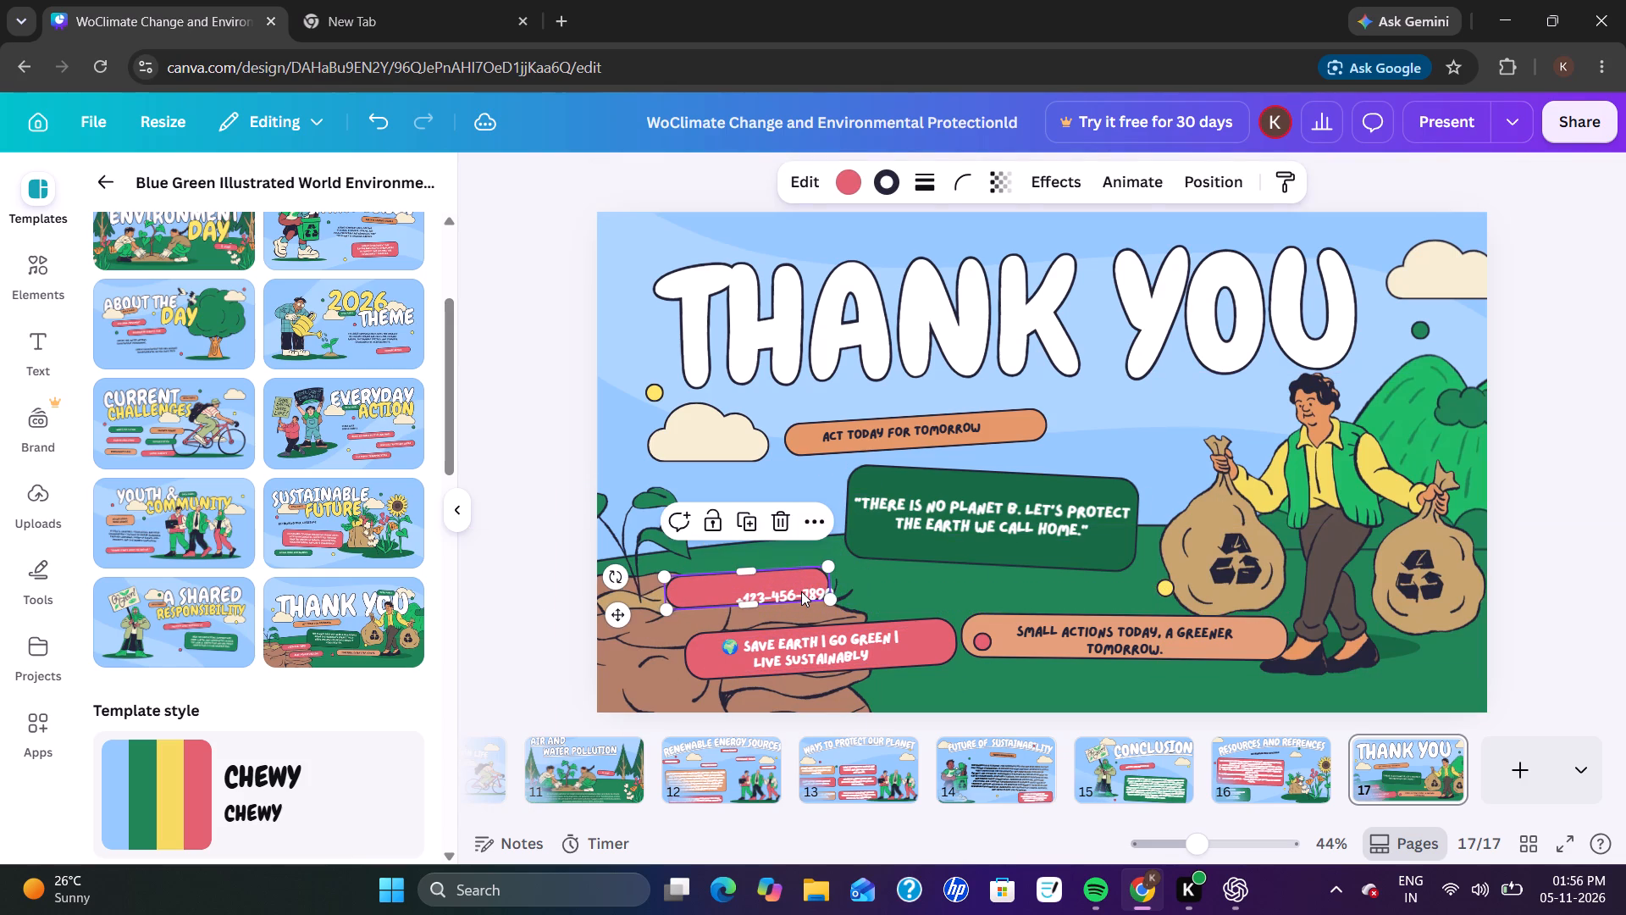
drag(801, 591, 756, 582)
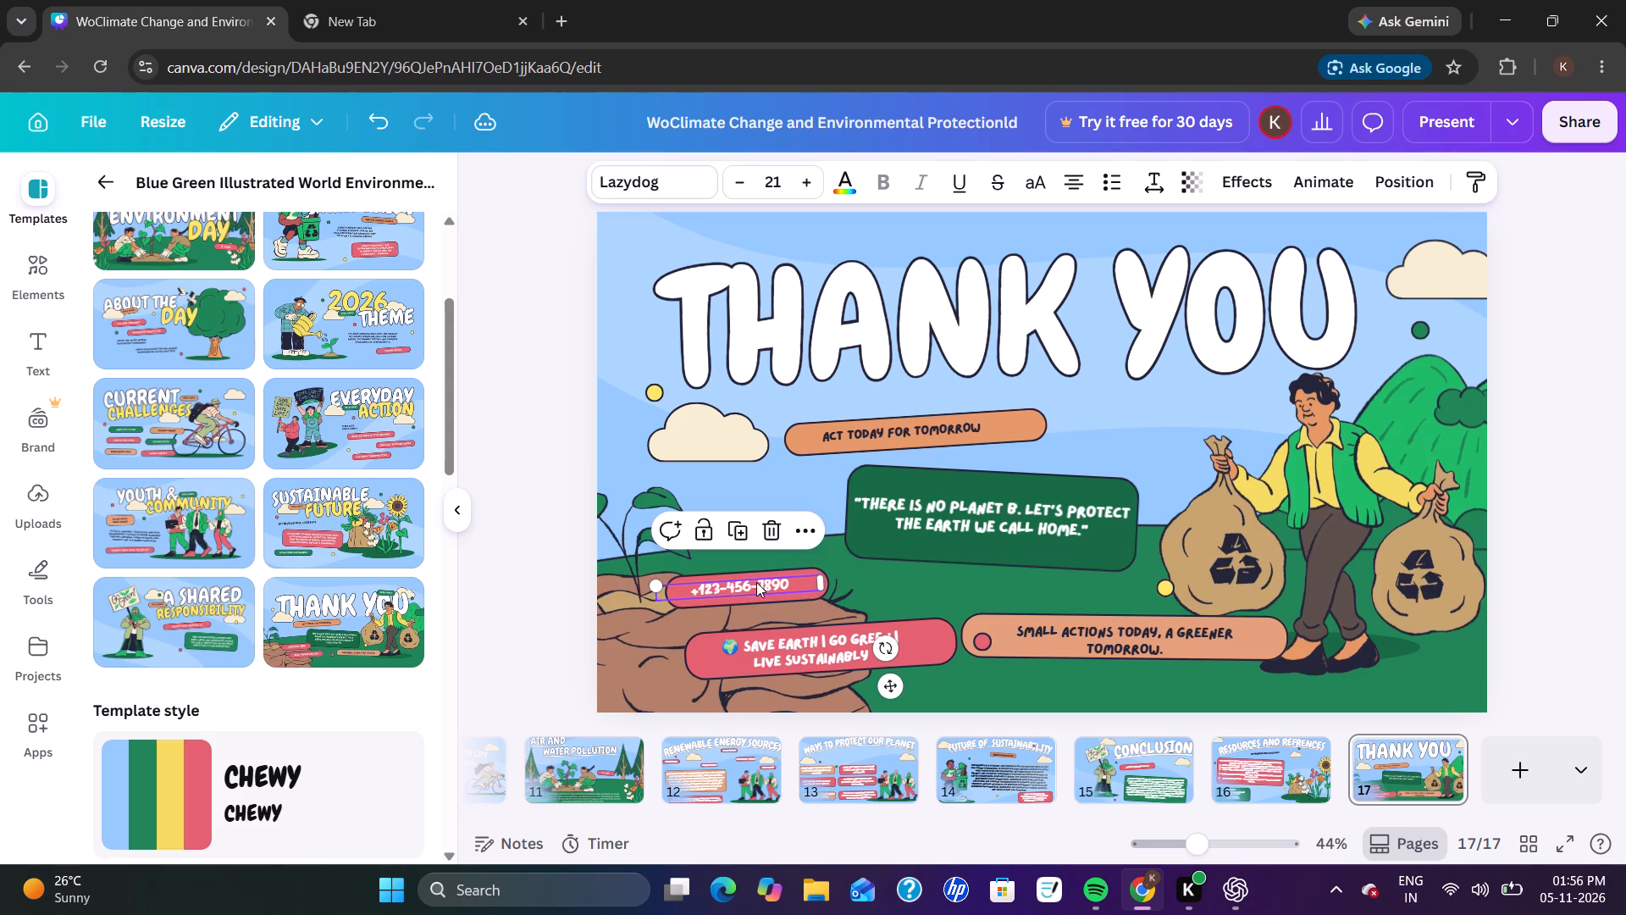
Delete the placeholder phone number characters from the text box on the small pink pill.
double_click(773, 588)
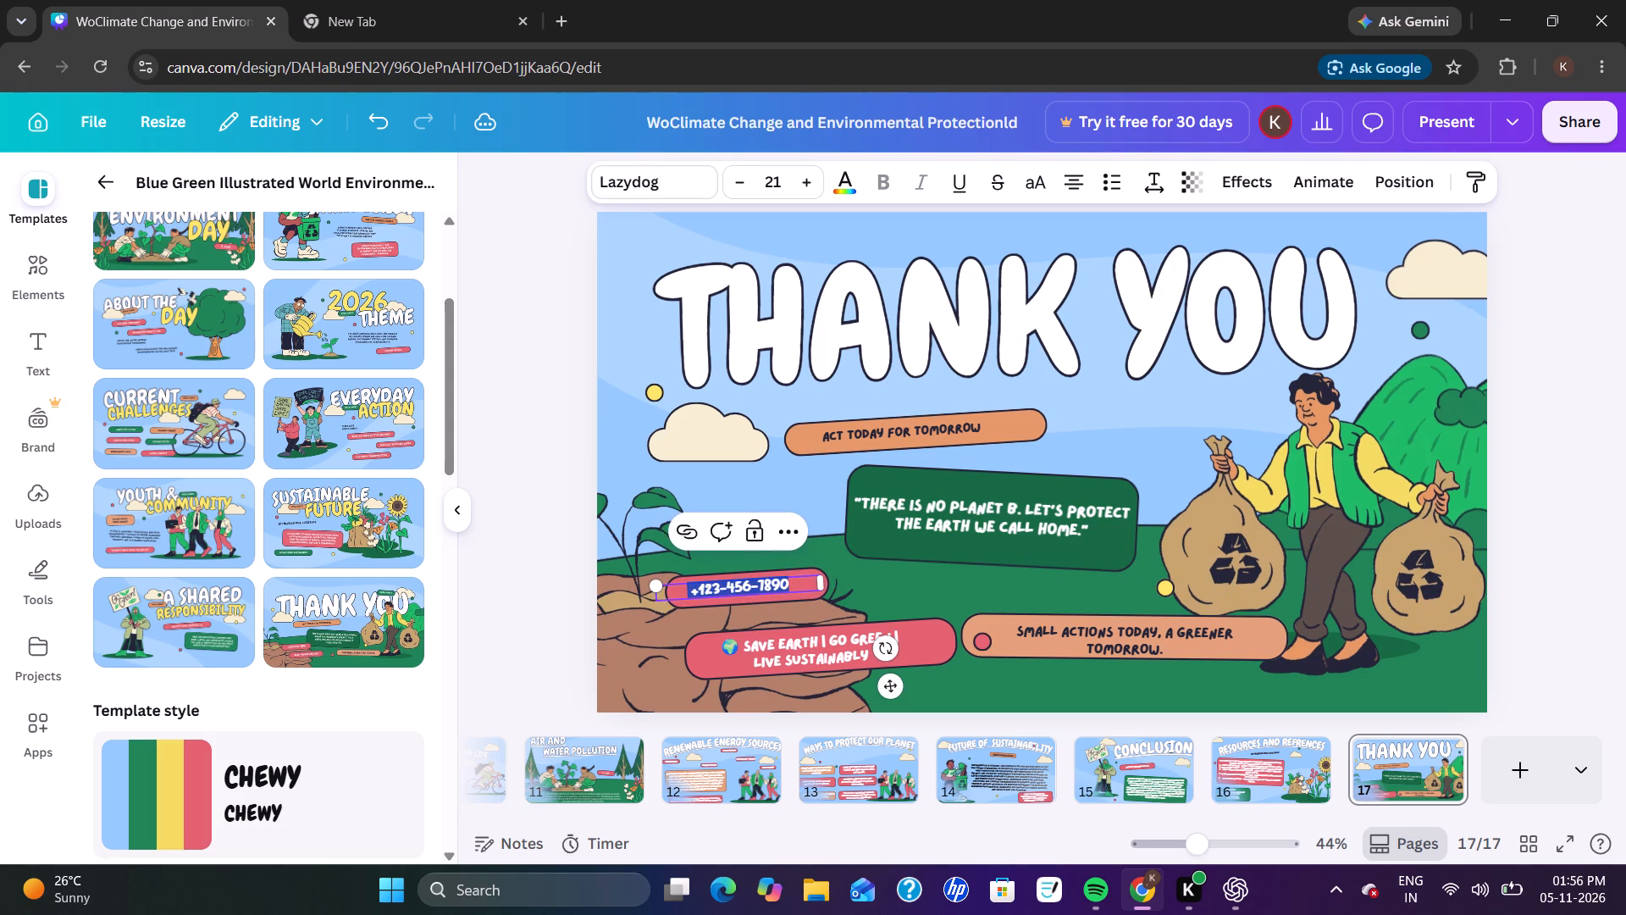
key(Right)
key(BackSpace)
key(BackSpace)
key(BackSpace)
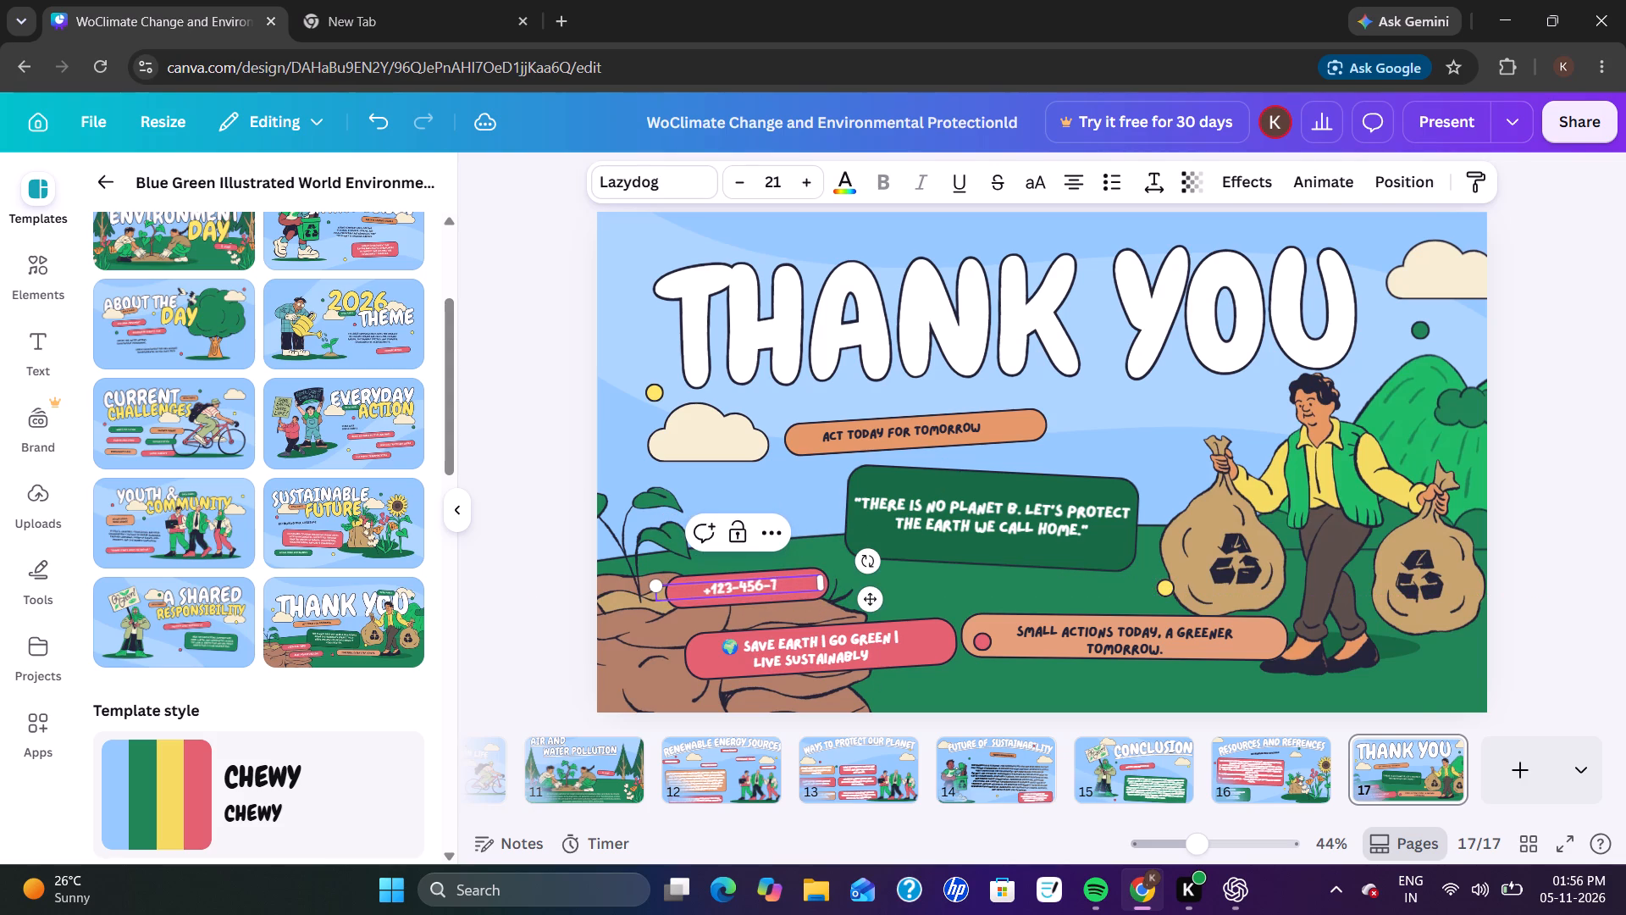
key(BackSpace)
key(BackSpace)
key(BackSpace)
key(BackSpace)
key(BackSpace)
key(BackSpace)
key(BackSpace)
key(BackSpace)
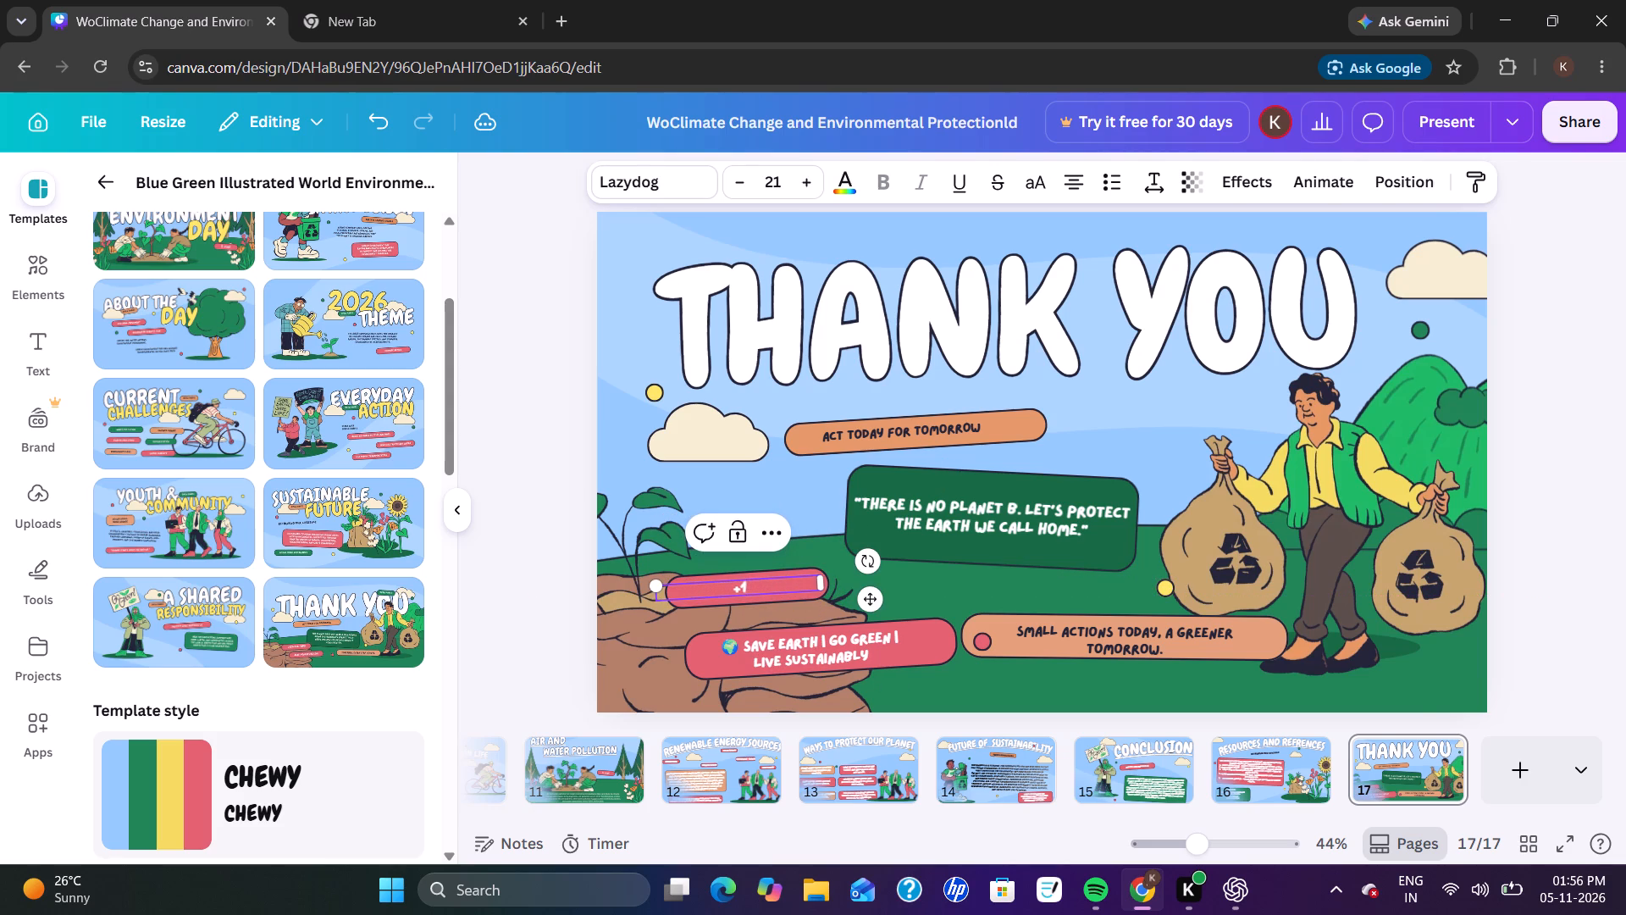
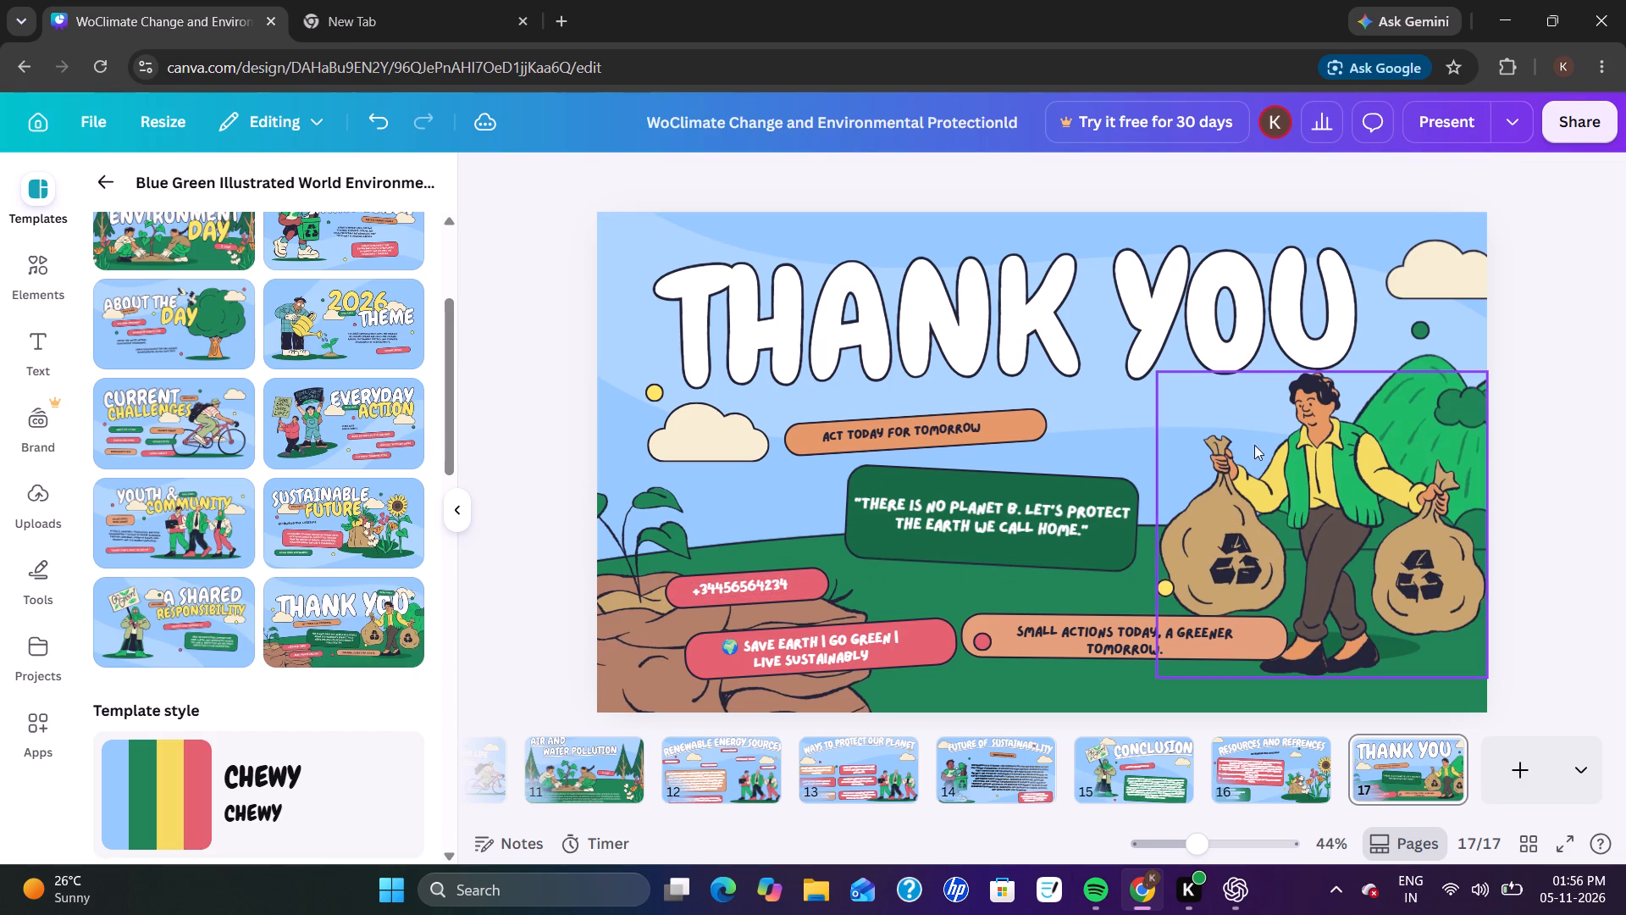
Underline the "Thank You" heading on the closing slide and move it slightly upward.
click(1179, 358)
click(941, 194)
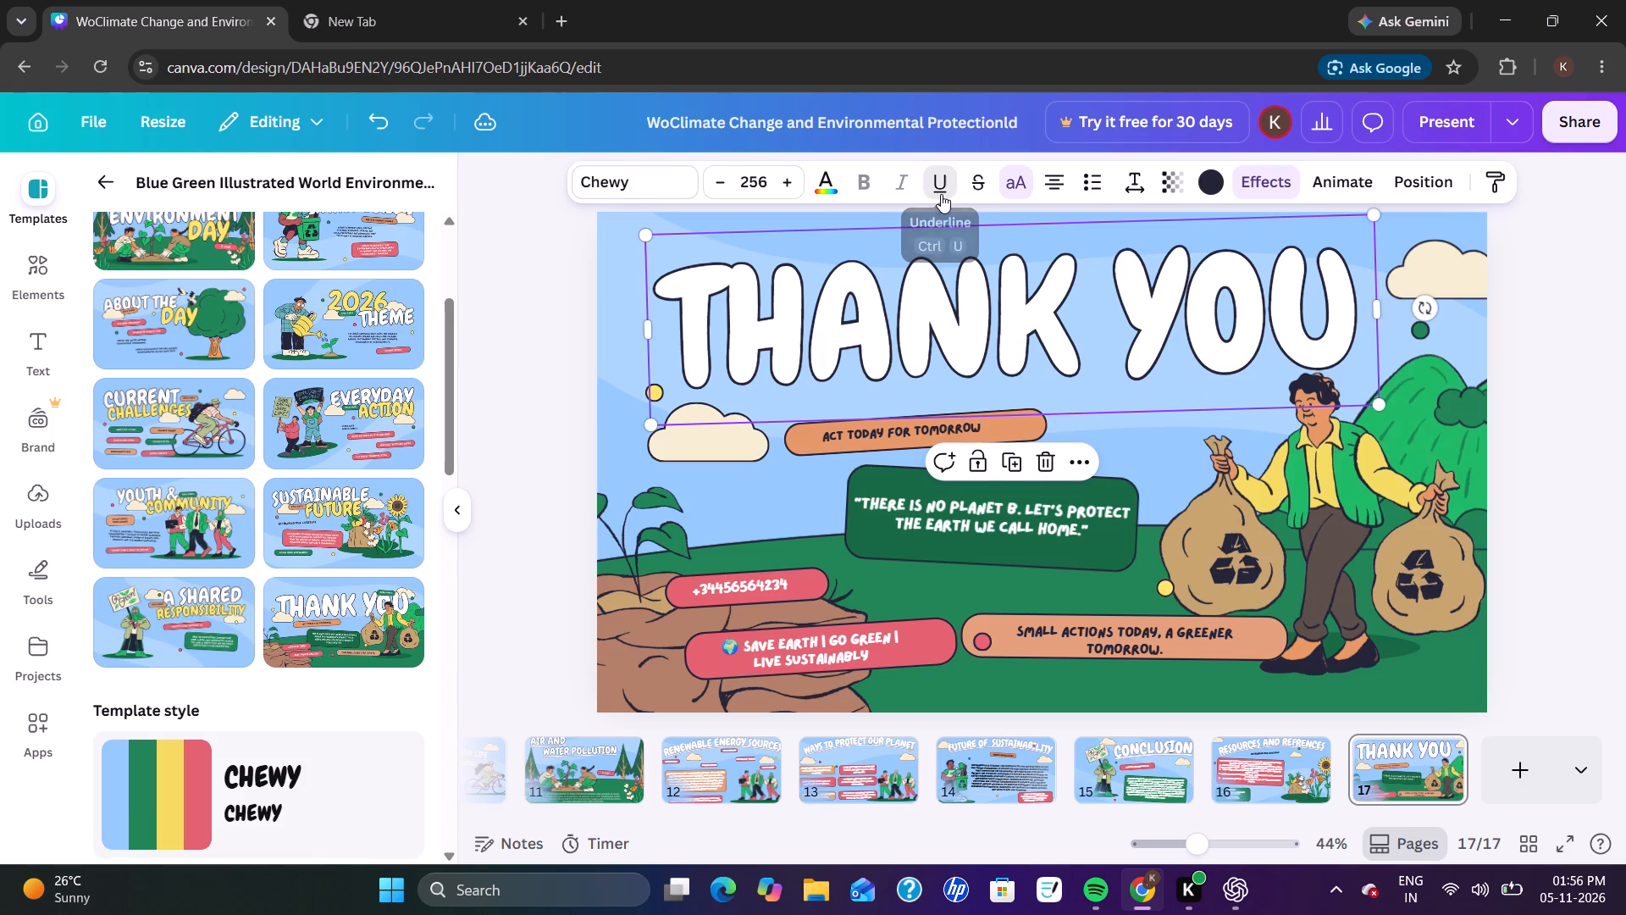
drag(890, 358, 893, 338)
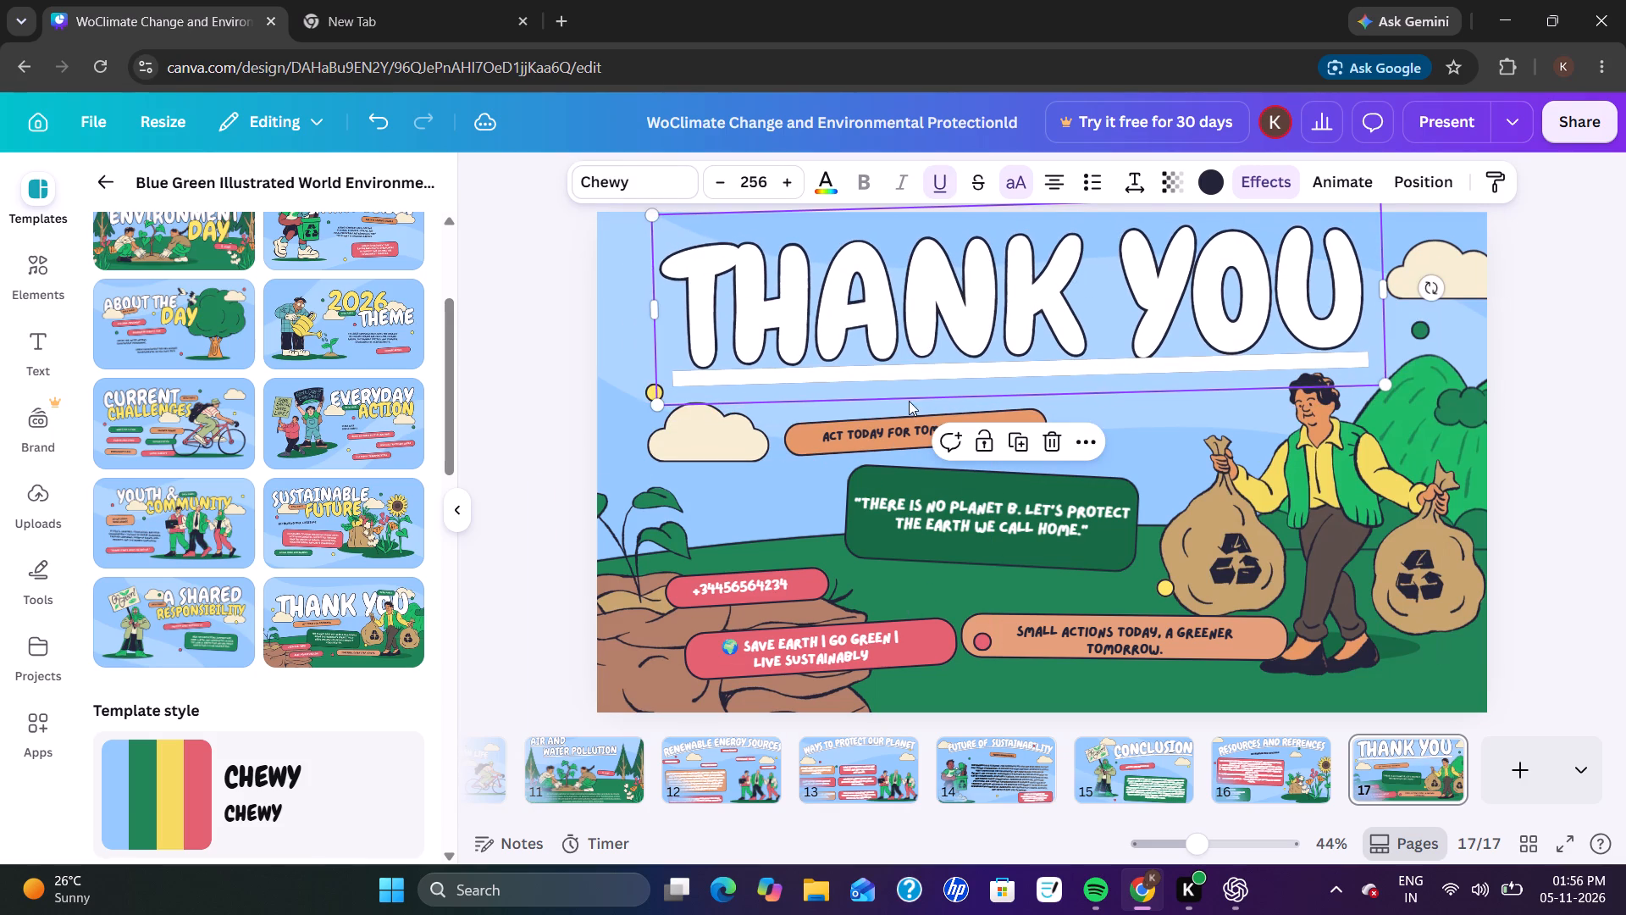
Underline "Act today for tomorrow" in the orange pill and set its text colour to white.
click(893, 429)
click(840, 184)
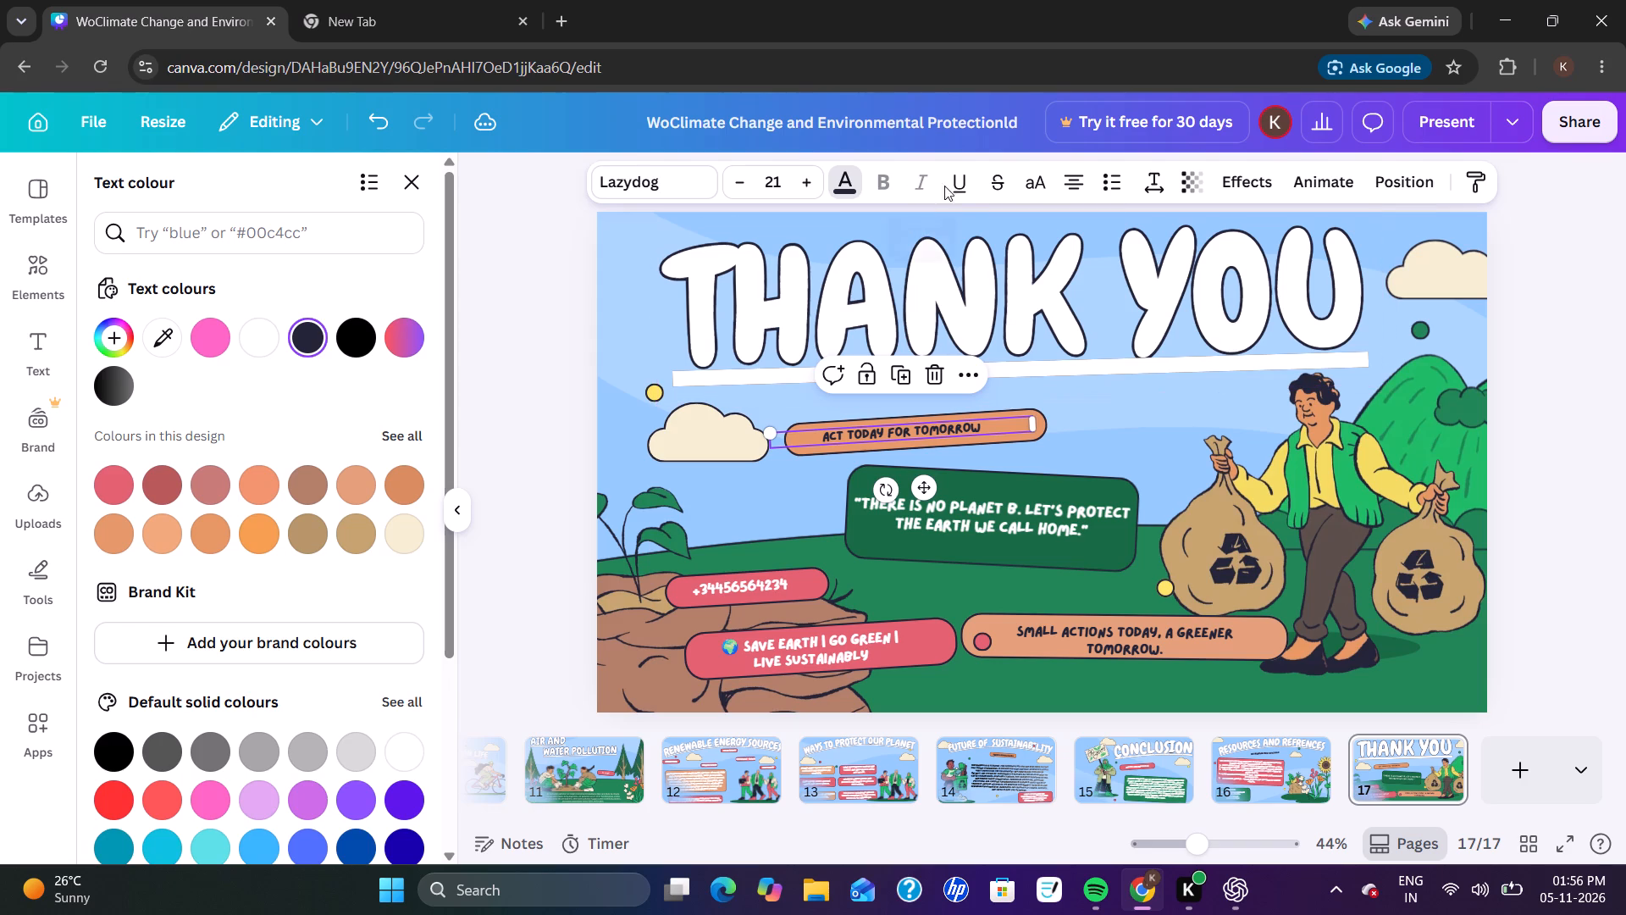
click(960, 185)
click(272, 339)
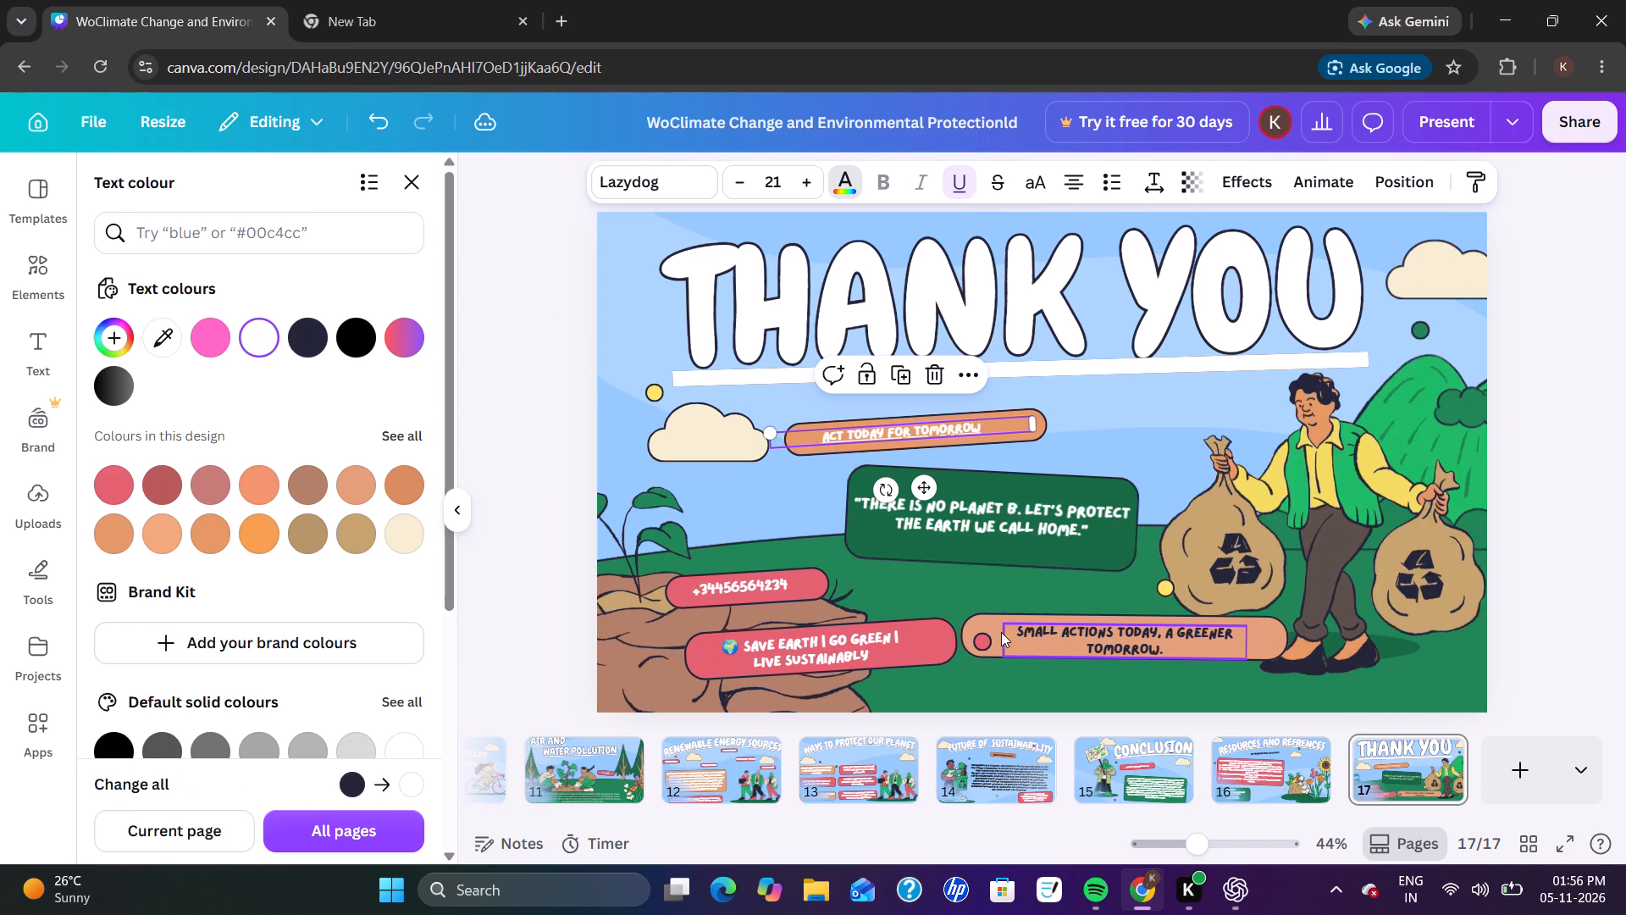
click(1605, 378)
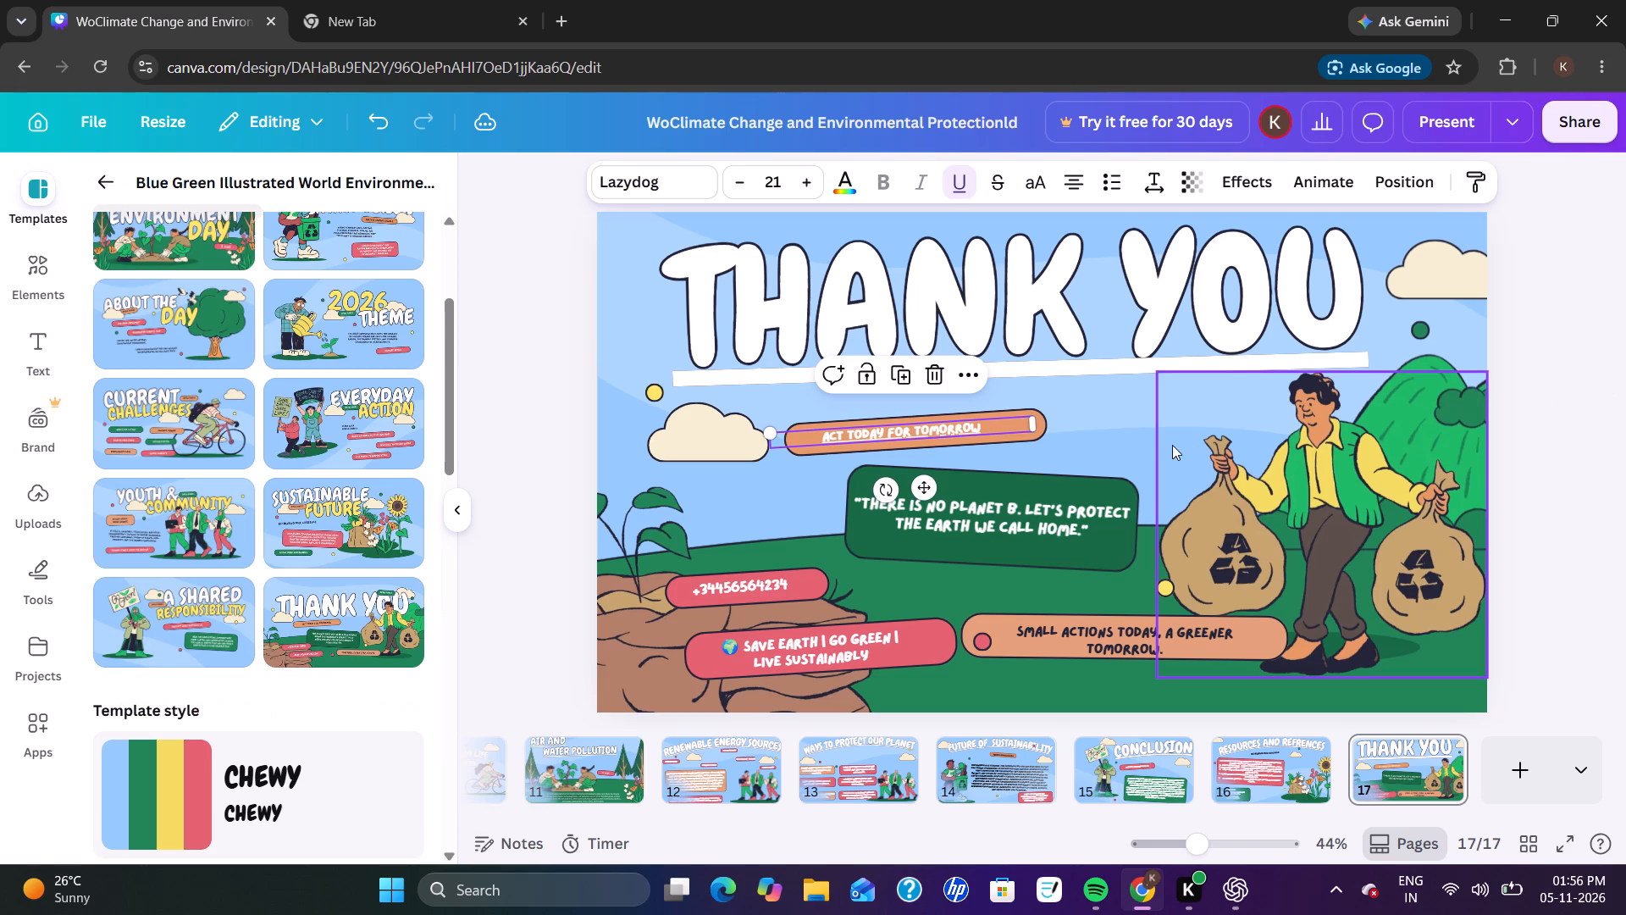
click(1570, 435)
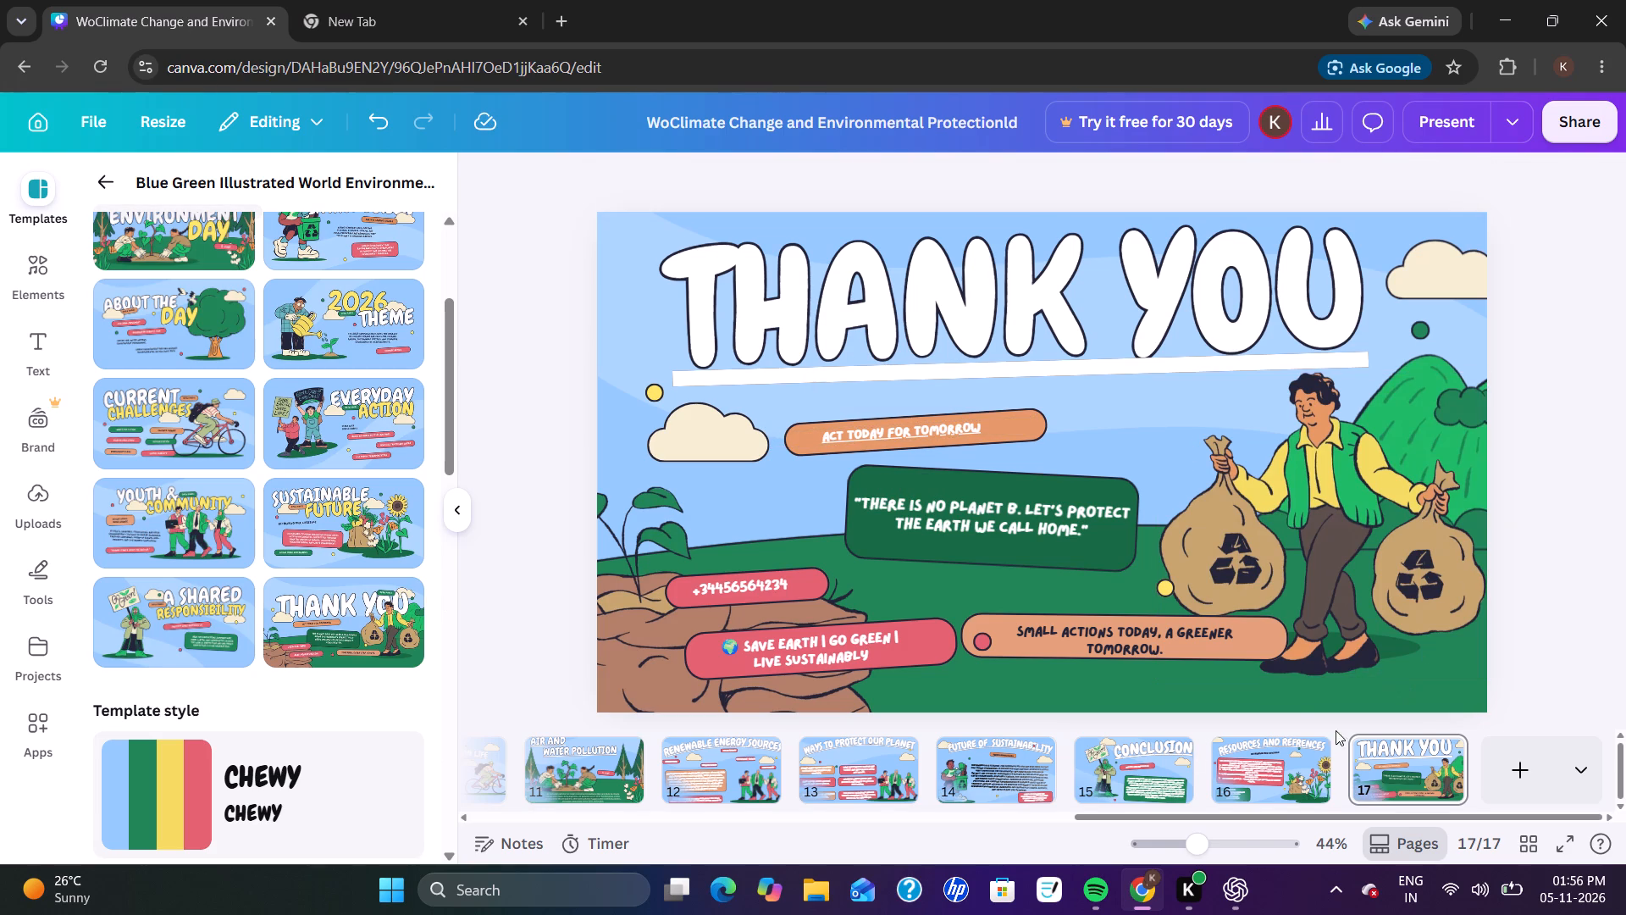
Underline the "Rethinking our lifestyle" subtitle on slide 16, Resources and References.
click(1299, 762)
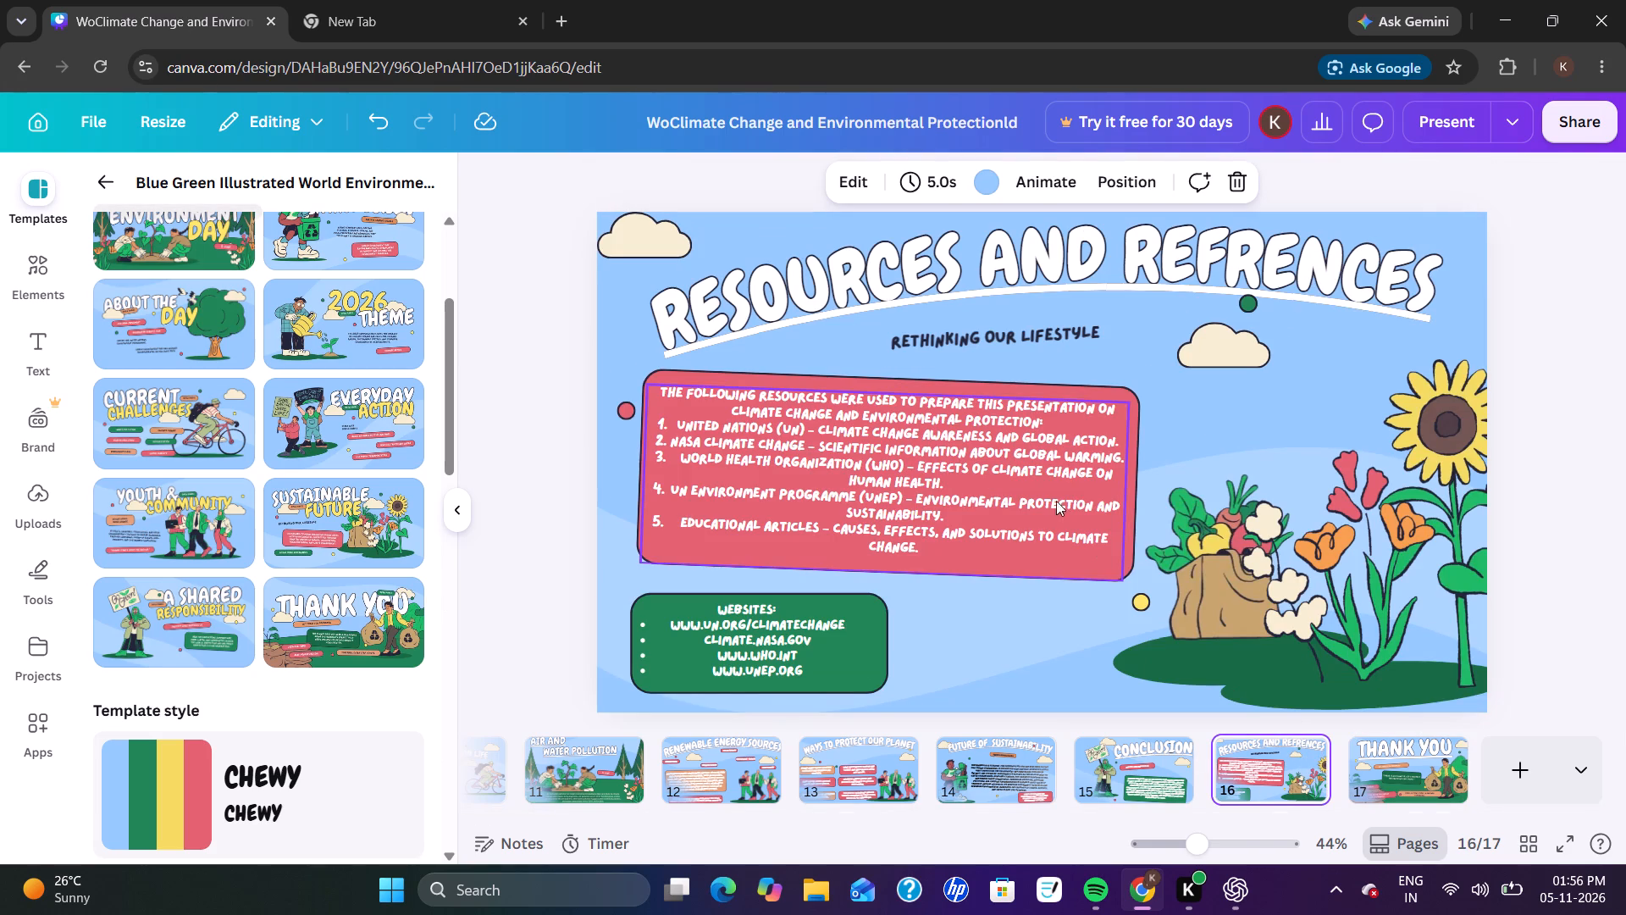
click(1018, 330)
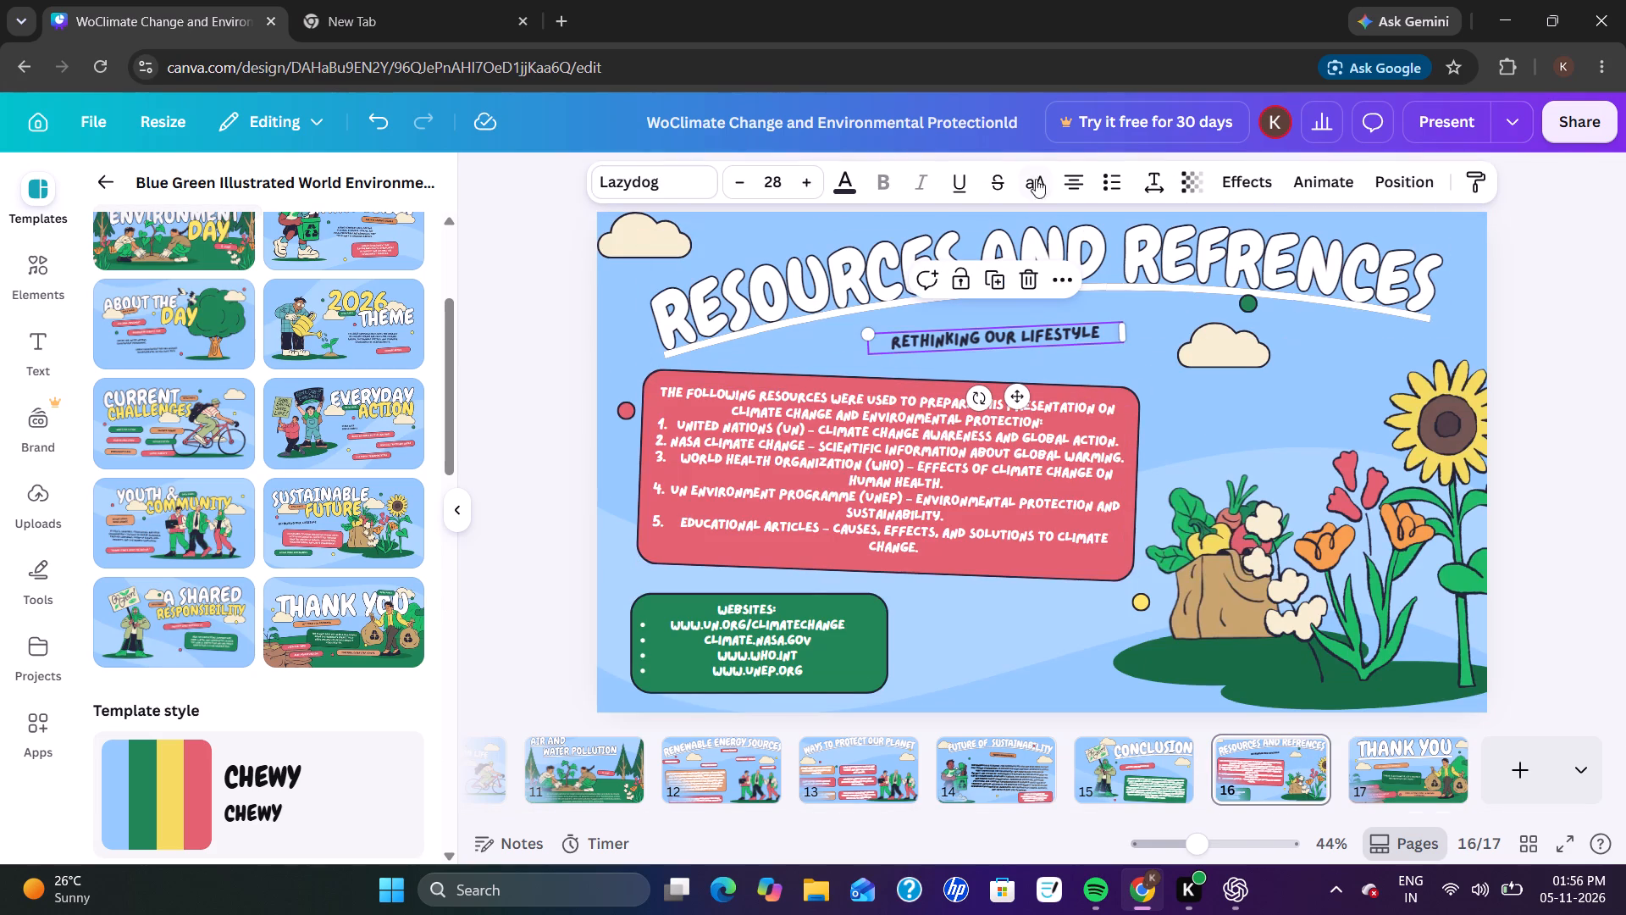
click(958, 180)
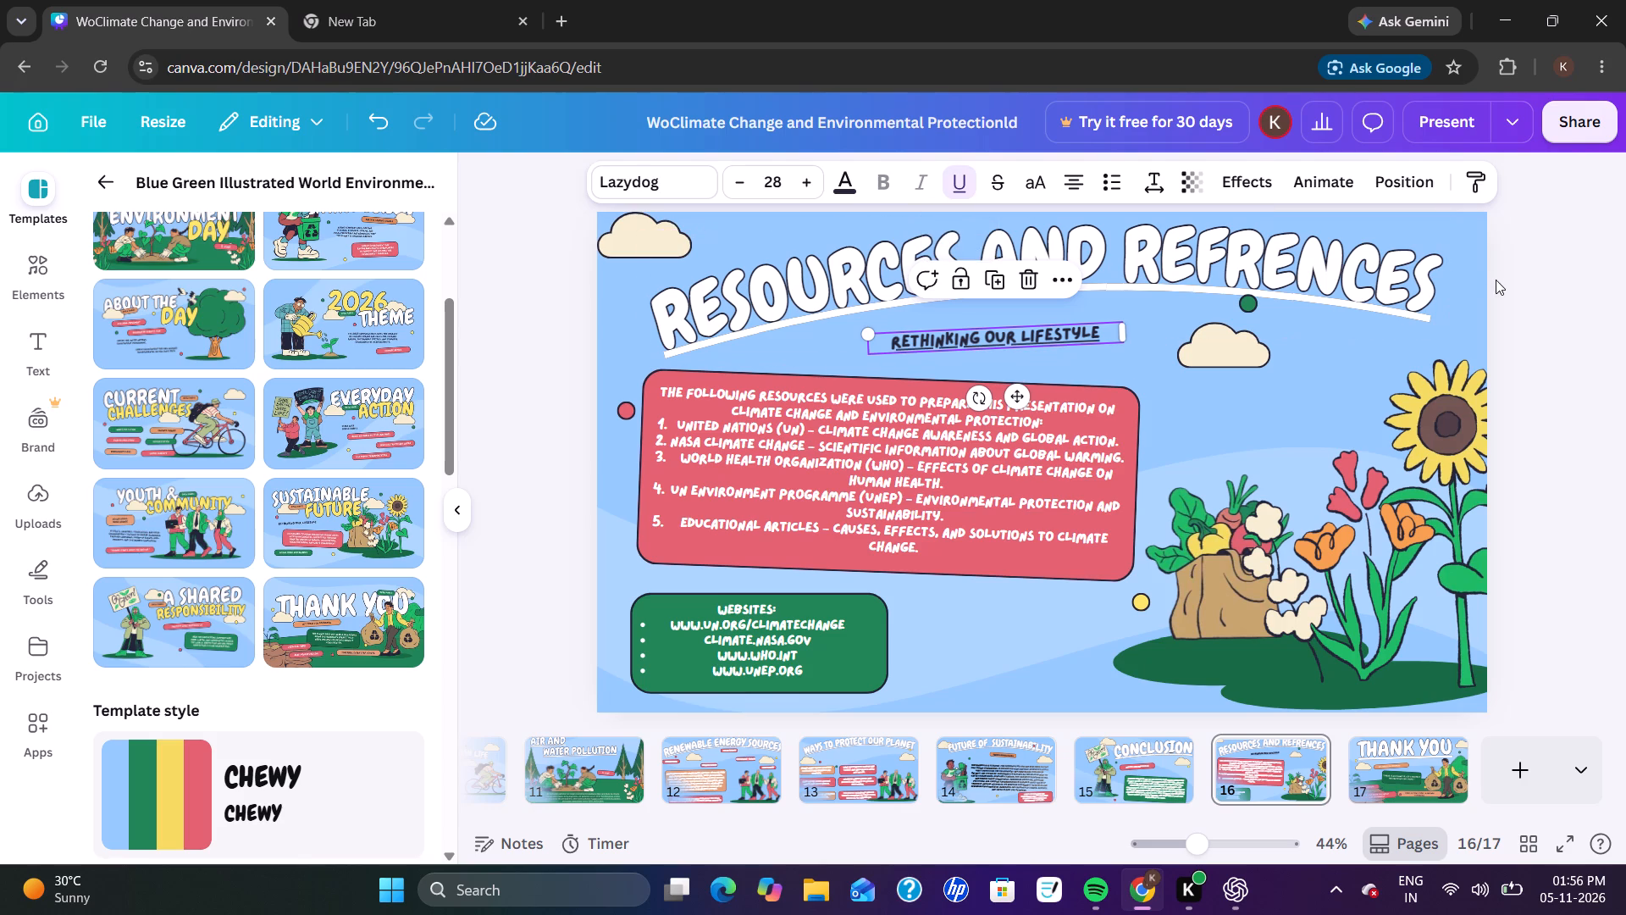
click(1536, 292)
click(1175, 756)
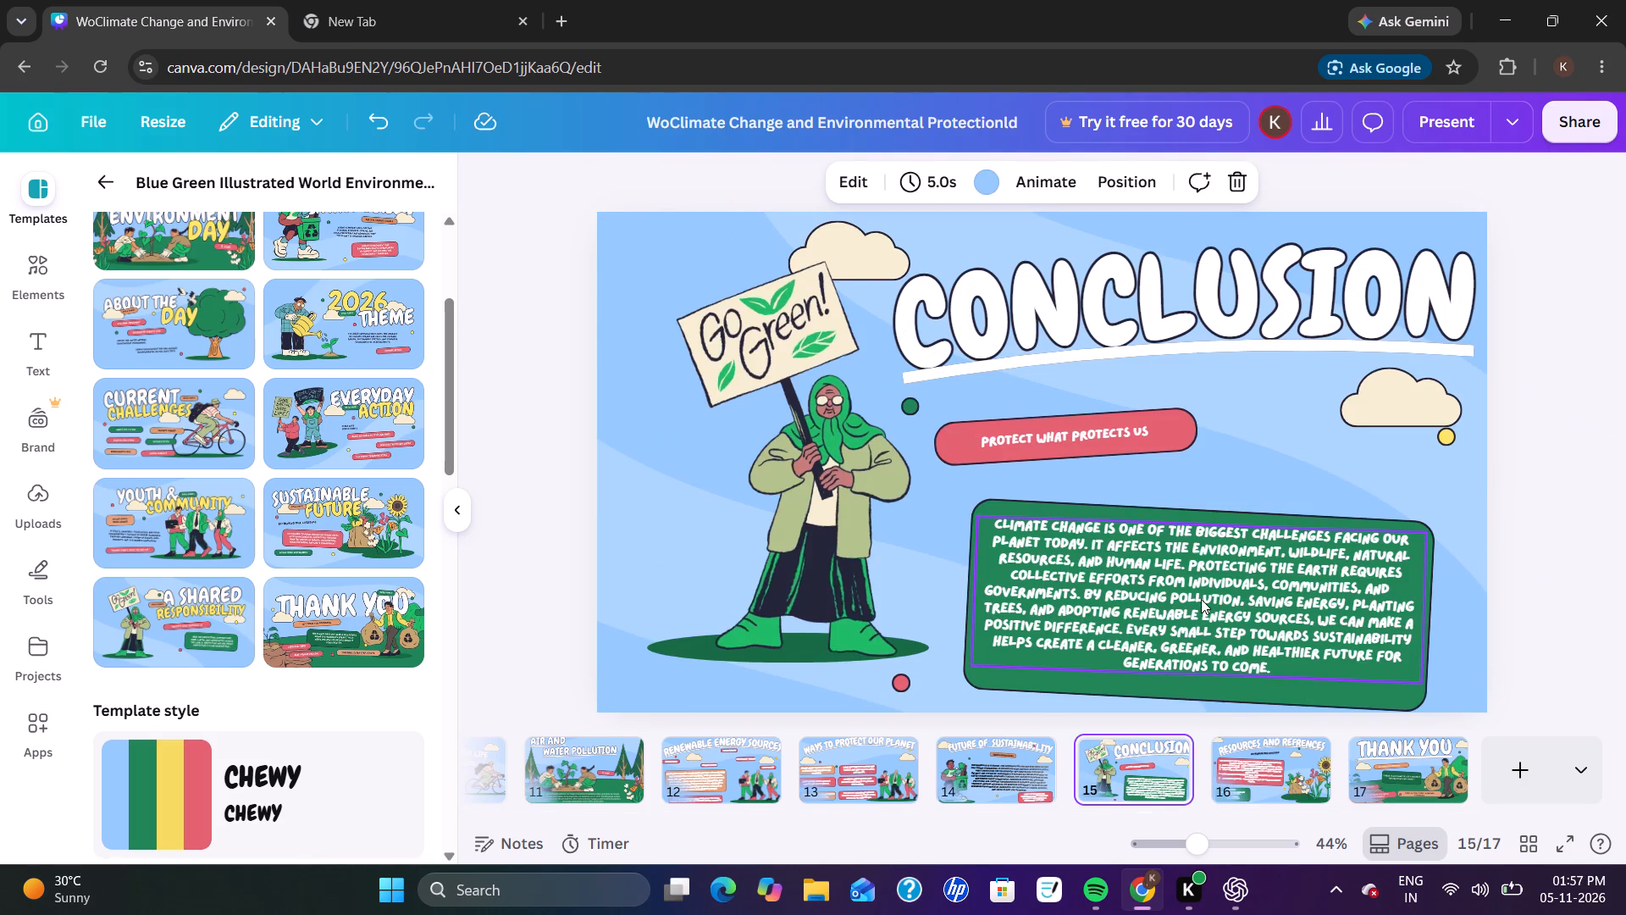
click(1009, 782)
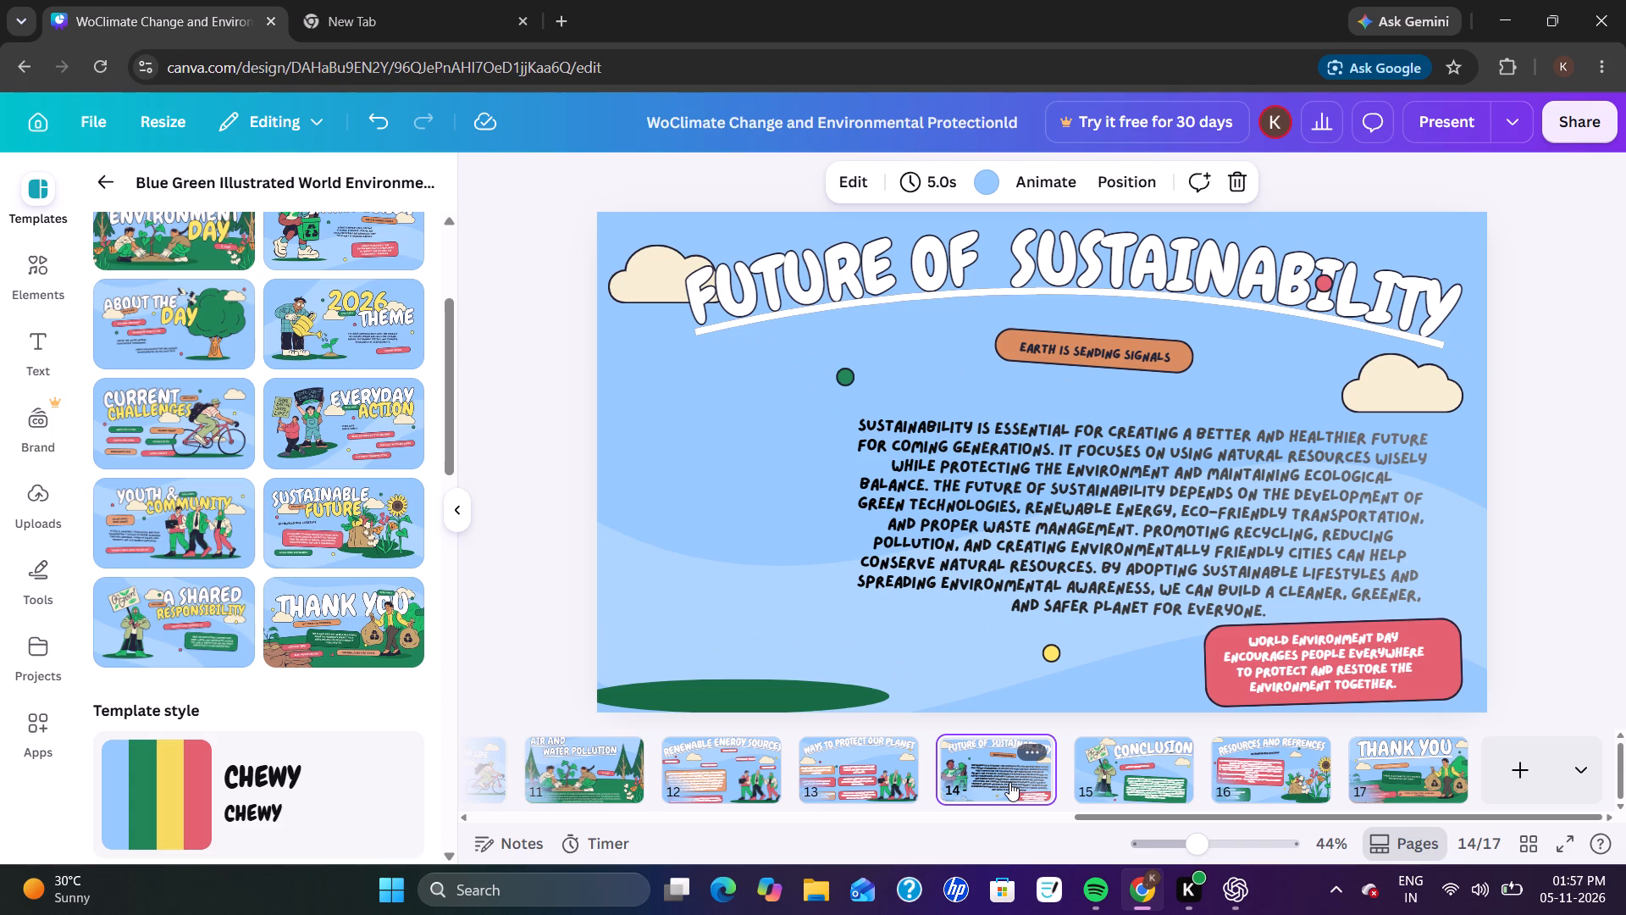
scroll(1009, 782, right, 2)
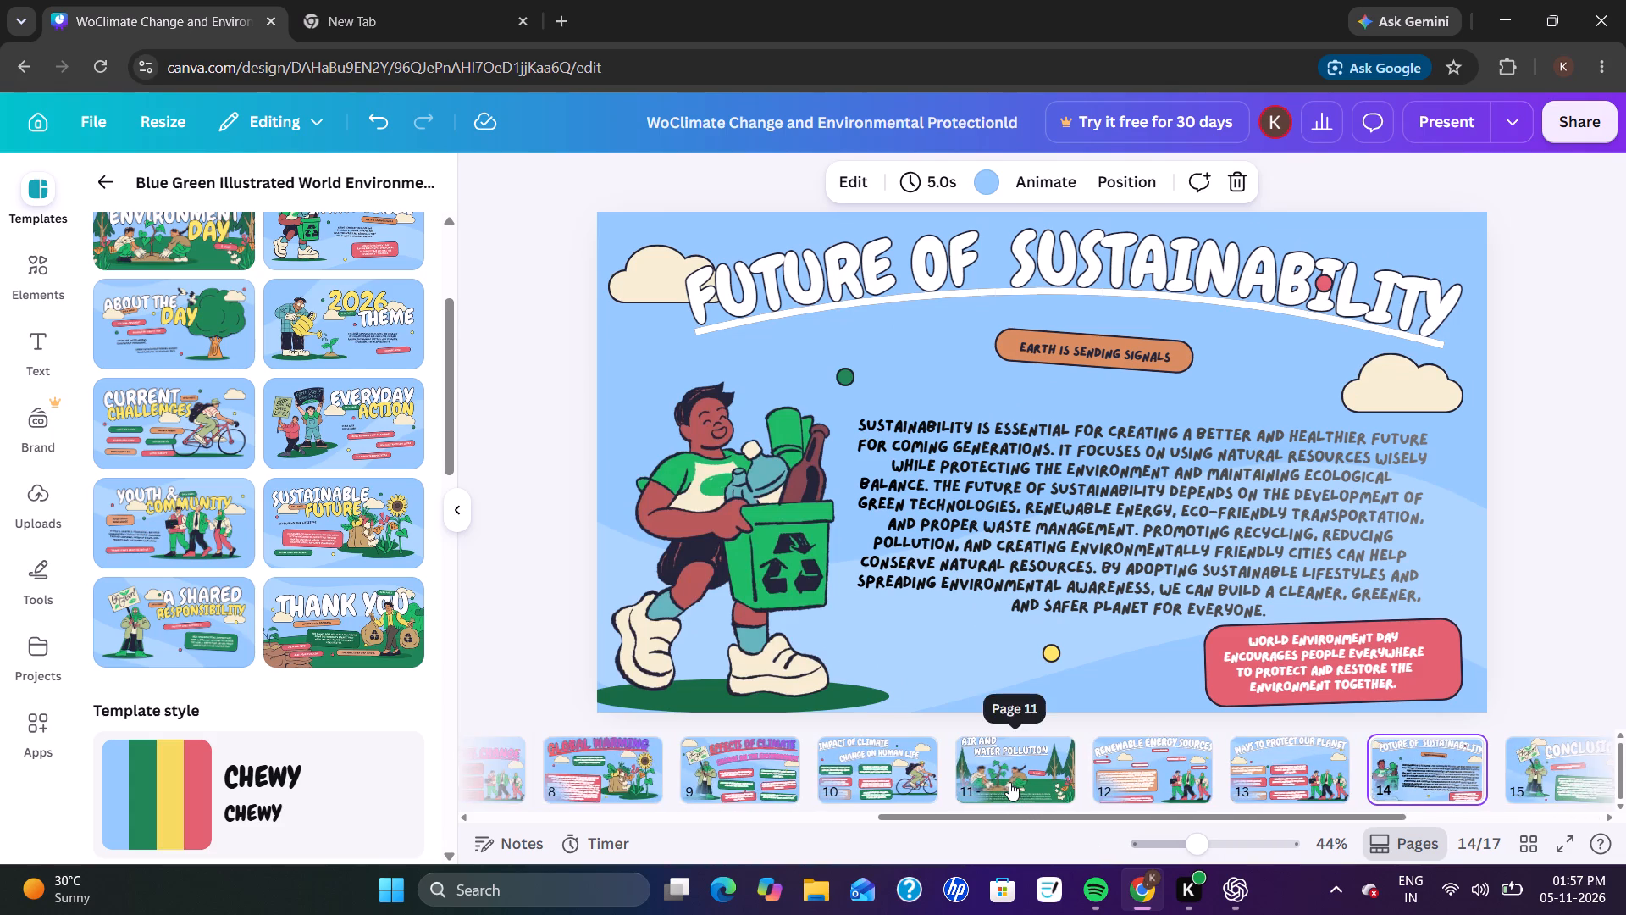
scroll(1009, 782, left, 3)
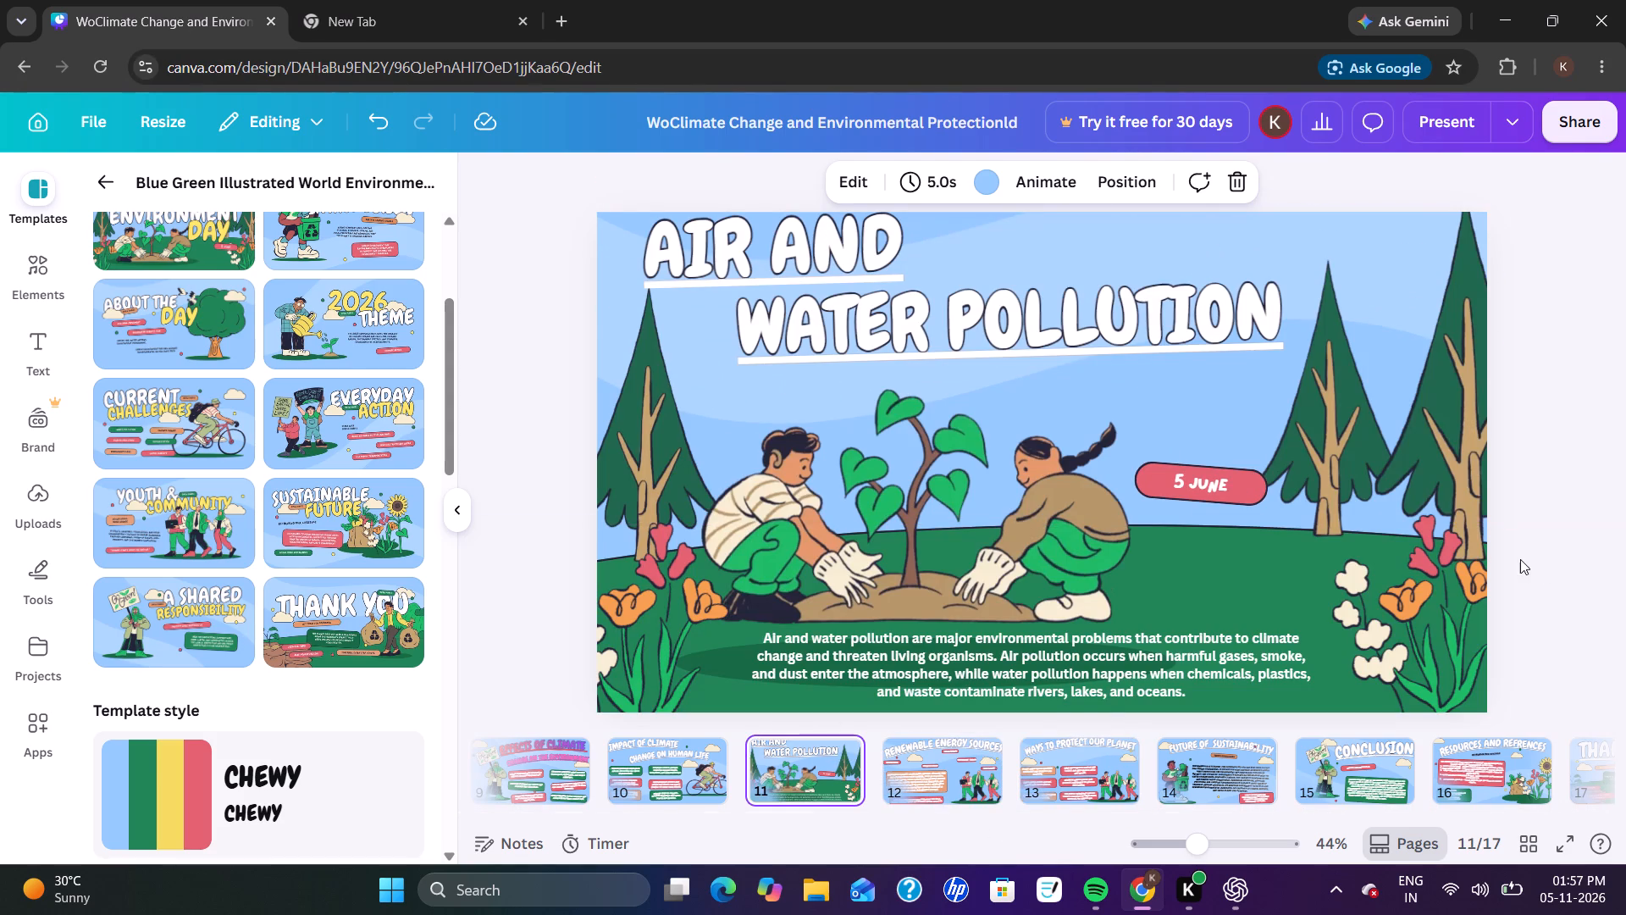
scroll(1043, 792, right, 3)
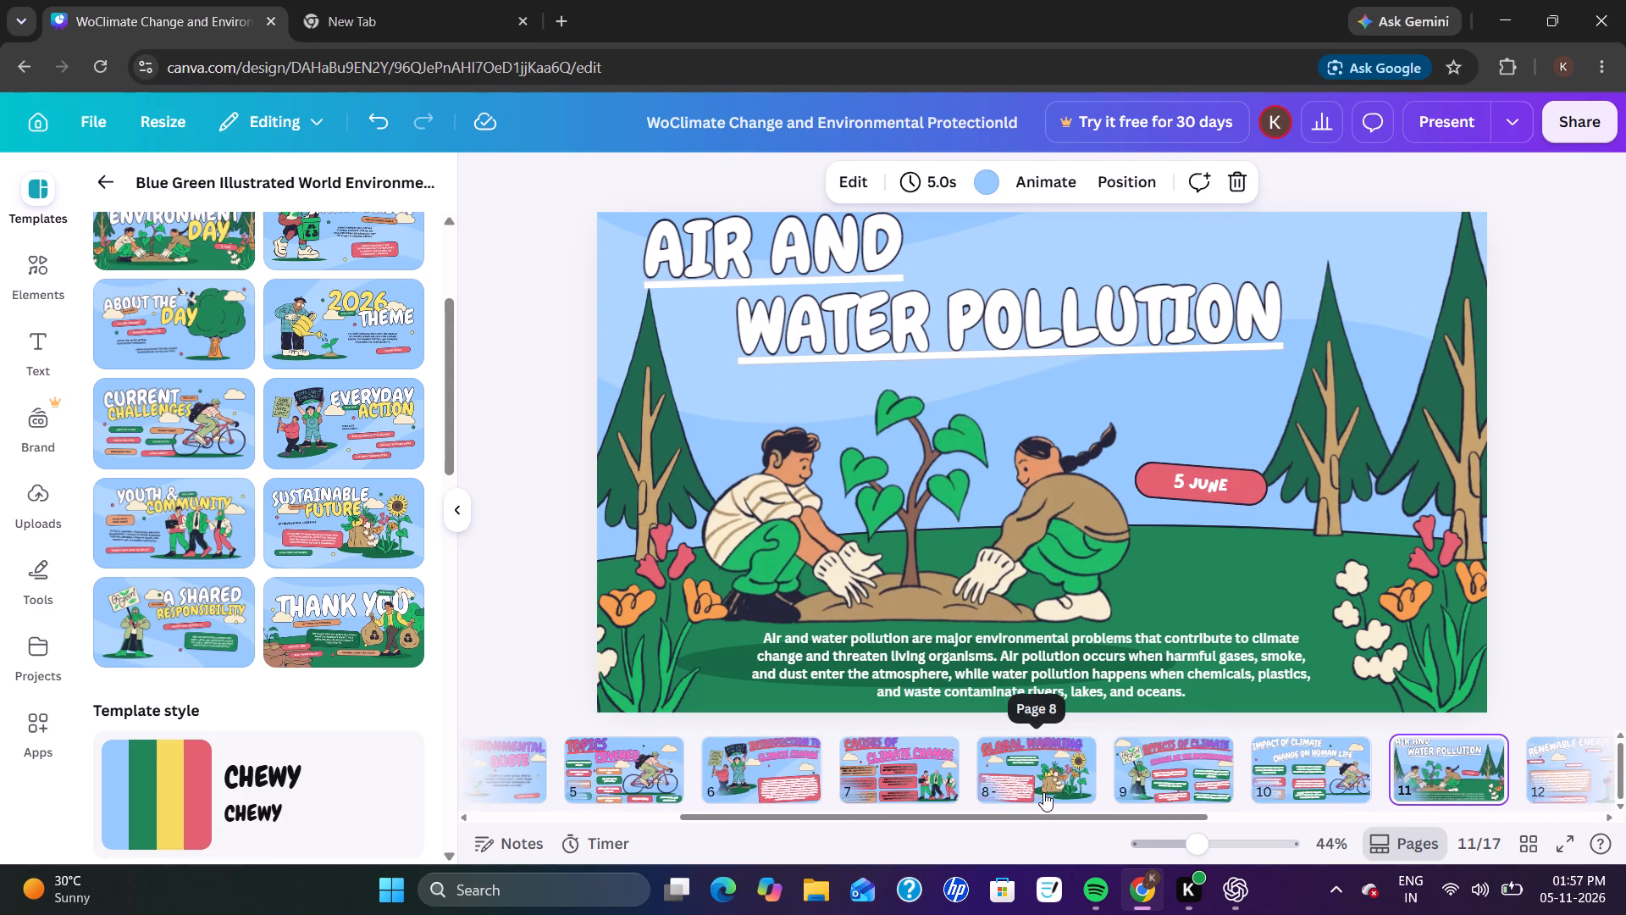
click(1291, 774)
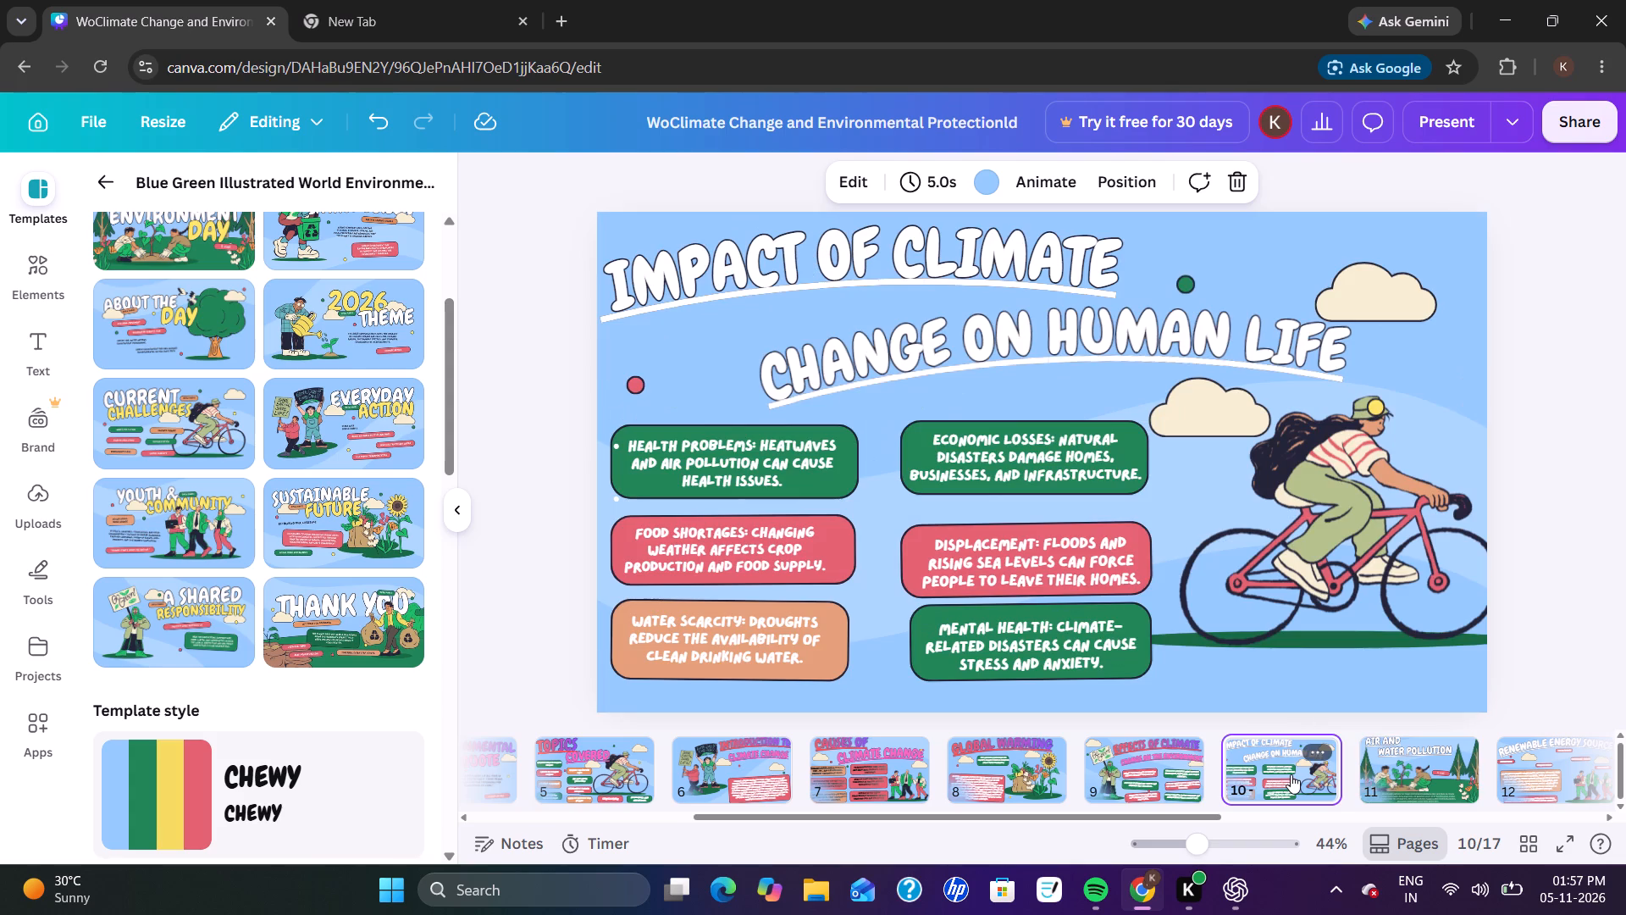
click(1148, 782)
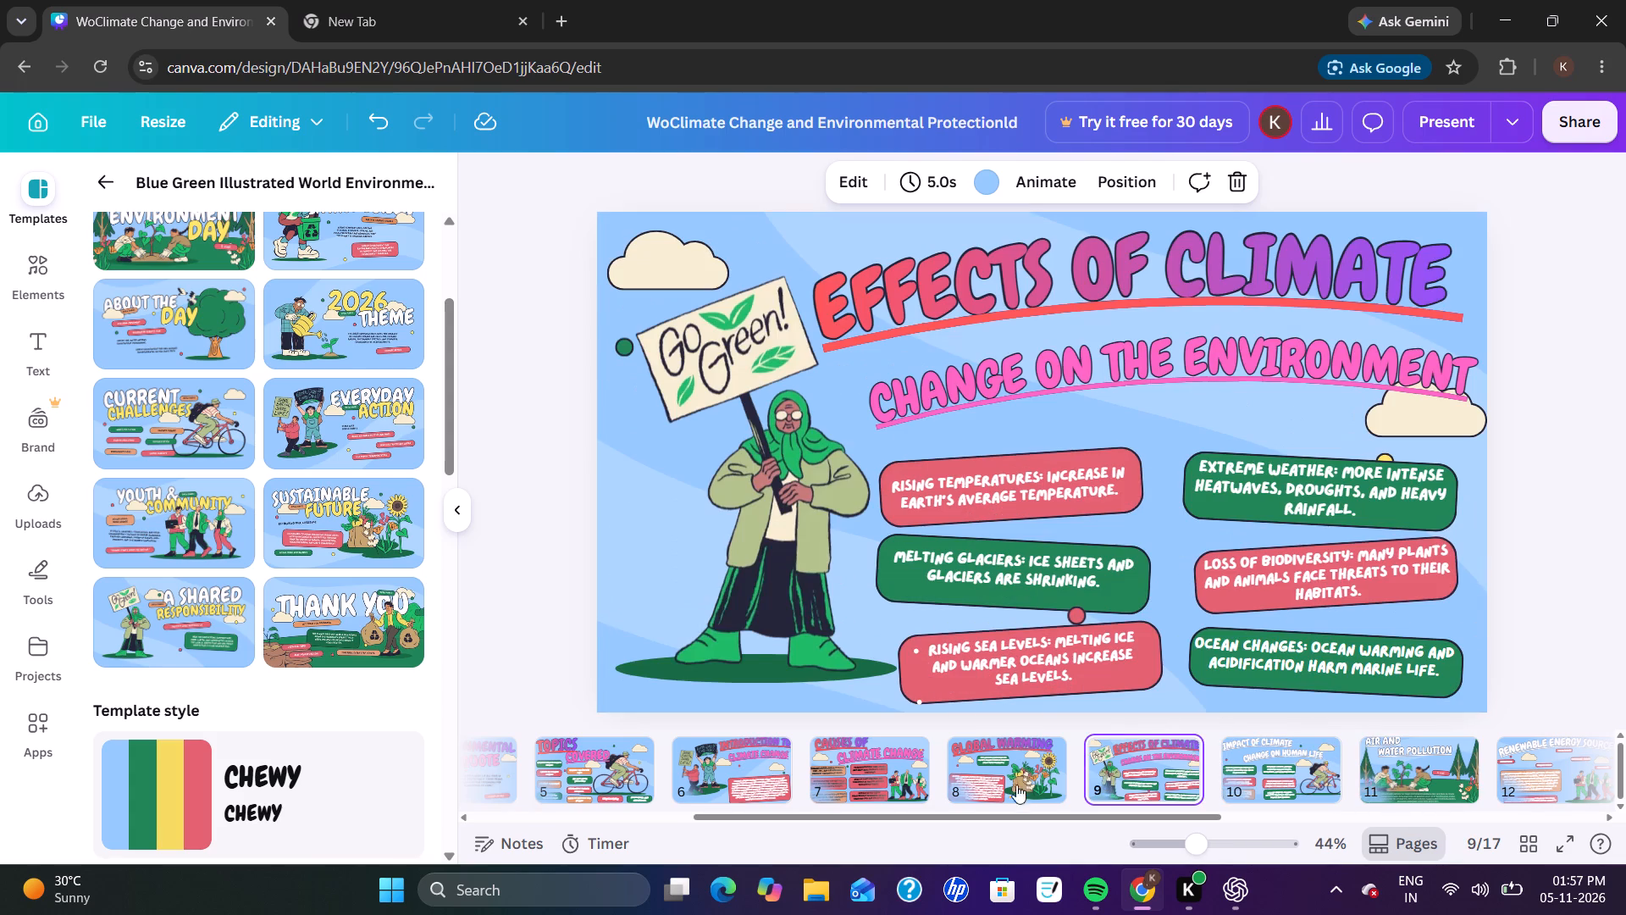
click(1002, 782)
click(849, 763)
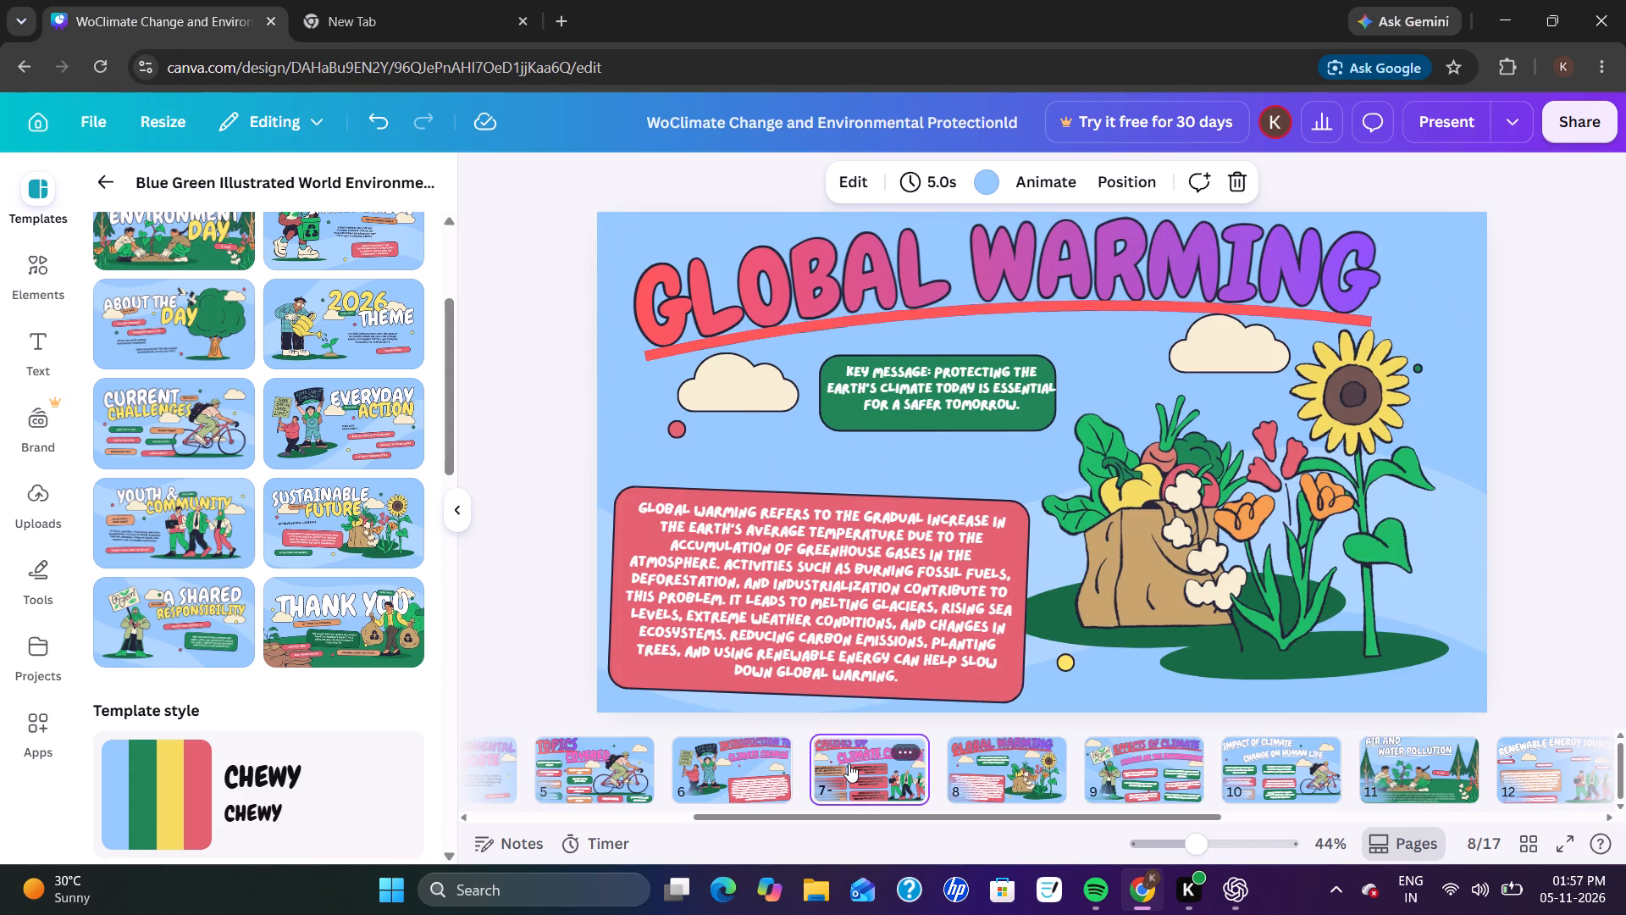
scroll(849, 763, right, 3)
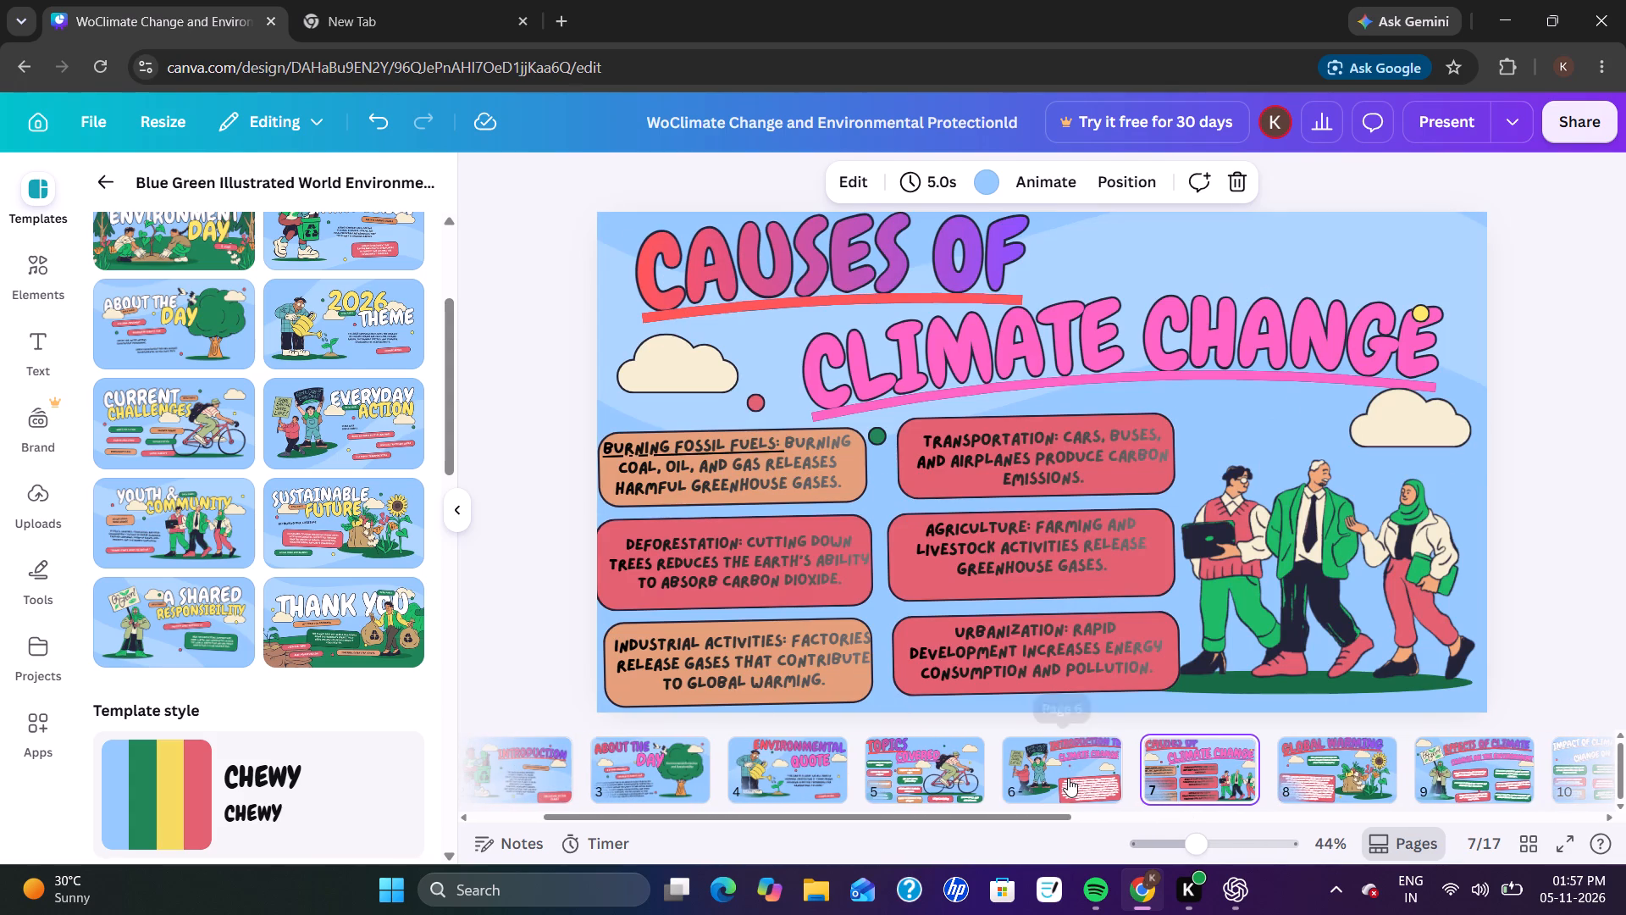
click(1068, 778)
click(875, 761)
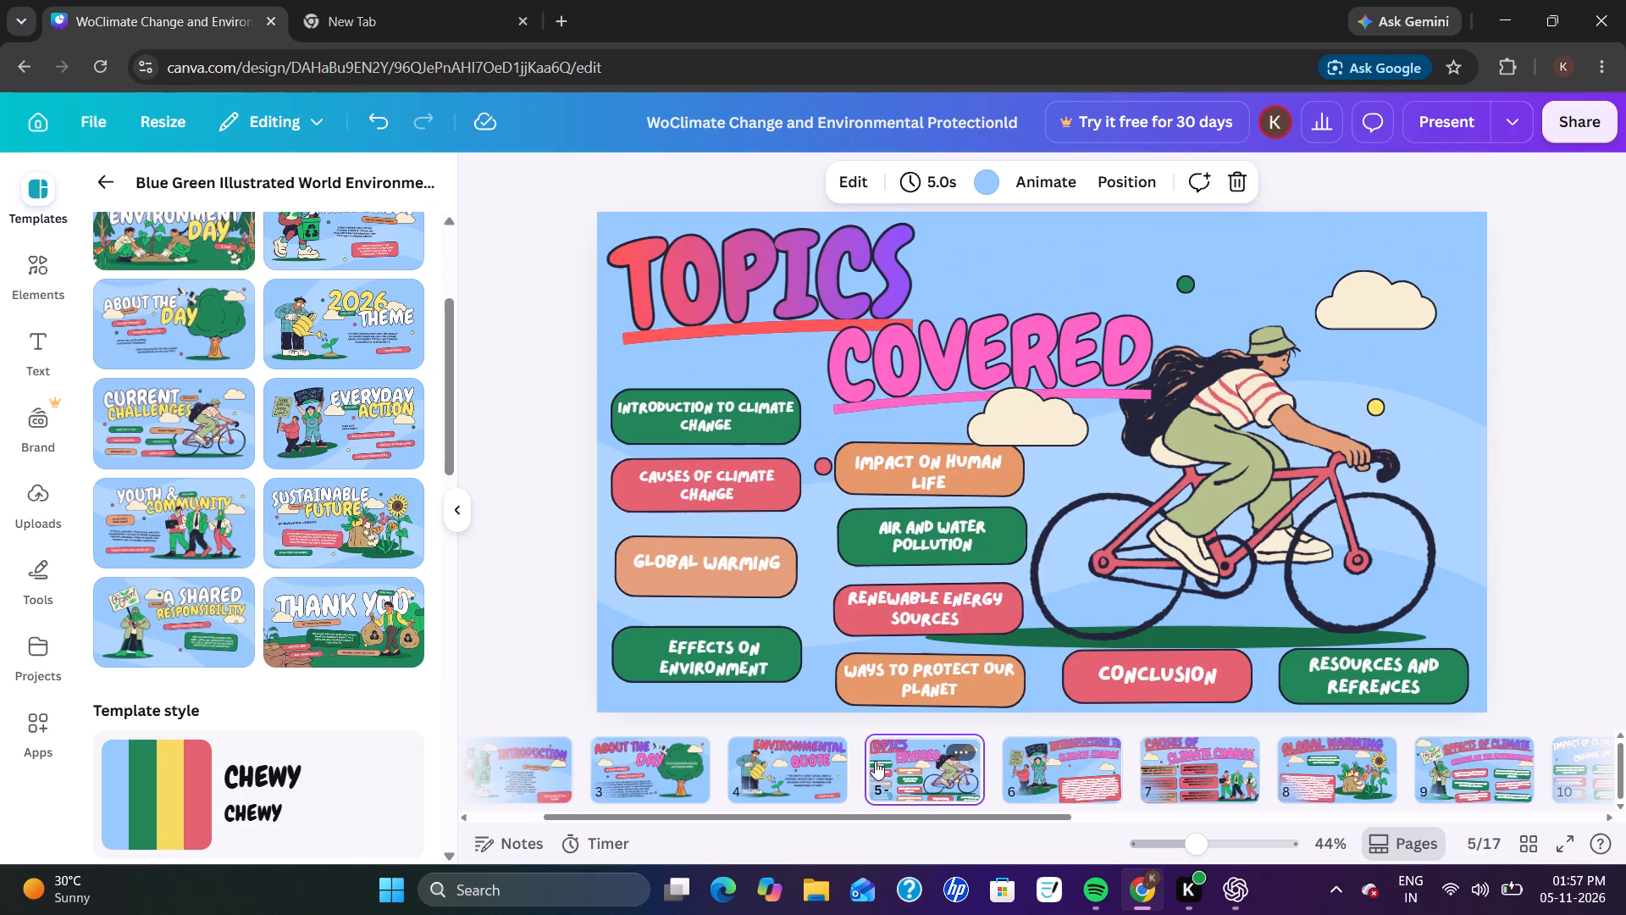
Underline both heading parts, "Environmental" and "Quote", on slide 4.
click(793, 764)
scroll(793, 764, right, 1)
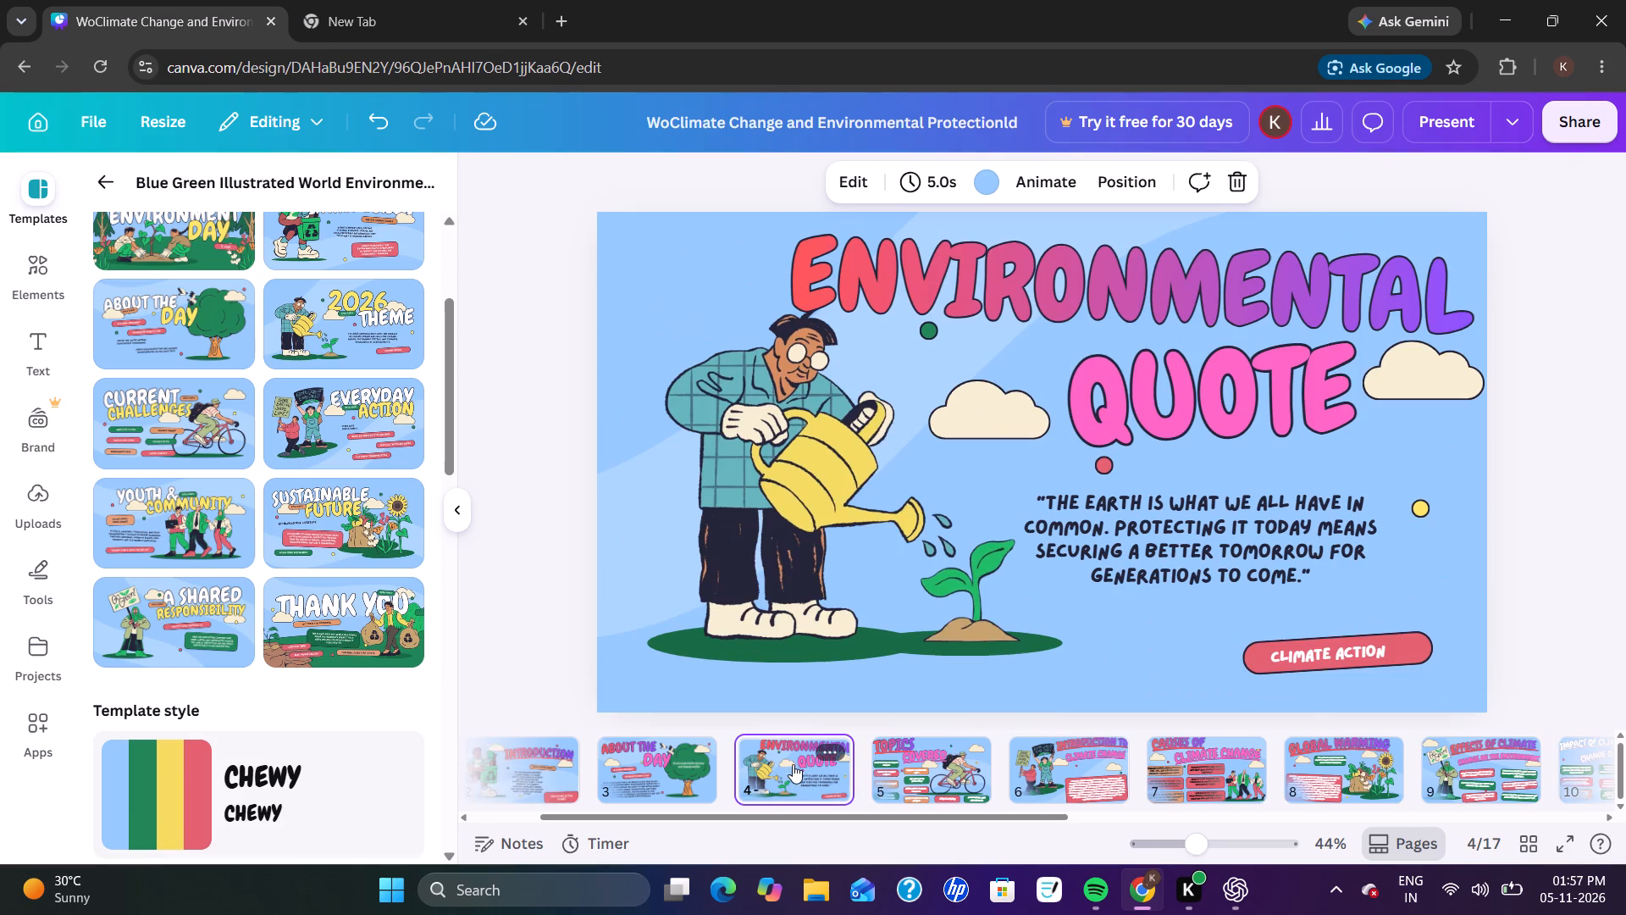
scroll(793, 764, right, 2)
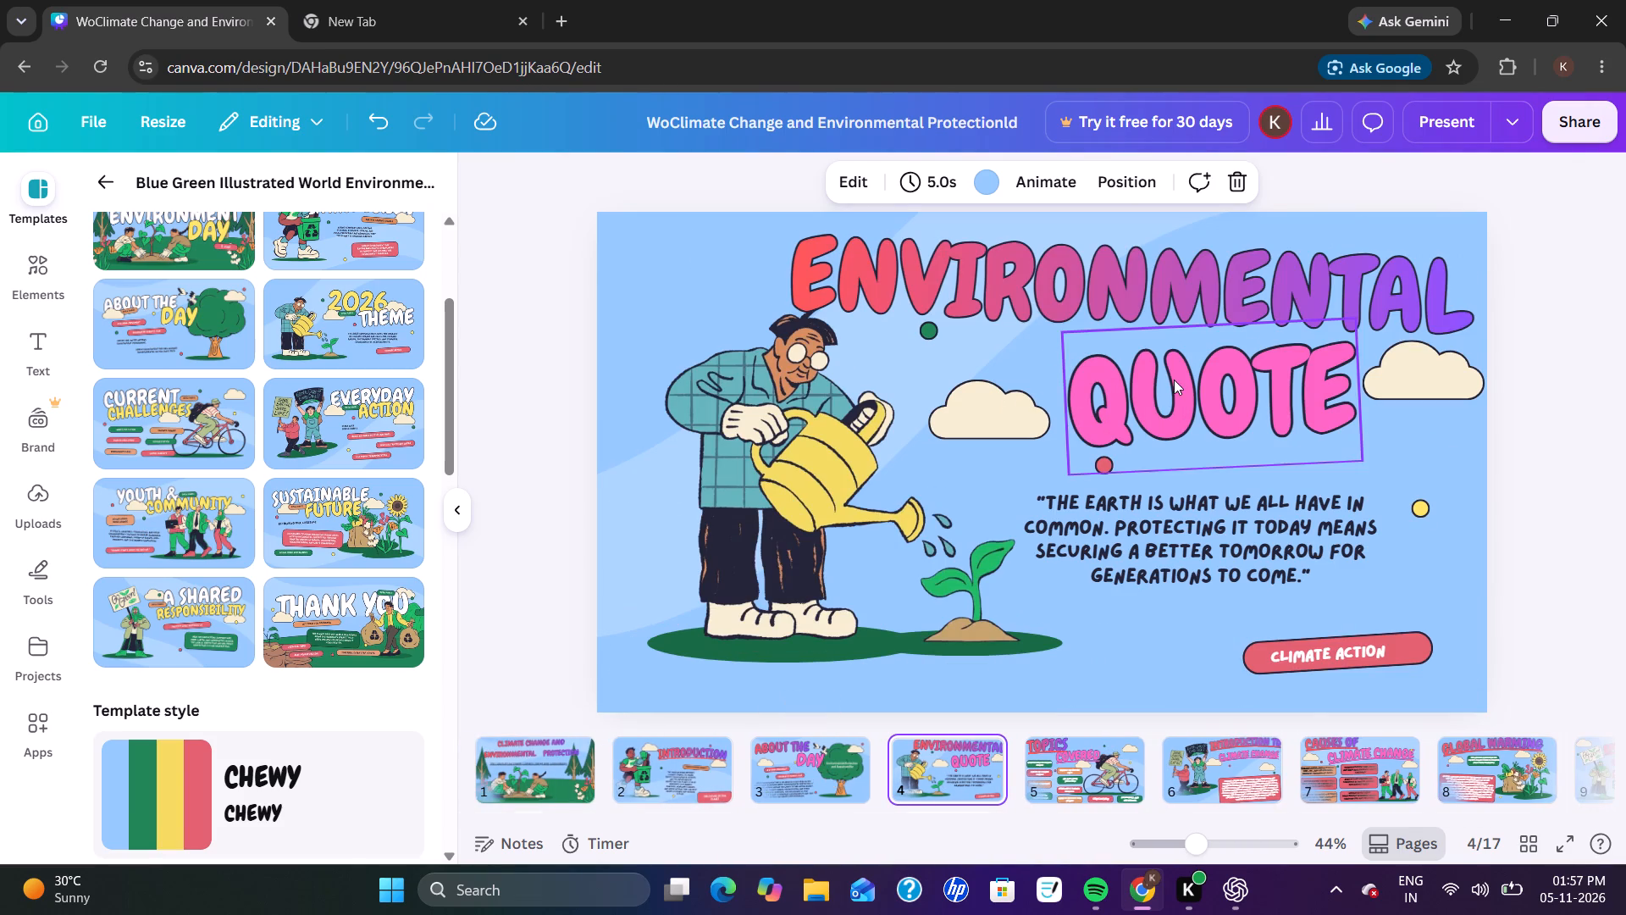
click(1190, 314)
click(940, 179)
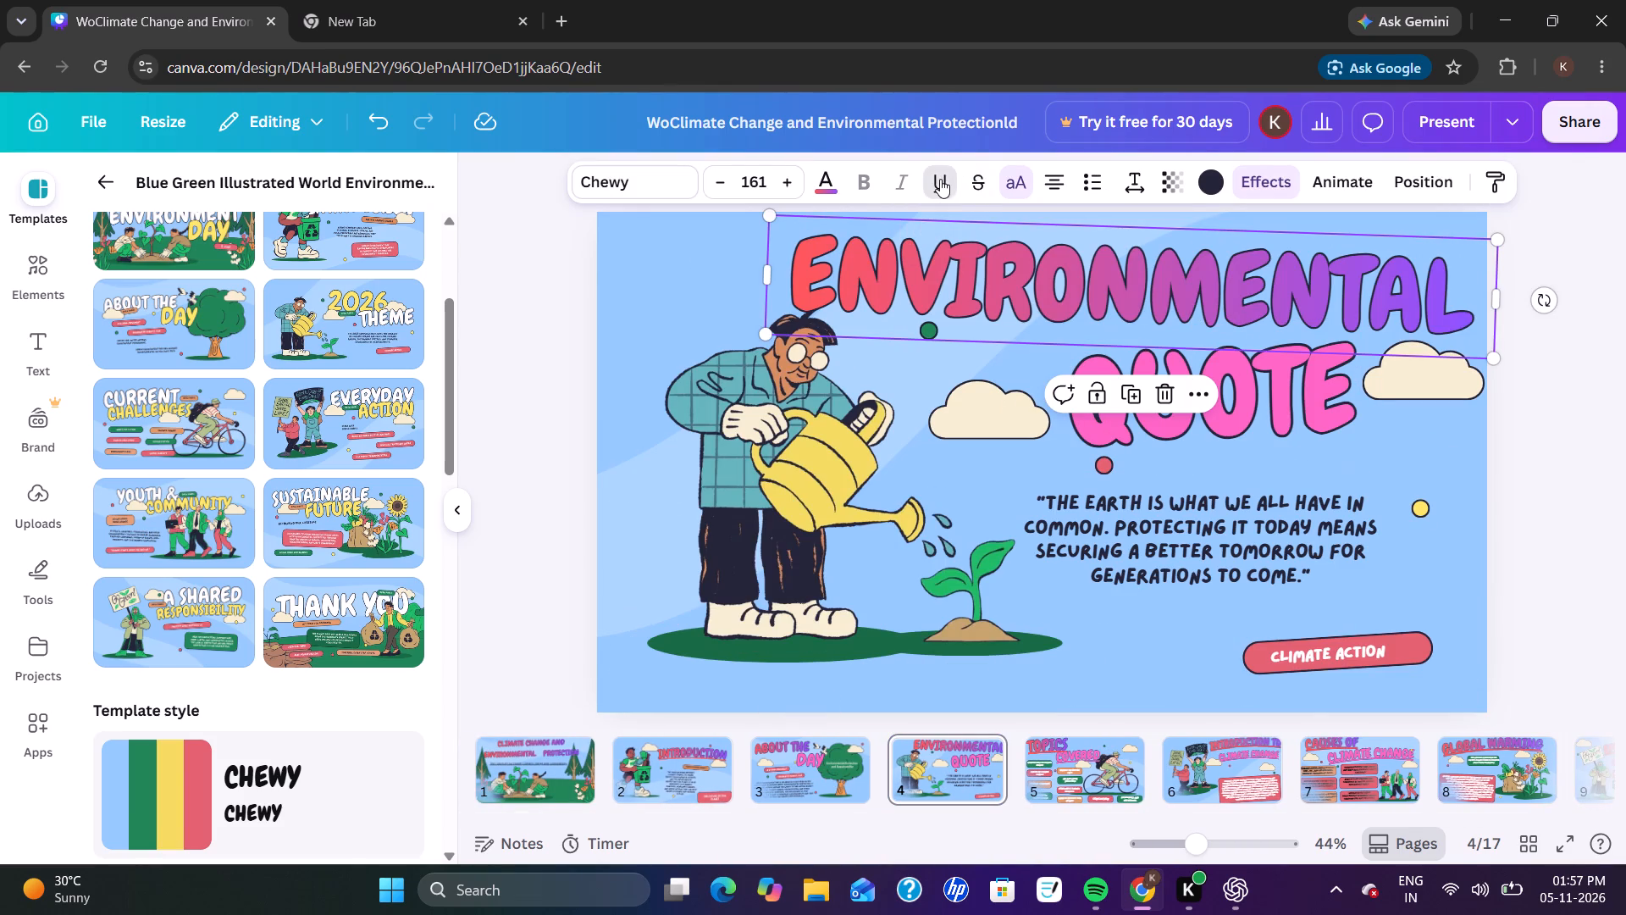
click(1148, 392)
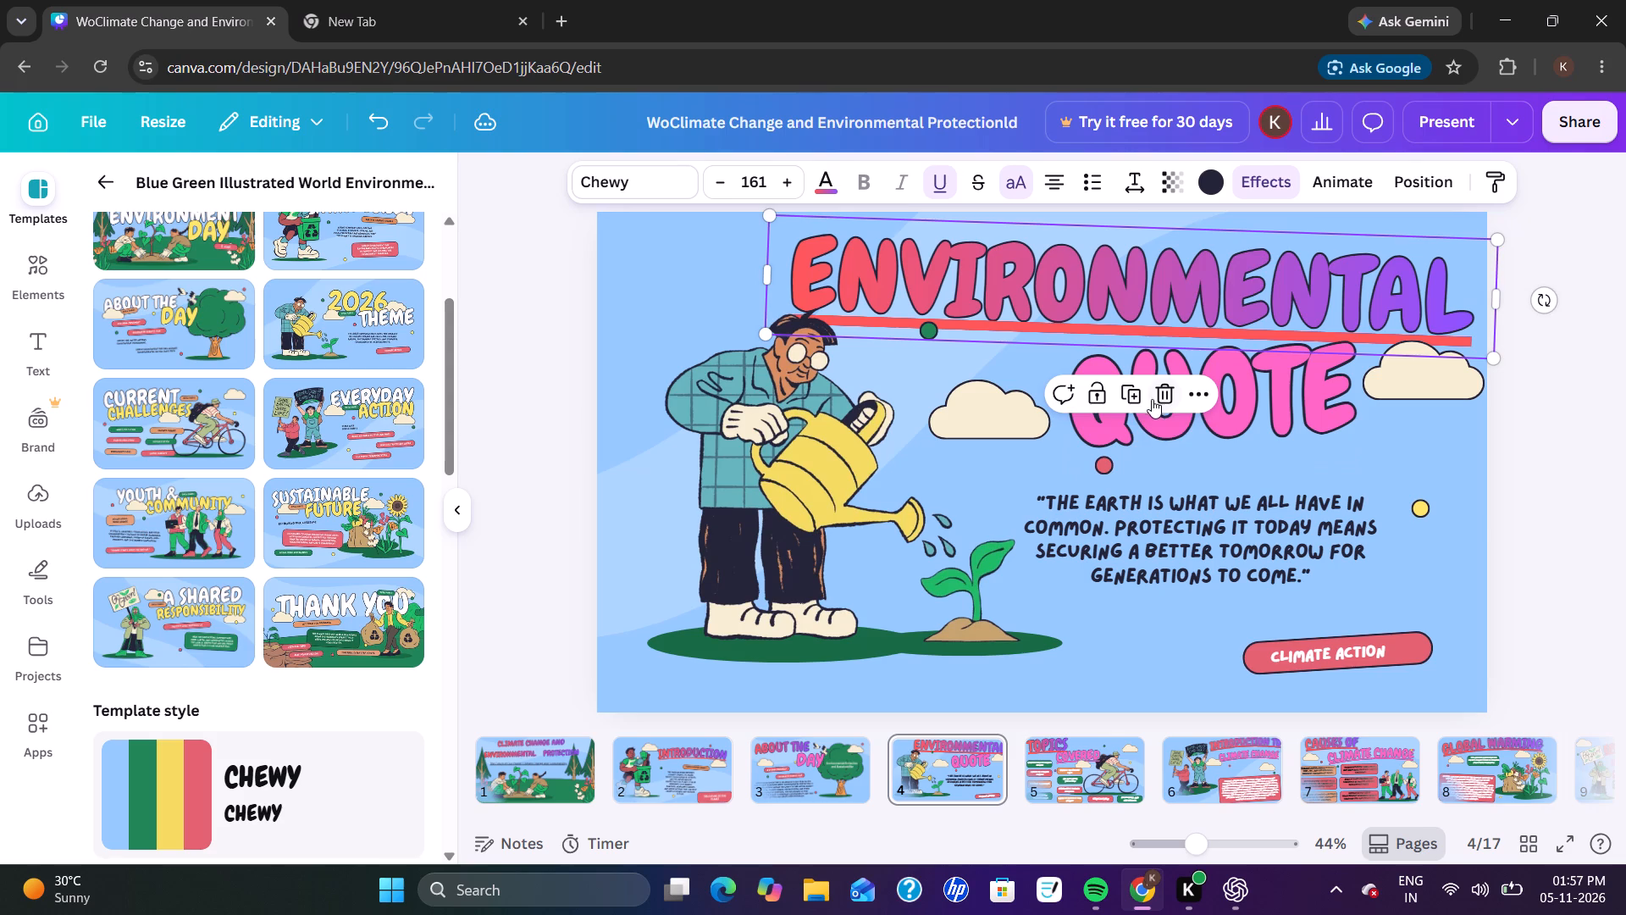
click(1160, 418)
click(953, 182)
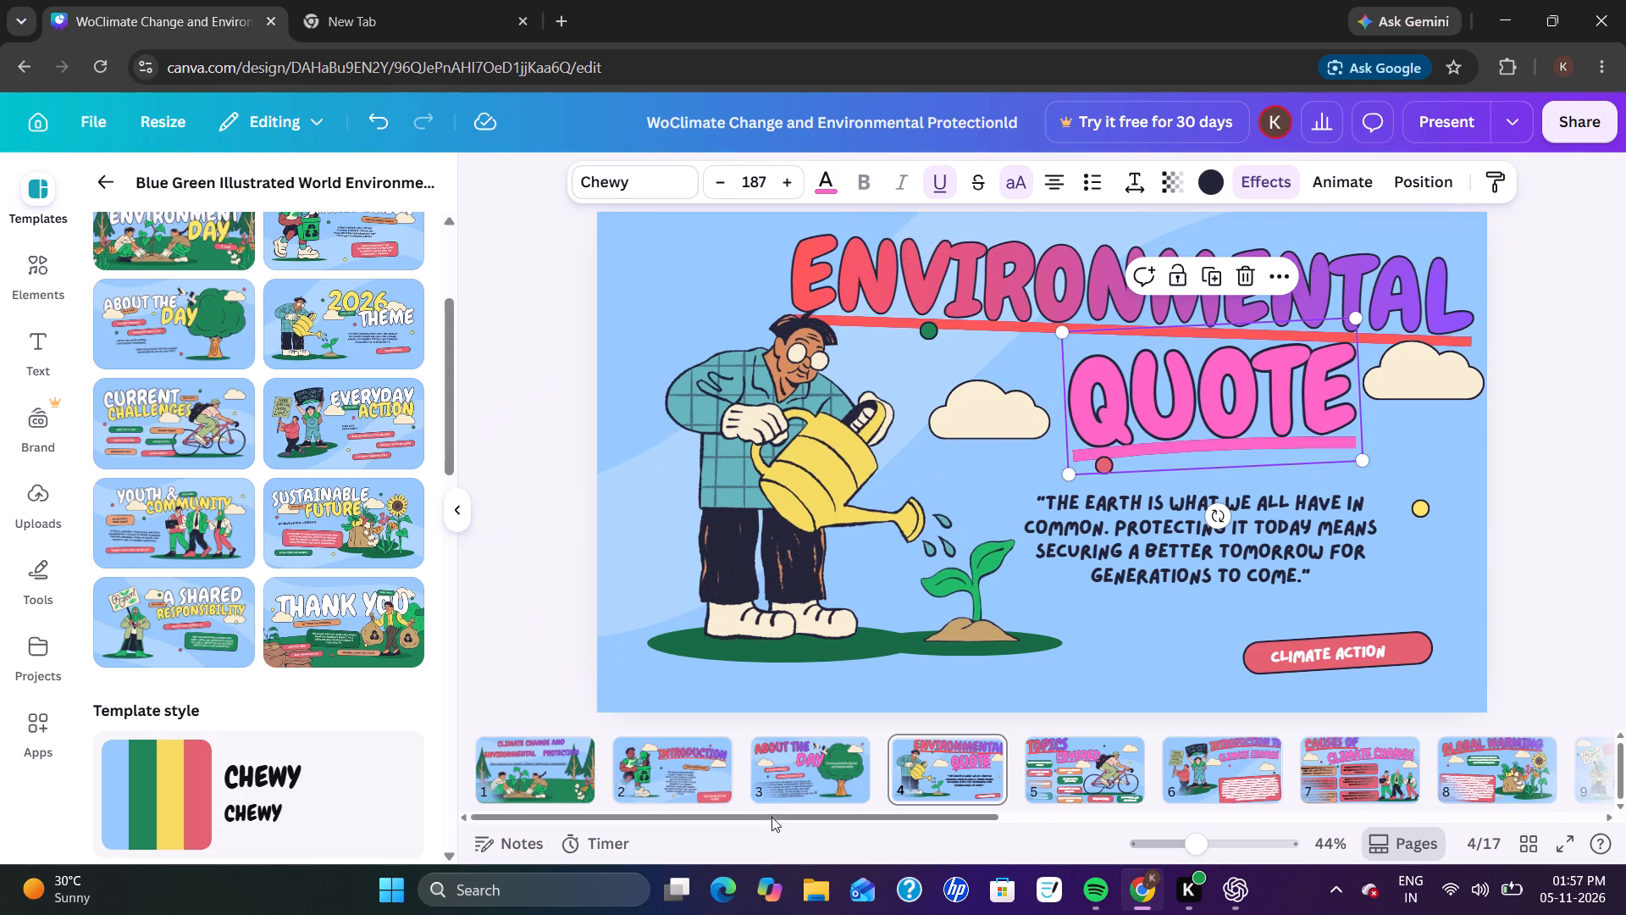
Underline both heading parts, "About the" and "Day", on slide 3.
click(804, 735)
click(891, 318)
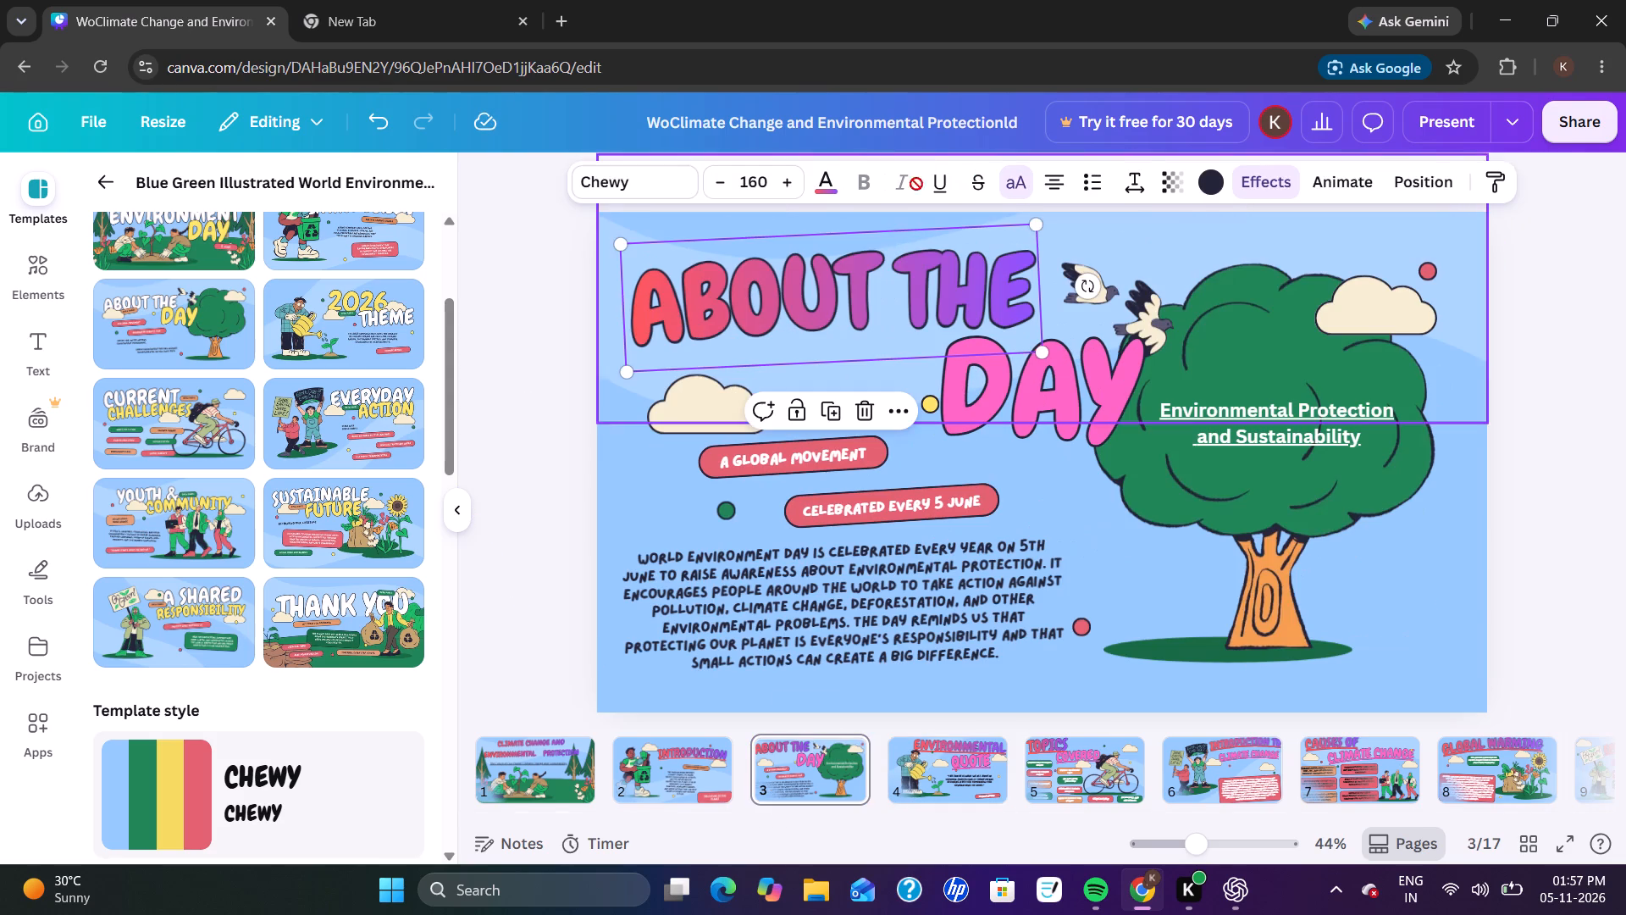
click(833, 180)
click(951, 183)
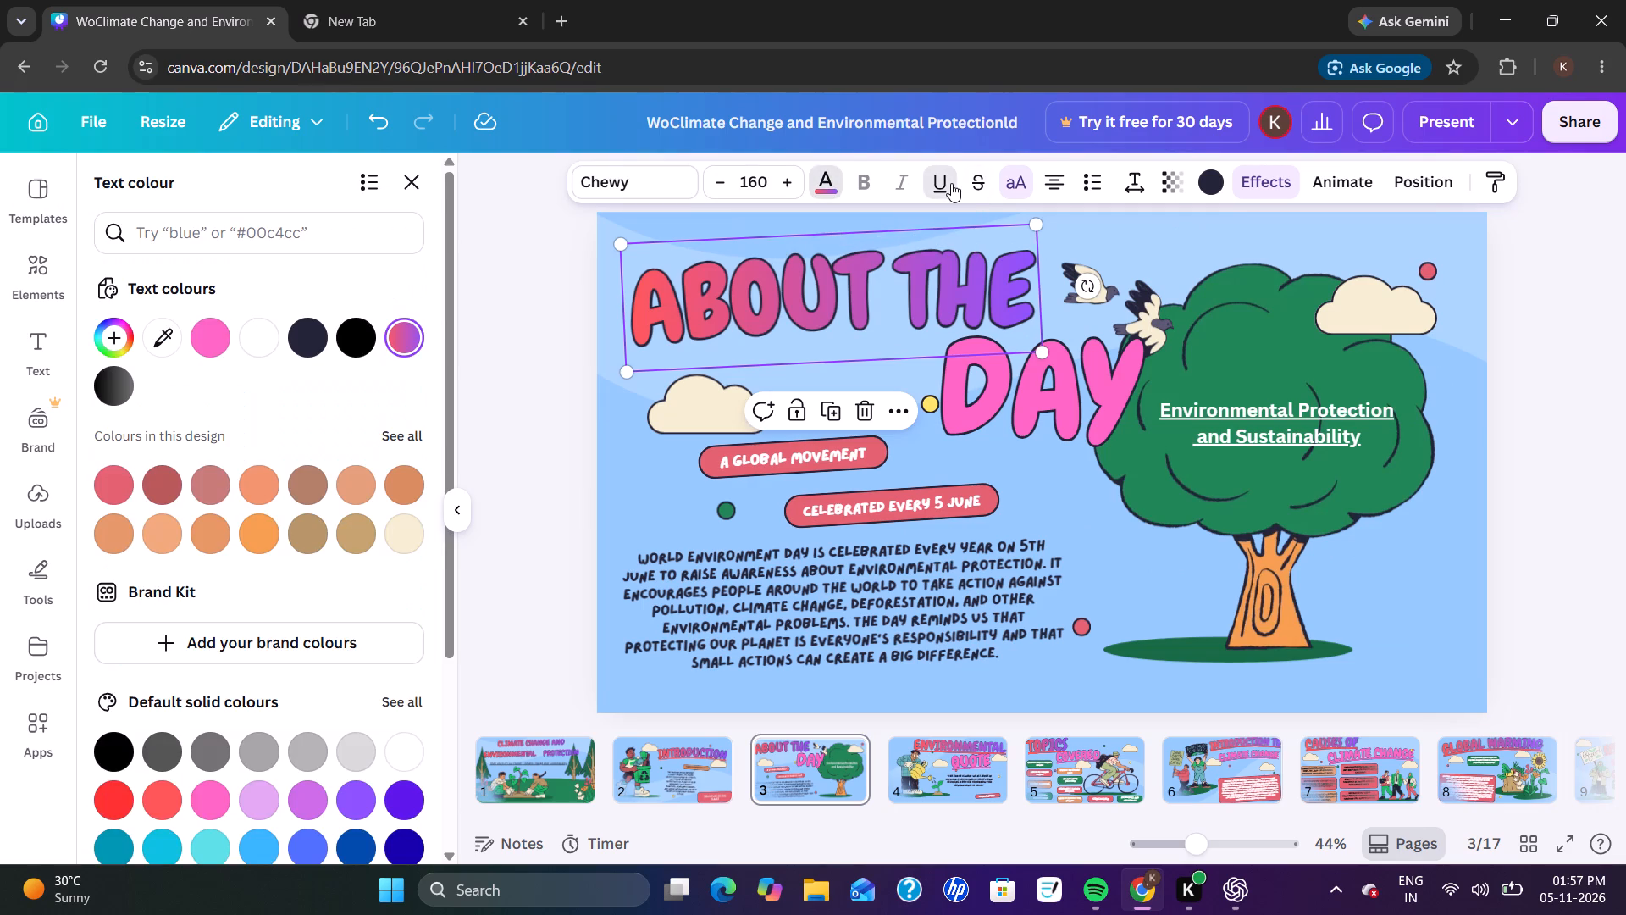
click(998, 381)
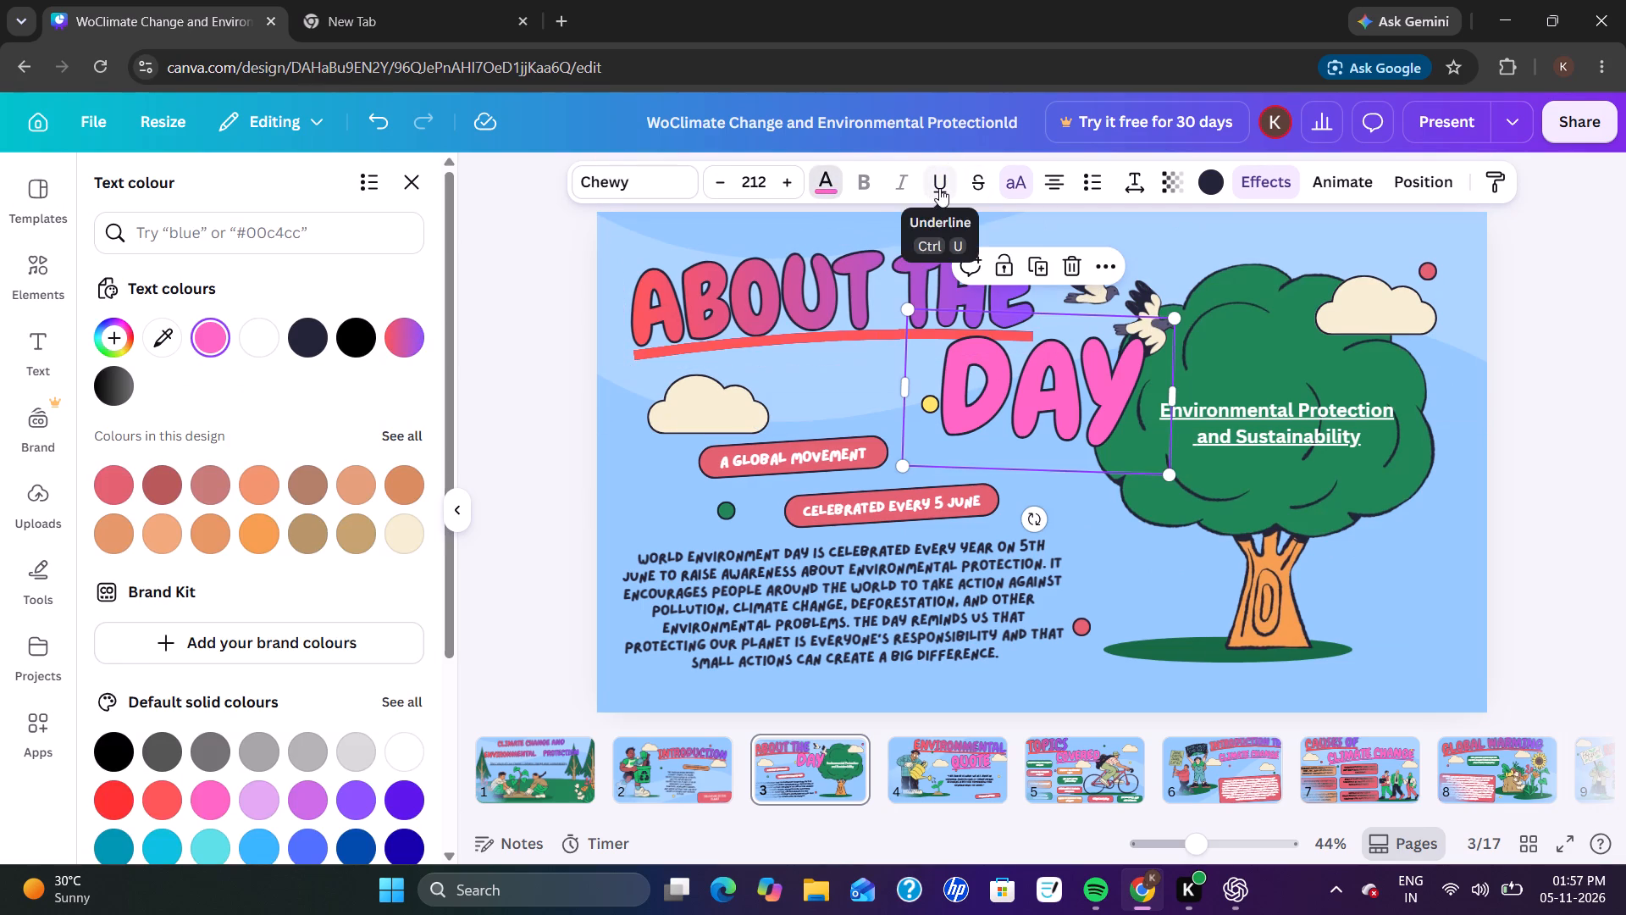
click(939, 188)
Underline the title "Climate Change and Environmental Protection" on slide 1.
click(716, 746)
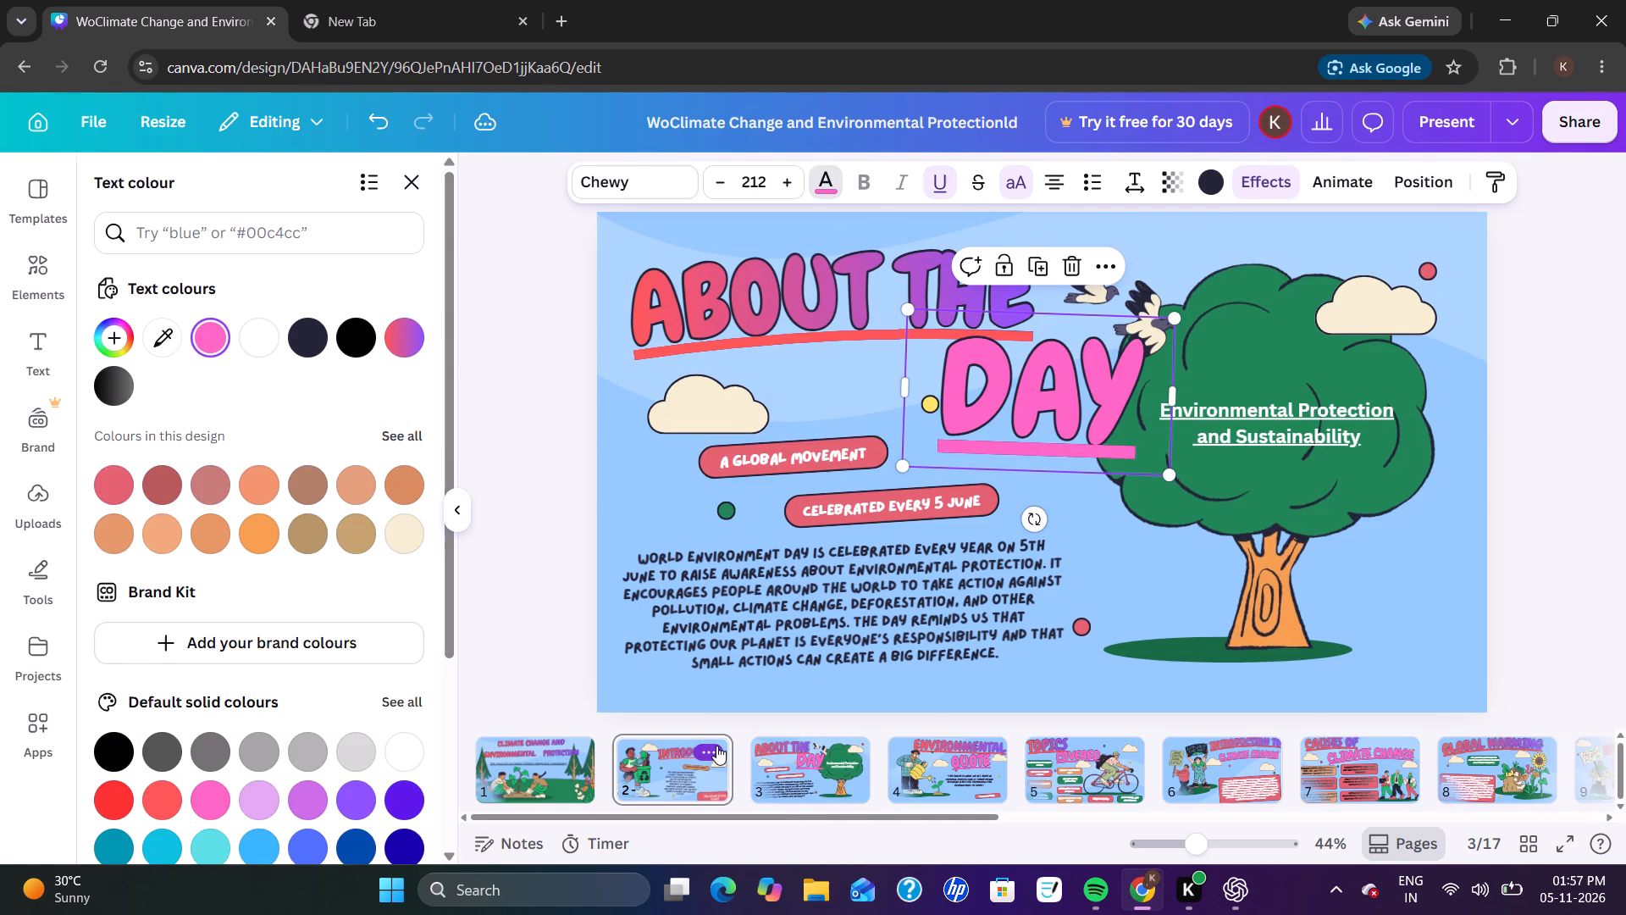
scroll(716, 746, right, 1)
click(566, 770)
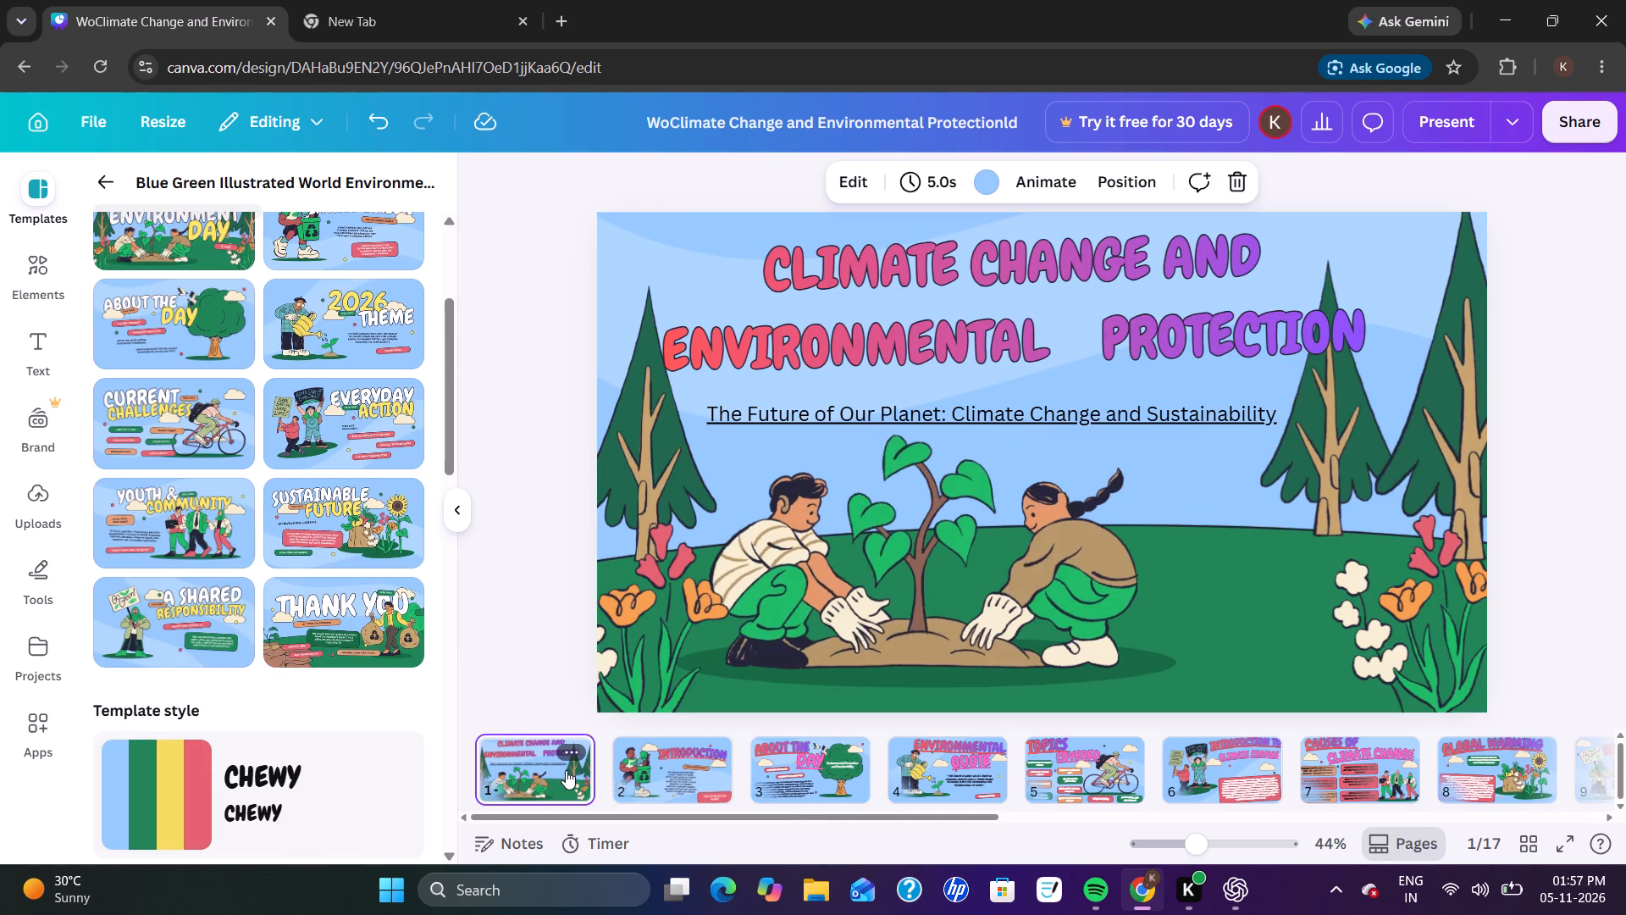
click(1082, 291)
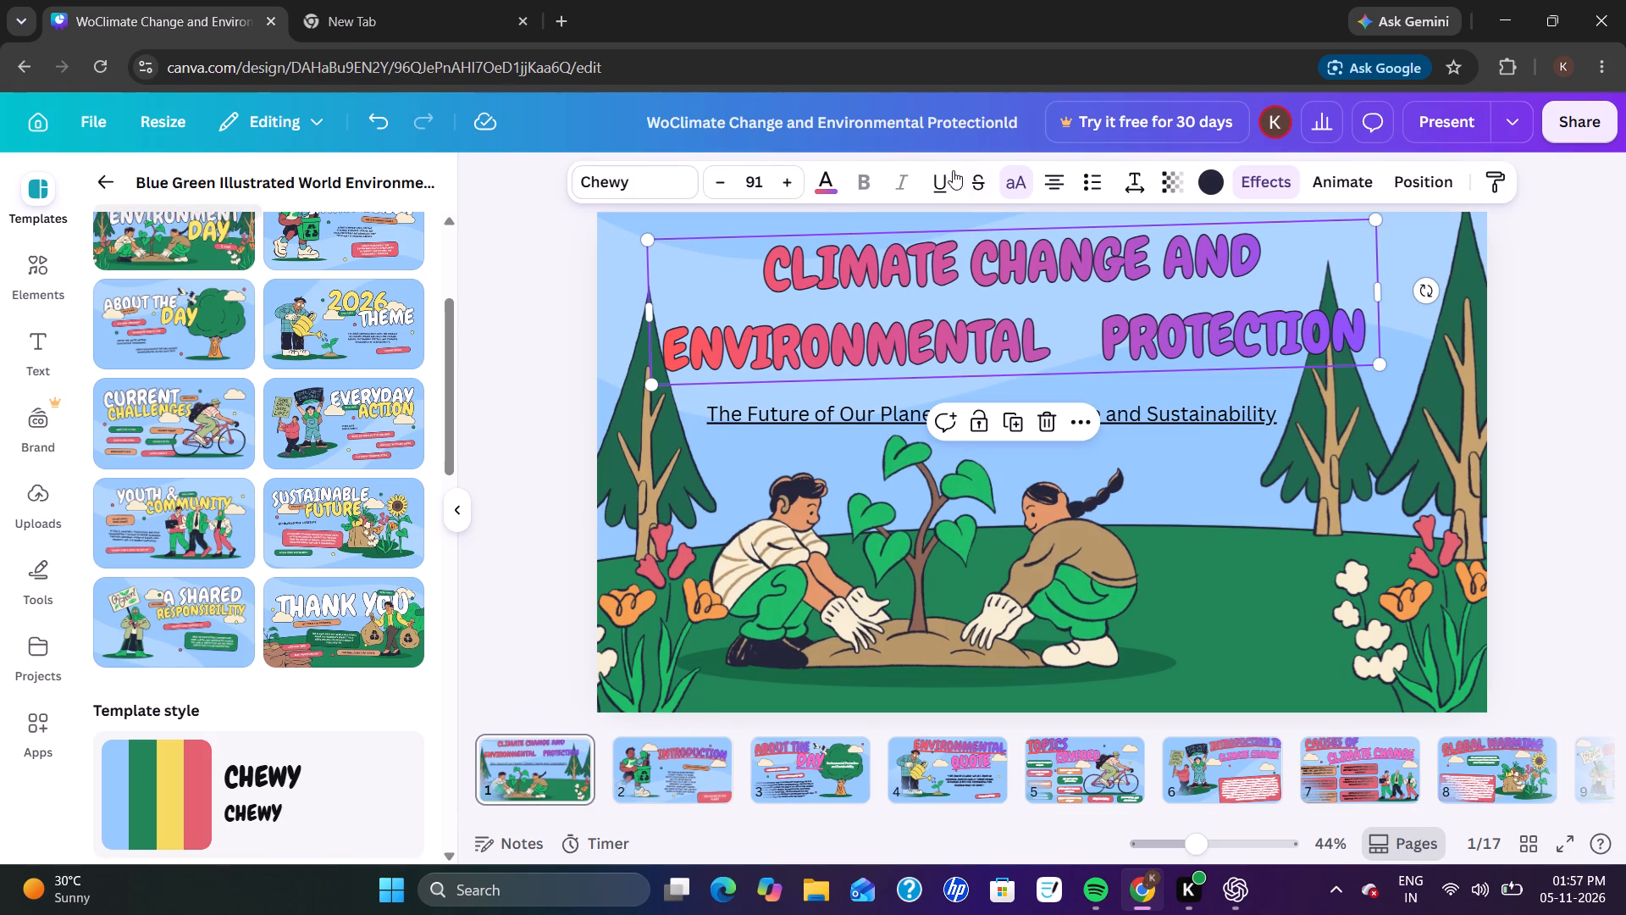
click(936, 169)
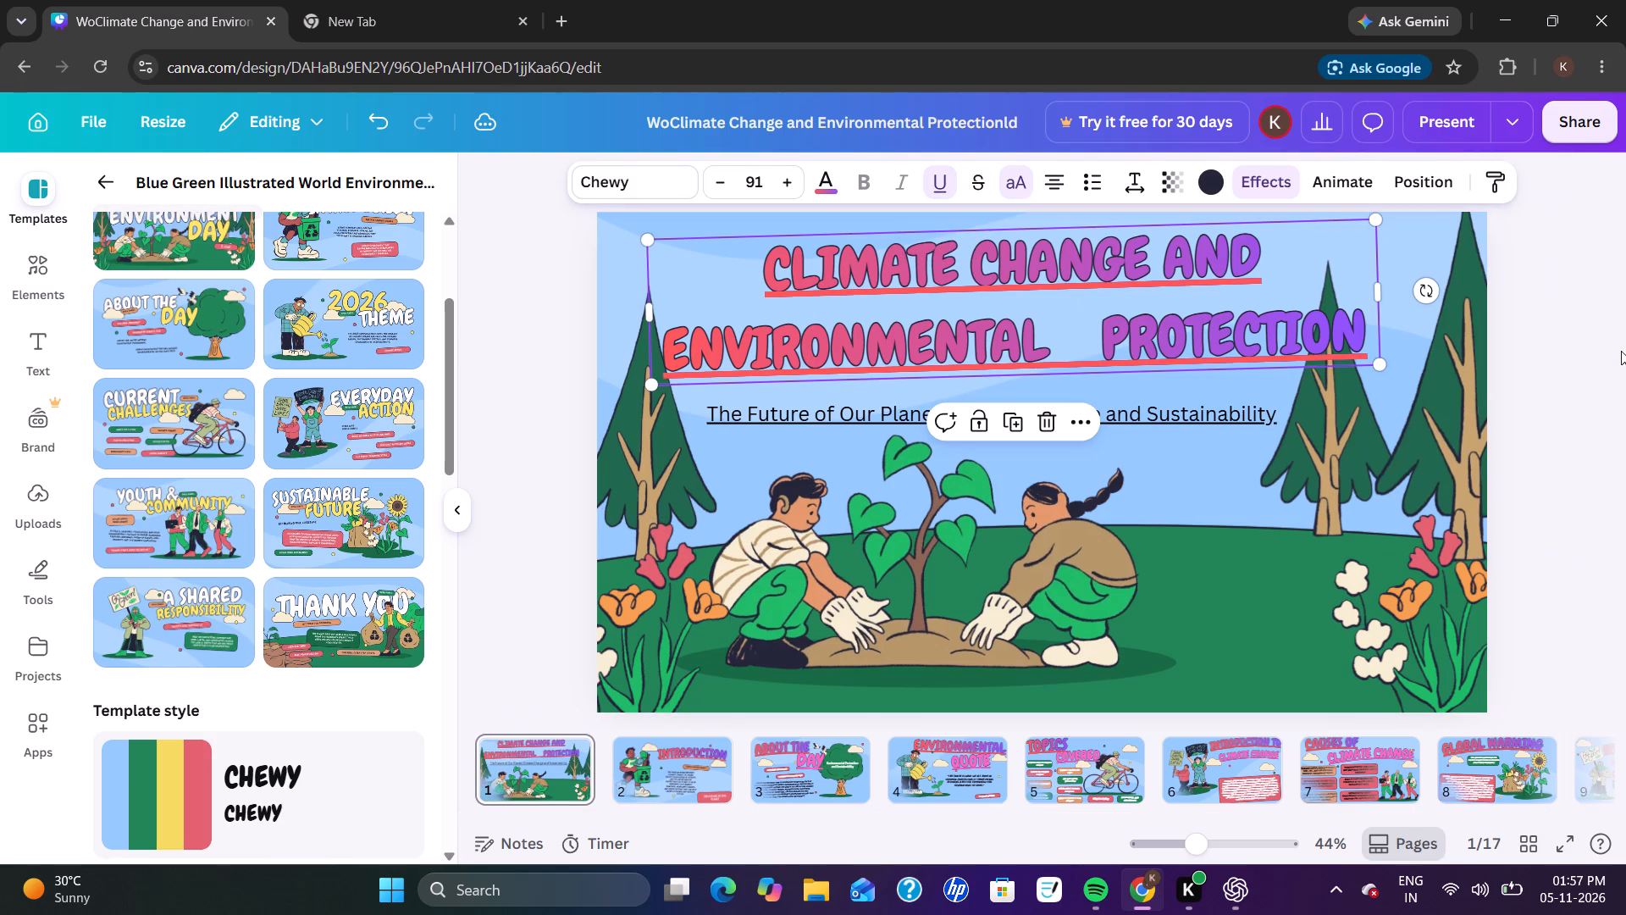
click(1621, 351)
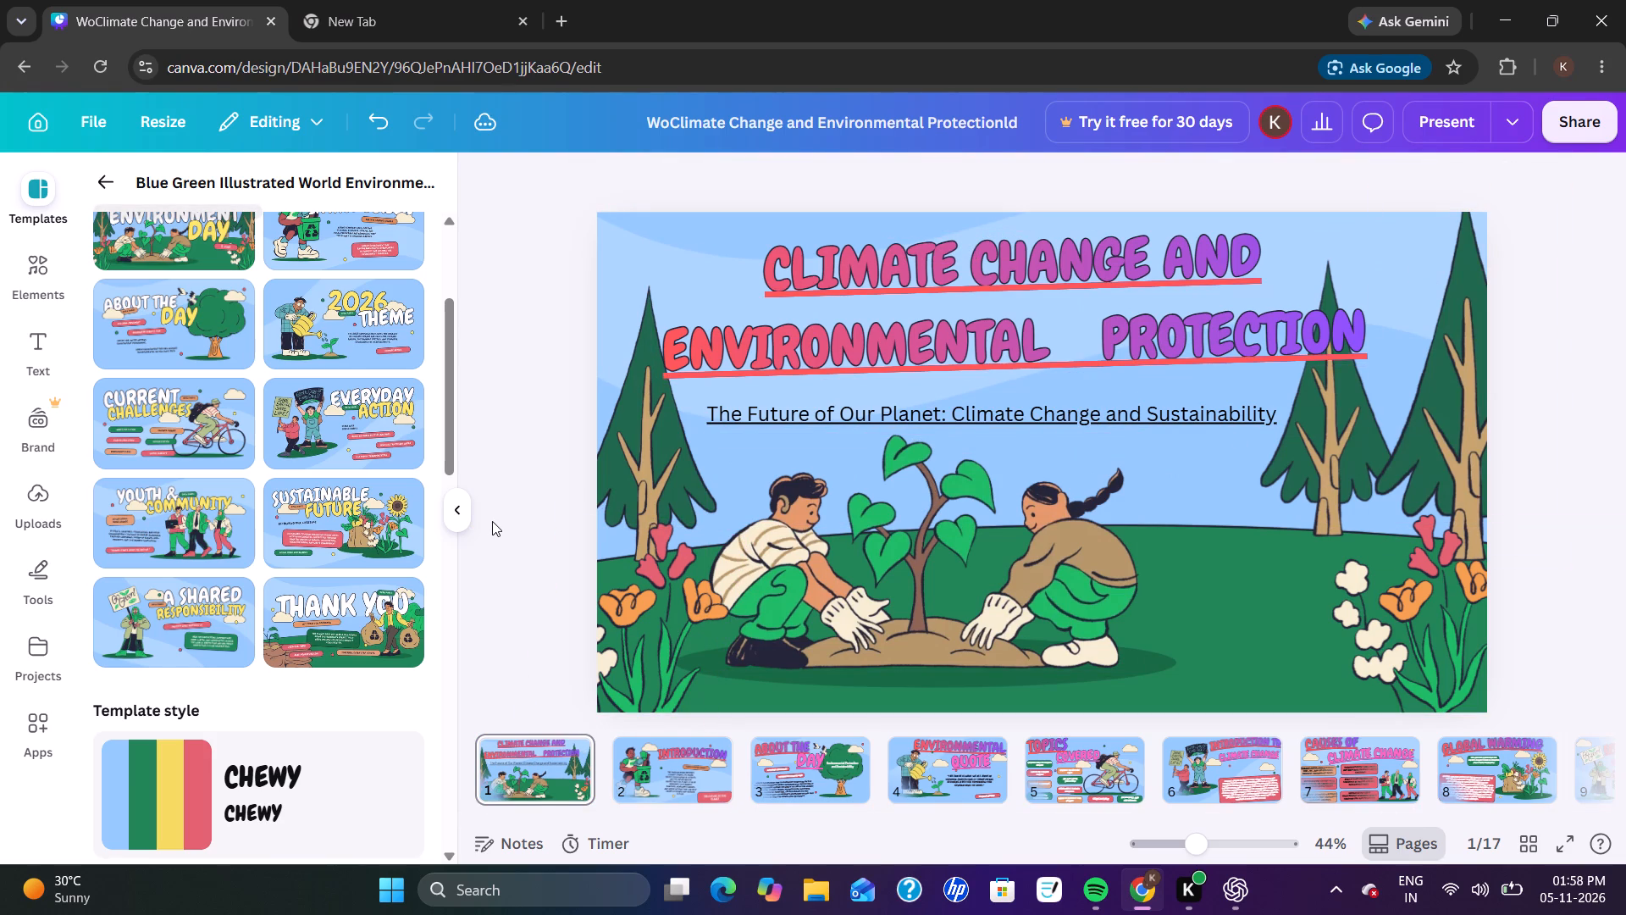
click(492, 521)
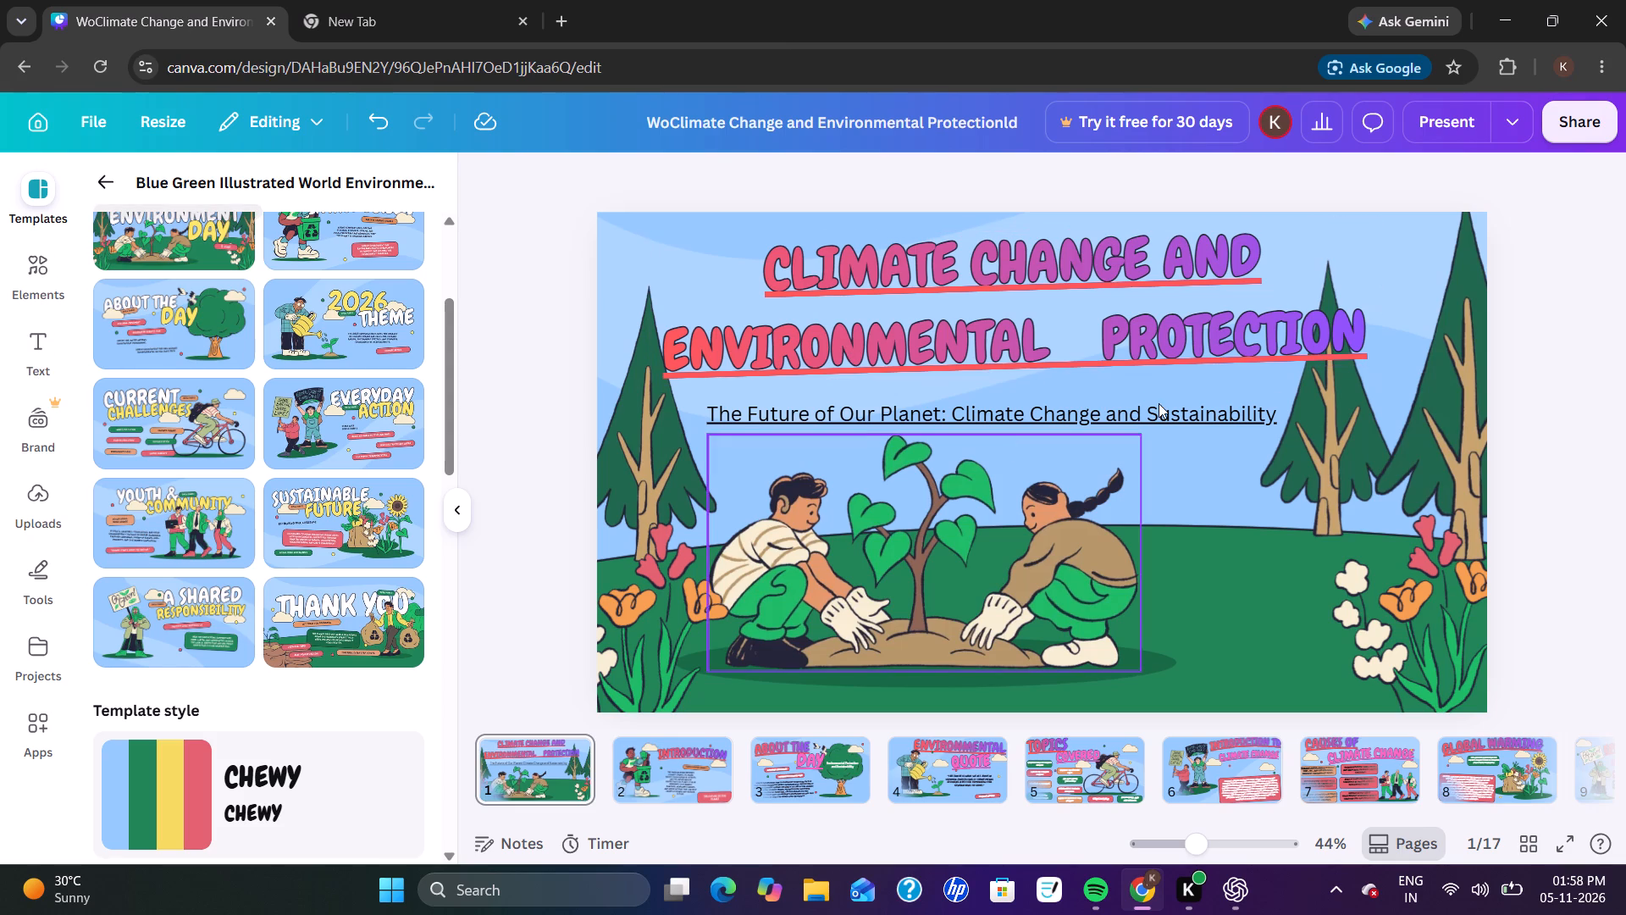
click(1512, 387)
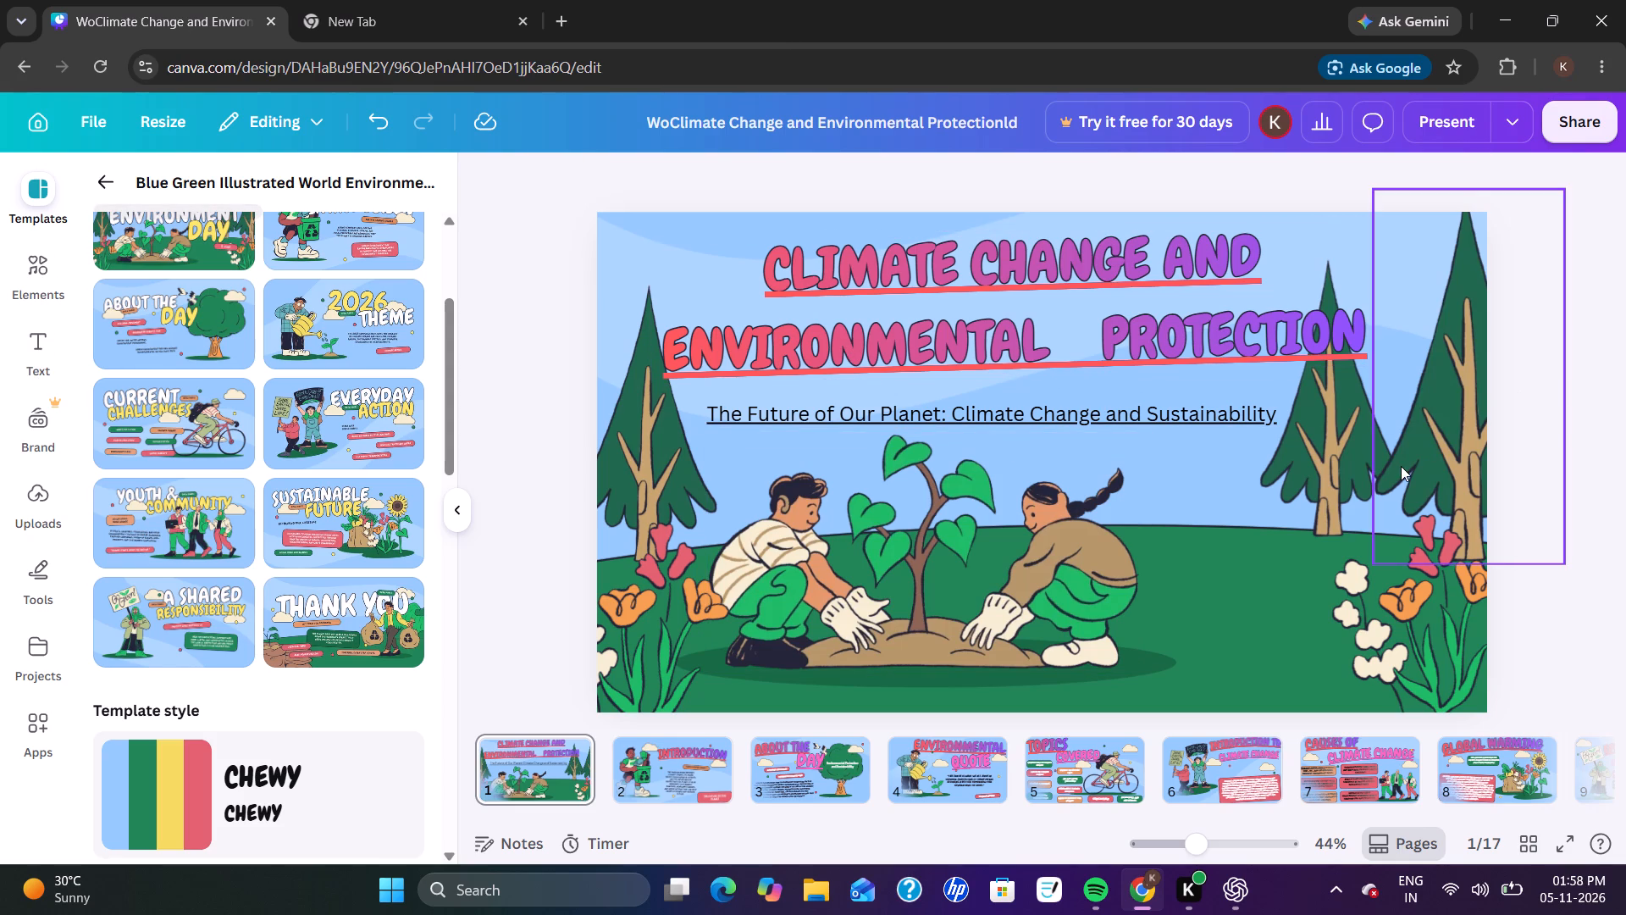
Increase the font size of the "Introduction" heading on slide 2 to 167.
click(715, 763)
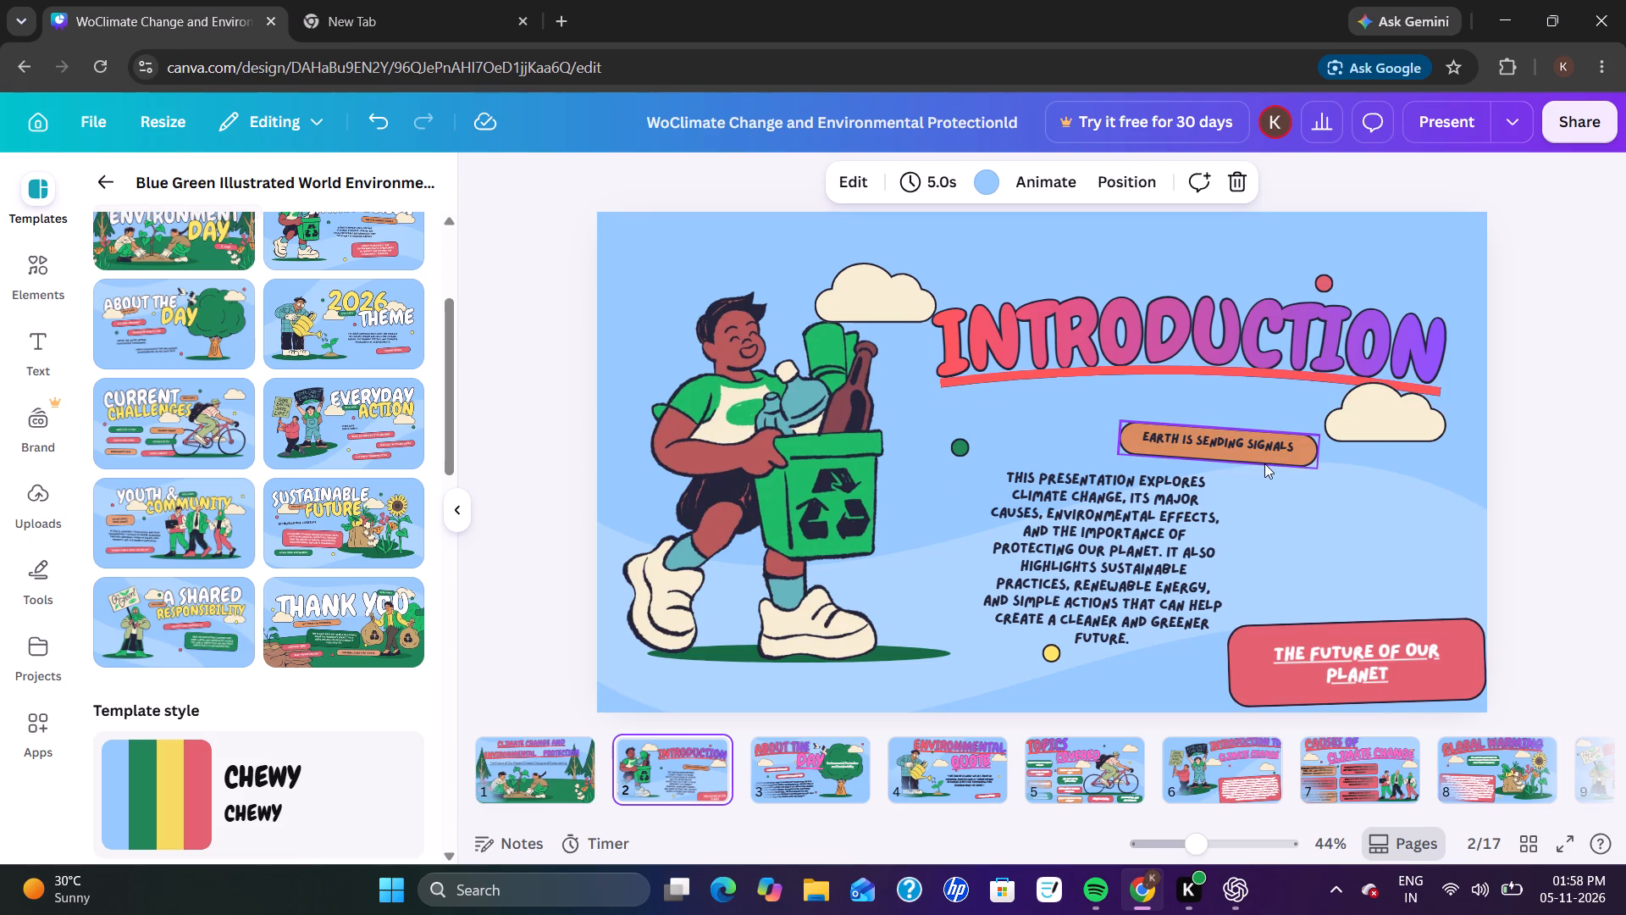
click(982, 347)
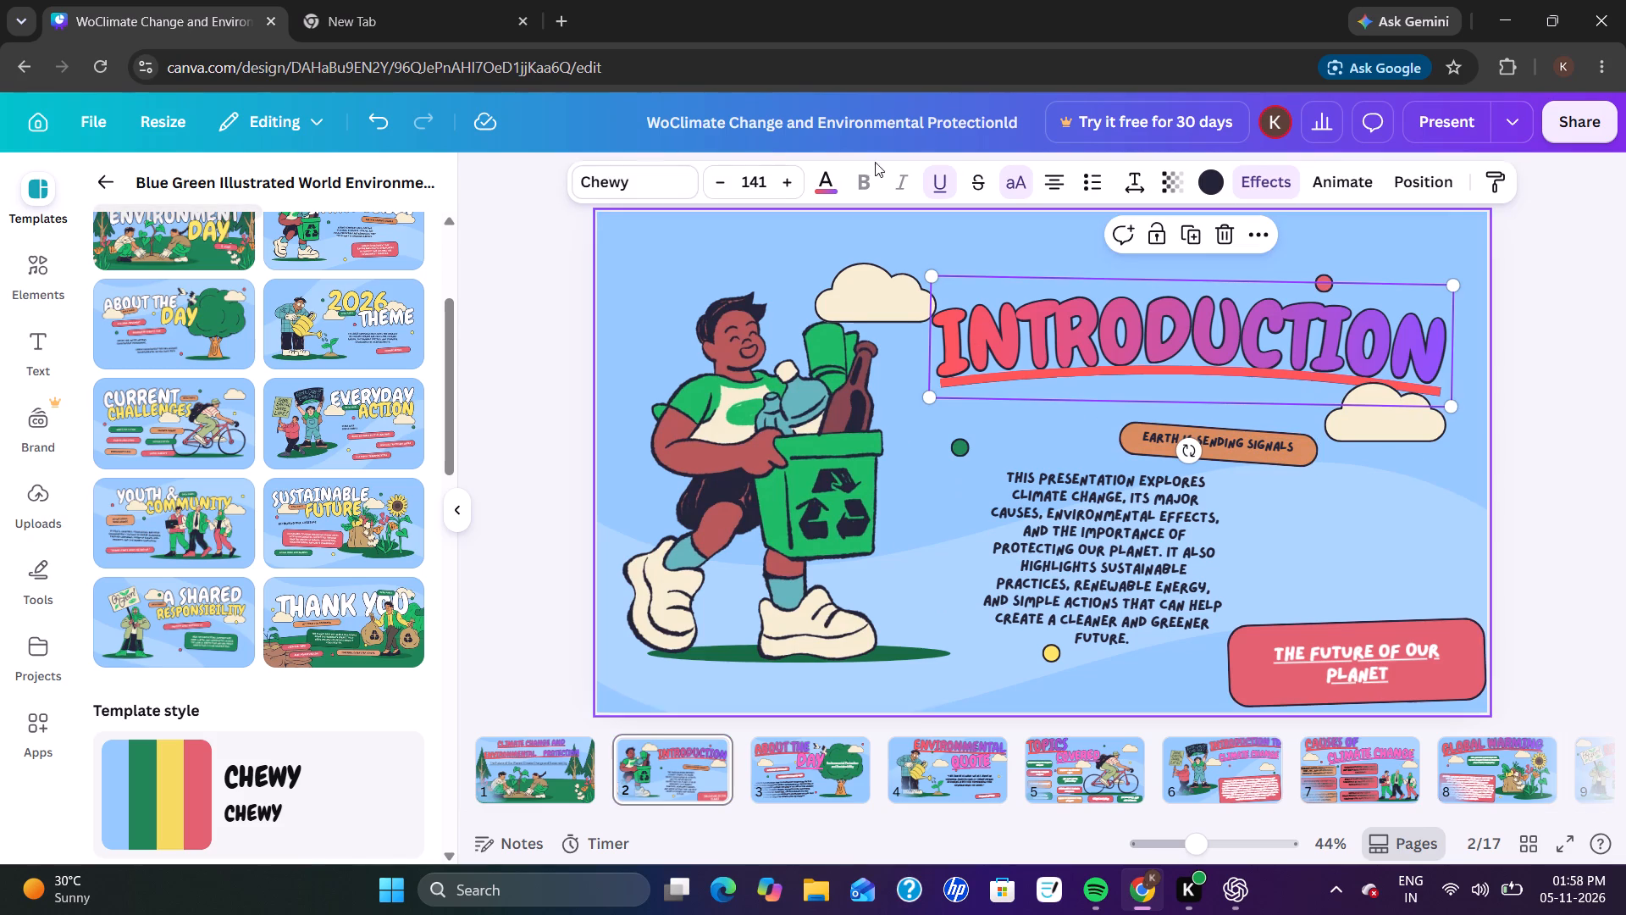
triple_click(787, 171)
triple_click(787, 171)
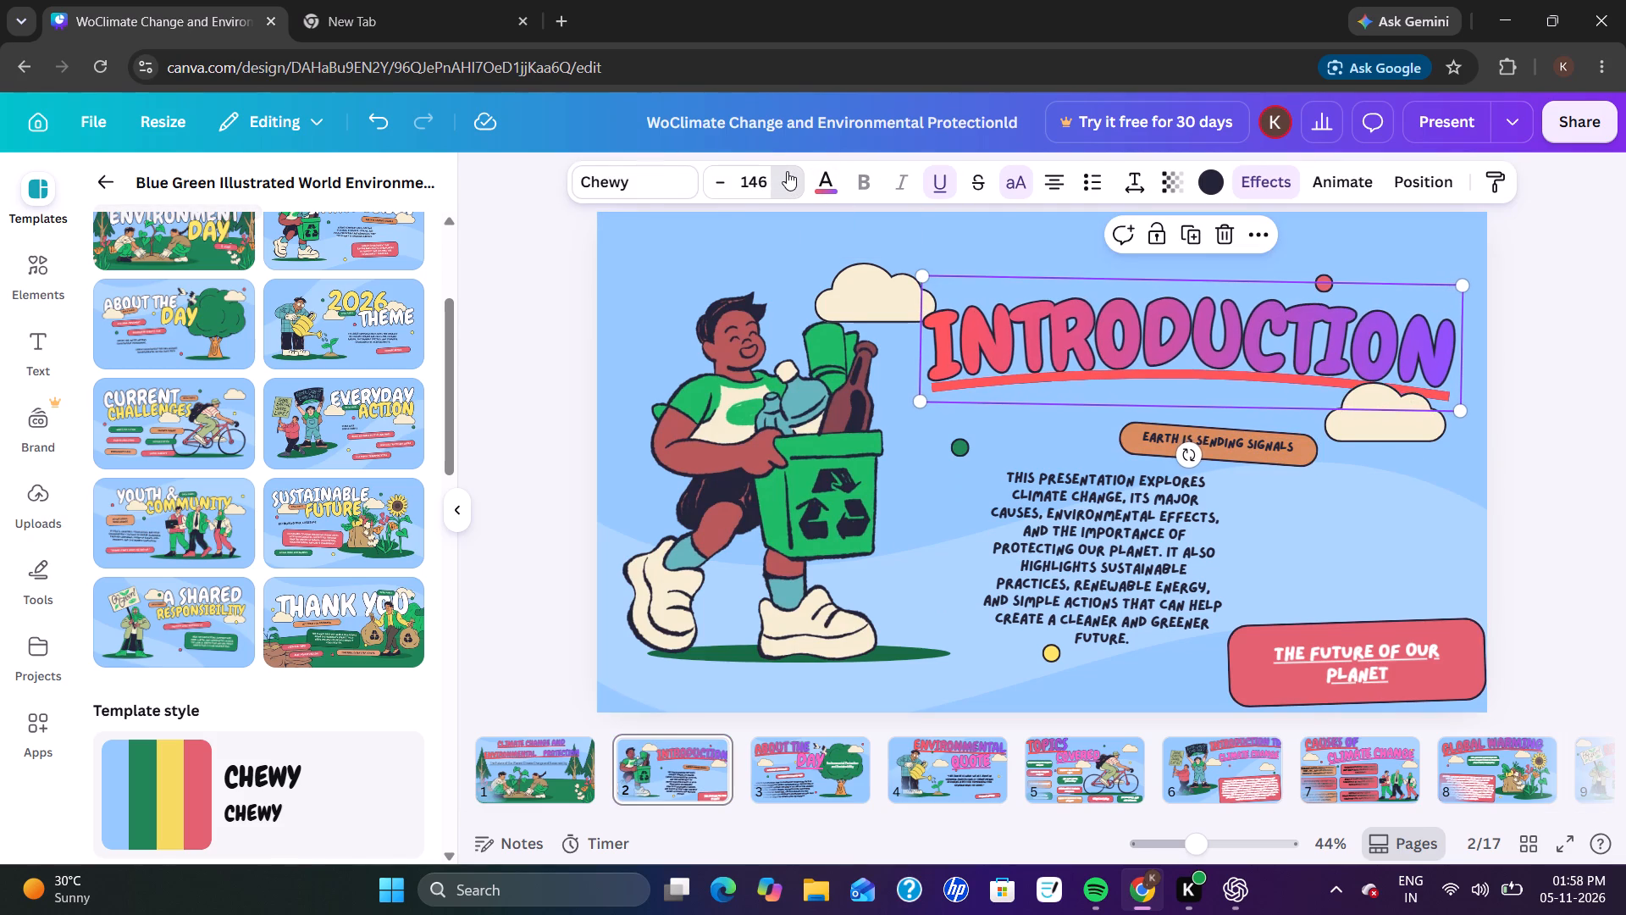
triple_click(787, 171)
triple_click(787, 171)
triple_click(787, 171)
triple_click(787, 171)
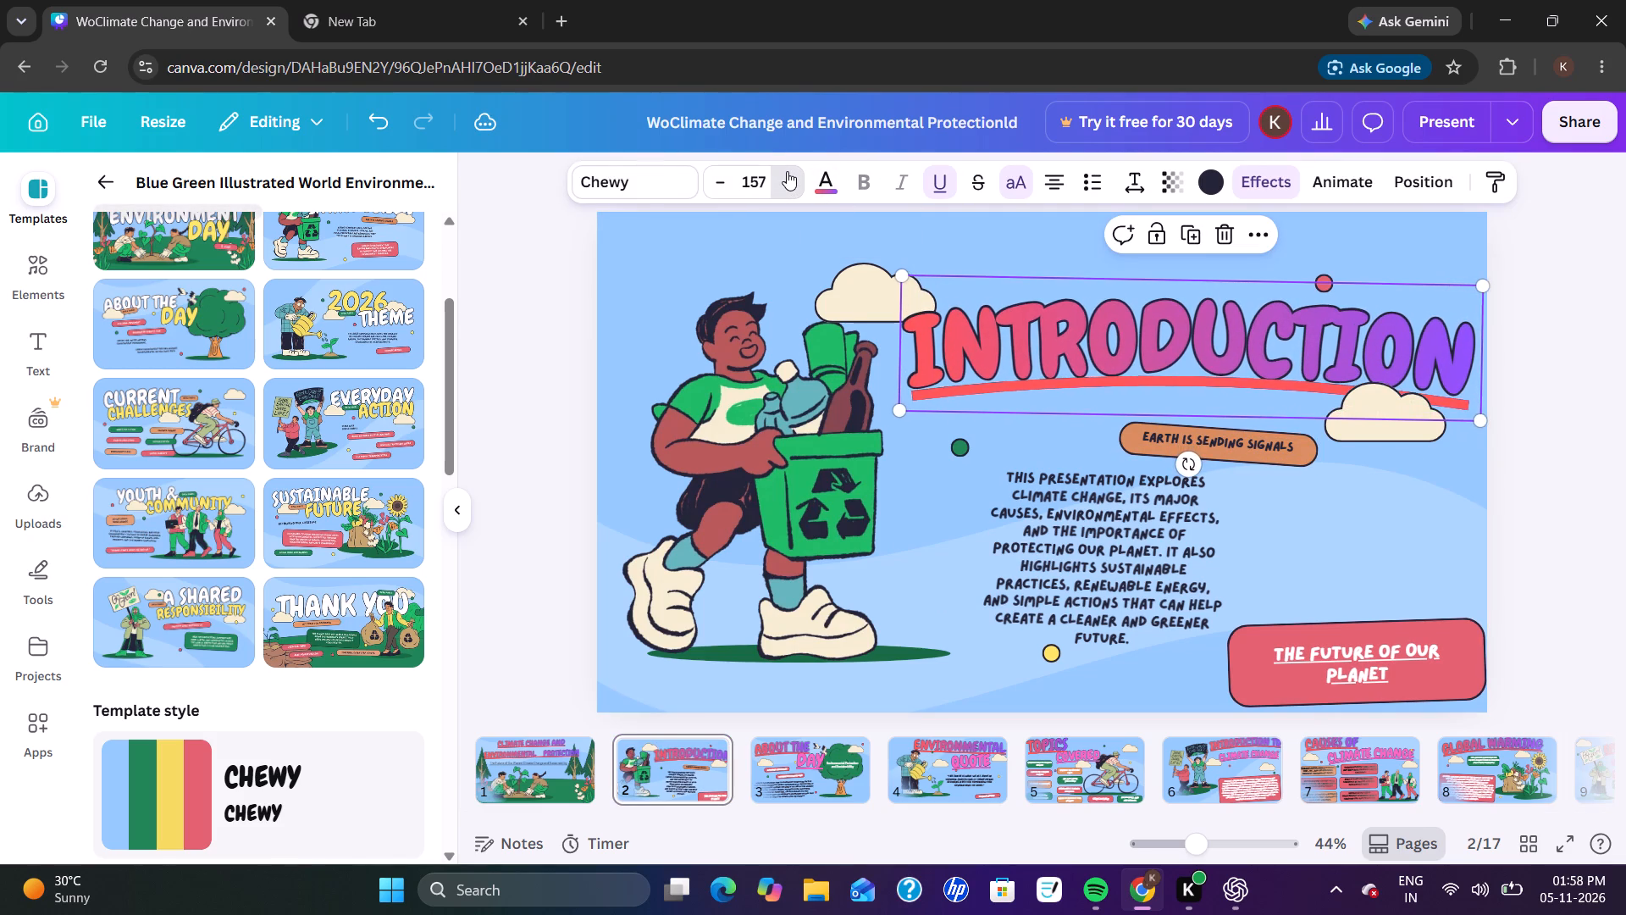
triple_click(787, 171)
triple_click(787, 171)
double_click(787, 171)
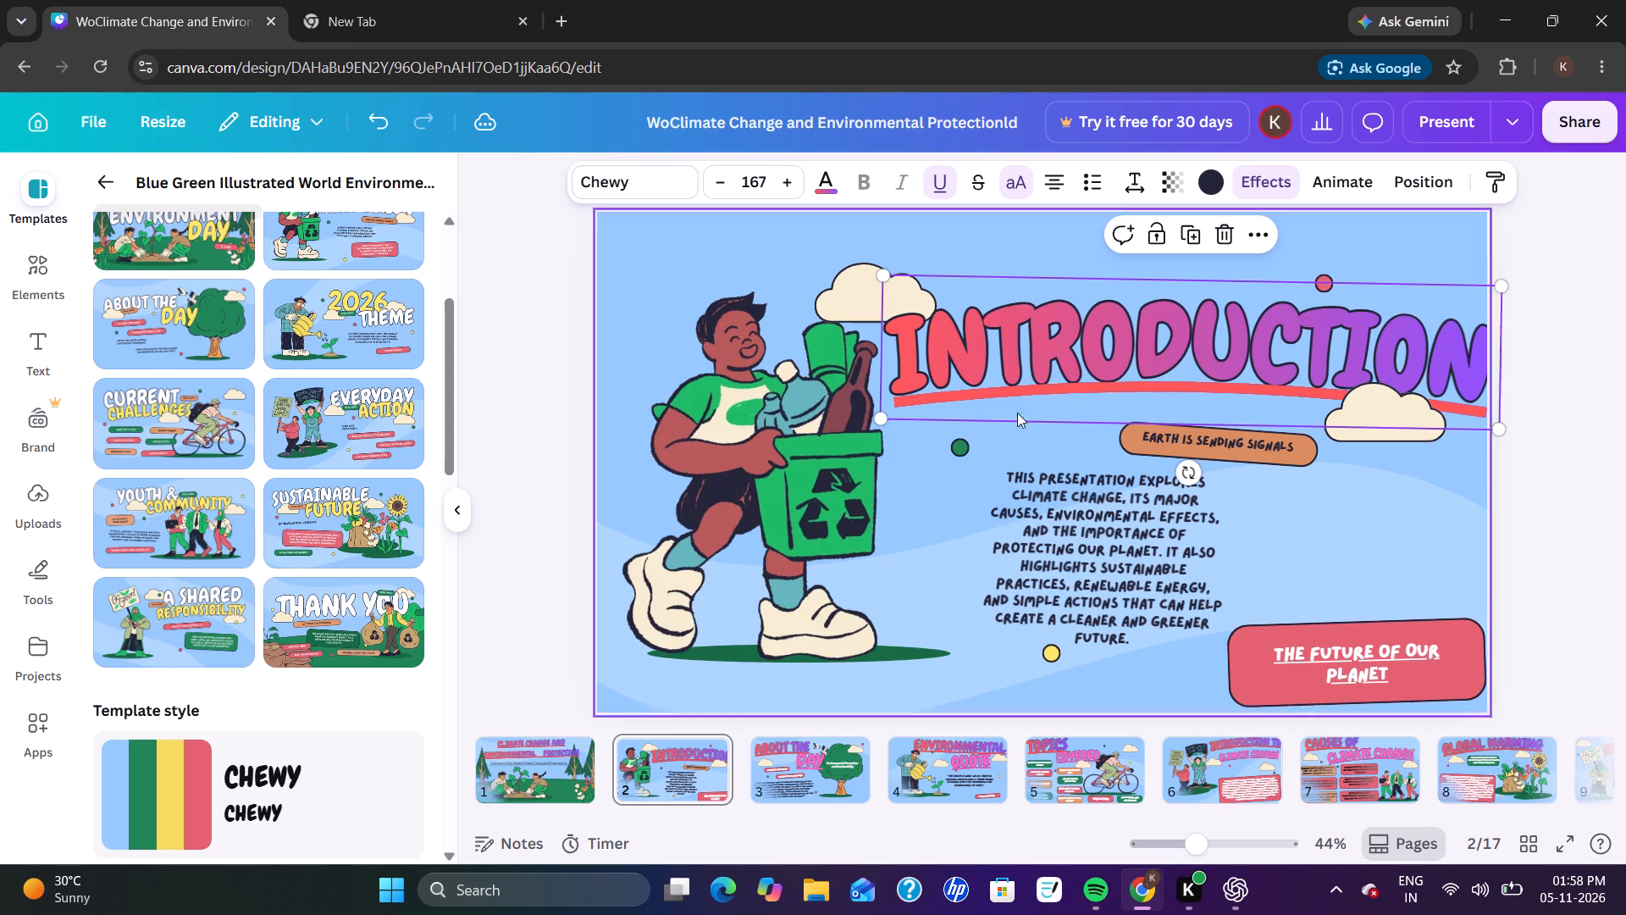
Move the enlarged "Introduction" heading slightly upward, clear of the "Earth is sending signals" label below it.
right_drag(1033, 380, 1020, 339)
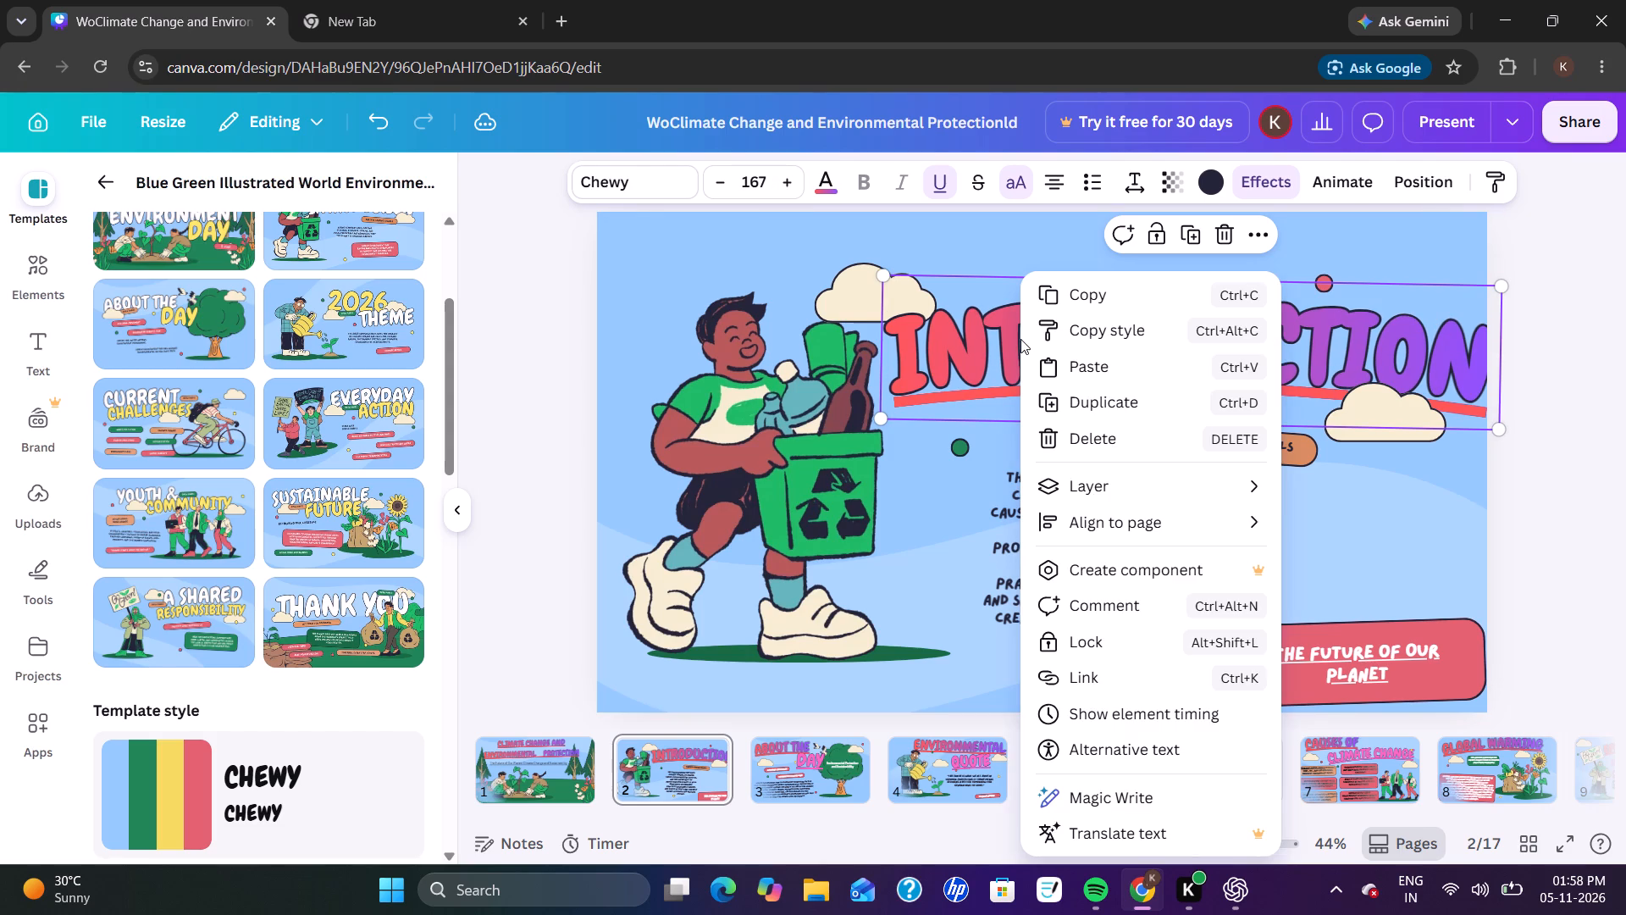
drag(1020, 339, 1013, 335)
click(969, 334)
drag(969, 334, 966, 313)
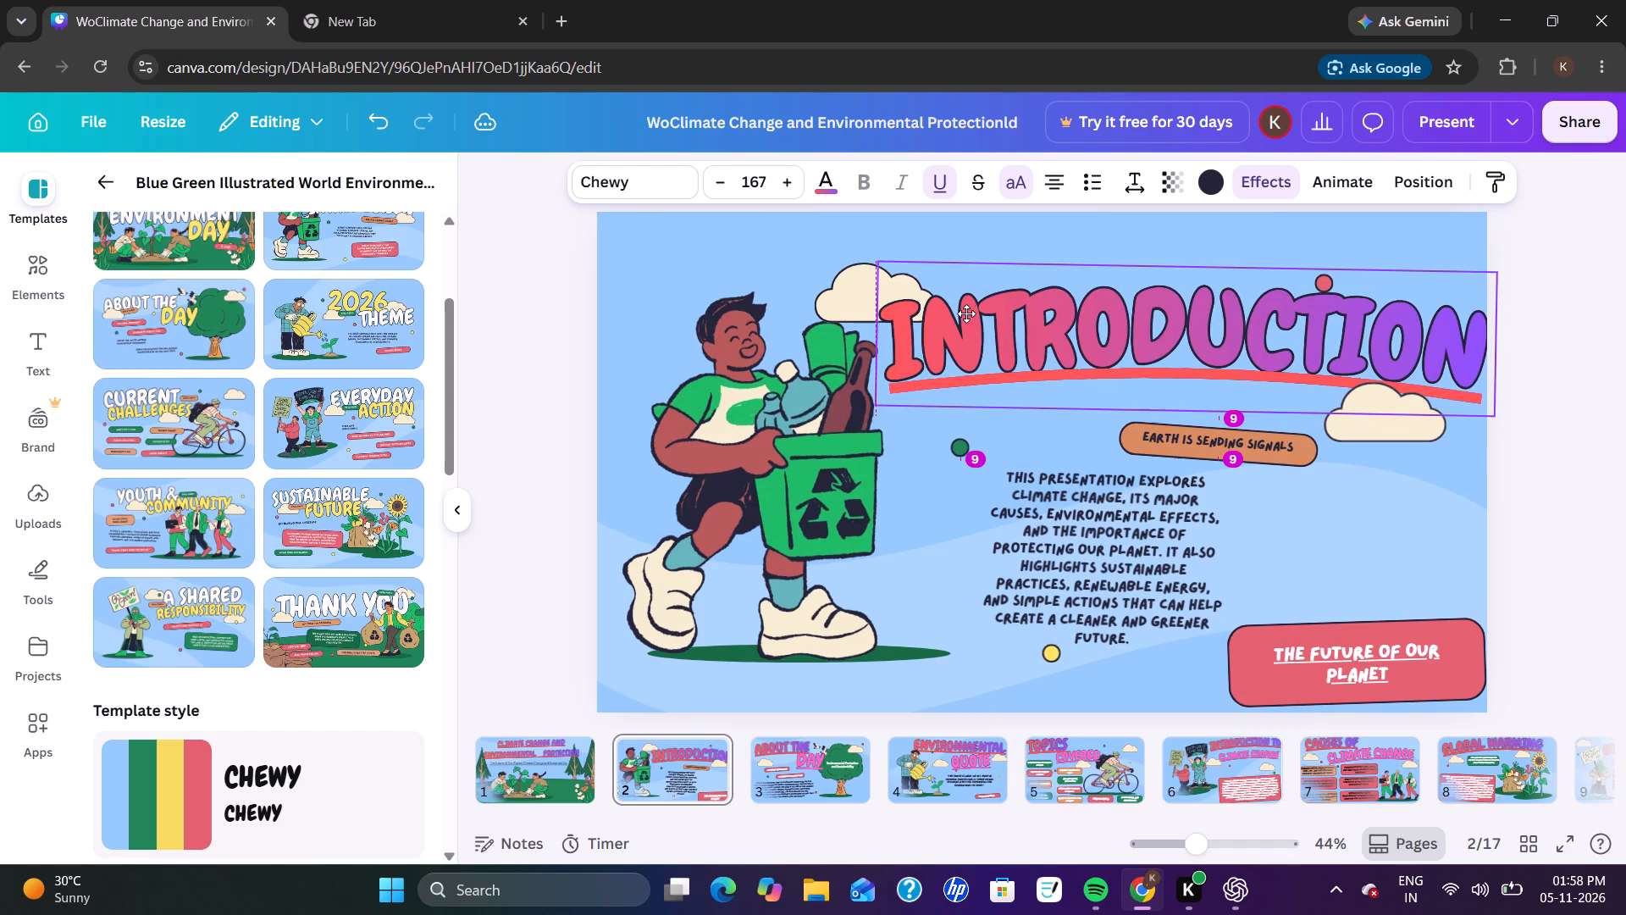
drag(966, 313, 964, 308)
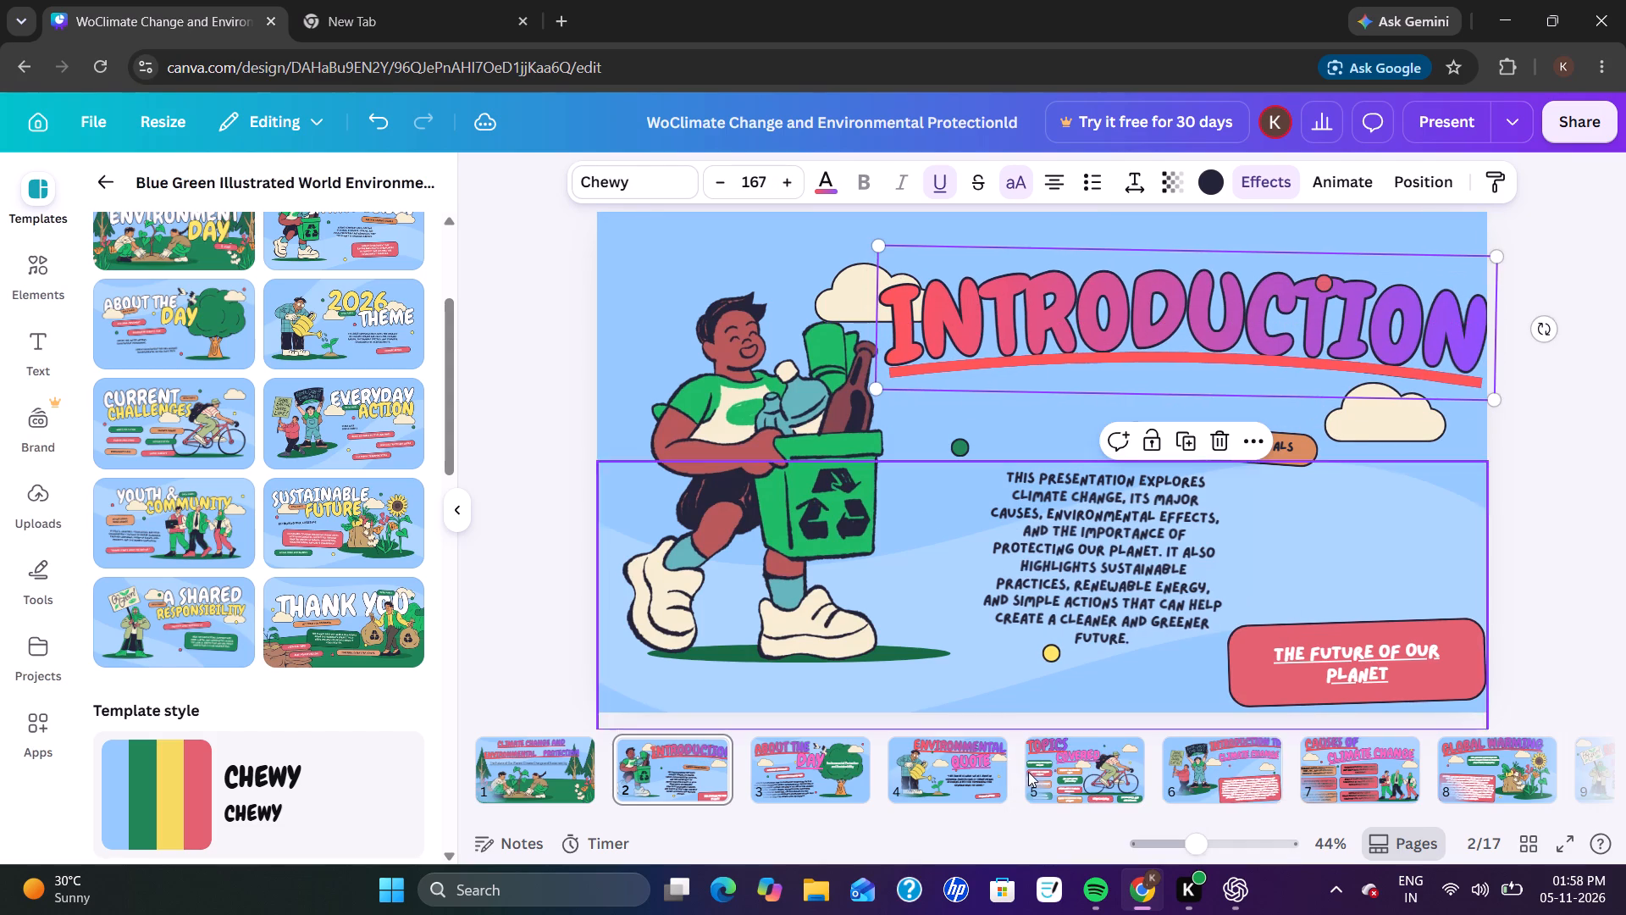
Enlarge the "About the" heading part on slide 3 to font size 177 and shift it slightly upward.
click(786, 790)
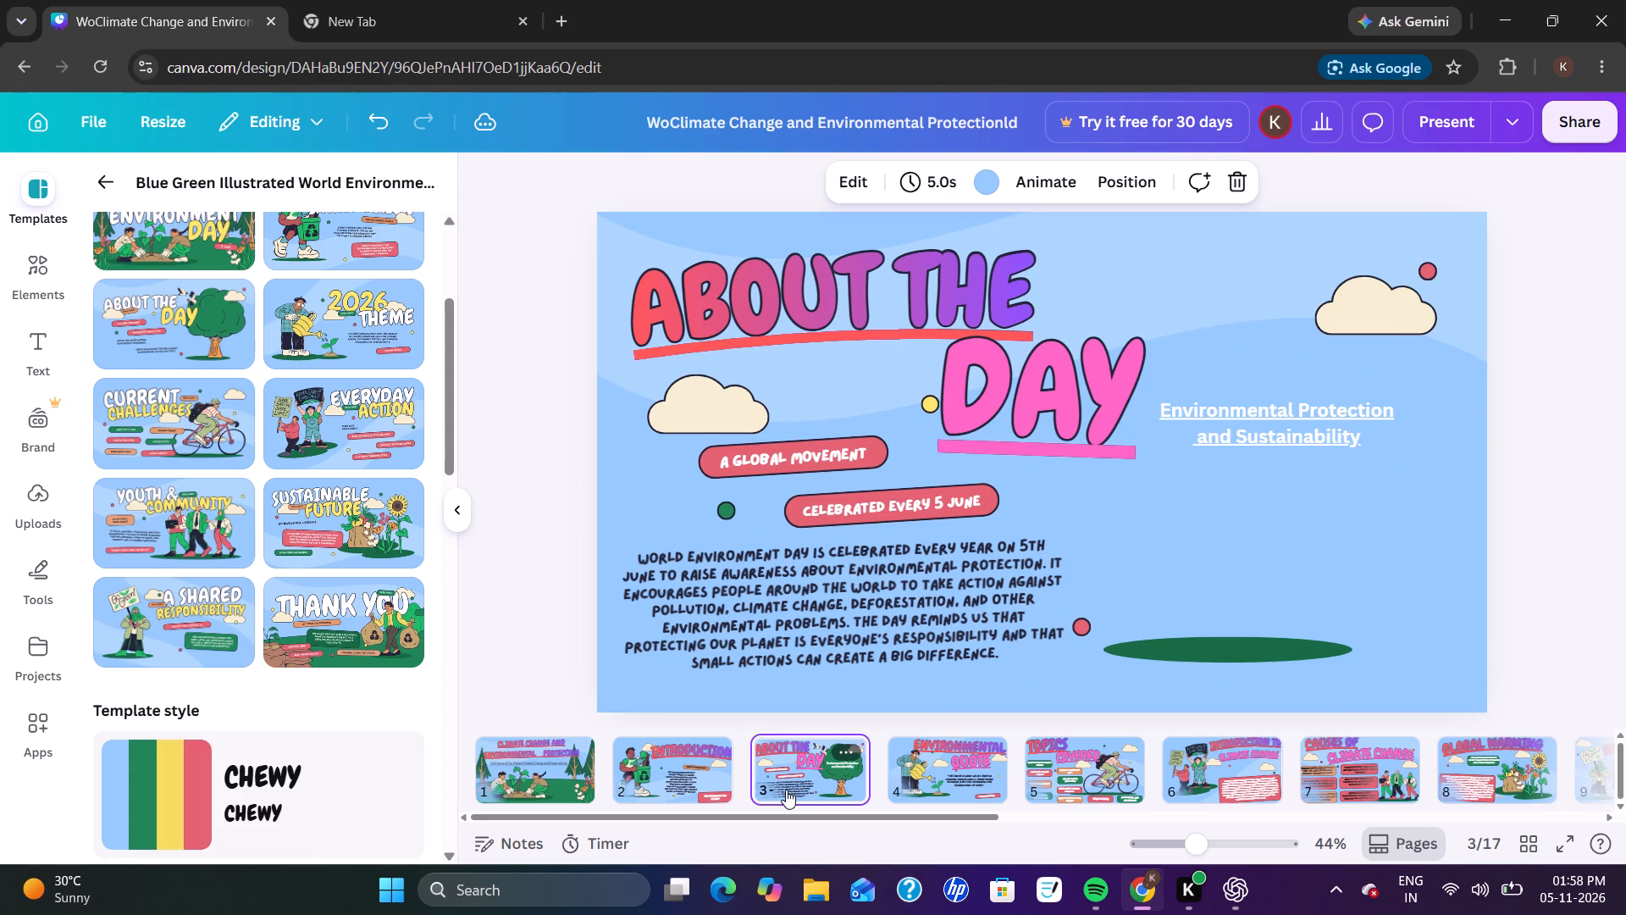
click(826, 314)
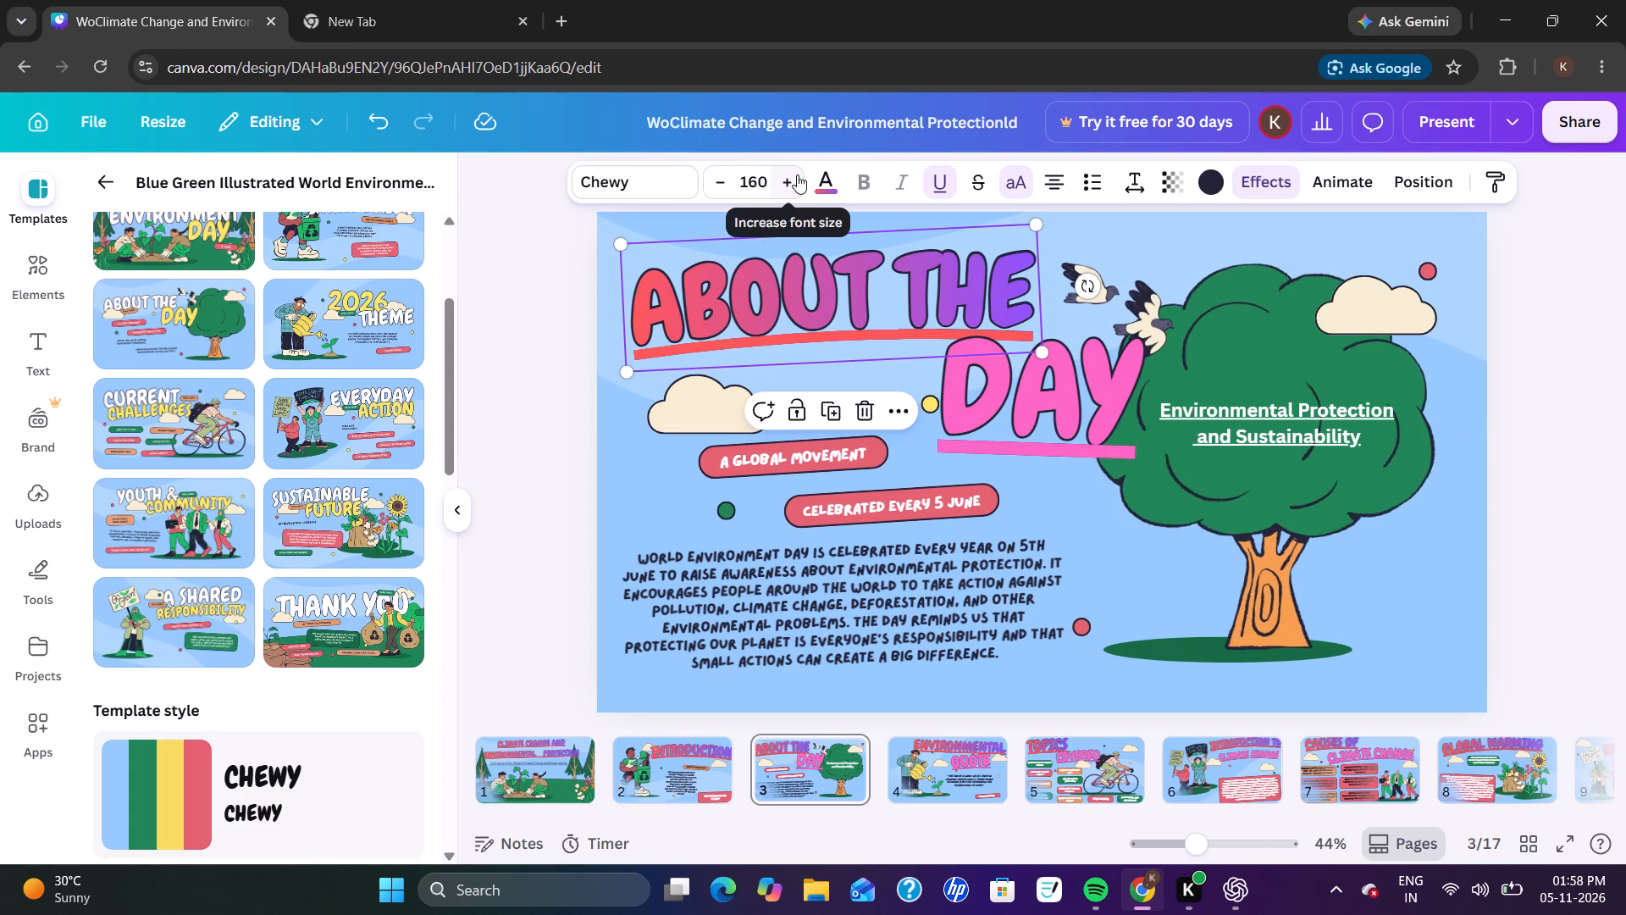
triple_click(797, 175)
triple_click(797, 175)
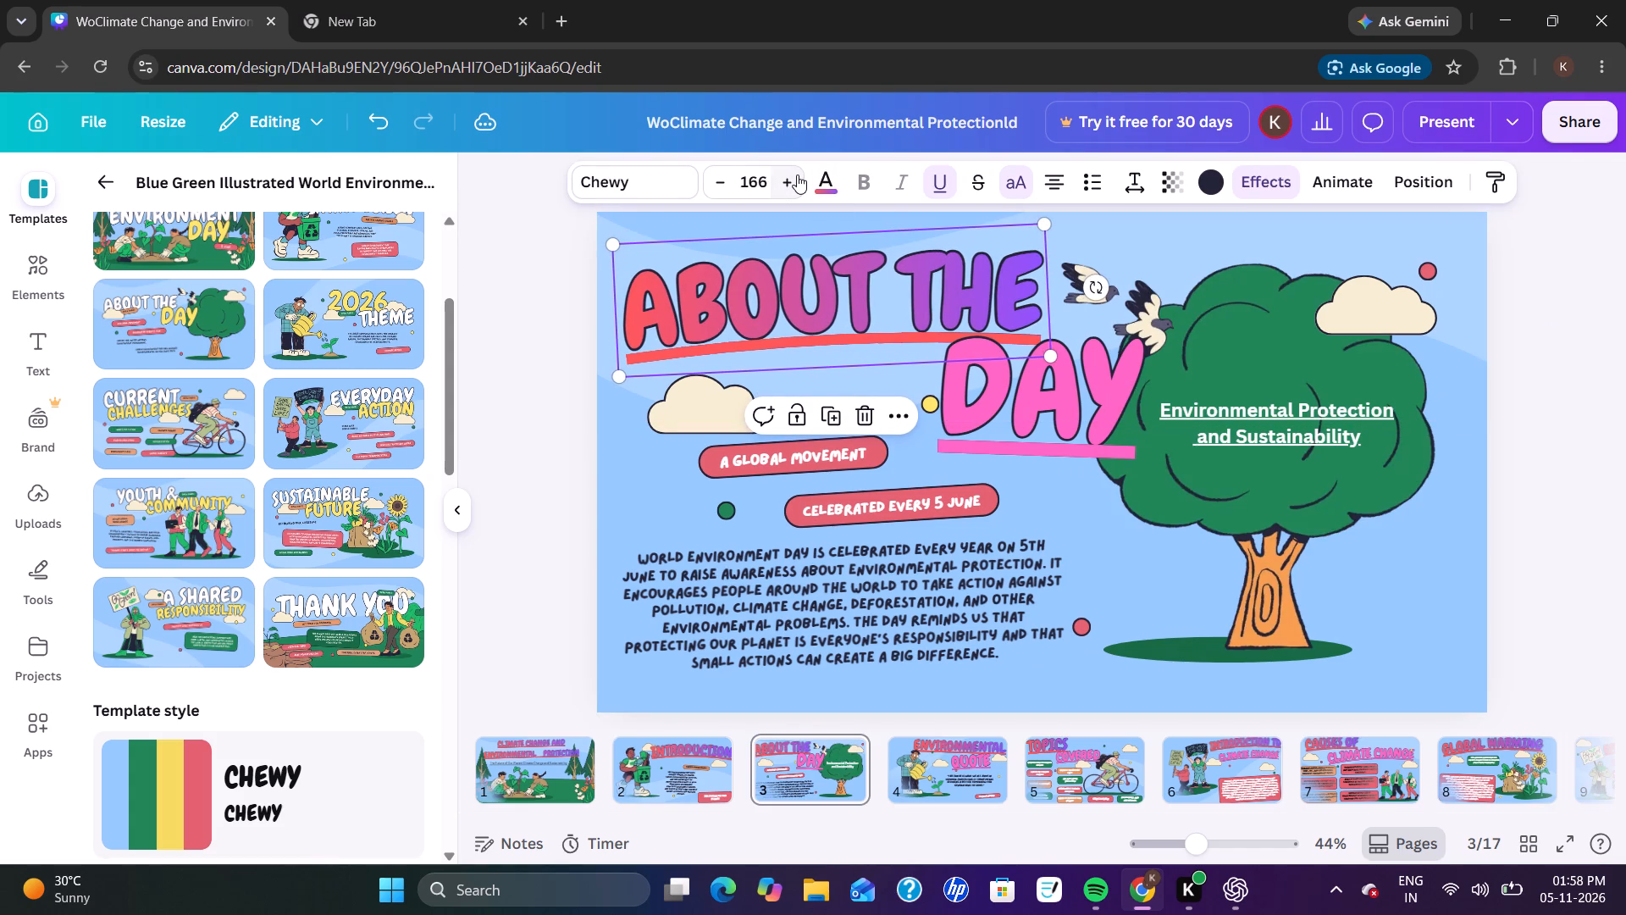
click(797, 175)
triple_click(796, 179)
double_click(796, 179)
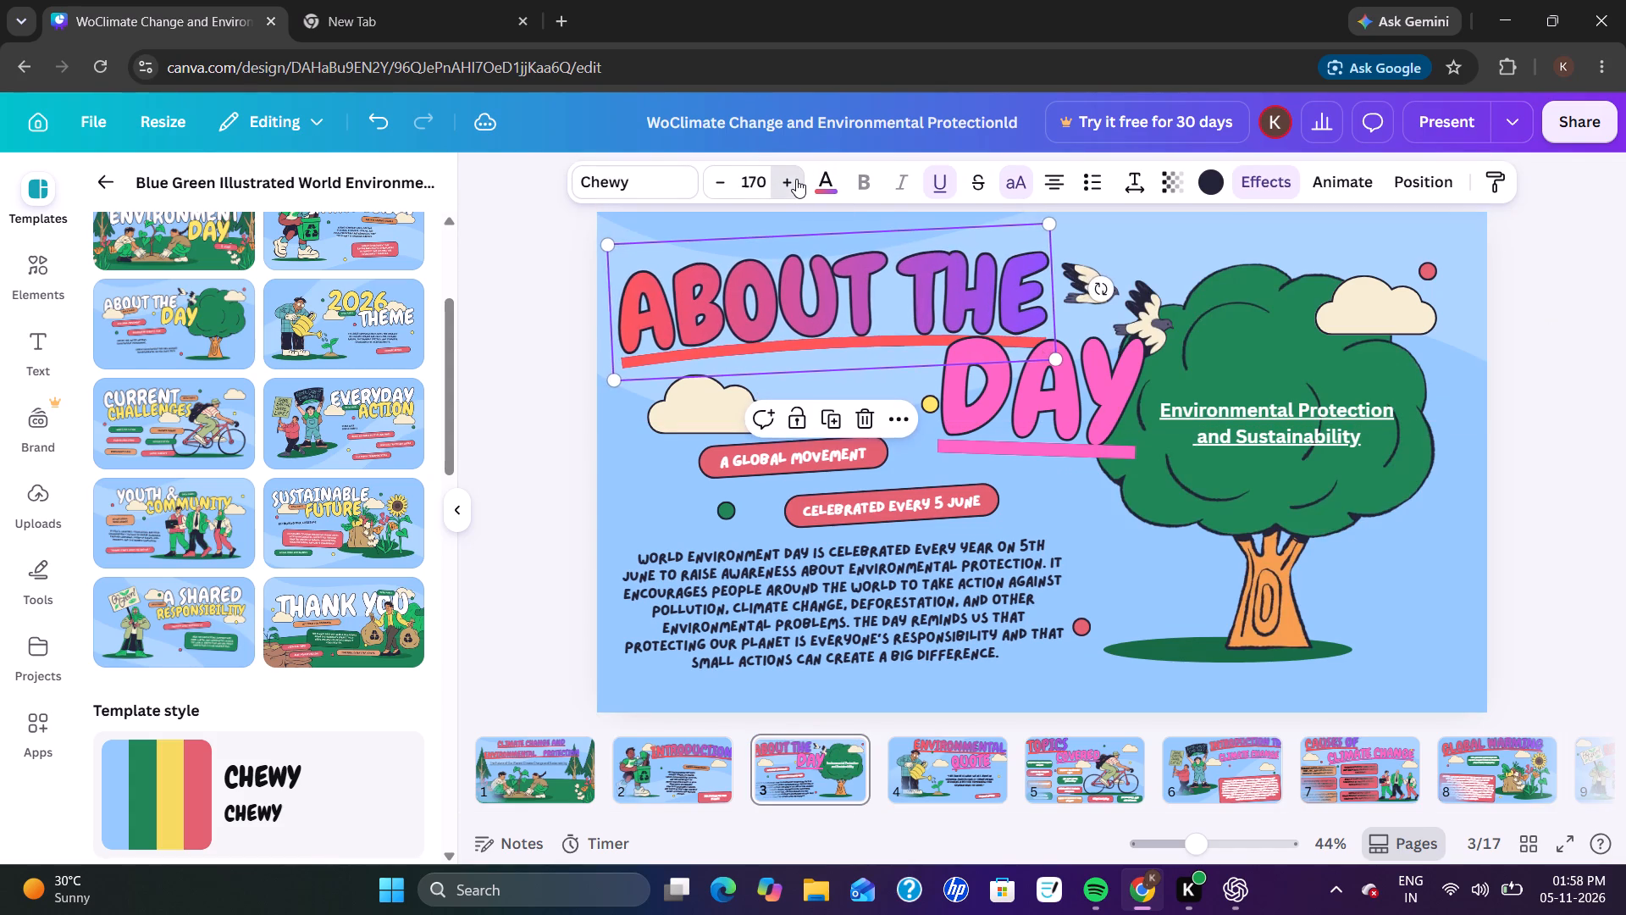
drag(802, 302, 805, 281)
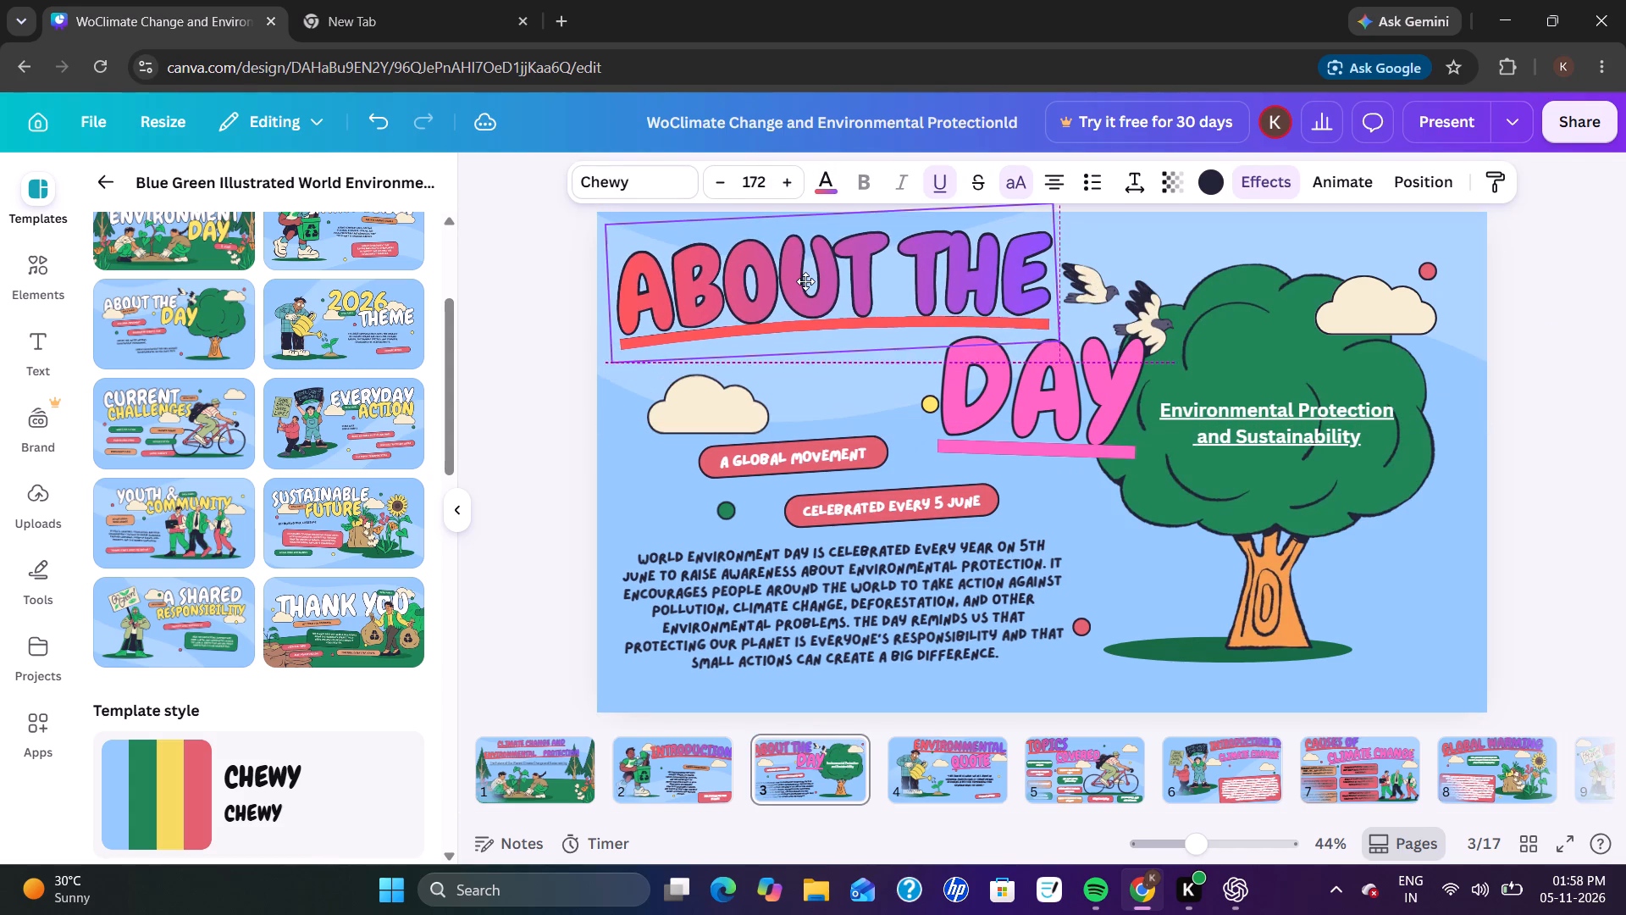
drag(805, 281, 805, 286)
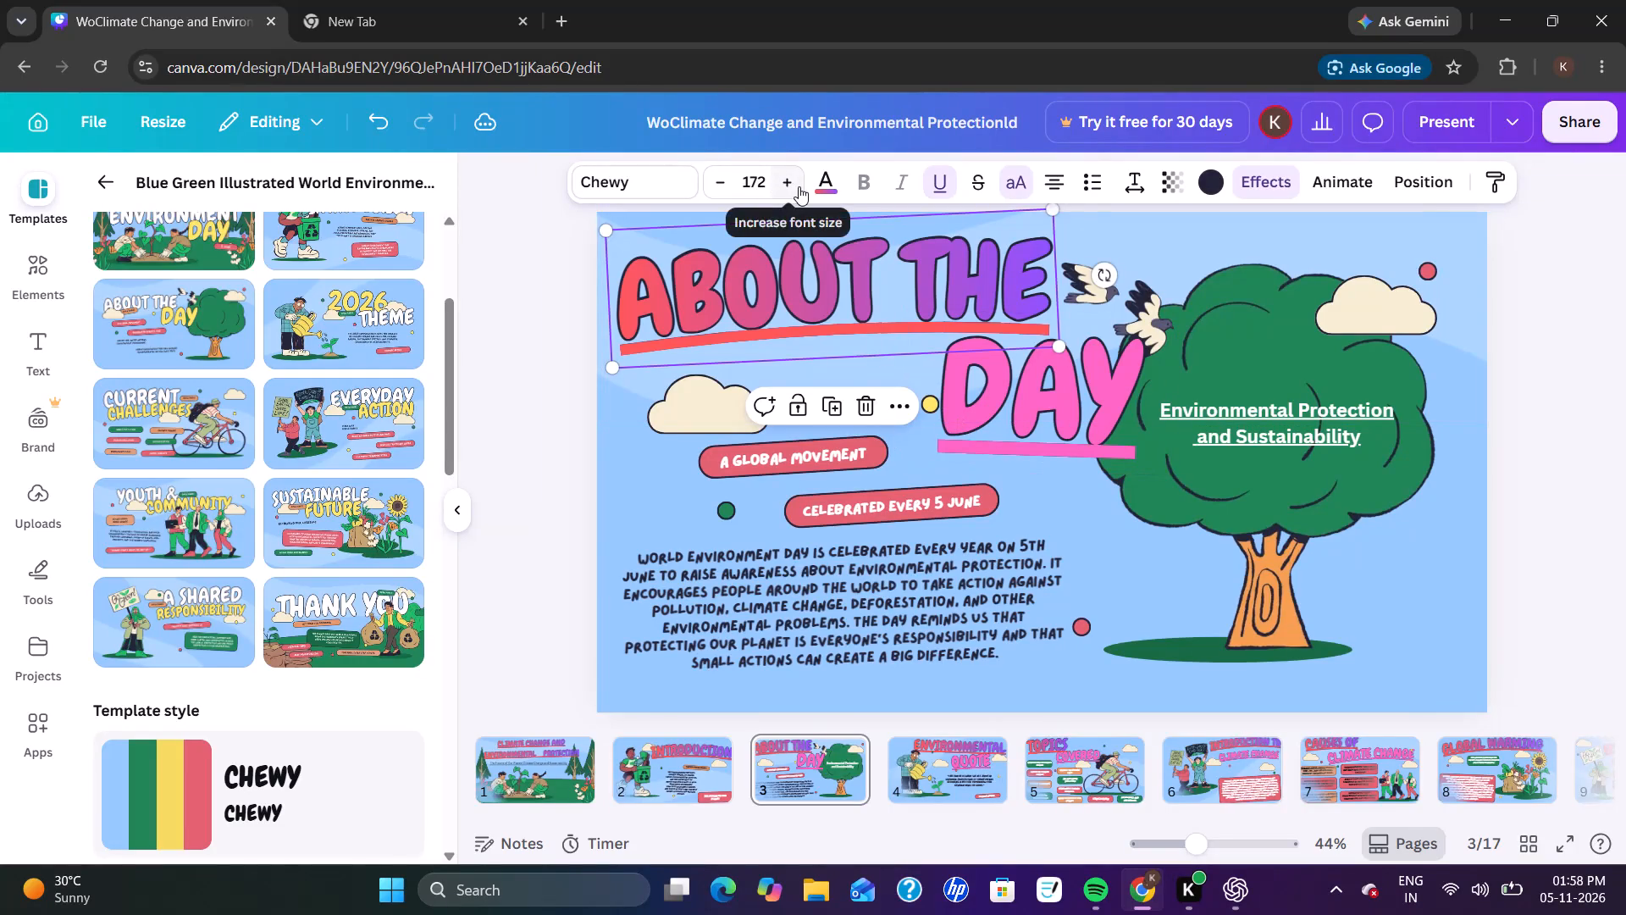
triple_click(799, 186)
double_click(799, 186)
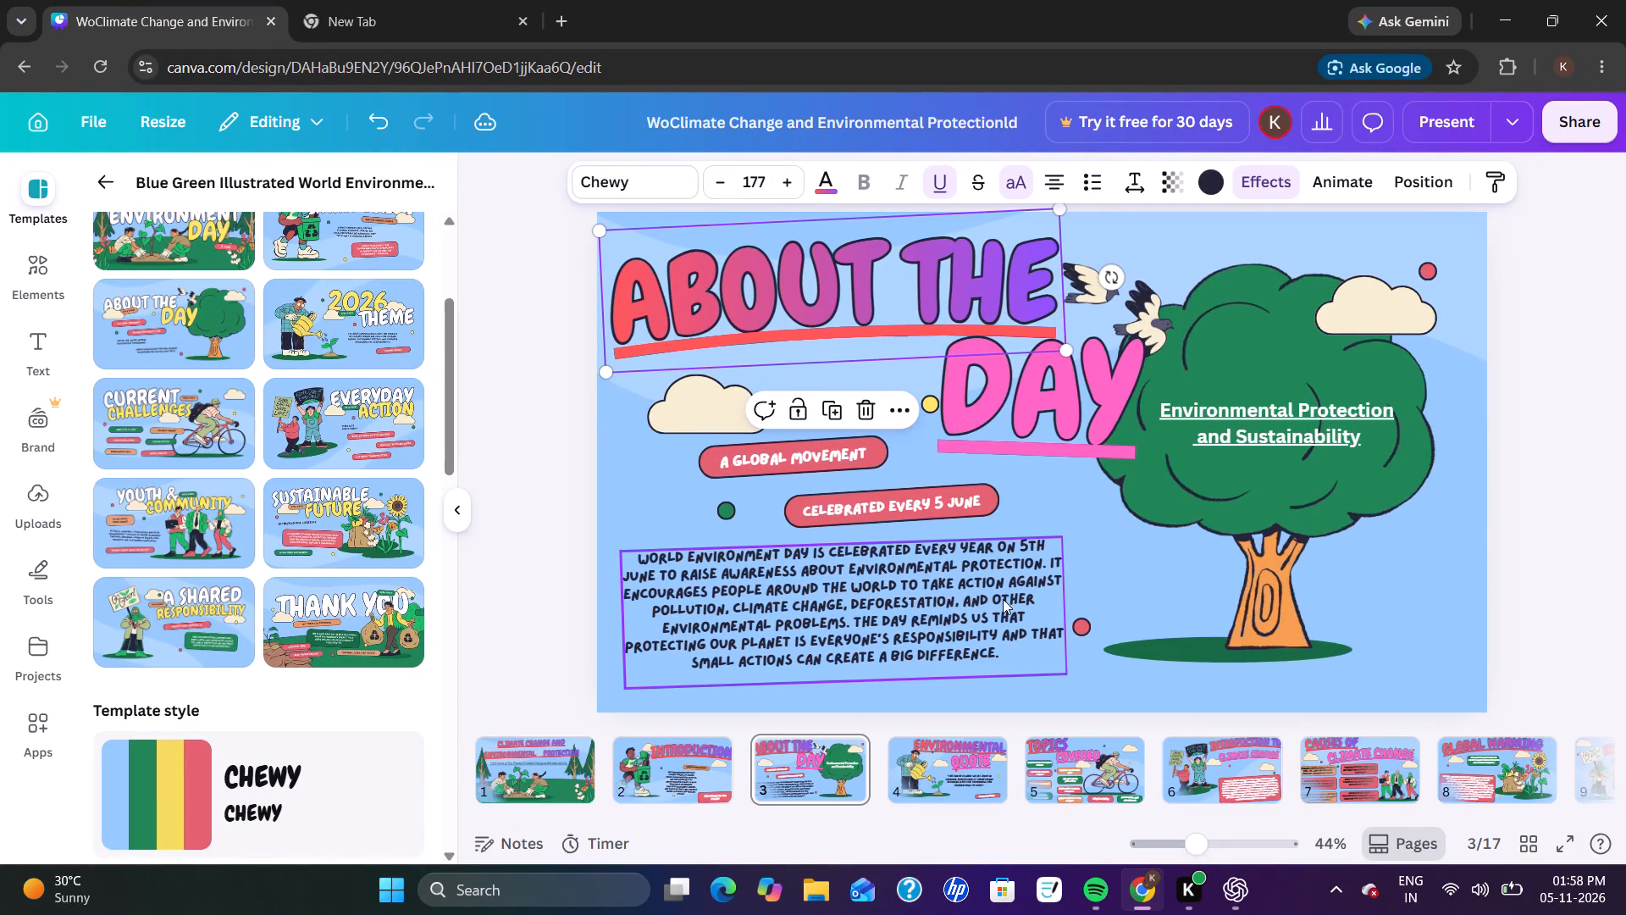
Enlarge the "Environmental" heading part on slide 4 to font size 170 and shift it slightly upward.
click(931, 742)
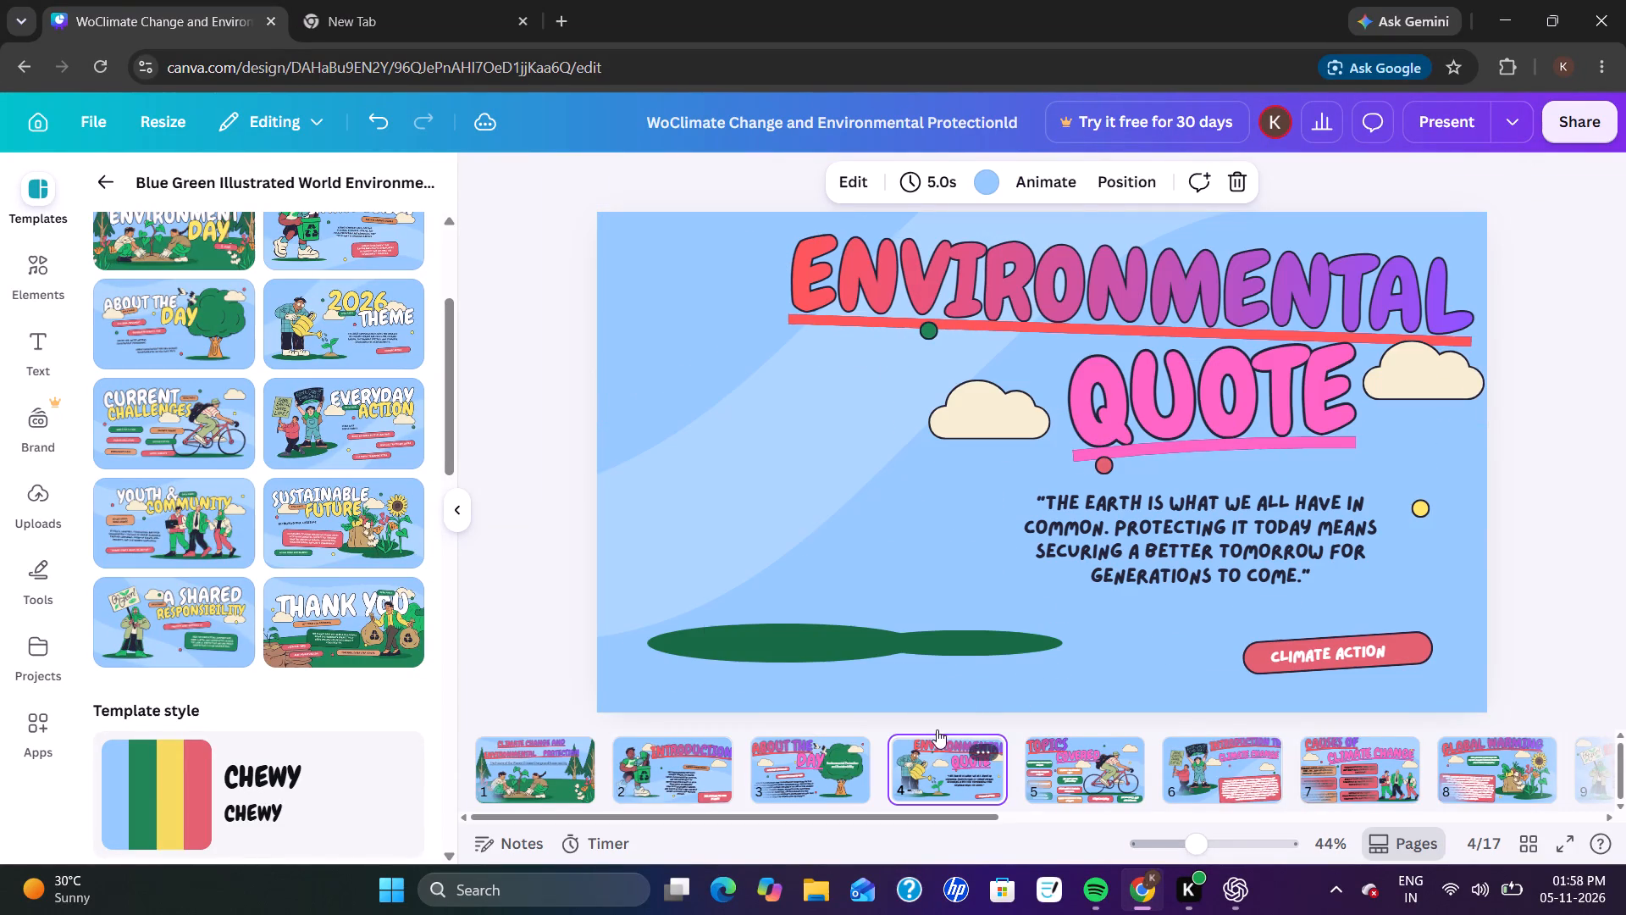
click(1173, 302)
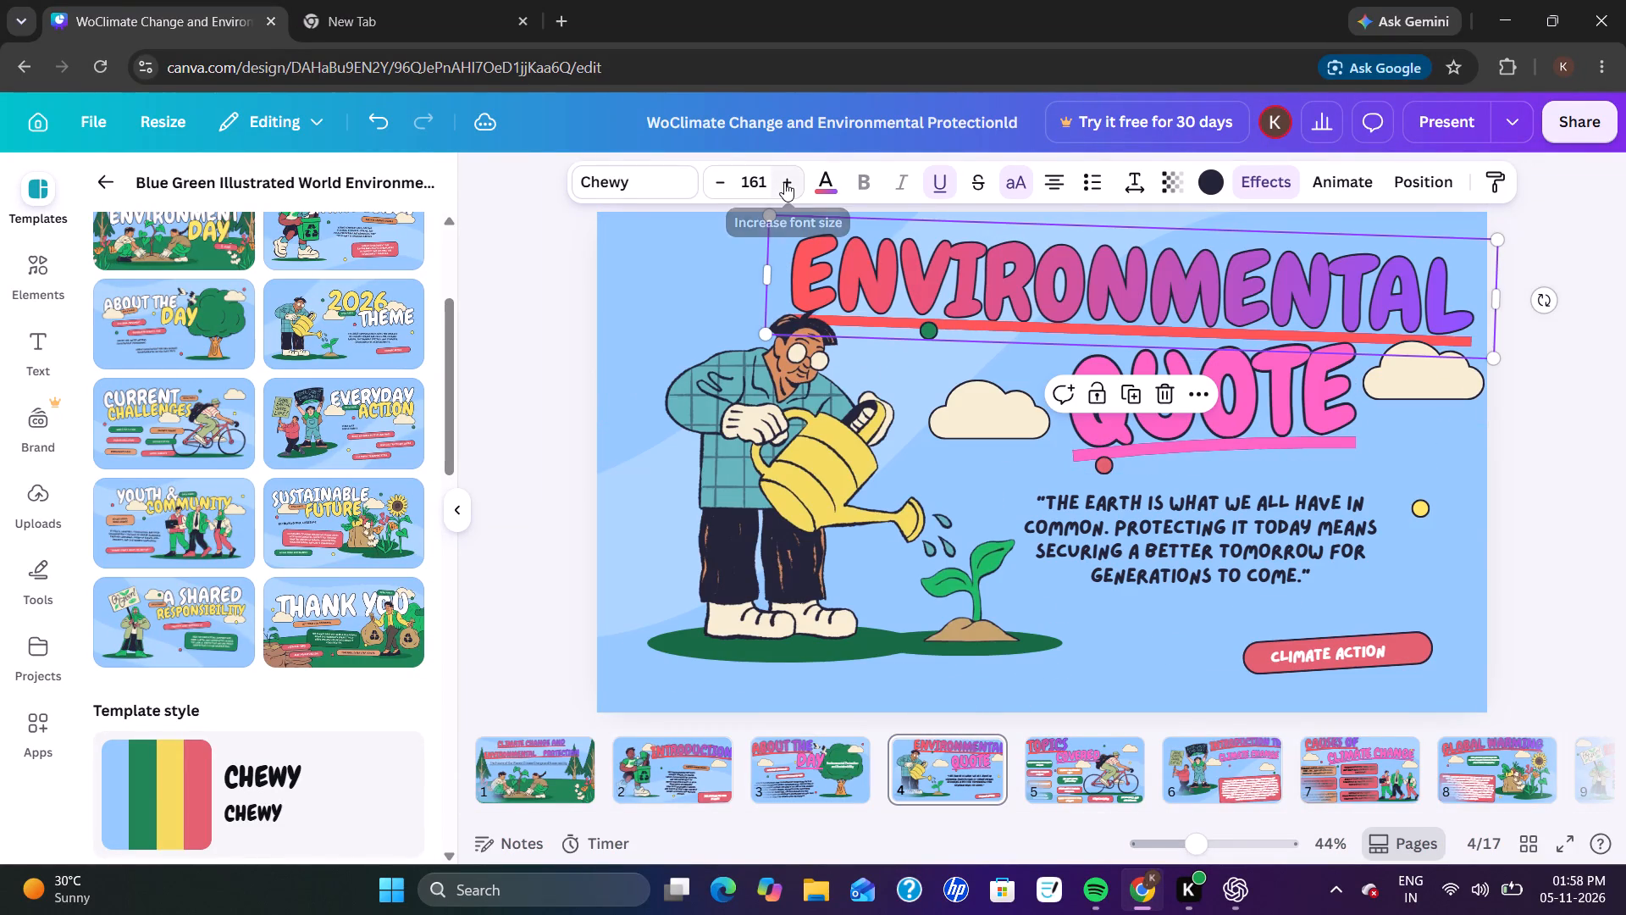
triple_click(784, 182)
triple_click(784, 182)
triple_click(784, 182)
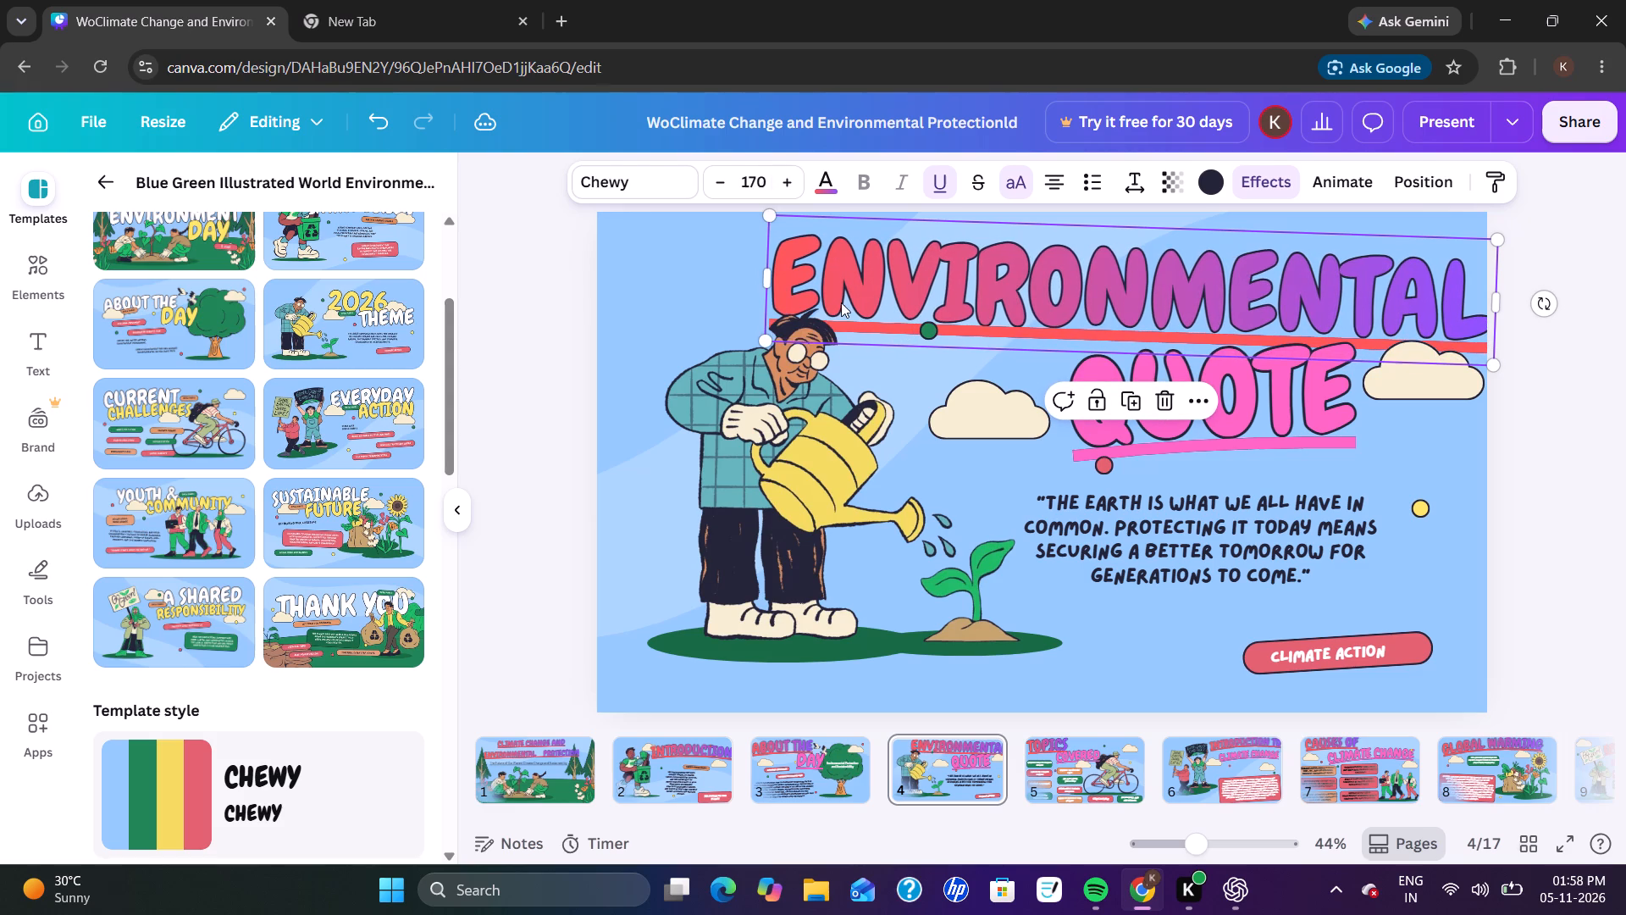
drag(842, 302, 839, 288)
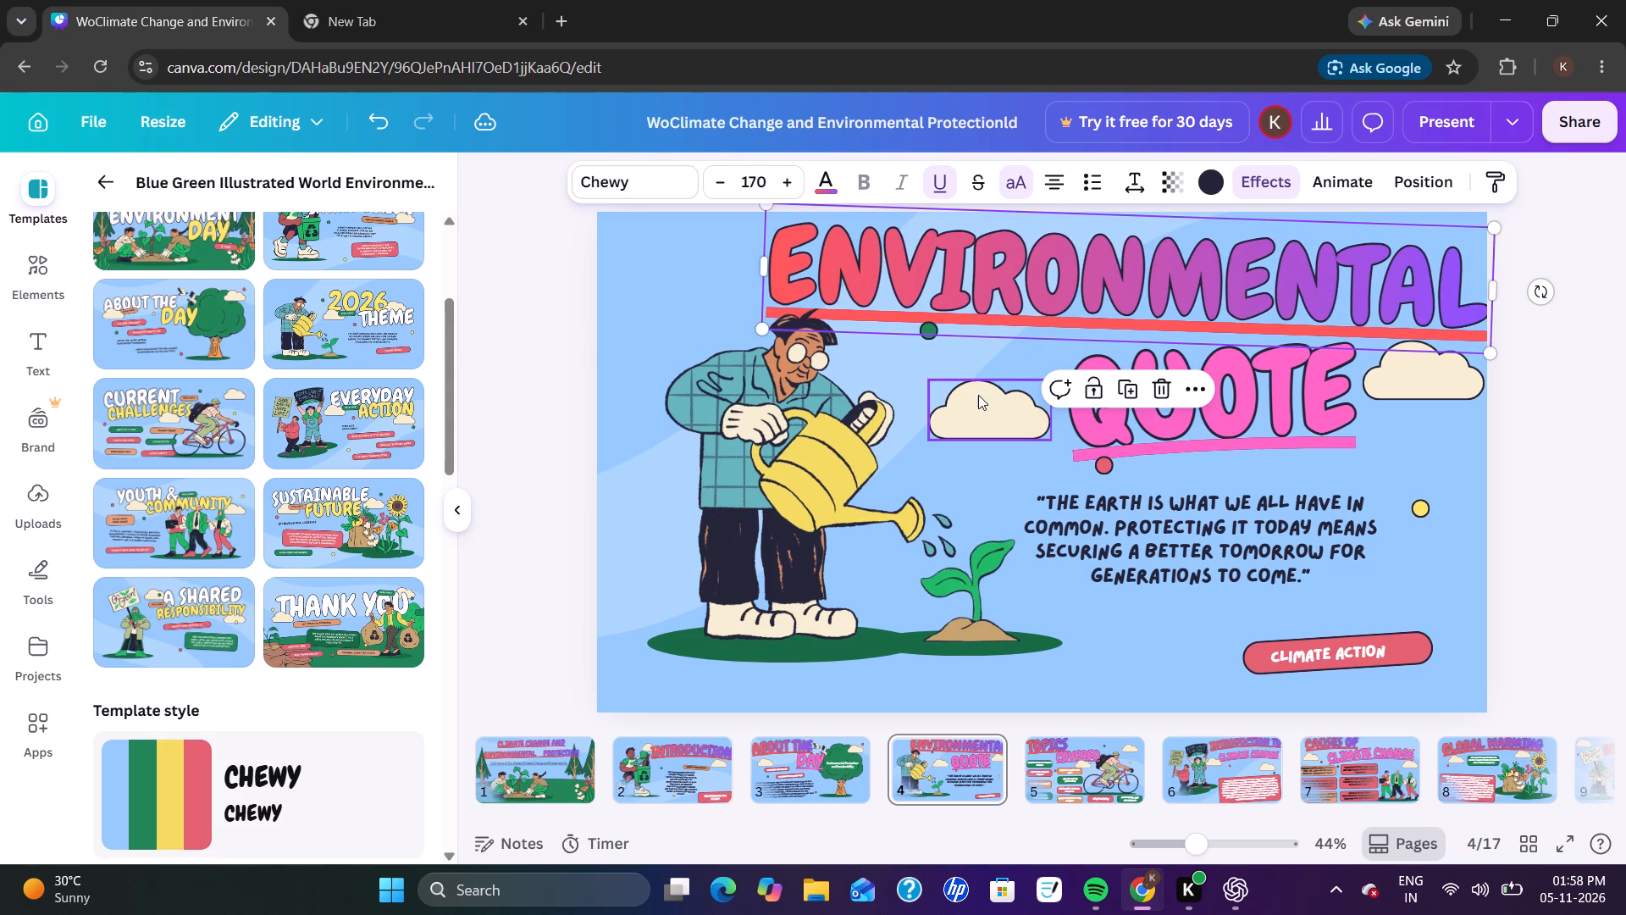
click(1127, 425)
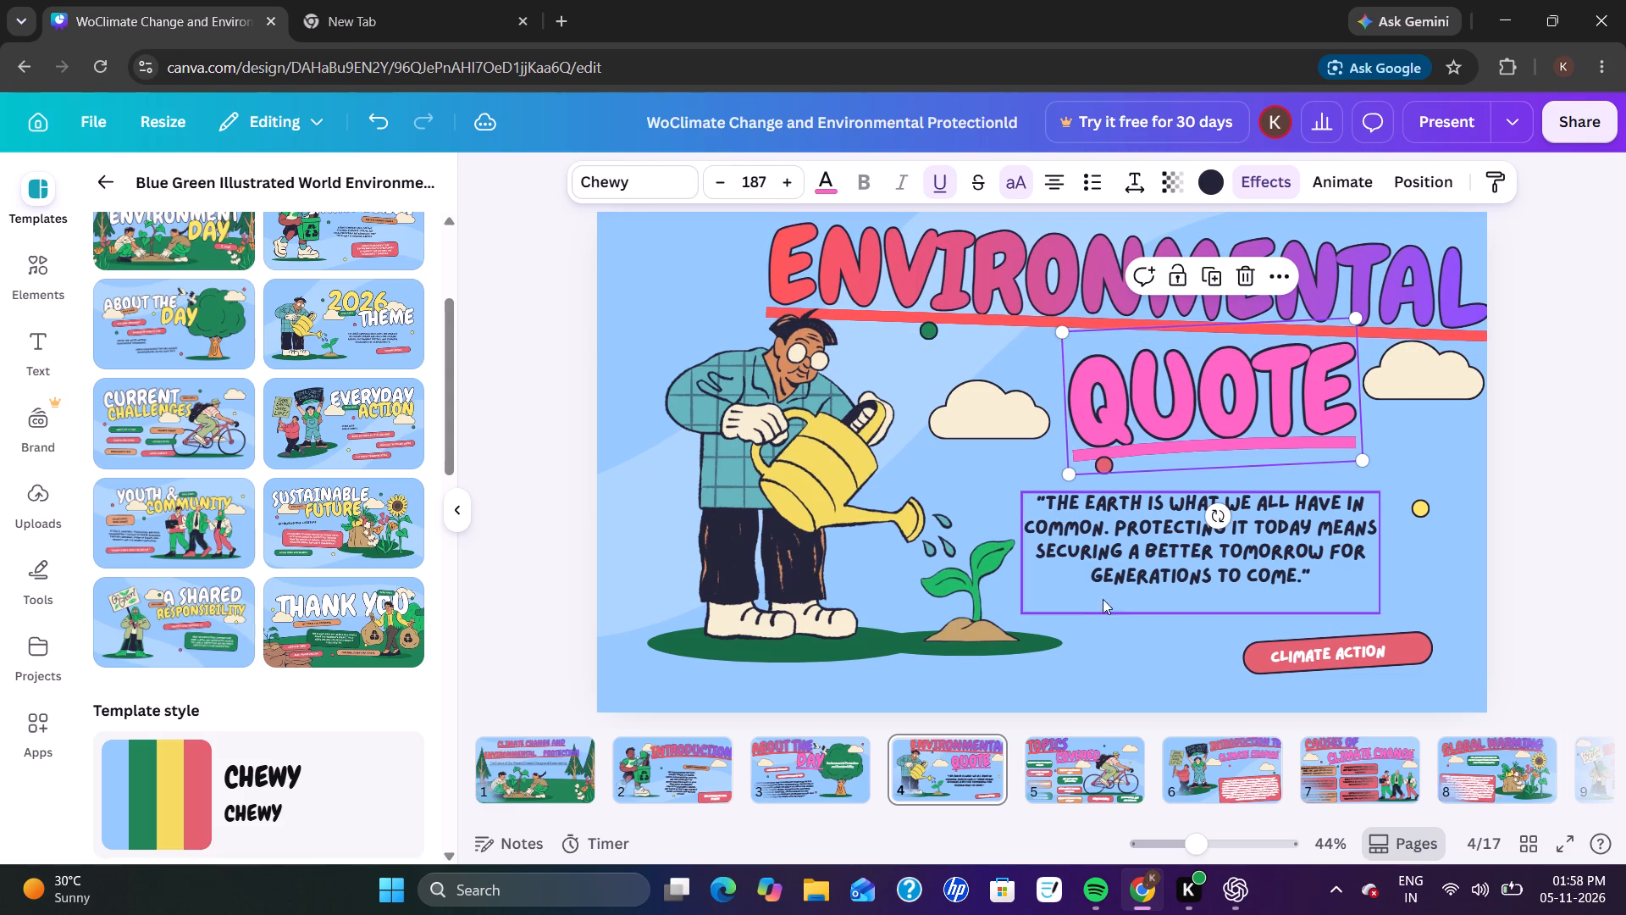
Increase the font size of the "Introduction to" heading part on slide 6 to just above 127.
click(1076, 774)
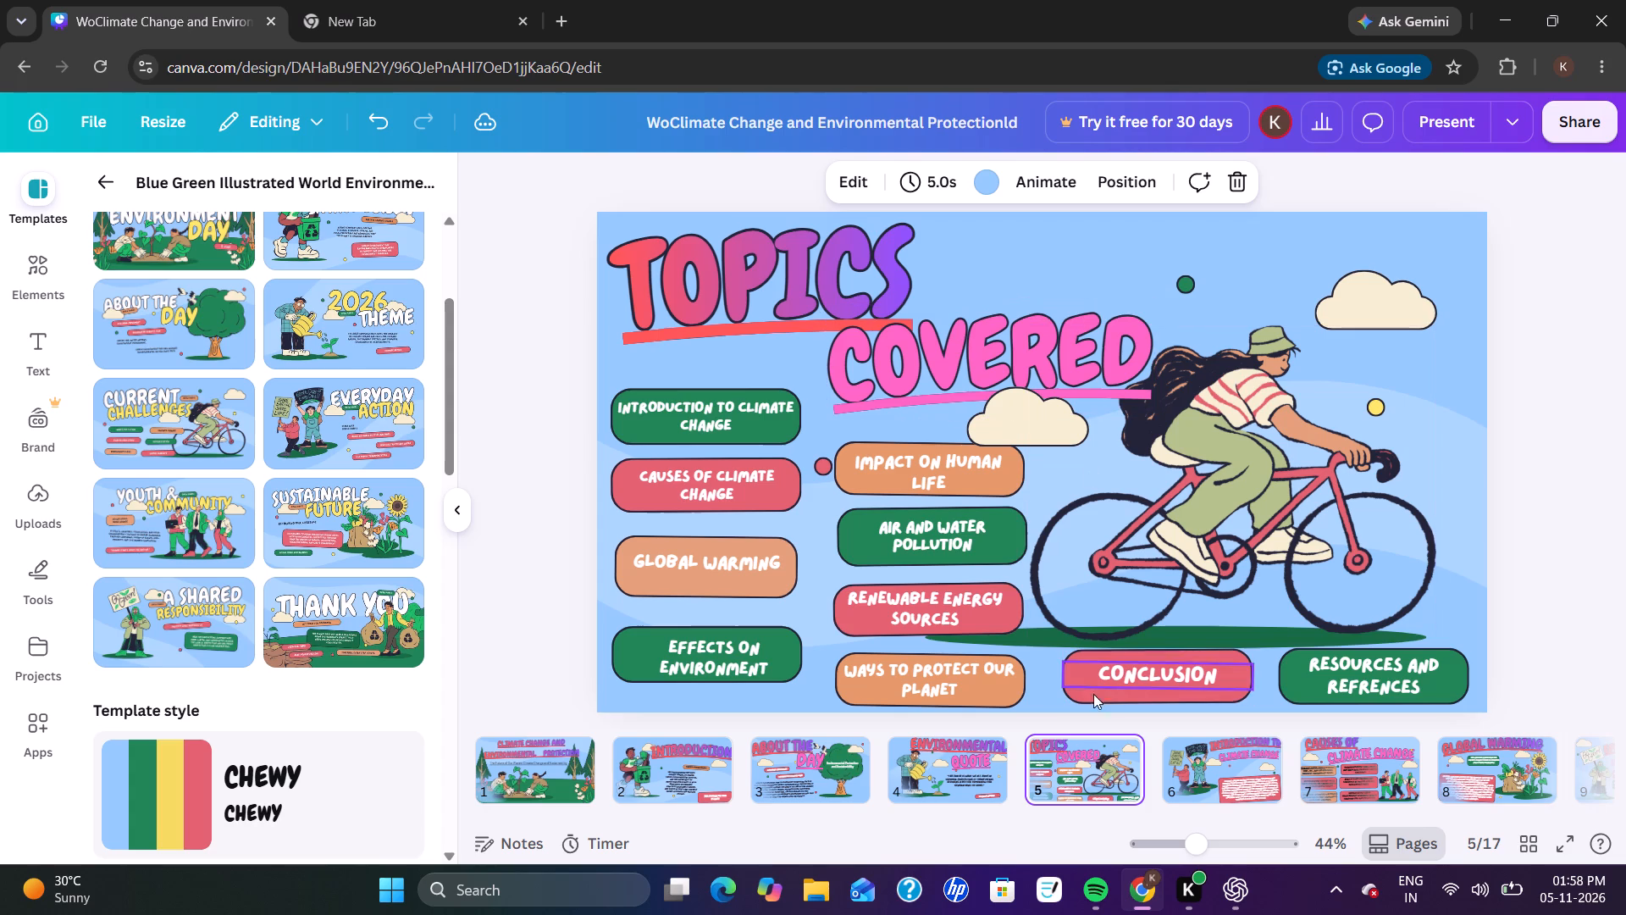
click(1220, 784)
scroll(1220, 784, left, 5)
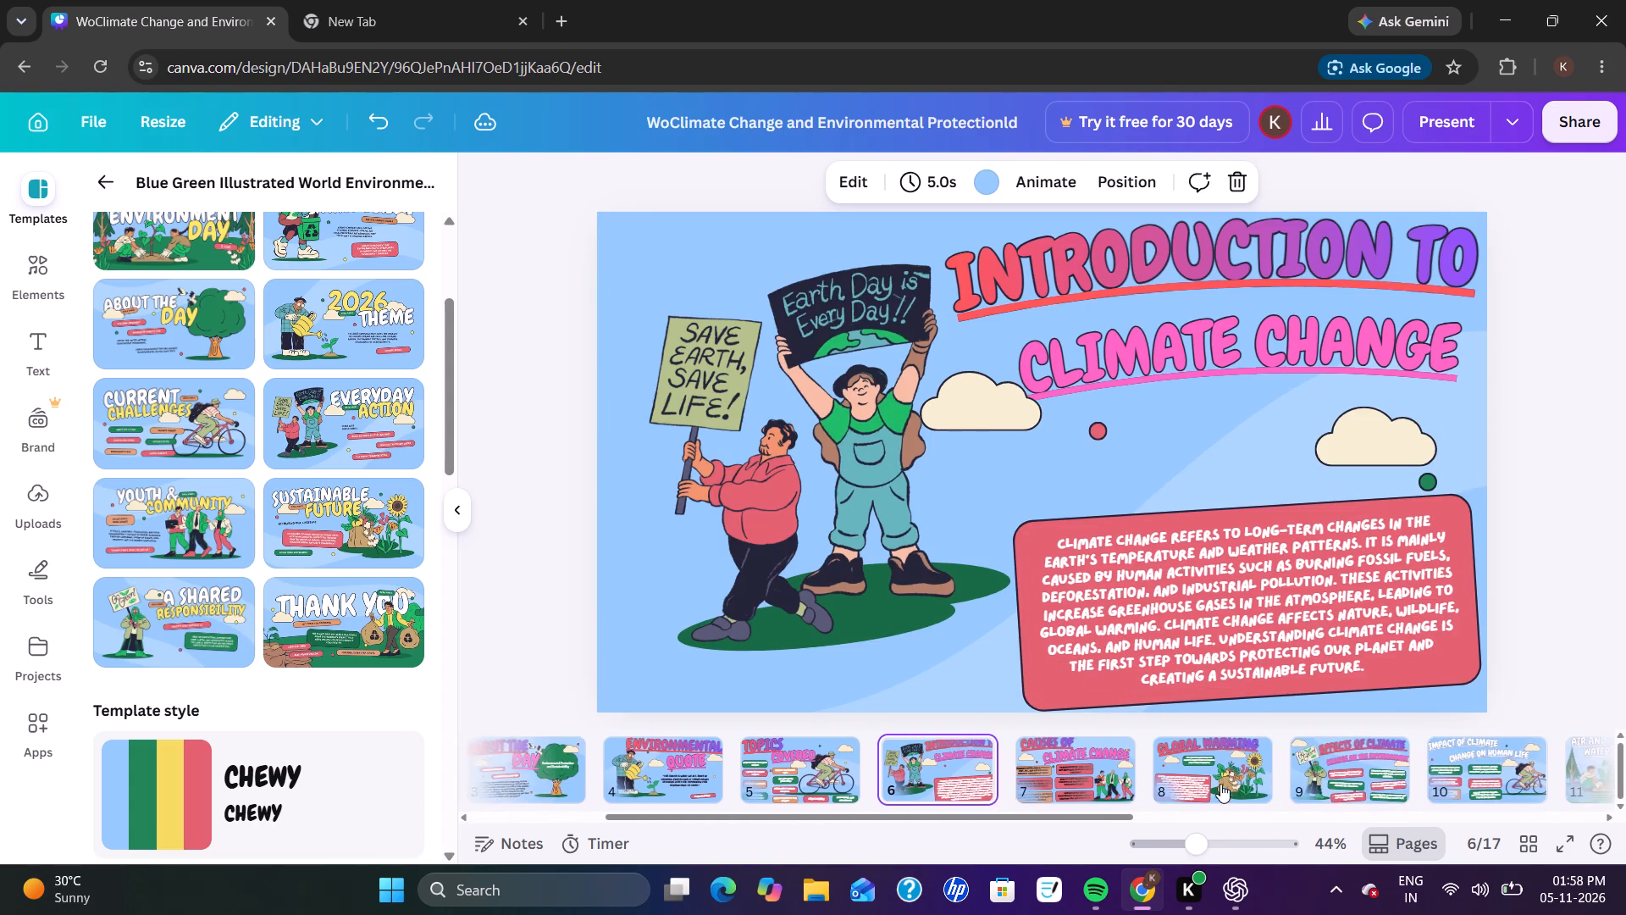
click(1265, 255)
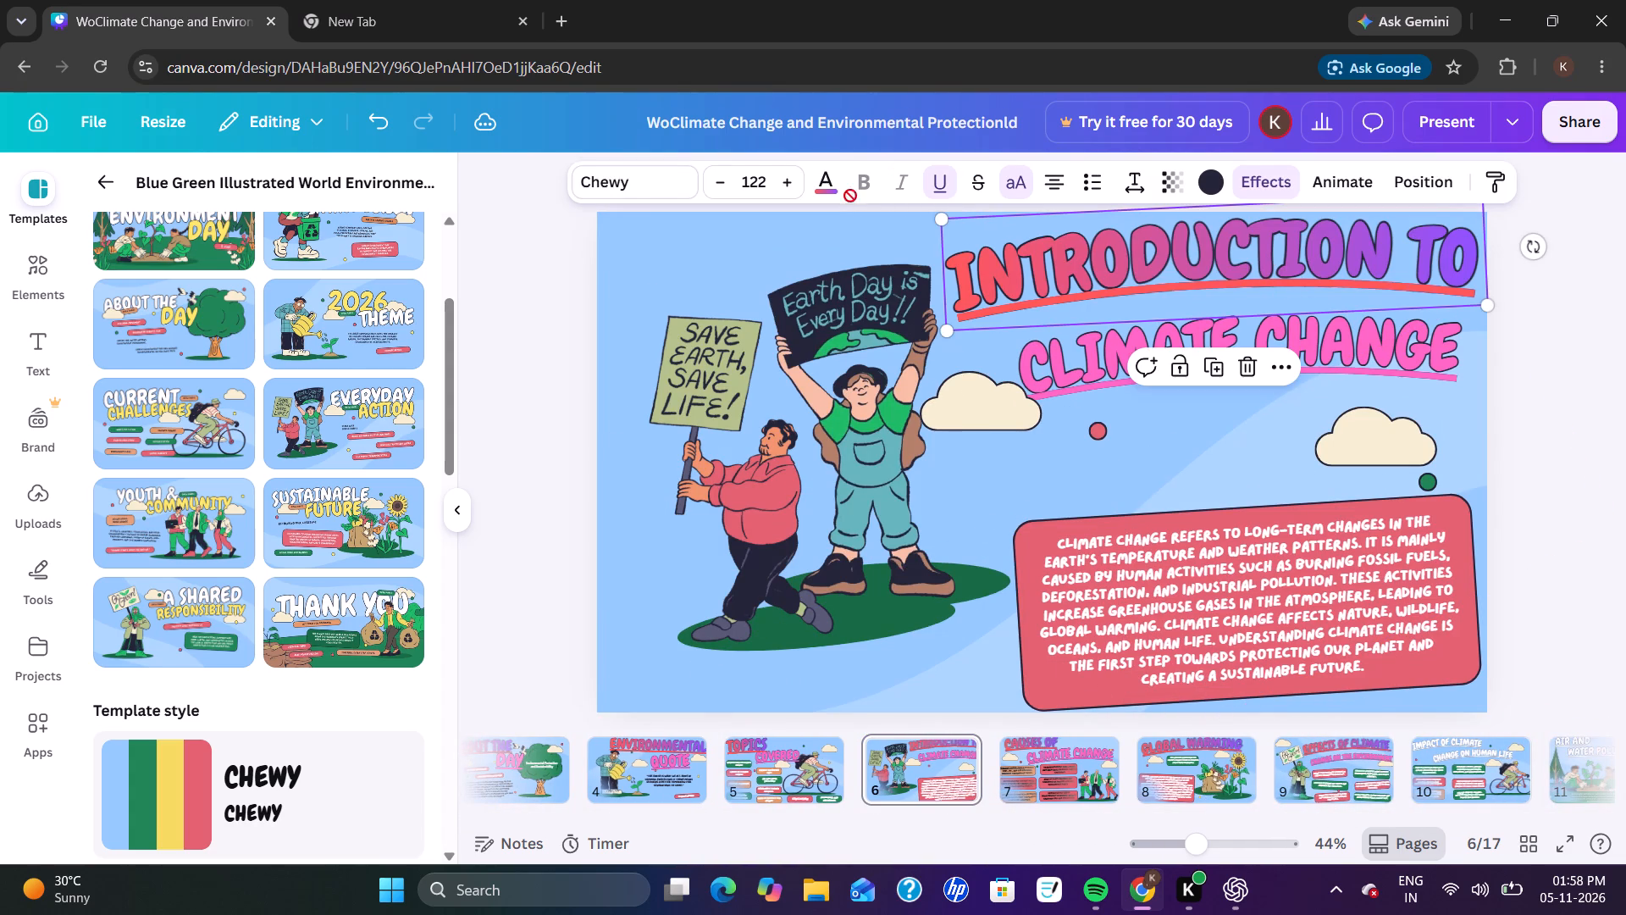
triple_click(798, 187)
triple_click(798, 187)
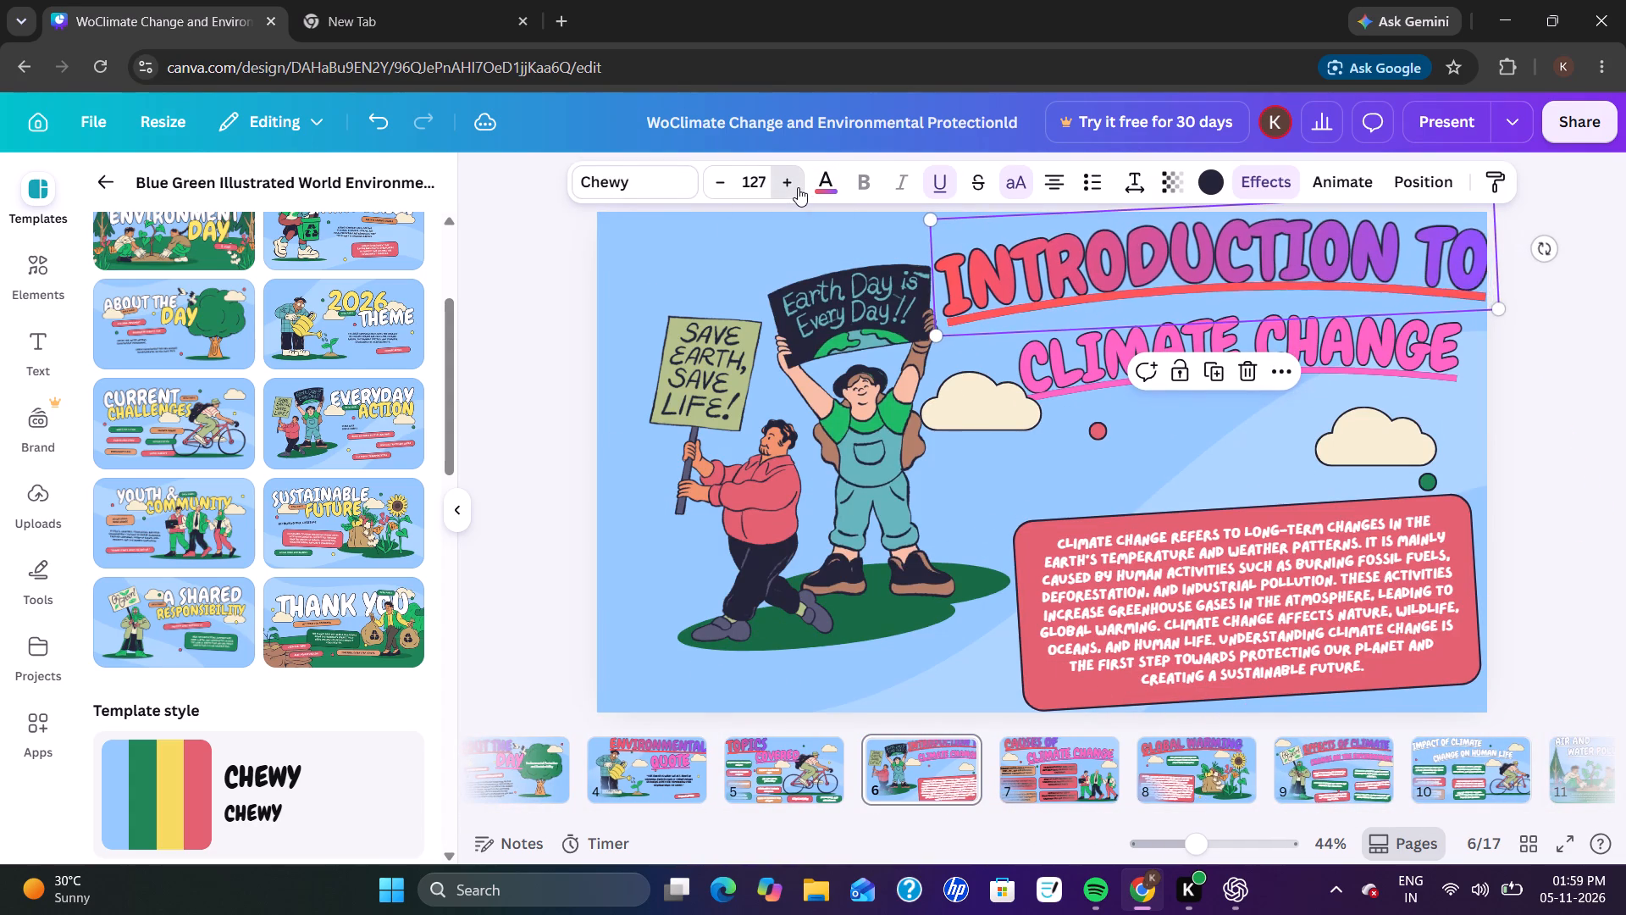
click(798, 187)
Increase the font size of the "Climate Change" heading part on slide 6 to just above 114.
click(1054, 371)
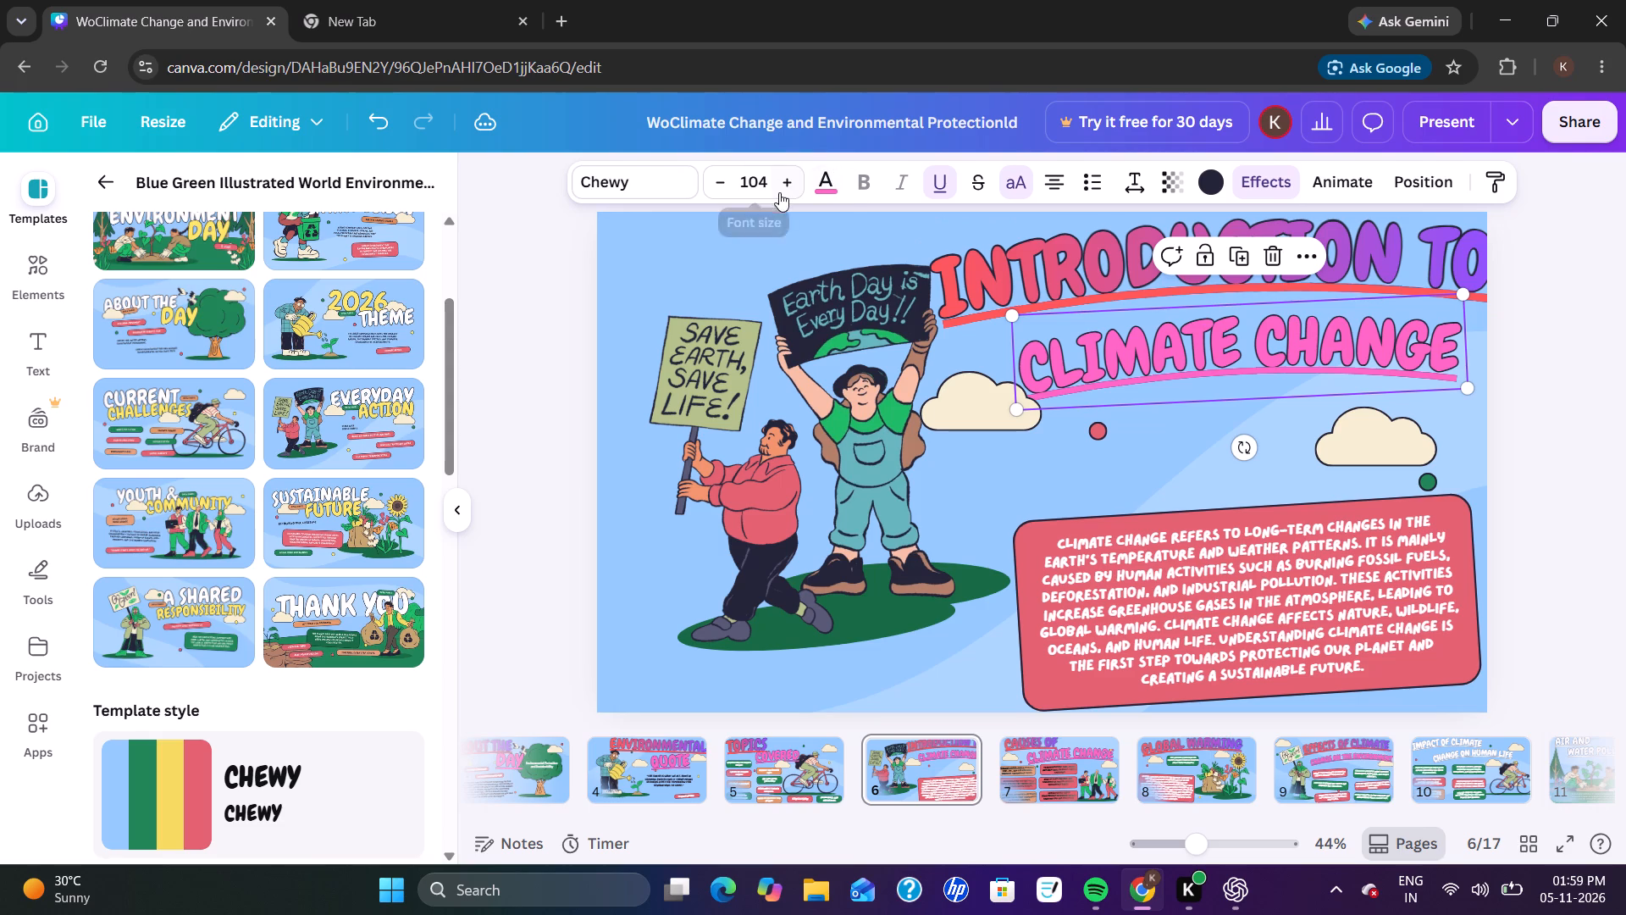
triple_click(779, 192)
triple_click(779, 192)
triple_click(779, 192)
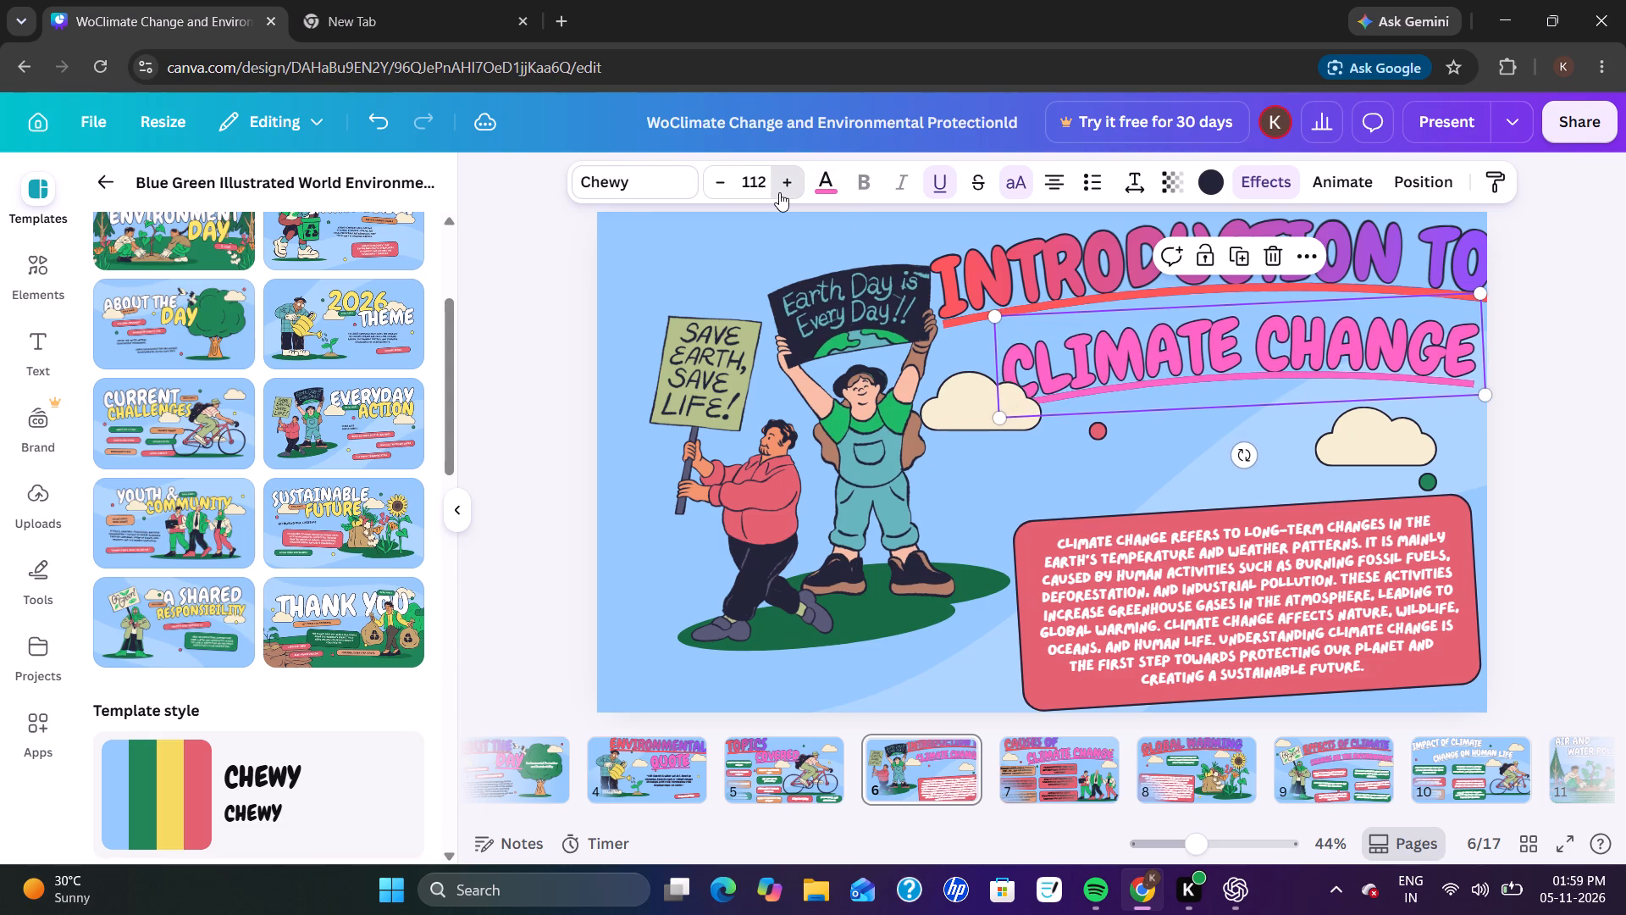
triple_click(788, 178)
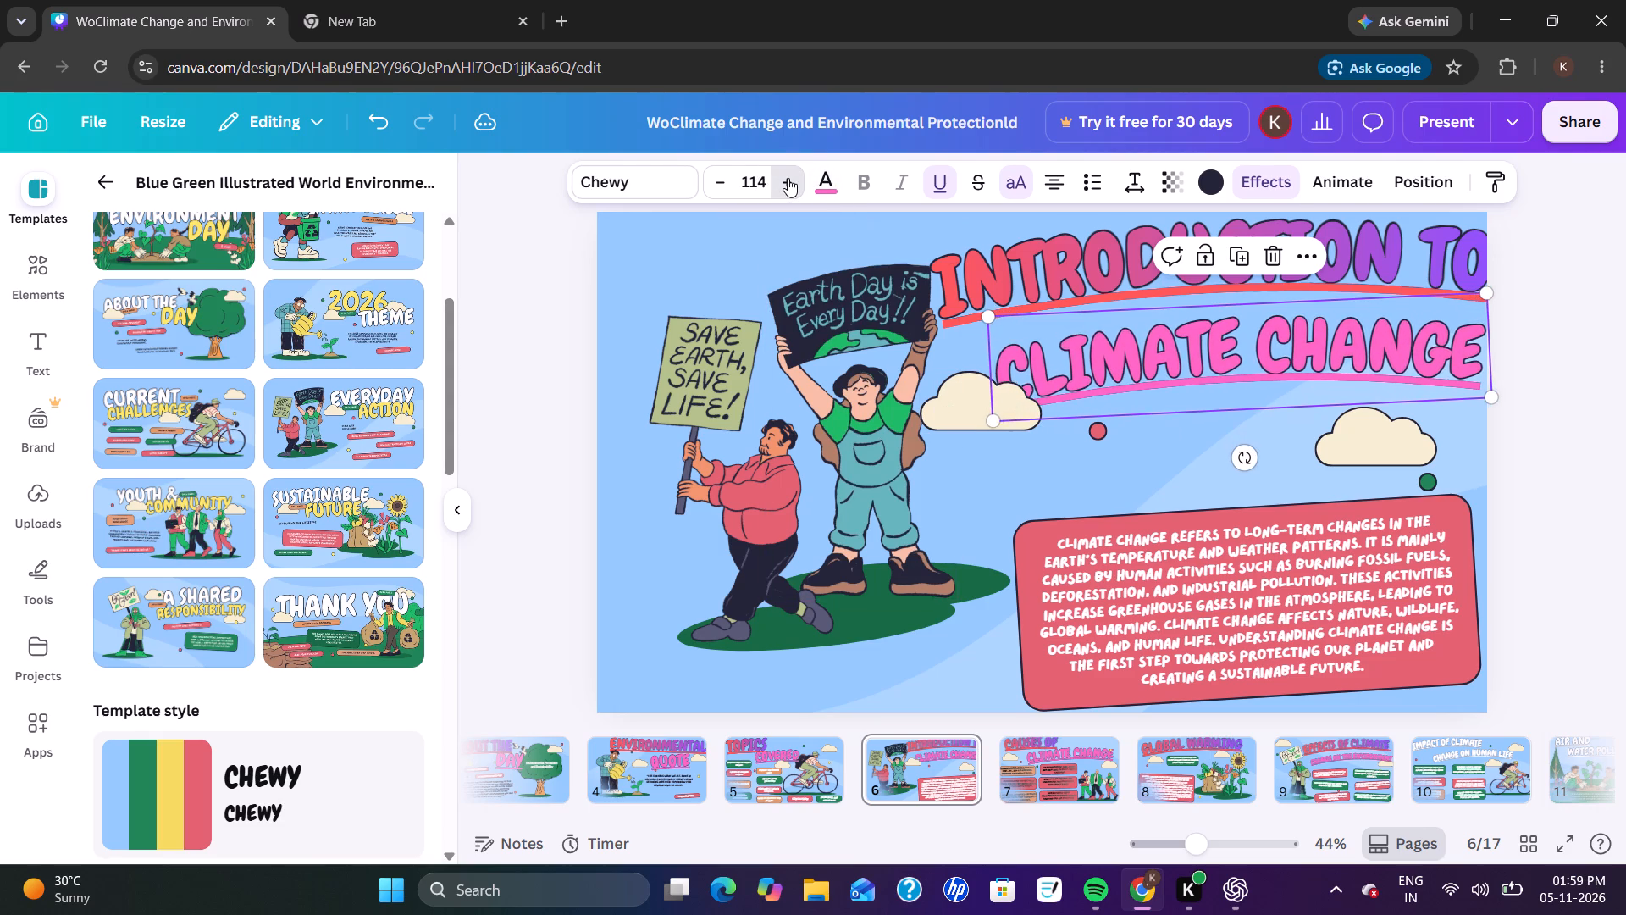
double_click(788, 178)
Move the cloud beside the protesters on slide 6 down, clear of the "Climate Change" heading.
drag(961, 403, 963, 444)
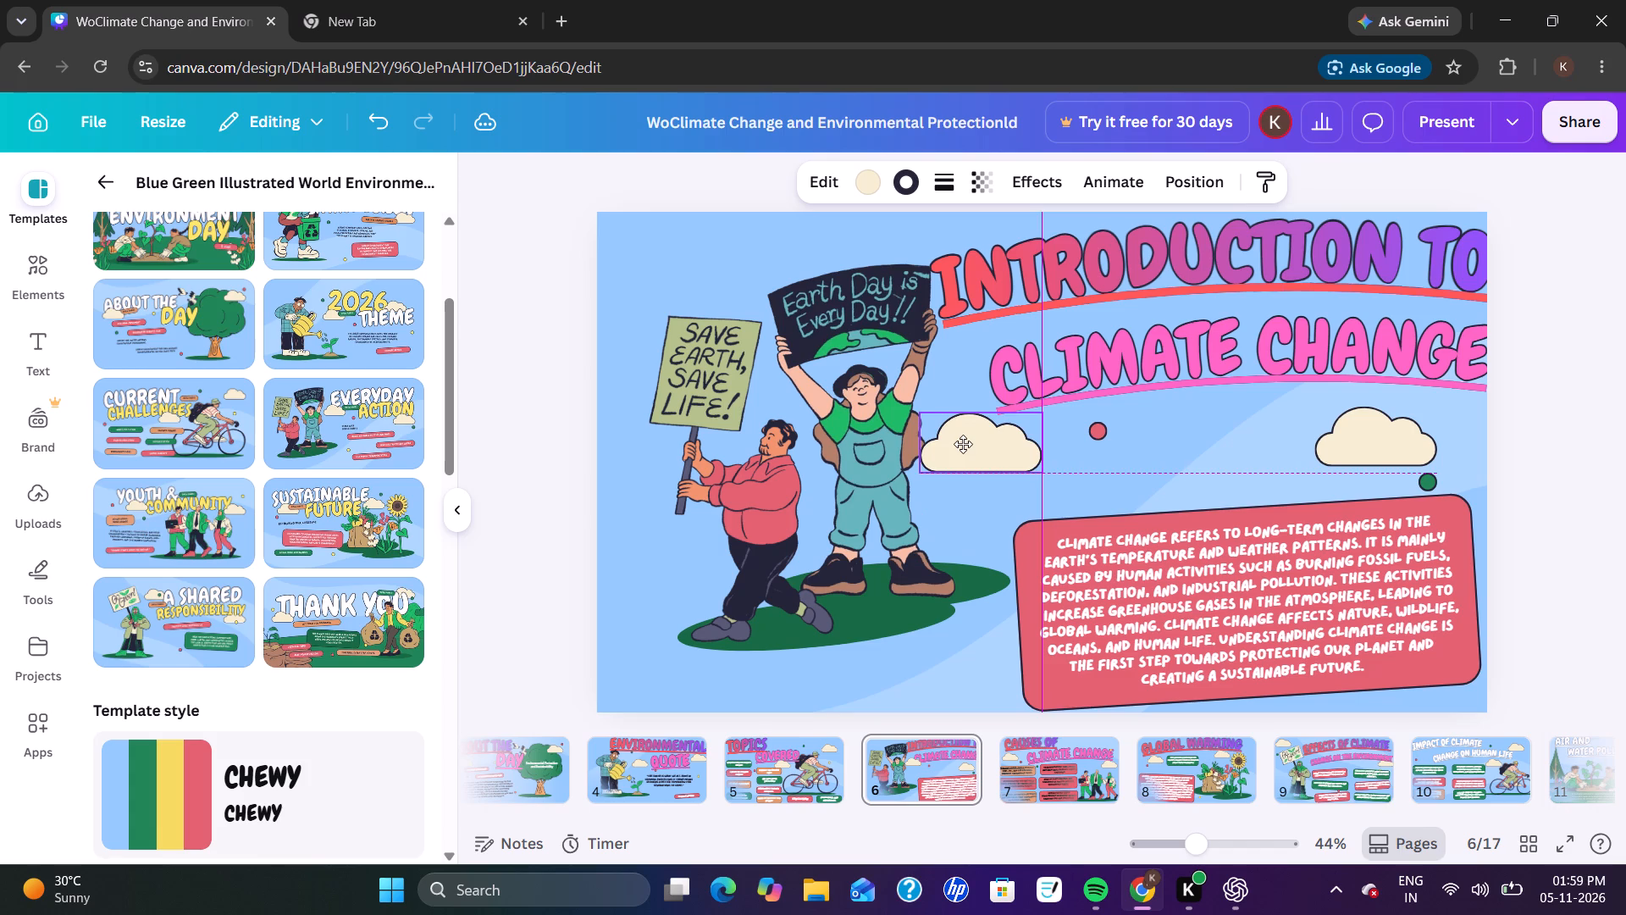
drag(963, 444, 966, 437)
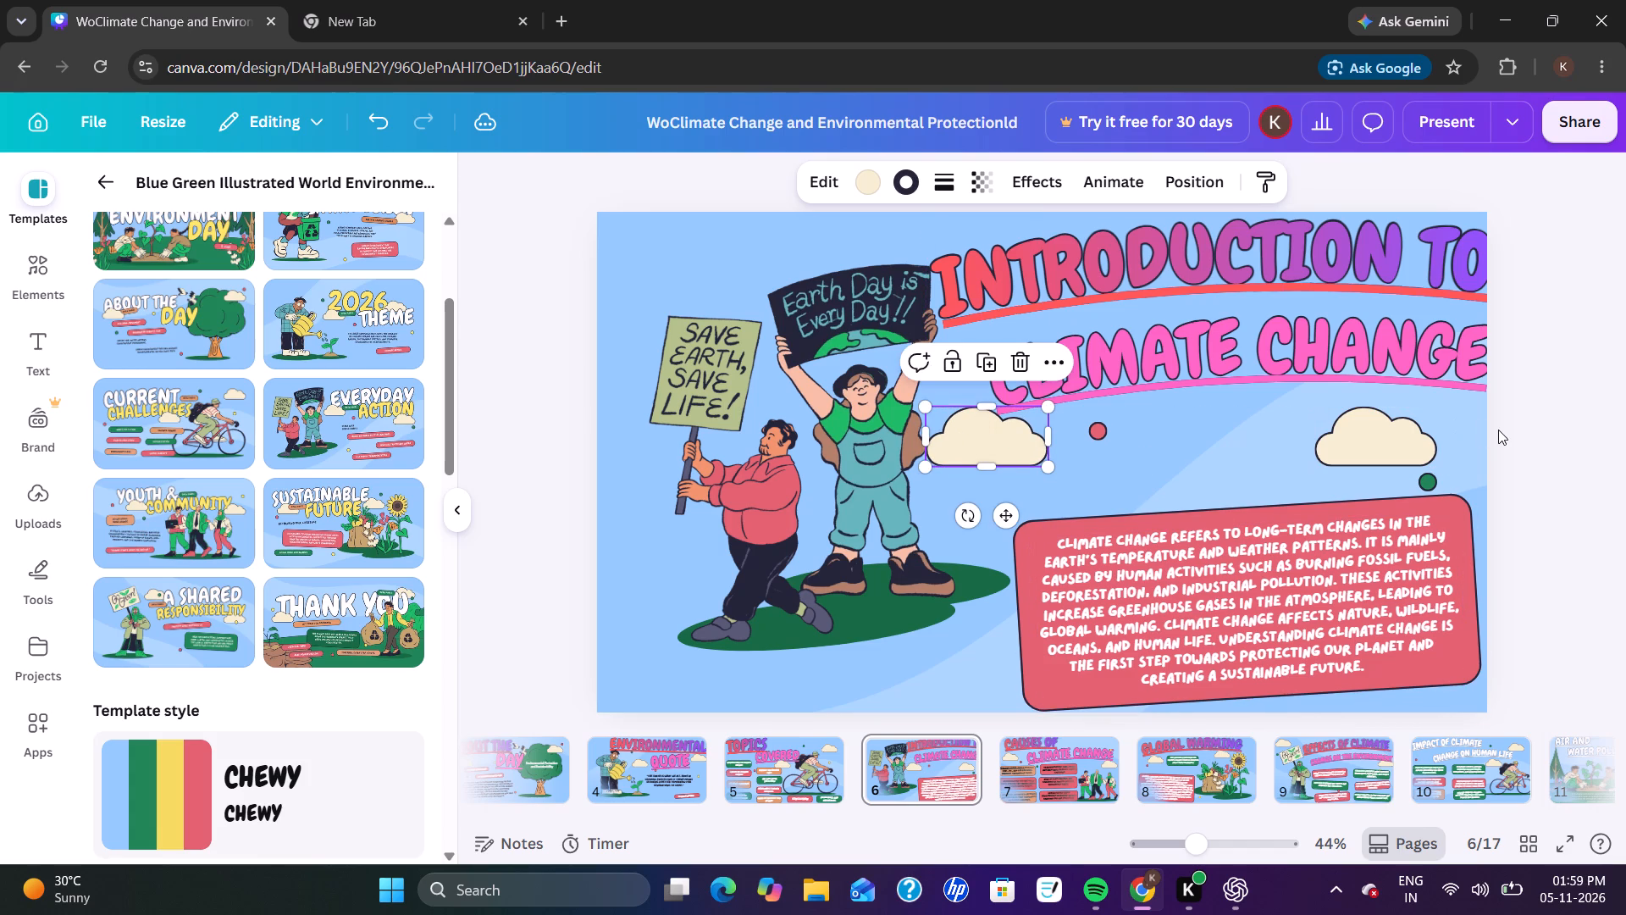
click(1498, 430)
Enlarge the "Change on the Environment" heading part on slide 9 to font size 88.9 and shift it slightly left.
click(1066, 751)
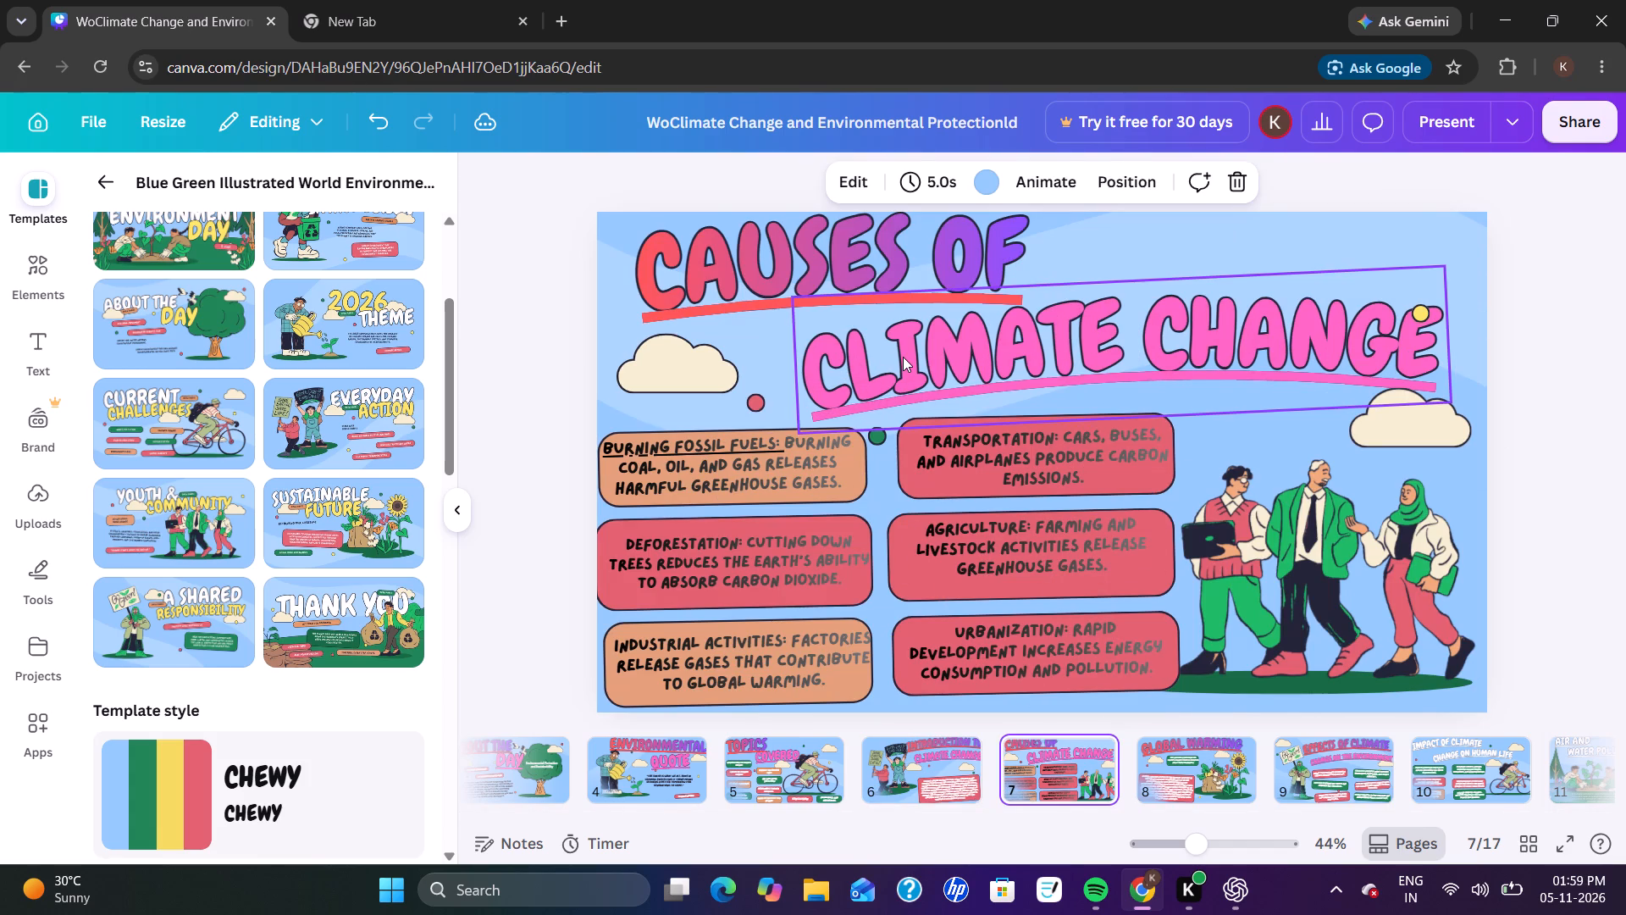
click(1145, 756)
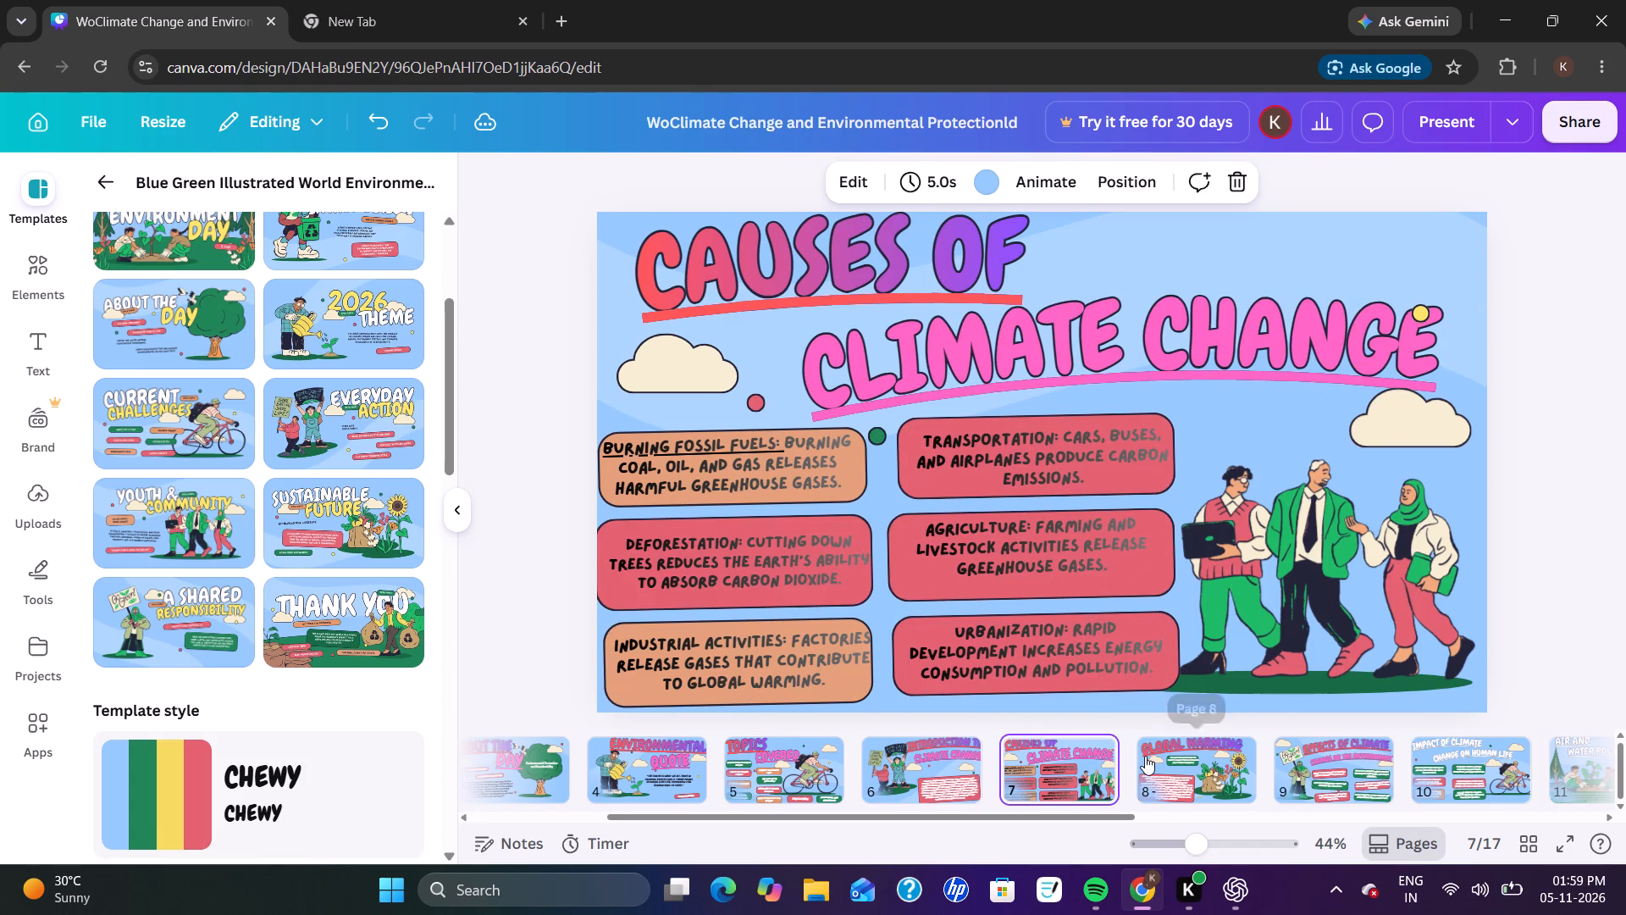
scroll(1145, 756, left, 3)
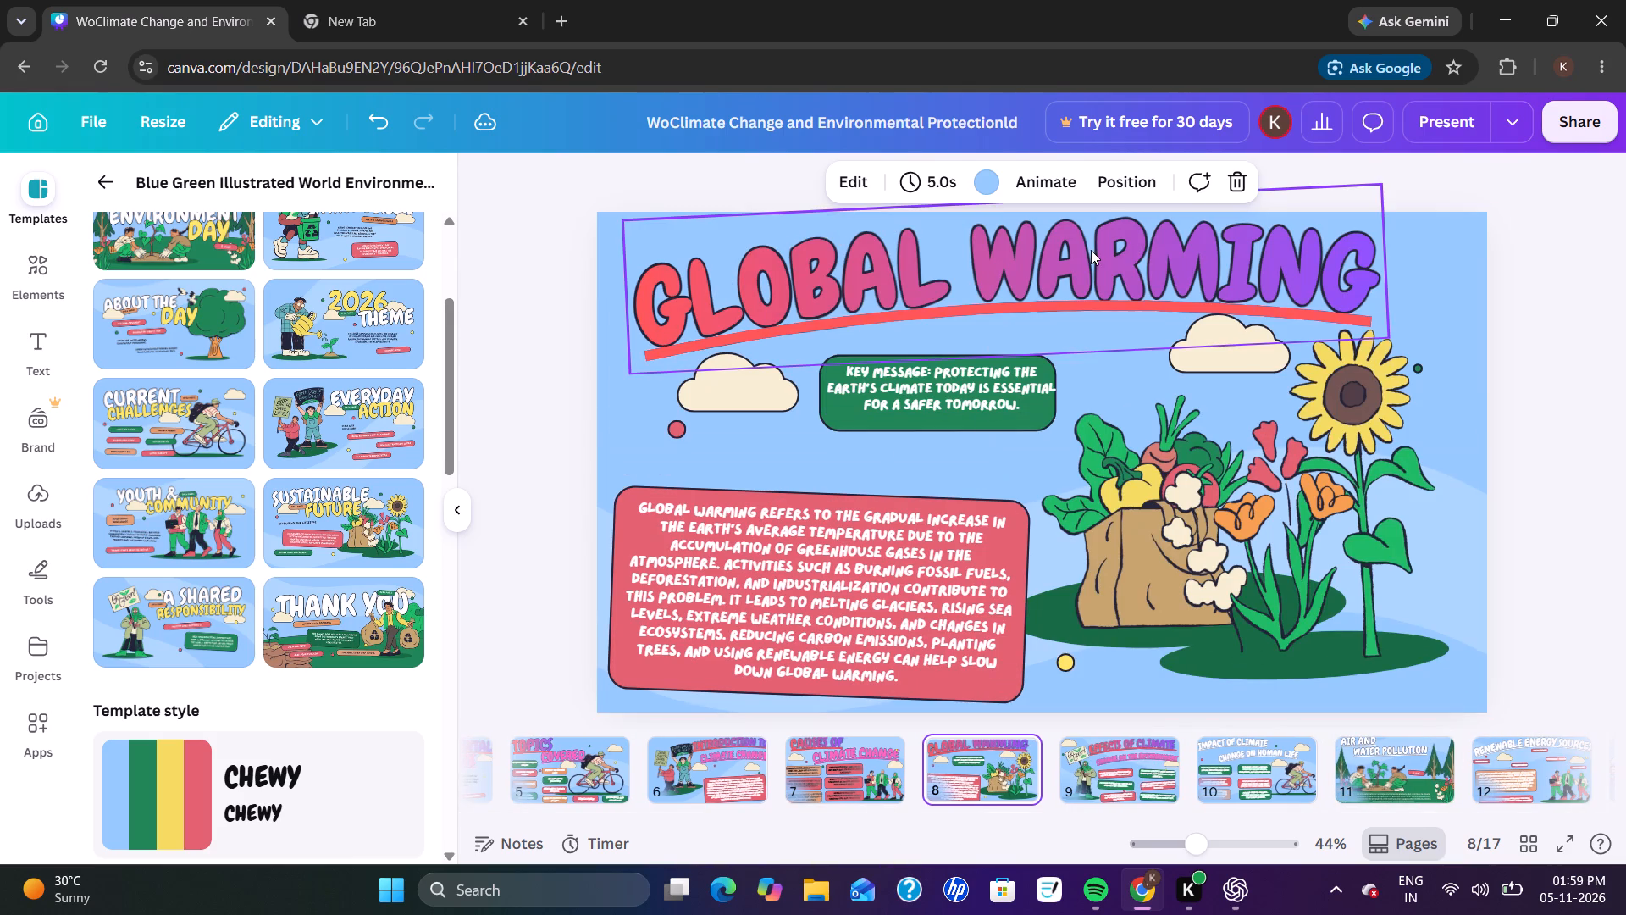
click(1111, 745)
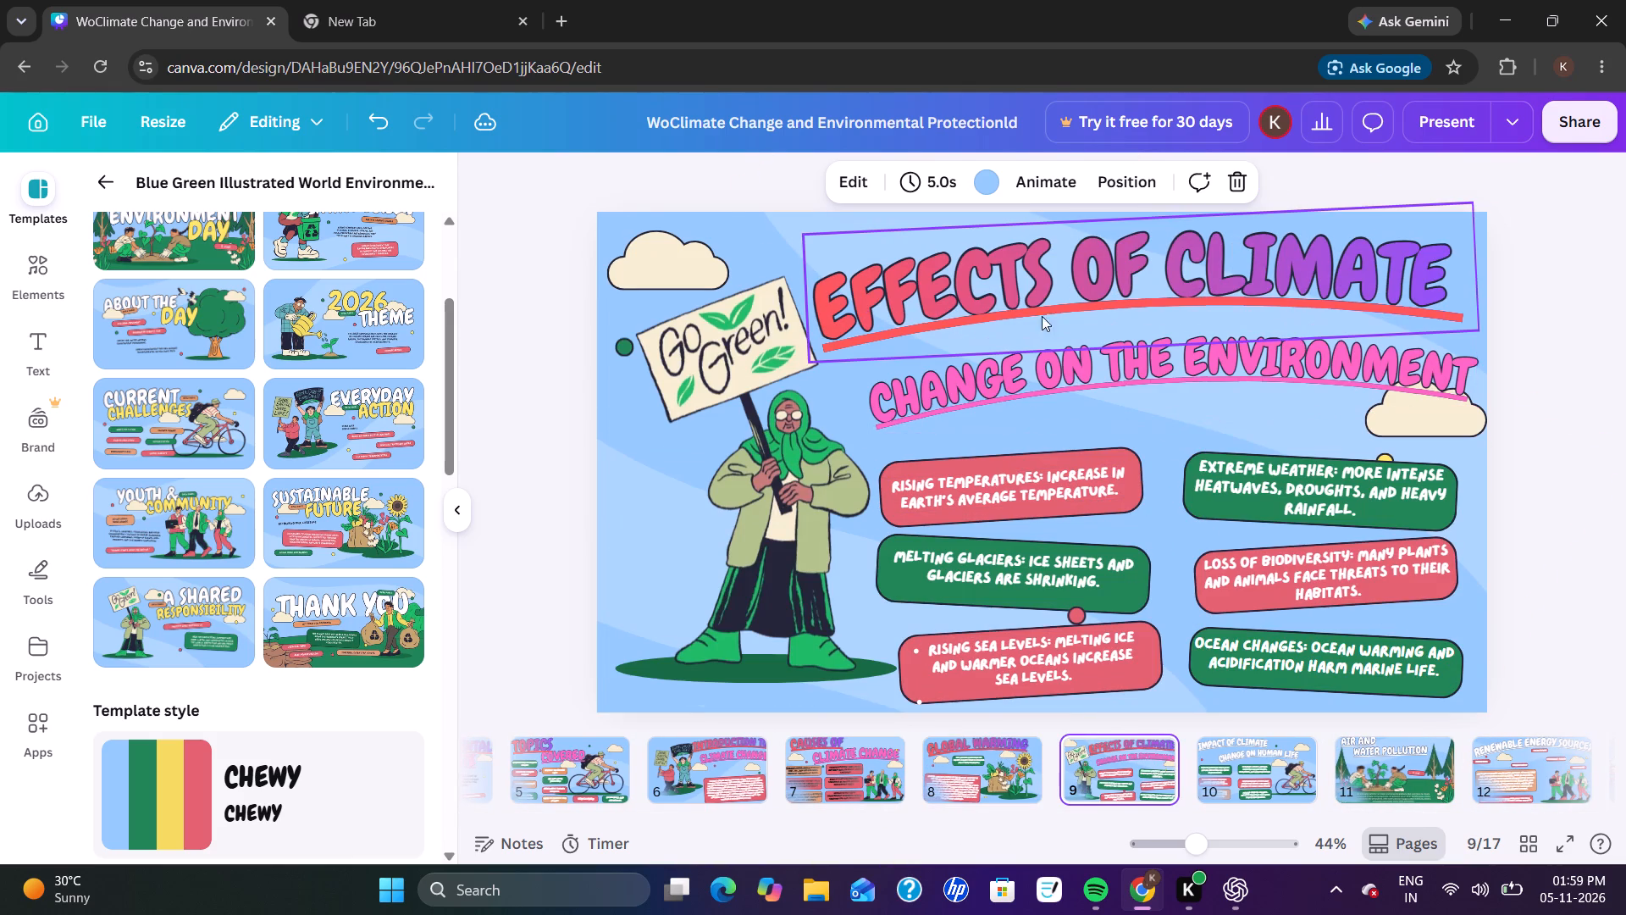
click(1028, 369)
triple_click(773, 171)
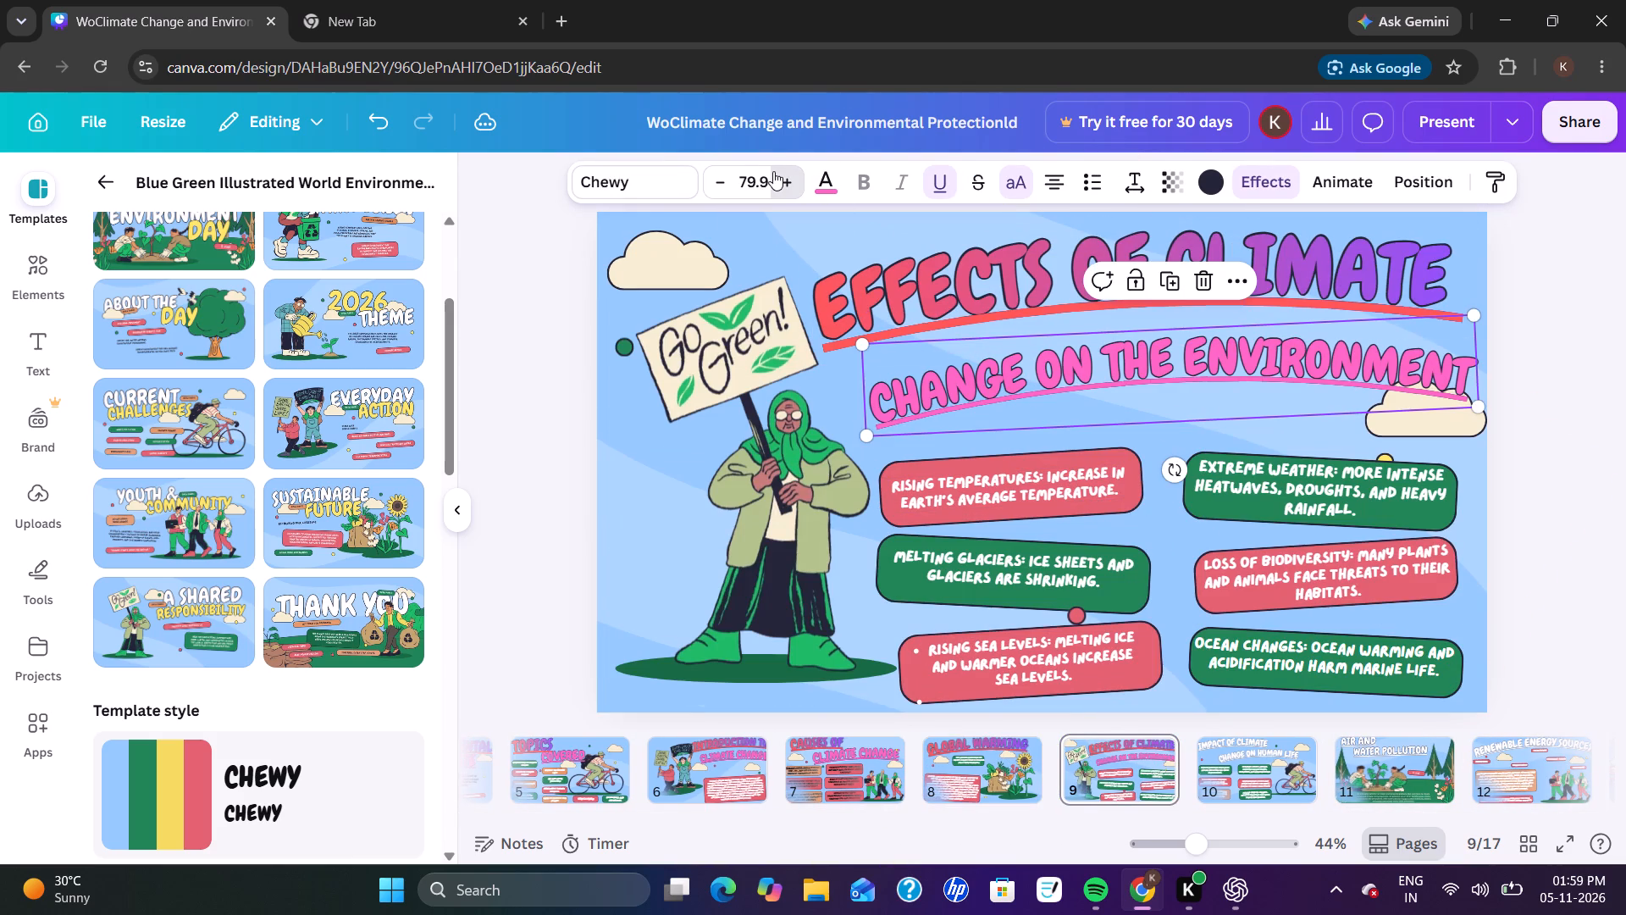
triple_click(773, 171)
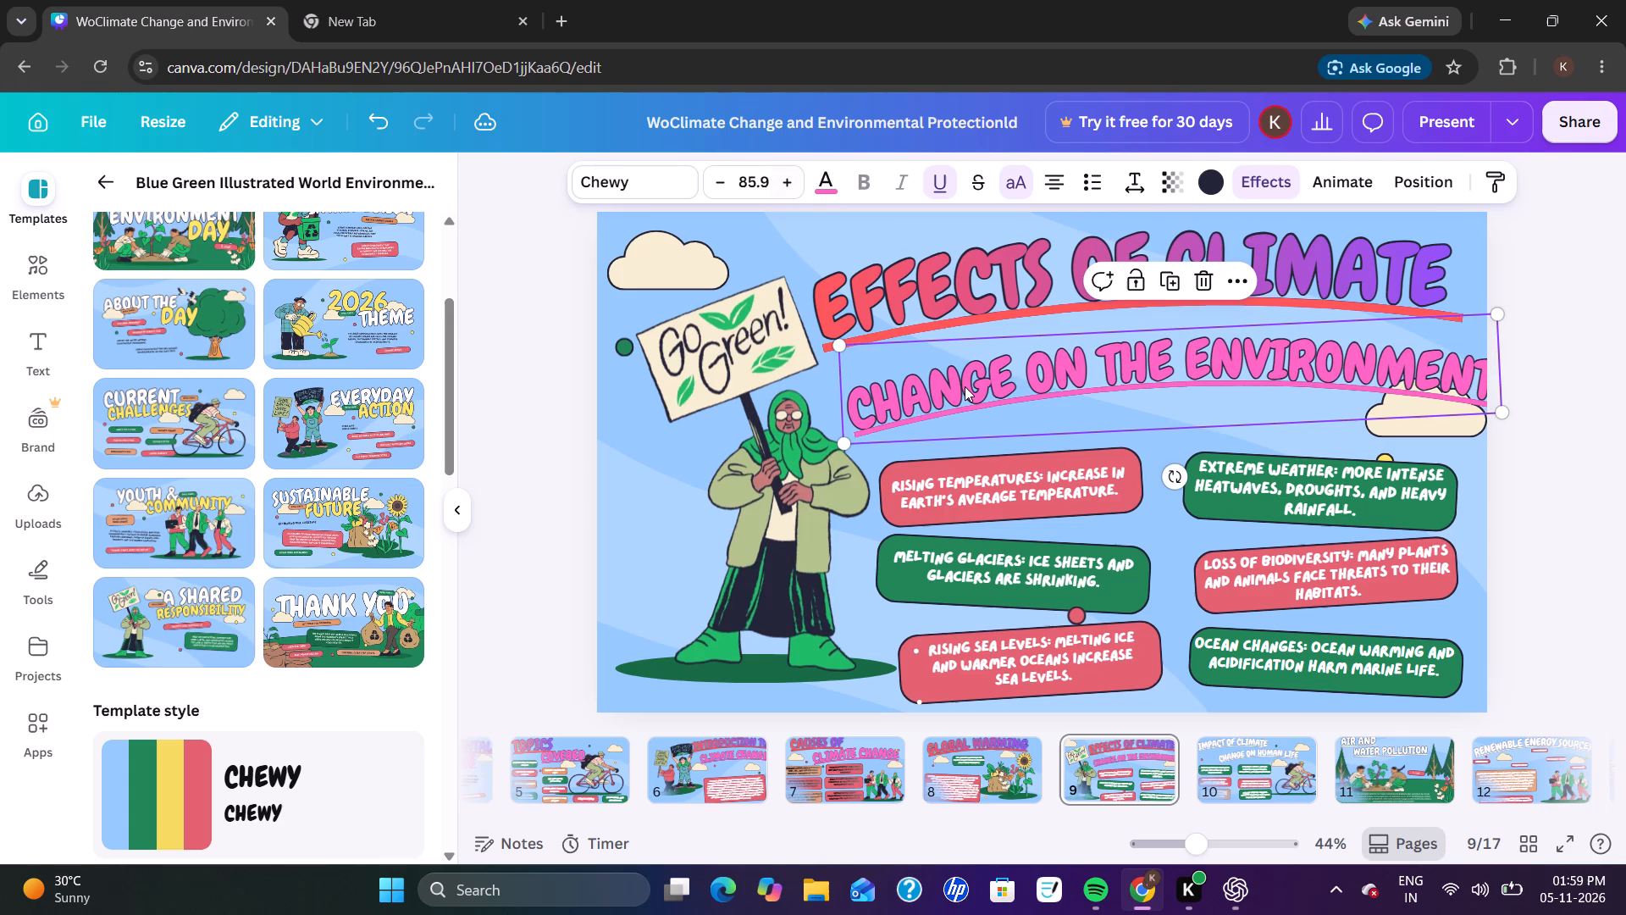
drag(965, 386, 943, 380)
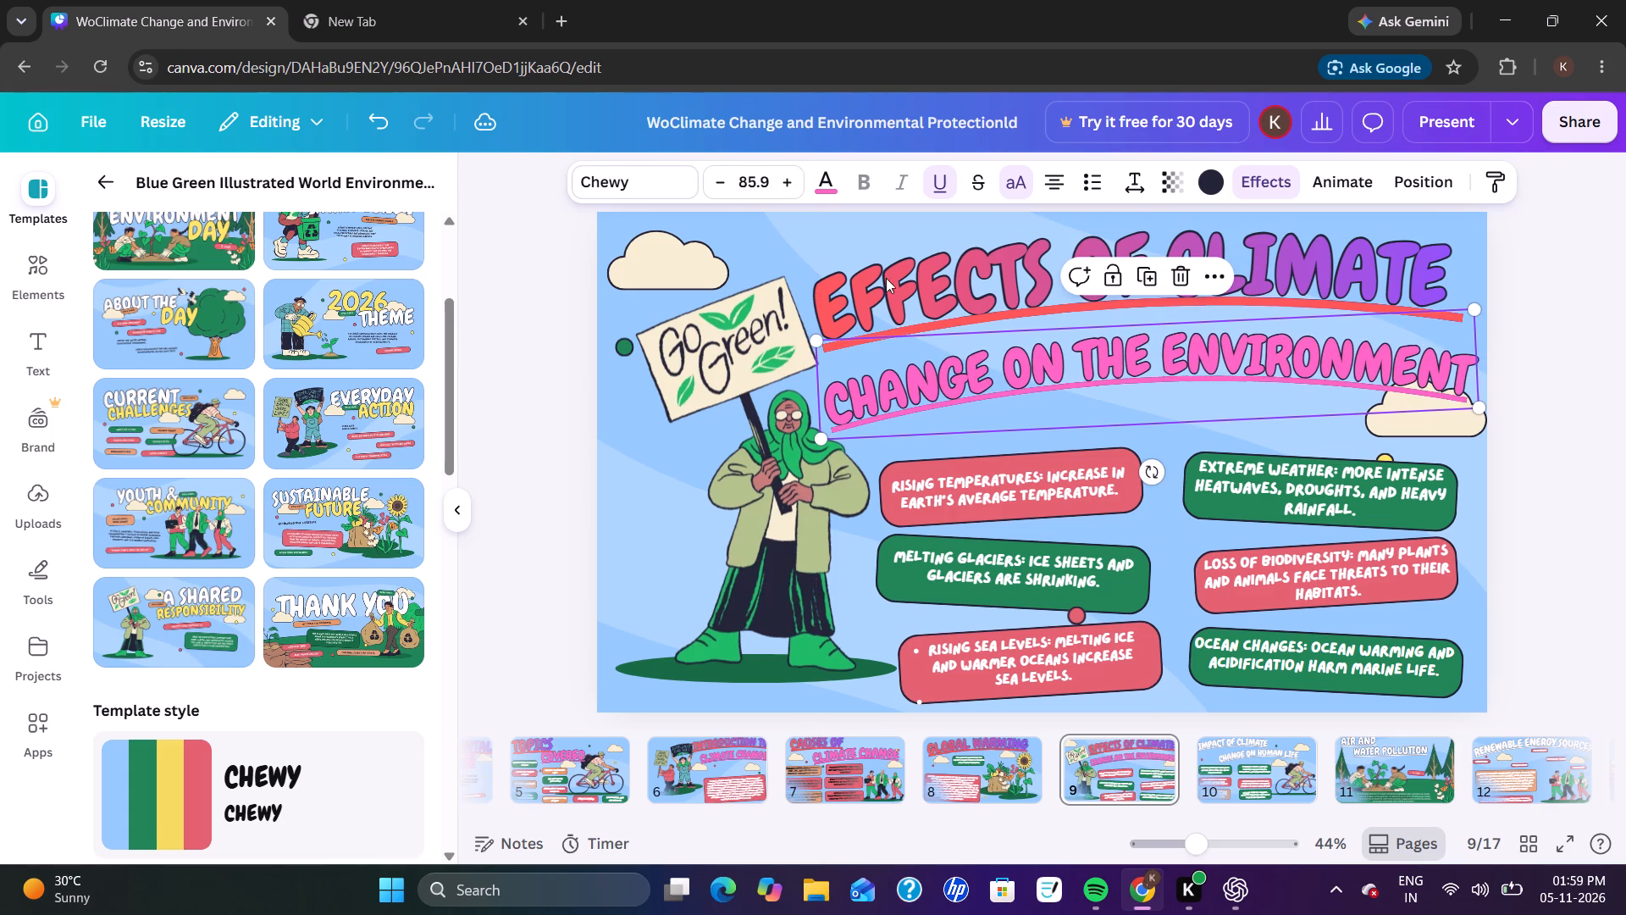
triple_click(783, 191)
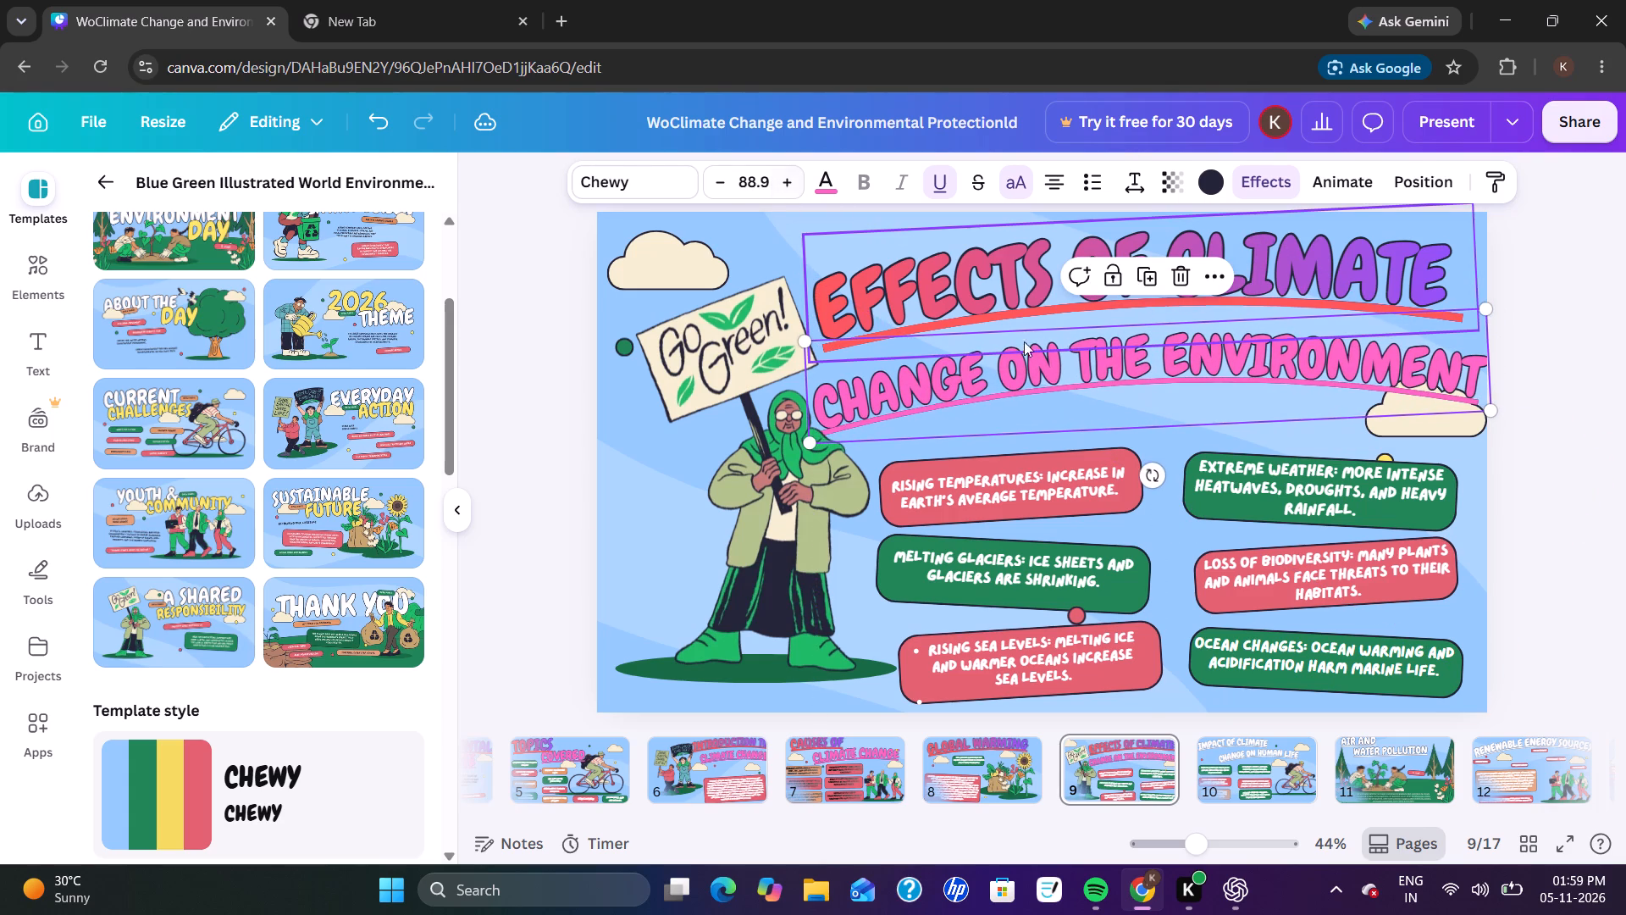
click(1607, 321)
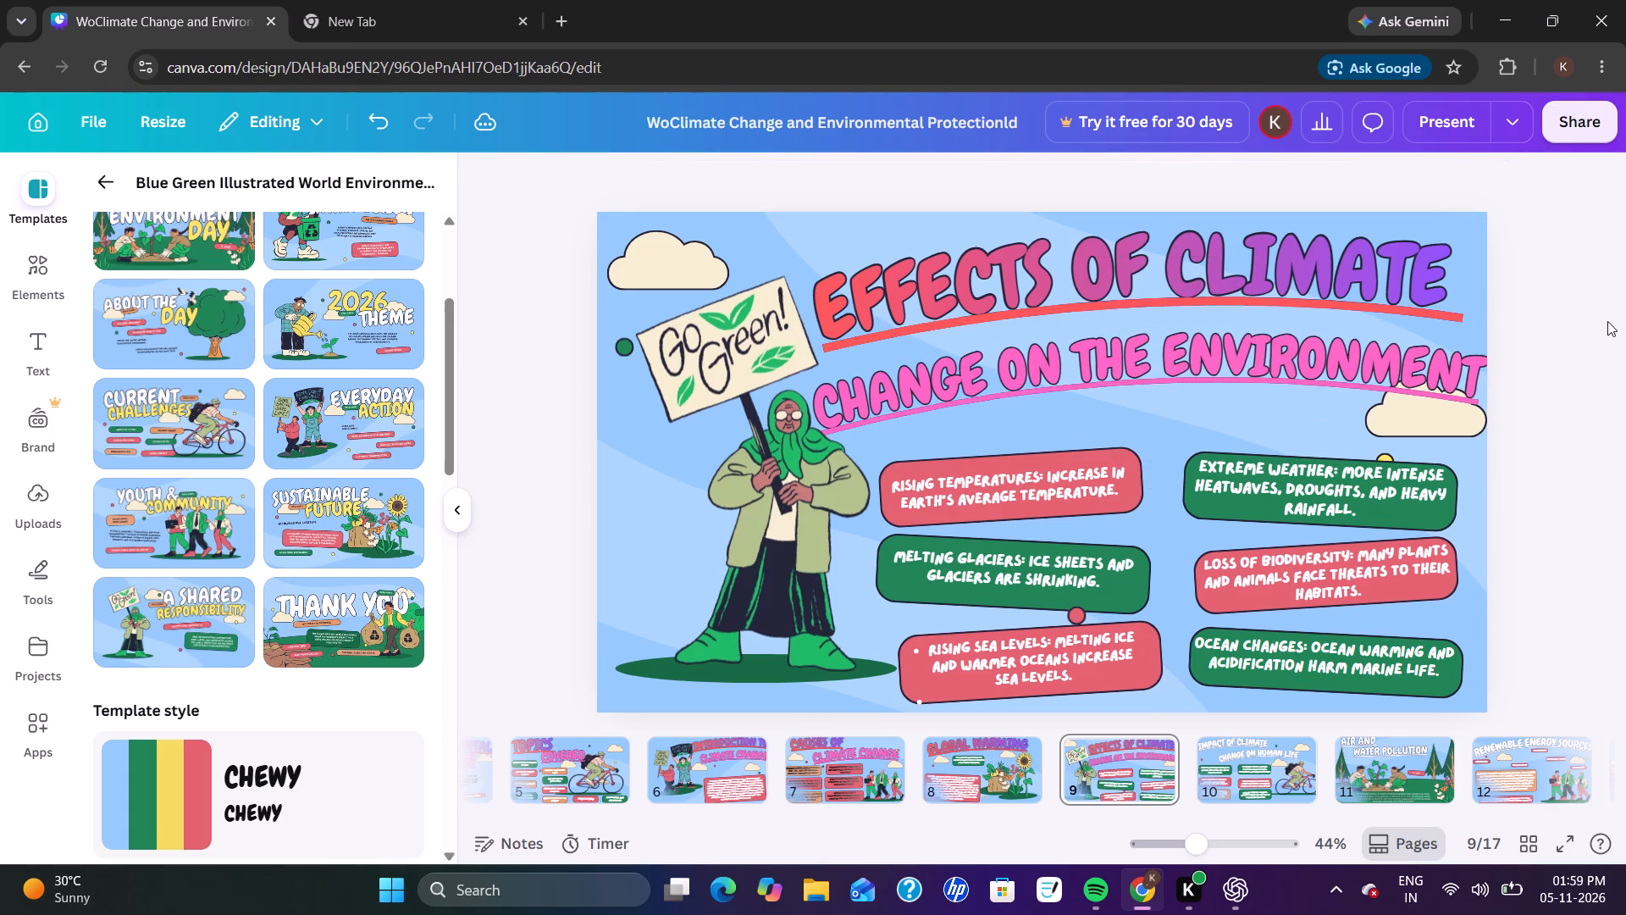
Enlarge the "Impact of Climate" heading part on slide 10 to font size 111 and shift it slightly right.
click(1231, 774)
scroll(1231, 774, left, 2)
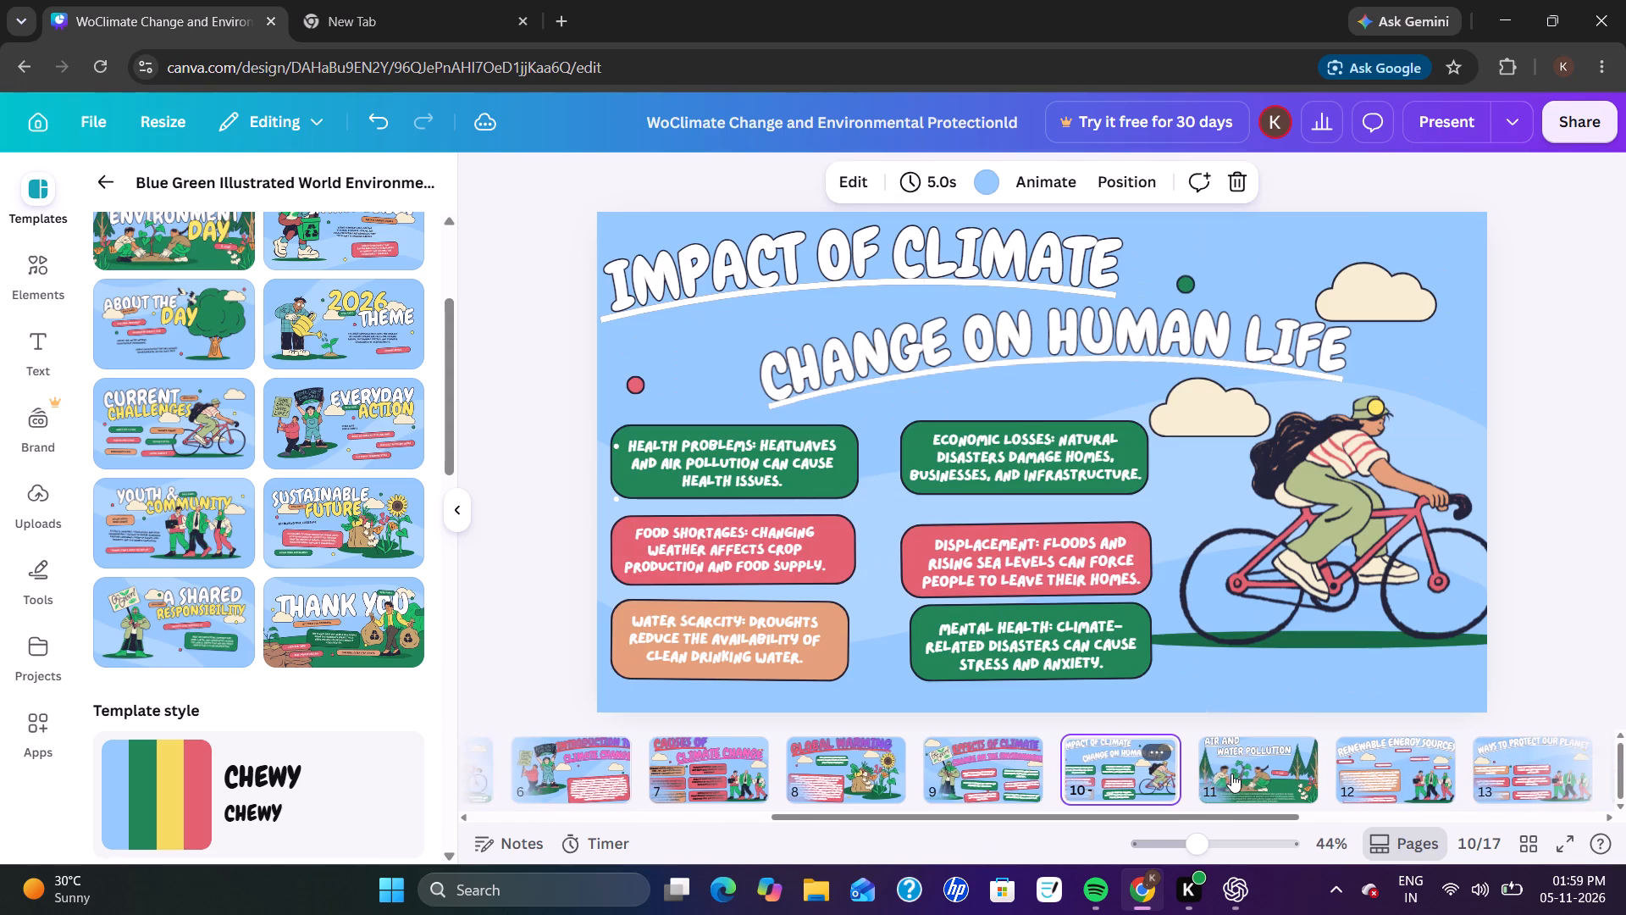
scroll(1231, 774, left, 1)
click(1086, 254)
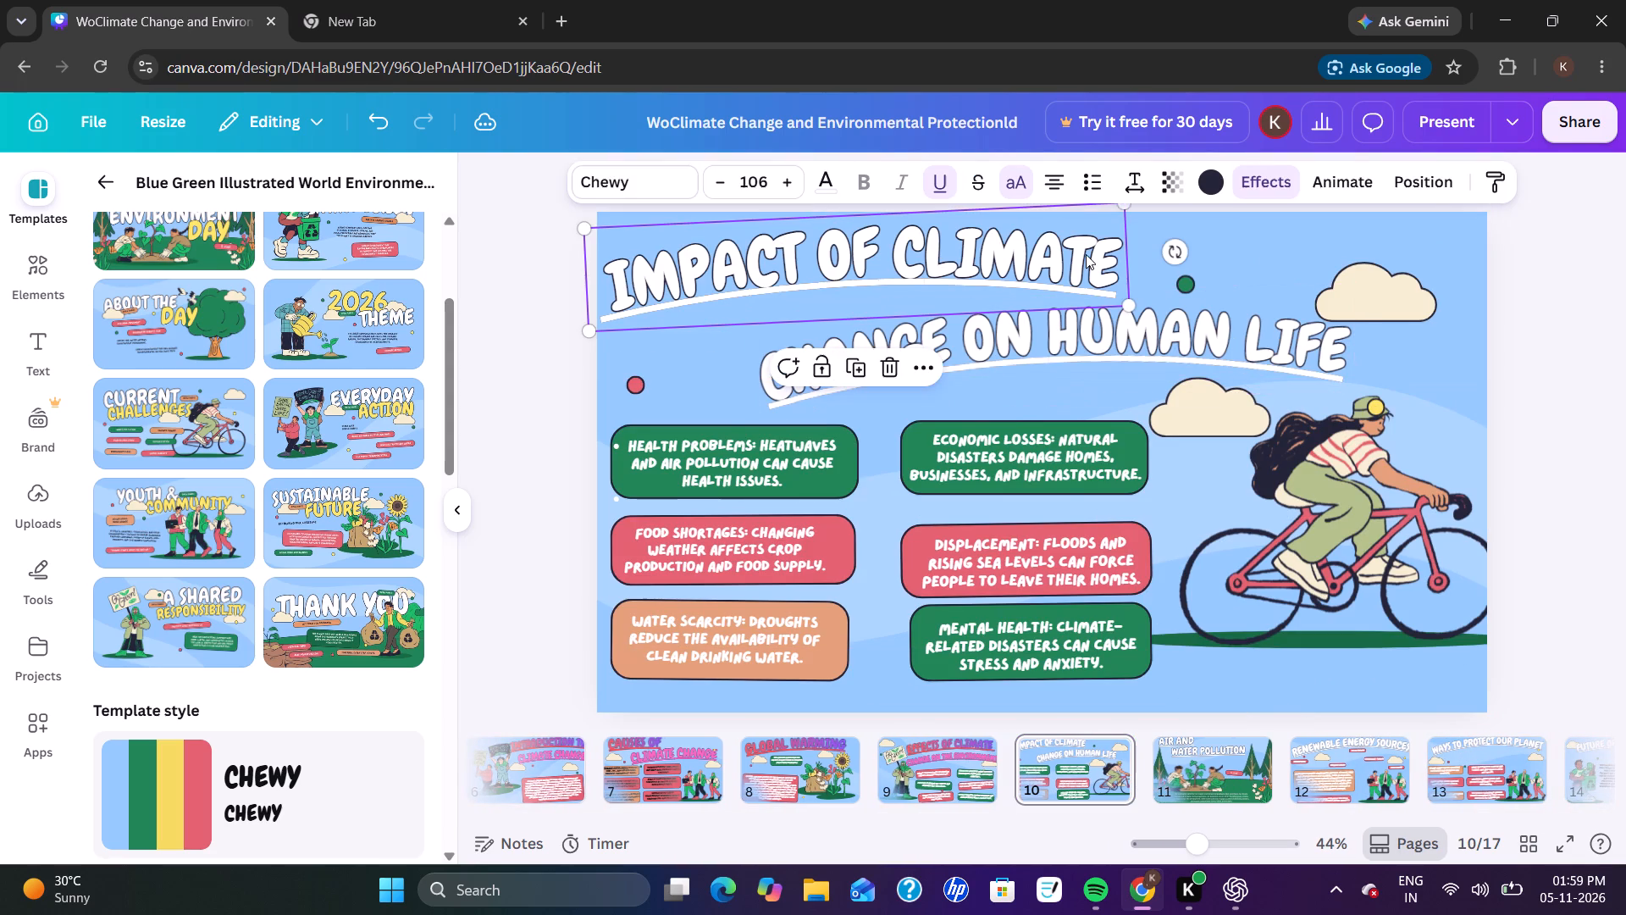
triple_click(797, 184)
double_click(797, 184)
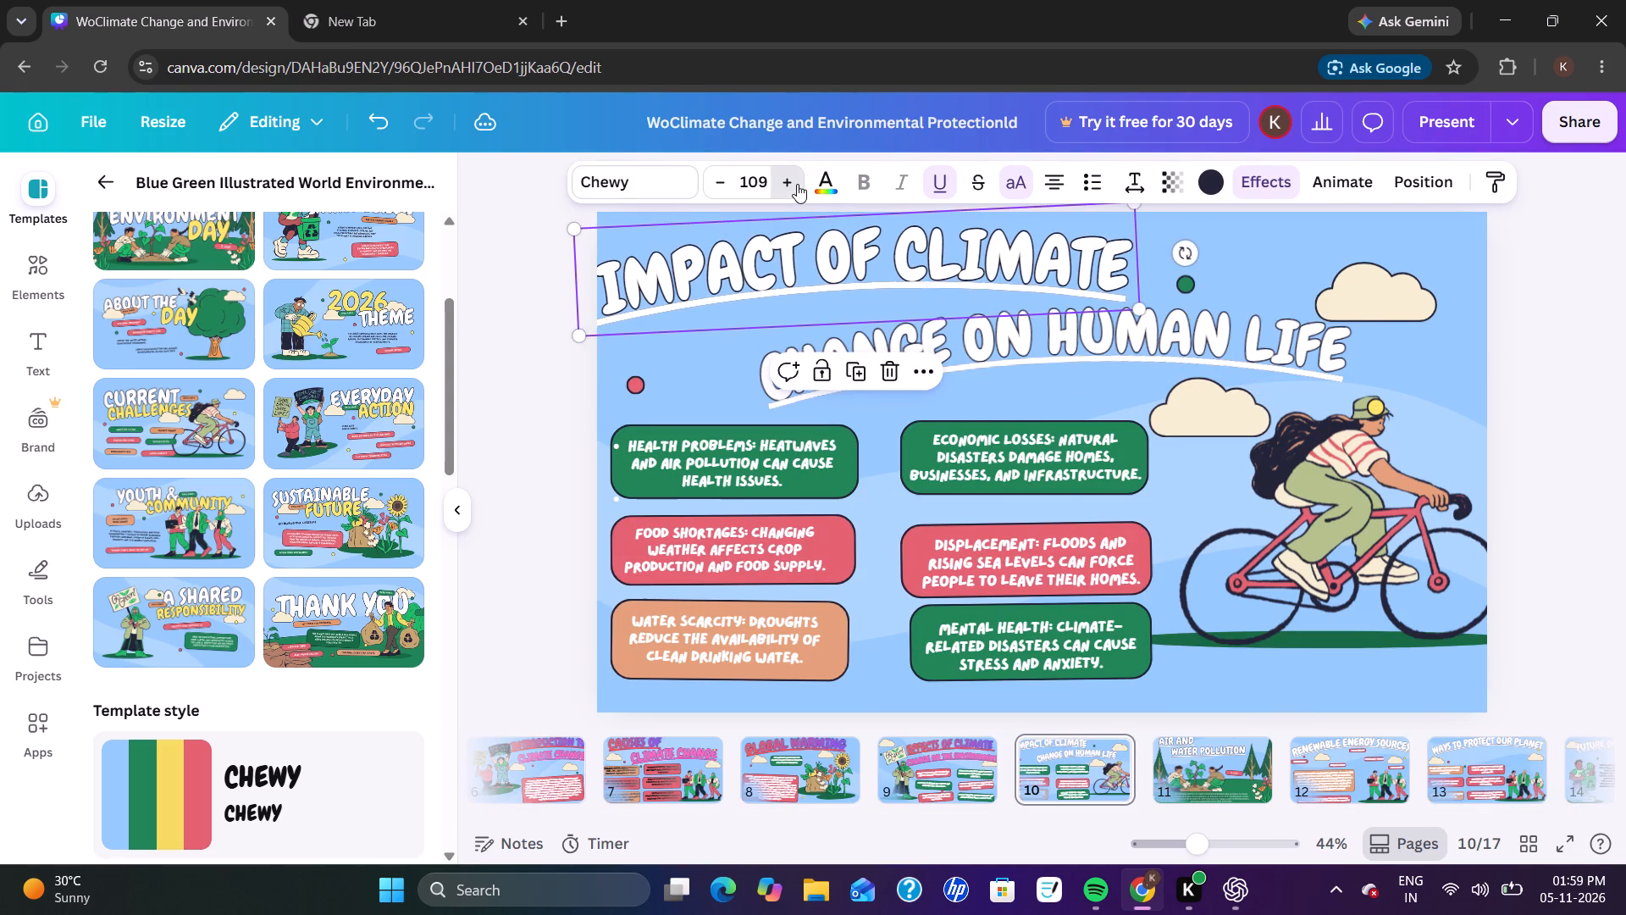
click(878, 292)
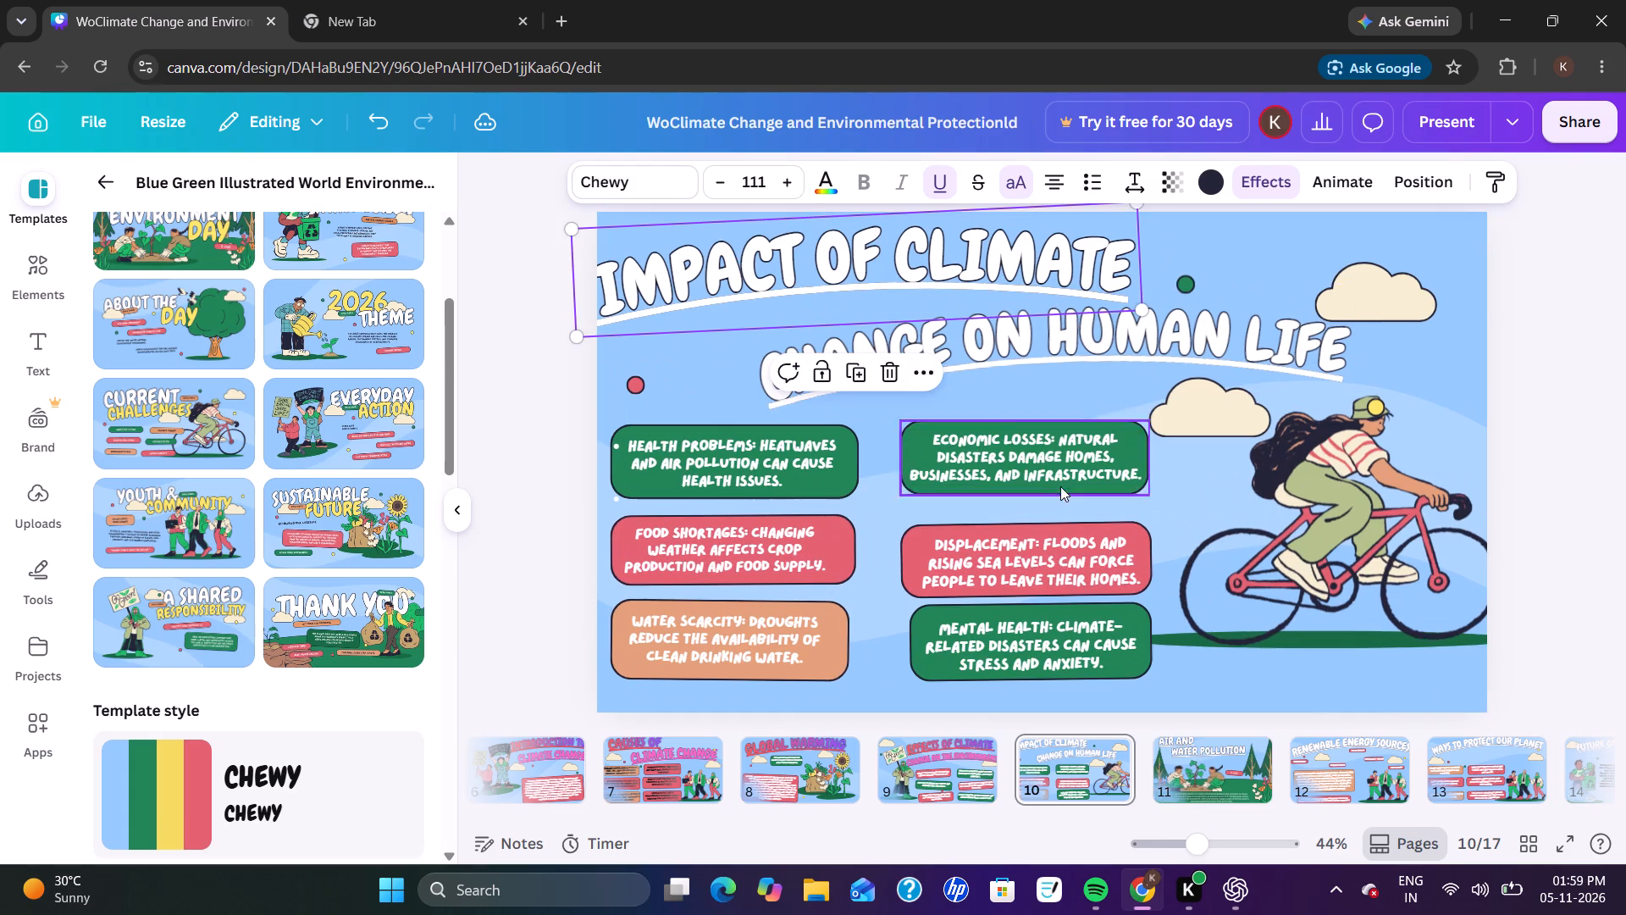
drag(937, 236, 965, 233)
Increase the font size of the "Change on Human Life" heading part on slide 10 to about 104.
click(1003, 313)
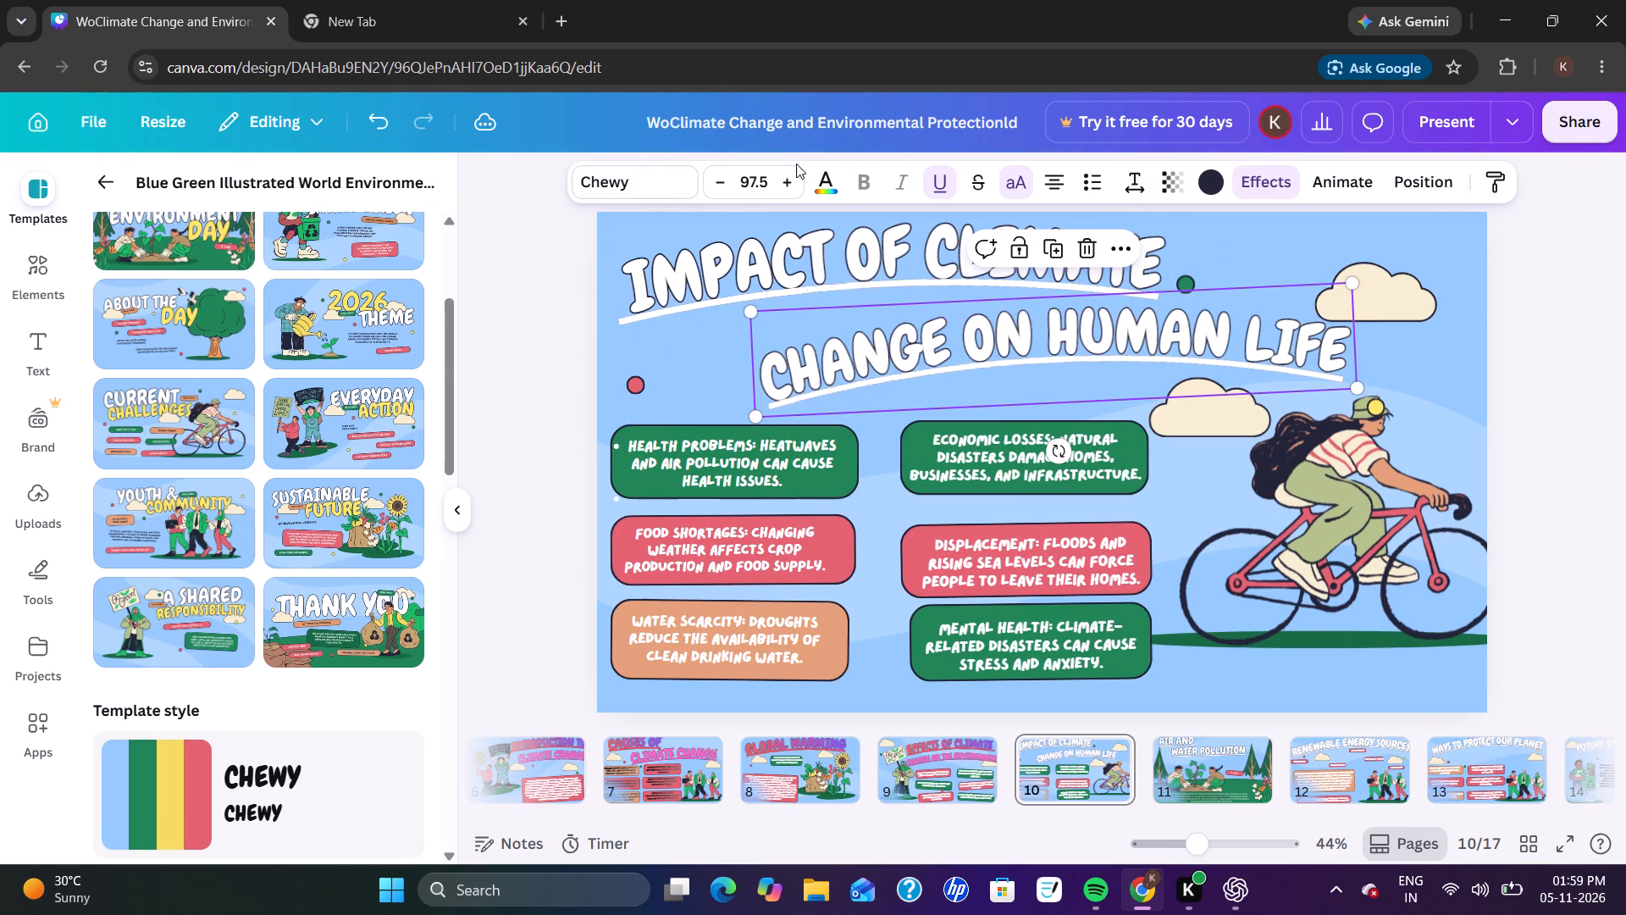
triple_click(789, 173)
triple_click(789, 173)
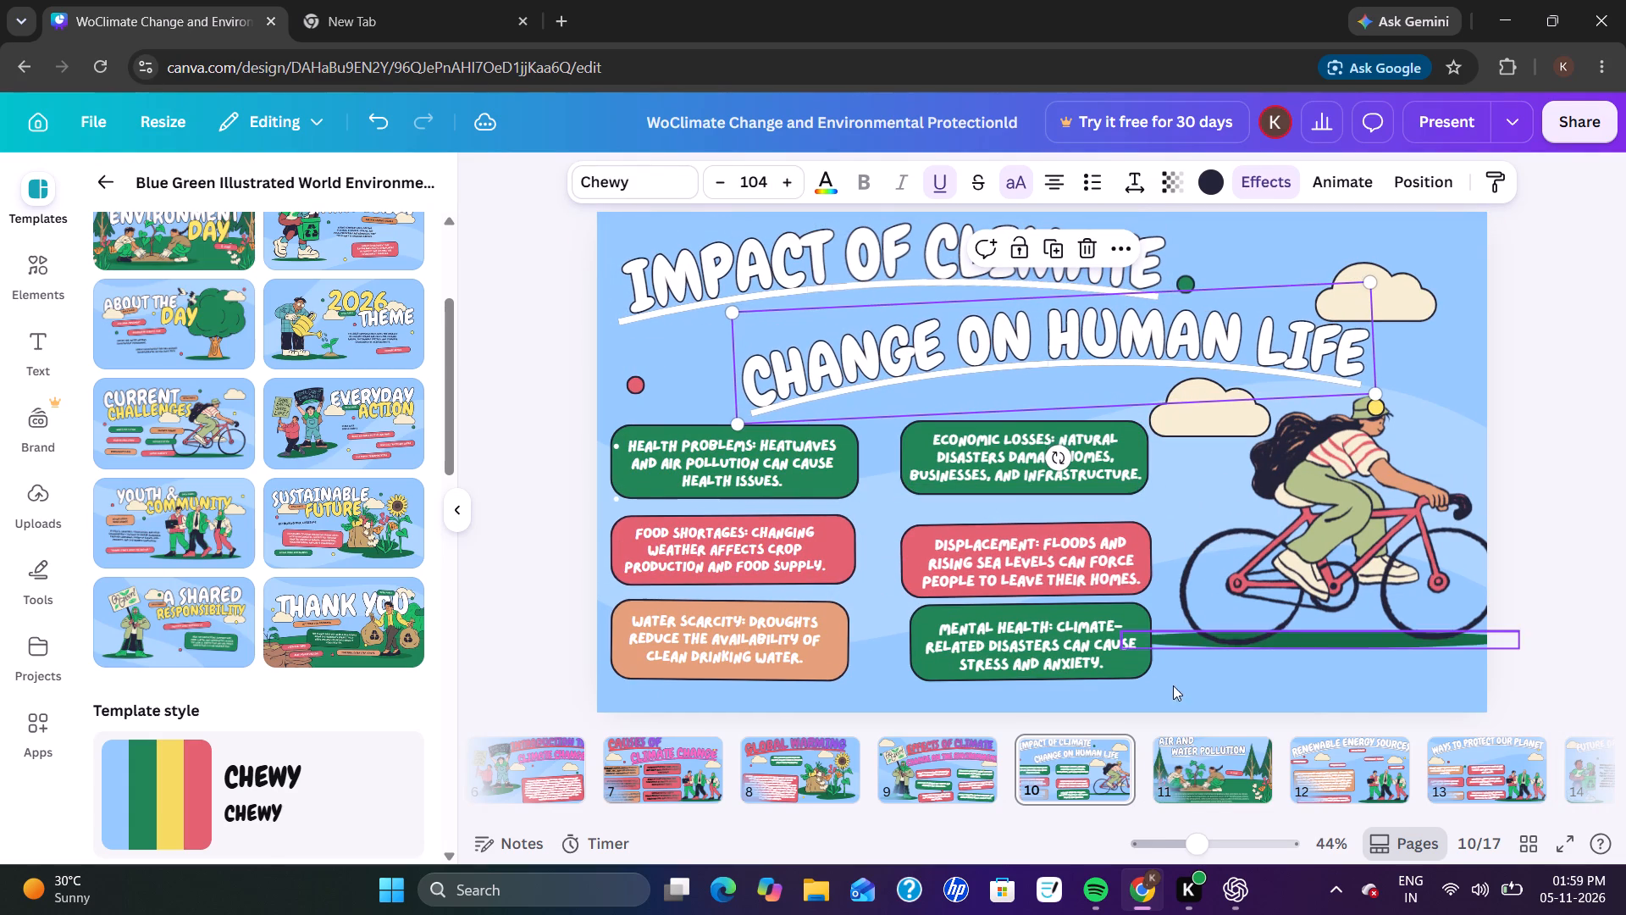
Increase the font size of the "Air and" heading part on slide 11 to 132.
click(1201, 765)
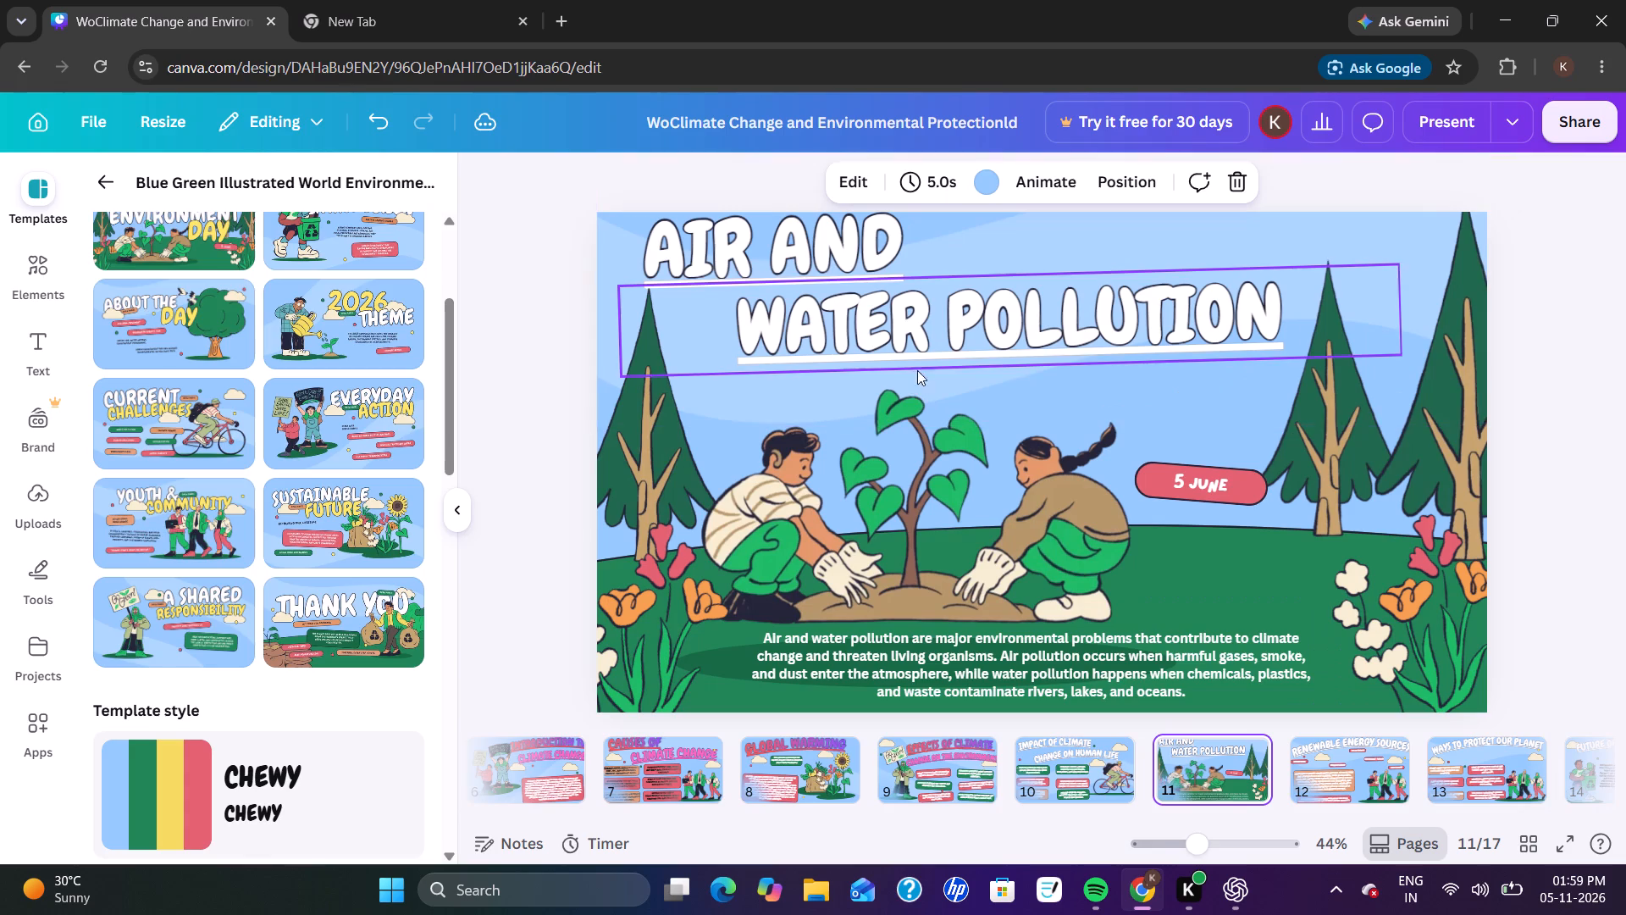
click(838, 247)
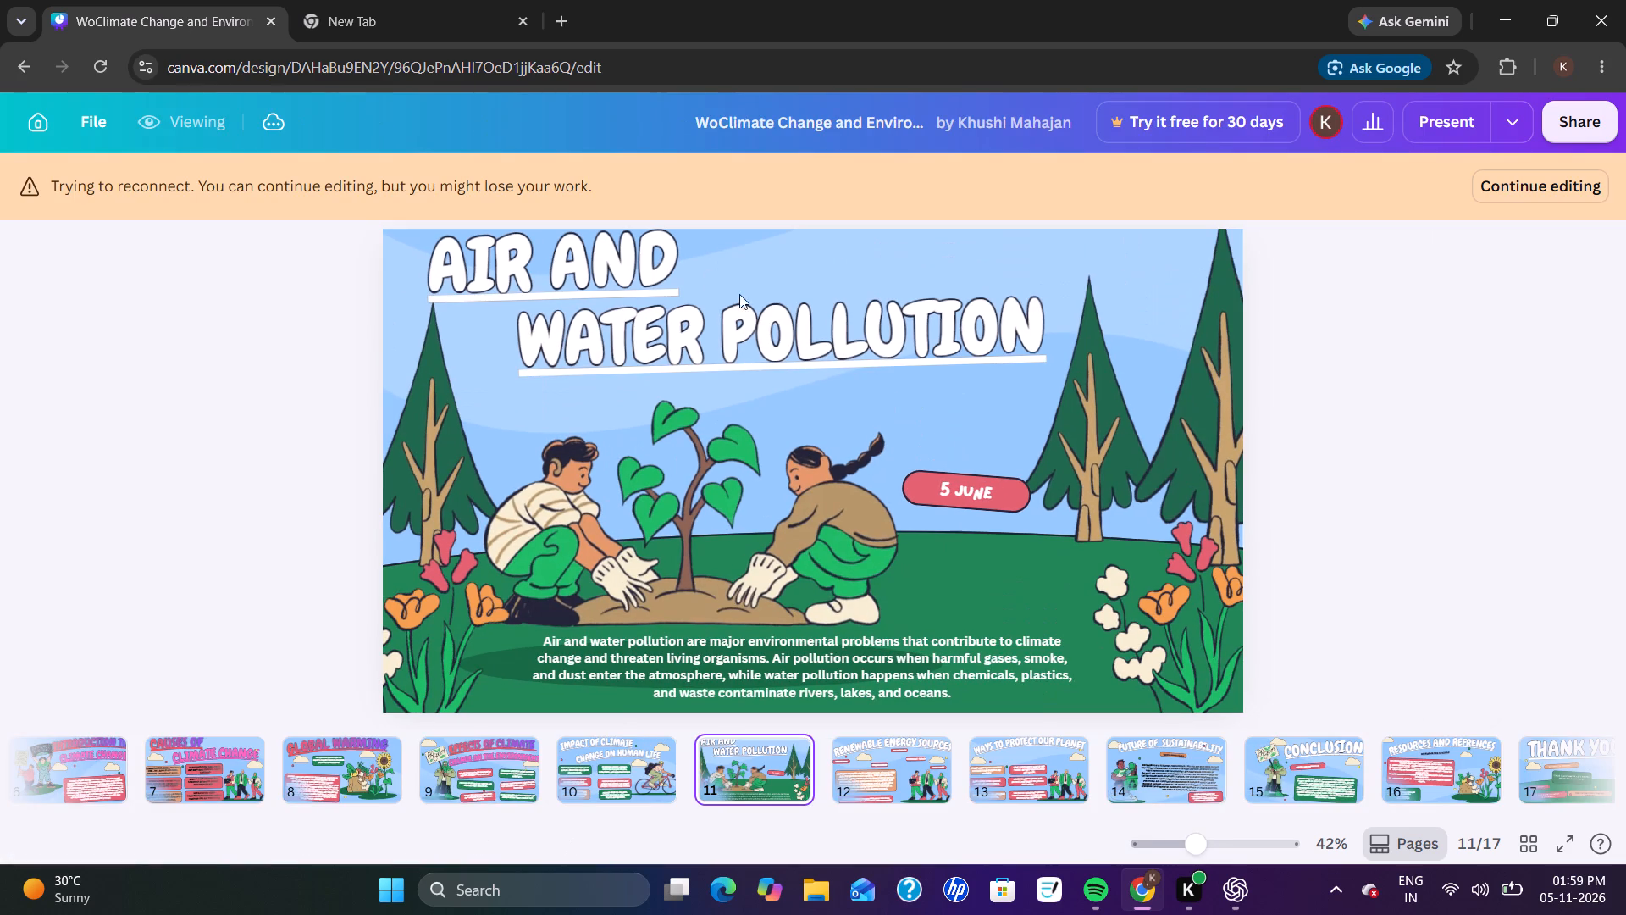
click(662, 342)
click(643, 746)
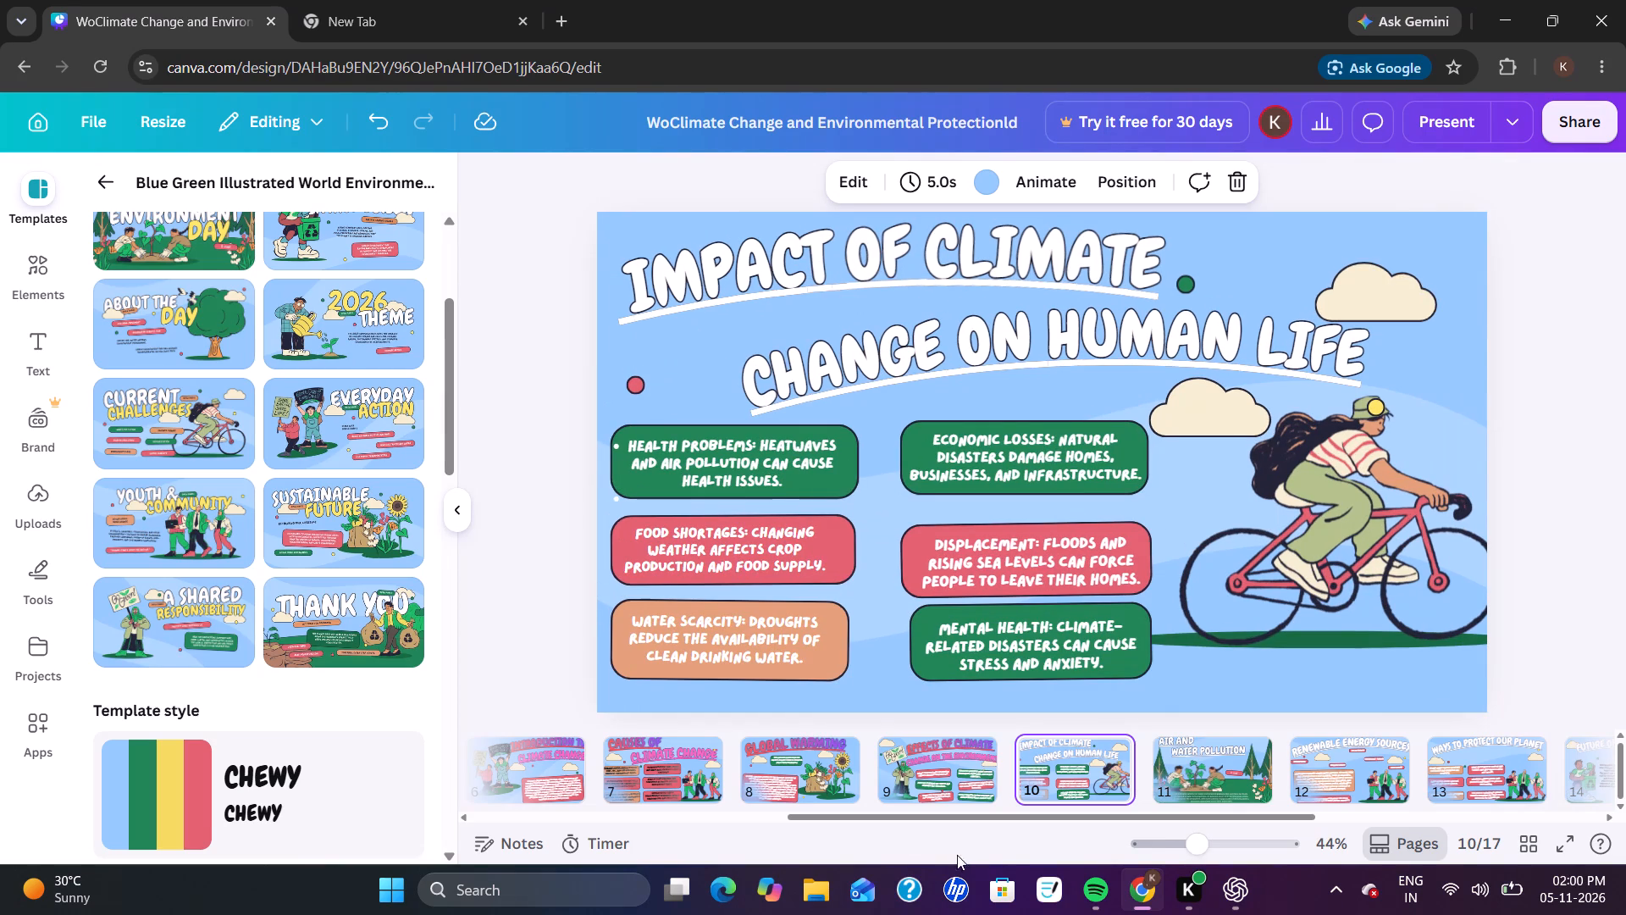
click(1189, 751)
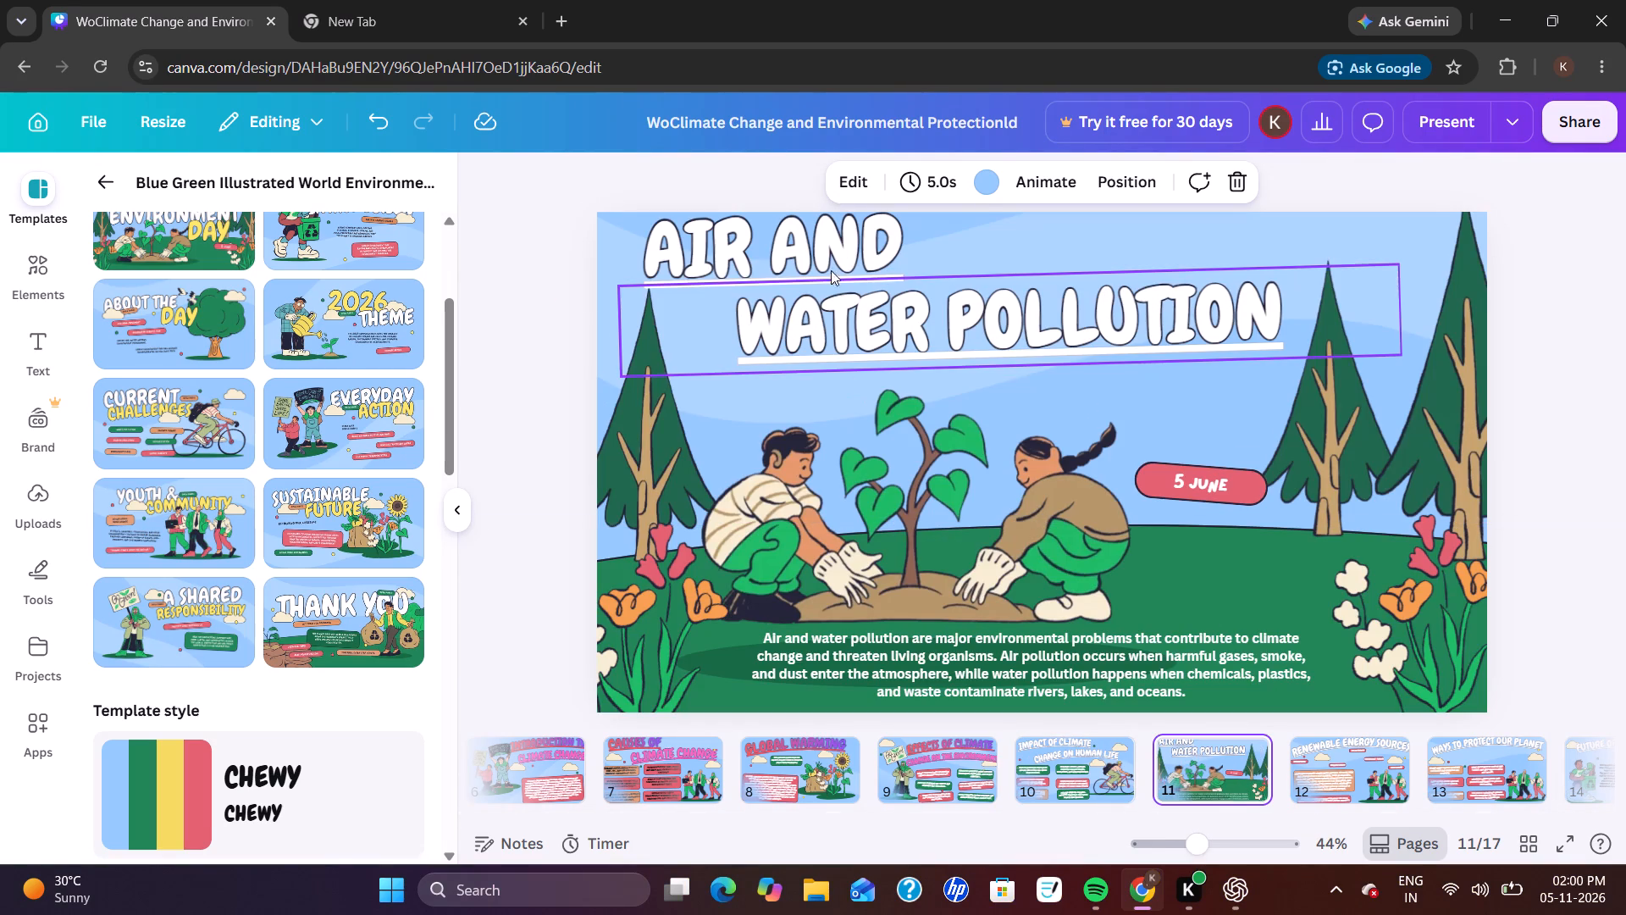
click(837, 235)
triple_click(792, 177)
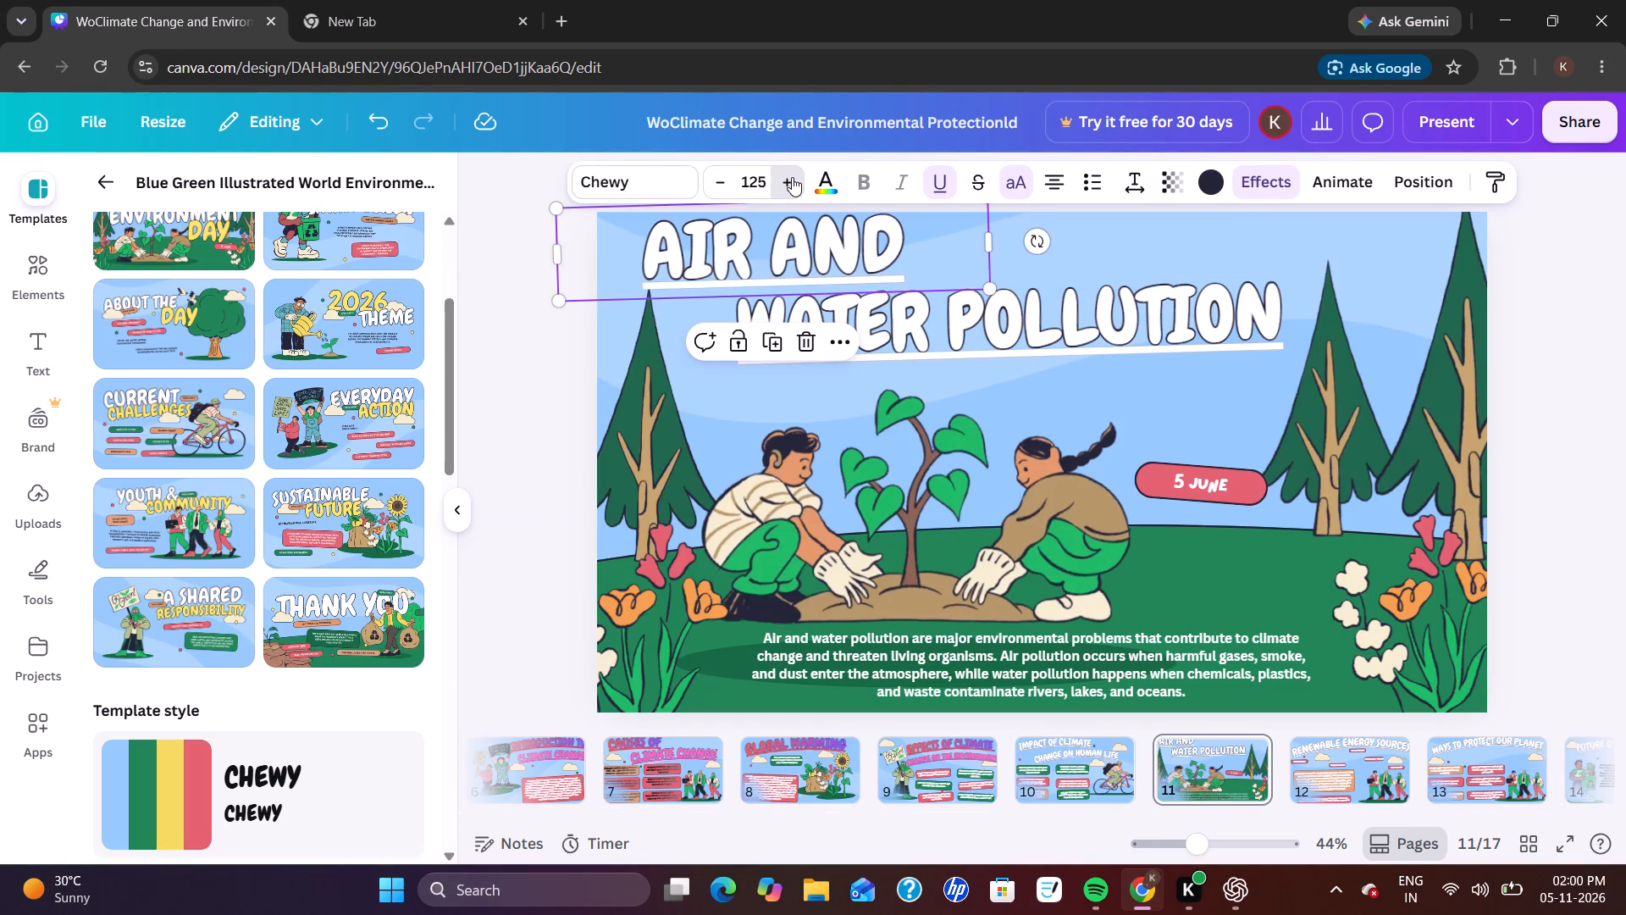
triple_click(792, 177)
click(792, 177)
click(792, 177)
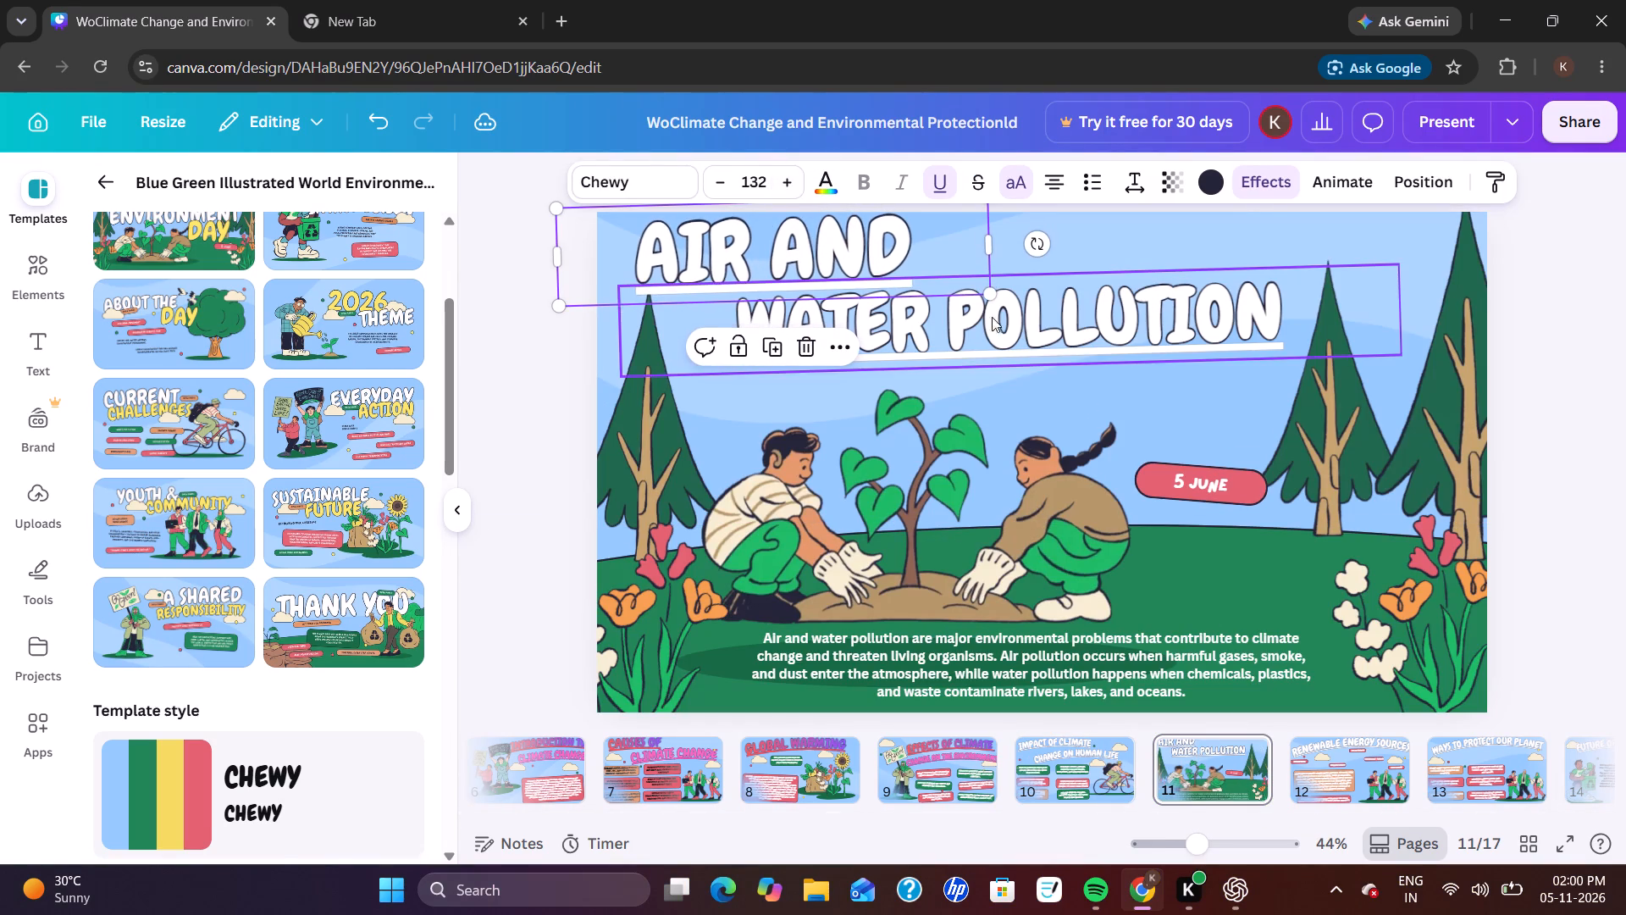
Enlarge the "Water Pollution" heading part on slide 11 to font size 127 and move it slightly down, clear of "Air and".
click(1021, 334)
triple_click(784, 187)
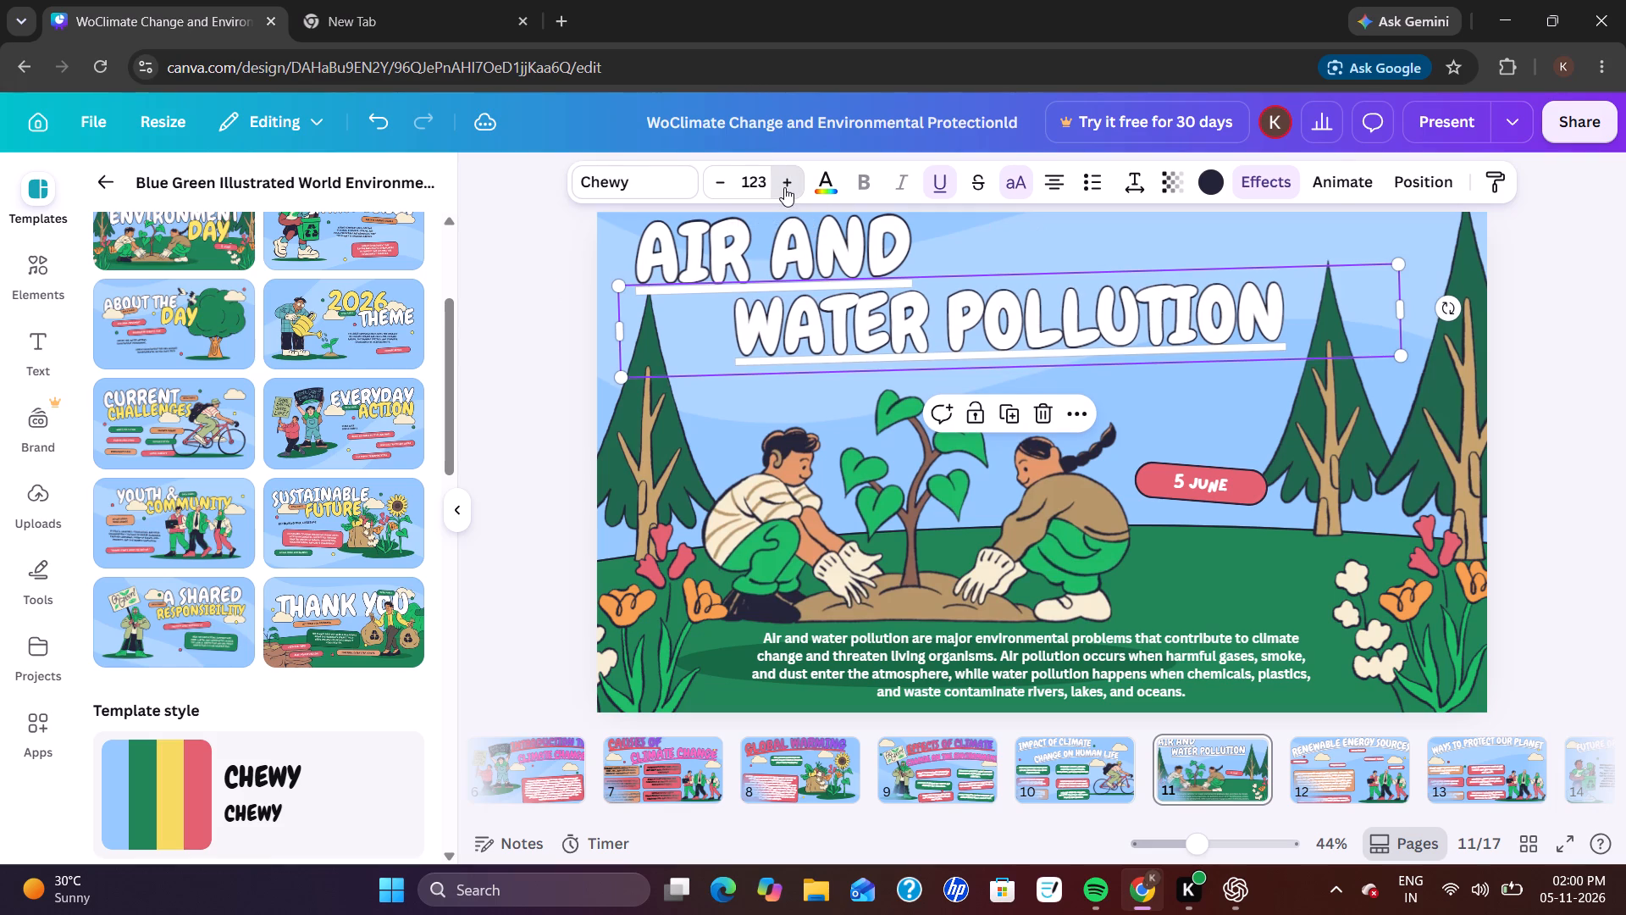
click(784, 187)
drag(830, 317, 831, 337)
Review the headings and layout of slides 12 through 17, ending on the "Thank You" slide.
click(1318, 788)
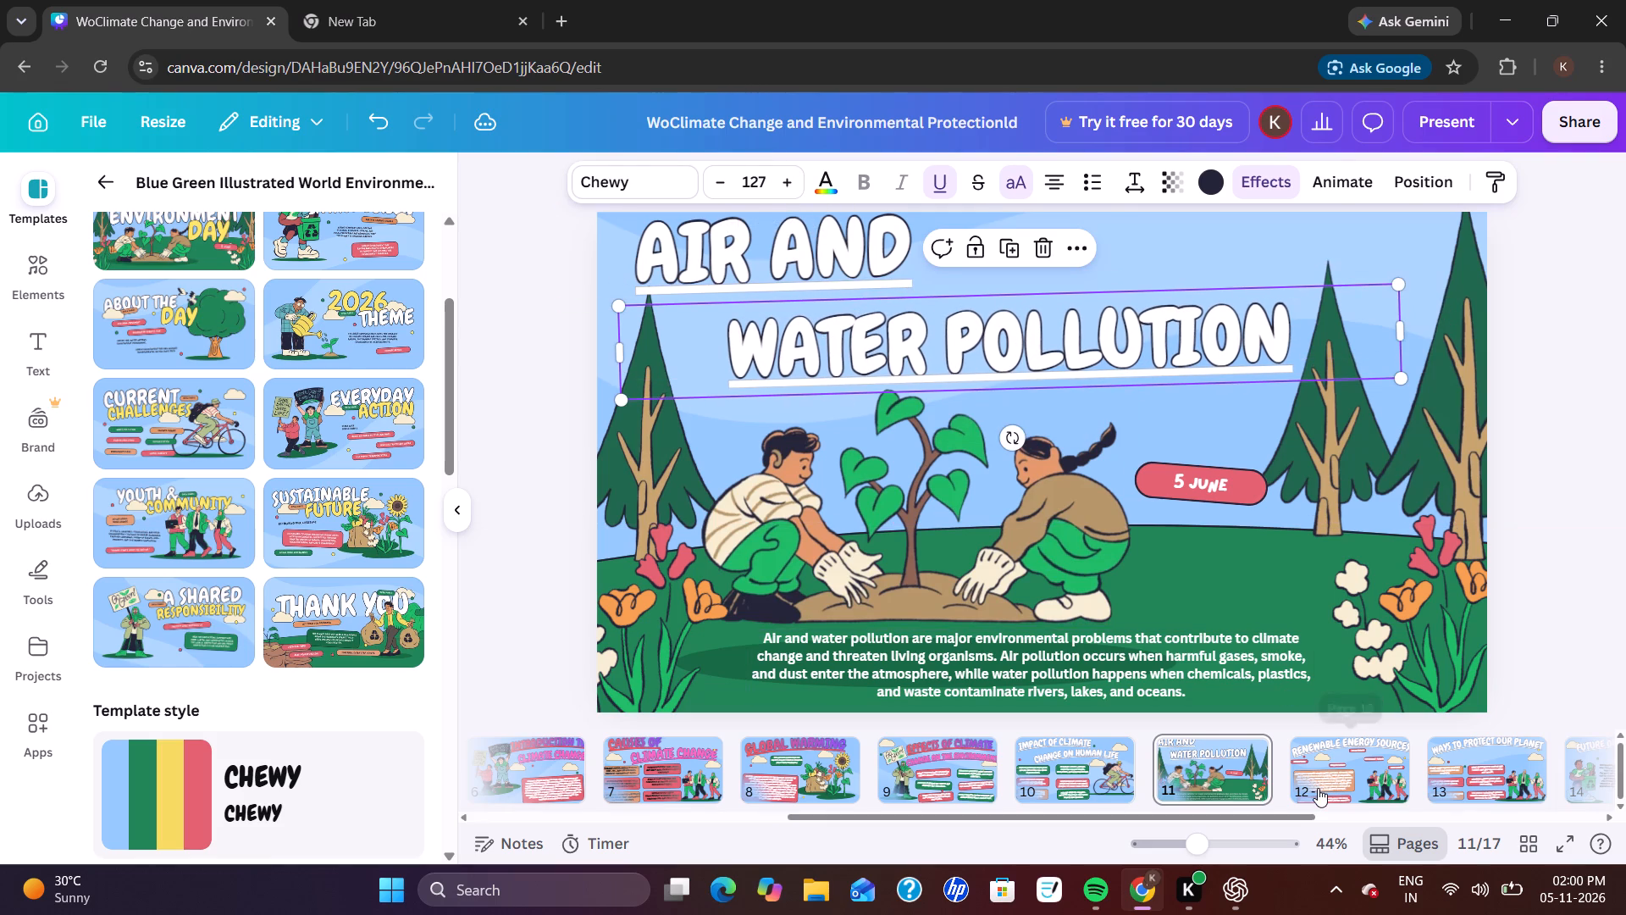
scroll(1299, 715, left, 1)
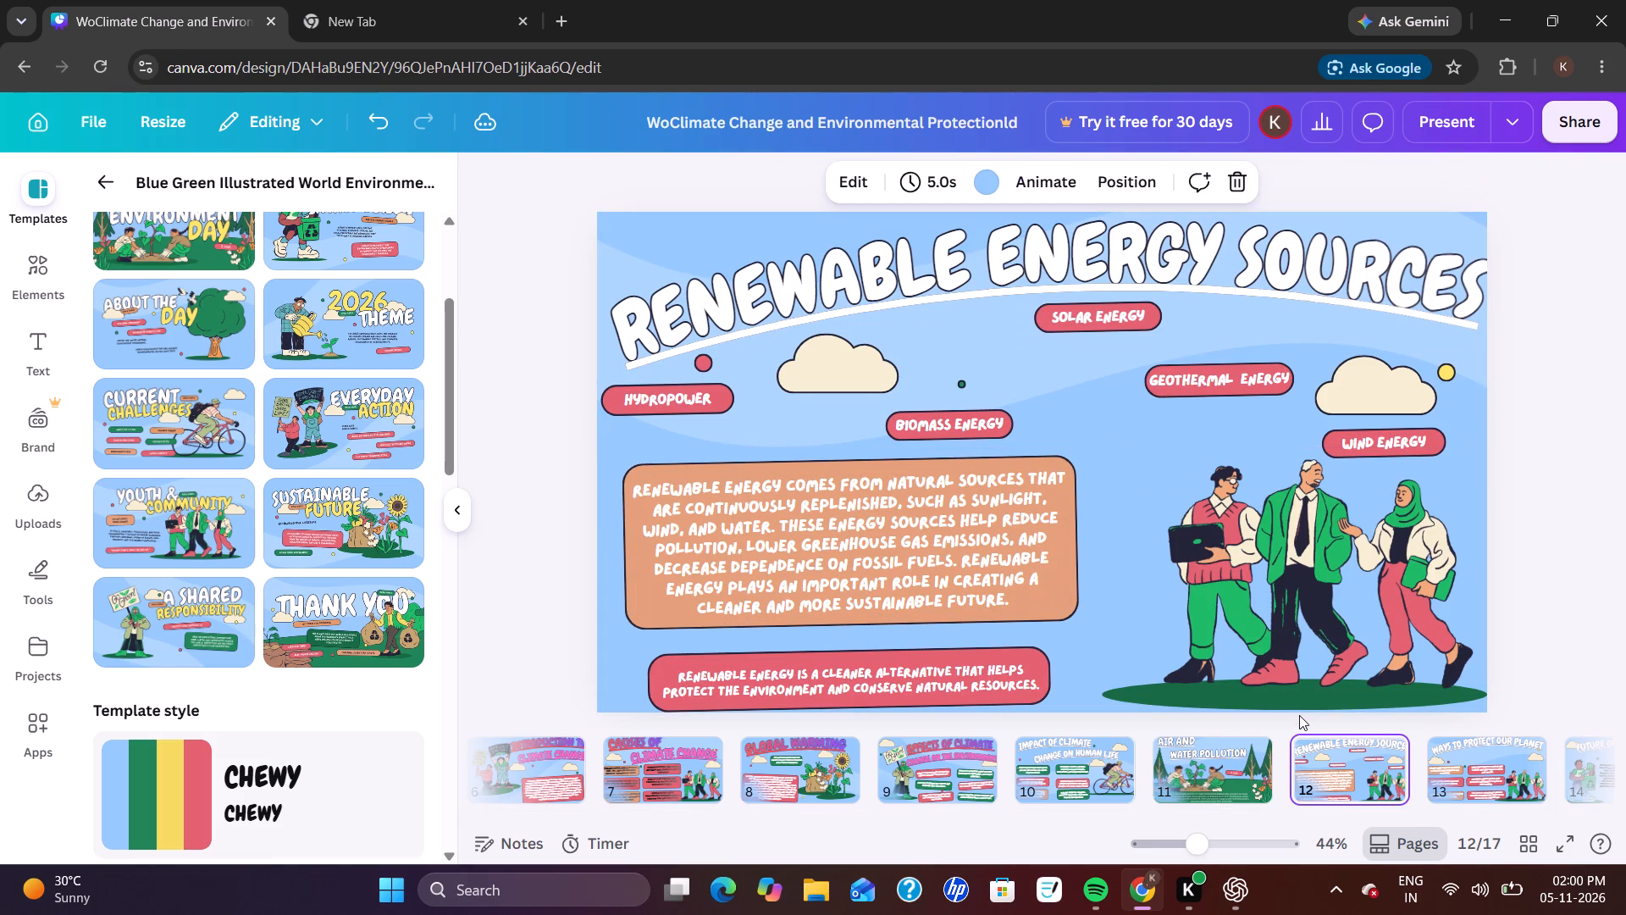
scroll(1382, 788, left, 3)
click(1246, 759)
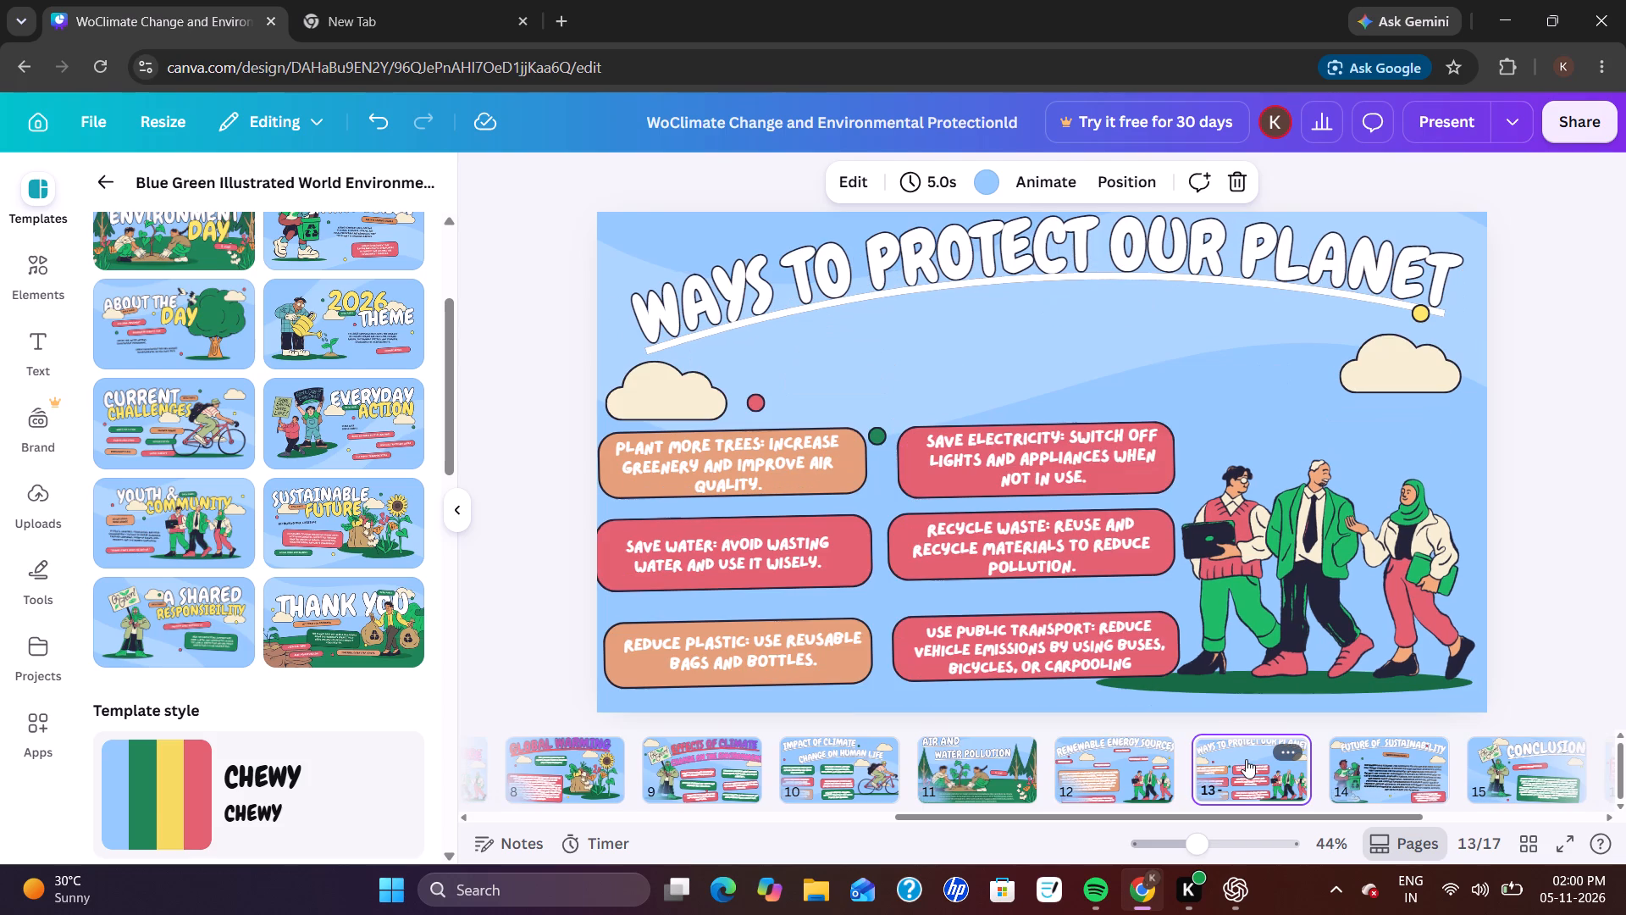
click(1358, 771)
scroll(1358, 771, left, 2)
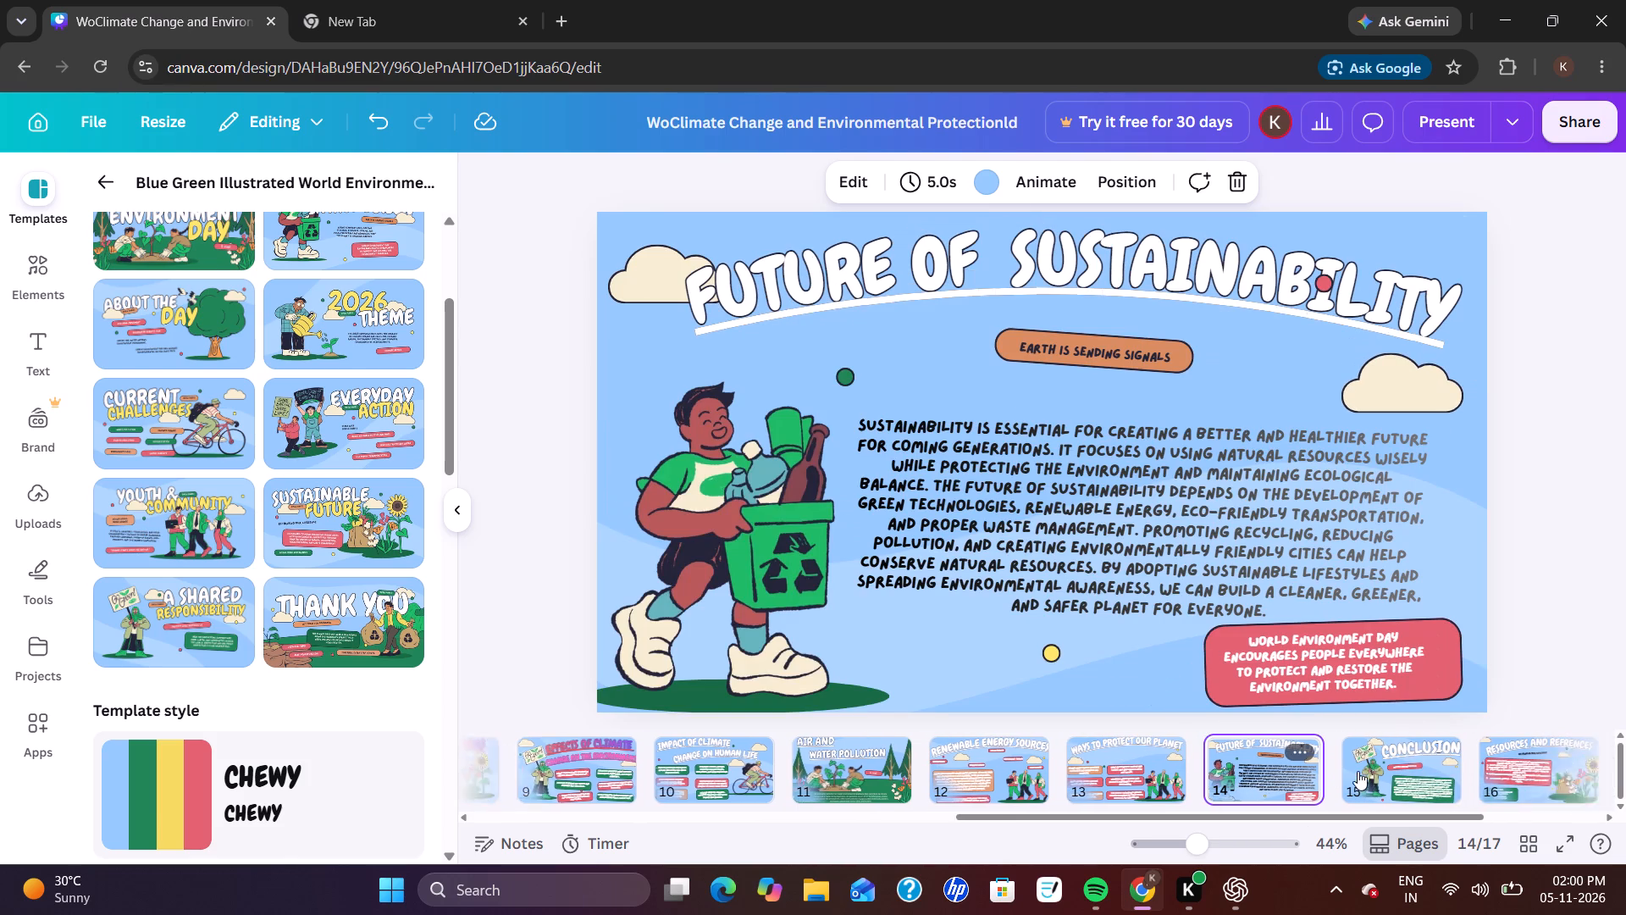
scroll(1358, 771, left, 1)
click(1323, 772)
scroll(1323, 772, left, 2)
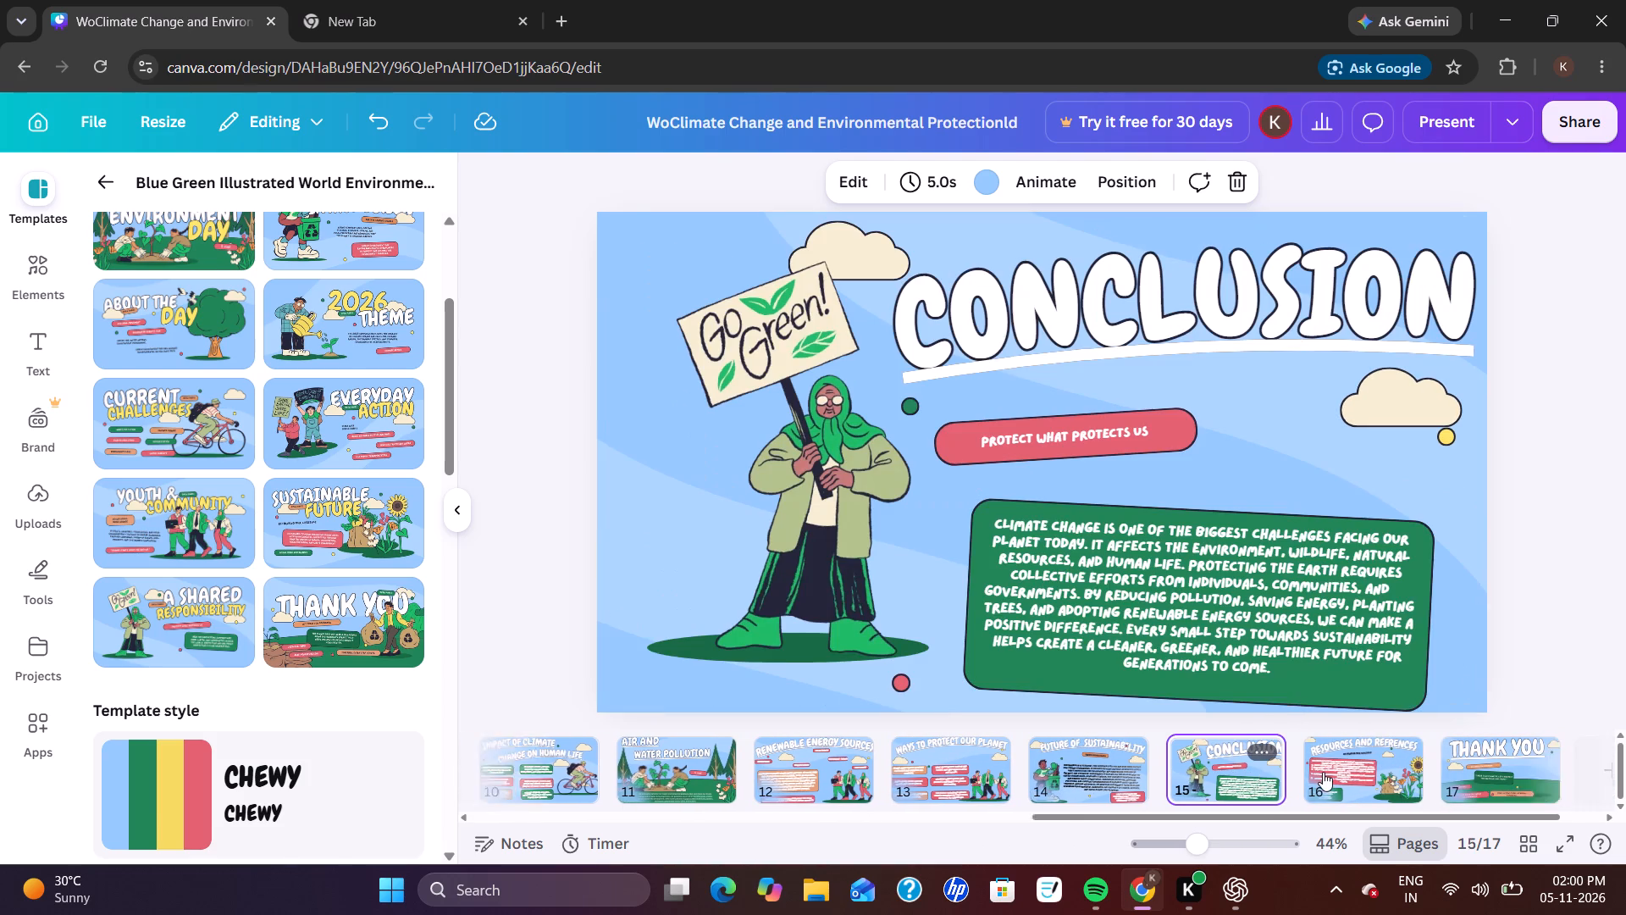
scroll(1323, 772, left, 3)
click(1238, 769)
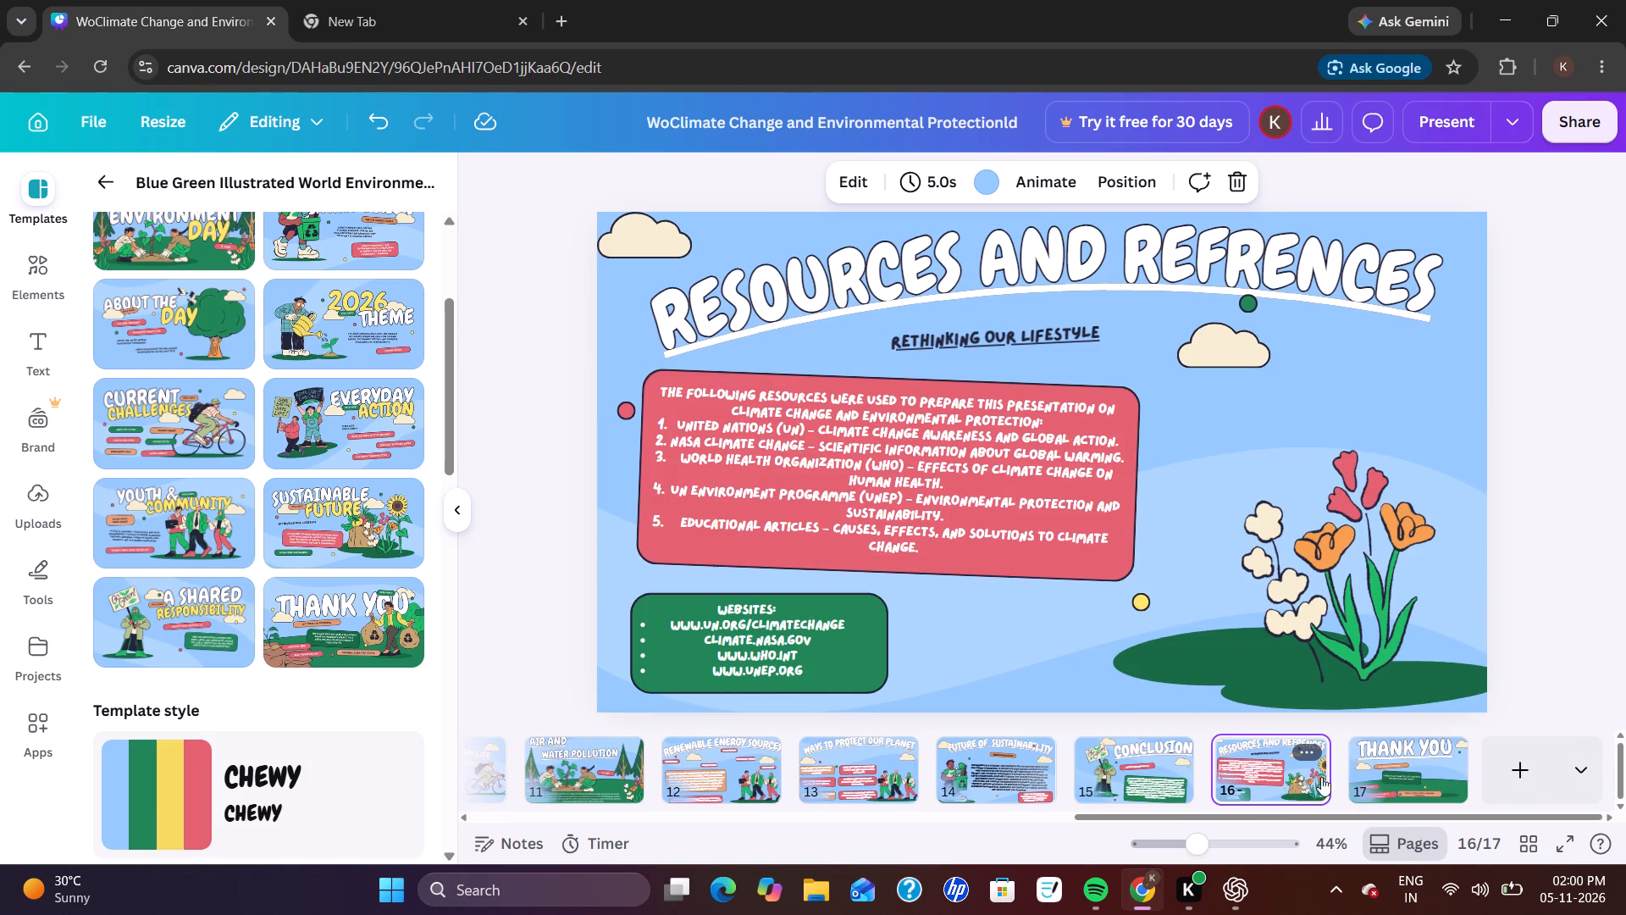
click(1381, 774)
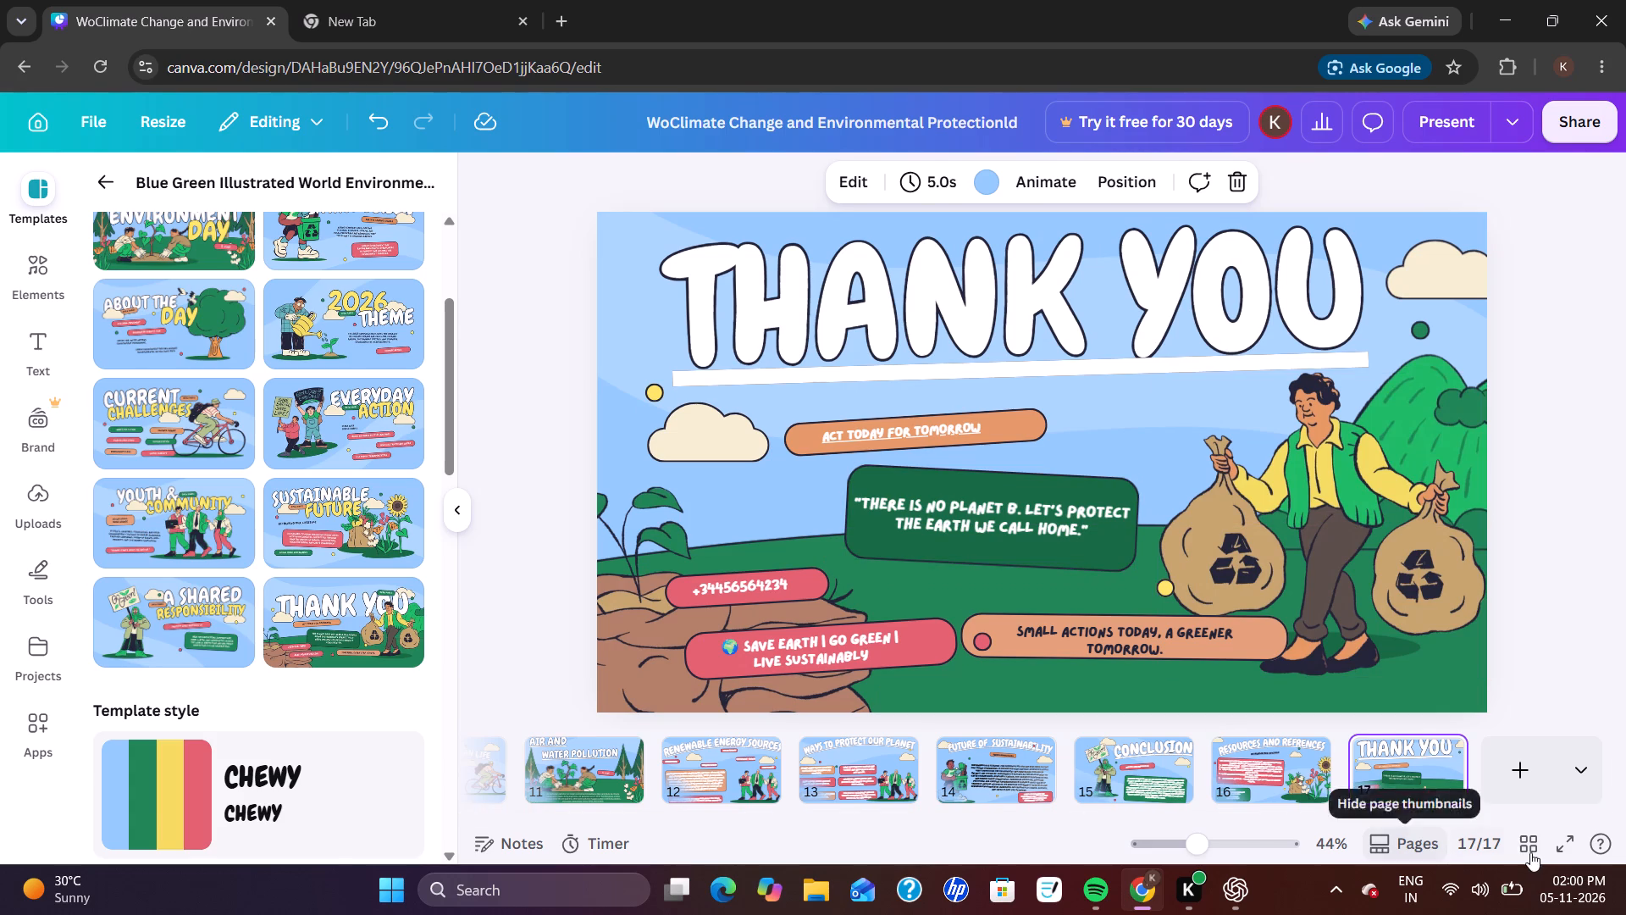
Review the whole deck in full-screen view from the title slide through the "Thank You" slide, checking headings and layout, and return to the editor.
scroll(849, 757, right, 9)
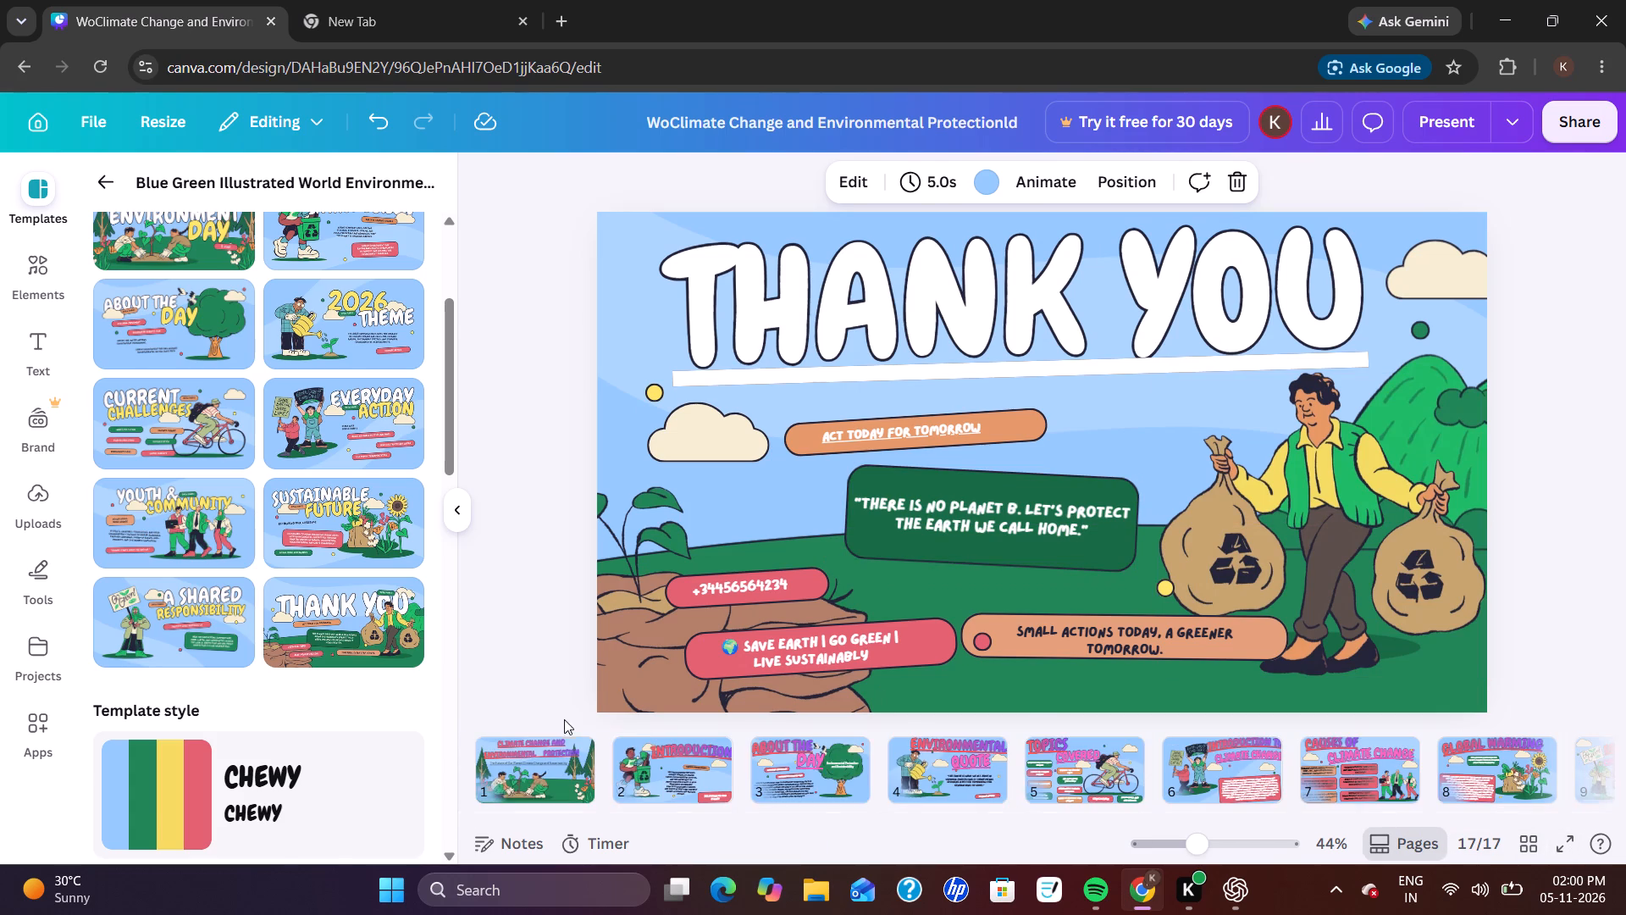
click(526, 775)
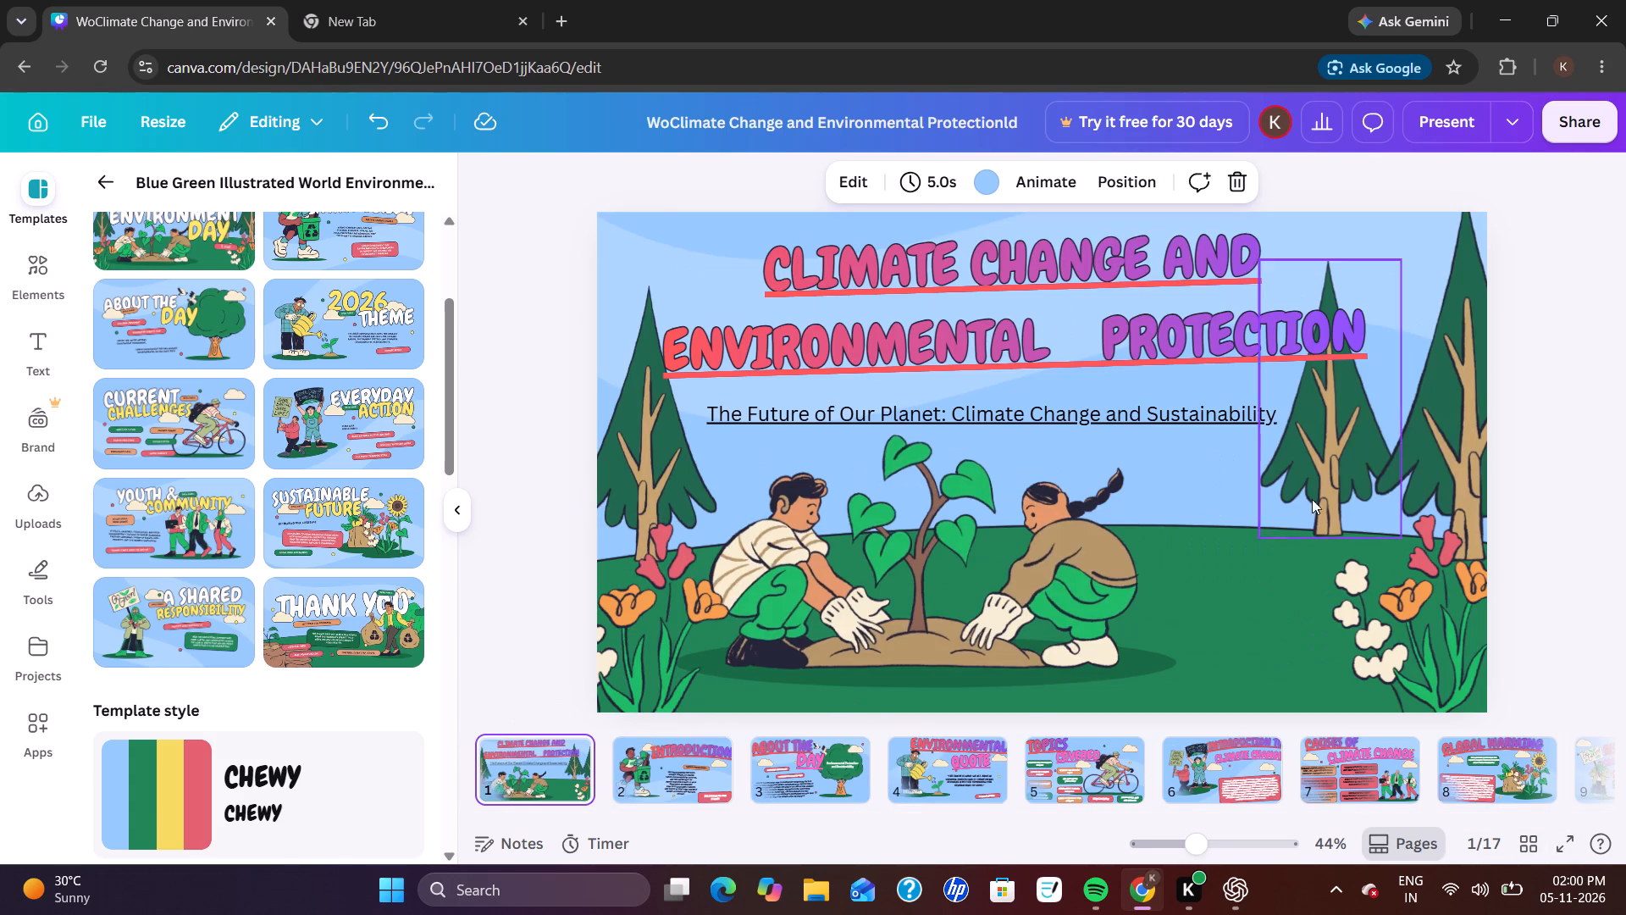
click(1566, 848)
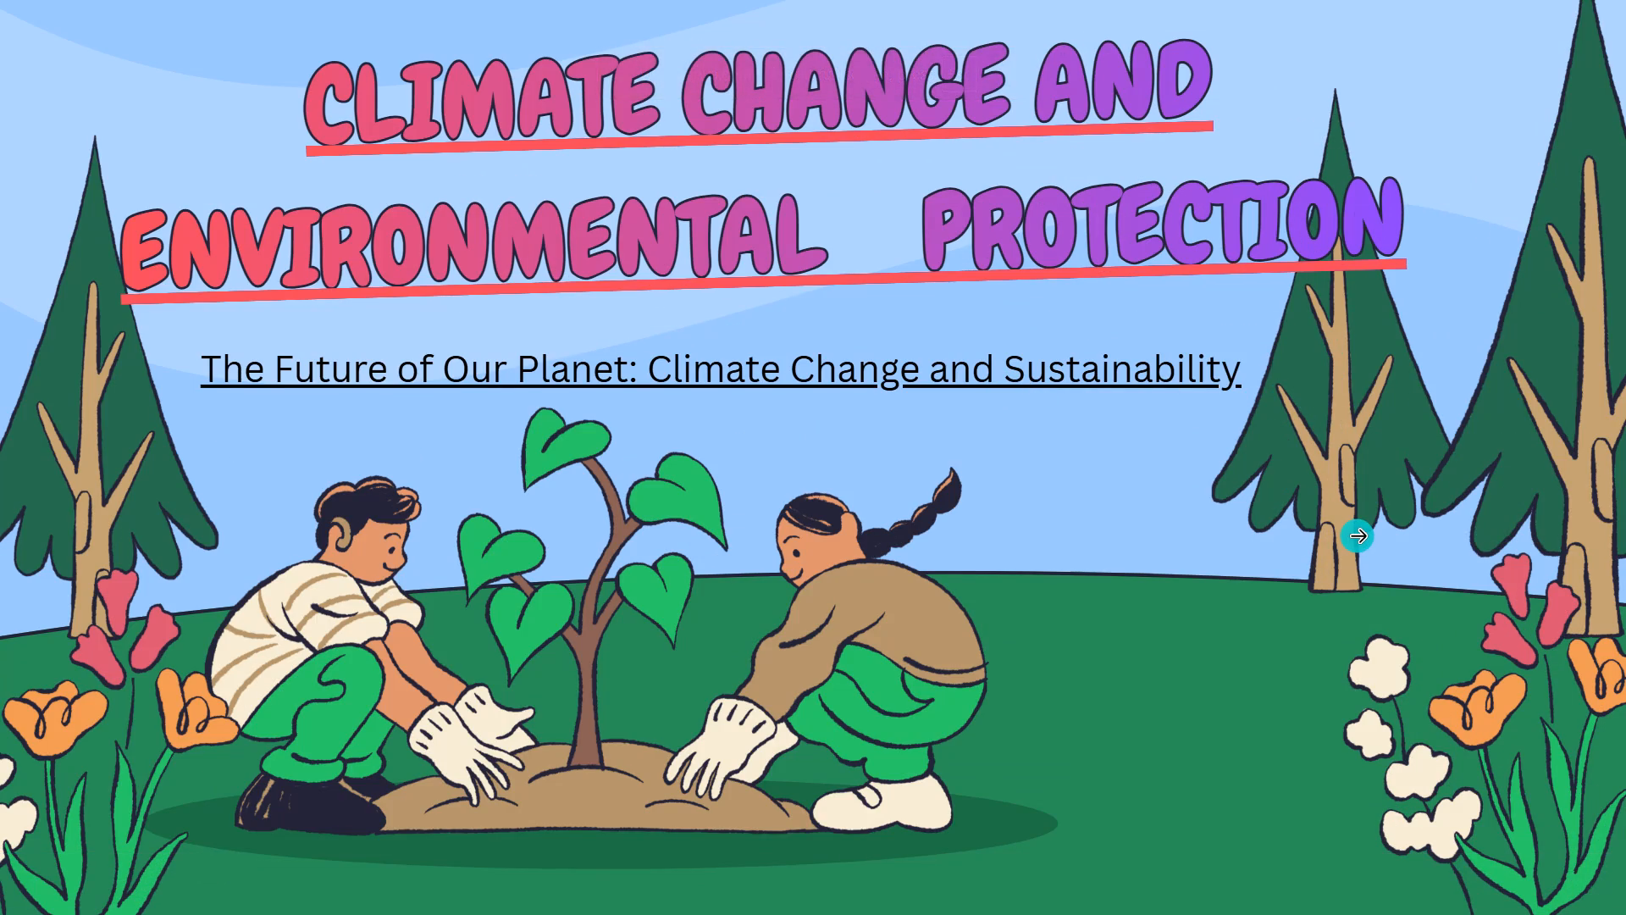
click(1358, 536)
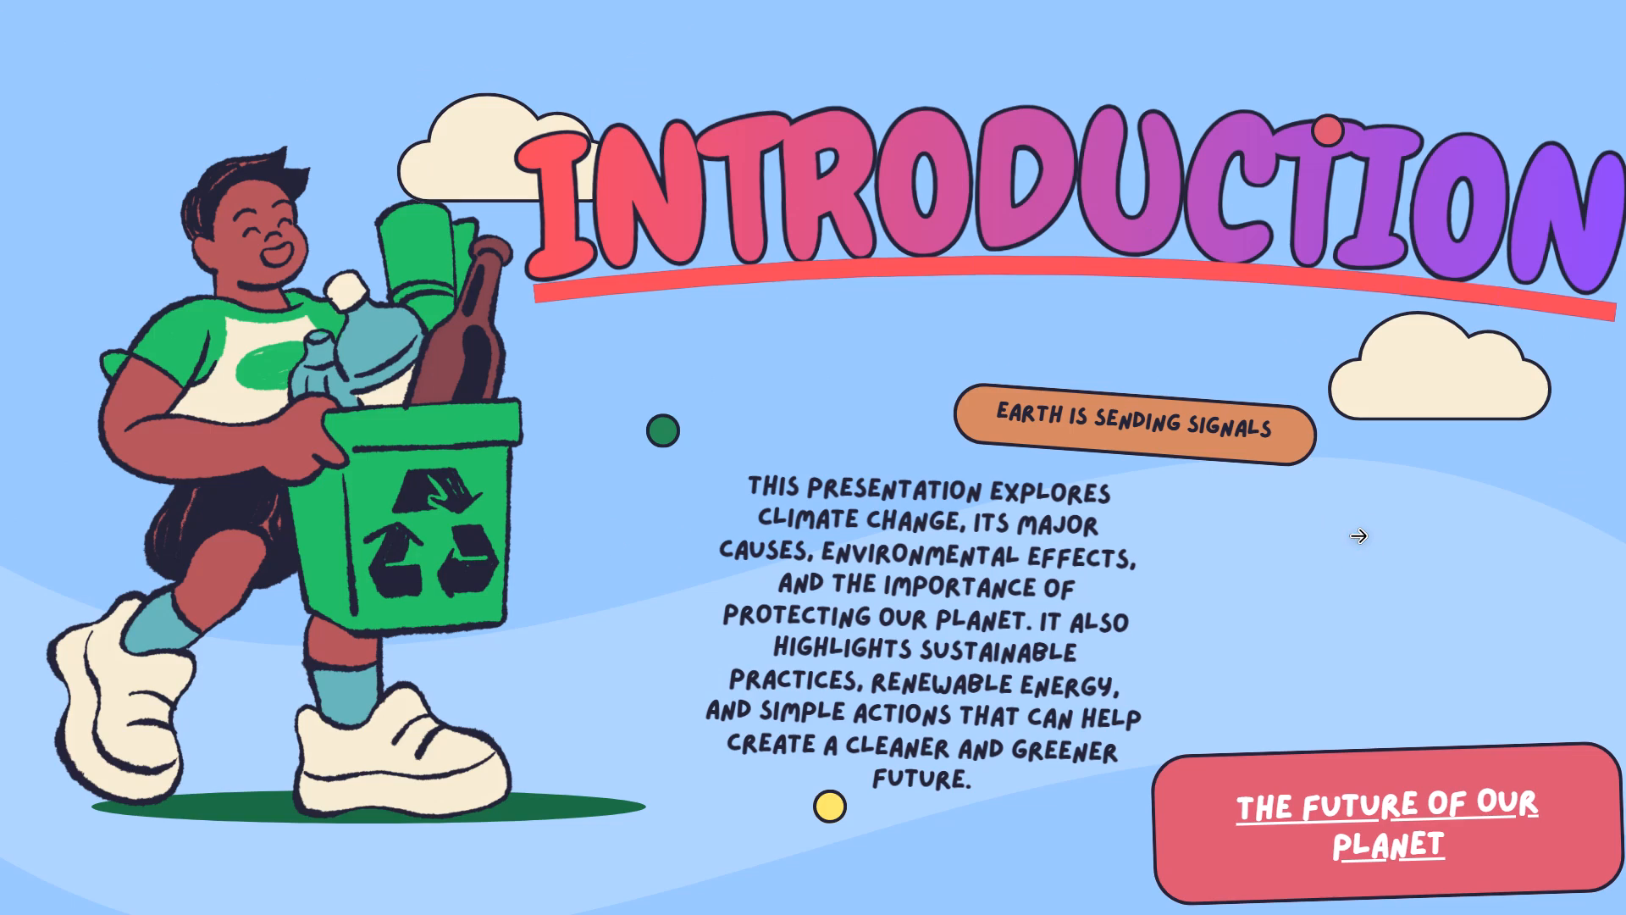
click(1358, 536)
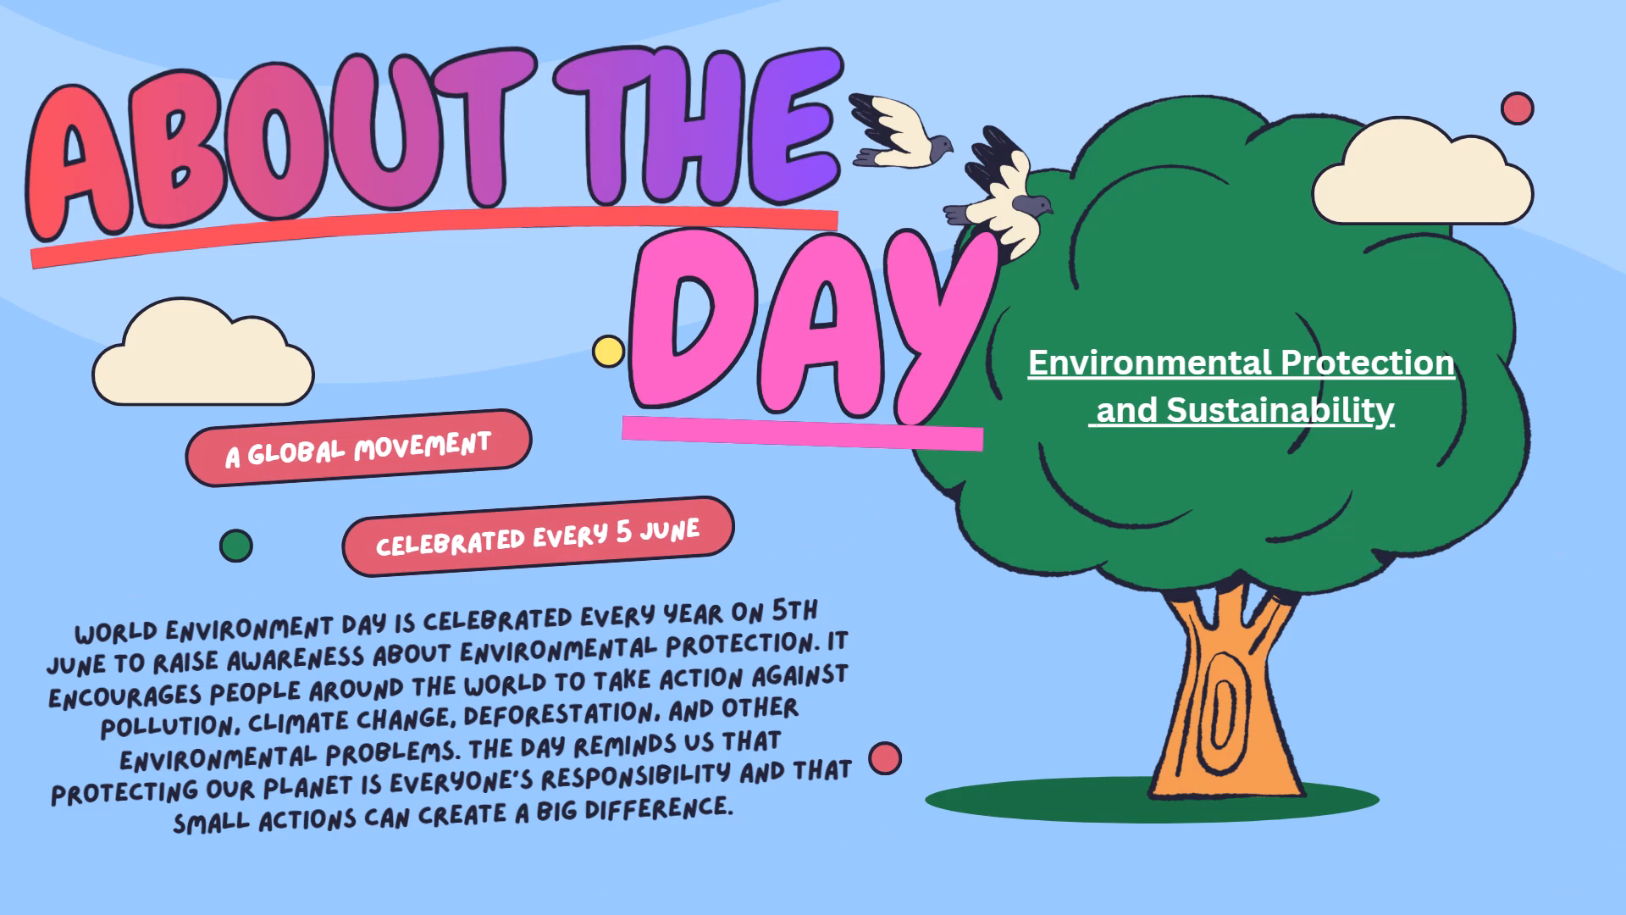
click(1358, 536)
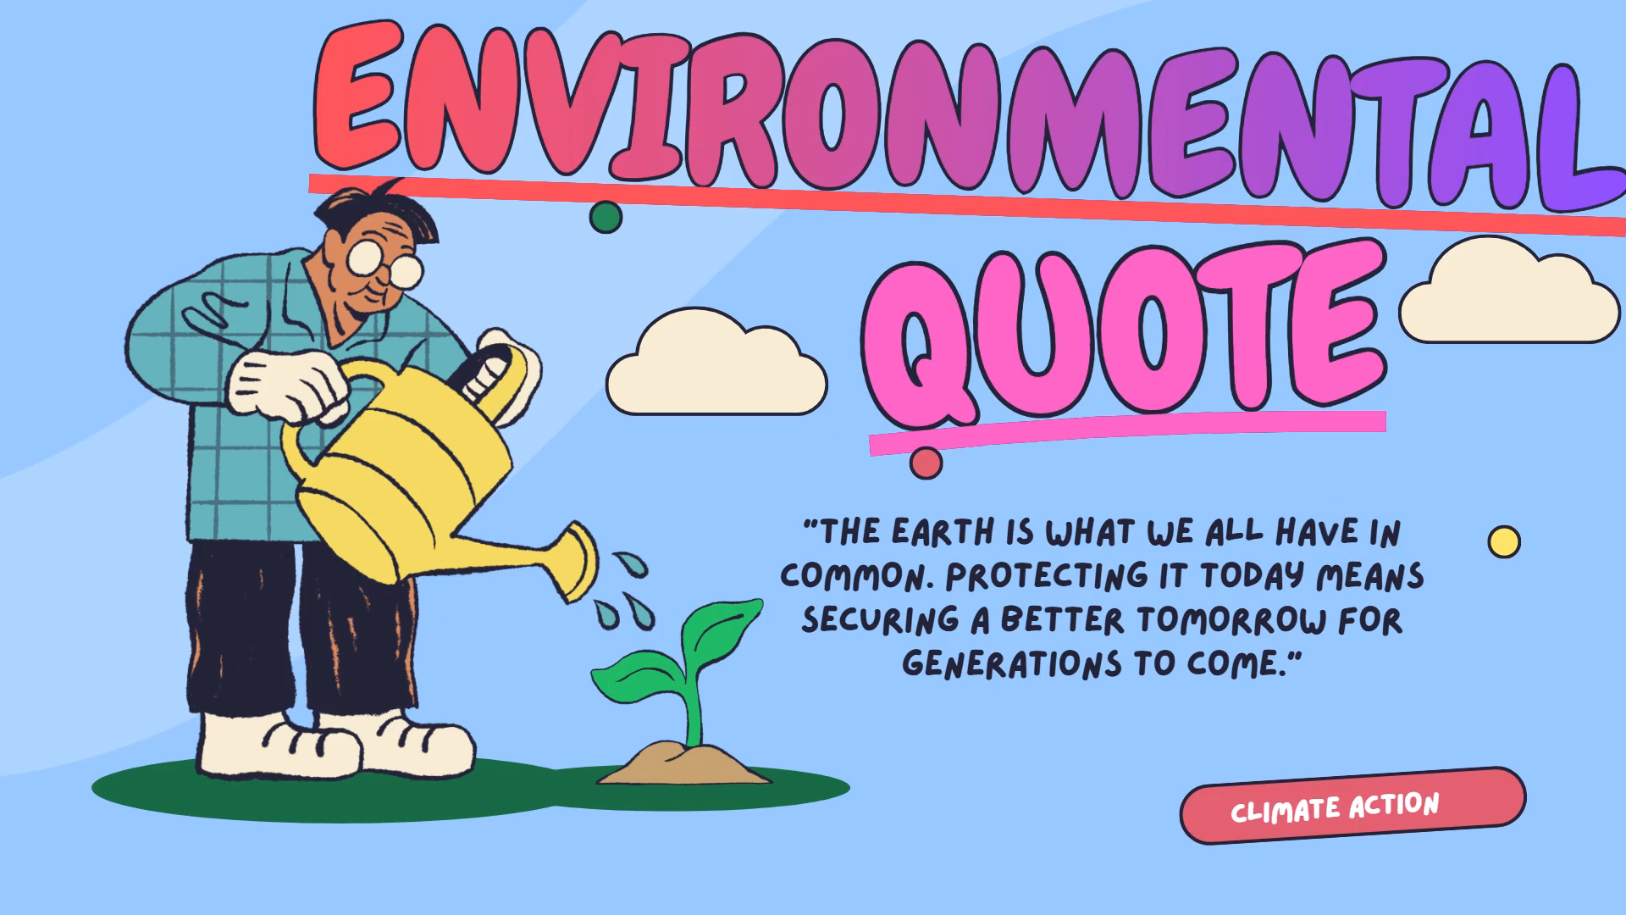
click(1358, 536)
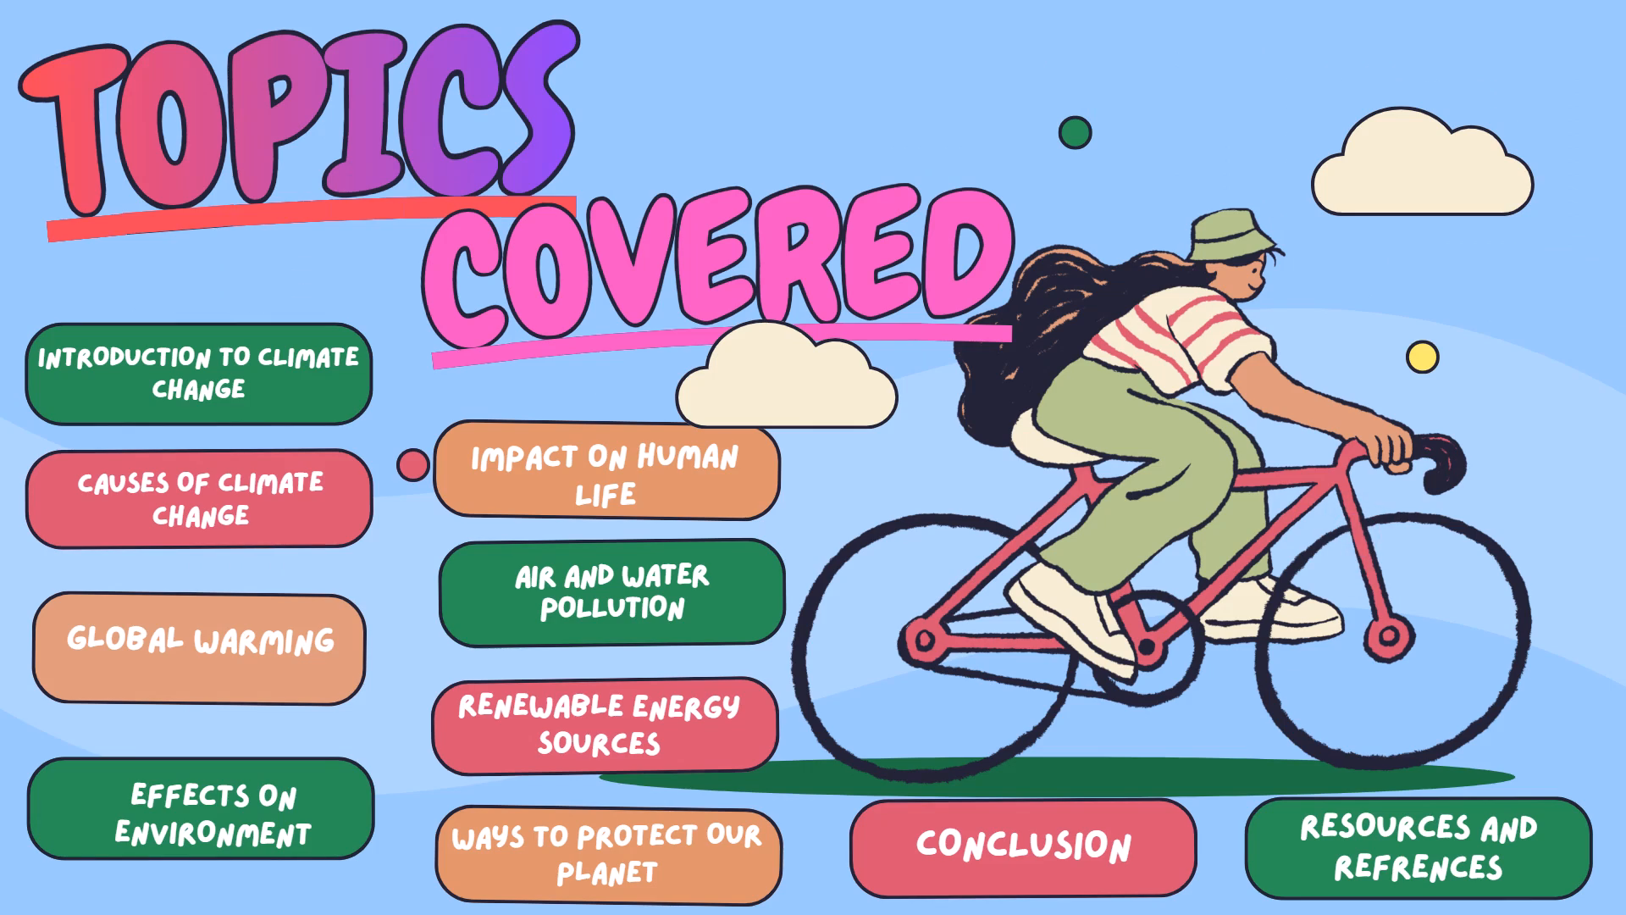
click(1358, 536)
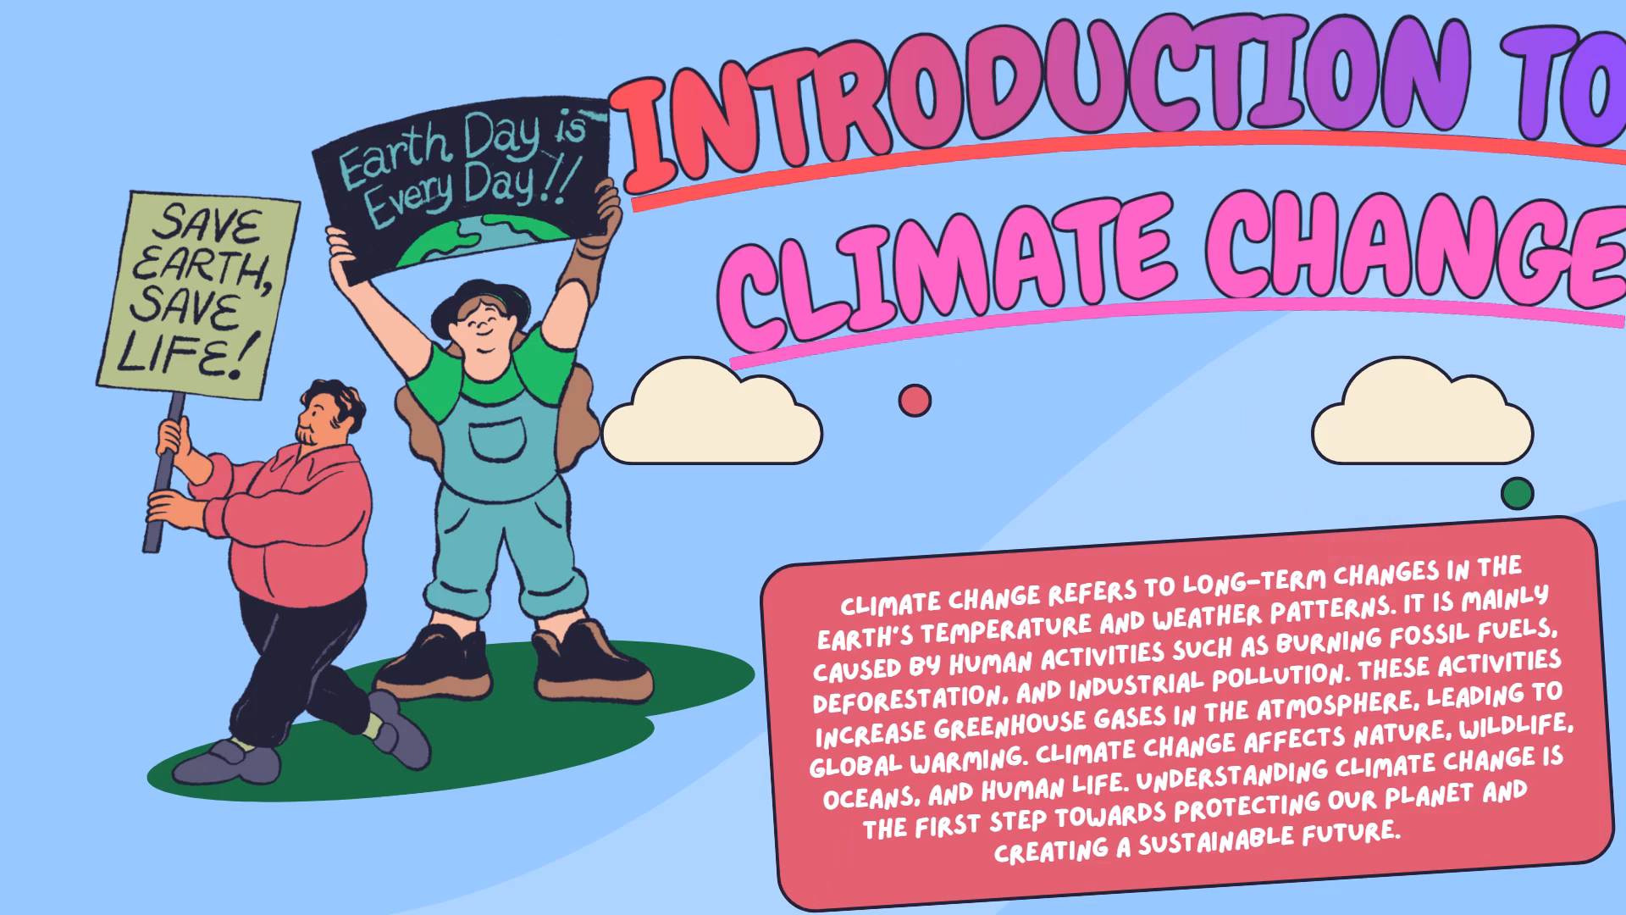
click(1358, 536)
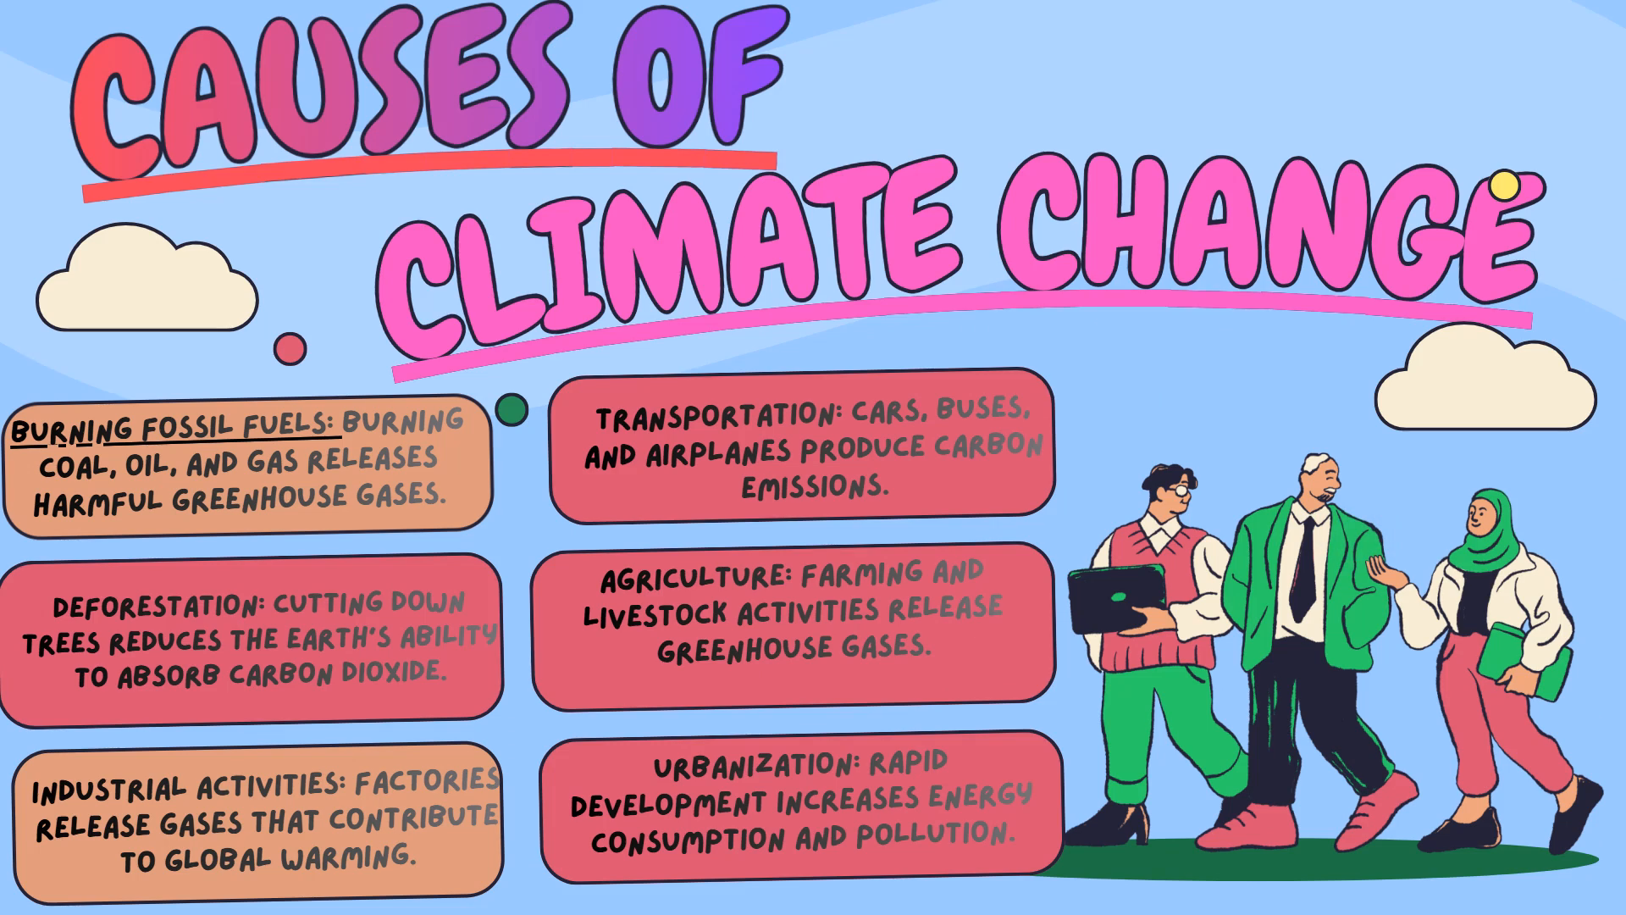
click(1358, 536)
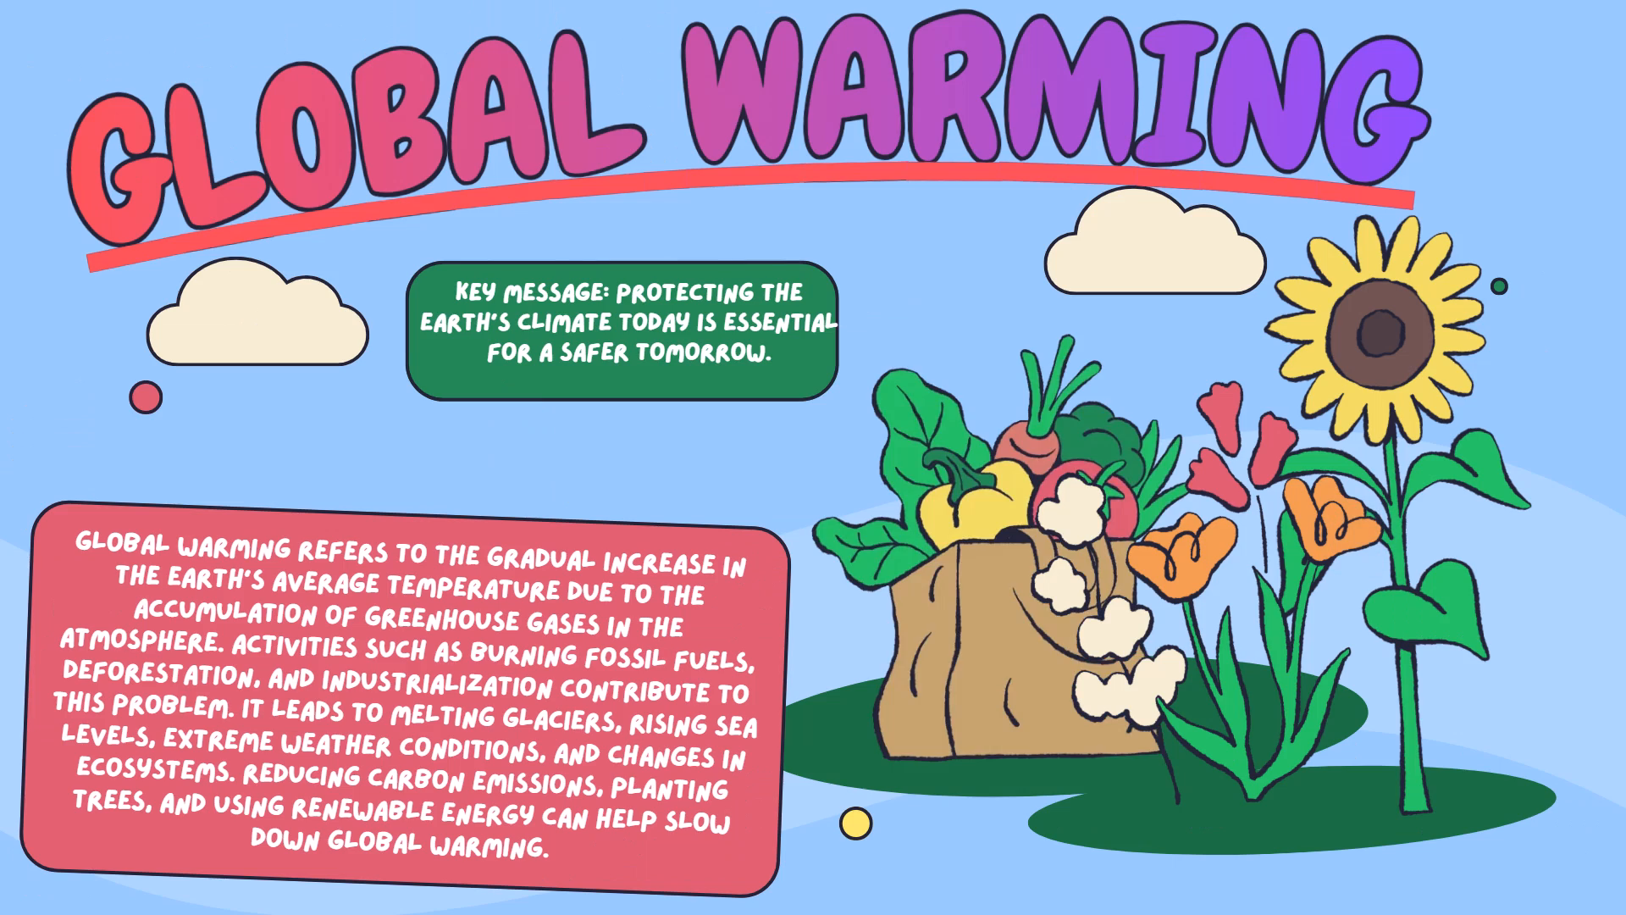
click(1358, 536)
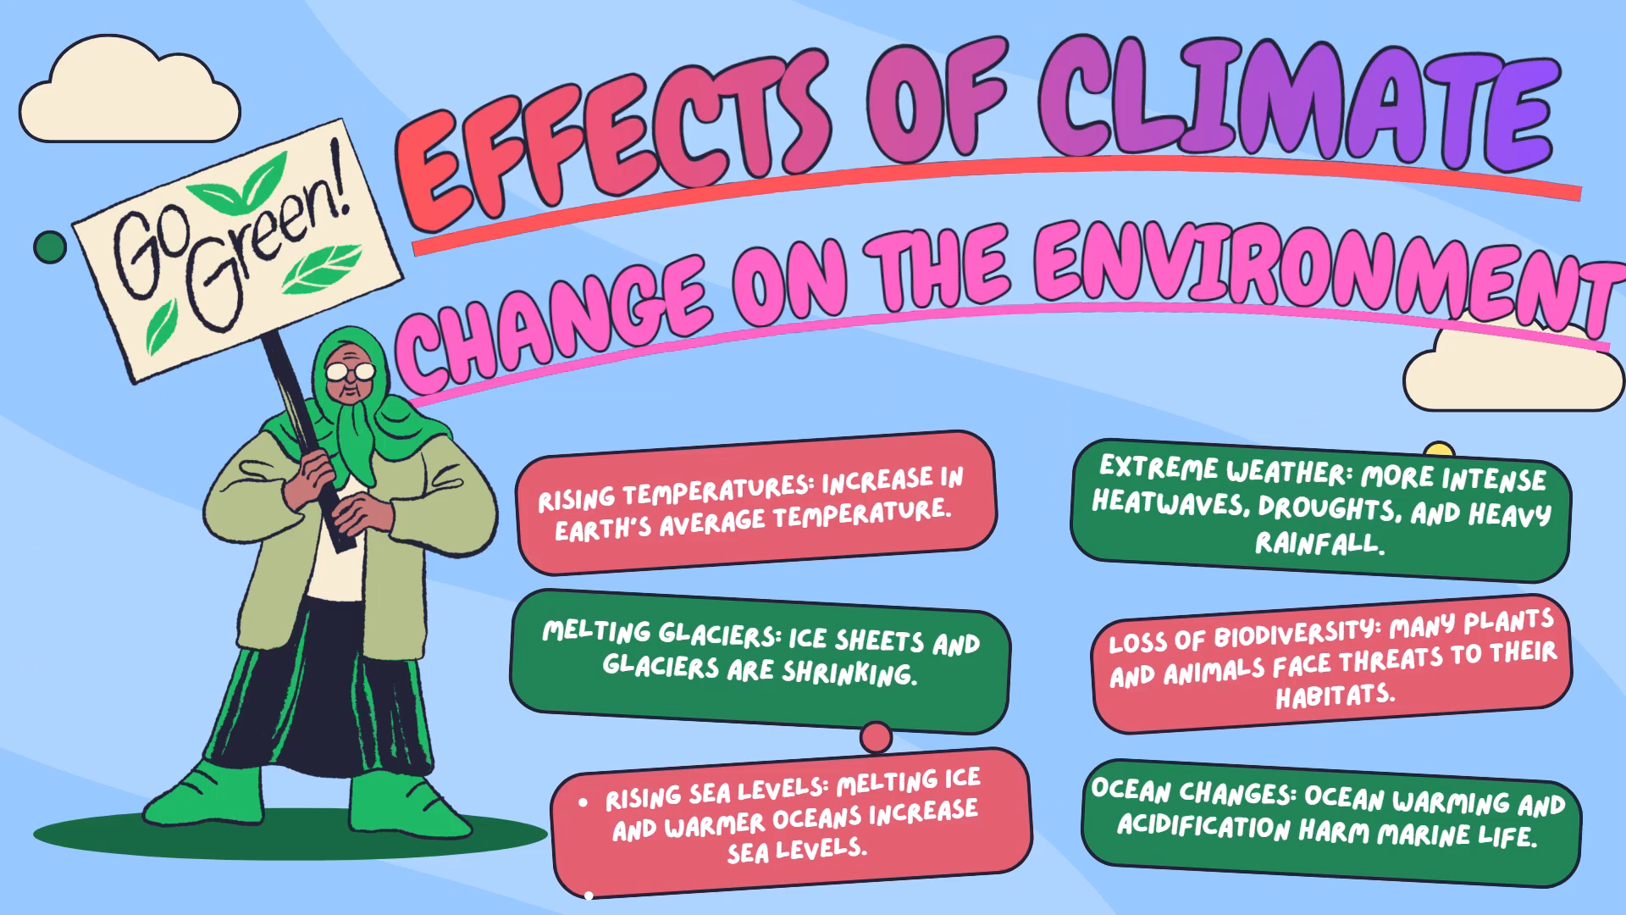
click(1358, 536)
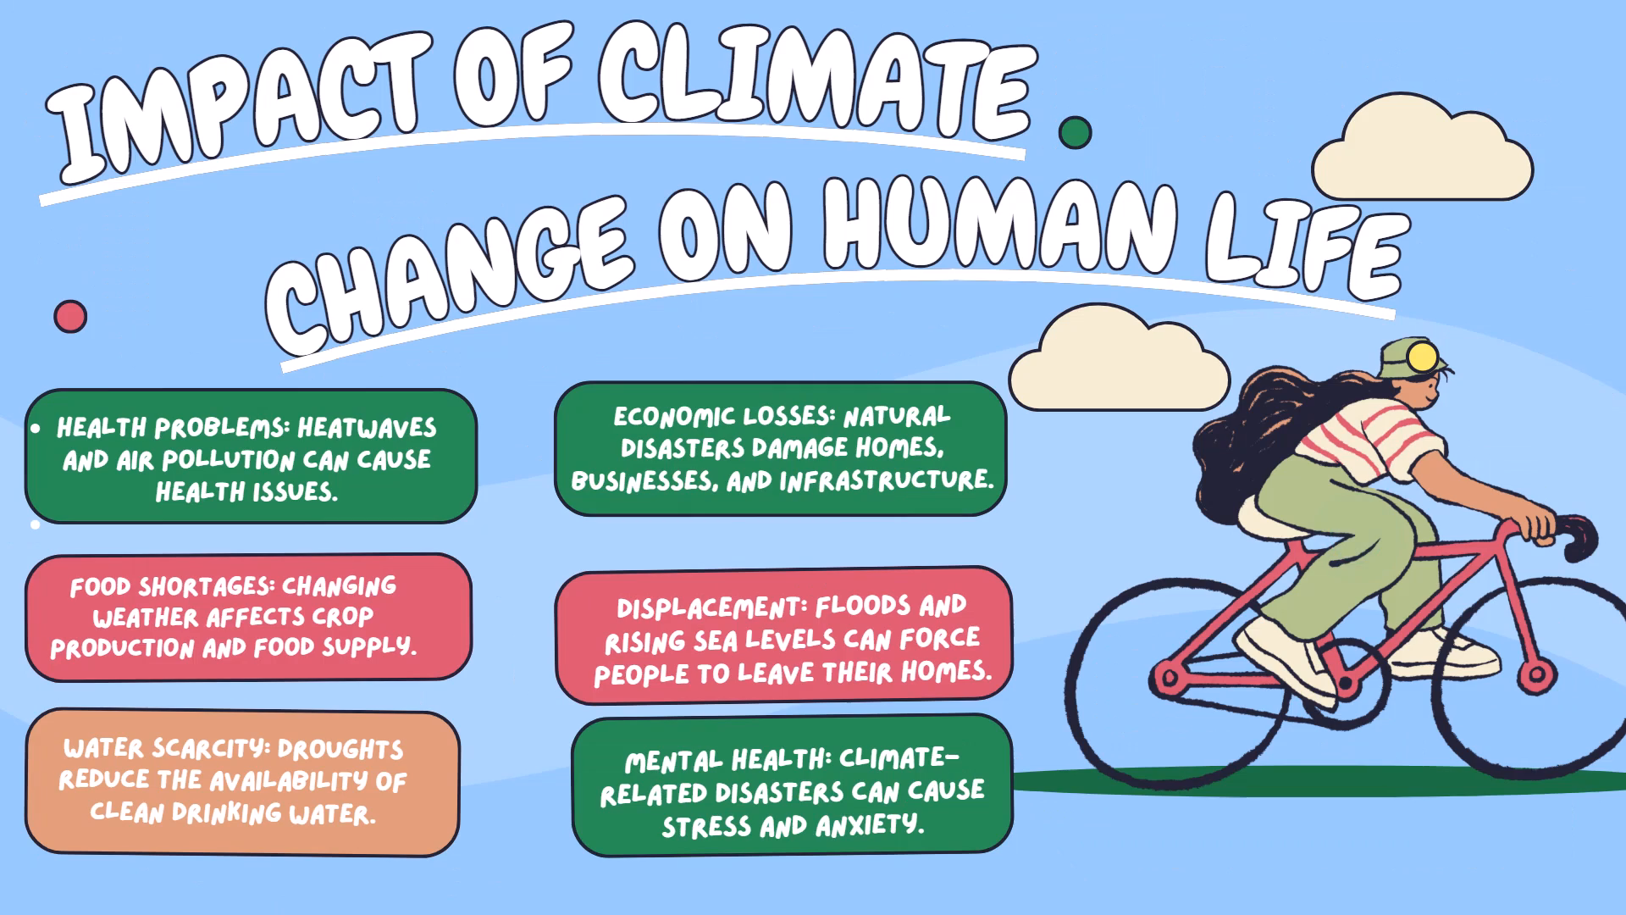
click(1358, 536)
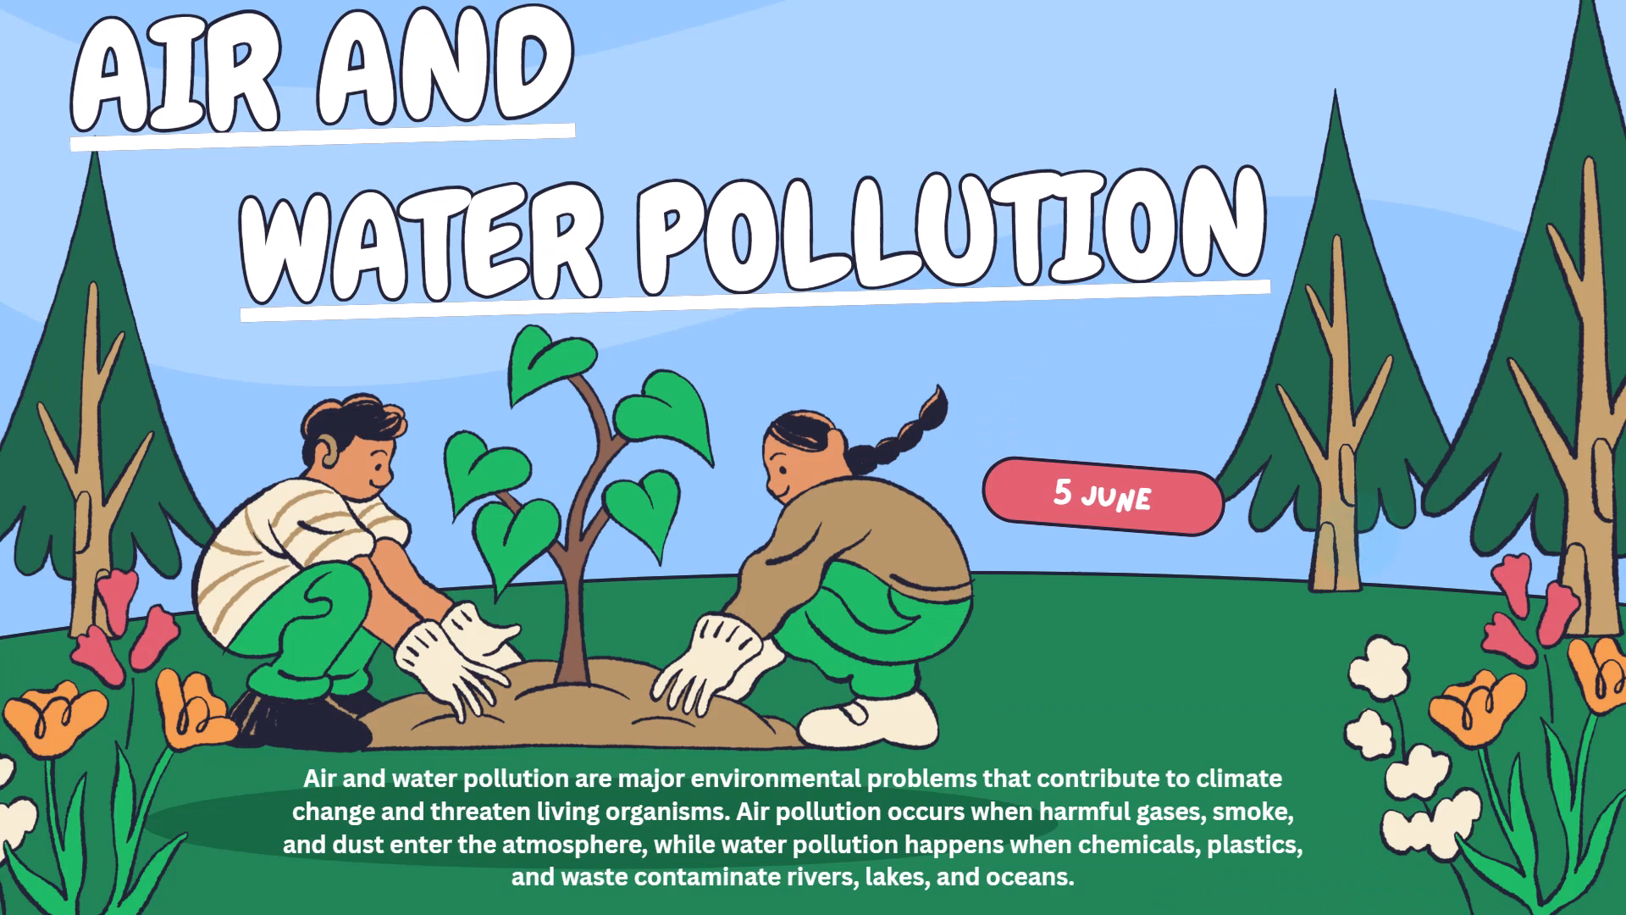
click(1358, 536)
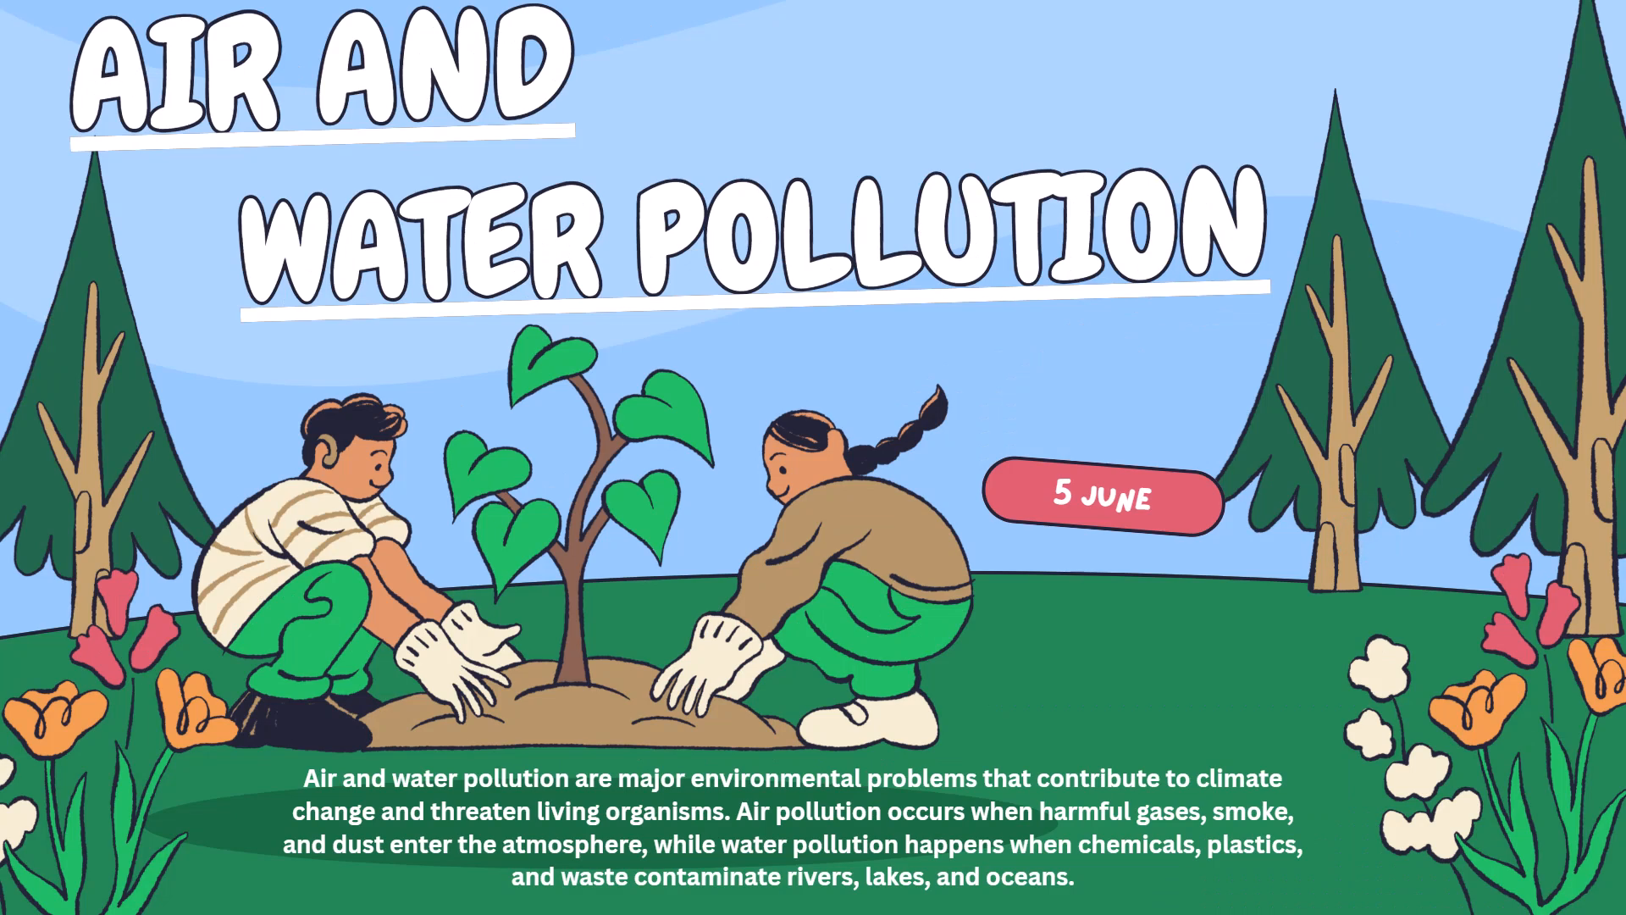
click(1358, 536)
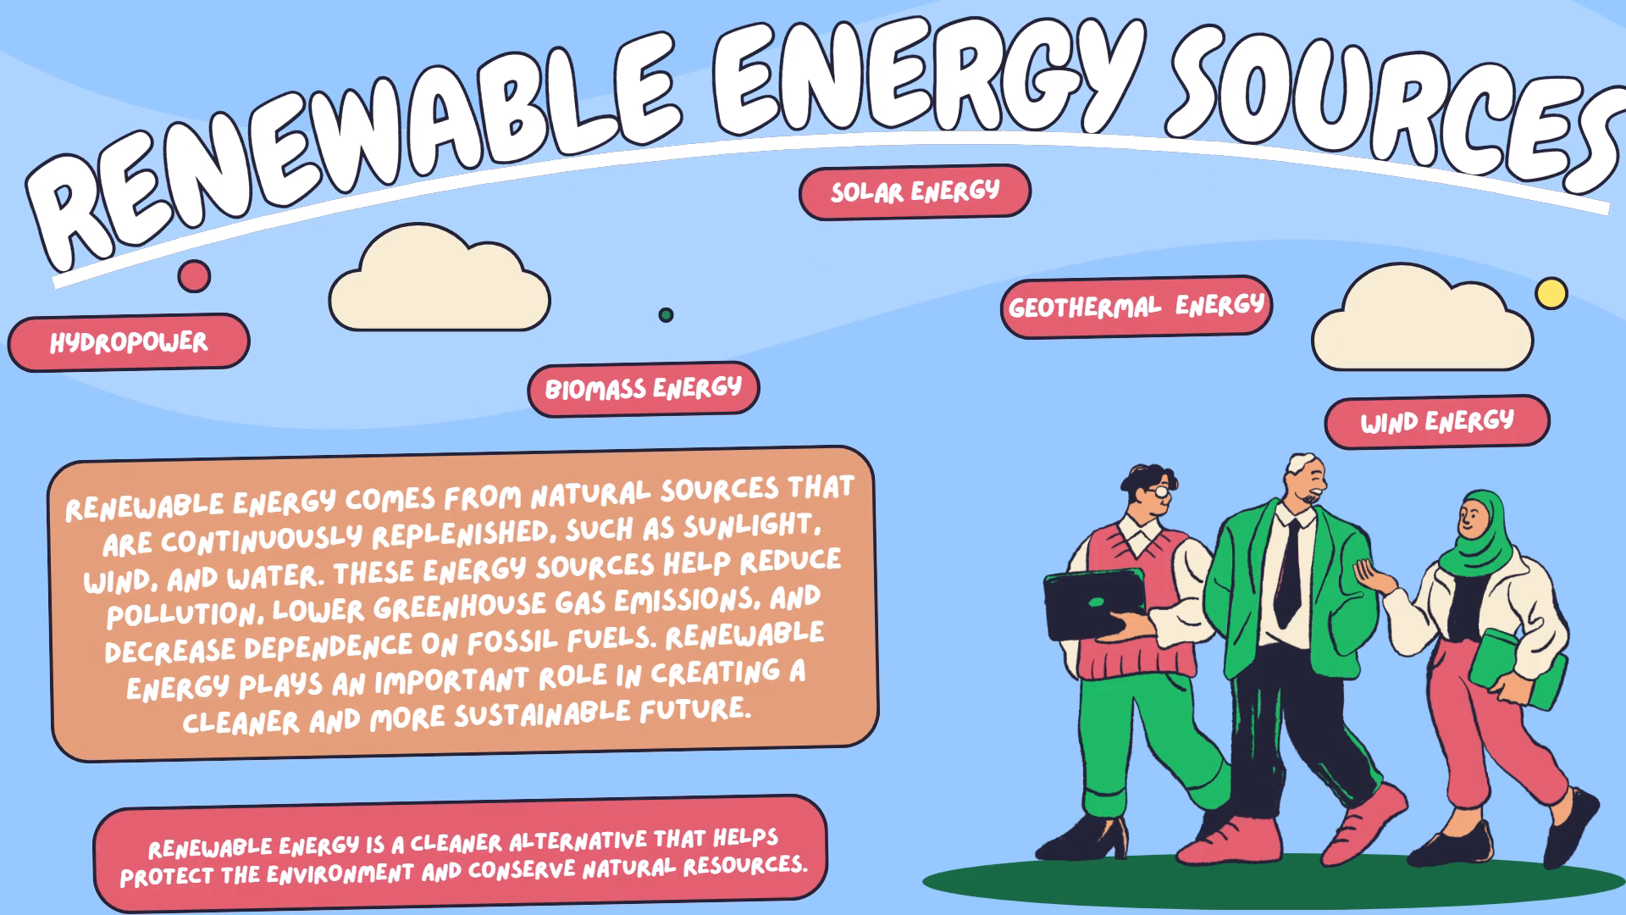
click(1358, 536)
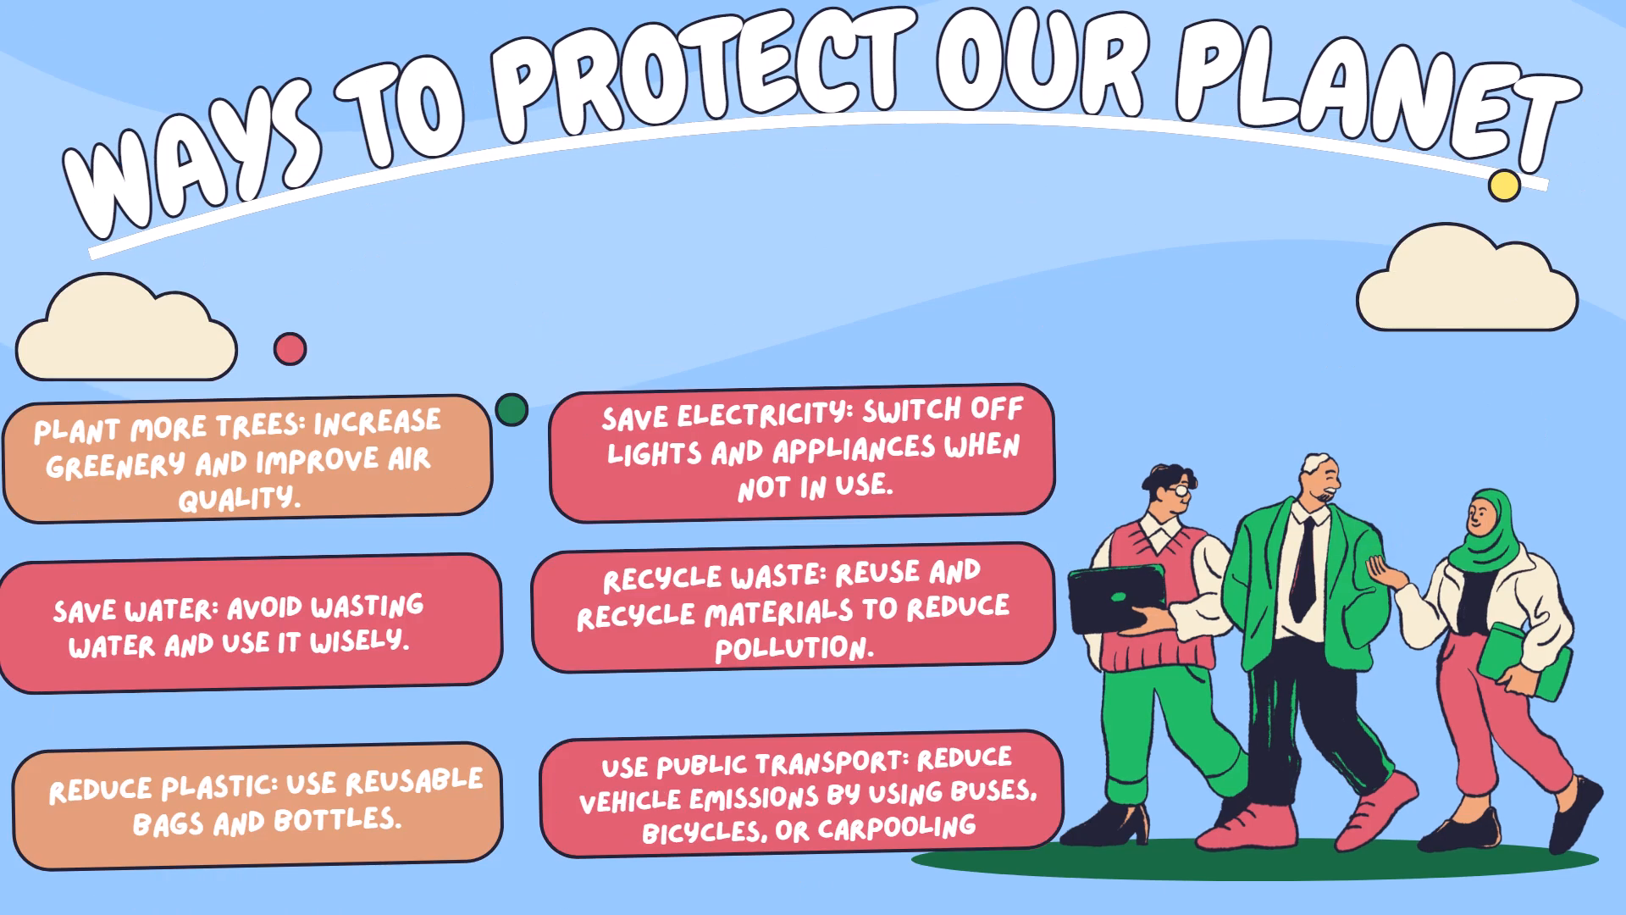
click(1358, 536)
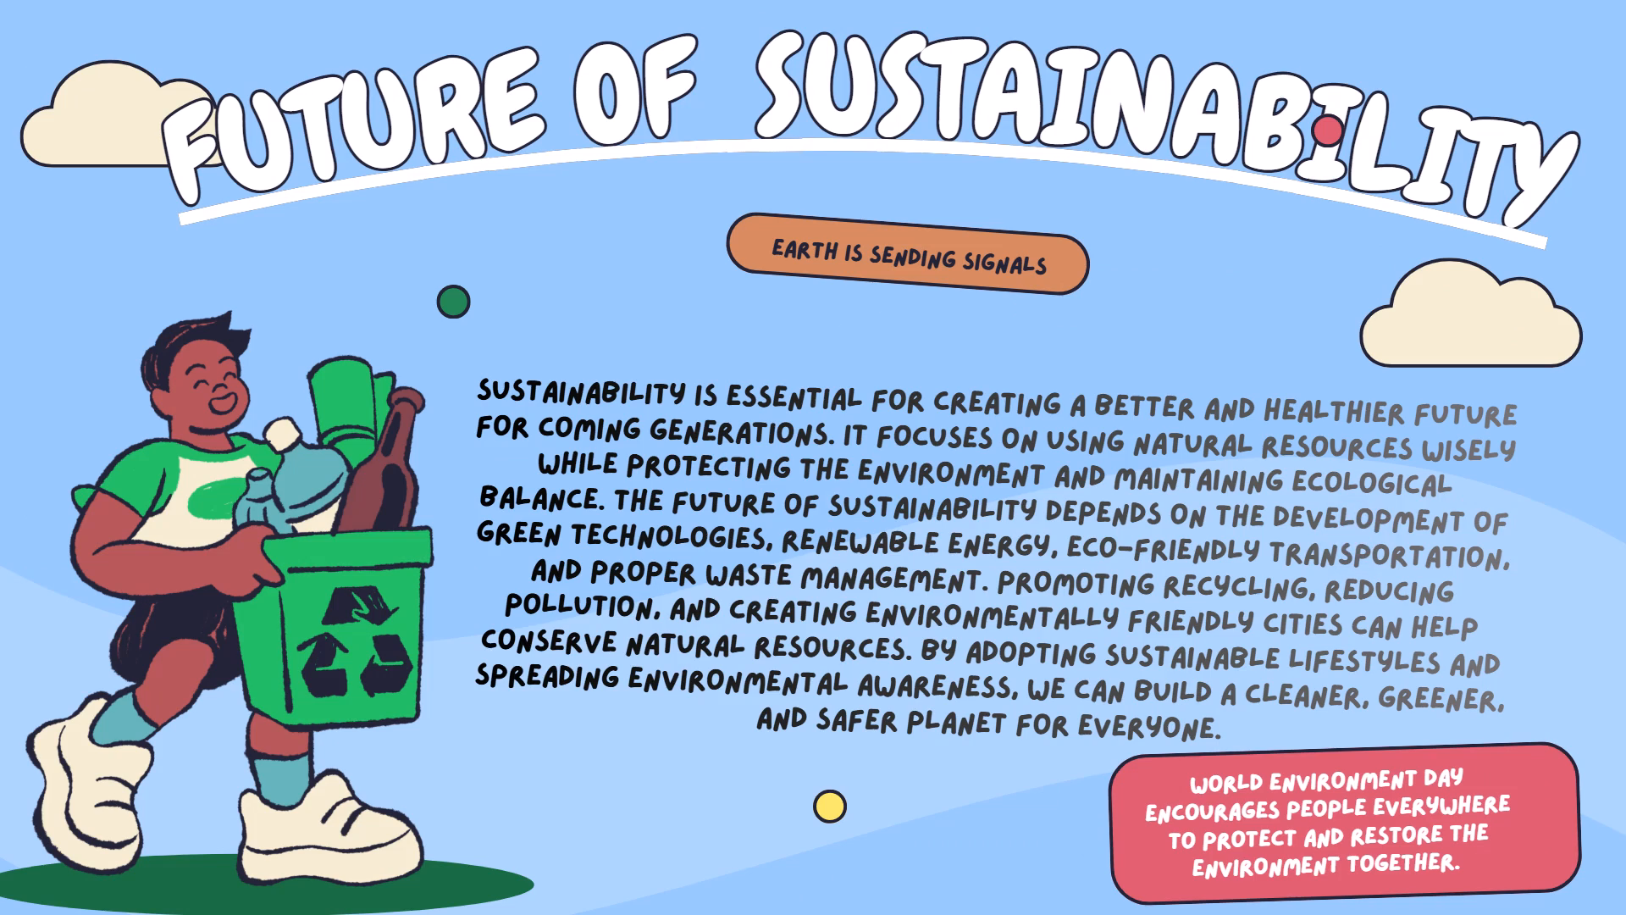
click(1358, 536)
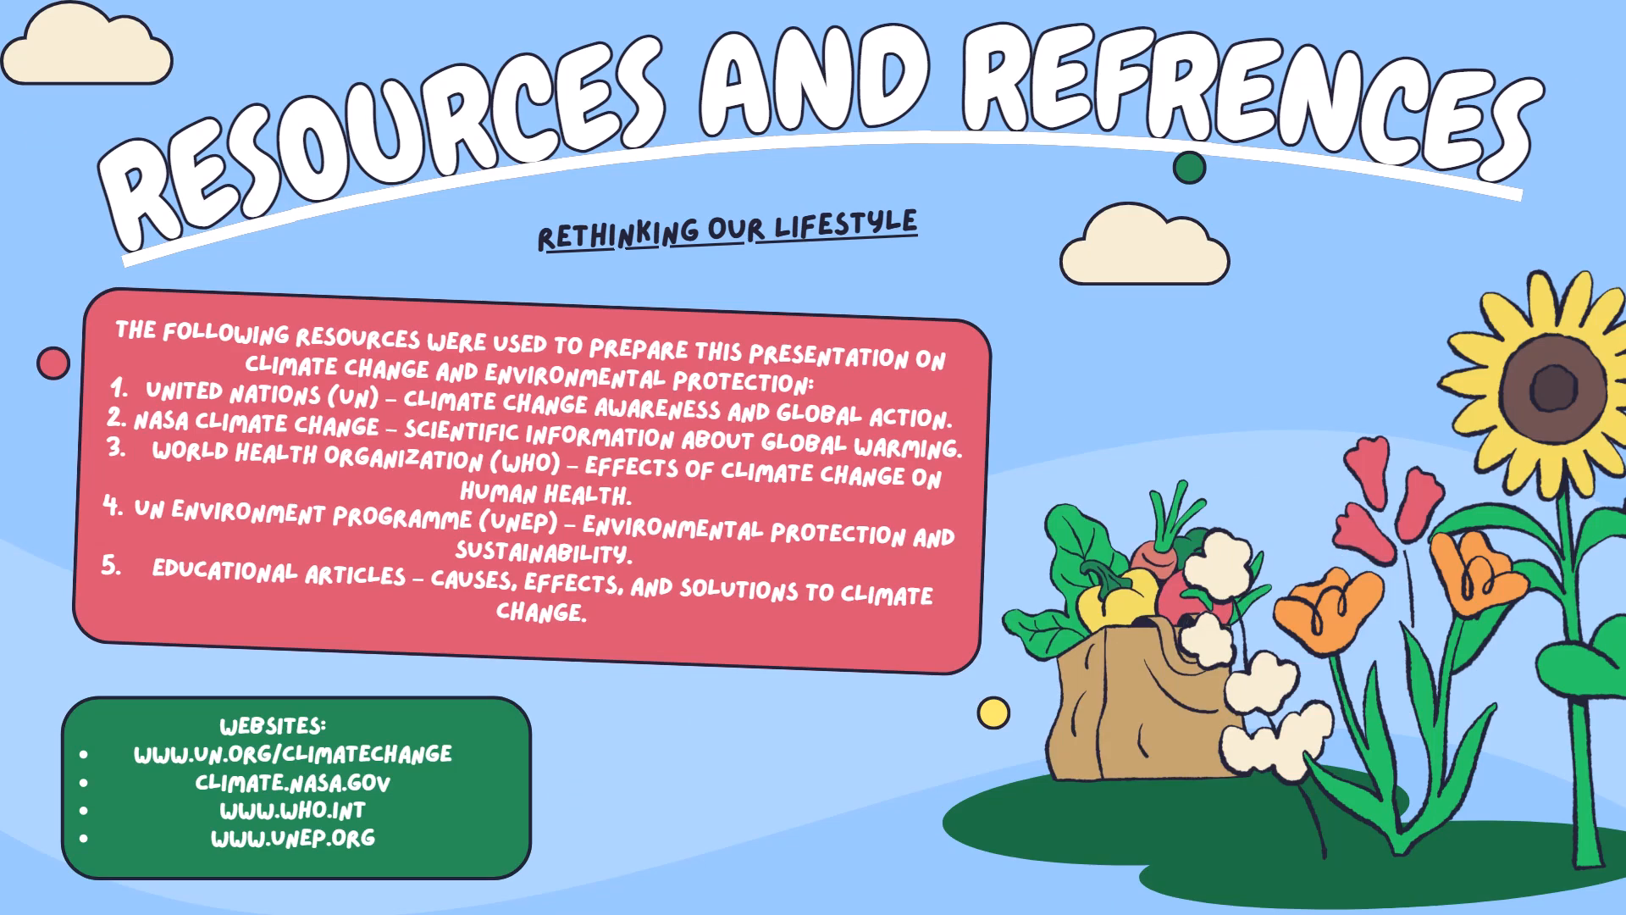
click(1358, 536)
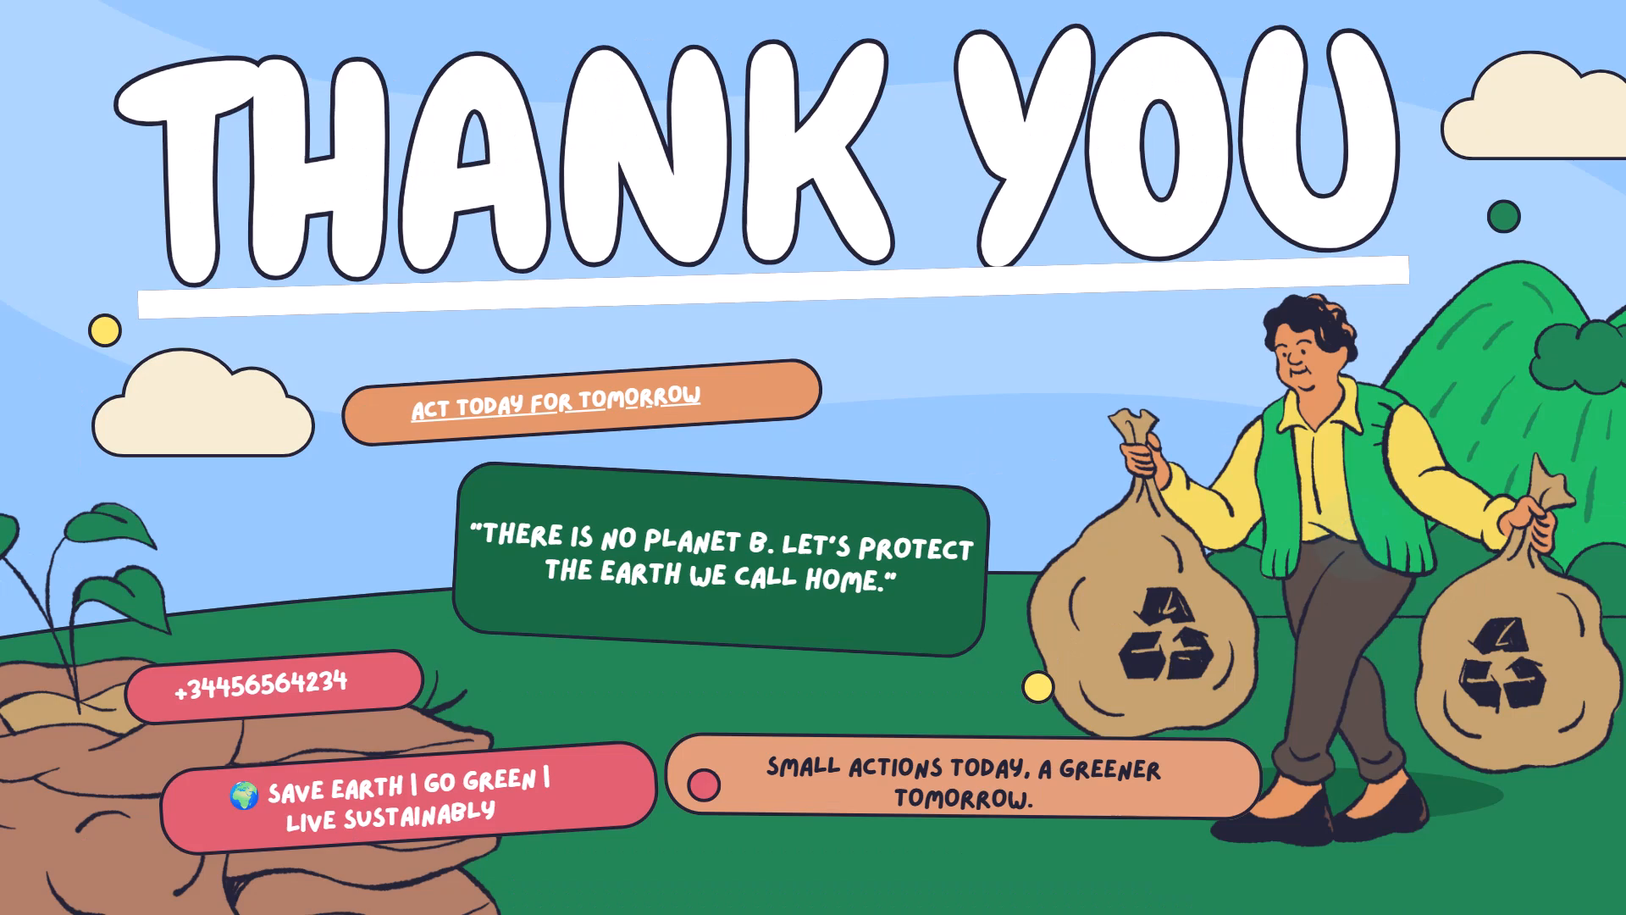
click(1358, 536)
click(1268, 540)
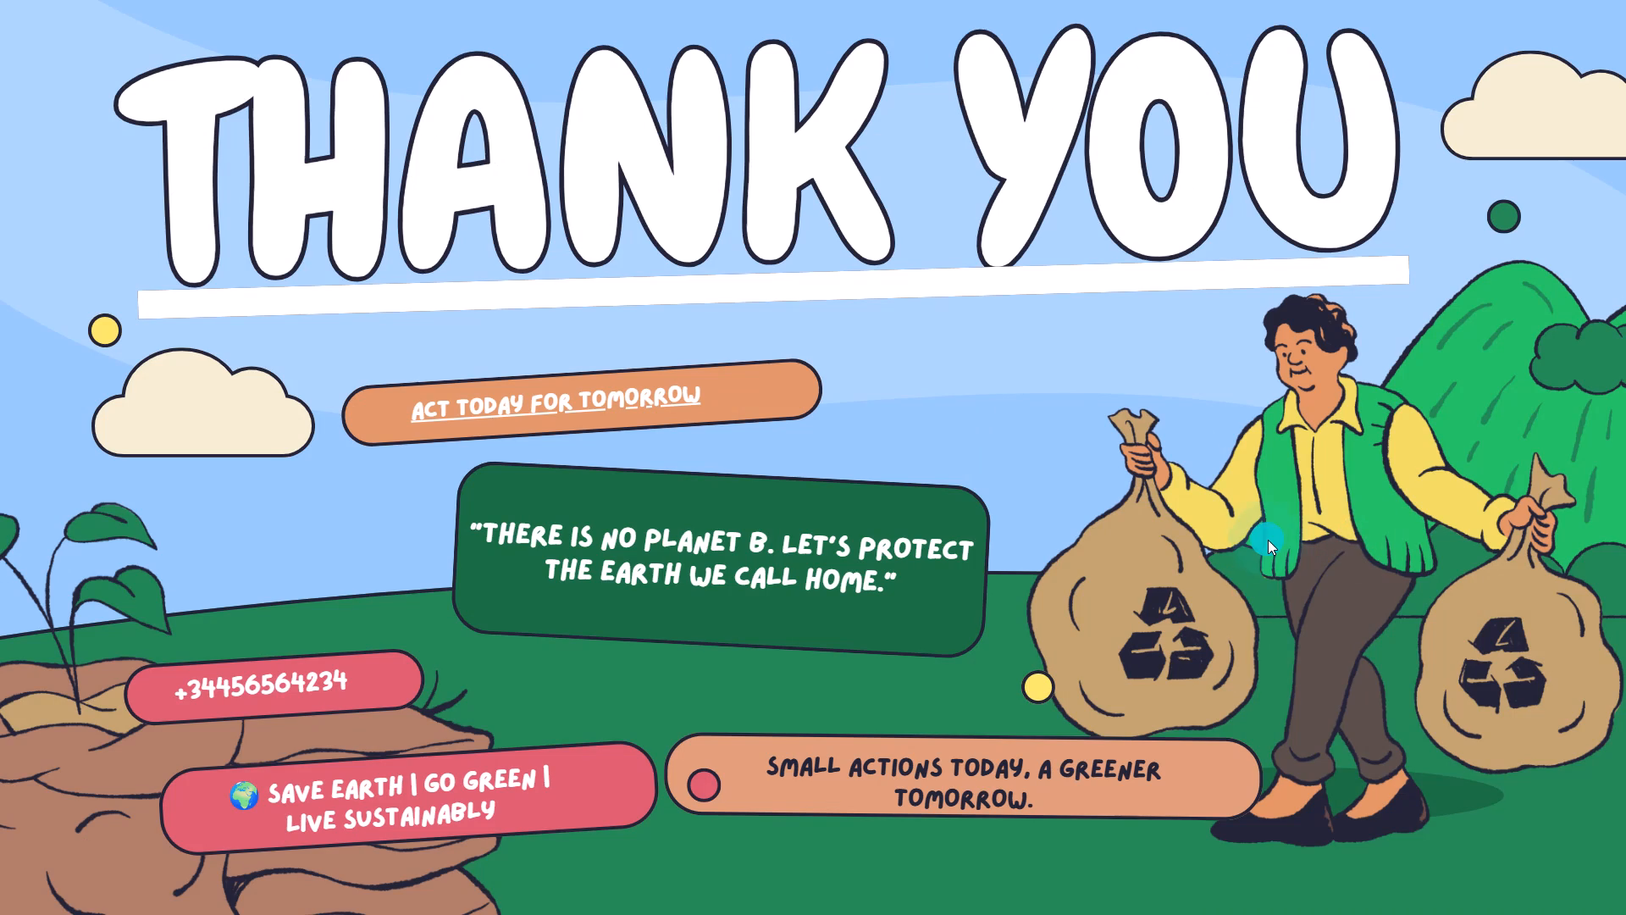
key(Escape)
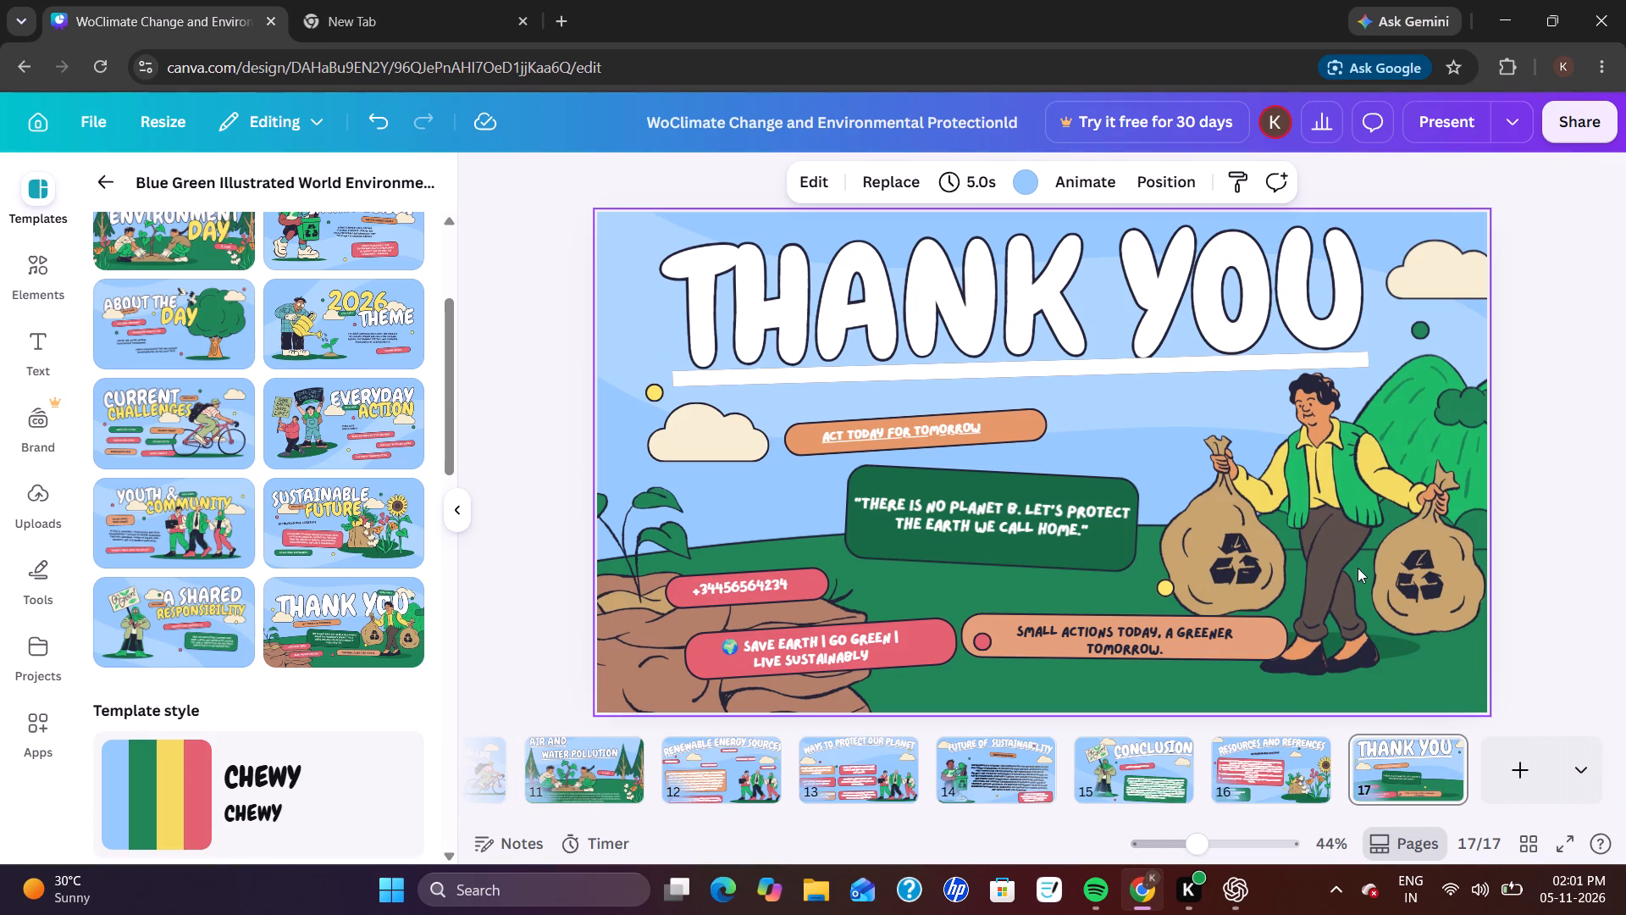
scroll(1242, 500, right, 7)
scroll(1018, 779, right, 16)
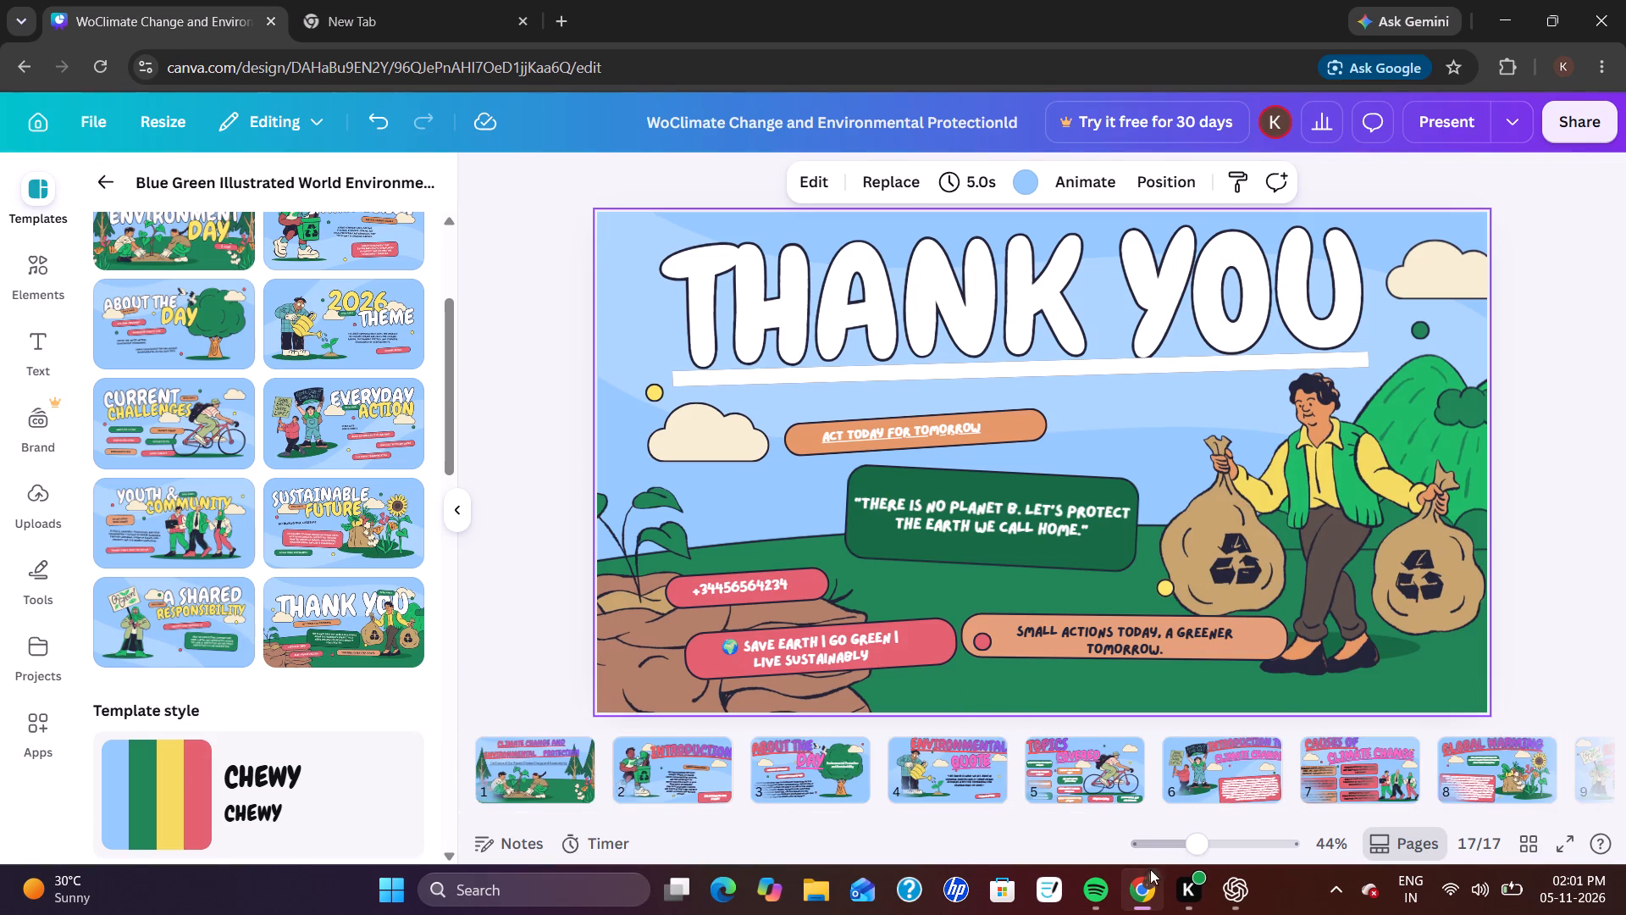